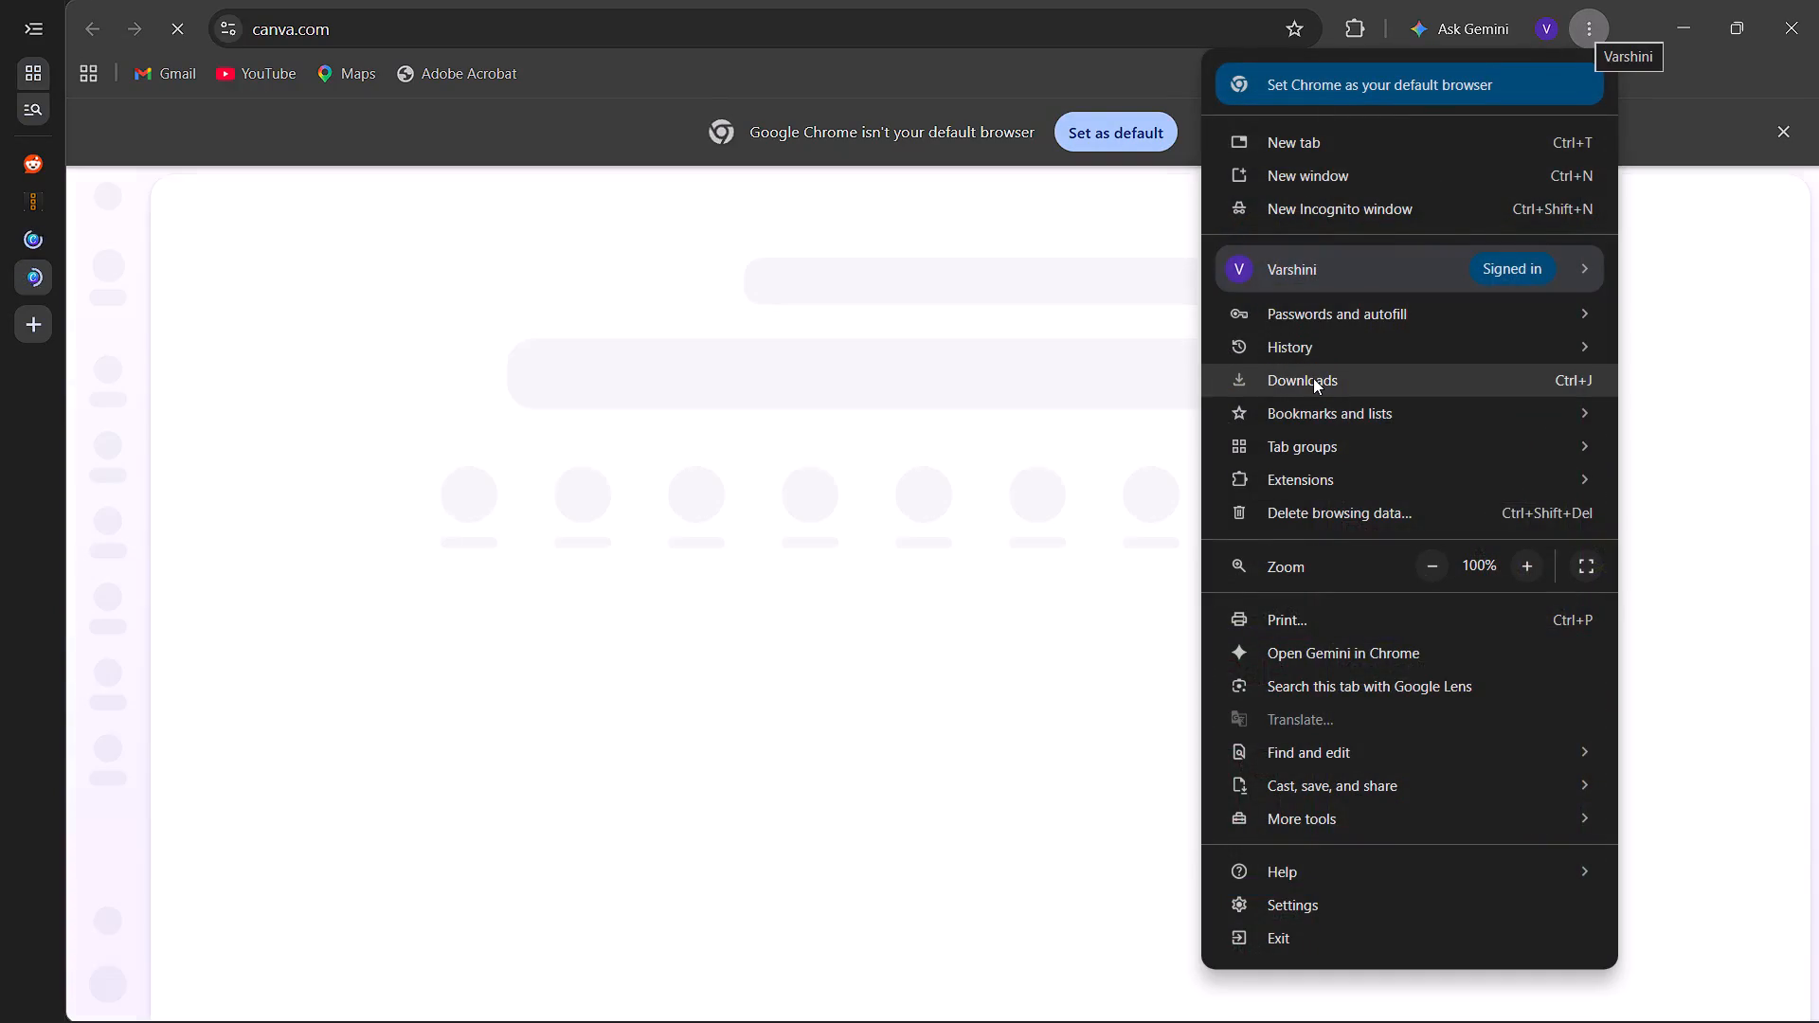
Check the browser's download history and return to the Canva page.
{"action": "left_click", "coordinate": [1313, 378]}
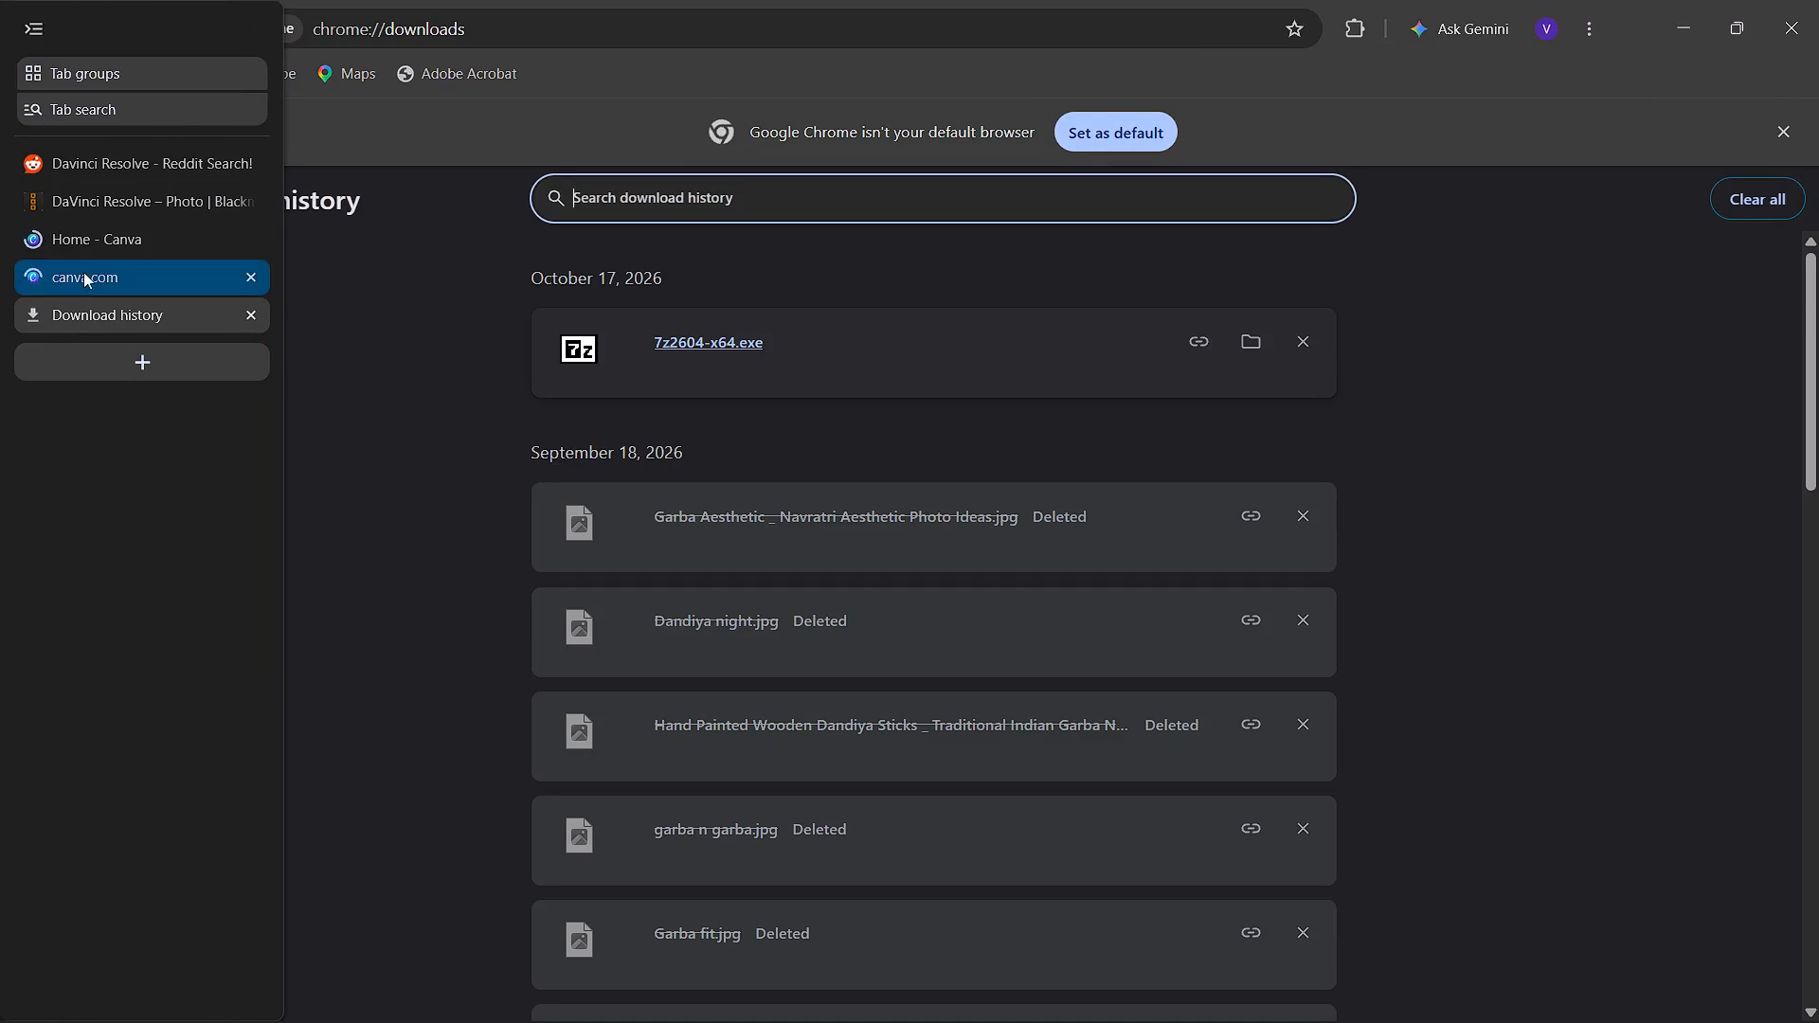
{"action": "left_click", "coordinate": [113, 271]}
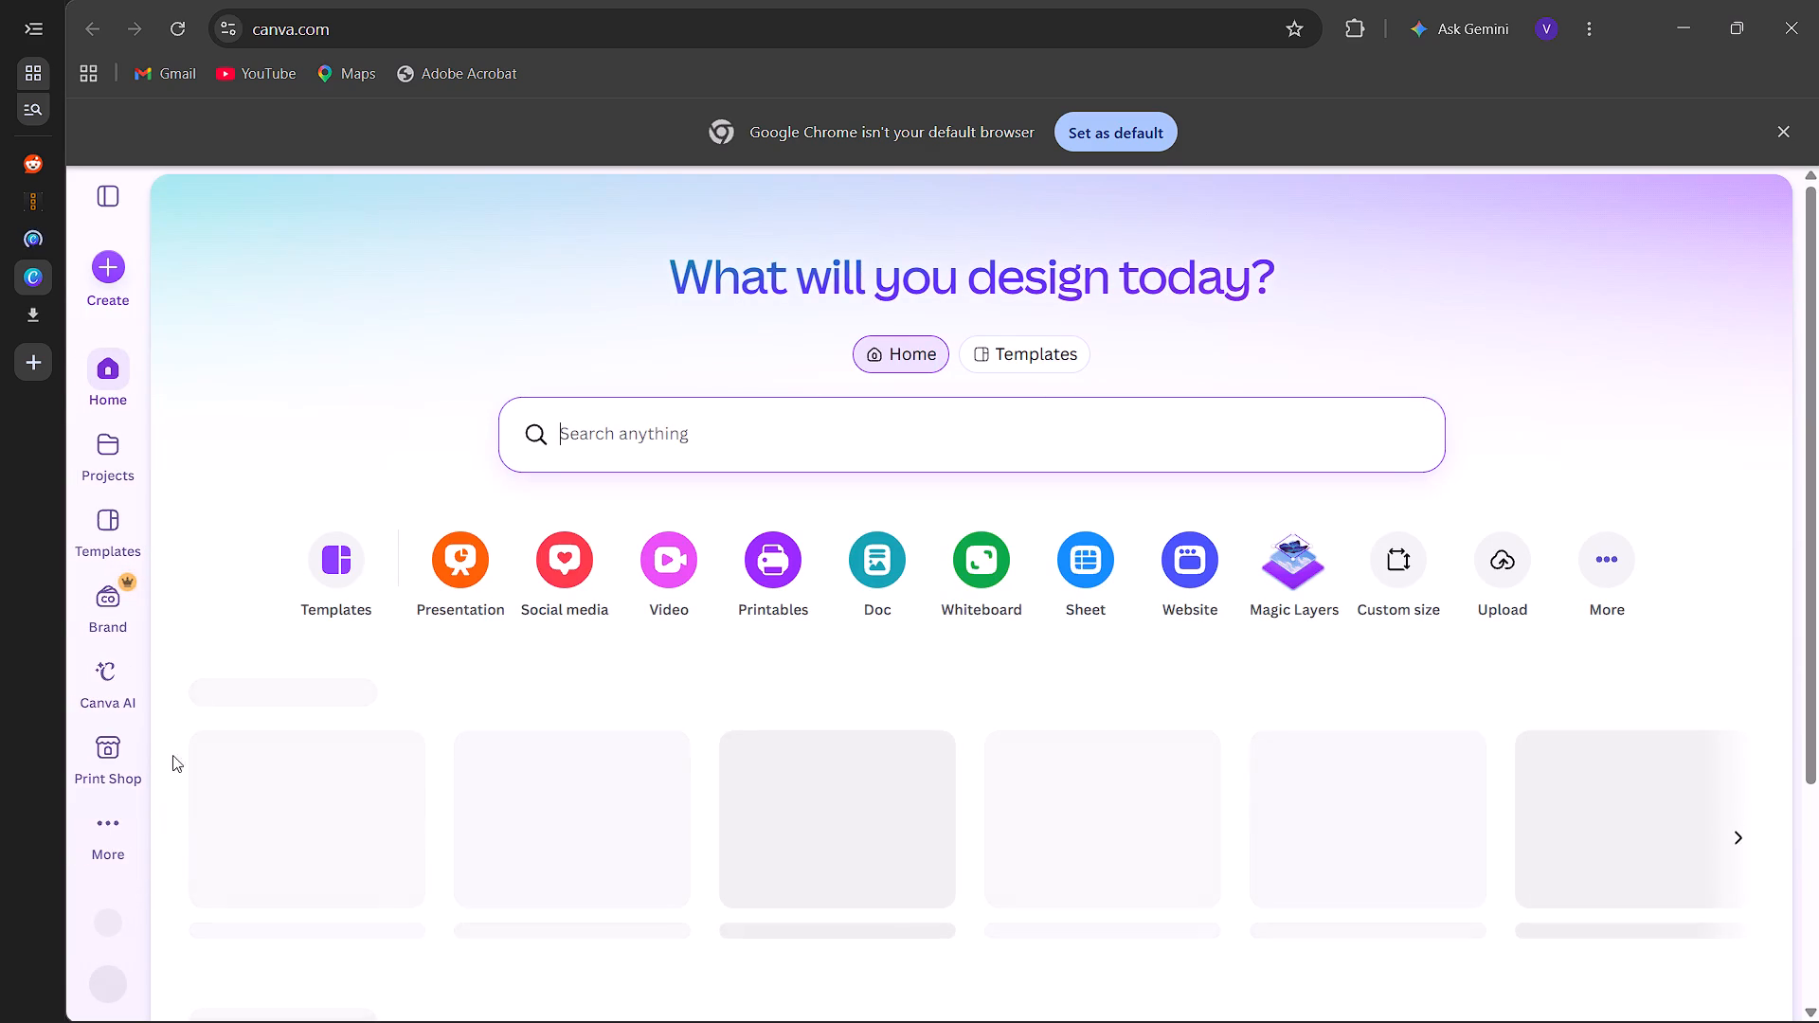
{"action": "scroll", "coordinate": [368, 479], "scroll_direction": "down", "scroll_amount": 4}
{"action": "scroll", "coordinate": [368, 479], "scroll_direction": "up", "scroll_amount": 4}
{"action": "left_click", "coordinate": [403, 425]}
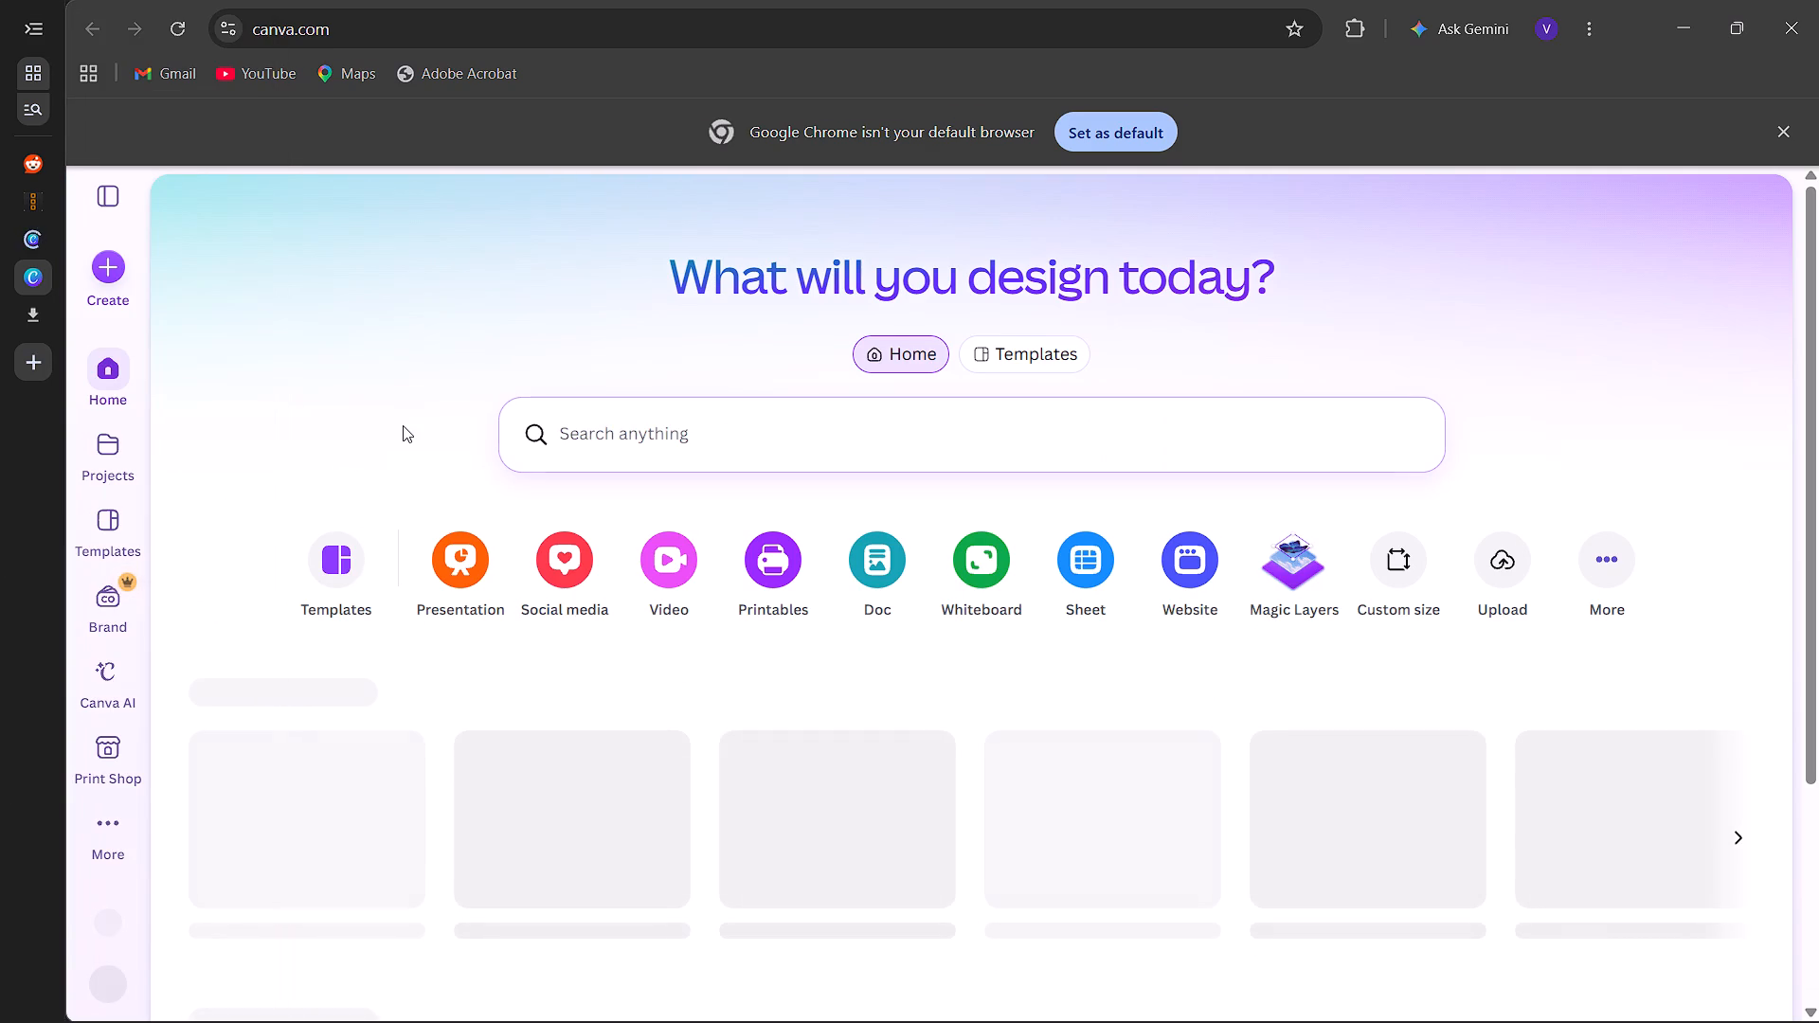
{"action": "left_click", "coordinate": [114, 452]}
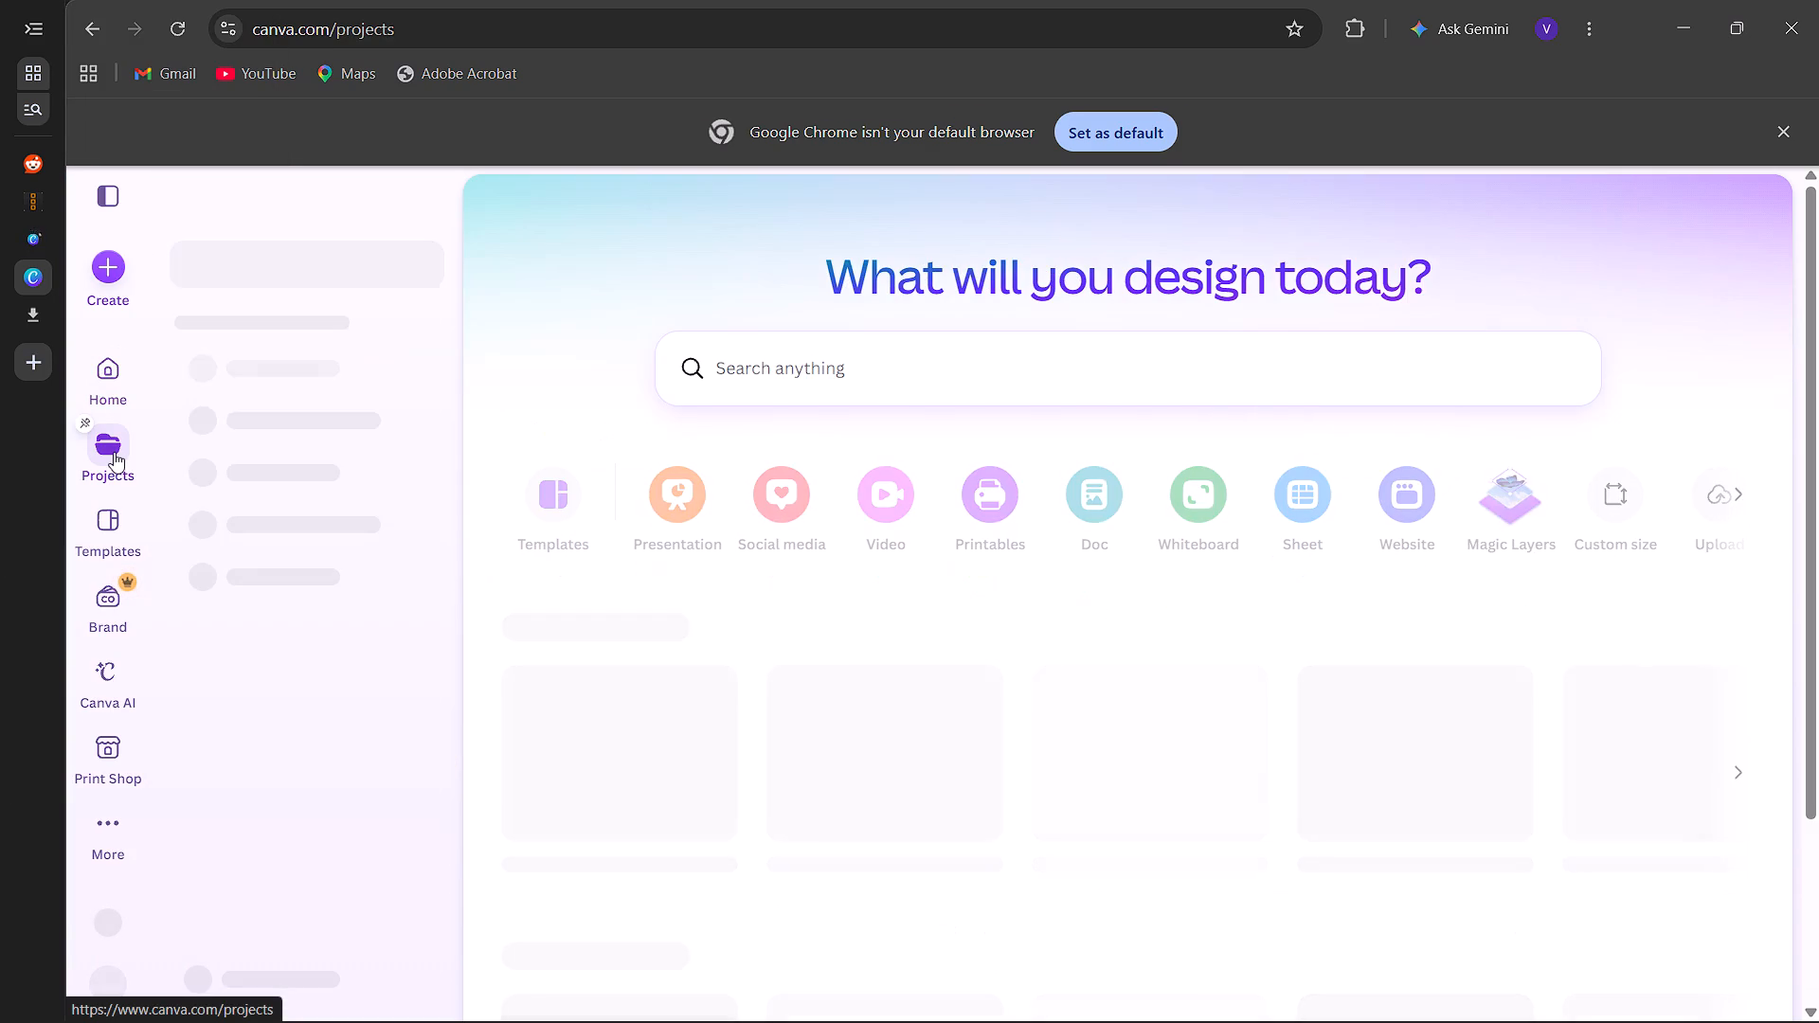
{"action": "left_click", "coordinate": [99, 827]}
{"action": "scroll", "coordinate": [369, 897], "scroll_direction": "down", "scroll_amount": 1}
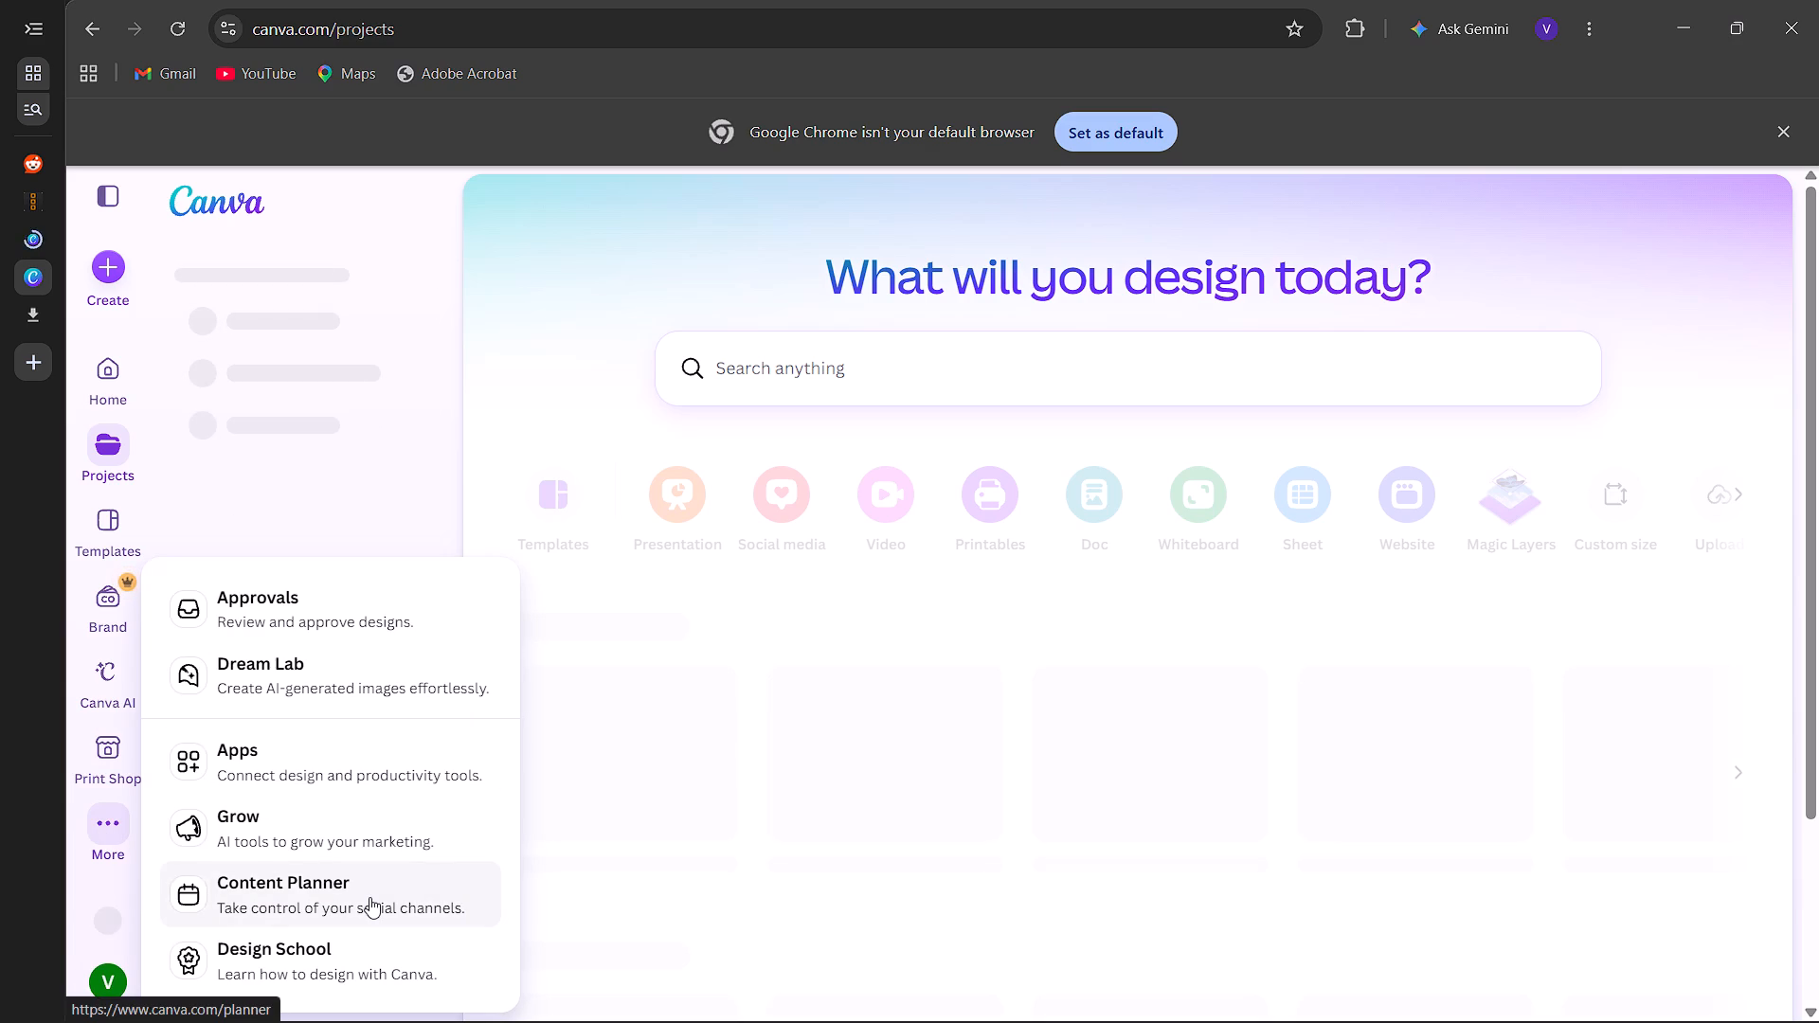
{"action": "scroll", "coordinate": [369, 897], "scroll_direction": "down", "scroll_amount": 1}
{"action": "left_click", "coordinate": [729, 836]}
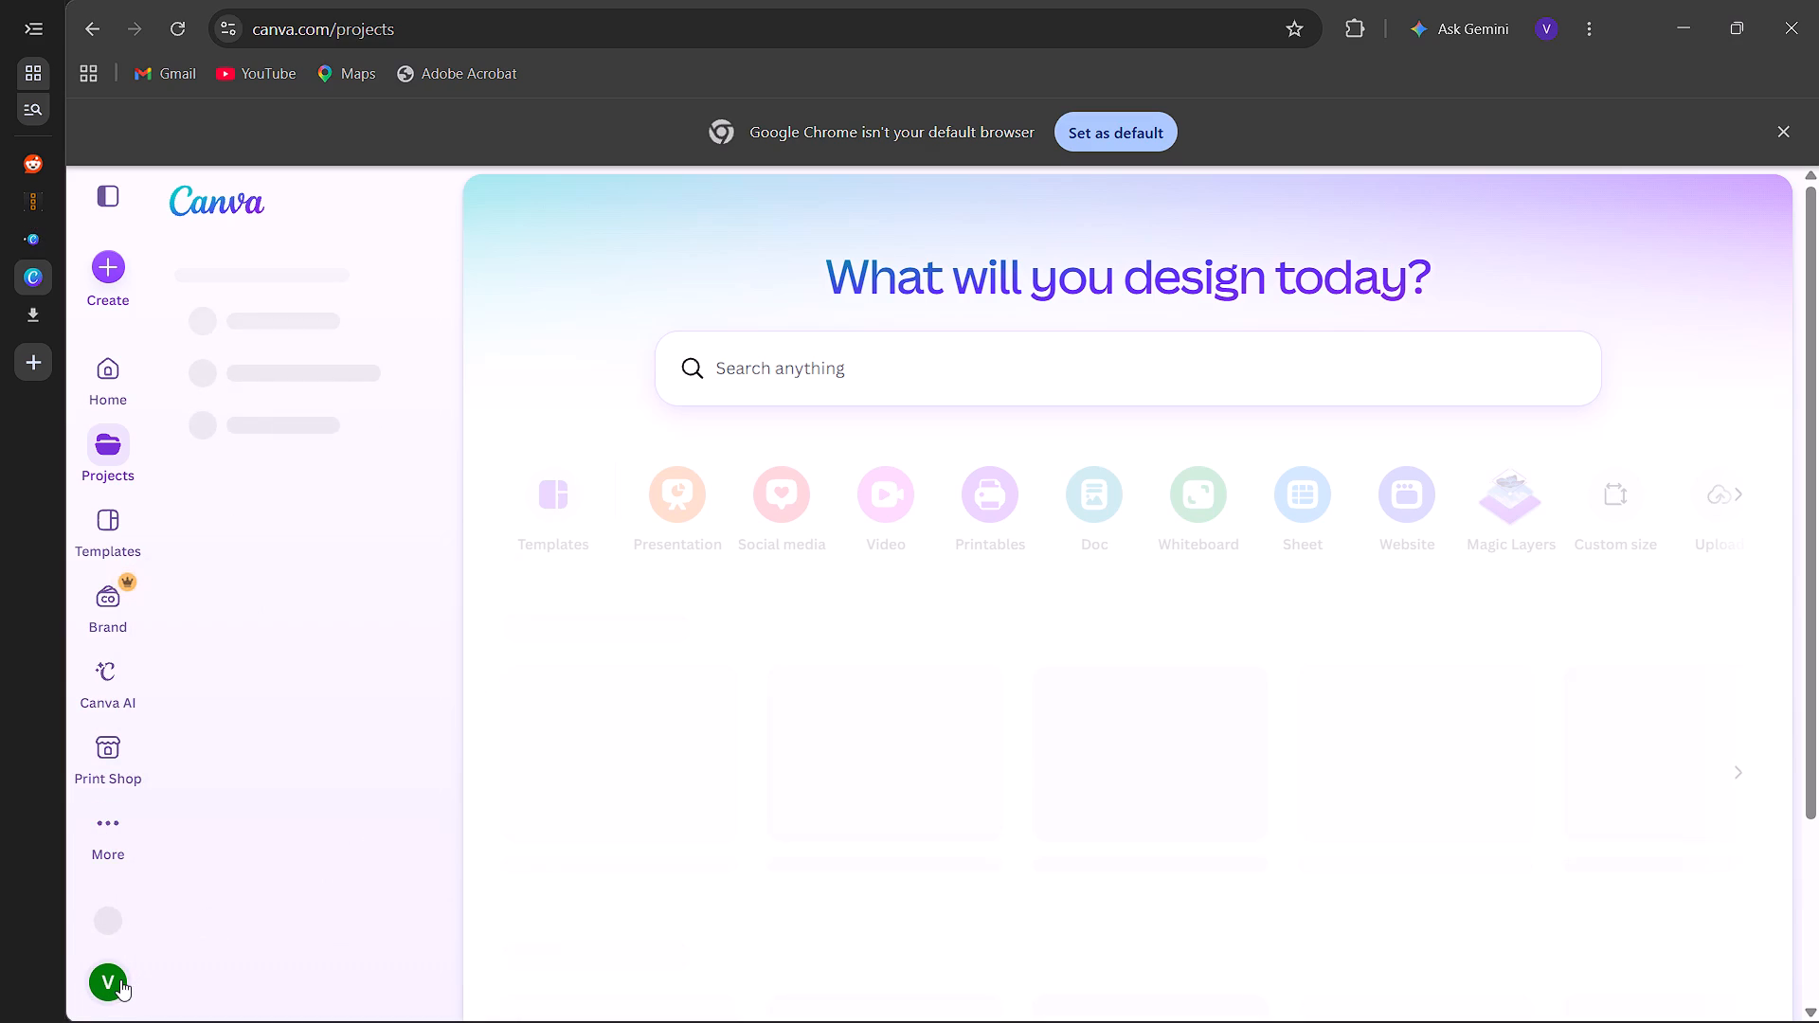
Download the invoice for the 29 October 2026 subscription purchase from the account's purchase history and return to the orders page.
{"action": "left_click", "coordinate": [118, 980]}
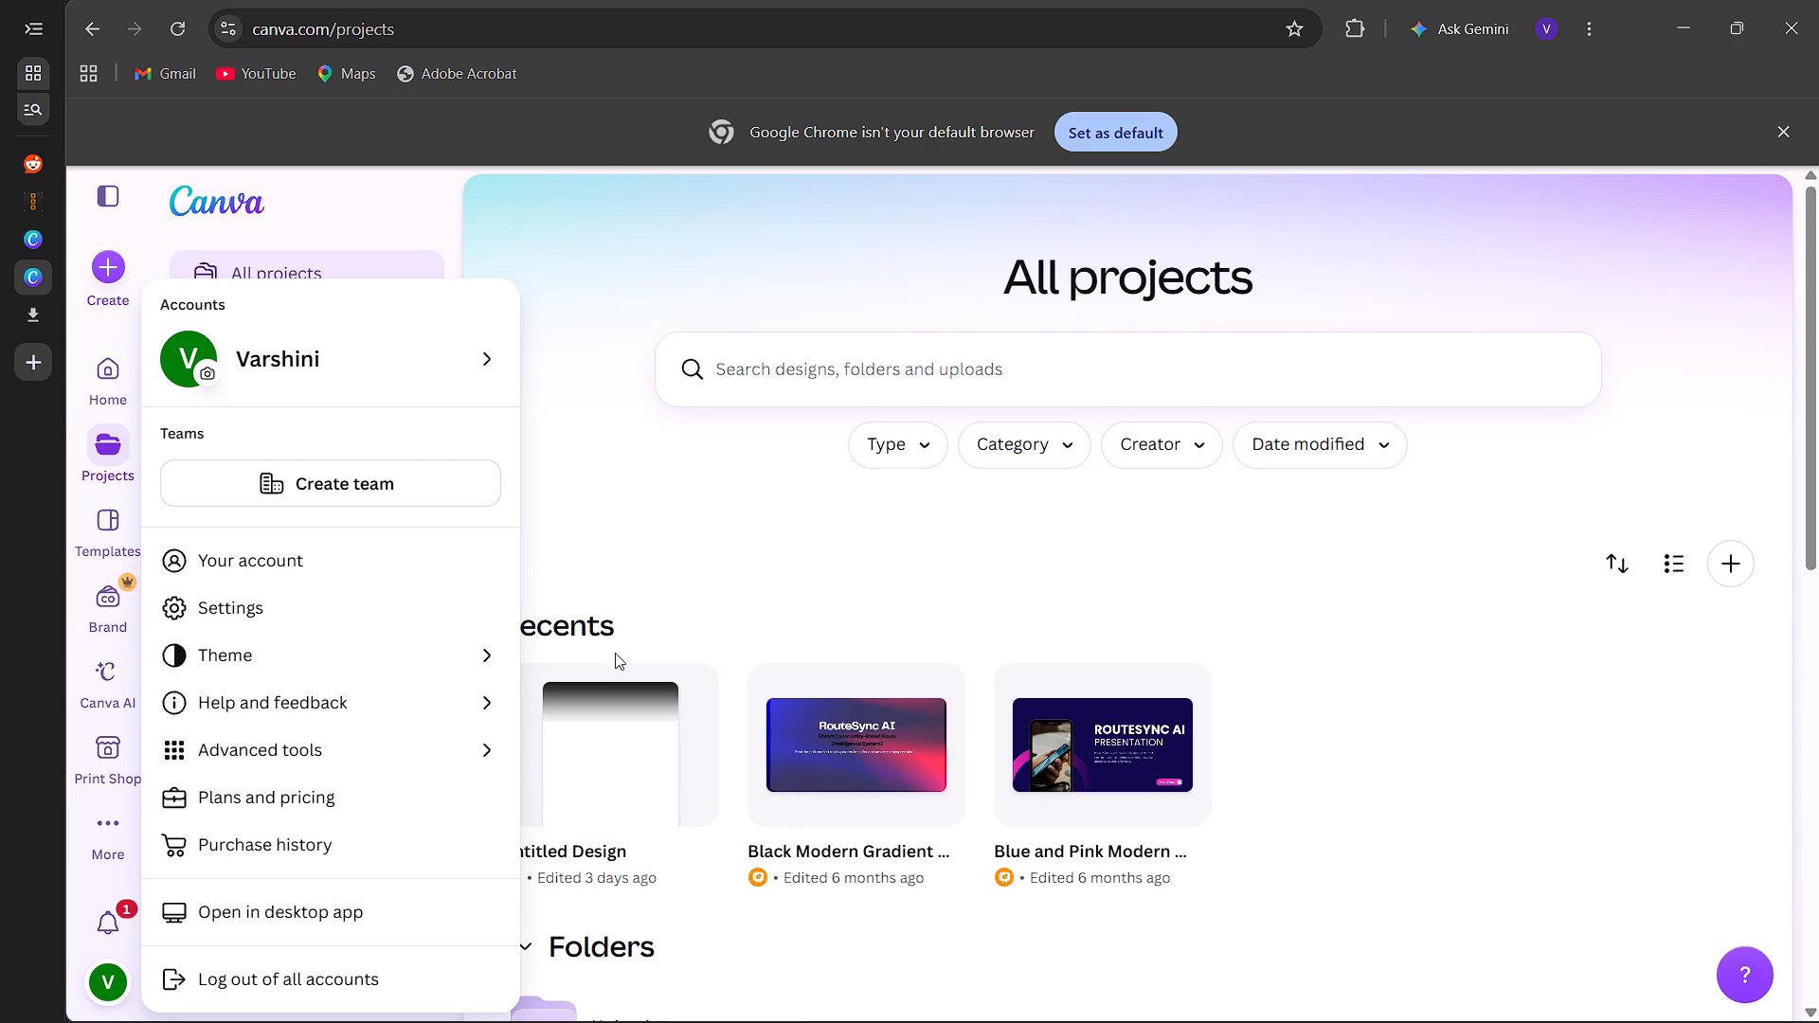
{"action": "left_click", "coordinate": [494, 354]}
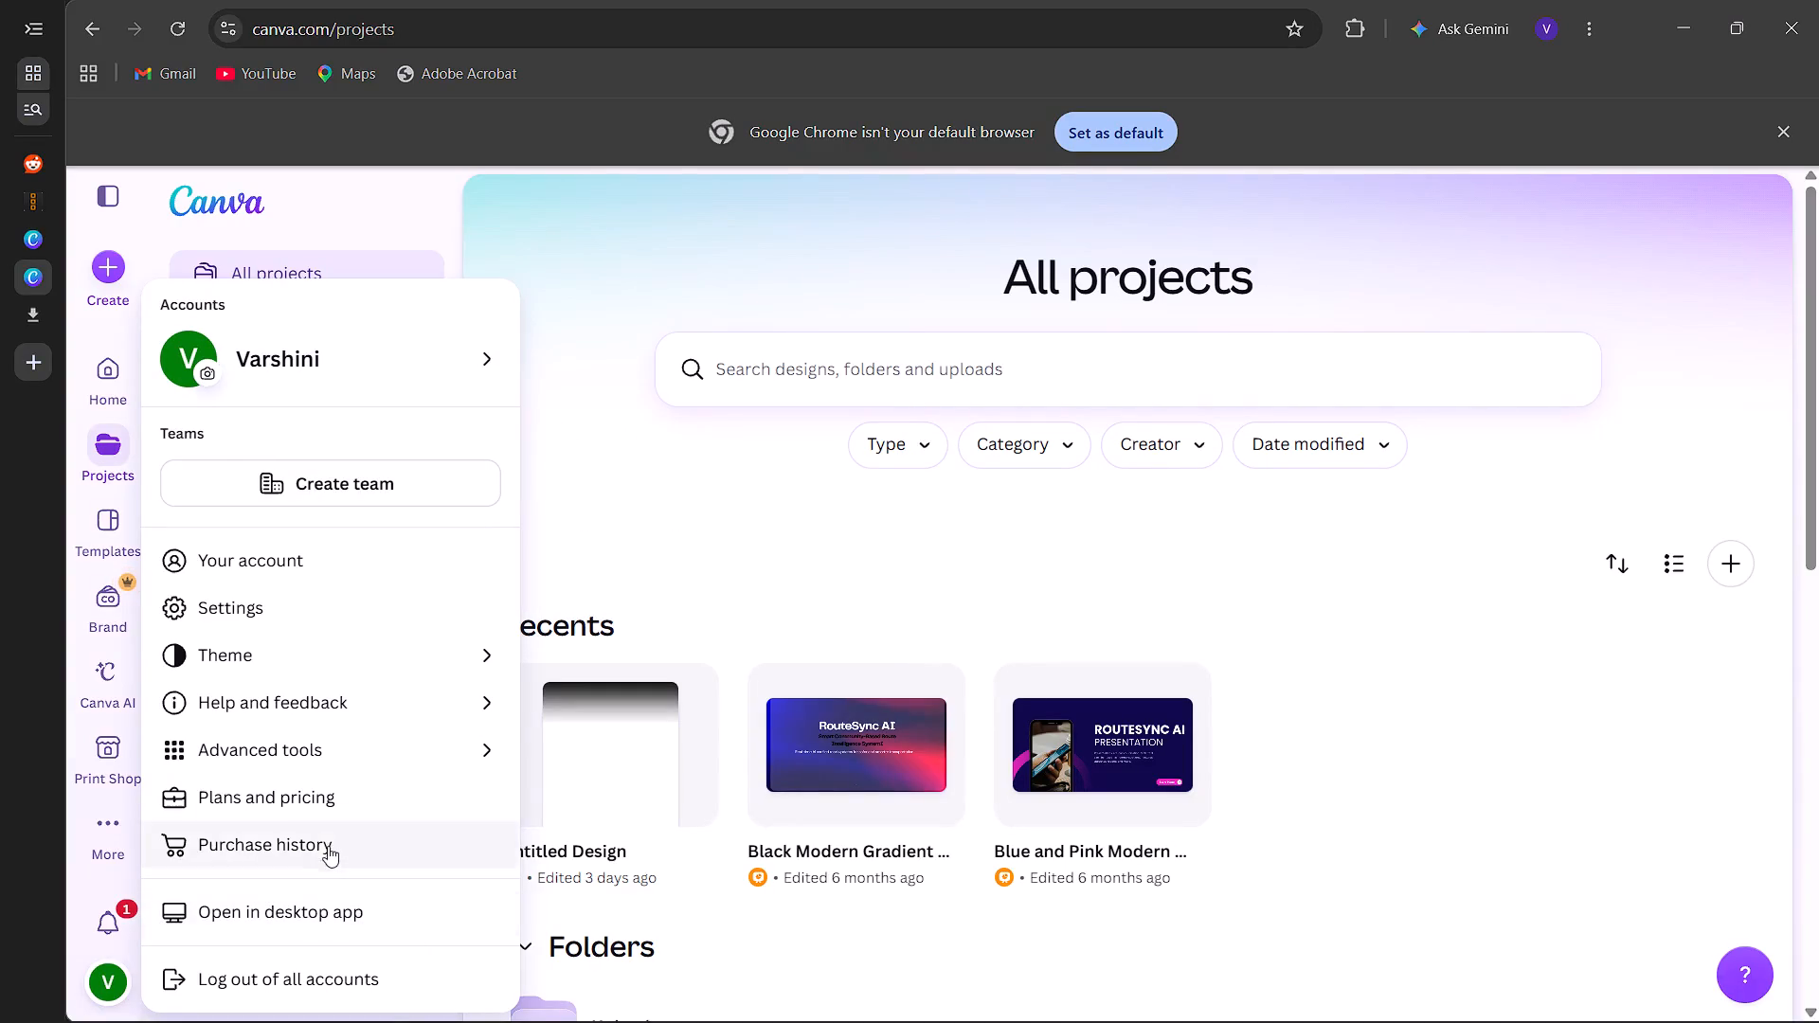
{"action": "left_click", "coordinate": [328, 842]}
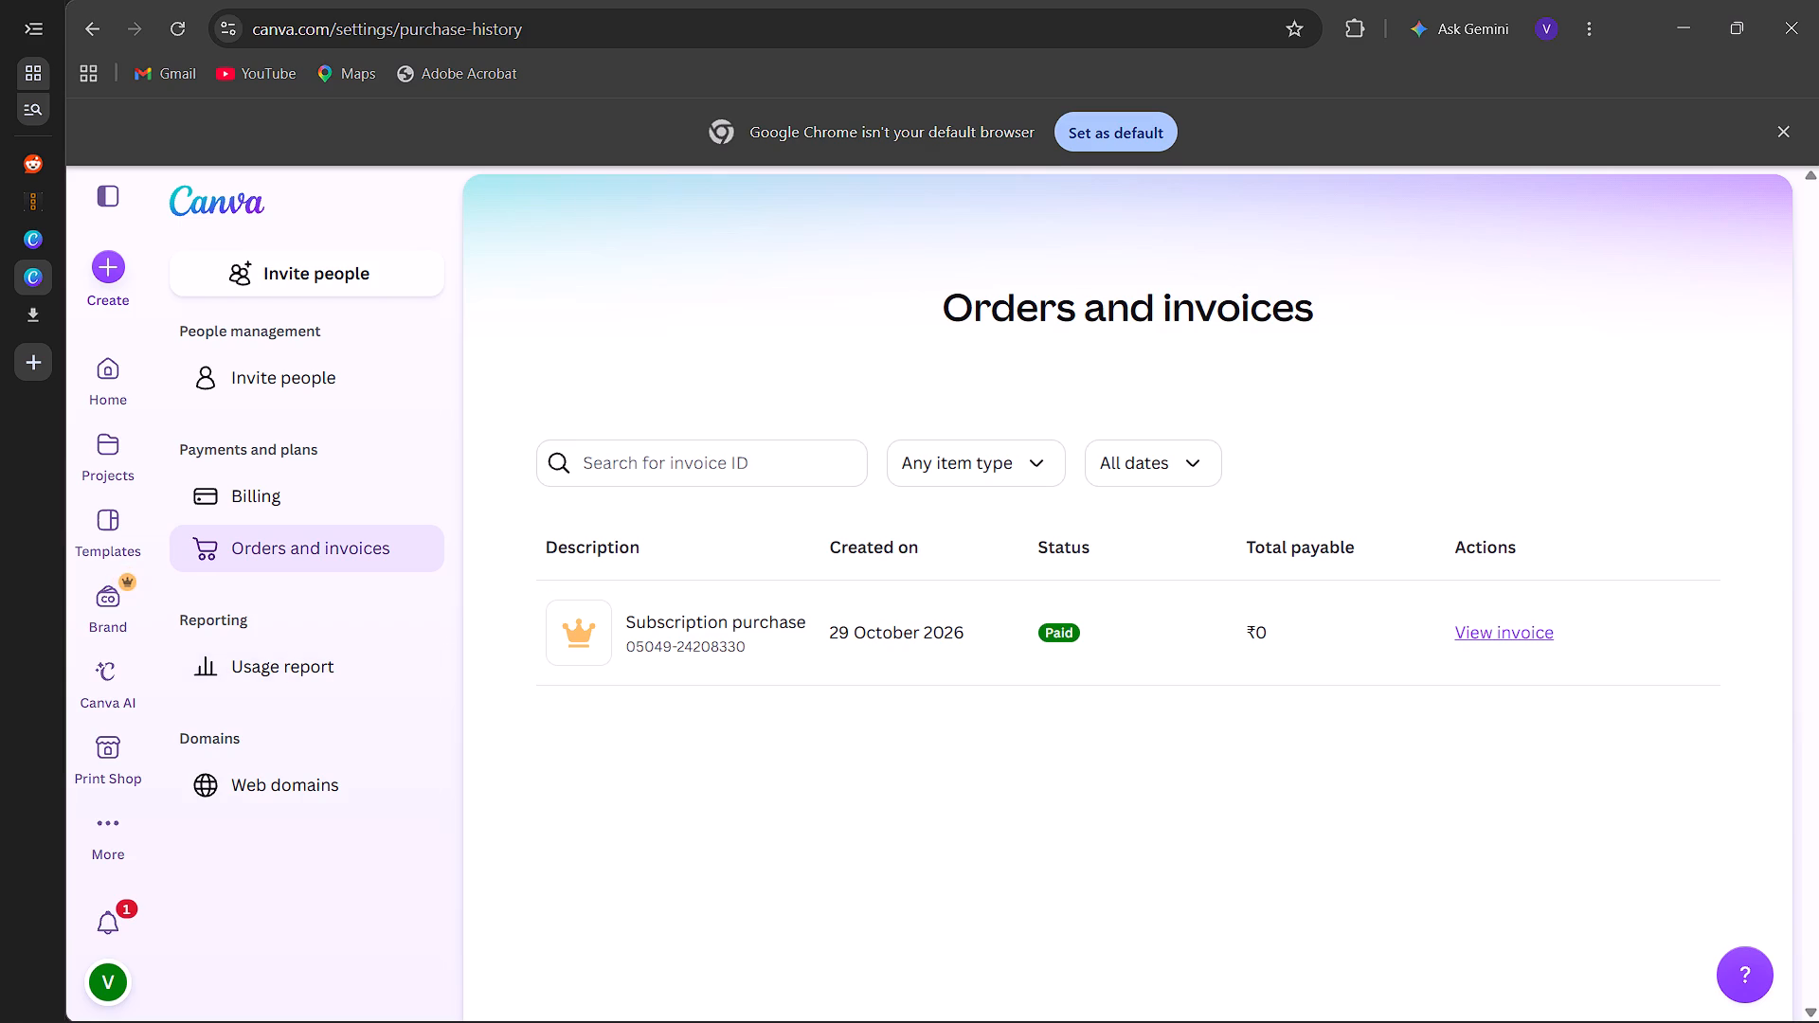
{"action": "left_click", "coordinate": [1049, 631]}
{"action": "left_click", "coordinate": [1478, 637]}
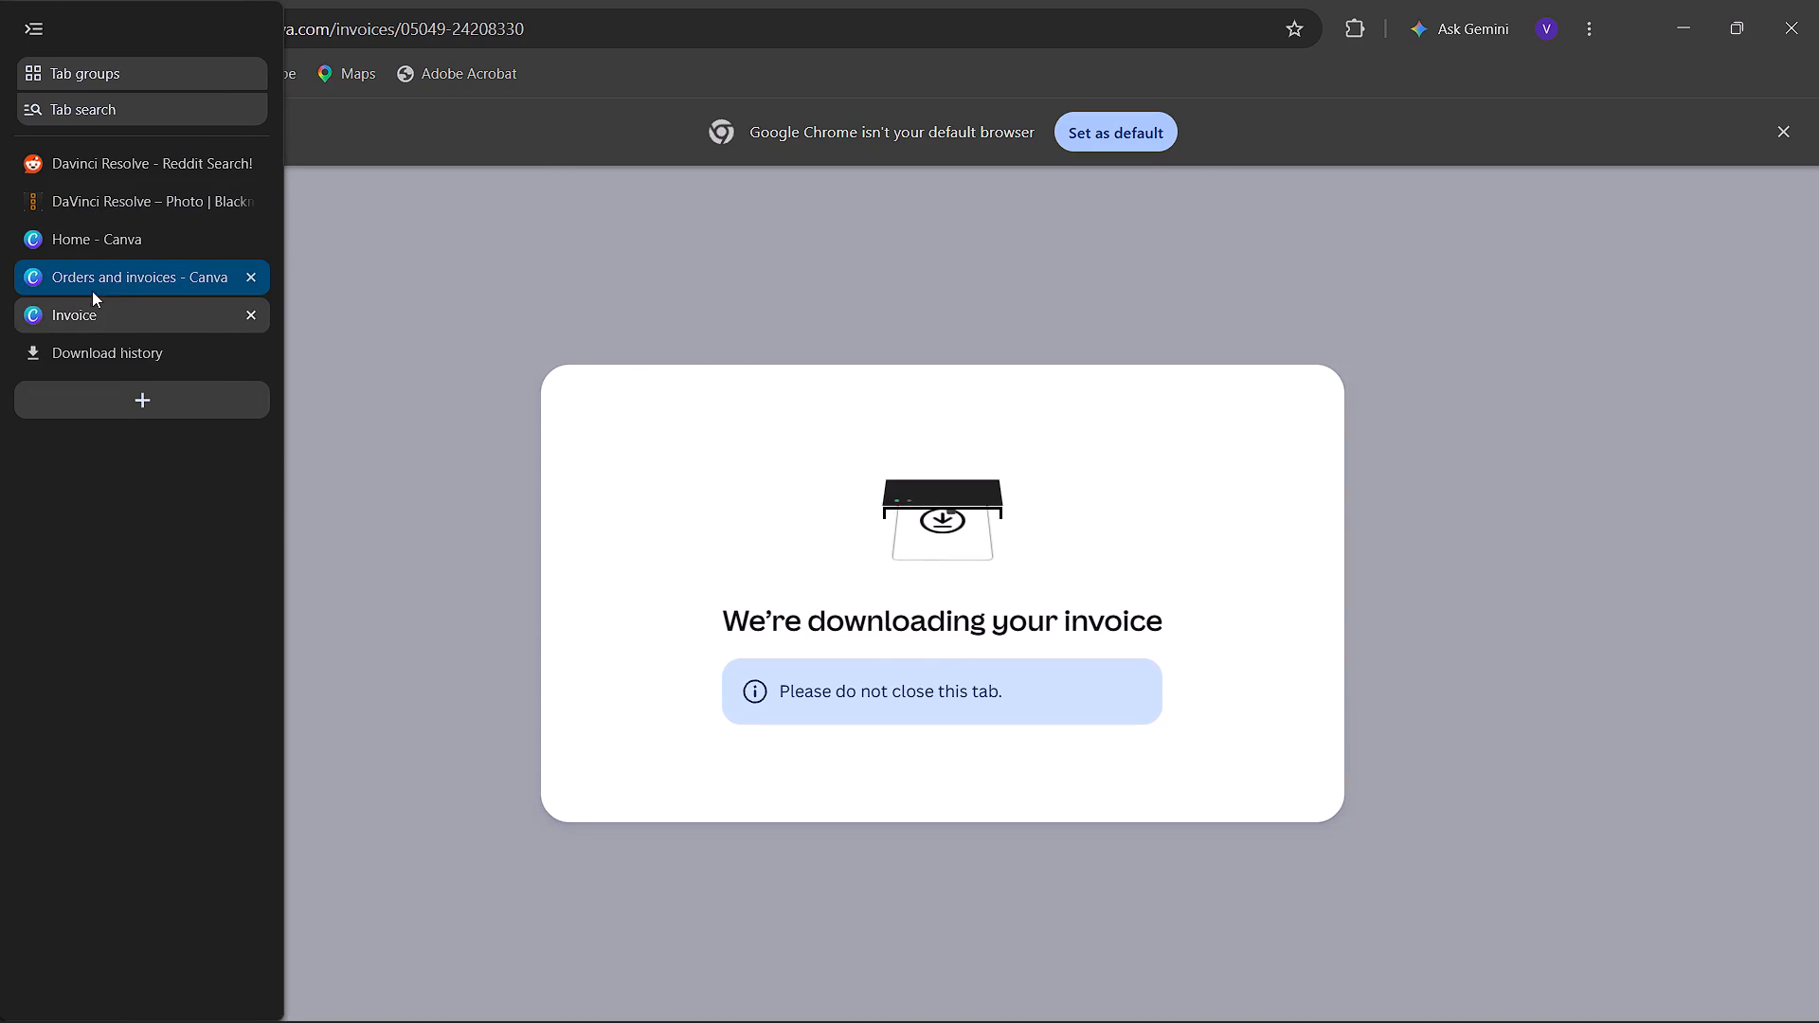
{"action": "left_click", "coordinate": [116, 272]}
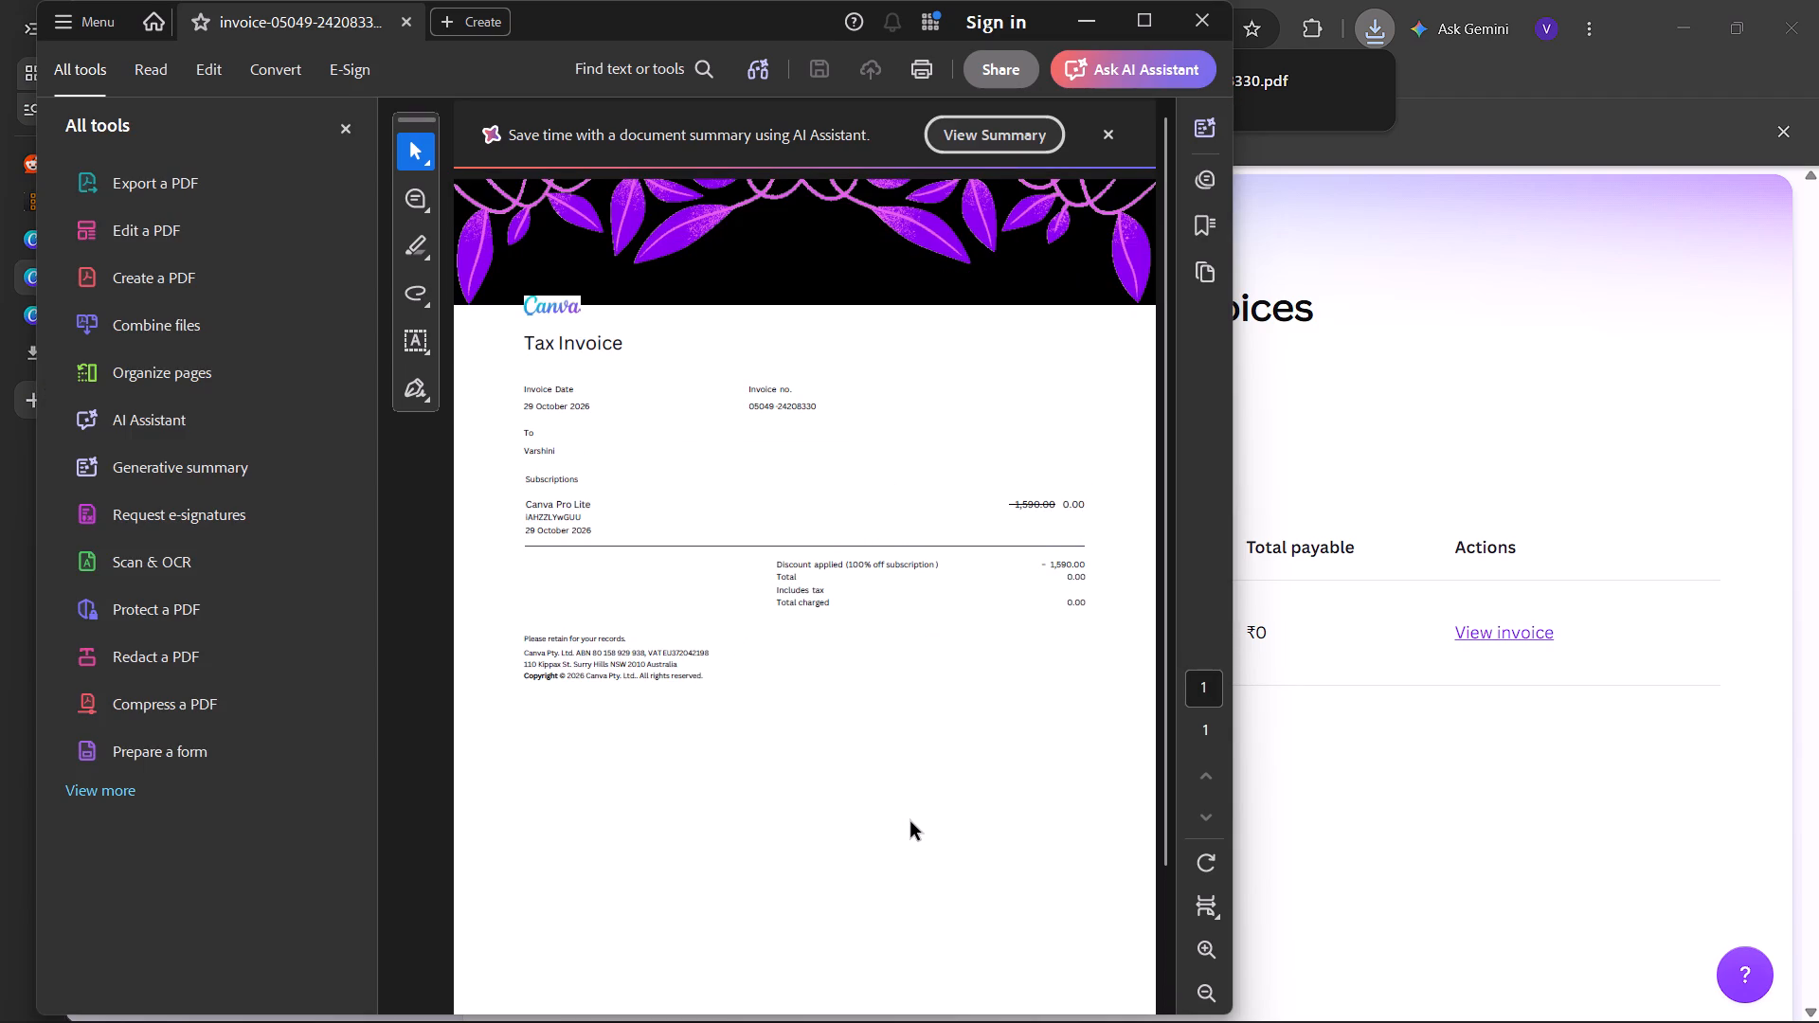
Review the downloaded Canva tax invoice in Adobe Acrobat and close it.
{"action": "scroll", "coordinate": [910, 822], "scroll_direction": "up", "scroll_amount": 3}
{"action": "scroll", "coordinate": [762, 378], "scroll_direction": "up", "scroll_amount": 3, "text": "ctrl"}
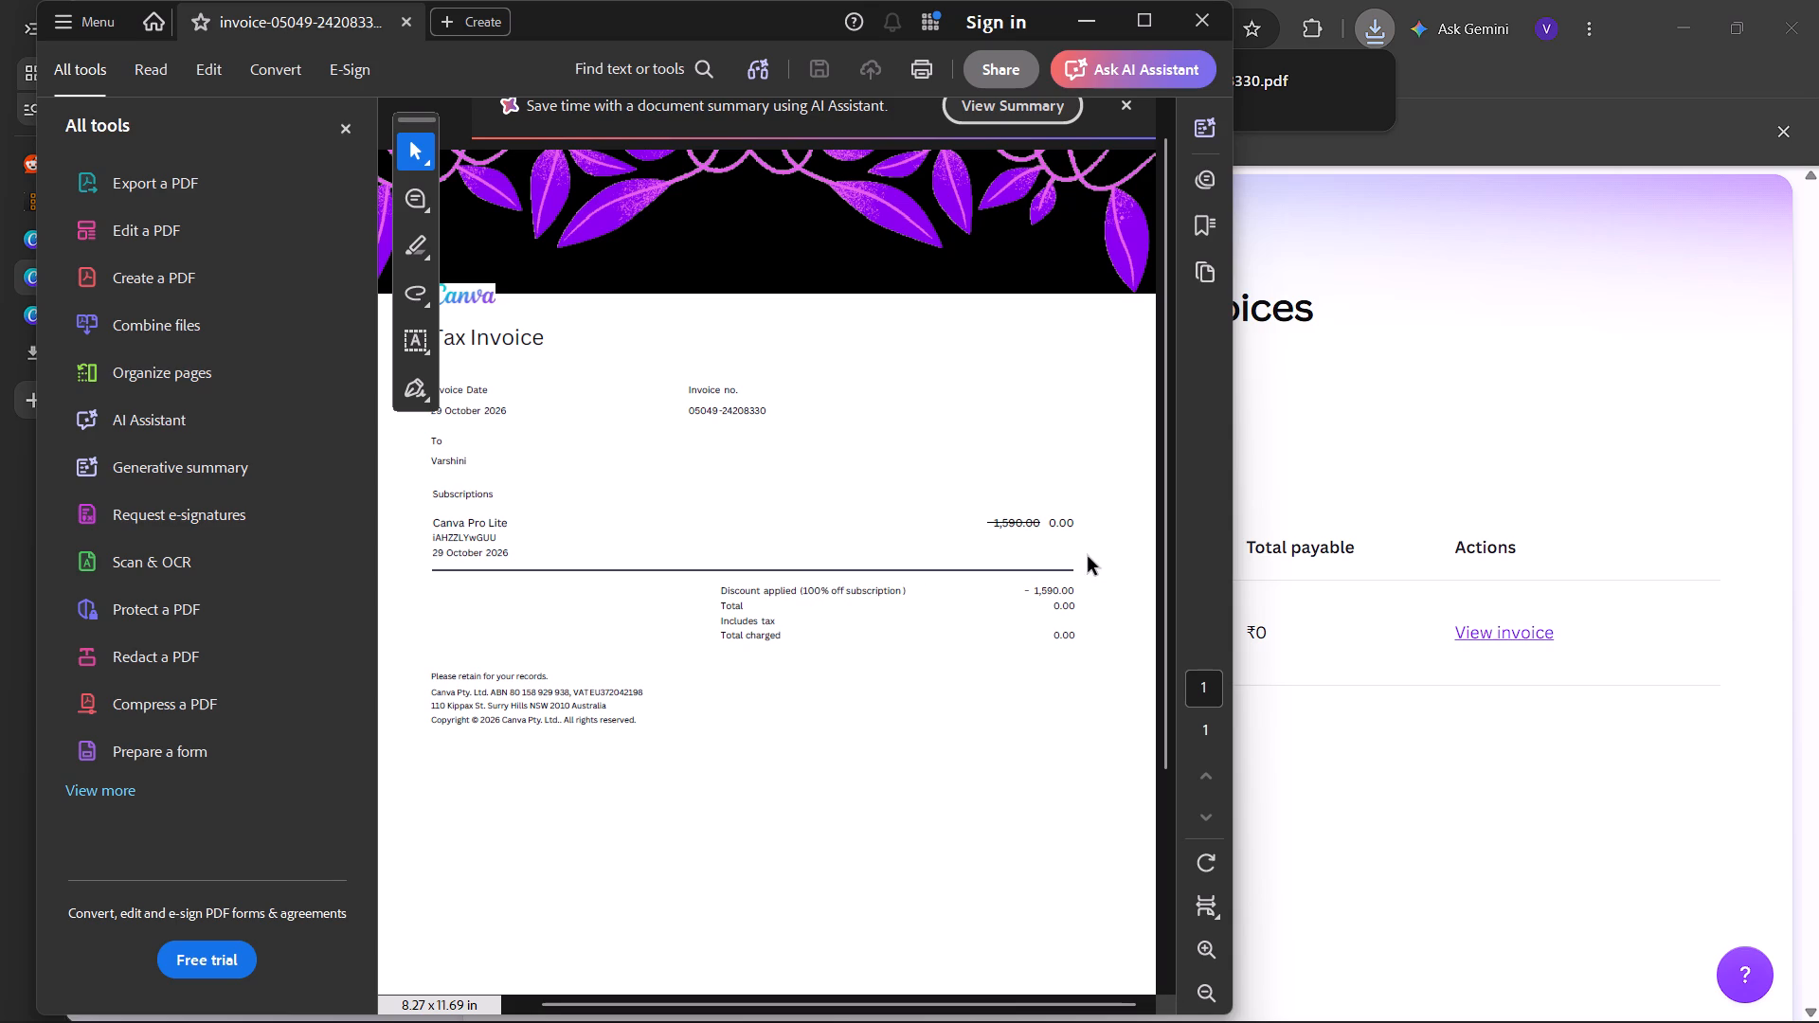
{"action": "left_click", "coordinate": [1204, 30]}
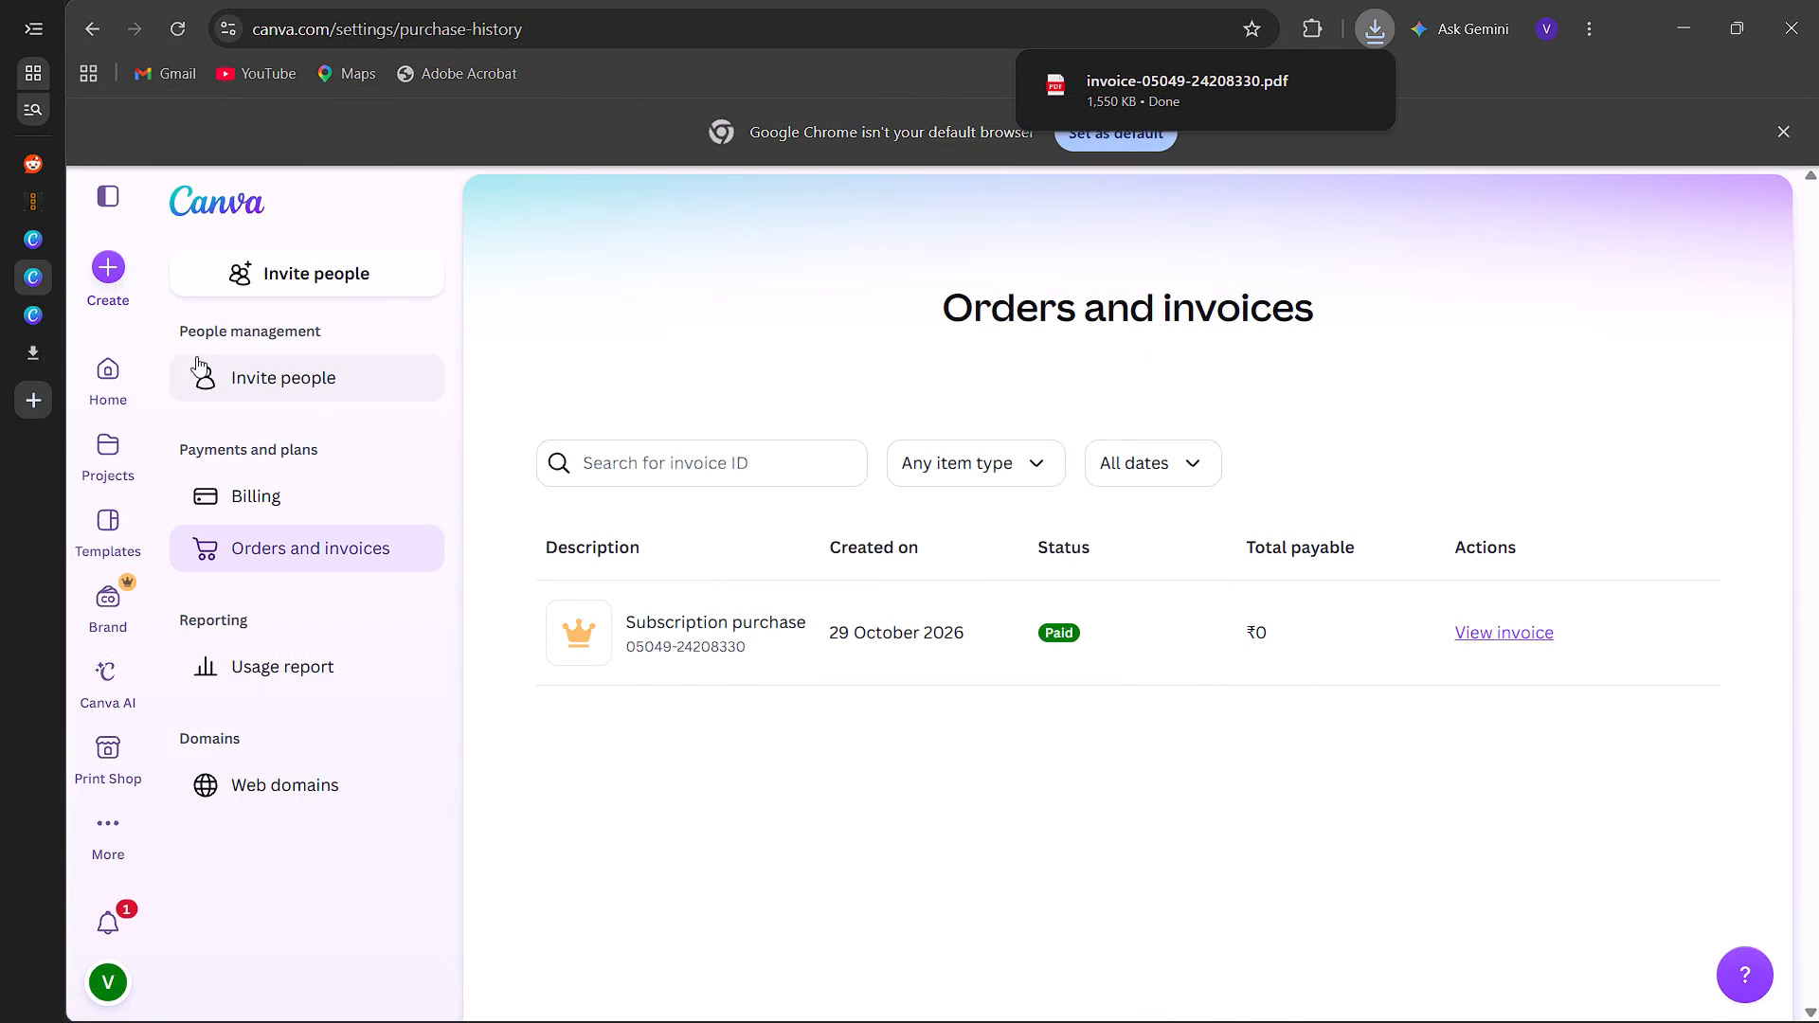
Return to the Canva home page and look over the recent designs and suggested templates.
{"action": "left_click", "coordinate": [92, 380]}
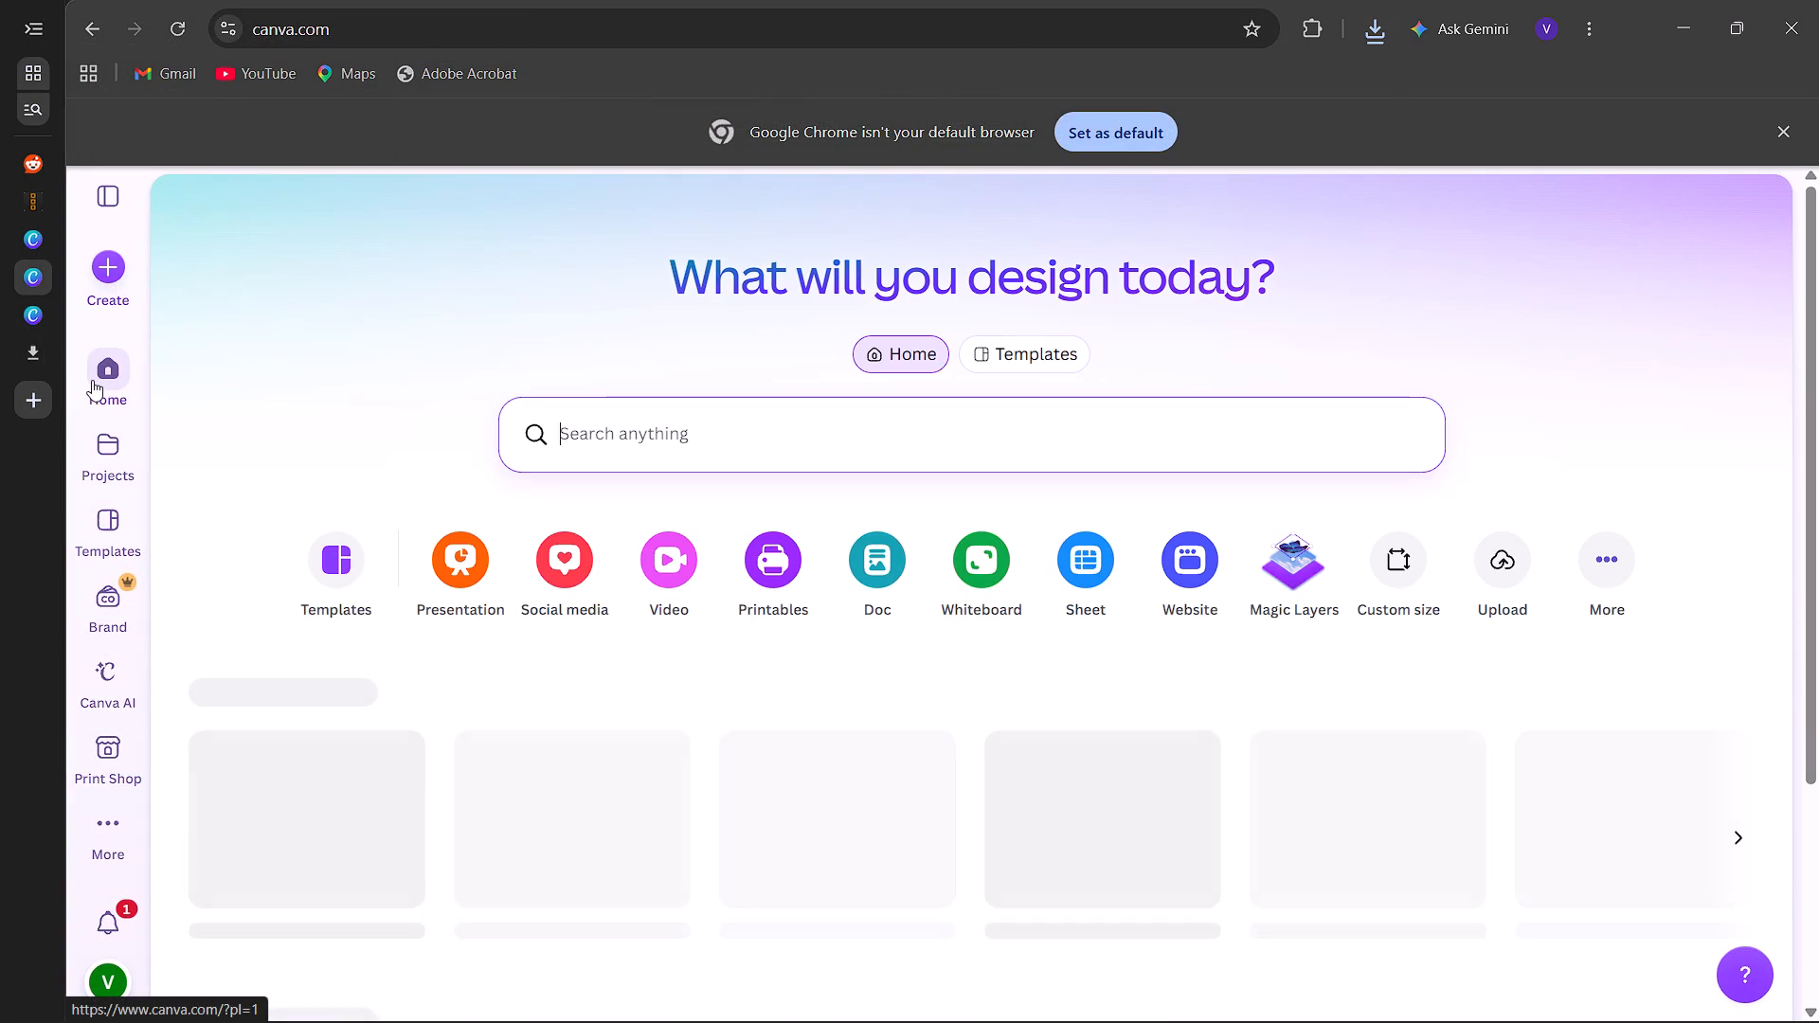
{"action": "scroll", "coordinate": [477, 744], "scroll_direction": "down", "scroll_amount": 2}
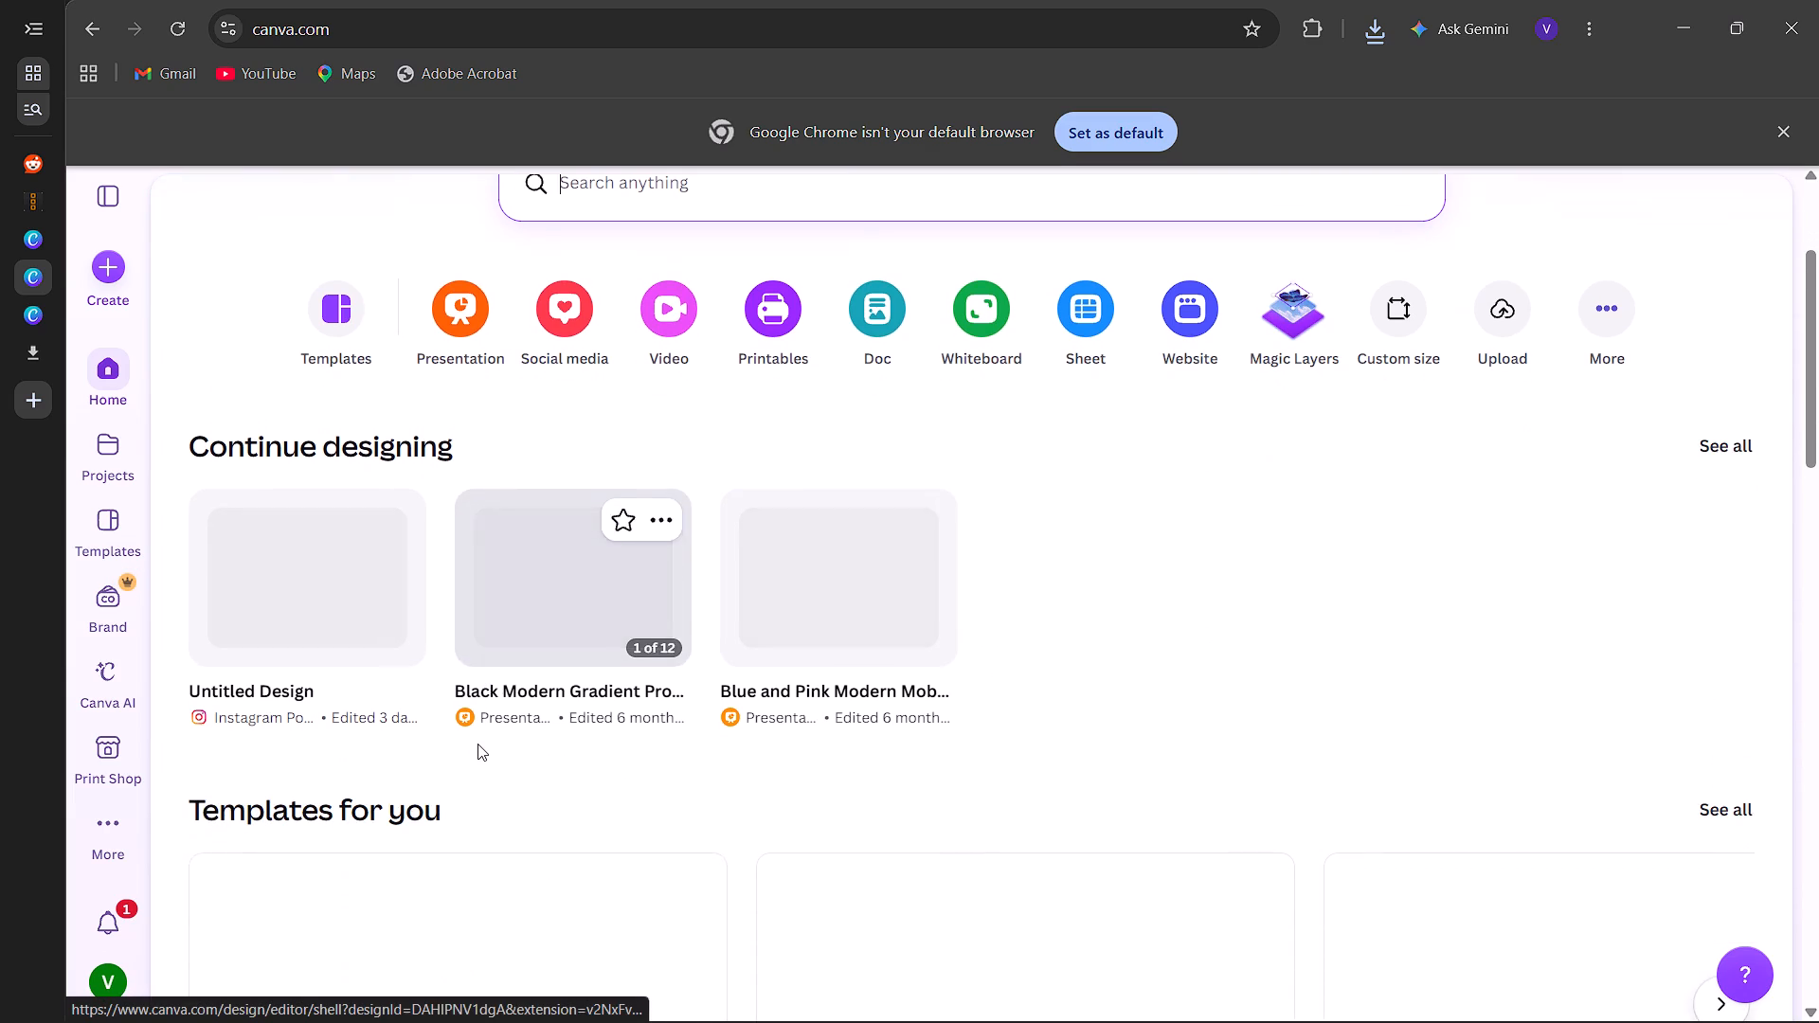
{"action": "scroll", "coordinate": [477, 744], "scroll_direction": "up", "scroll_amount": 1}
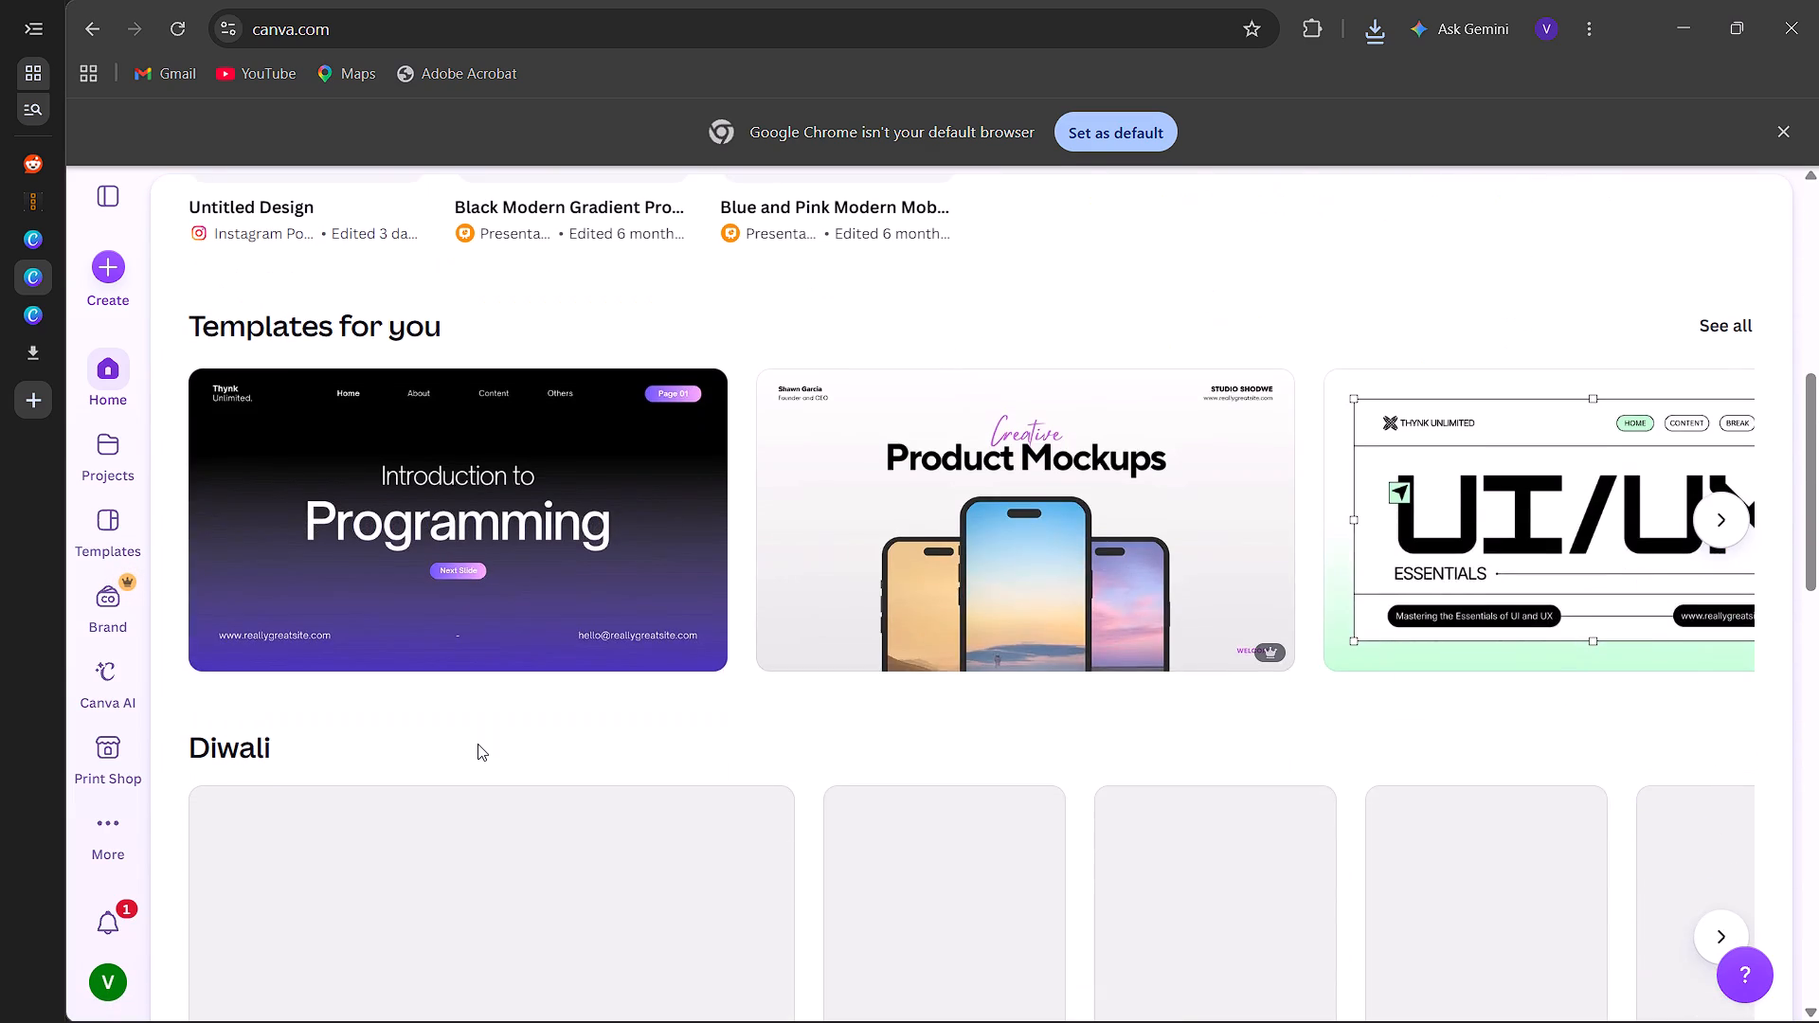
{"action": "scroll", "coordinate": [477, 744], "scroll_direction": "up", "scroll_amount": 2}
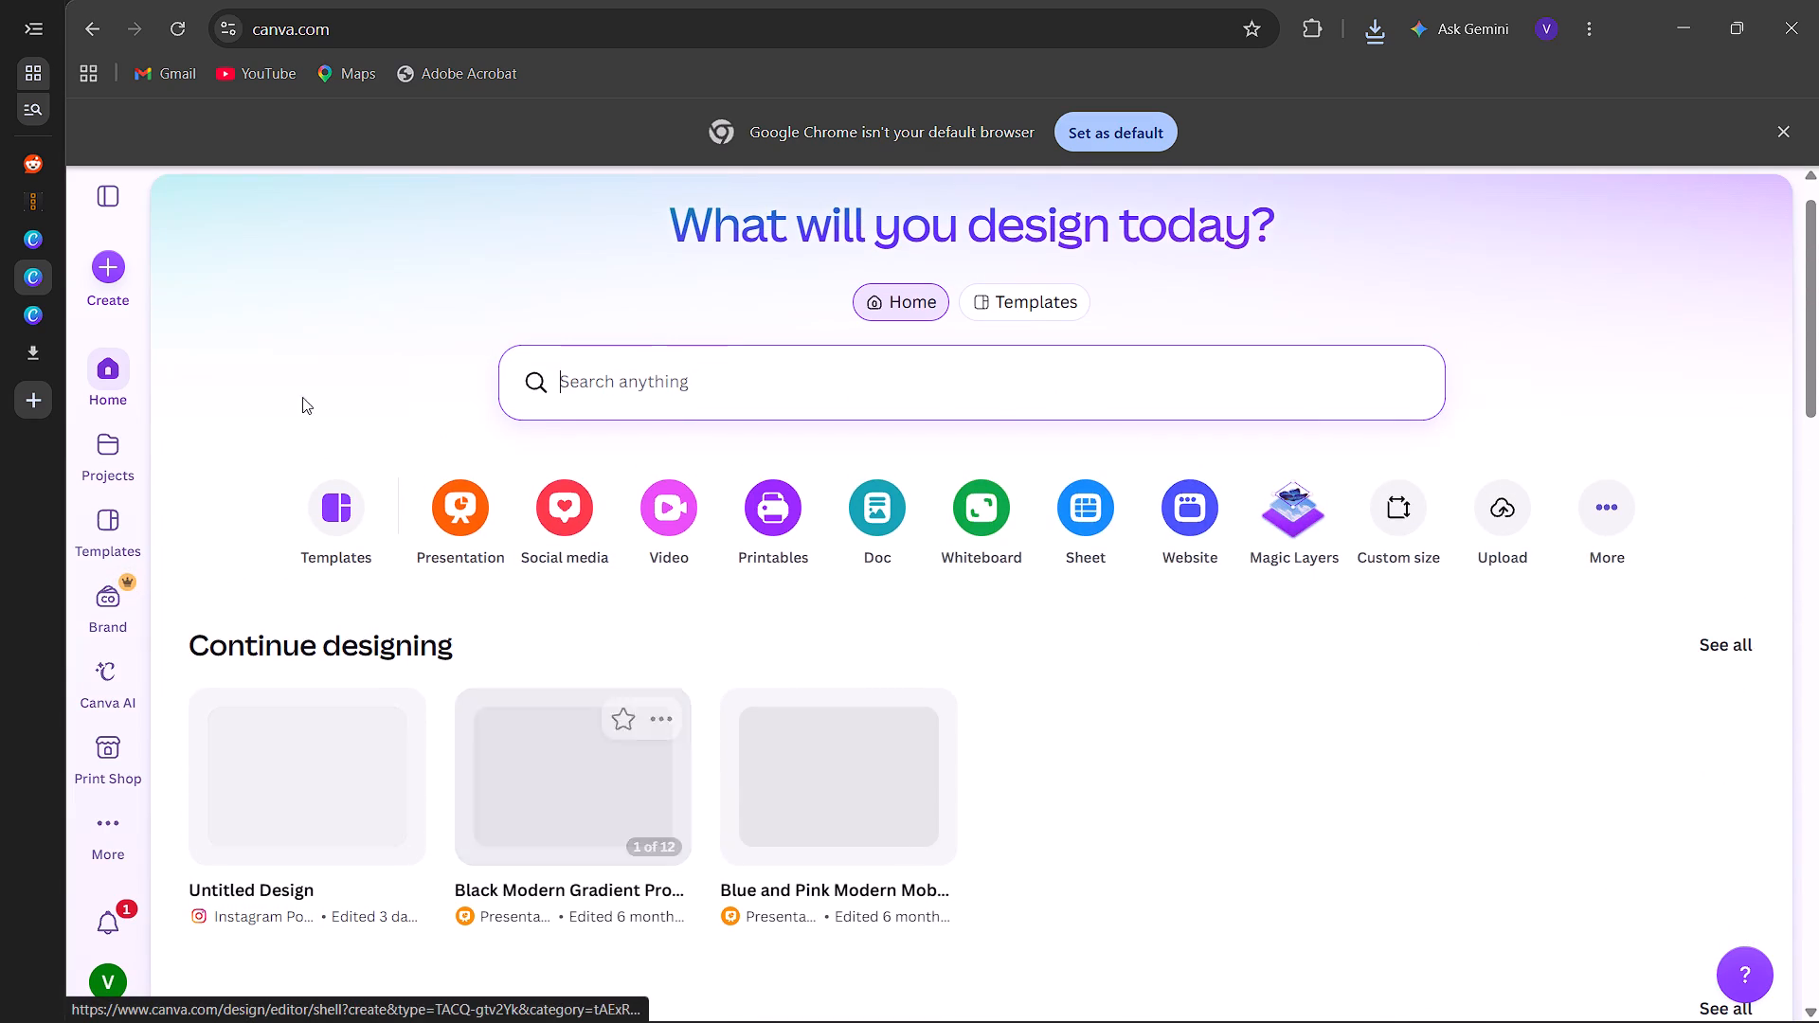
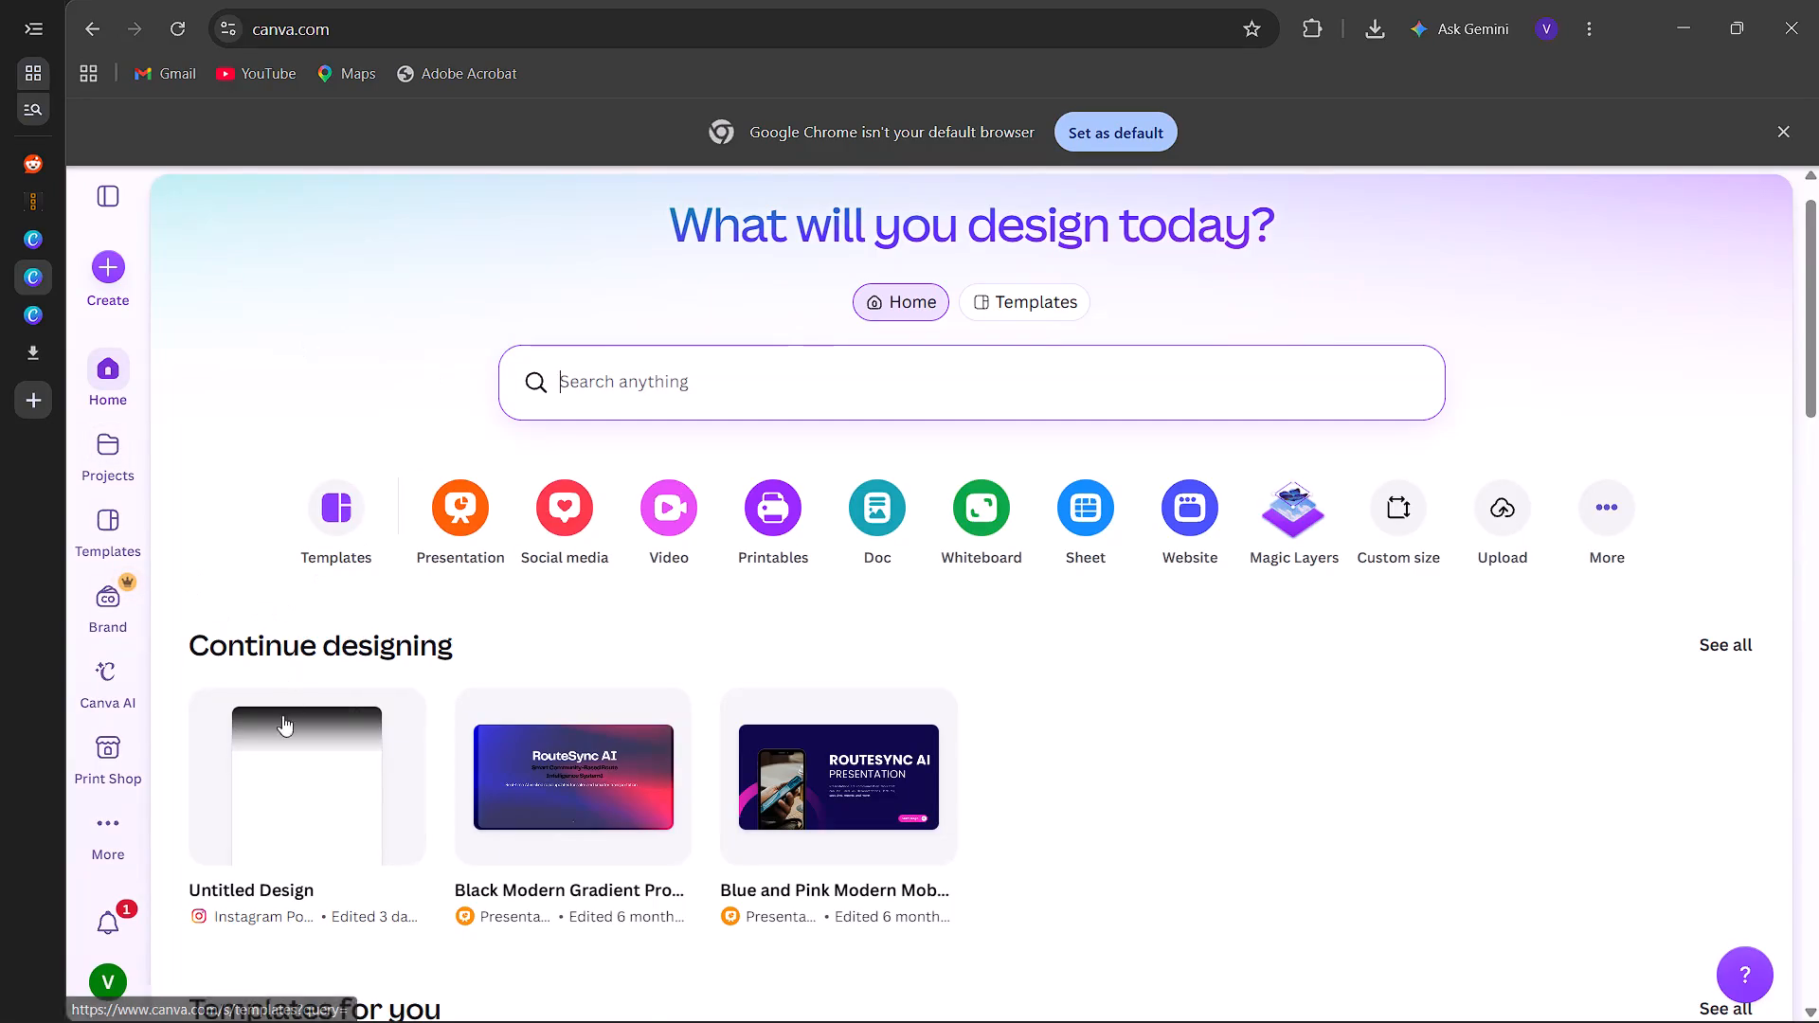
Check the account notifications on the Canva home page and close them.
{"action": "left_click", "coordinate": [113, 927]}
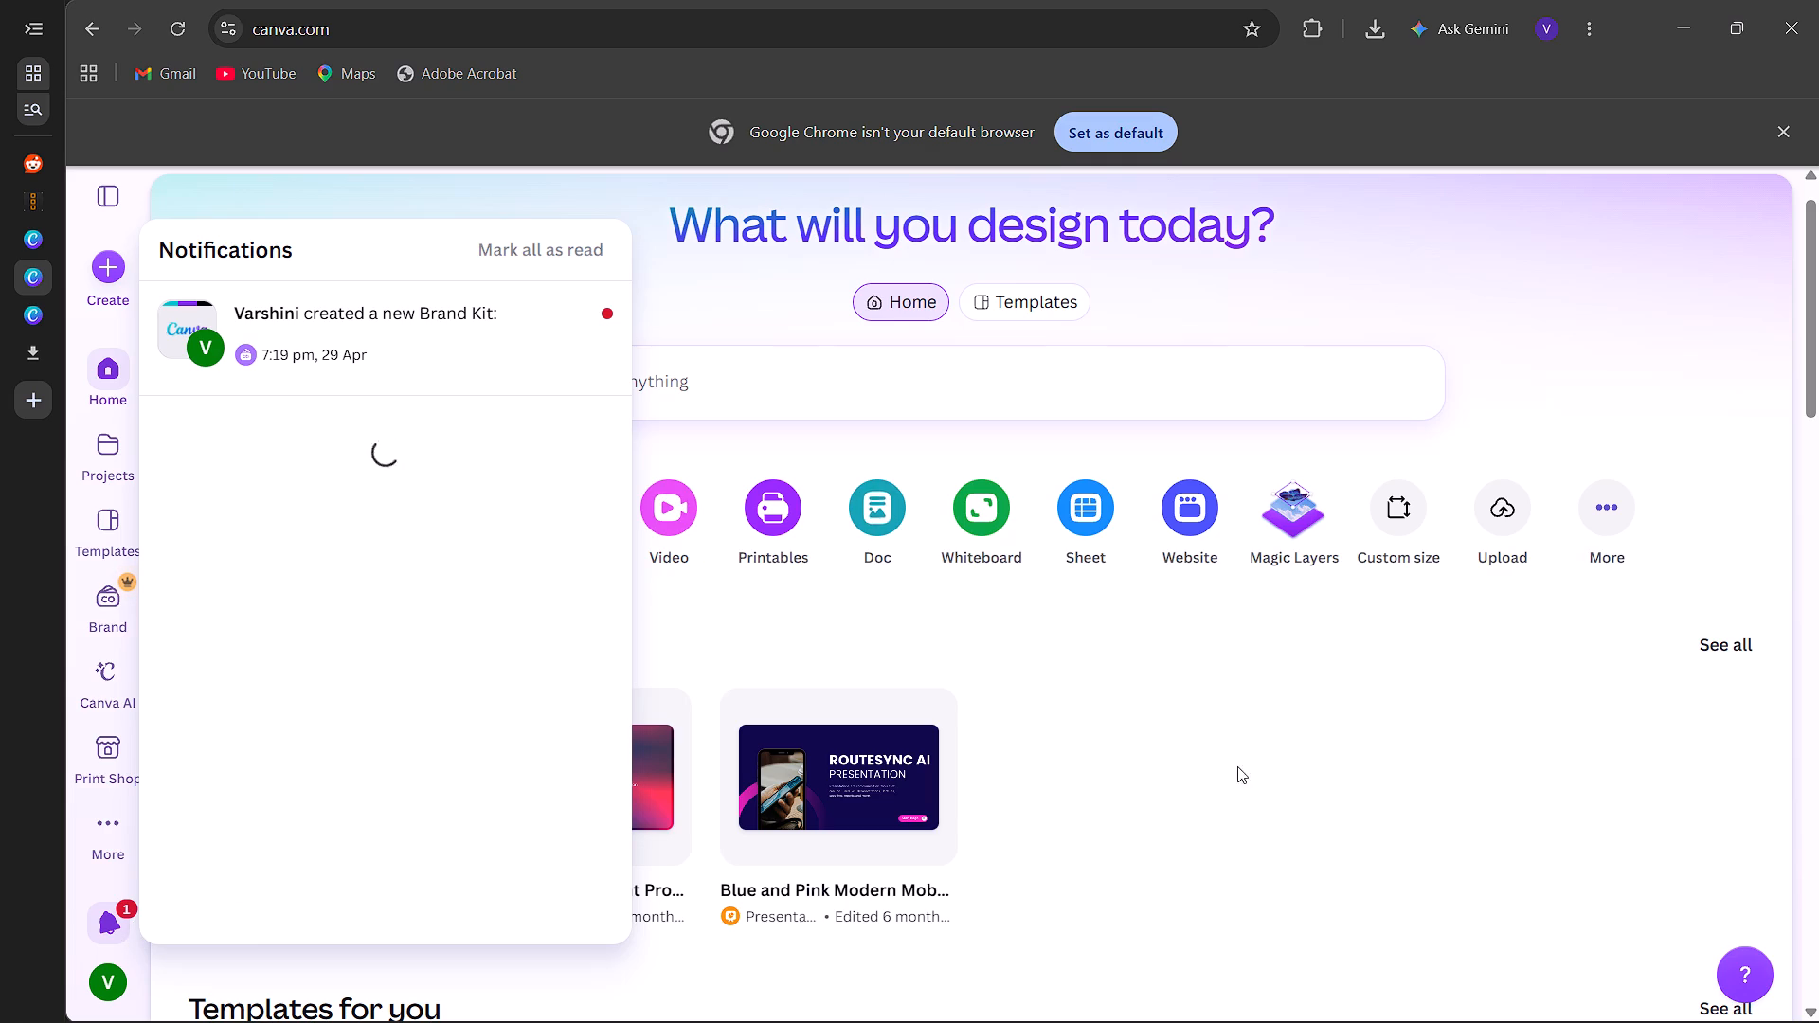
{"action": "left_click", "coordinate": [1314, 872]}
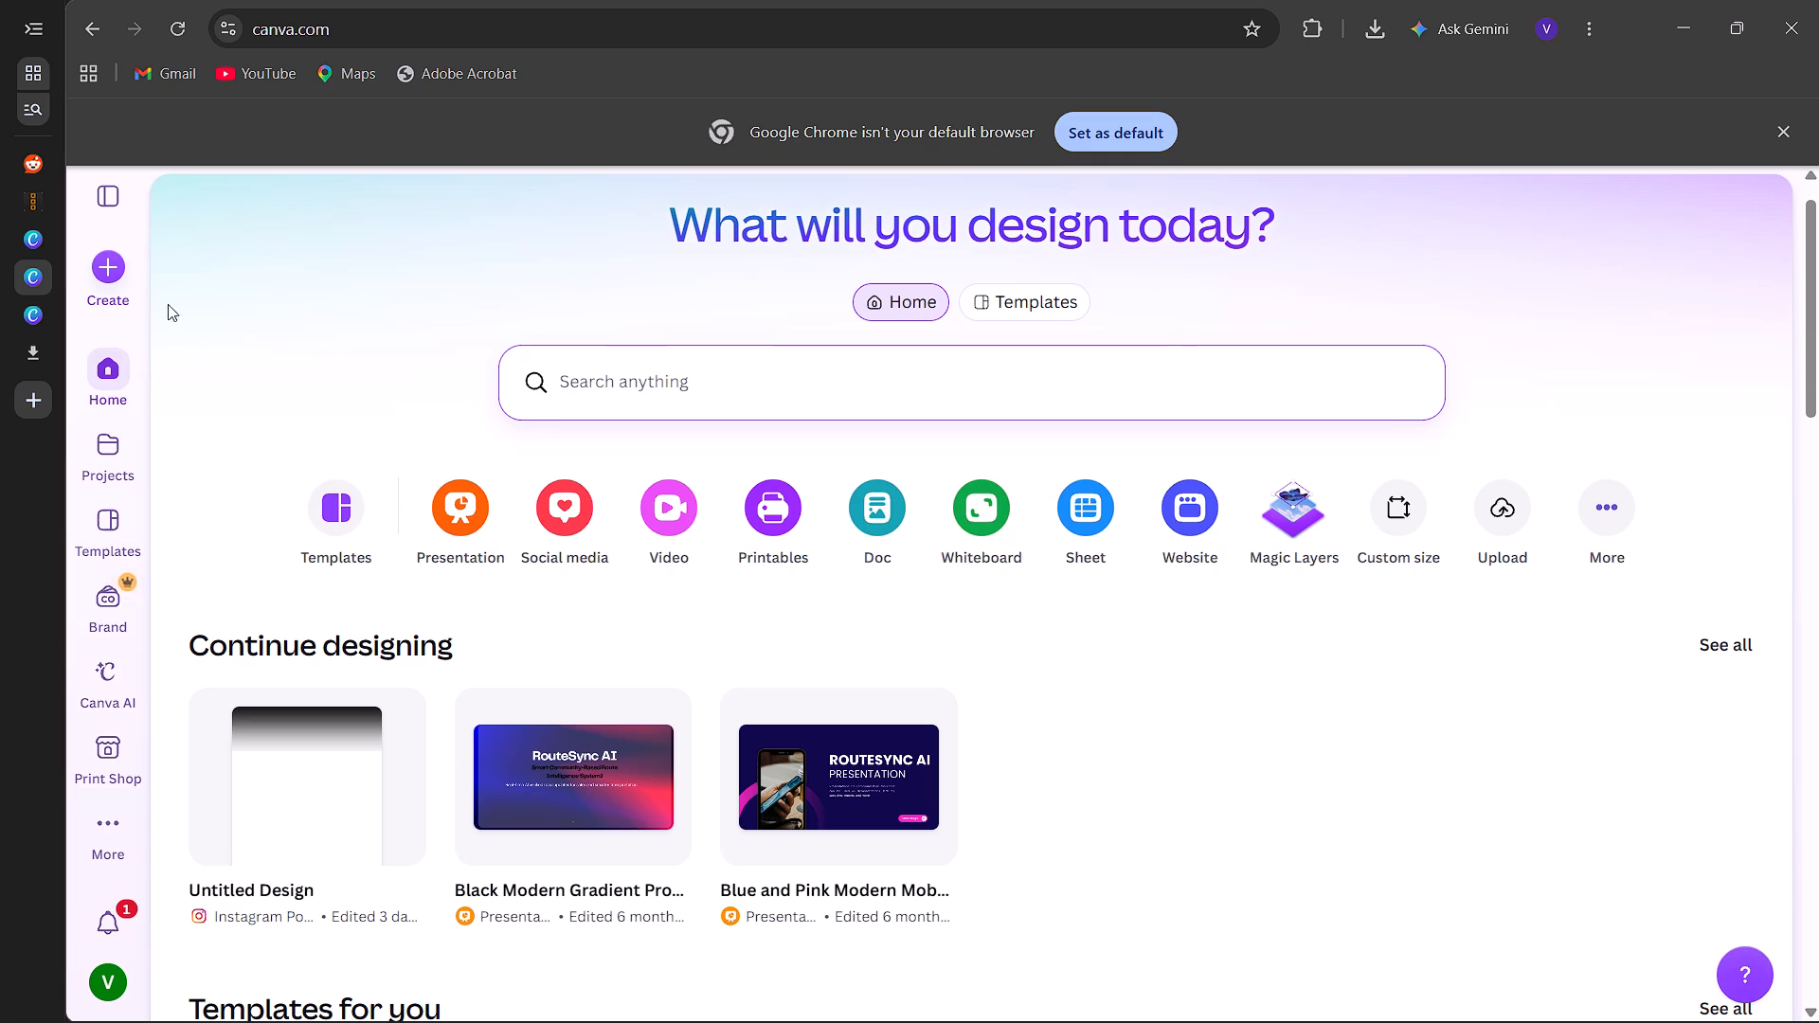
Open the design creation dialog and look through the suggested formats under Popular on Canva and Try something new.
{"action": "left_click", "coordinate": [94, 266]}
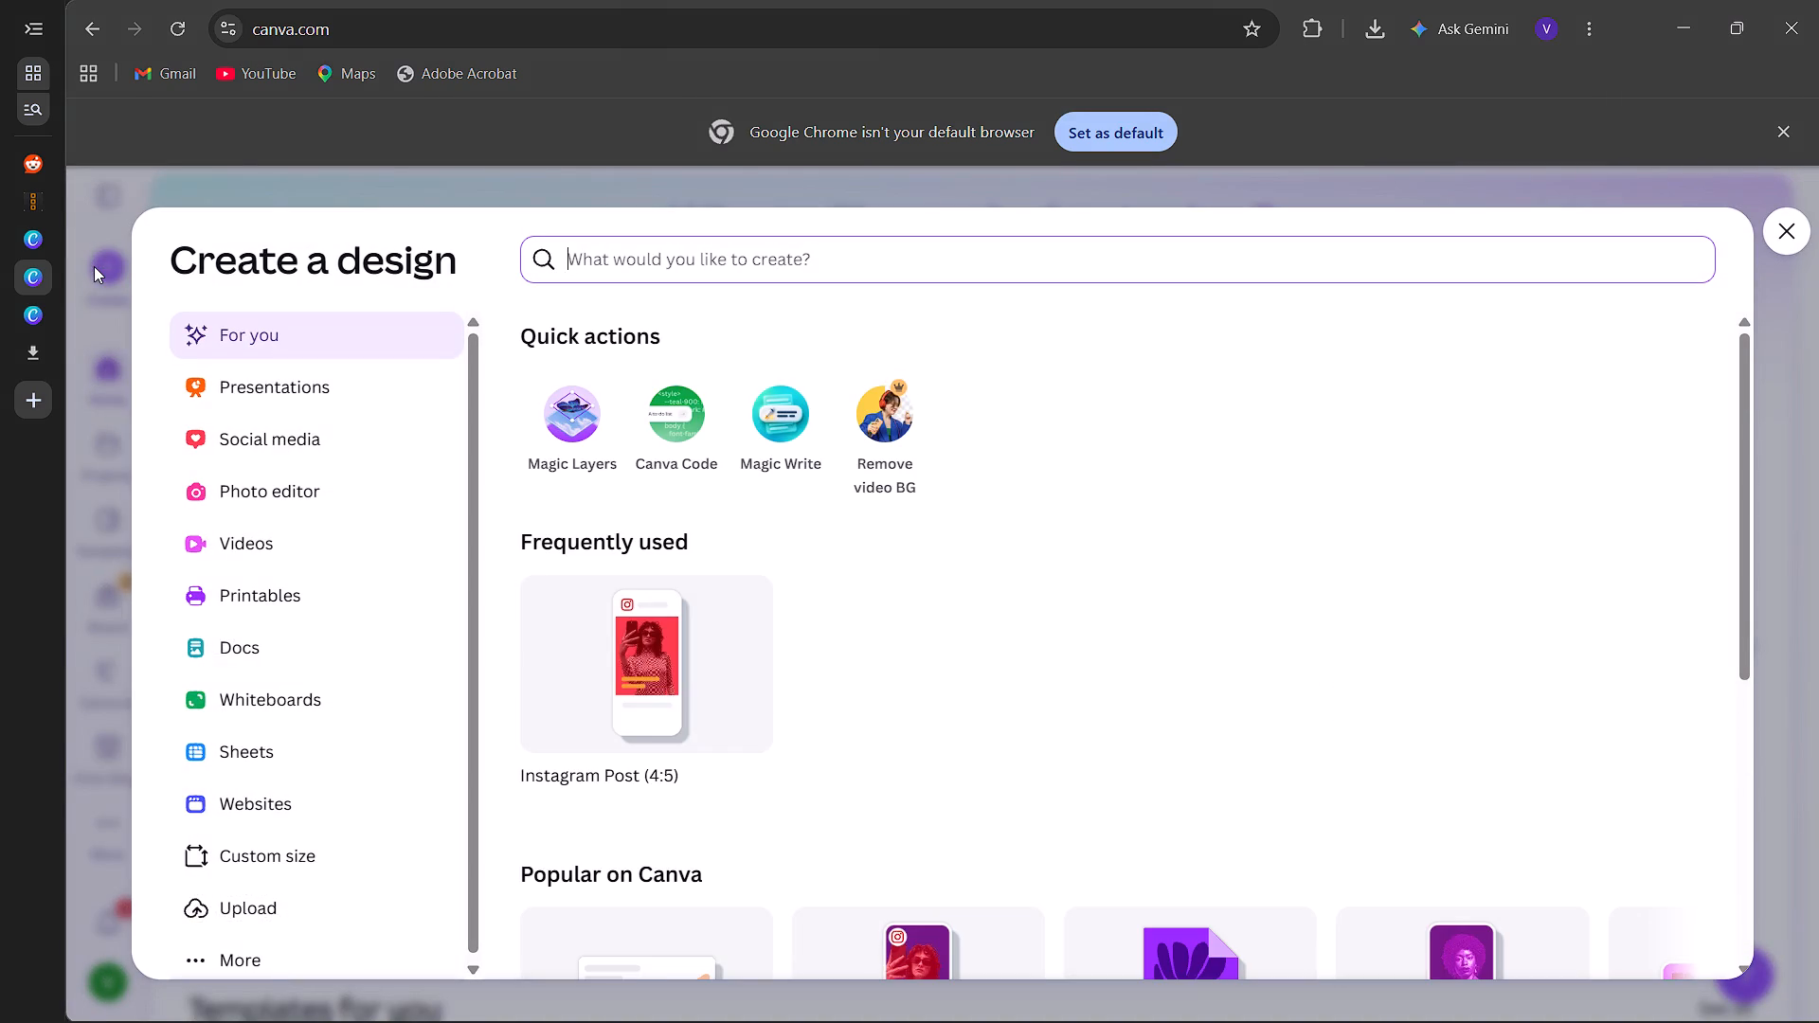
{"action": "scroll", "coordinate": [822, 617], "scroll_direction": "down", "scroll_amount": 3}
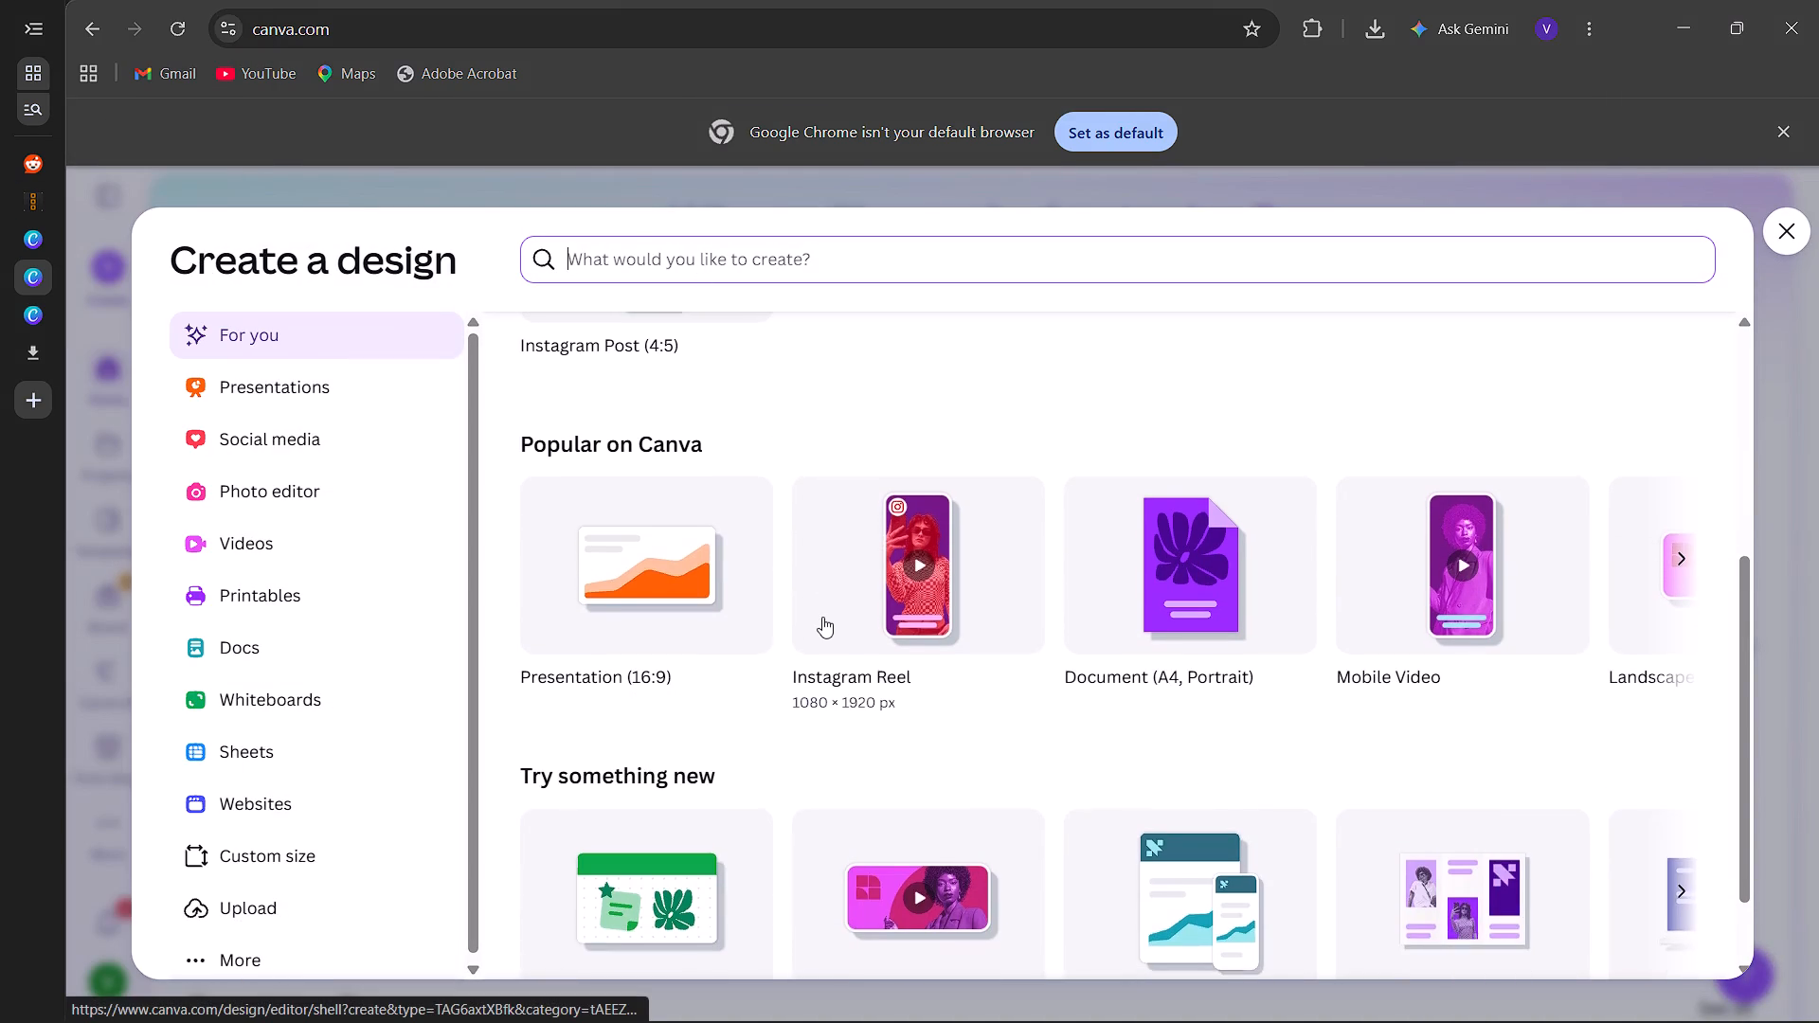
{"action": "scroll", "coordinate": [822, 617], "scroll_direction": "up", "scroll_amount": 2}
{"action": "scroll", "coordinate": [822, 617], "scroll_direction": "down", "scroll_amount": 3}
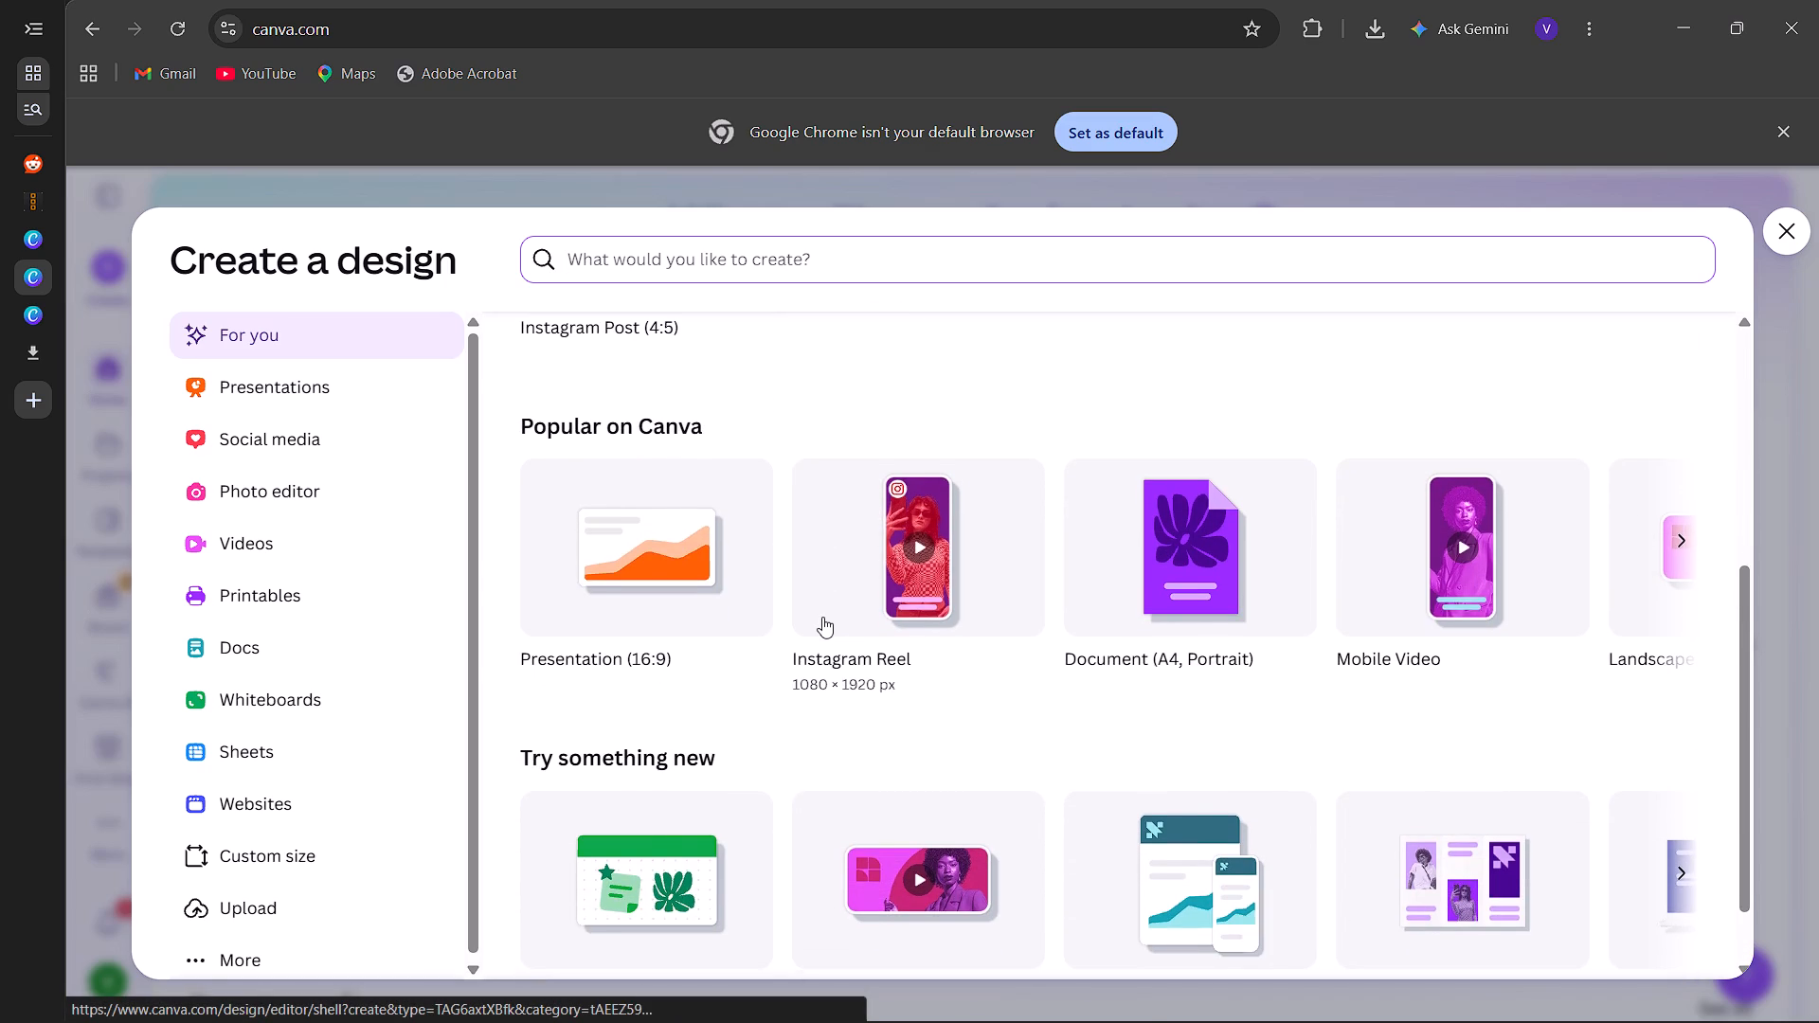
{"action": "scroll", "coordinate": [822, 617], "scroll_direction": "down", "scroll_amount": 2}
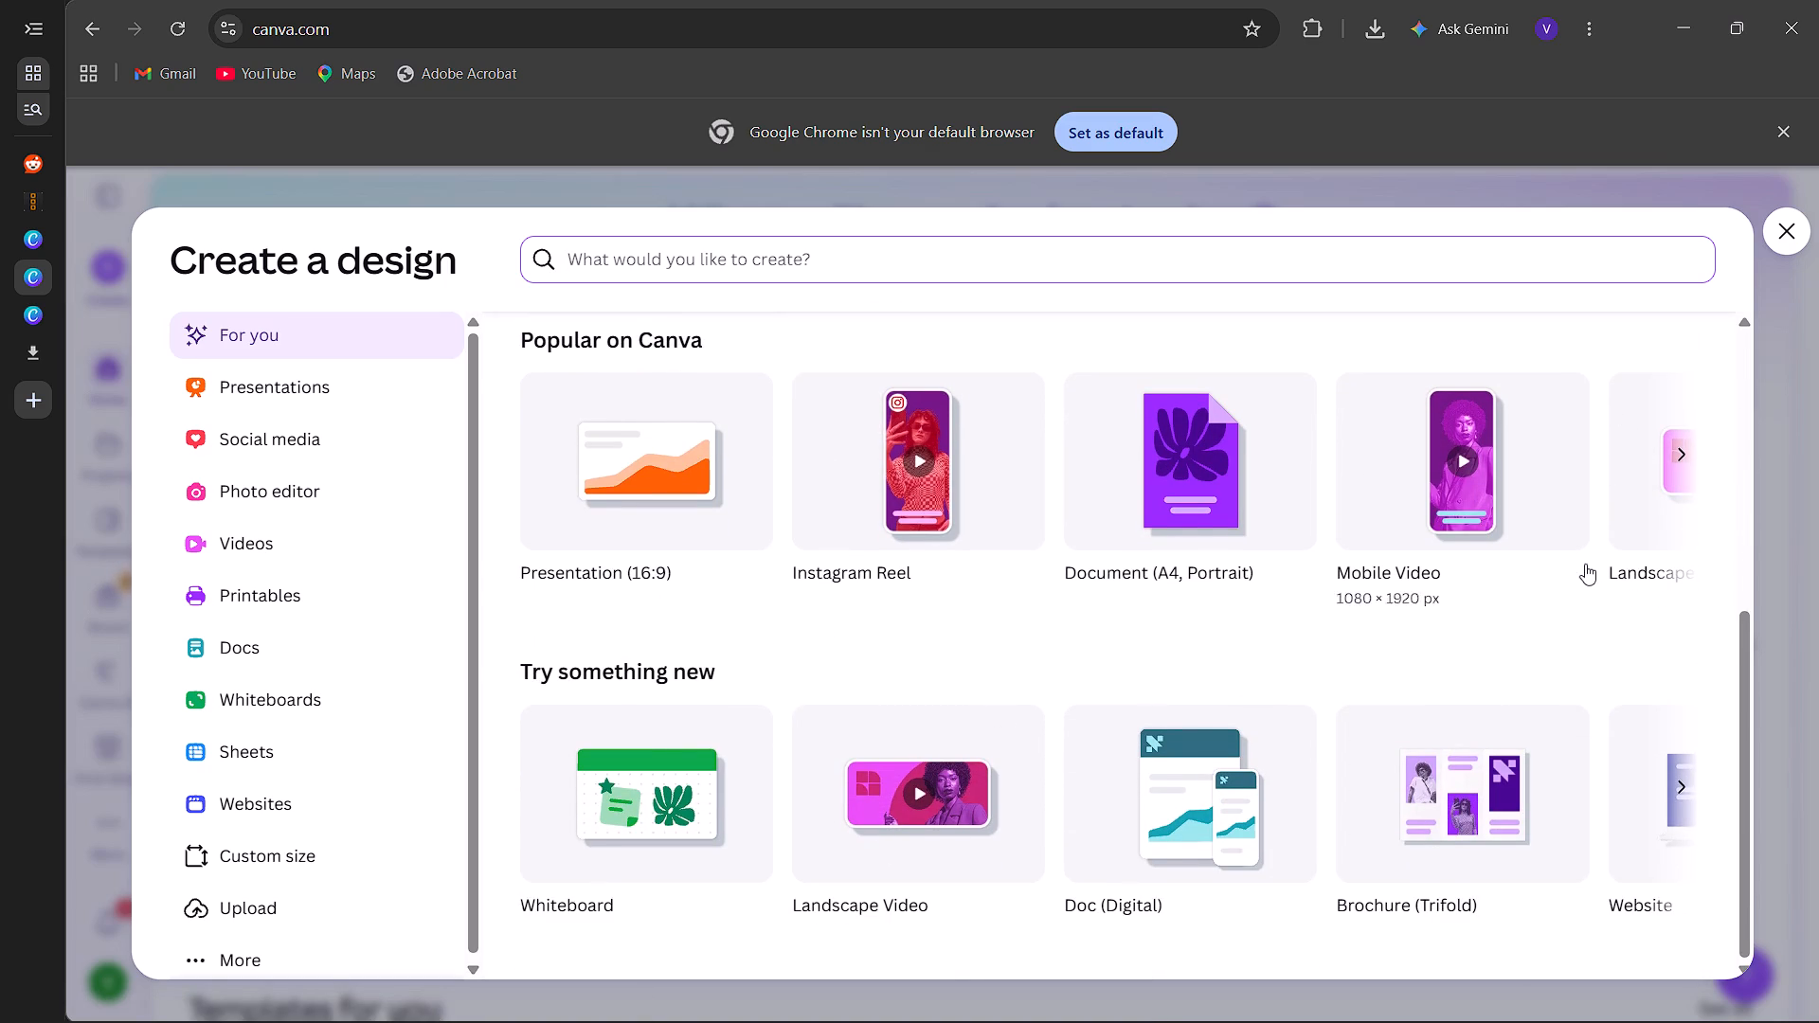
{"action": "scroll", "coordinate": [1585, 564], "scroll_direction": "left", "scroll_amount": 11}
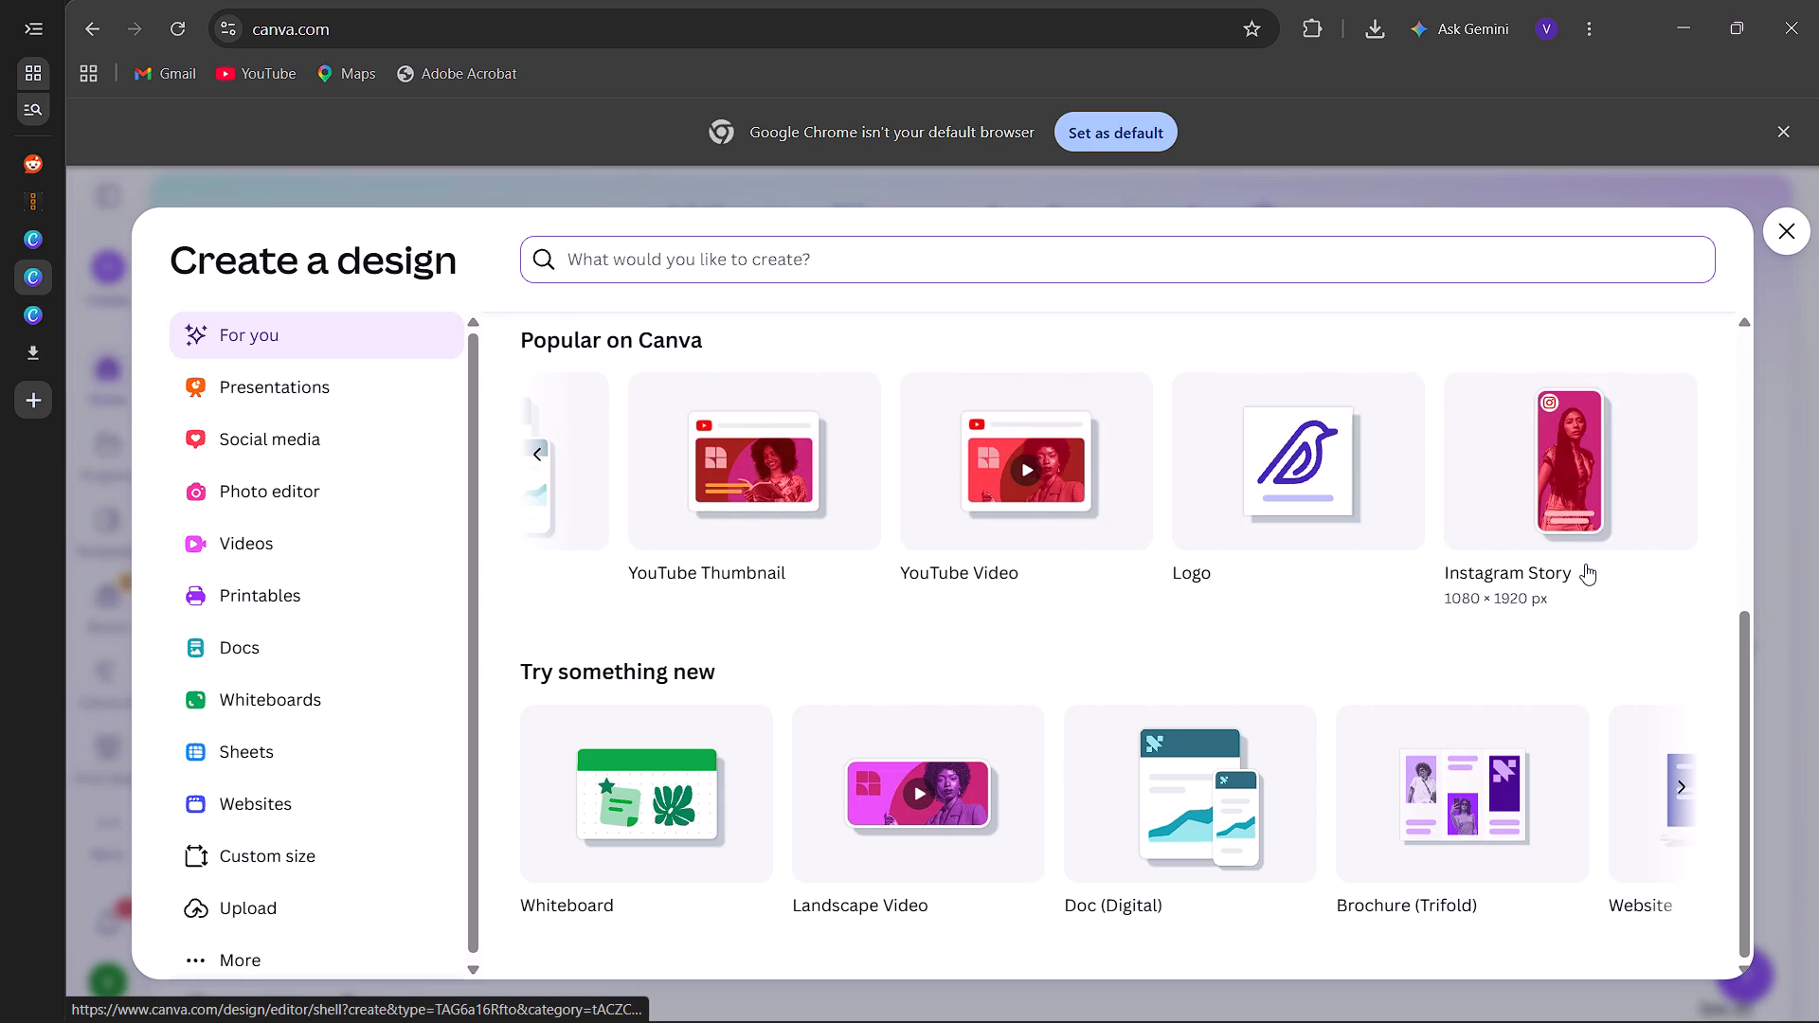
{"action": "scroll", "coordinate": [1548, 826], "scroll_direction": "left", "scroll_amount": 3}
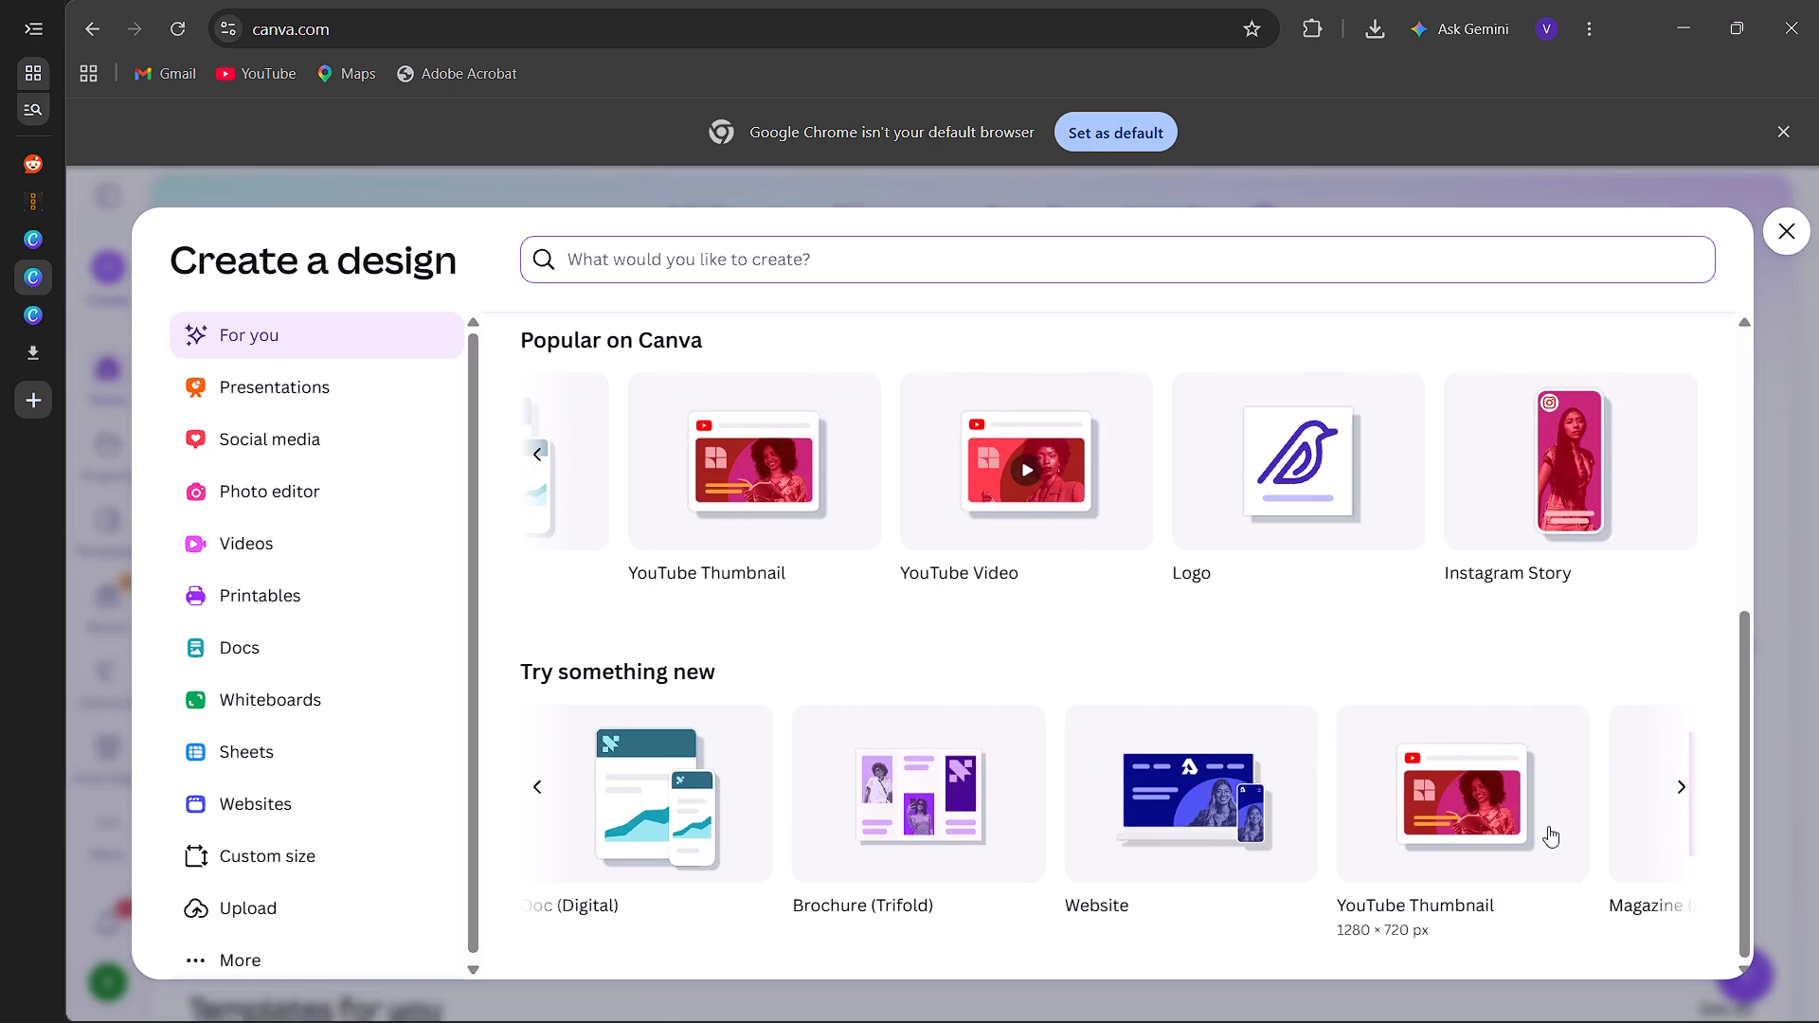
{"action": "scroll", "coordinate": [1548, 826], "scroll_direction": "left", "scroll_amount": 3}
{"action": "scroll", "coordinate": [1548, 826], "scroll_direction": "right", "scroll_amount": 8}
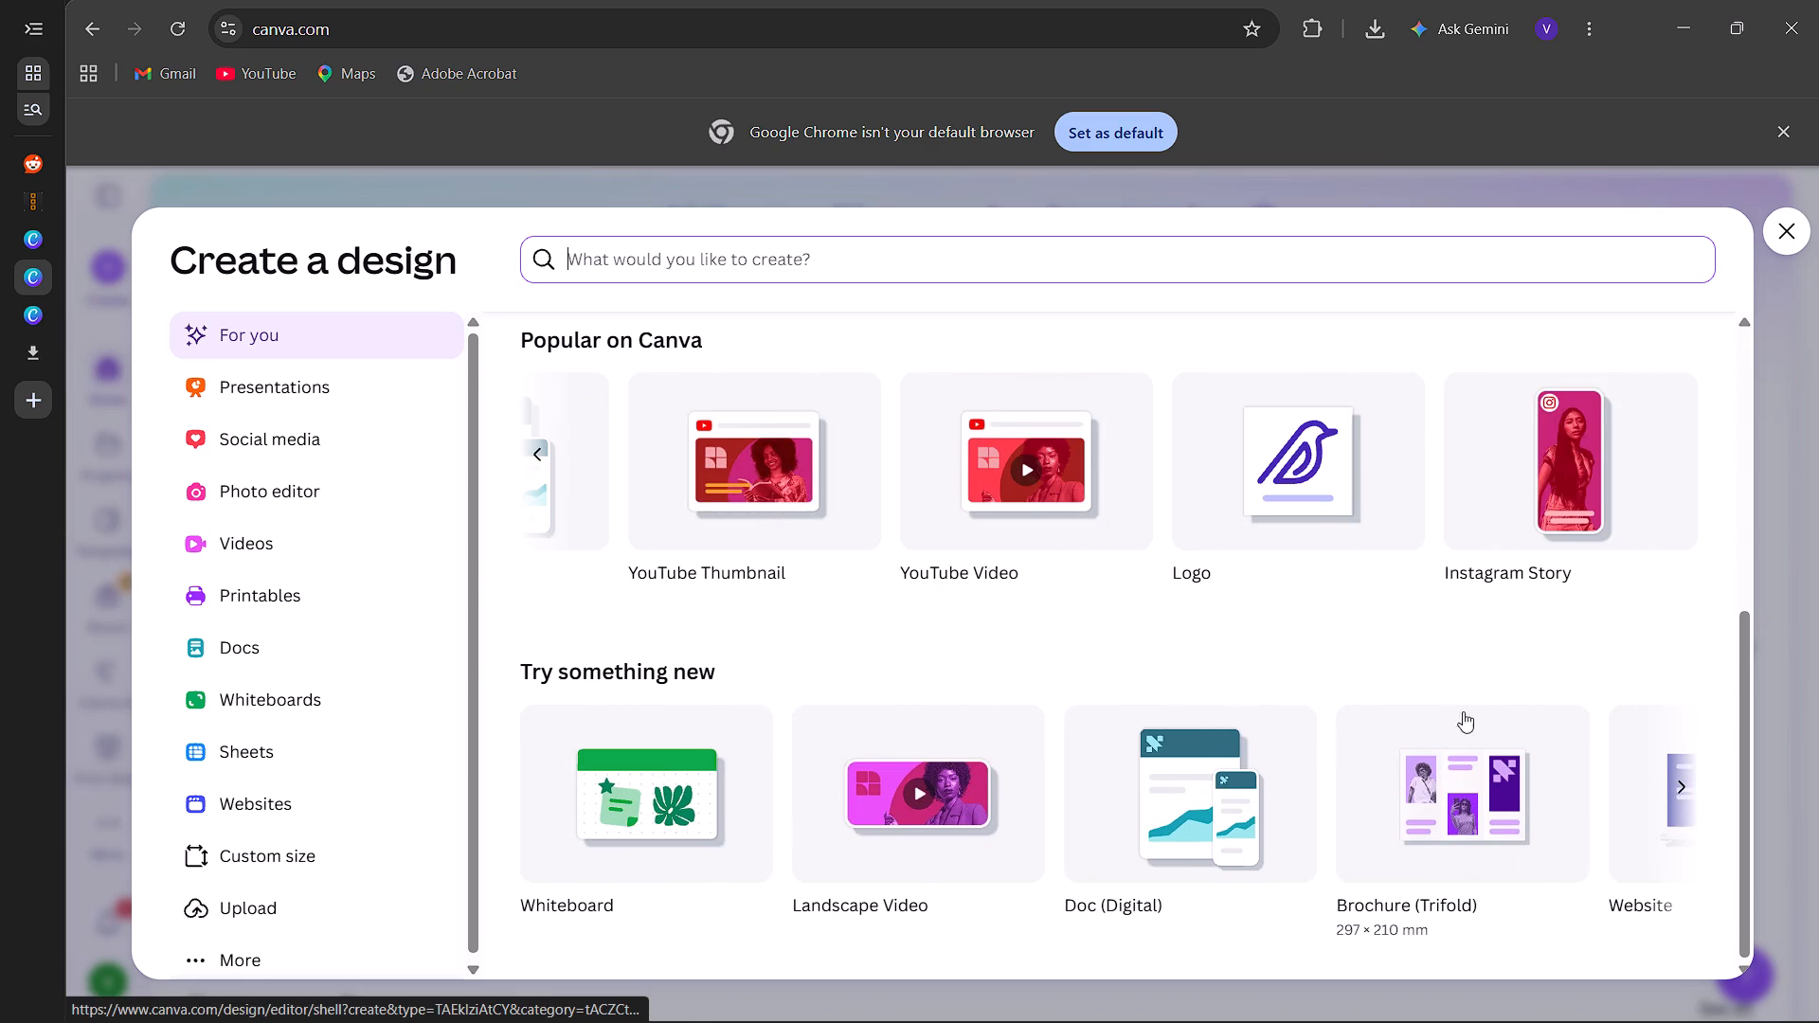
{"action": "scroll", "coordinate": [1228, 626], "scroll_direction": "up", "scroll_amount": 1}
{"action": "scroll", "coordinate": [1228, 626], "scroll_direction": "right", "scroll_amount": 9}
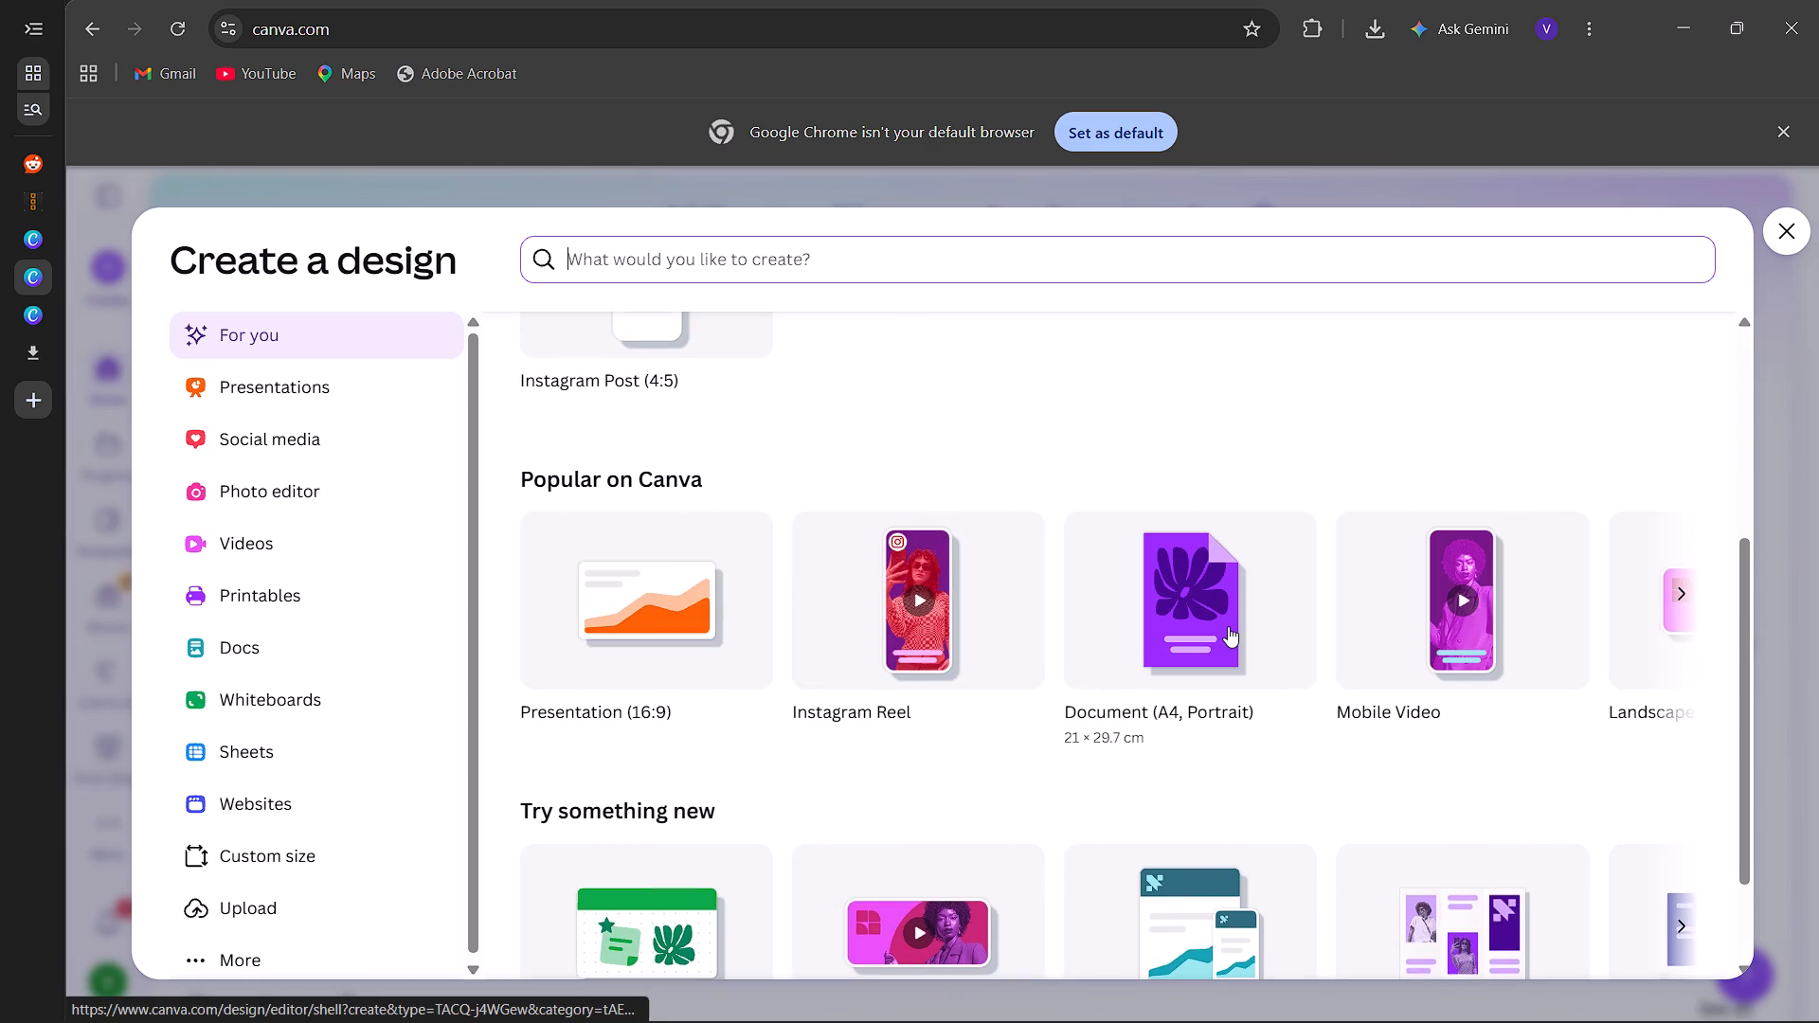
{"action": "scroll", "coordinate": [1228, 626], "scroll_direction": "down", "scroll_amount": 1}
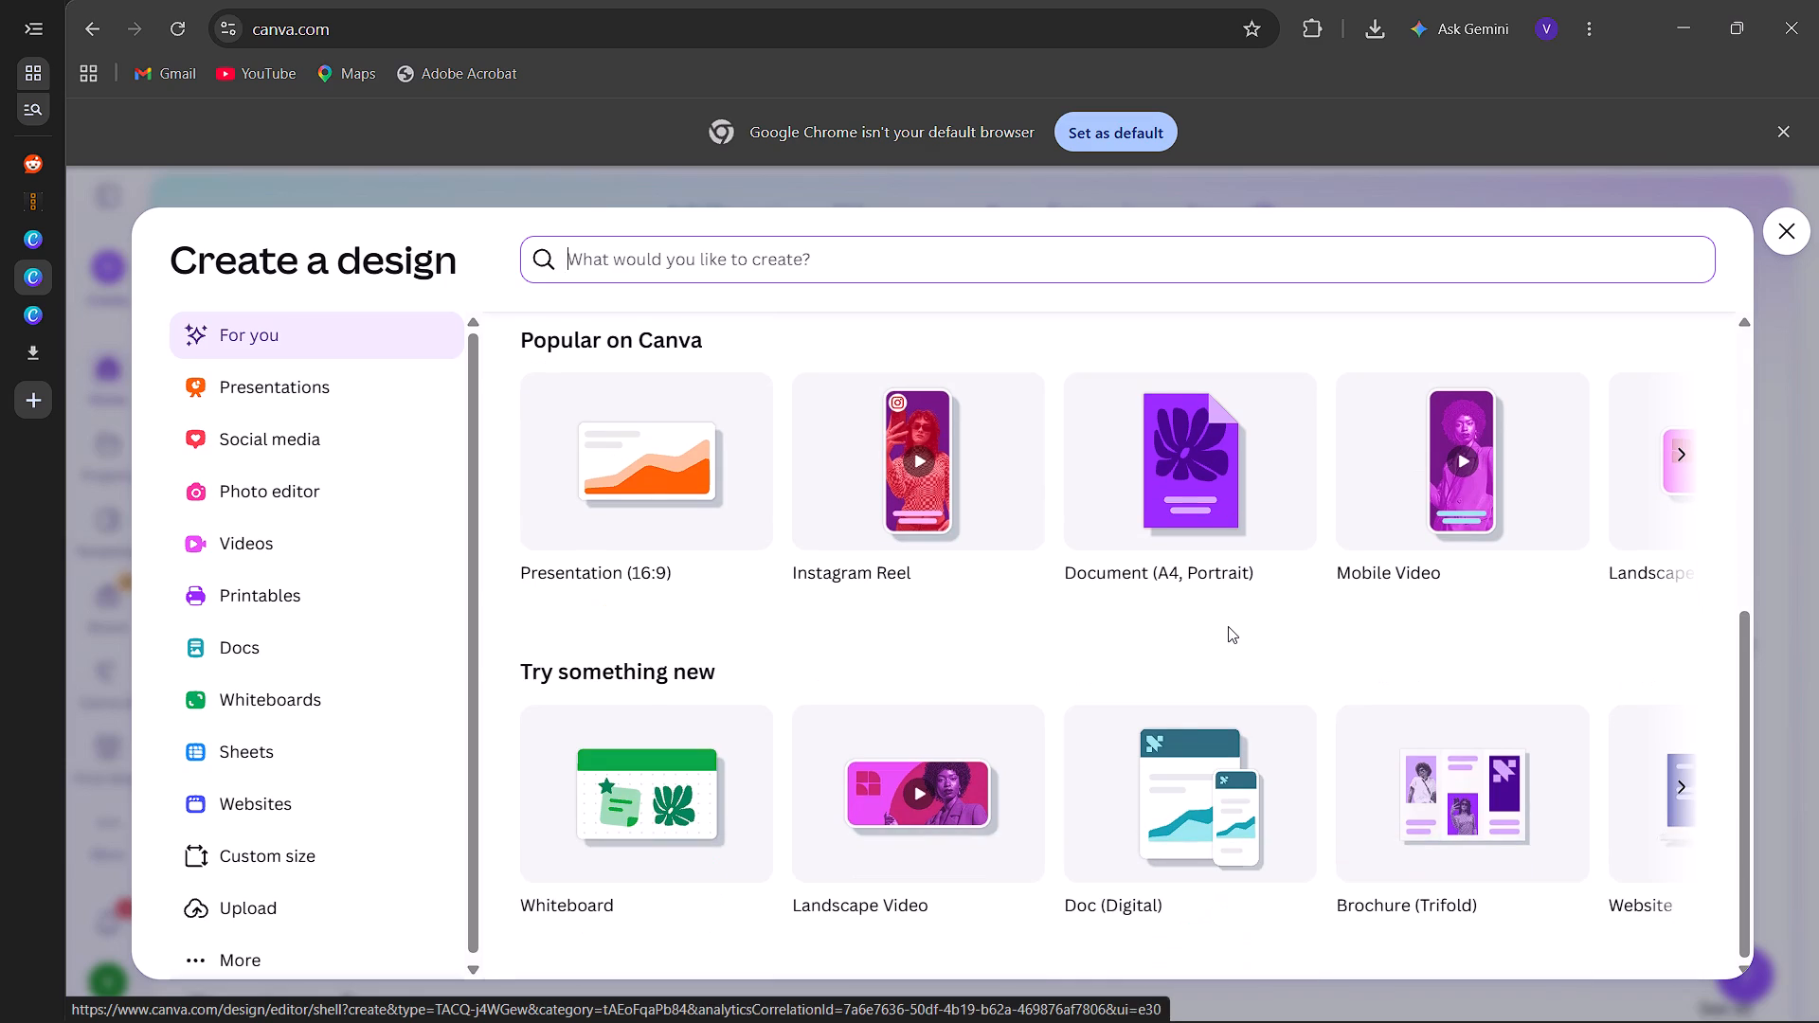
{"action": "scroll", "coordinate": [1228, 626], "scroll_direction": "down", "scroll_amount": 1}
{"action": "scroll", "coordinate": [1274, 808], "scroll_direction": "left", "scroll_amount": 11}
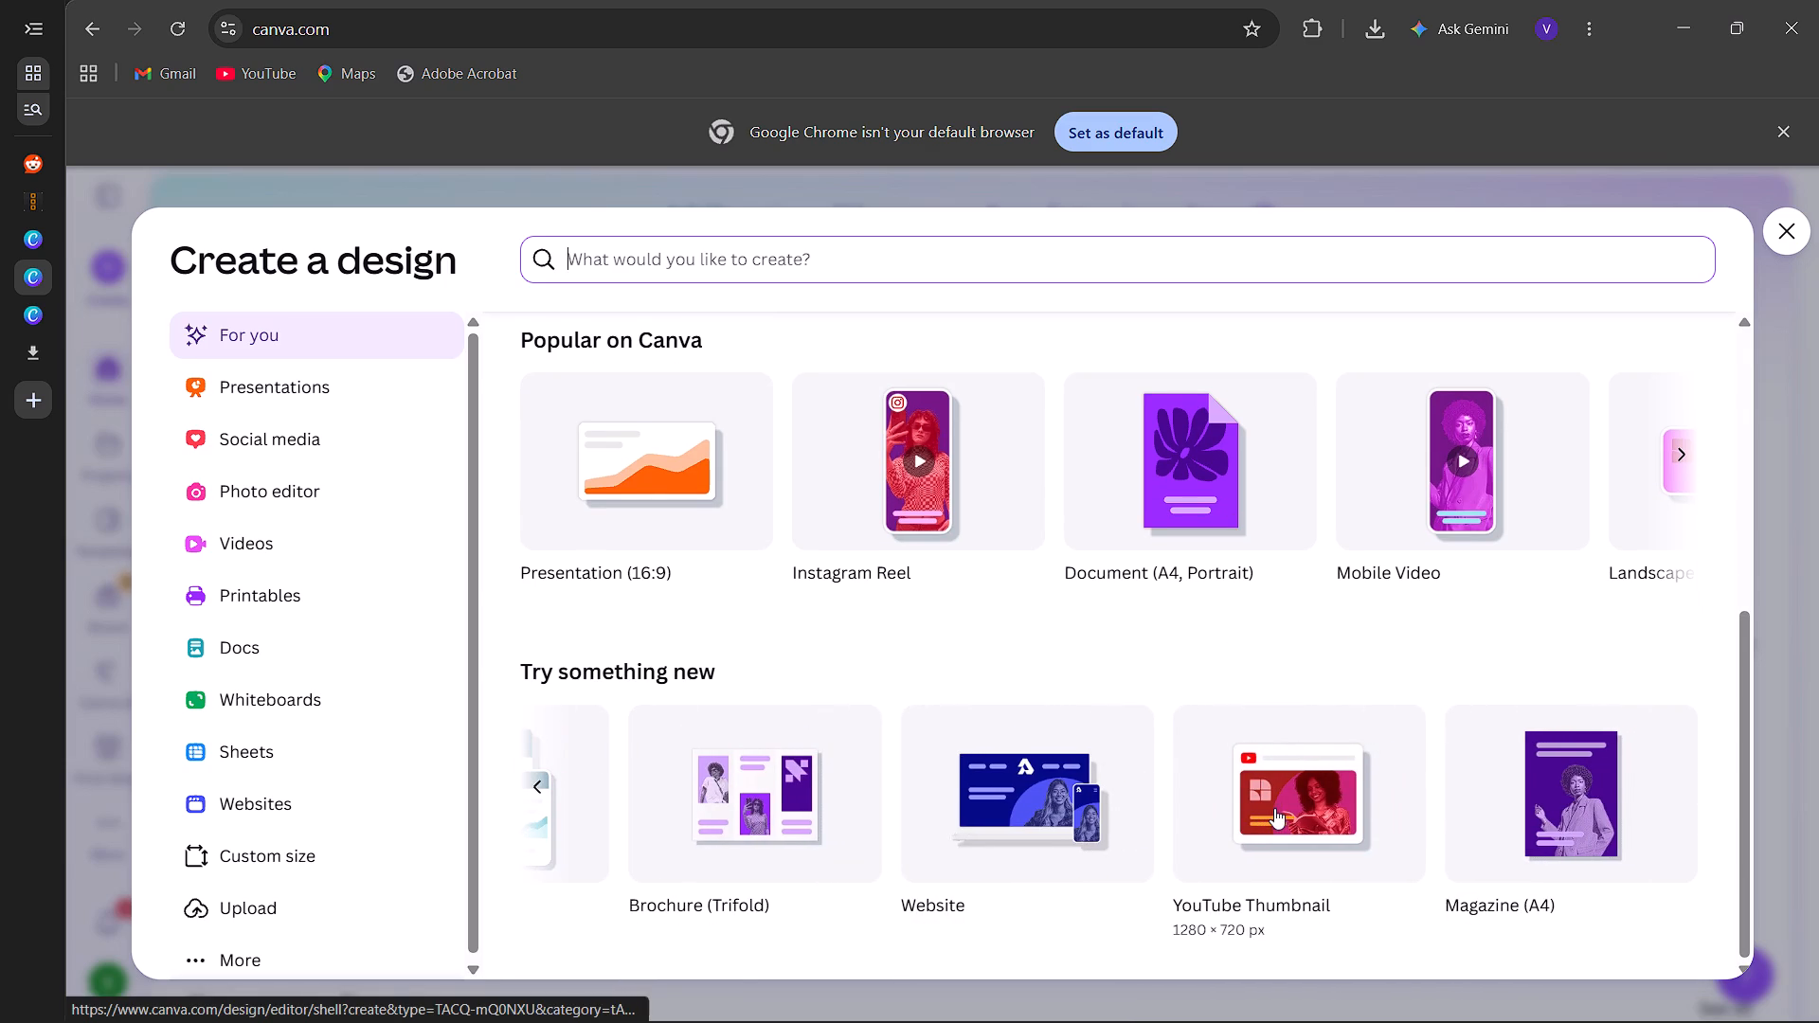
Create a new Instagram Post (4:5) design from the Instagram formats in the Social media category.
{"action": "left_click", "coordinate": [299, 440]}
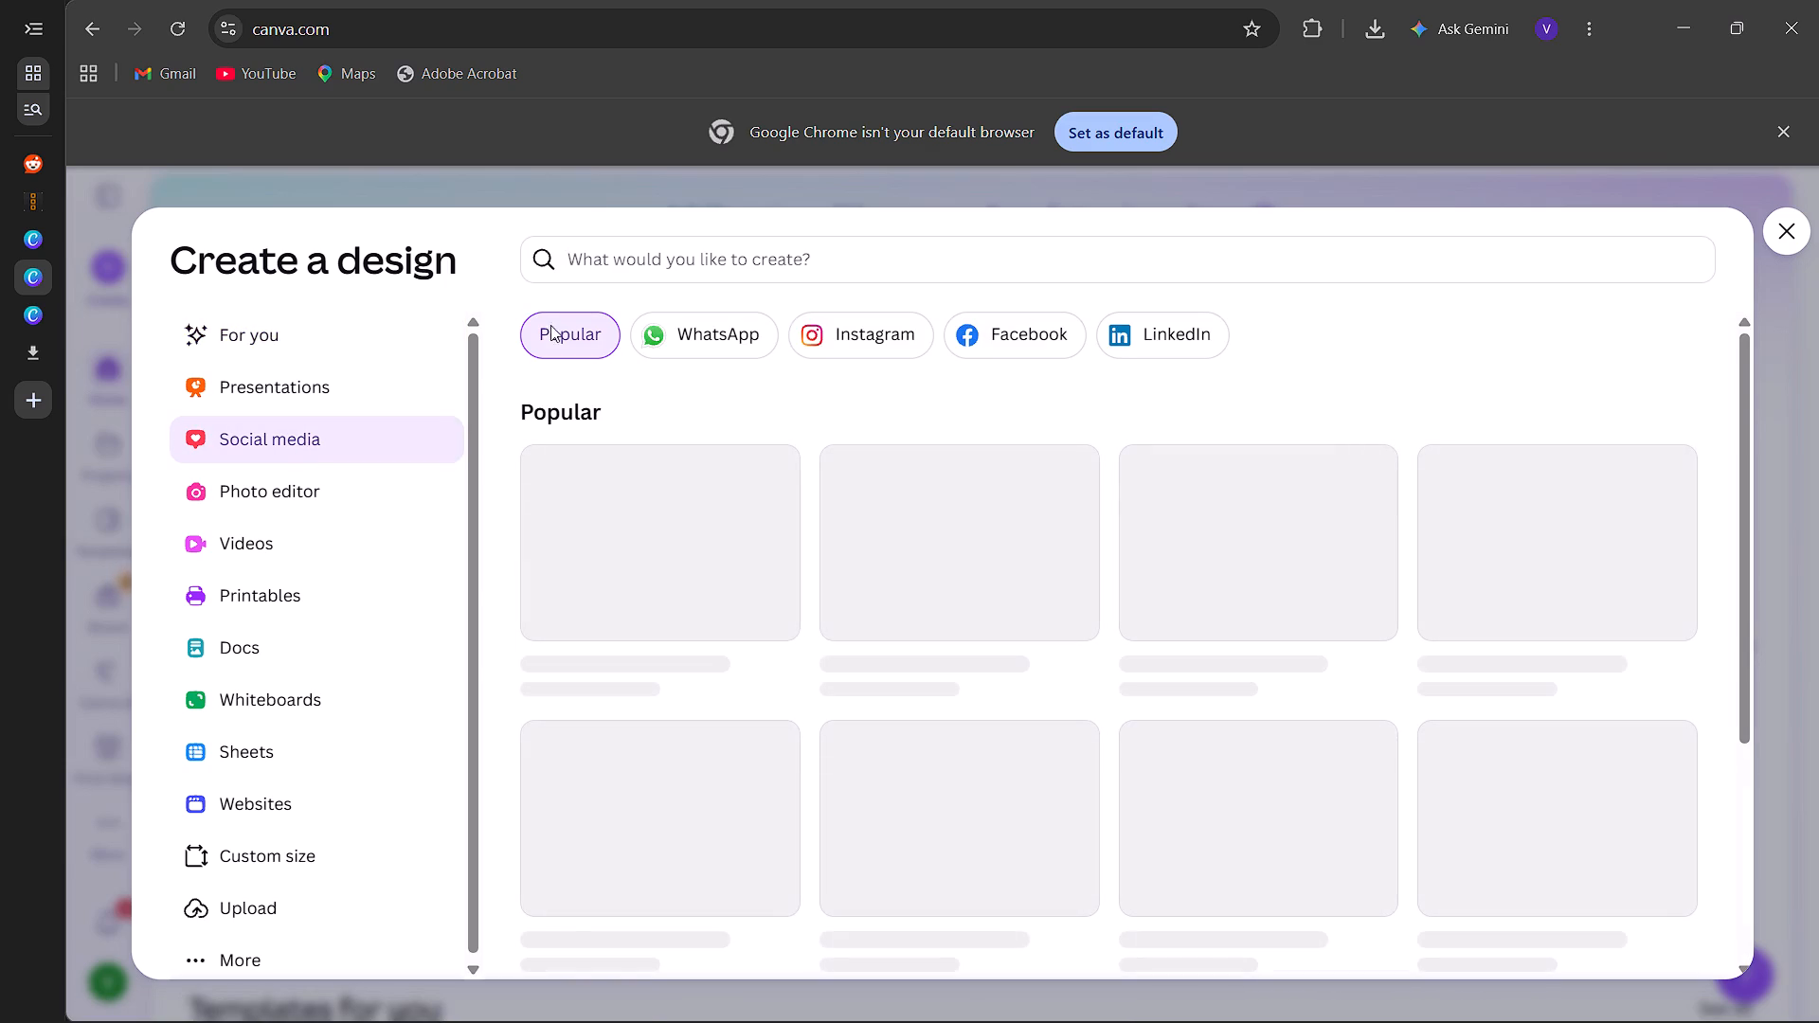
{"action": "left_click", "coordinate": [872, 332]}
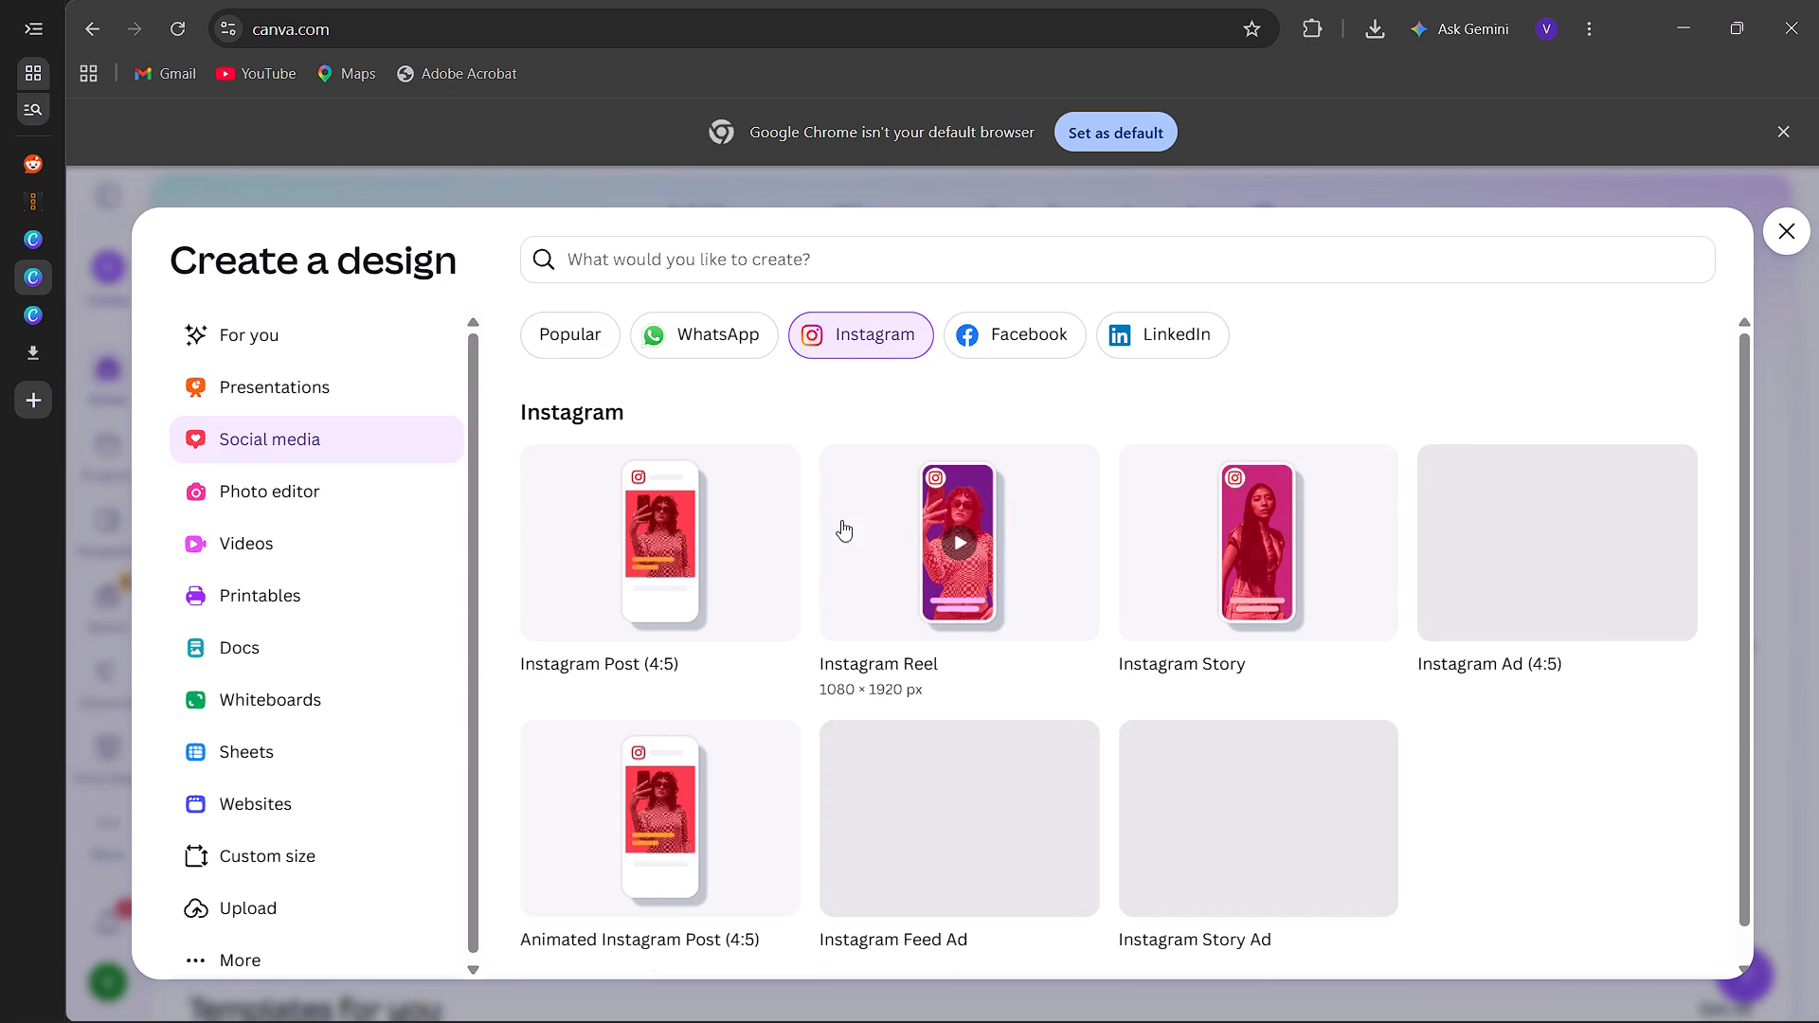
{"action": "left_click", "coordinate": [656, 579]}
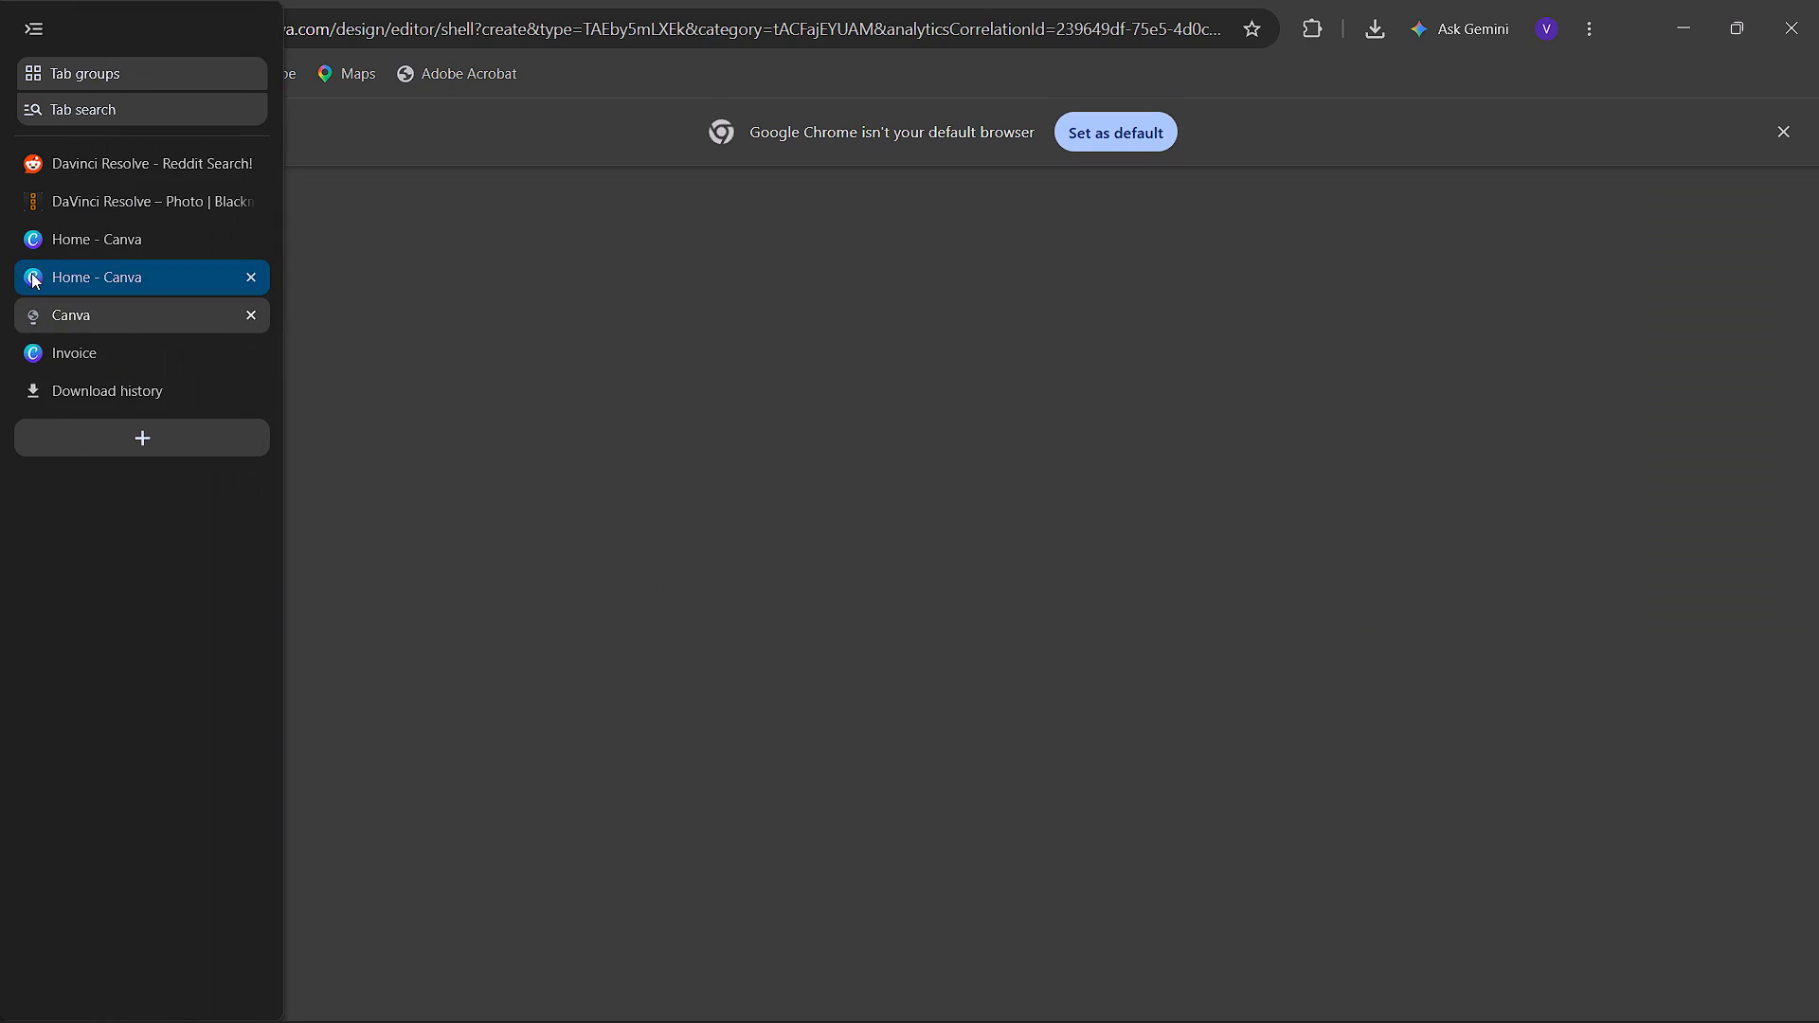
Close the DaVinci Resolve, Reddit search and Invoice browser tabs and return to the new Instagram post design.
{"action": "left_click", "coordinate": [31, 273]}
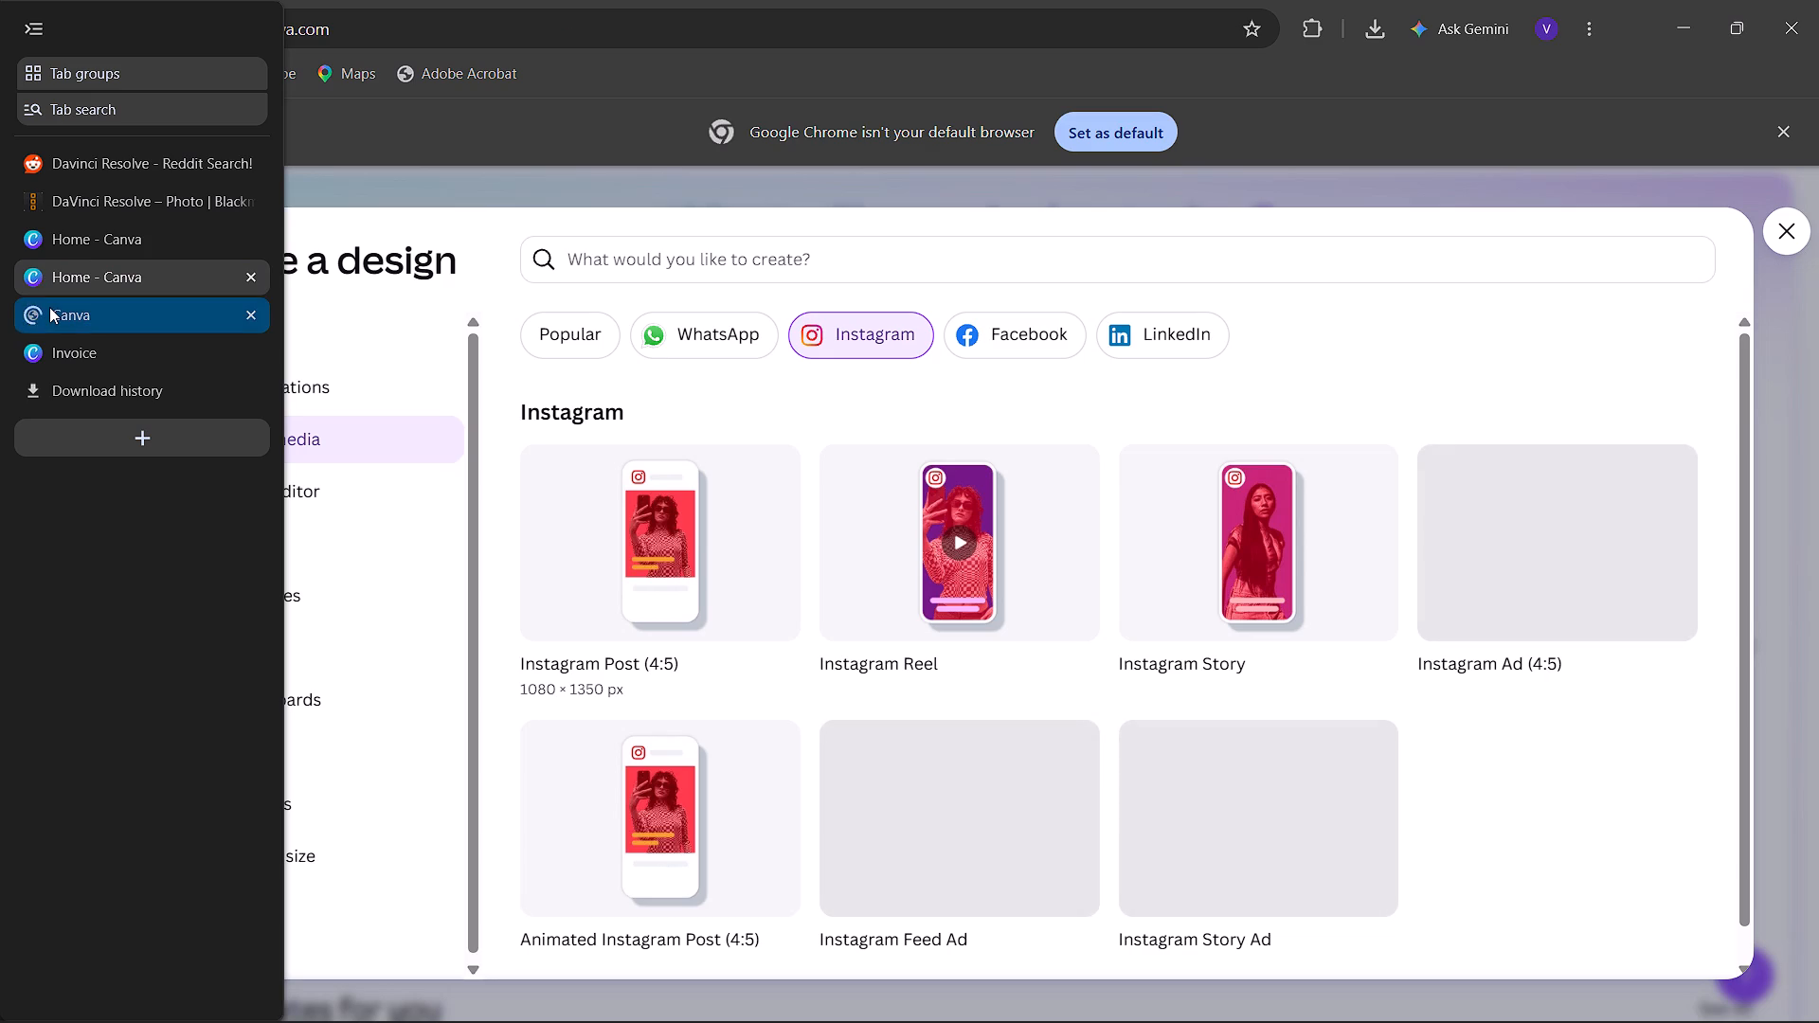
{"action": "left_click", "coordinate": [49, 307]}
{"action": "left_click", "coordinate": [105, 214]}
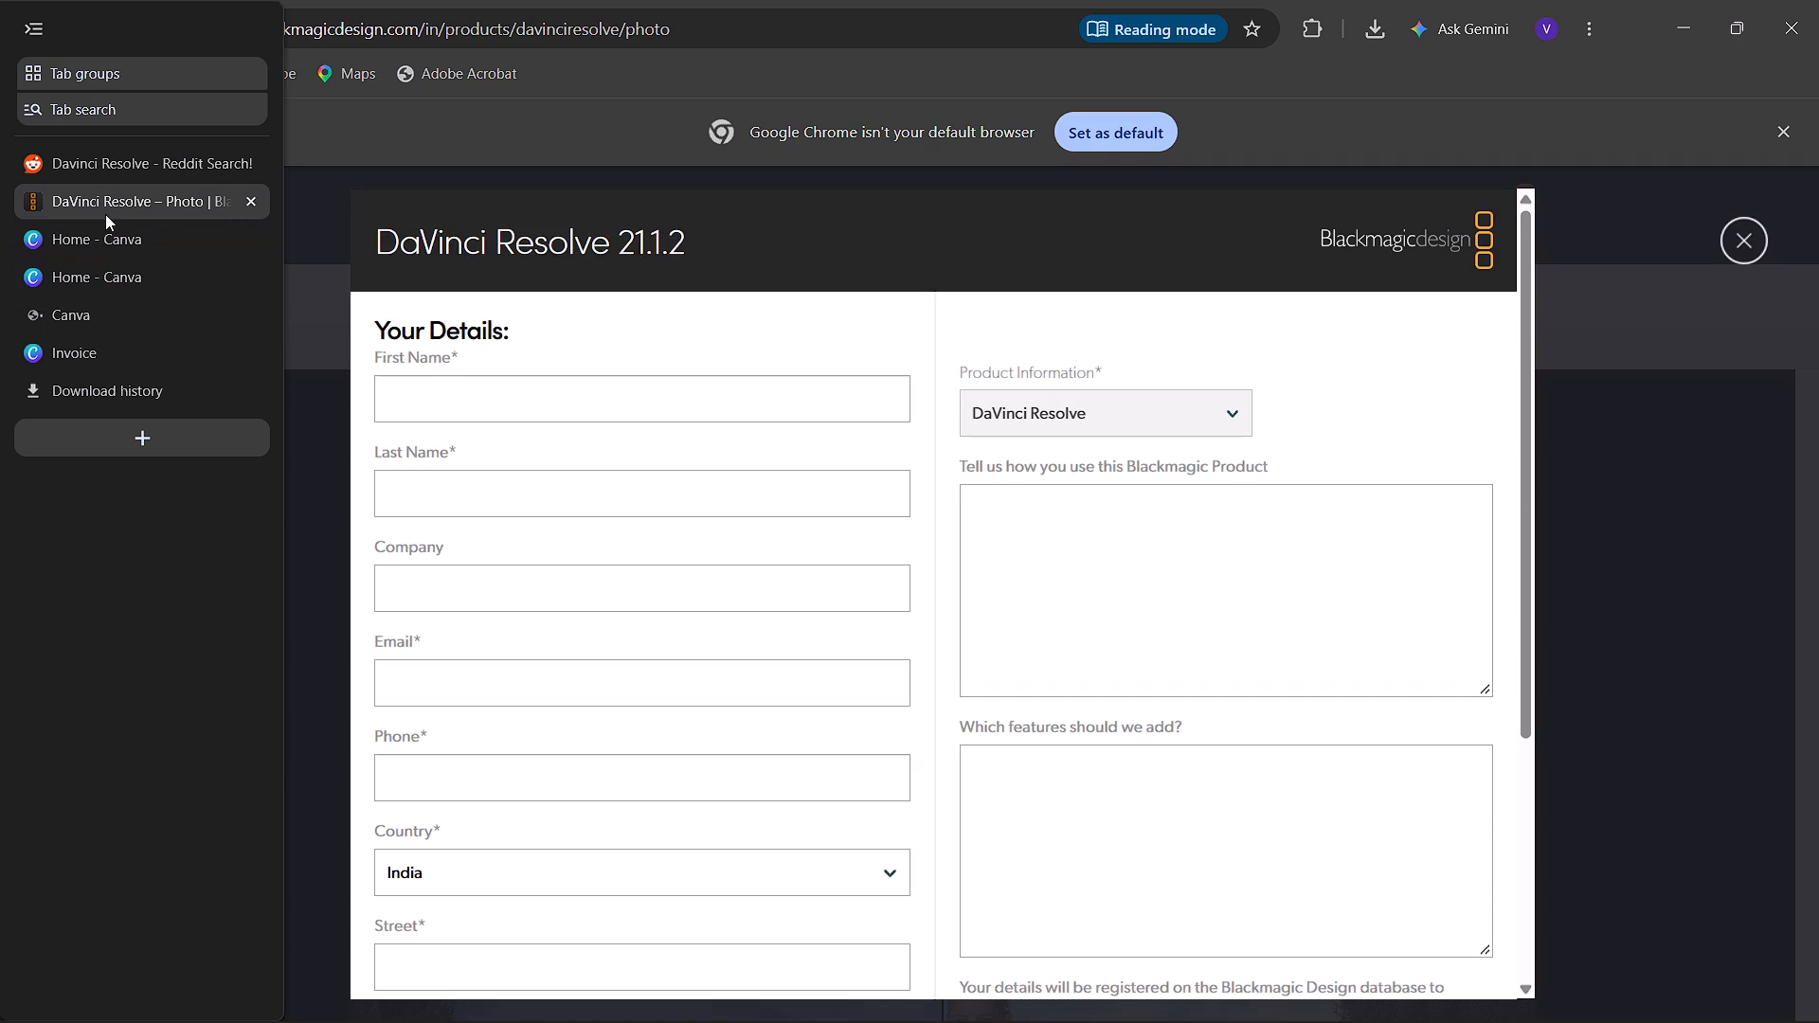
{"action": "left_click", "coordinate": [243, 206]}
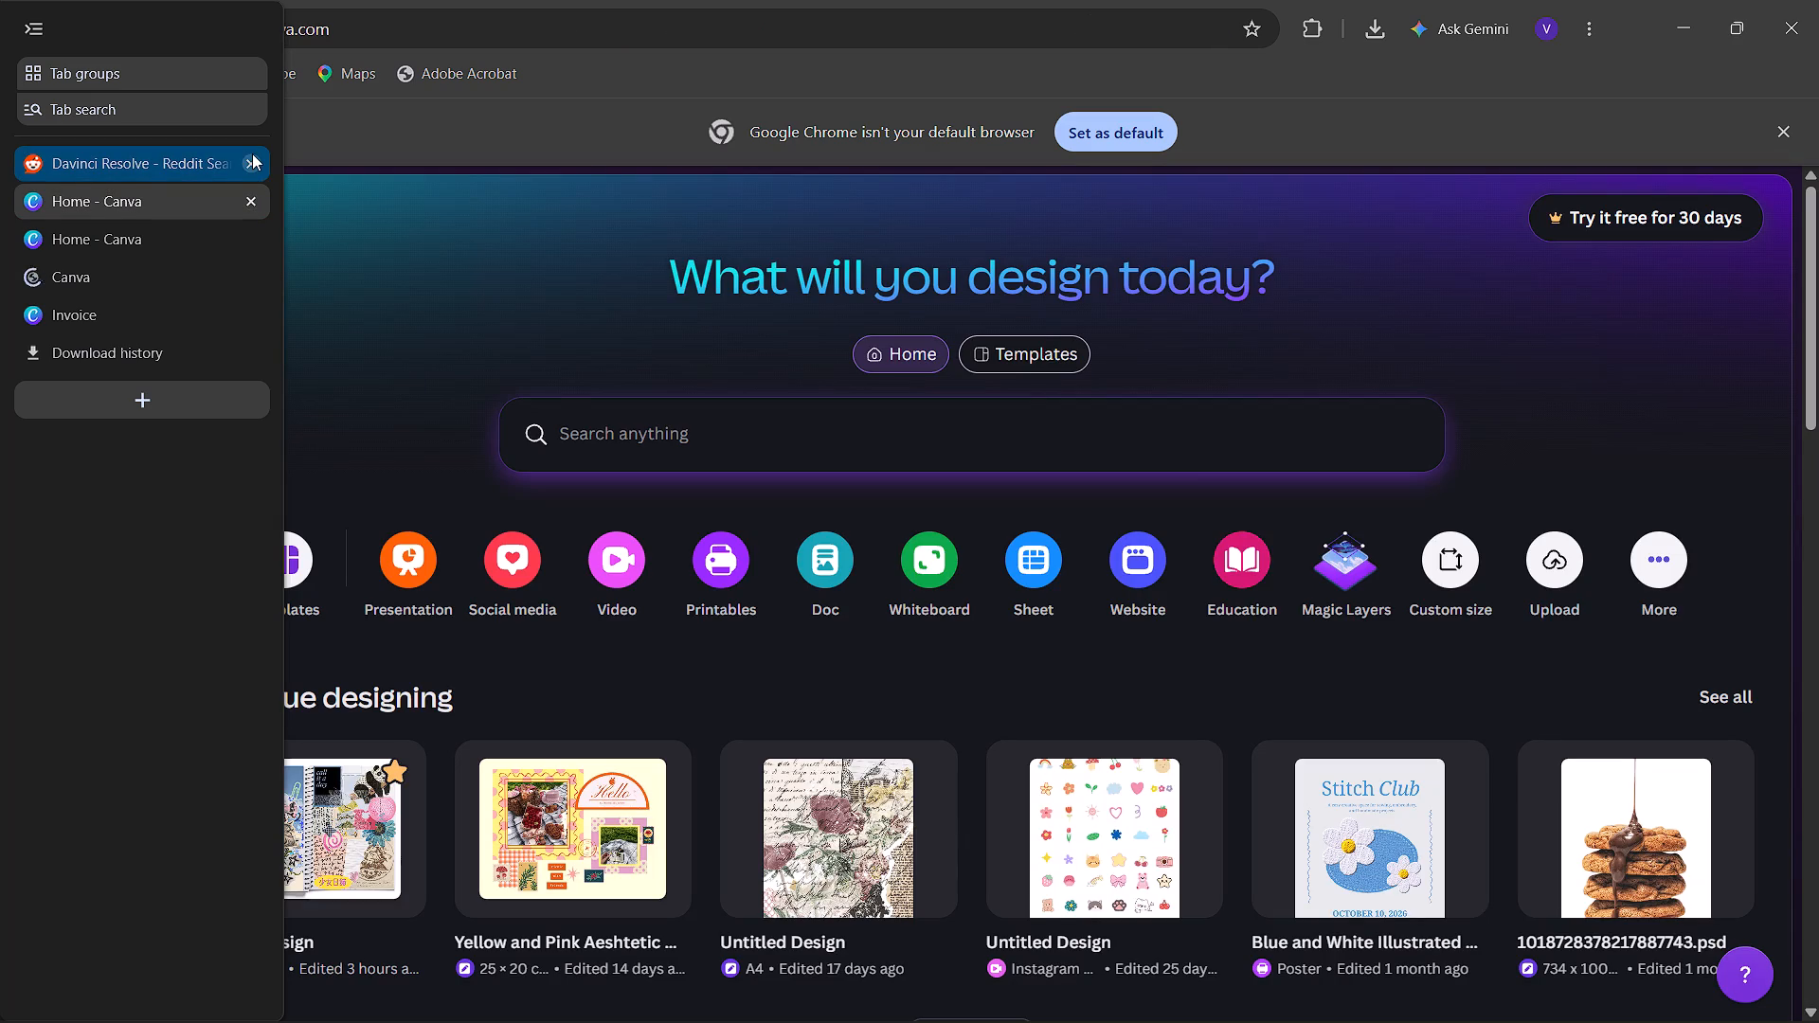
{"action": "left_click", "coordinate": [252, 153]}
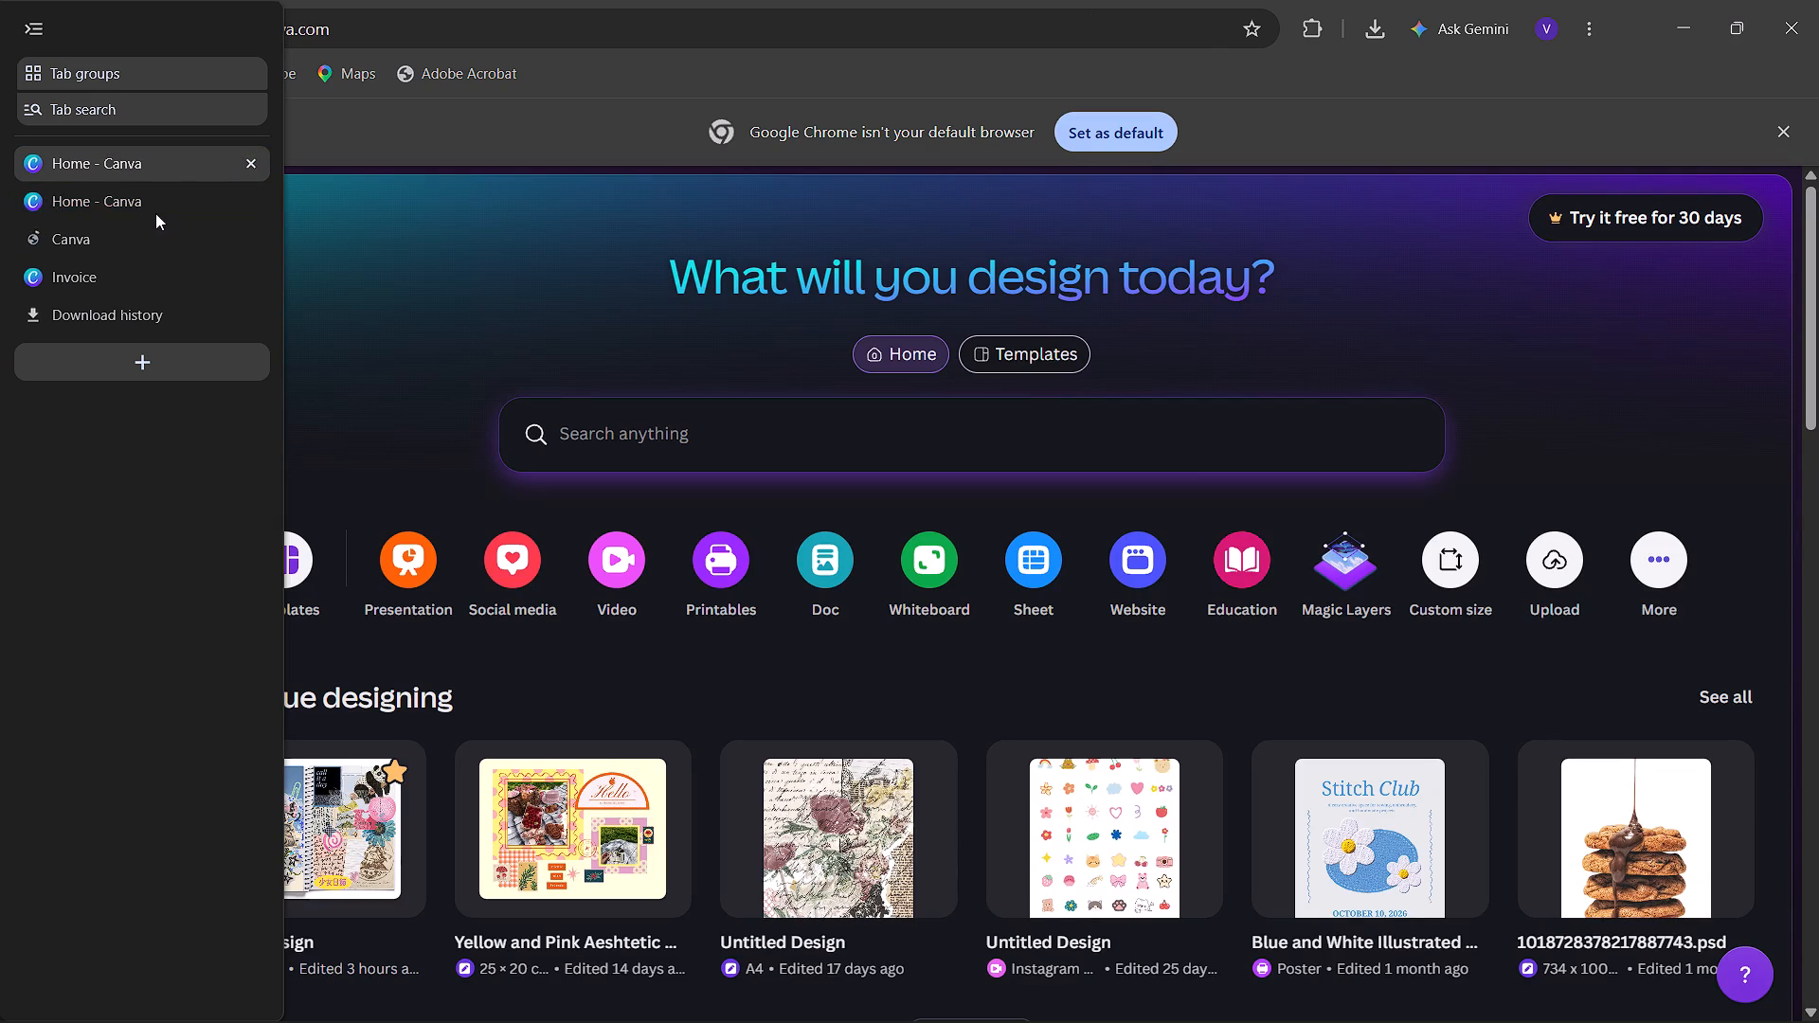
{"action": "left_click", "coordinate": [131, 280]}
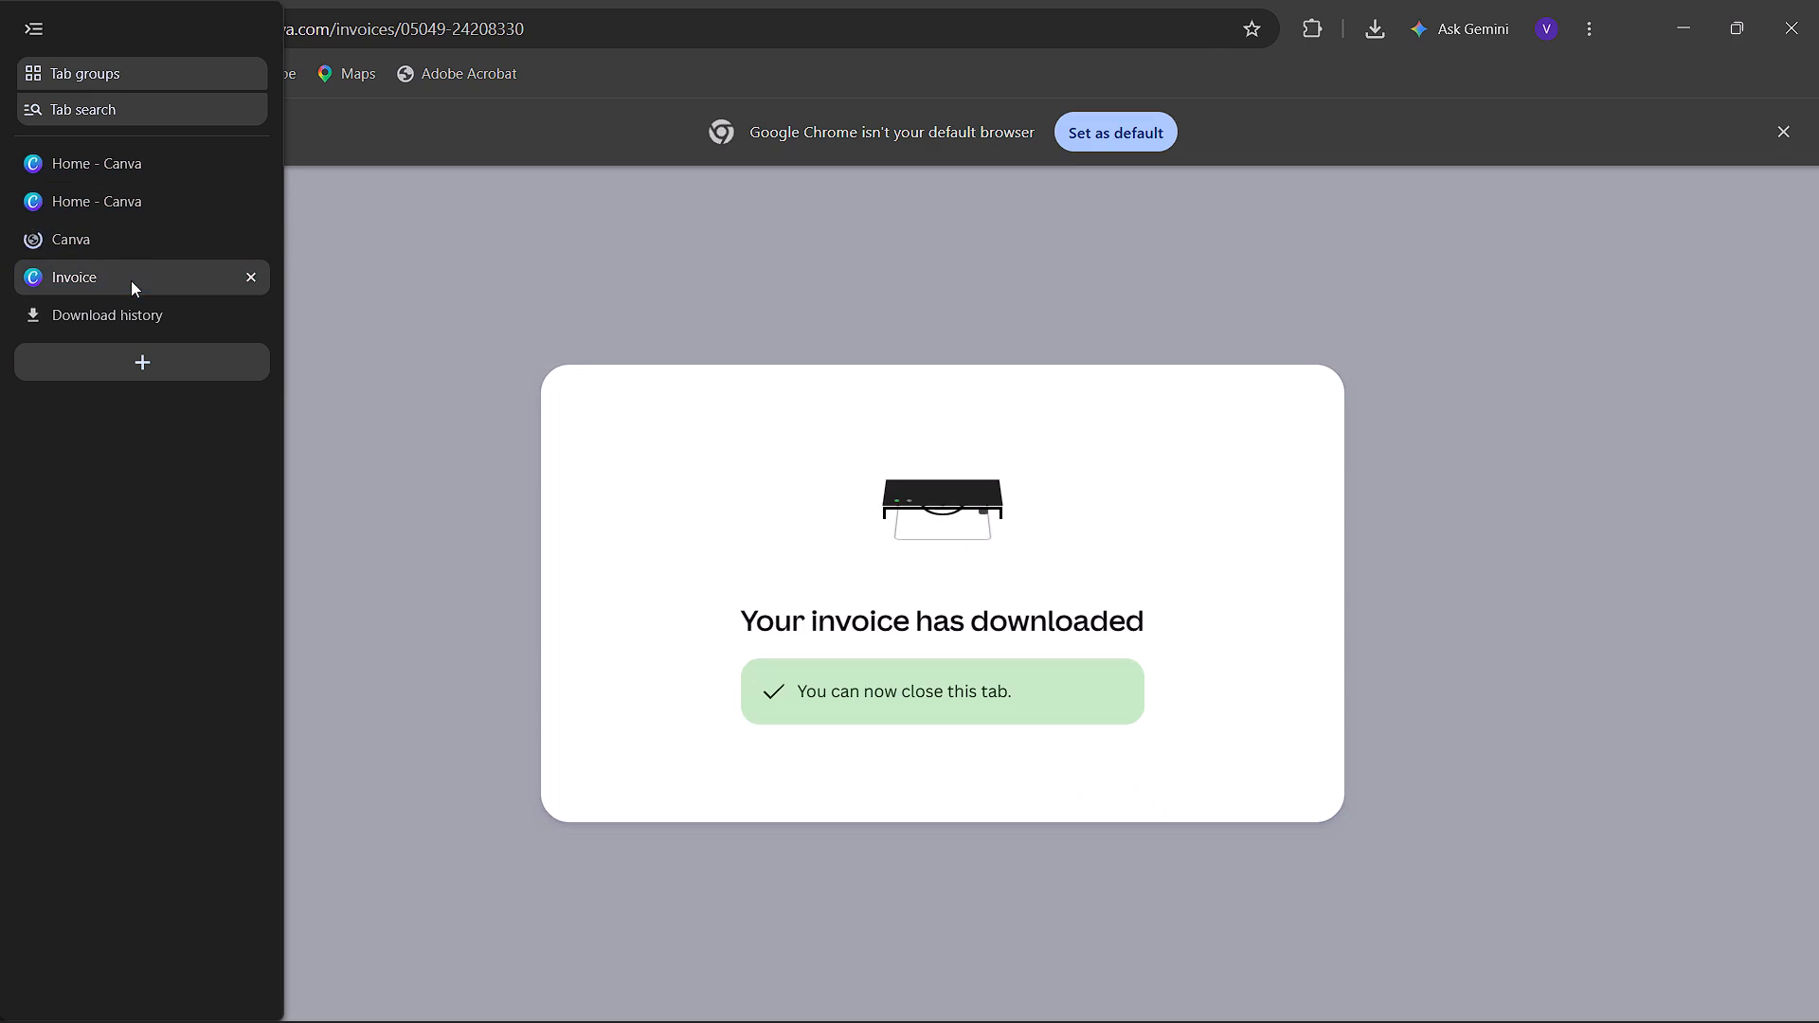
{"action": "left_click", "coordinate": [254, 279]}
{"action": "left_click", "coordinate": [177, 238]}
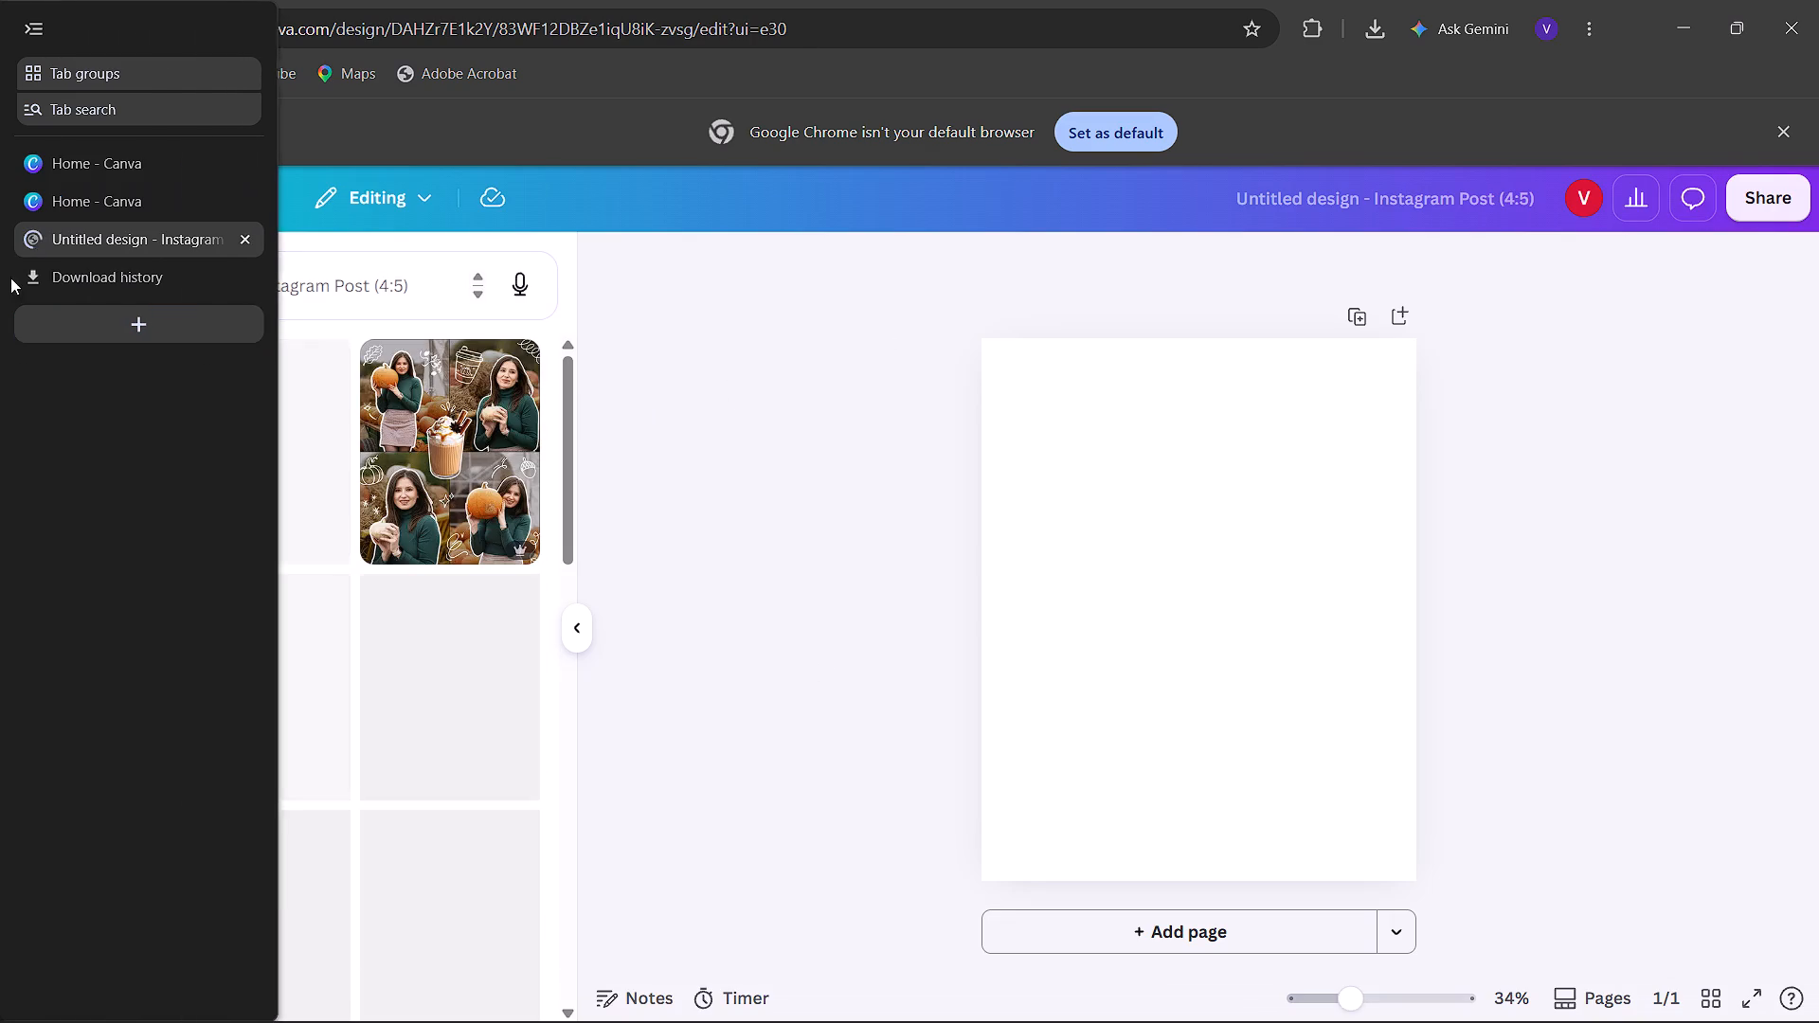
Search Google for pinterest in a new browser tab and open the Pinterest site.
{"action": "left_click", "coordinate": [89, 317]}
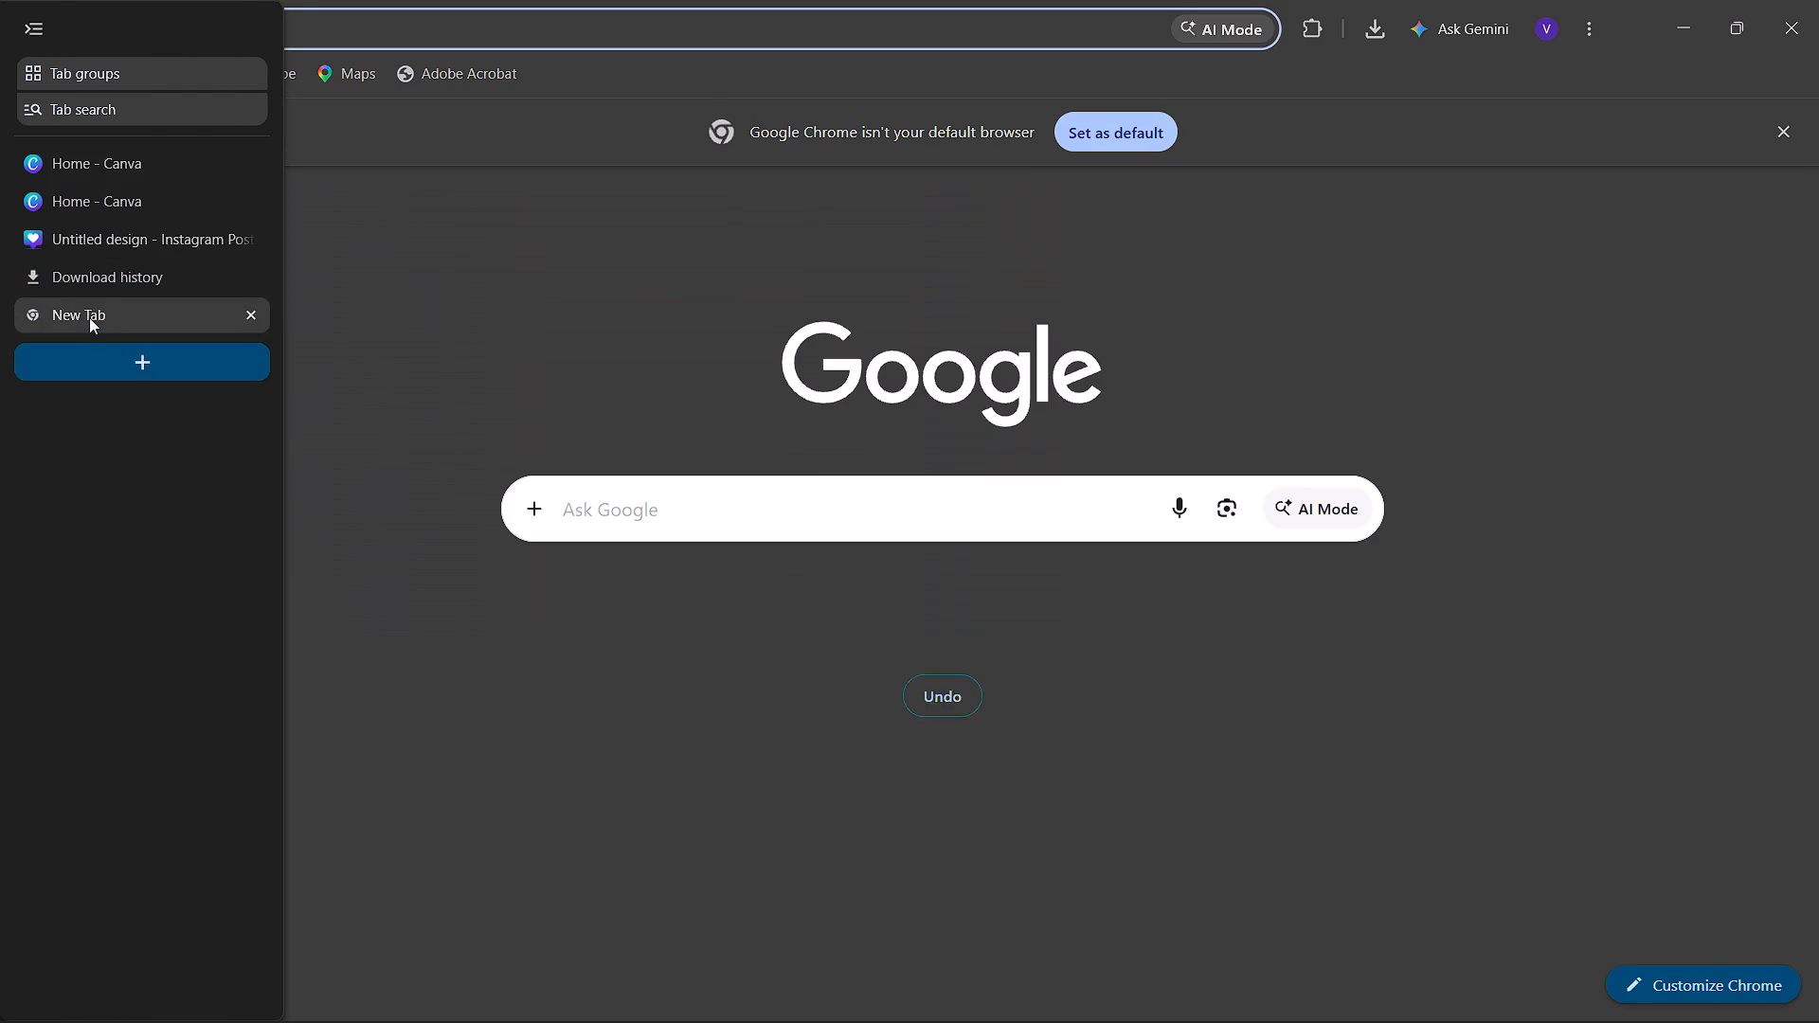
{"action": "left_click", "coordinate": [883, 532]}
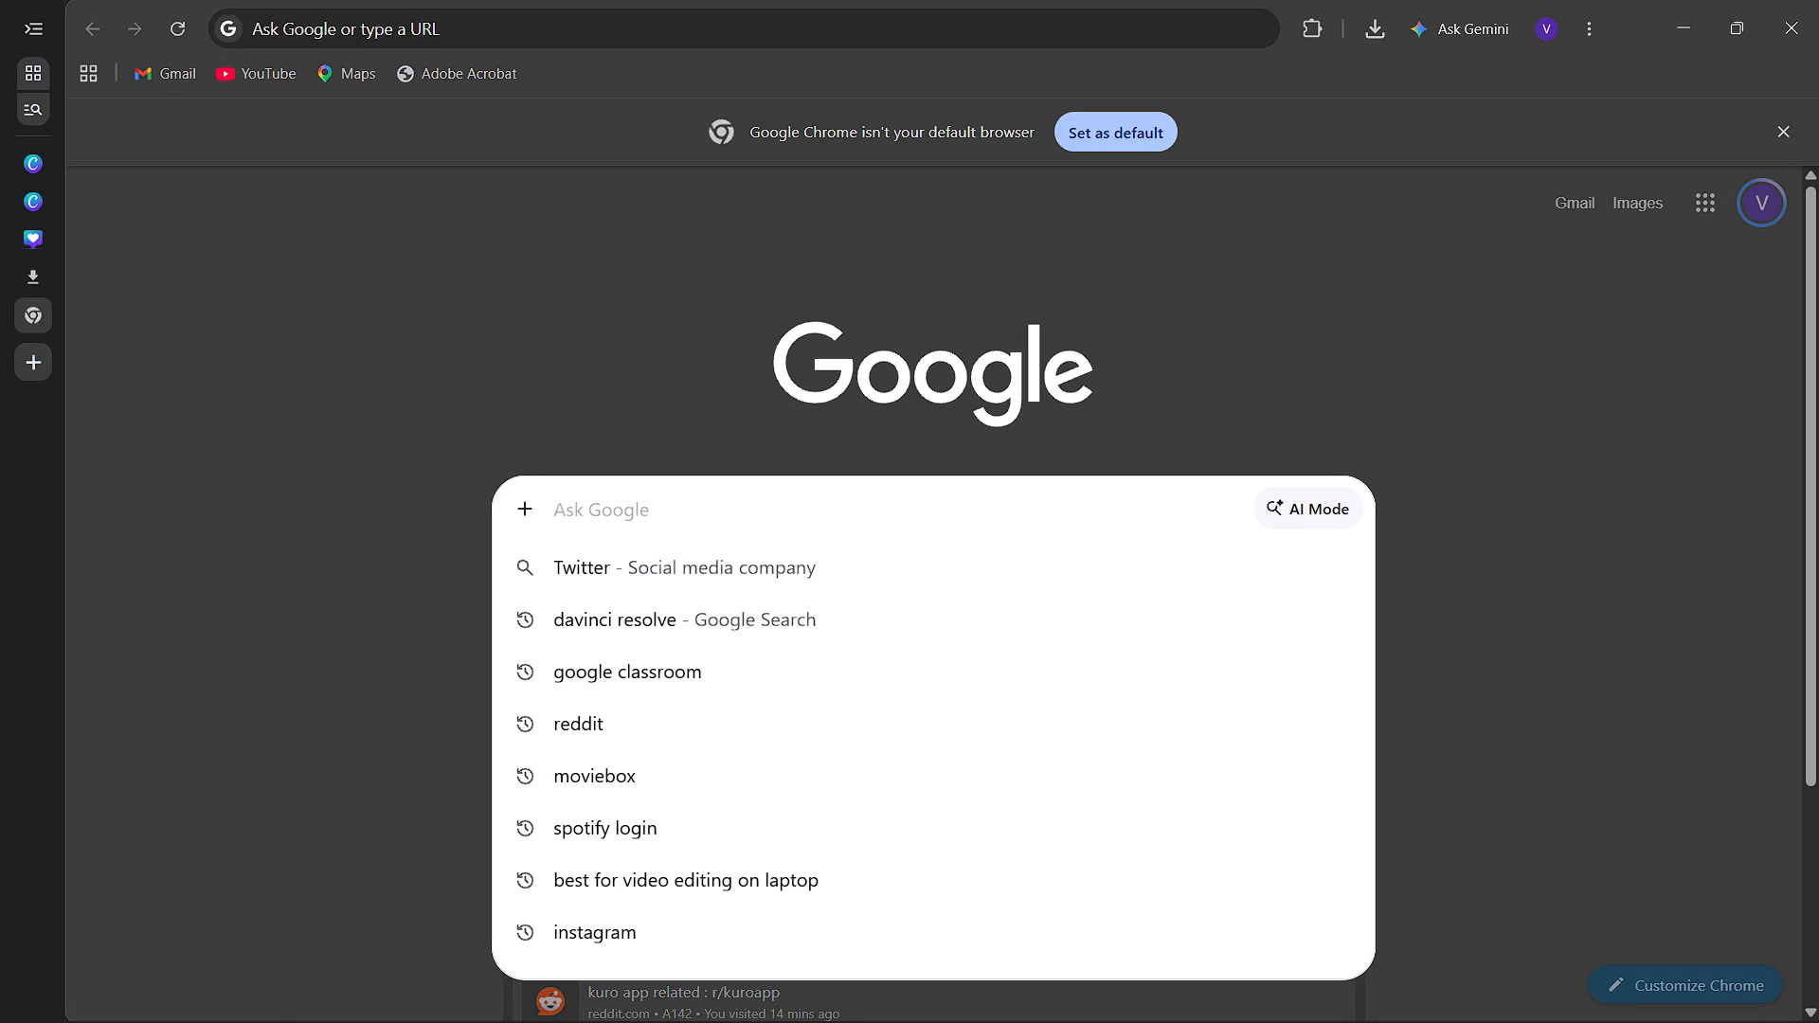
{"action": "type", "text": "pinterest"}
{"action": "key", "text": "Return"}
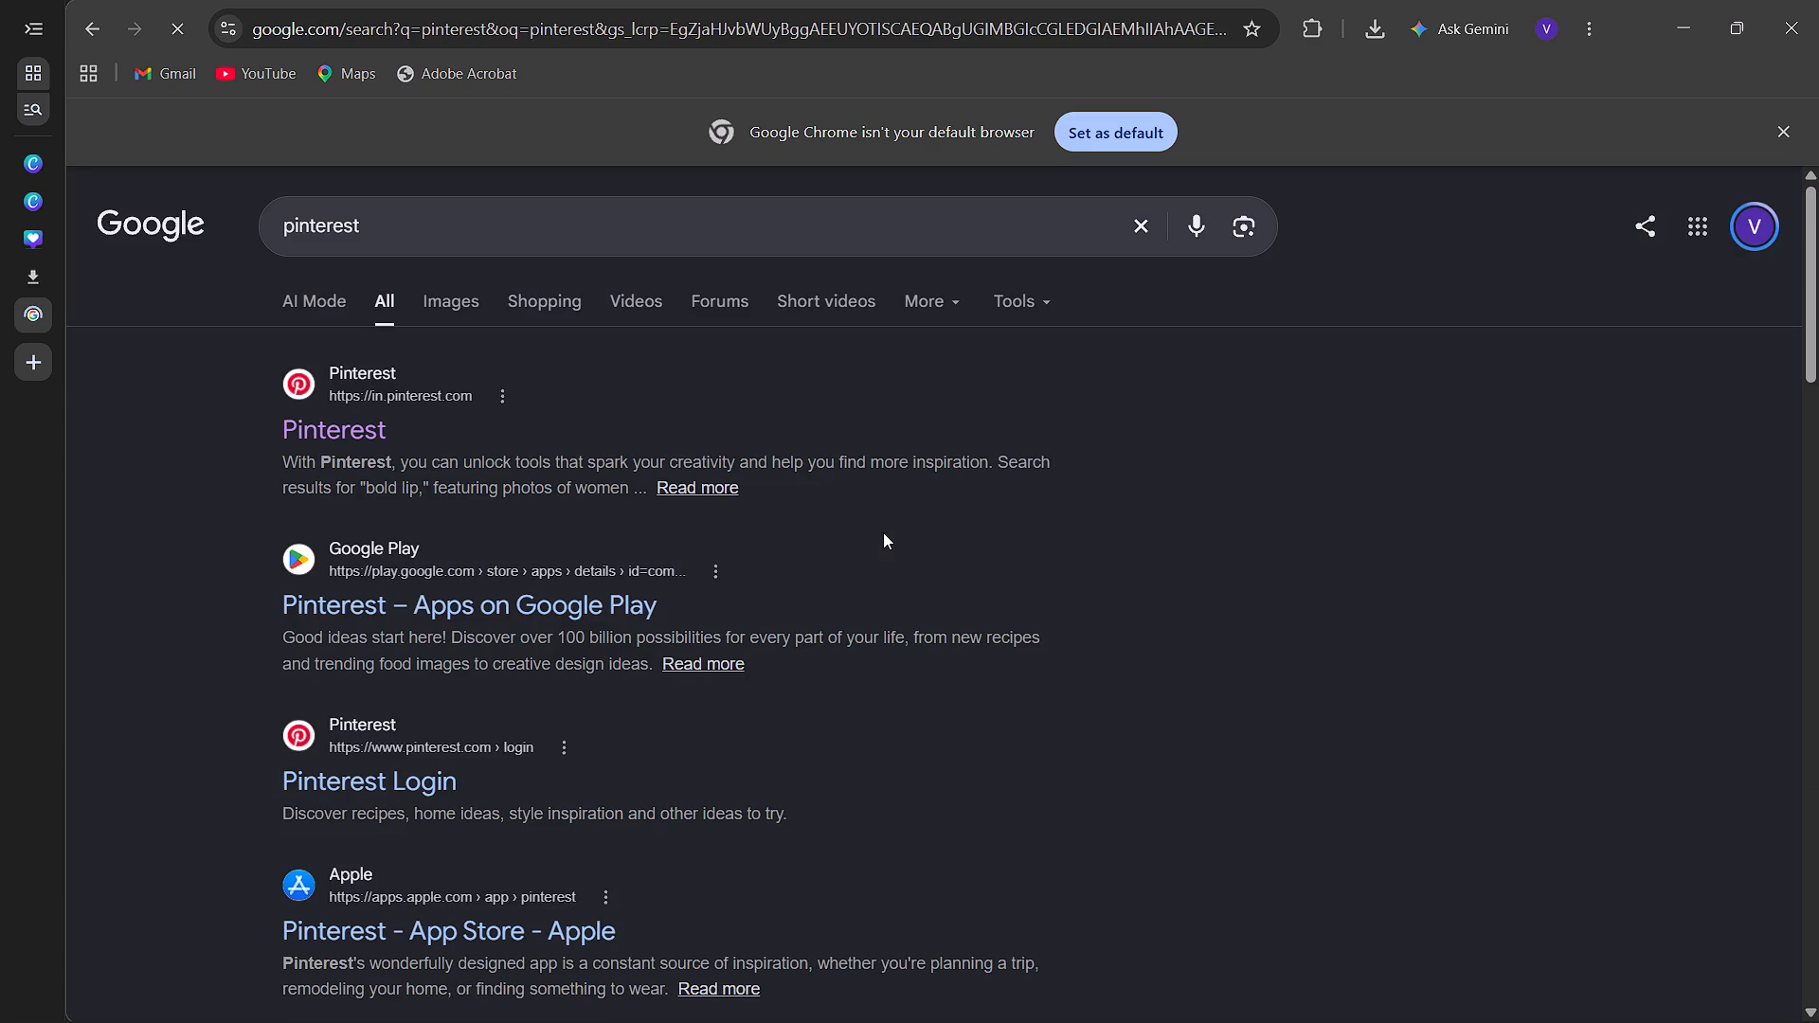
{"action": "left_click", "coordinate": [340, 425]}
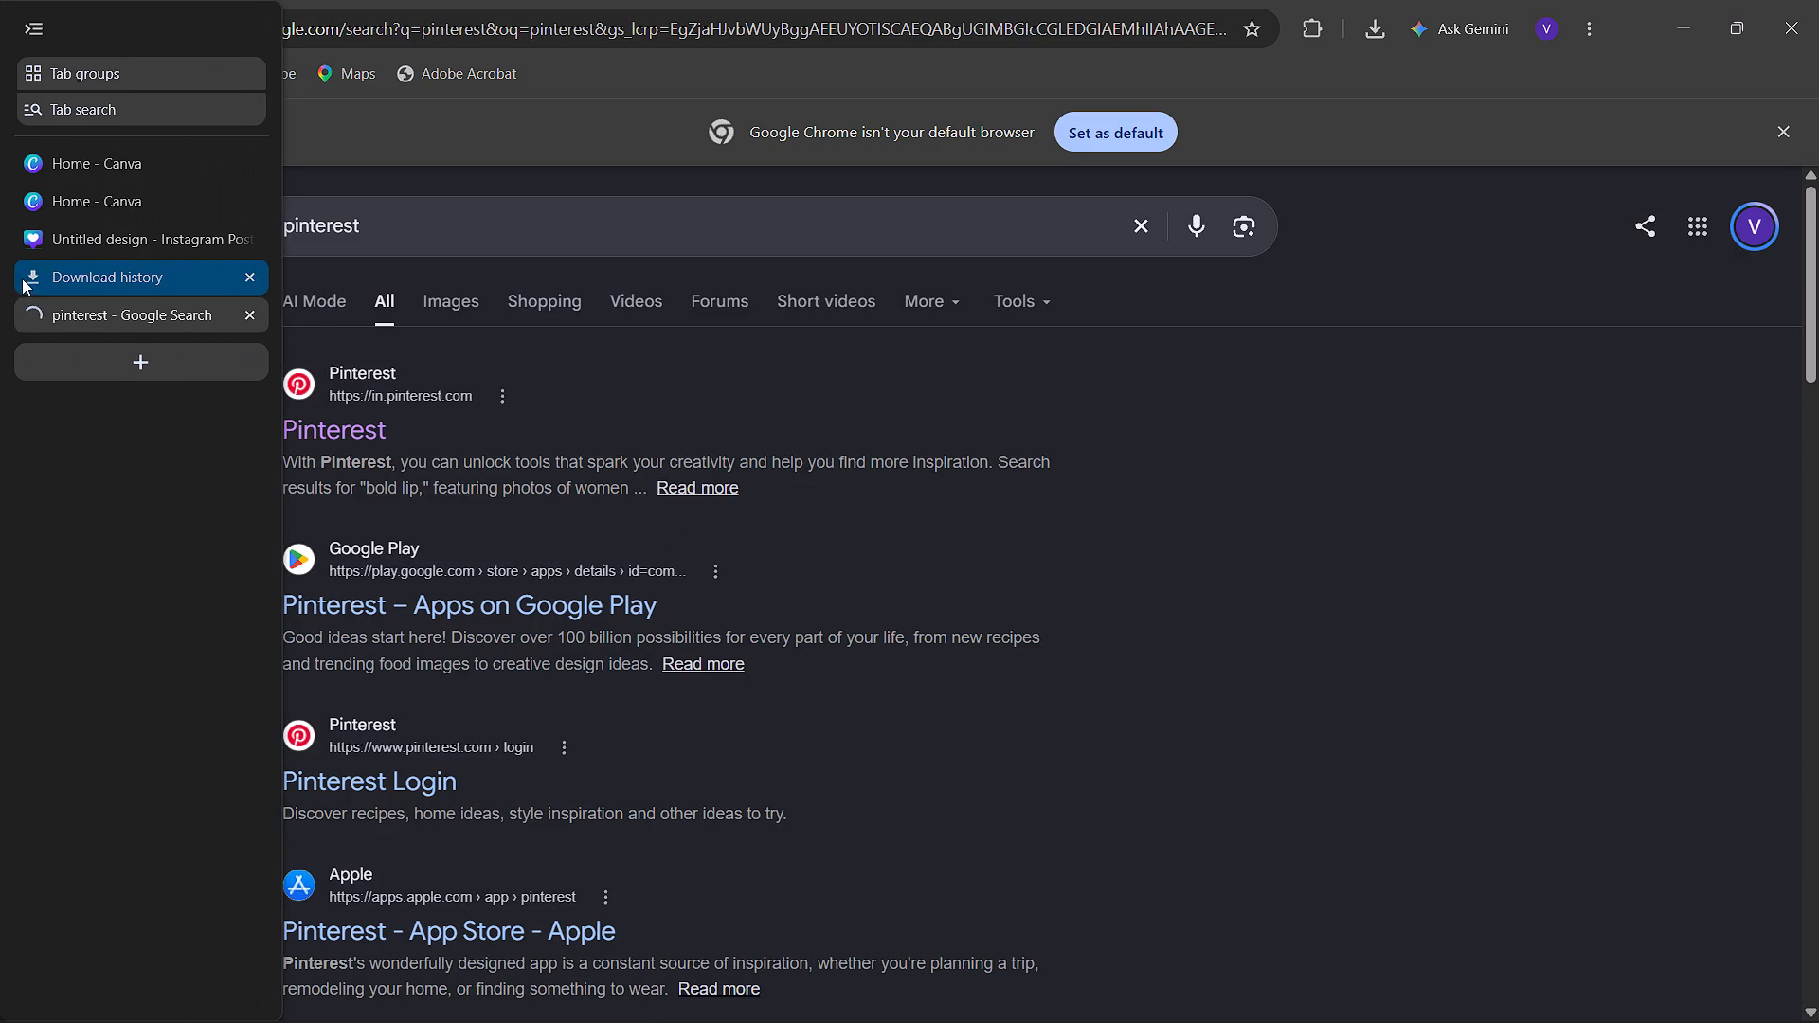
Return to the Instagram post design in Canva and set the blank page's background colour to black (#000000).
{"action": "left_click", "coordinate": [117, 244]}
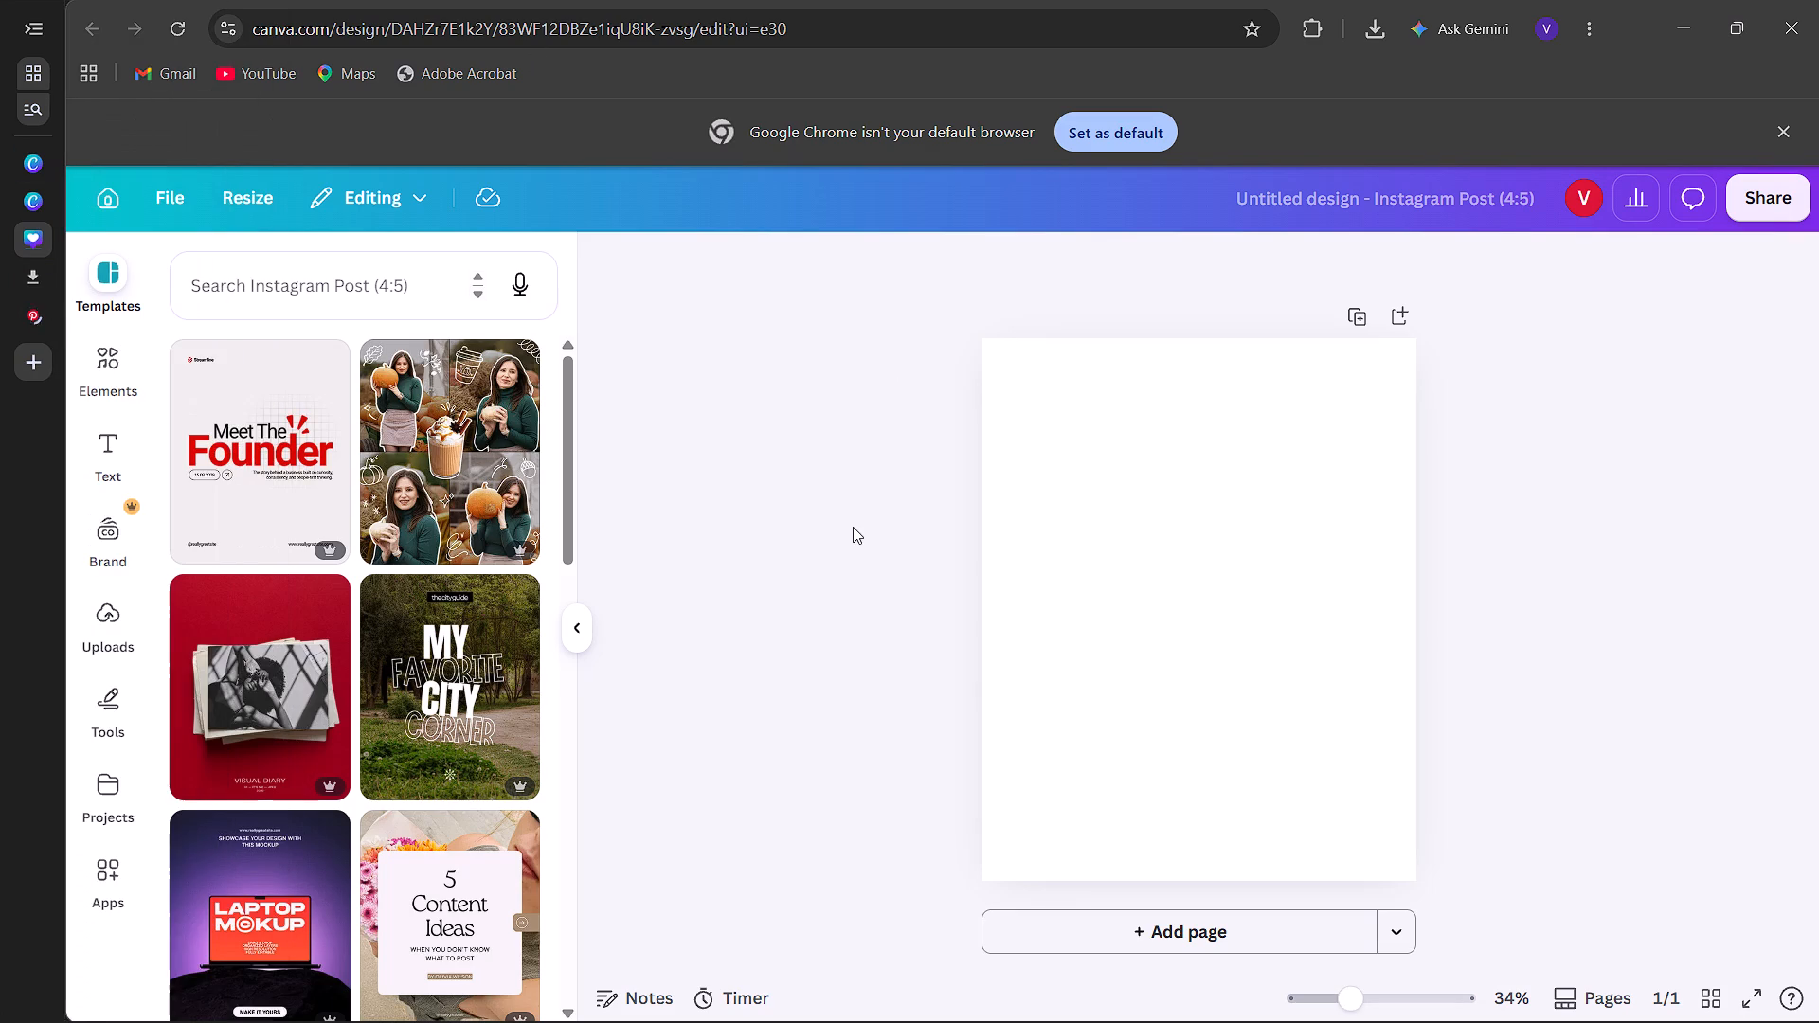
{"action": "left_click", "coordinate": [853, 527]}
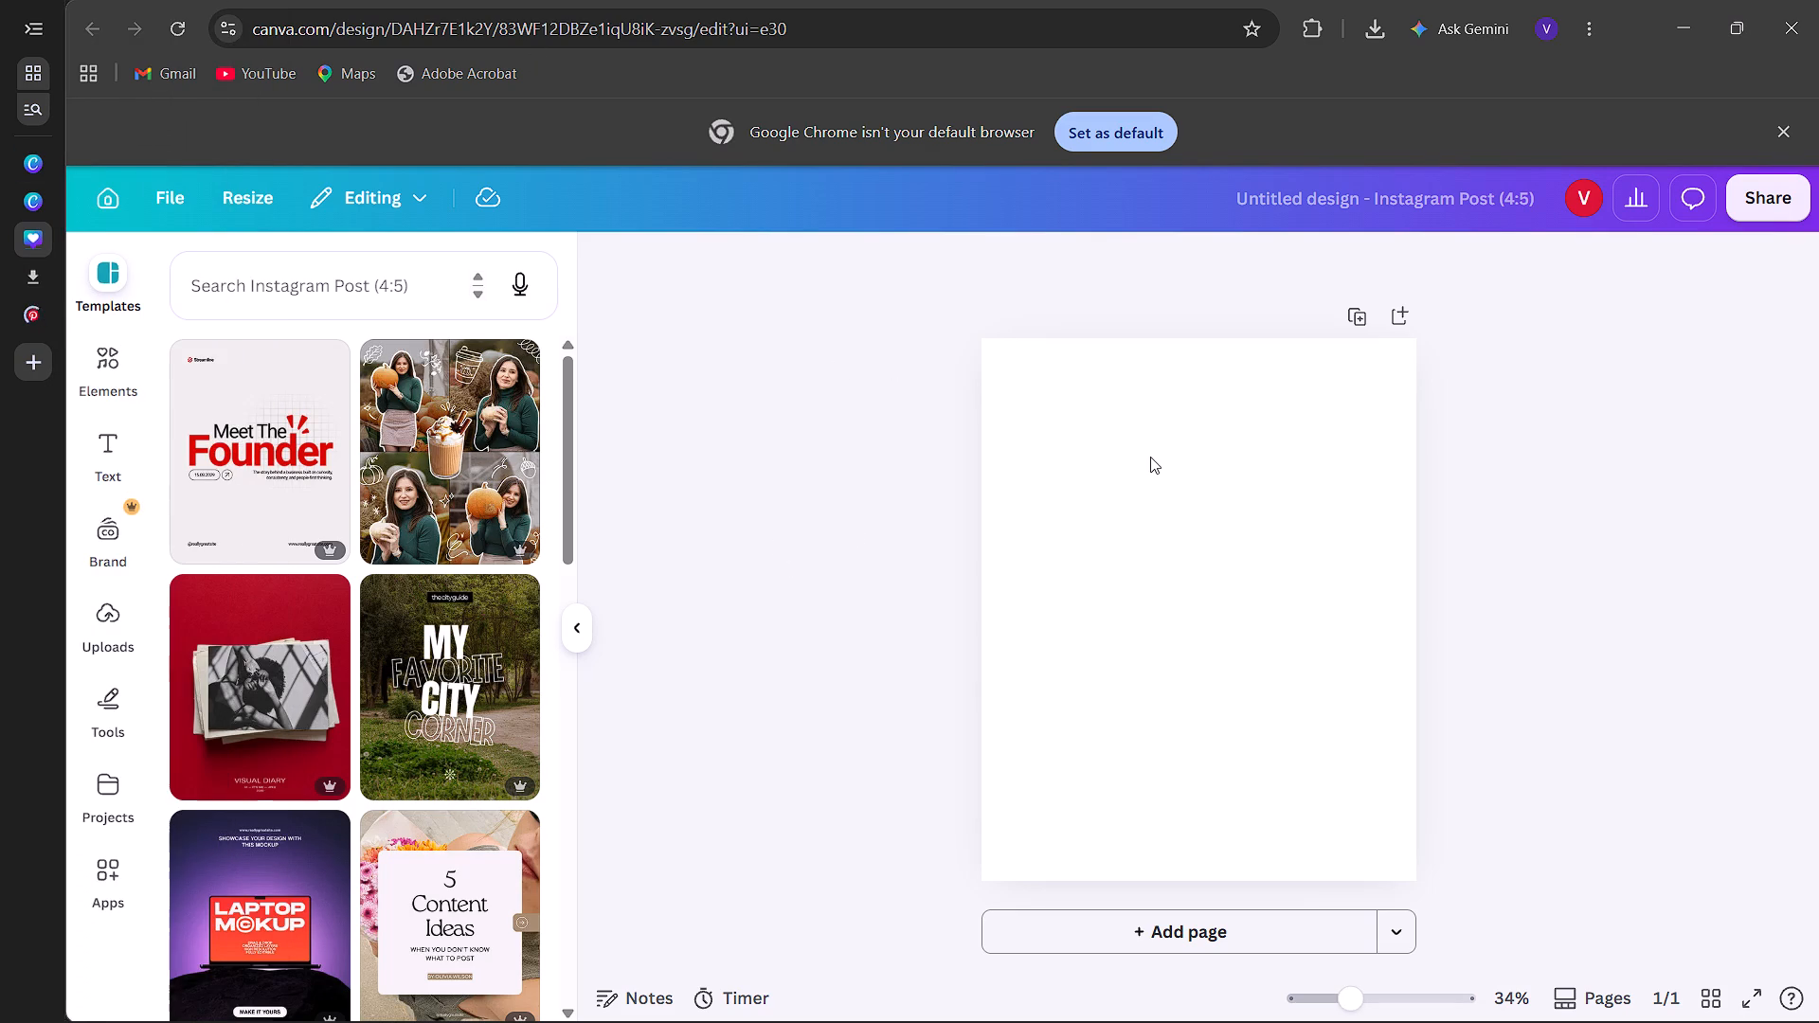
{"action": "left_click", "coordinate": [1150, 457]}
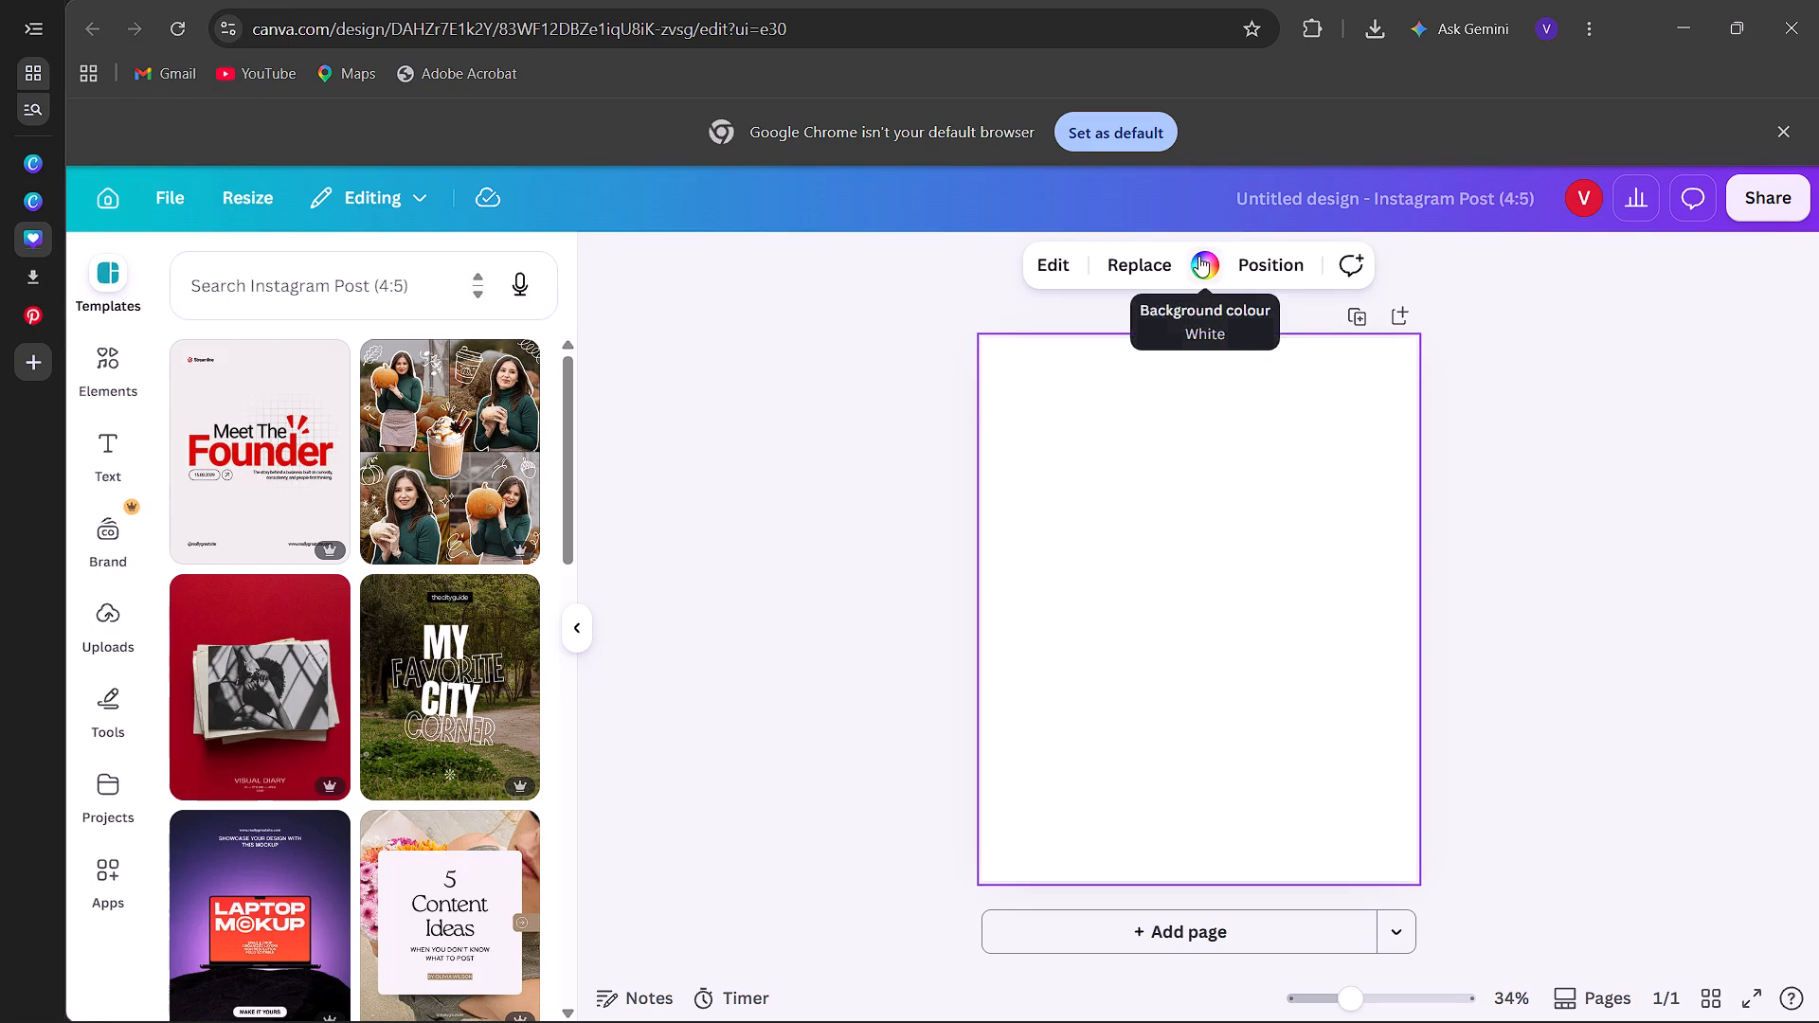
{"action": "left_click", "coordinate": [1198, 256]}
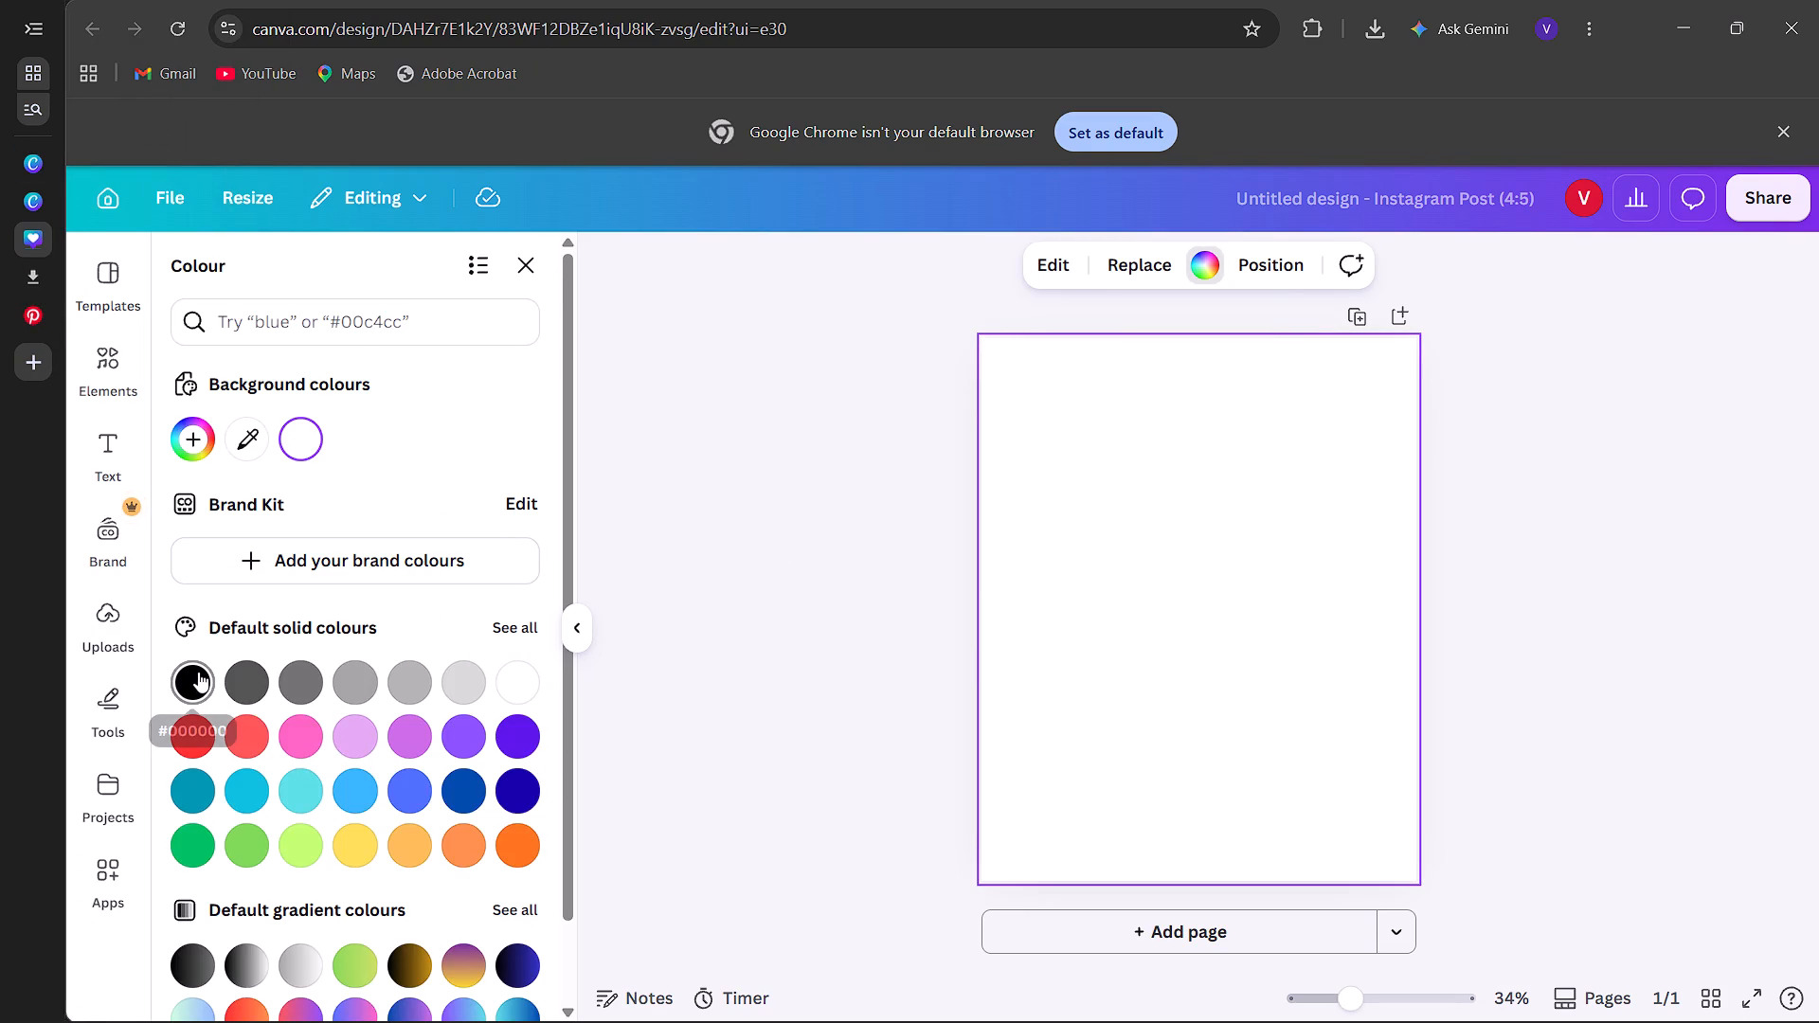
{"action": "left_click", "coordinate": [198, 672]}
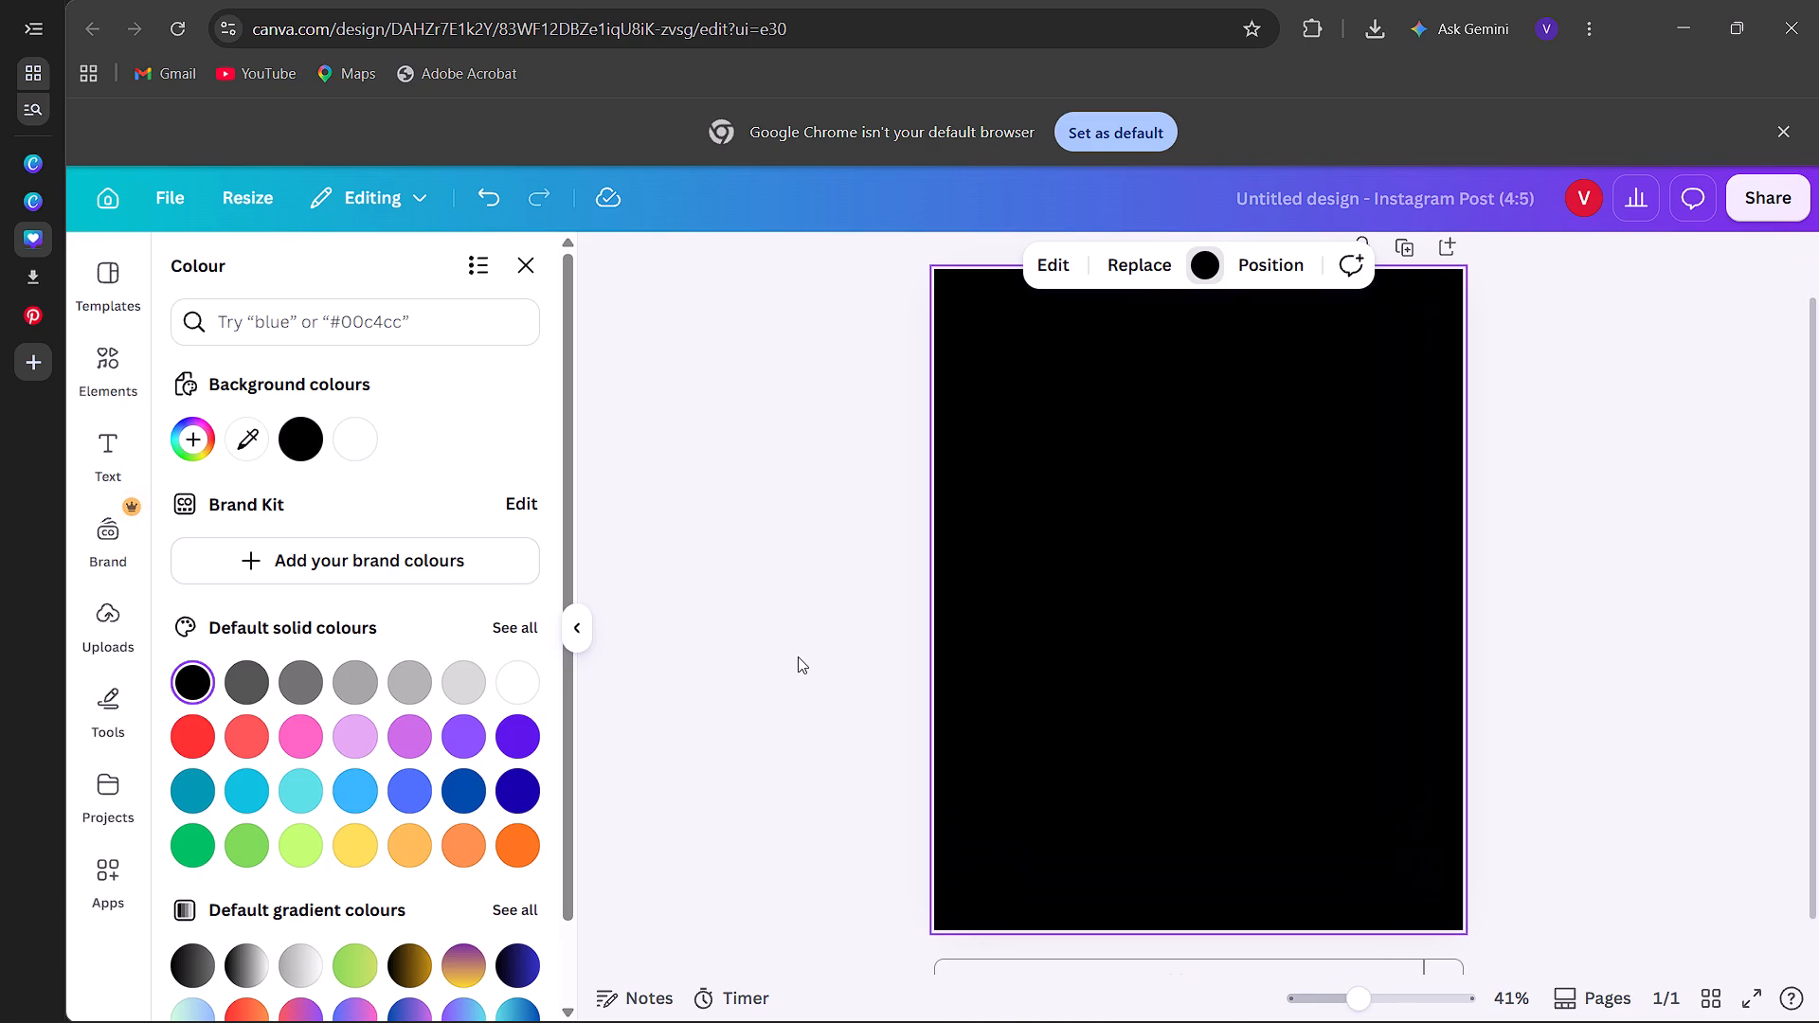
{"action": "scroll", "coordinate": [798, 656], "scroll_direction": "left", "scroll_amount": 1}
{"action": "left_click", "coordinate": [529, 245]}
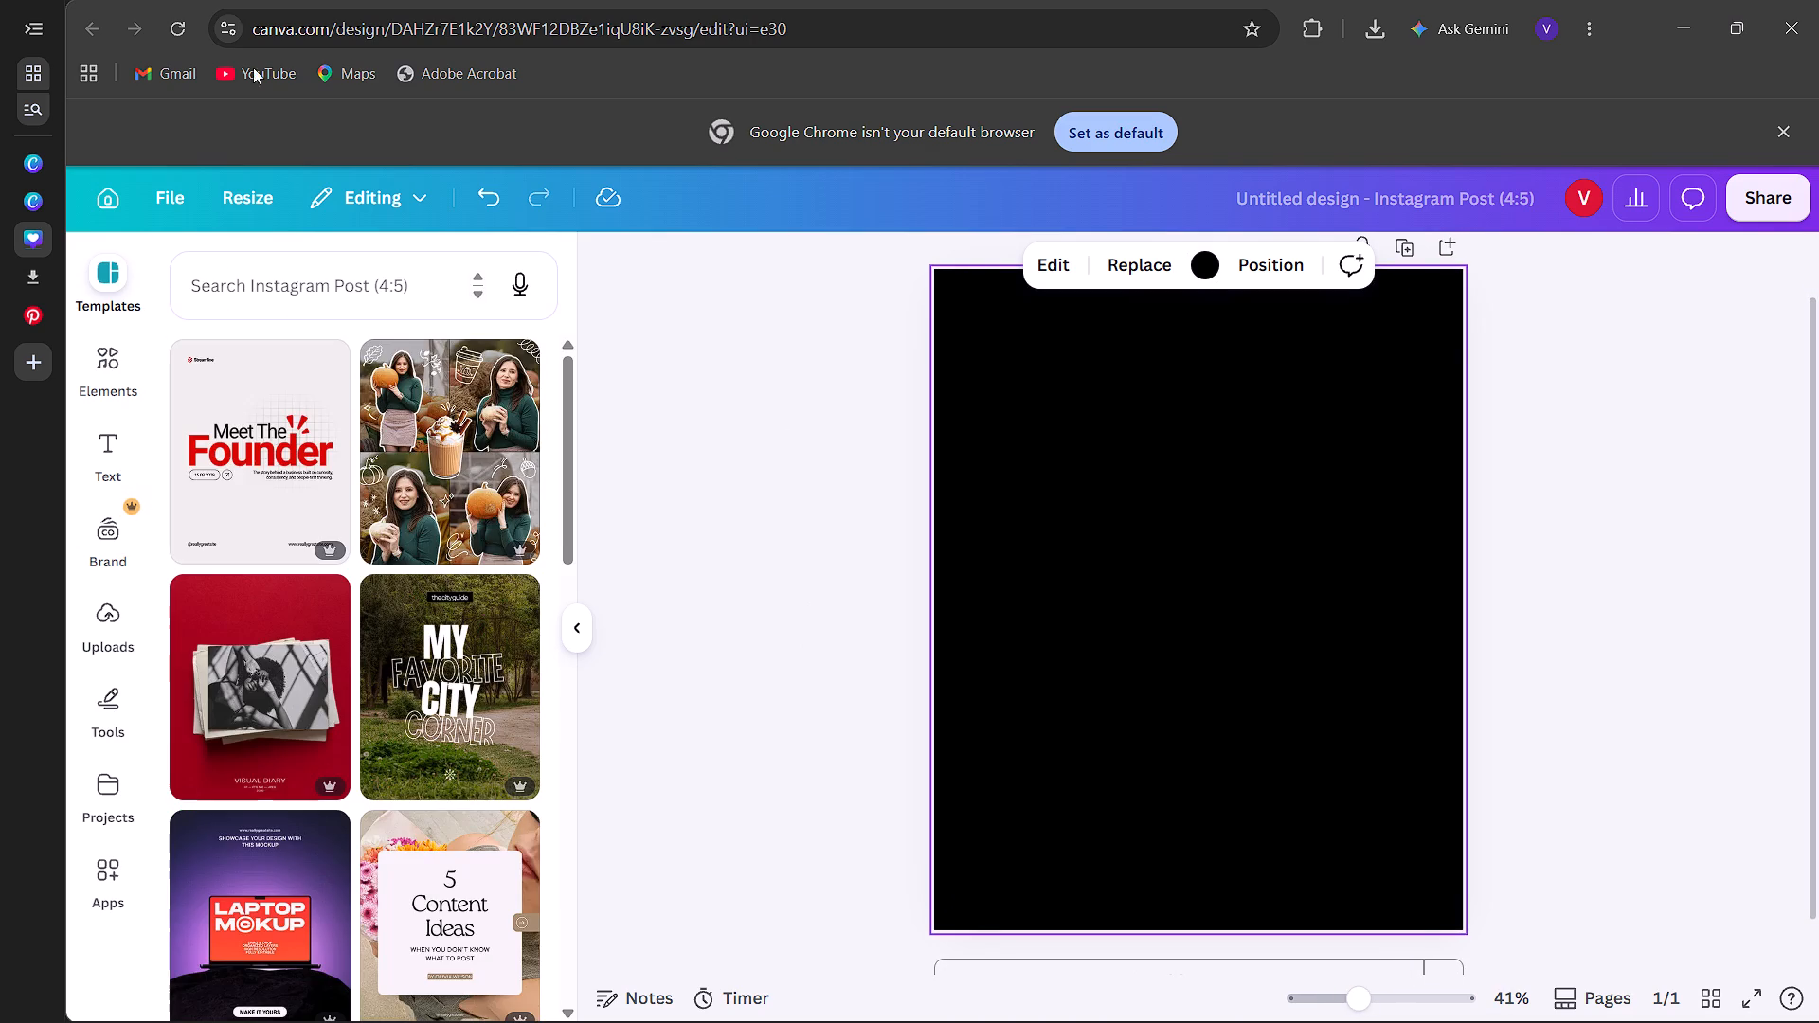
Switch to the open Pinterest page and look through the pins in the home feed.
{"action": "left_click", "coordinate": [54, 311]}
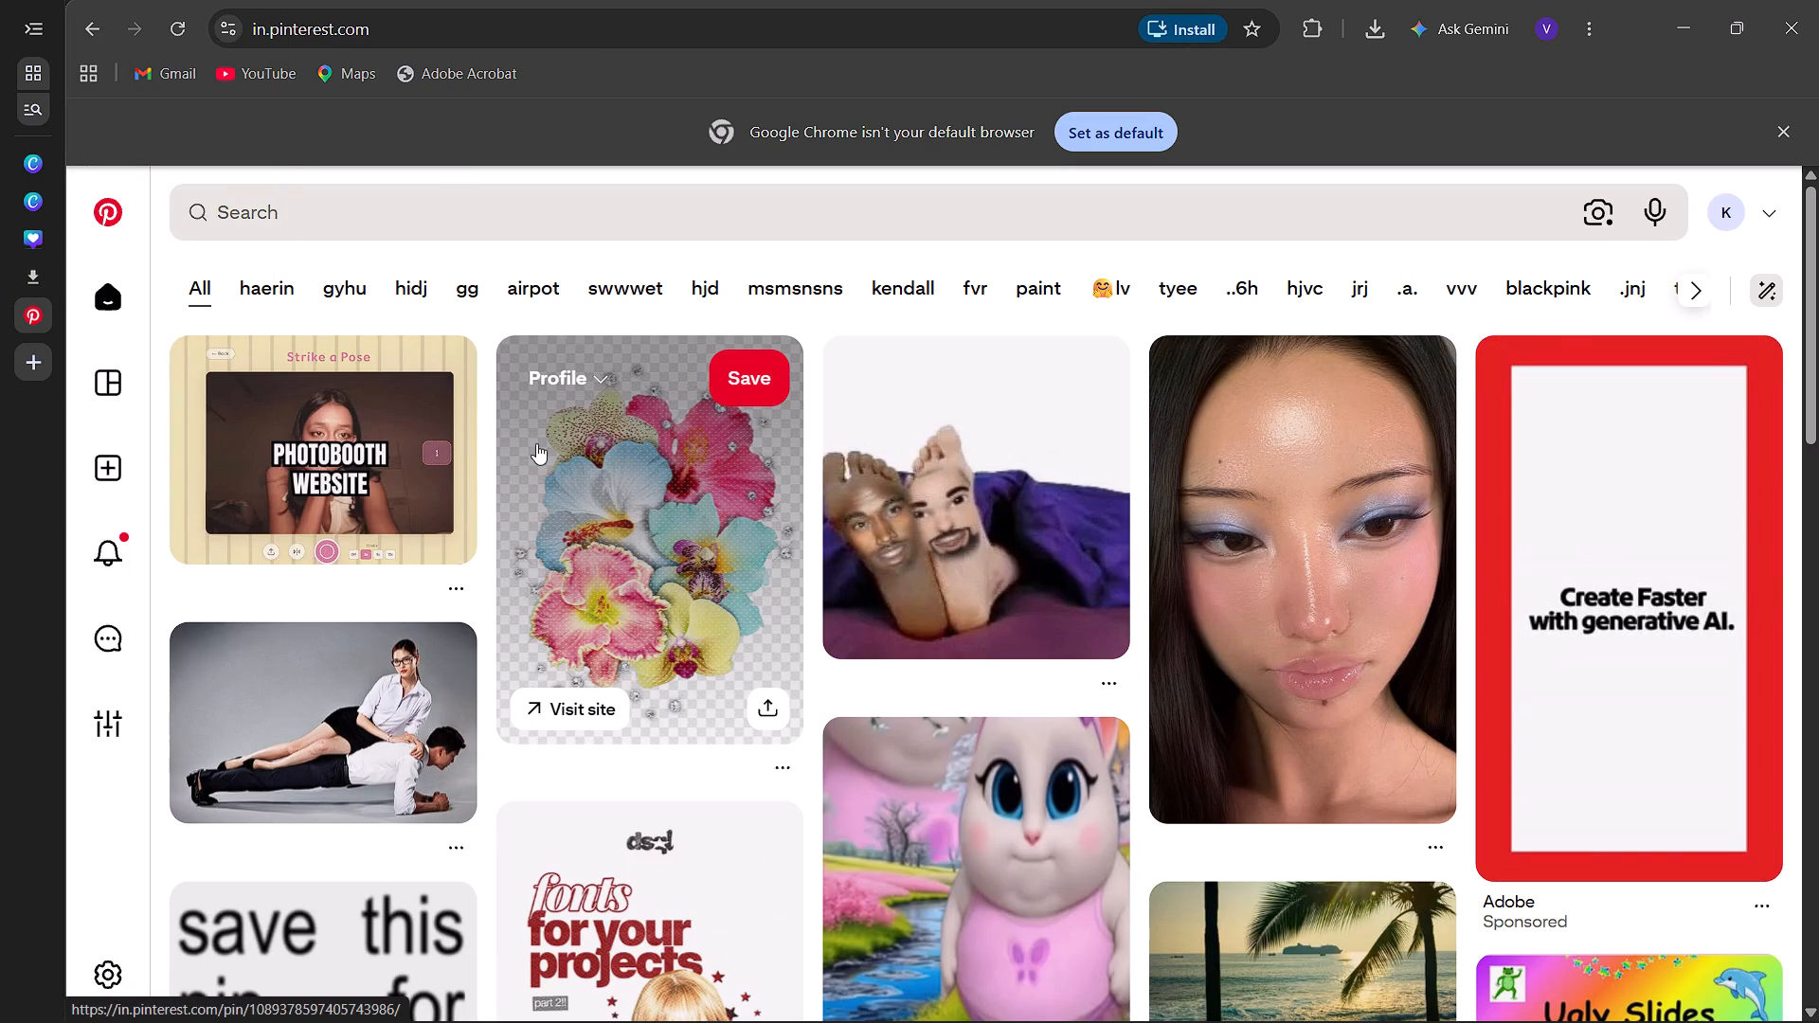
{"action": "scroll", "coordinate": [536, 443], "scroll_direction": "down", "scroll_amount": 4}
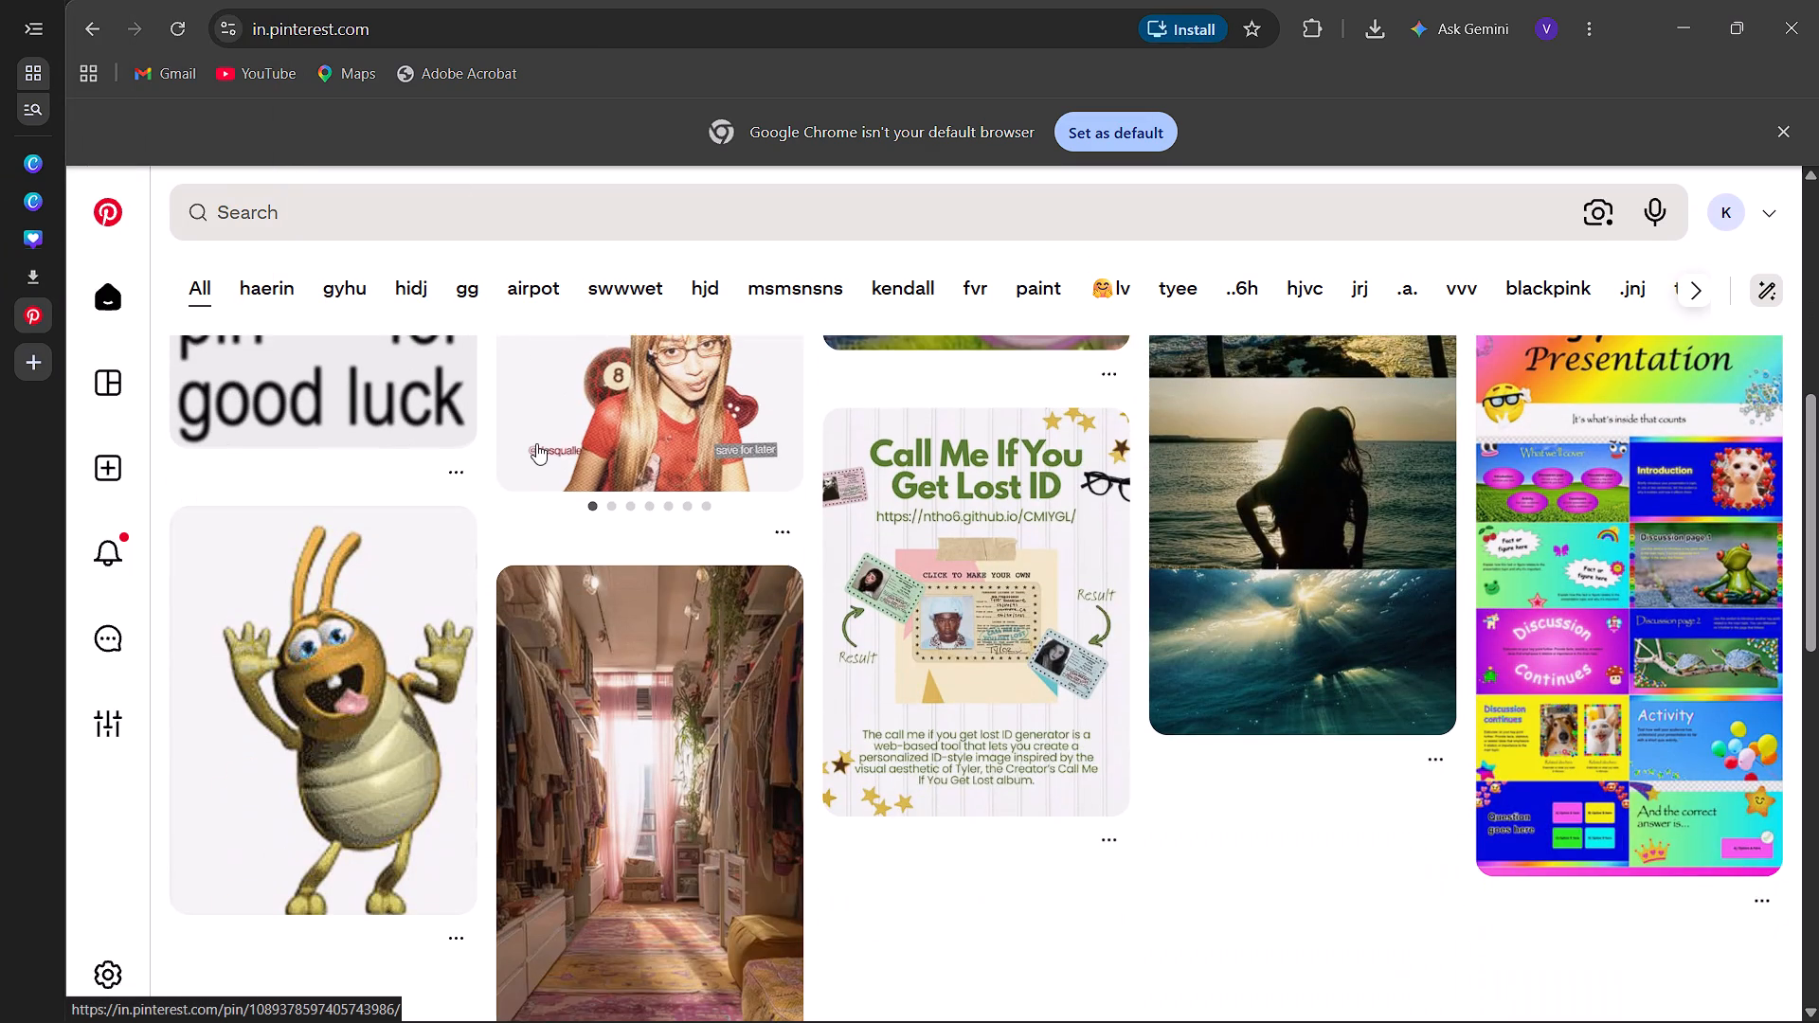
{"action": "scroll", "coordinate": [536, 443], "scroll_direction": "down", "scroll_amount": 4}
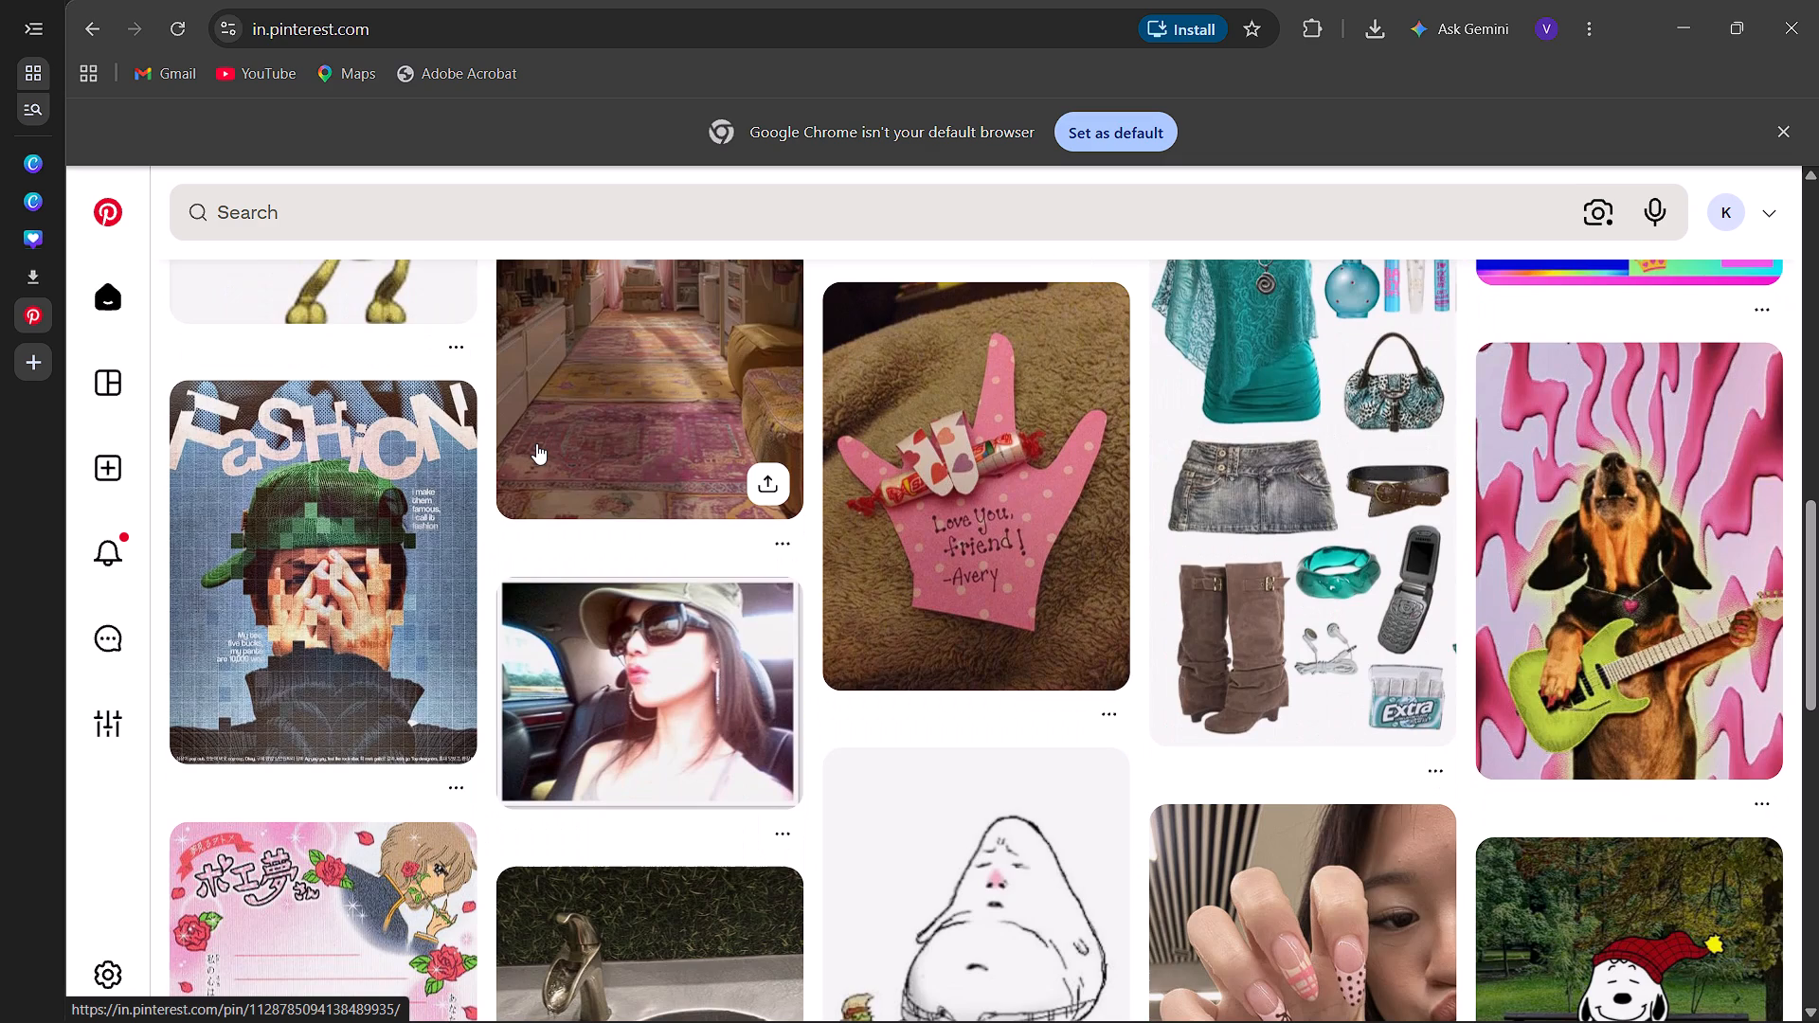
{"action": "scroll", "coordinate": [536, 443], "scroll_direction": "down", "scroll_amount": 3}
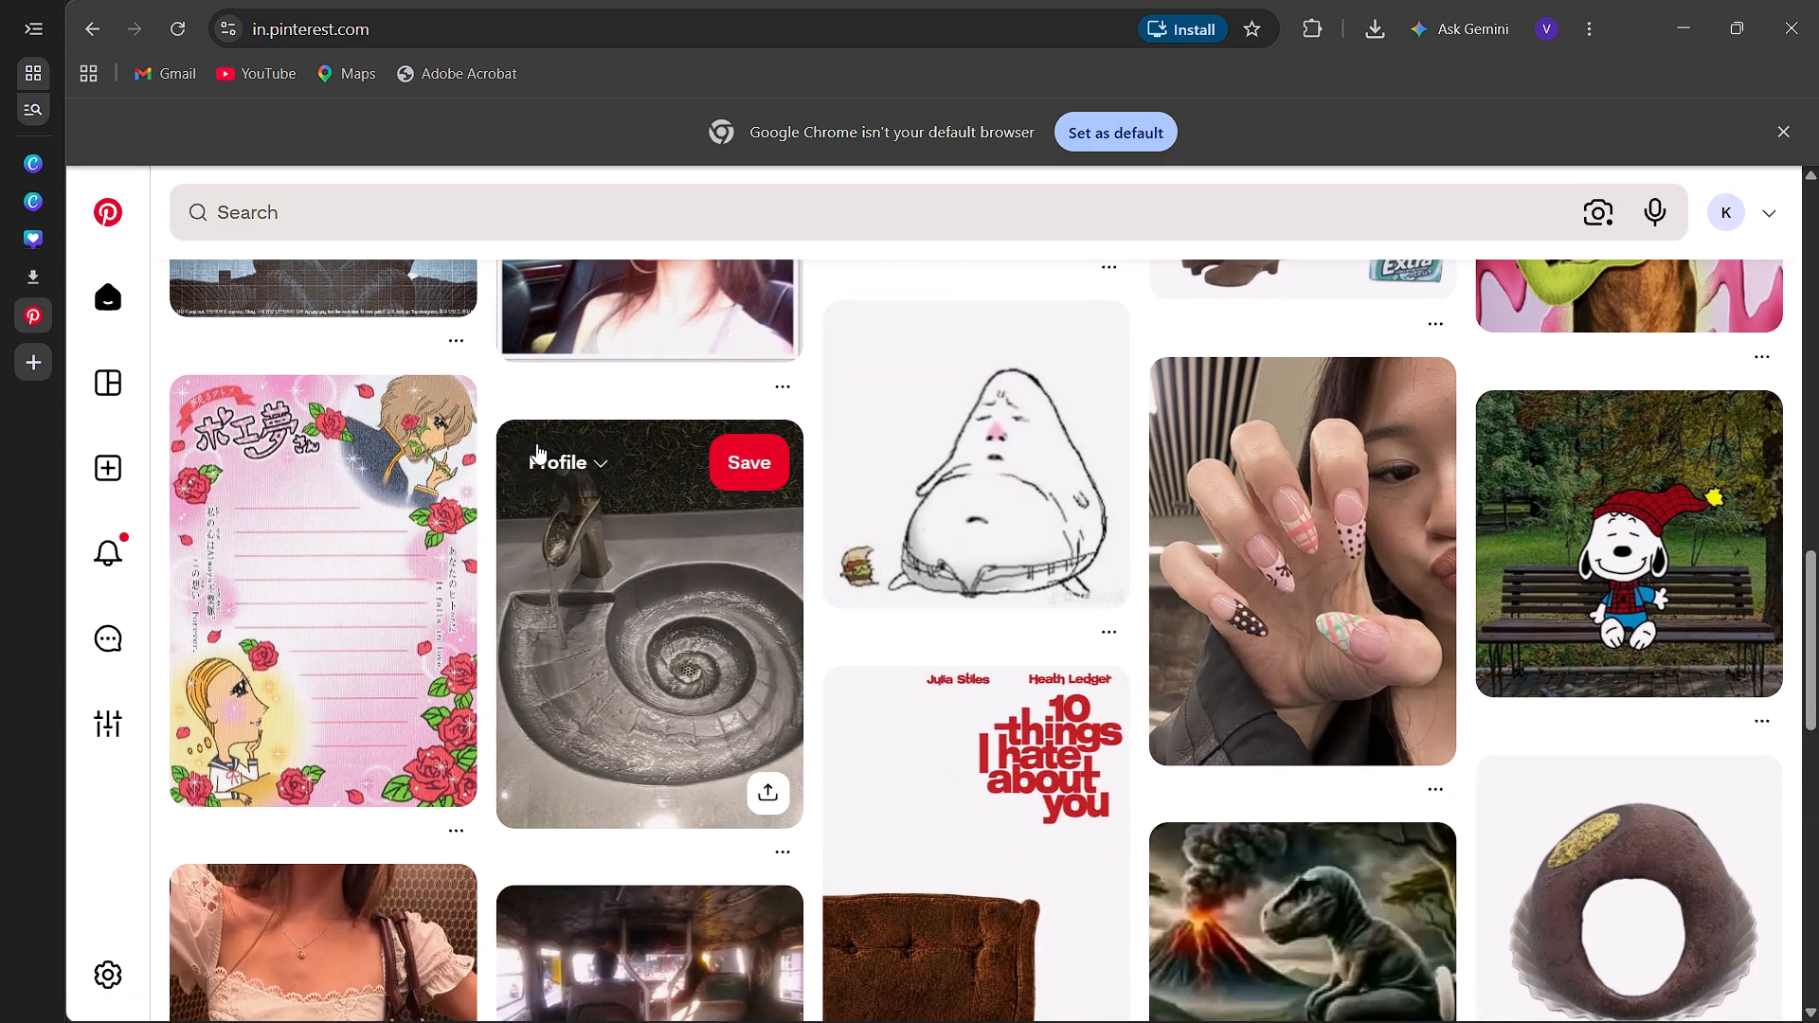
{"action": "scroll", "coordinate": [536, 443], "scroll_direction": "down", "scroll_amount": 5}
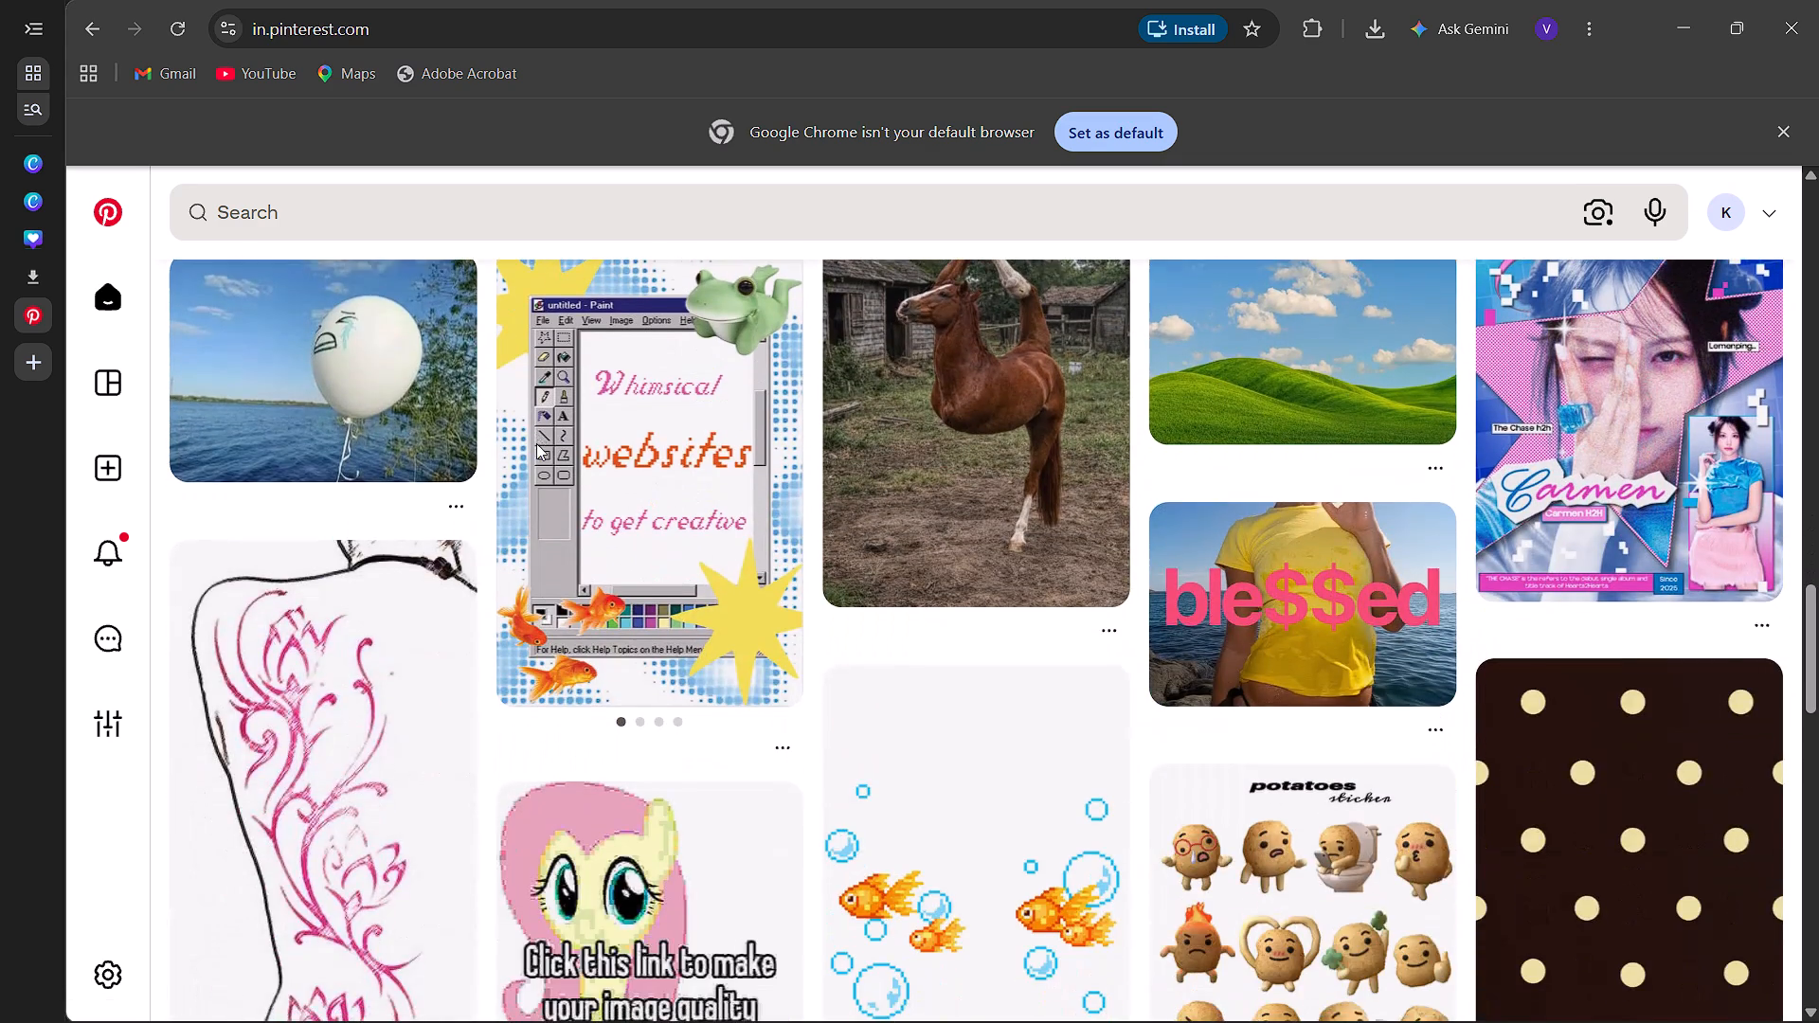
{"action": "scroll", "coordinate": [536, 443], "scroll_direction": "down", "scroll_amount": 1}
{"action": "scroll", "coordinate": [536, 443], "scroll_direction": "up", "scroll_amount": 8}
Search Pinterest for "strong women".
{"action": "left_click", "coordinate": [575, 200]}
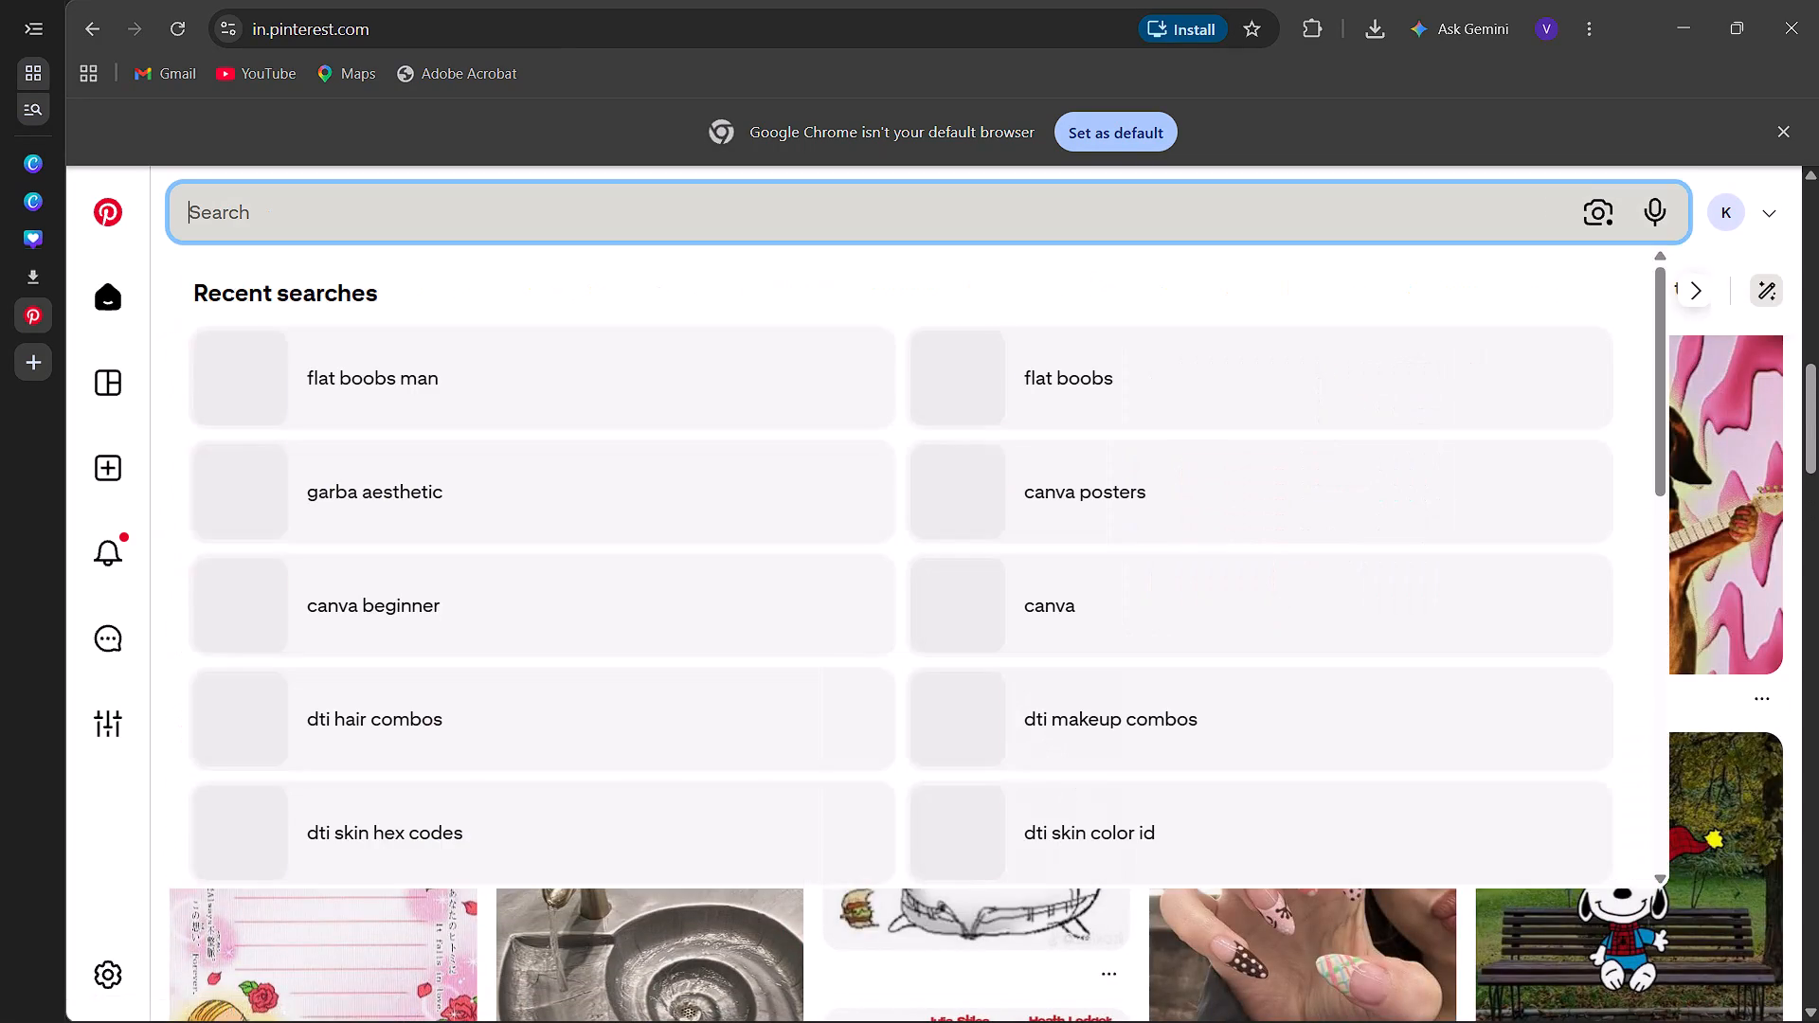
{"action": "type", "text": "strong women"}
{"action": "key", "text": "Return"}
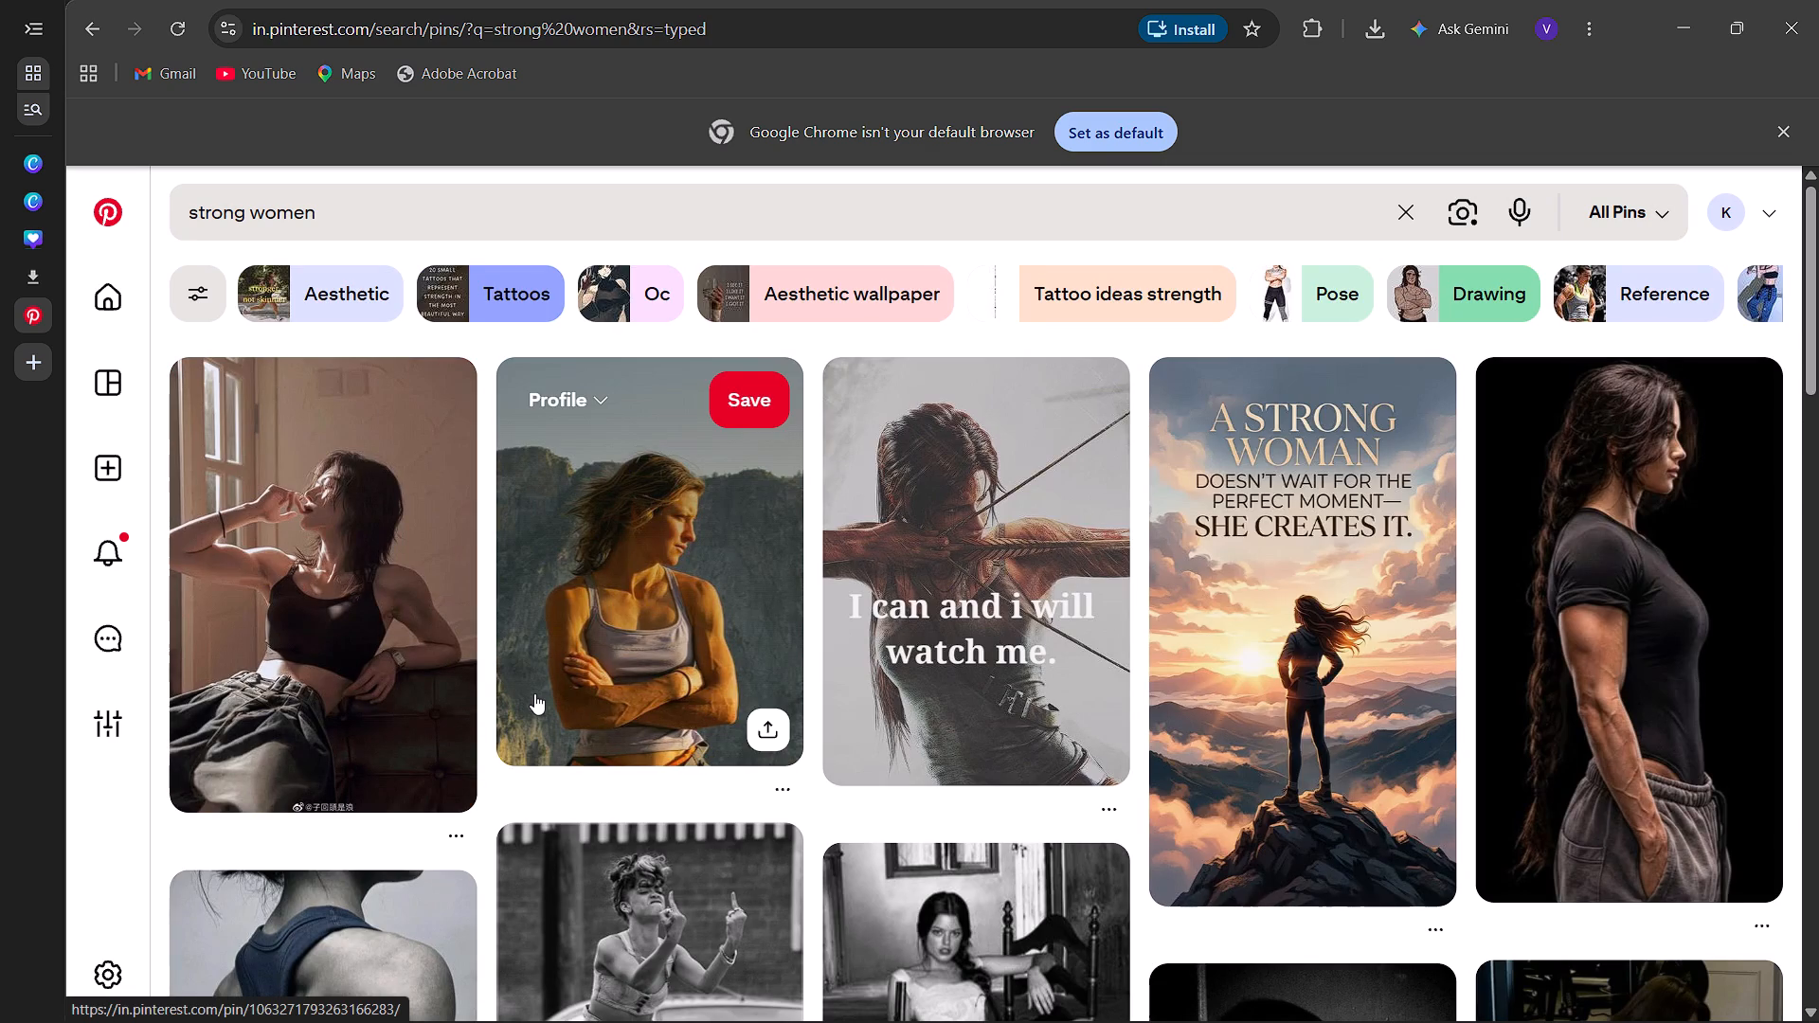
Examine the strong women results for suitable images, viewing the "Rule No:1" silhouette pin and returning to the results.
{"action": "scroll", "coordinate": [534, 693], "scroll_direction": "down", "scroll_amount": 1}
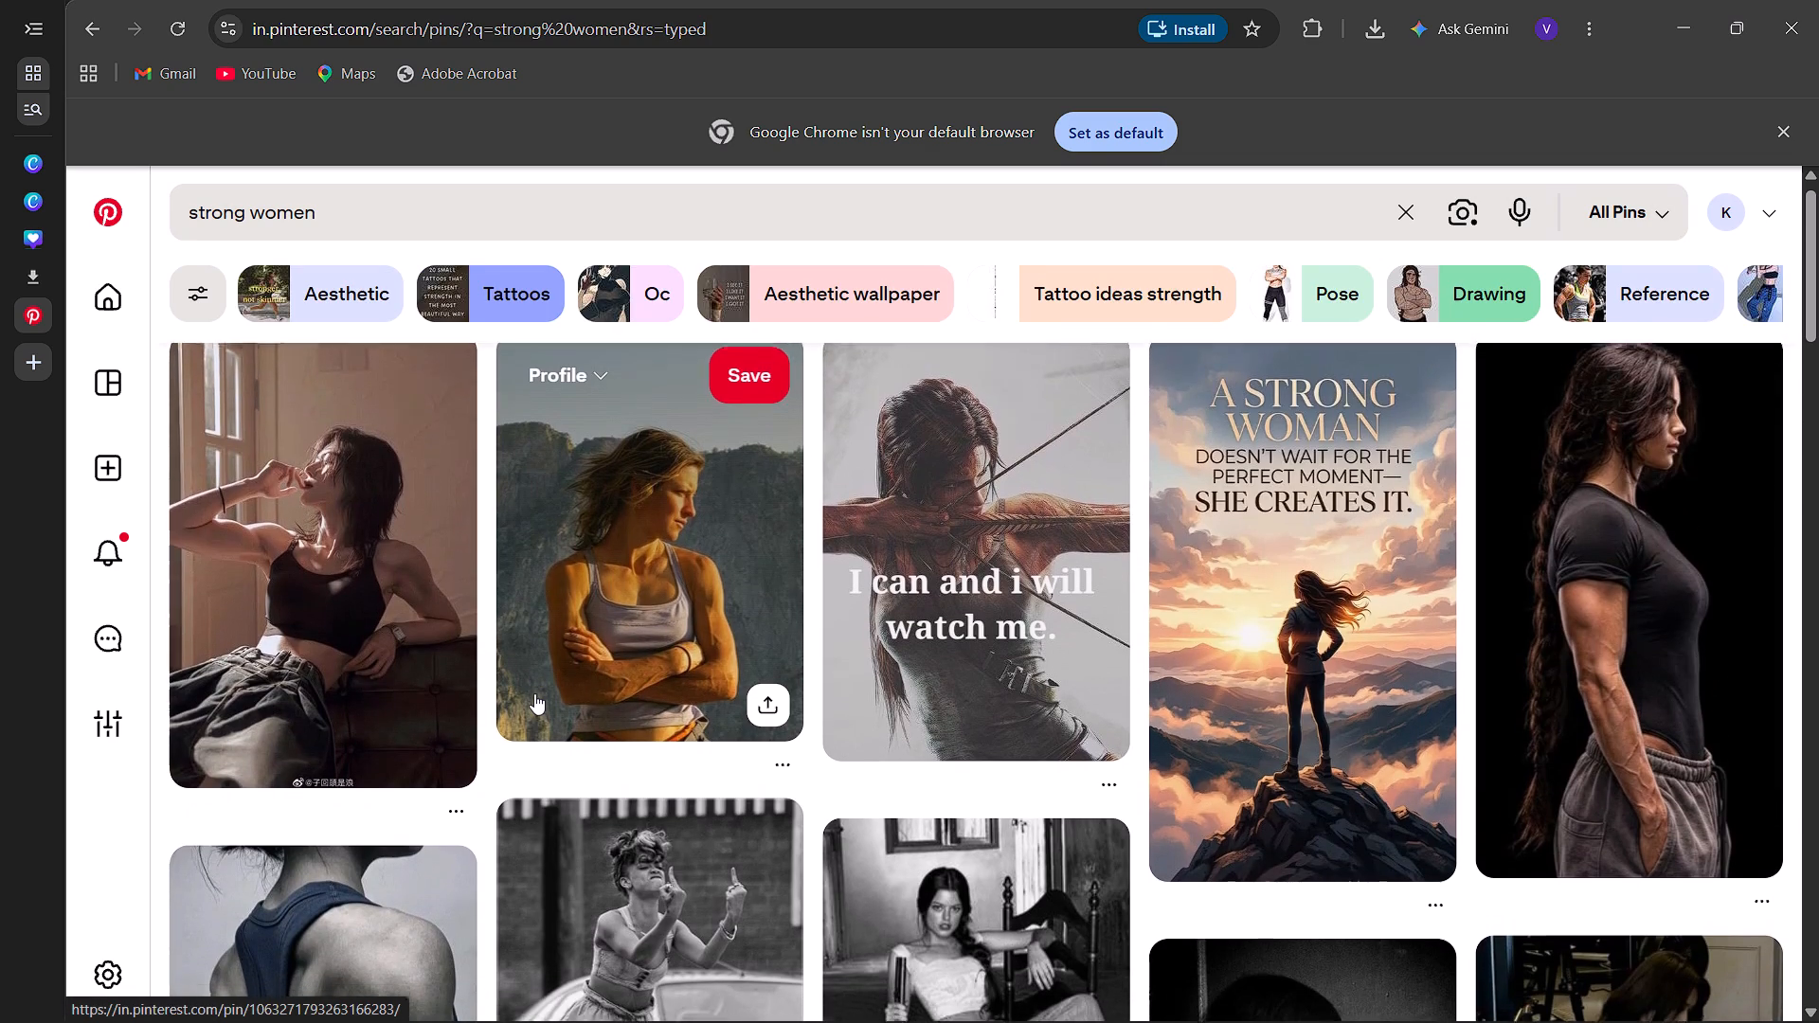
{"action": "scroll", "coordinate": [534, 693], "scroll_direction": "down", "scroll_amount": 1}
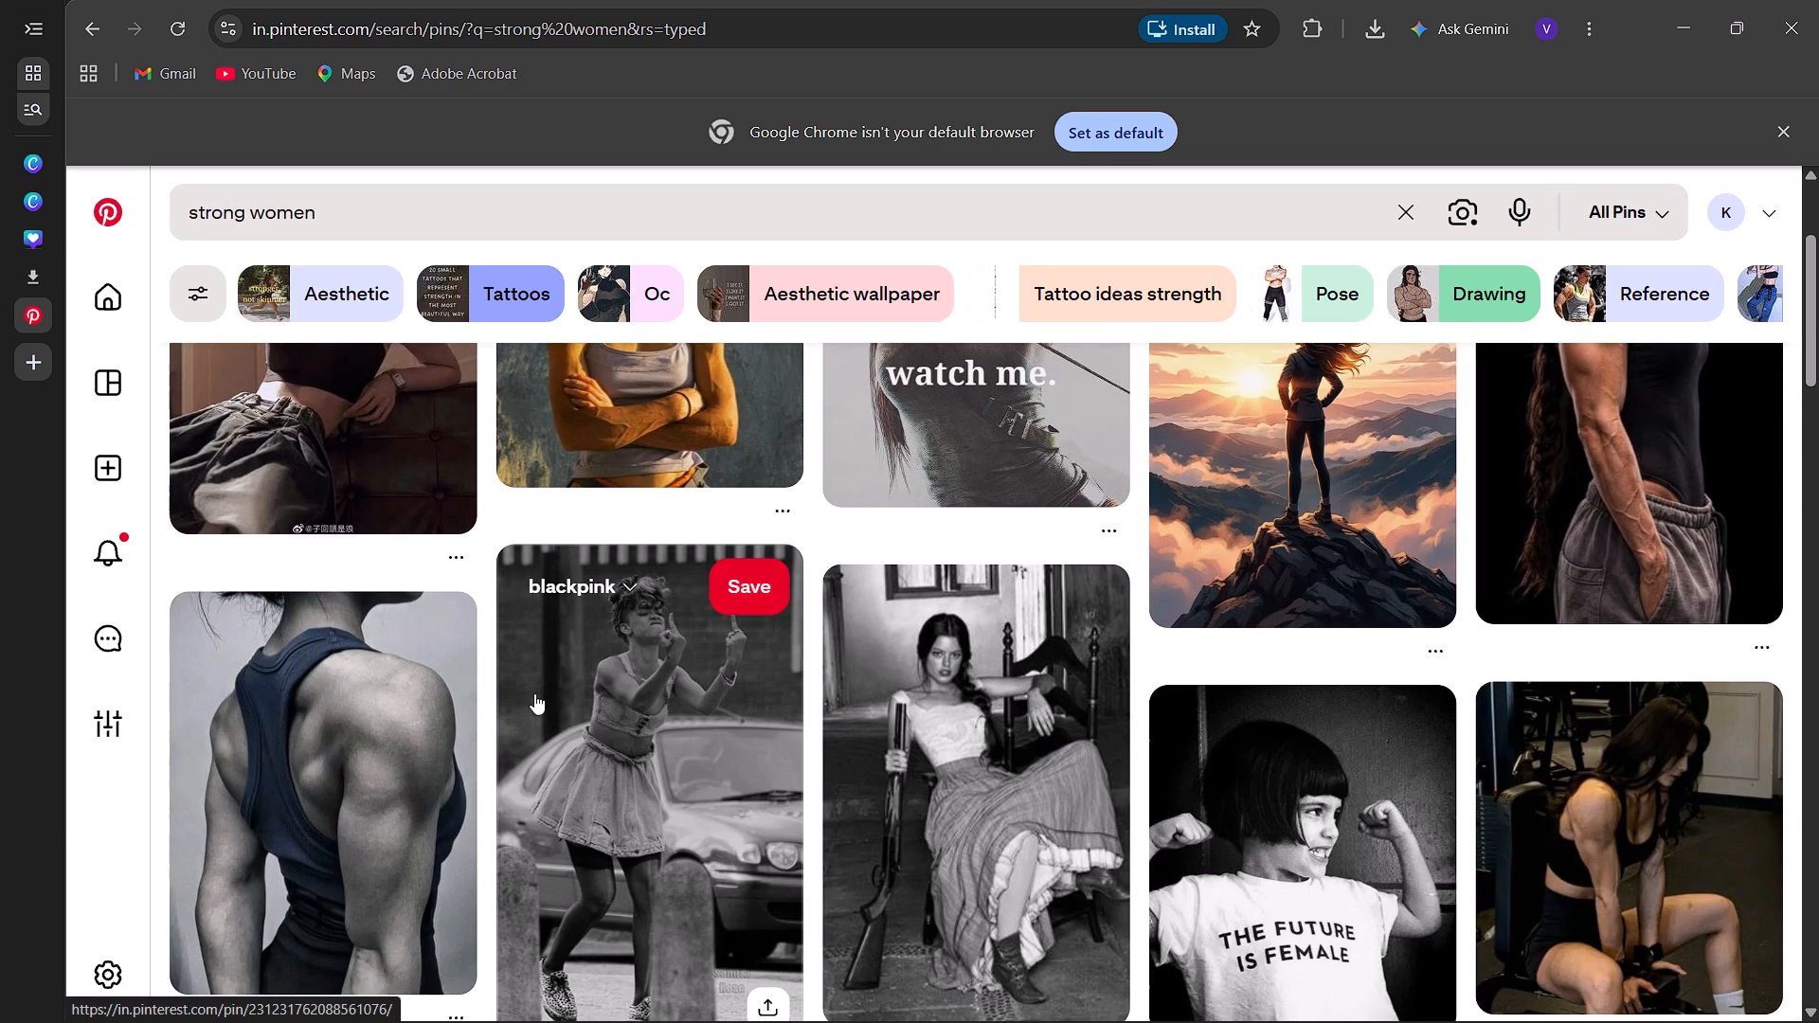
{"action": "scroll", "coordinate": [533, 651], "scroll_direction": "down", "scroll_amount": 4}
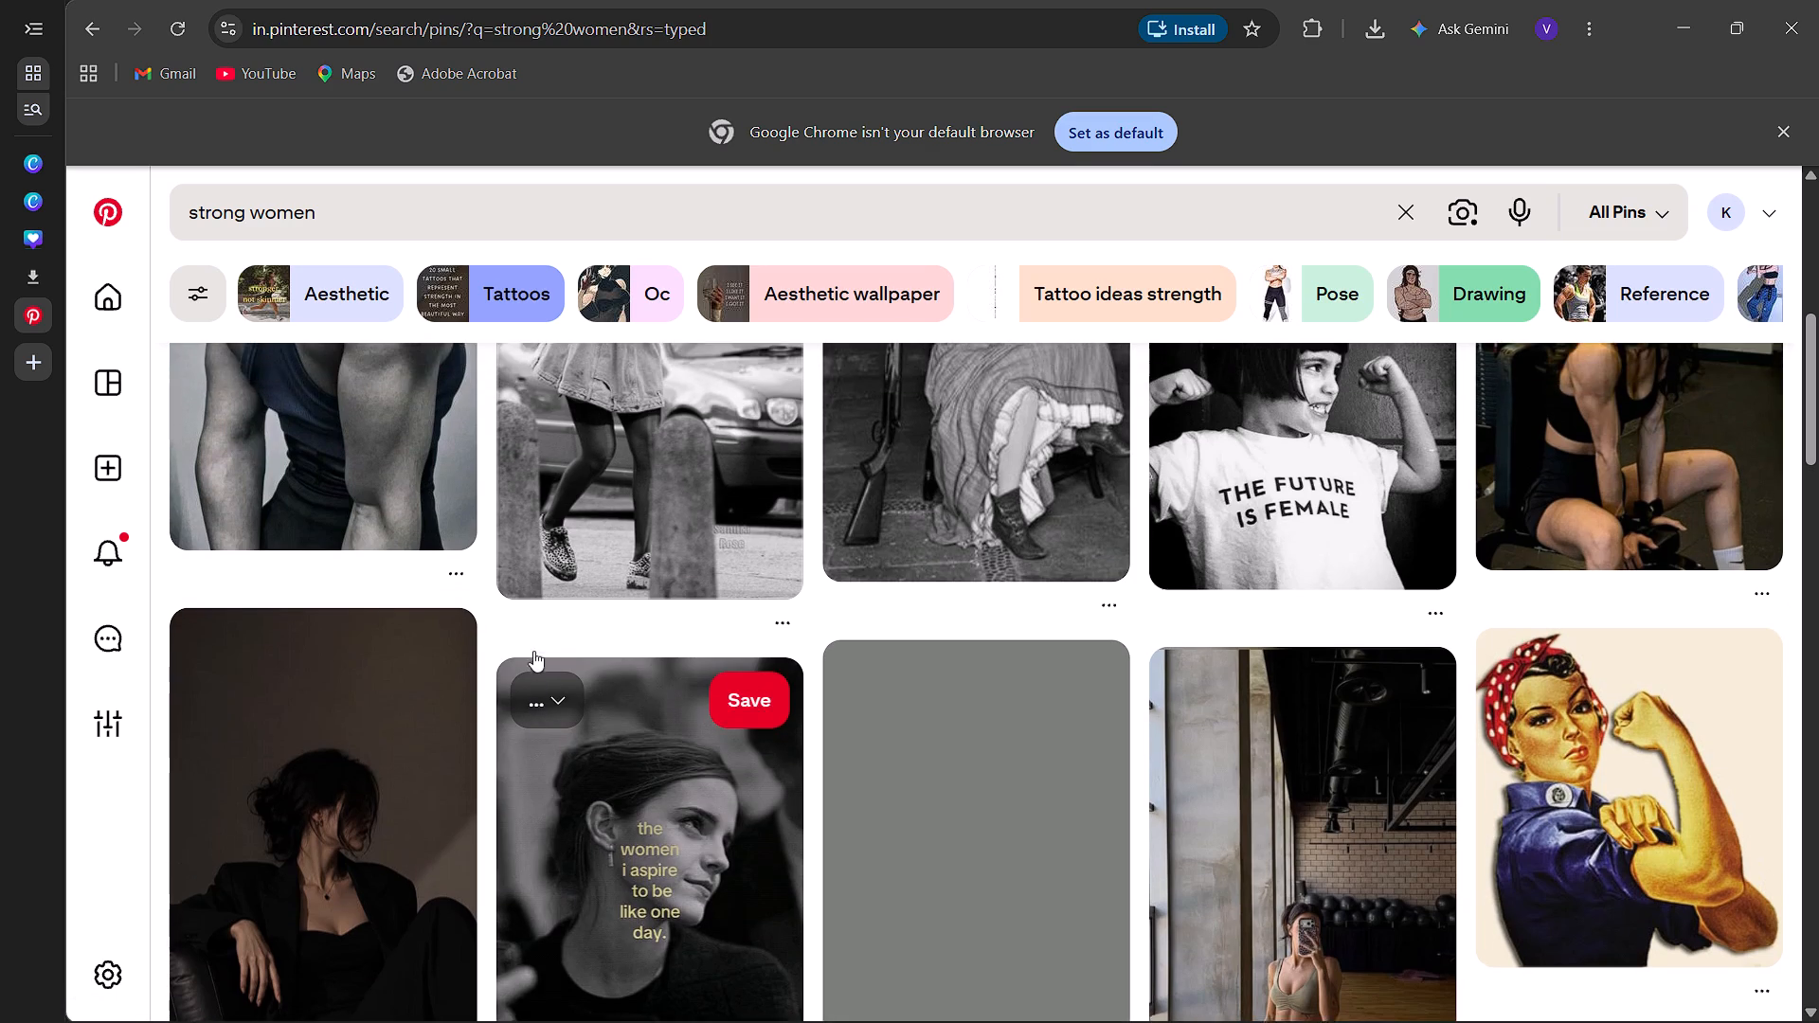
{"action": "scroll", "coordinate": [533, 651], "scroll_direction": "down", "scroll_amount": 3}
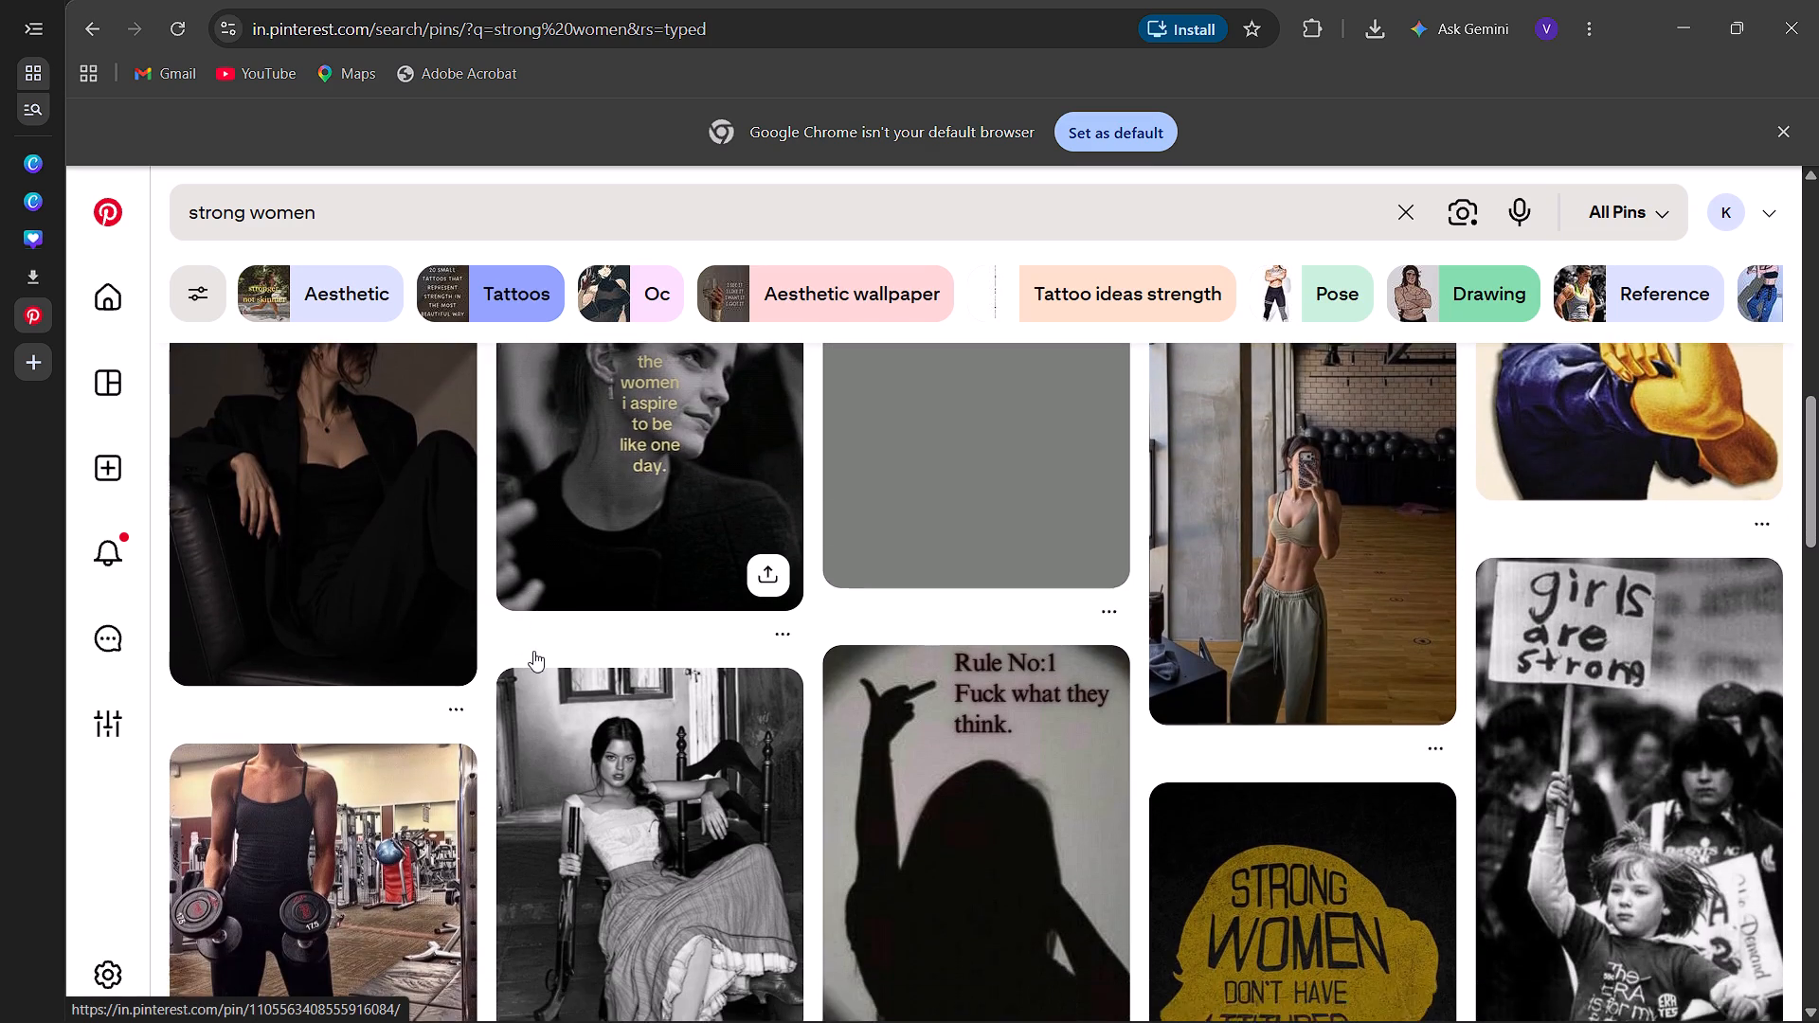
{"action": "scroll", "coordinate": [533, 651], "scroll_direction": "down", "scroll_amount": 1}
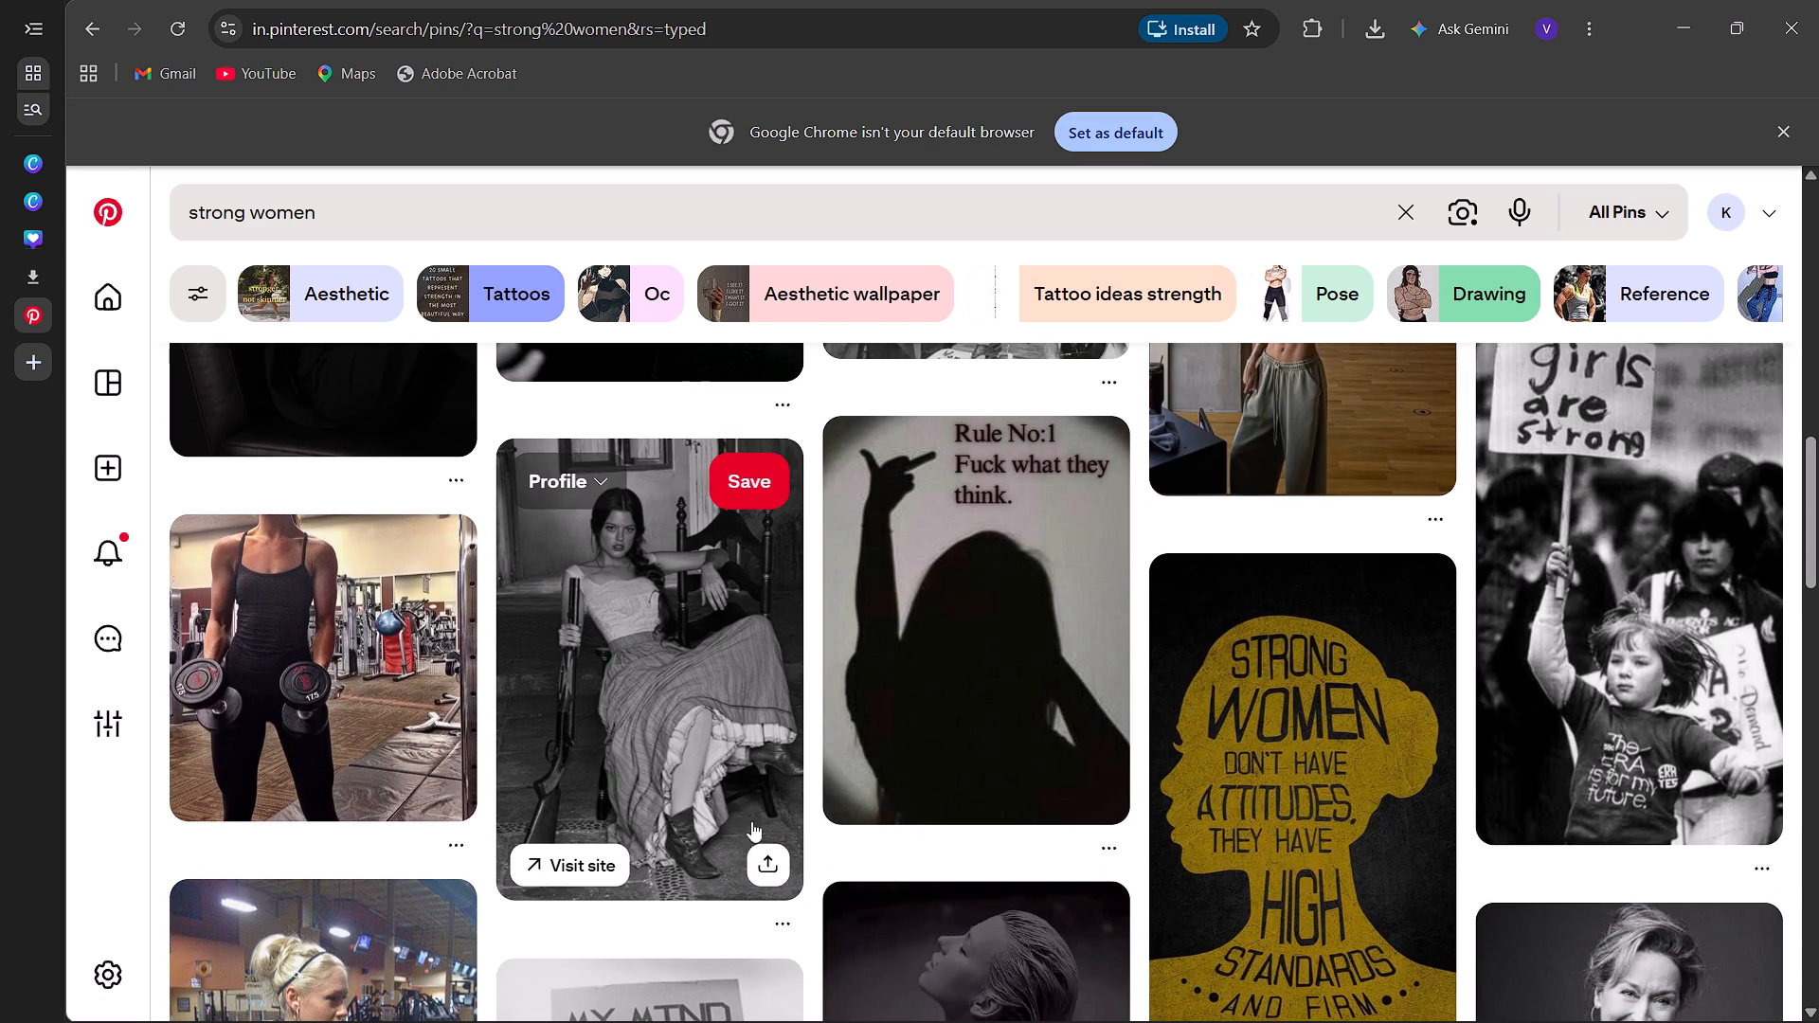
{"action": "left_click", "coordinate": [760, 871]}
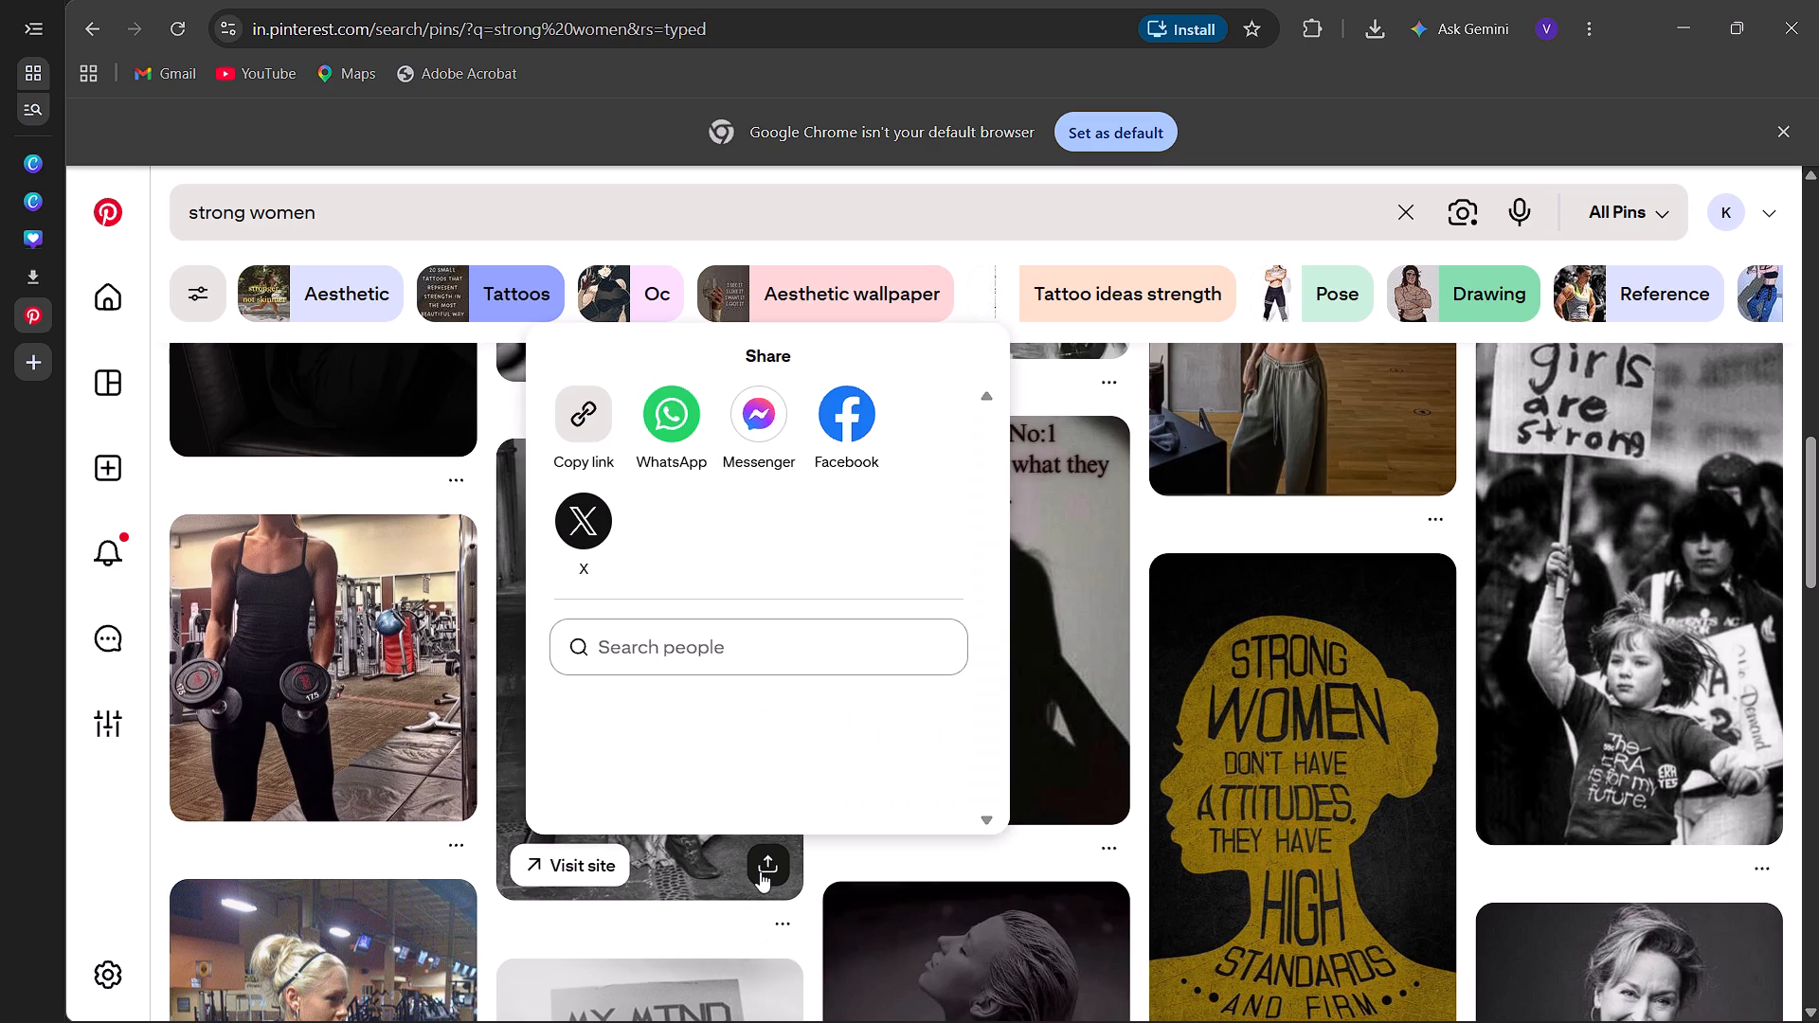
{"action": "left_click", "coordinate": [1081, 547]}
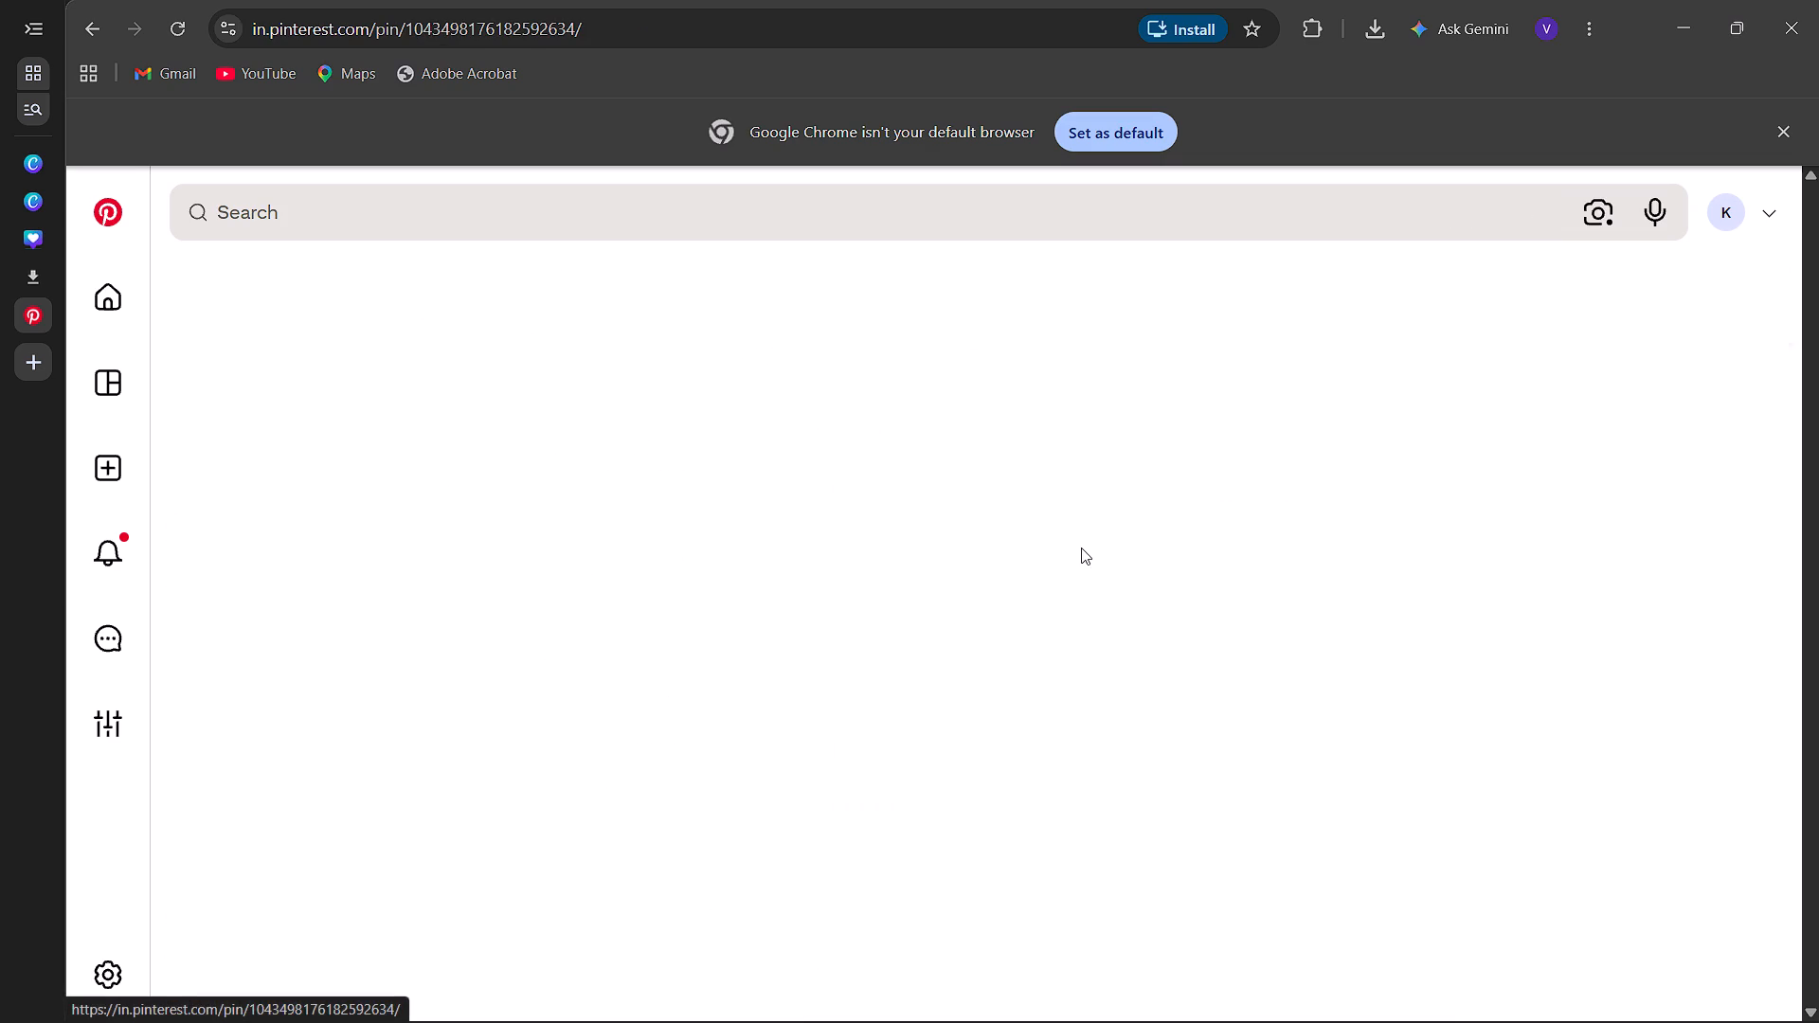
{"action": "left_click", "coordinate": [200, 305]}
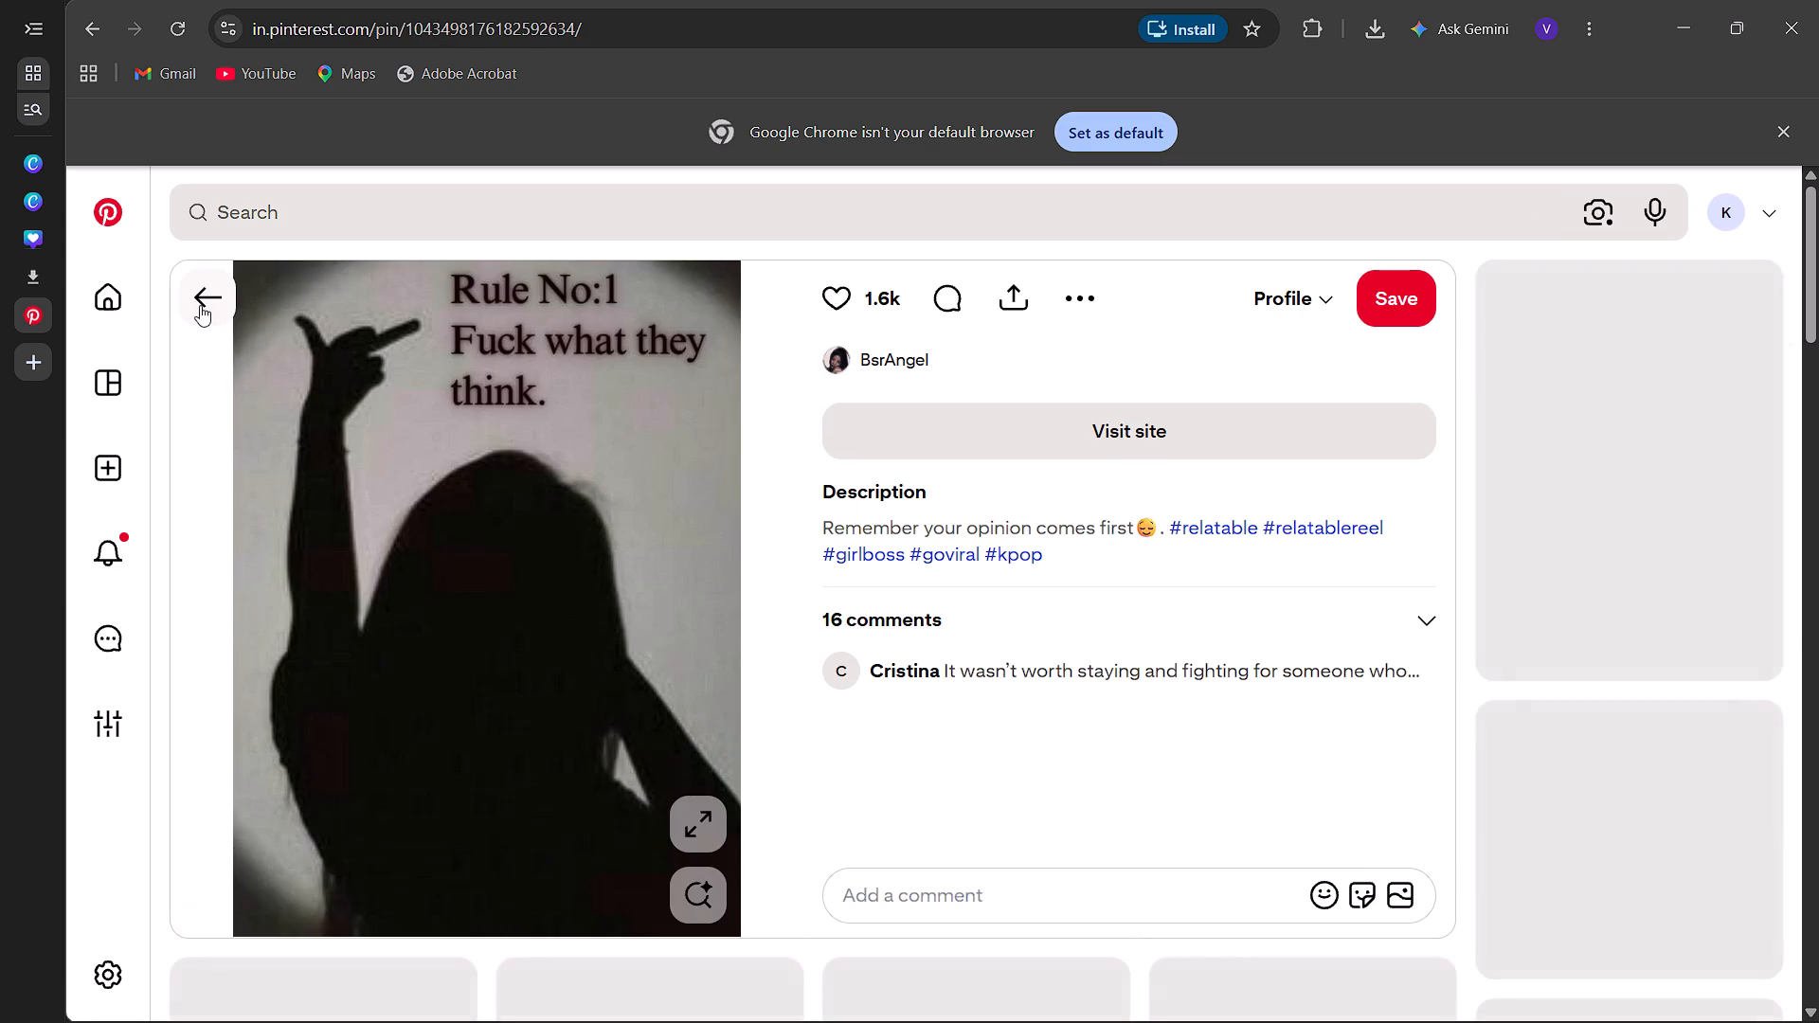
{"action": "scroll", "coordinate": [648, 726], "scroll_direction": "down", "scroll_amount": 1}
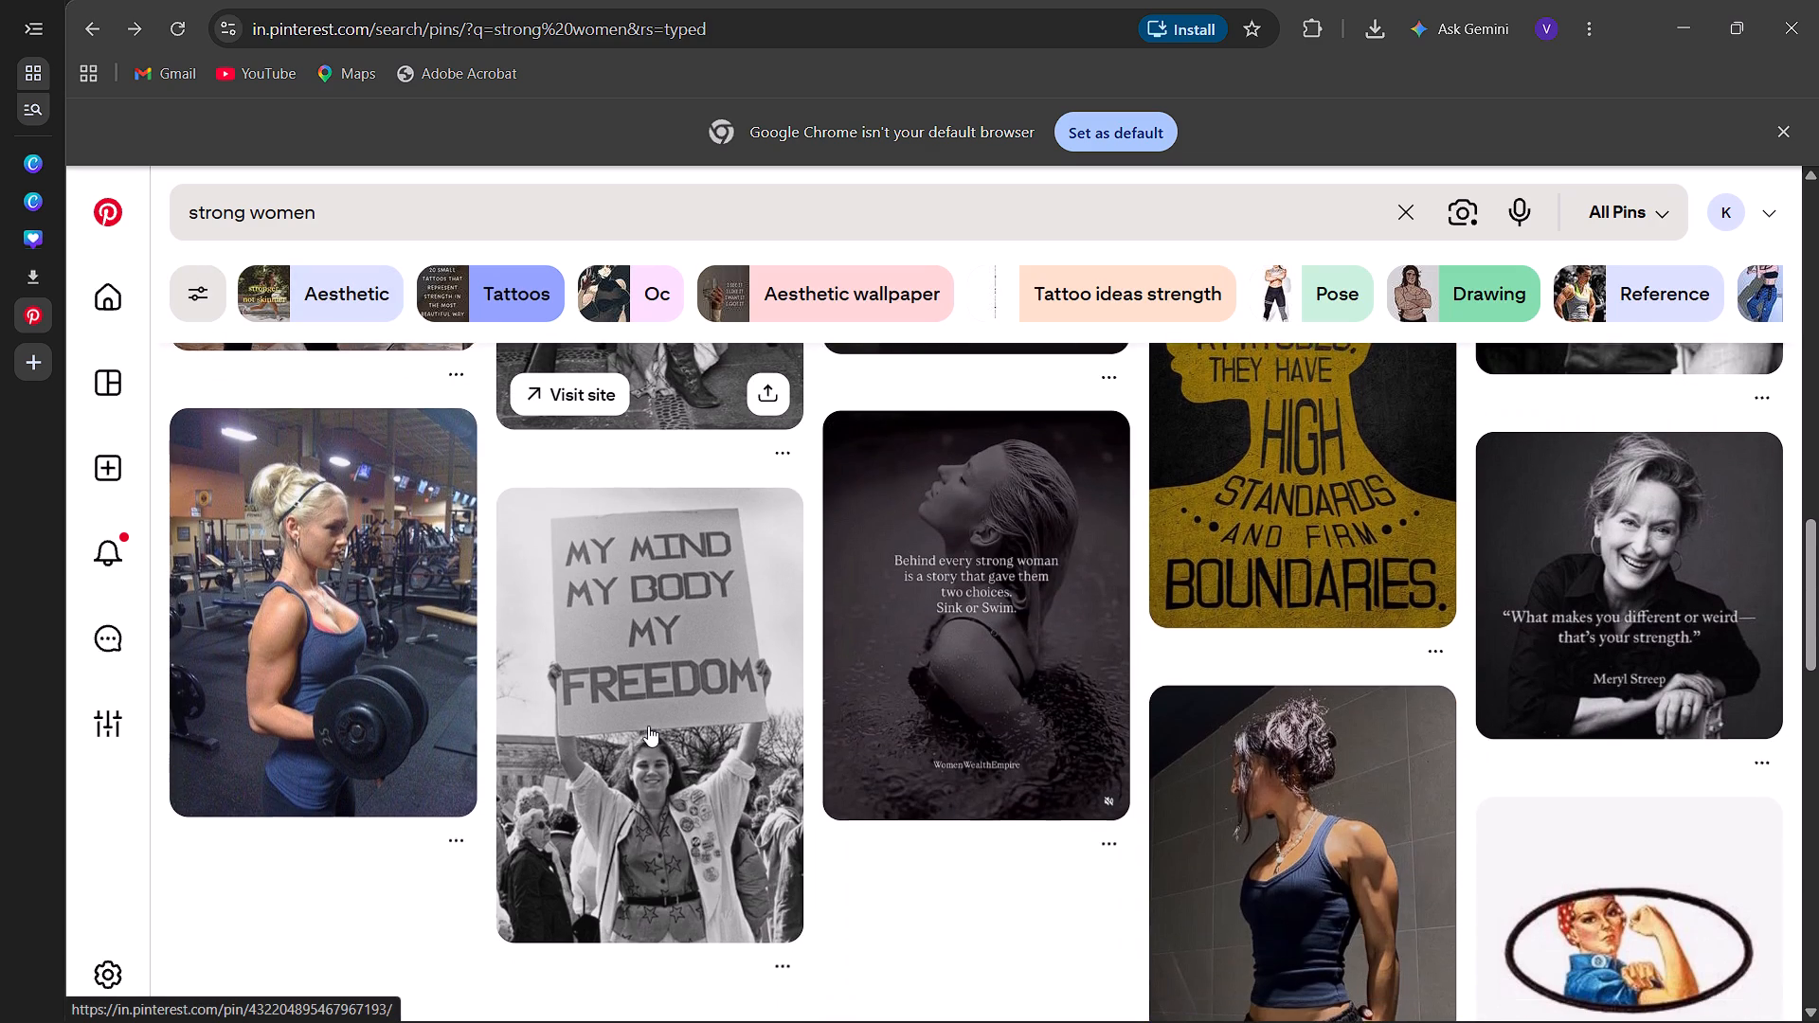
{"action": "scroll", "coordinate": [648, 726], "scroll_direction": "down", "scroll_amount": 5}
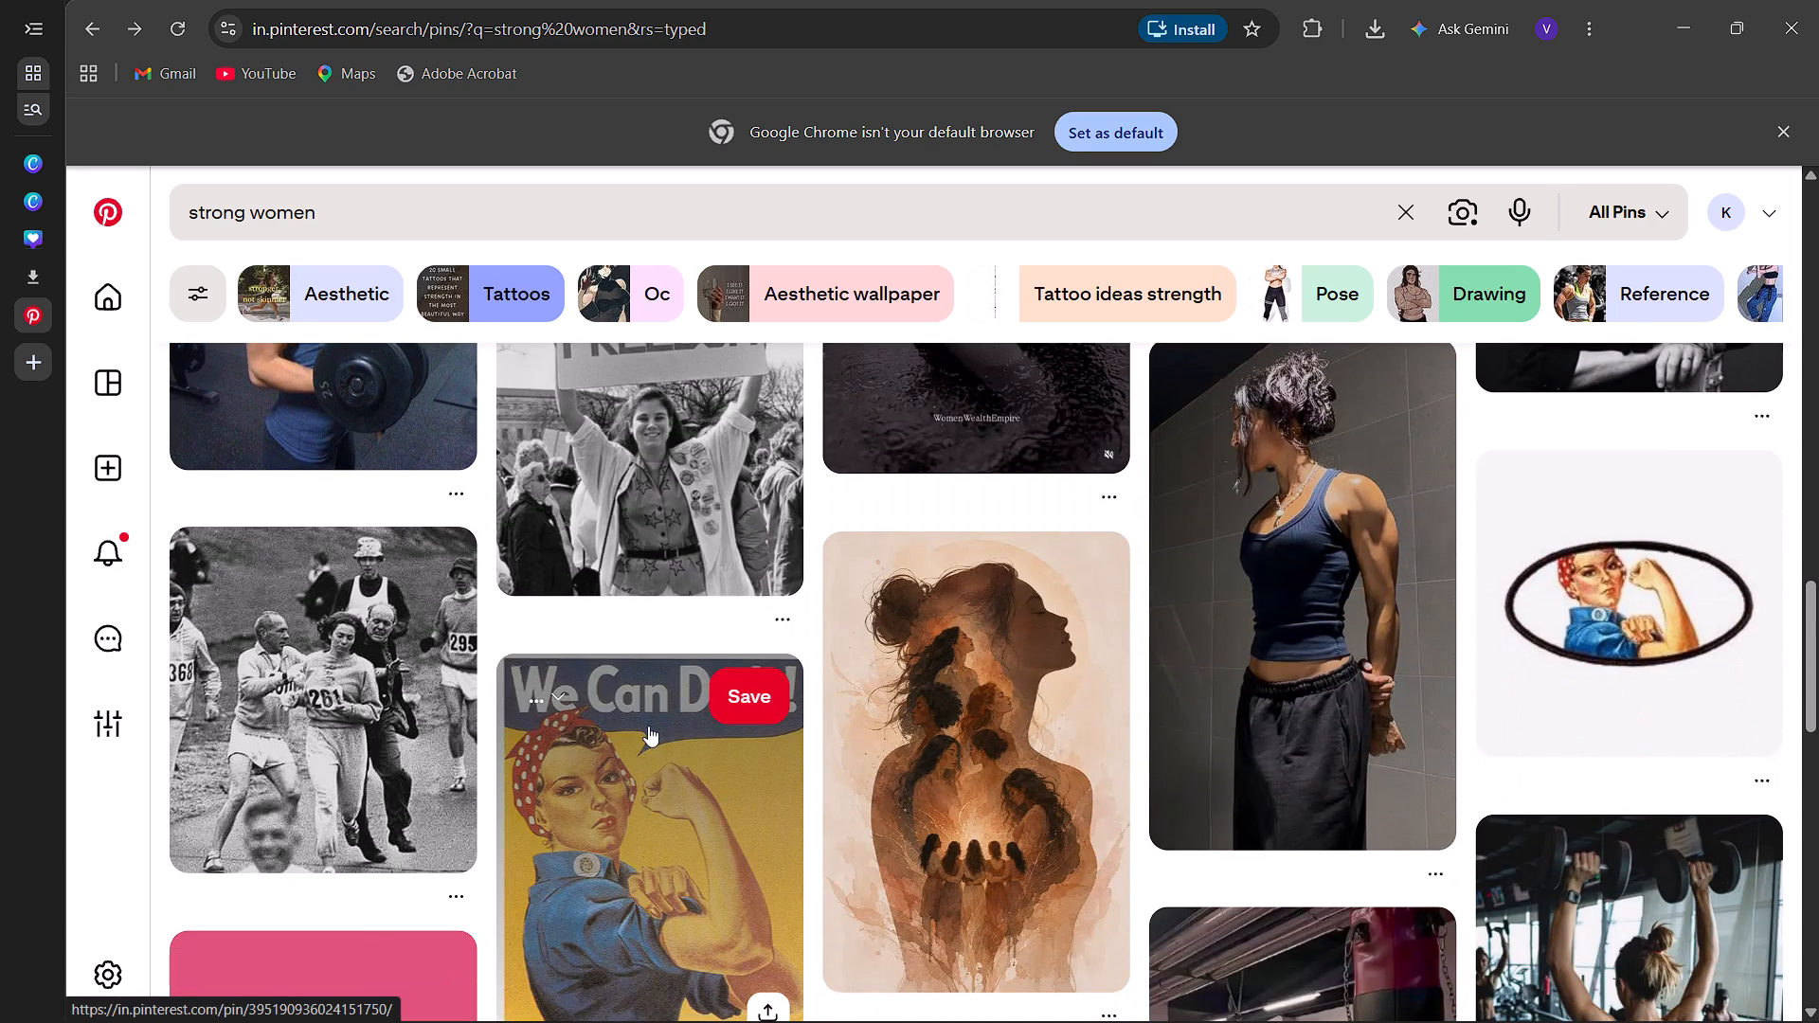
{"action": "scroll", "coordinate": [648, 726], "scroll_direction": "down", "scroll_amount": 4}
Refine the Pinterest search to "strong women 90s".
{"action": "left_click", "coordinate": [608, 223]}
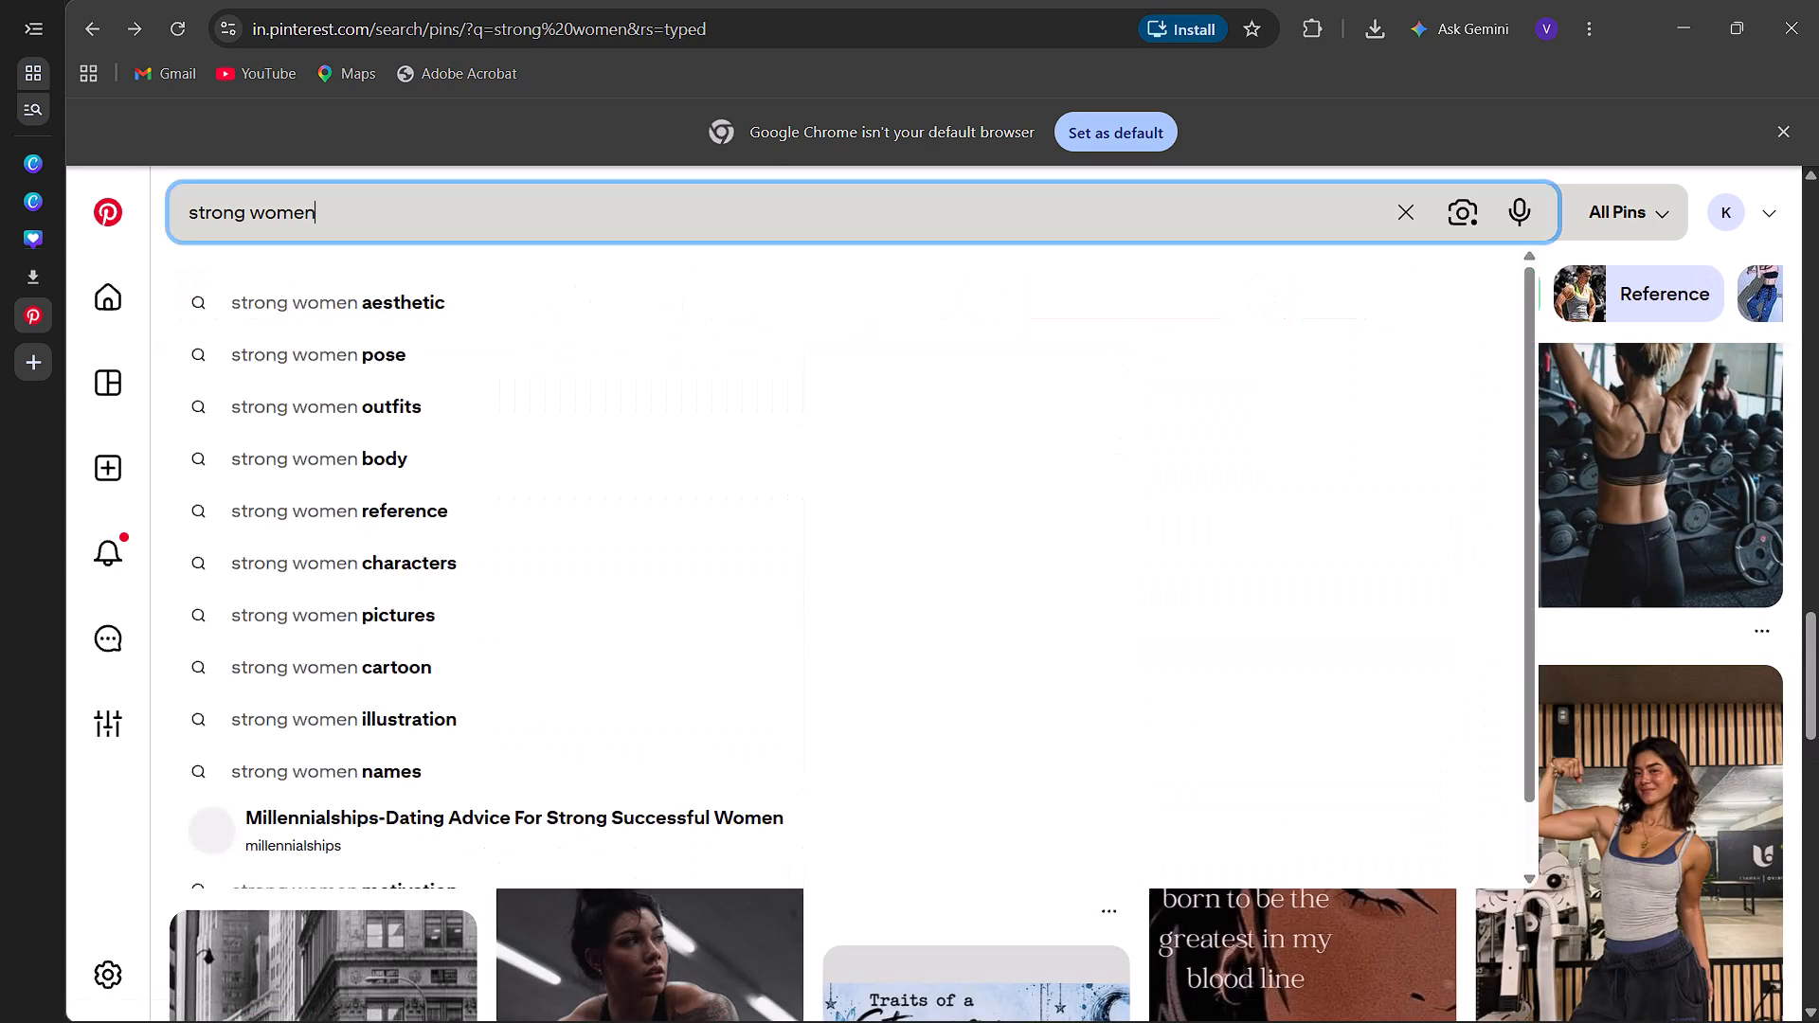
{"action": "key", "text": "space"}
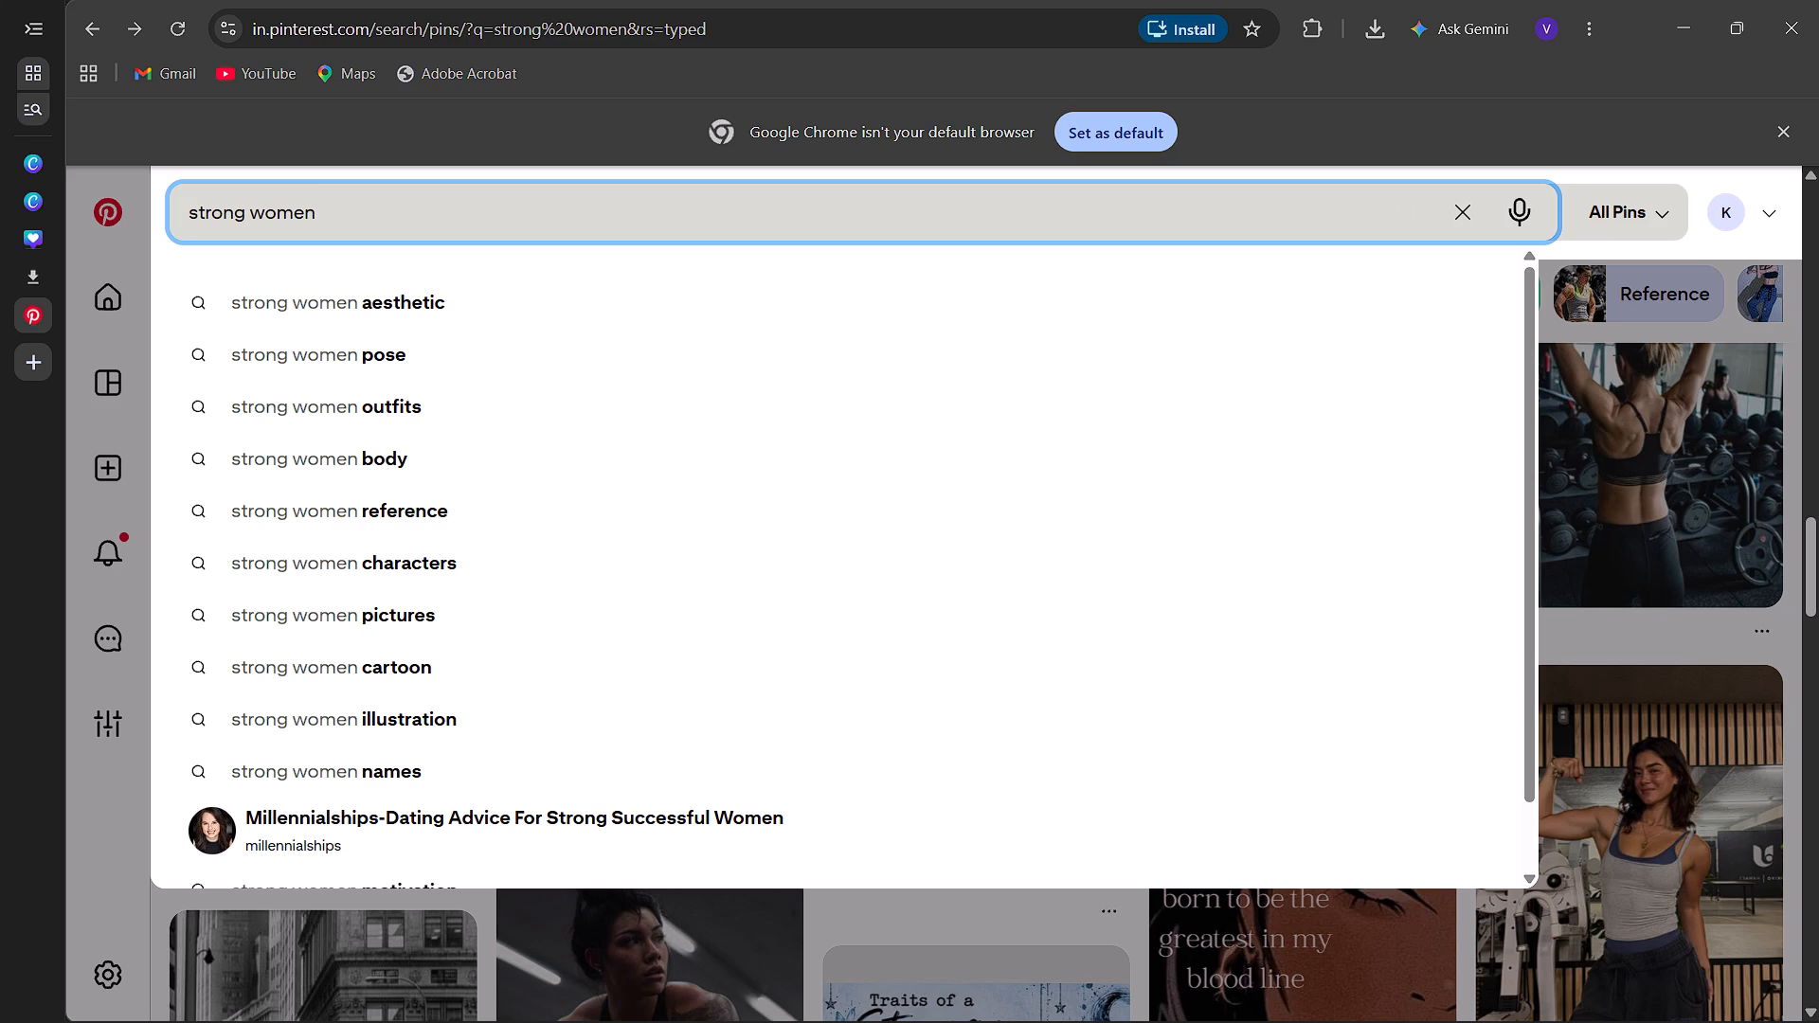
{"action": "type", "text": "90s"}
{"action": "key", "text": "Return"}
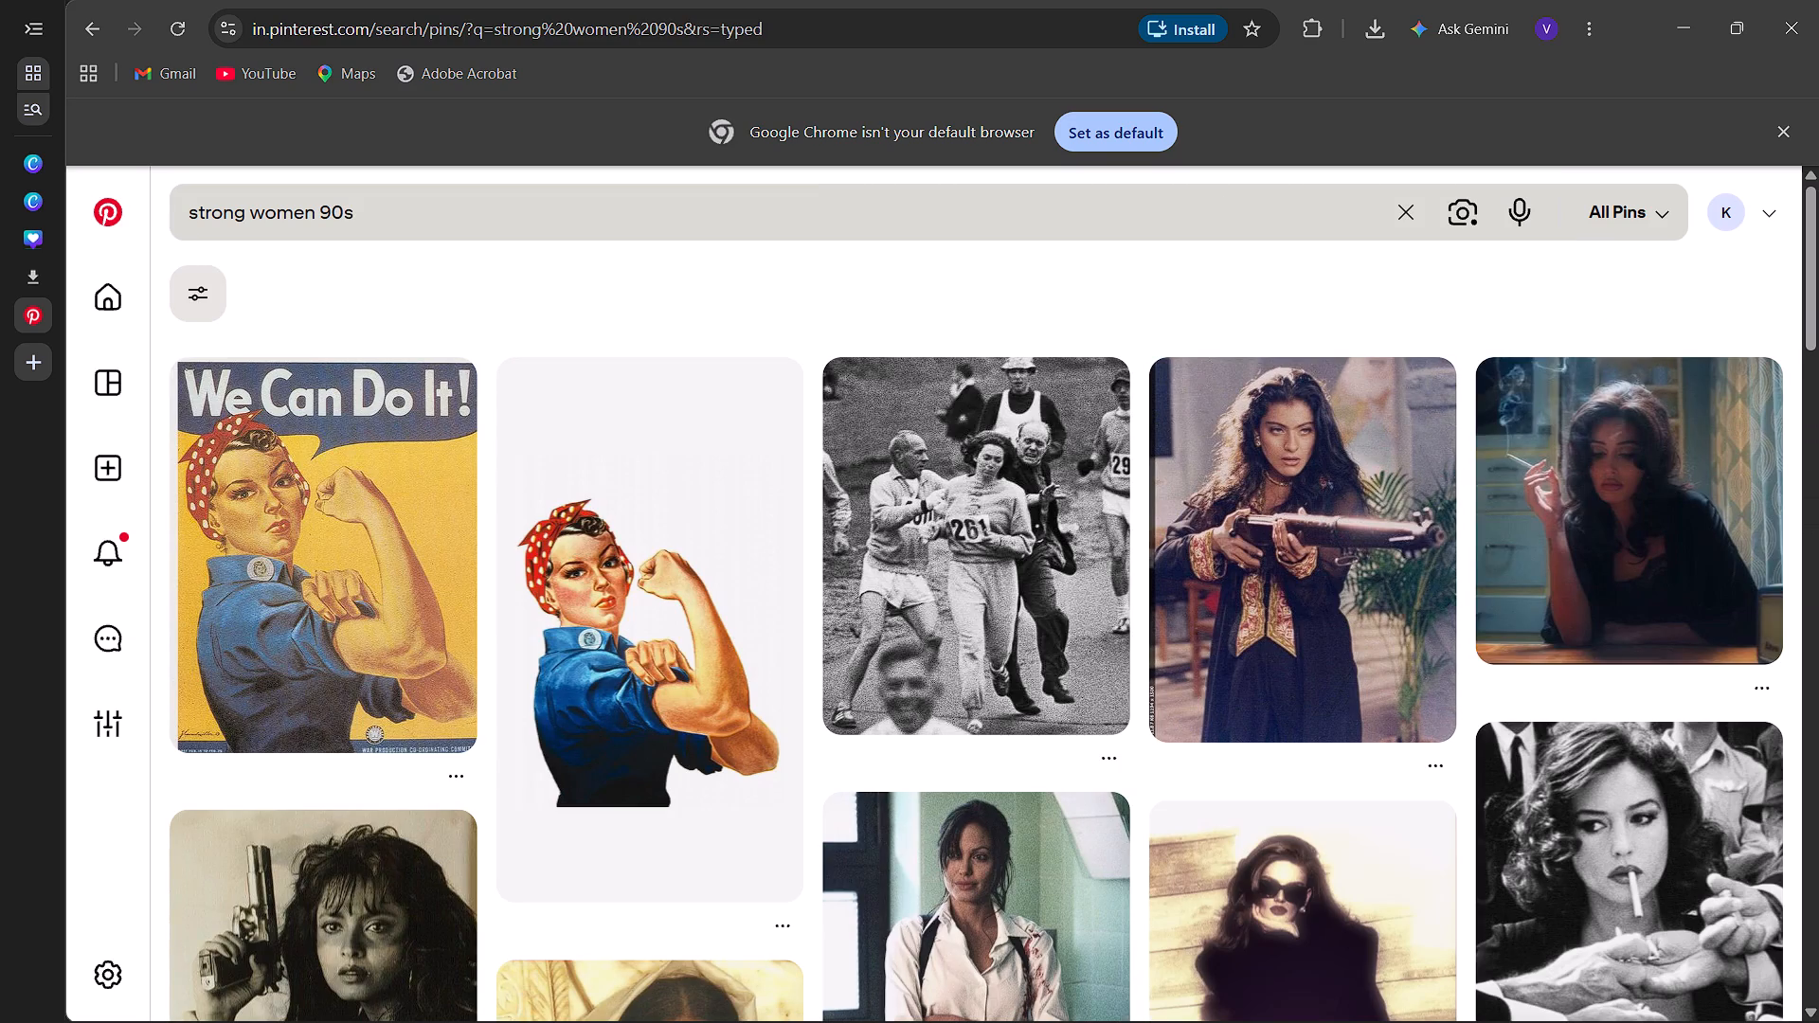
Look through the 90s results, viewing the black-and-white pin of the woman with a cigarette and returning to the results.
{"action": "scroll", "coordinate": [608, 223], "scroll_direction": "down", "scroll_amount": 3}
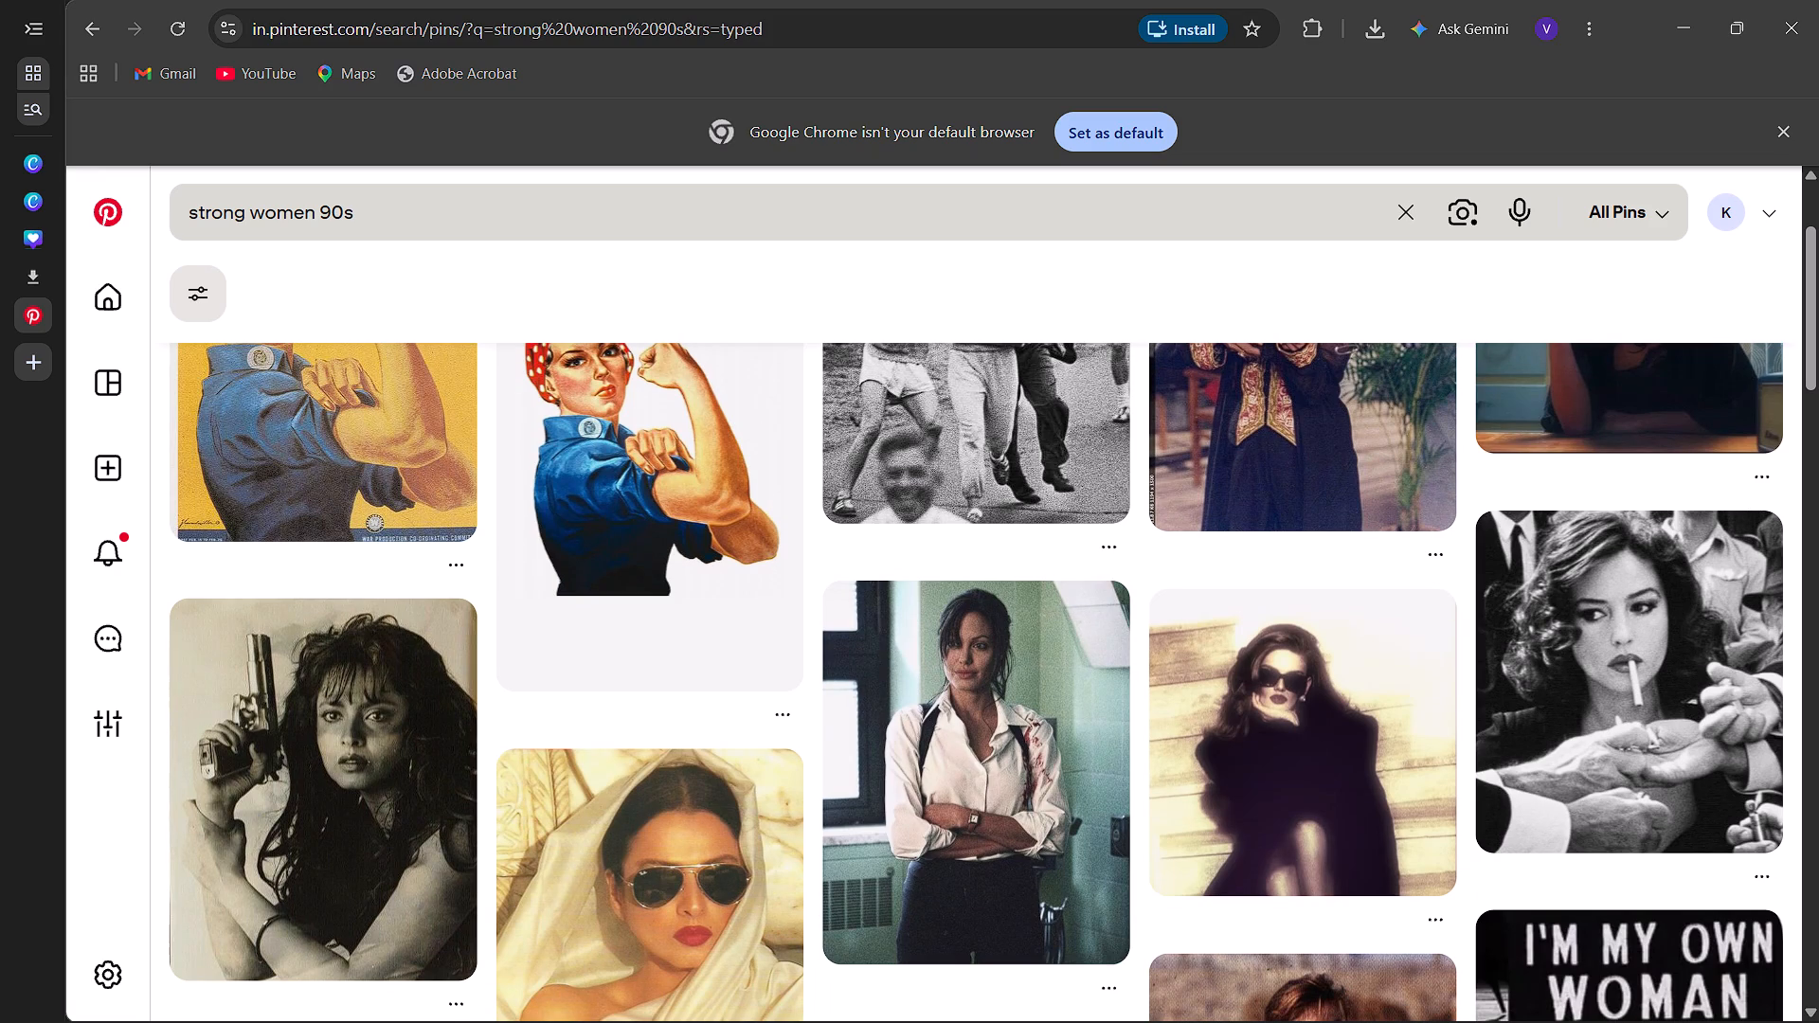
{"action": "scroll", "coordinate": [608, 223], "scroll_direction": "down", "scroll_amount": 2}
{"action": "scroll", "coordinate": [608, 223], "scroll_direction": "right", "scroll_amount": 1}
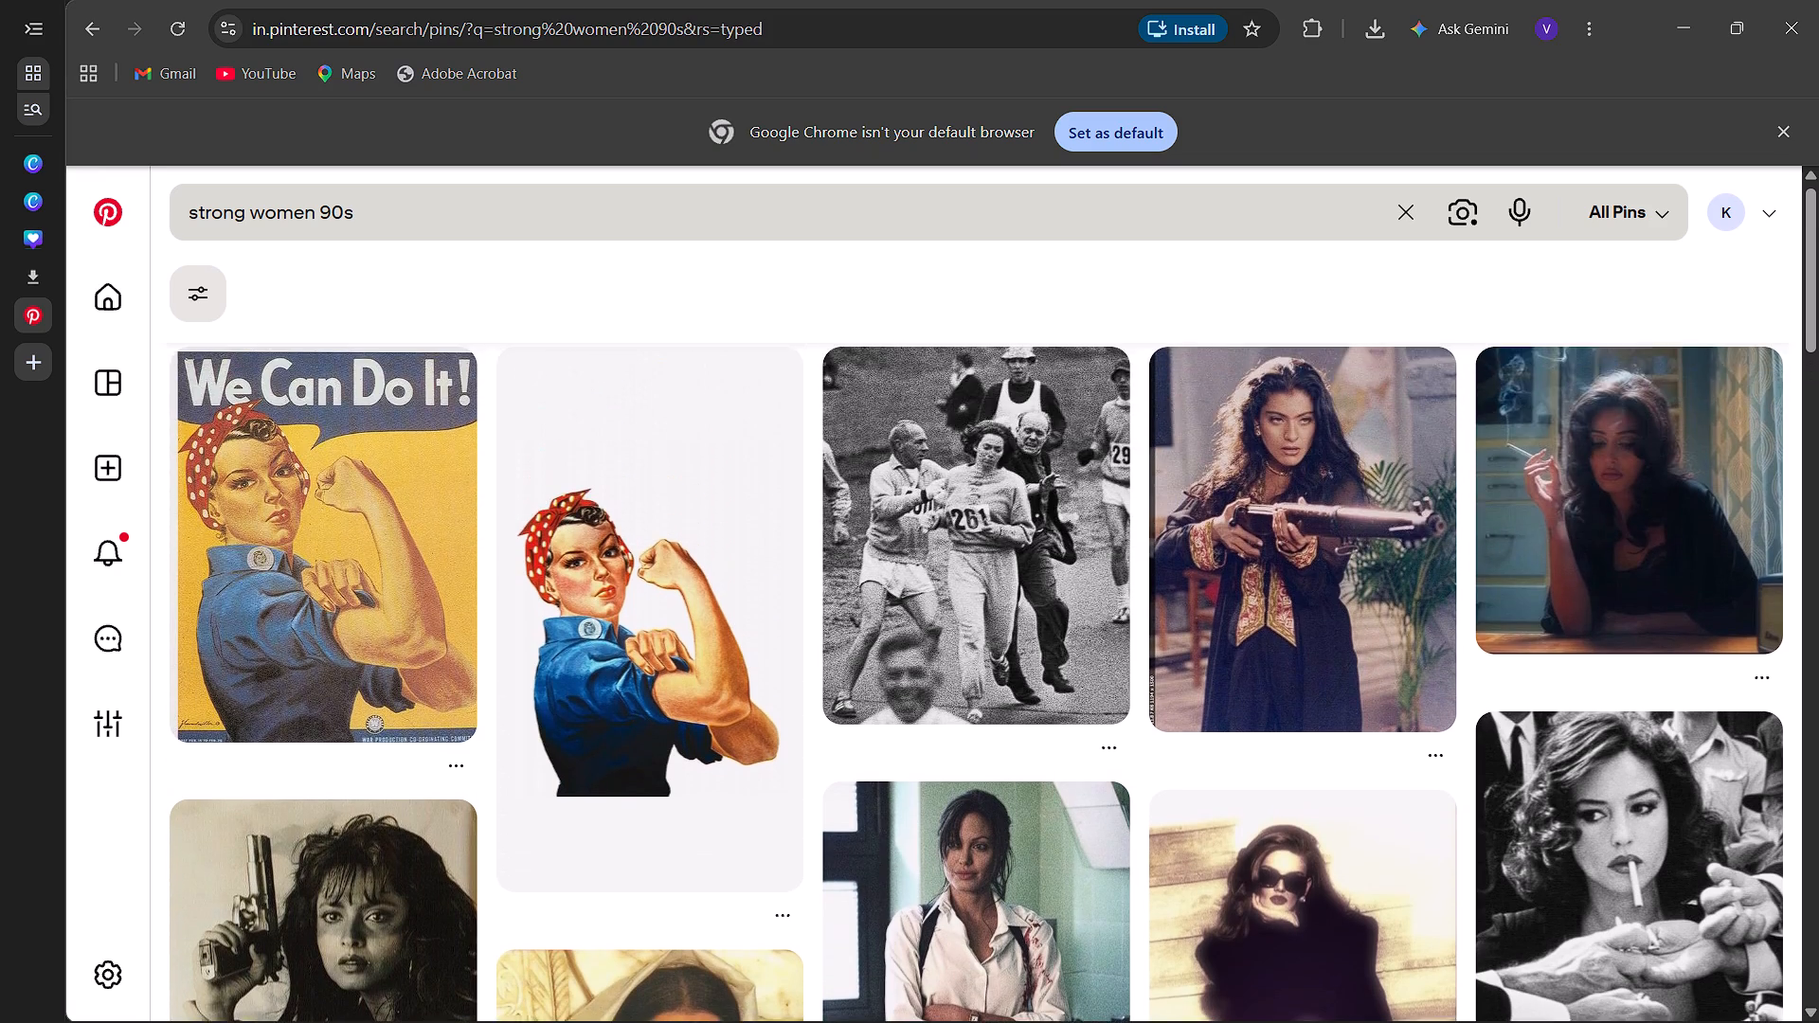
{"action": "scroll", "coordinate": [608, 223], "scroll_direction": "right", "scroll_amount": 1}
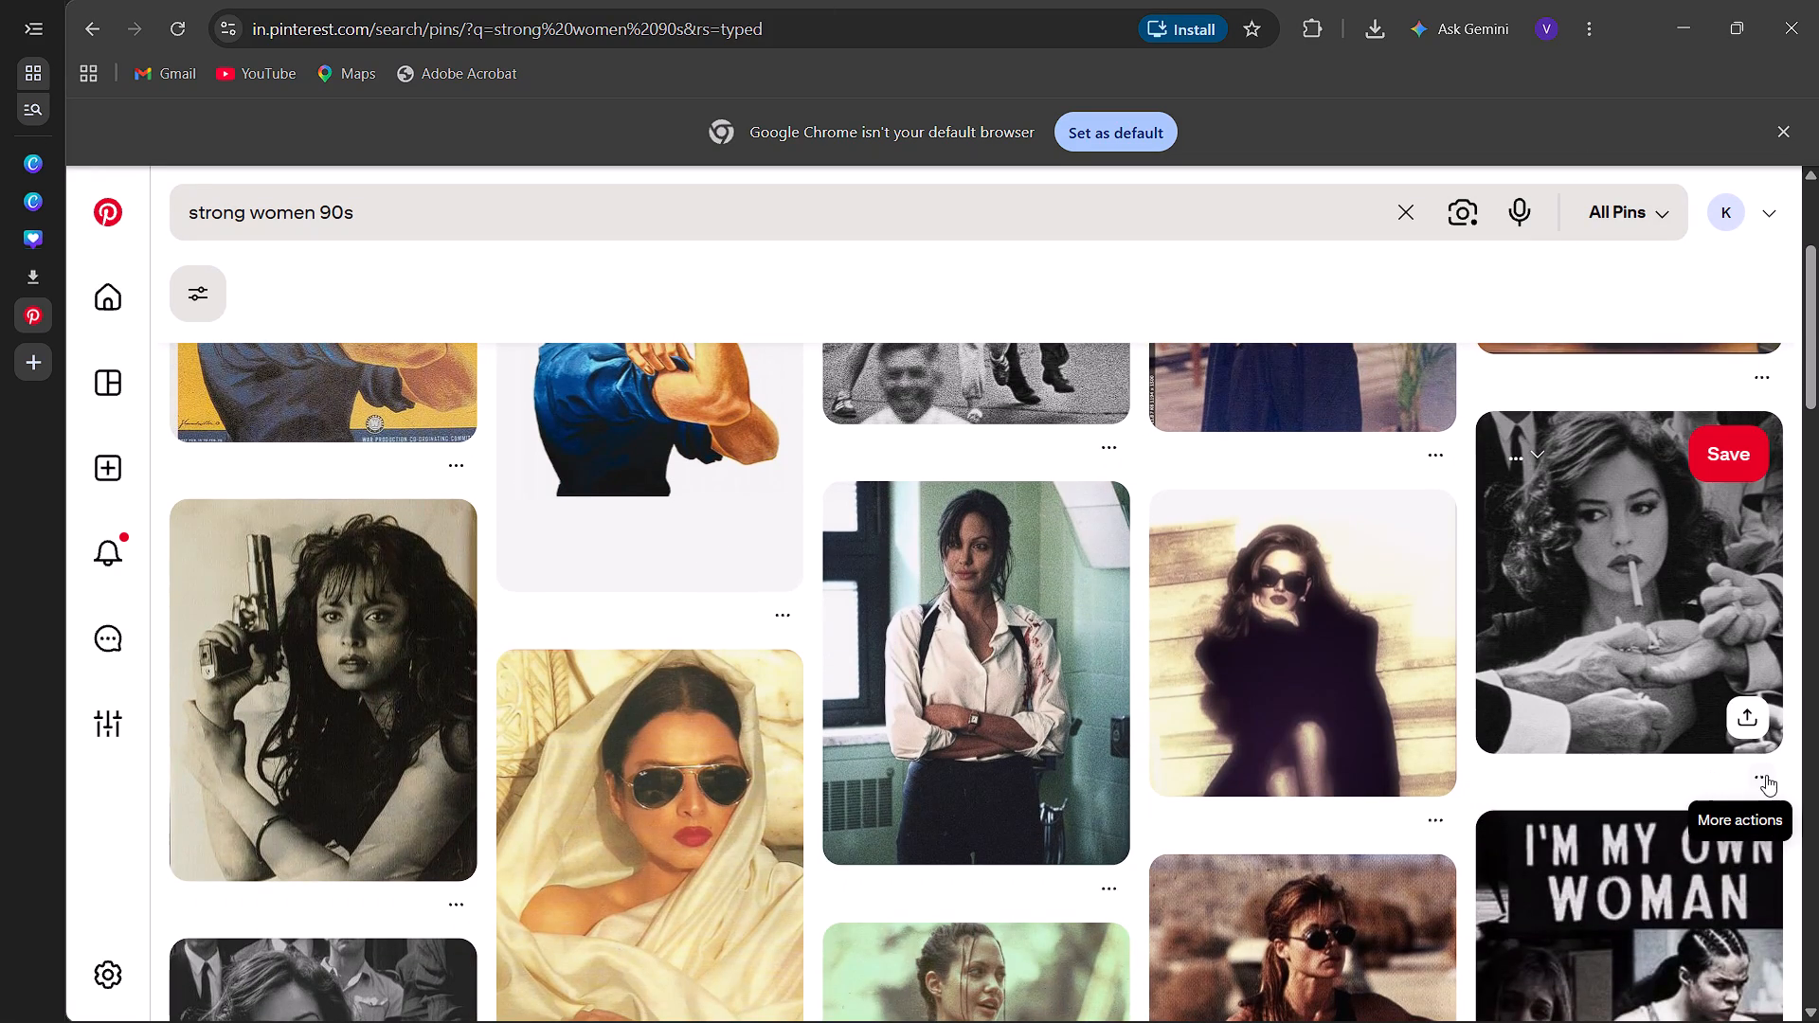
{"action": "left_click", "coordinate": [1766, 775]}
{"action": "left_click", "coordinate": [1711, 679]}
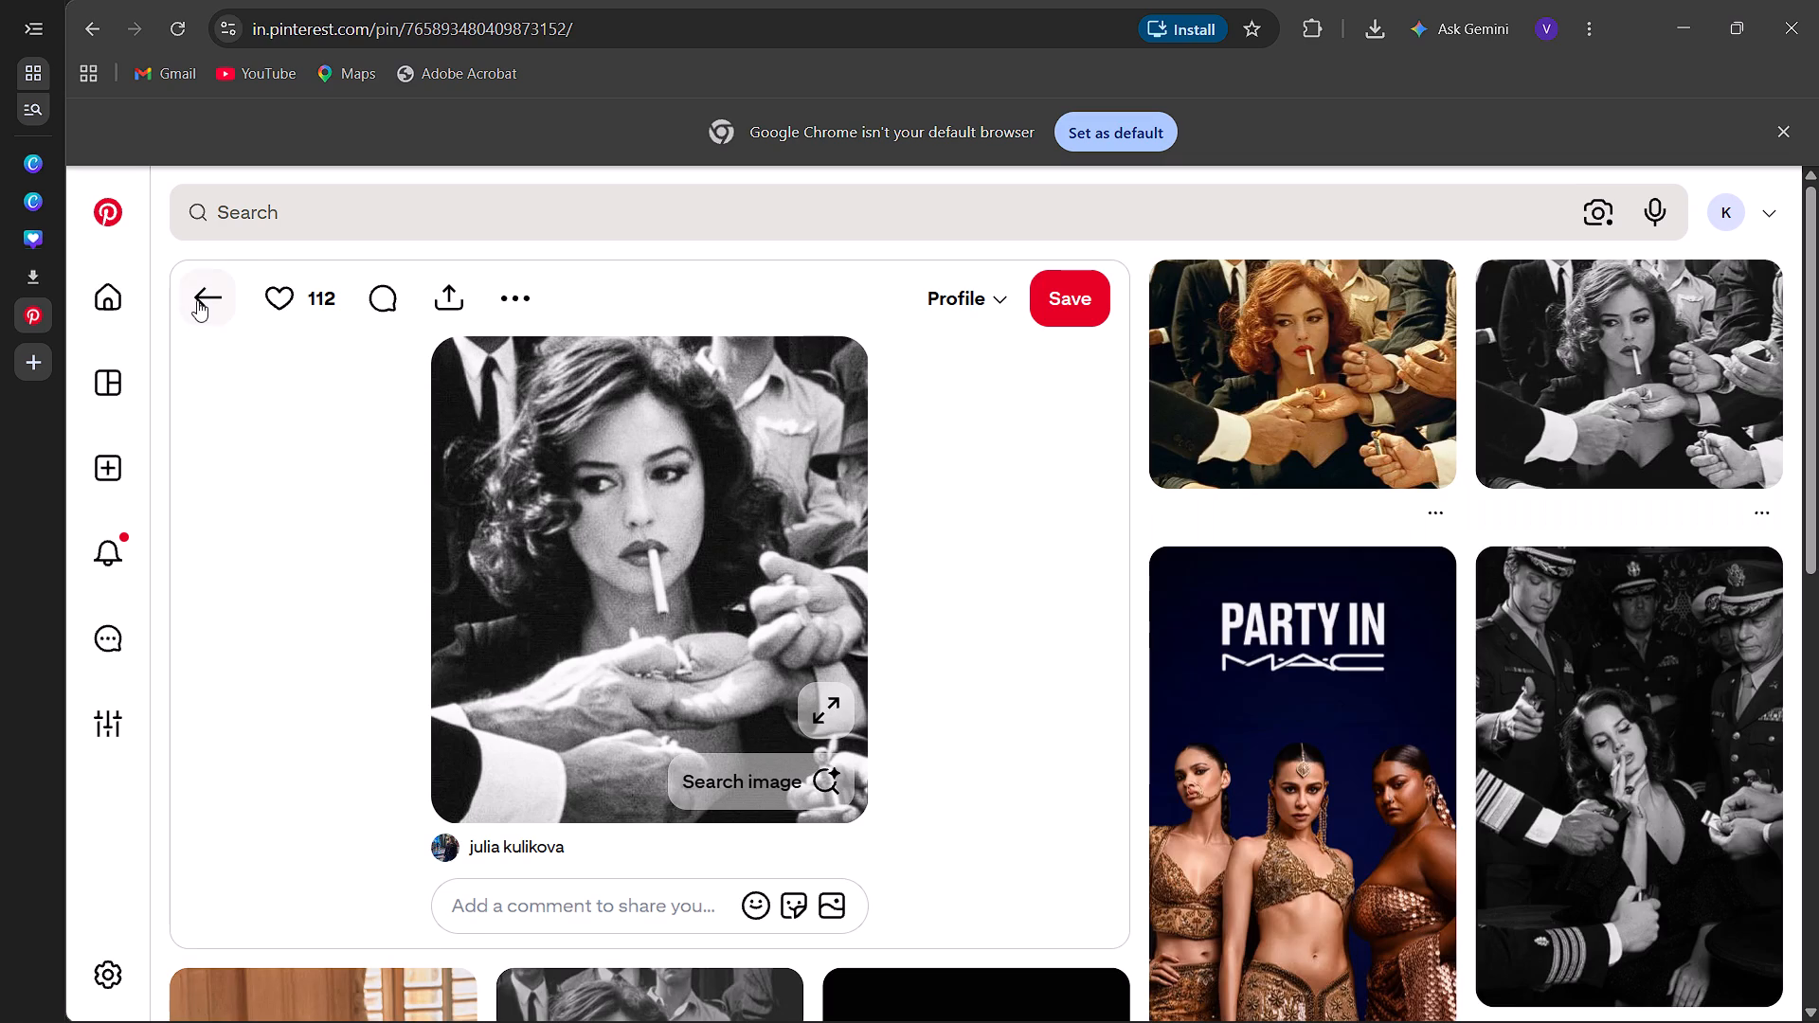
{"action": "left_click", "coordinate": [198, 301]}
Download the black-and-white image of the woman in a dark suit seated beside a microphone and a glass.
{"action": "scroll", "coordinate": [938, 690], "scroll_direction": "down", "scroll_amount": 3}
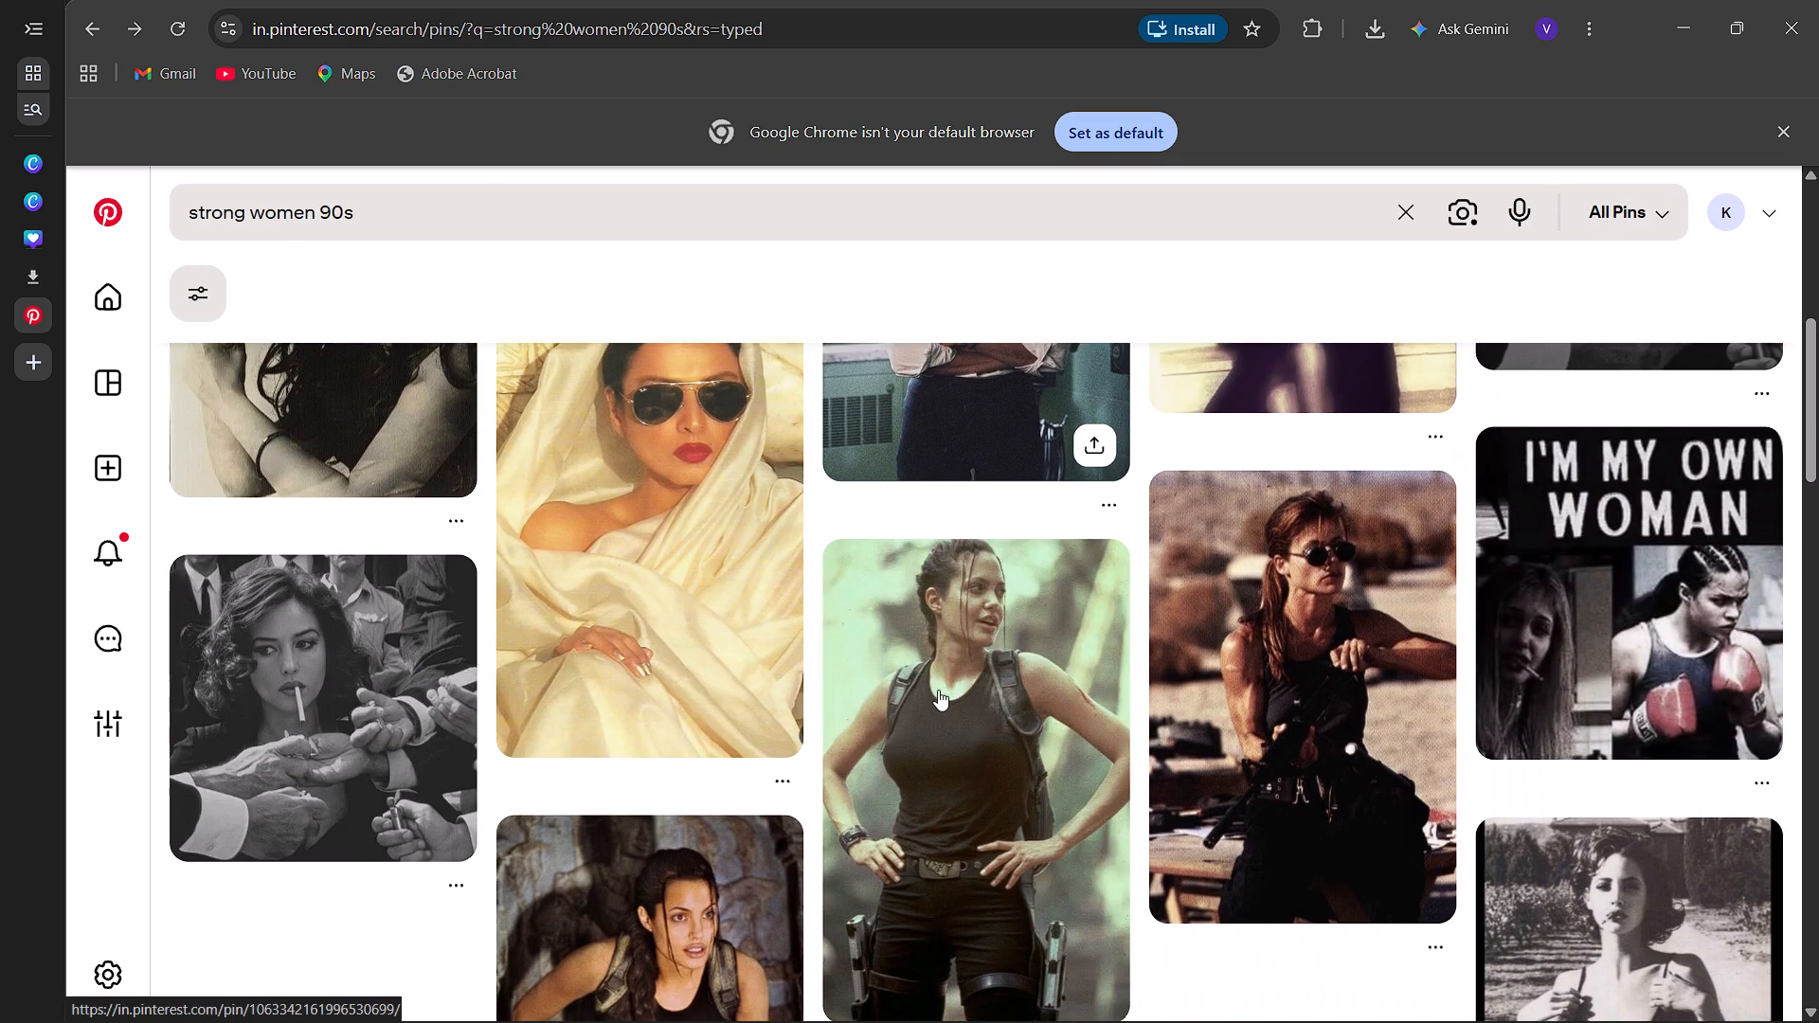
{"action": "scroll", "coordinate": [938, 690], "scroll_direction": "down", "scroll_amount": 4}
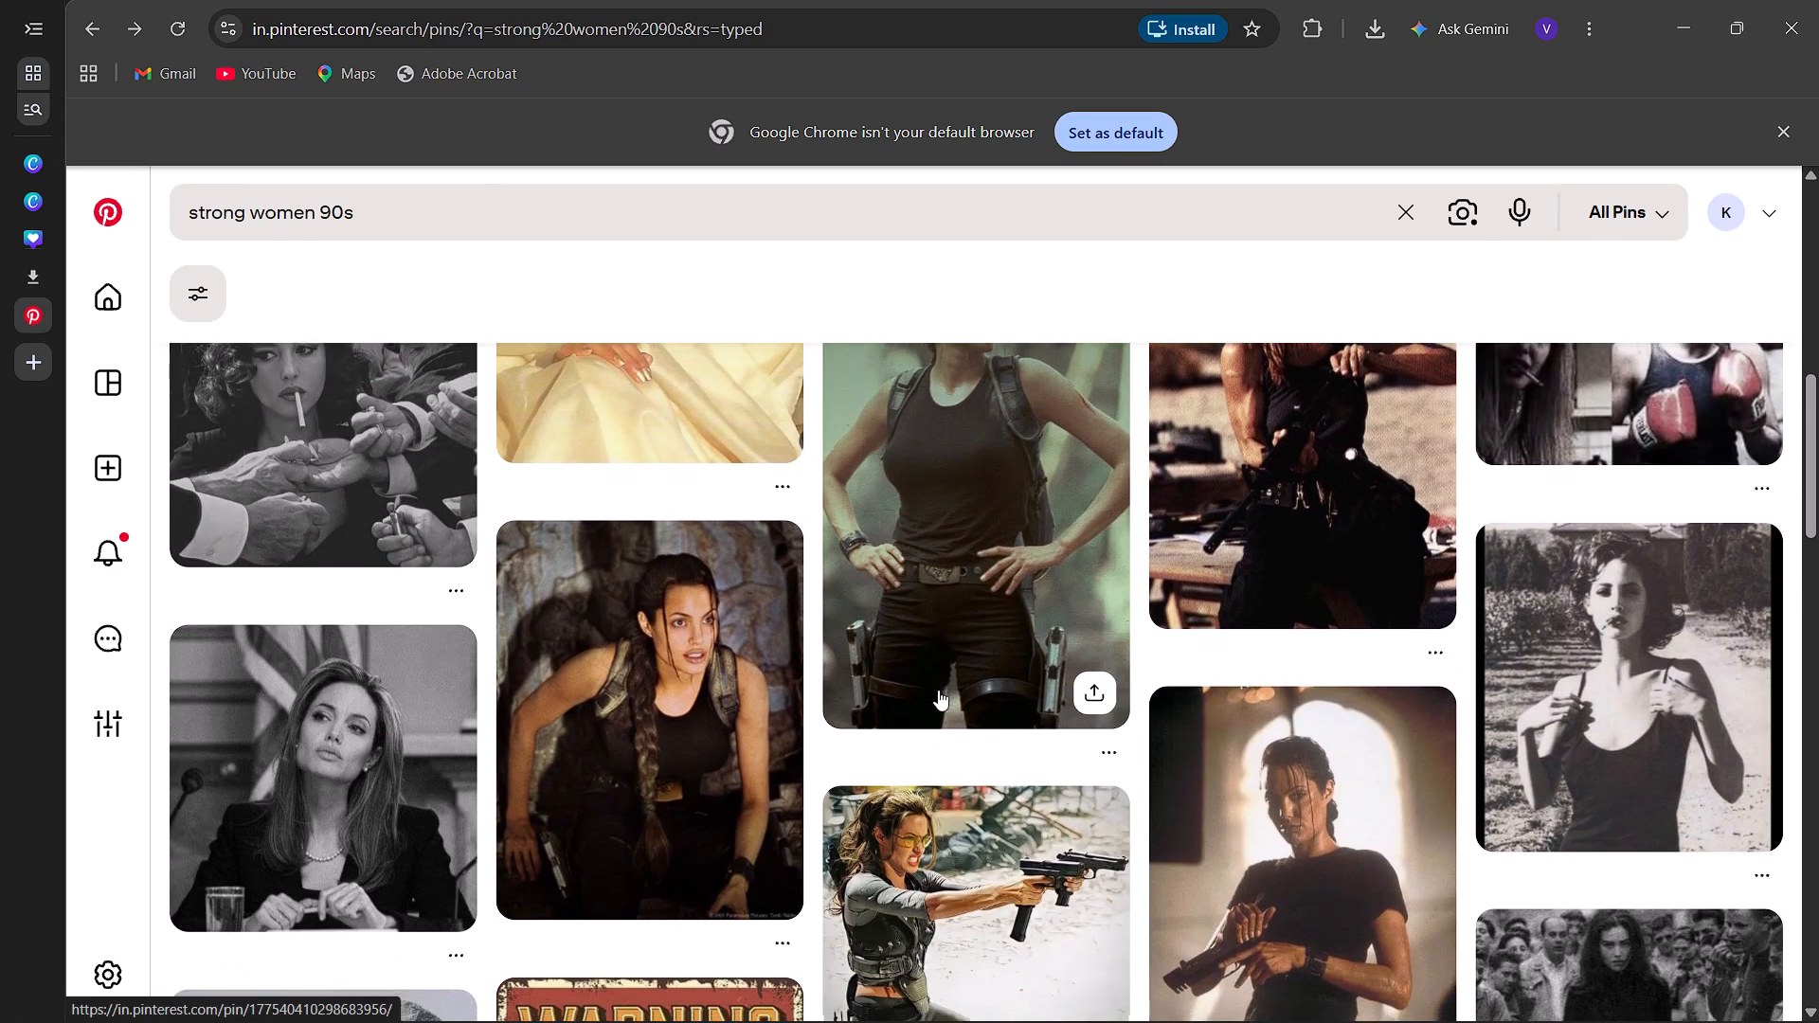
{"action": "scroll", "coordinate": [938, 690], "scroll_direction": "down", "scroll_amount": 1}
{"action": "left_click", "coordinate": [445, 774]}
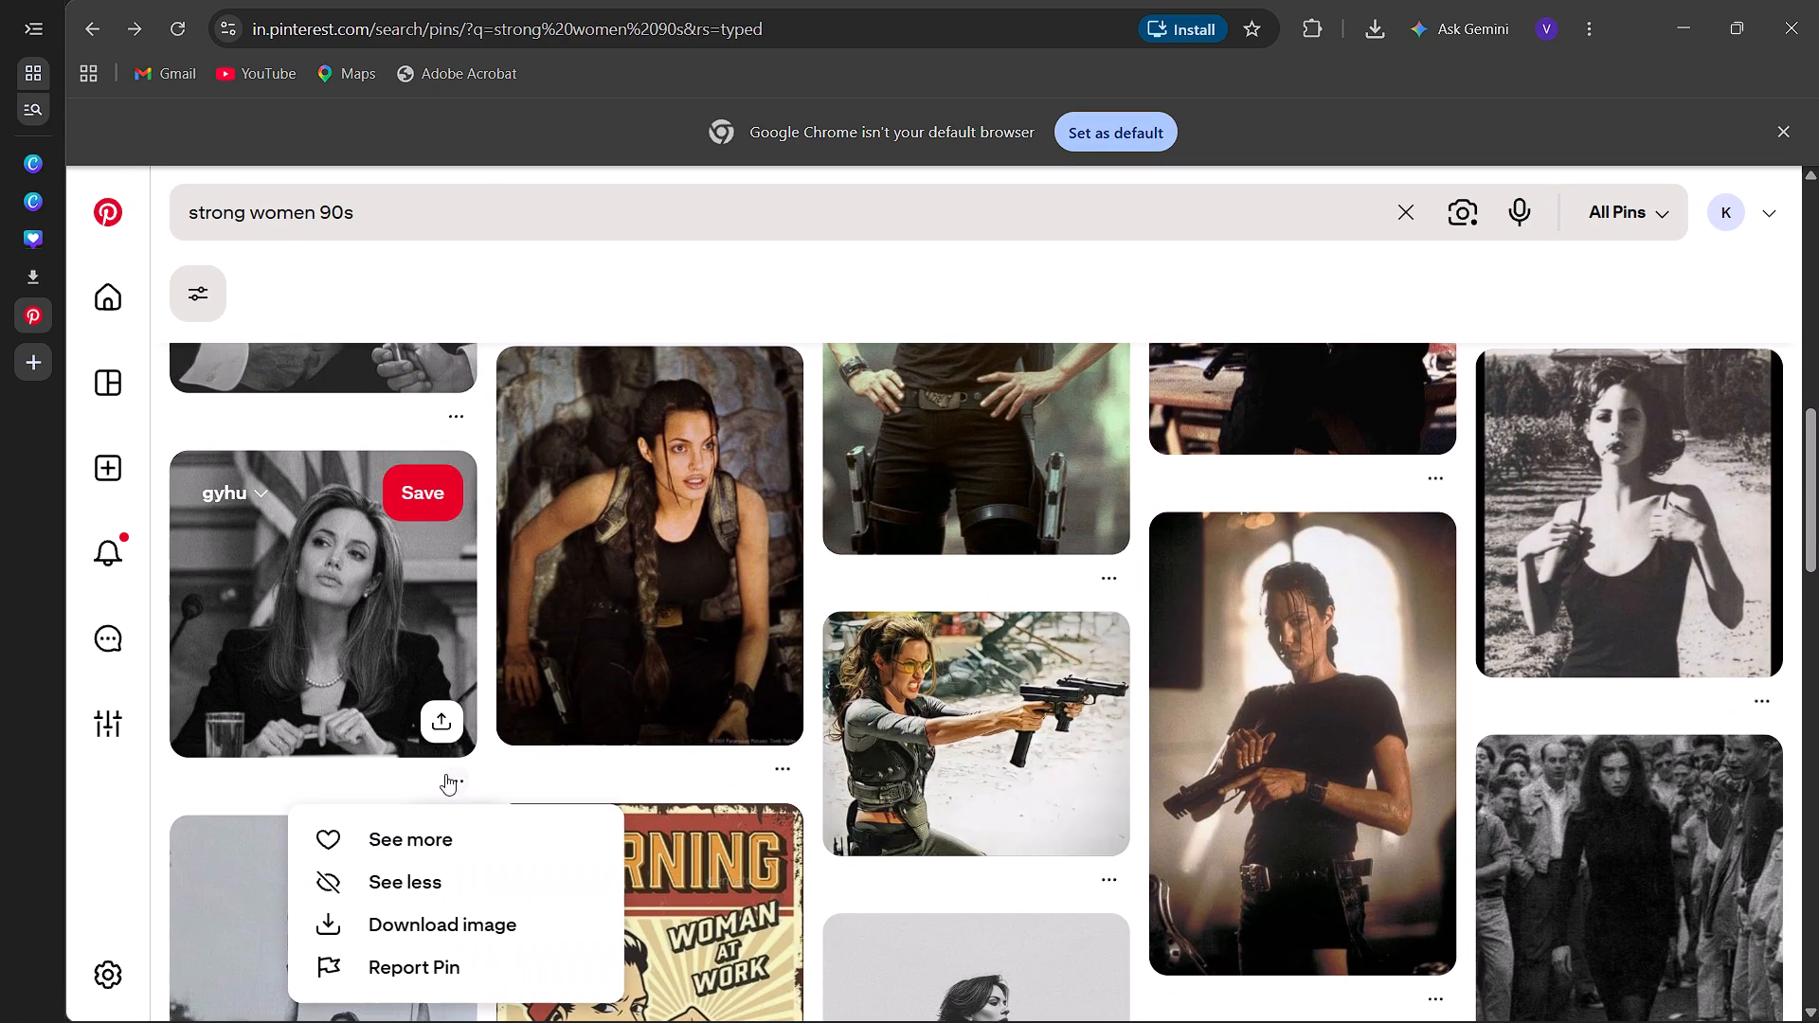
{"action": "left_click", "coordinate": [425, 943]}
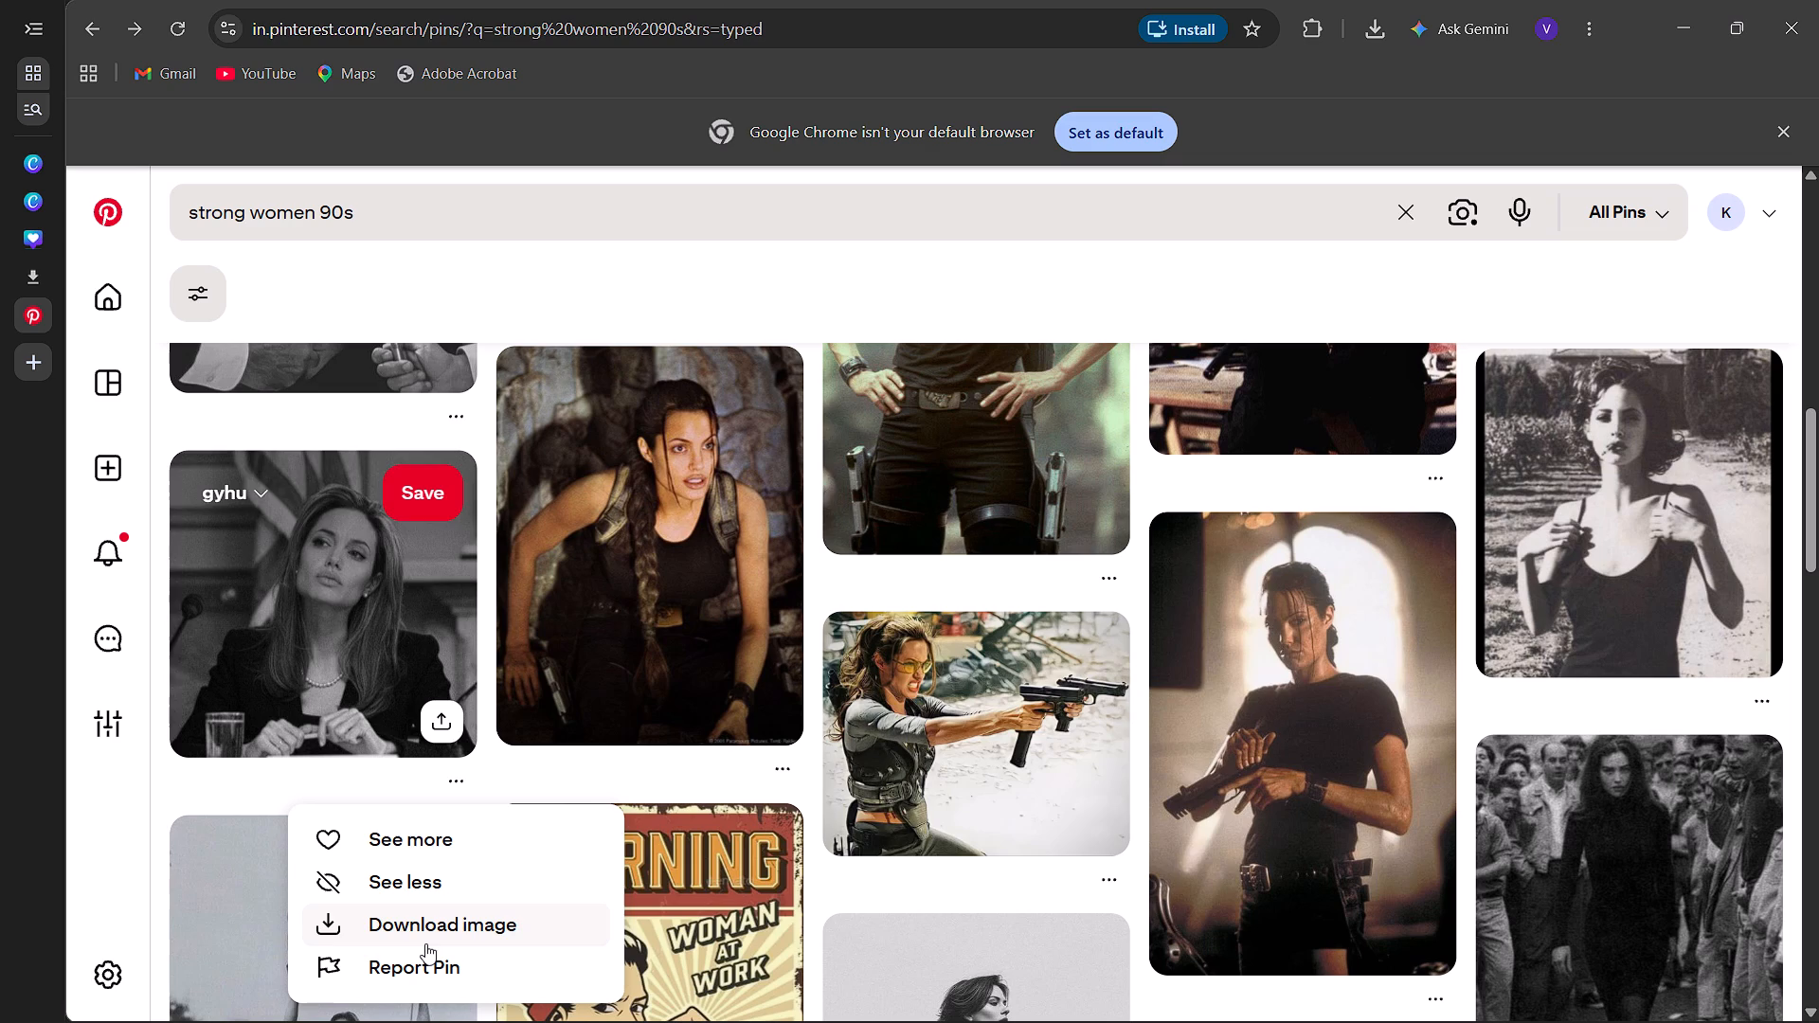
Look further through the "strong women 90s" results, past the related searches, for more suitable images.
{"action": "scroll", "coordinate": [479, 916], "scroll_direction": "down", "scroll_amount": 2}
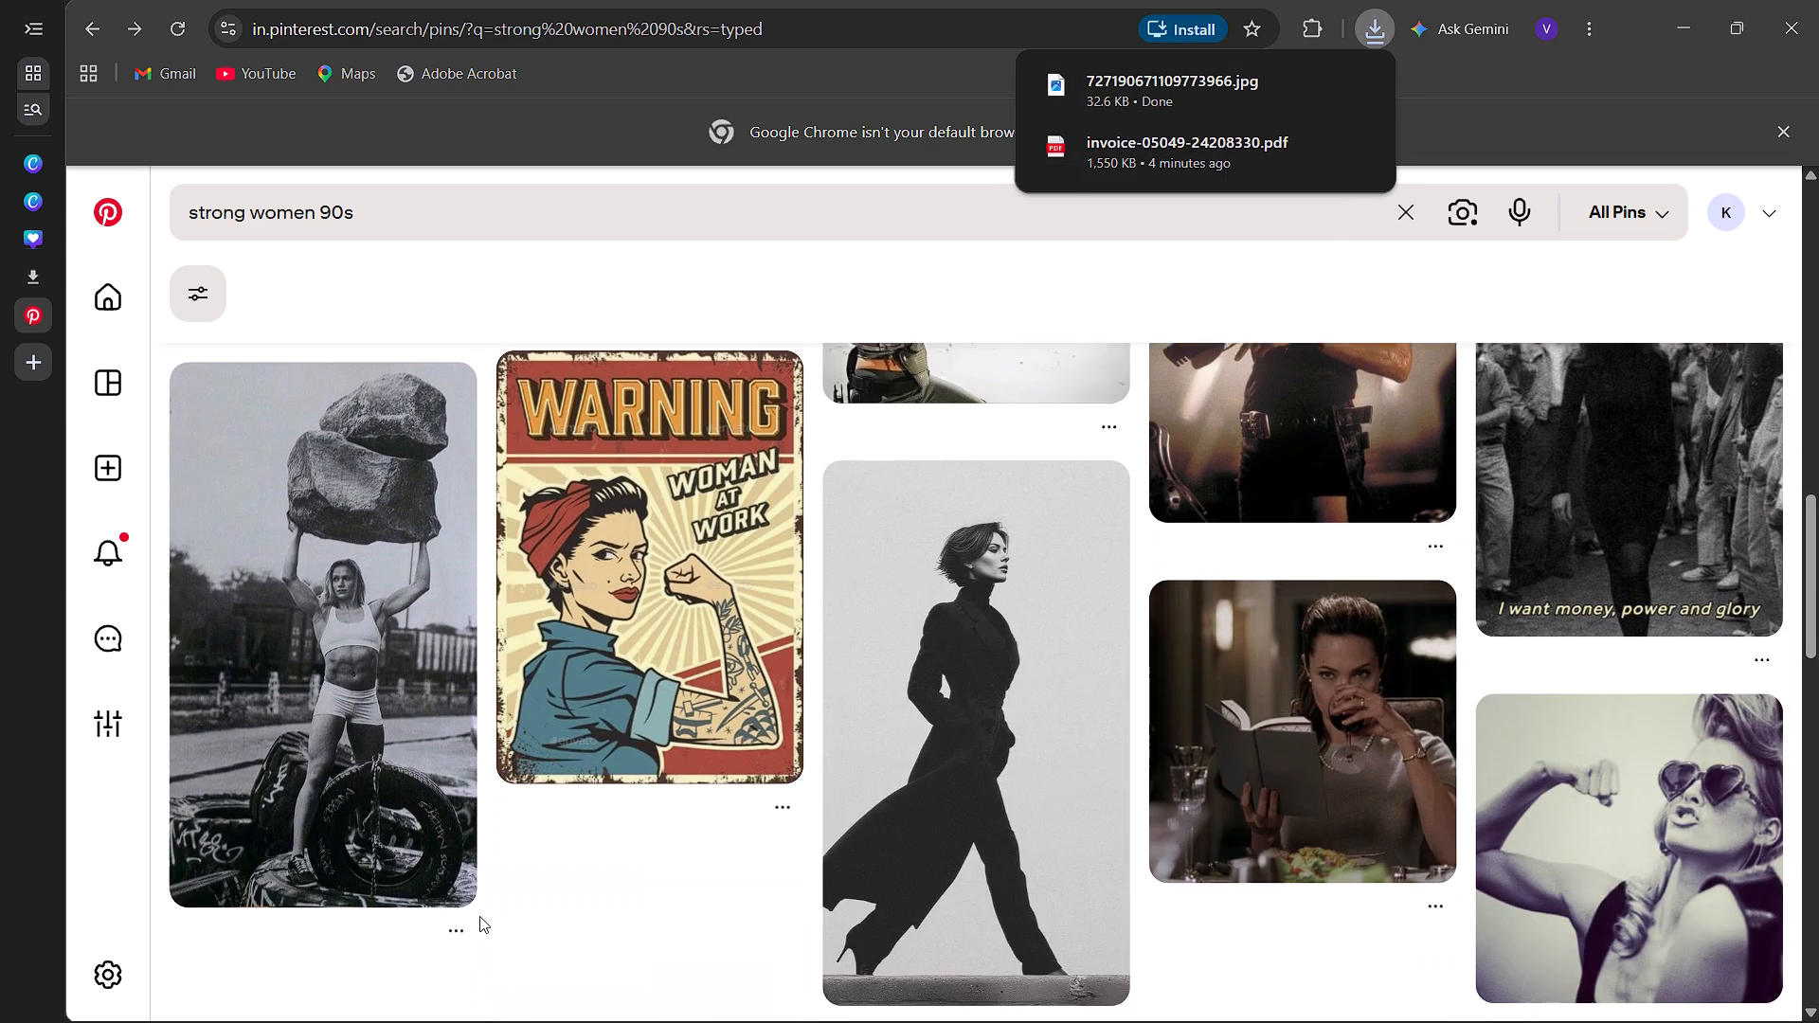
{"action": "scroll", "coordinate": [479, 916], "scroll_direction": "down", "scroll_amount": 3}
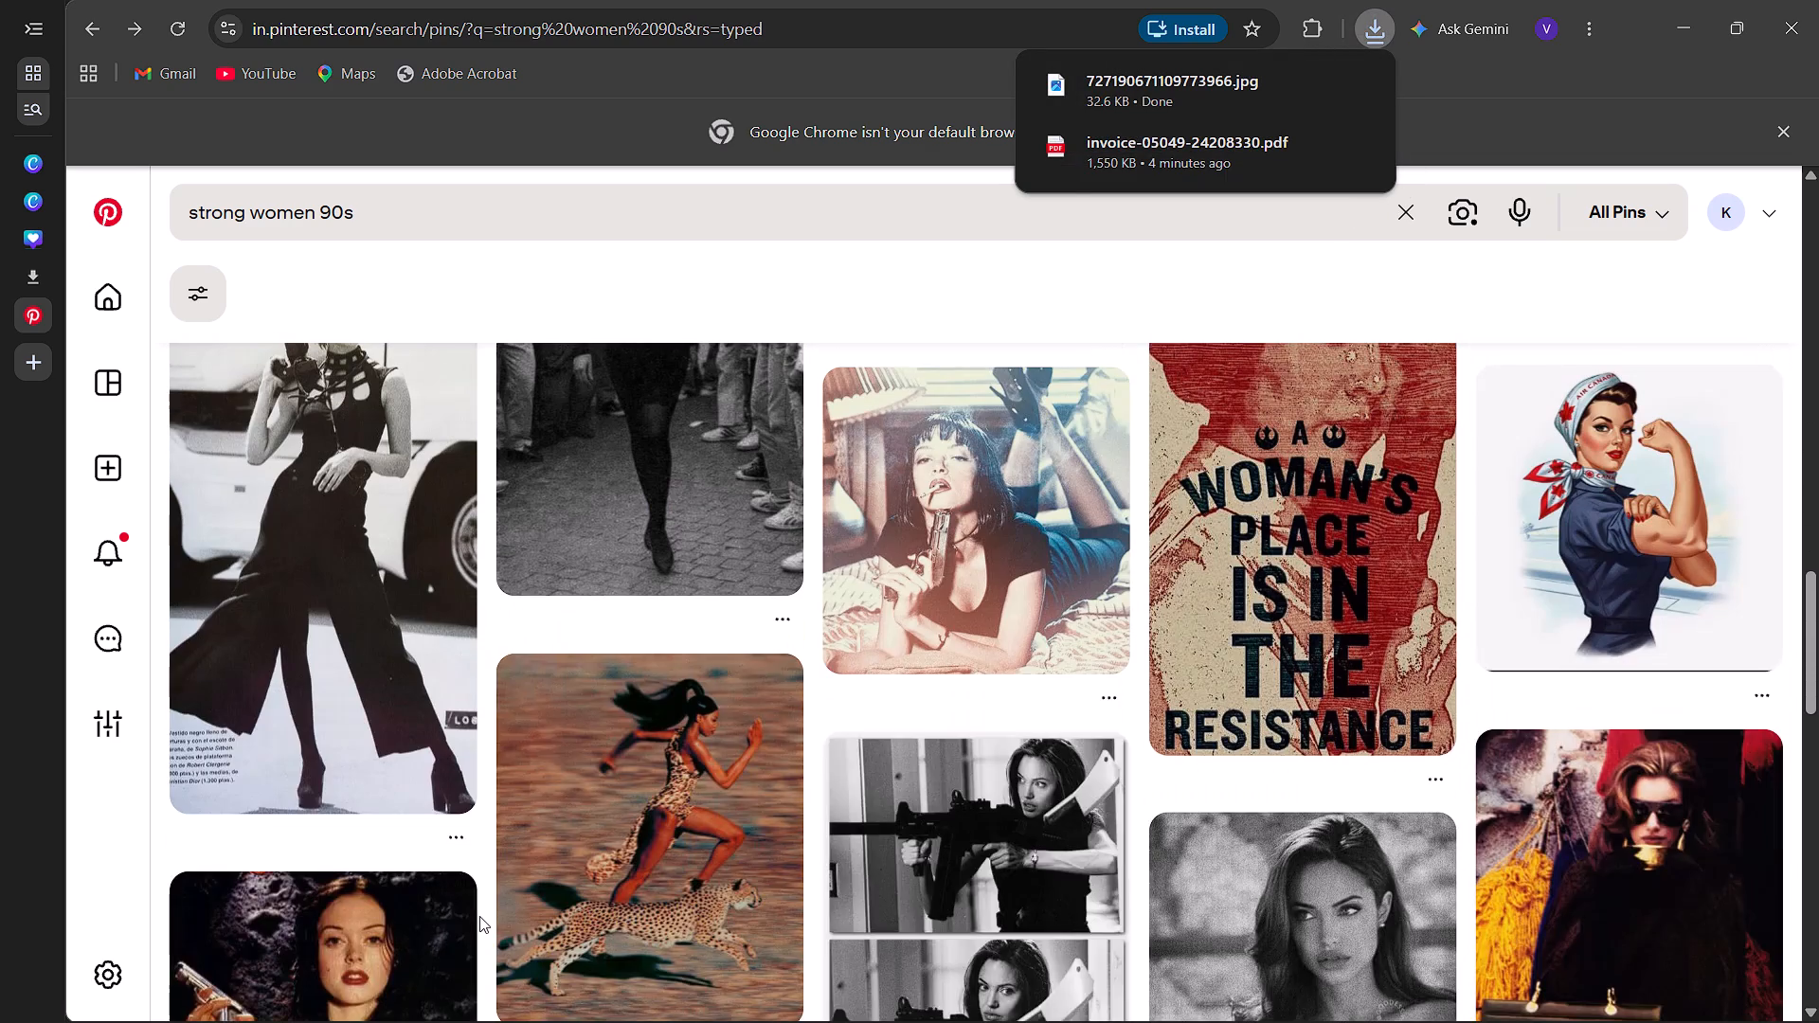
{"action": "scroll", "coordinate": [479, 916], "scroll_direction": "down", "scroll_amount": 2}
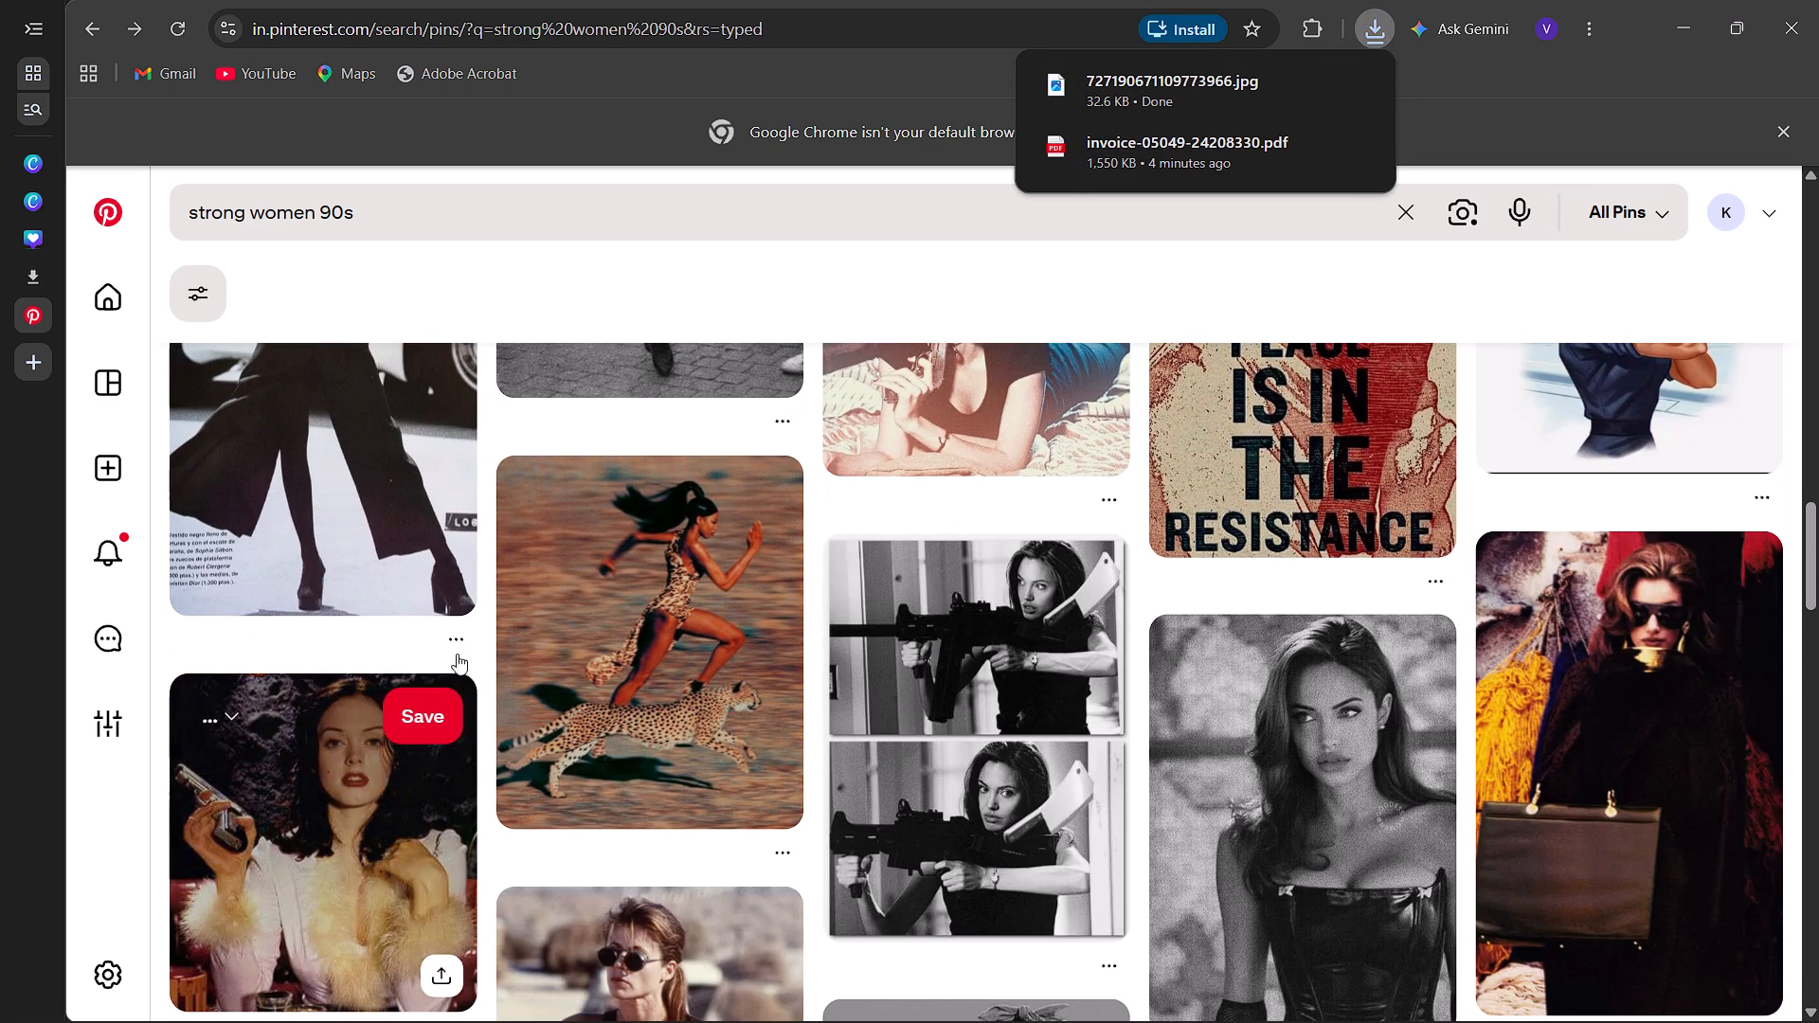
{"action": "scroll", "coordinate": [457, 654], "scroll_direction": "down", "scroll_amount": 9}
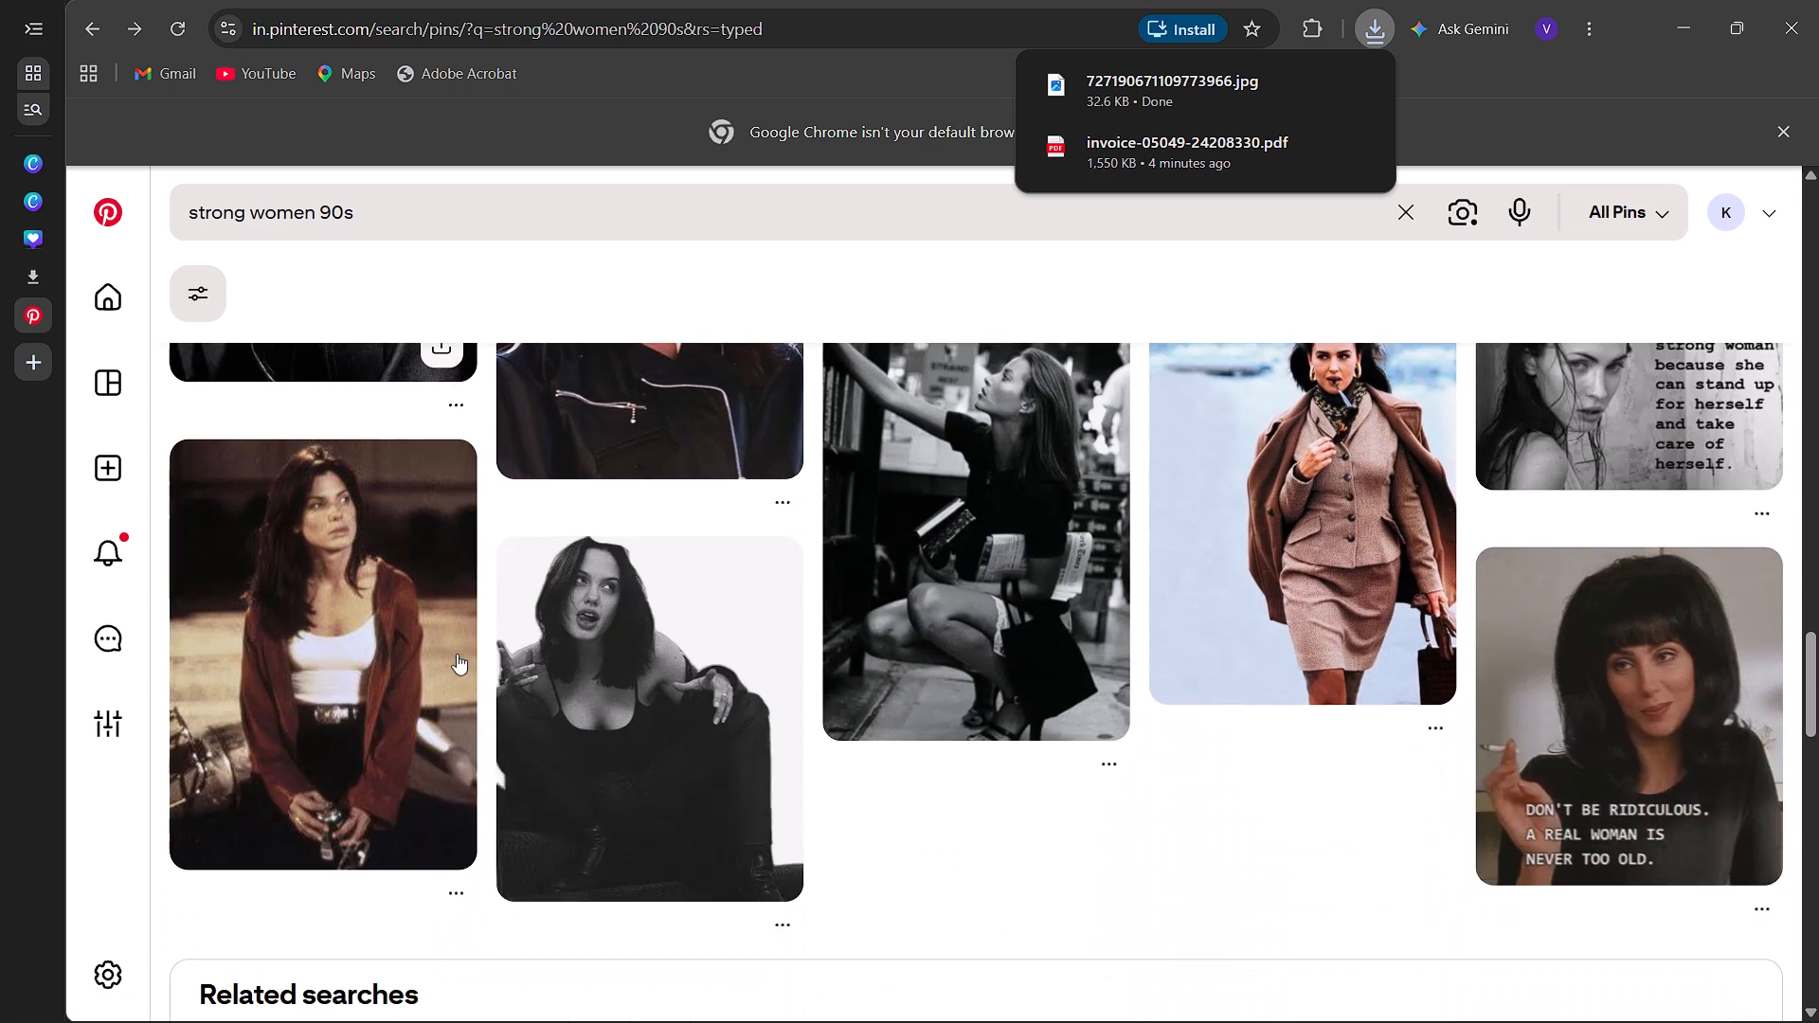
{"action": "scroll", "coordinate": [457, 654], "scroll_direction": "down", "scroll_amount": 2}
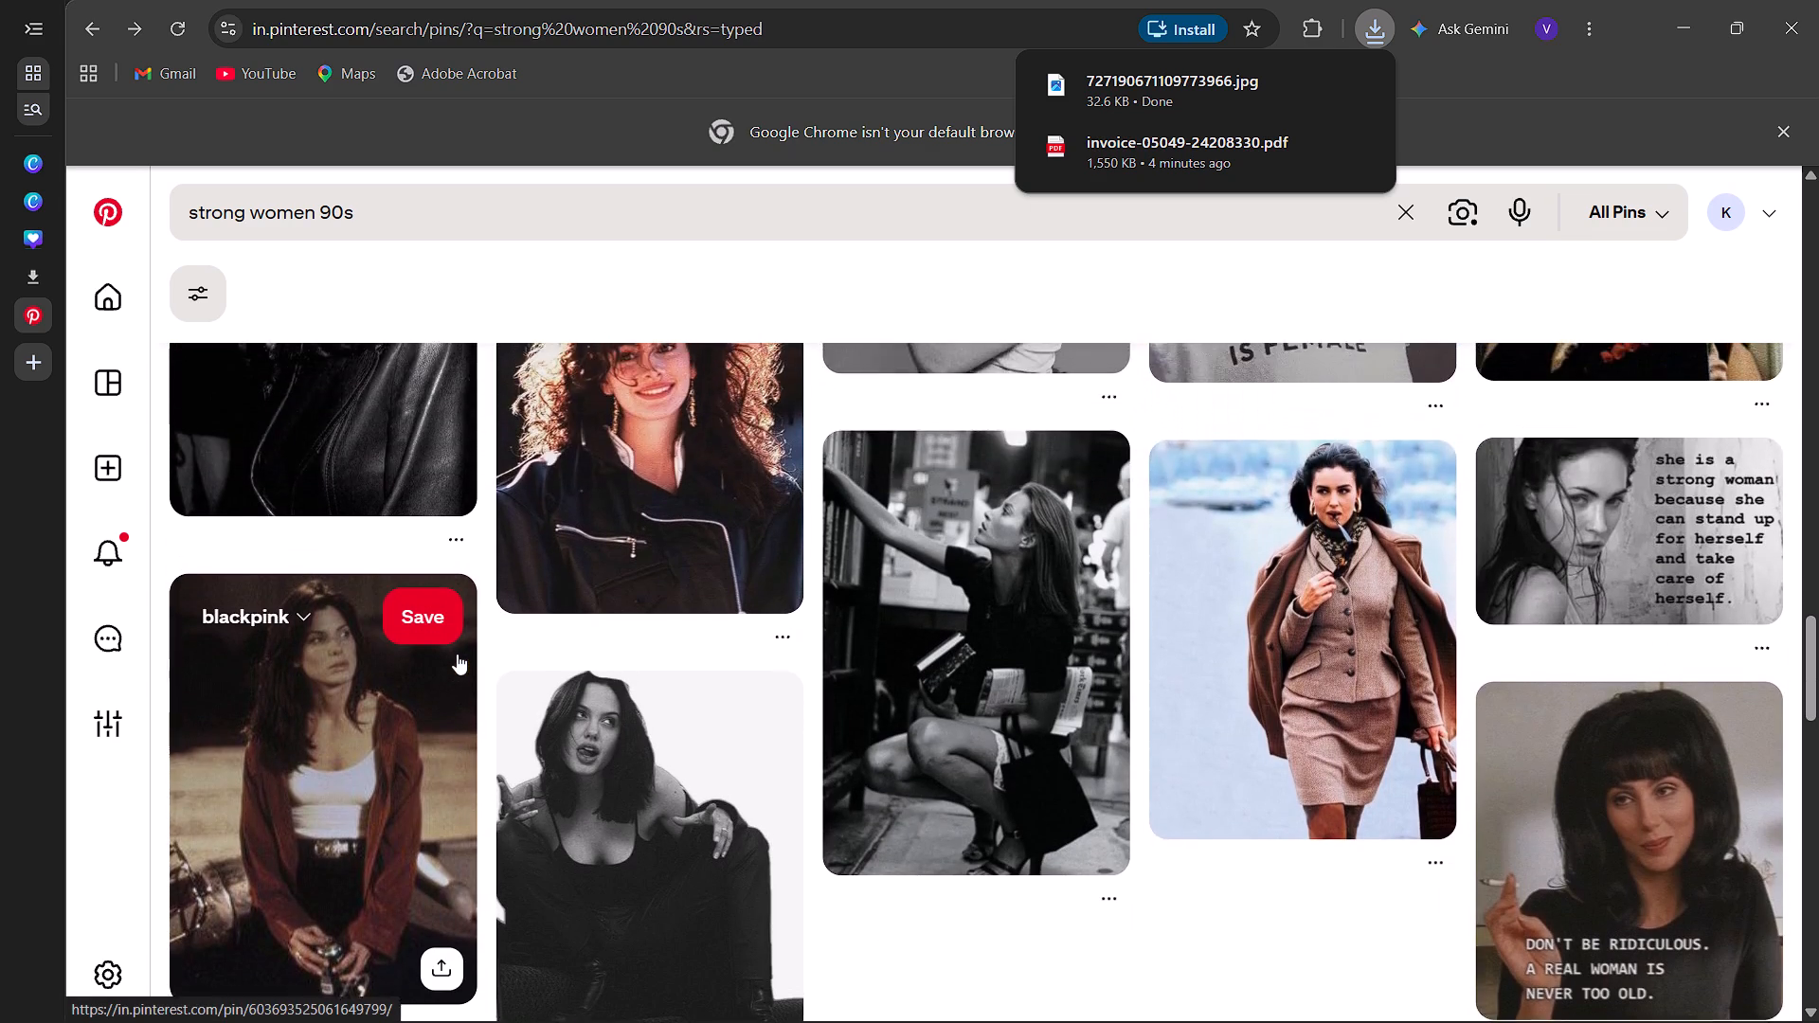
{"action": "scroll", "coordinate": [457, 654], "scroll_direction": "down", "scroll_amount": 1}
{"action": "scroll", "coordinate": [457, 654], "scroll_direction": "up", "scroll_amount": 2}
{"action": "scroll", "coordinate": [457, 654], "scroll_direction": "down", "scroll_amount": 3}
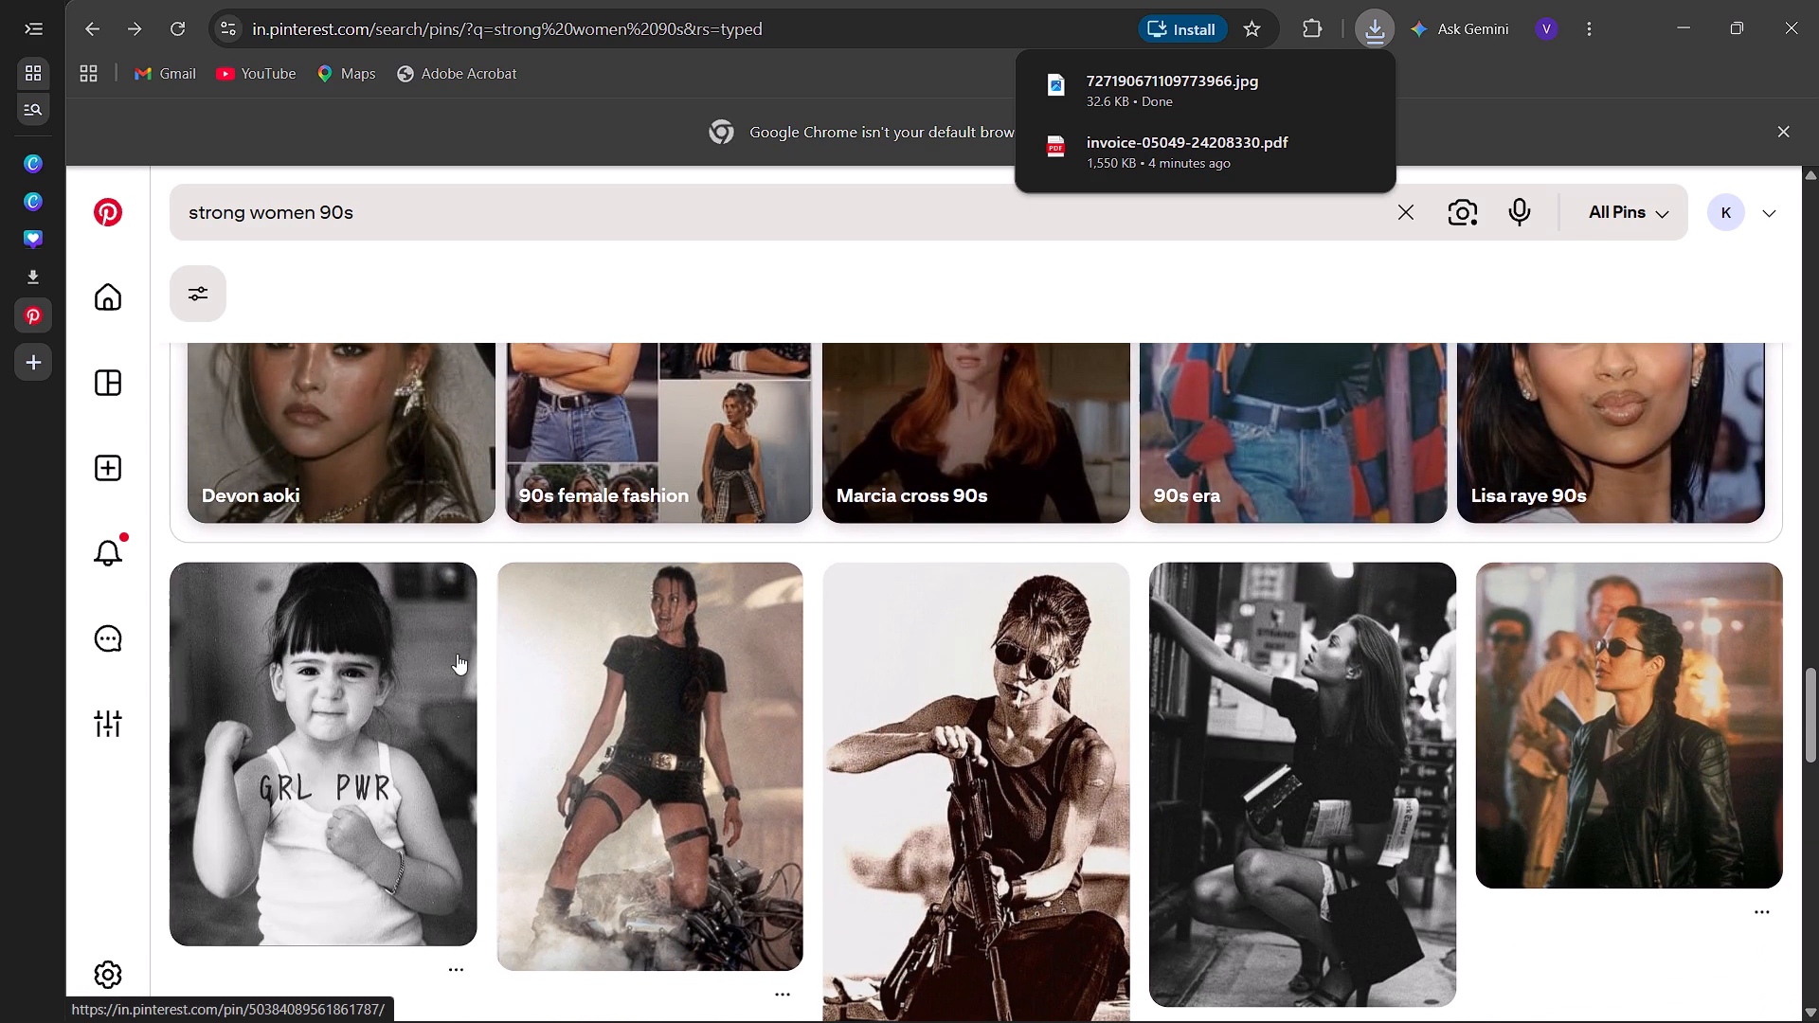
{"action": "scroll", "coordinate": [457, 654], "scroll_direction": "down", "scroll_amount": 3}
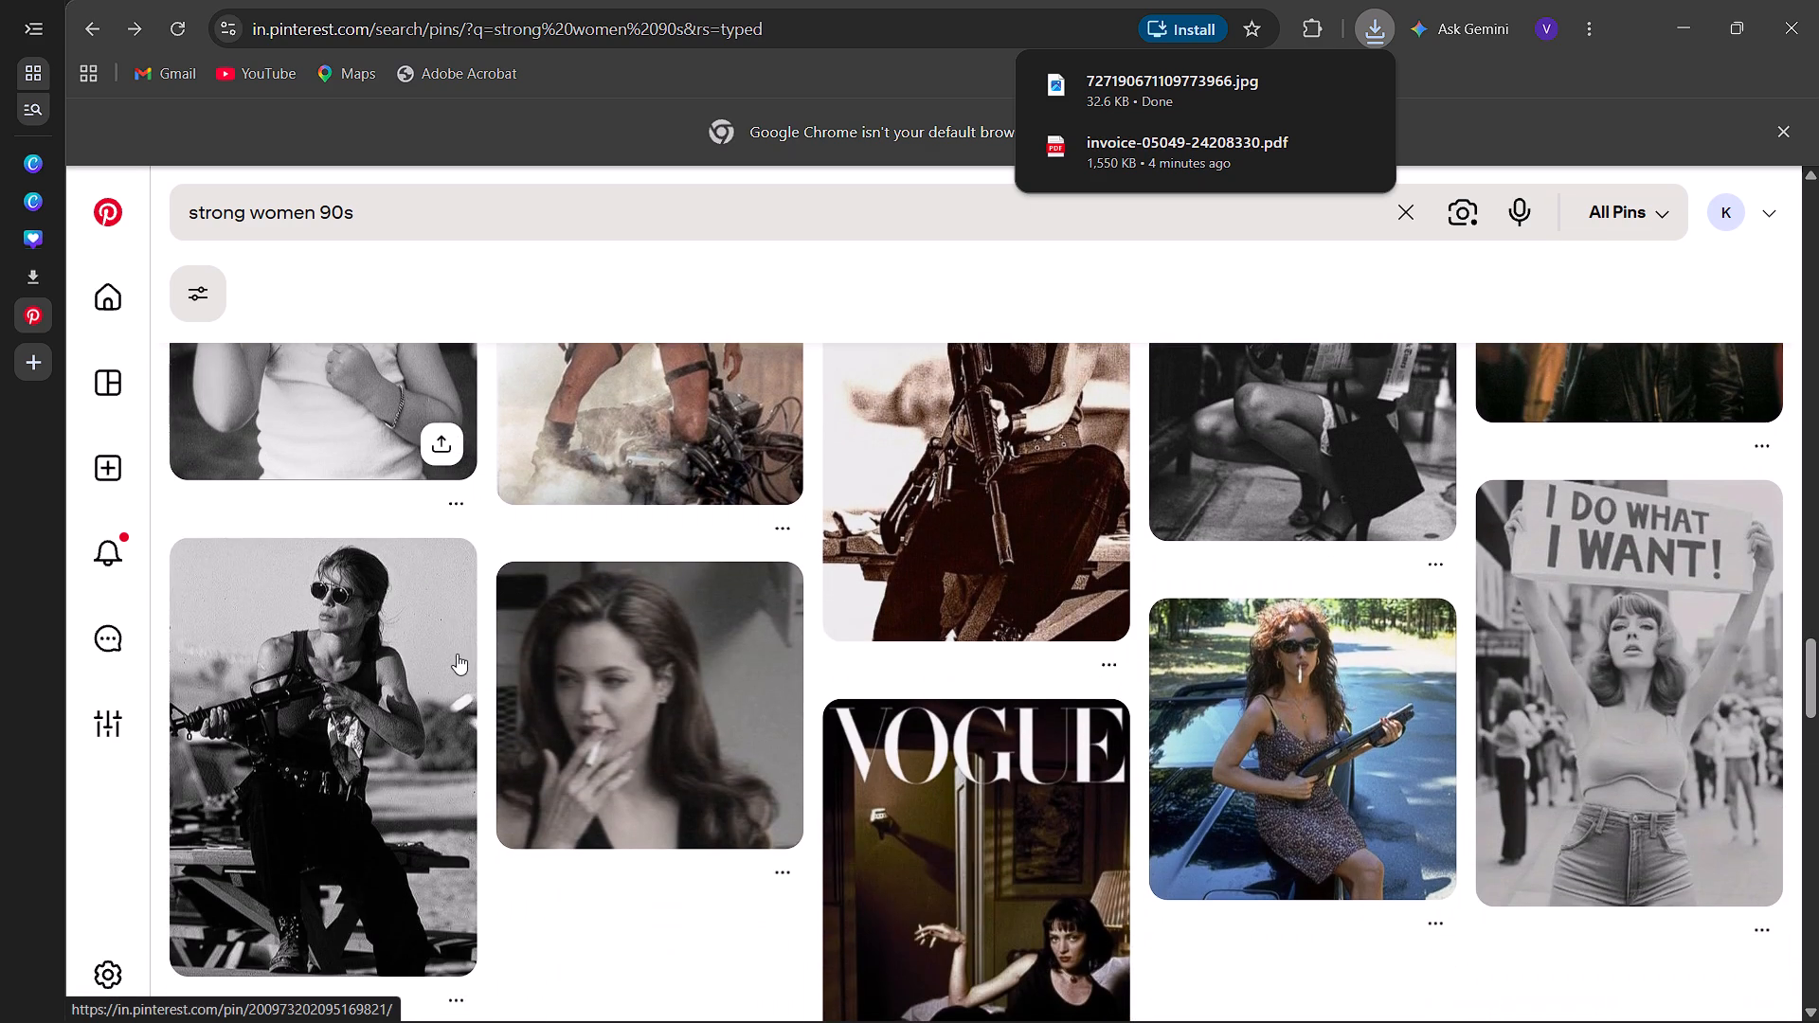
{"action": "scroll", "coordinate": [457, 654], "scroll_direction": "down", "scroll_amount": 3}
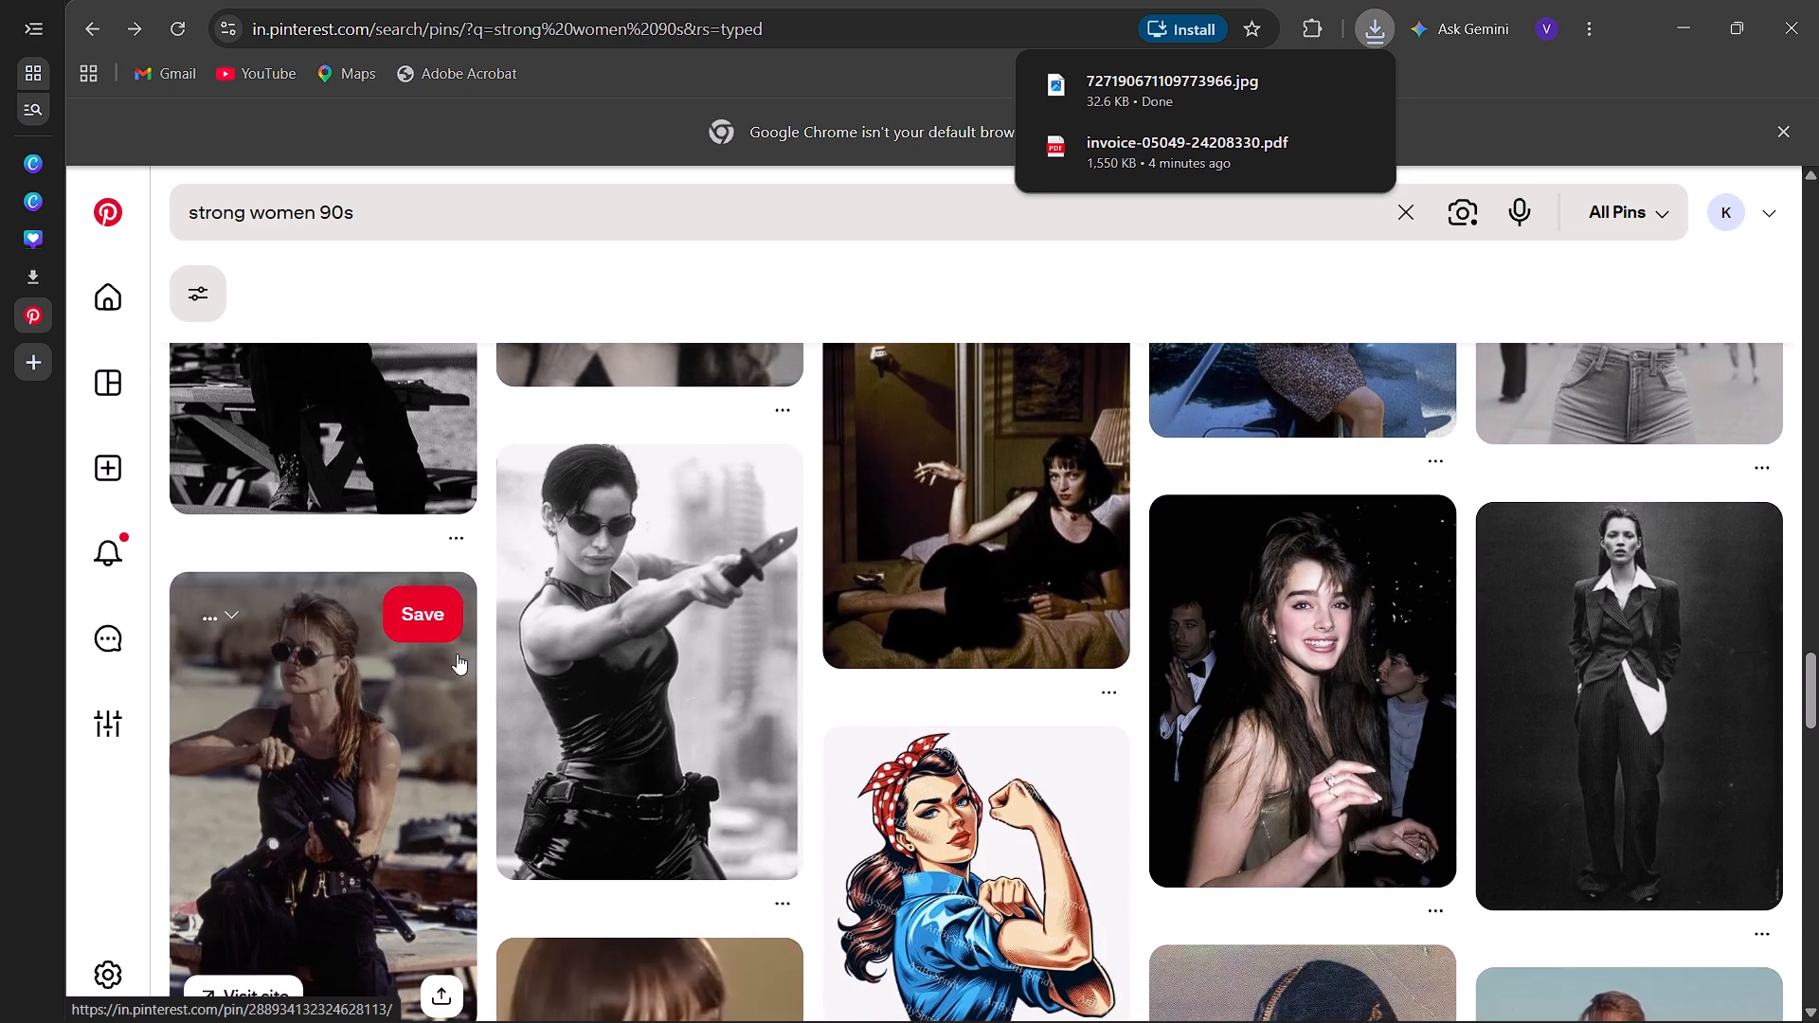
Download the black-and-white image of the woman in sunglasses and a black tank top holding out a knife.
{"action": "left_click", "coordinate": [784, 895]}
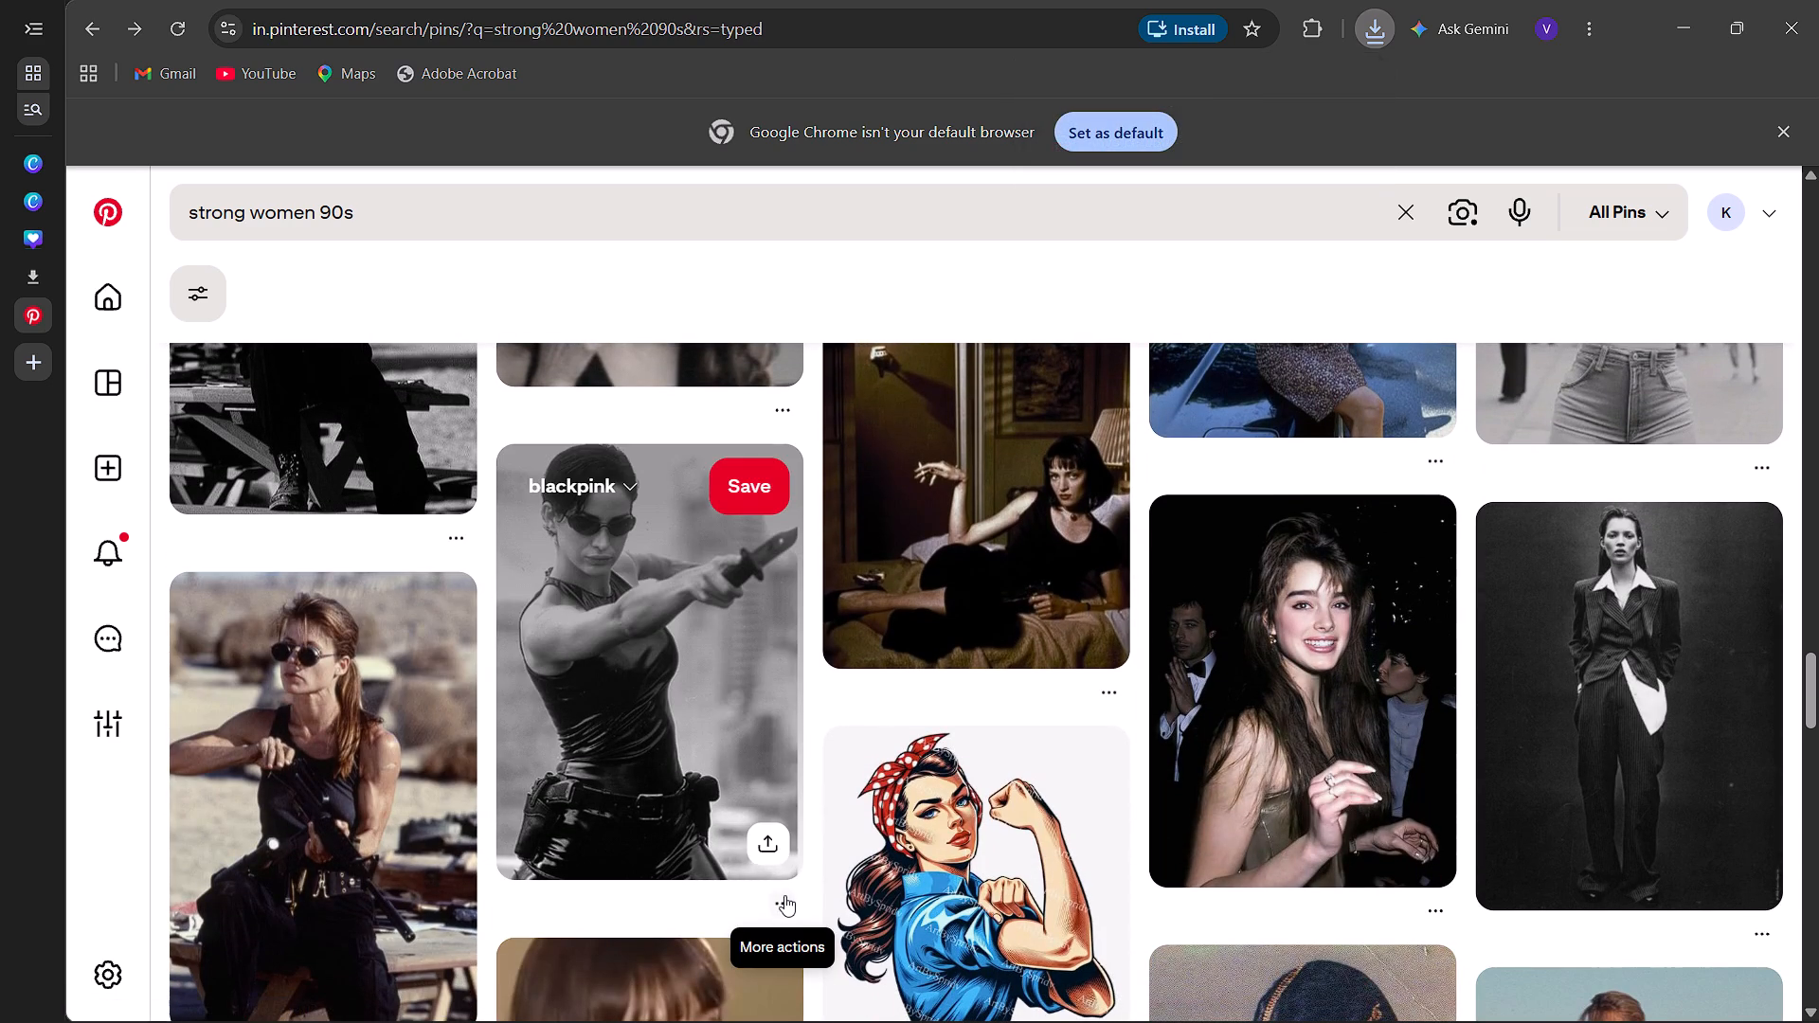
{"action": "left_click", "coordinate": [805, 799]}
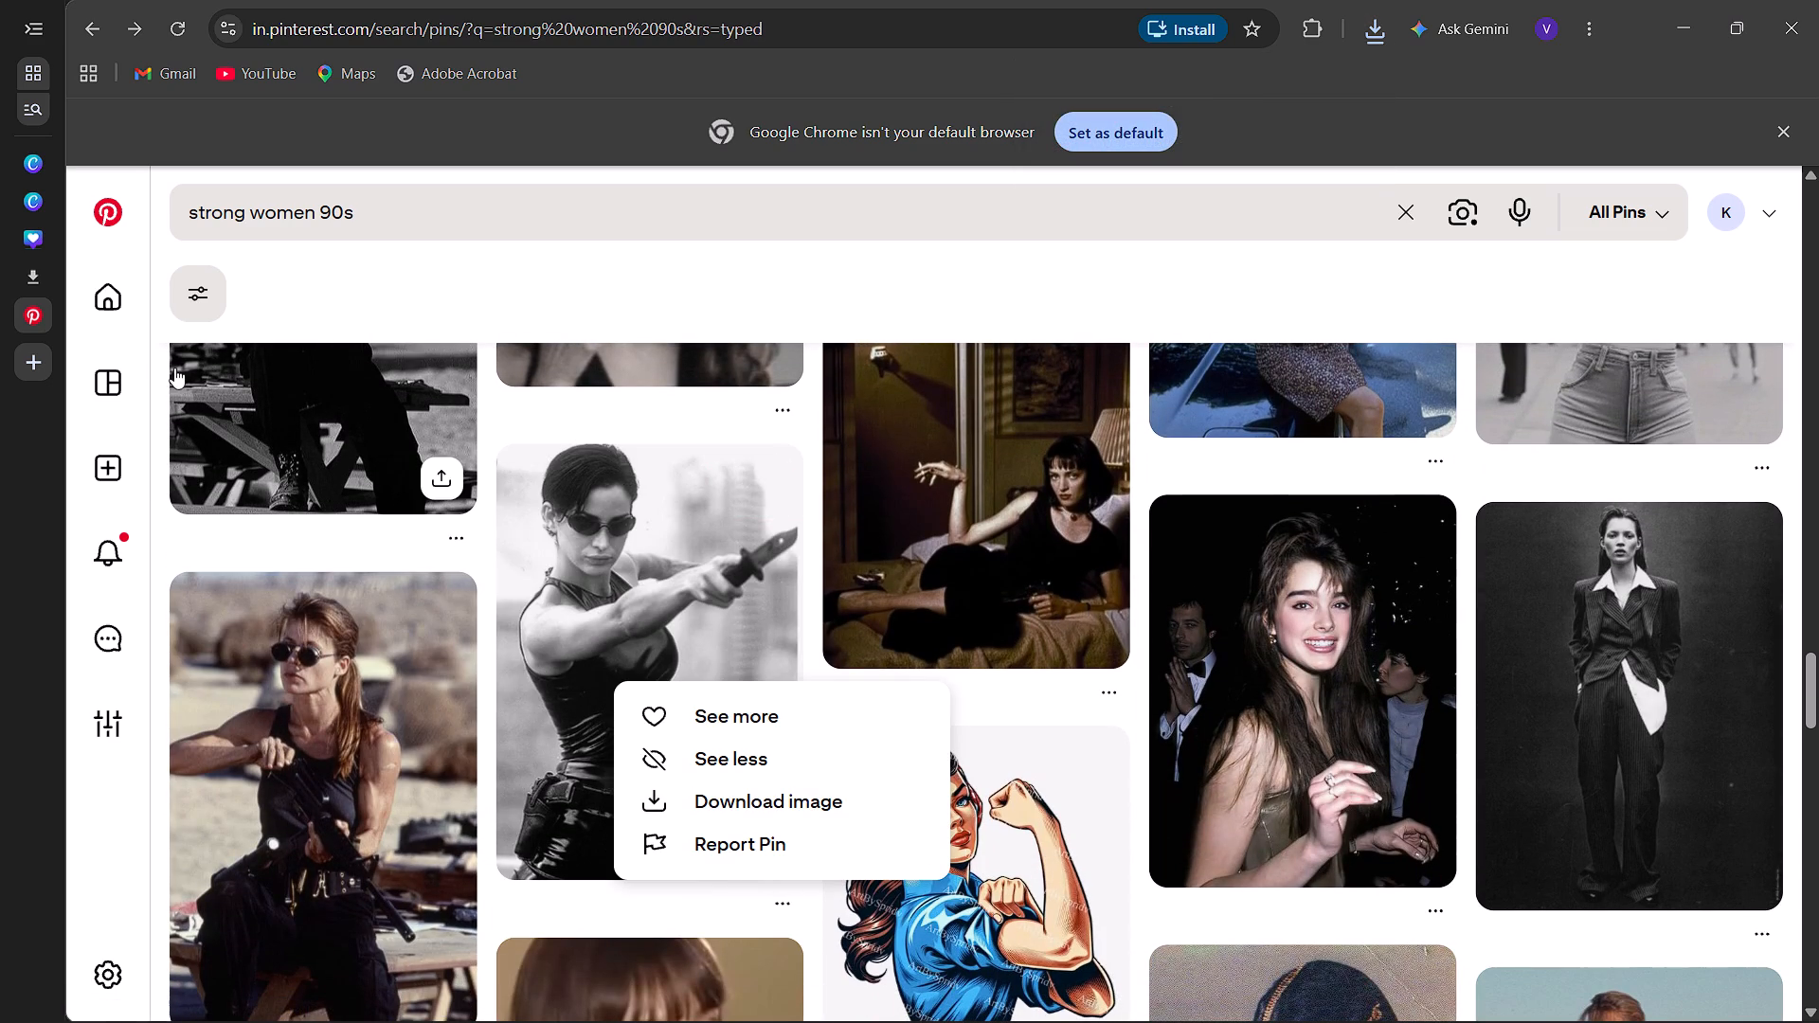
Open a new browser tab.
{"action": "left_click", "coordinate": [93, 370]}
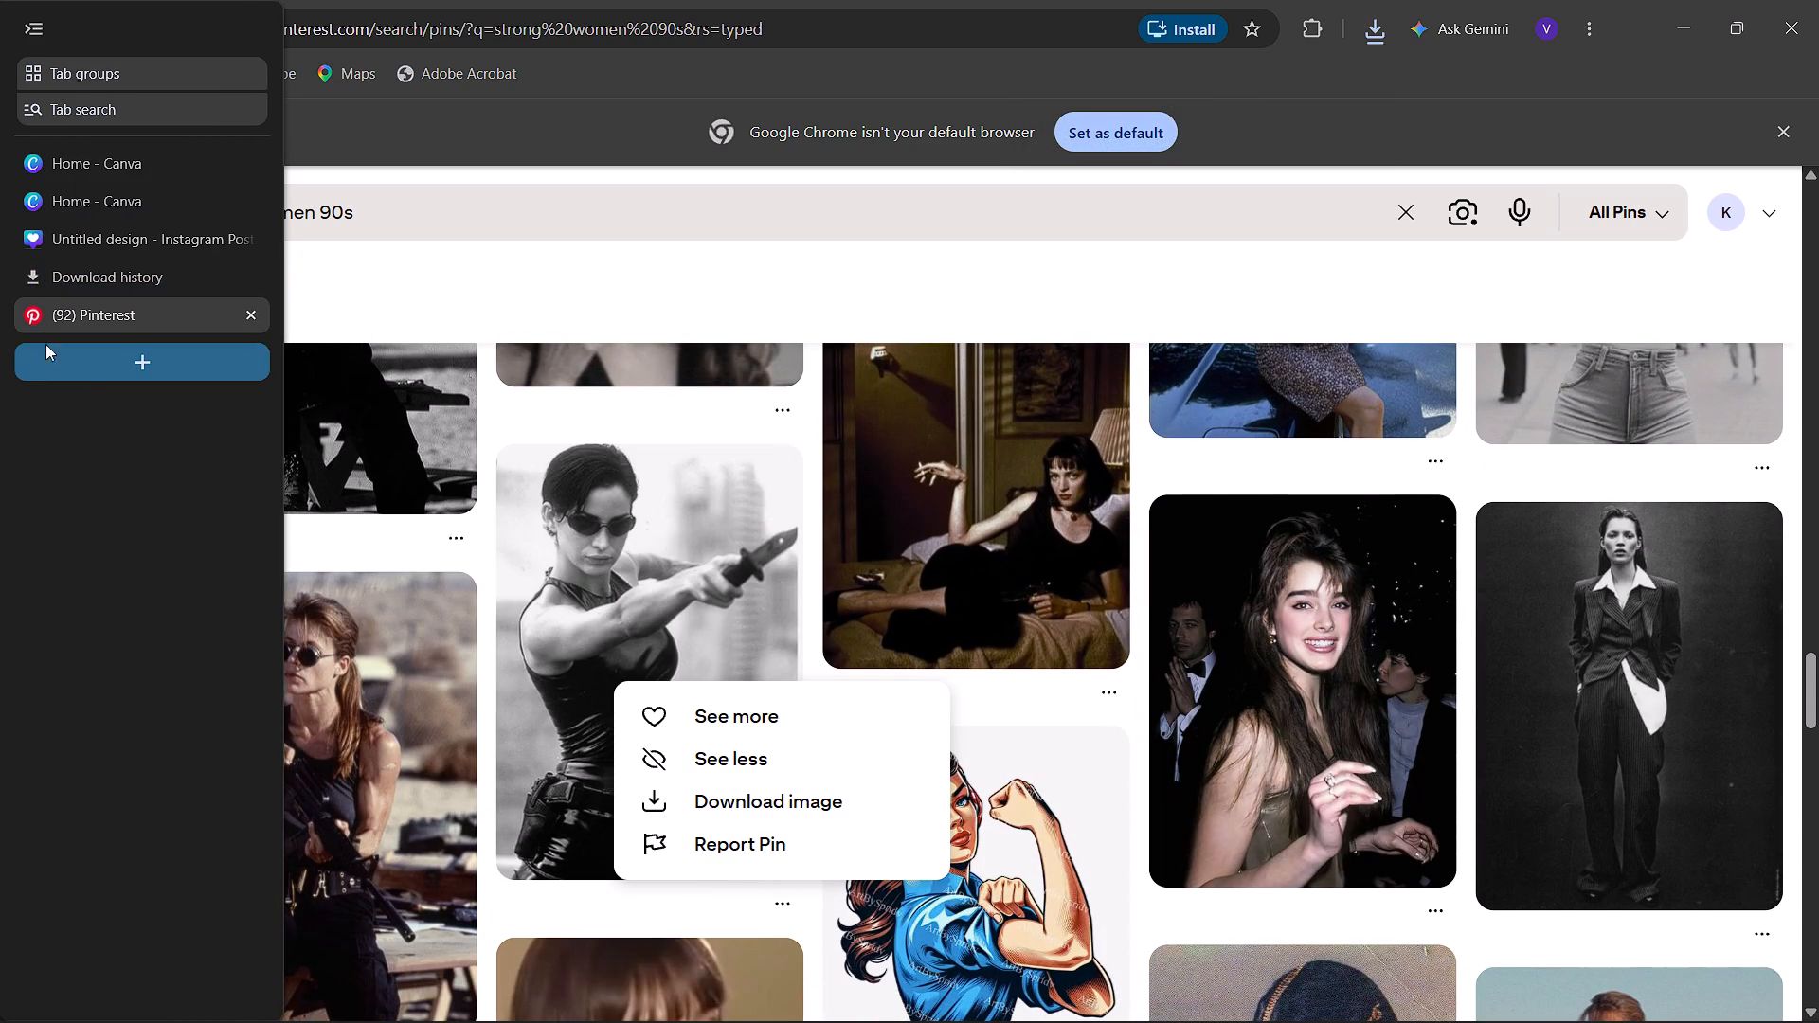
Search Google for photopea and open the Photopea online photo editor in the new tab.
{"action": "left_click", "coordinate": [629, 506]}
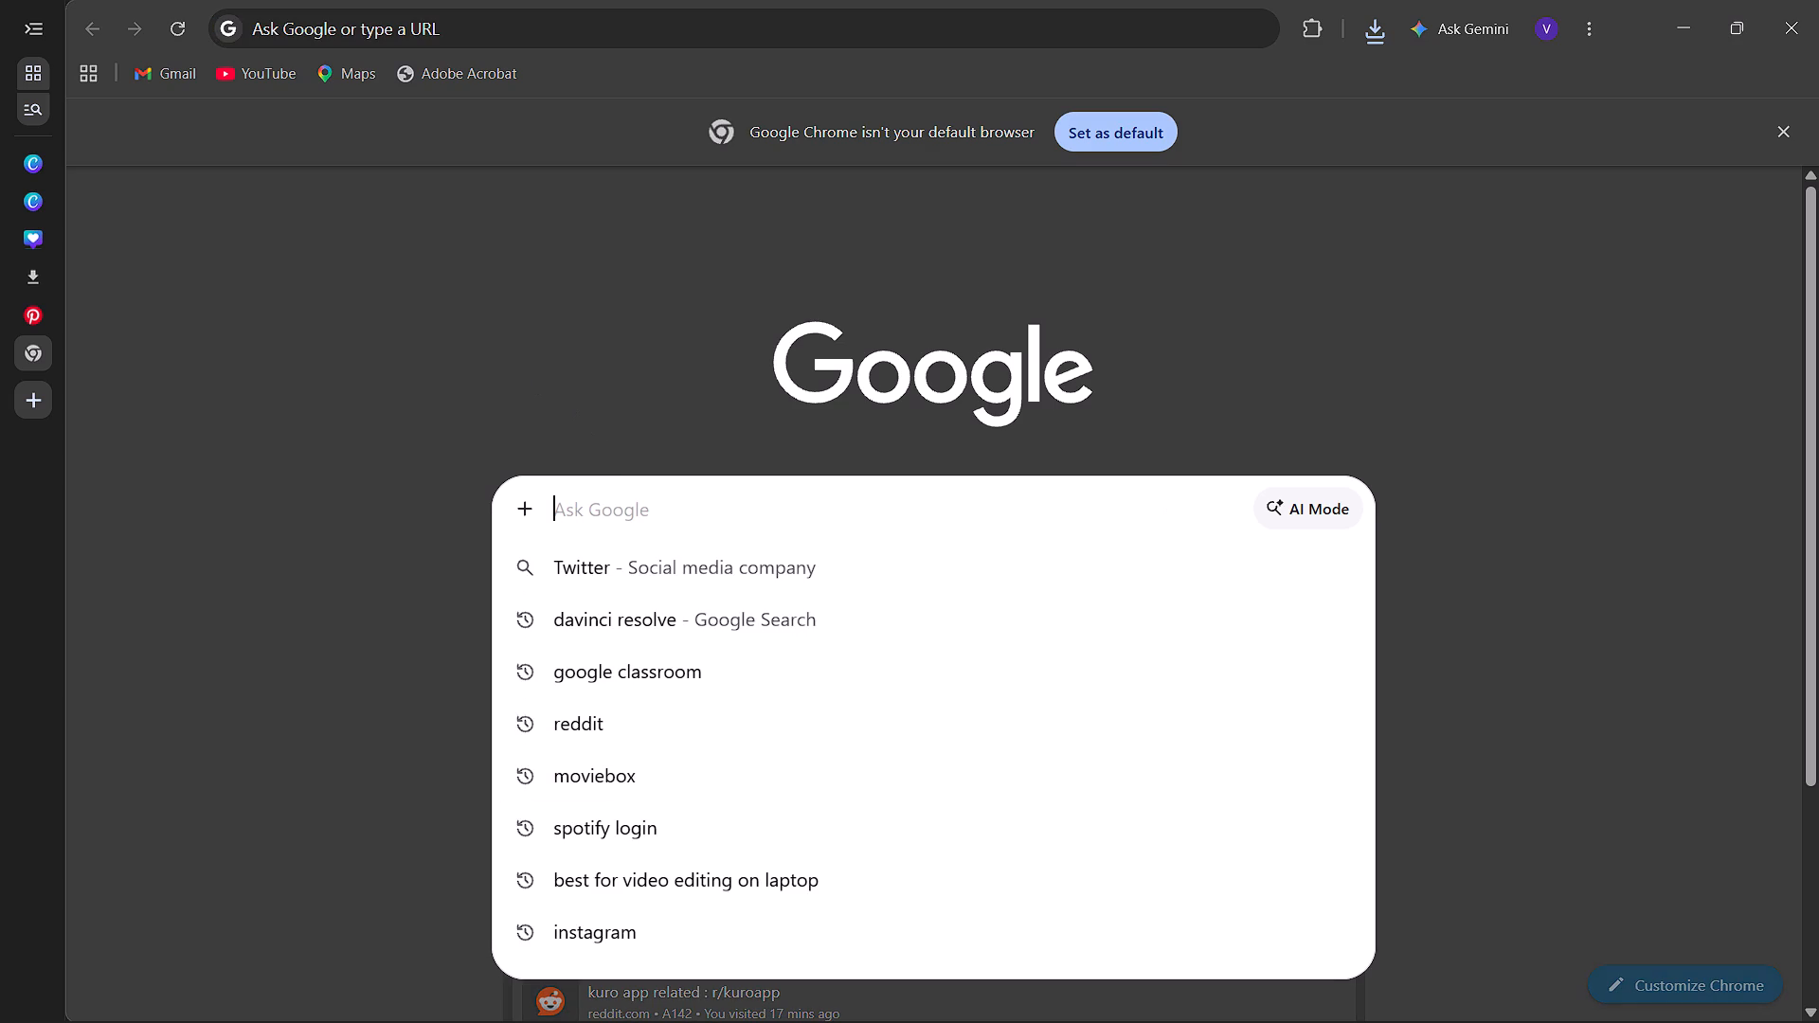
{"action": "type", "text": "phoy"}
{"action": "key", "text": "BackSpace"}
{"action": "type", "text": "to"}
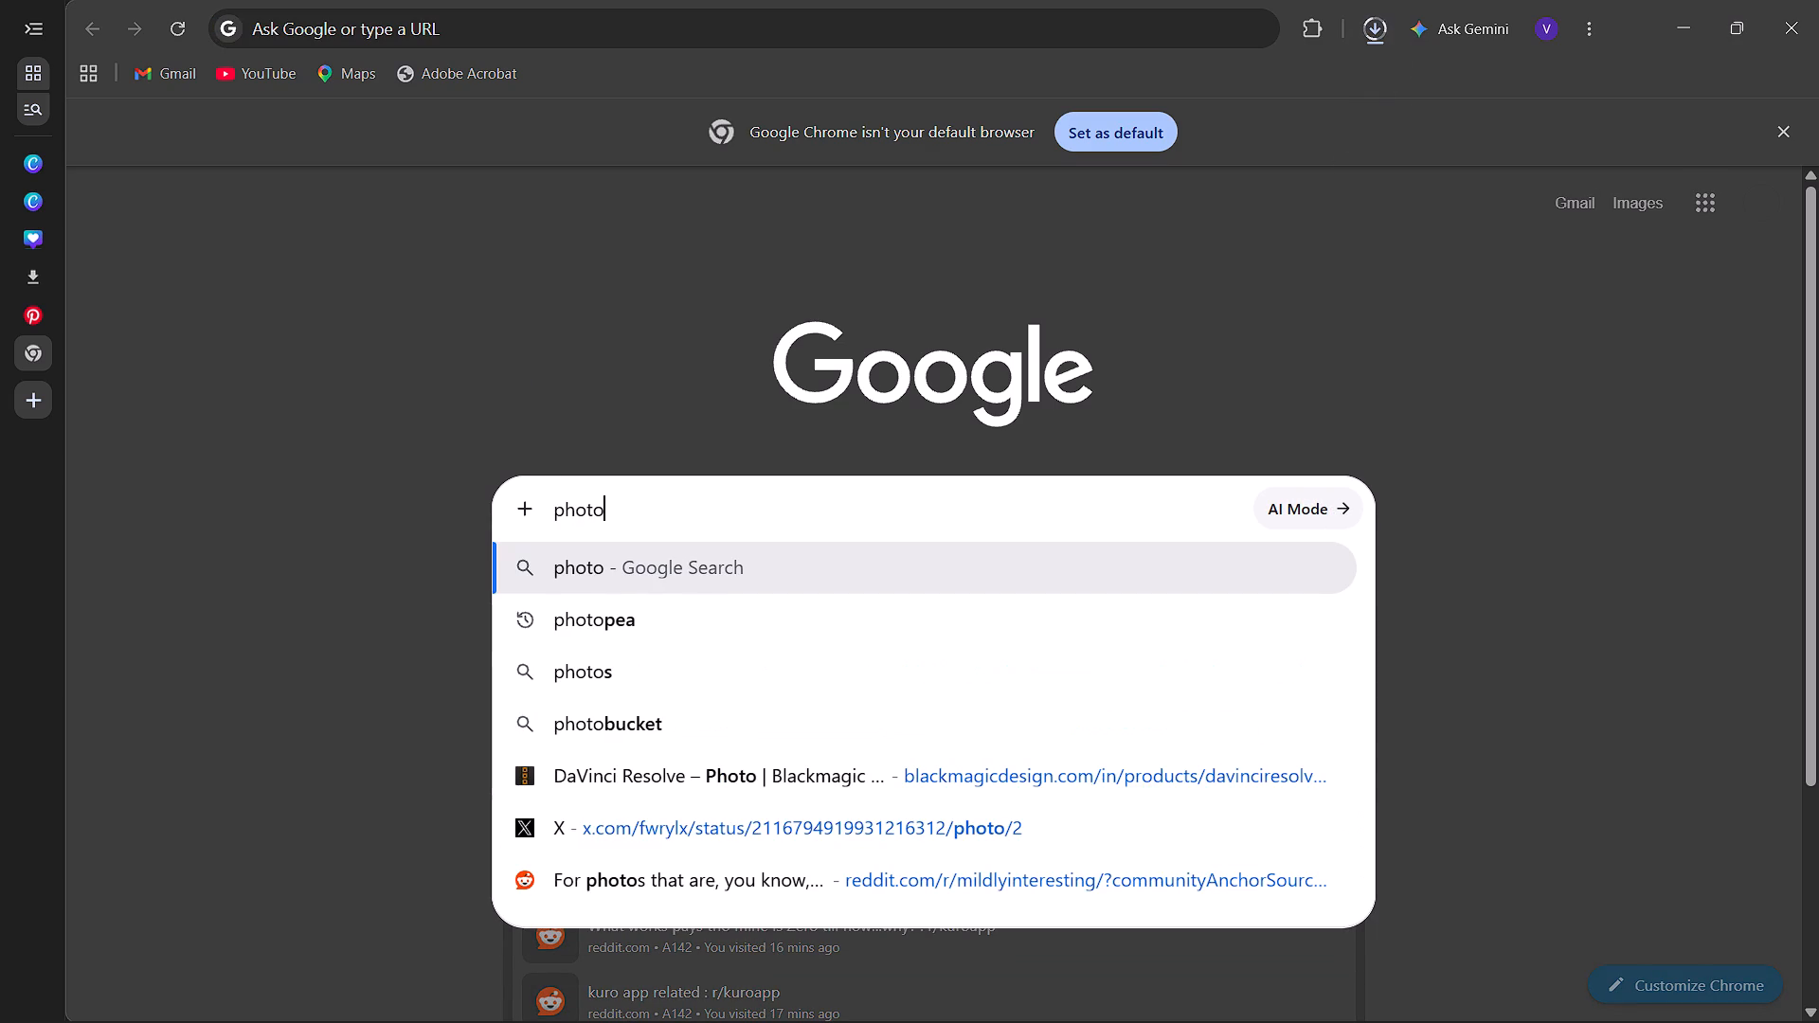
{"action": "left_click", "coordinate": [611, 622]}
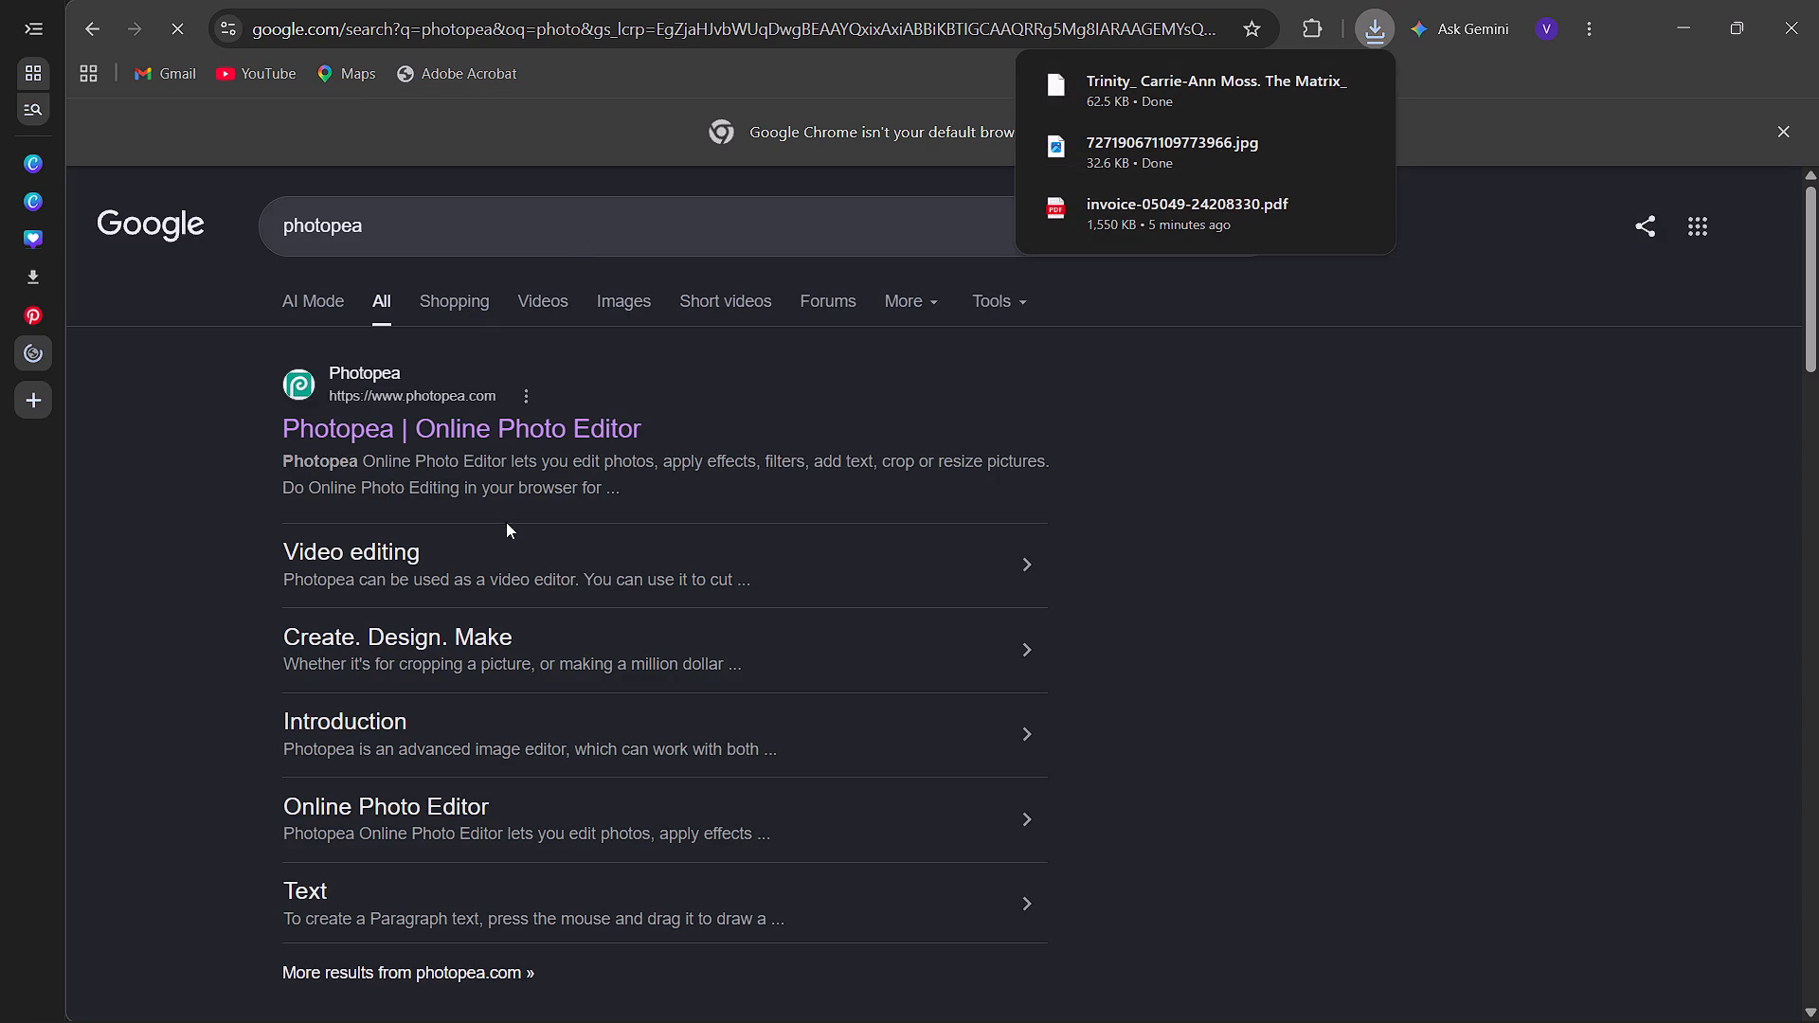
{"action": "left_click", "coordinate": [484, 436]}
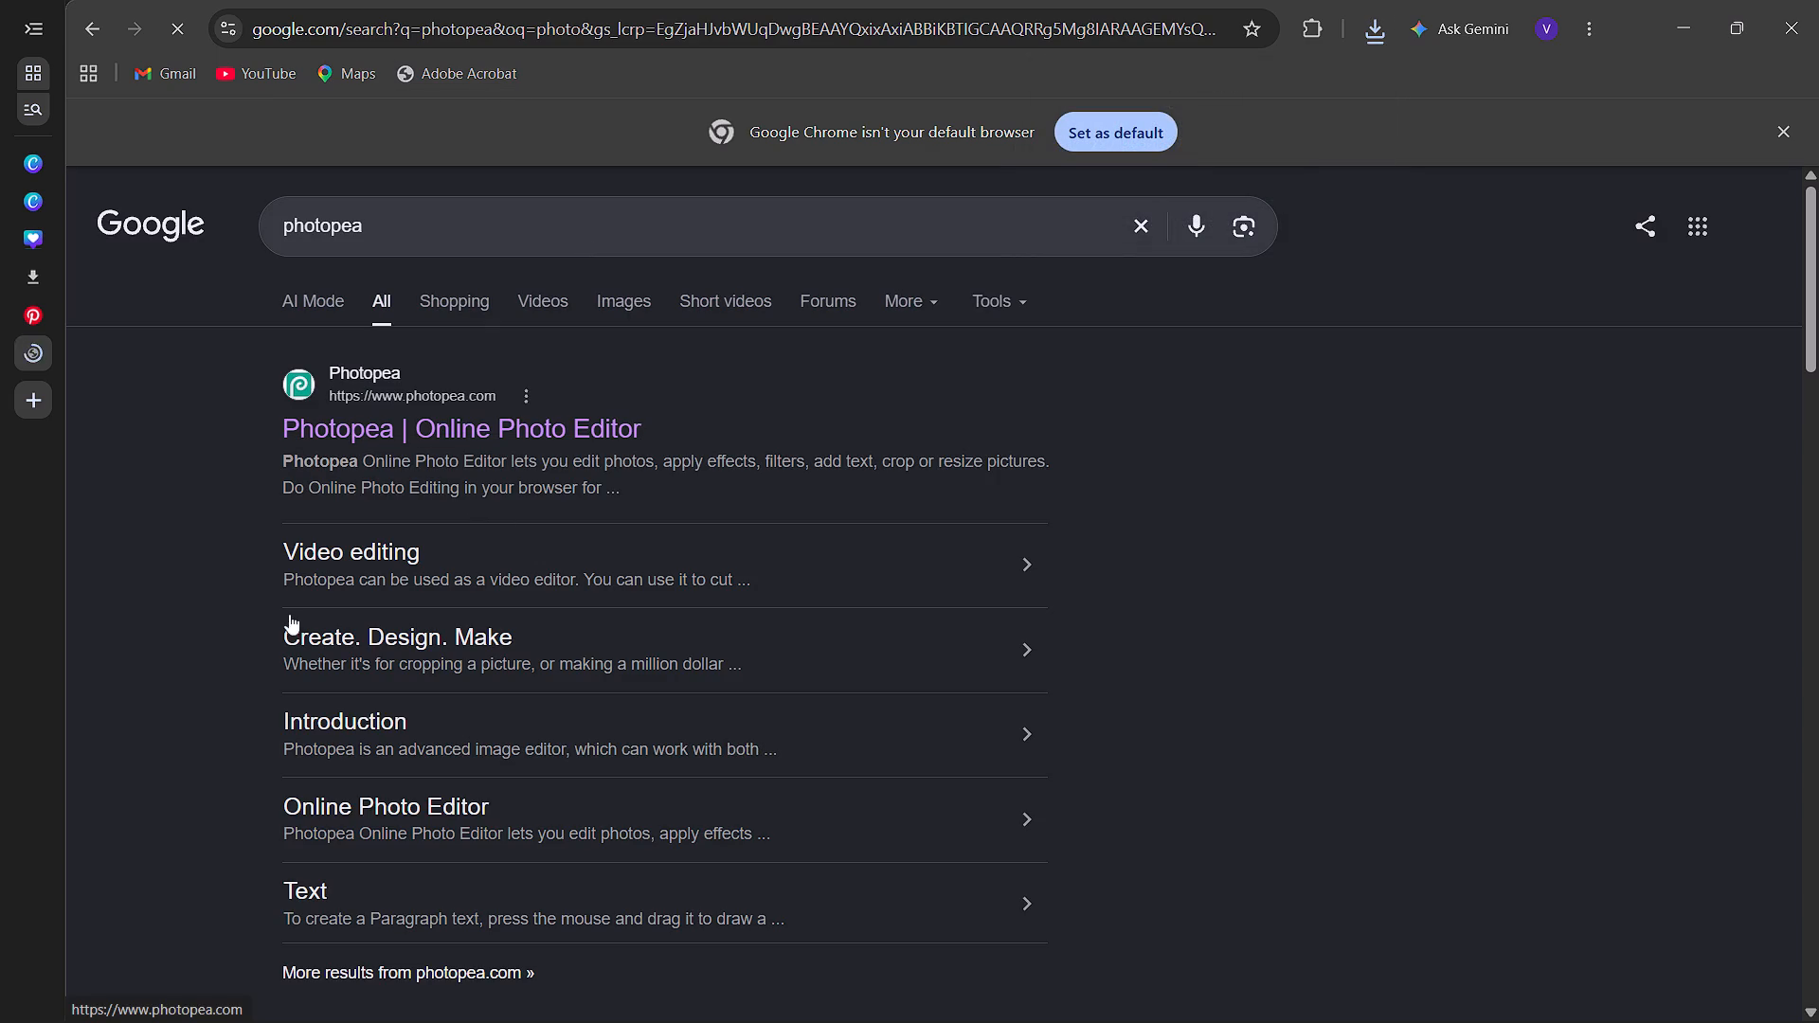
{"action": "left_click", "coordinate": [51, 228]}
{"action": "left_click", "coordinate": [820, 574]}
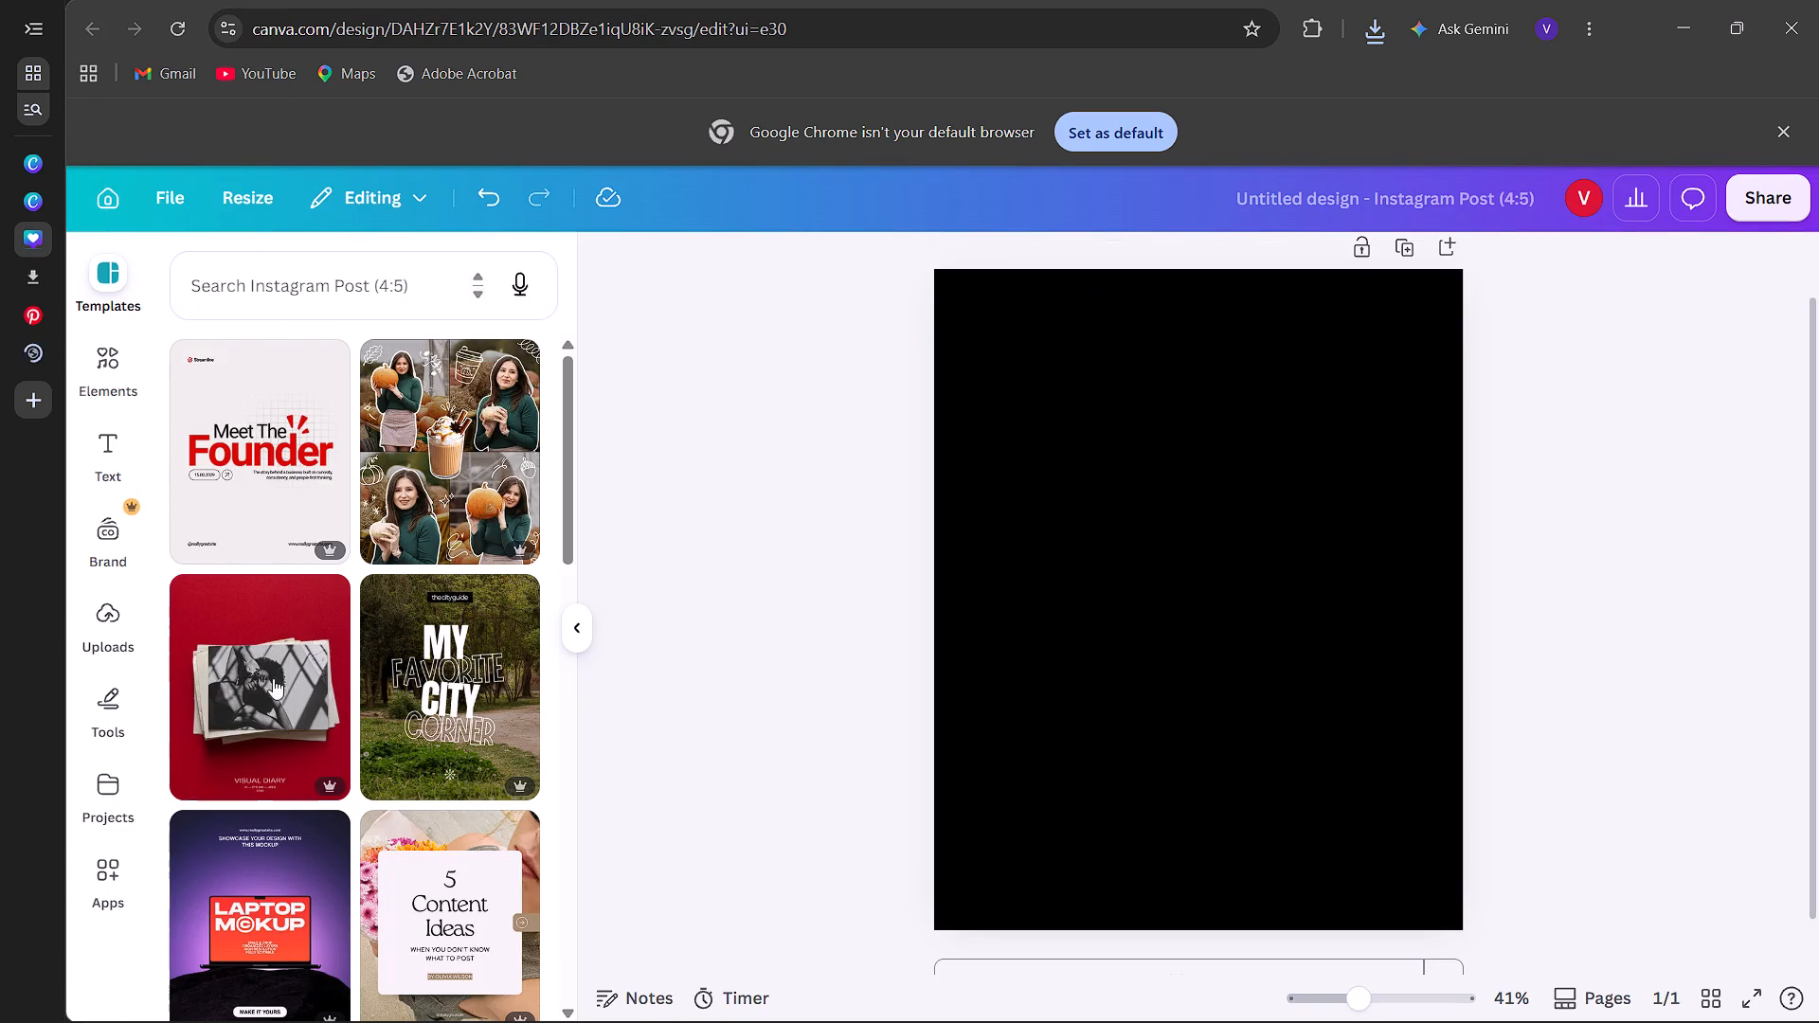
{"action": "left_click", "coordinate": [97, 639]}
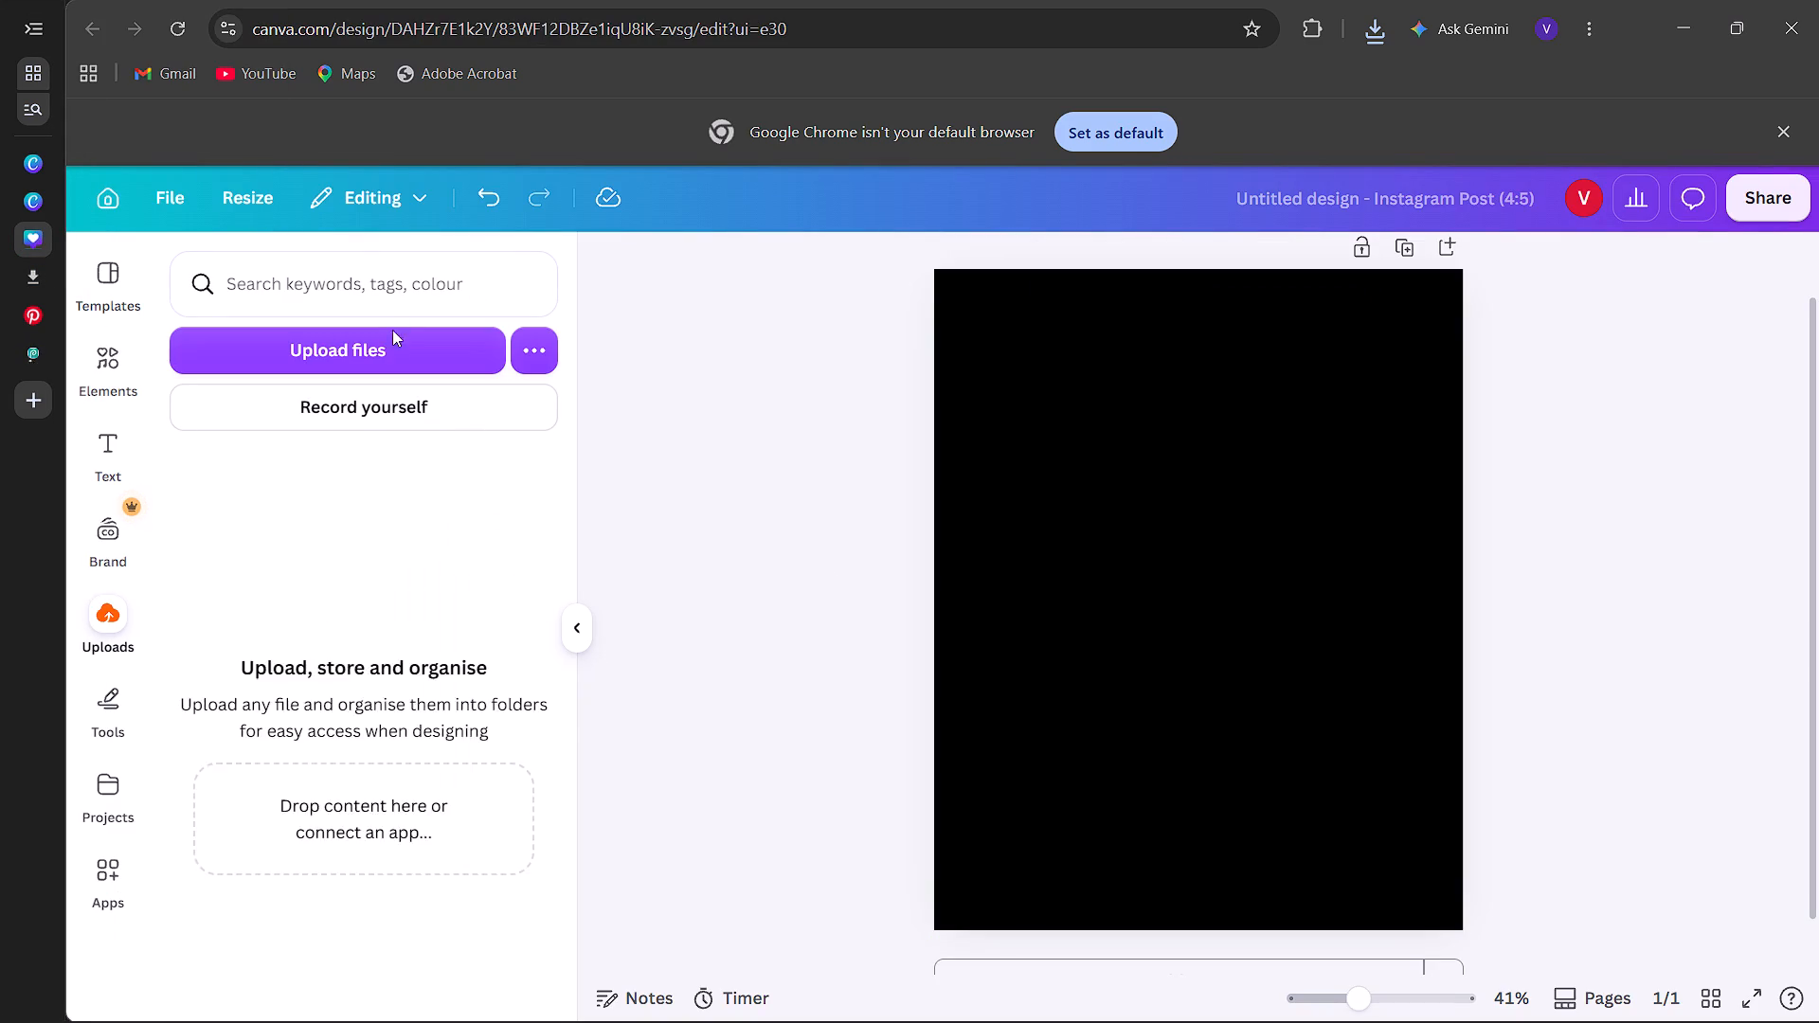
{"action": "left_click", "coordinate": [382, 339]}
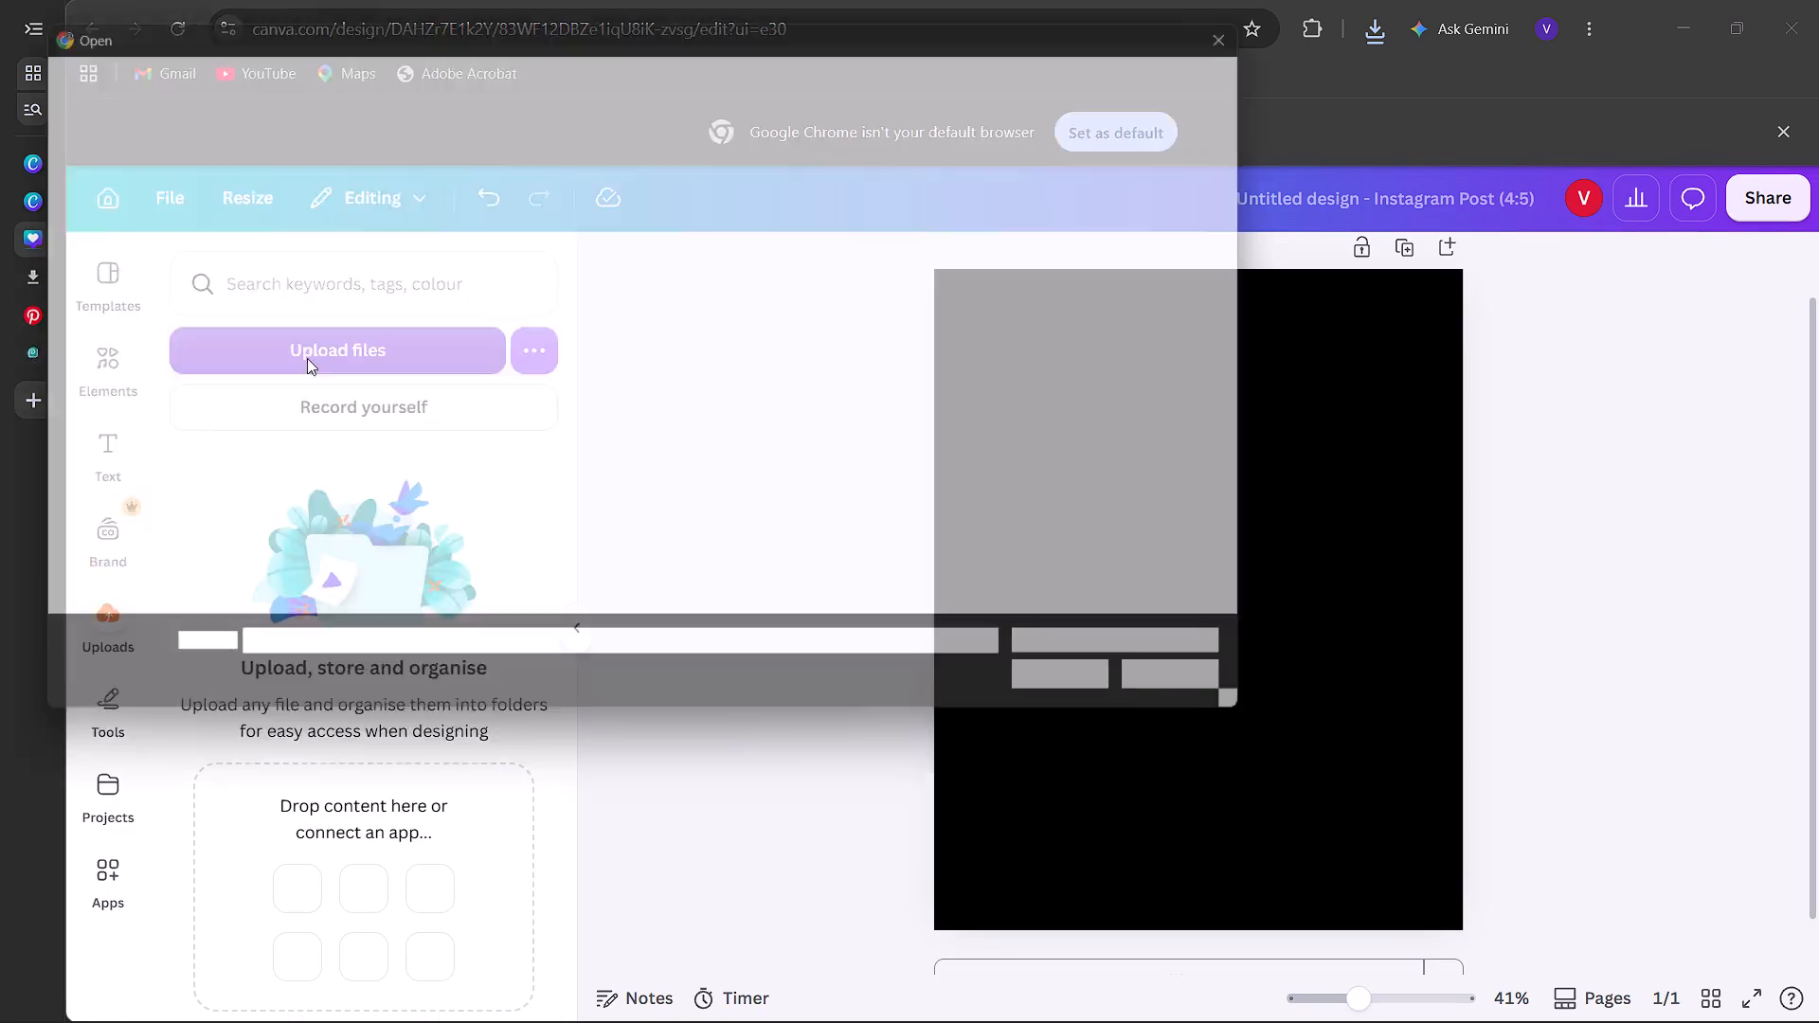
{"action": "scroll", "coordinate": [348, 290], "scroll_direction": "up", "scroll_amount": 5}
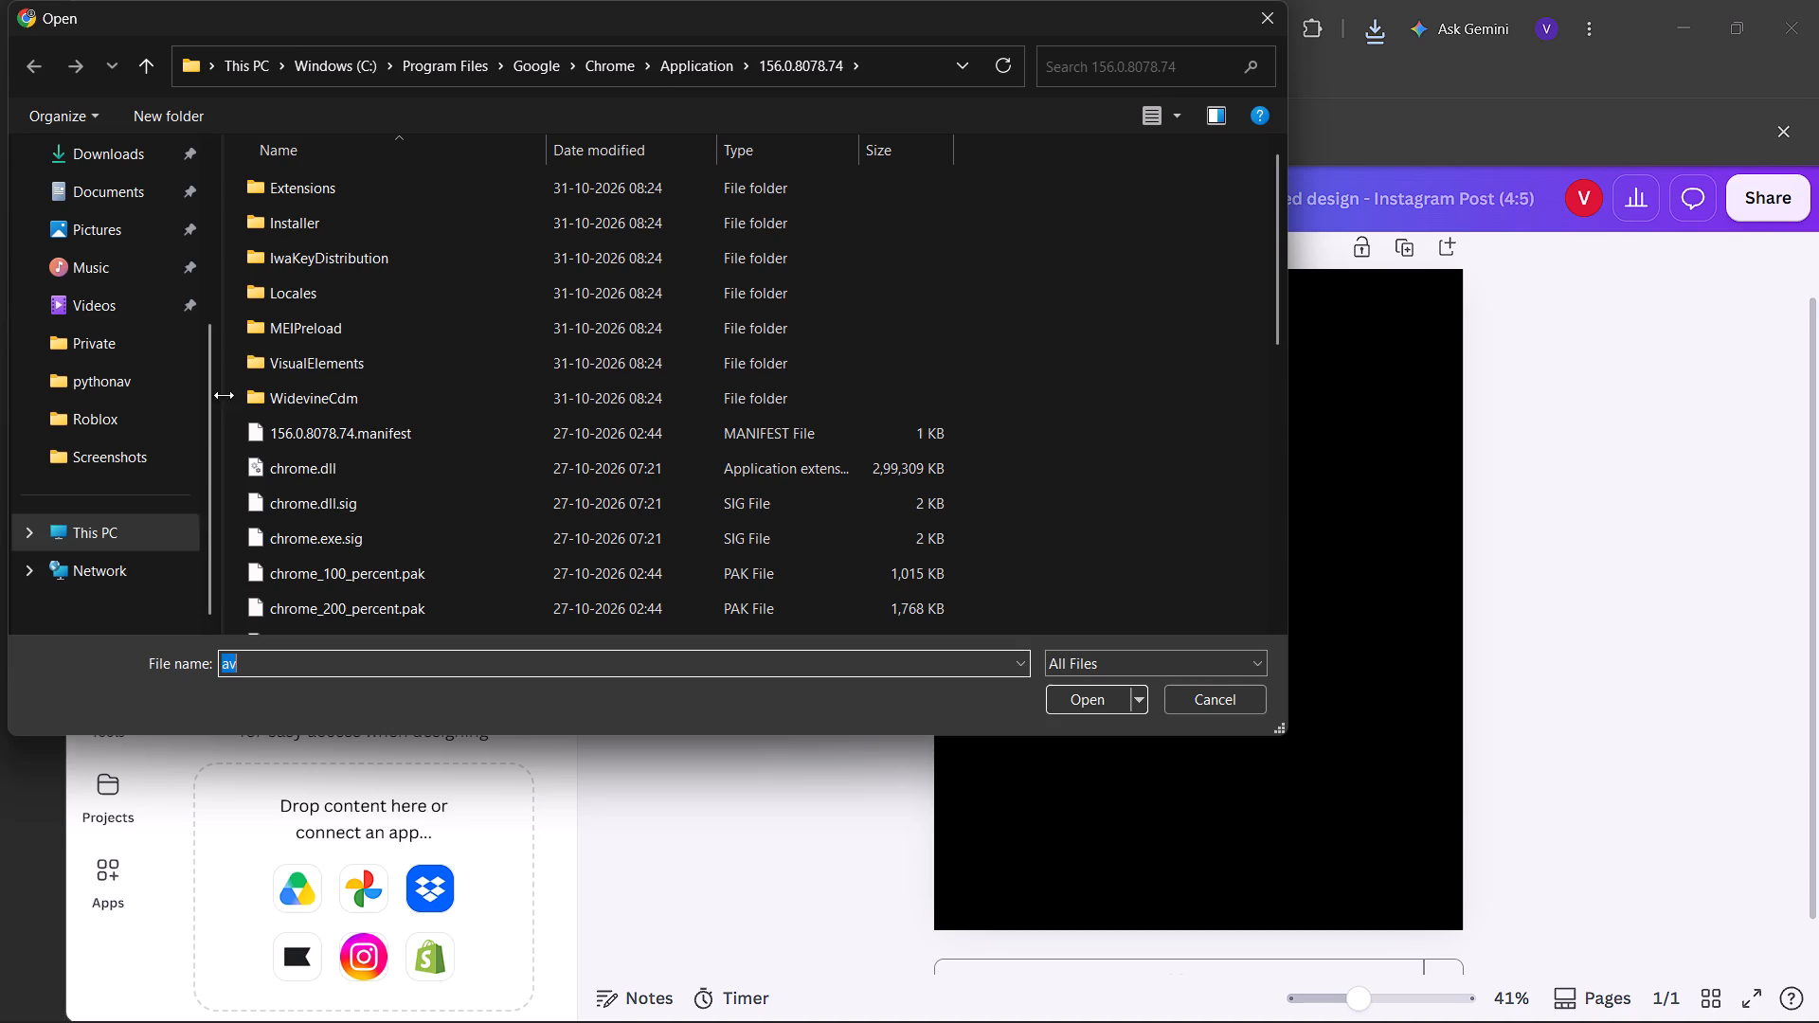
{"action": "scroll", "coordinate": [358, 332], "scroll_direction": "up", "scroll_amount": 7}
{"action": "scroll", "coordinate": [358, 332], "scroll_direction": "down", "scroll_amount": 6}
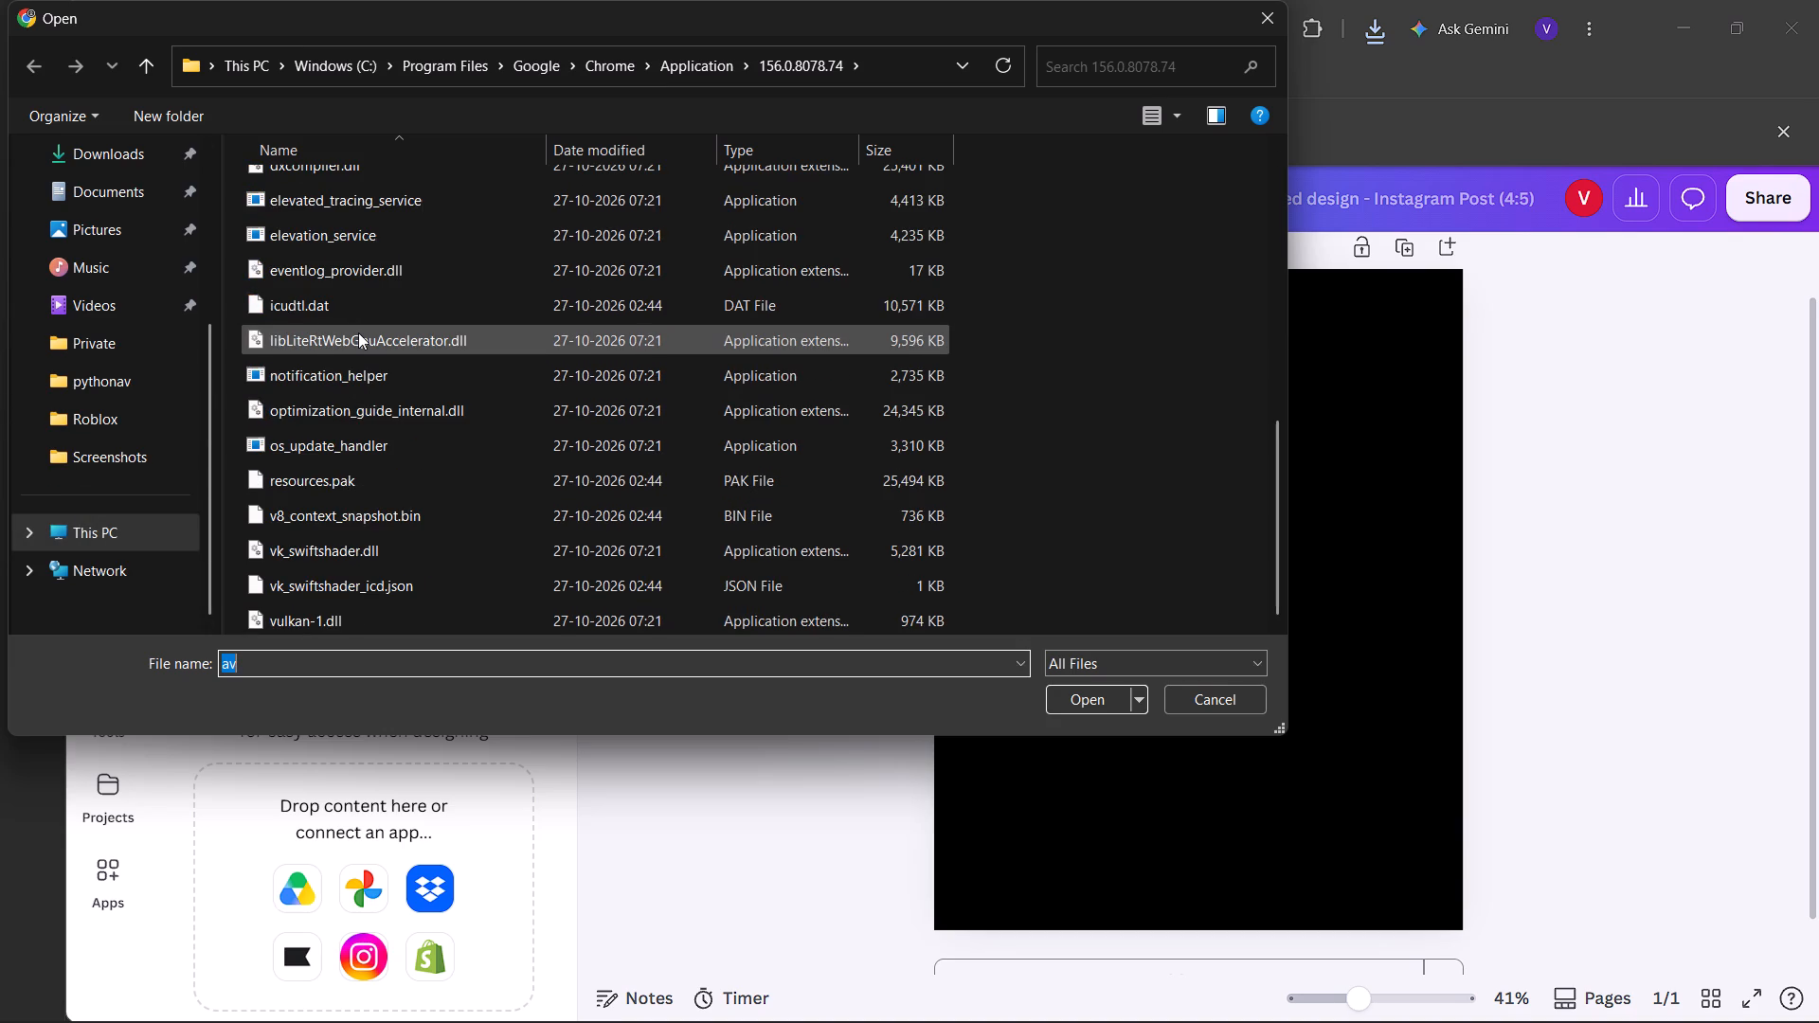
{"action": "scroll", "coordinate": [358, 332], "scroll_direction": "down", "scroll_amount": 2}
{"action": "scroll", "coordinate": [358, 332], "scroll_direction": "up", "scroll_amount": 8}
{"action": "scroll", "coordinate": [35, 368], "scroll_direction": "up", "scroll_amount": 4}
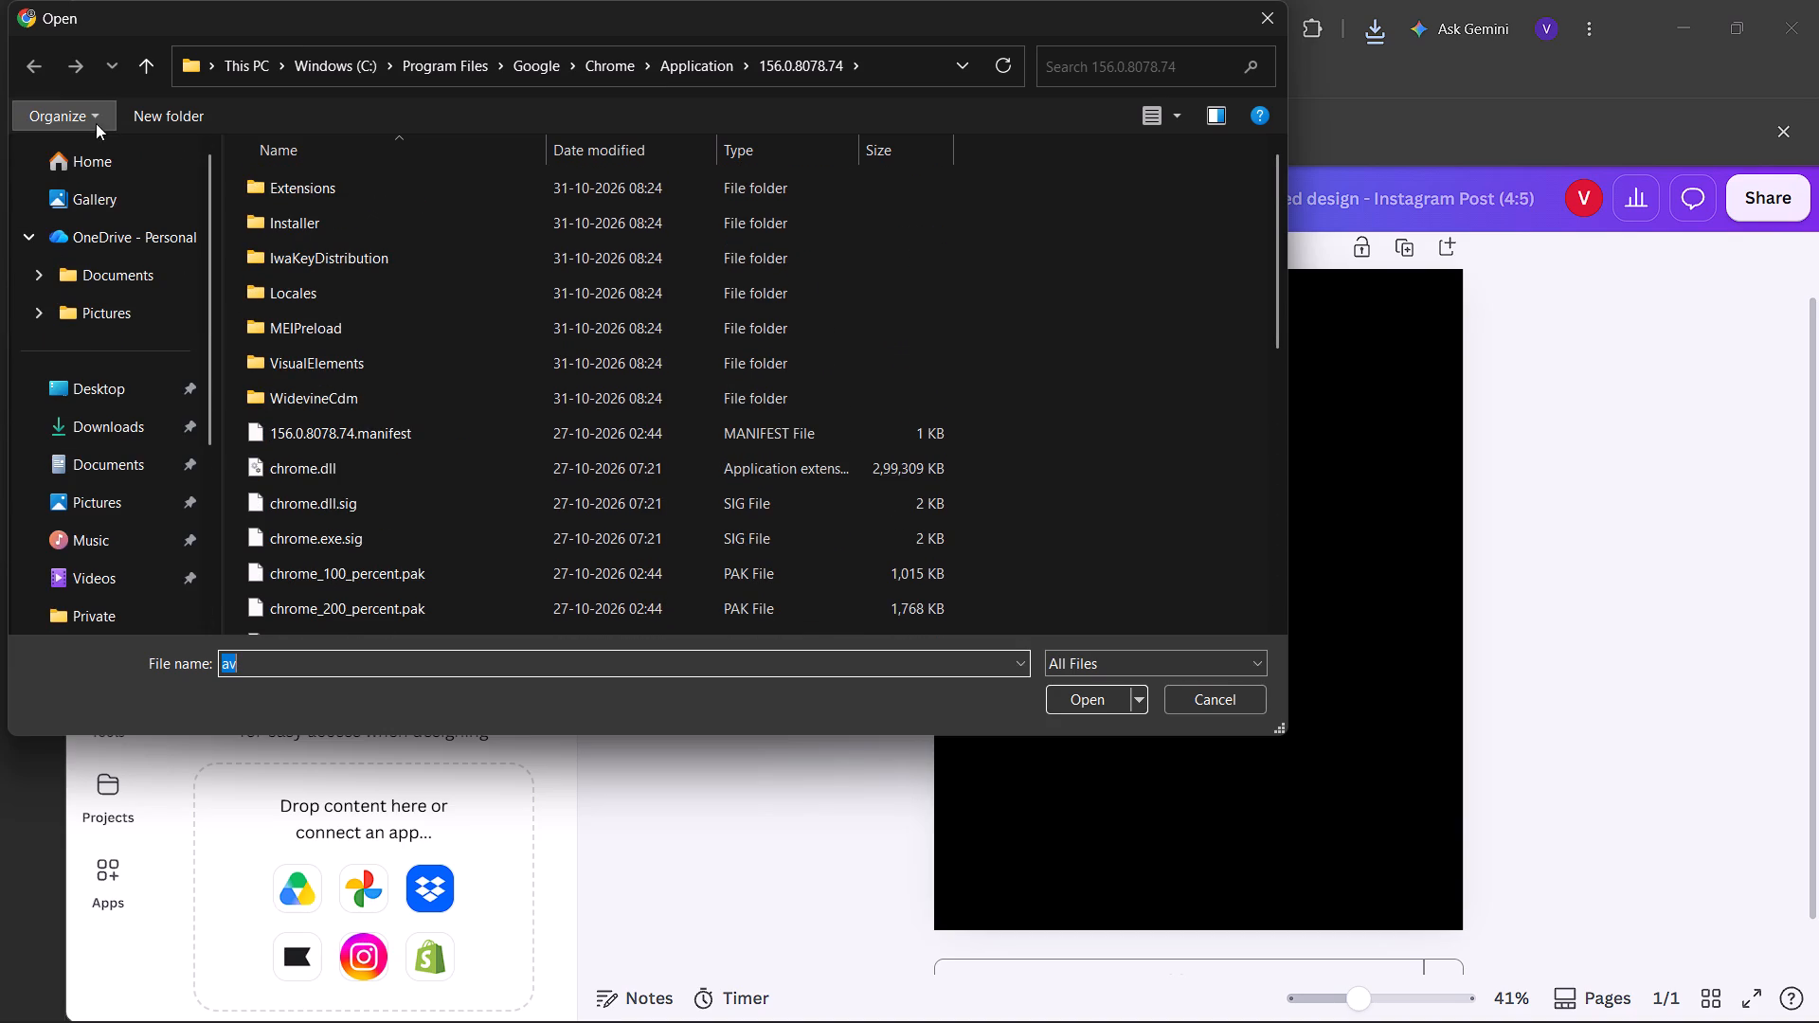
{"action": "left_click", "coordinate": [91, 165]}
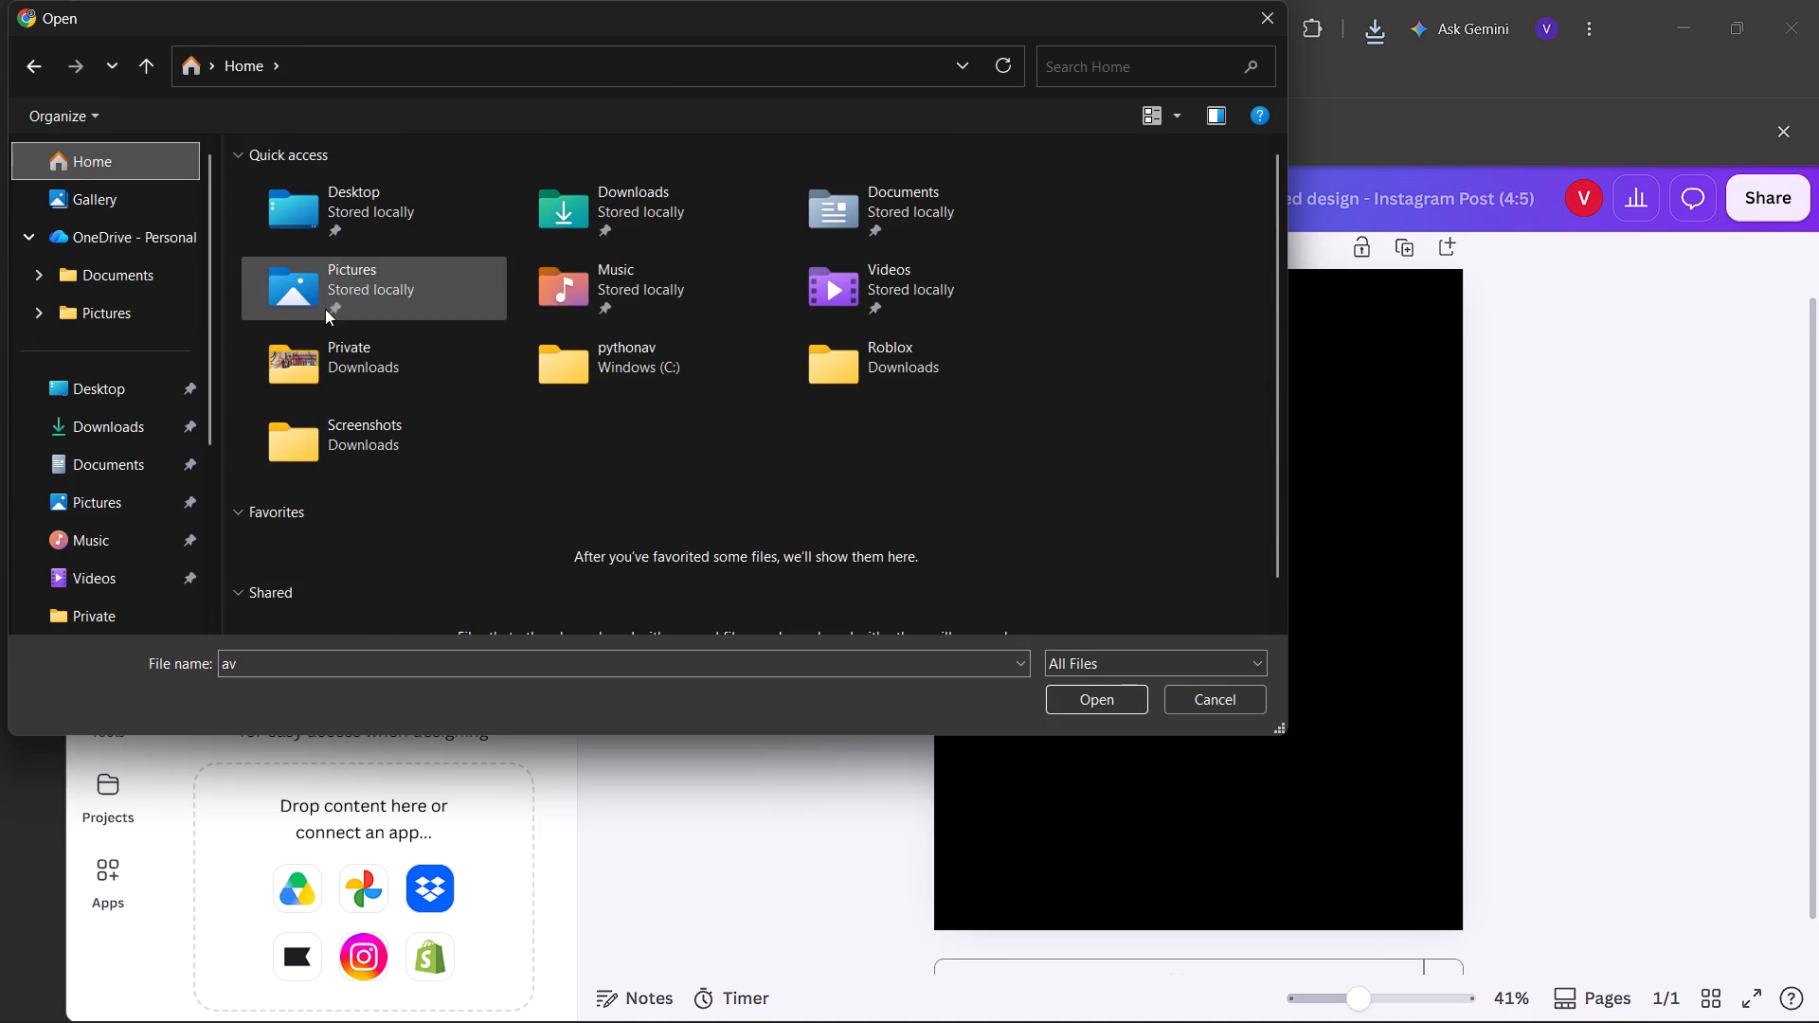
{"action": "scroll", "coordinate": [325, 309], "scroll_direction": "down", "scroll_amount": 1}
{"action": "left_click", "coordinate": [157, 207]}
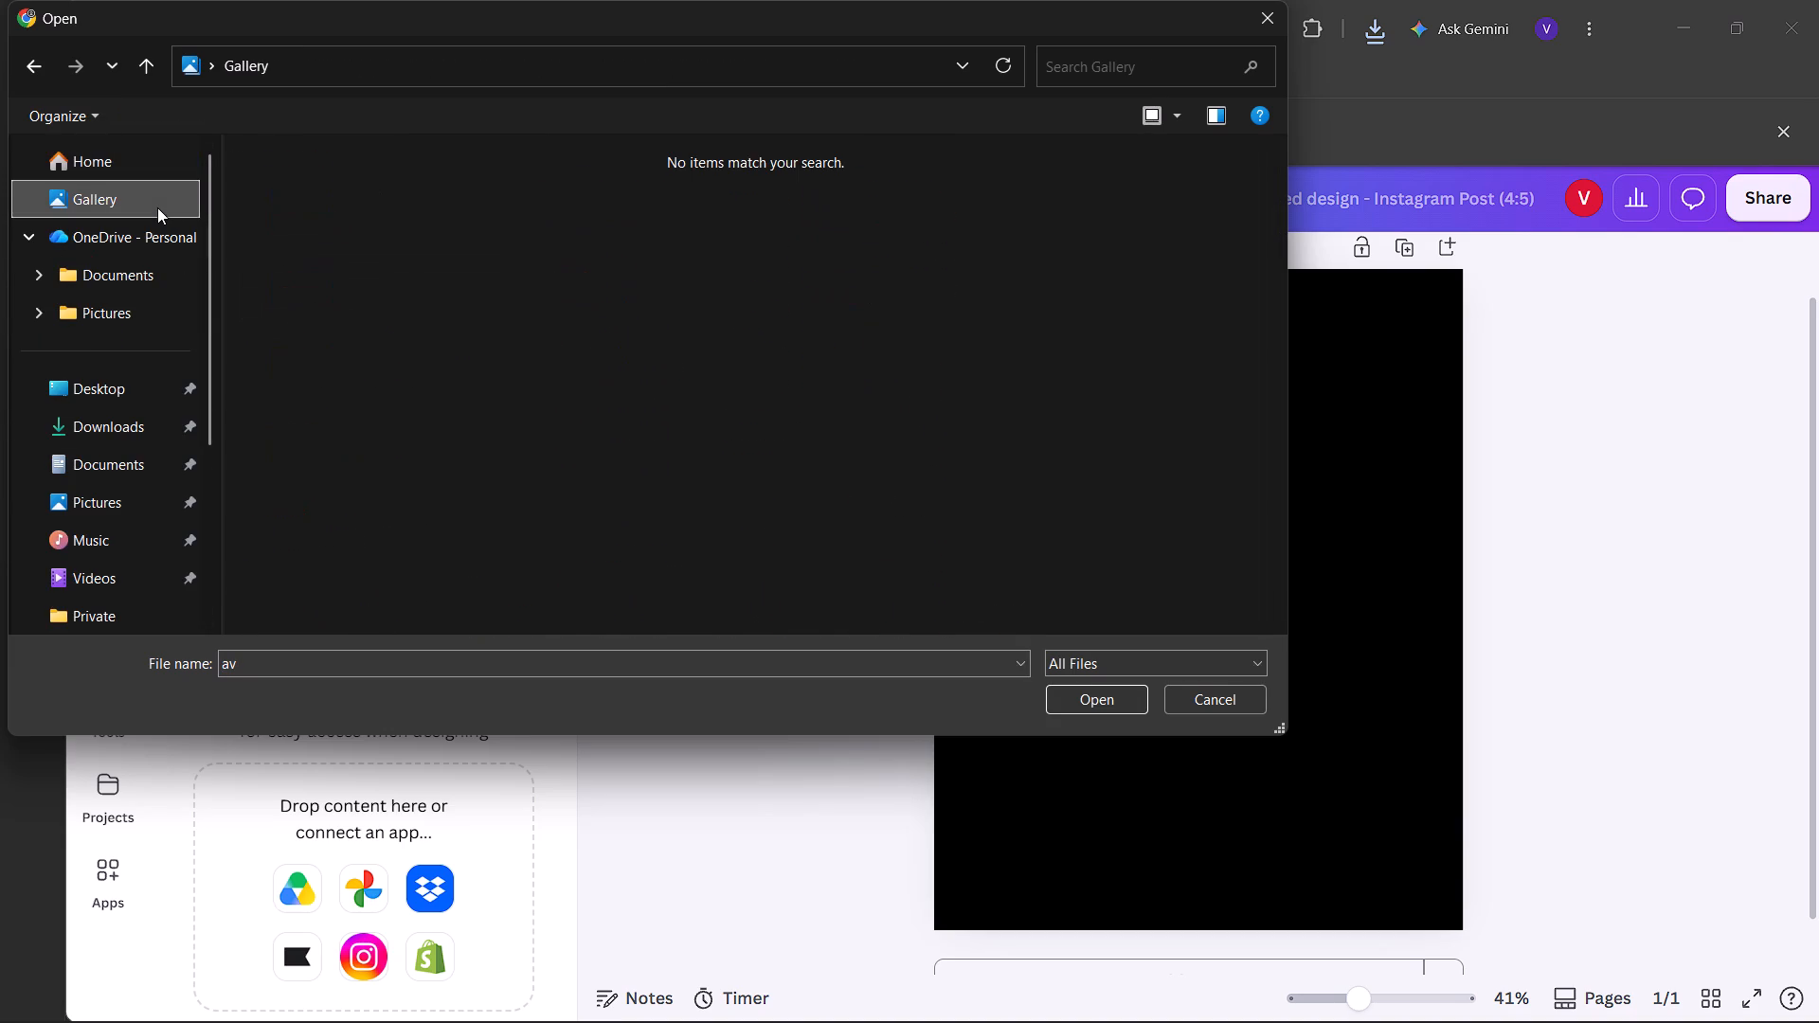
{"action": "left_click", "coordinate": [123, 276]}
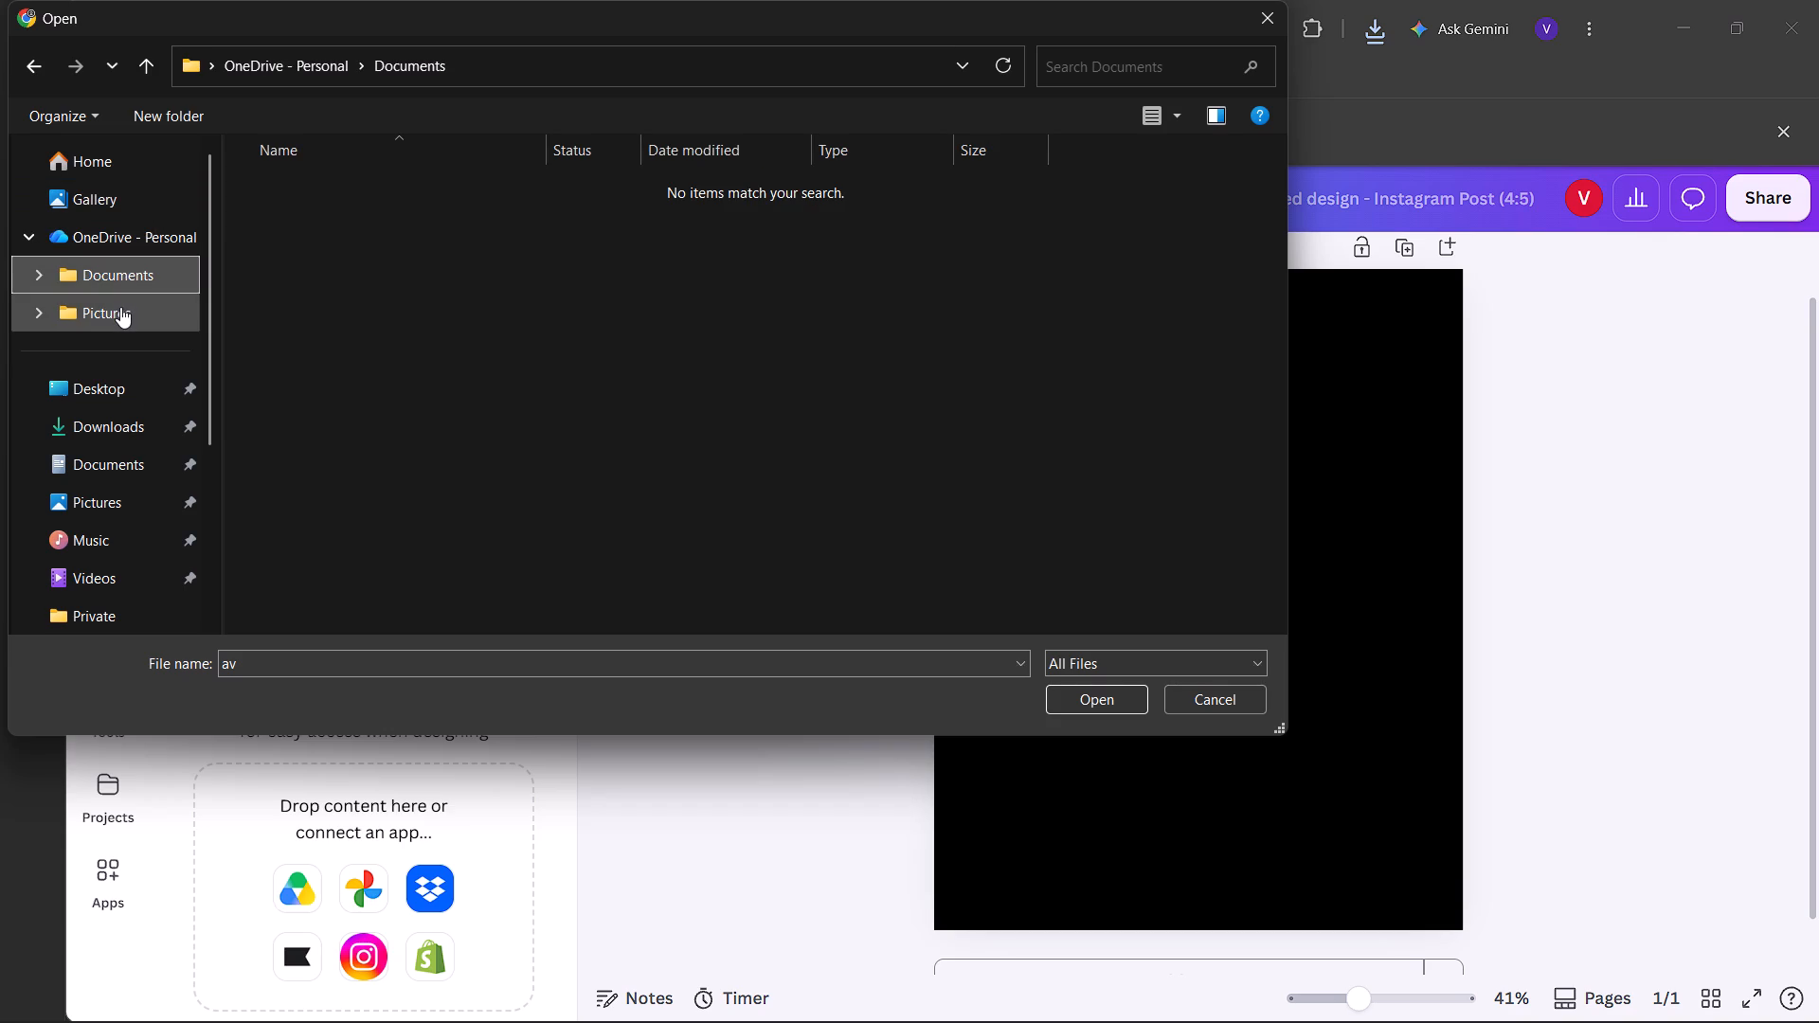
{"action": "left_click", "coordinate": [120, 307]}
{"action": "left_click", "coordinate": [104, 418]}
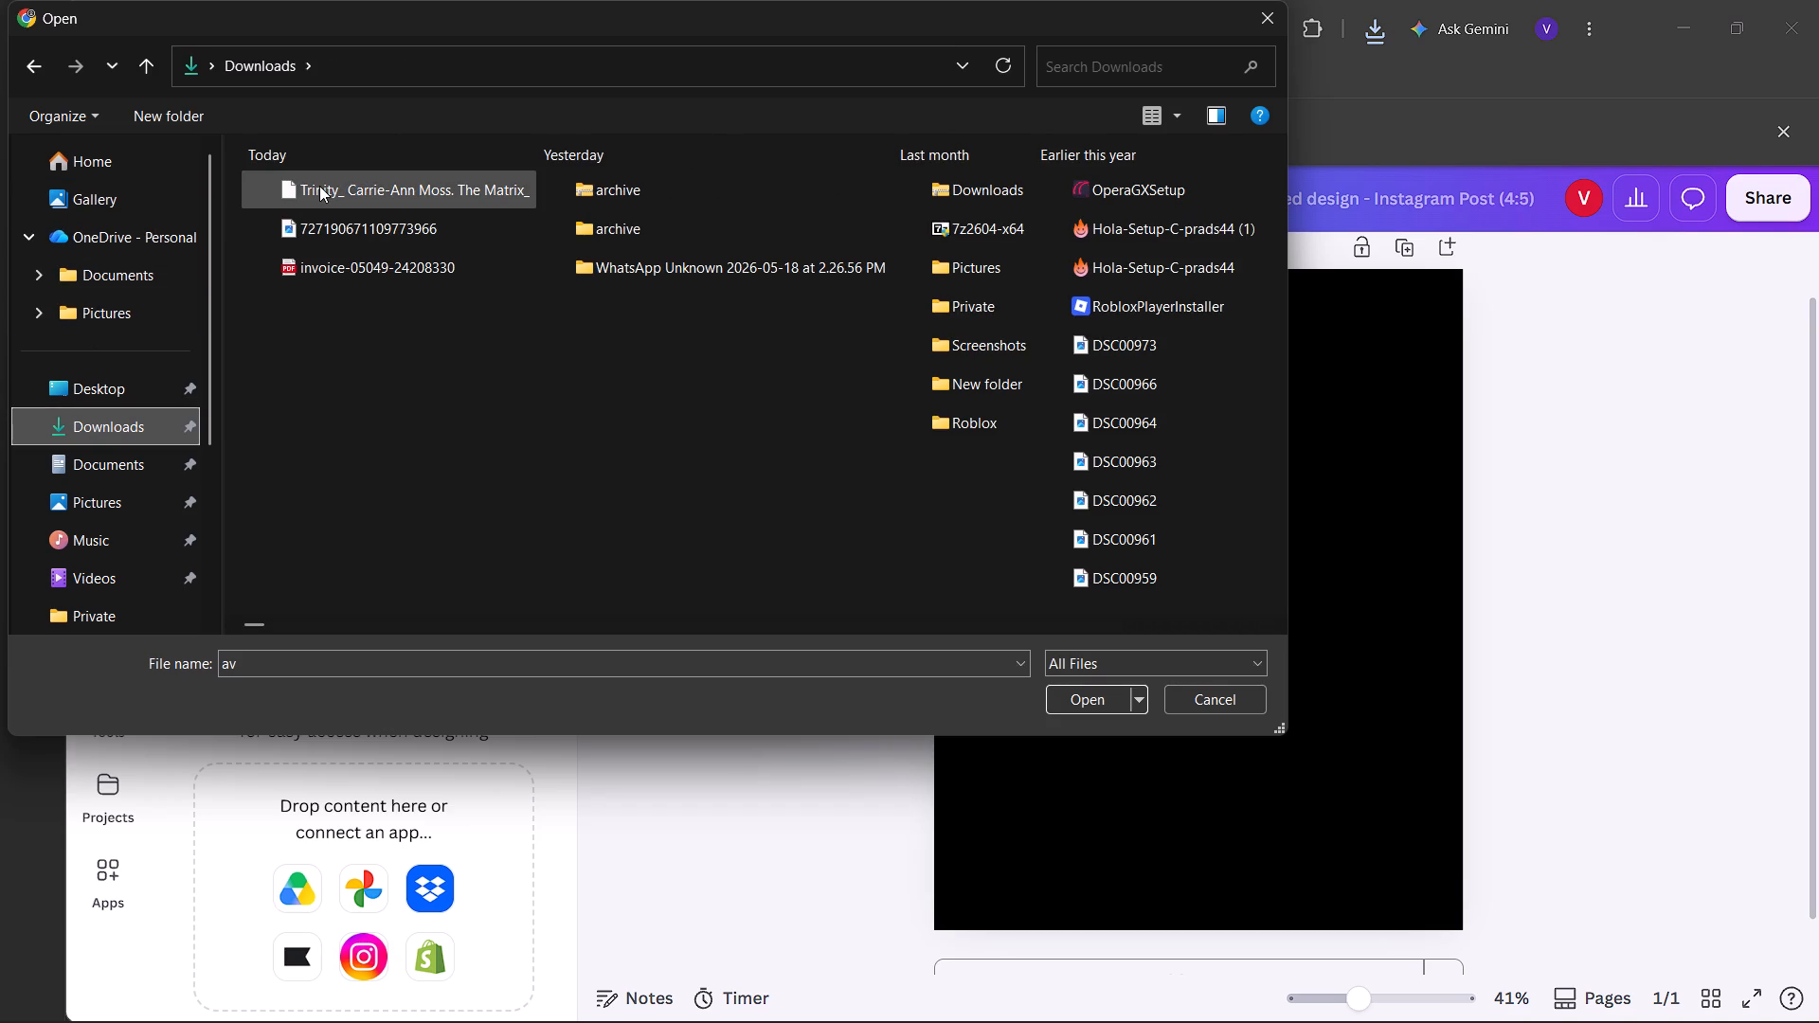
{"action": "double_click", "coordinate": [297, 229]}
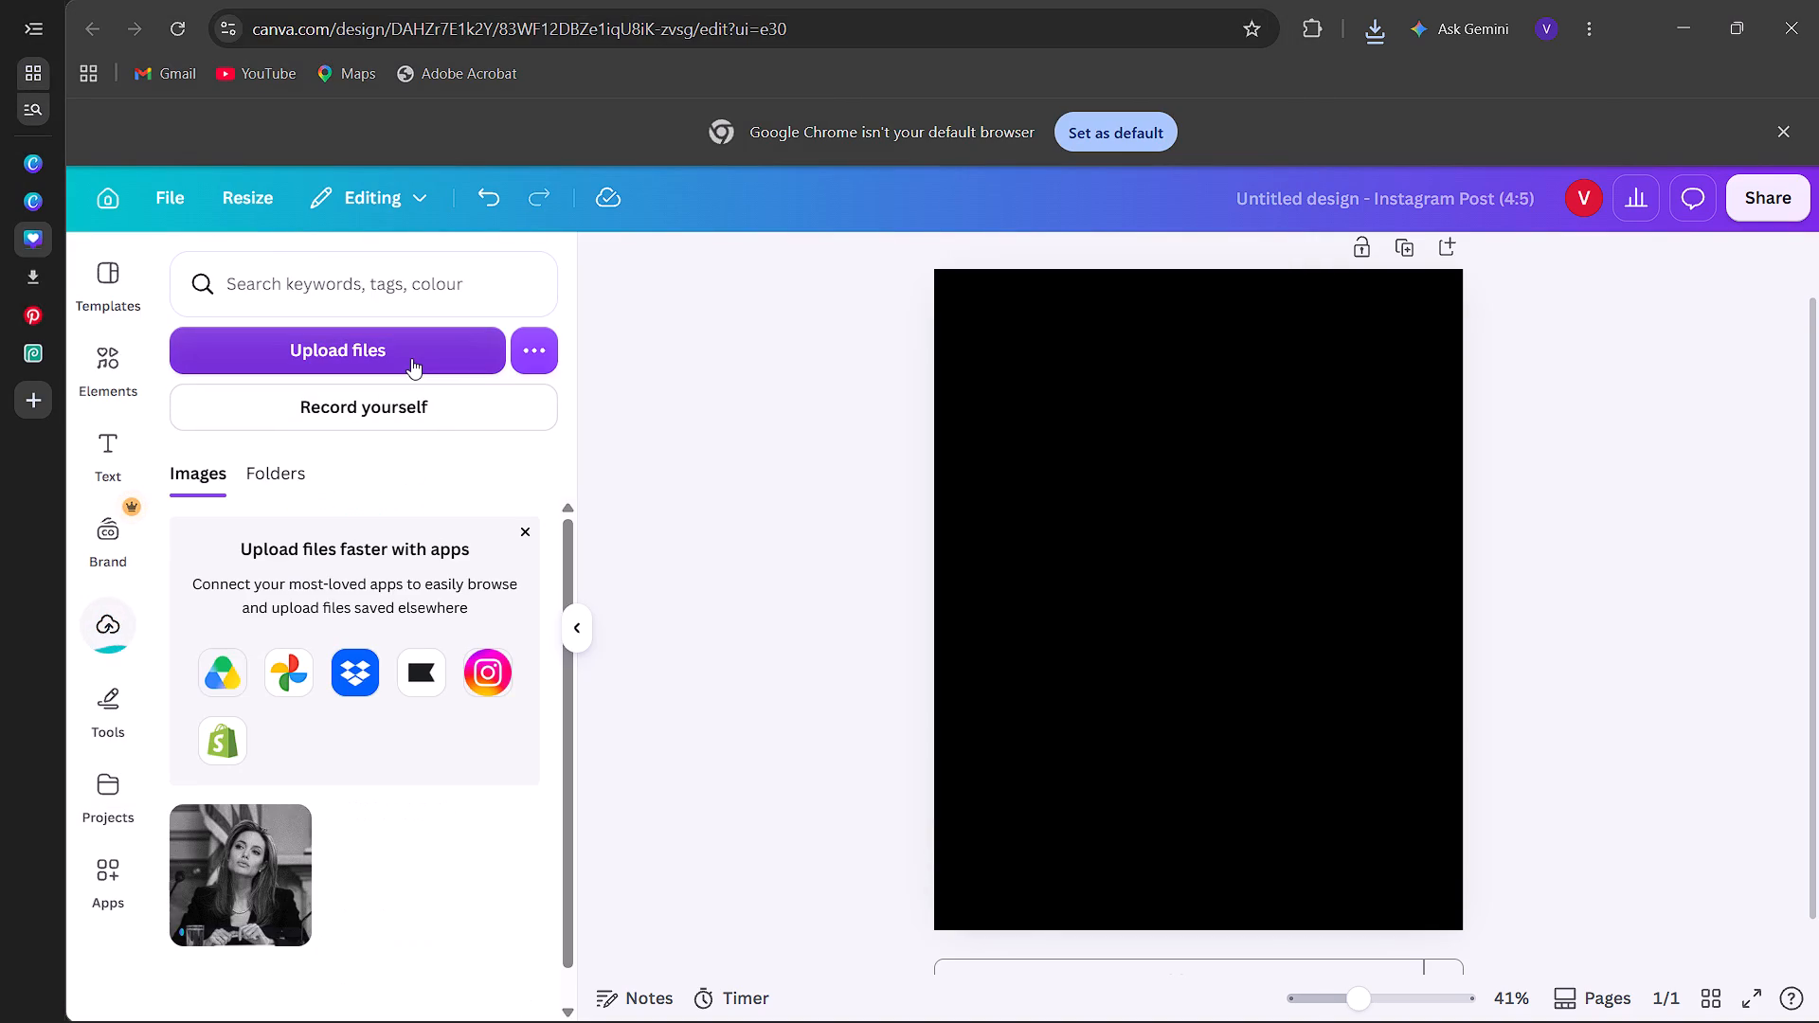
Place the uploaded black-and-white image of the seated woman on the black page.
{"action": "left_click", "coordinate": [255, 850]}
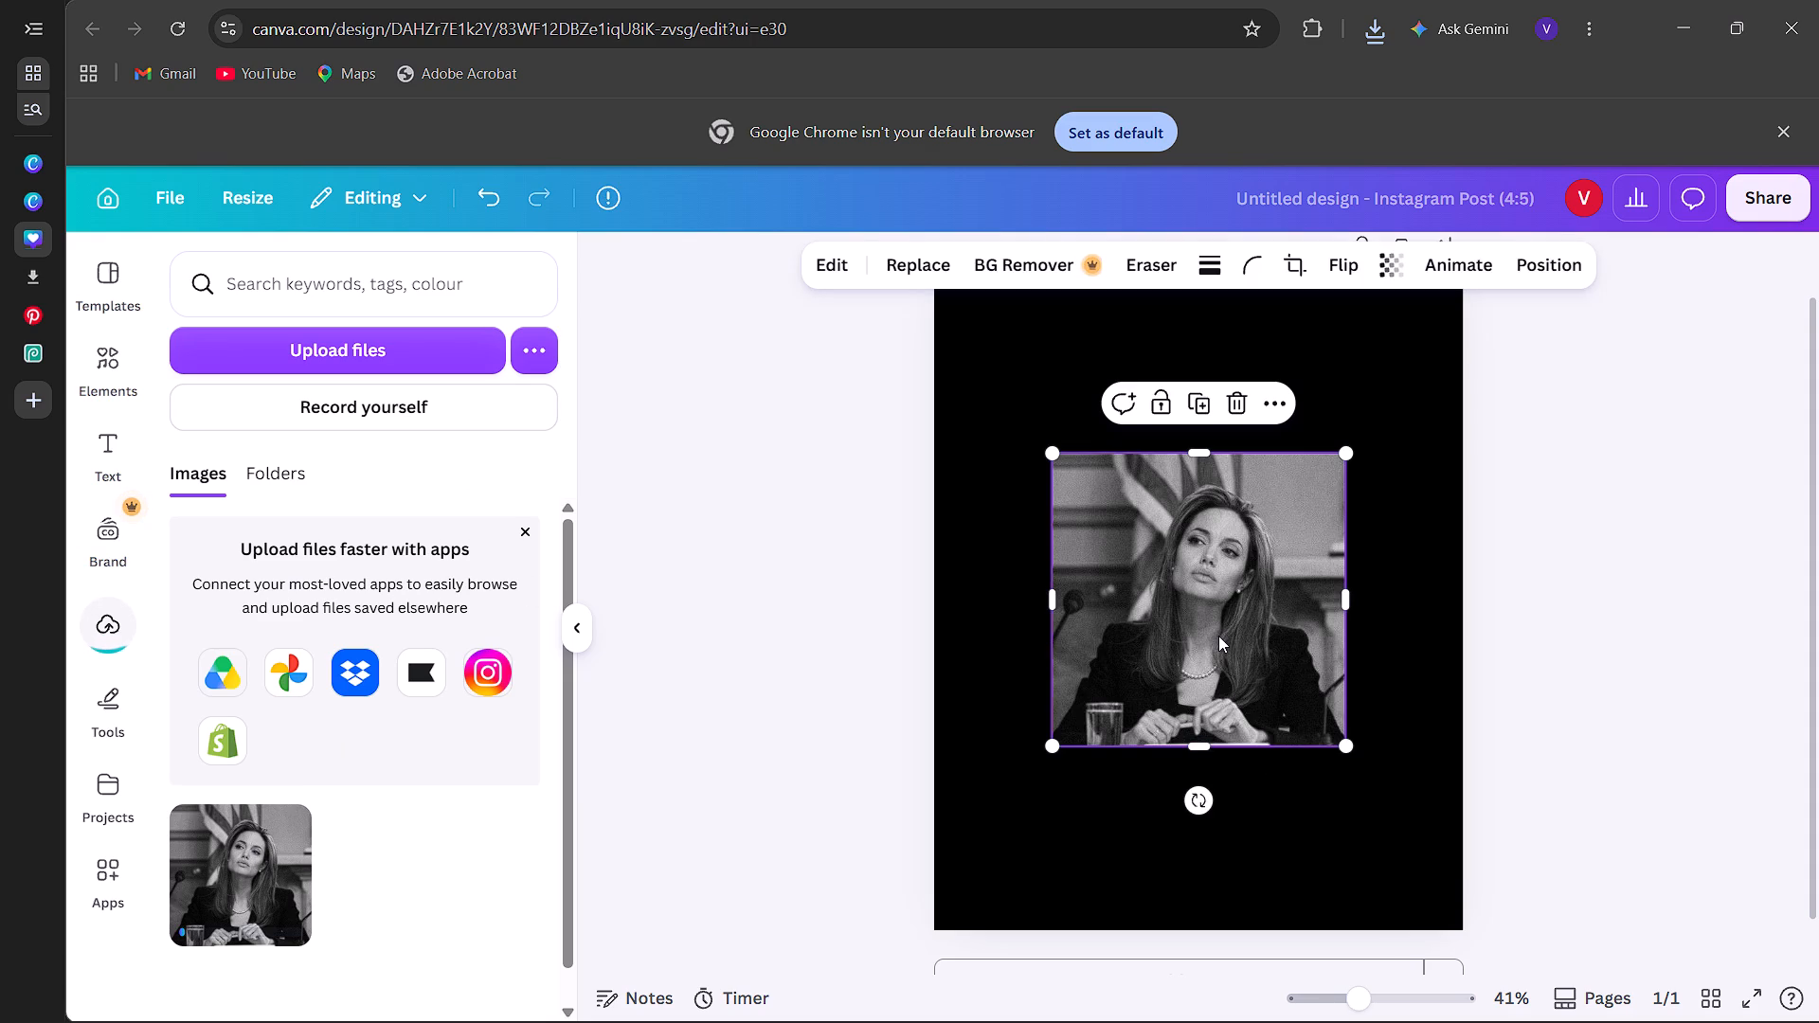
Open the placed image's additional options and look through the available actions.
{"action": "left_click", "coordinate": [1274, 392]}
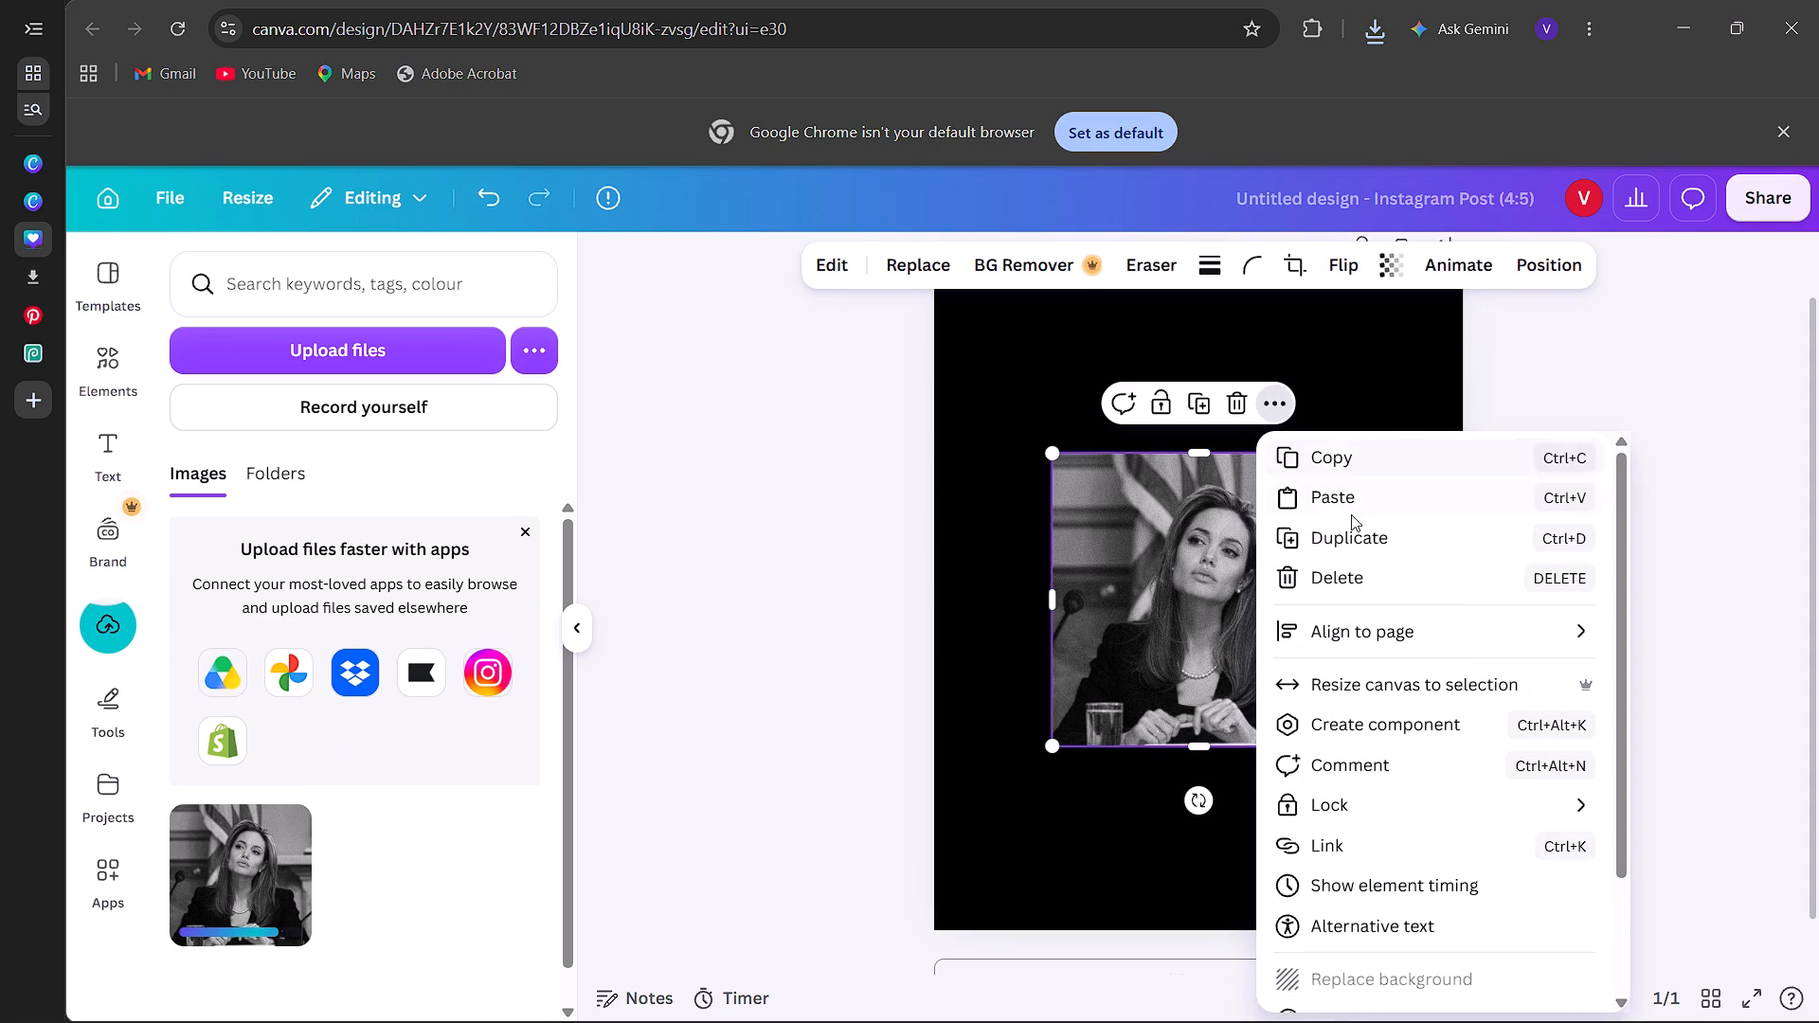
{"action": "scroll", "coordinate": [1449, 628], "scroll_direction": "down", "scroll_amount": 1}
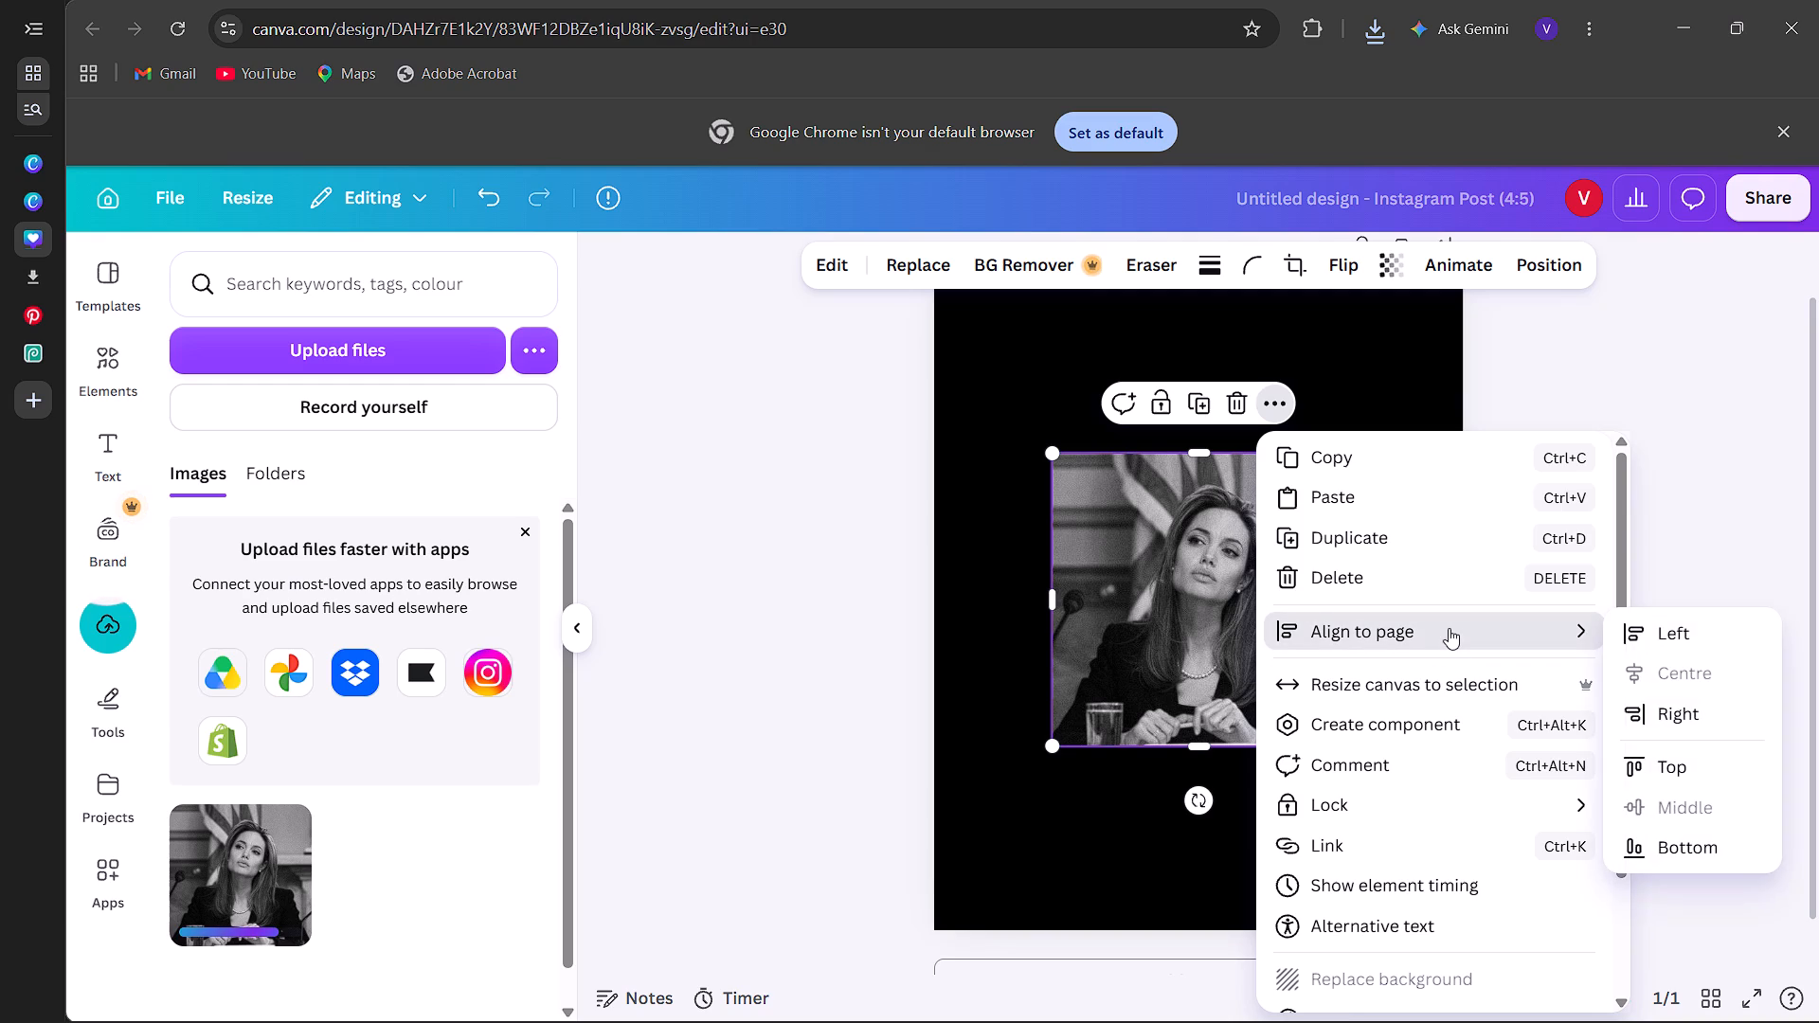
{"action": "scroll", "coordinate": [1449, 628], "scroll_direction": "down", "scroll_amount": 1}
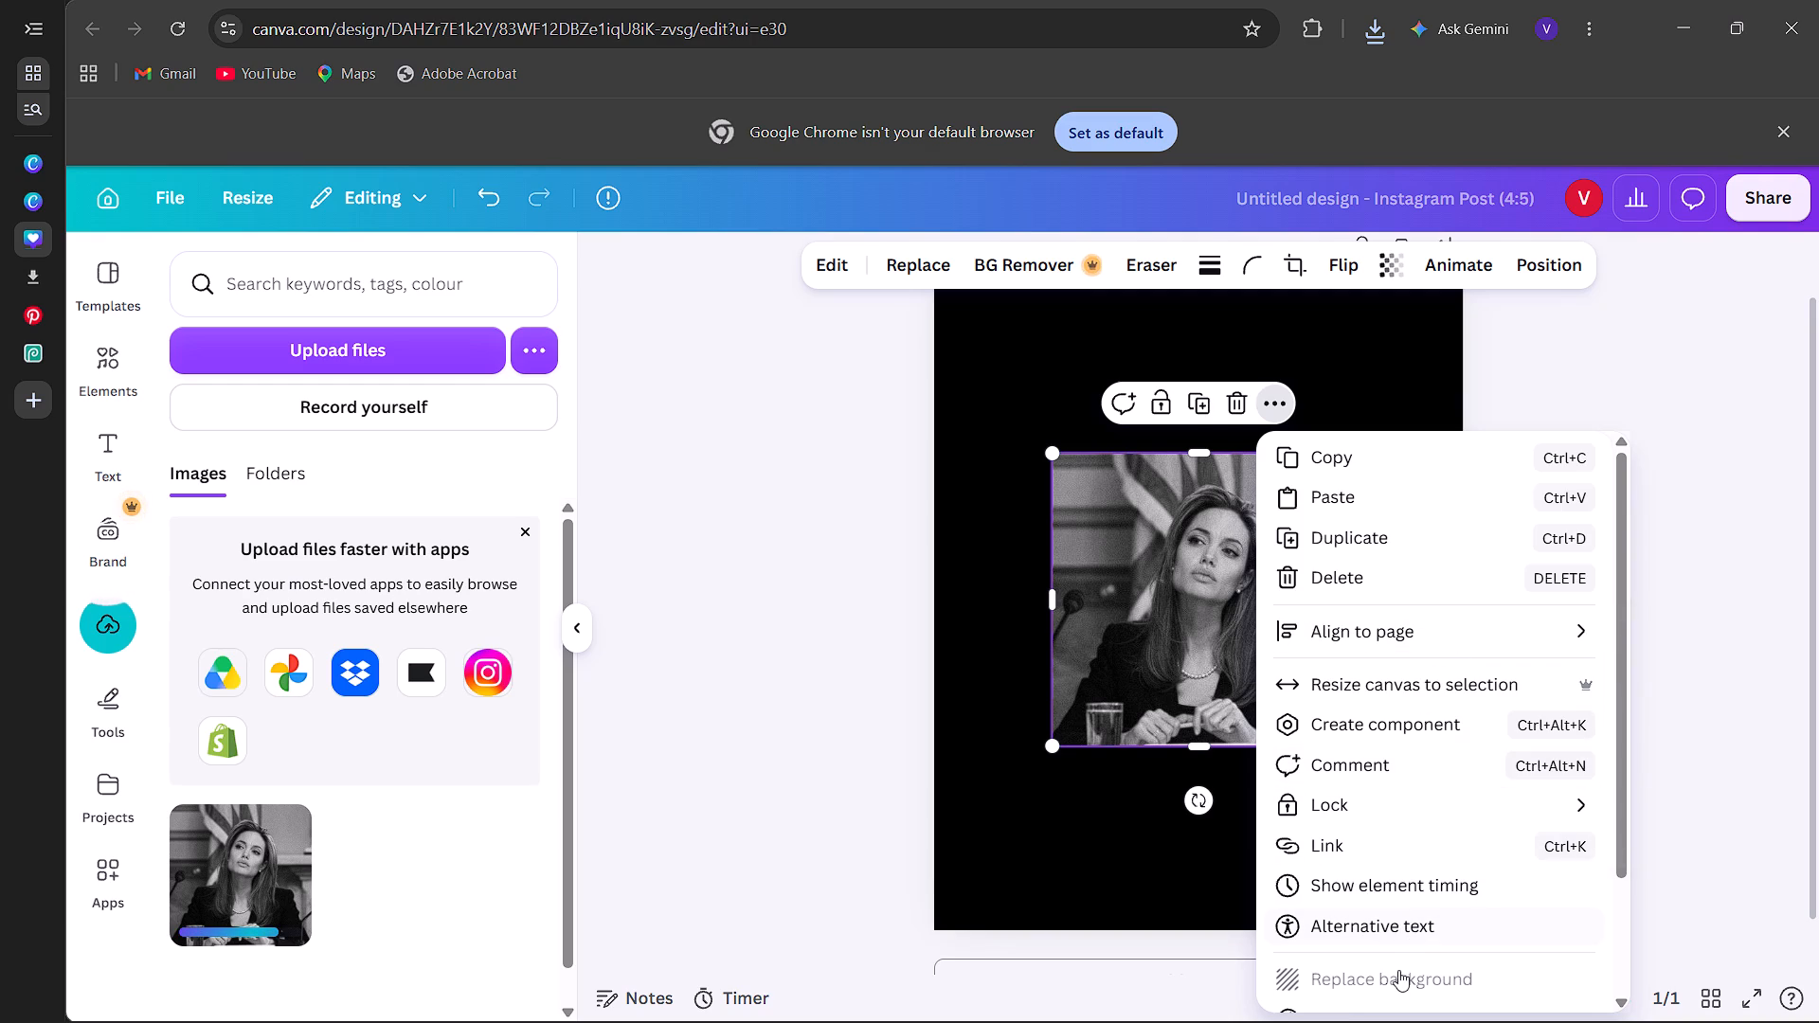
In the Canva Instagram post, copy the selected photo of the seated woman to the Brand Kit.
{"action": "scroll", "coordinate": [1397, 972], "scroll_direction": "down", "scroll_amount": 3}
{"action": "scroll", "coordinate": [1412, 701], "scroll_direction": "down", "scroll_amount": 3}
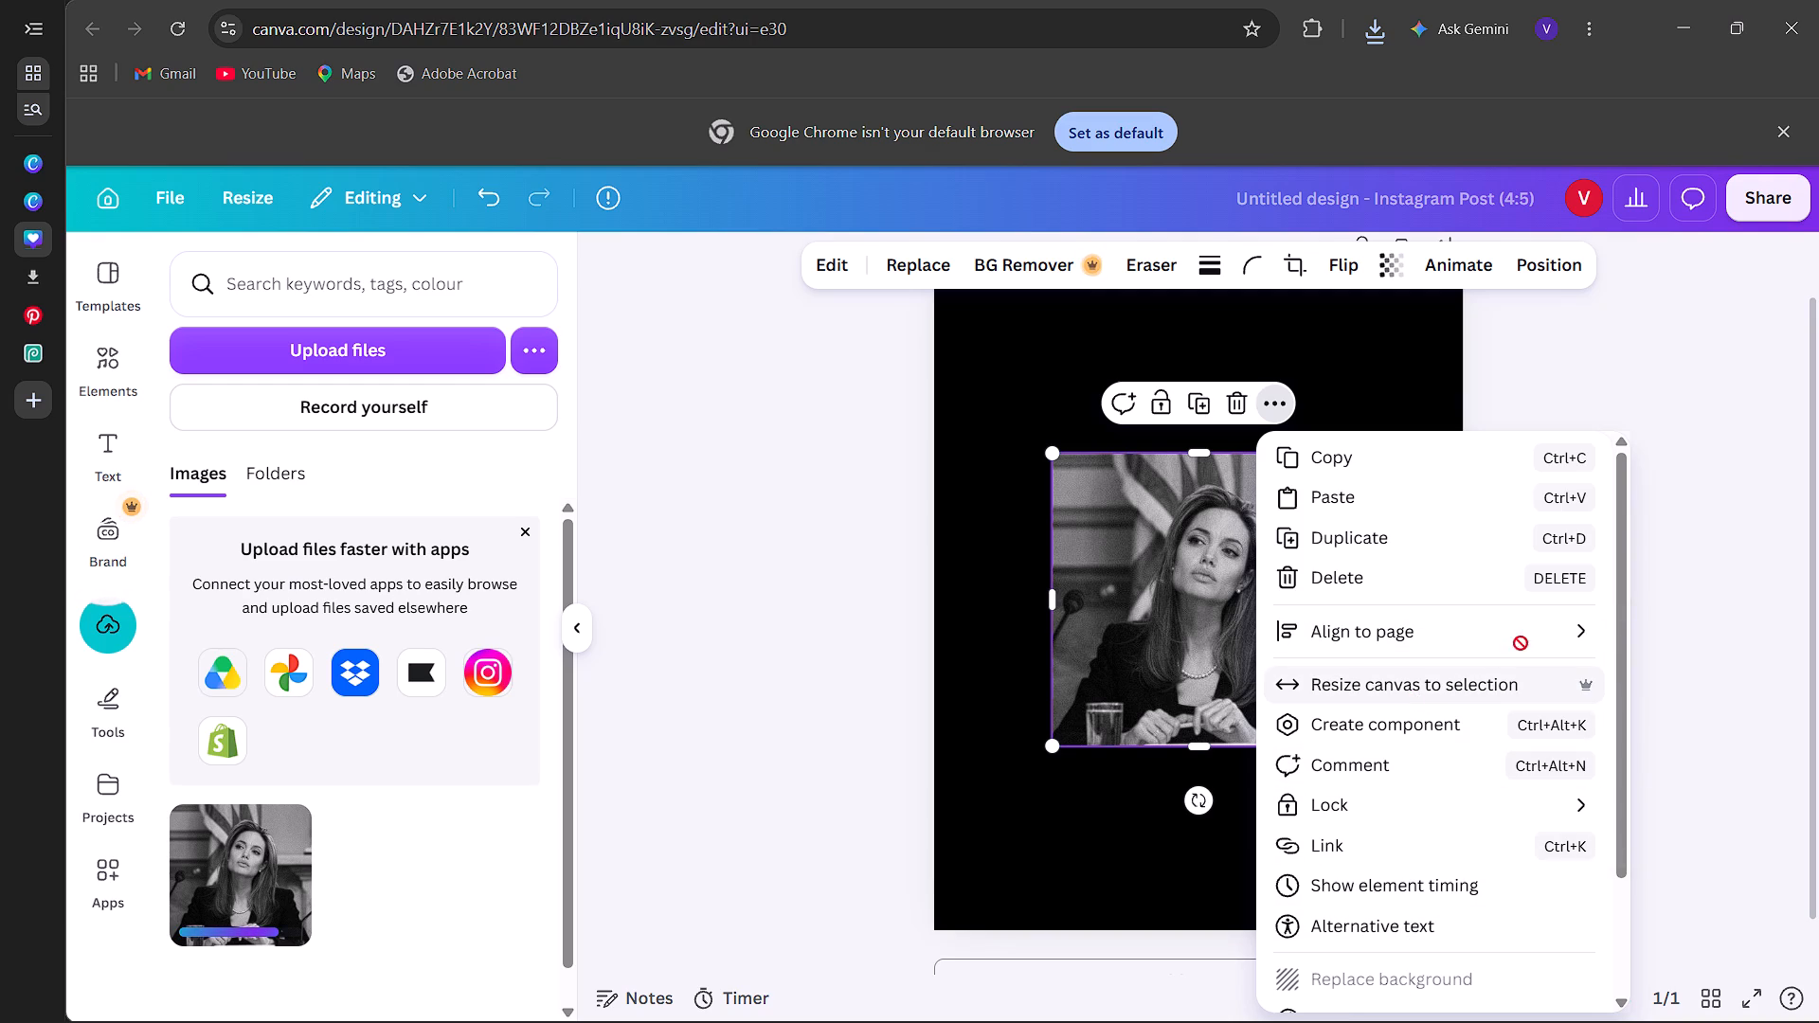
{"action": "left_click_drag", "start_coordinate": [1622, 657], "coordinate": [1624, 801]}
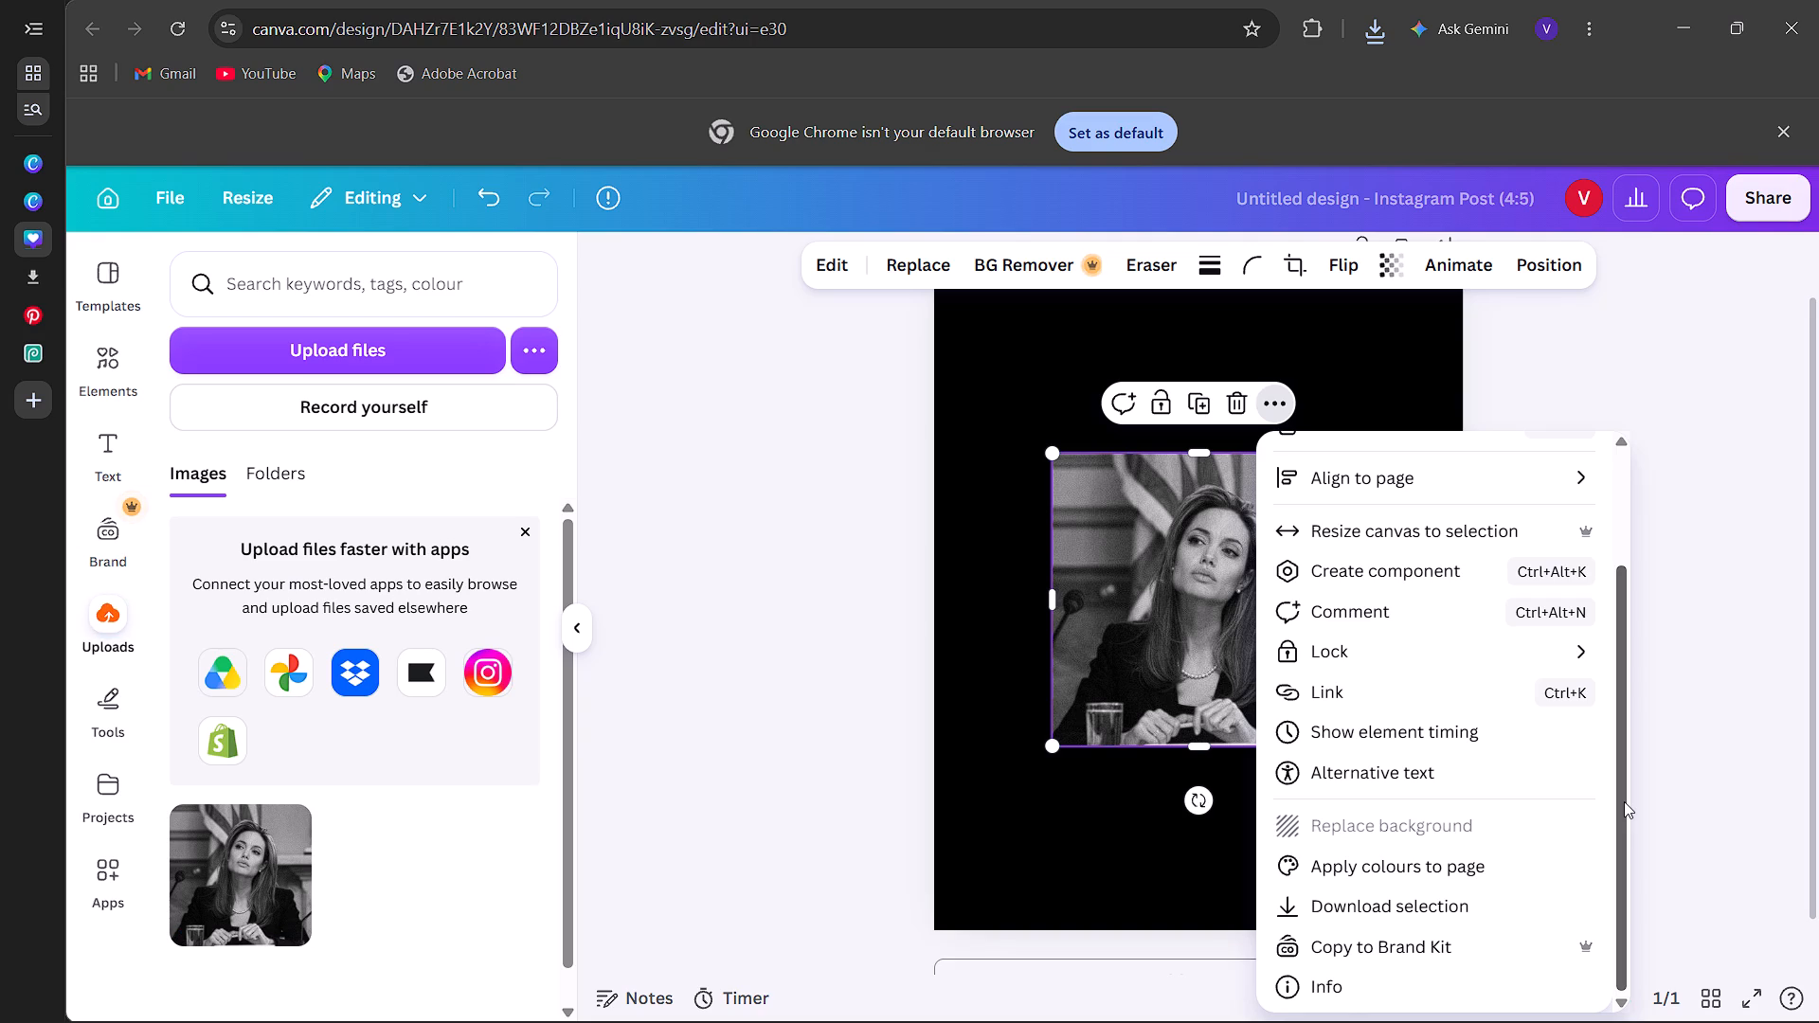
{"action": "left_click_drag", "start_coordinate": [1624, 801], "coordinate": [1618, 583]}
{"action": "left_click", "coordinate": [1053, 598]}
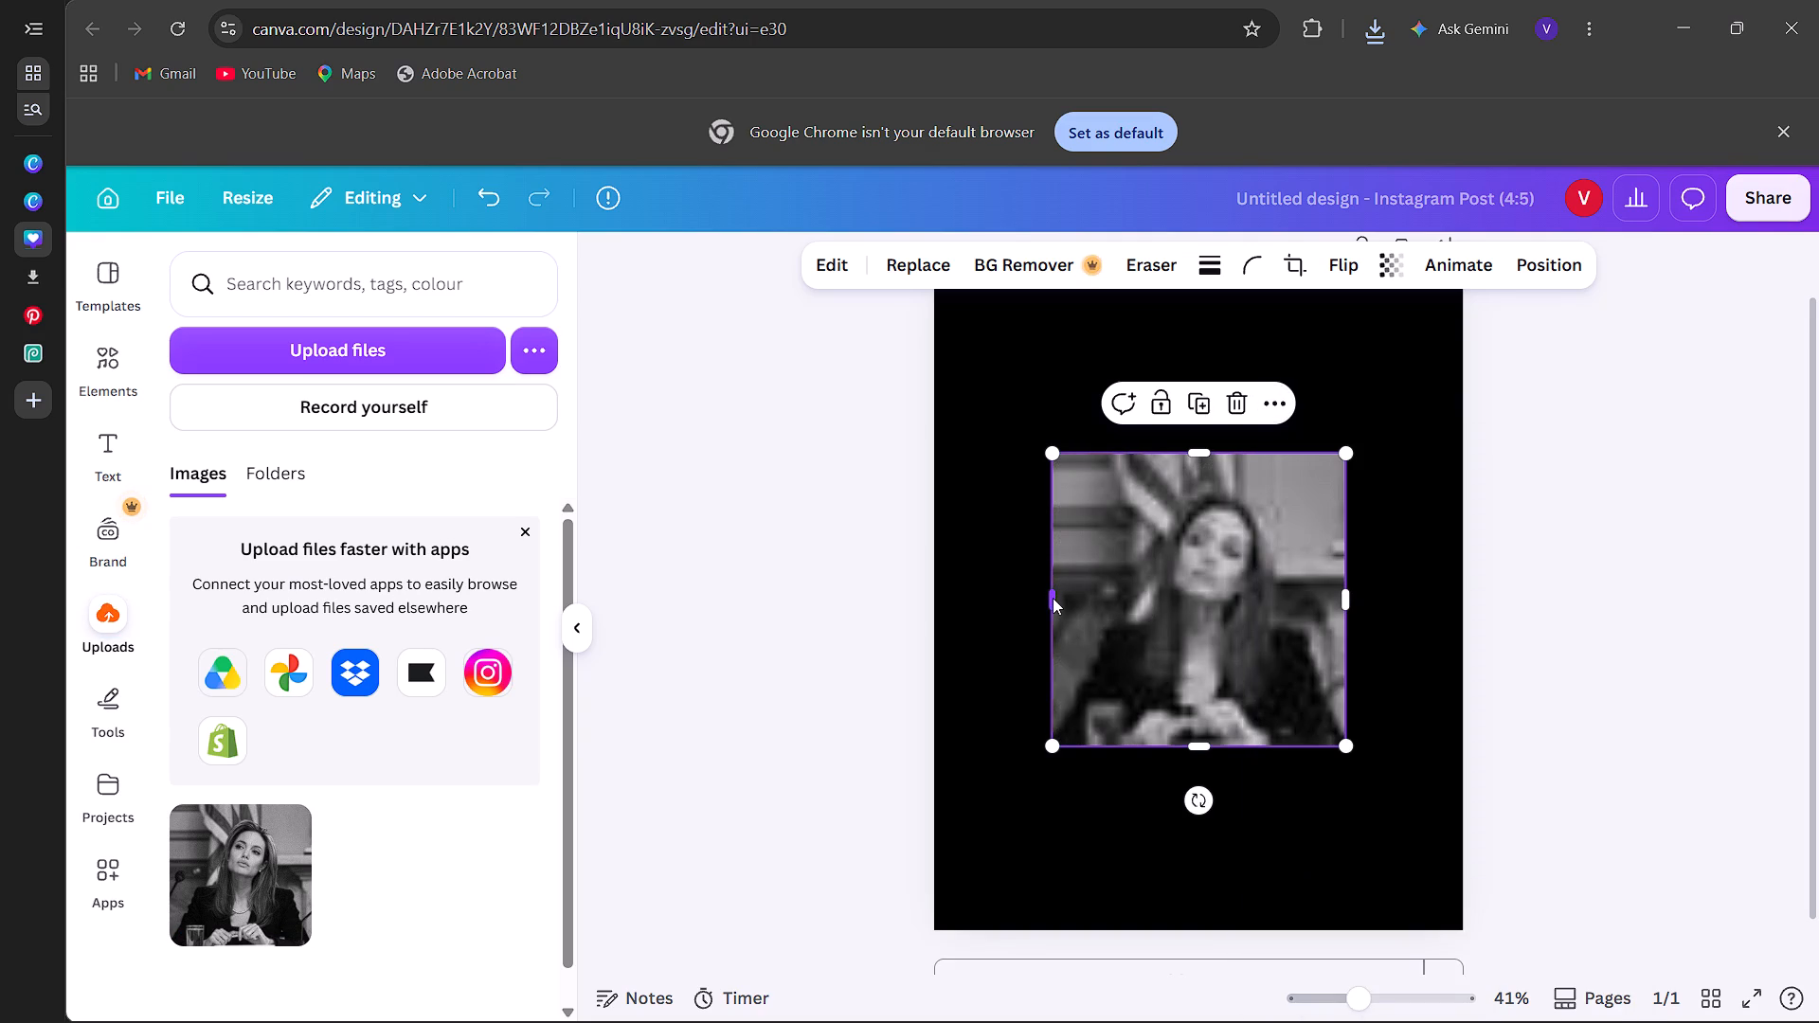
Copy the black-and-white photo of the seated woman on the black page to the Brand Kit.
{"action": "left_click", "coordinate": [1136, 617]}
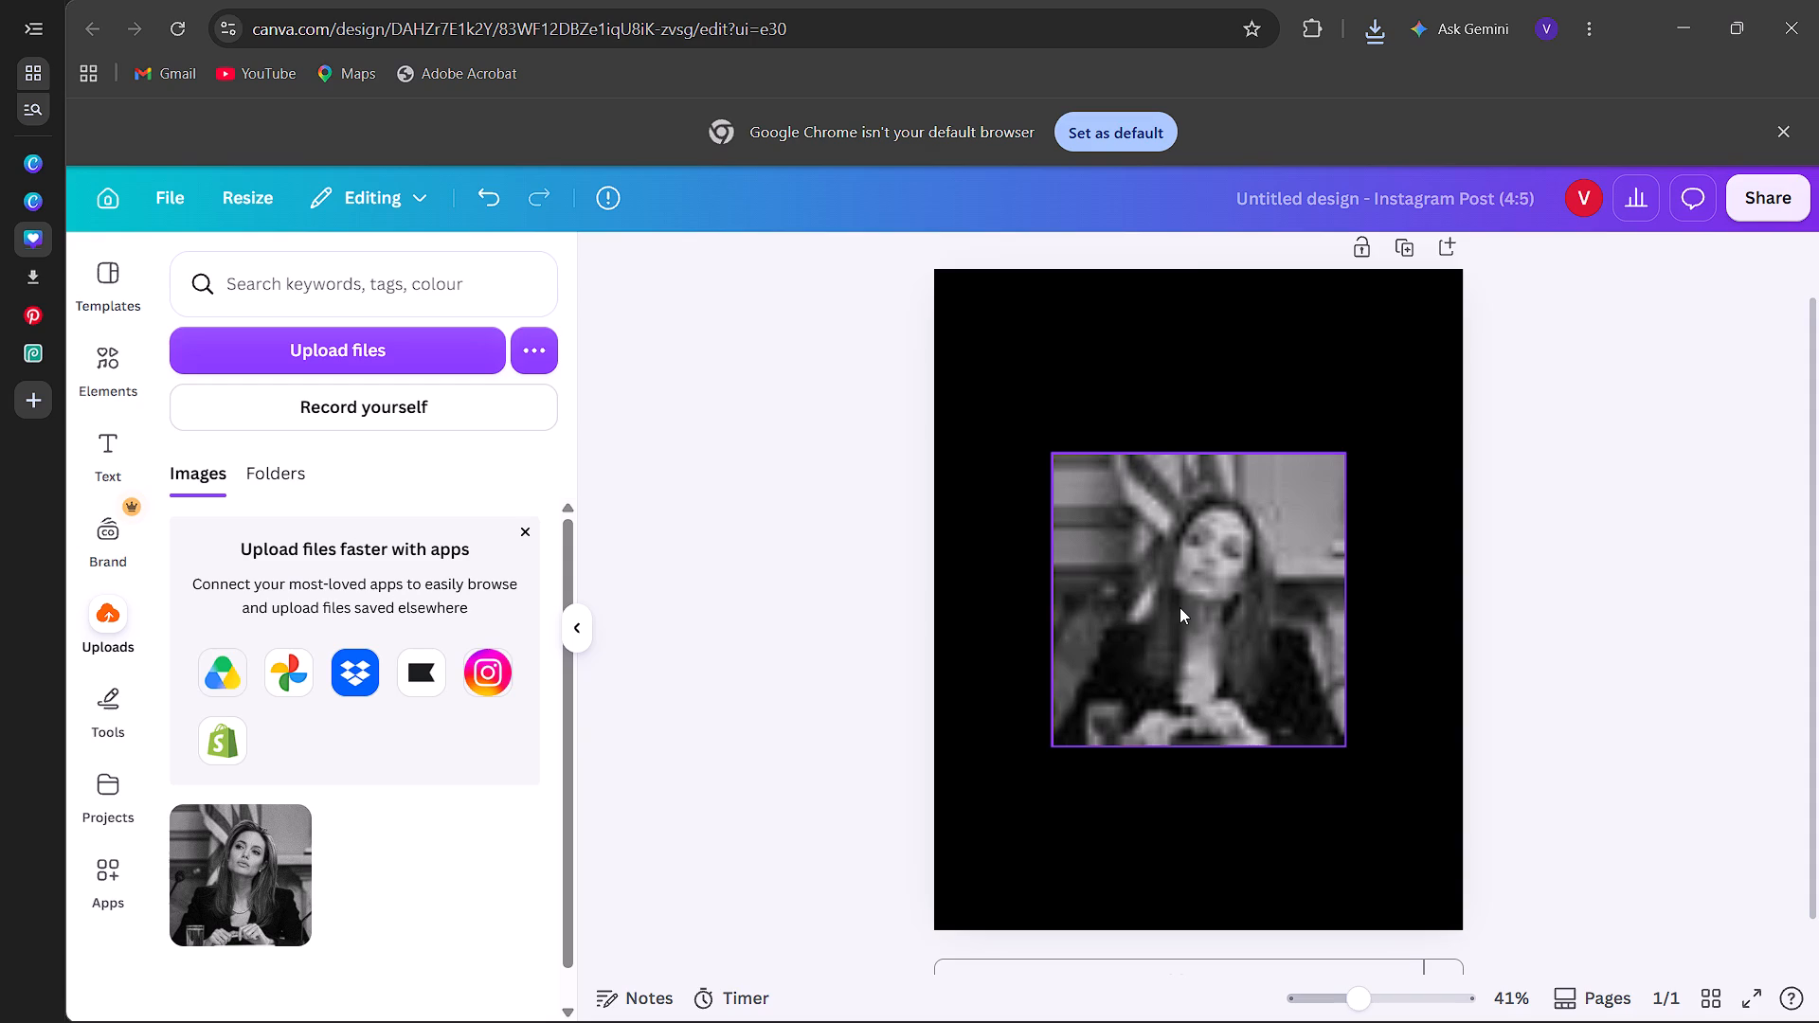
{"action": "left_click", "coordinate": [1180, 607]}
{"action": "right_click", "coordinate": [1180, 607]}
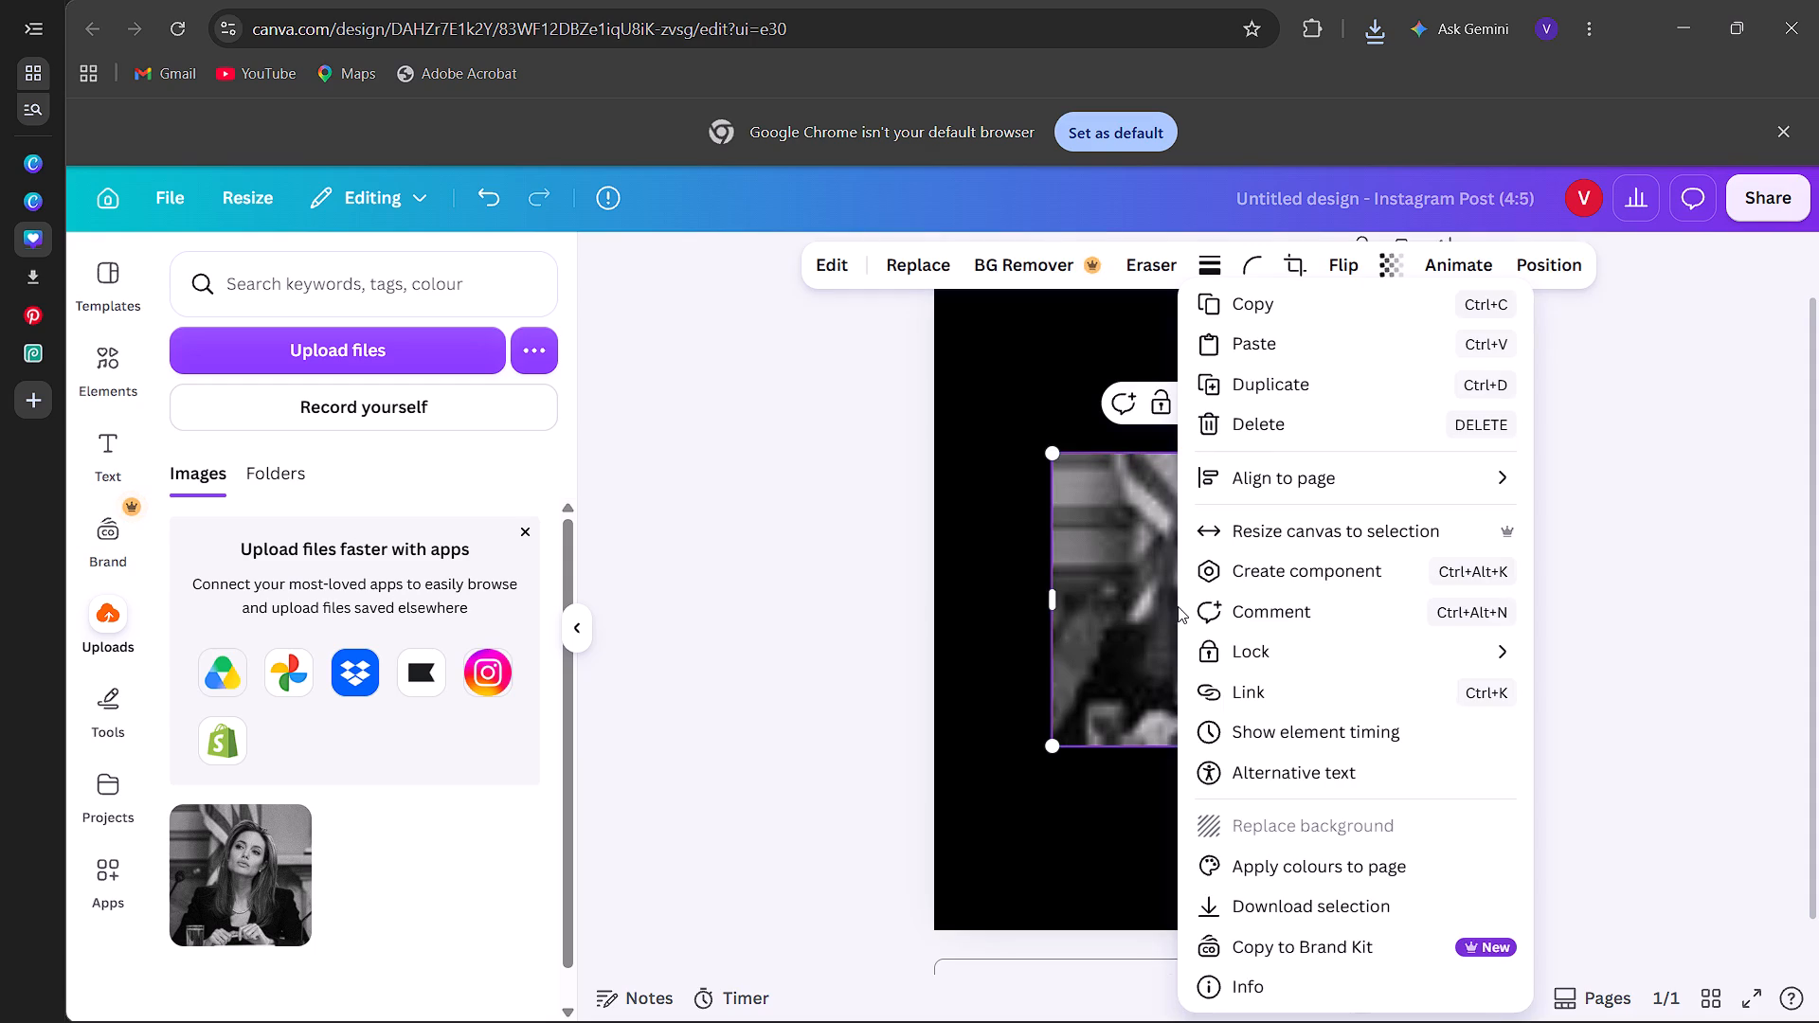
{"action": "scroll", "coordinate": [1302, 371], "scroll_direction": "up", "scroll_amount": 2}
{"action": "scroll", "coordinate": [1302, 371], "scroll_direction": "down", "scroll_amount": 2}
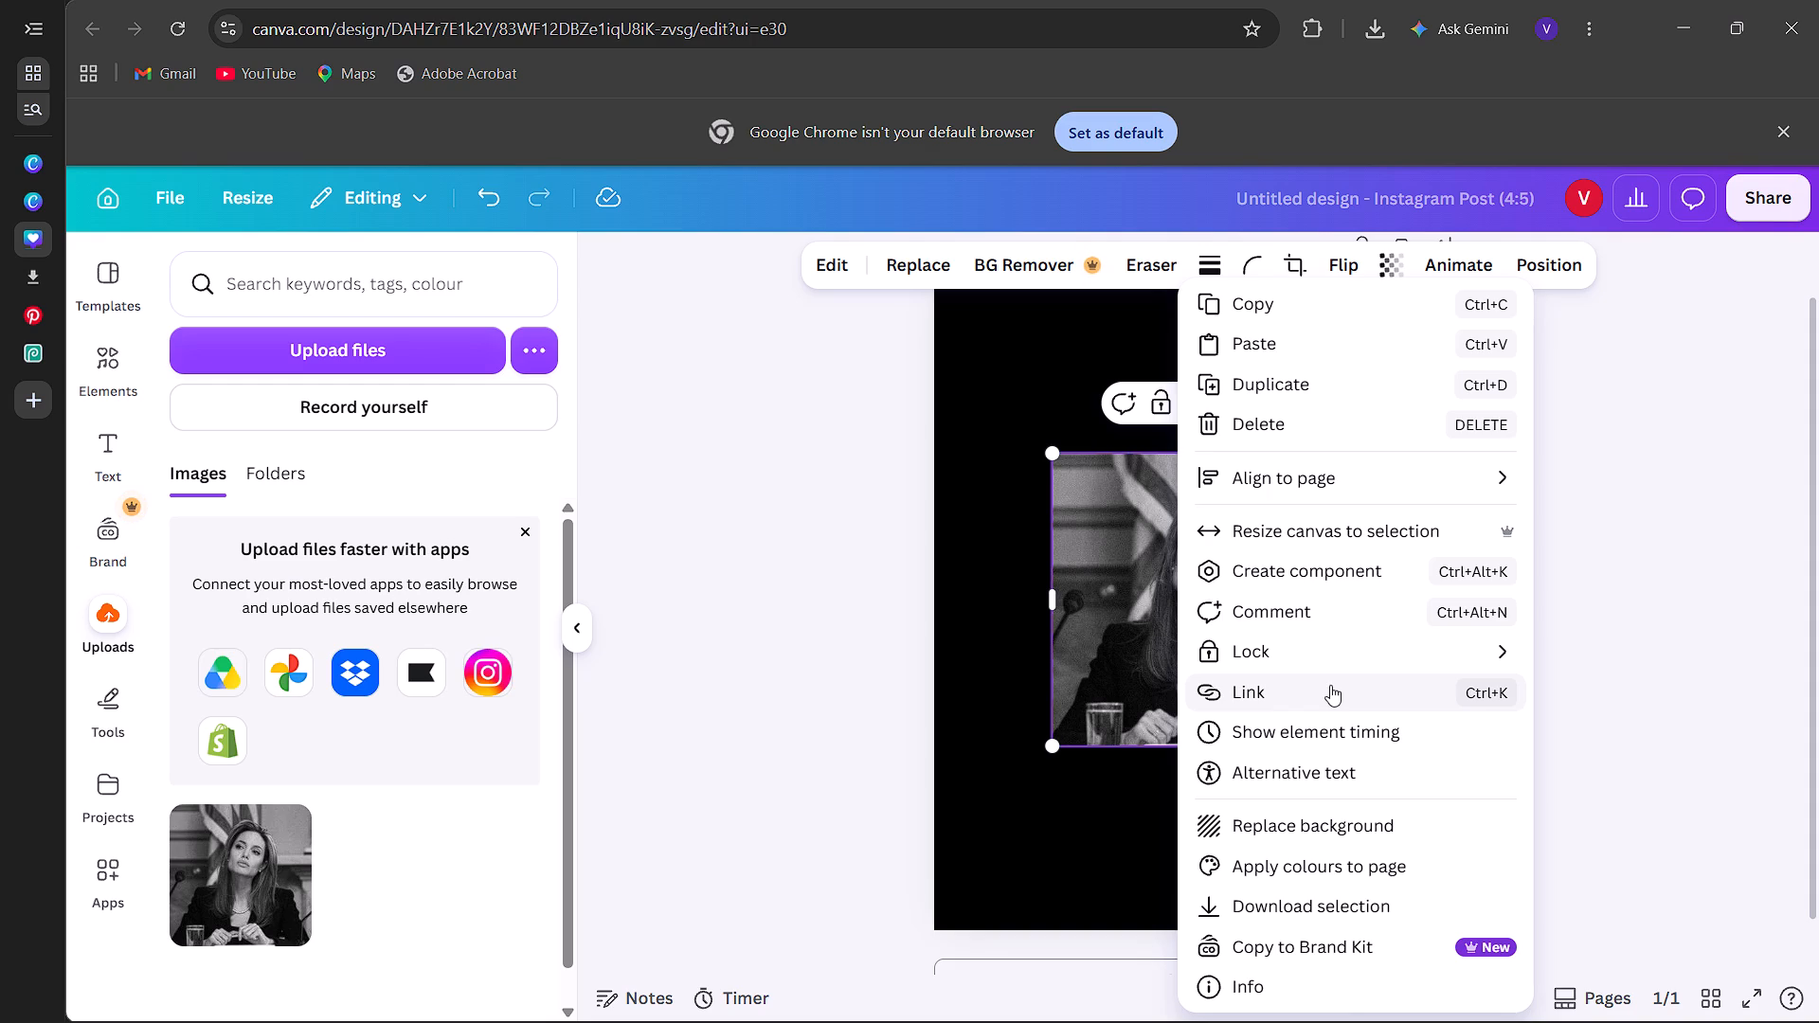
{"action": "scroll", "coordinate": [1330, 685], "scroll_direction": "down", "scroll_amount": 3}
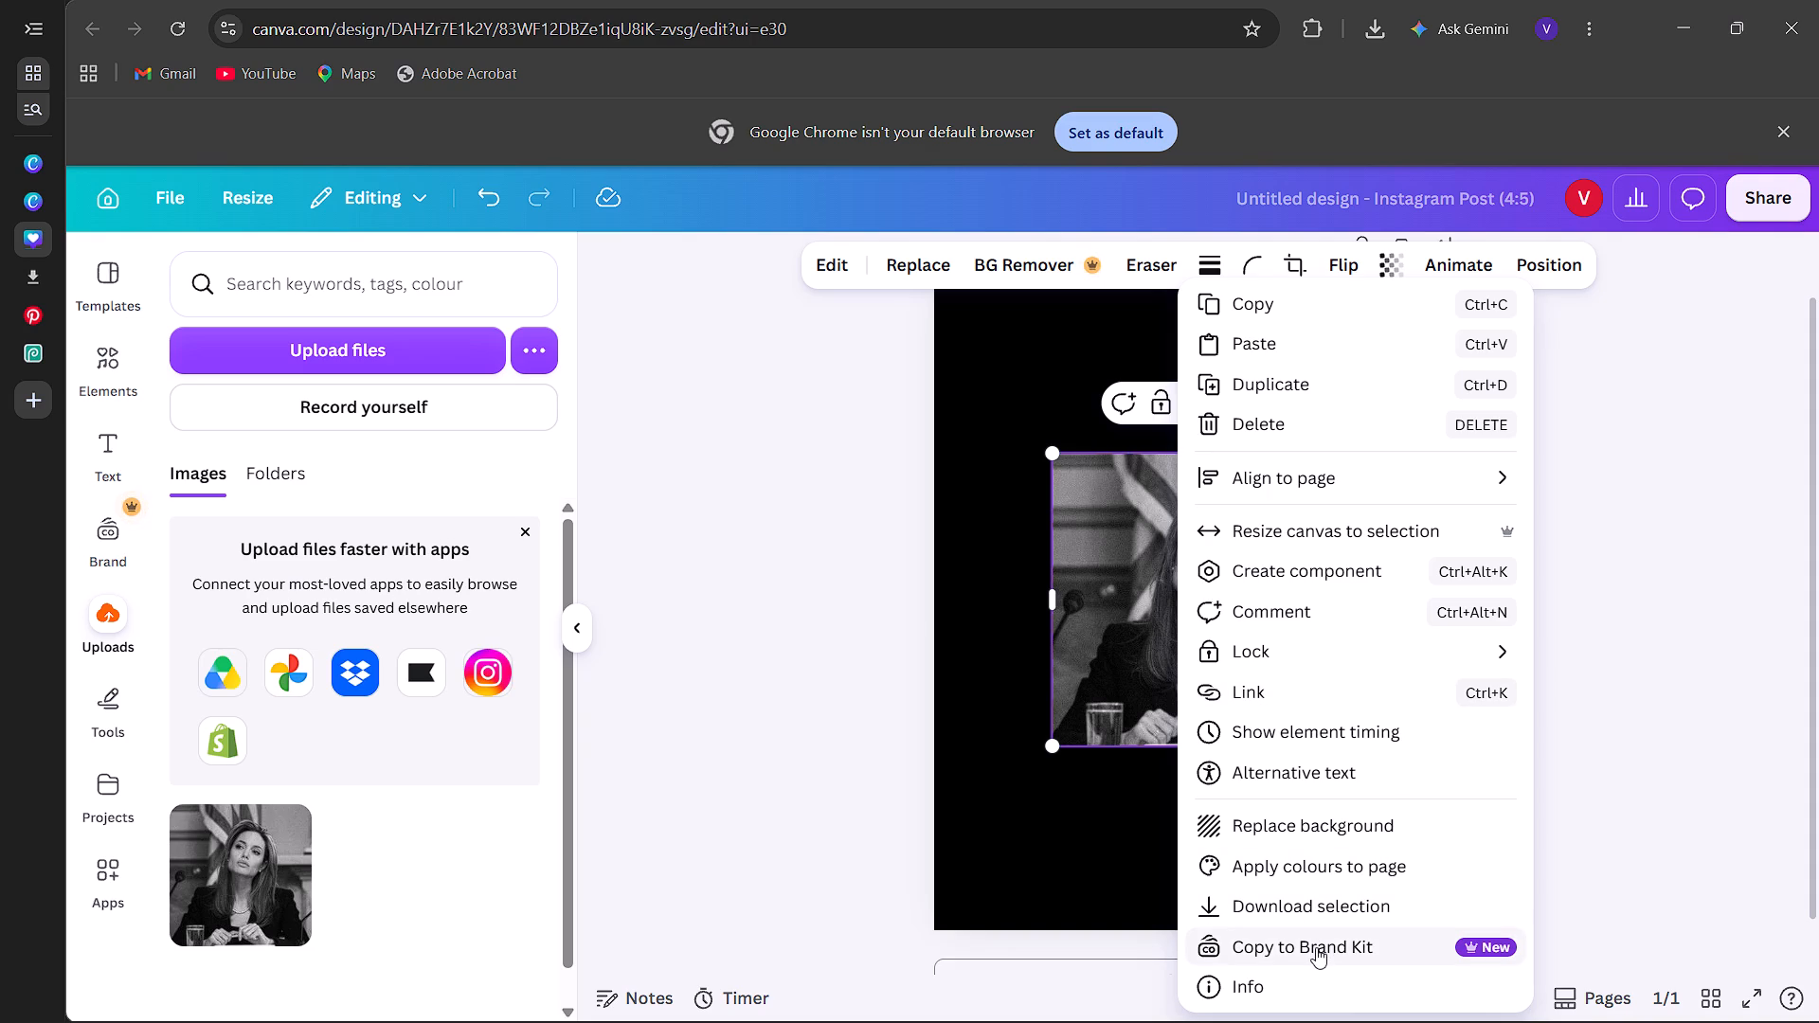
{"action": "left_click", "coordinate": [1316, 947]}
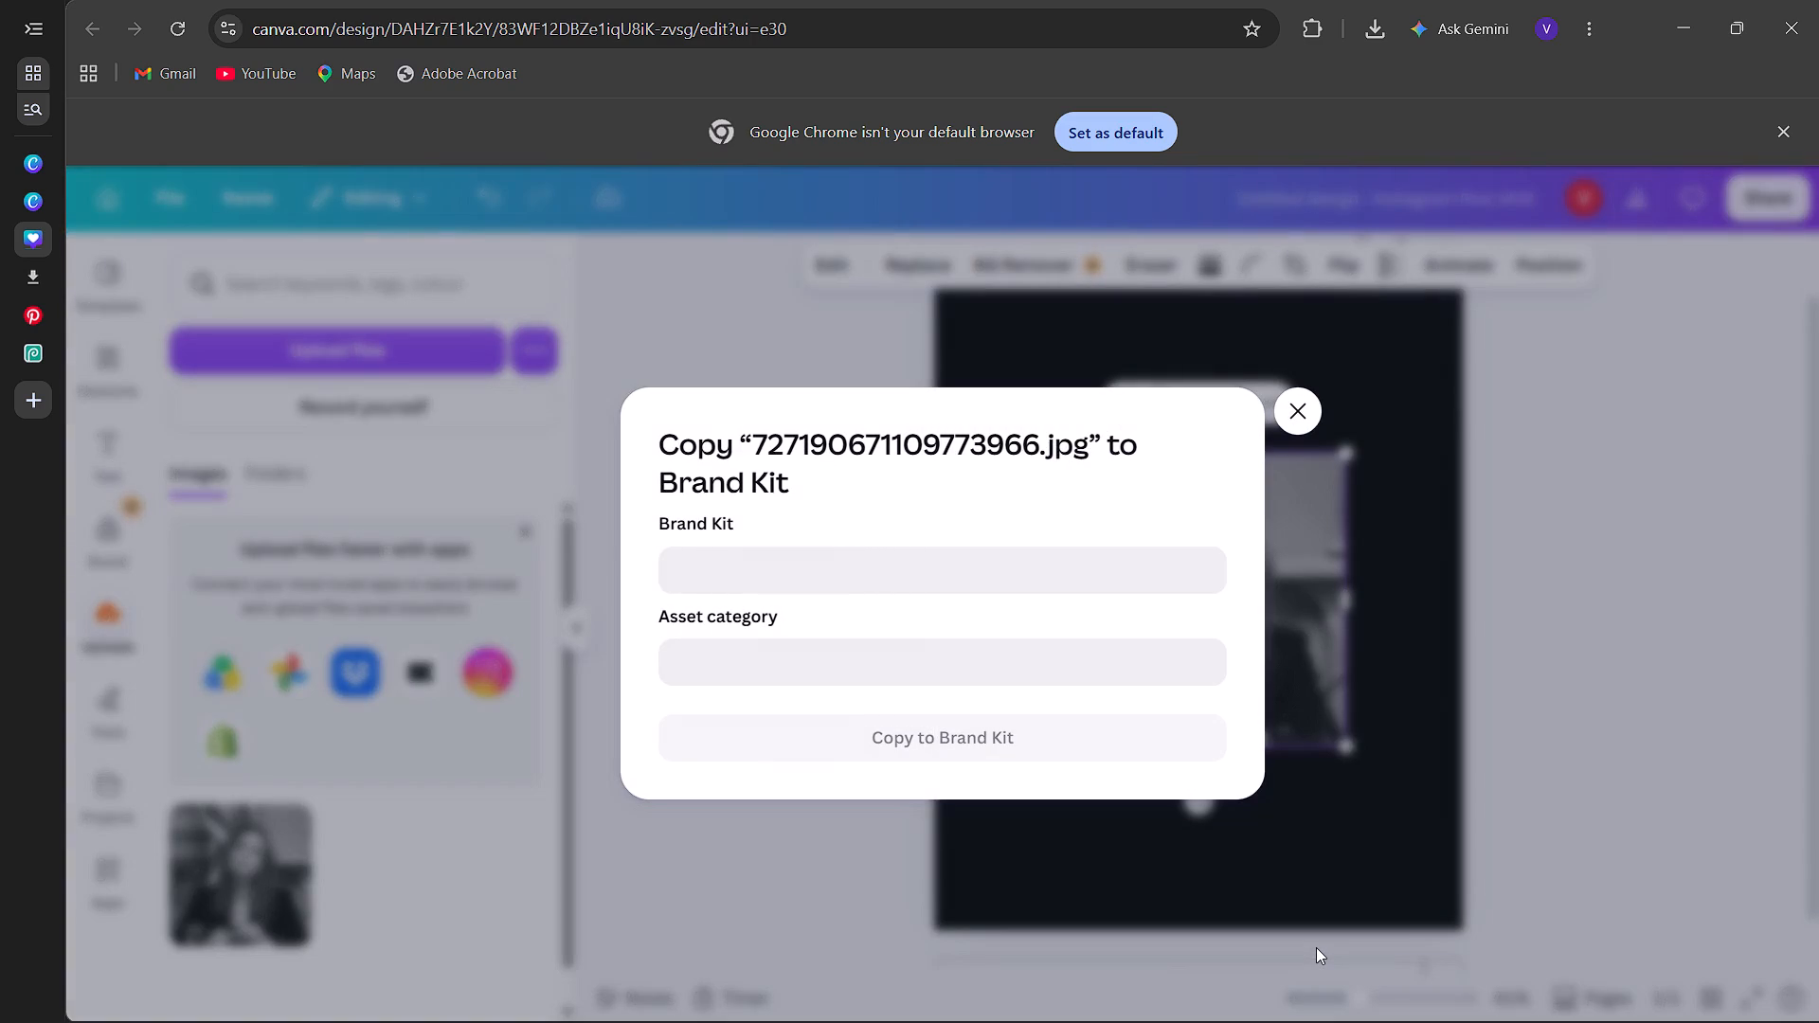
{"action": "left_click", "coordinate": [1031, 728]}
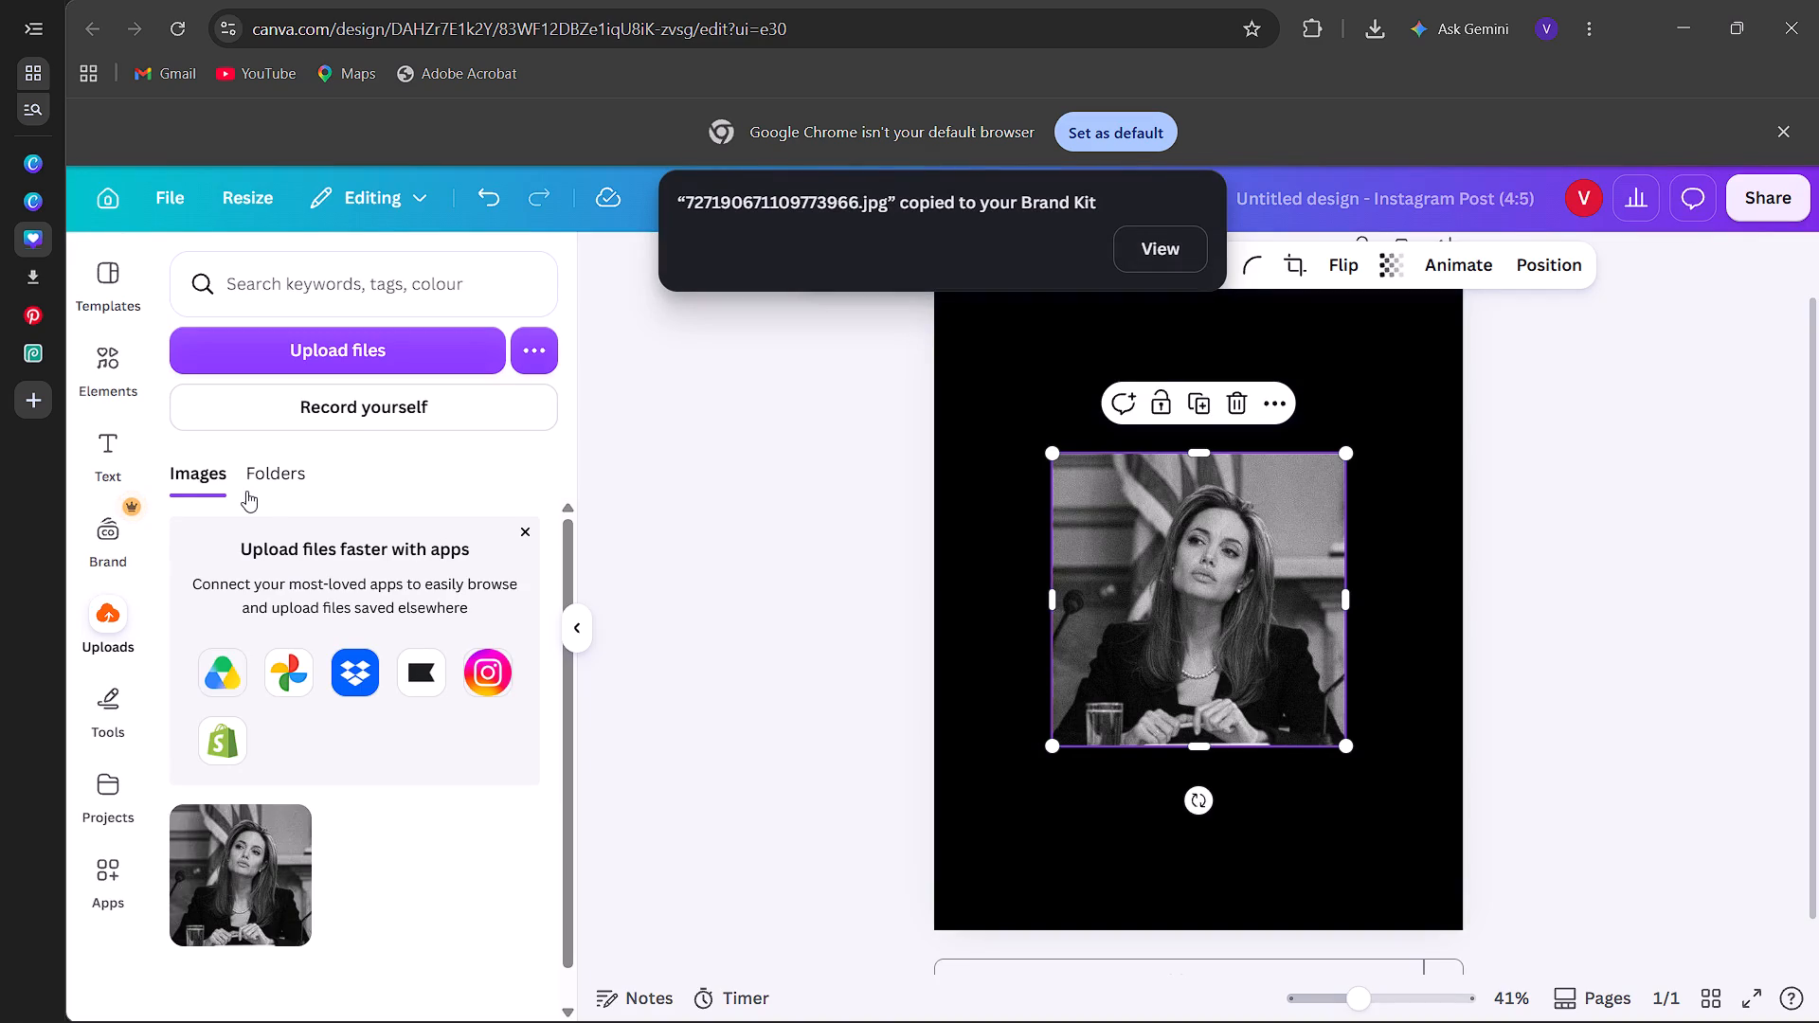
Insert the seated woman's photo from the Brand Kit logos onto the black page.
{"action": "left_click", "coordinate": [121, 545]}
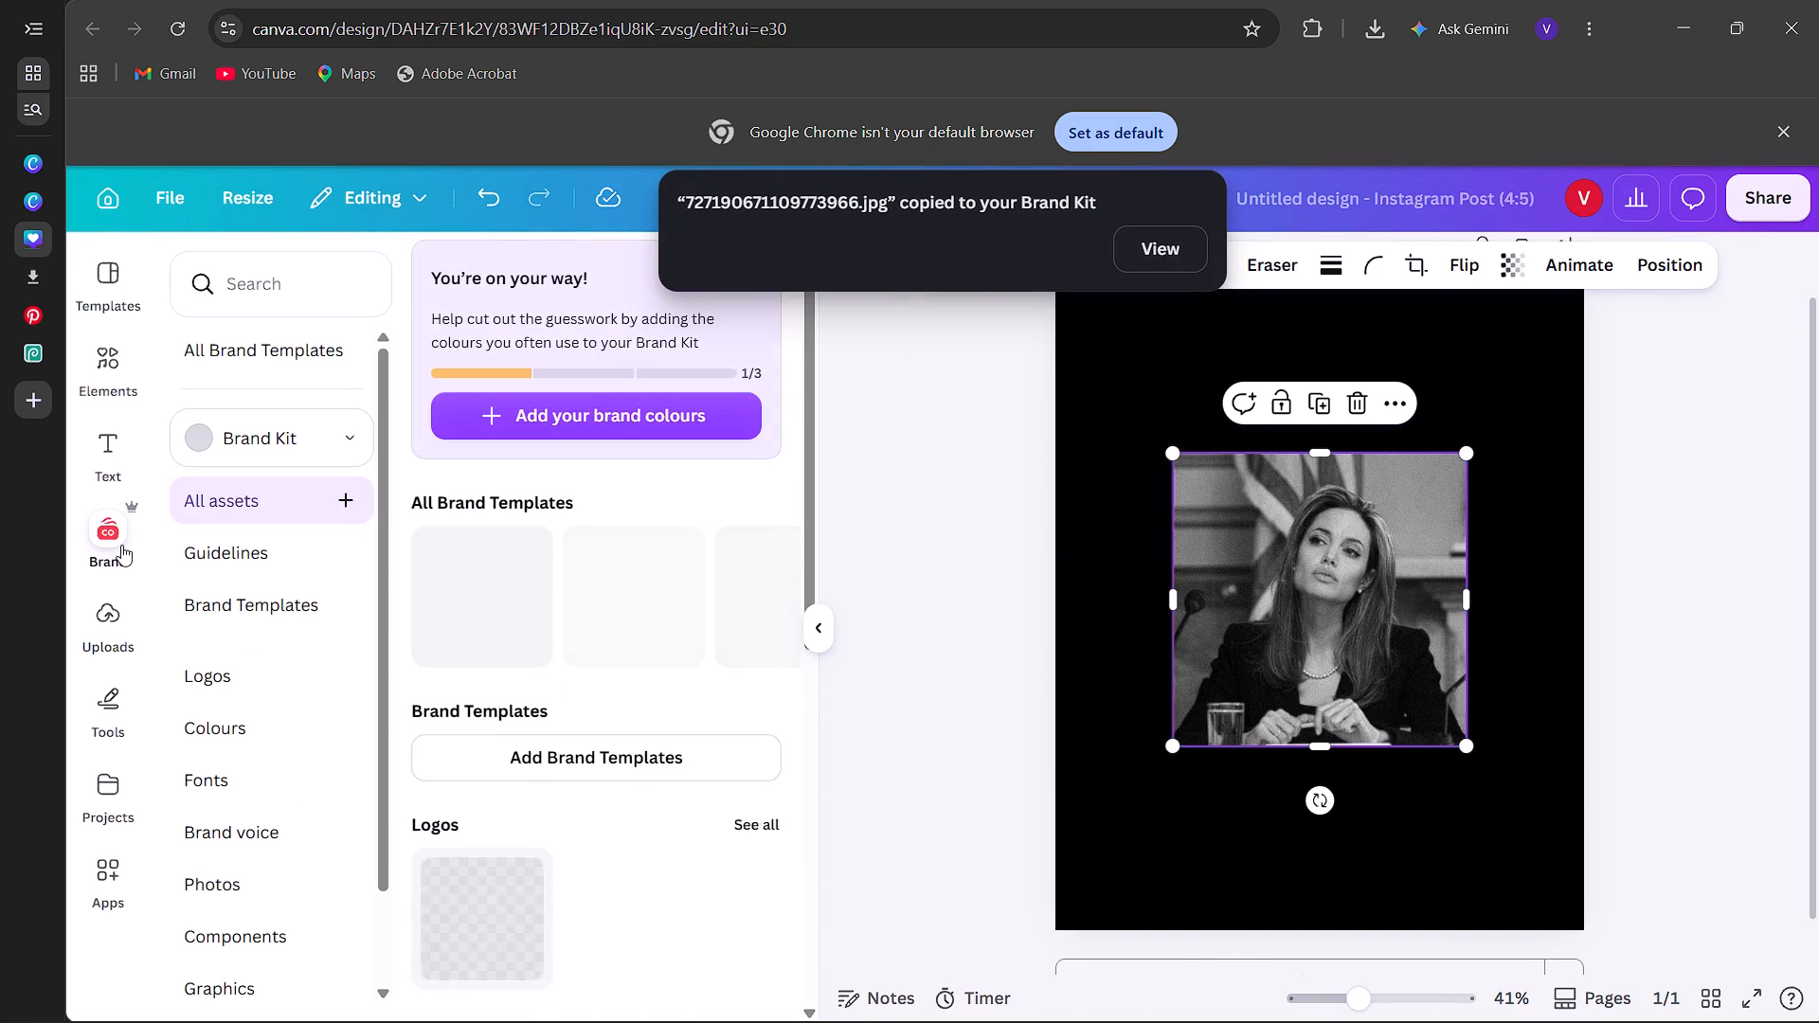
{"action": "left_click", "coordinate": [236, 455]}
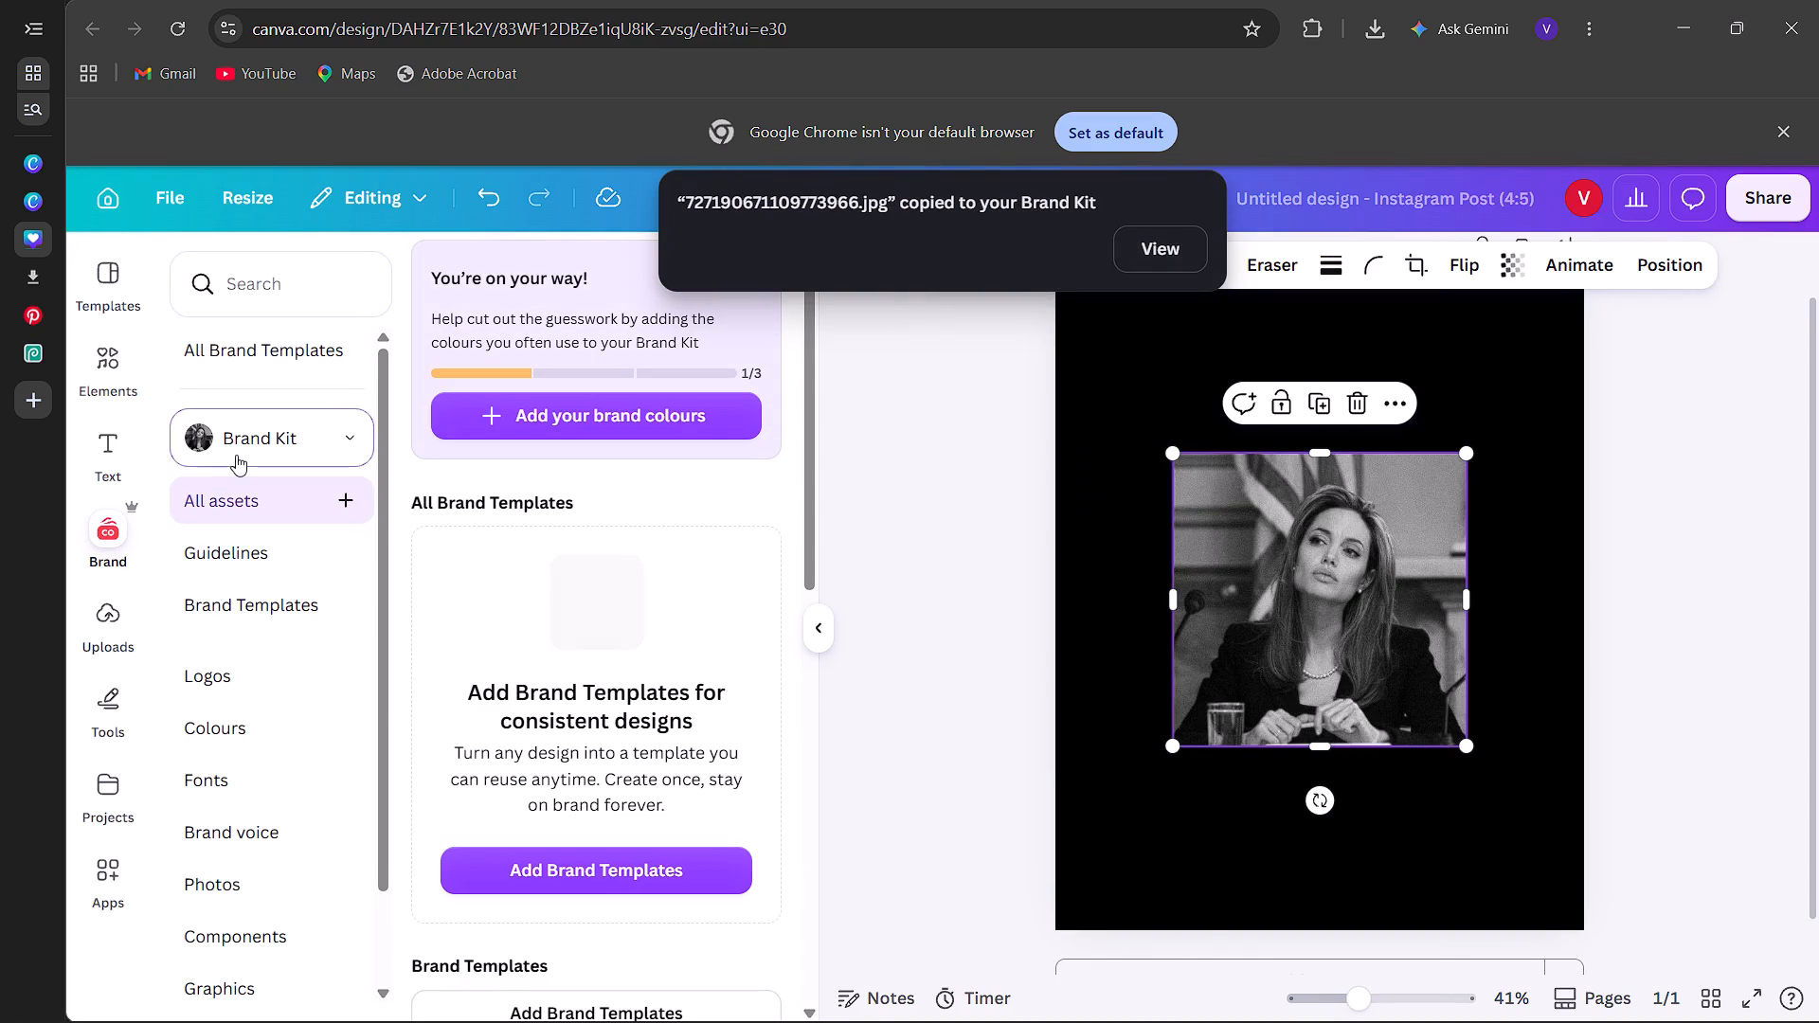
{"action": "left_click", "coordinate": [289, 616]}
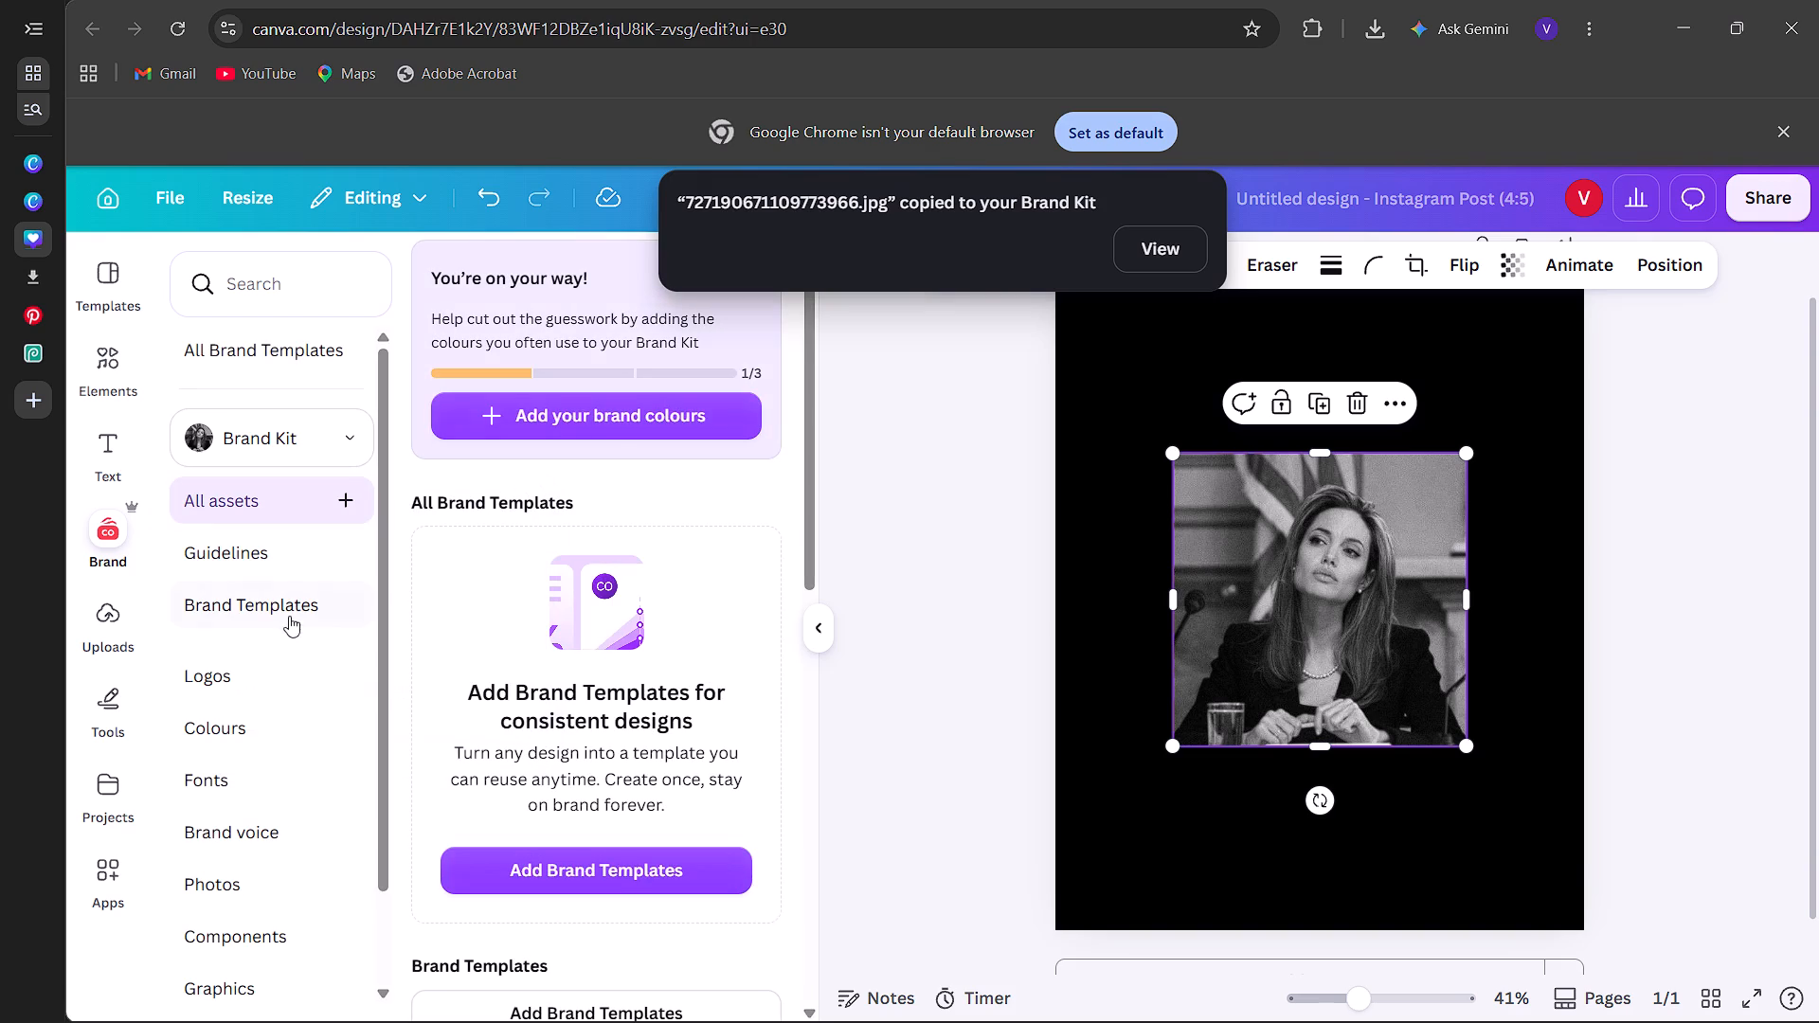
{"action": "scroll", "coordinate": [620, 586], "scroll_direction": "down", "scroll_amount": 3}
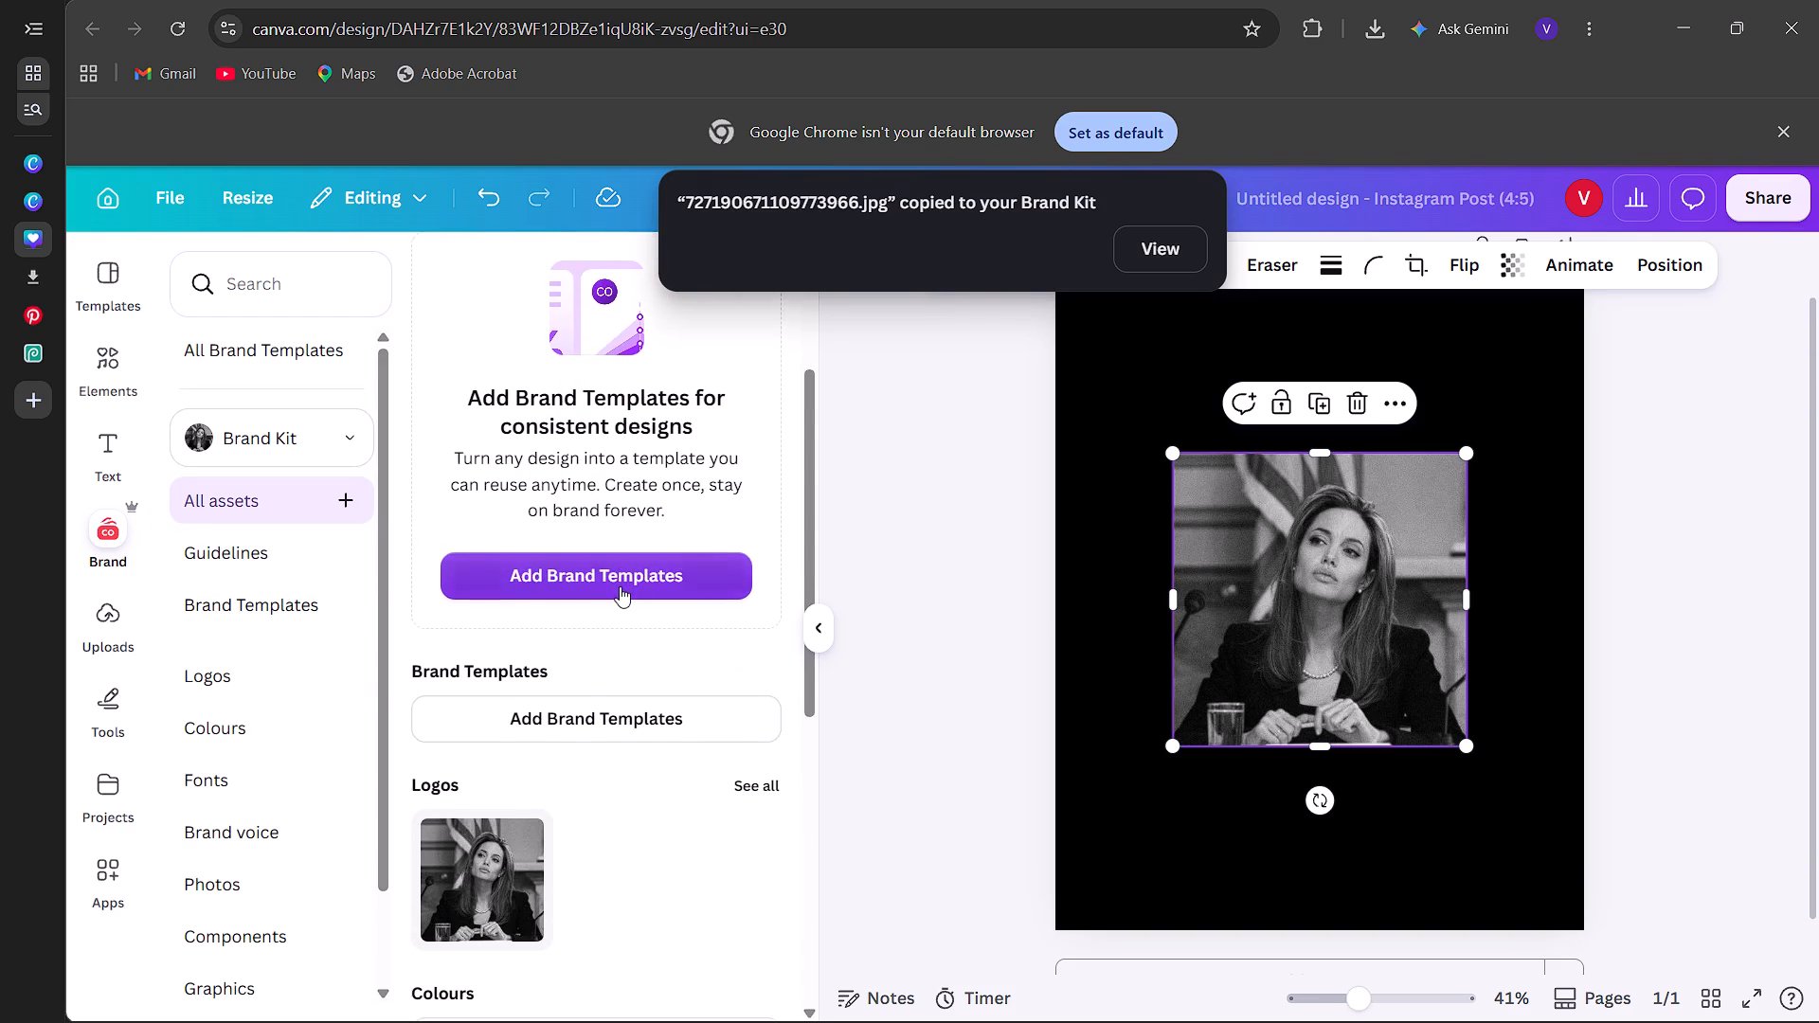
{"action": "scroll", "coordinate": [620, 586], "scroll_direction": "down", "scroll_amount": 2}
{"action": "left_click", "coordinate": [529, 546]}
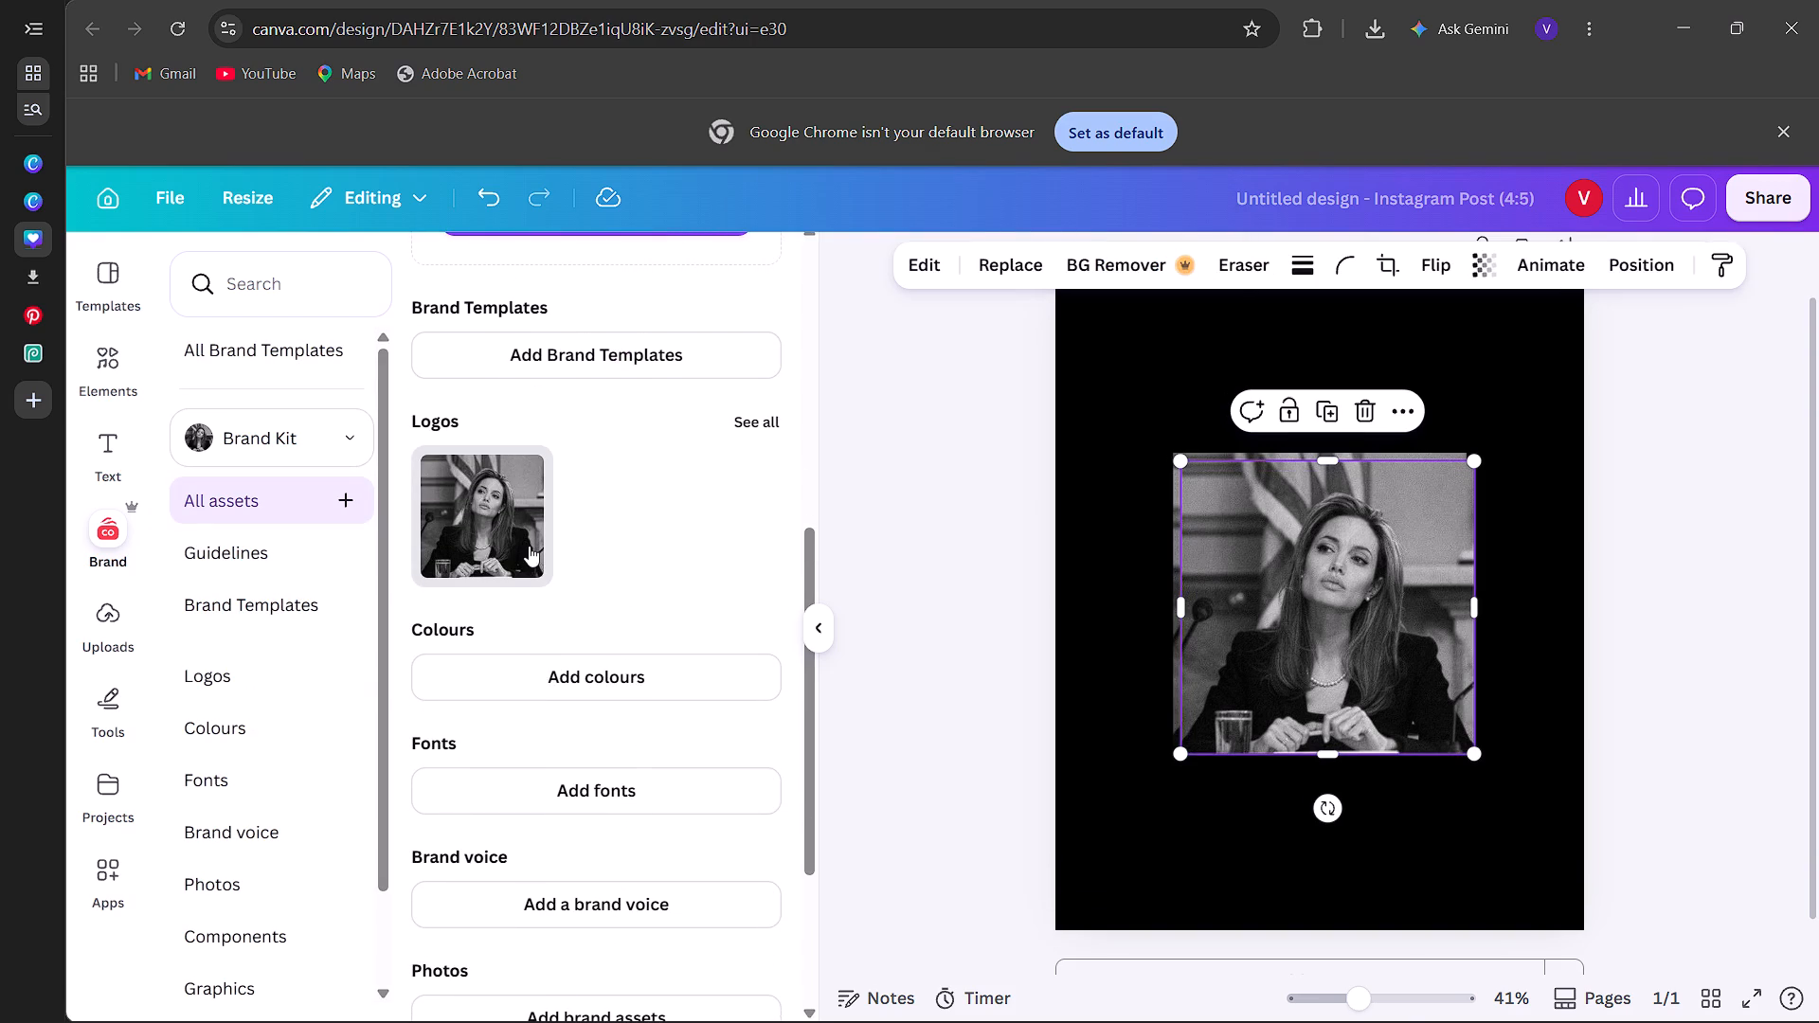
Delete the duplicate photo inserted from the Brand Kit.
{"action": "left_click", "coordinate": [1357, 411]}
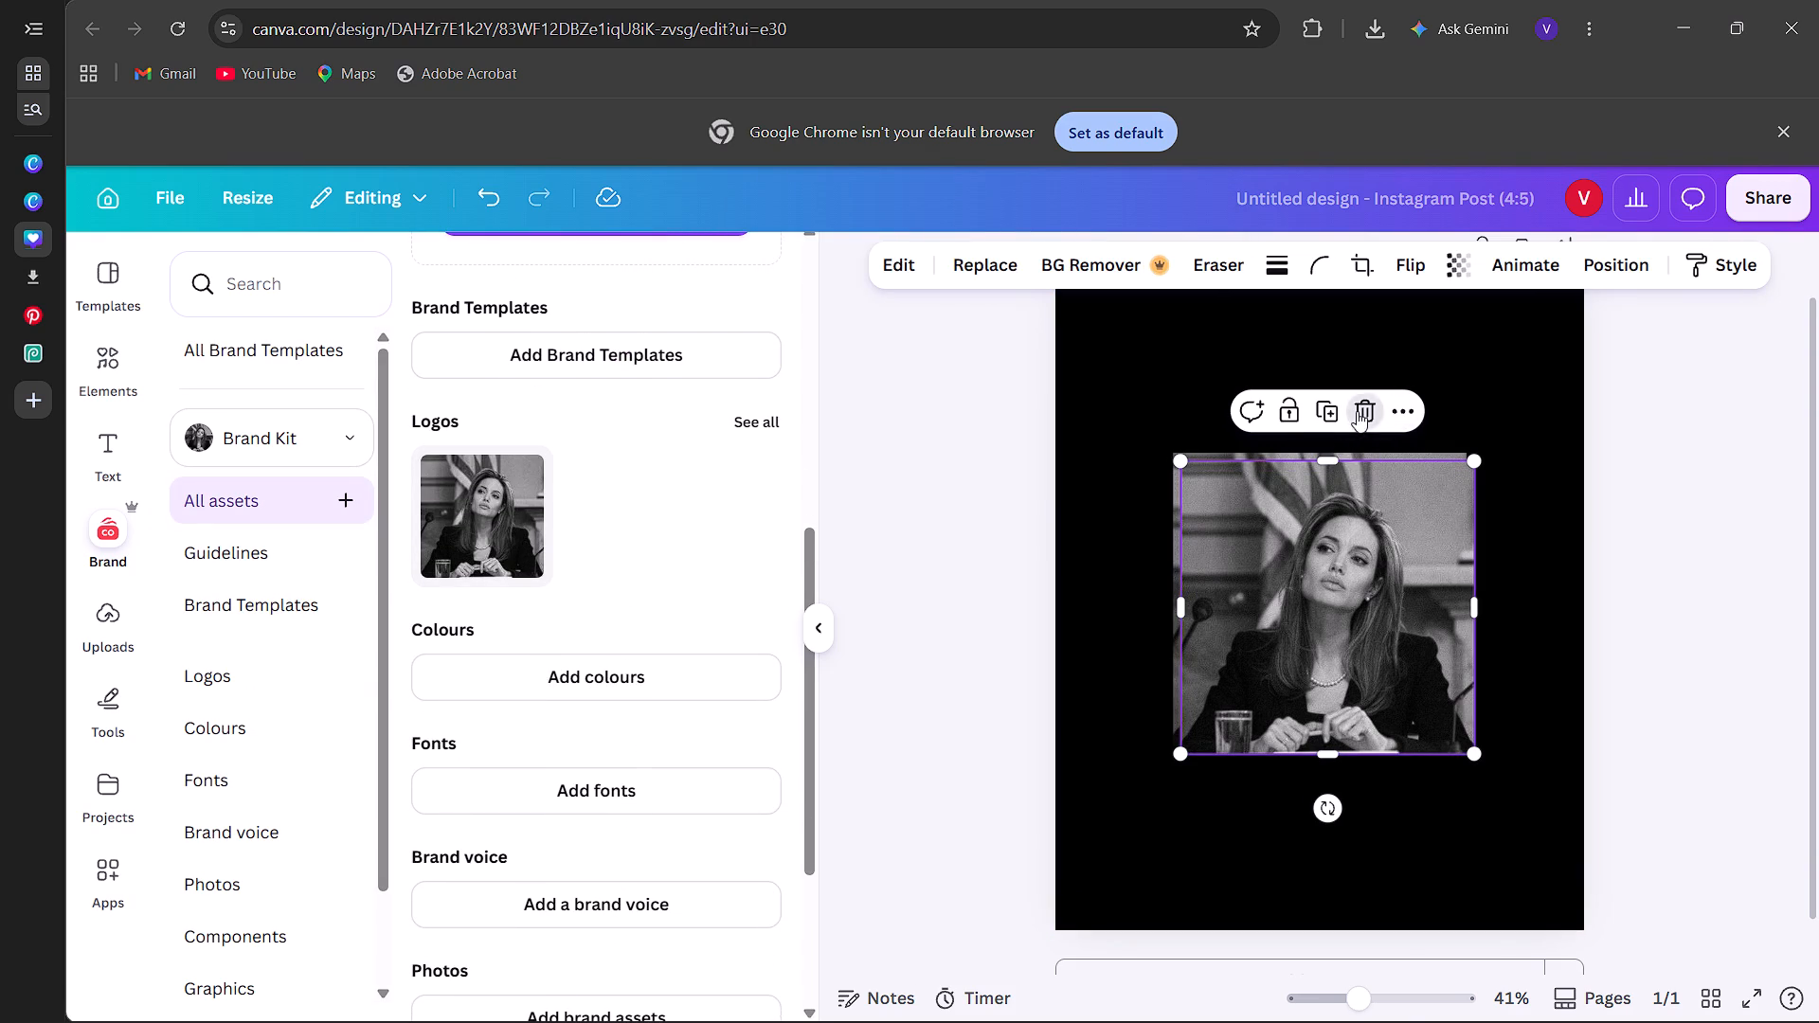
Remove the background from the original photo of the seated woman.
{"action": "left_click", "coordinate": [1332, 561]}
{"action": "left_click", "coordinate": [1188, 259]}
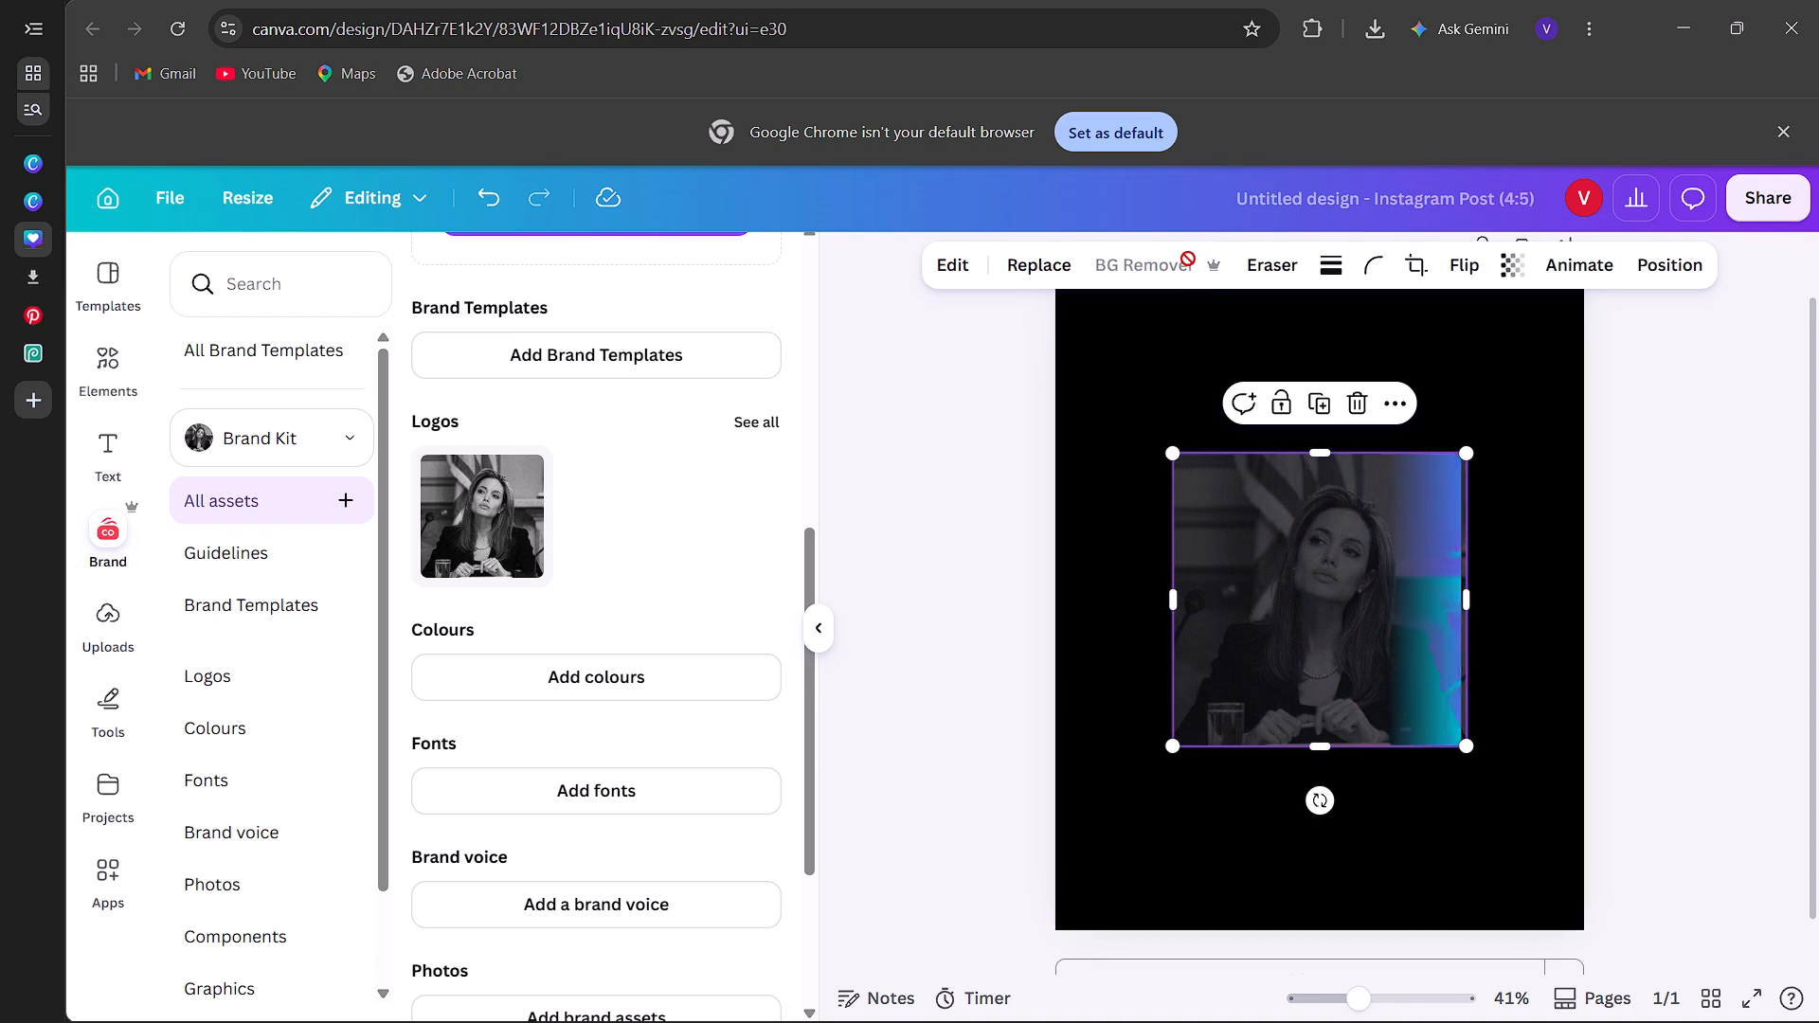
Enlarge the cut-out of the seated woman and place it at the bottom edge of the page, roughly centred.
{"action": "left_click", "coordinate": [815, 643]}
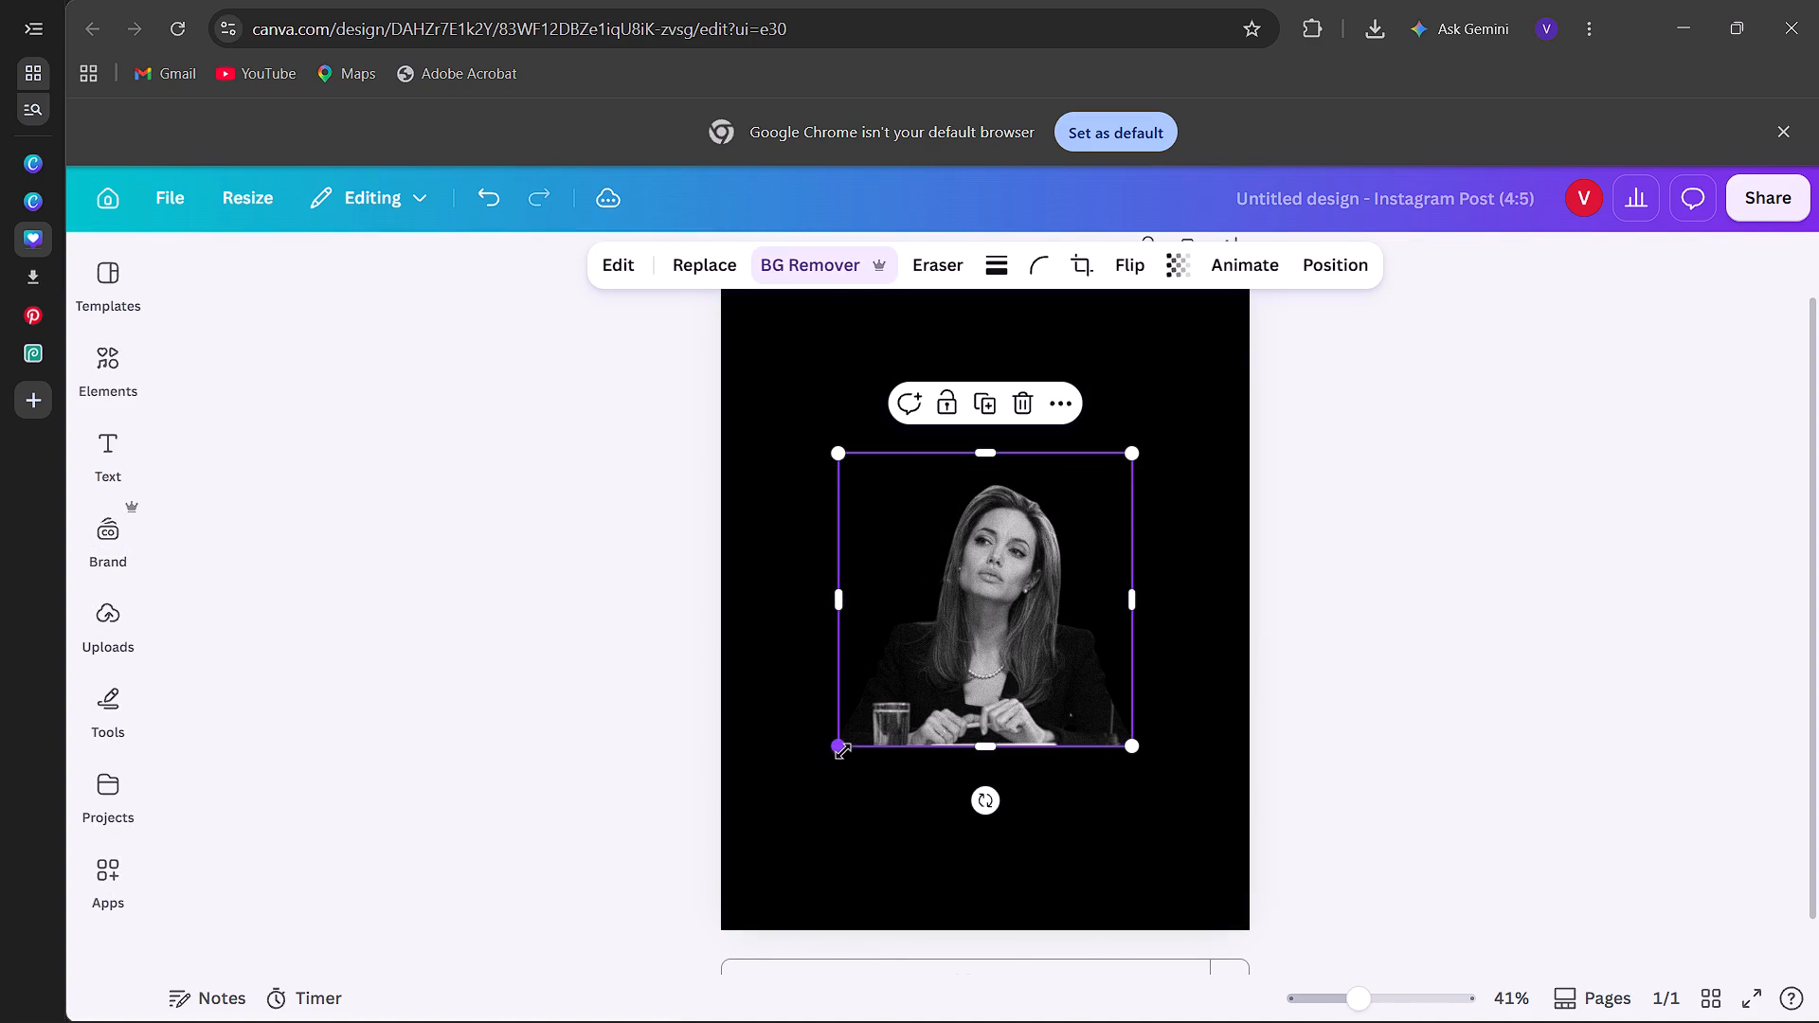
{"action": "left_click_drag", "start_coordinate": [841, 749], "coordinate": [766, 898]}
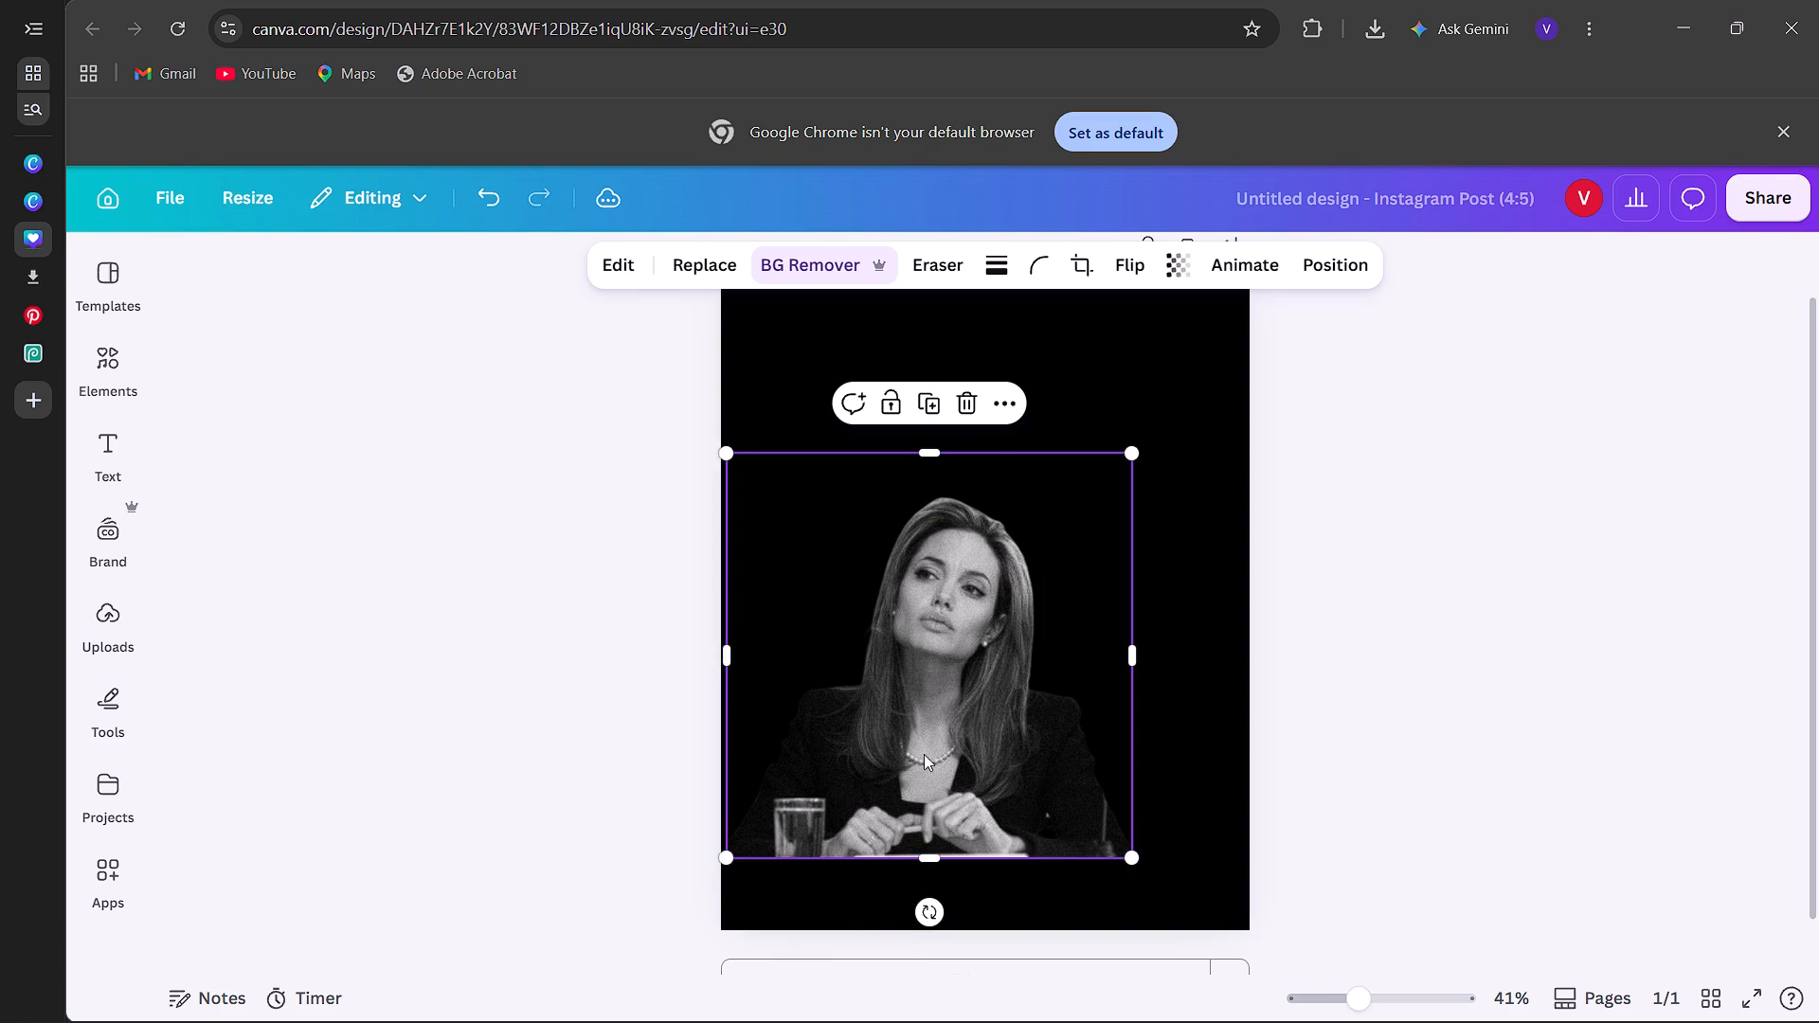
{"action": "left_click_drag", "start_coordinate": [926, 751], "coordinate": [964, 821]}
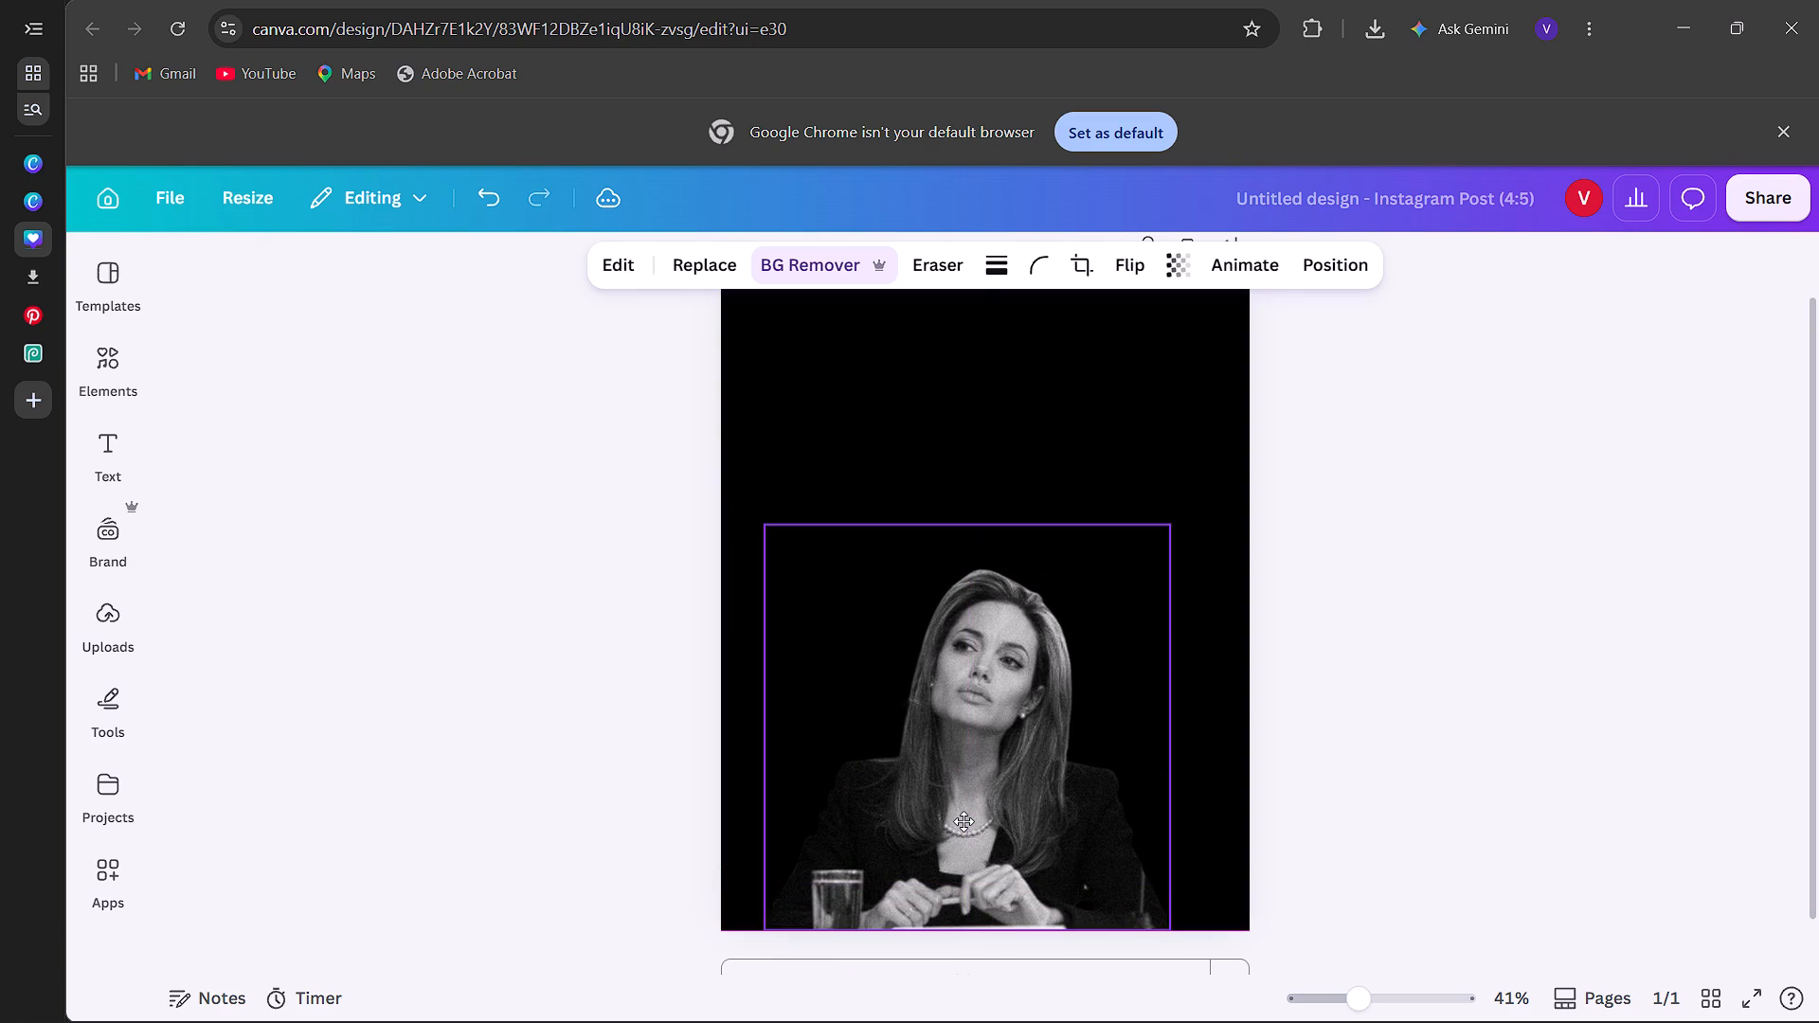
{"action": "left_click_drag", "start_coordinate": [964, 821], "coordinate": [963, 821]}
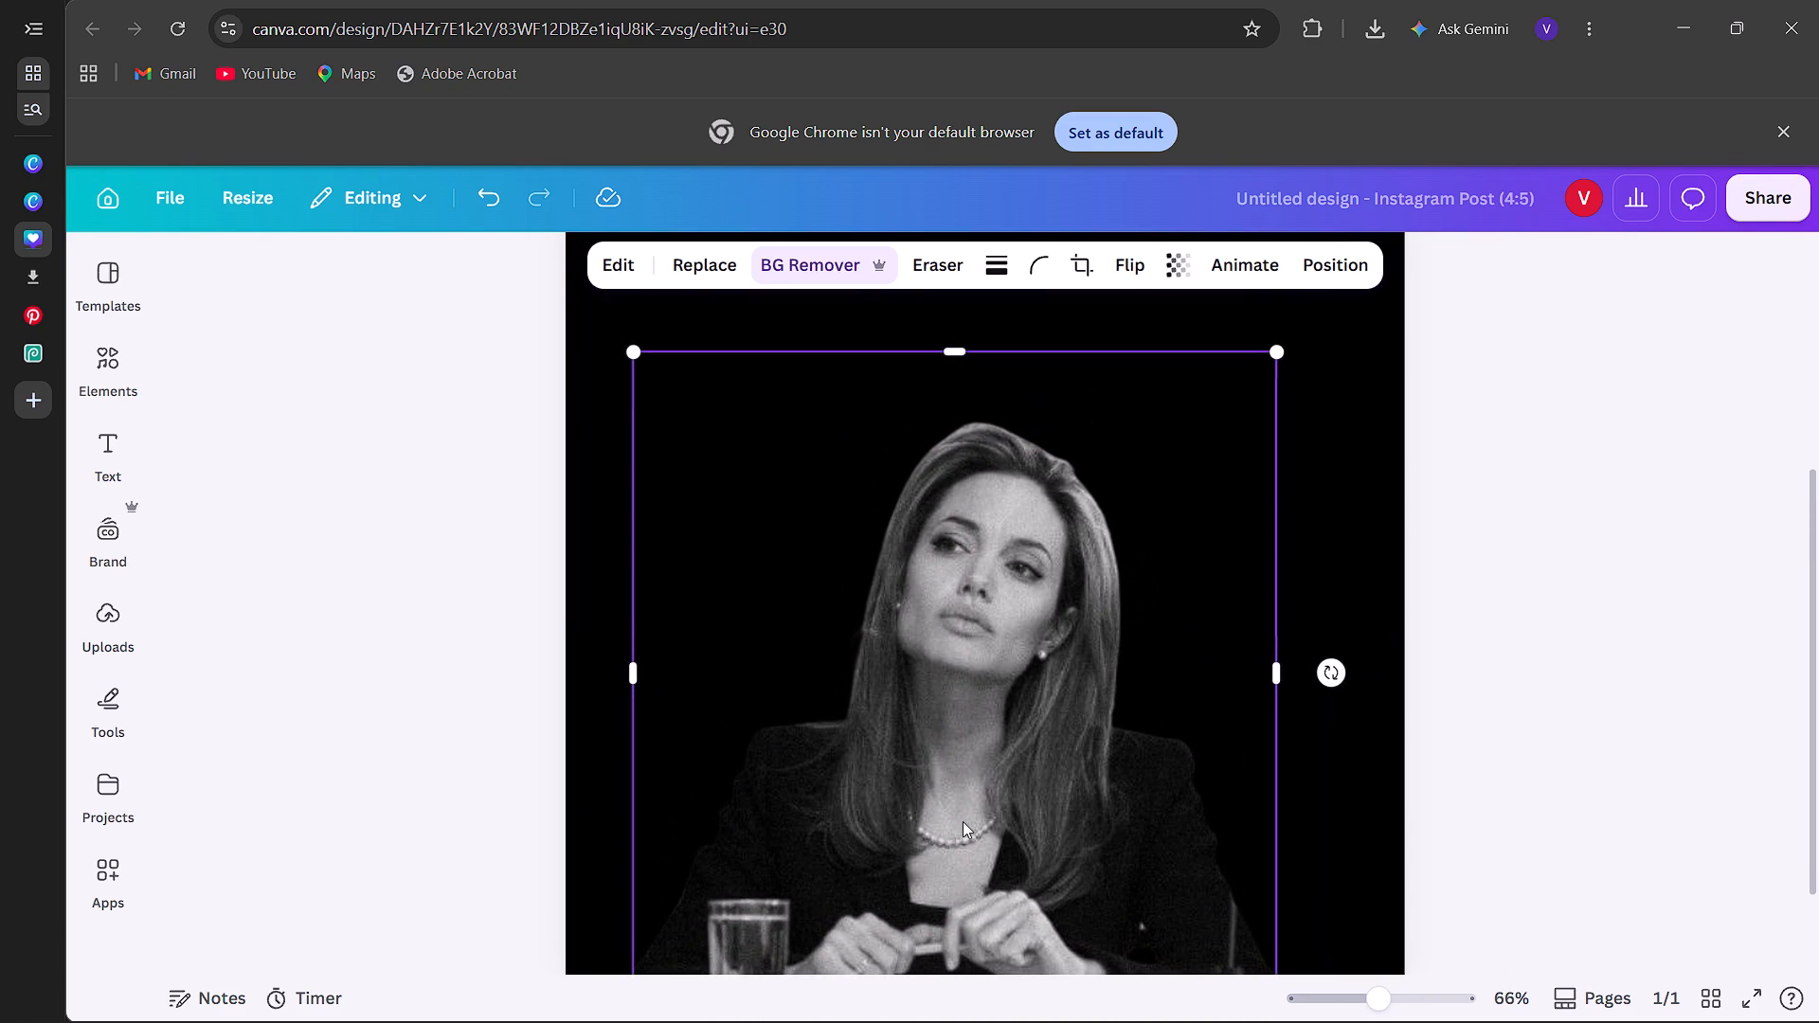
Add a default text box at the centre of the black page and replace its placeholder with "buisness womN".
{"action": "scroll", "coordinate": [963, 821], "scroll_direction": "up", "scroll_amount": 1}
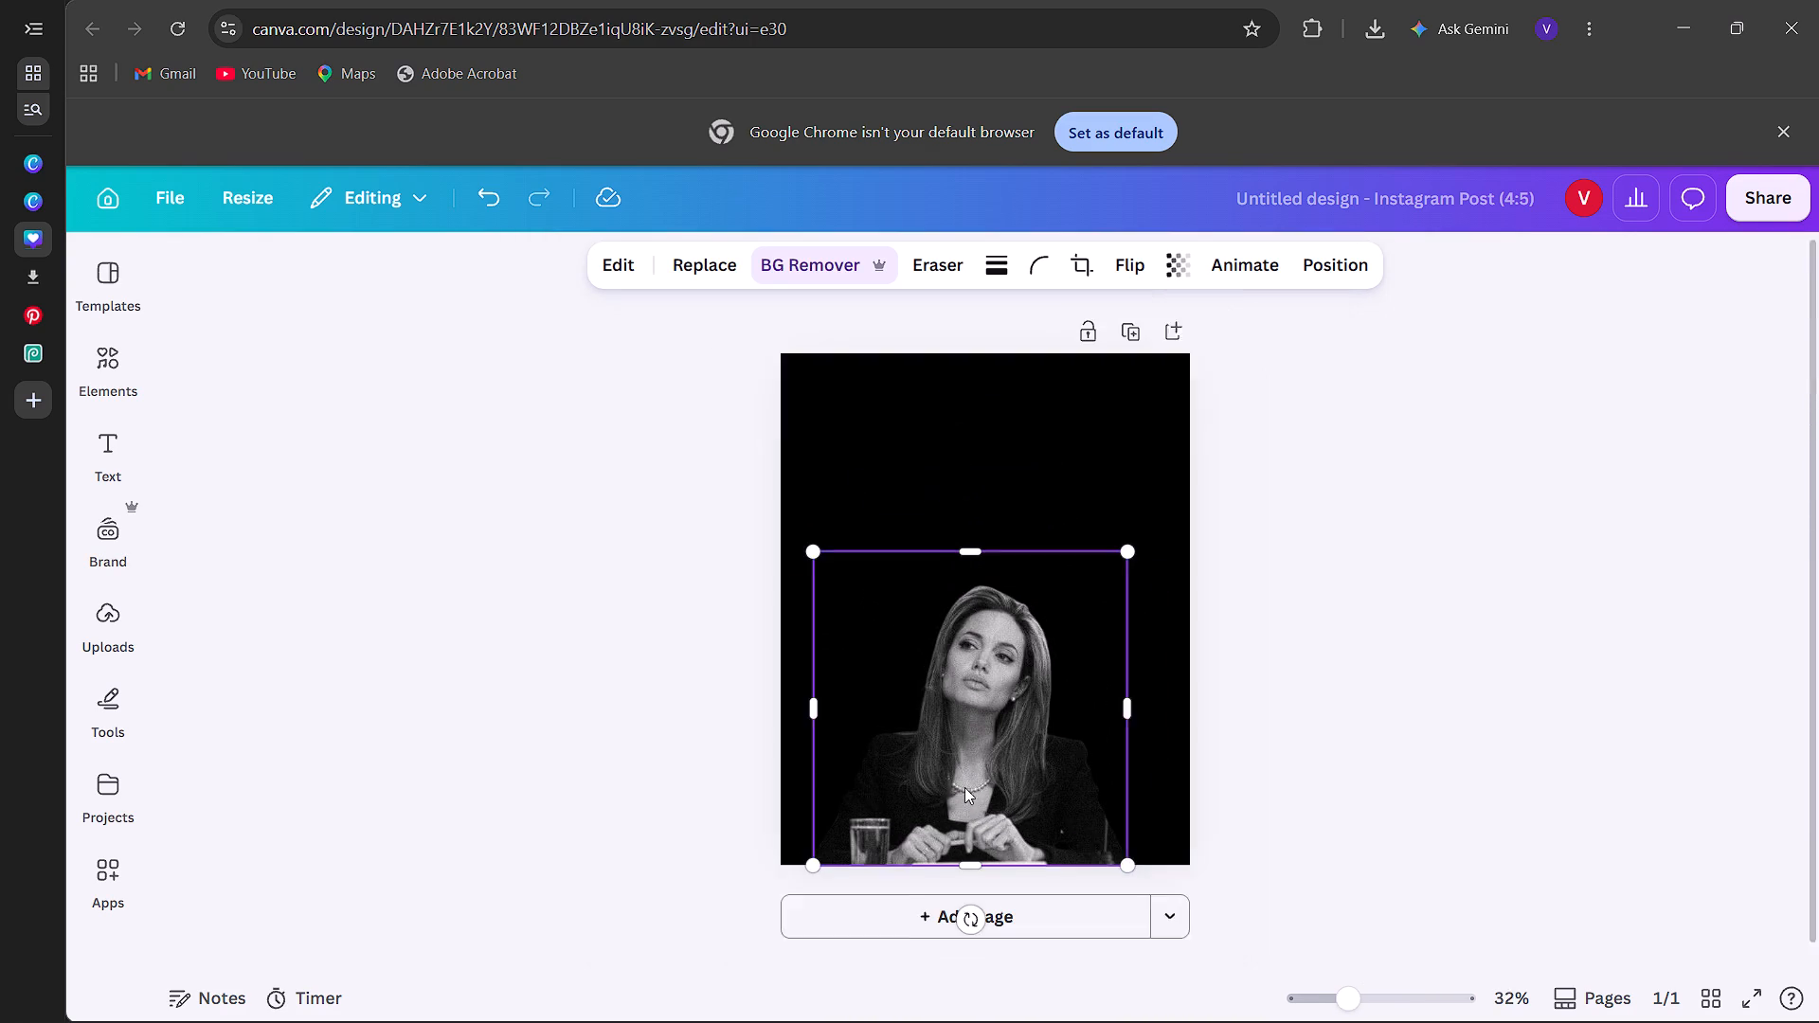
{"action": "left_click", "coordinate": [970, 722]}
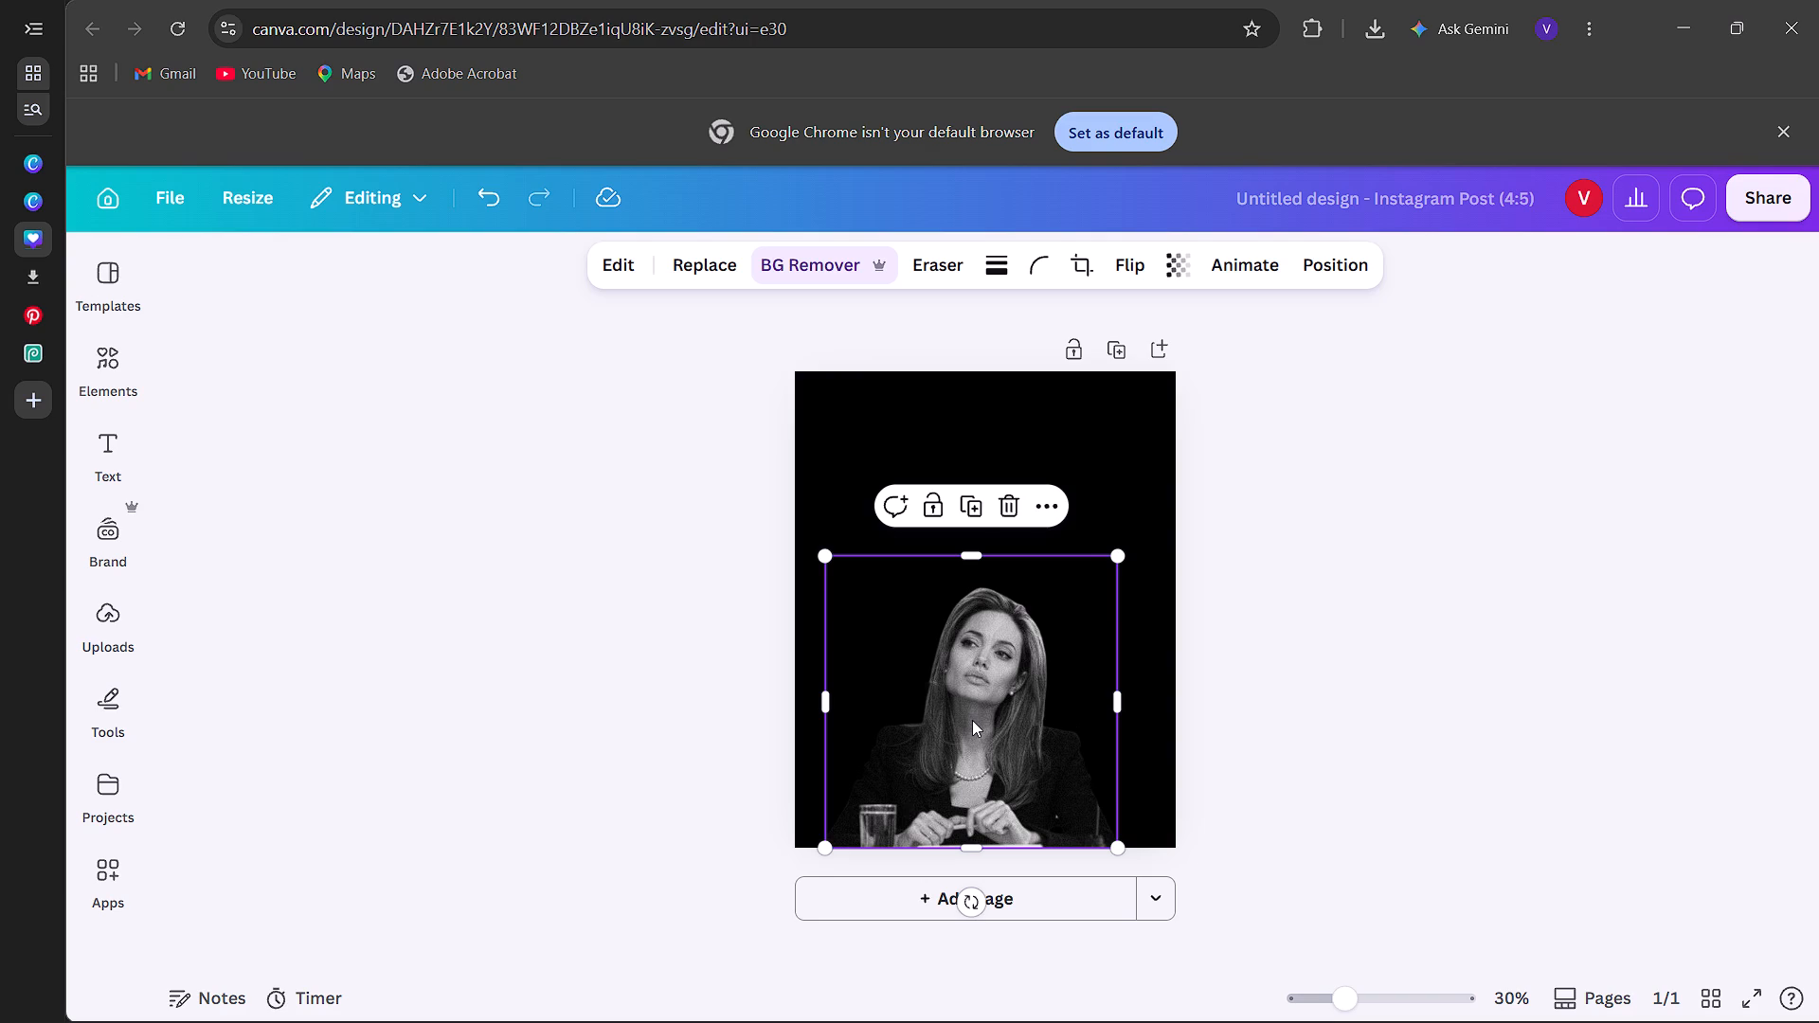
{"action": "left_click", "coordinate": [366, 766]}
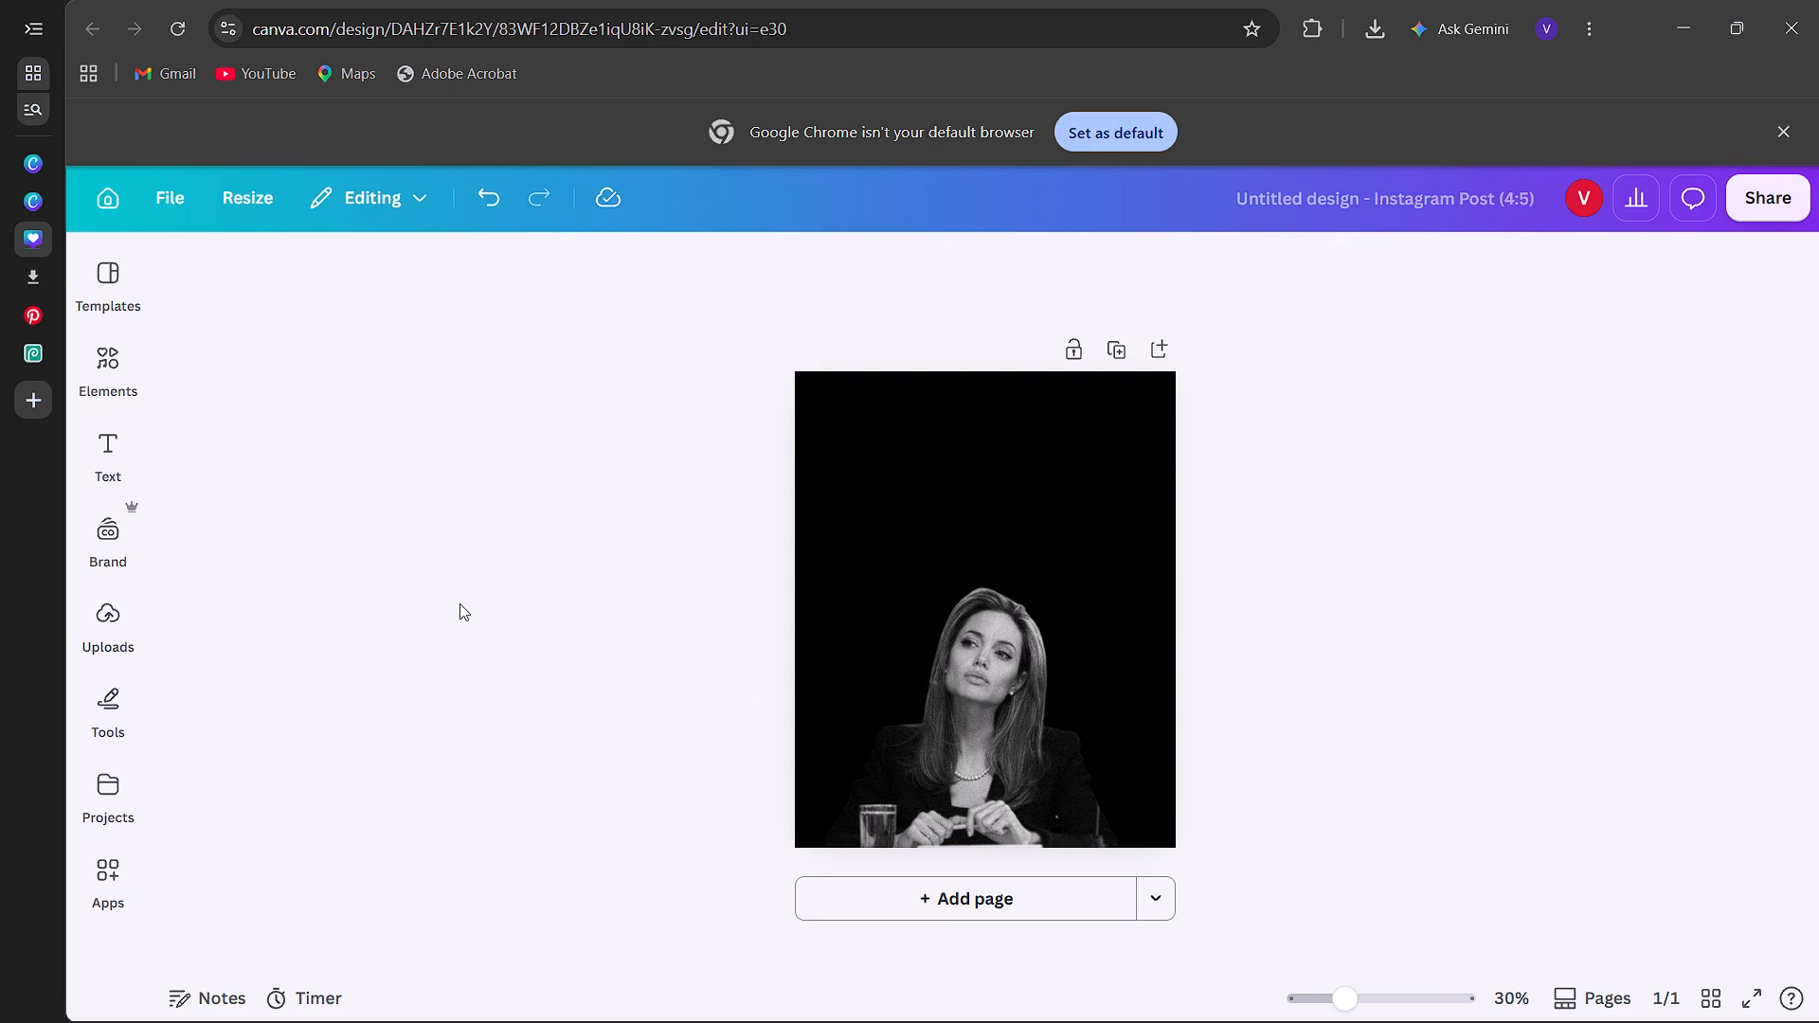
{"action": "left_click", "coordinate": [103, 426]}
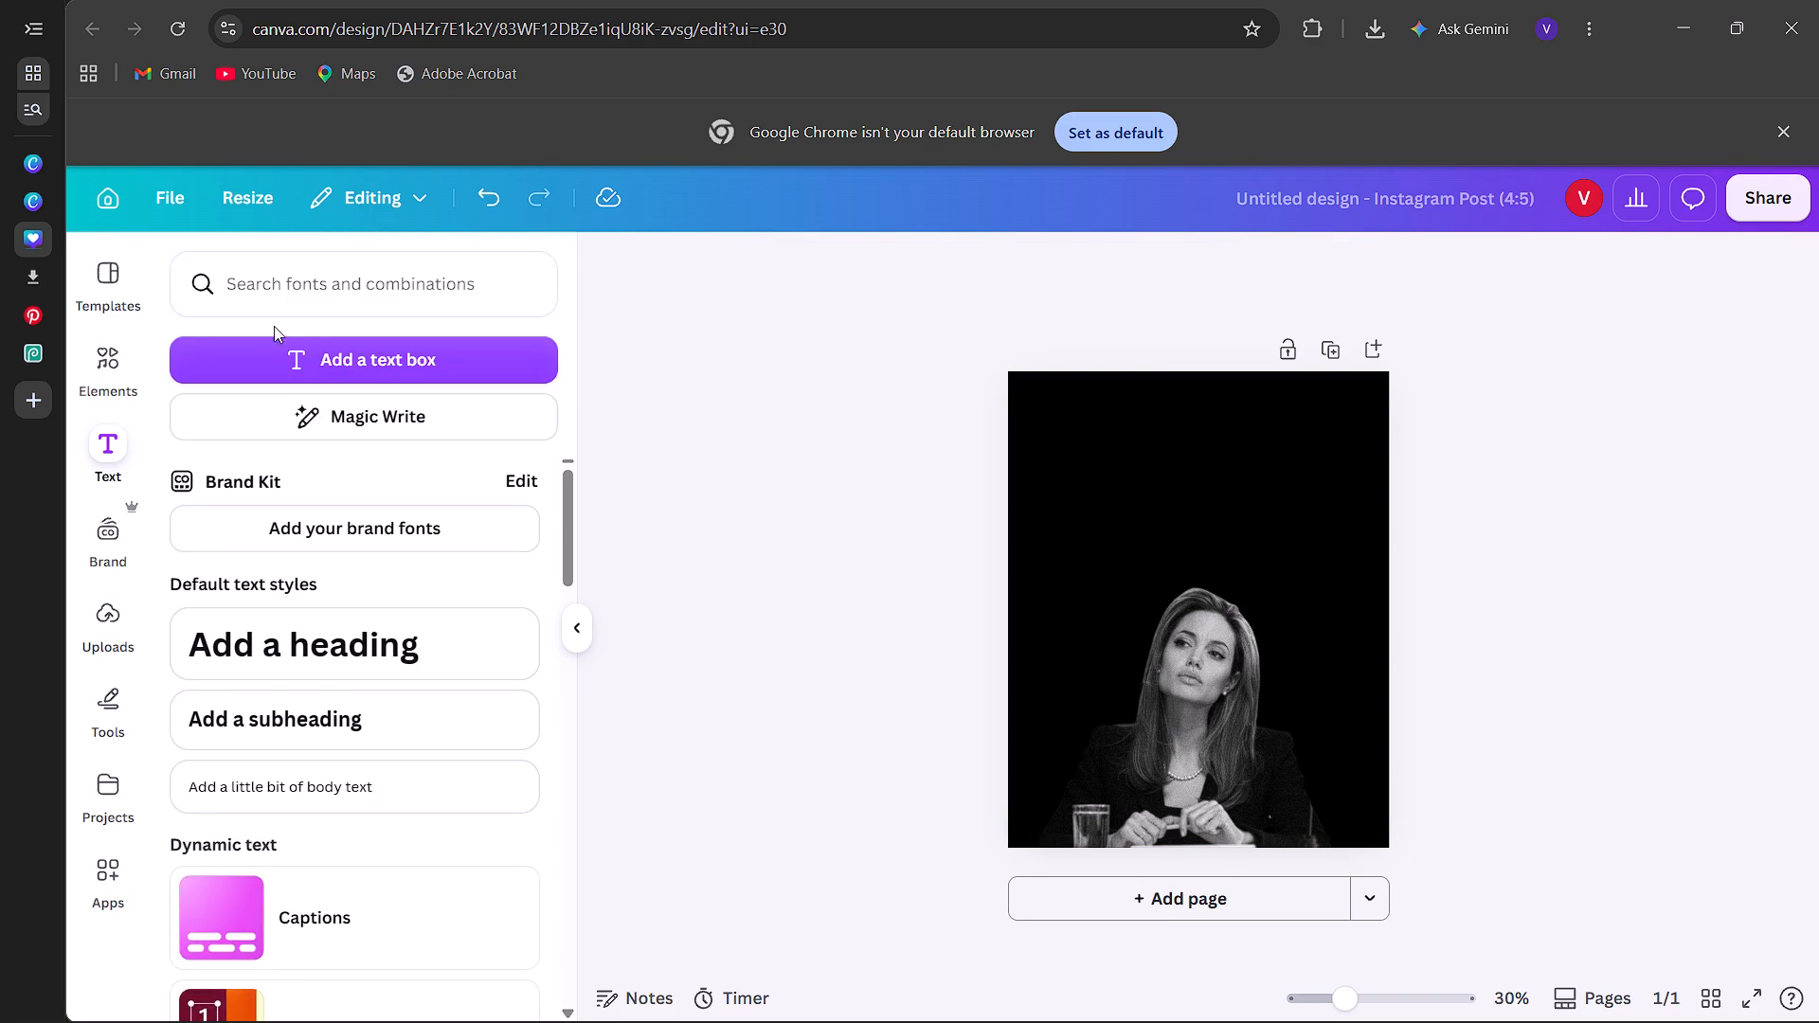
{"action": "left_click", "coordinate": [337, 363]}
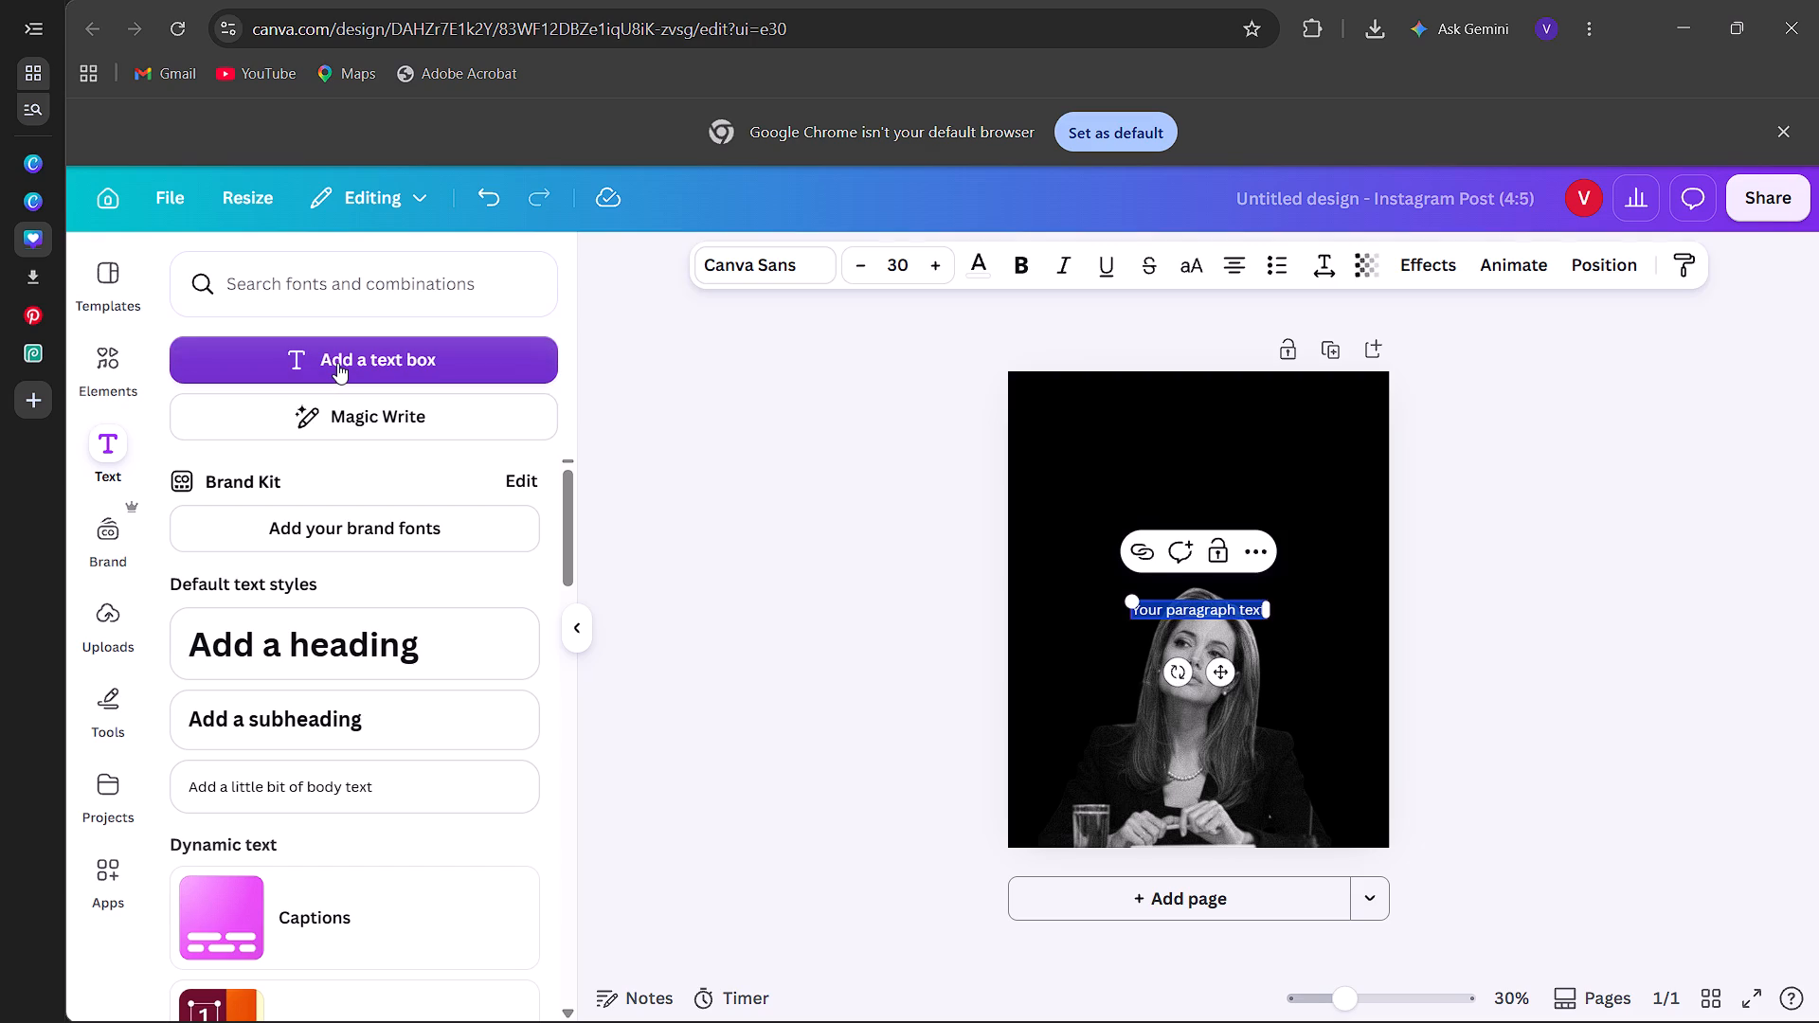
{"action": "key", "text": "BackSpace"}
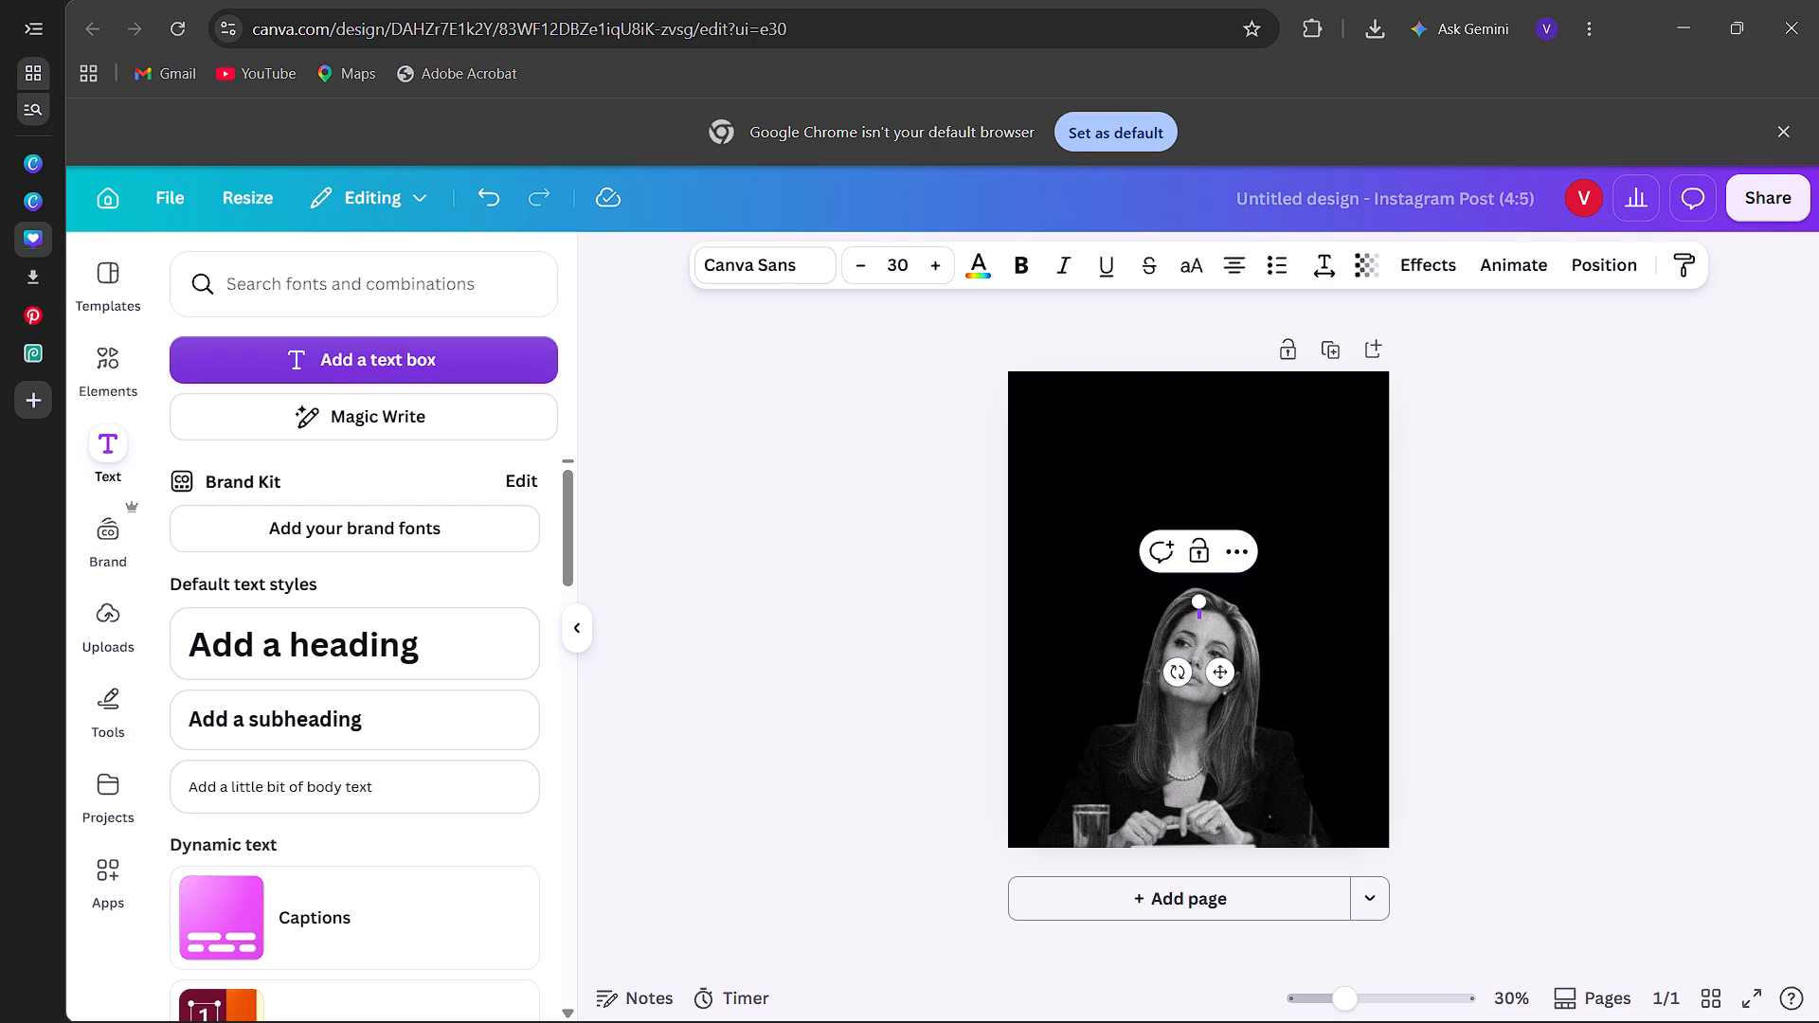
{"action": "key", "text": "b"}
{"action": "key", "text": "BackSpace"}
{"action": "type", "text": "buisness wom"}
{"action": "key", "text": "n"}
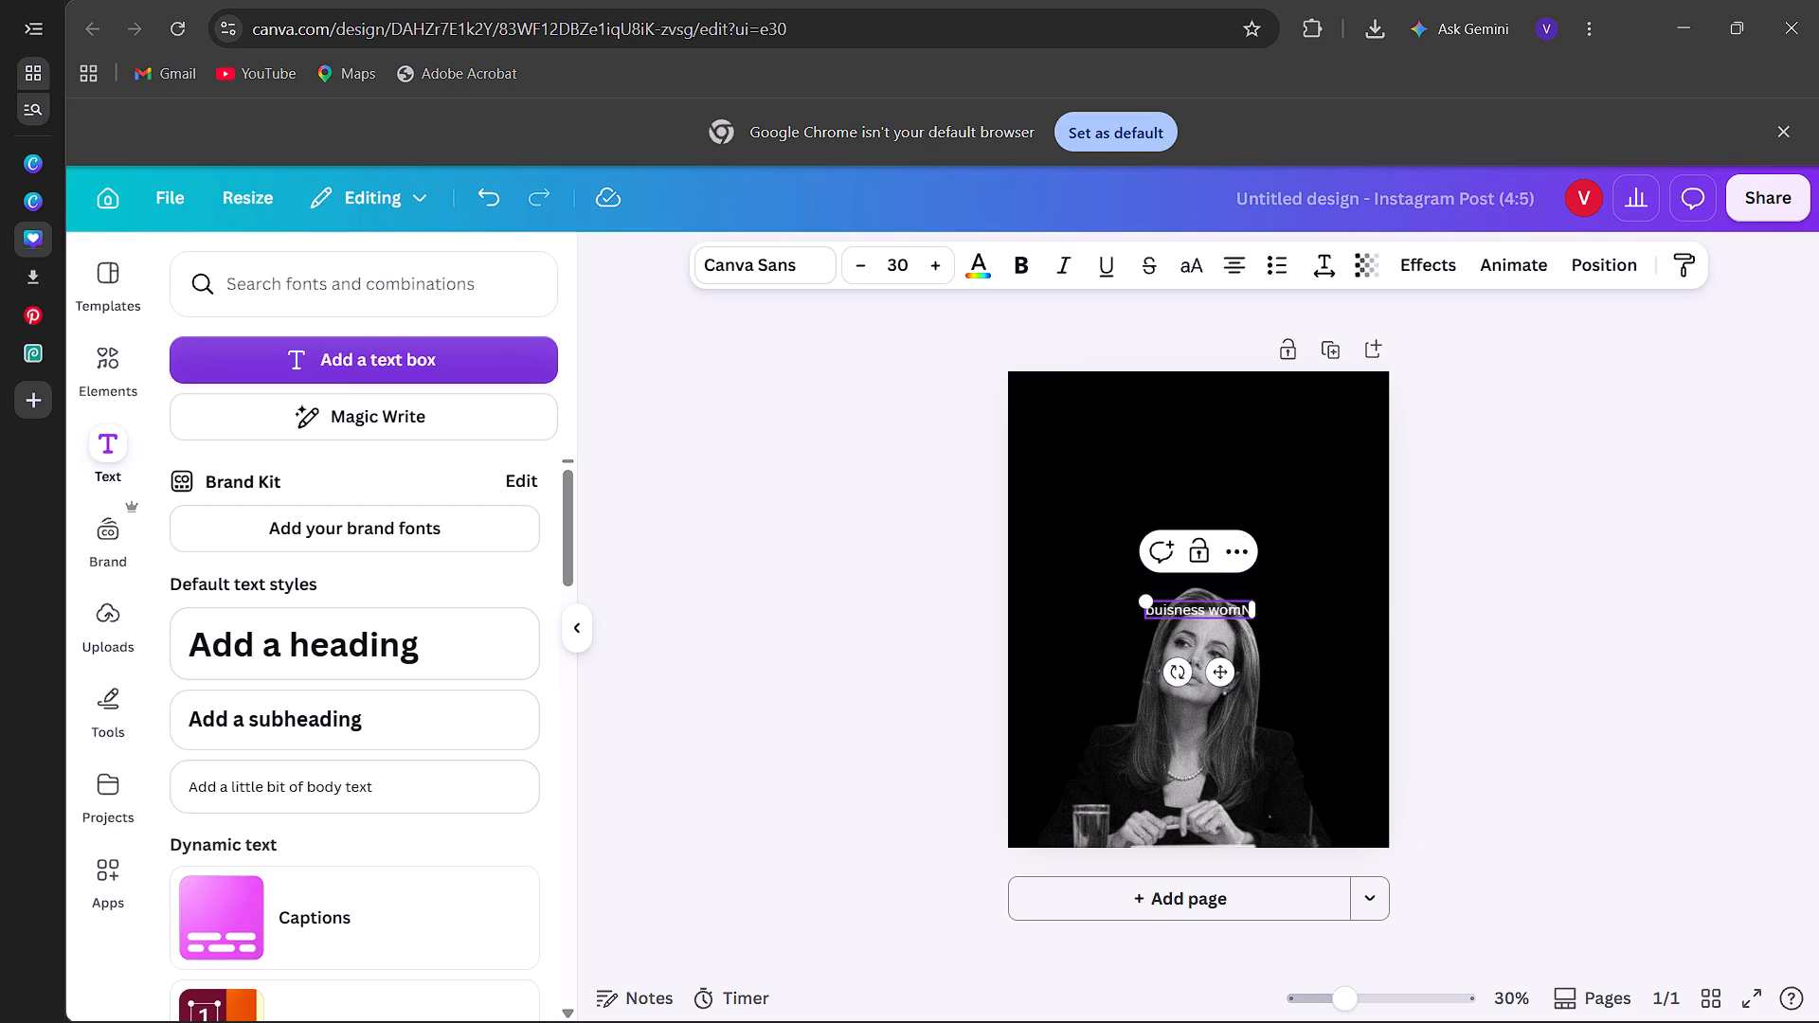
Correct the ending of the text so that it reads "buisness women".
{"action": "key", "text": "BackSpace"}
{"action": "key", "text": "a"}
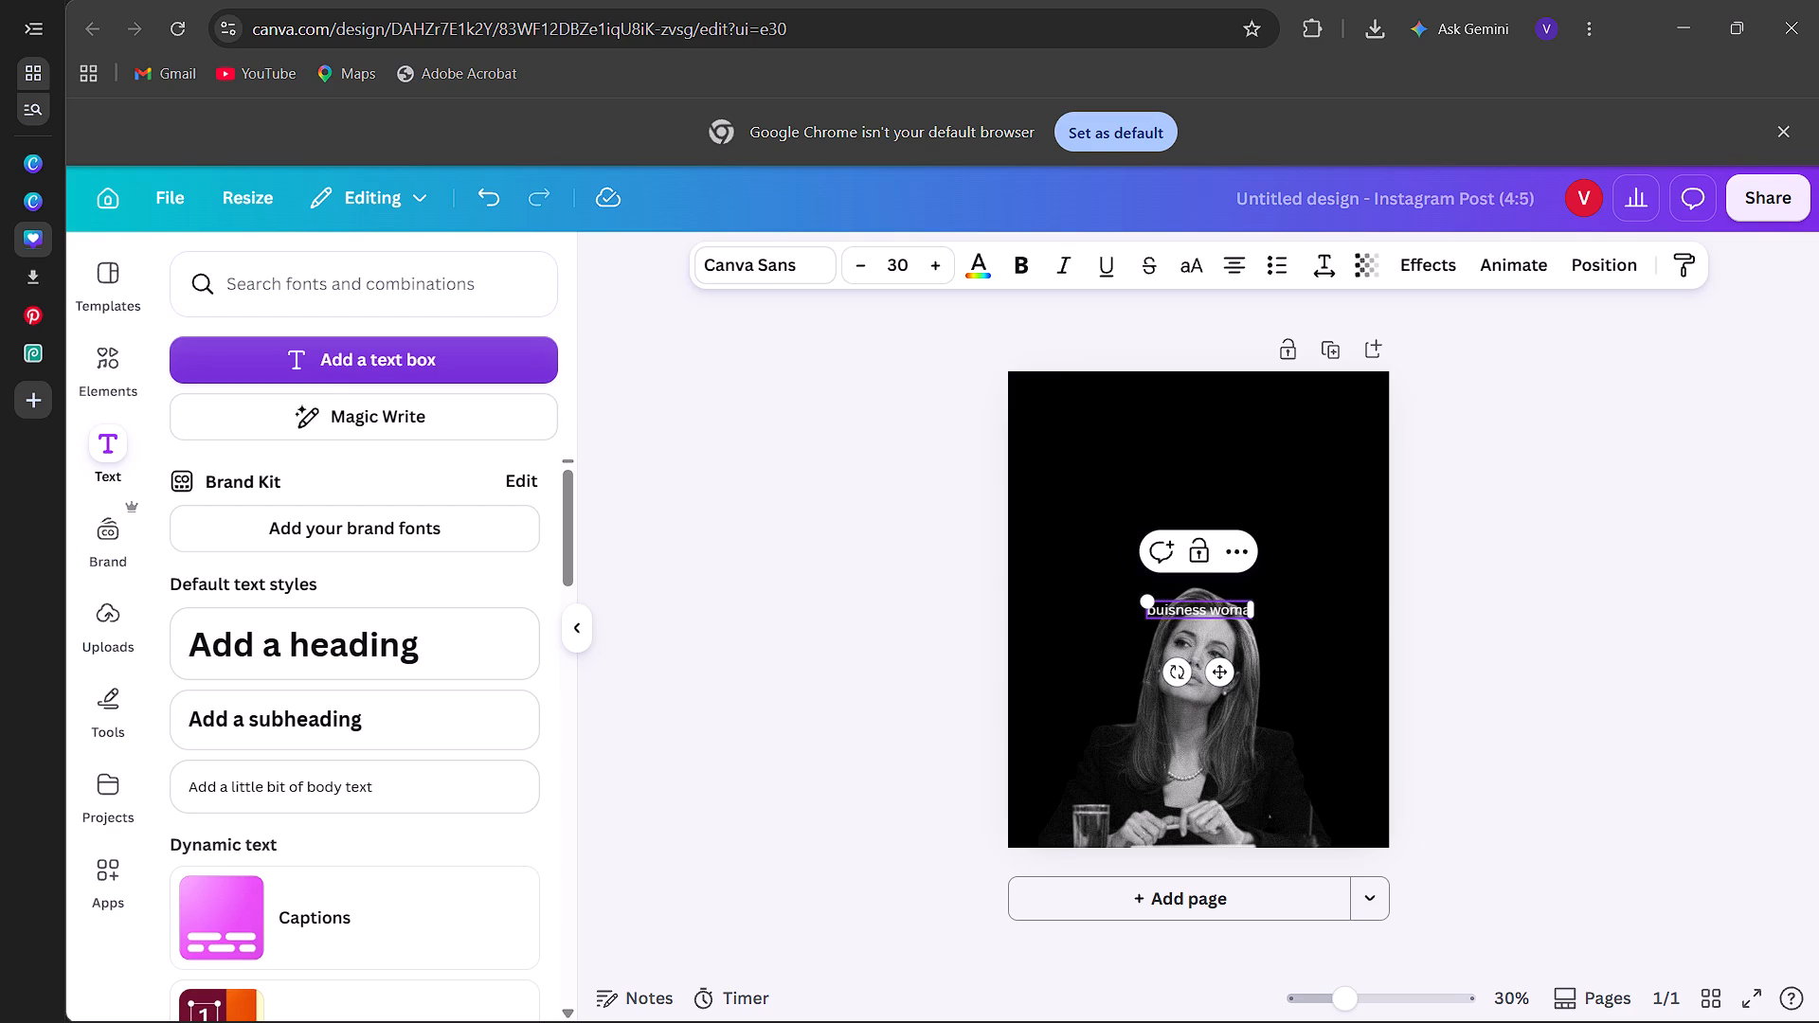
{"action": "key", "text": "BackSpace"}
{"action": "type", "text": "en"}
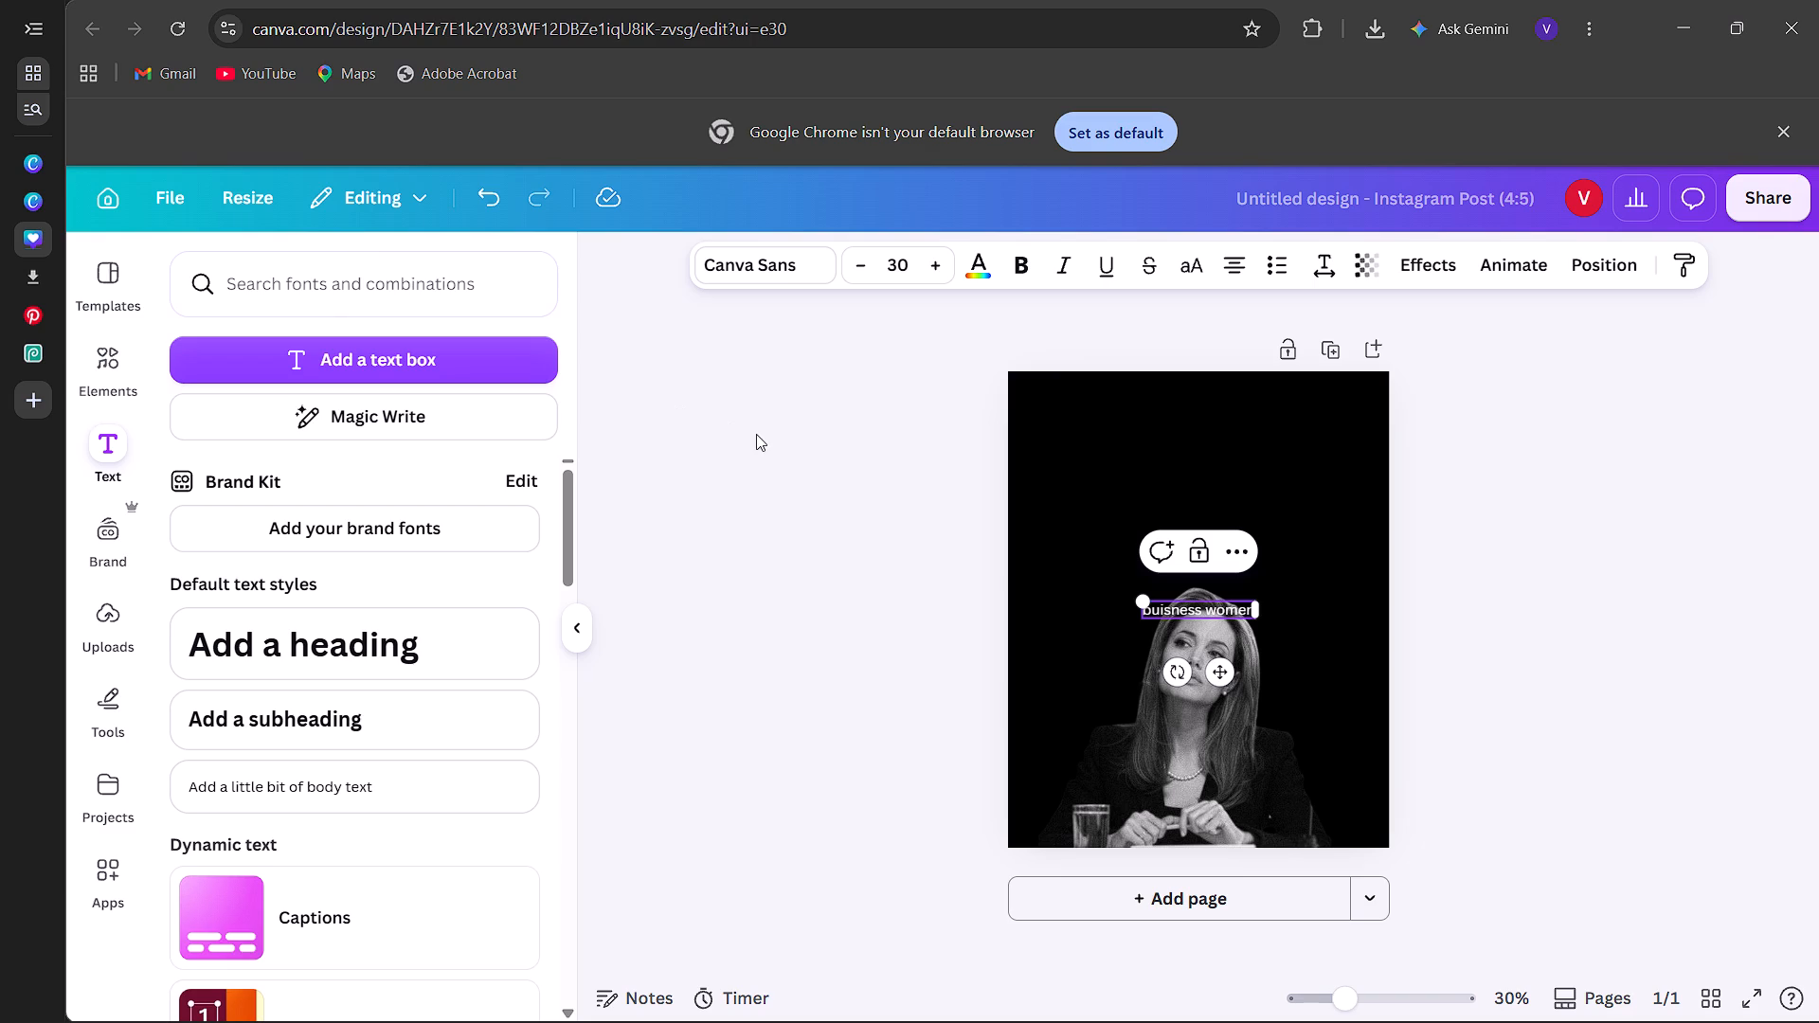
Enlarge the "buisness women" text to a font size of about 58.9.
{"action": "left_click_drag", "start_coordinate": [1143, 598], "coordinate": [995, 569]}
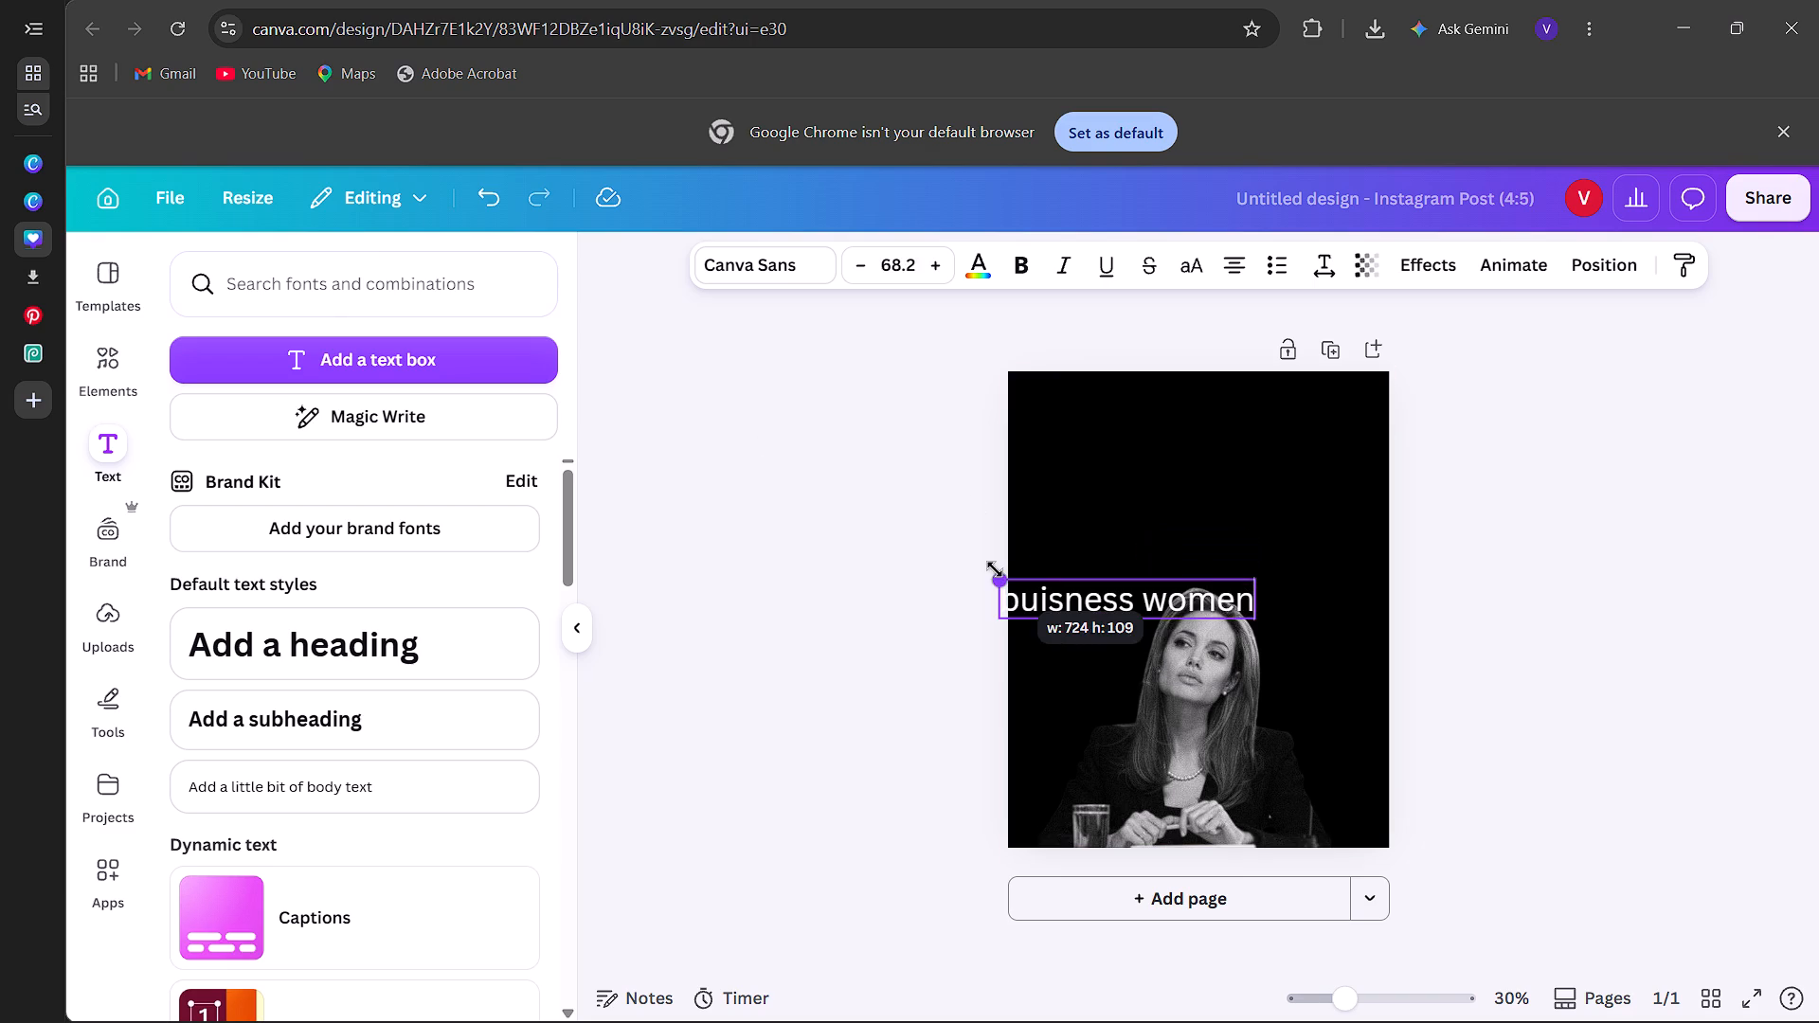
{"action": "left_click_drag", "start_coordinate": [995, 569], "coordinate": [1035, 579]}
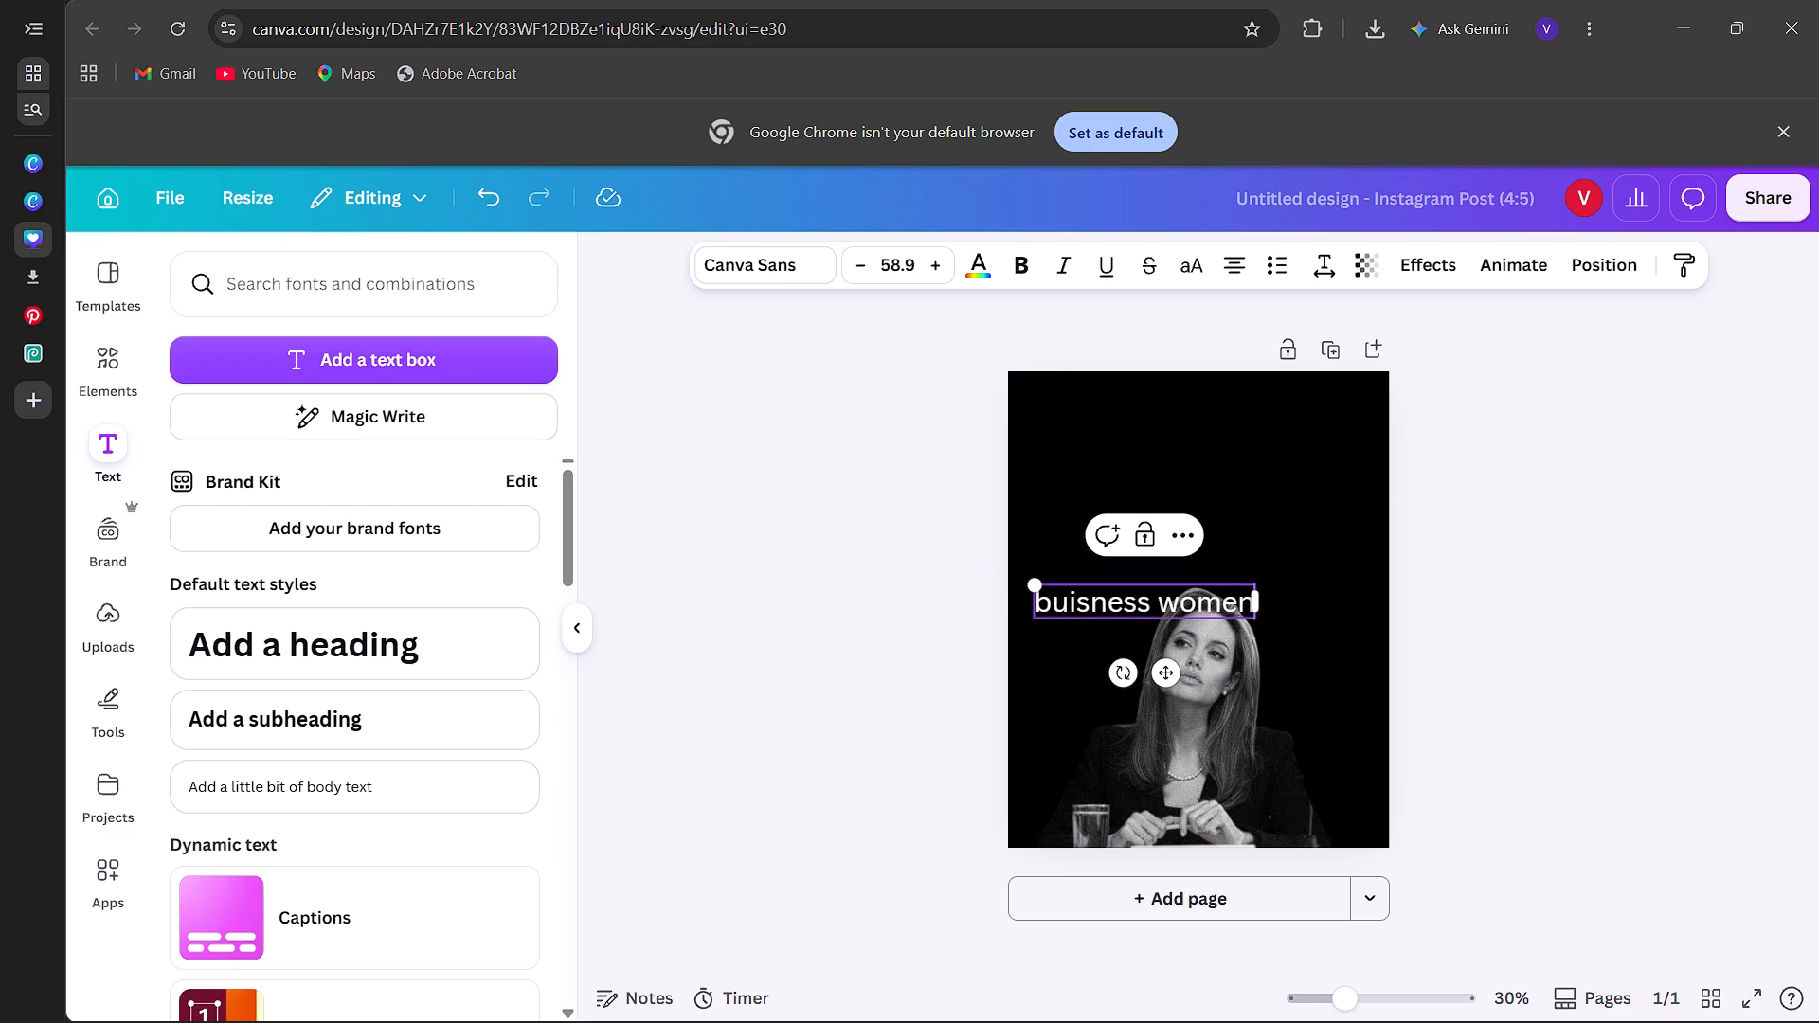
Format the "buisness women" text in the Anton font with all letters in uppercase.
{"action": "left_click", "coordinate": [788, 271]}
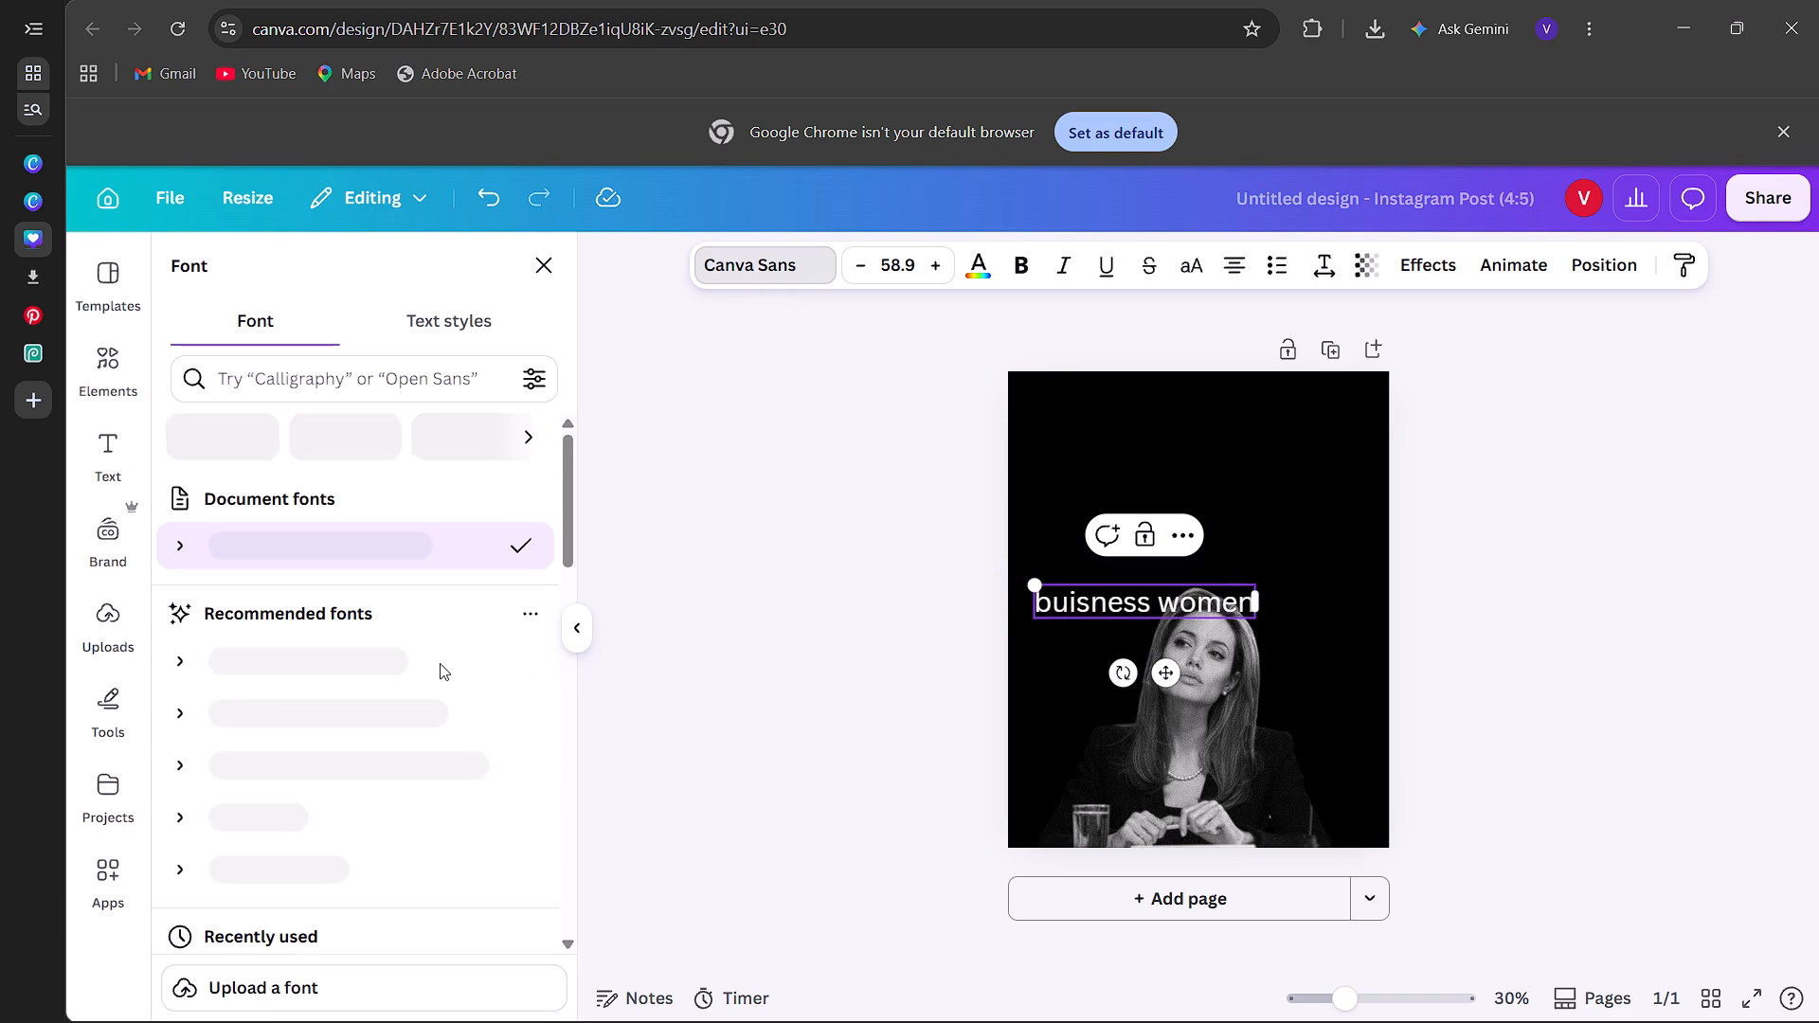
{"action": "left_click", "coordinate": [400, 785]}
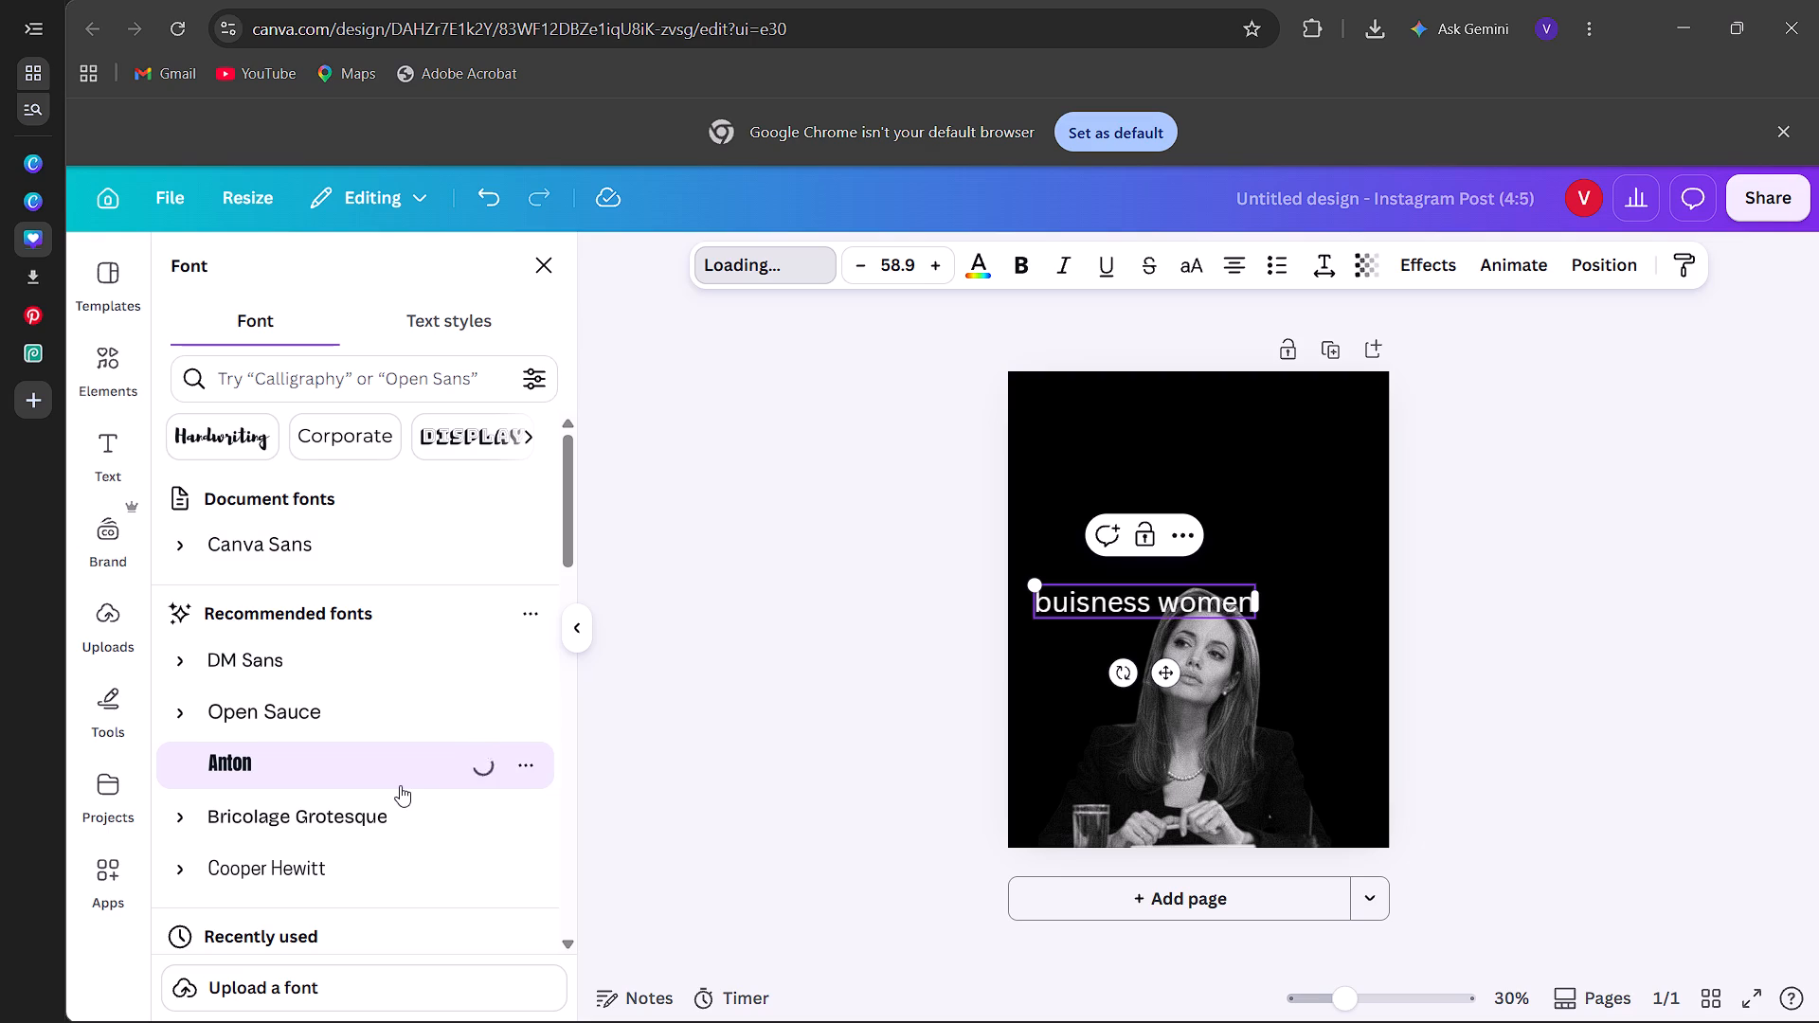
{"action": "scroll", "coordinate": [400, 785], "scroll_direction": "down", "scroll_amount": 1}
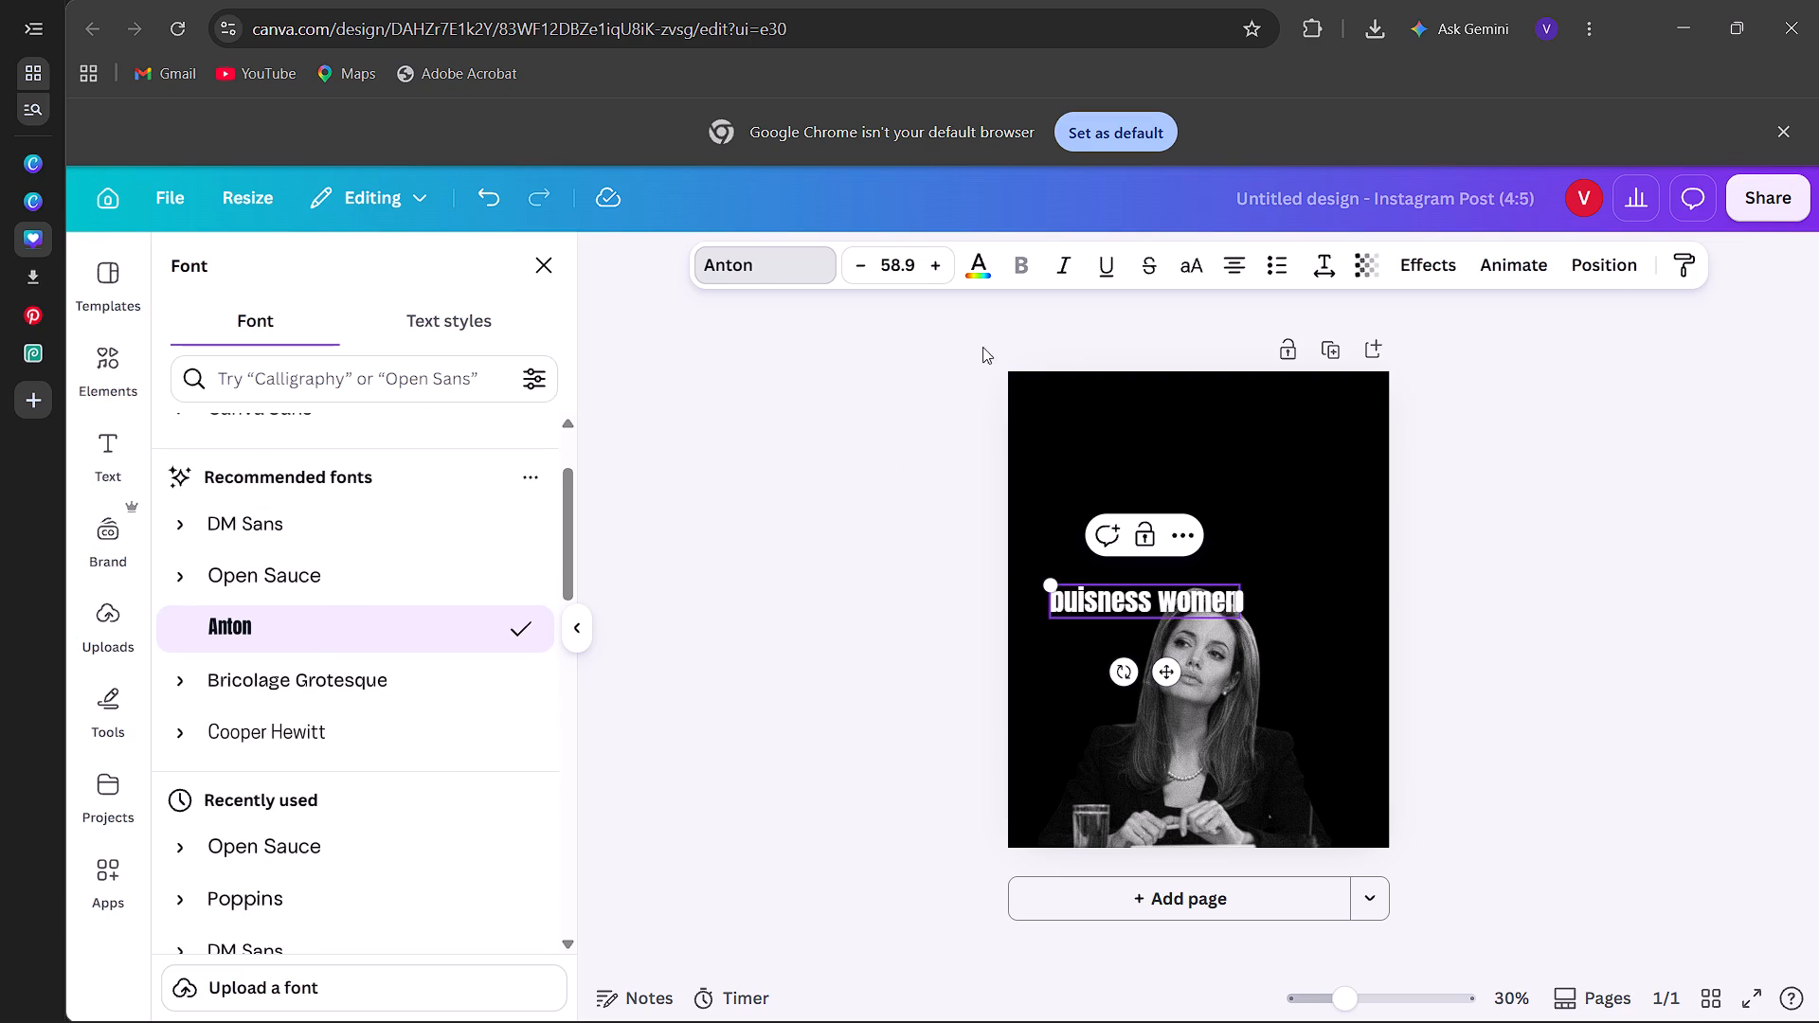
{"action": "left_click", "coordinate": [1199, 277]}
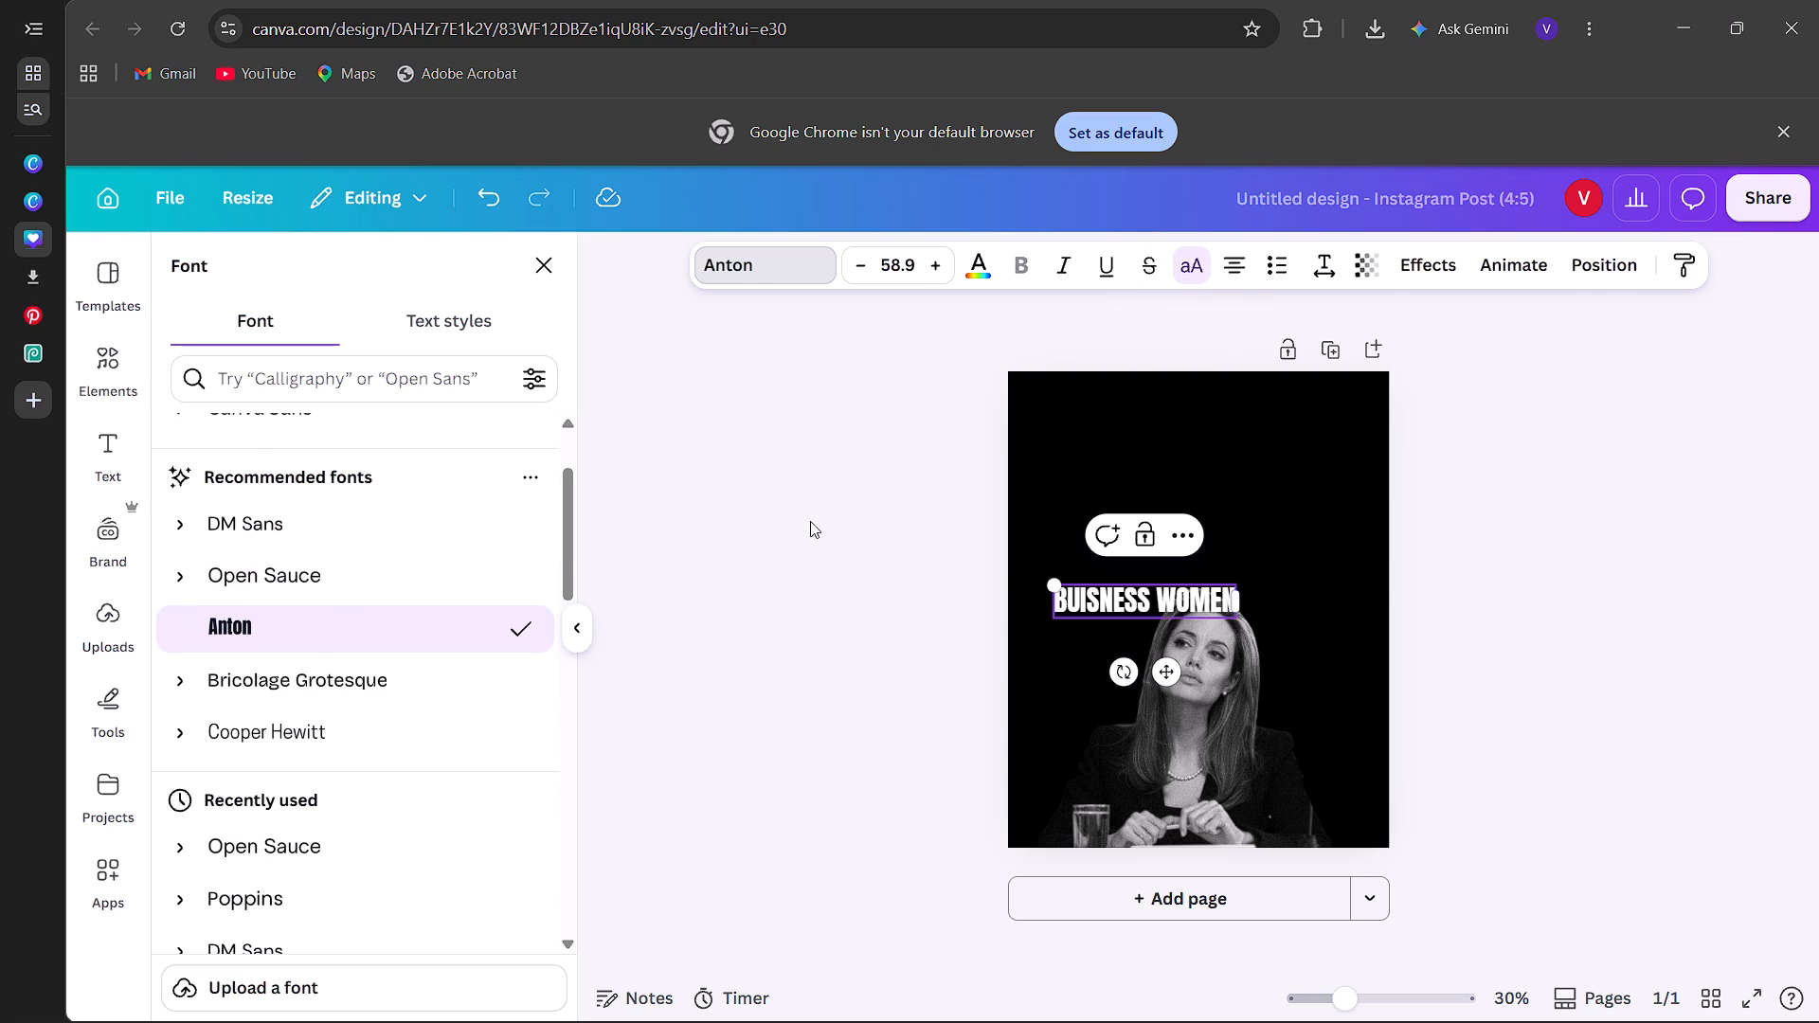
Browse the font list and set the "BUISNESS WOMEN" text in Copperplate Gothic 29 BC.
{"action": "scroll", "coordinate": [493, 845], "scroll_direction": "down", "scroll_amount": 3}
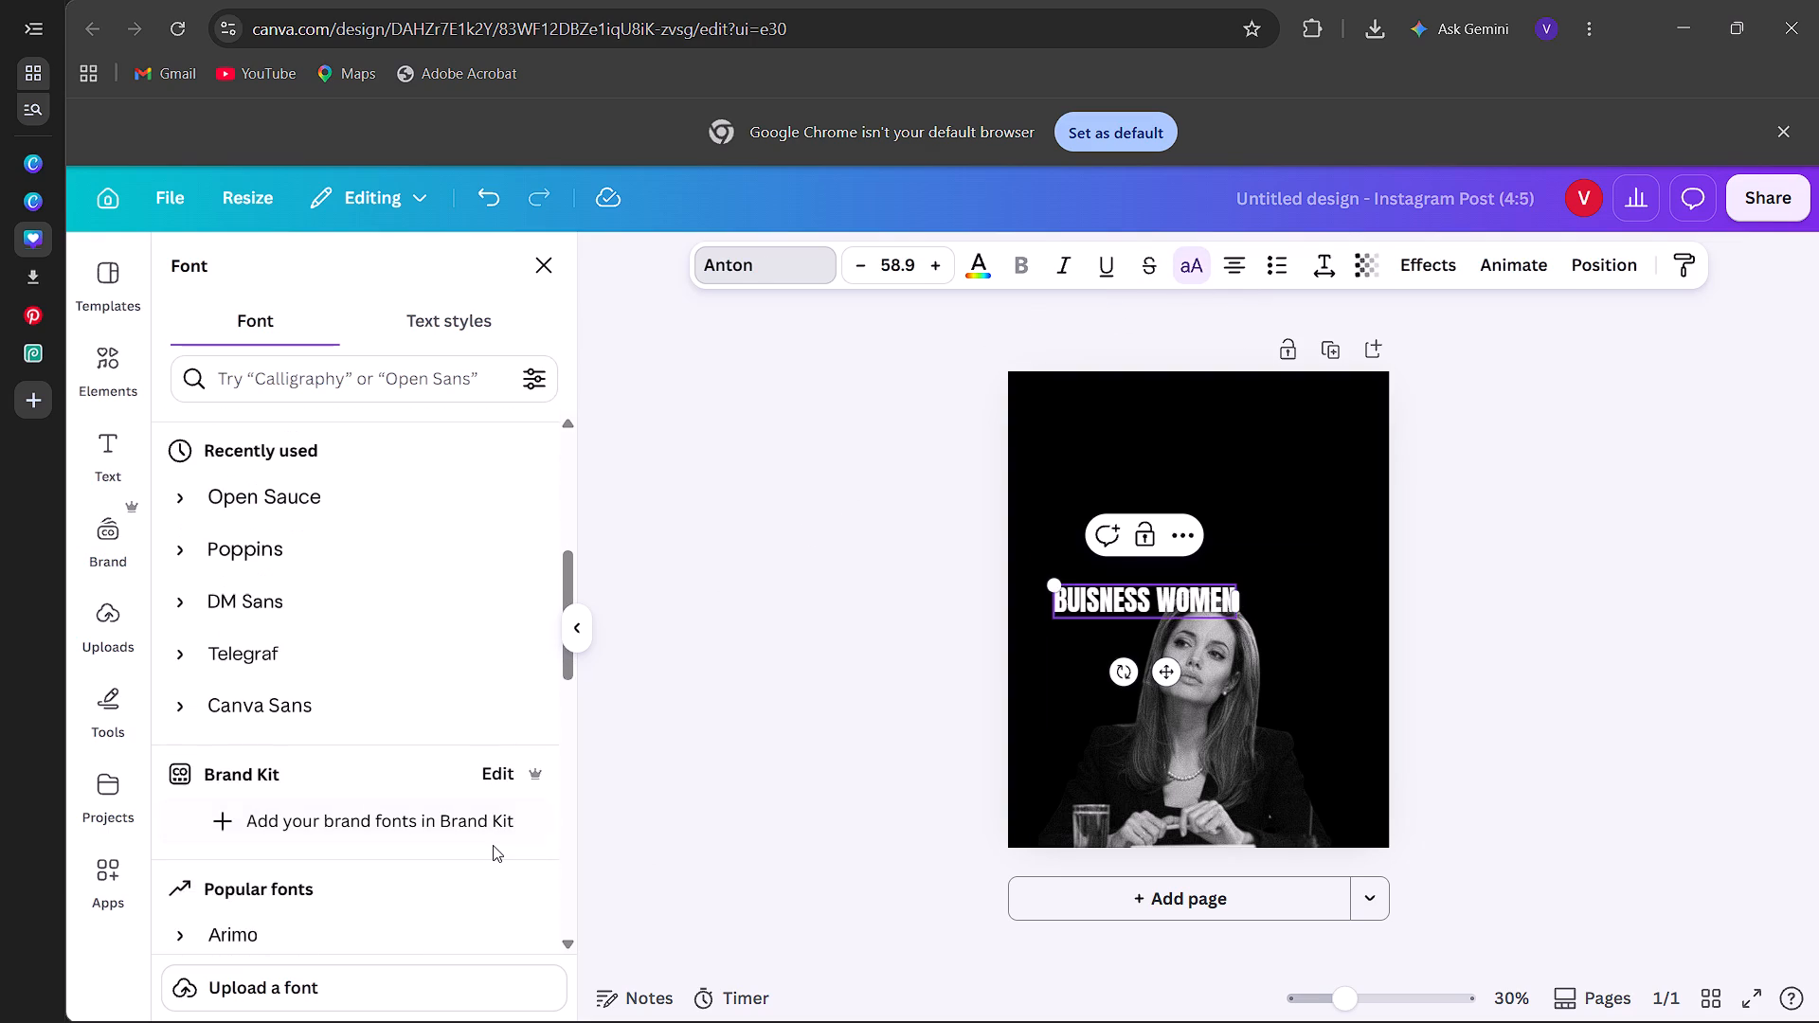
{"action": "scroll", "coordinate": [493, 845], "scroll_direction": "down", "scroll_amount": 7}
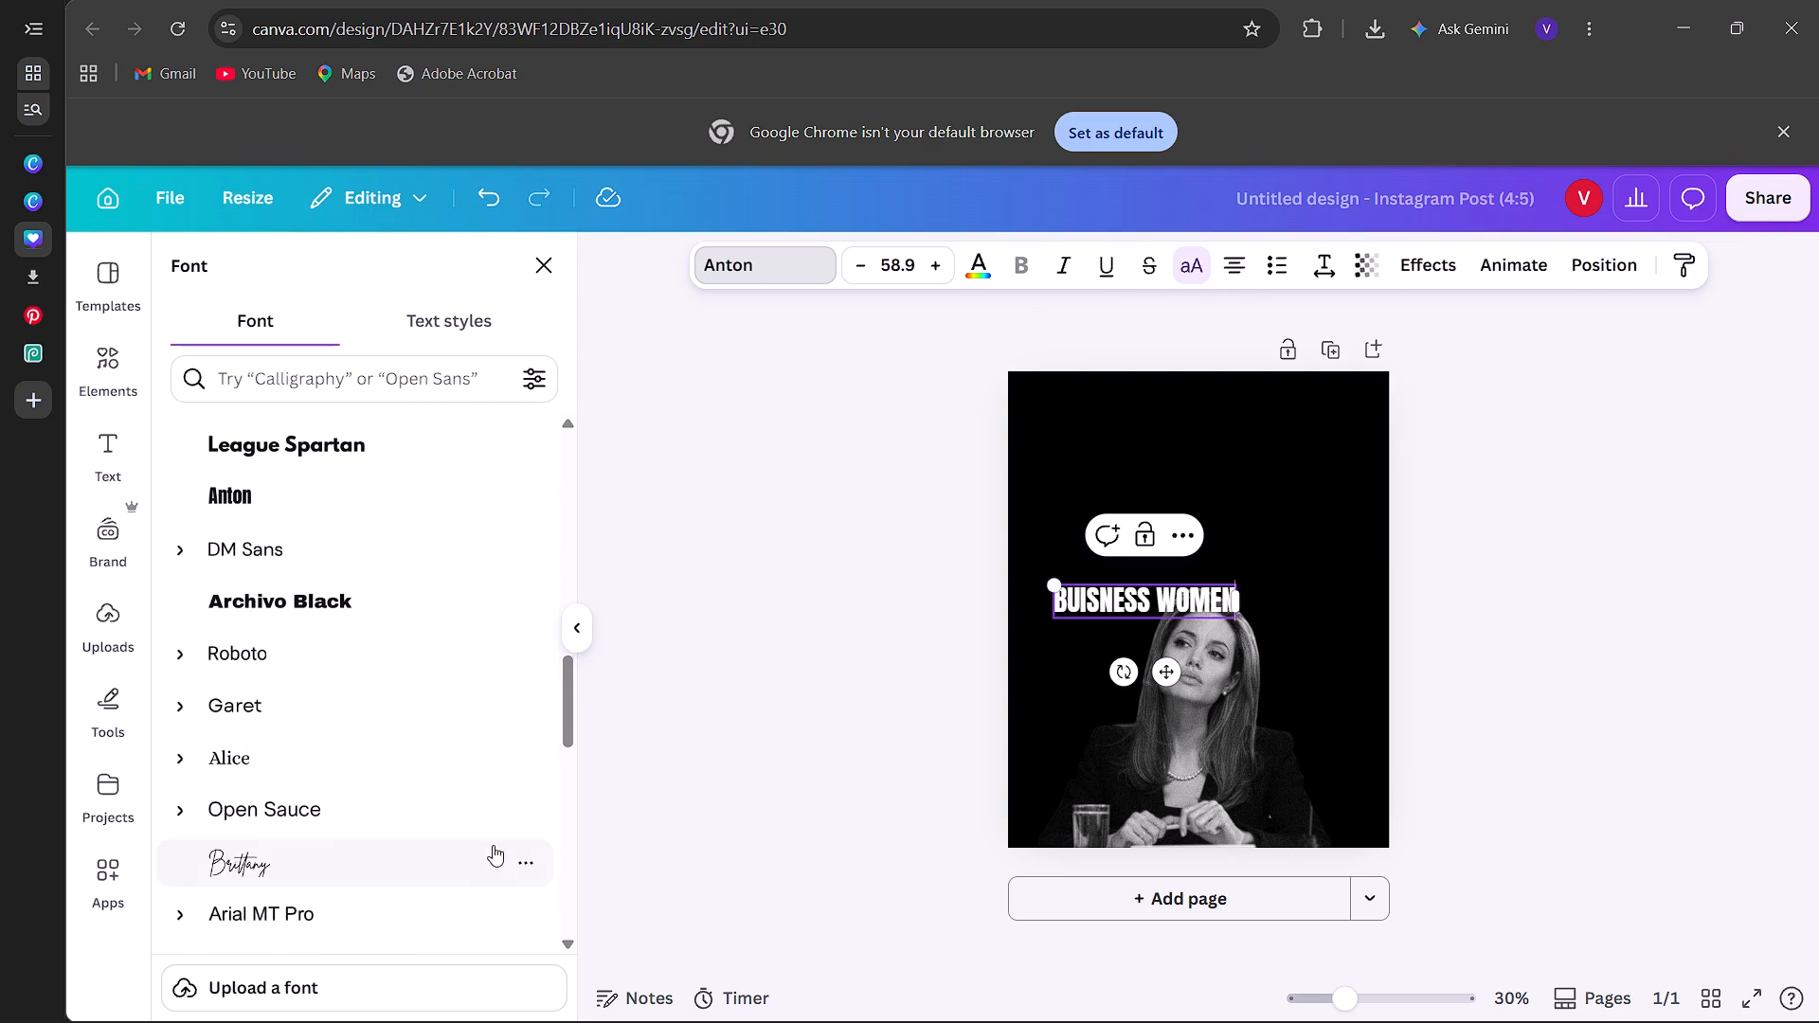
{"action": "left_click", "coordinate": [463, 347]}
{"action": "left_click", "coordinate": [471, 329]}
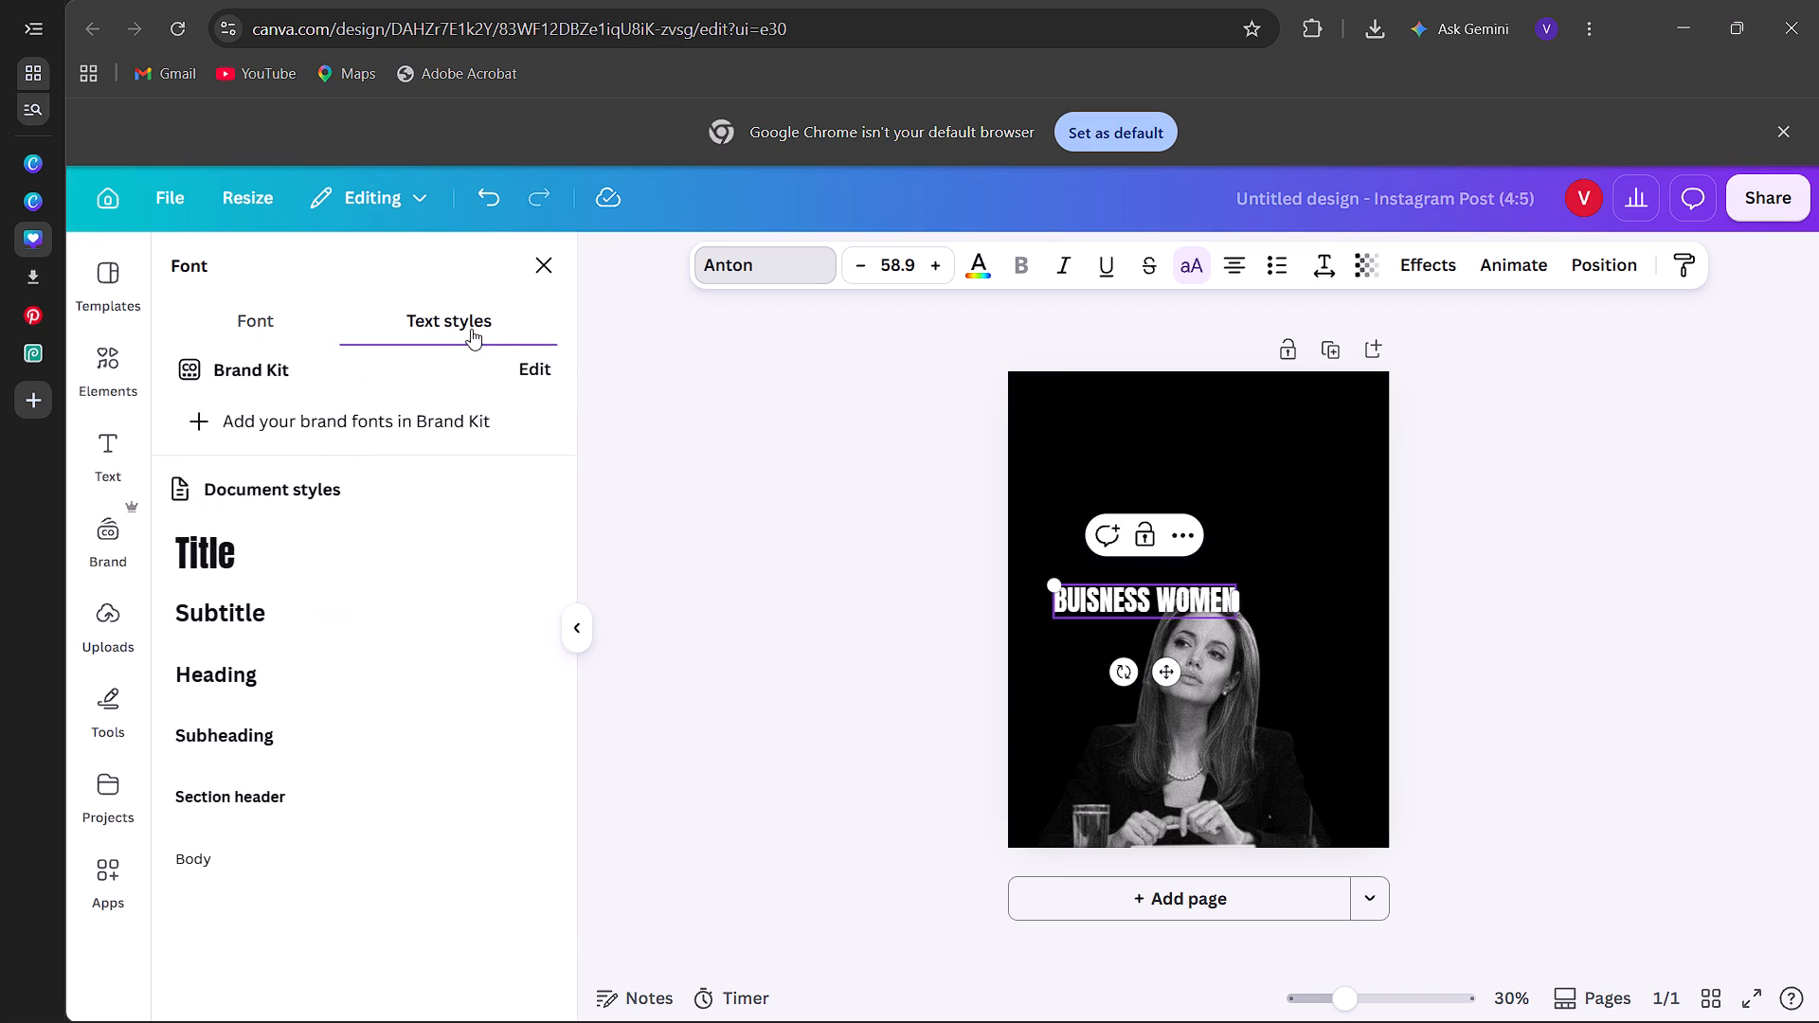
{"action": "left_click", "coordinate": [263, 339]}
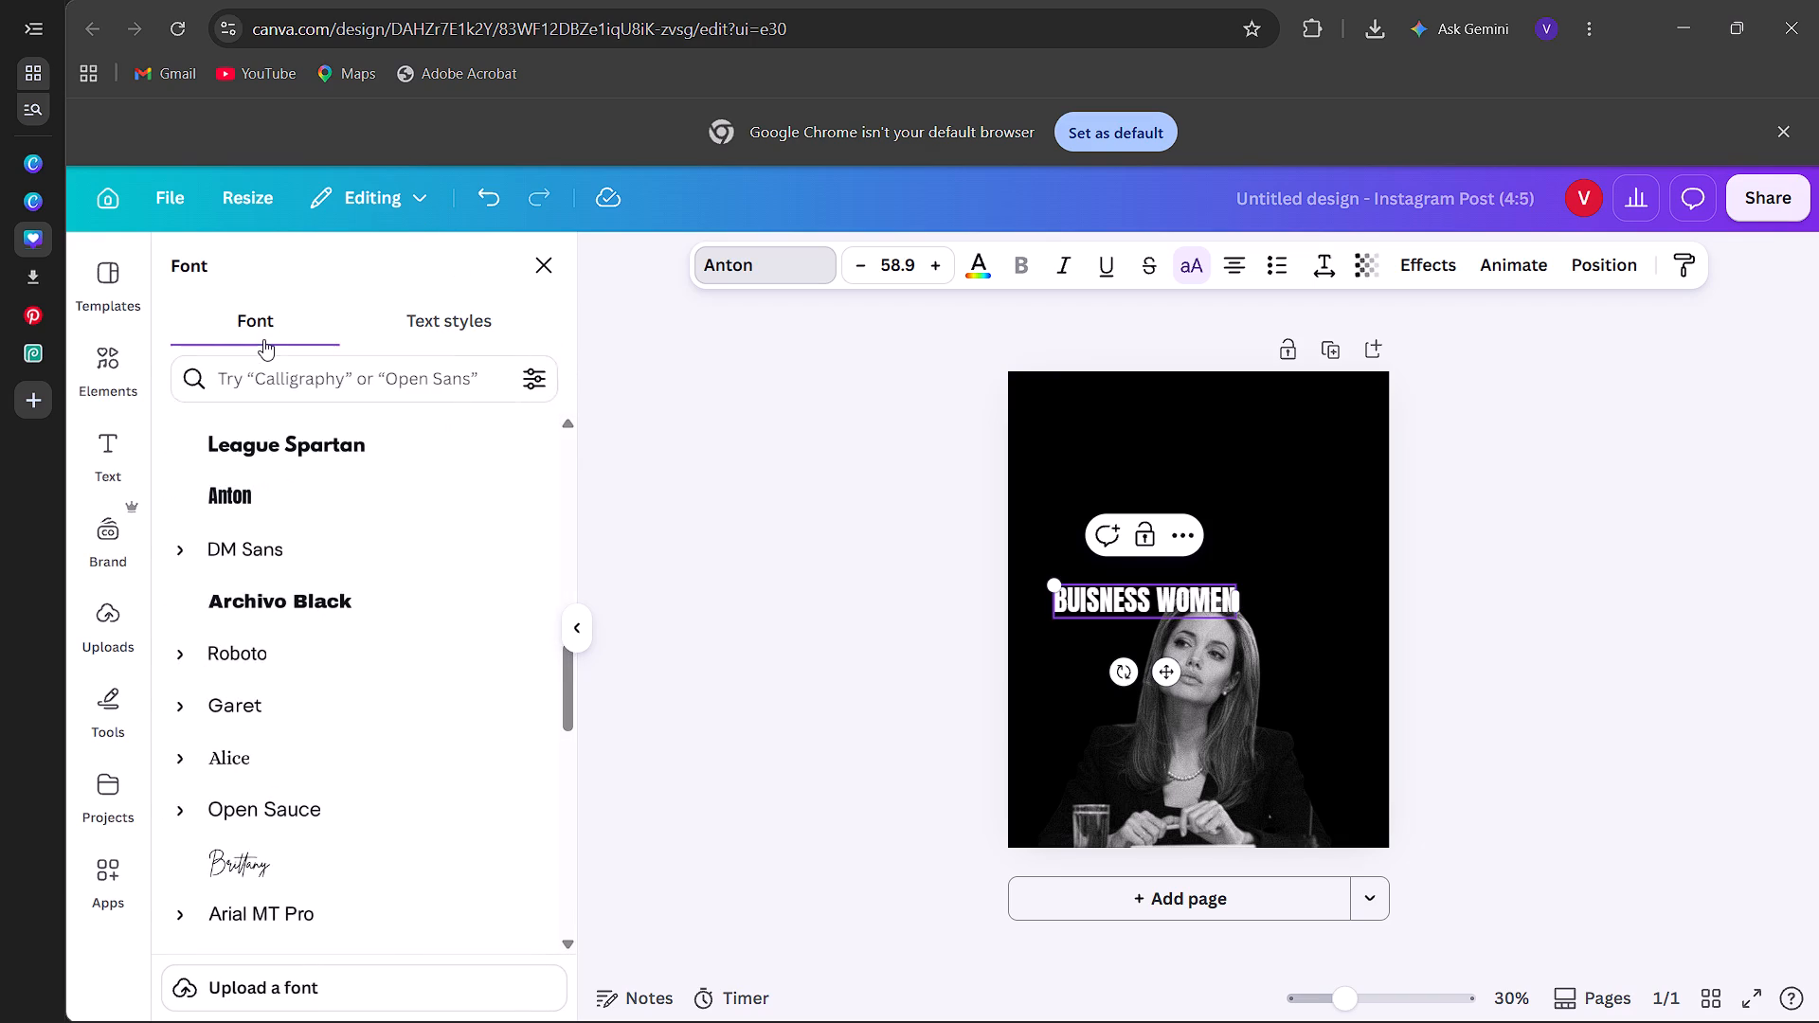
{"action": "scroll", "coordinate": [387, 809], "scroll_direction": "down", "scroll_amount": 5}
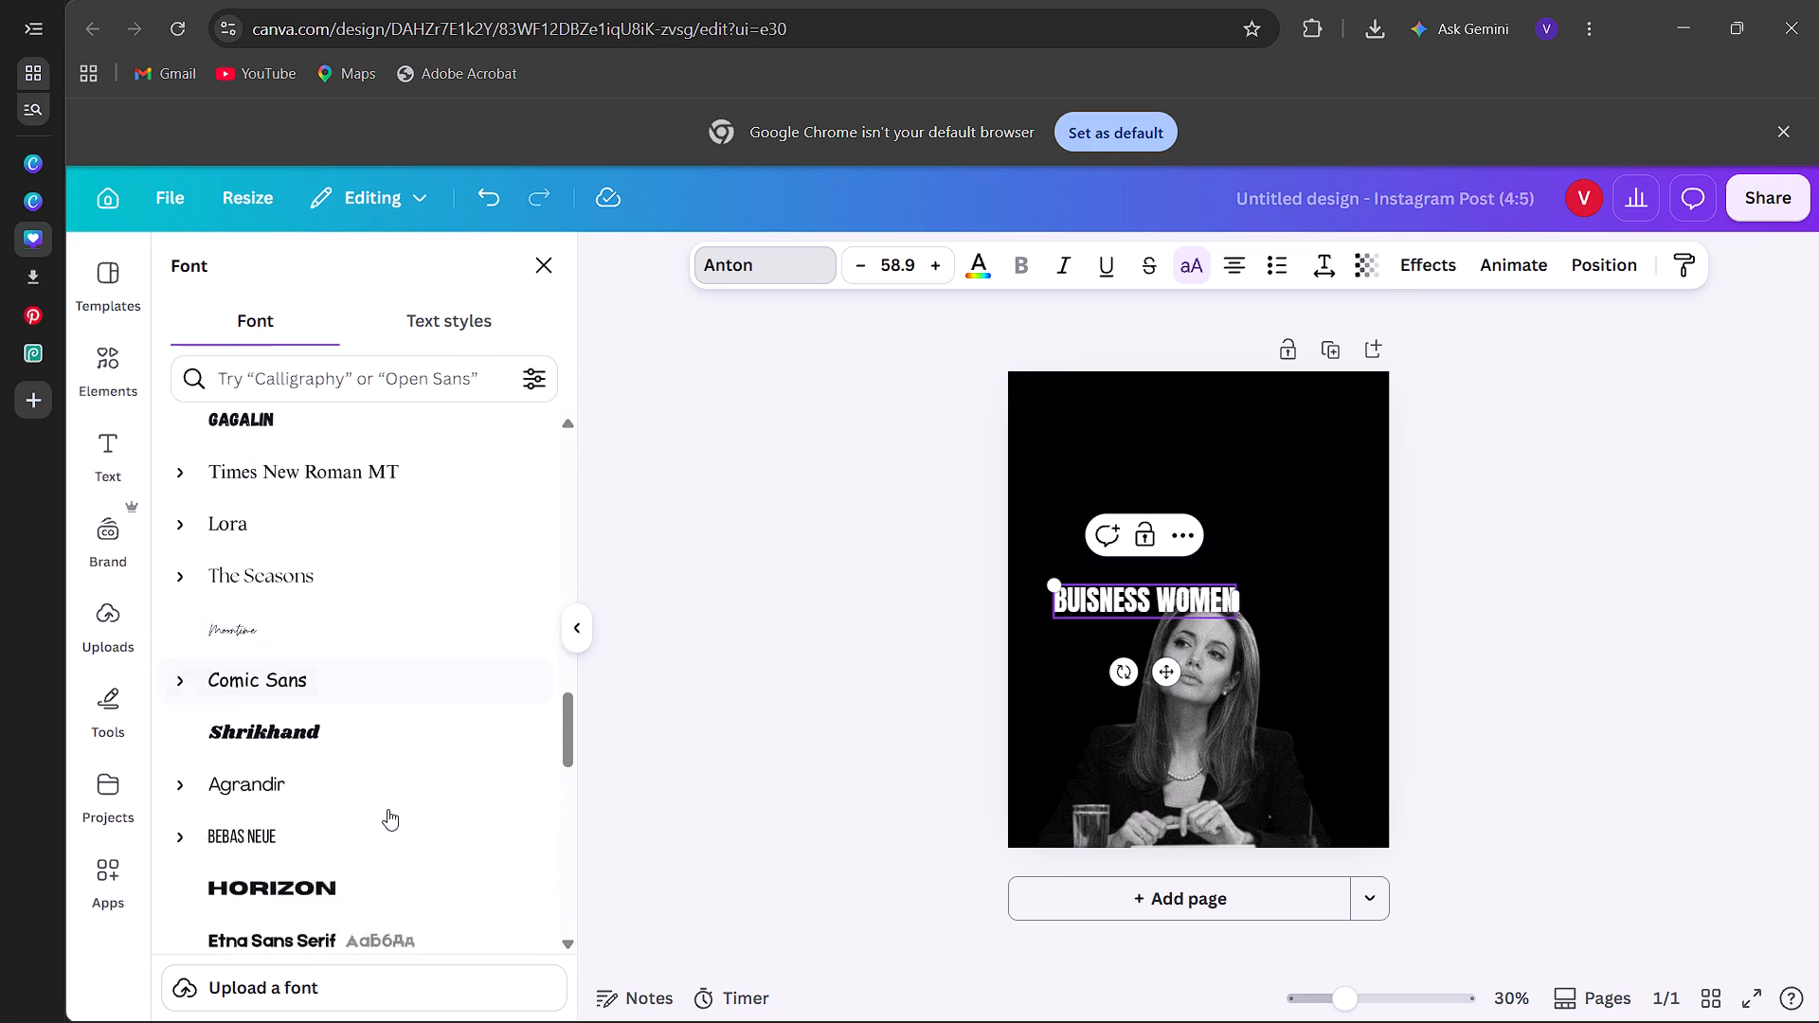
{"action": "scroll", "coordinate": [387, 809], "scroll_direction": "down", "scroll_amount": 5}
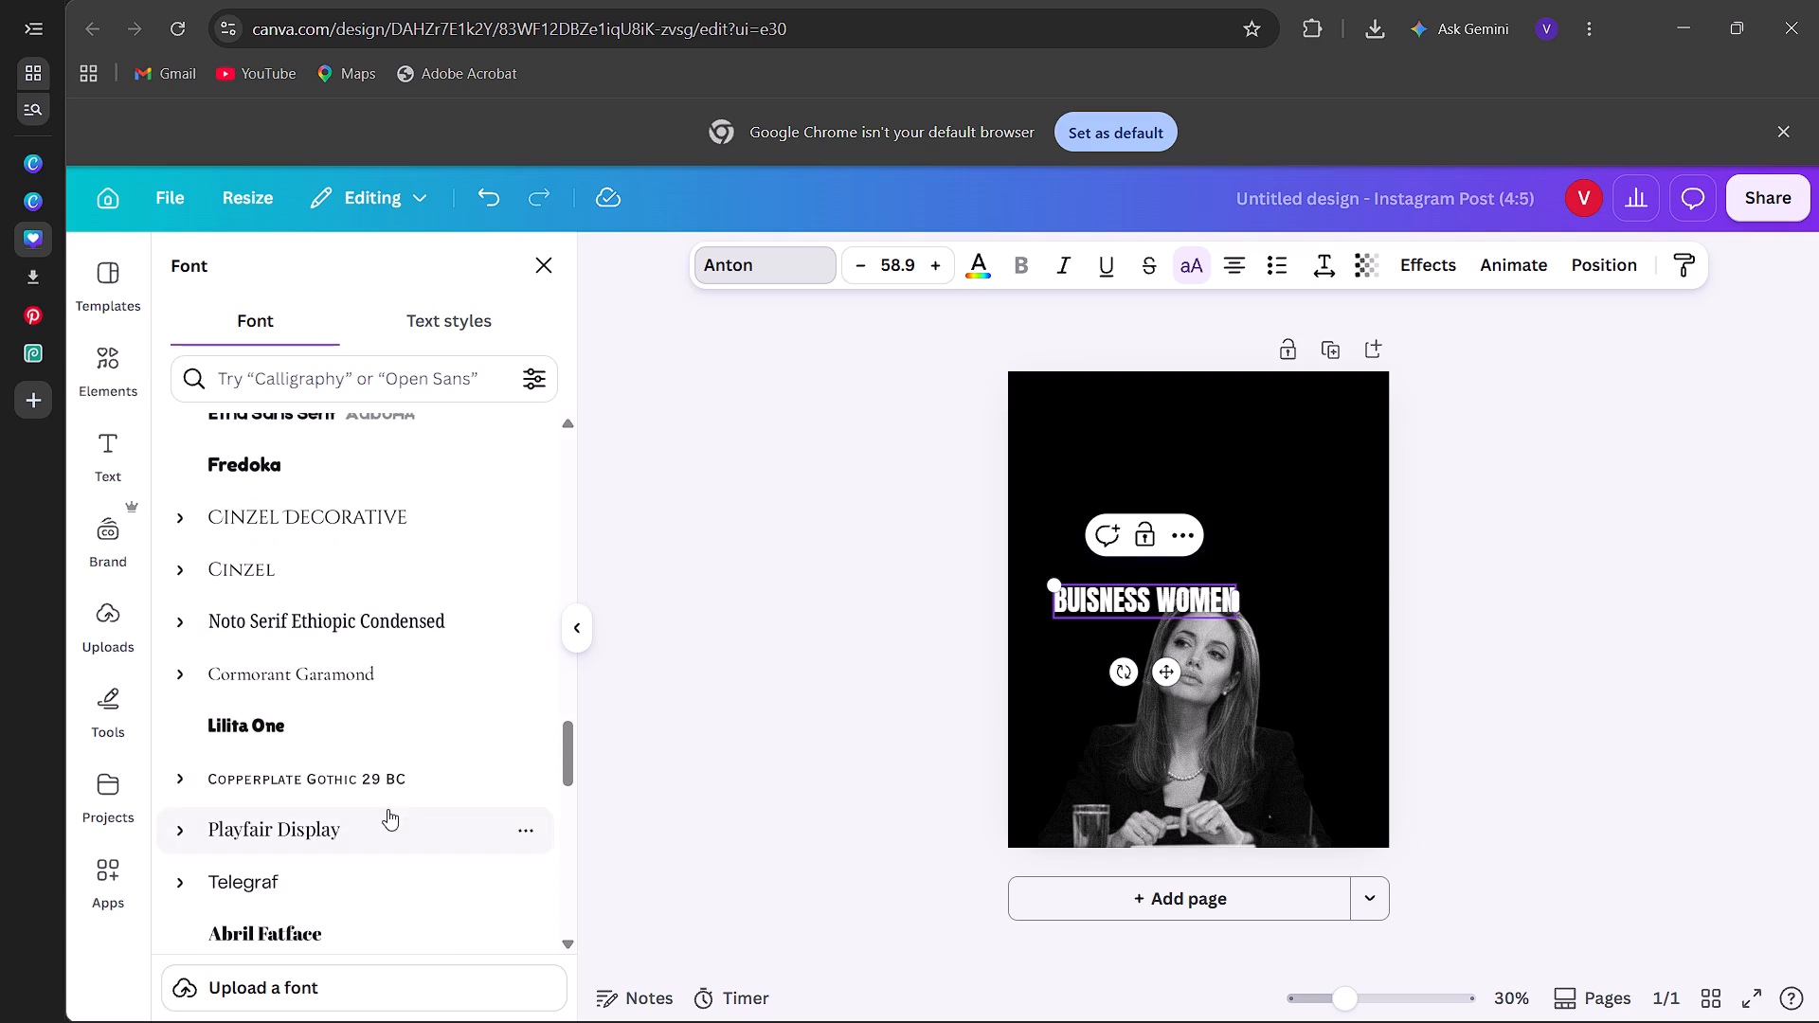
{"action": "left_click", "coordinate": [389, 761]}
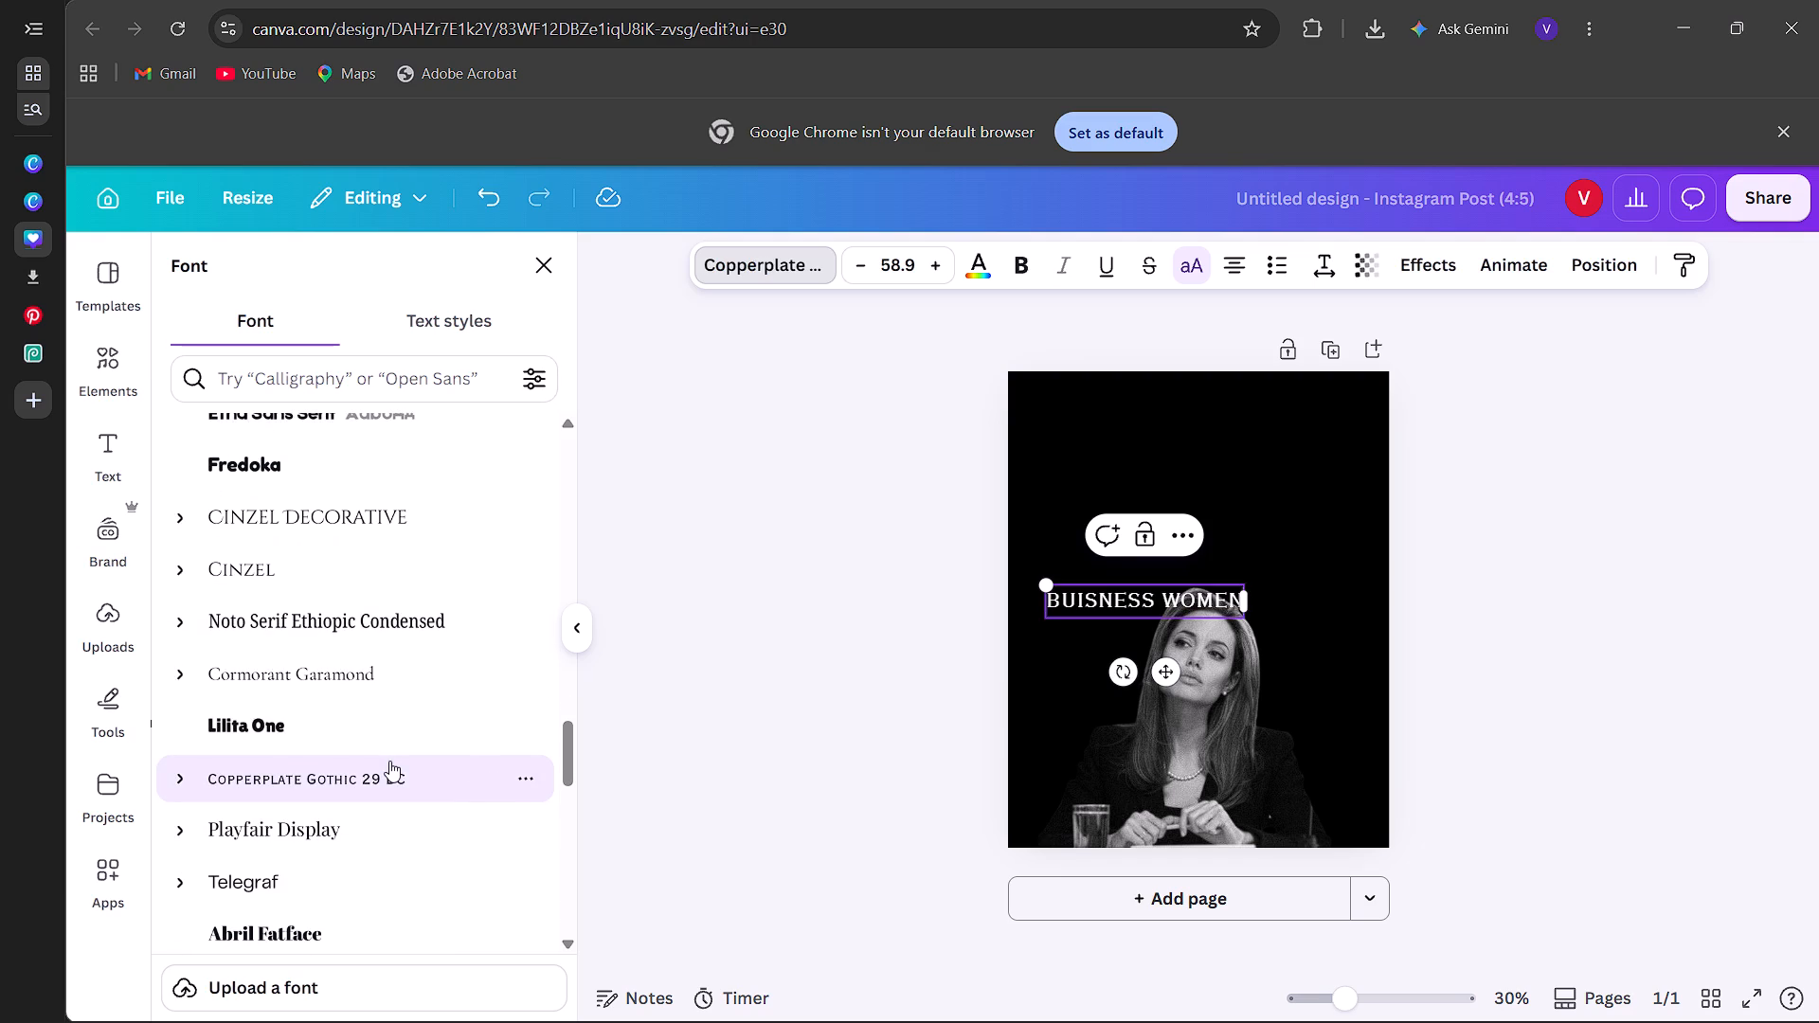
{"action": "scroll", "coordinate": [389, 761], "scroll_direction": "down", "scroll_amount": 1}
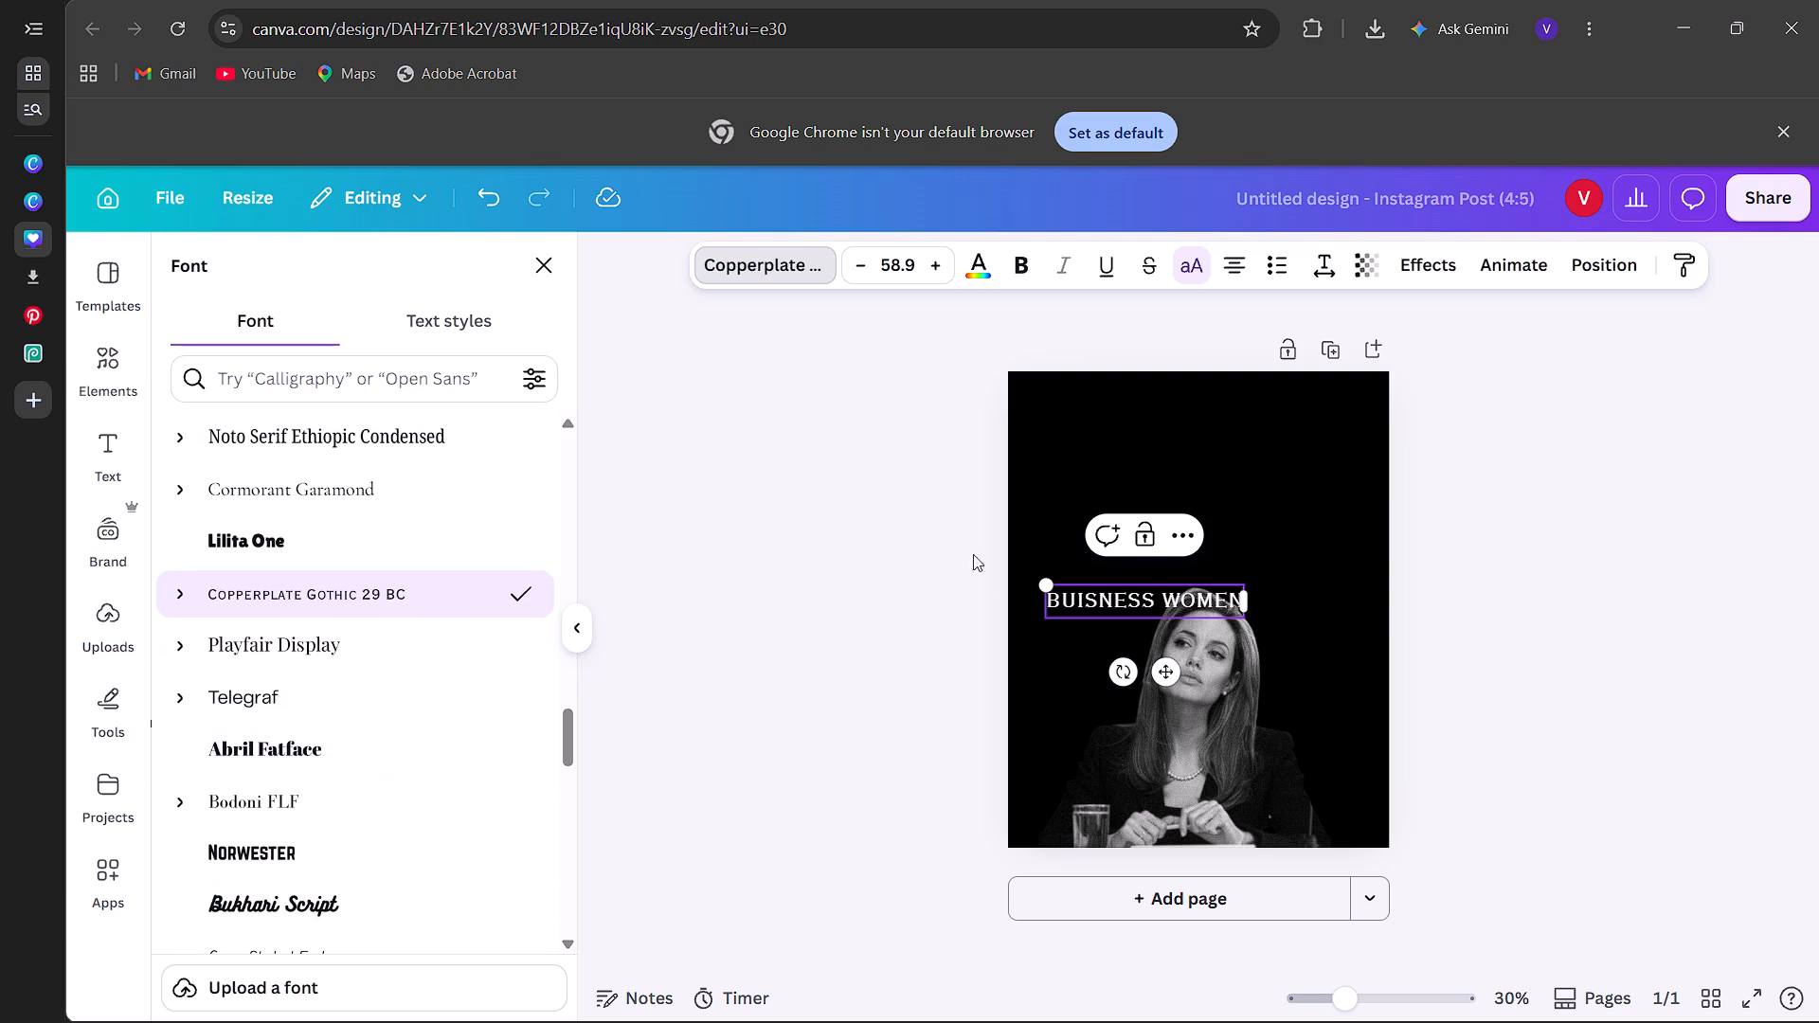
Enlarge the "BUISNESS WOMEN" text to a font size of about 109.
{"action": "left_click_drag", "start_coordinate": [1050, 587], "coordinate": [884, 547]}
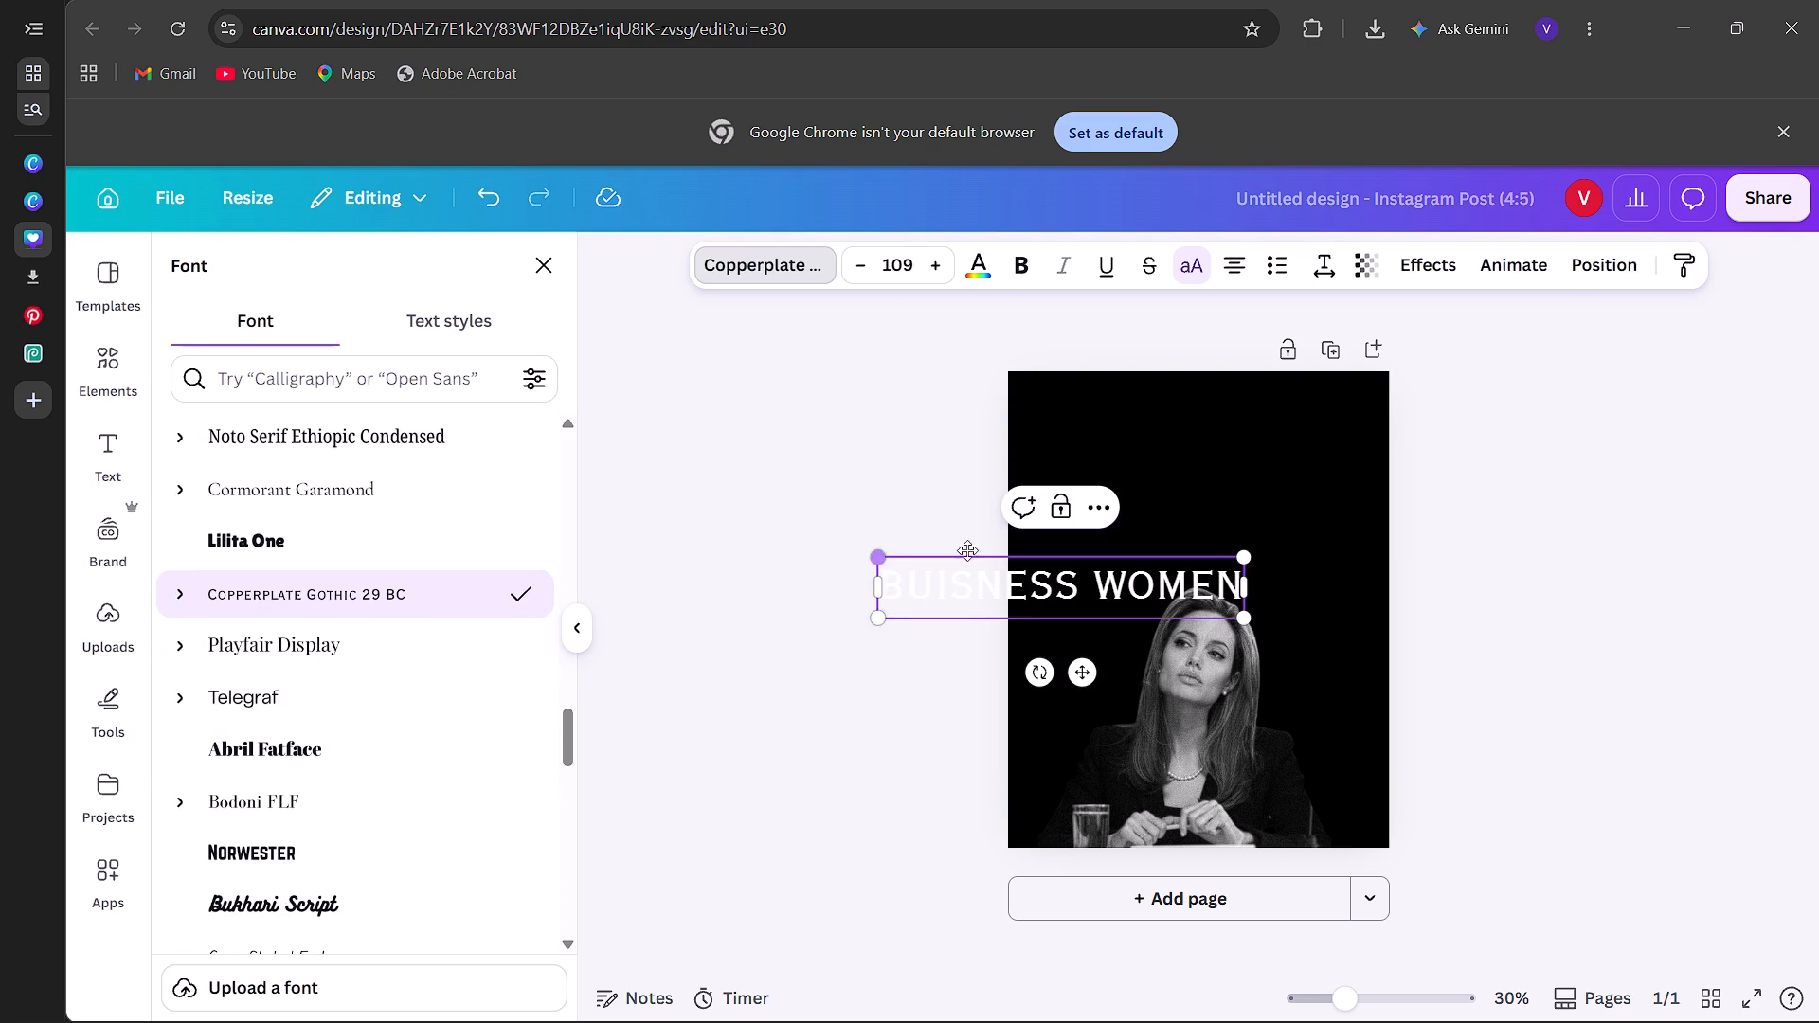
{"action": "left_click_drag", "start_coordinate": [1039, 615], "coordinate": [1080, 659]}
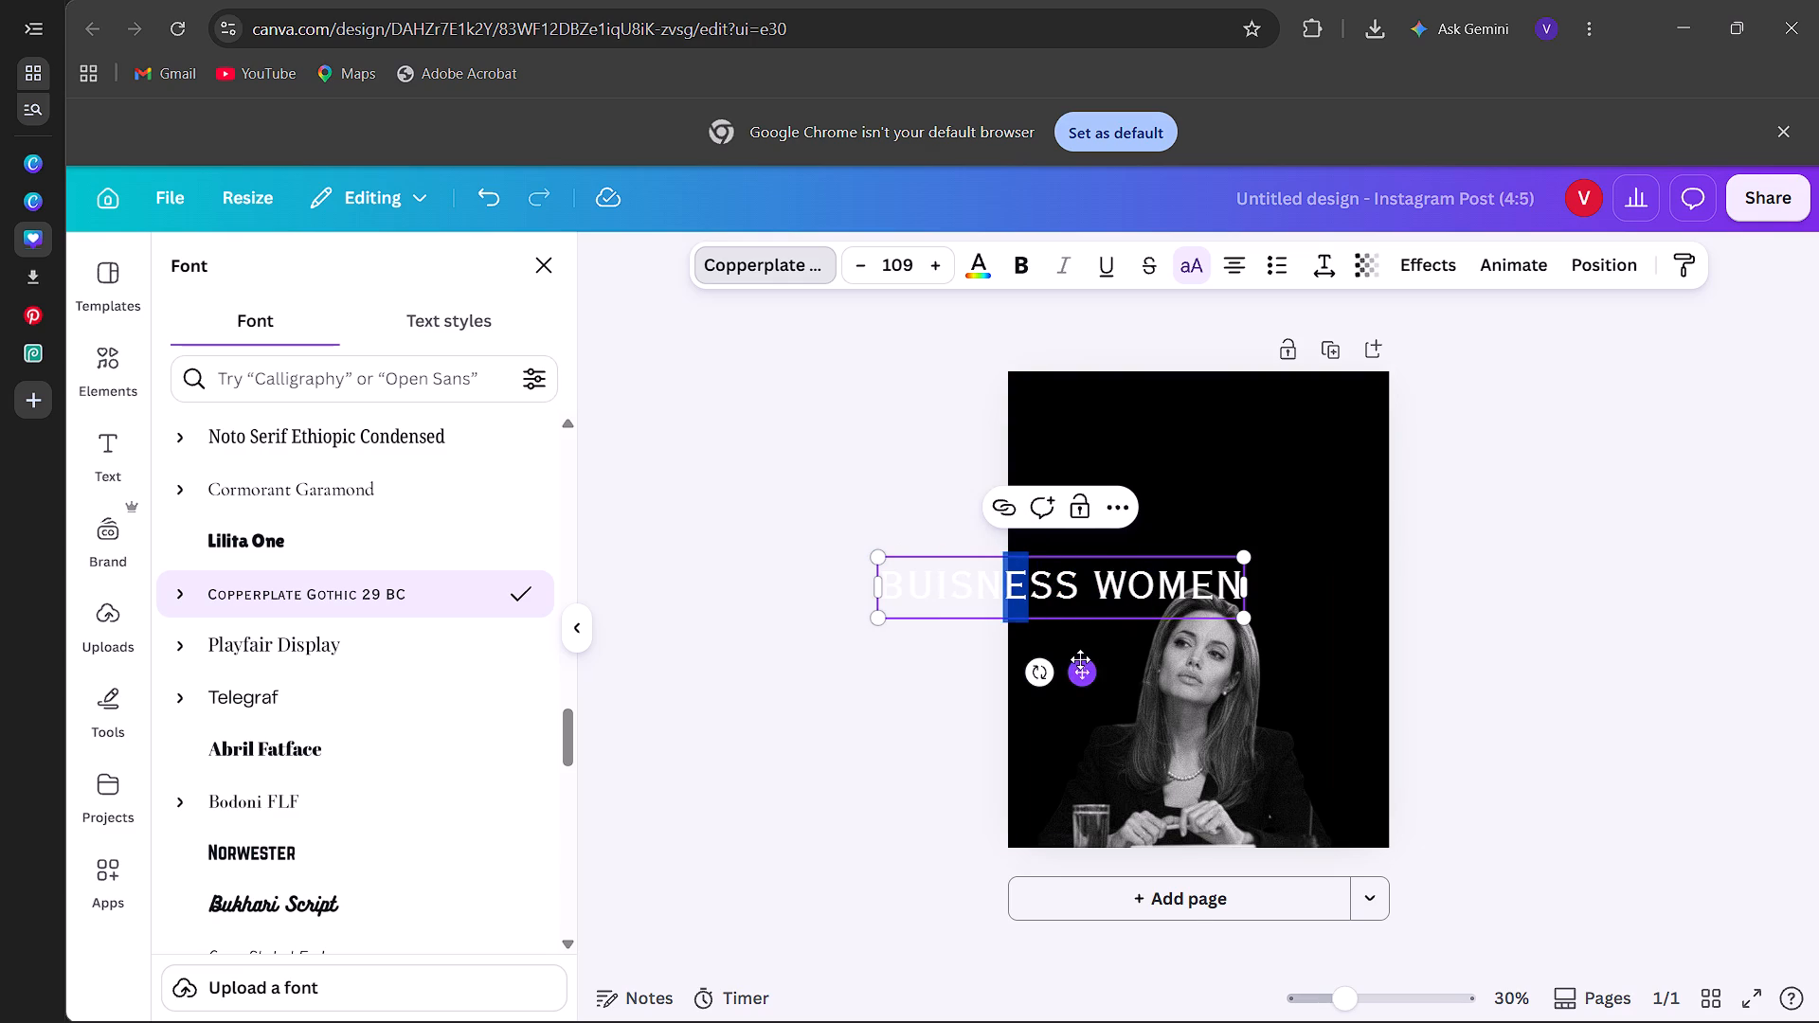
Shift the cut-out of the seated woman so it is horizontally centred at the bottom edge of the page.
{"action": "left_click", "coordinate": [1162, 693]}
{"action": "left_click_drag", "start_coordinate": [1129, 586], "coordinate": [1221, 507]}
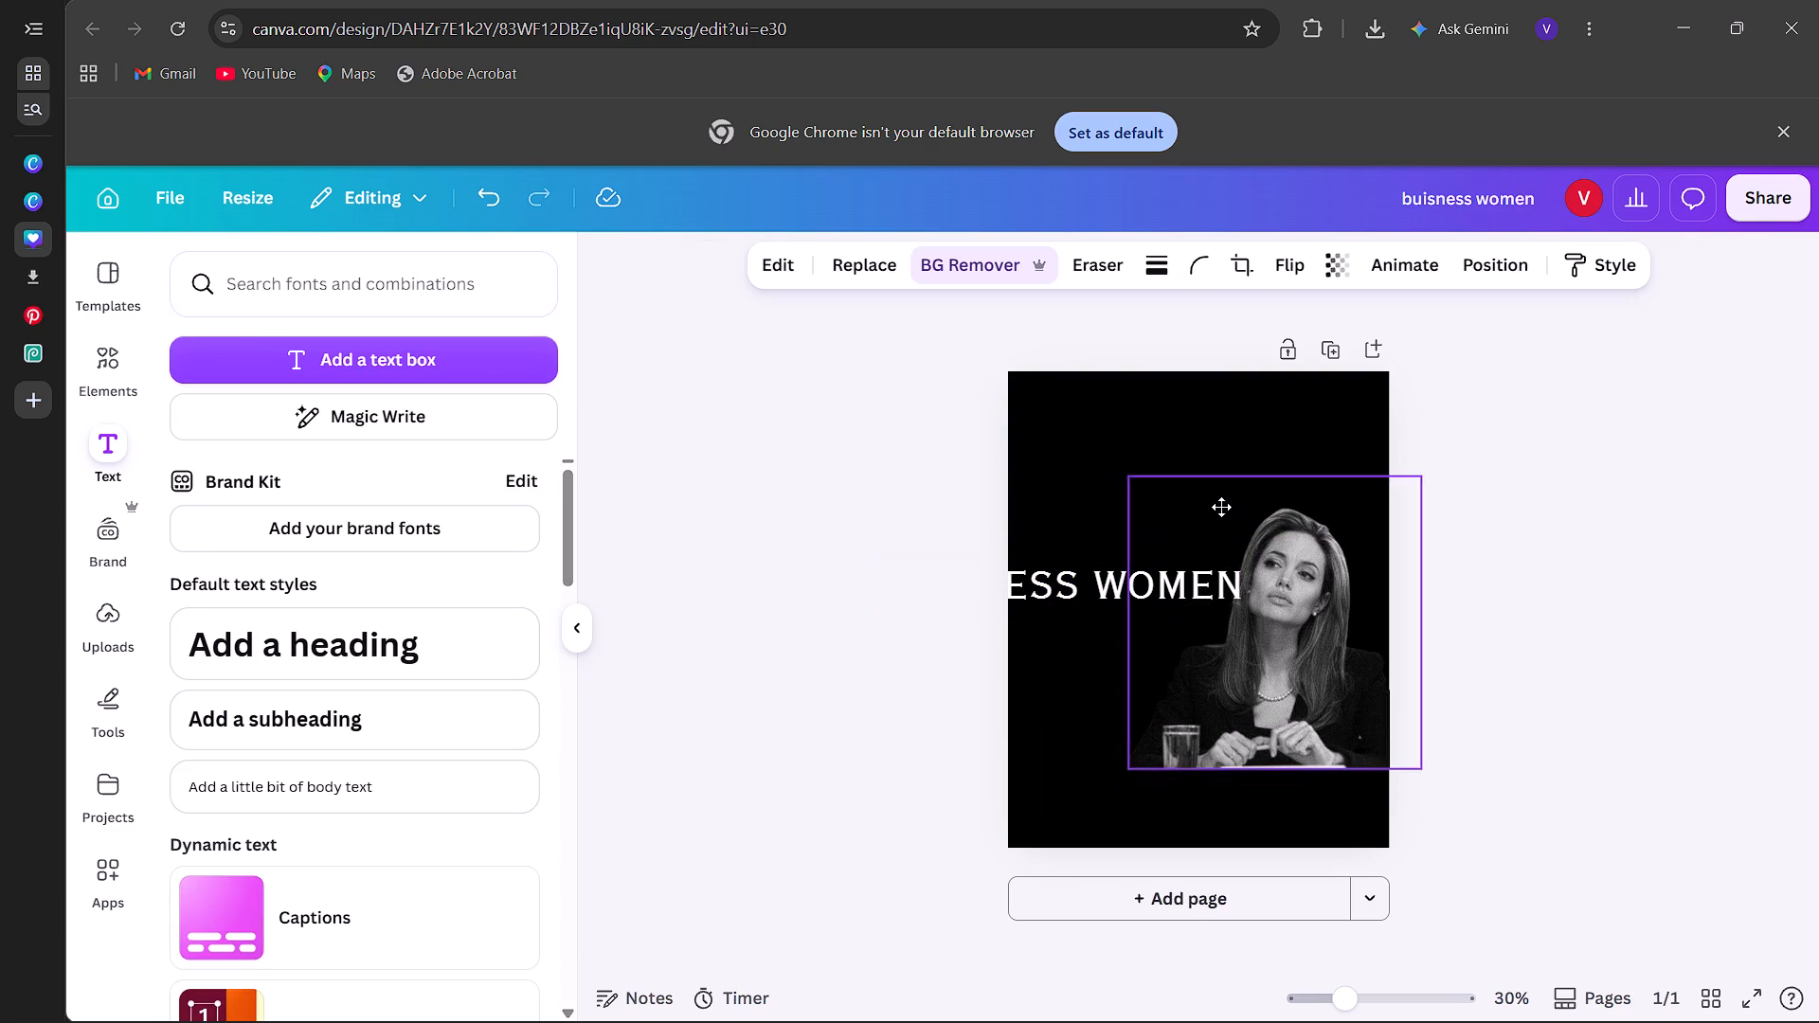
{"action": "left_click_drag", "start_coordinate": [1221, 507], "coordinate": [1144, 584]}
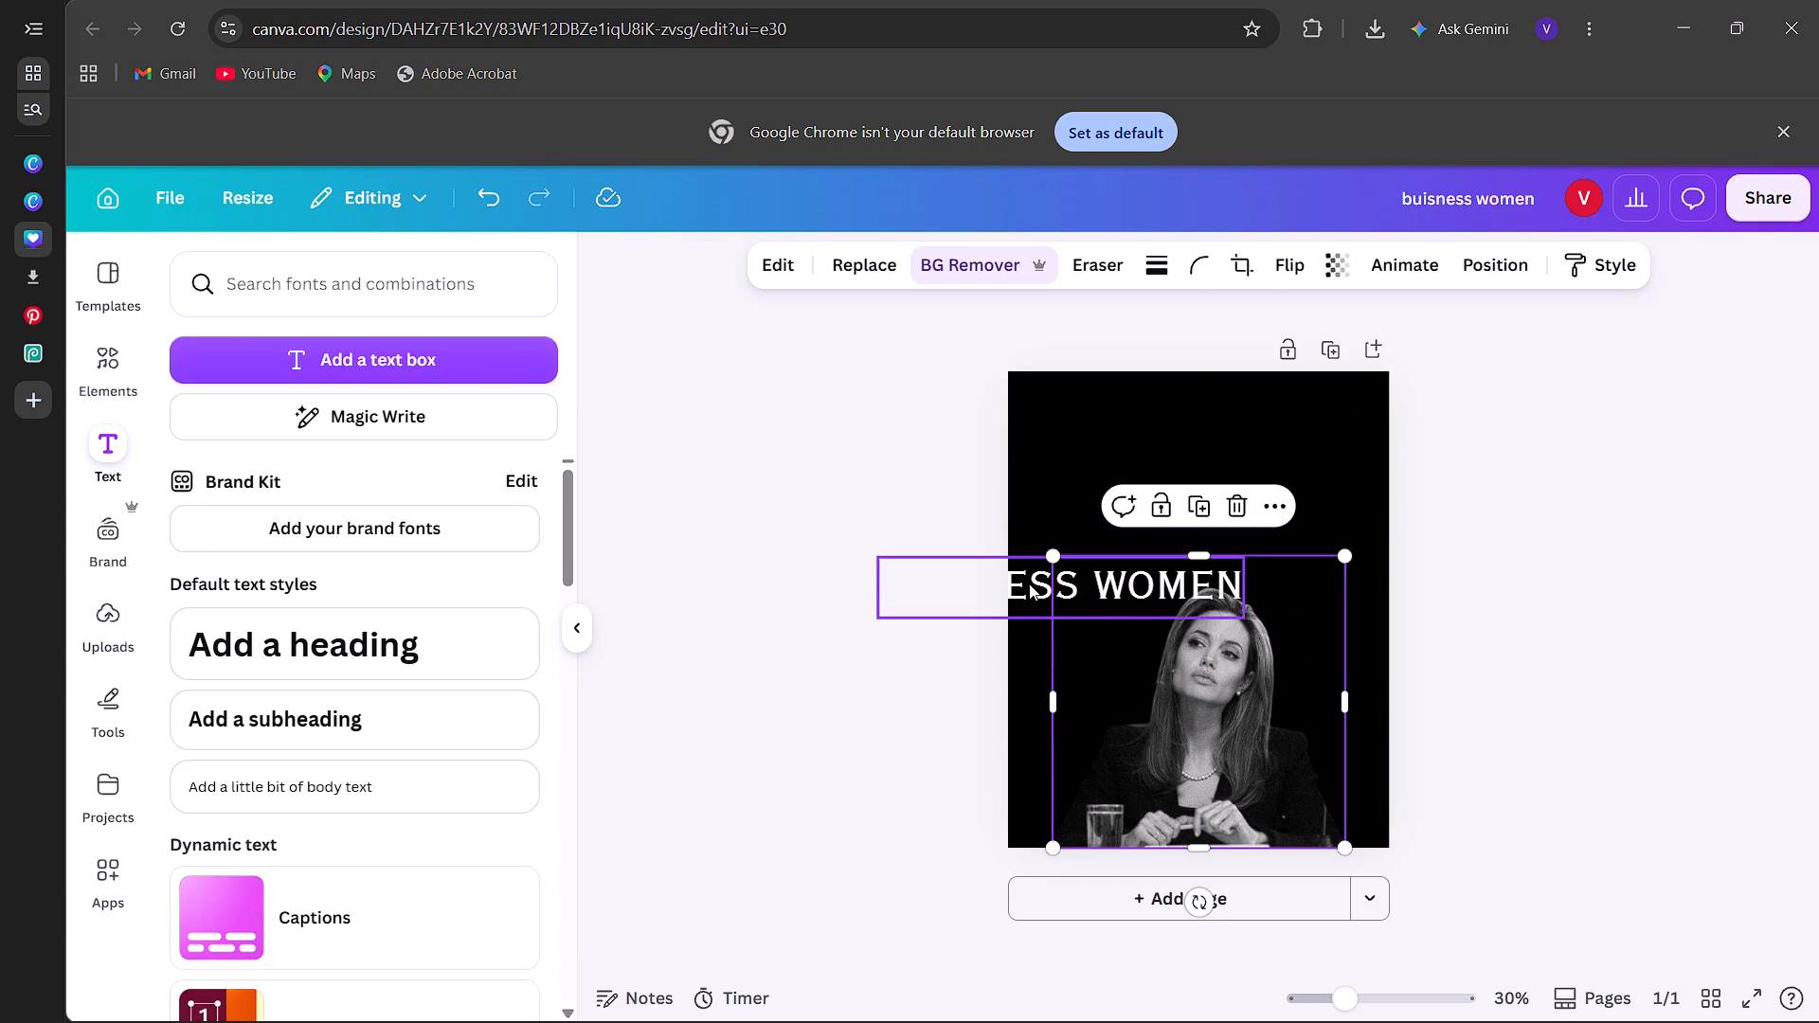
Place the "BUISNESS WOMEN" heading centred near the top of the page and reduce it to a font size of about 99.3.
{"action": "left_click_drag", "start_coordinate": [1029, 583], "coordinate": [1168, 424]}
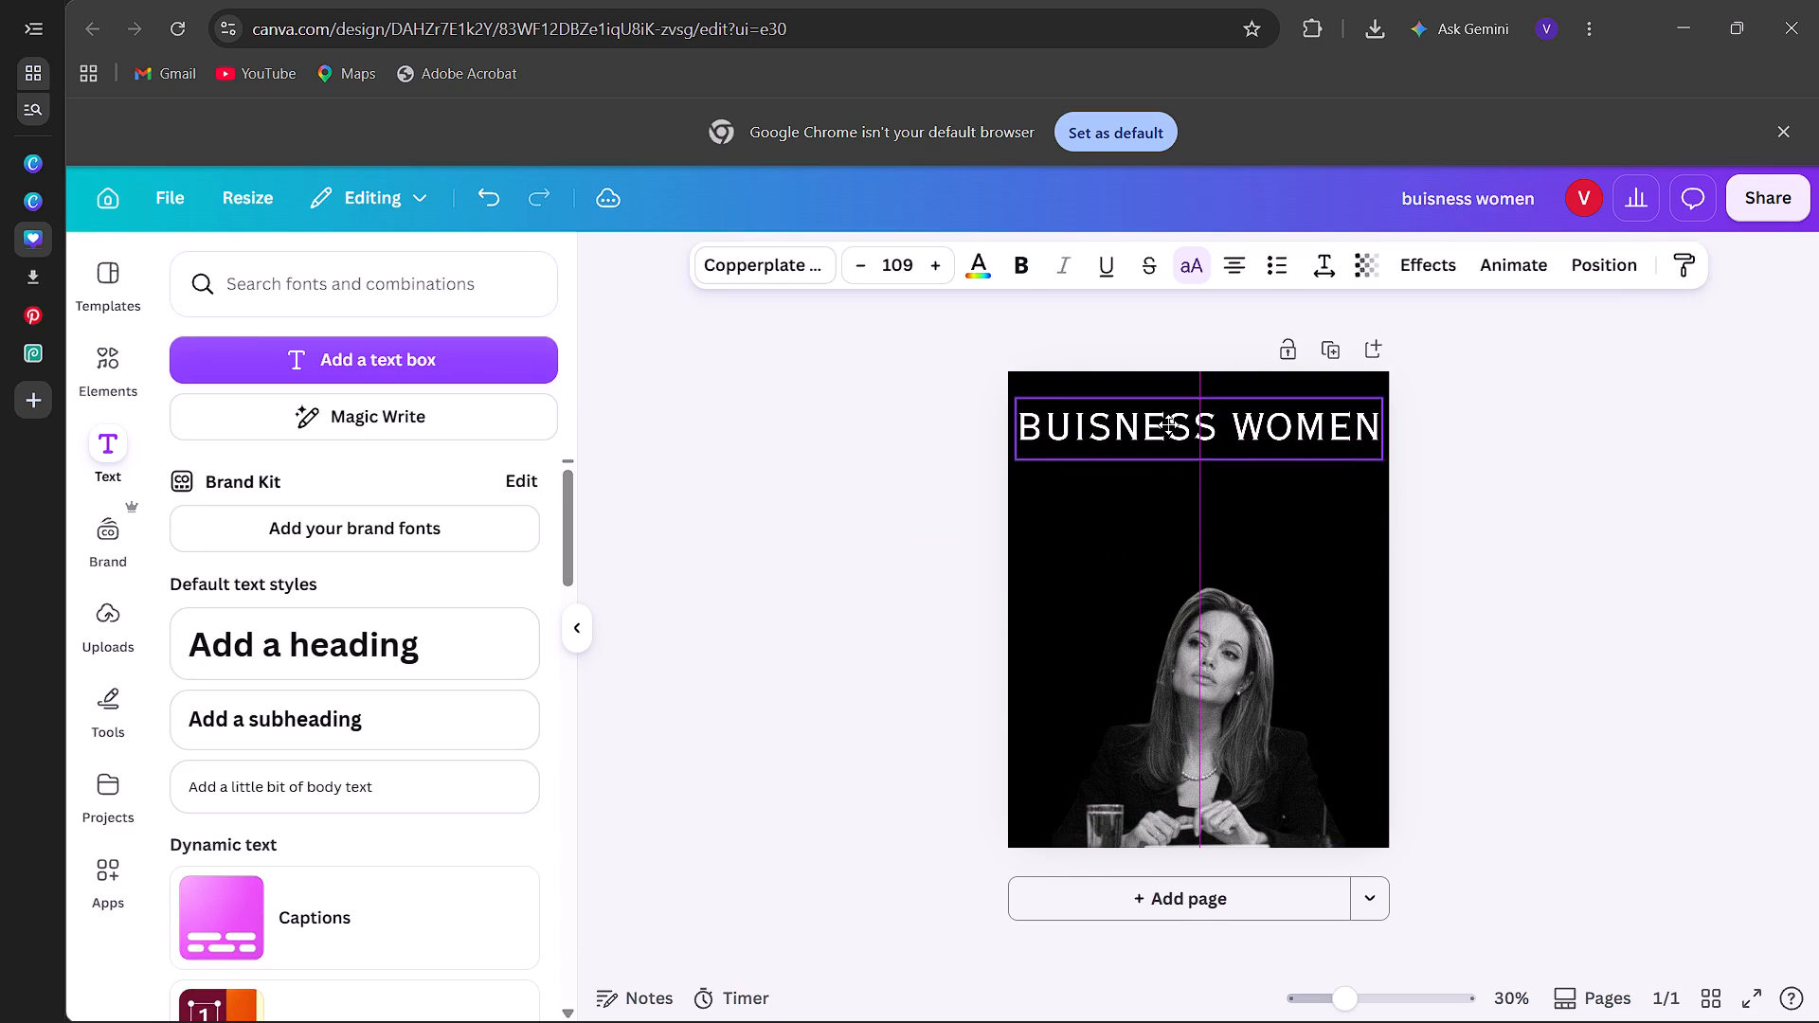
{"action": "left_click_drag", "start_coordinate": [1168, 424], "coordinate": [1167, 426]}
{"action": "left_click_drag", "start_coordinate": [1378, 399], "coordinate": [1351, 425]}
{"action": "left_click_drag", "start_coordinate": [1239, 422], "coordinate": [1242, 422]}
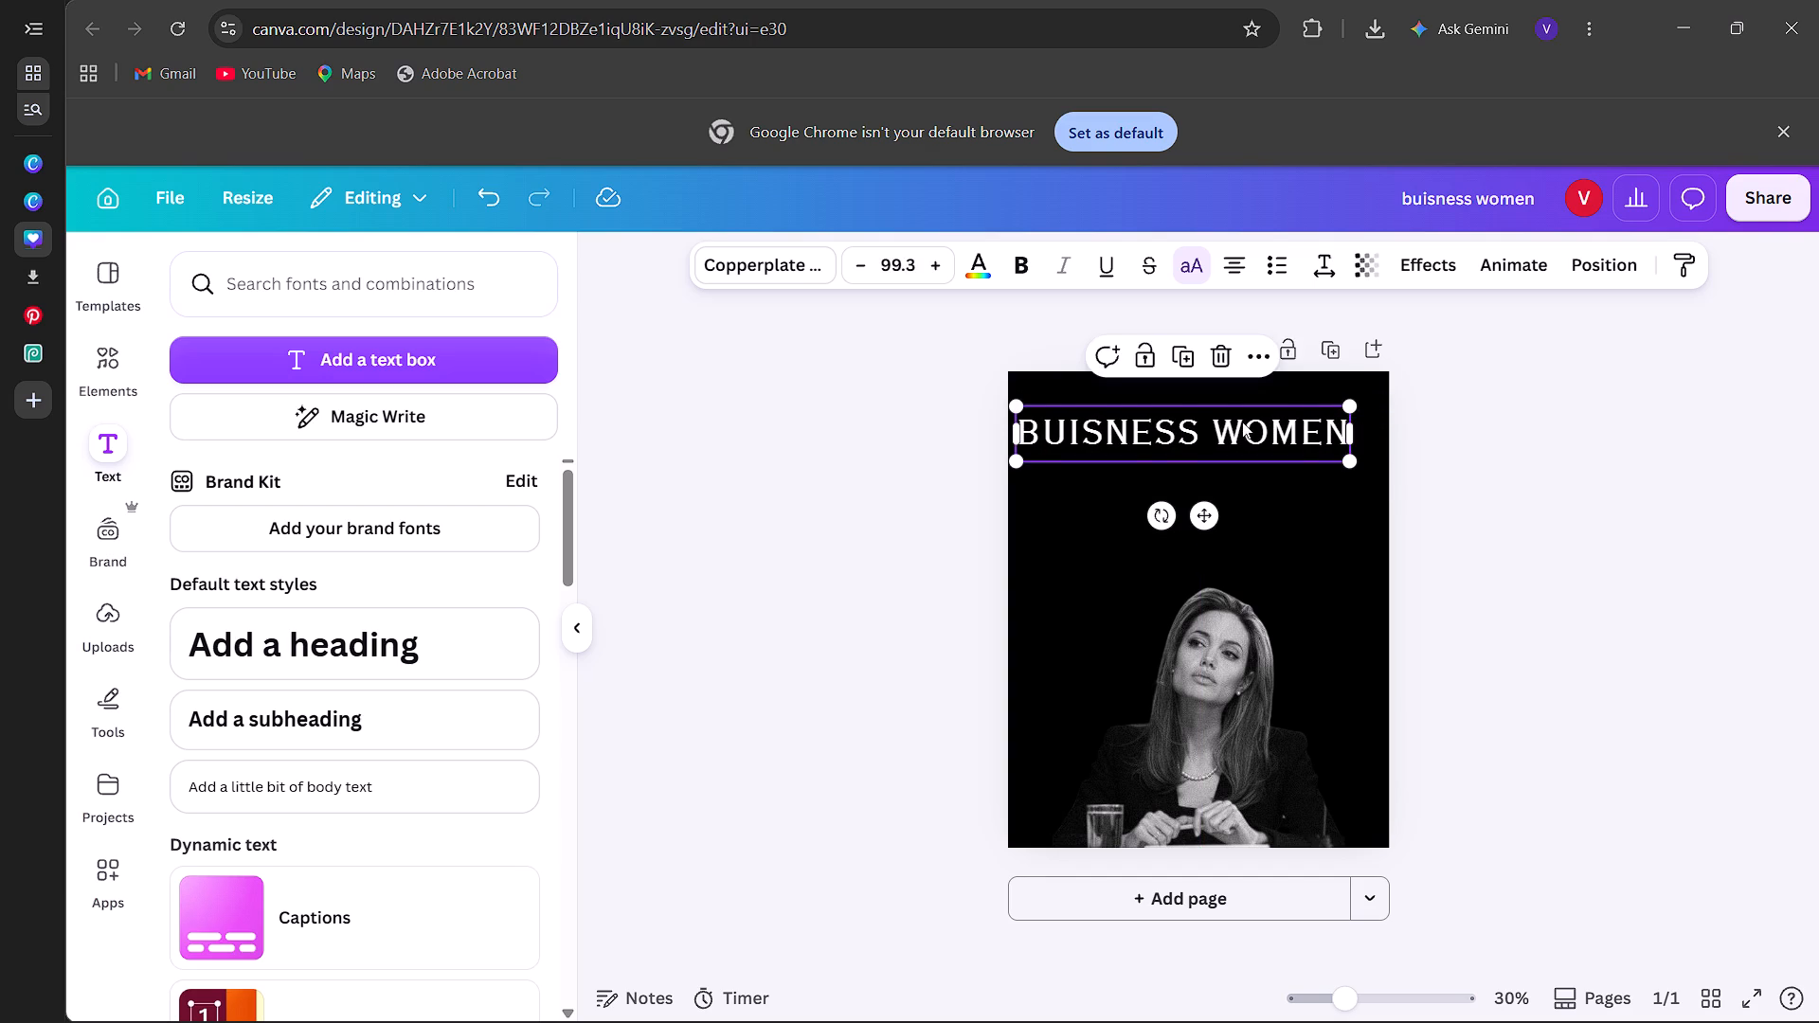
{"action": "left_click_drag", "start_coordinate": [1242, 422], "coordinate": [1259, 415]}
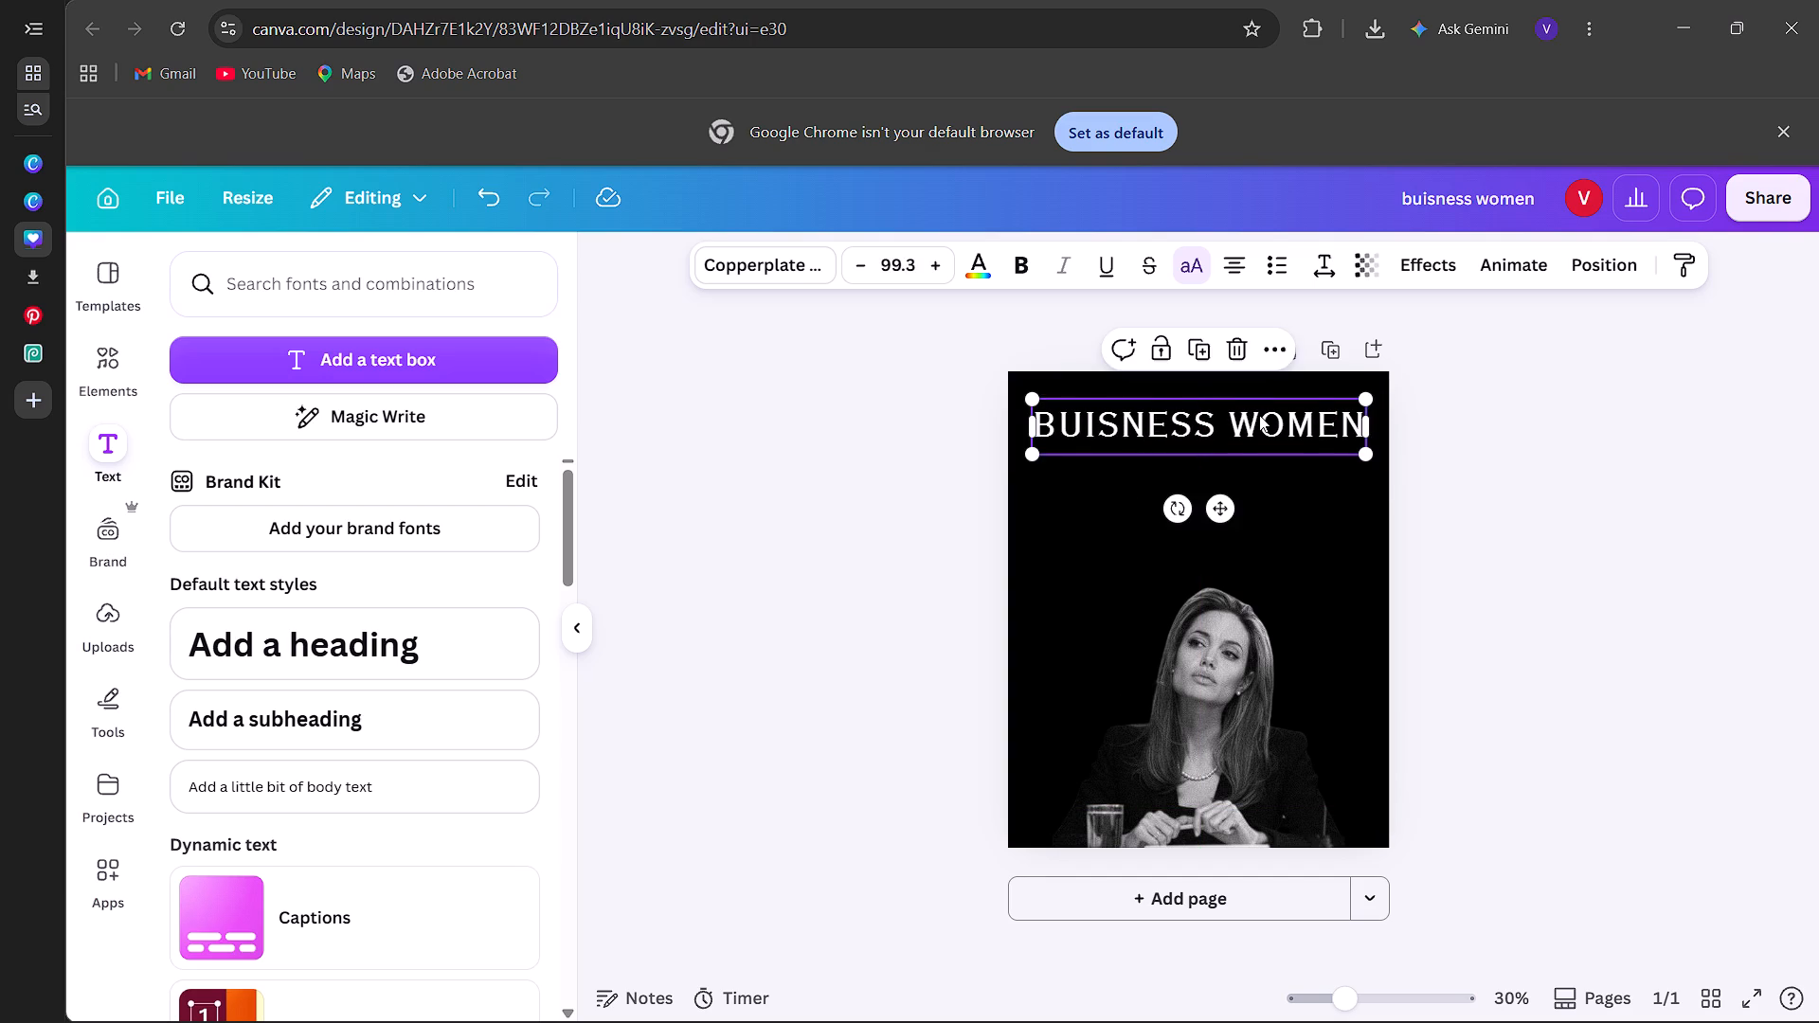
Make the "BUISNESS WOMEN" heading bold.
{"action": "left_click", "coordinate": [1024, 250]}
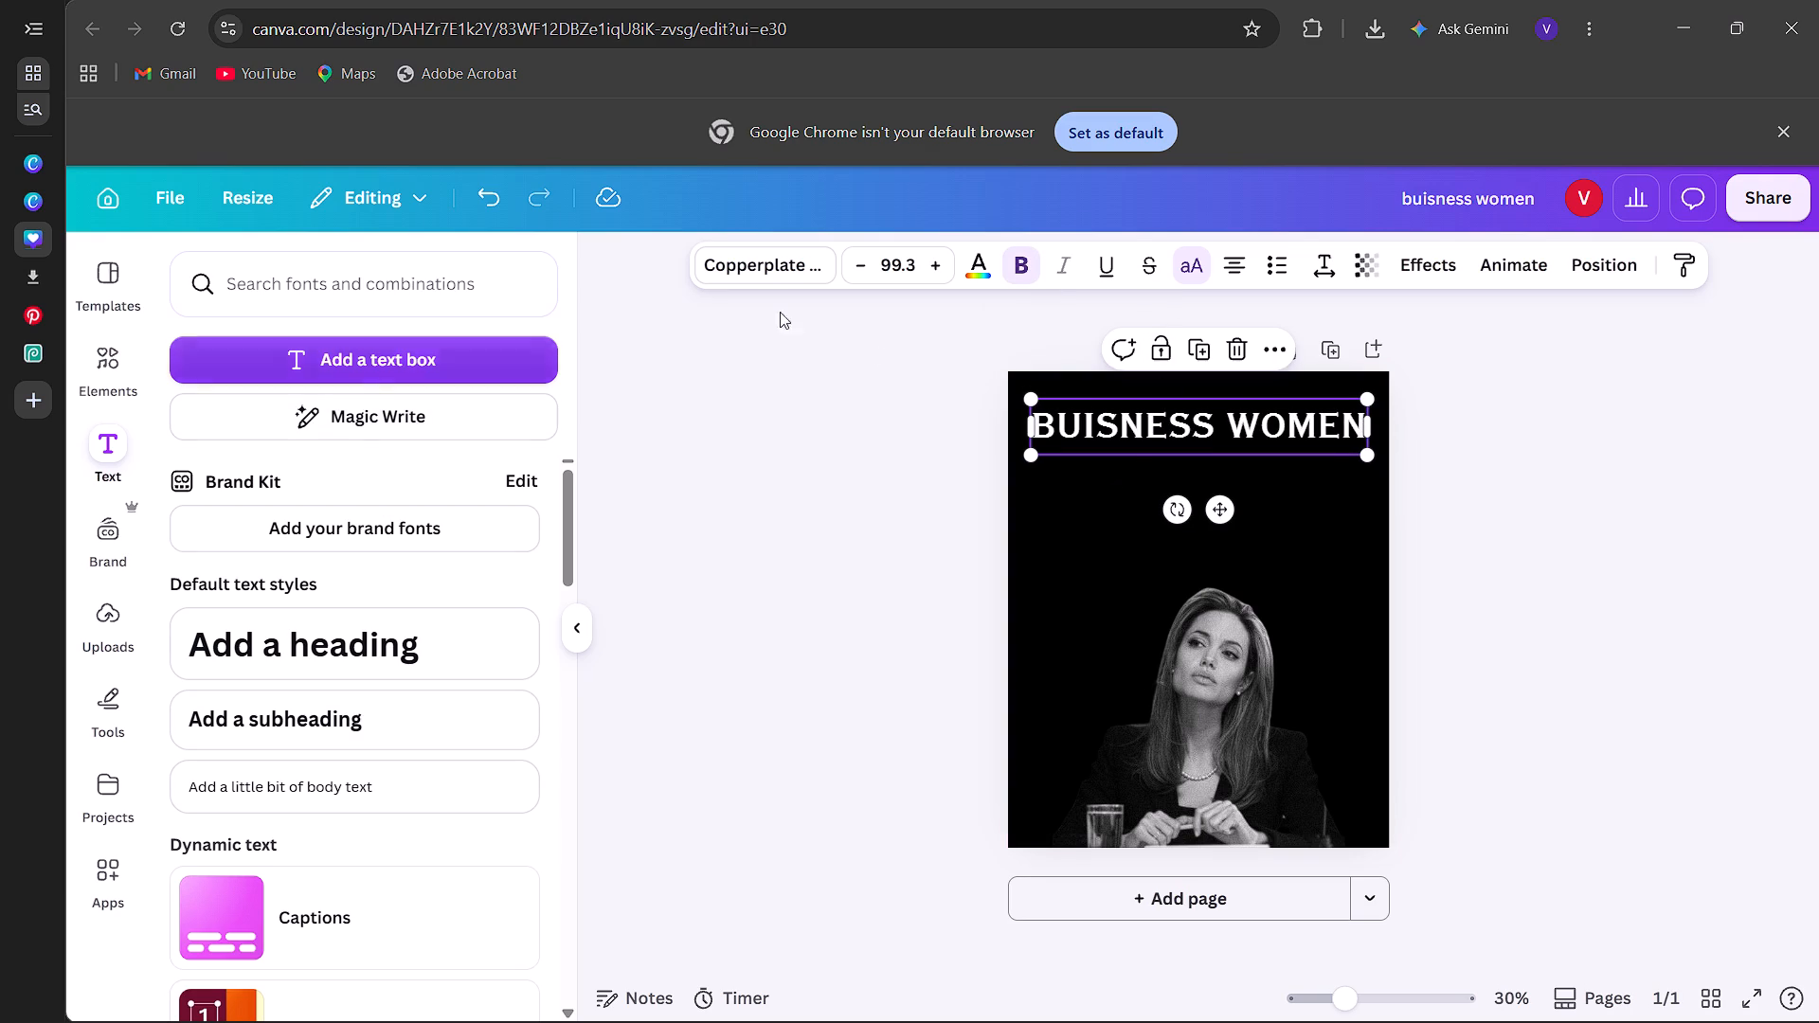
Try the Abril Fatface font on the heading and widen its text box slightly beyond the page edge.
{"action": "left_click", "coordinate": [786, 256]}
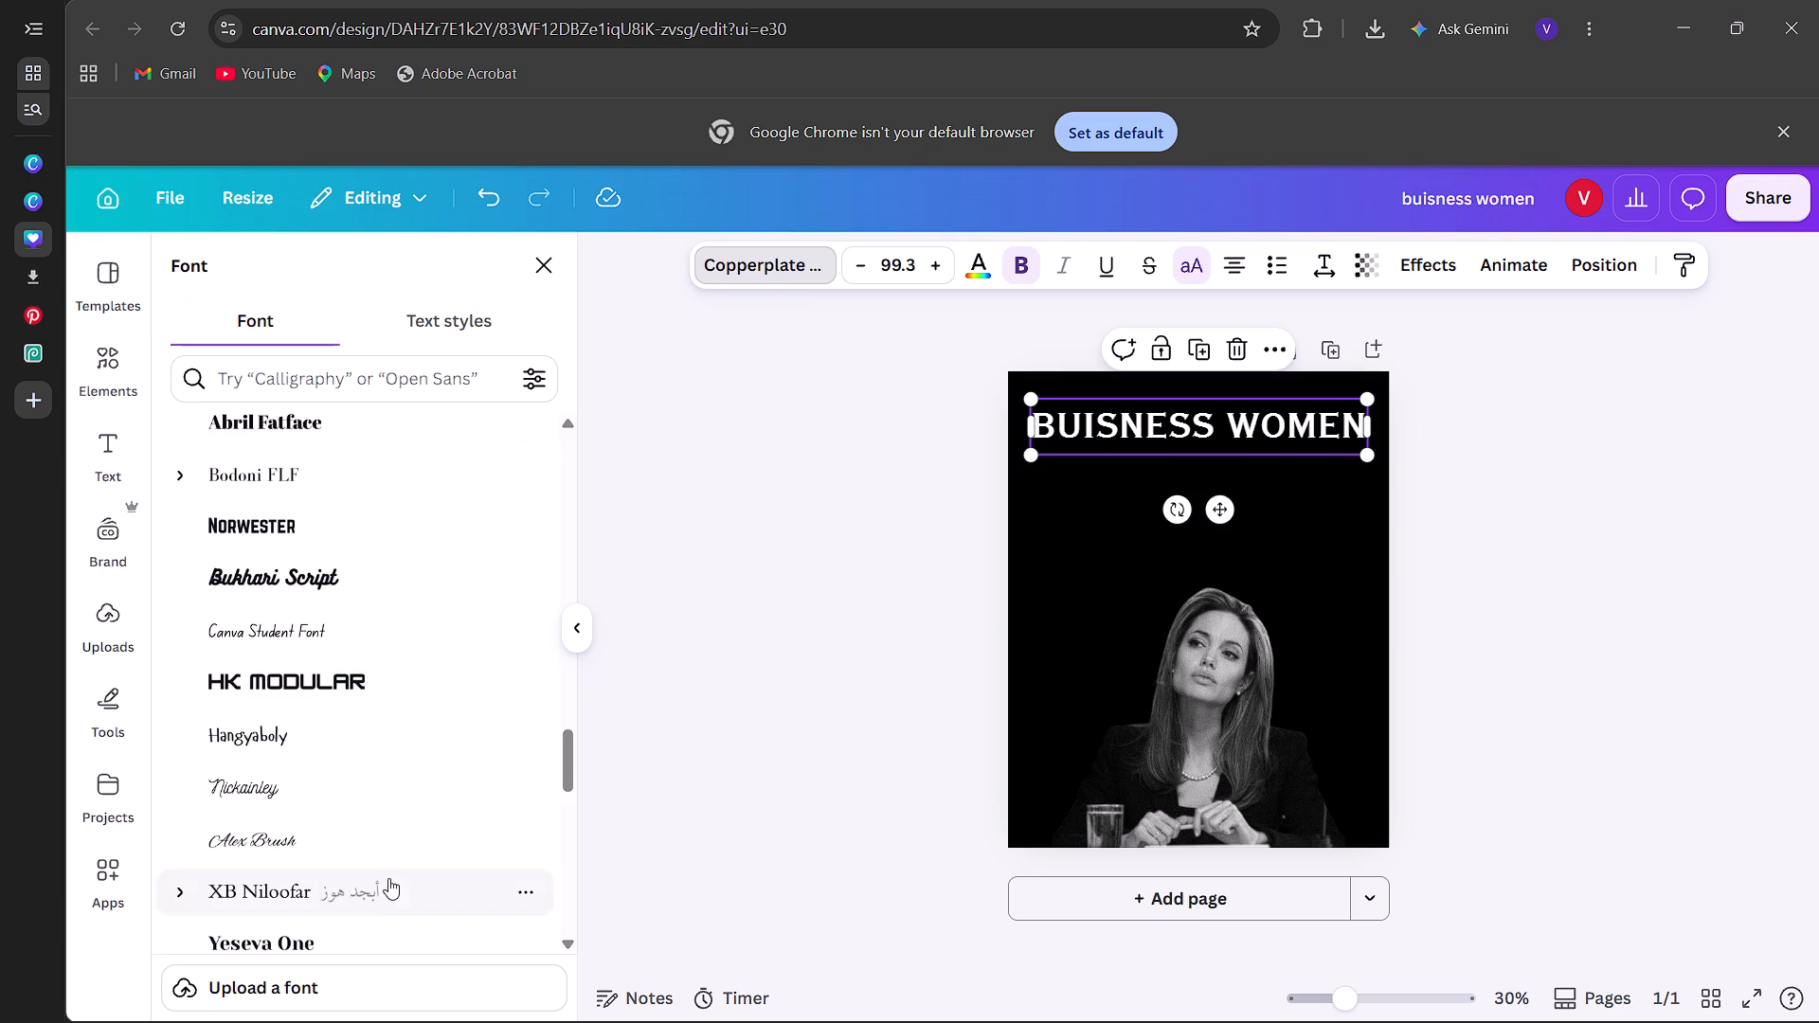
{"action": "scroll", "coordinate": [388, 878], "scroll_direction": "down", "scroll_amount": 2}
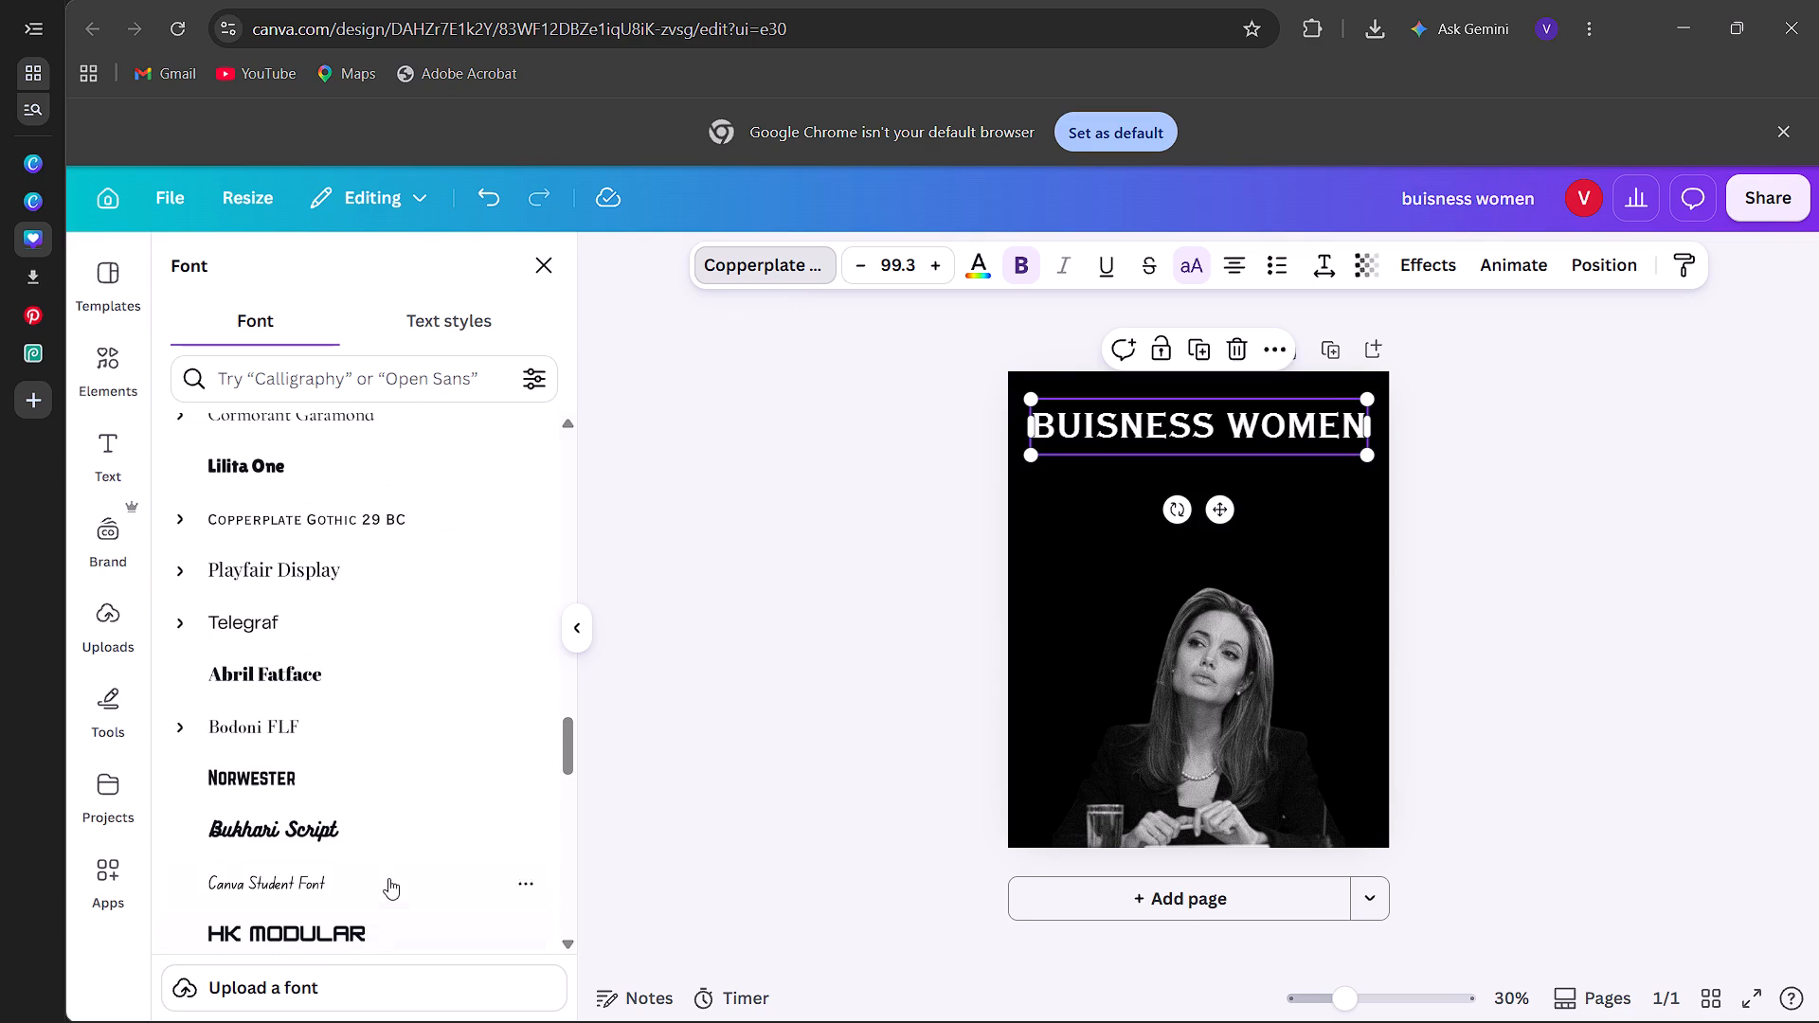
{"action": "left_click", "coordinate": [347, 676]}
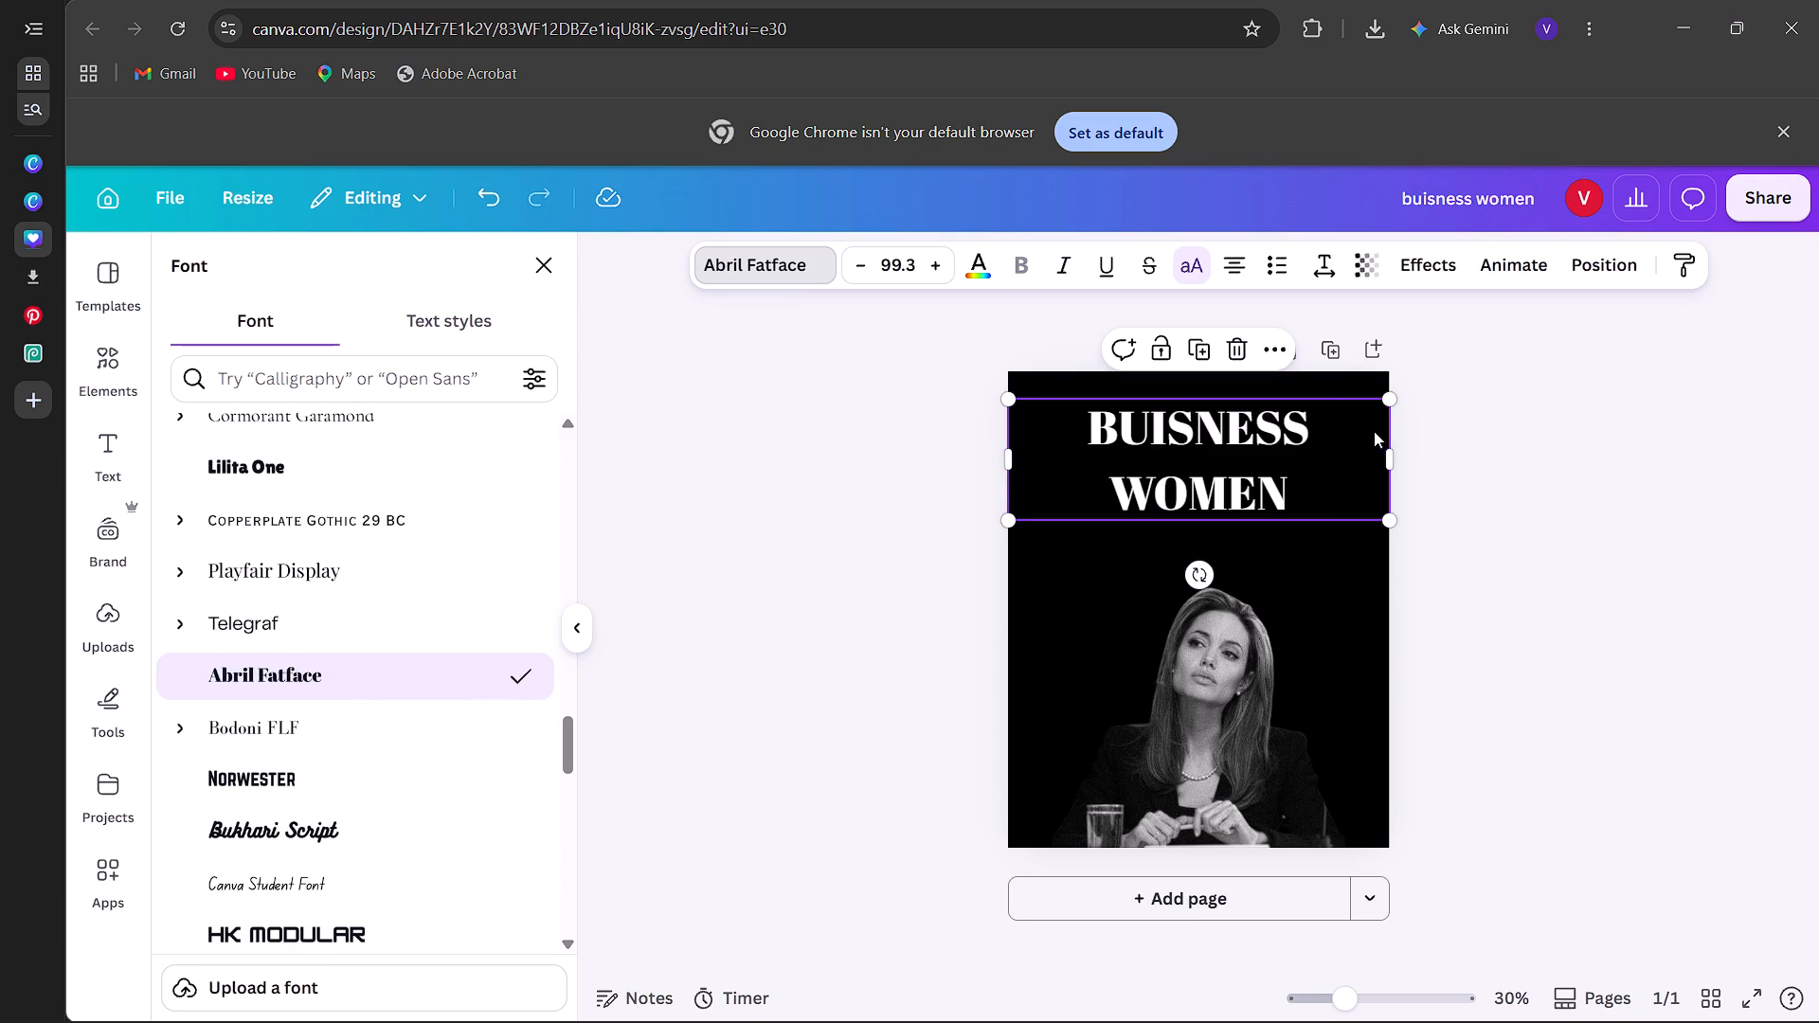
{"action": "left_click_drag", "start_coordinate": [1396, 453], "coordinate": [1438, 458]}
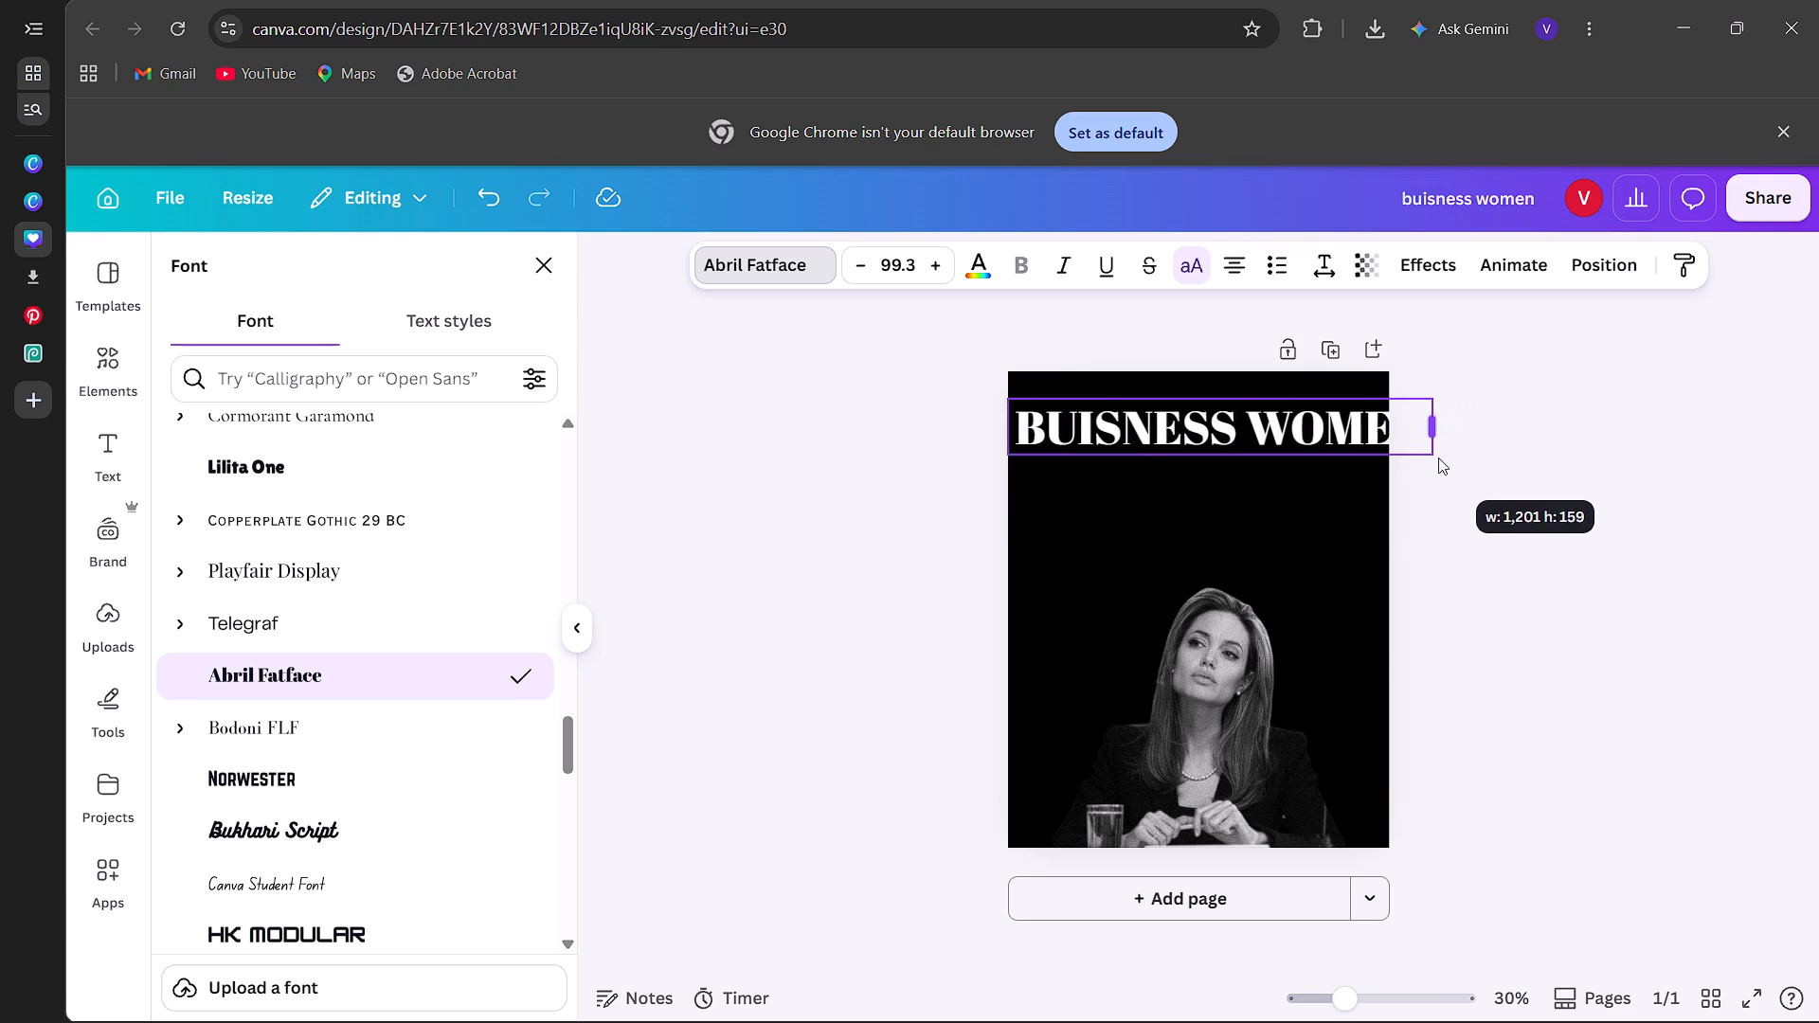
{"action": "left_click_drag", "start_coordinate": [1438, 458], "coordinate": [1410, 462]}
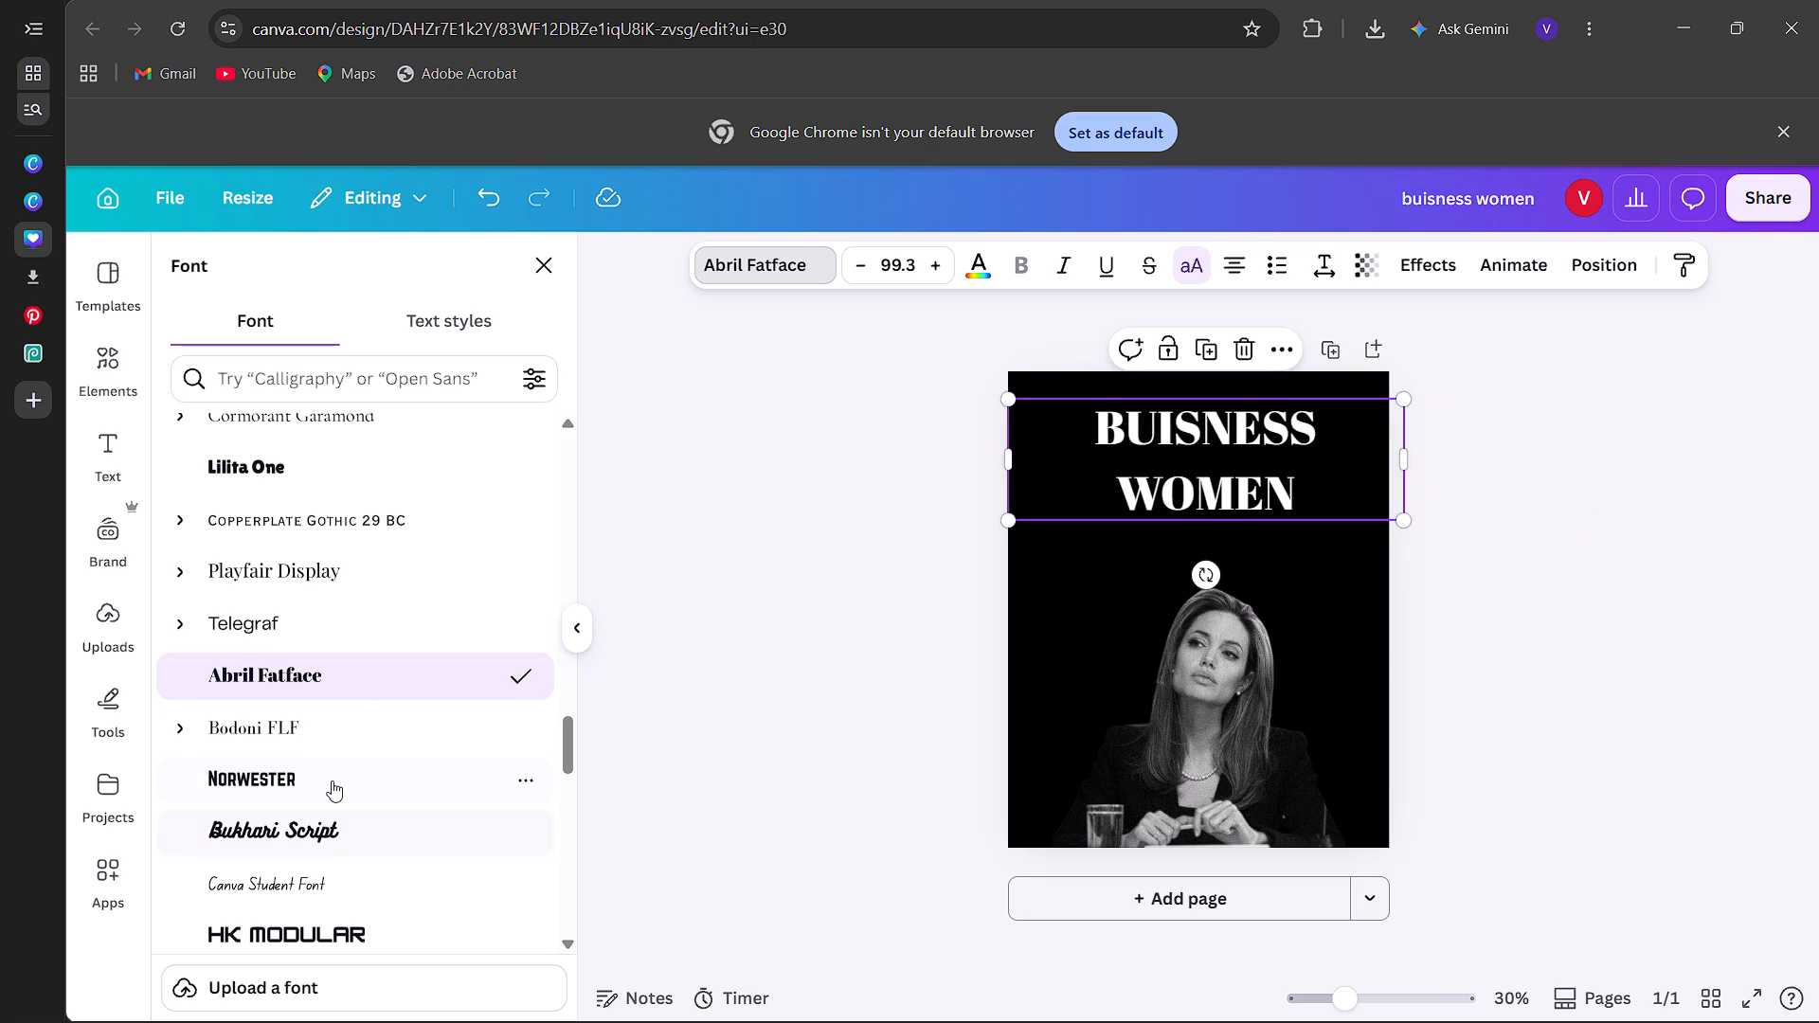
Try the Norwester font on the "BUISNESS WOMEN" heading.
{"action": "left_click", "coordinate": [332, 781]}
Set the heading in the Yeseva One font and widen its text box to about 1,493 so the words fit on one line.
{"action": "scroll", "coordinate": [332, 781], "scroll_direction": "down", "scroll_amount": 3}
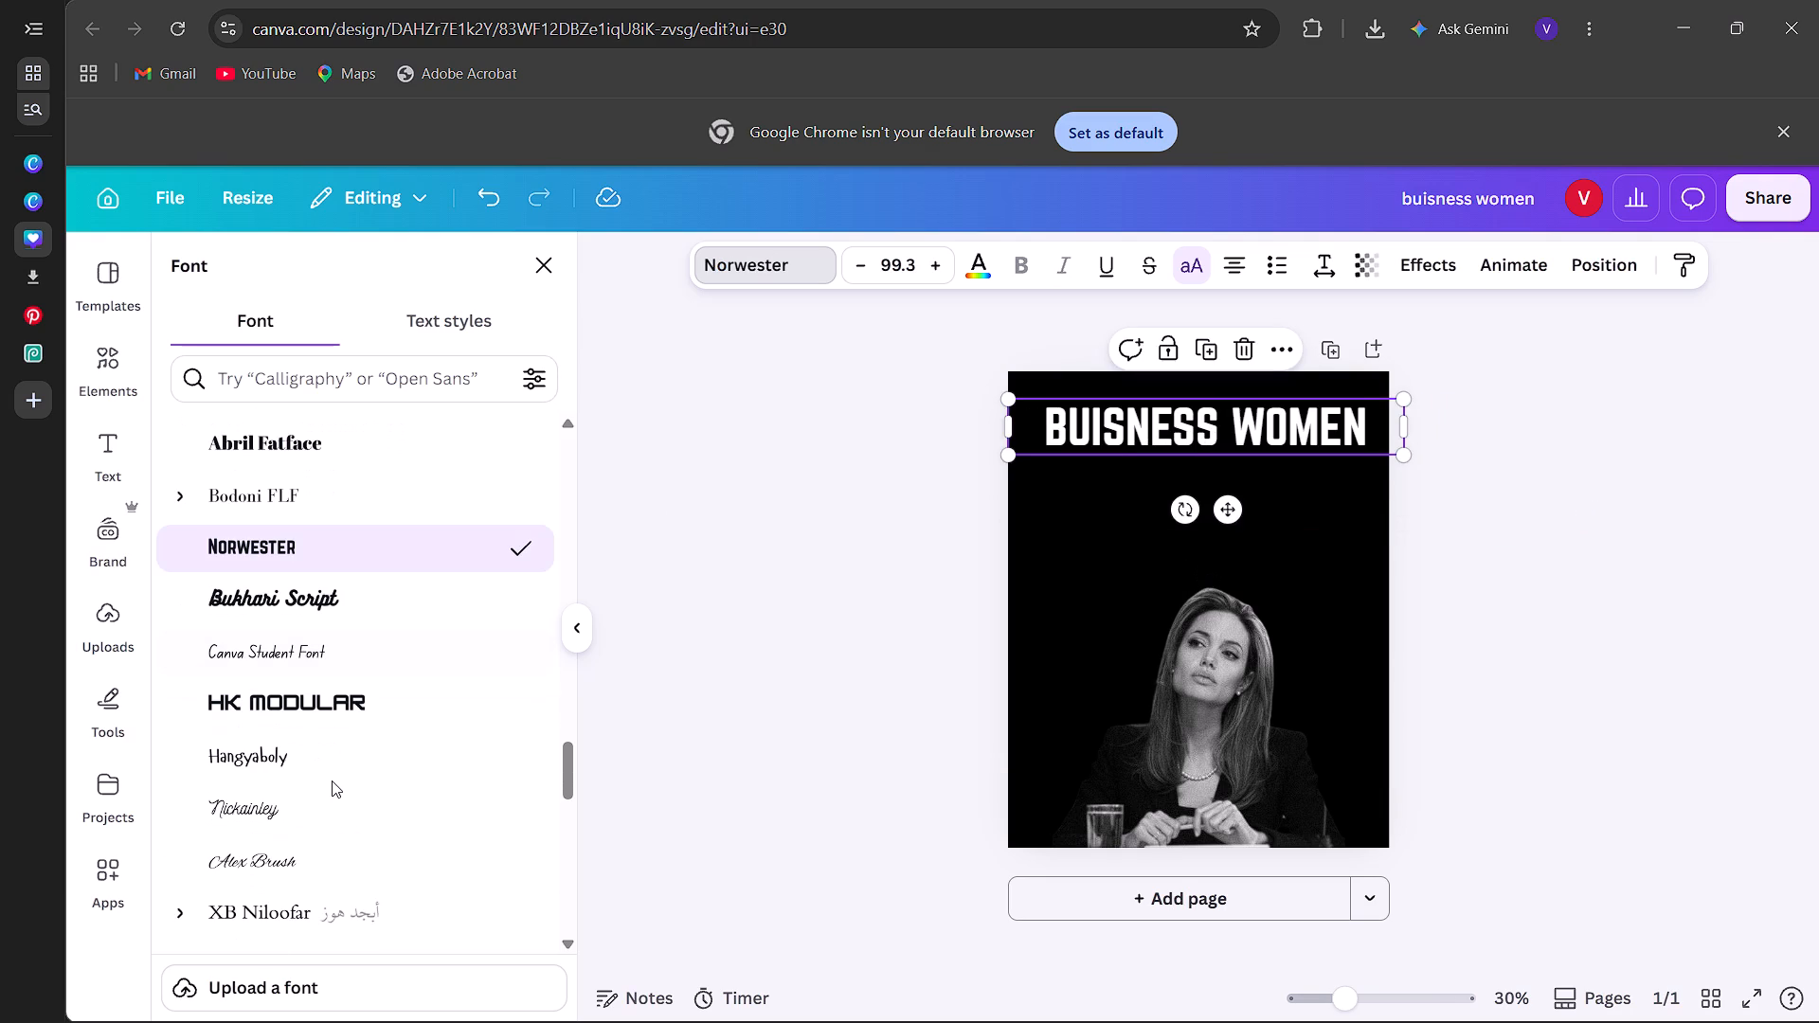
{"action": "scroll", "coordinate": [332, 781], "scroll_direction": "down", "scroll_amount": 3}
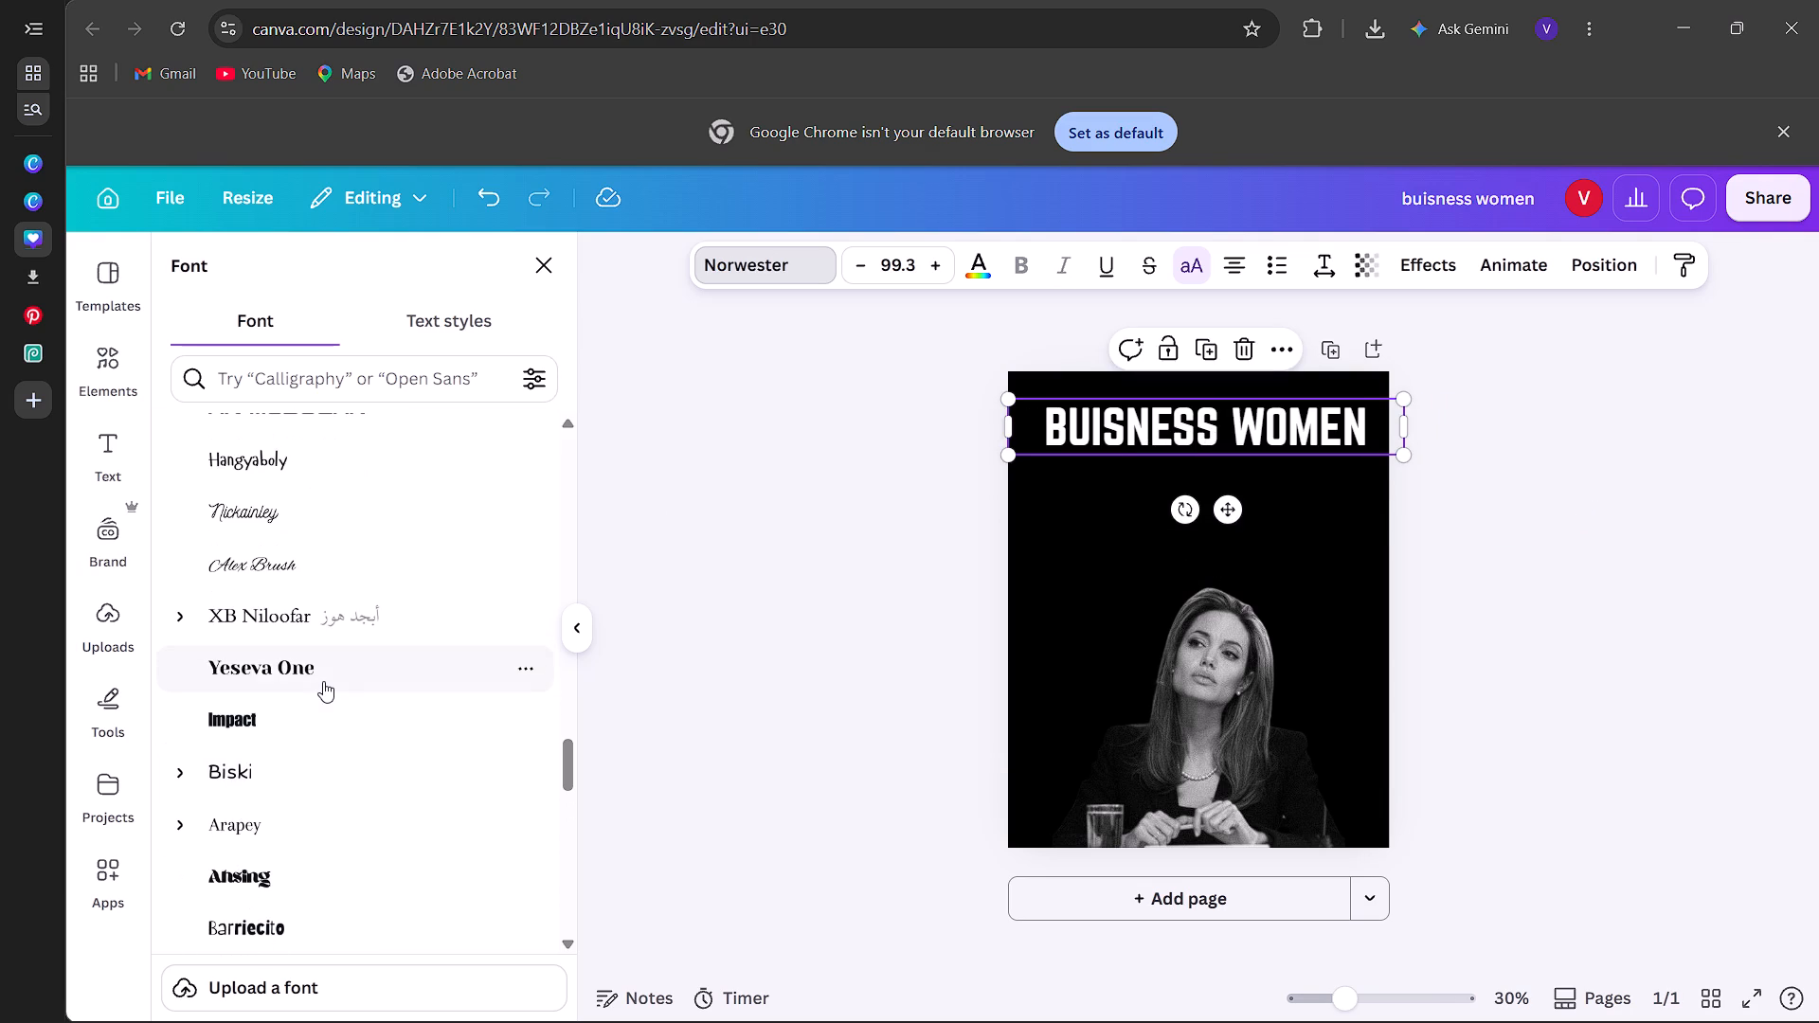
{"action": "left_click", "coordinate": [323, 681]}
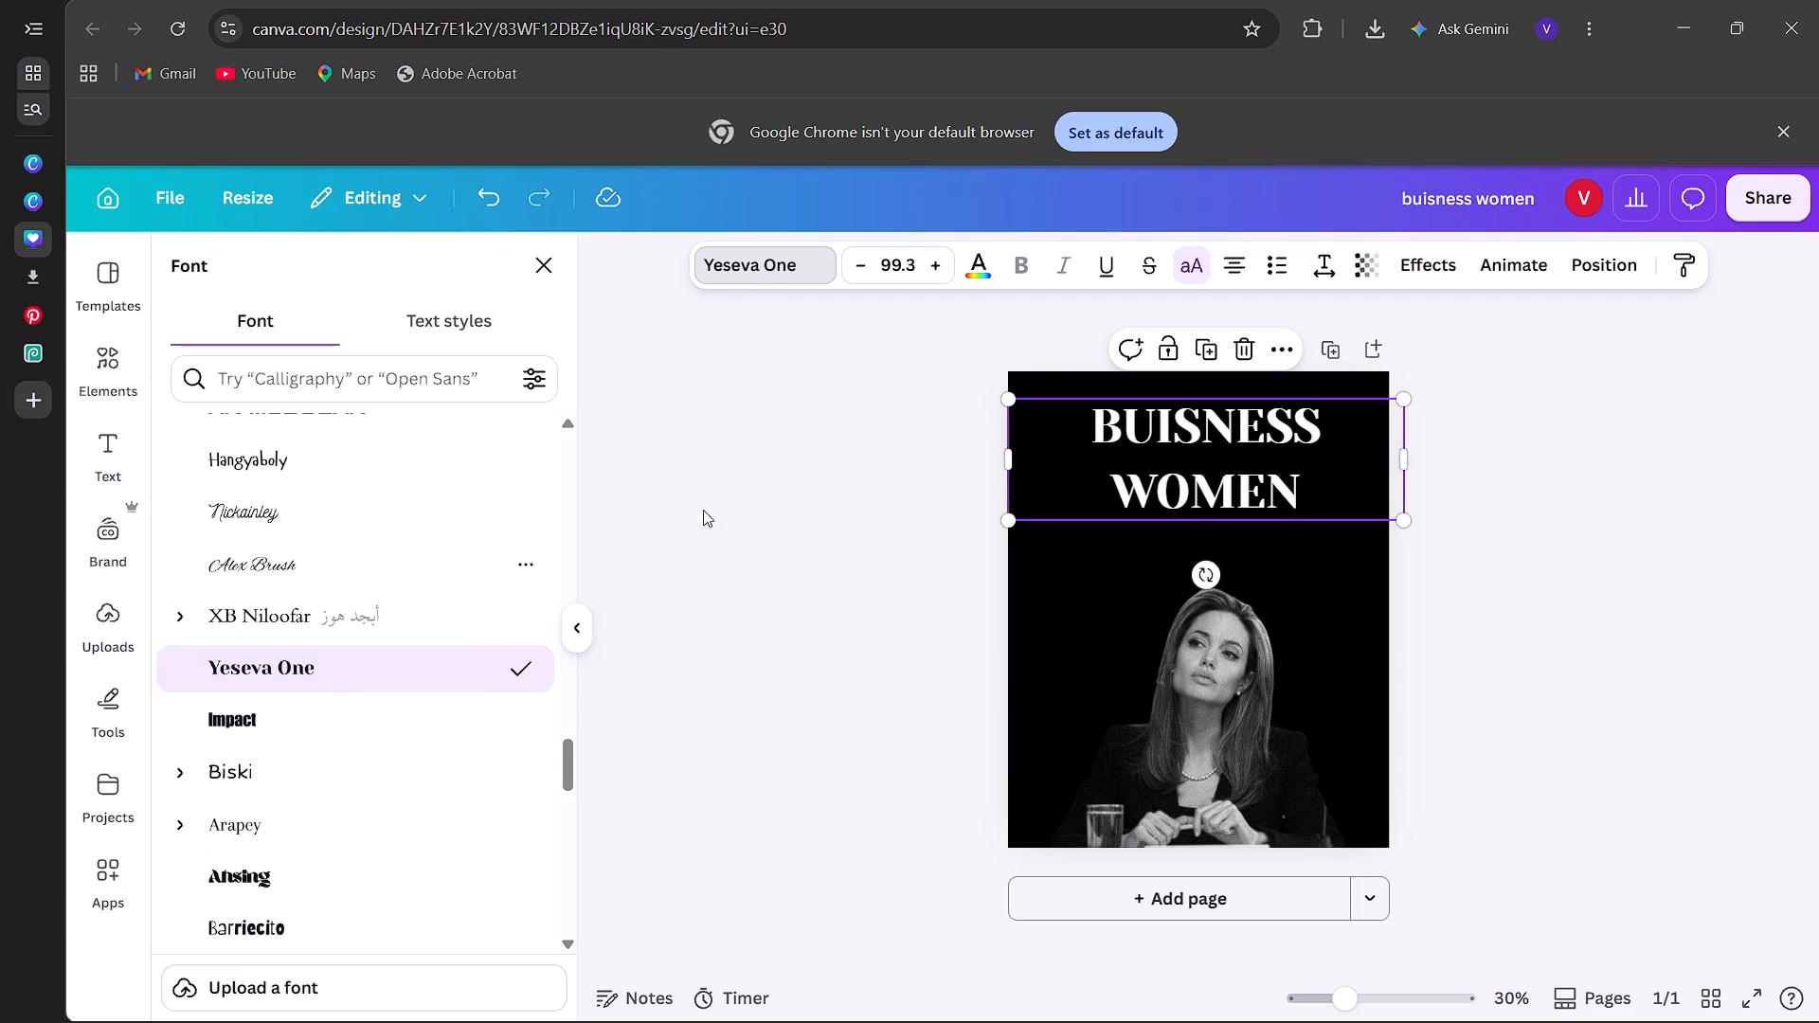
{"action": "left_click_drag", "start_coordinate": [1408, 461], "coordinate": [1539, 418]}
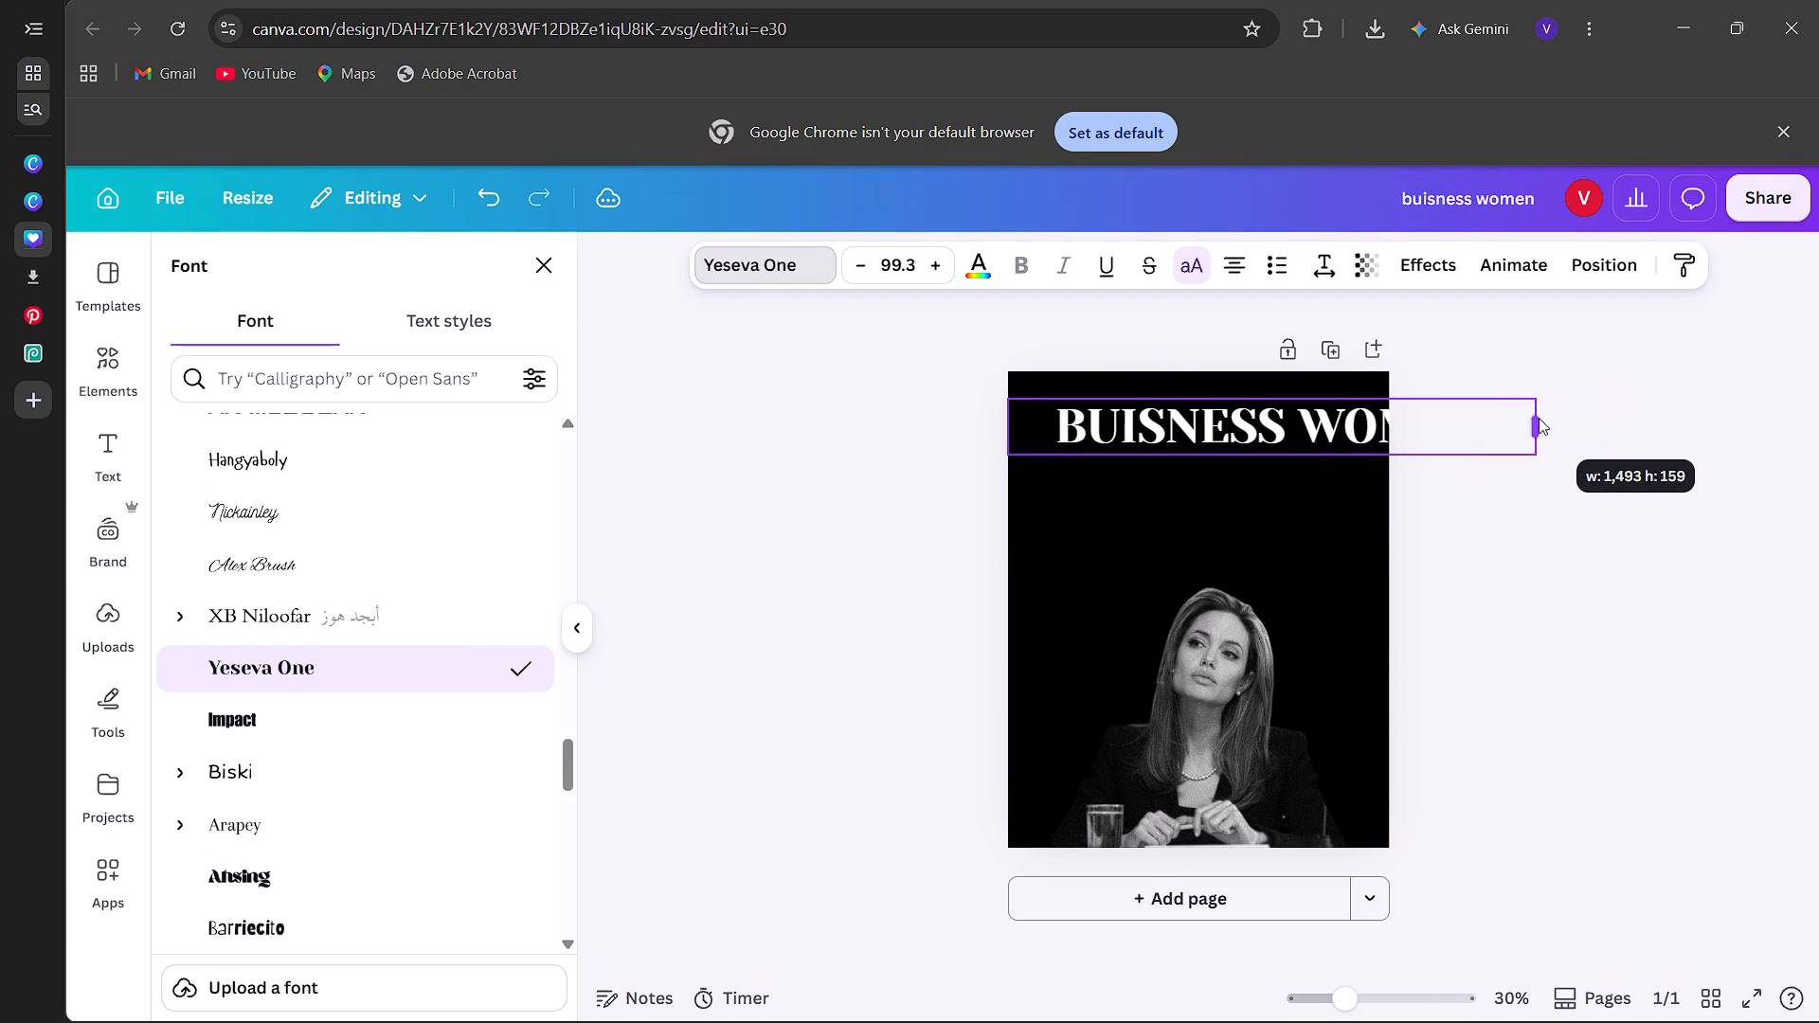
Shrink the "BUISNESS WOMEN" heading to a font size of about 73.9 and centre it horizontally near the top of the page.
{"action": "left_click_drag", "start_coordinate": [1000, 401], "coordinate": [1026, 423]}
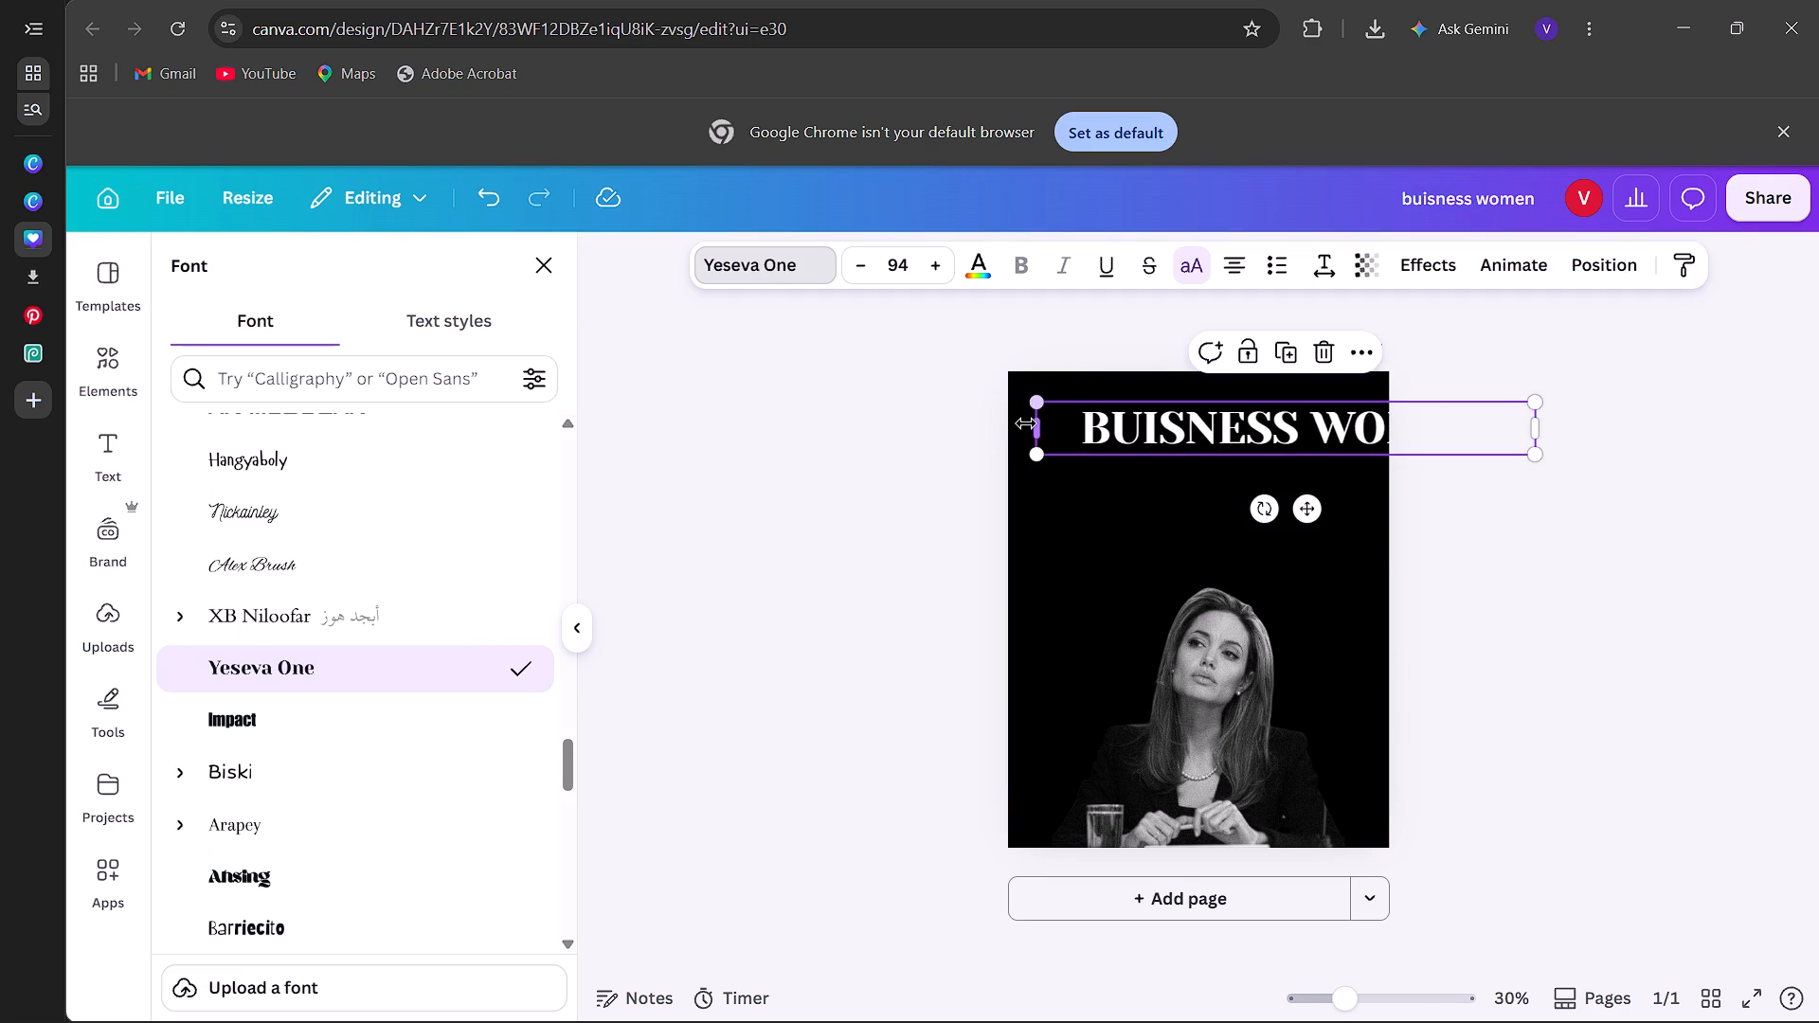
{"action": "left_click_drag", "start_coordinate": [1137, 429], "coordinate": [1069, 420]}
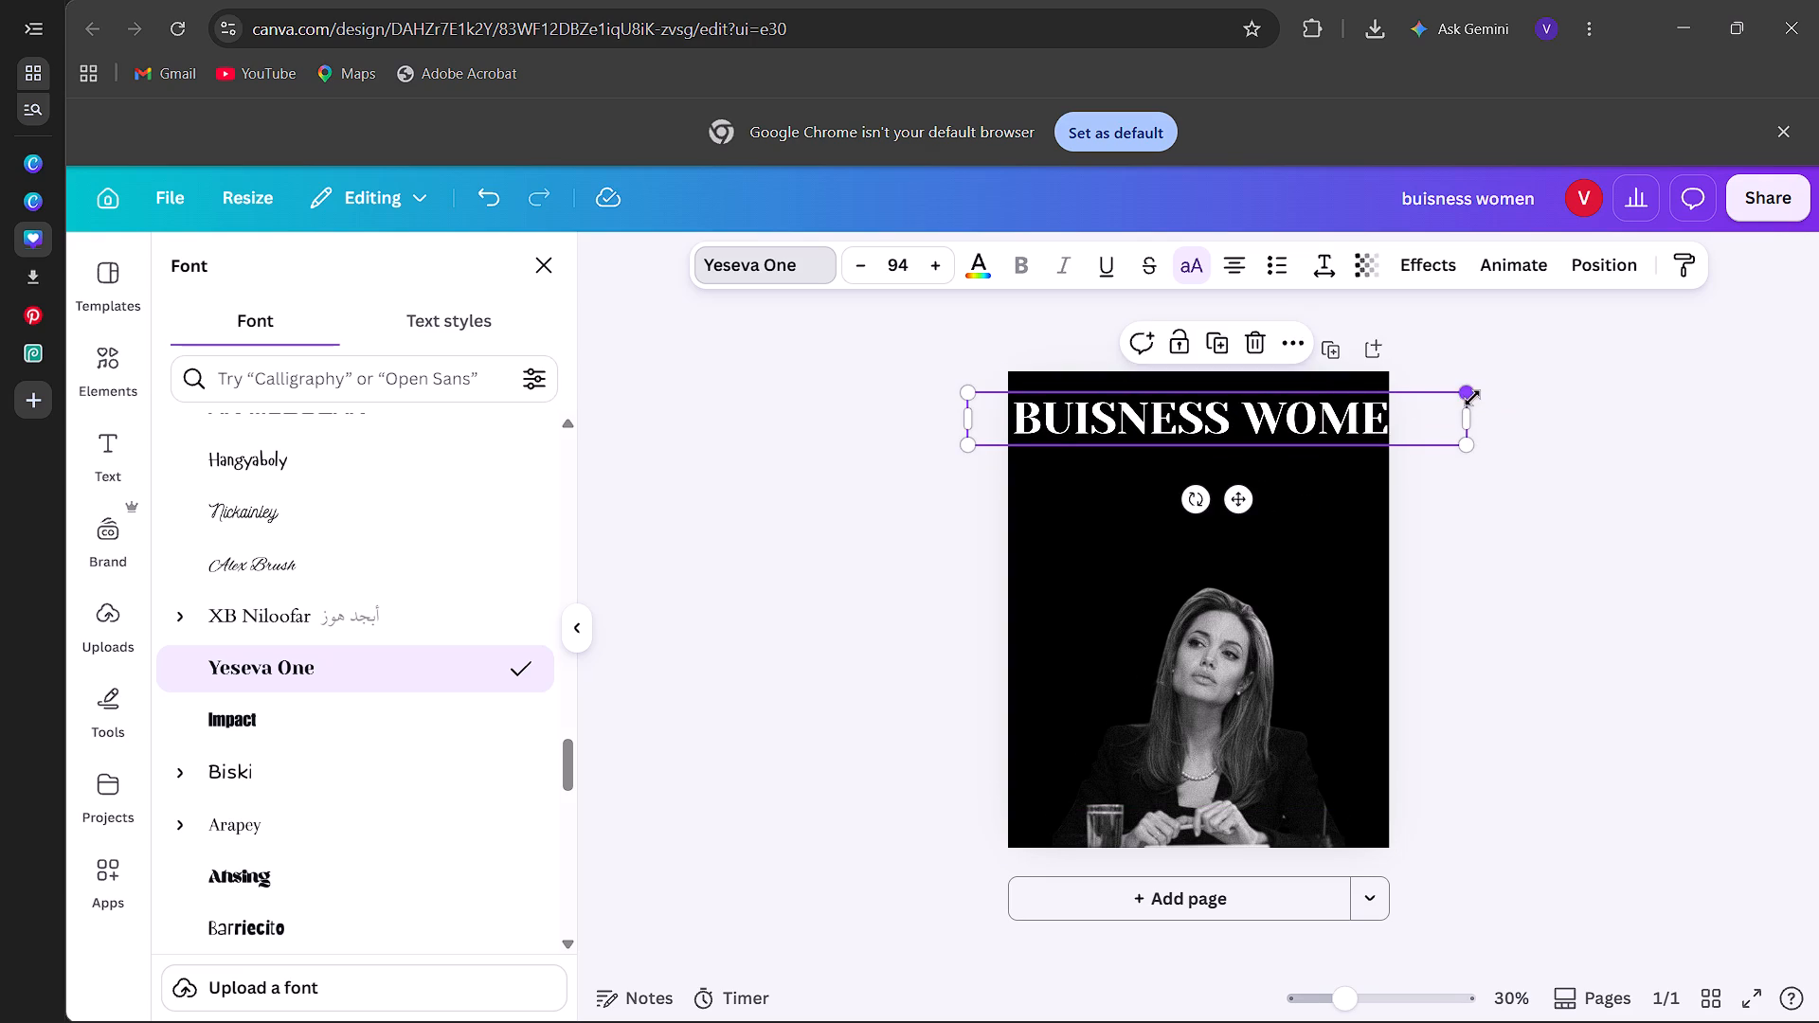
{"action": "left_click_drag", "start_coordinate": [1472, 398], "coordinate": [1438, 398]}
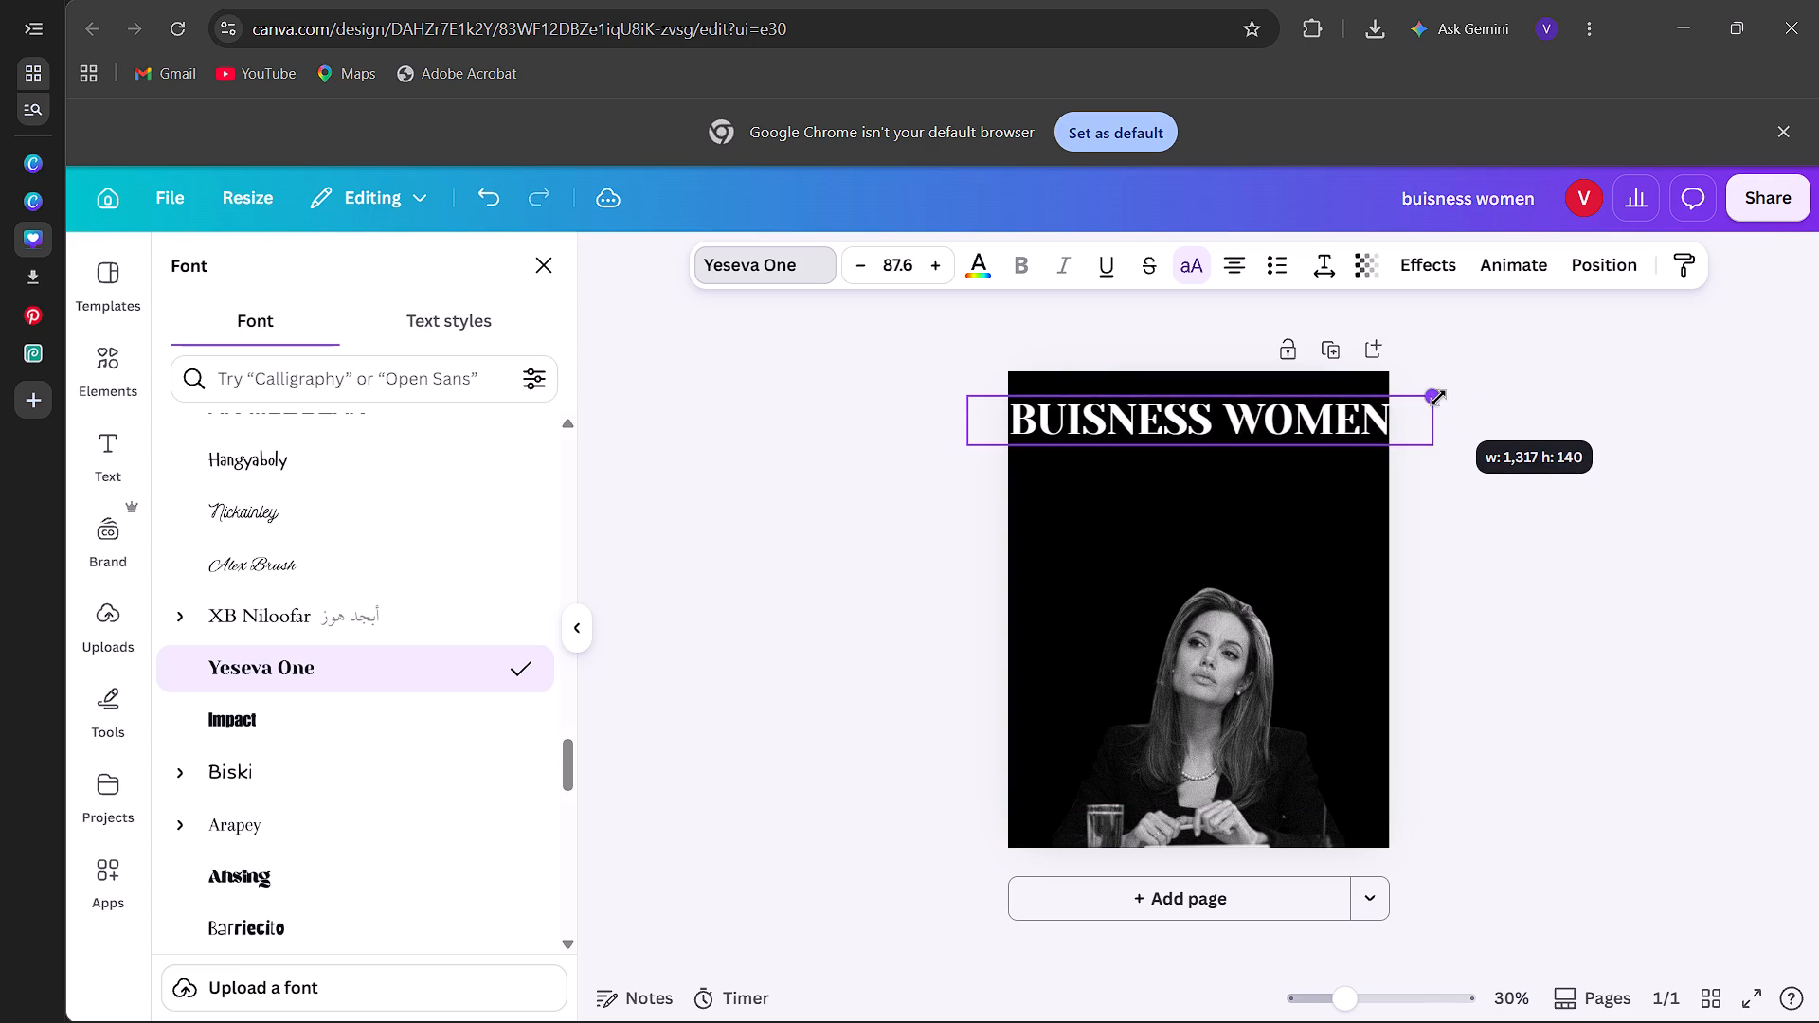
{"action": "left_click_drag", "start_coordinate": [1438, 398], "coordinate": [1428, 399]}
{"action": "left_click", "coordinate": [1298, 420]}
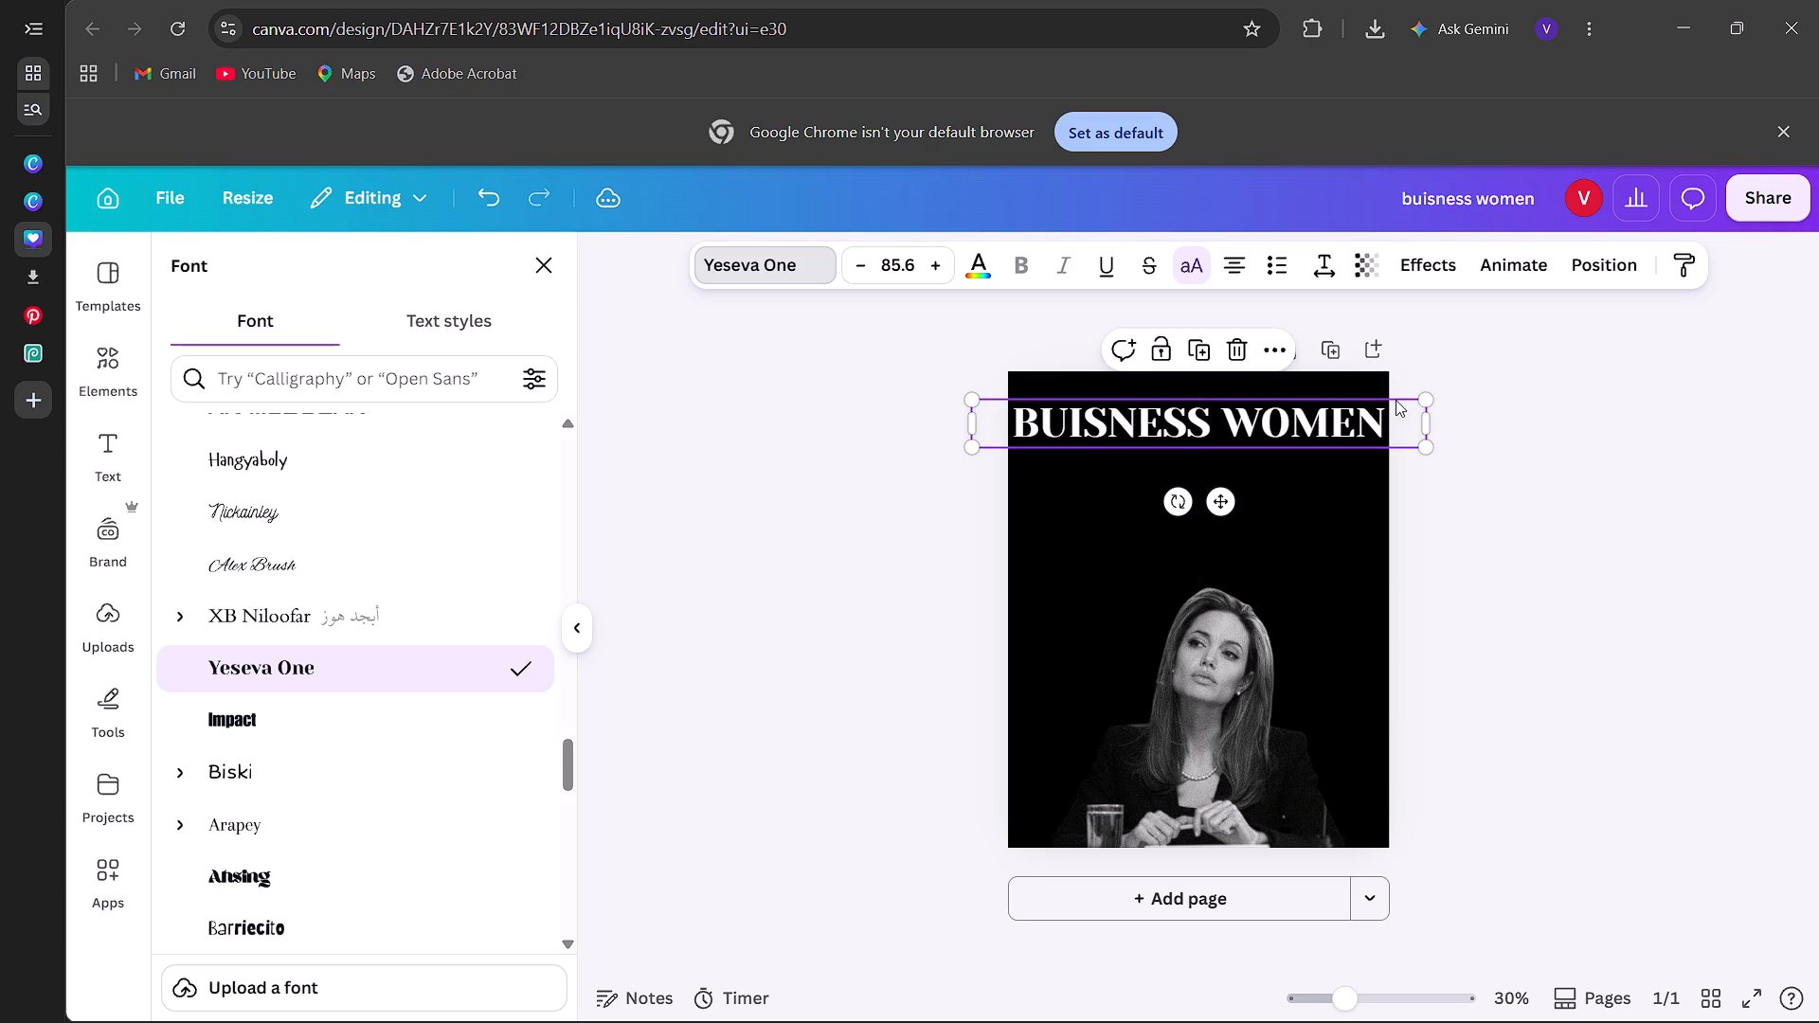
{"action": "left_click_drag", "start_coordinate": [1431, 403], "coordinate": [1413, 425]}
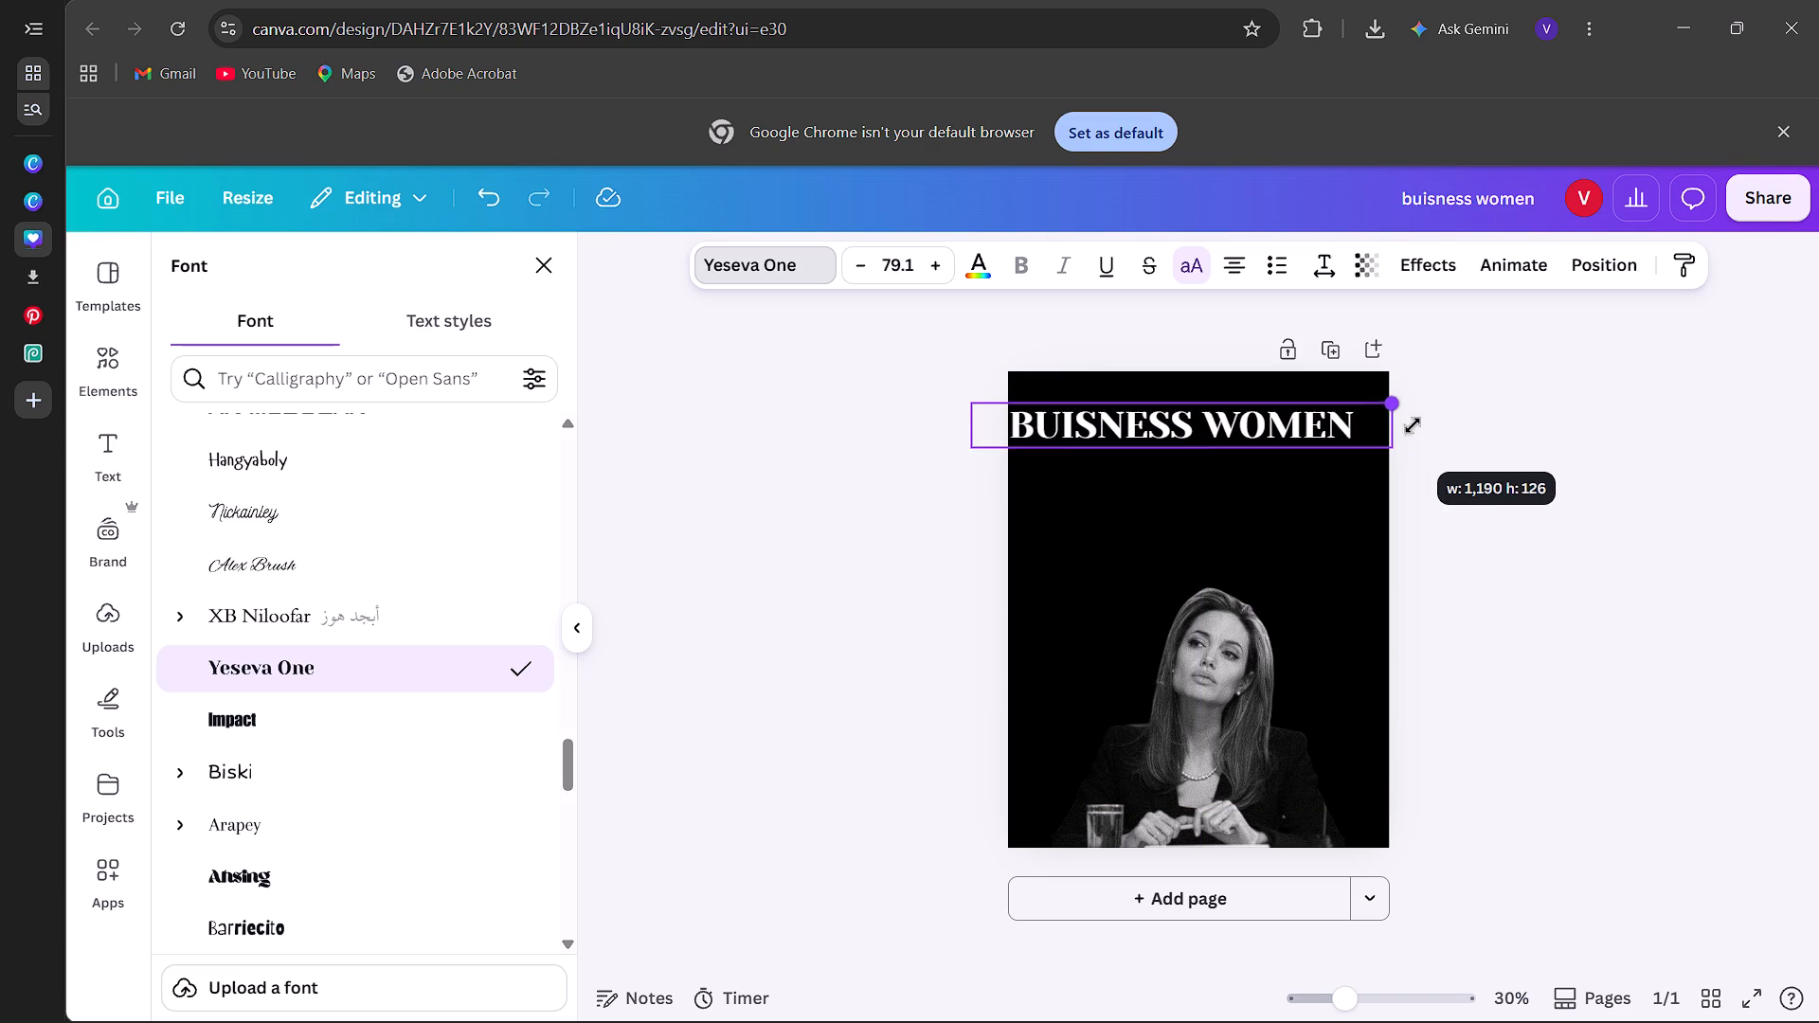
{"action": "left_click_drag", "start_coordinate": [1413, 425], "coordinate": [1416, 425]}
{"action": "left_click_drag", "start_coordinate": [1413, 404], "coordinate": [1369, 440]}
{"action": "left_click_drag", "start_coordinate": [1259, 442], "coordinate": [1288, 440]}
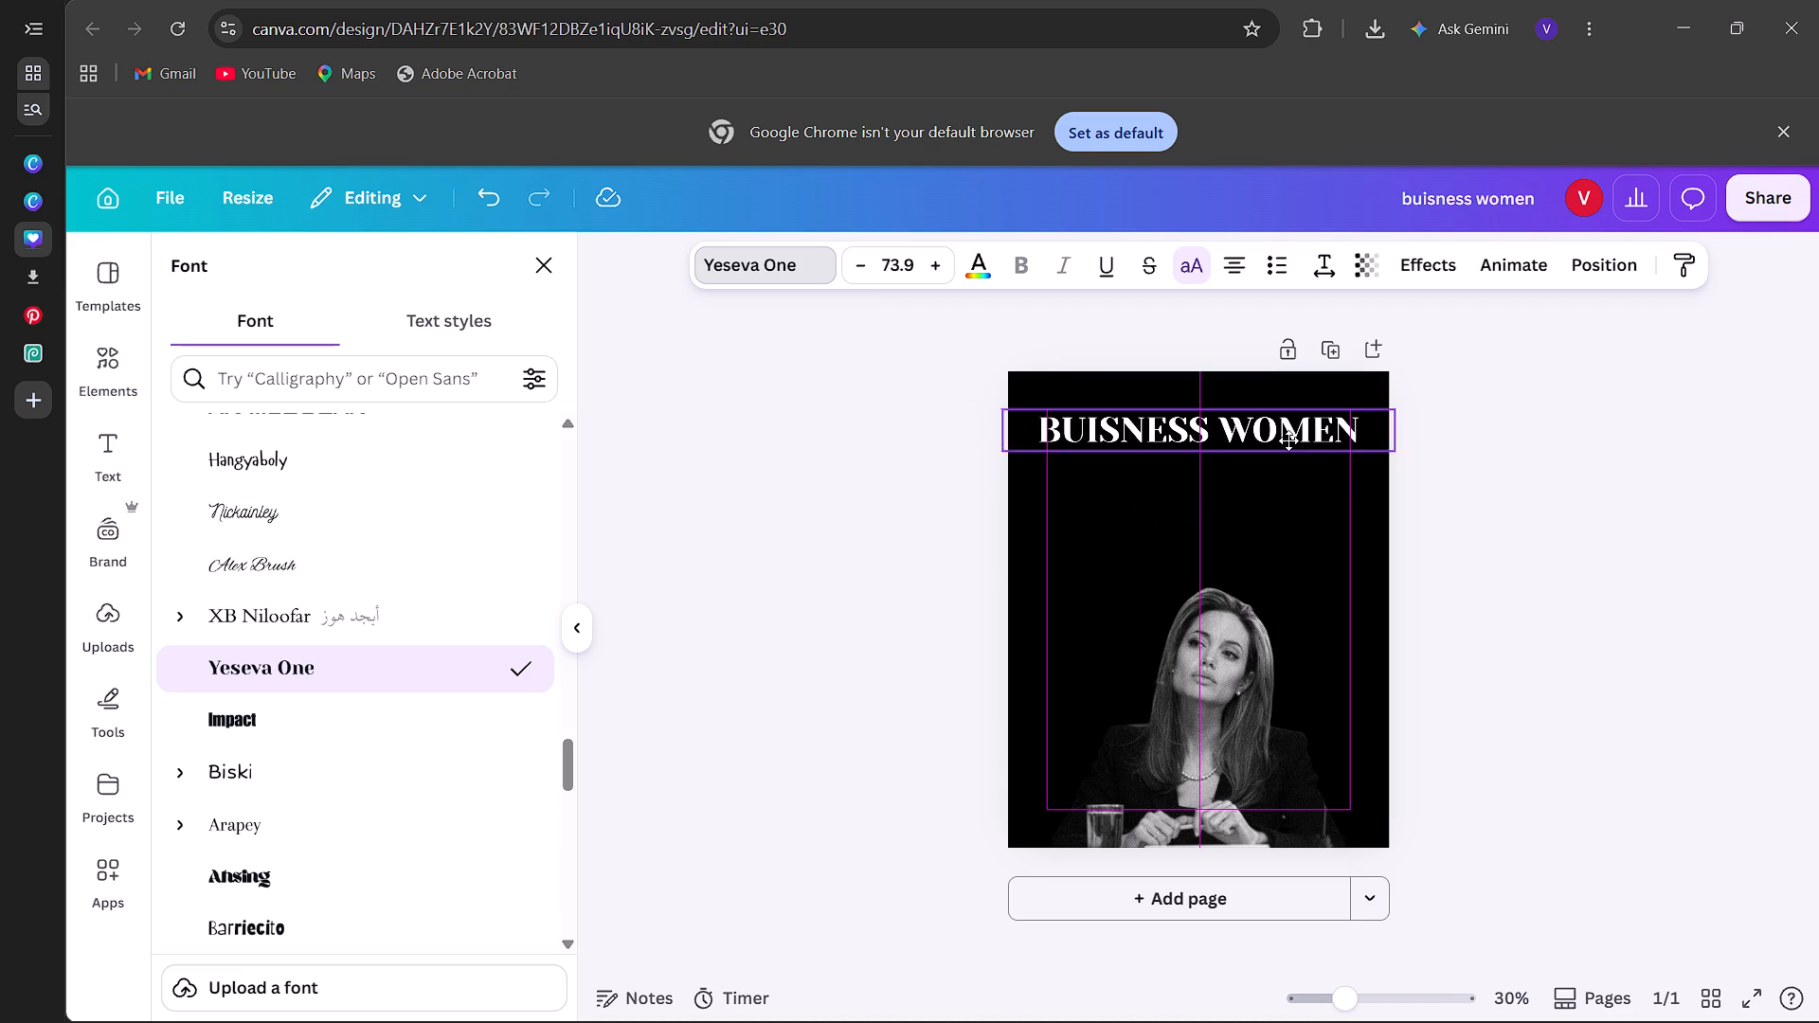
{"action": "left_click_drag", "start_coordinate": [1288, 440], "coordinate": [1290, 446]}
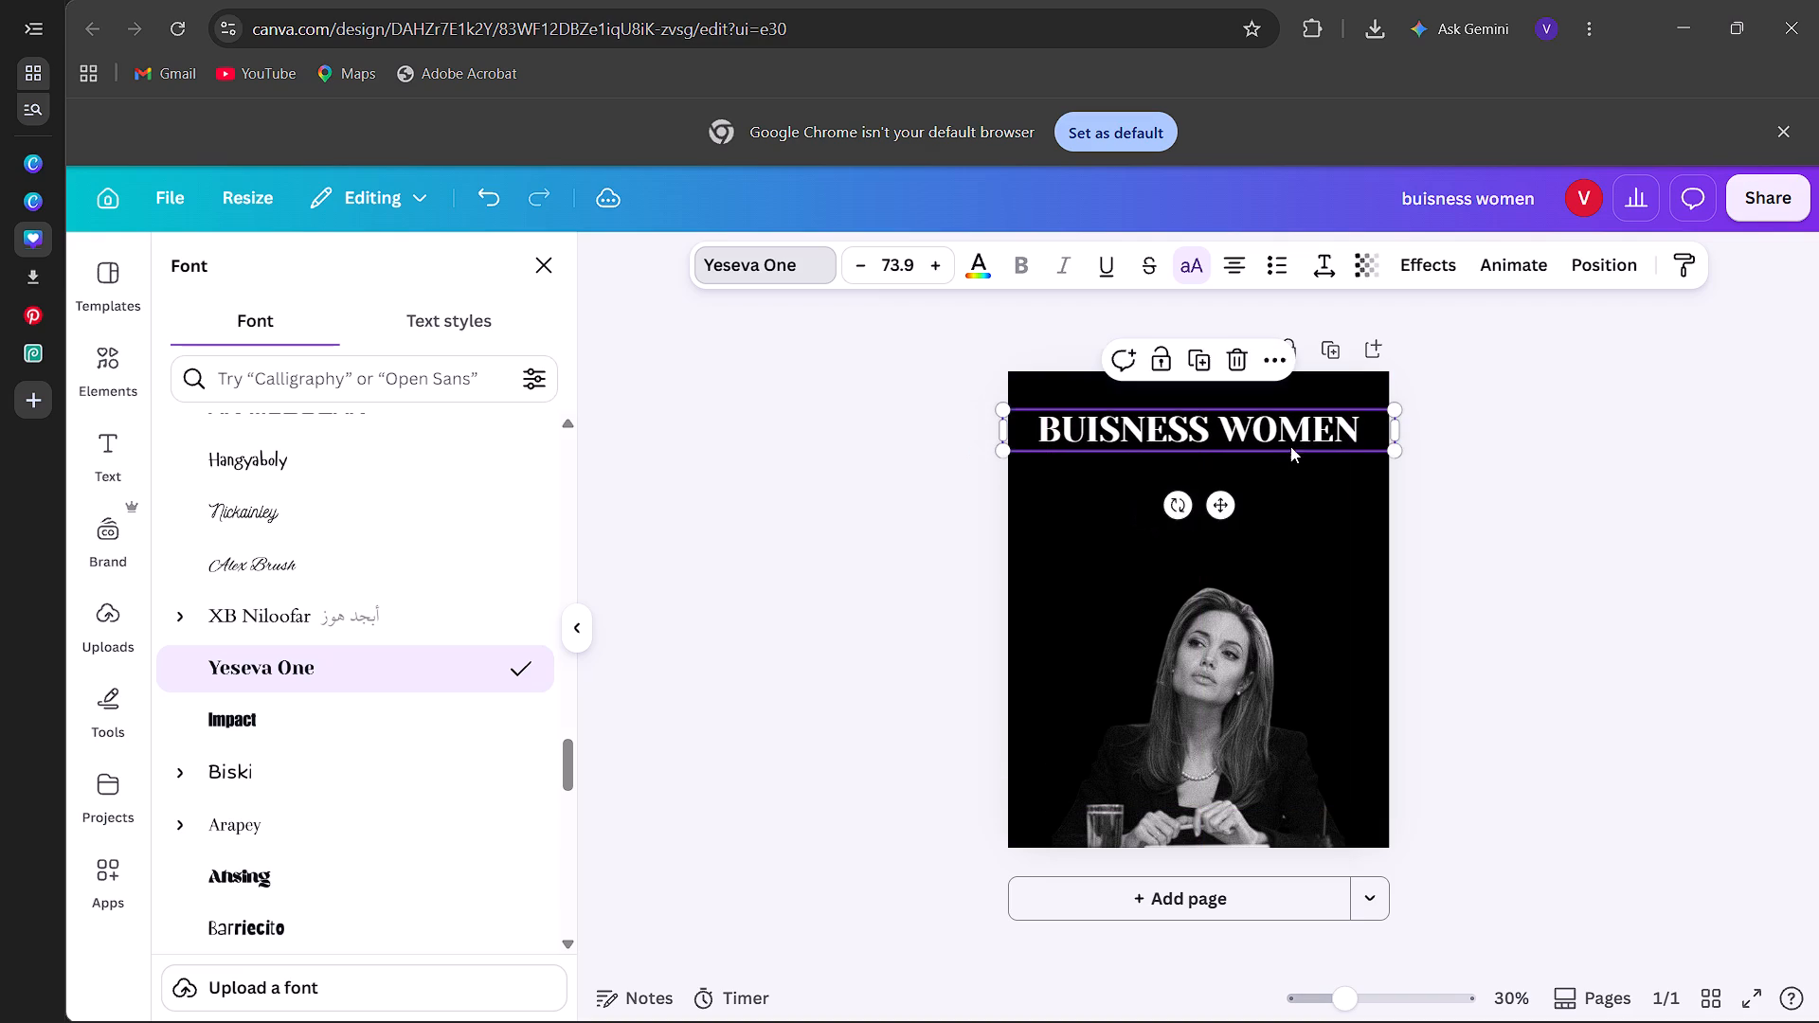
{"action": "left_click", "coordinate": [1533, 530]}
{"action": "left_click", "coordinate": [1533, 530]}
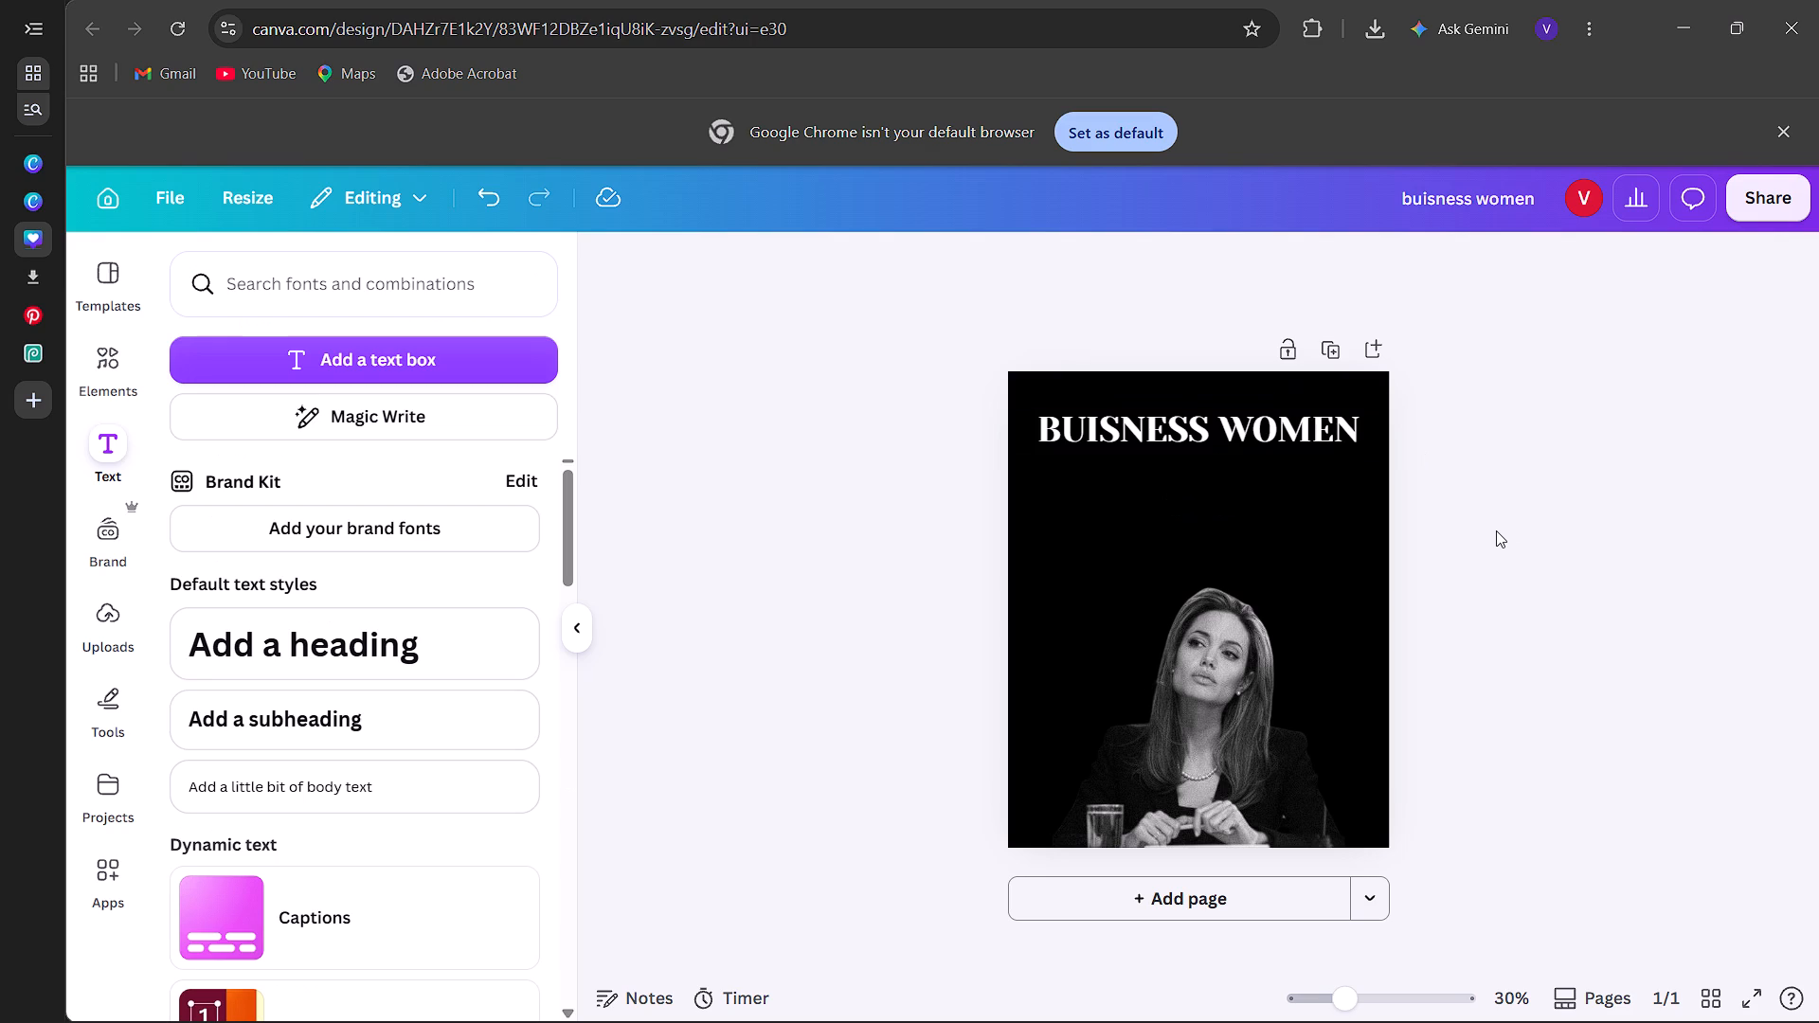
Duplicate the woman cut-out and place the copy beside the original, running partly off the page's right edge.
{"action": "left_click", "coordinate": [1258, 671]}
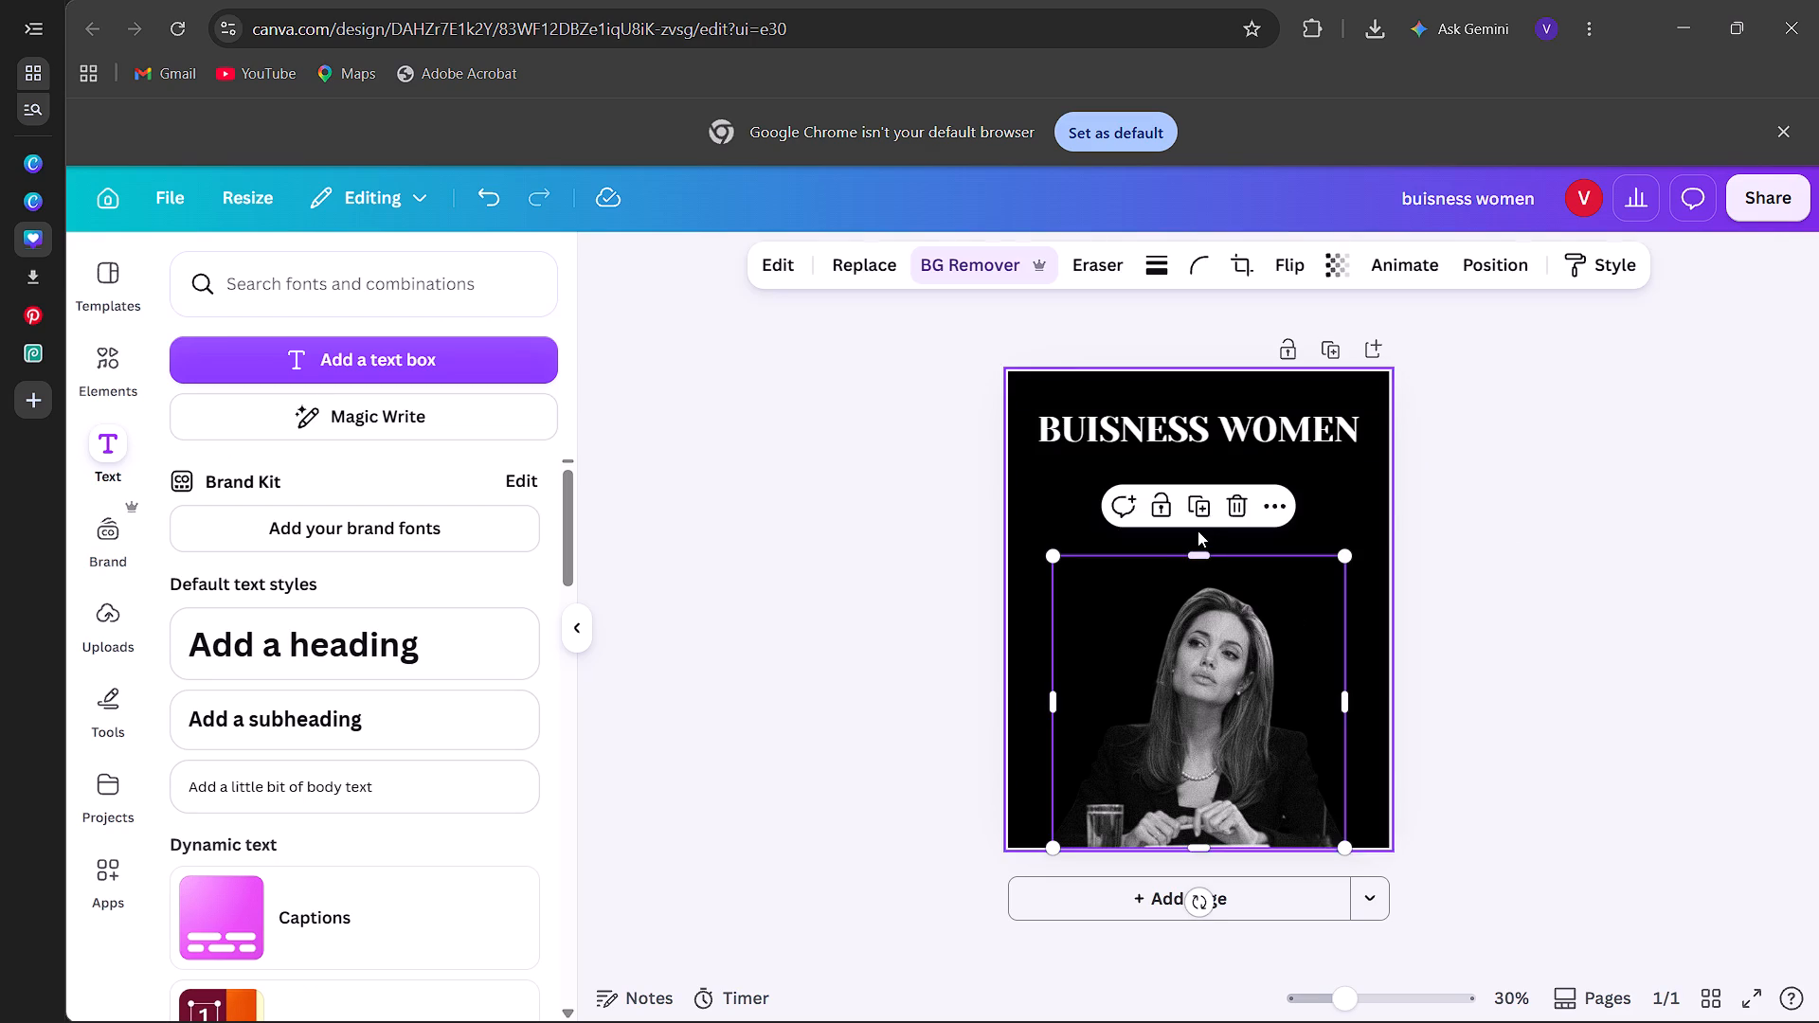
{"action": "left_click", "coordinate": [1199, 511]}
{"action": "left_click_drag", "start_coordinate": [1218, 706], "coordinate": [1297, 691]}
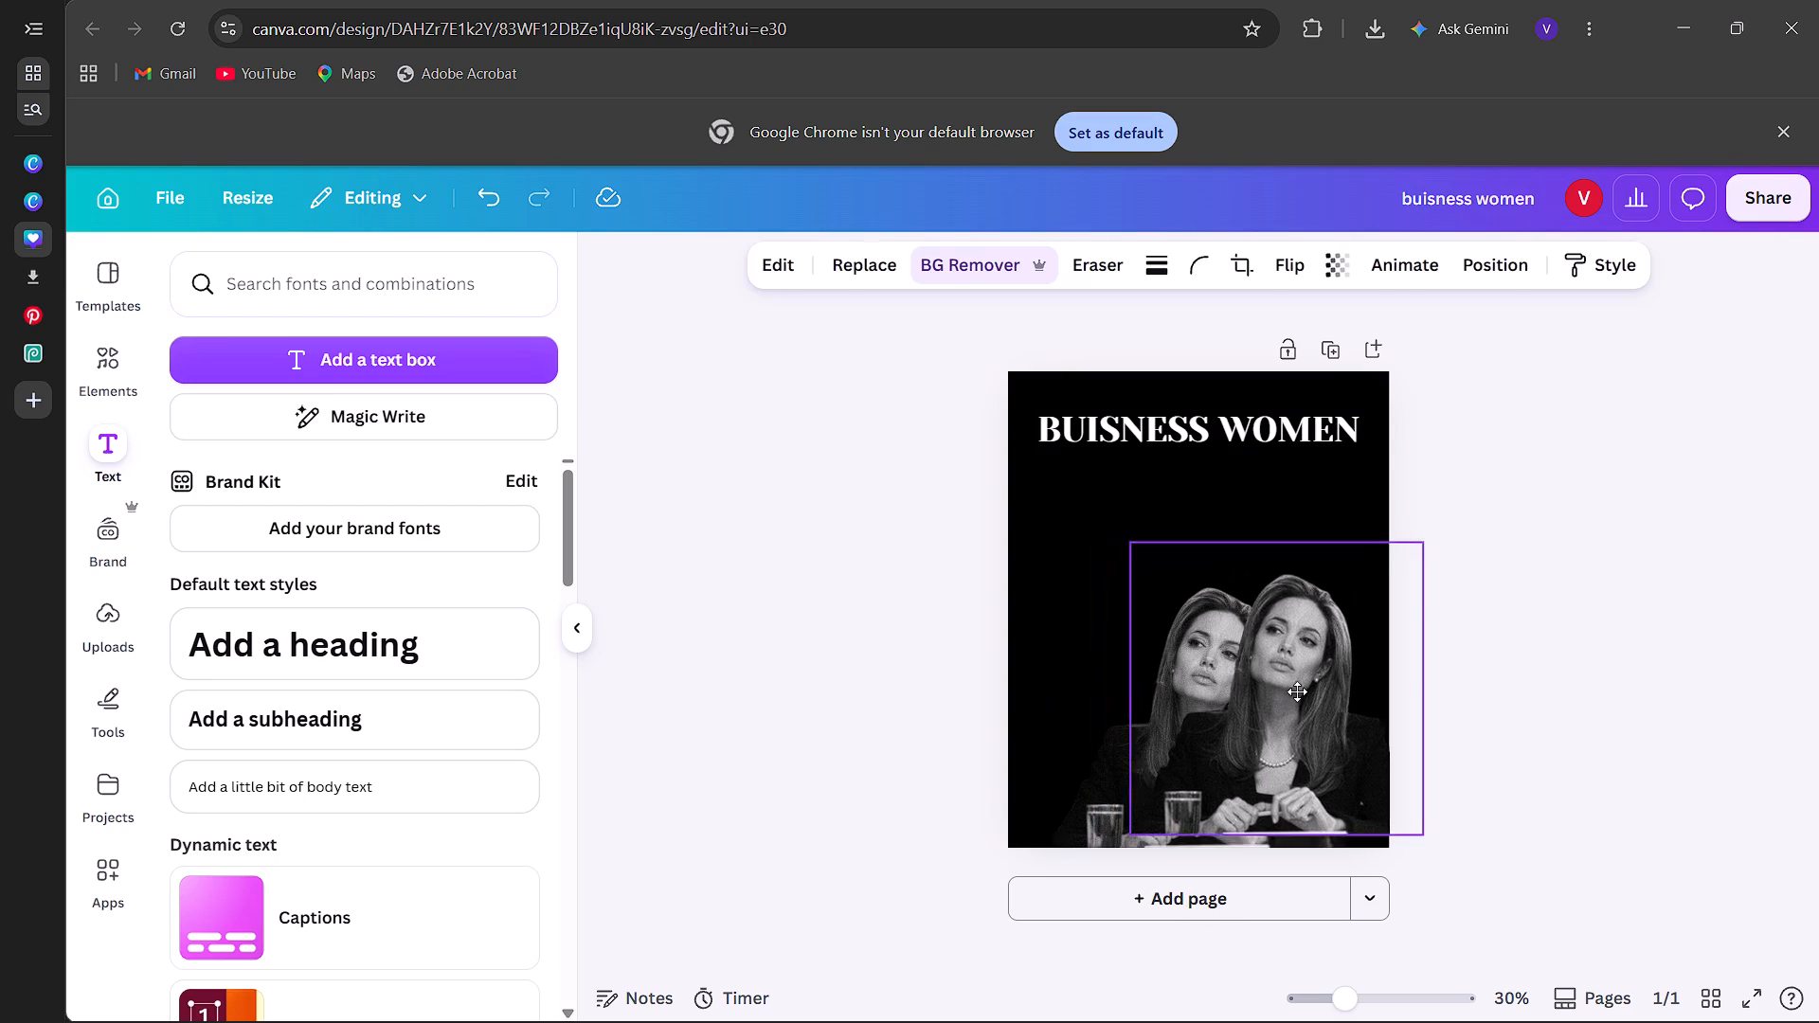
{"action": "left_click_drag", "start_coordinate": [1297, 691], "coordinate": [1370, 709]}
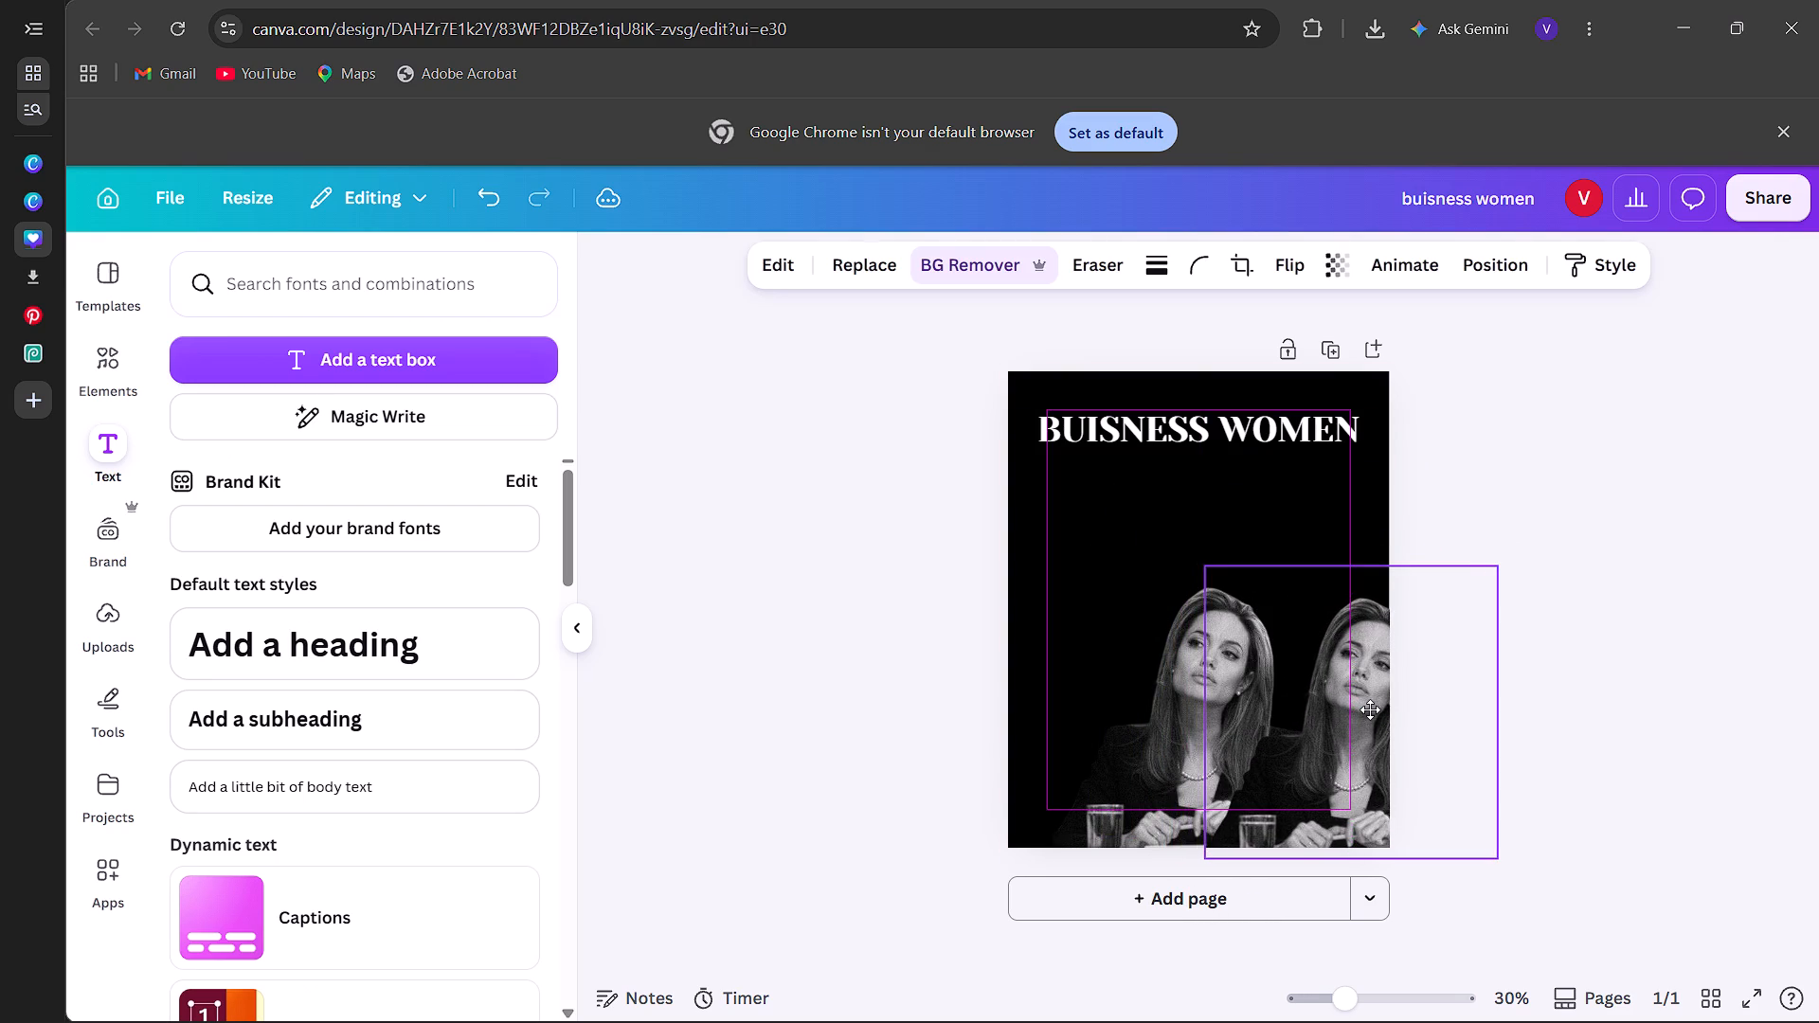
{"action": "left_click_drag", "start_coordinate": [1370, 709], "coordinate": [1365, 705]}
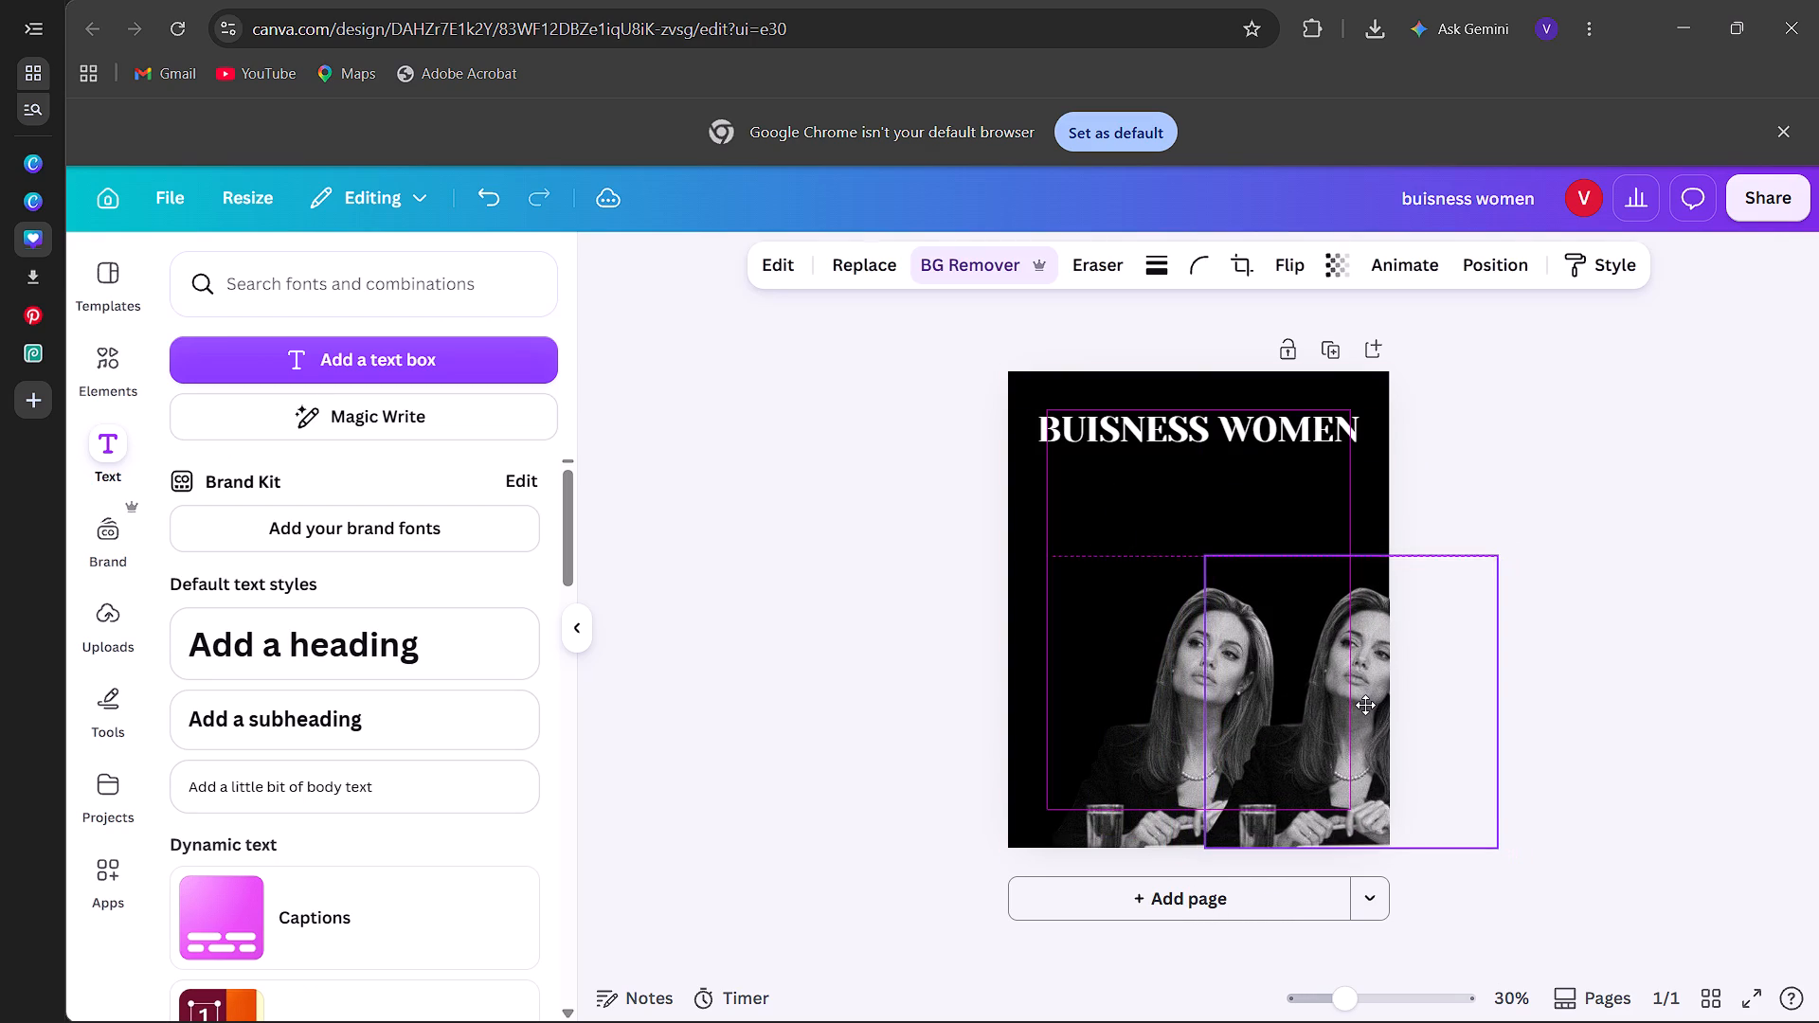
{"action": "left_click_drag", "start_coordinate": [1365, 705], "coordinate": [1365, 709]}
Duplicate the cut-out again and place this copy on the page's left side, level with the original at the bottom.
{"action": "left_click", "coordinate": [1353, 518]}
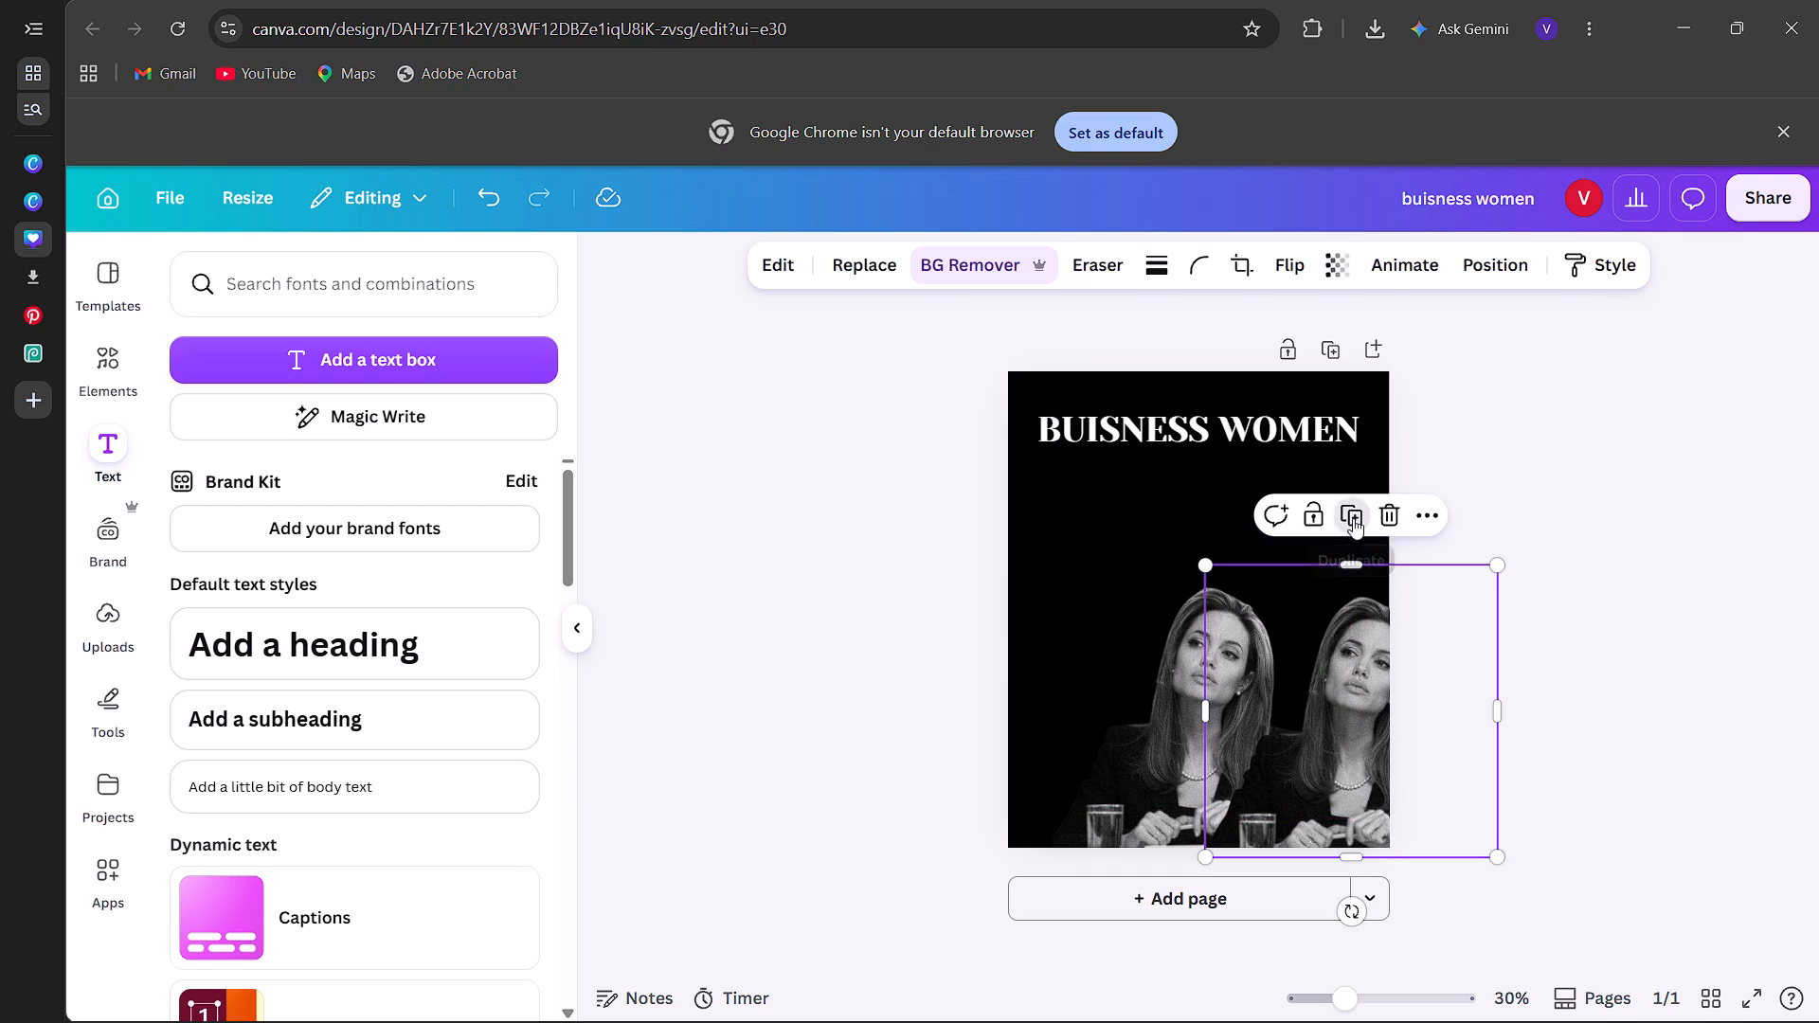
{"action": "left_click_drag", "start_coordinate": [1438, 739], "coordinate": [1057, 719]}
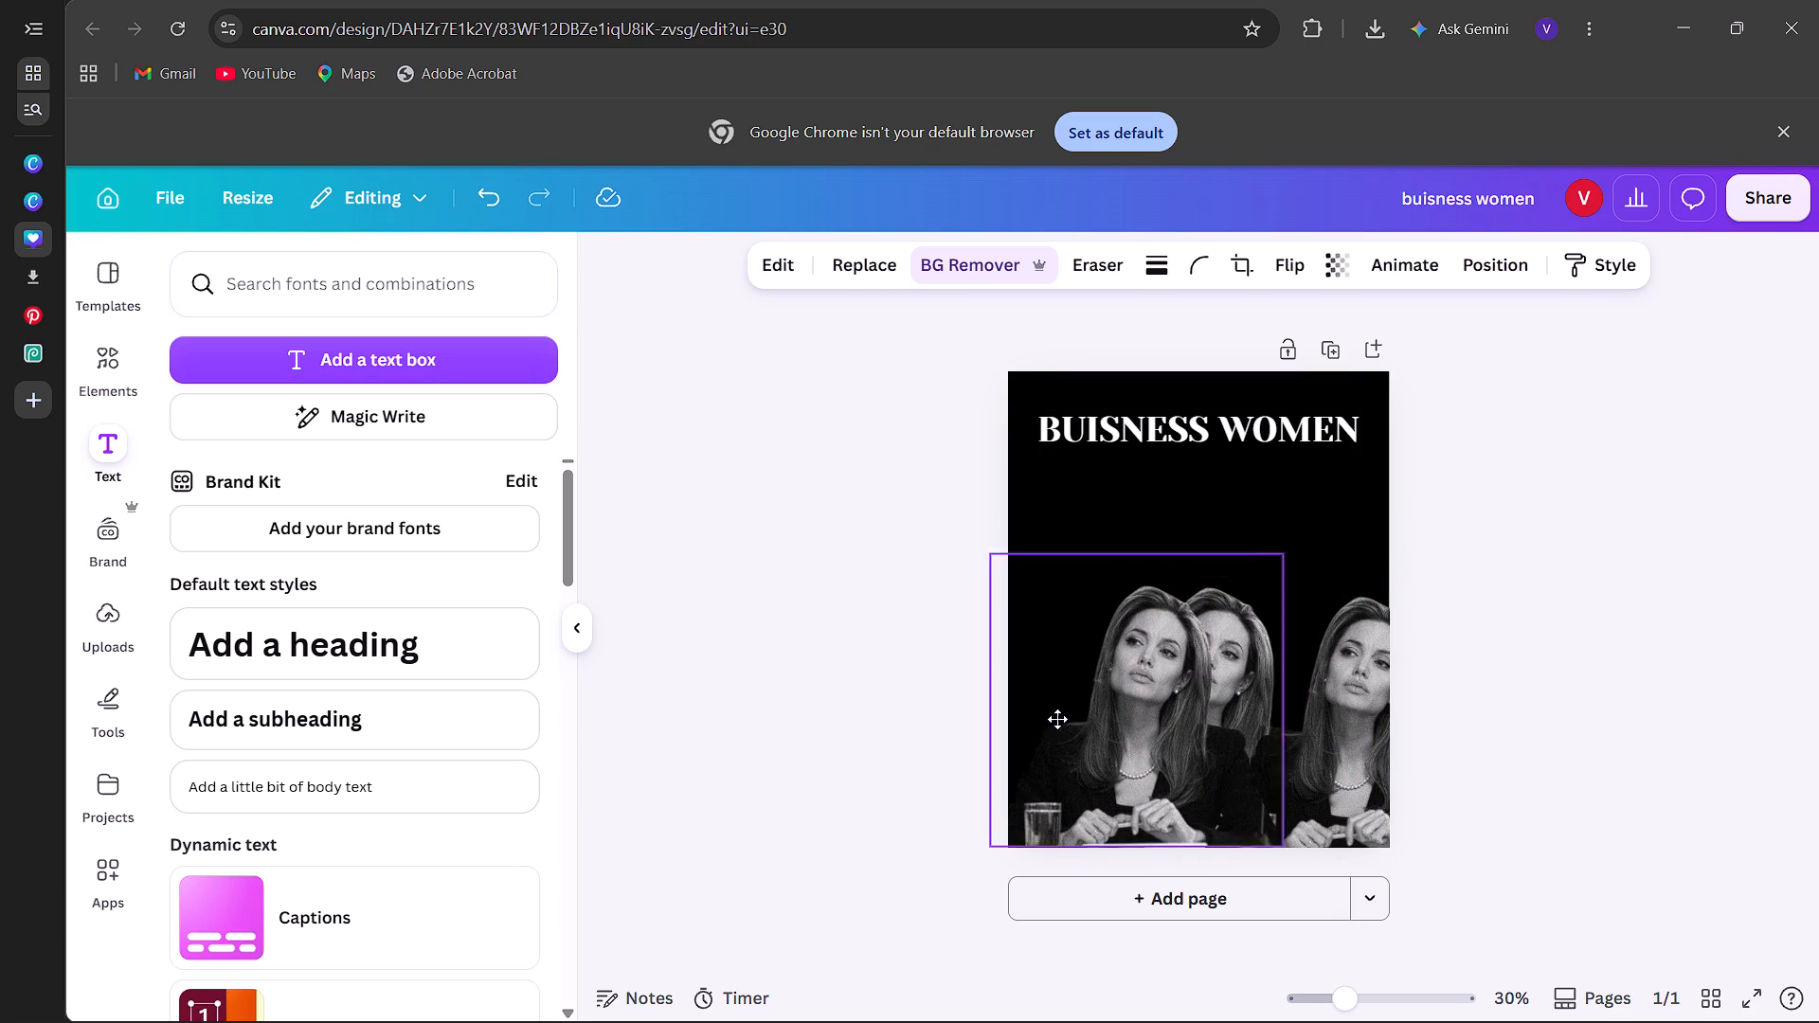
{"action": "left_click_drag", "start_coordinate": [1057, 719], "coordinate": [984, 727]}
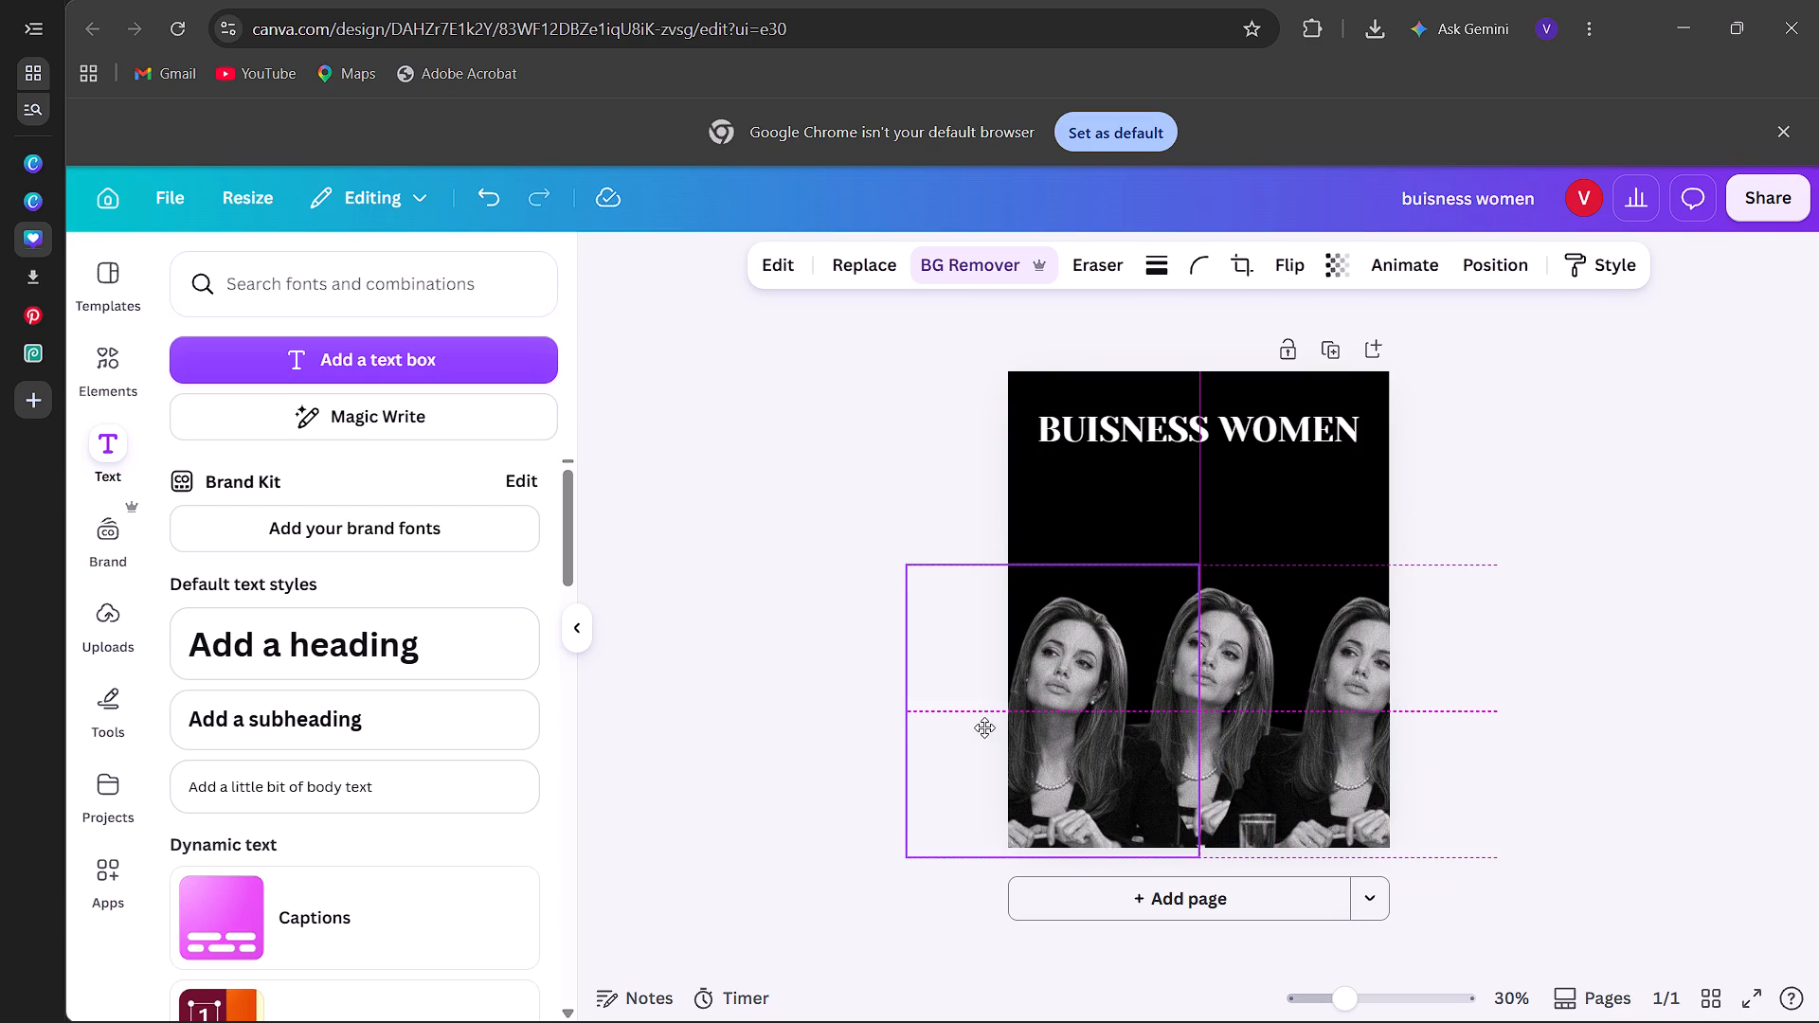
{"action": "left_click_drag", "start_coordinate": [984, 727], "coordinate": [985, 722]}
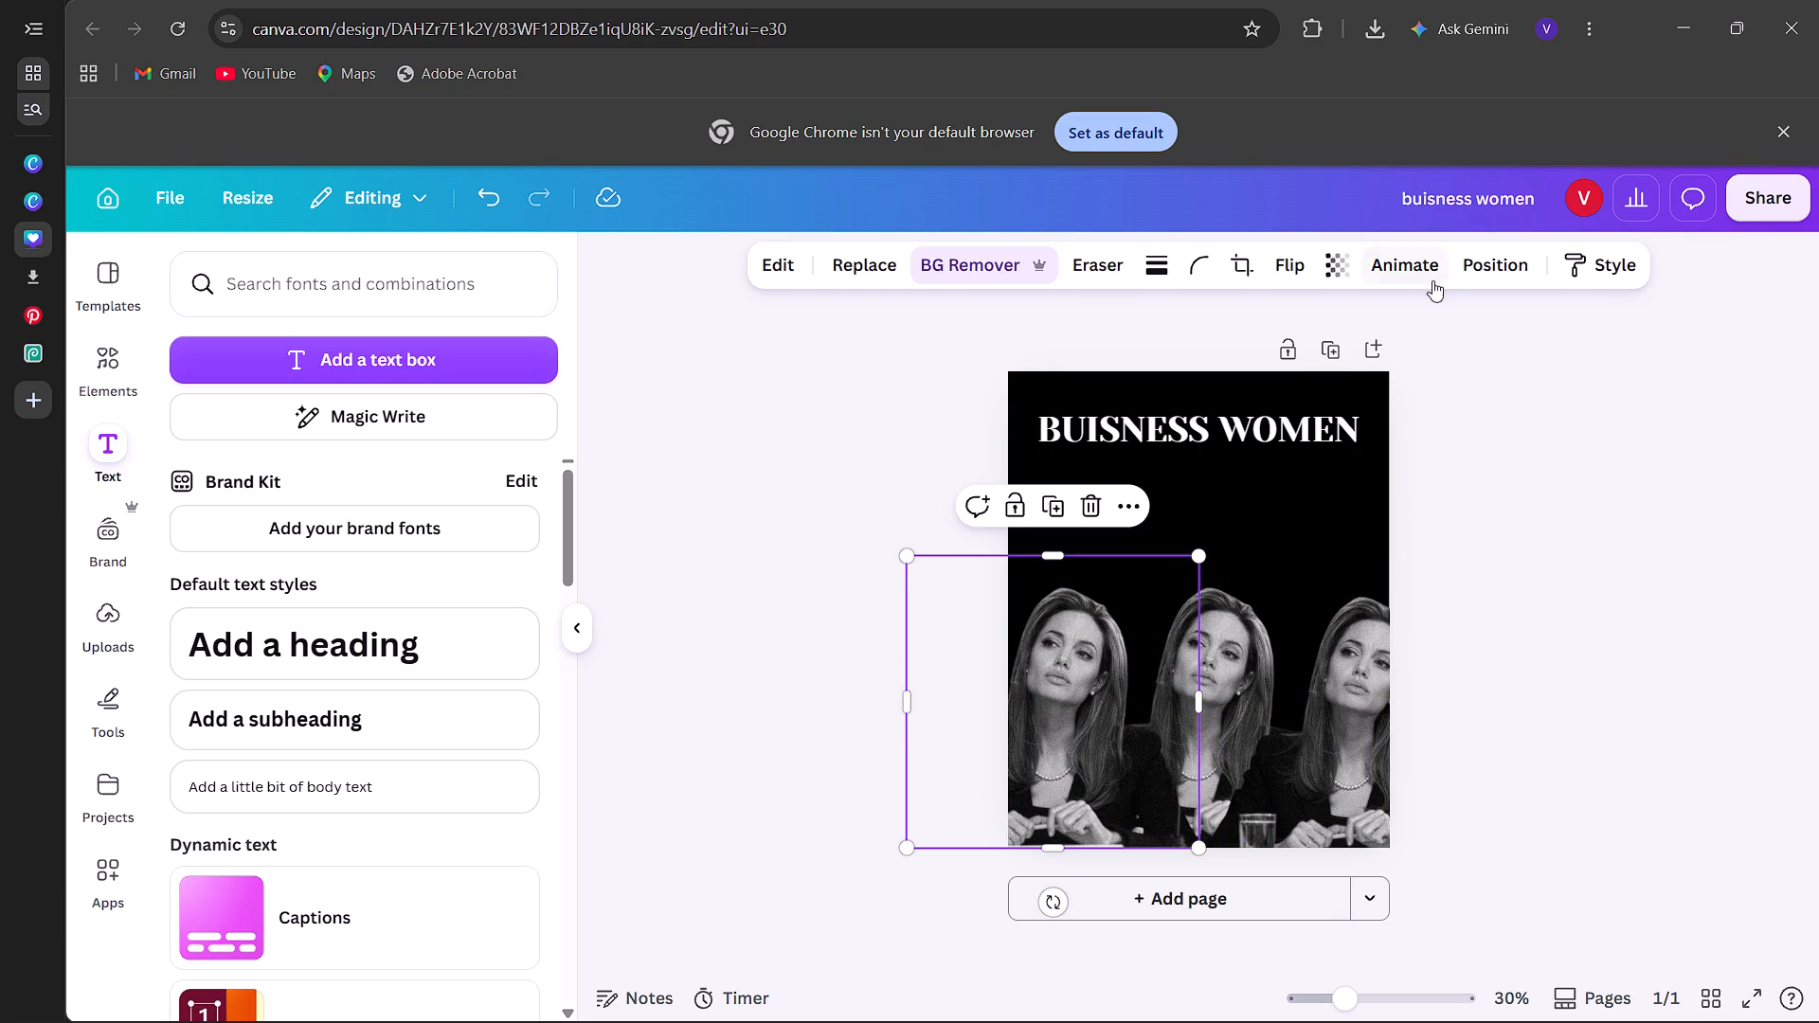
Send the left and right copies of the woman to the back, behind the central cut-out.
{"action": "left_click", "coordinate": [1509, 261]}
{"action": "left_click", "coordinate": [409, 456]}
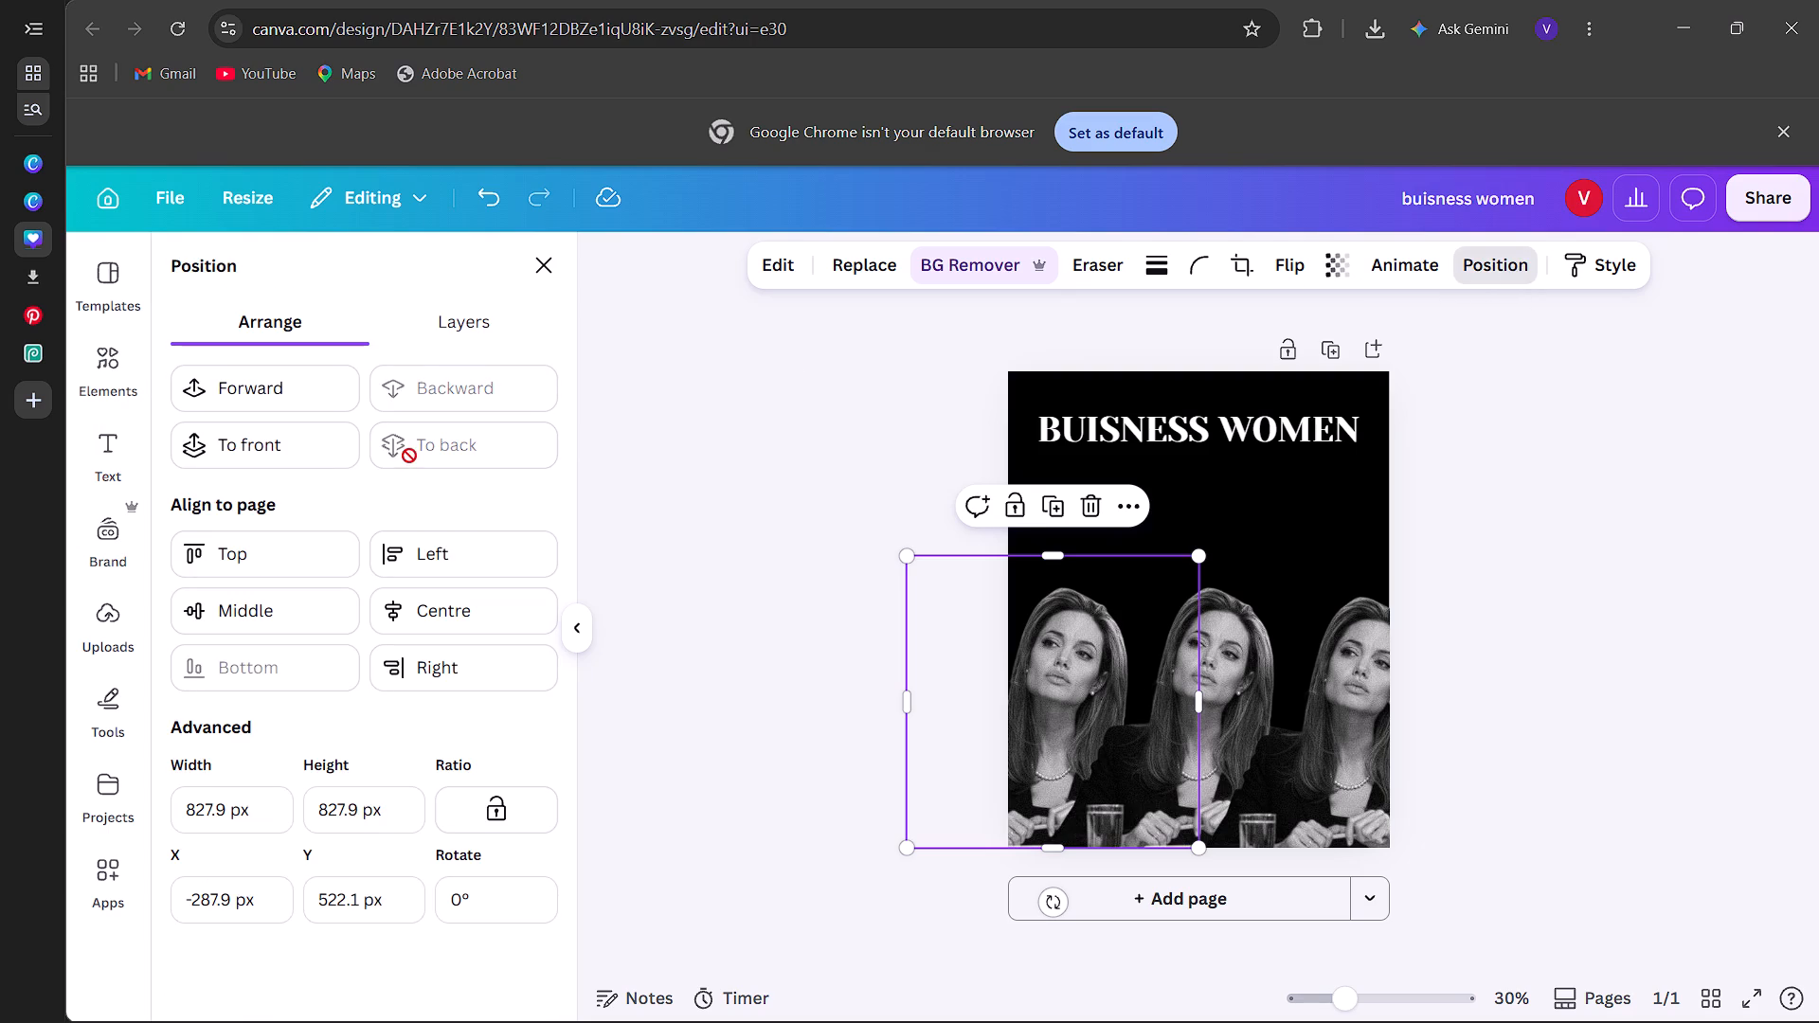
{"action": "left_click", "coordinate": [1358, 690]}
{"action": "left_click", "coordinate": [441, 462]}
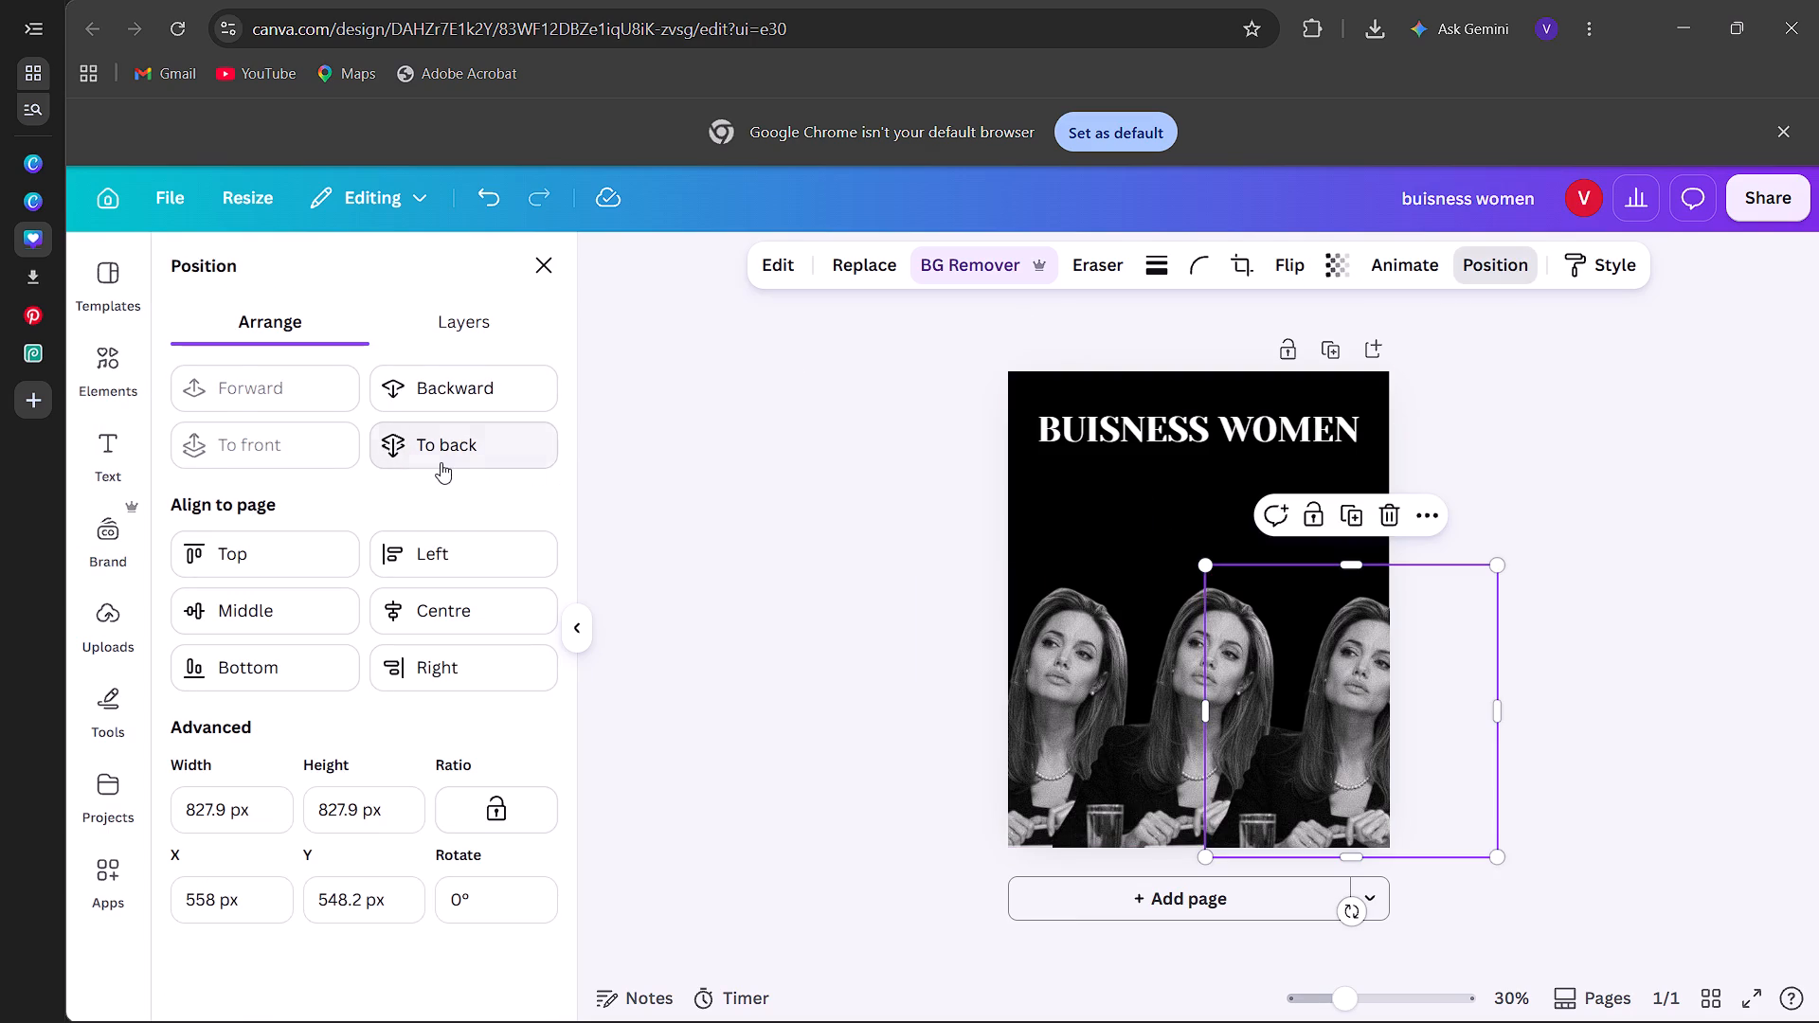
{"action": "left_click", "coordinate": [553, 270]}
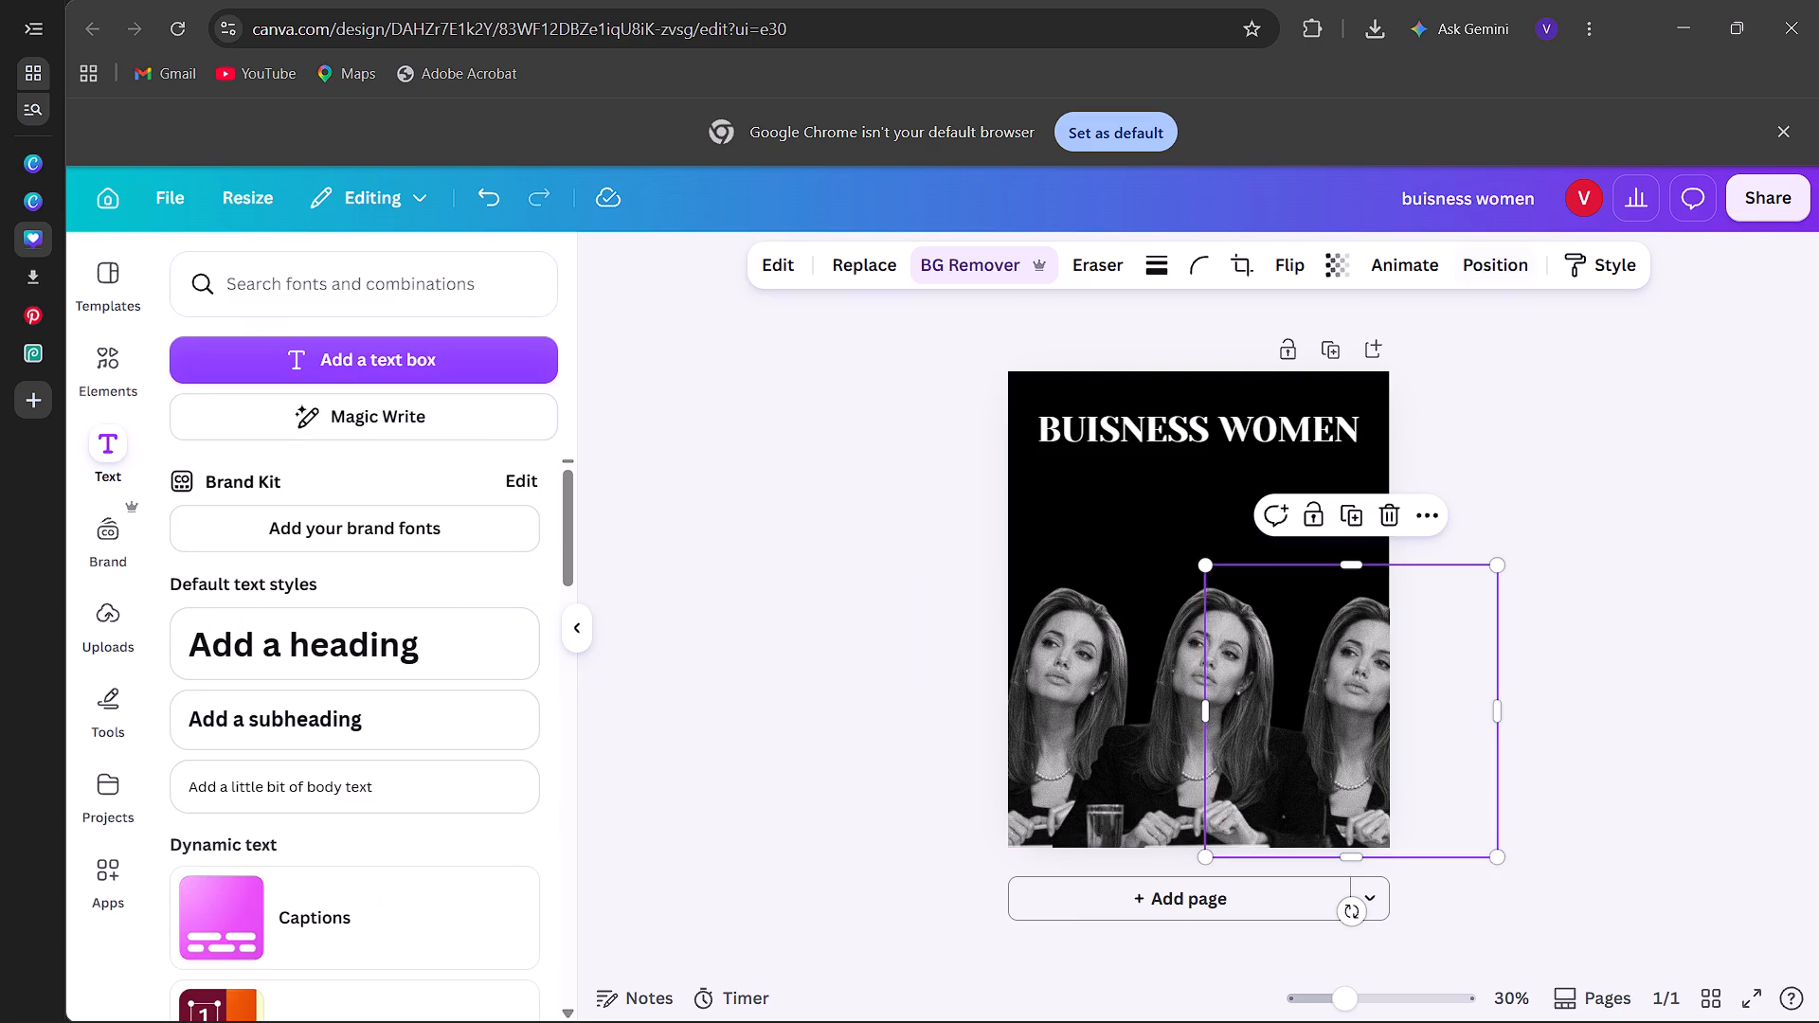
{"action": "left_click", "coordinate": [820, 627]}
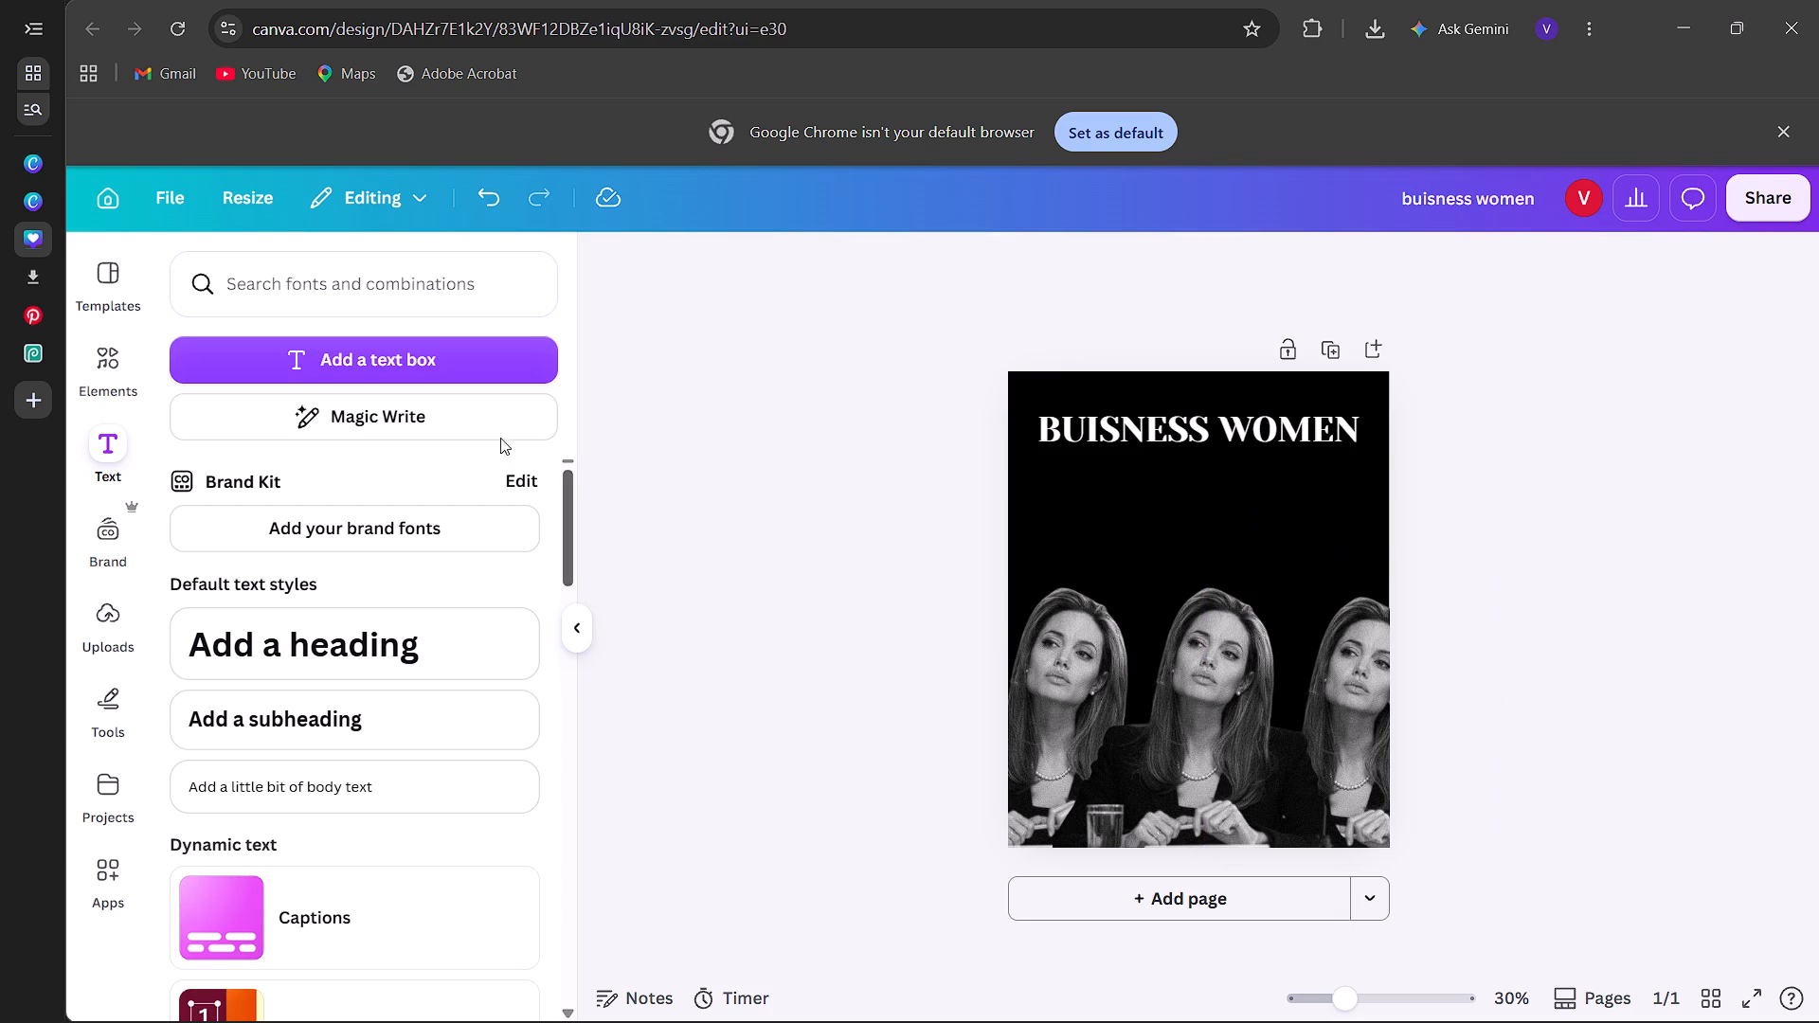
Search the elements for "newspaper" graphics and add the long black-and-white torn newspaper strip to the page.
{"action": "left_click", "coordinate": [115, 349]}
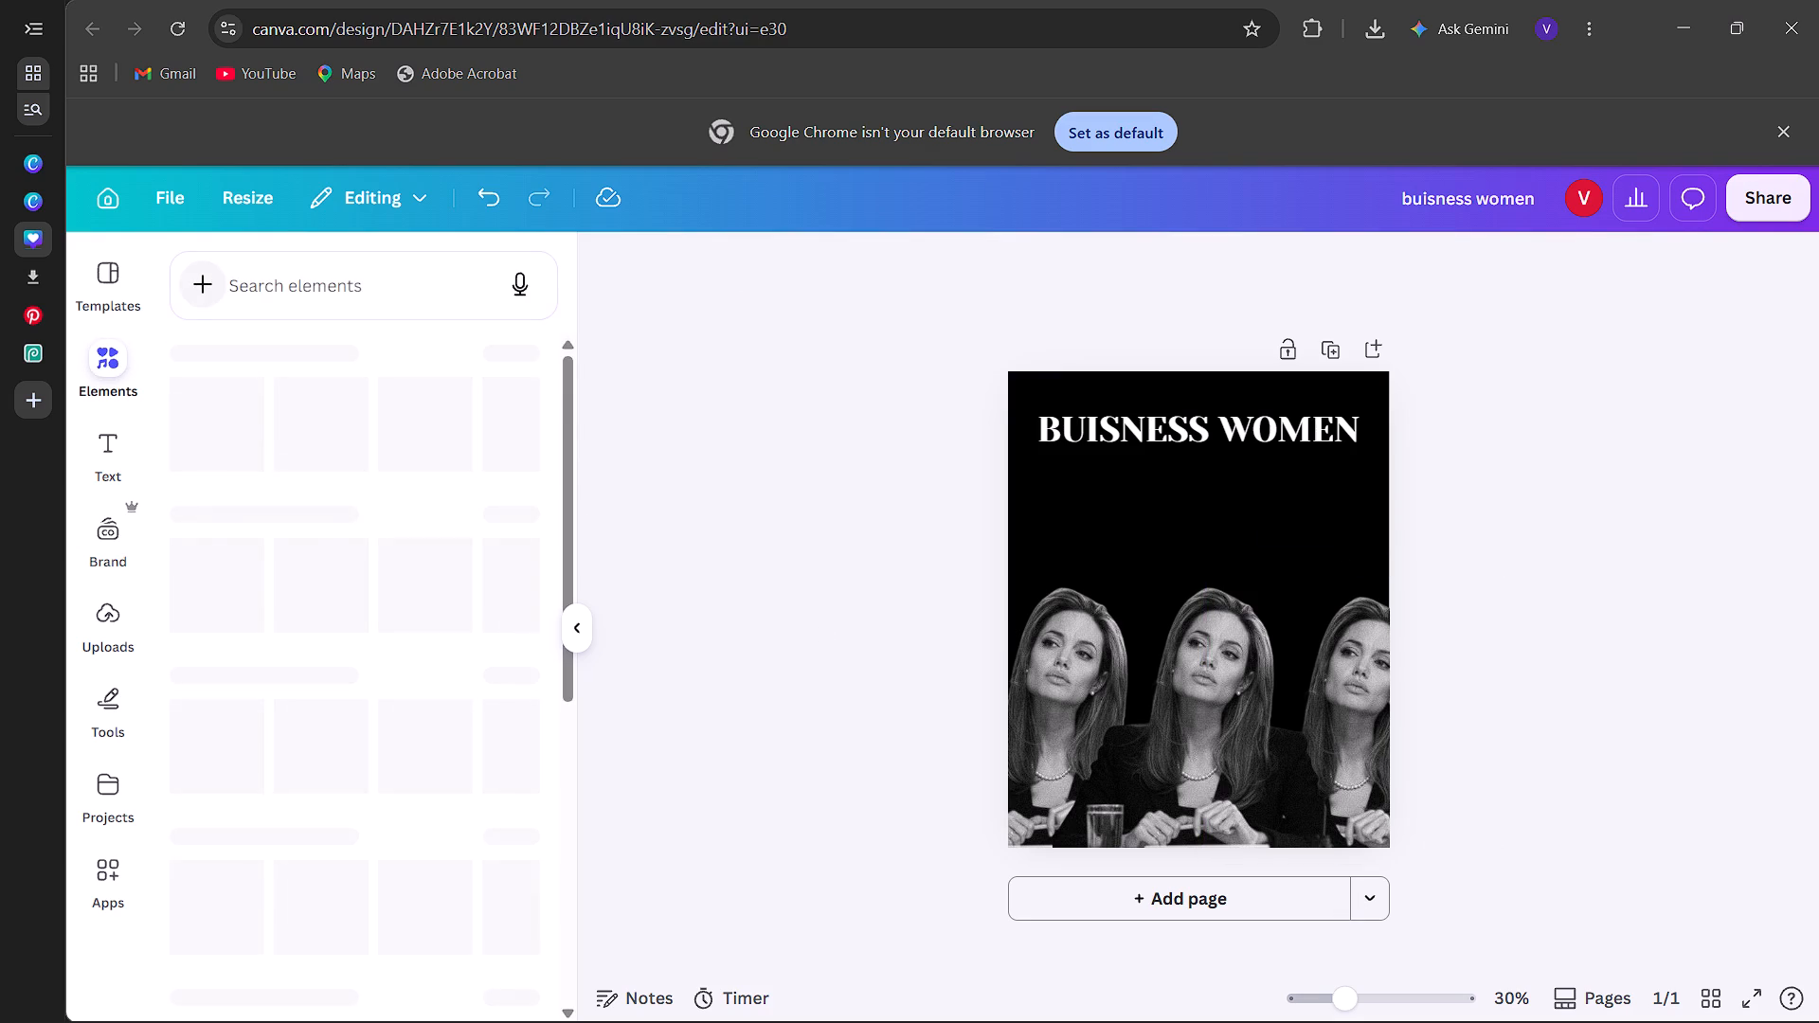
{"action": "left_click", "coordinate": [259, 278]}
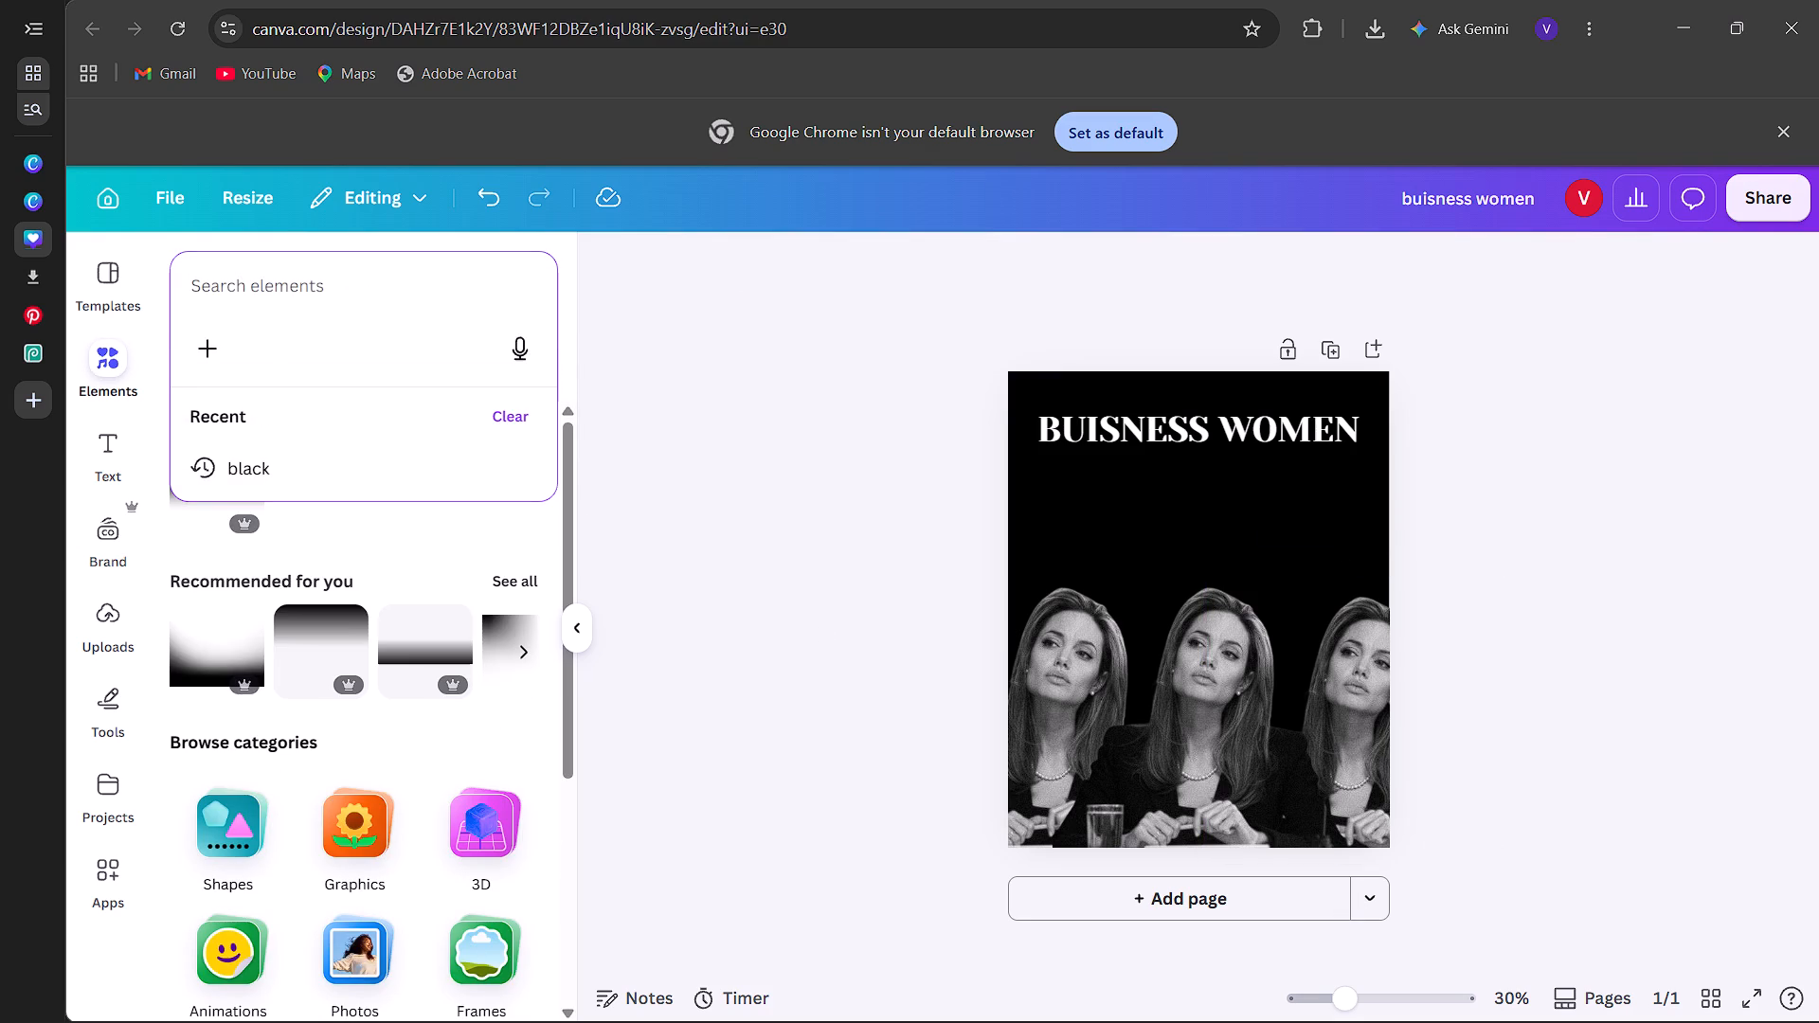
{"action": "type", "text": "newpap"}
{"action": "type", "text": "er"}
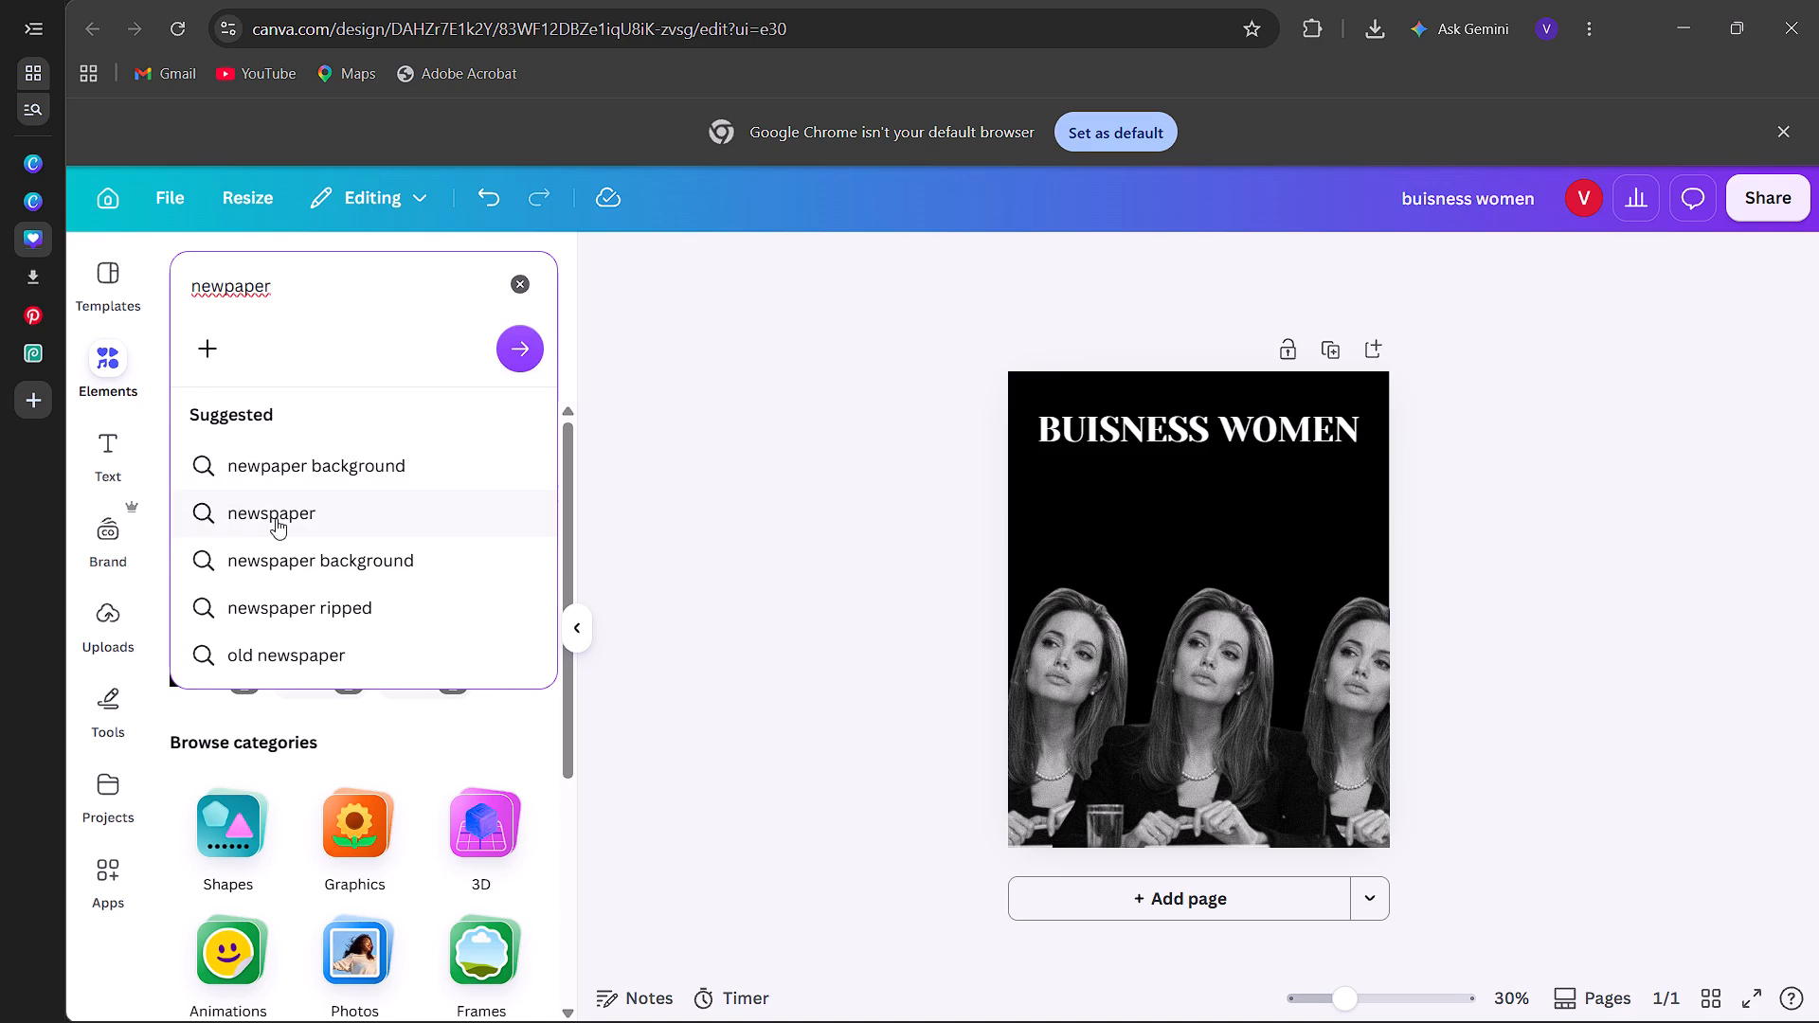
{"action": "left_click", "coordinate": [276, 518]}
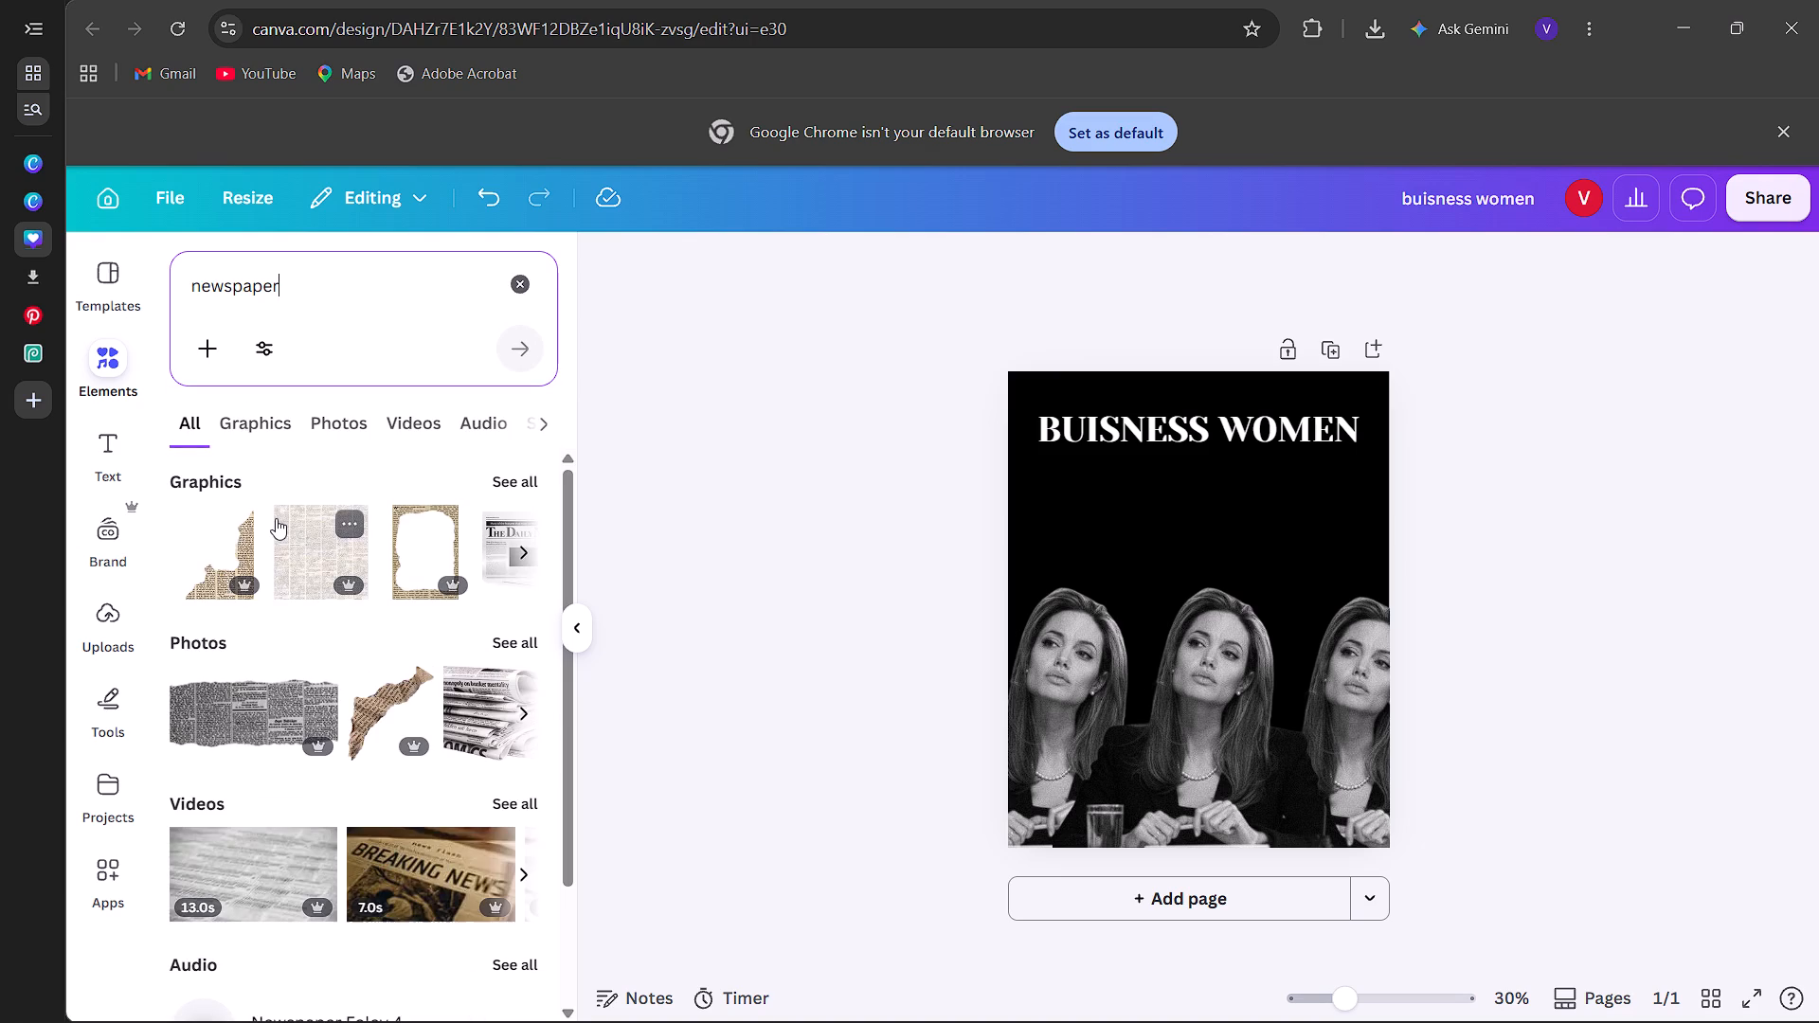
{"action": "left_click", "coordinate": [520, 476]}
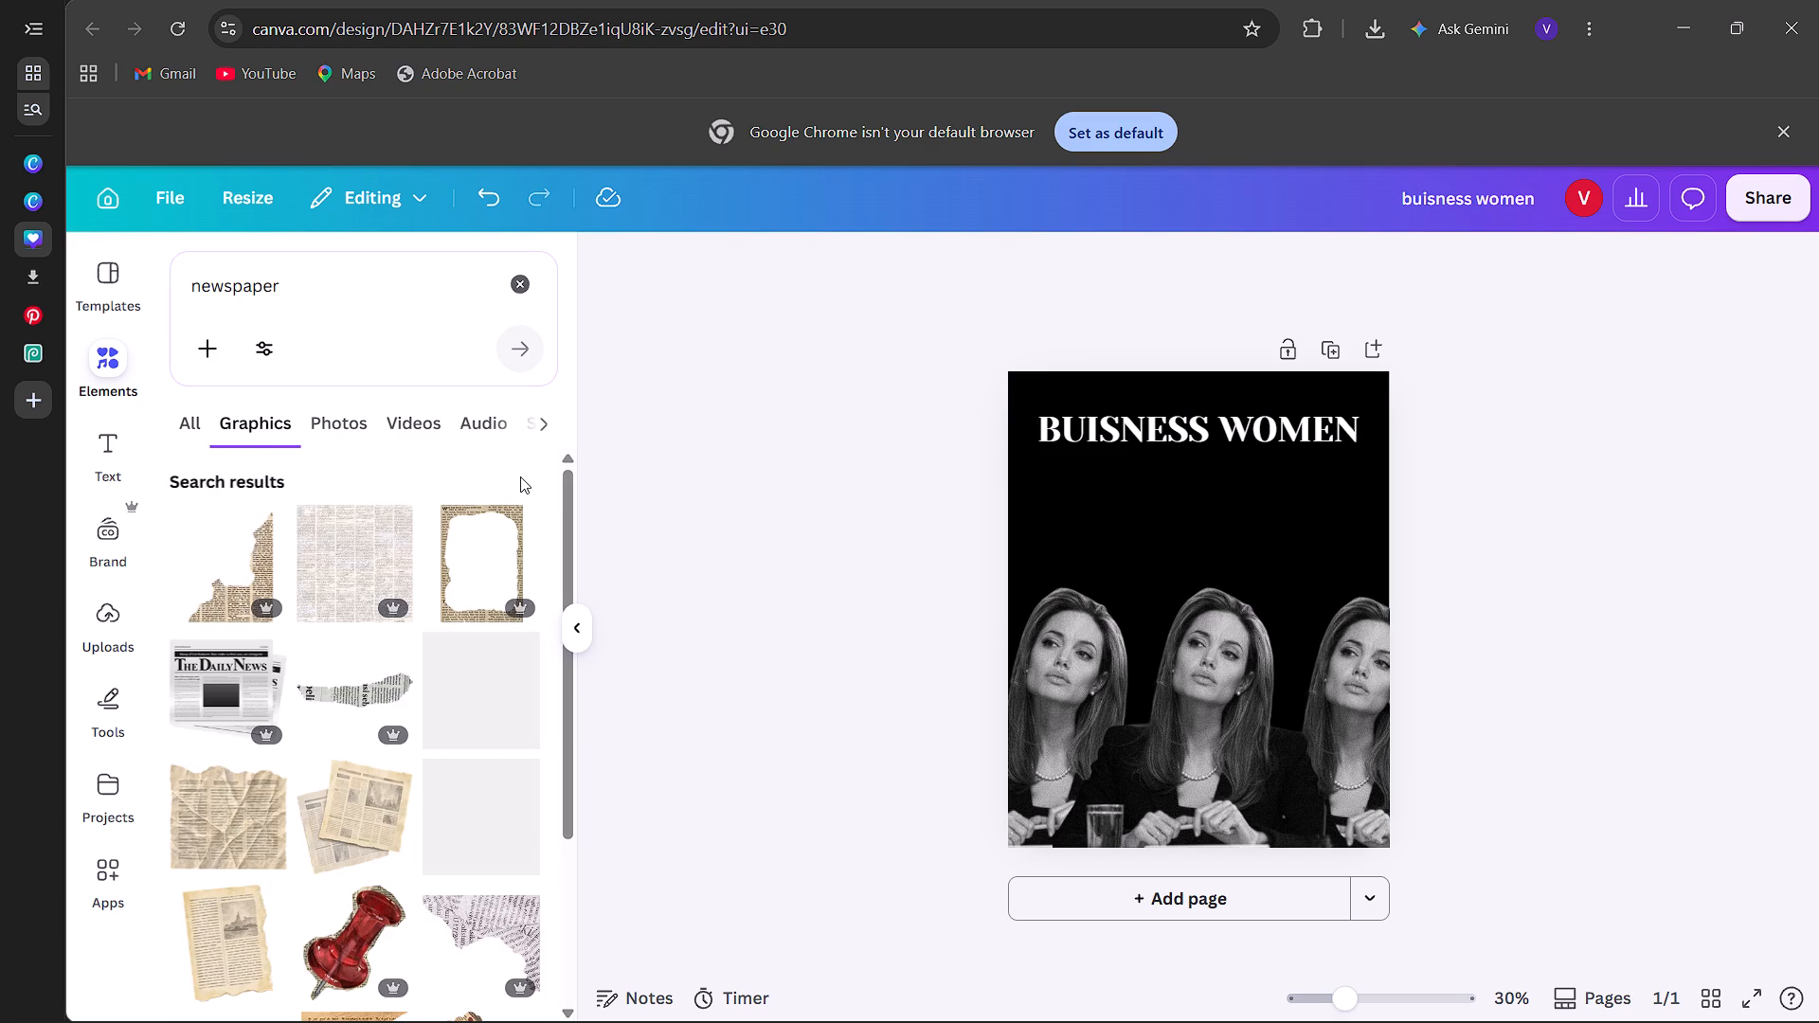
{"action": "left_click", "coordinate": [372, 678]}
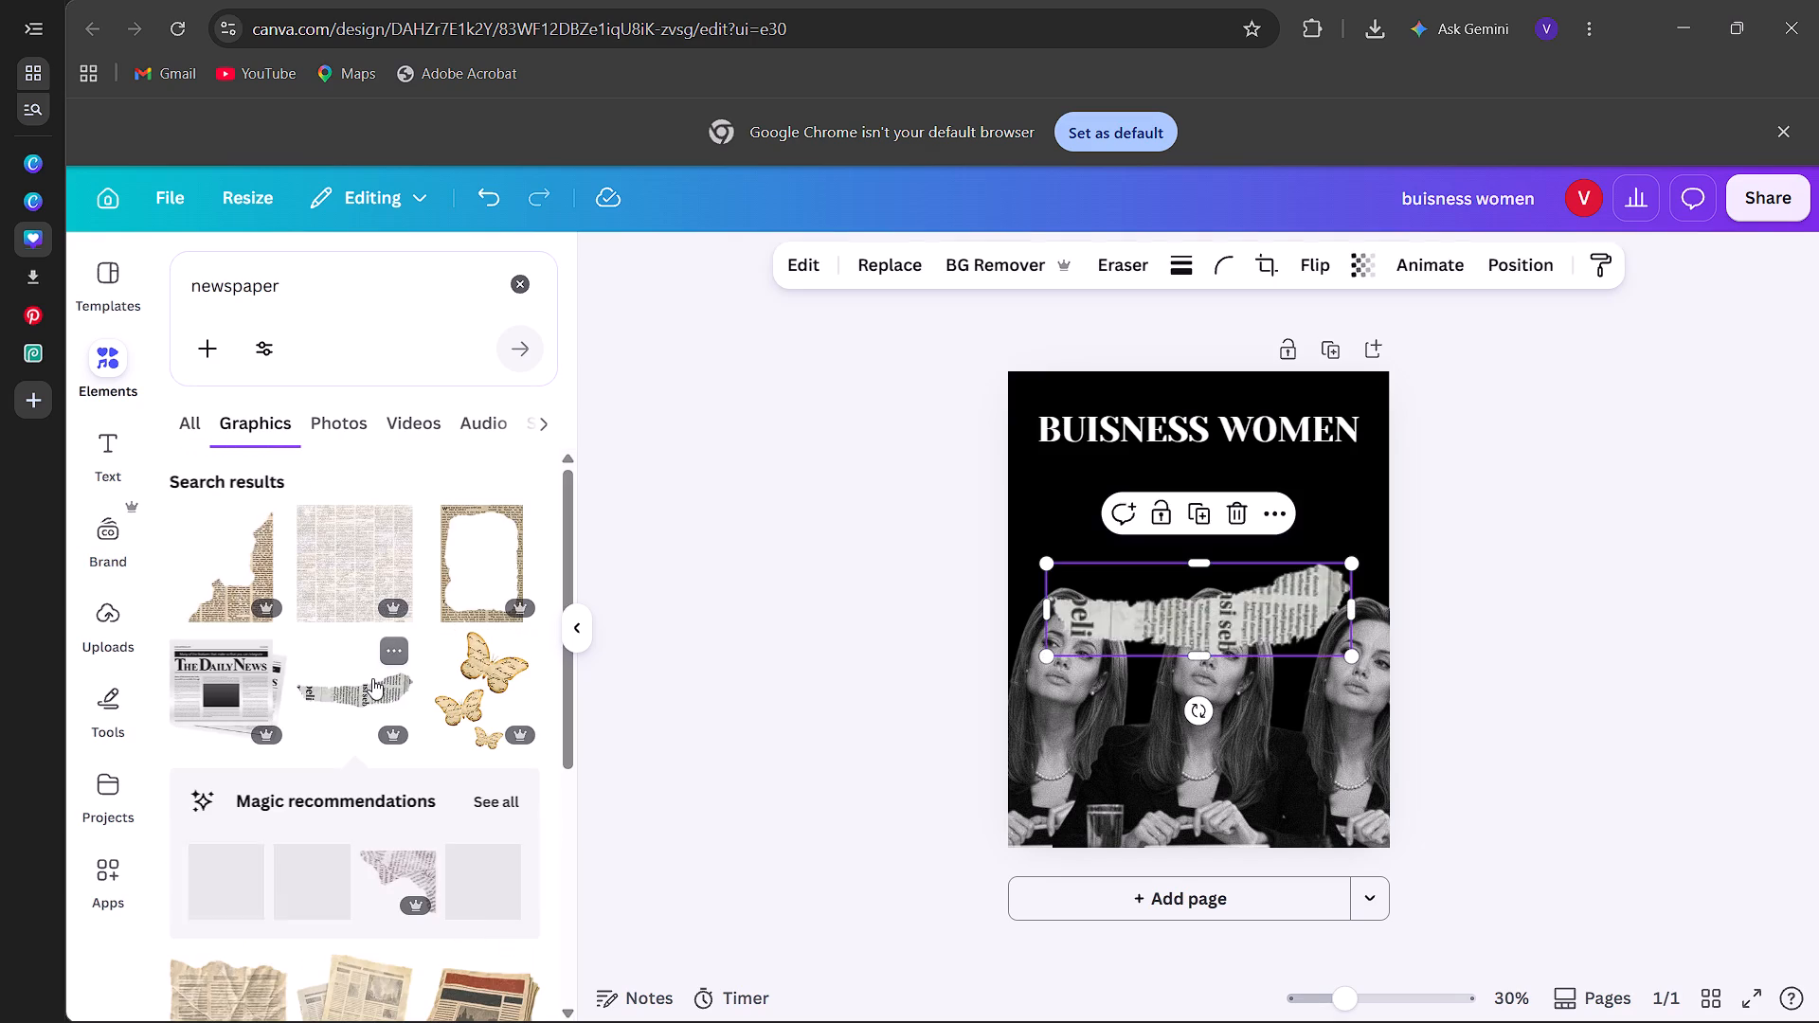
Rotate the newspaper strip about a quarter turn clockwise and move it to the upper right part of the page.
{"action": "left_click_drag", "start_coordinate": [1196, 709], "coordinate": [1190, 709]}
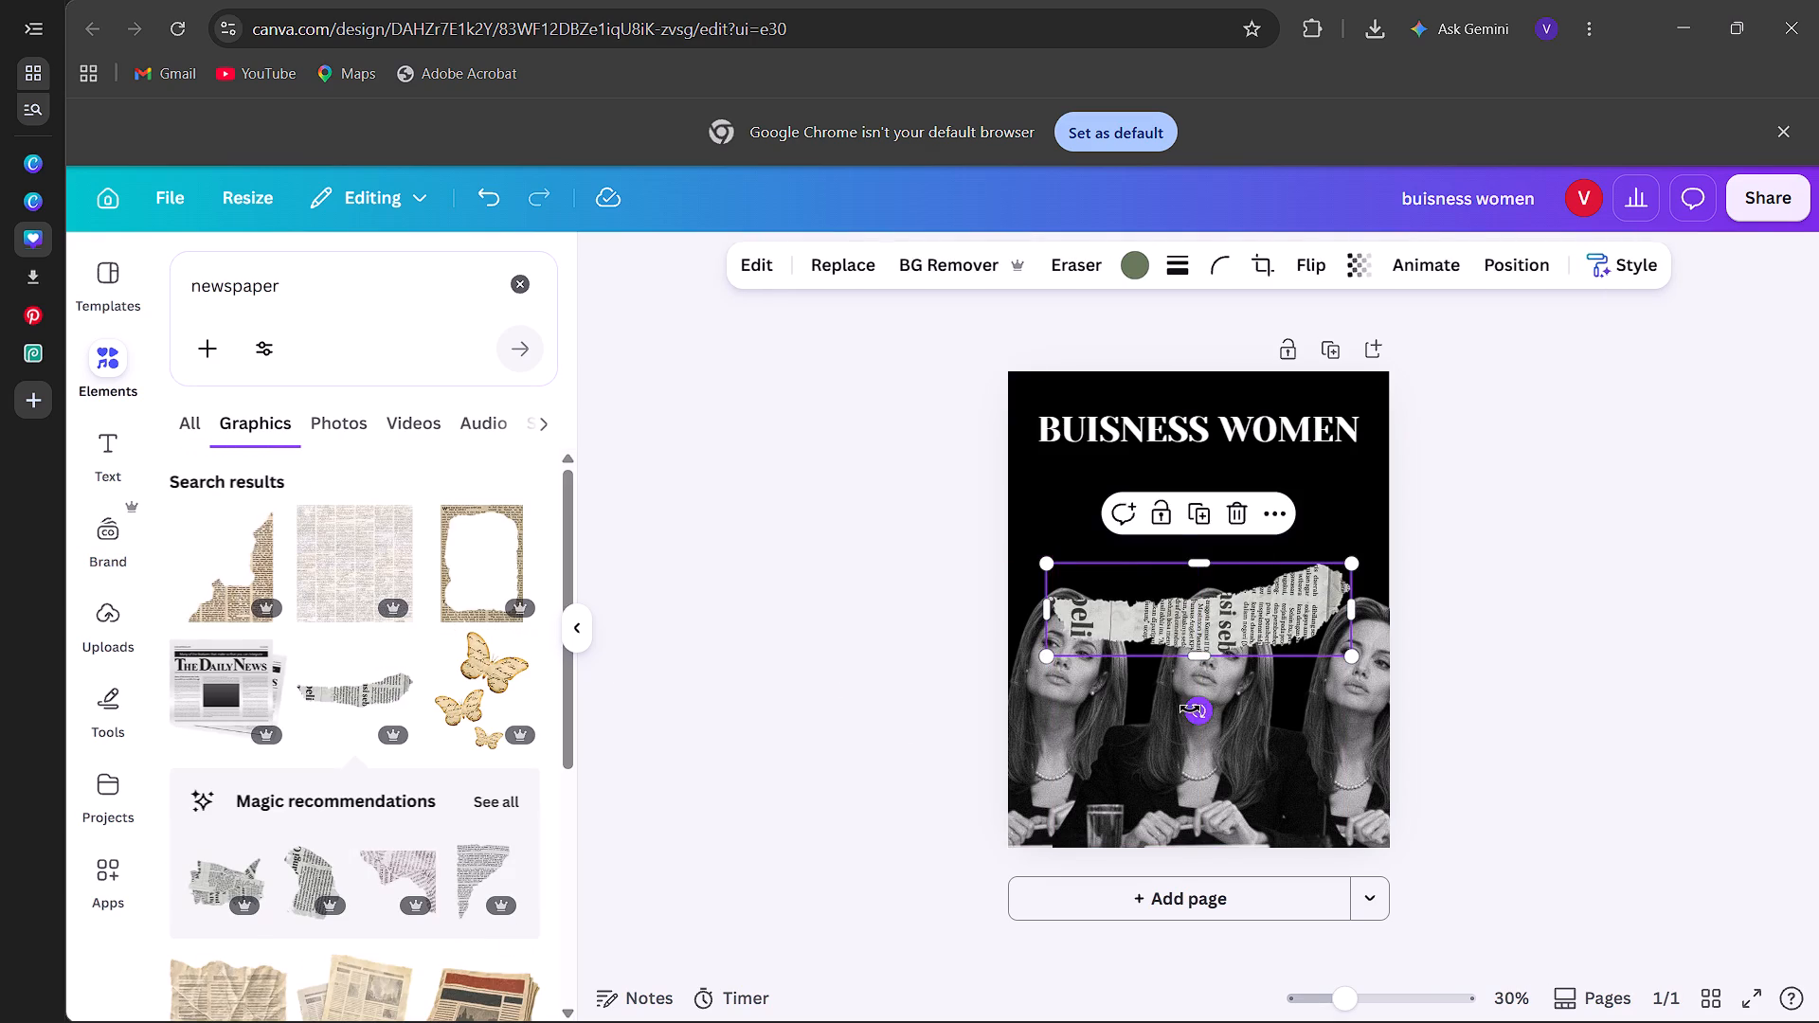
{"action": "left_click_drag", "start_coordinate": [1190, 709], "coordinate": [869, 593]}
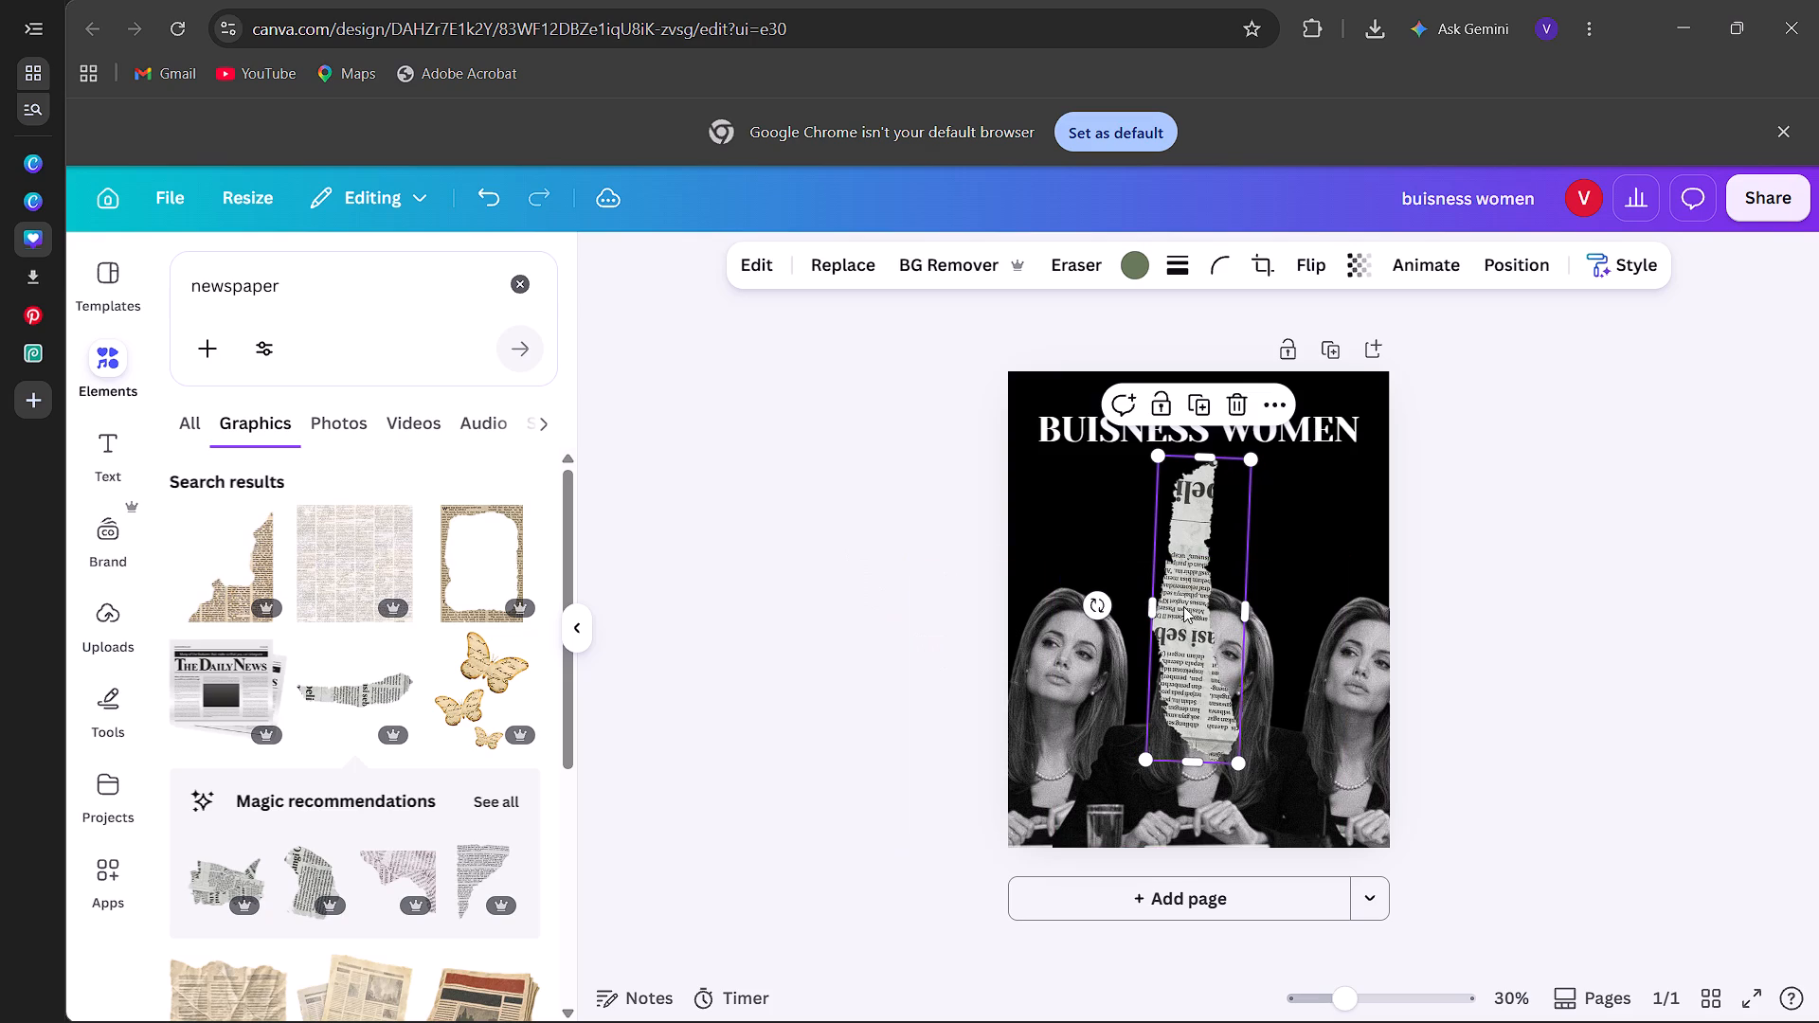
{"action": "left_click_drag", "start_coordinate": [1183, 624], "coordinate": [1368, 563]}
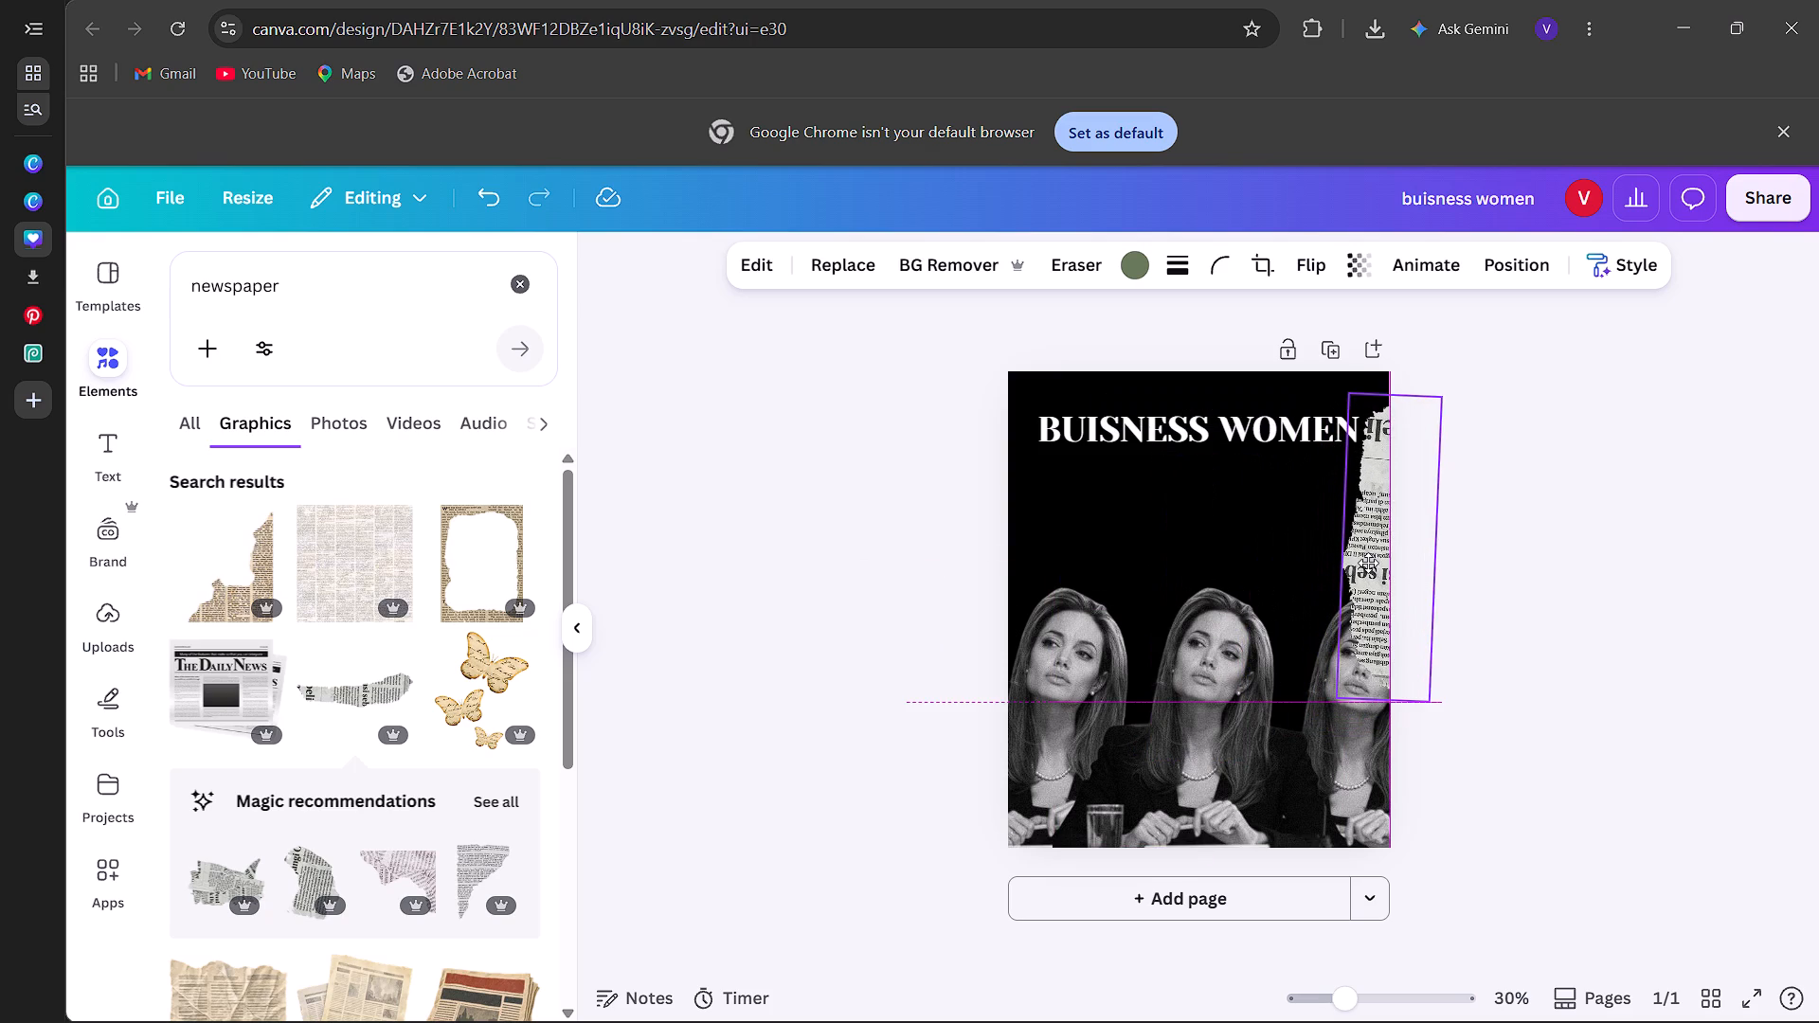
{"action": "left_click_drag", "start_coordinate": [1368, 563], "coordinate": [1367, 514]}
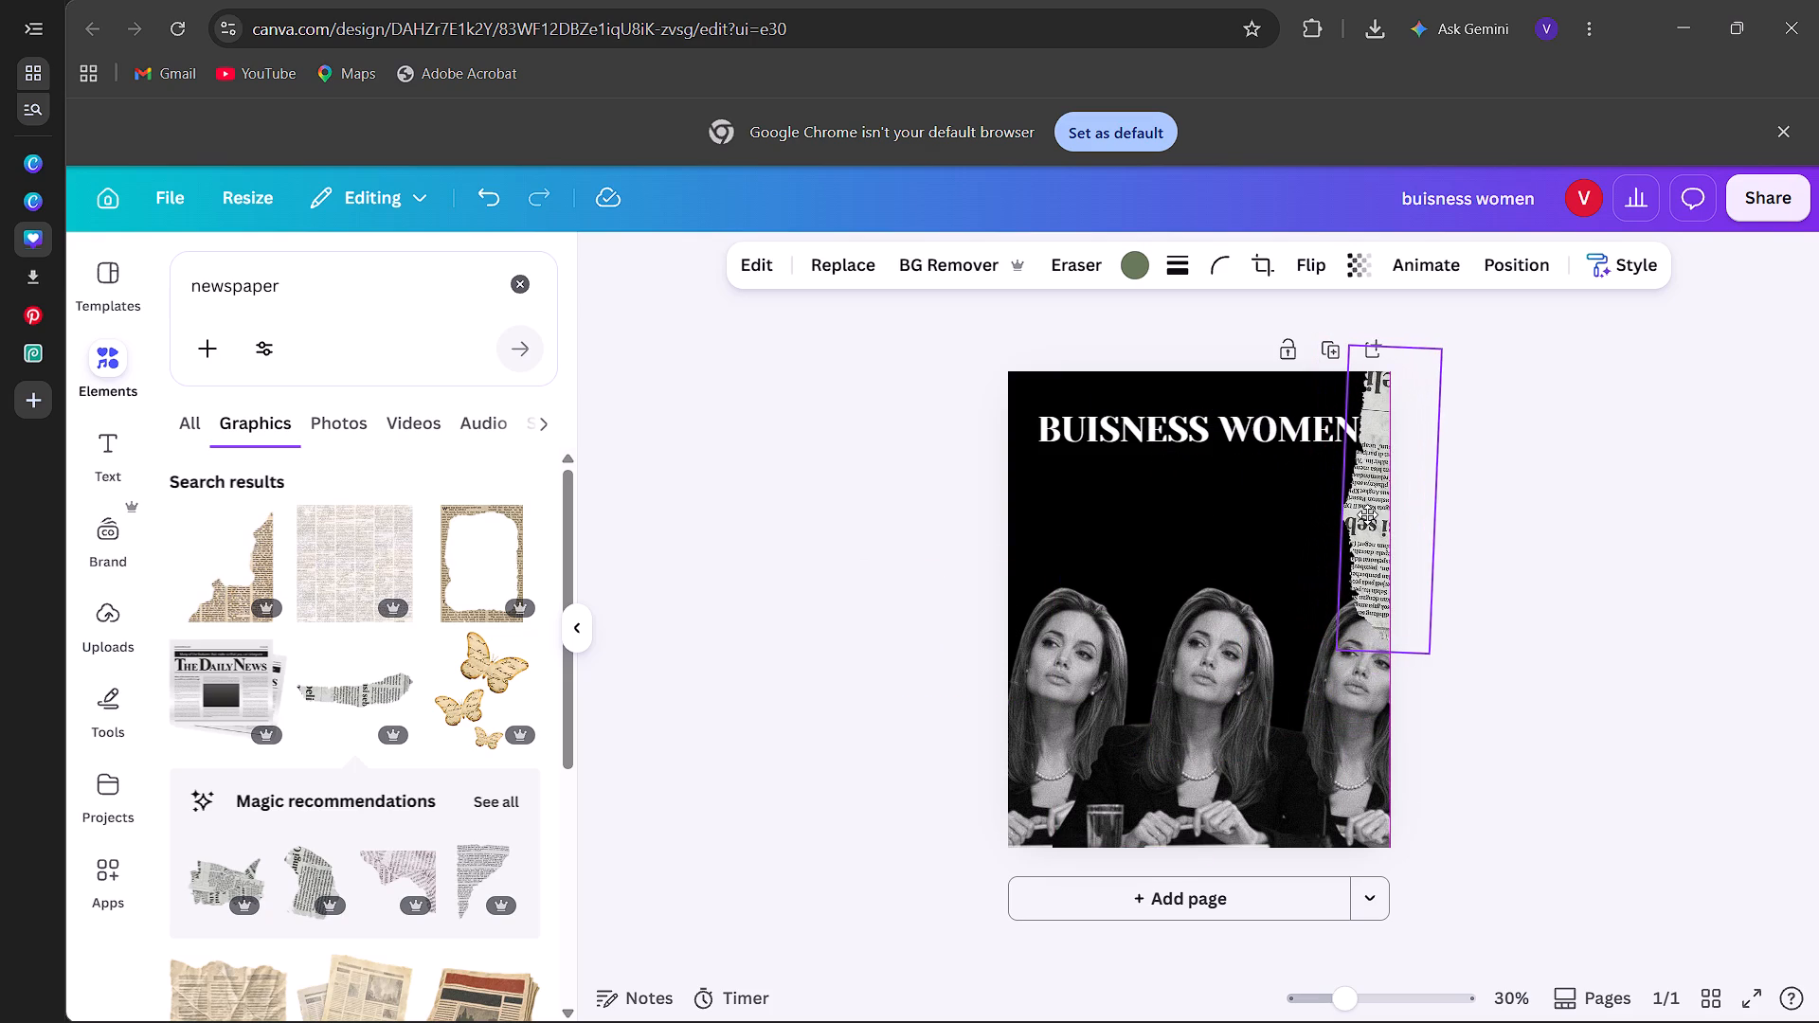
{"action": "left_click_drag", "start_coordinate": [1367, 514], "coordinate": [1309, 519]}
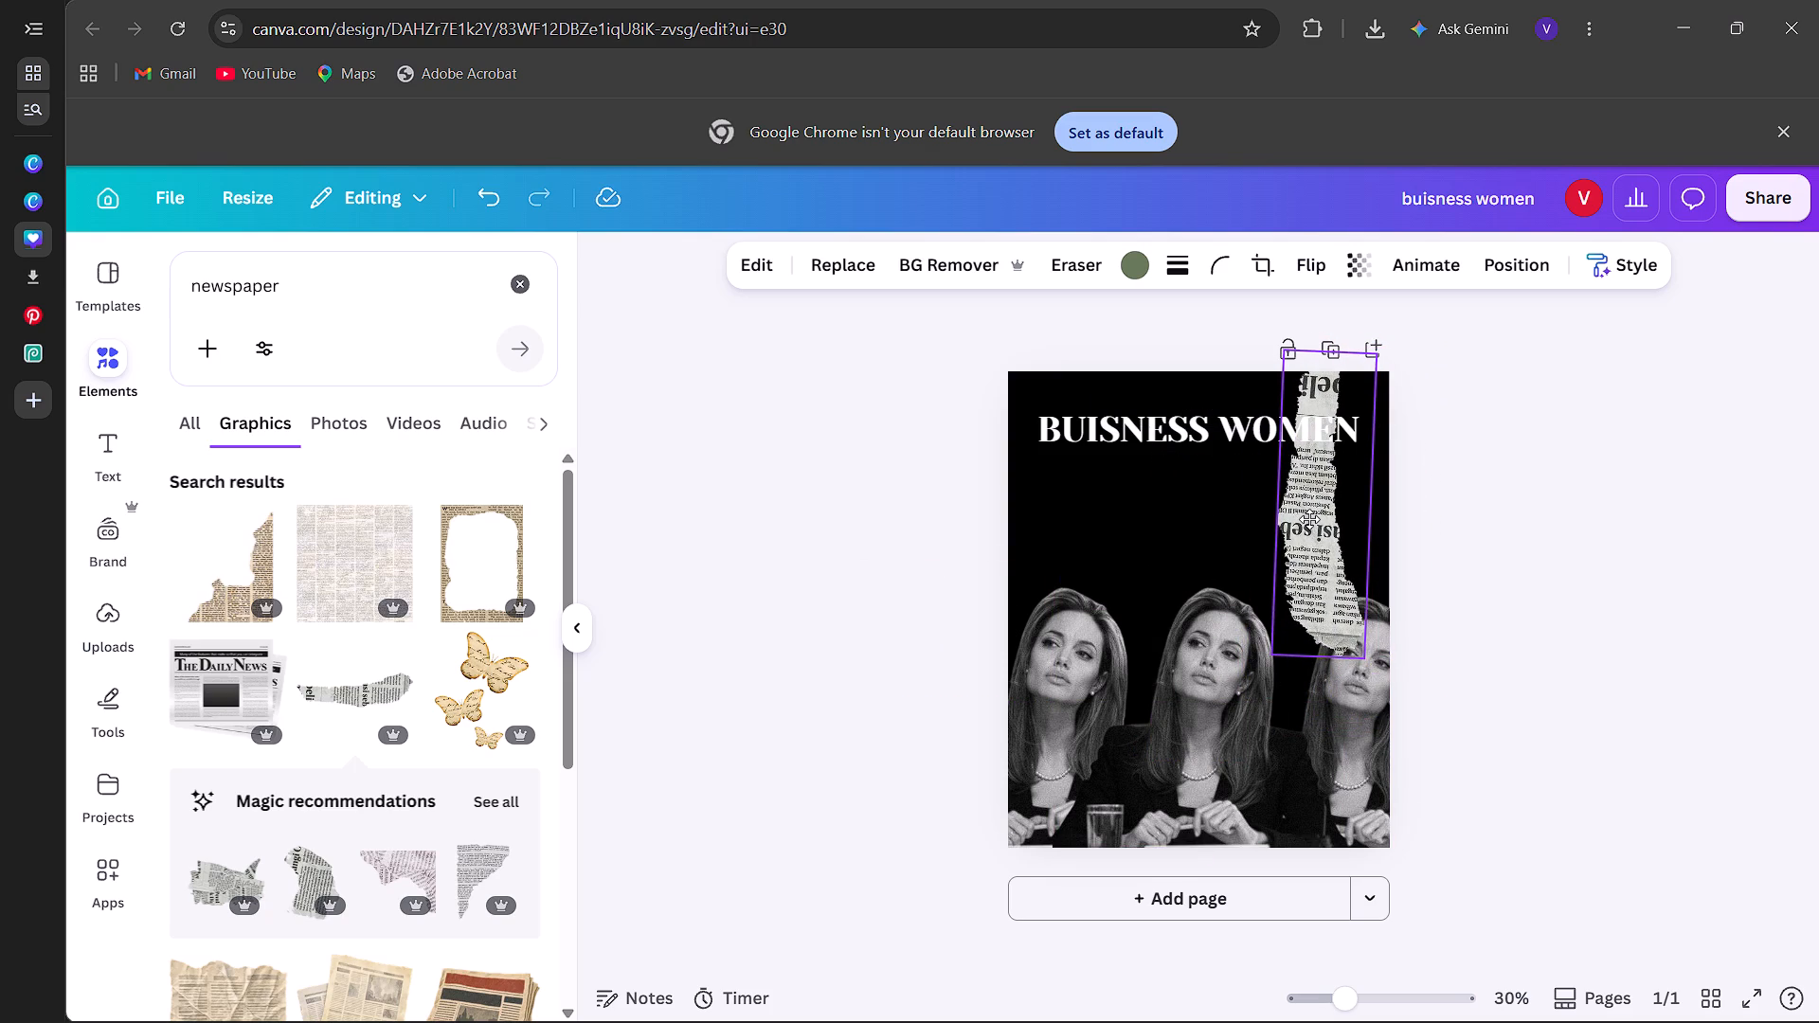
{"action": "left_click_drag", "start_coordinate": [1309, 519], "coordinate": [1282, 508]}
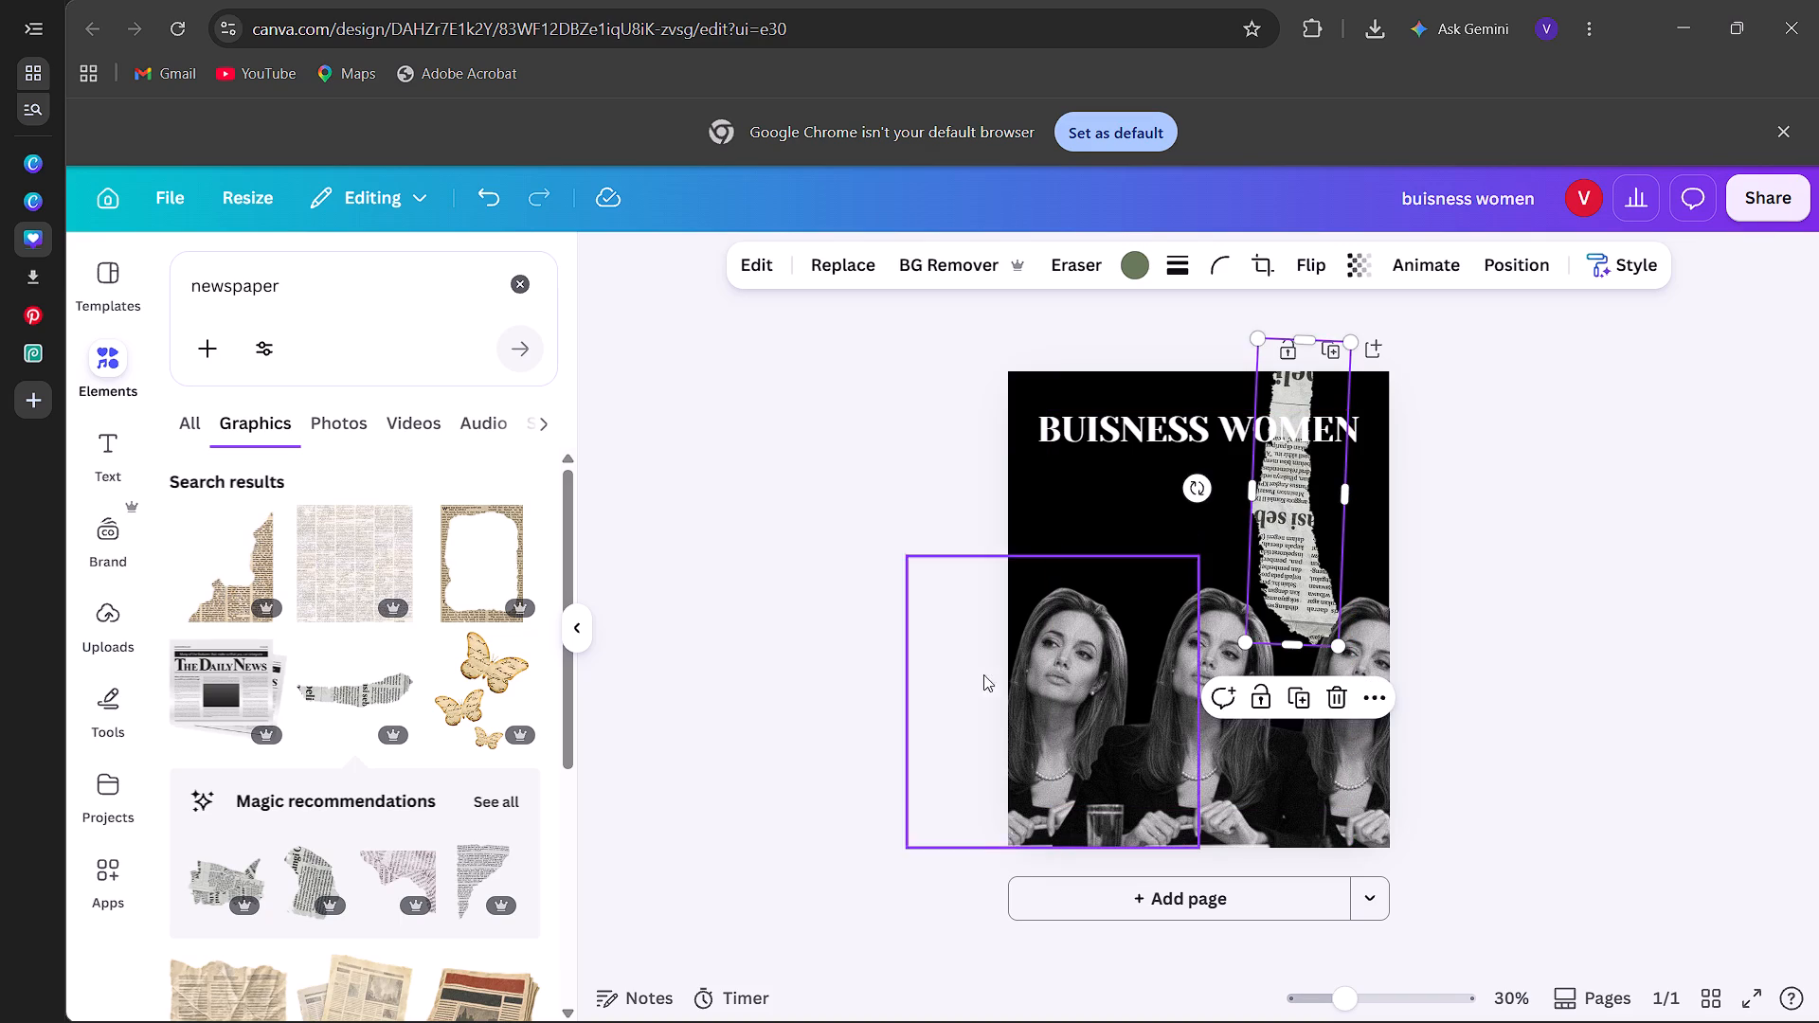
Add the triangular torn newspaper piece from the recommendations, enlarge it and place it in the page's upper left corner.
{"action": "left_click", "coordinate": [482, 871]}
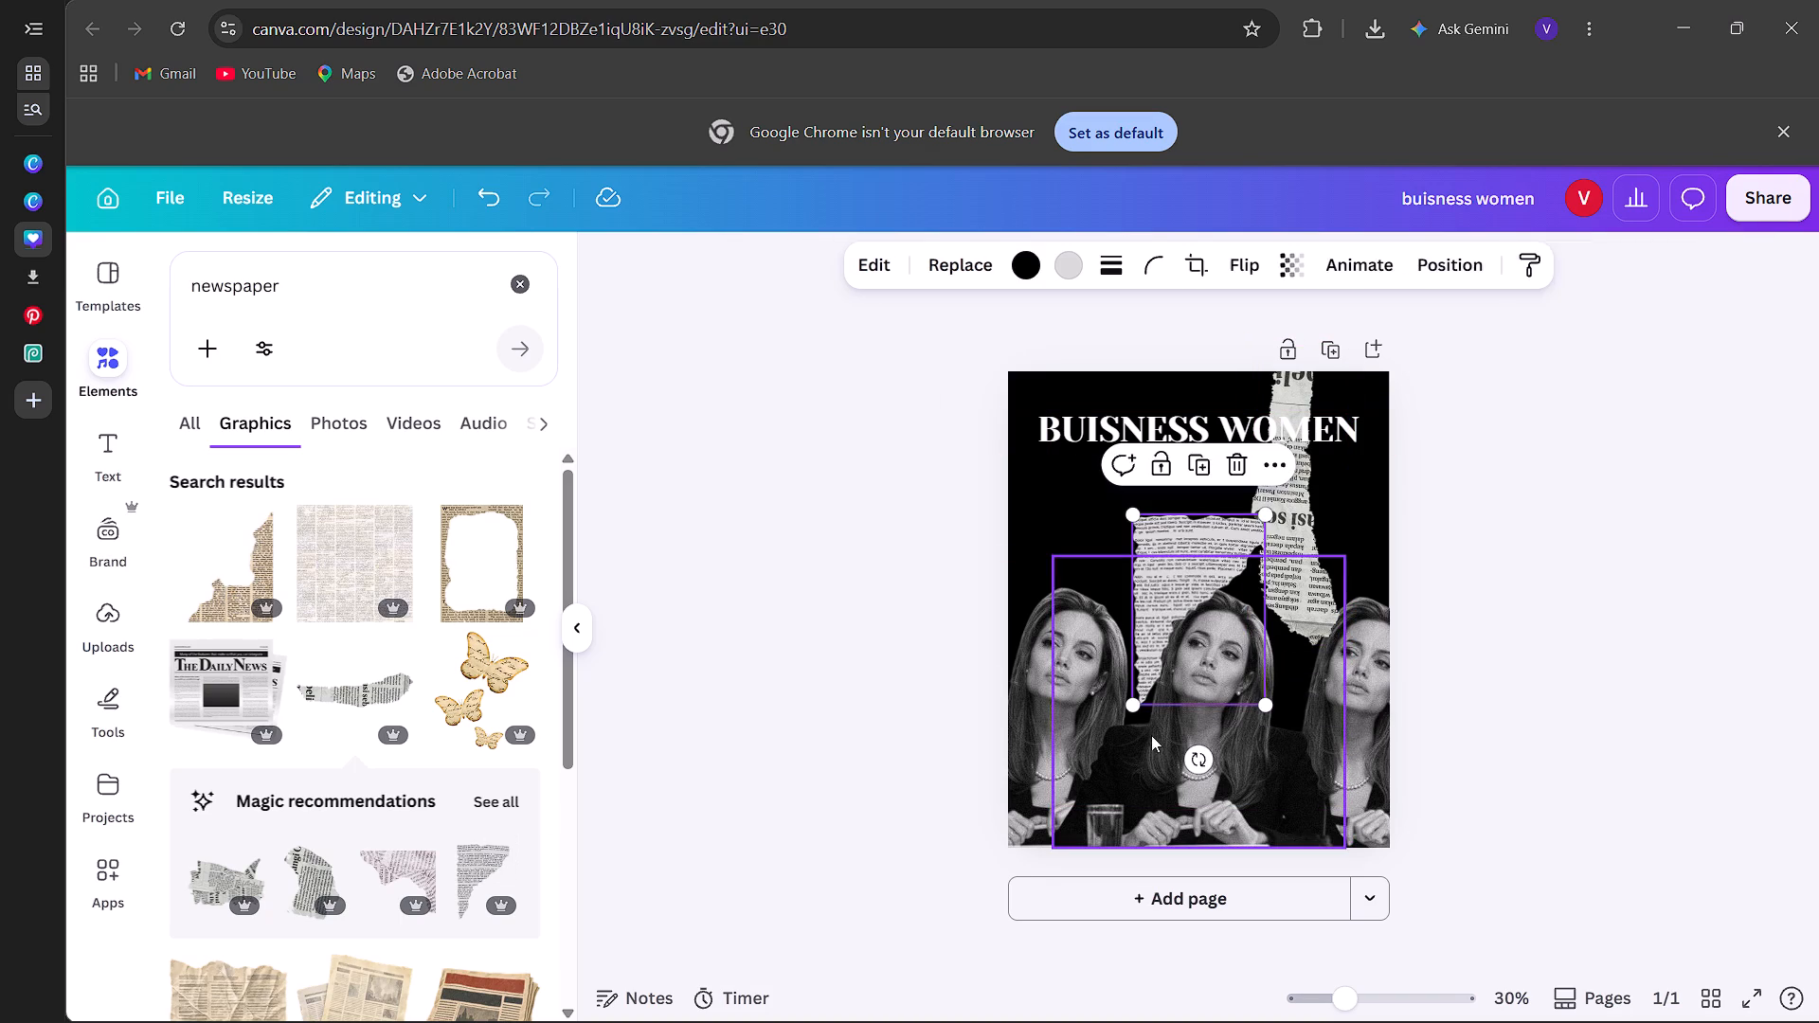
{"action": "left_click_drag", "start_coordinate": [1124, 703], "coordinate": [1051, 764]}
{"action": "left_click_drag", "start_coordinate": [1101, 678], "coordinate": [1012, 523]}
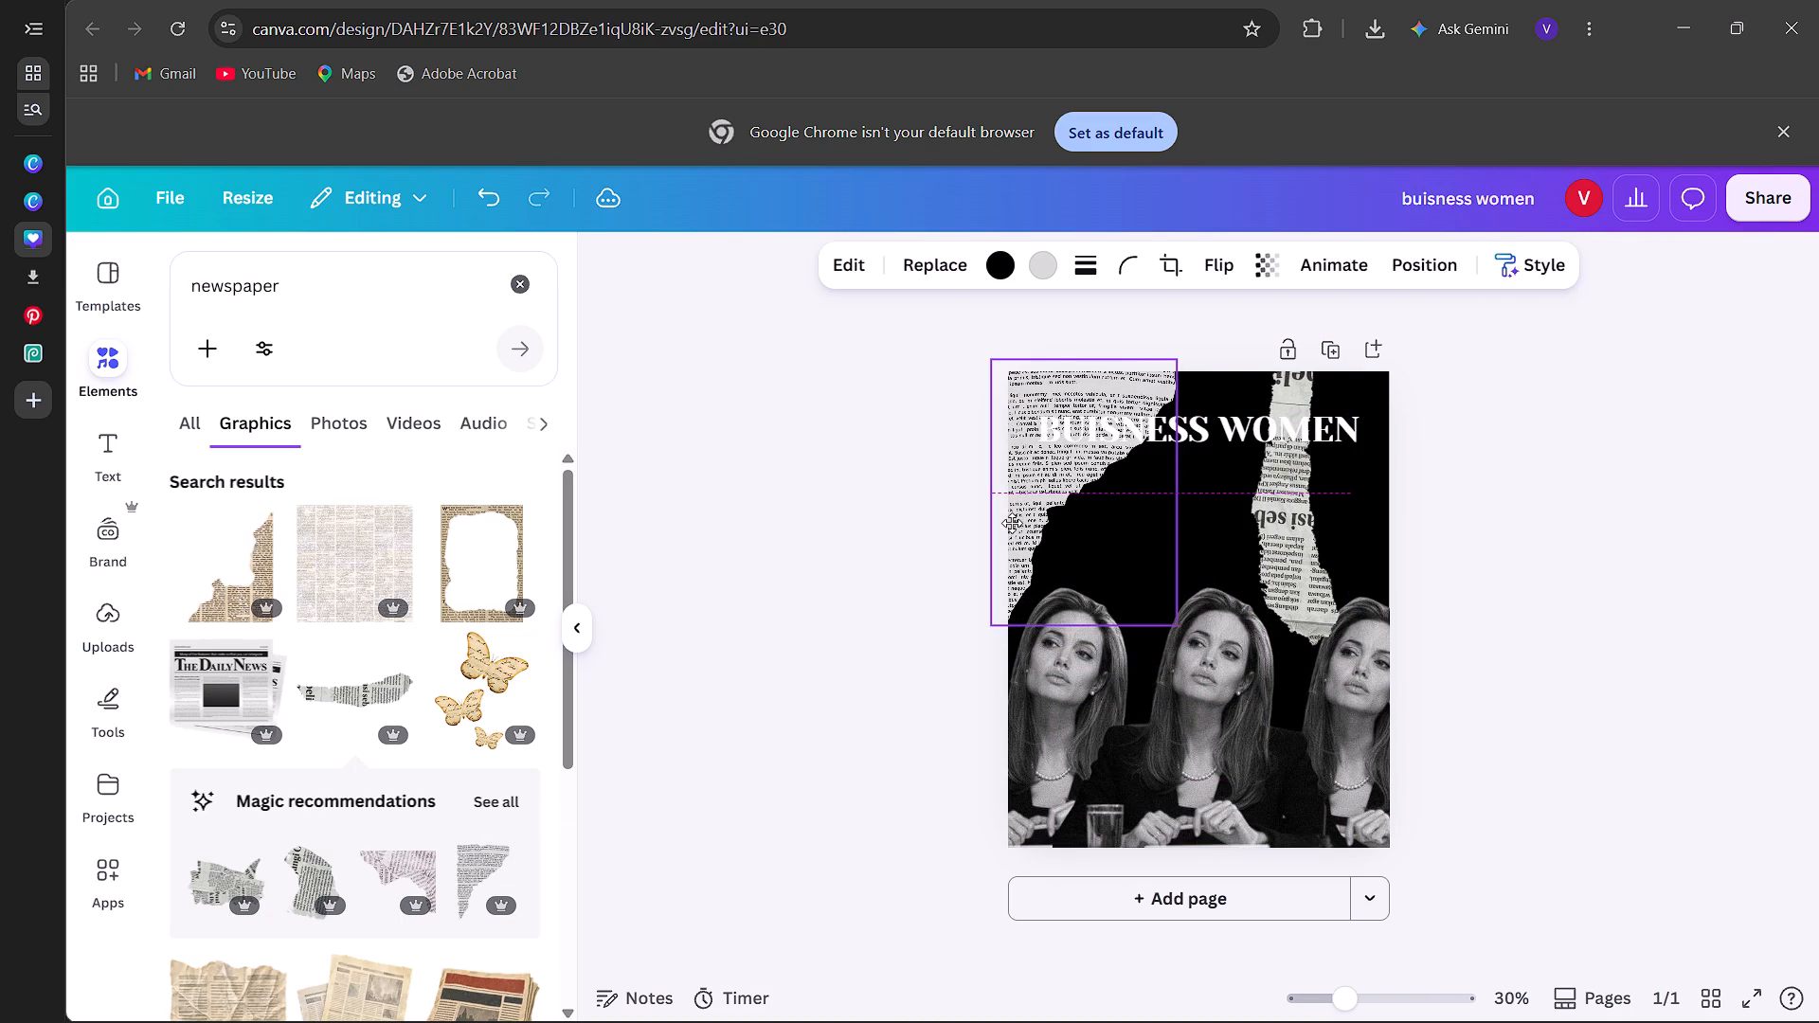
{"action": "left_click_drag", "start_coordinate": [1012, 523], "coordinate": [1012, 522]}
Move the upright newspaper strip to the page's upper right edge so it partly overhangs the page.
{"action": "left_click_drag", "start_coordinate": [1299, 543], "coordinate": [1405, 567]}
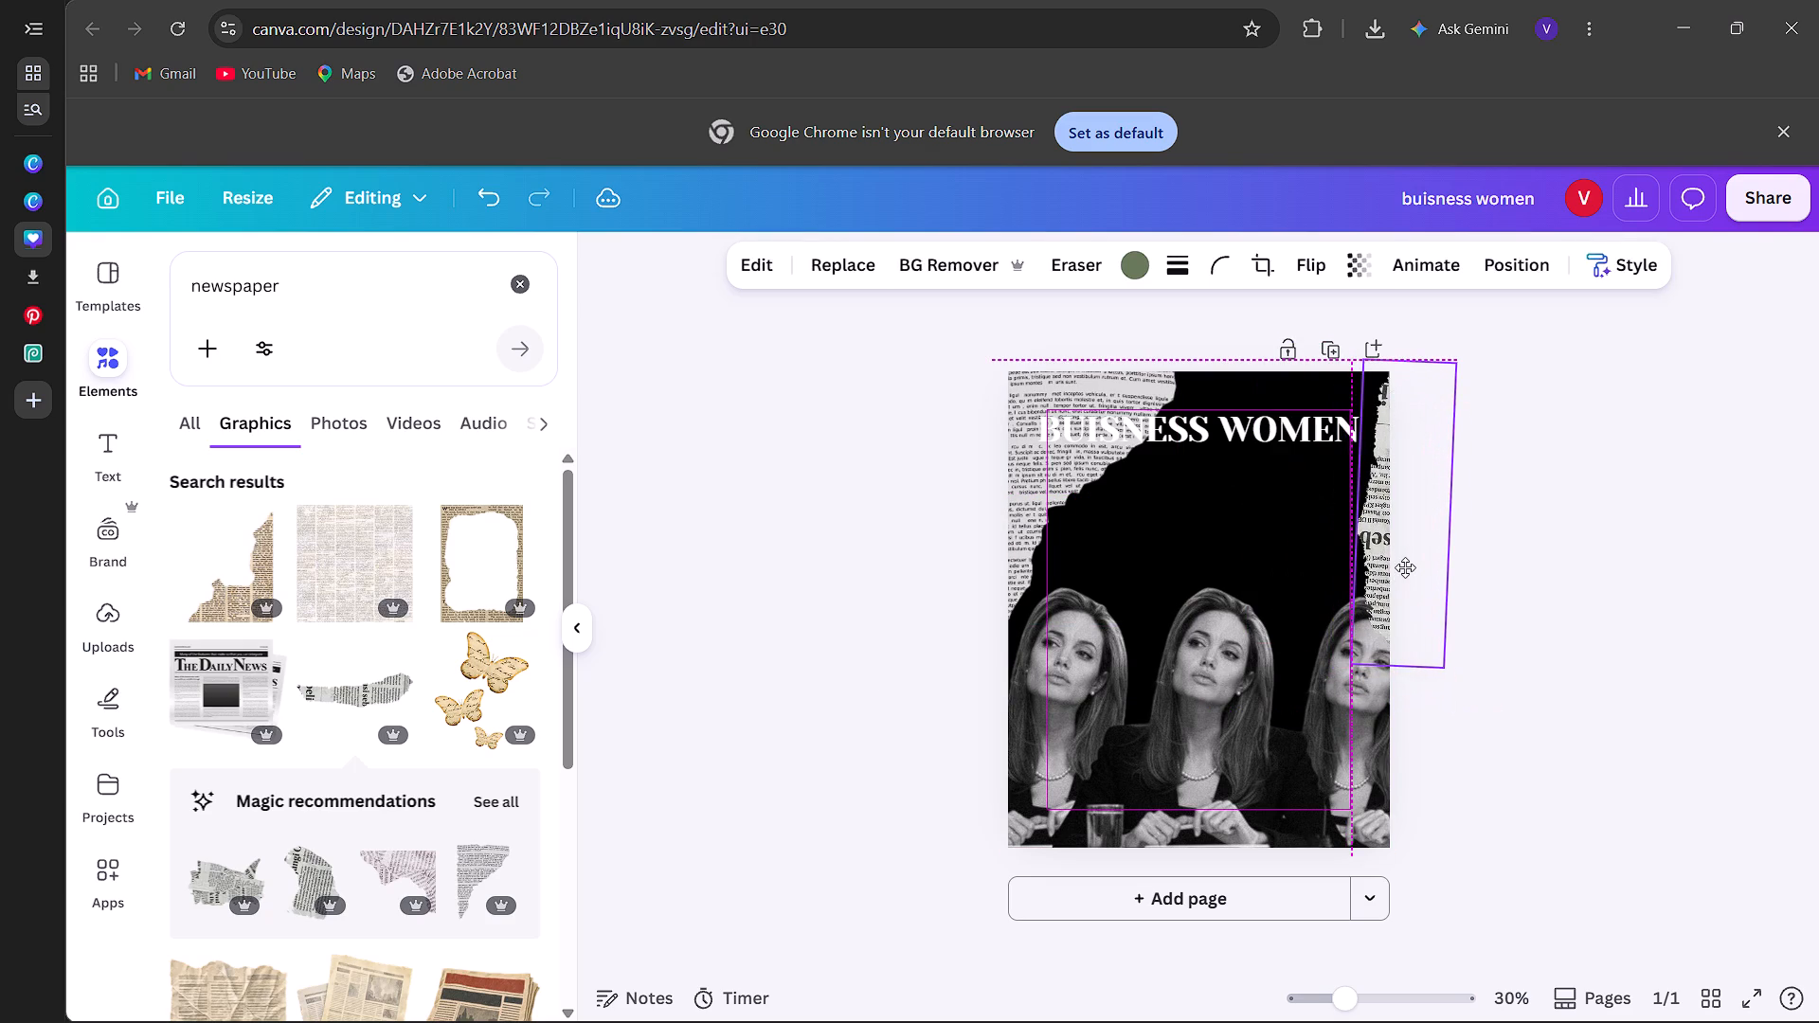
{"action": "left_click_drag", "start_coordinate": [1405, 567], "coordinate": [1395, 600]}
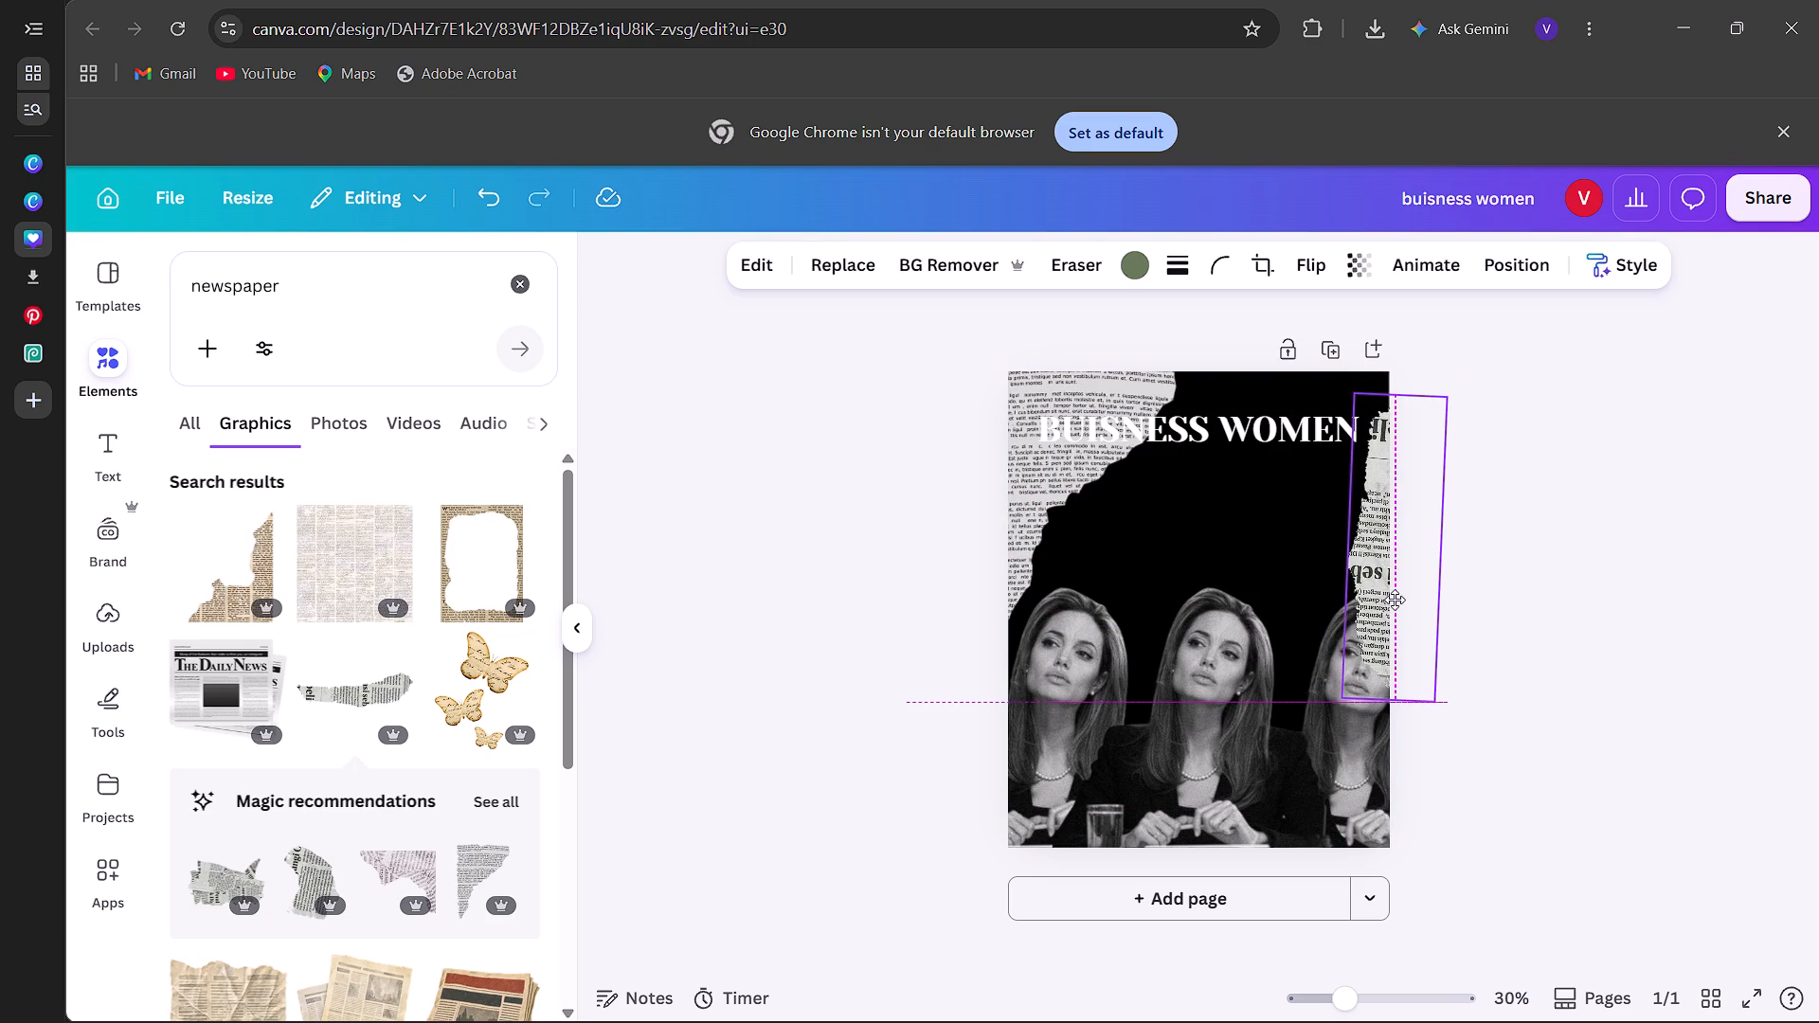
{"action": "left_click_drag", "start_coordinate": [1395, 600], "coordinate": [1396, 551]}
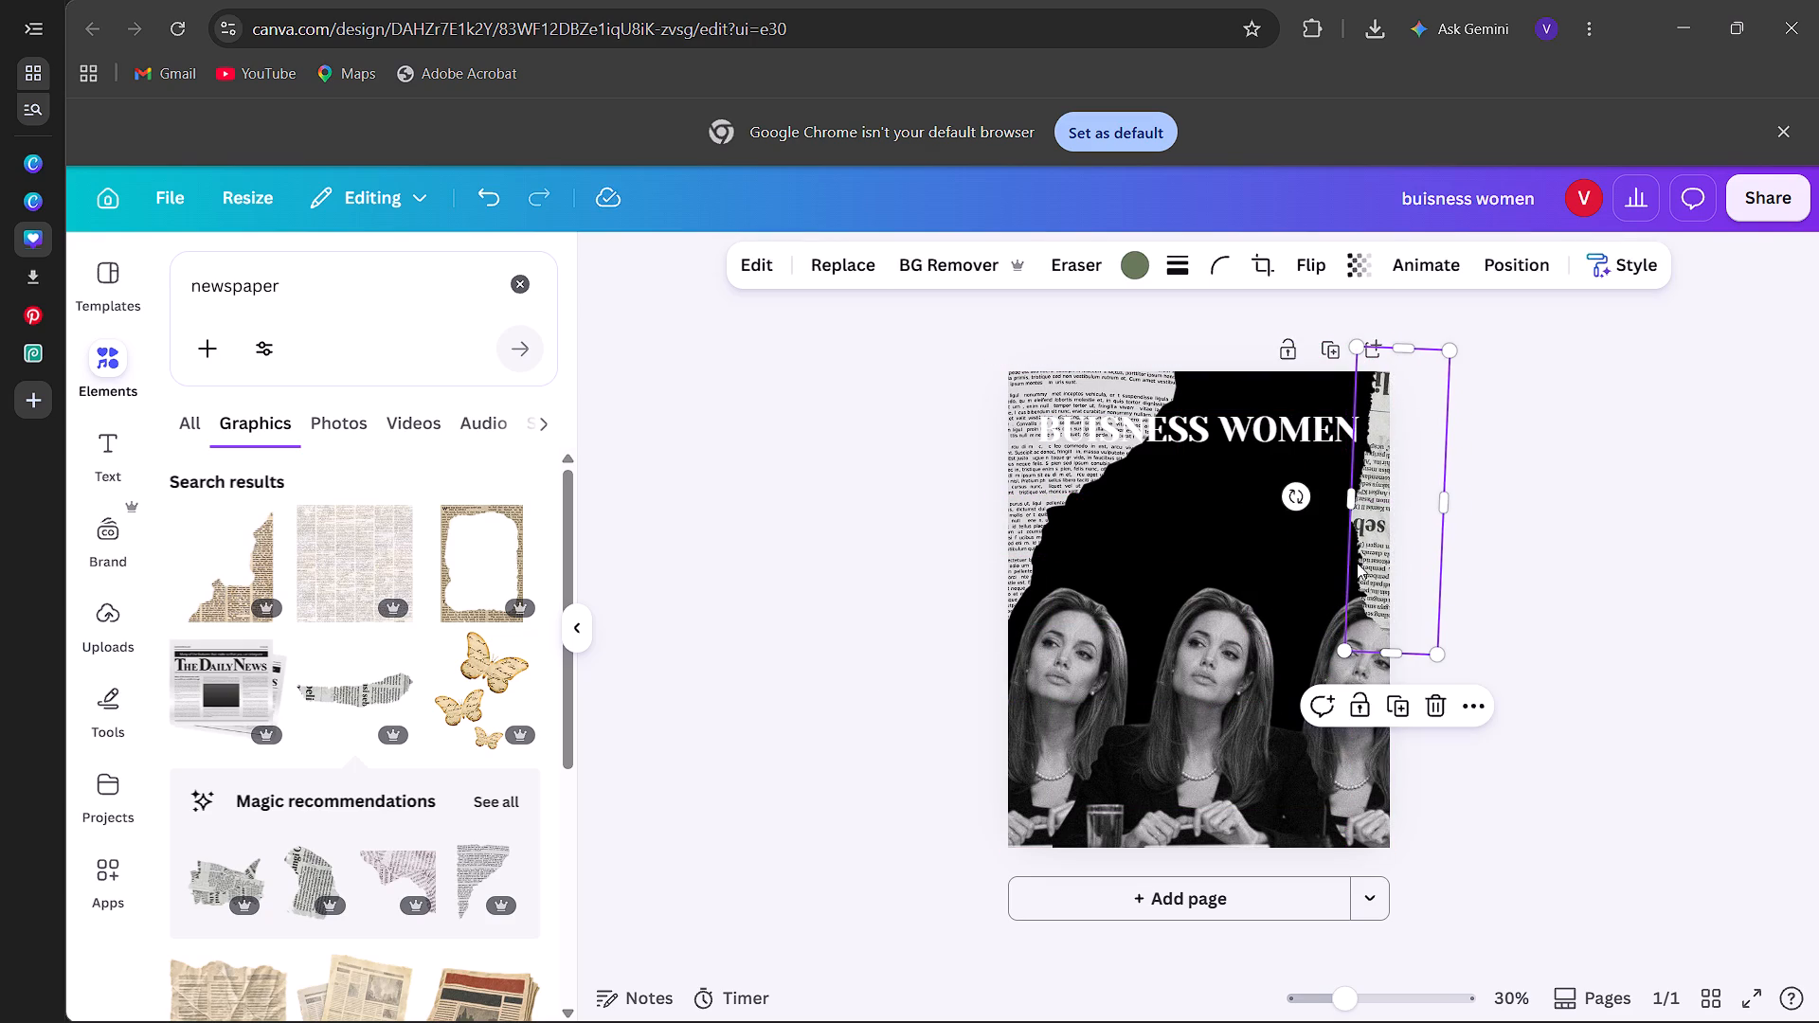
Browse all the recommended torn-paper graphics and add the pinkish torn newspaper corner piece to the page.
{"action": "scroll", "coordinate": [311, 892], "scroll_direction": "down", "scroll_amount": 3}
{"action": "scroll", "coordinate": [311, 892], "scroll_direction": "up", "scroll_amount": 1}
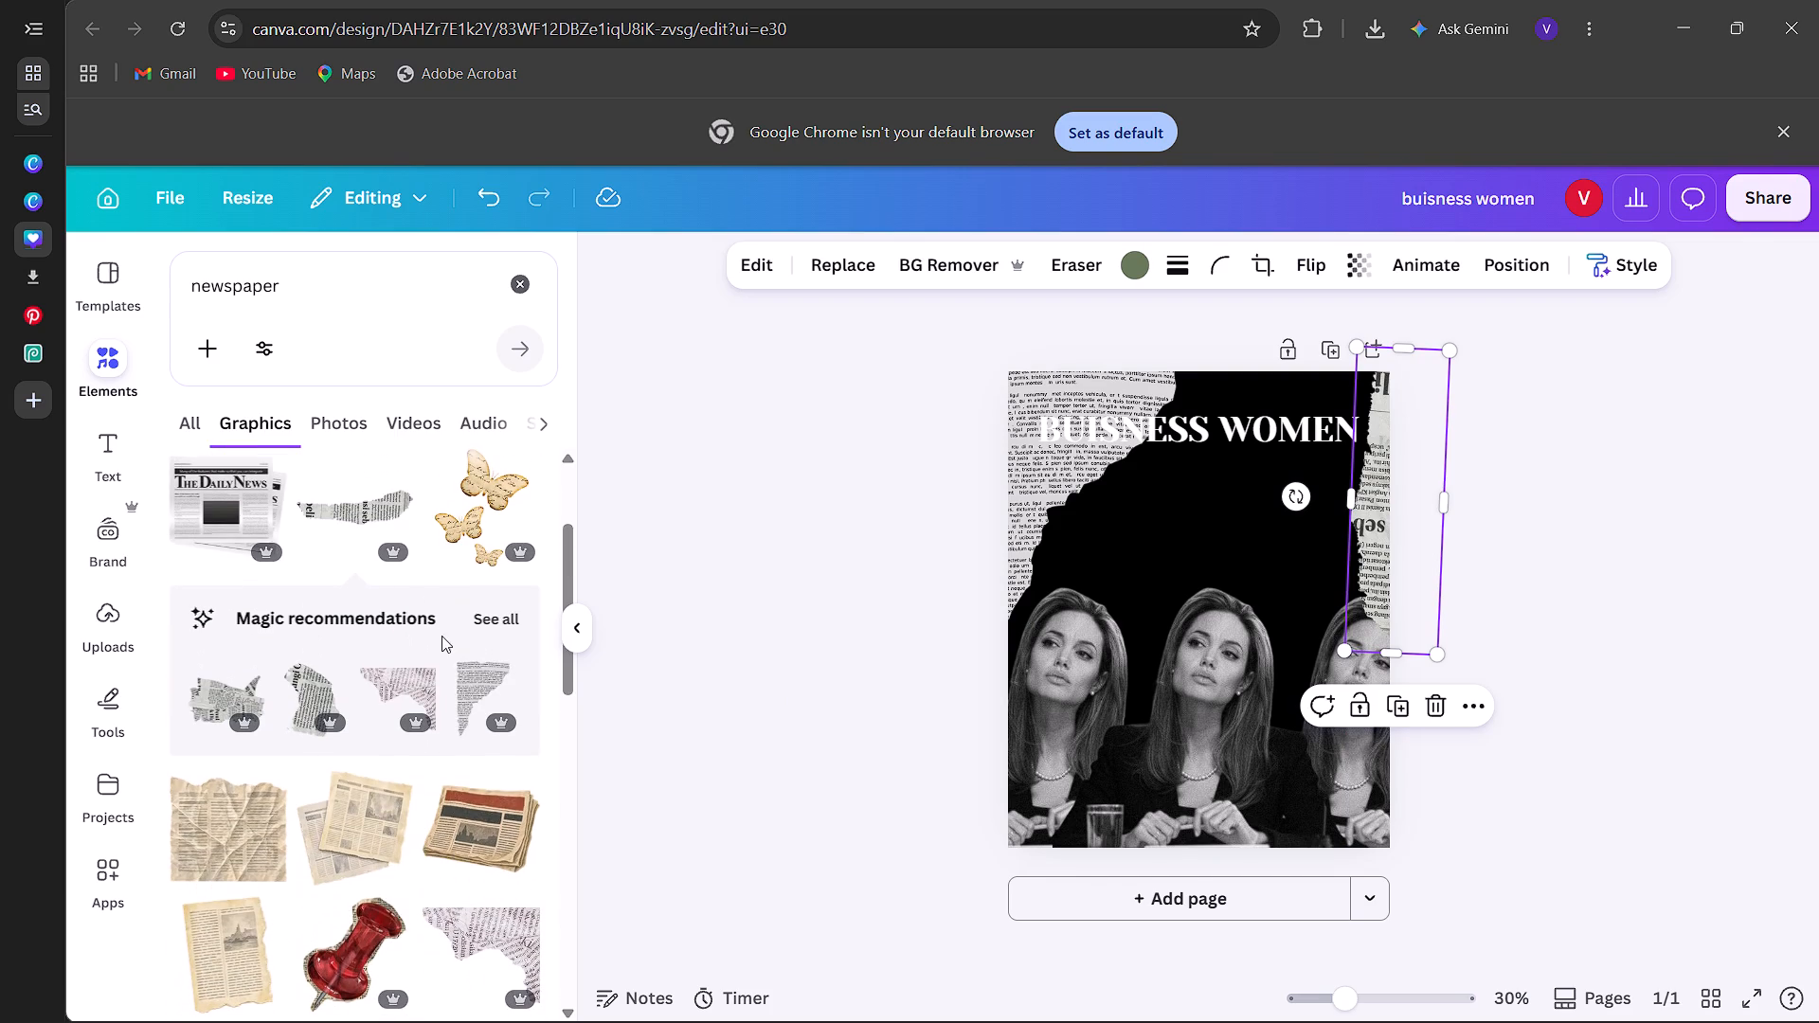
{"action": "left_click", "coordinate": [517, 622]}
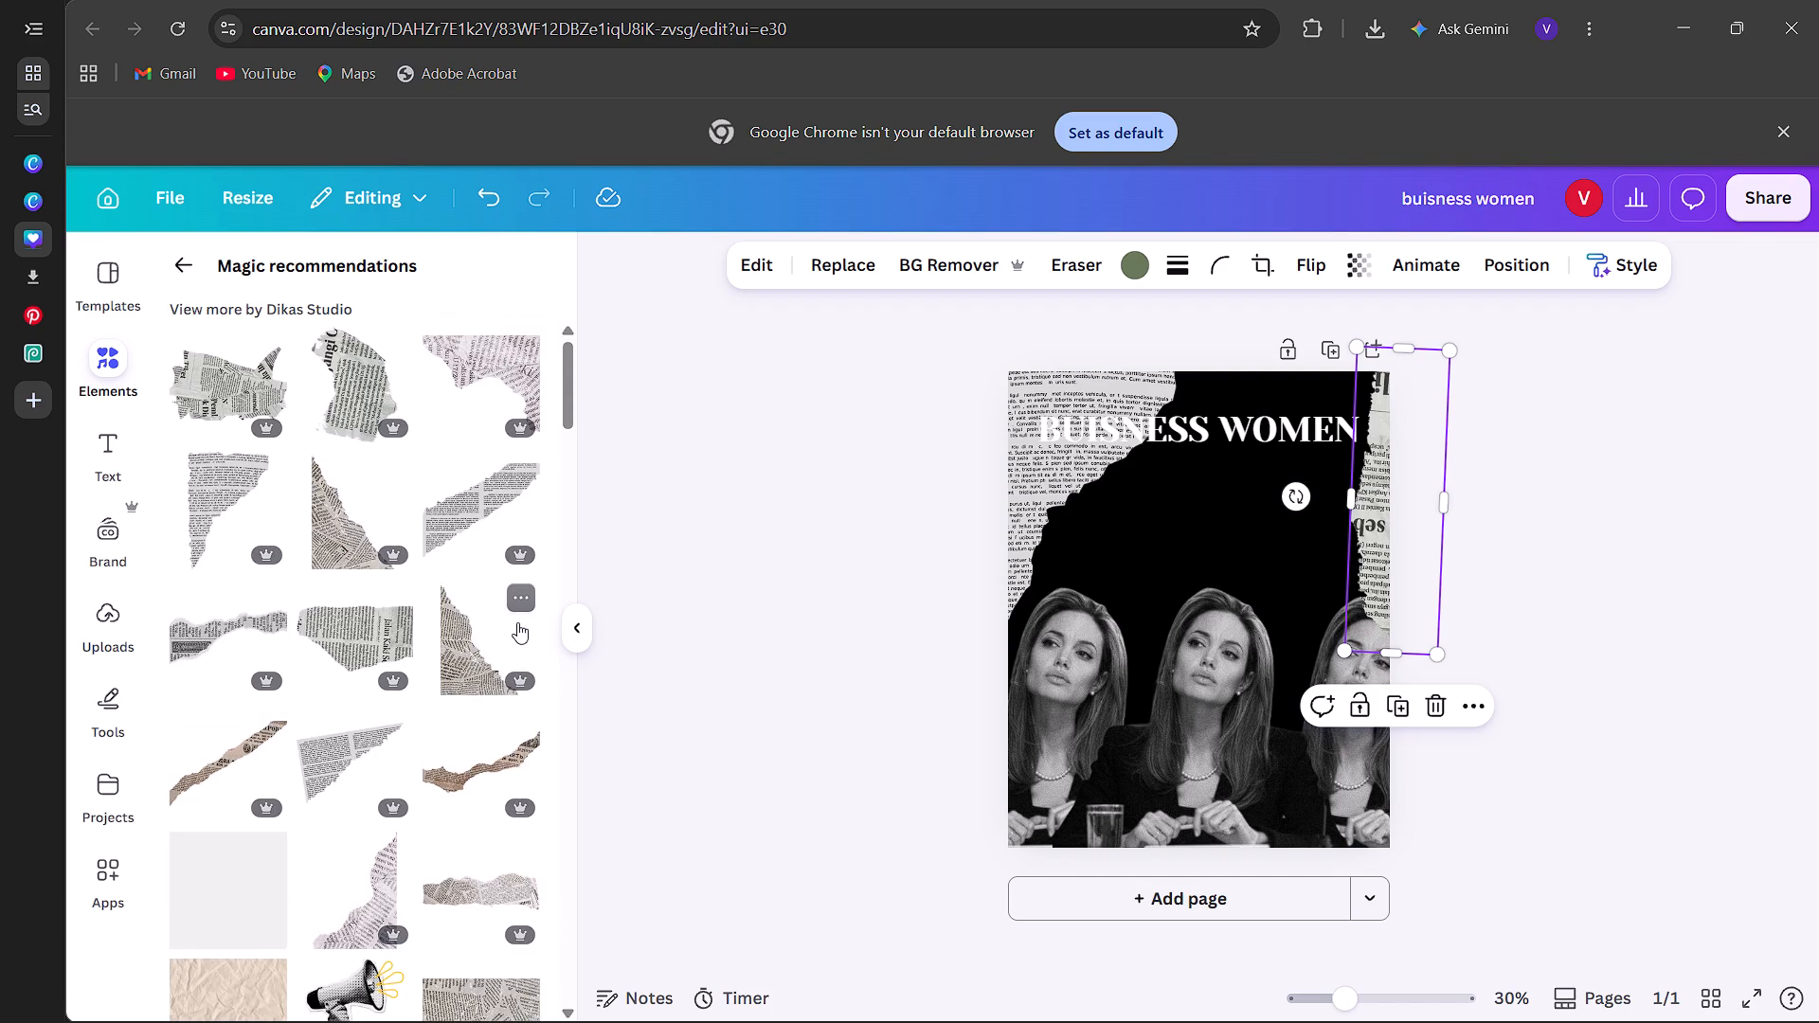
{"action": "scroll", "coordinate": [517, 622], "scroll_direction": "down", "scroll_amount": 3}
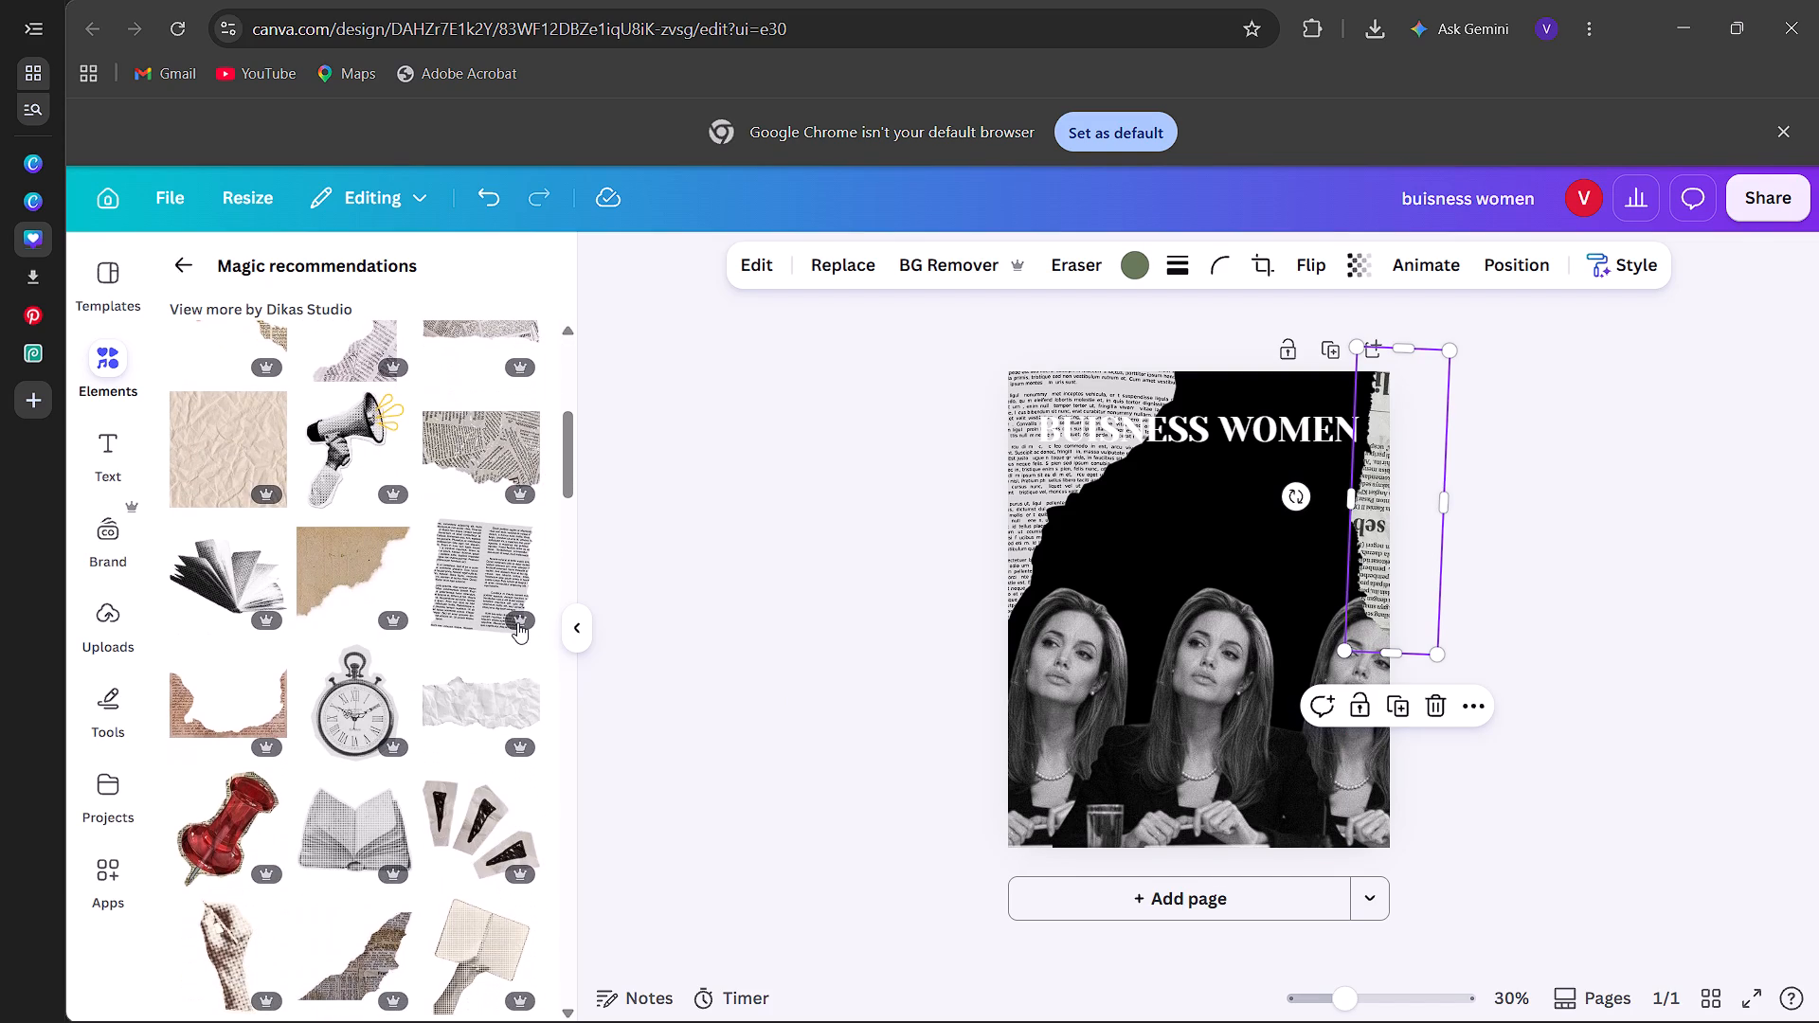
{"action": "scroll", "coordinate": [517, 622], "scroll_direction": "up", "scroll_amount": 2}
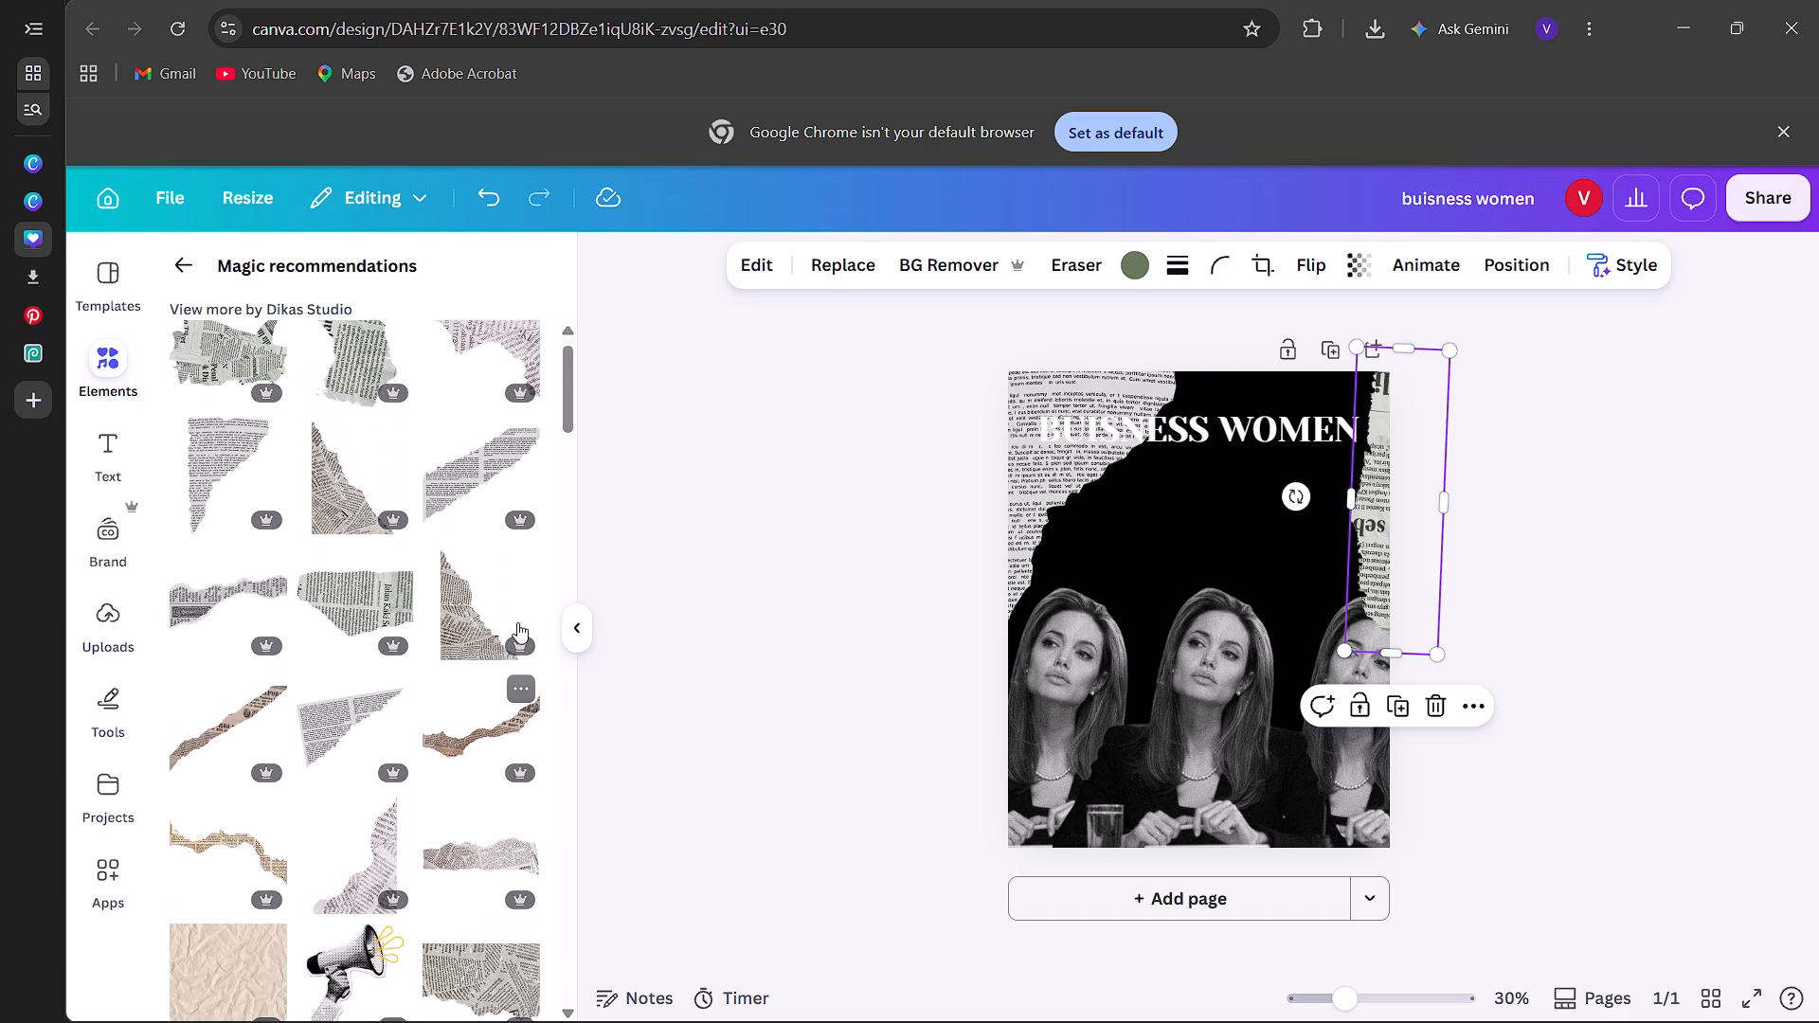
{"action": "scroll", "coordinate": [517, 622], "scroll_direction": "up", "scroll_amount": 2}
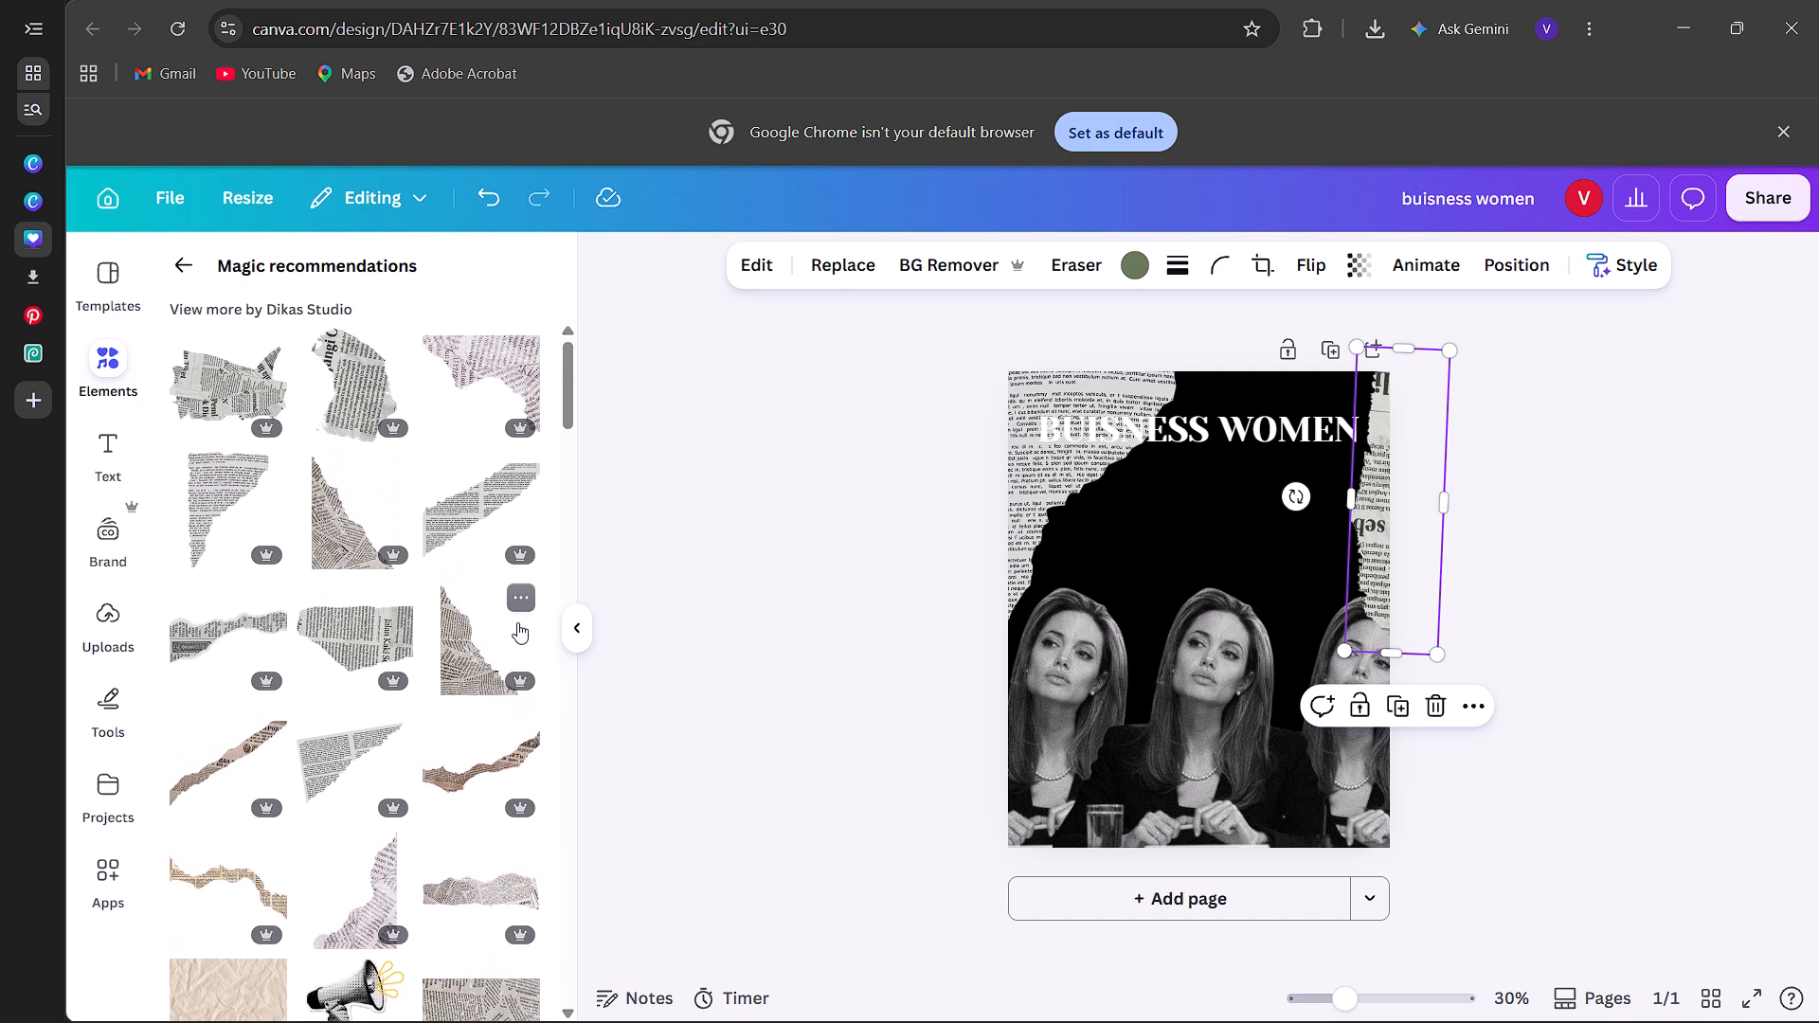
{"action": "left_click", "coordinate": [499, 362]}
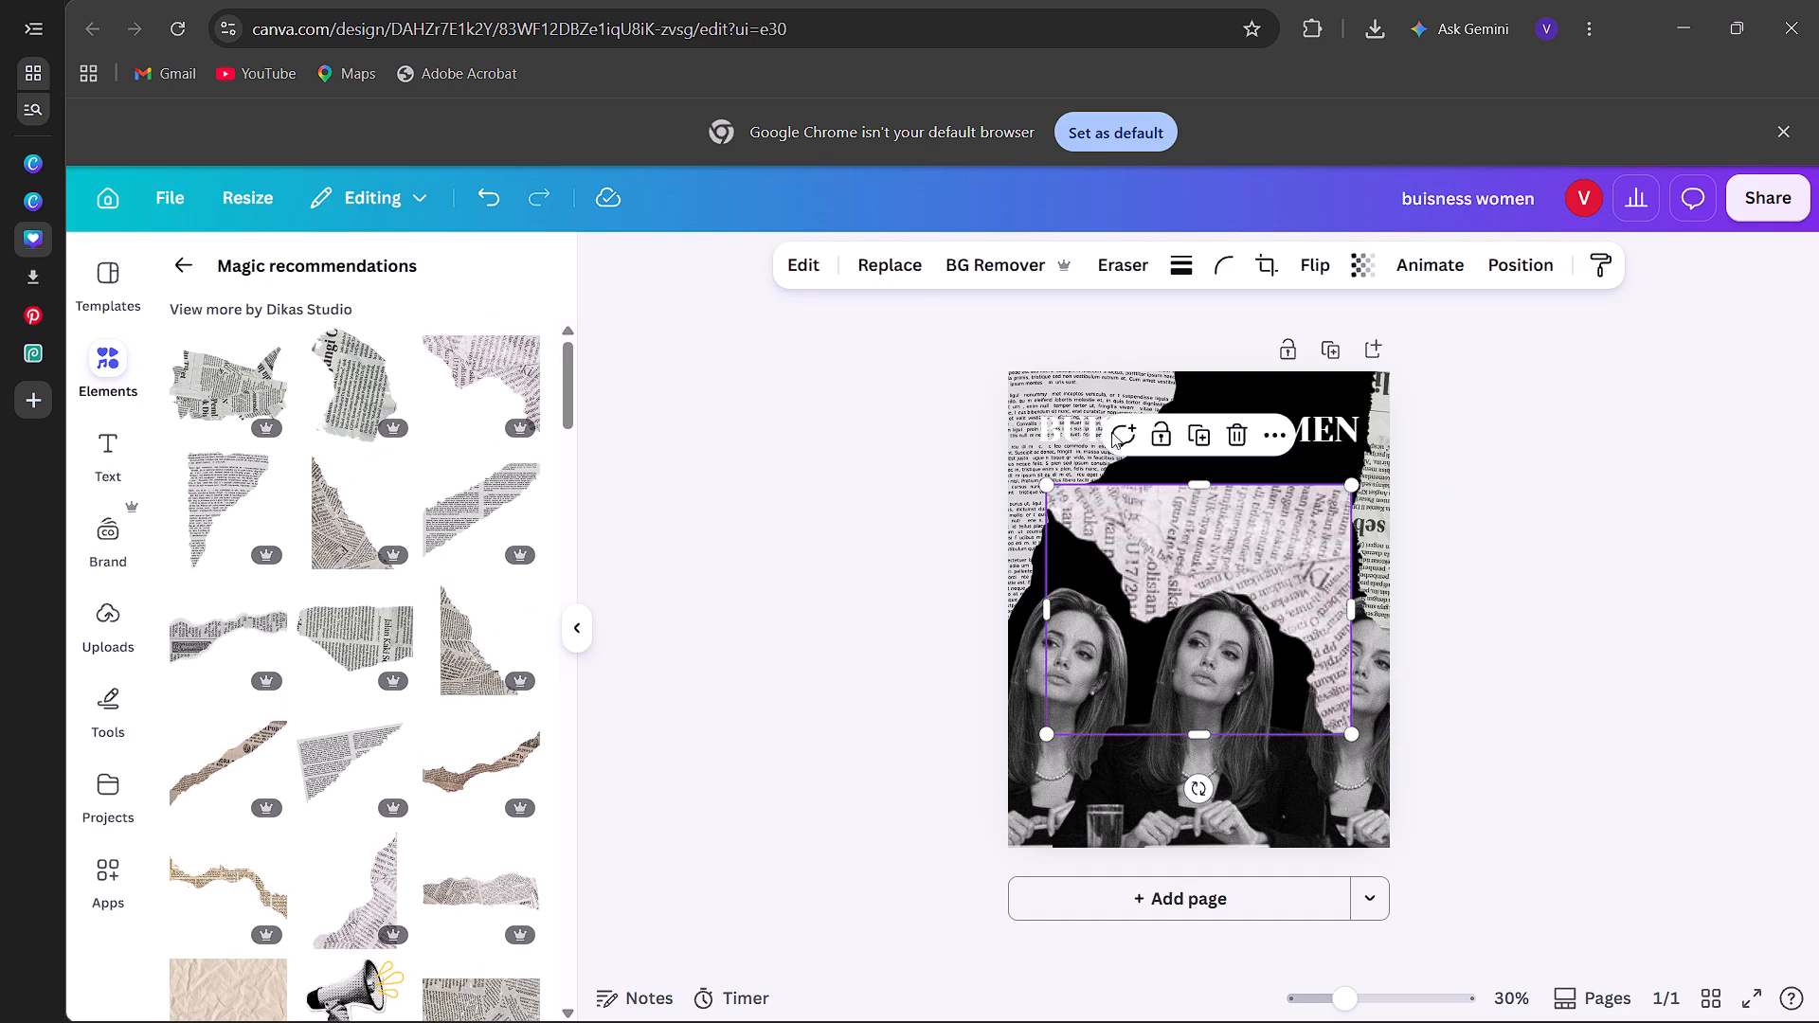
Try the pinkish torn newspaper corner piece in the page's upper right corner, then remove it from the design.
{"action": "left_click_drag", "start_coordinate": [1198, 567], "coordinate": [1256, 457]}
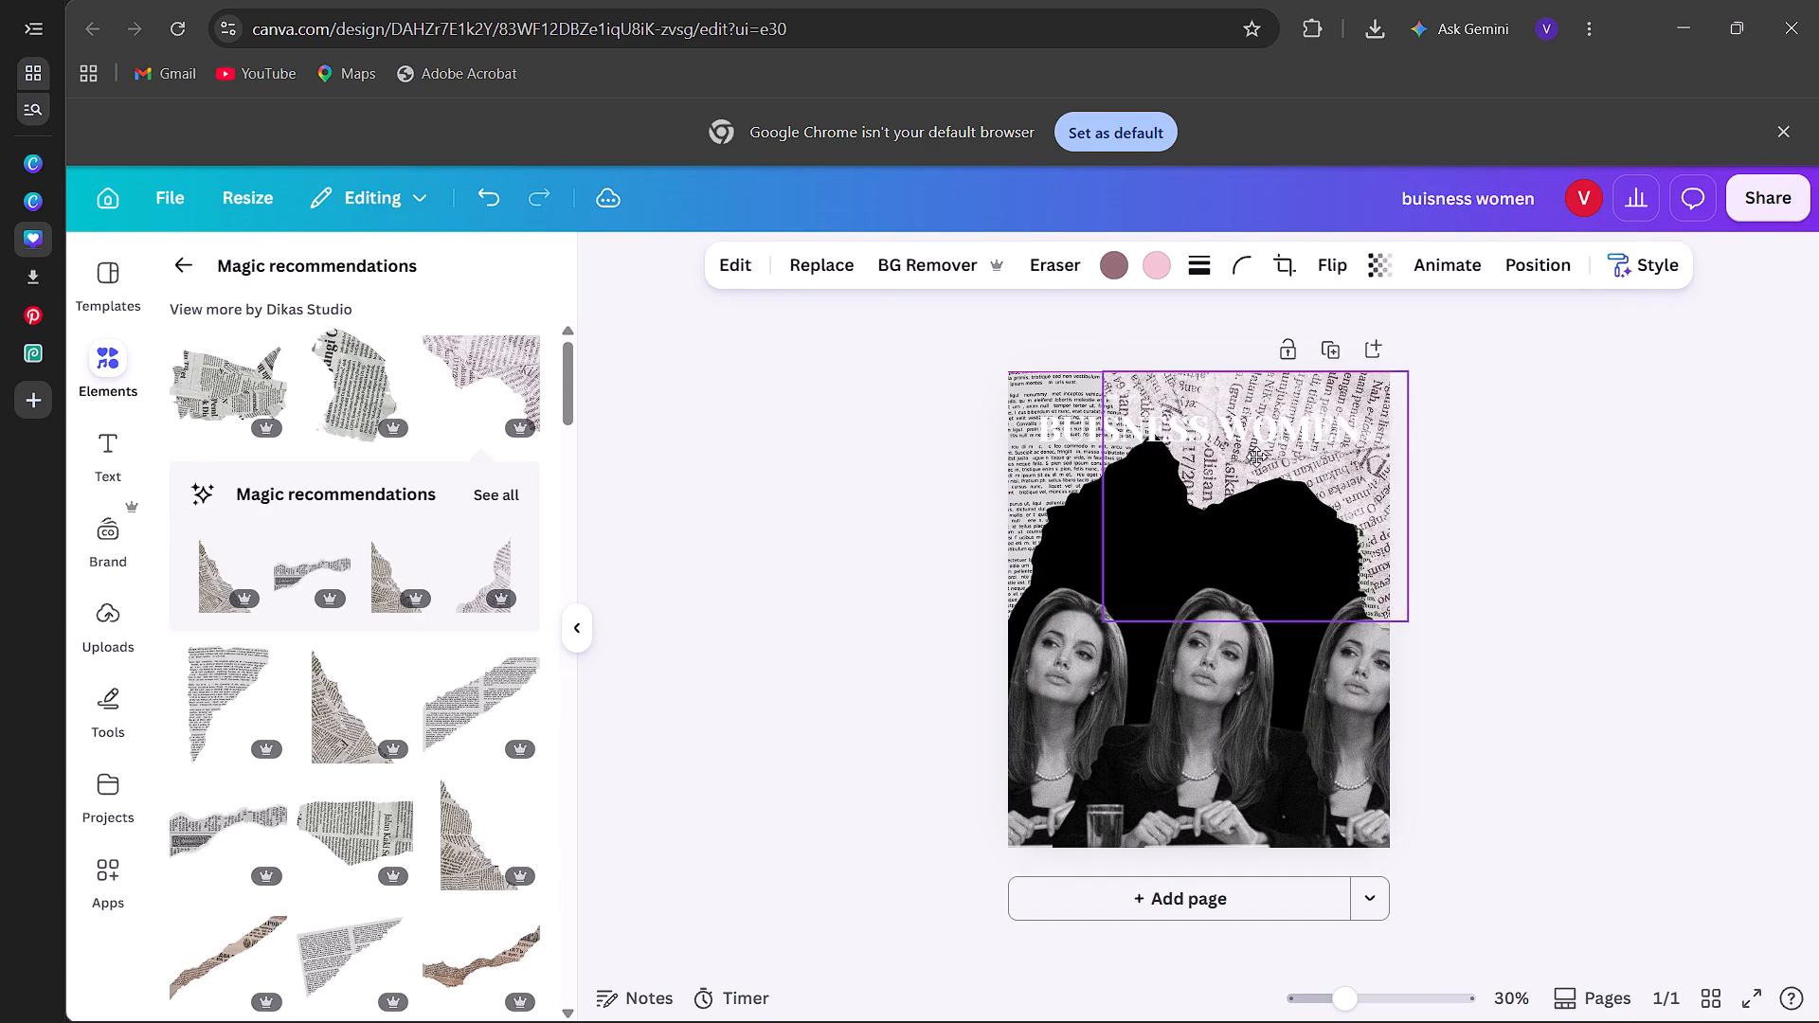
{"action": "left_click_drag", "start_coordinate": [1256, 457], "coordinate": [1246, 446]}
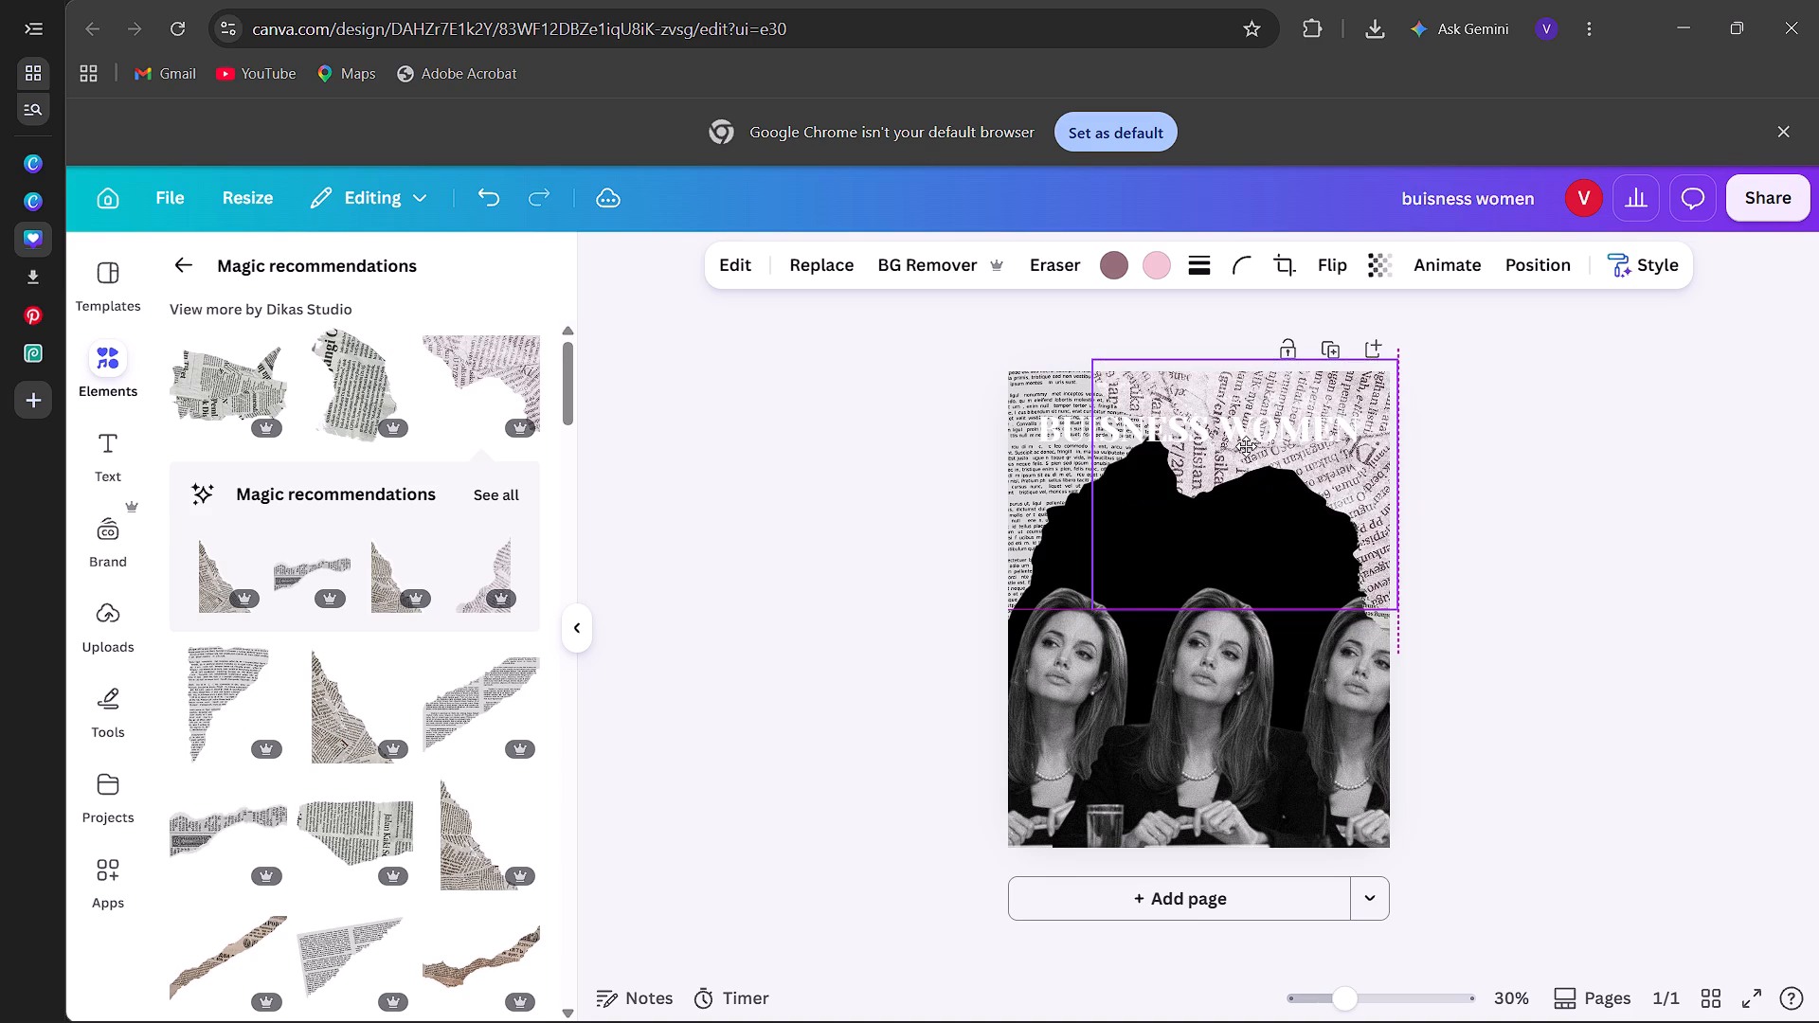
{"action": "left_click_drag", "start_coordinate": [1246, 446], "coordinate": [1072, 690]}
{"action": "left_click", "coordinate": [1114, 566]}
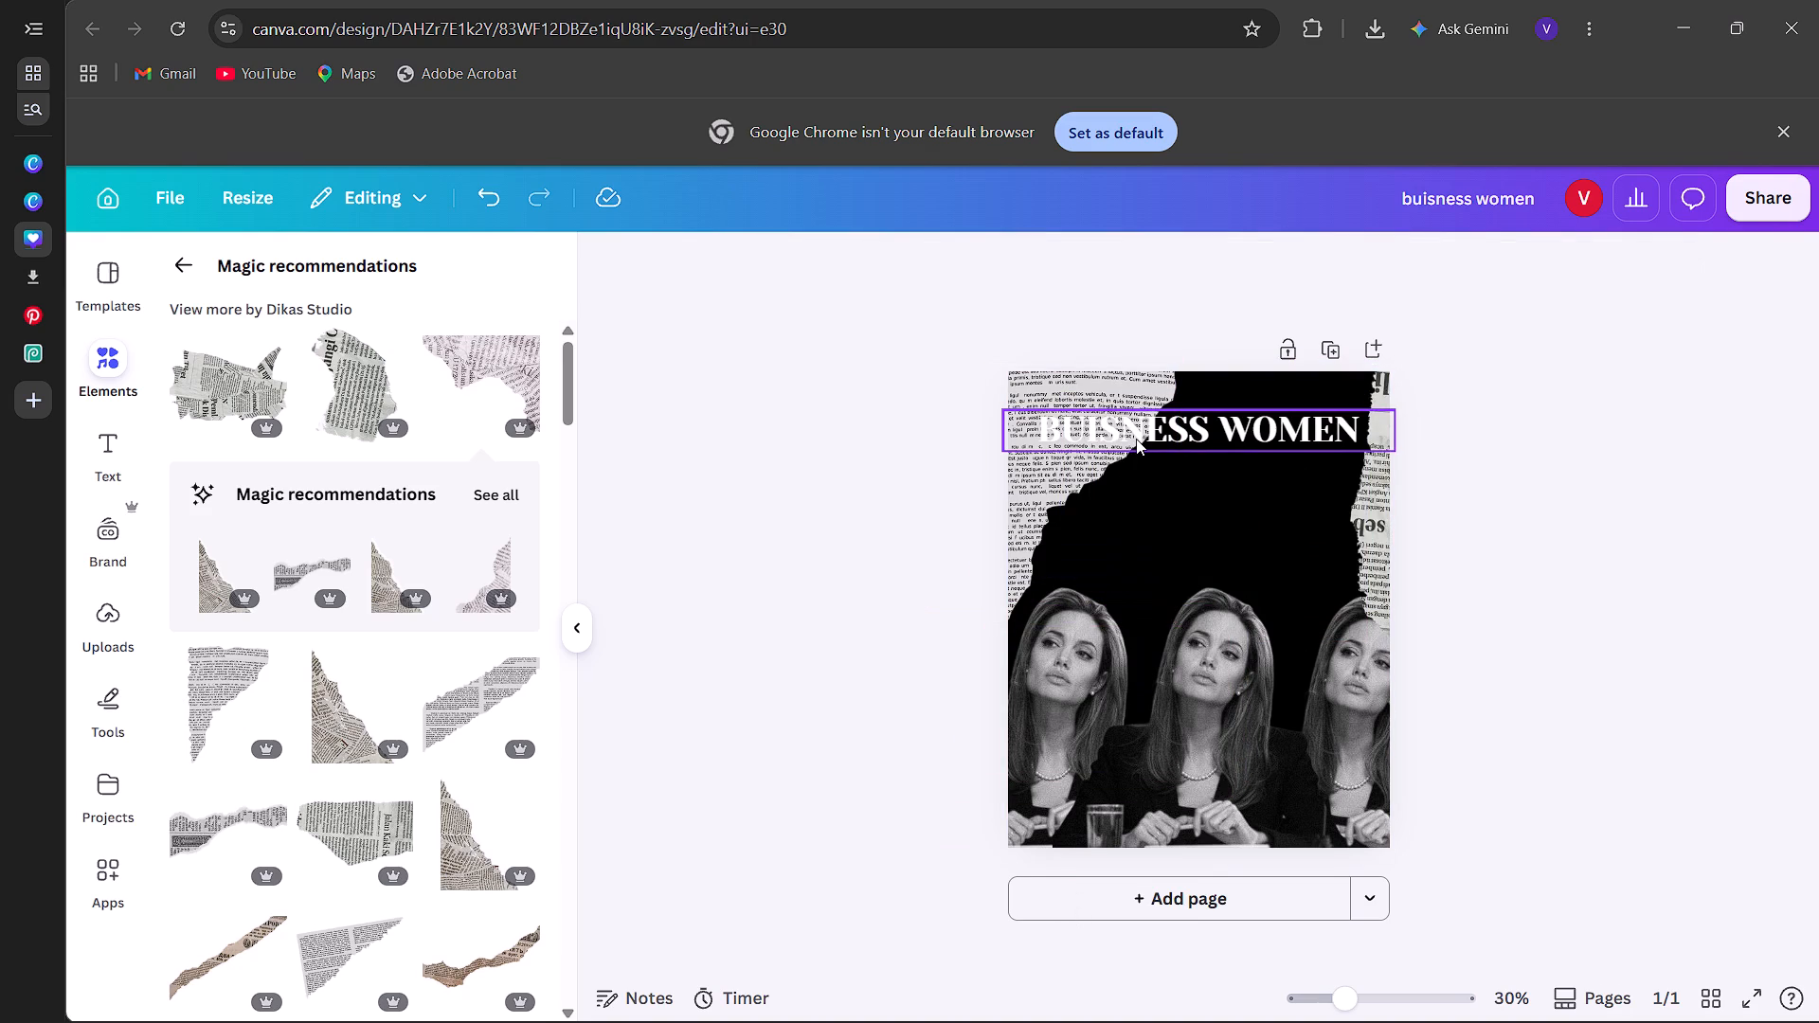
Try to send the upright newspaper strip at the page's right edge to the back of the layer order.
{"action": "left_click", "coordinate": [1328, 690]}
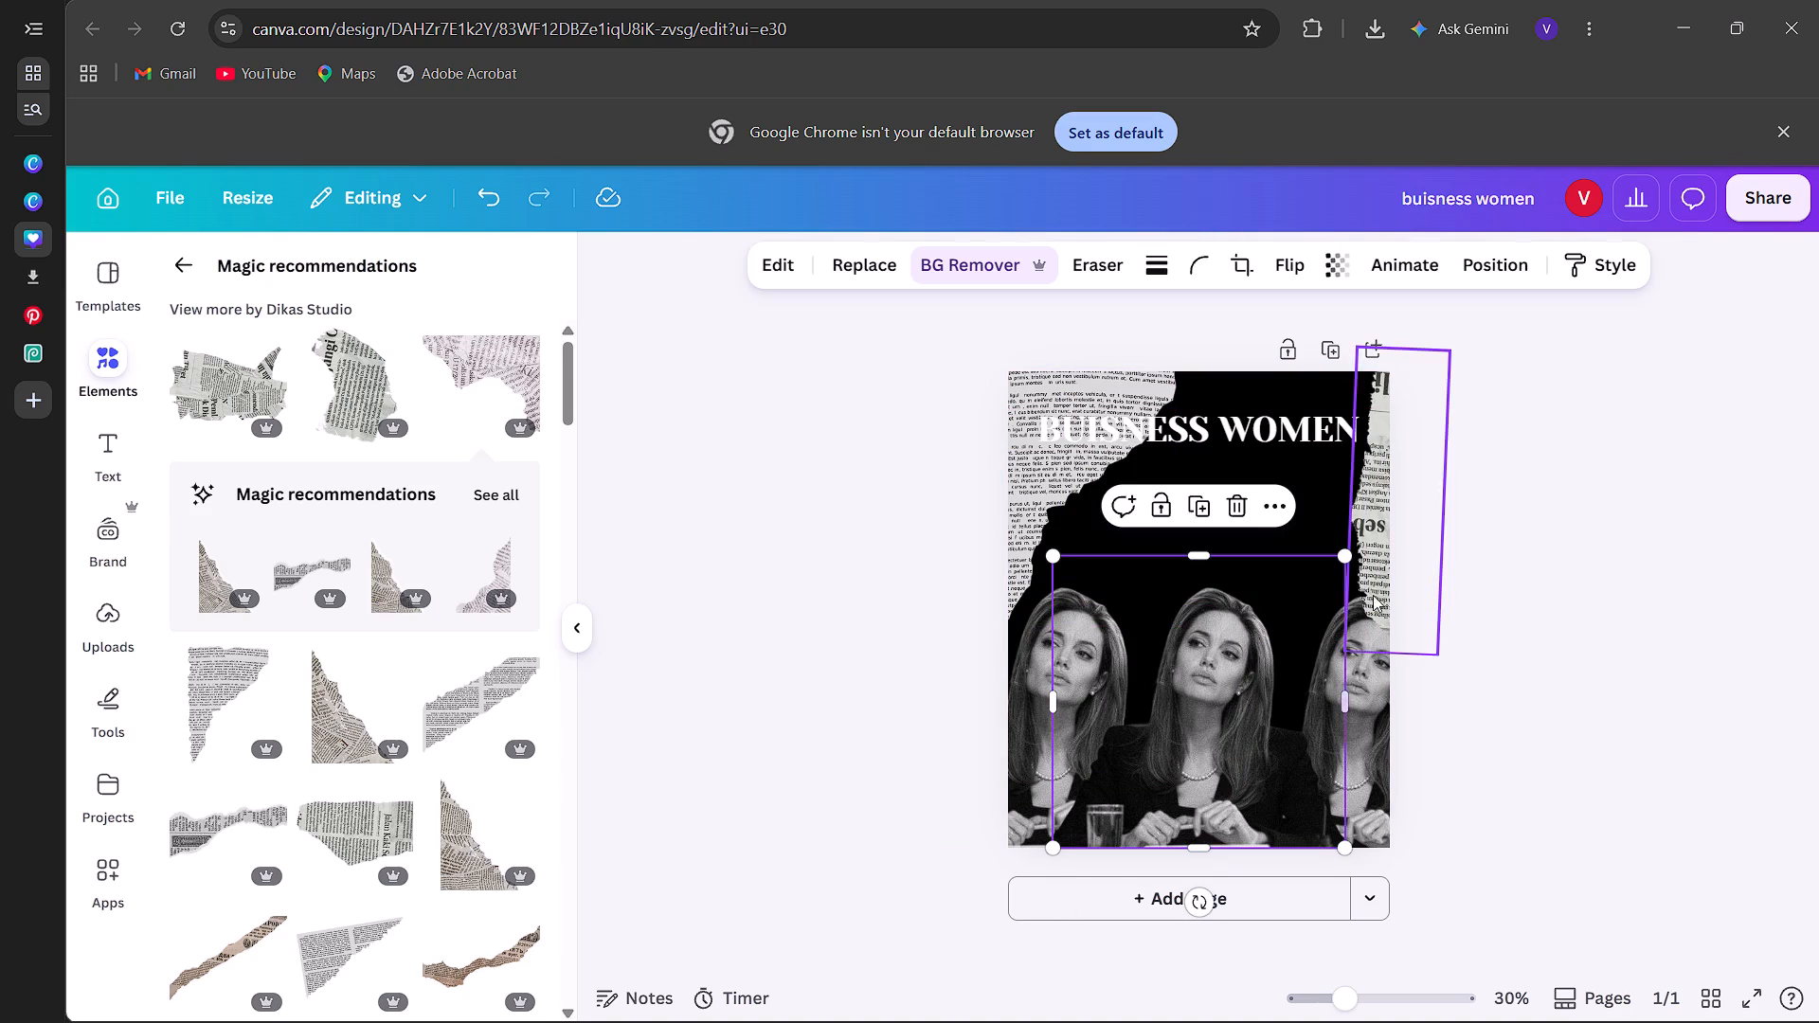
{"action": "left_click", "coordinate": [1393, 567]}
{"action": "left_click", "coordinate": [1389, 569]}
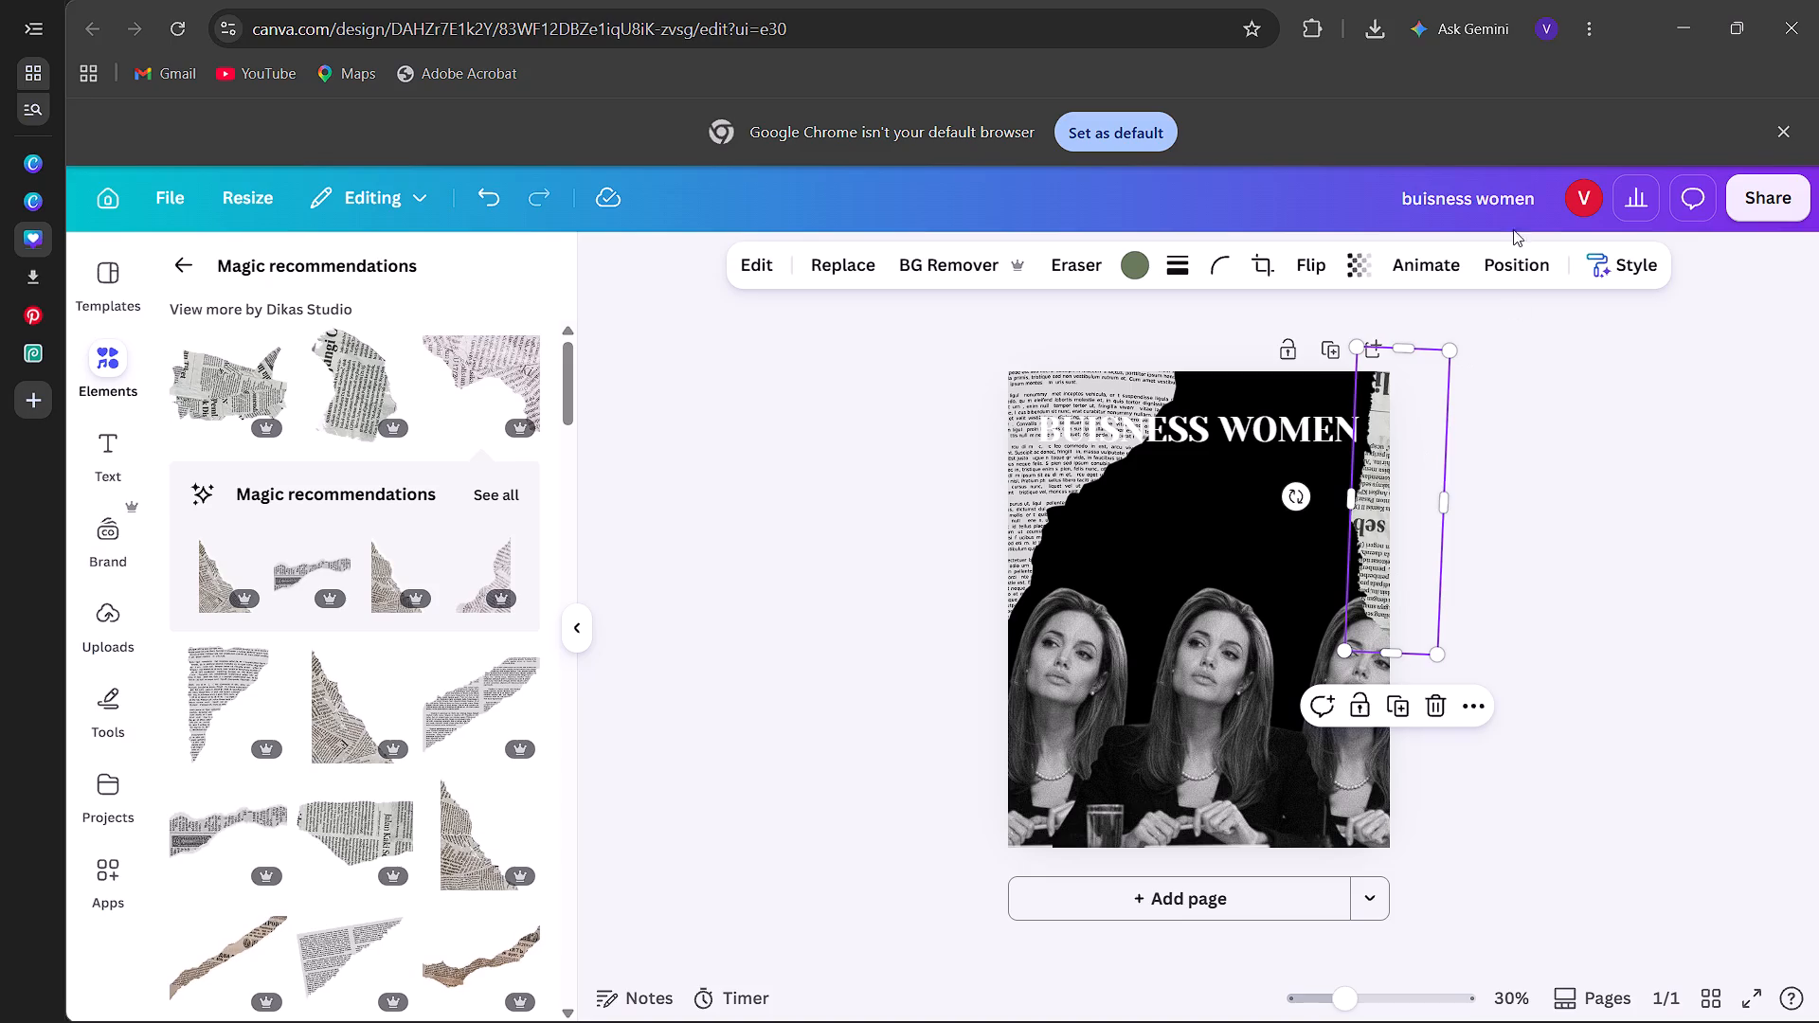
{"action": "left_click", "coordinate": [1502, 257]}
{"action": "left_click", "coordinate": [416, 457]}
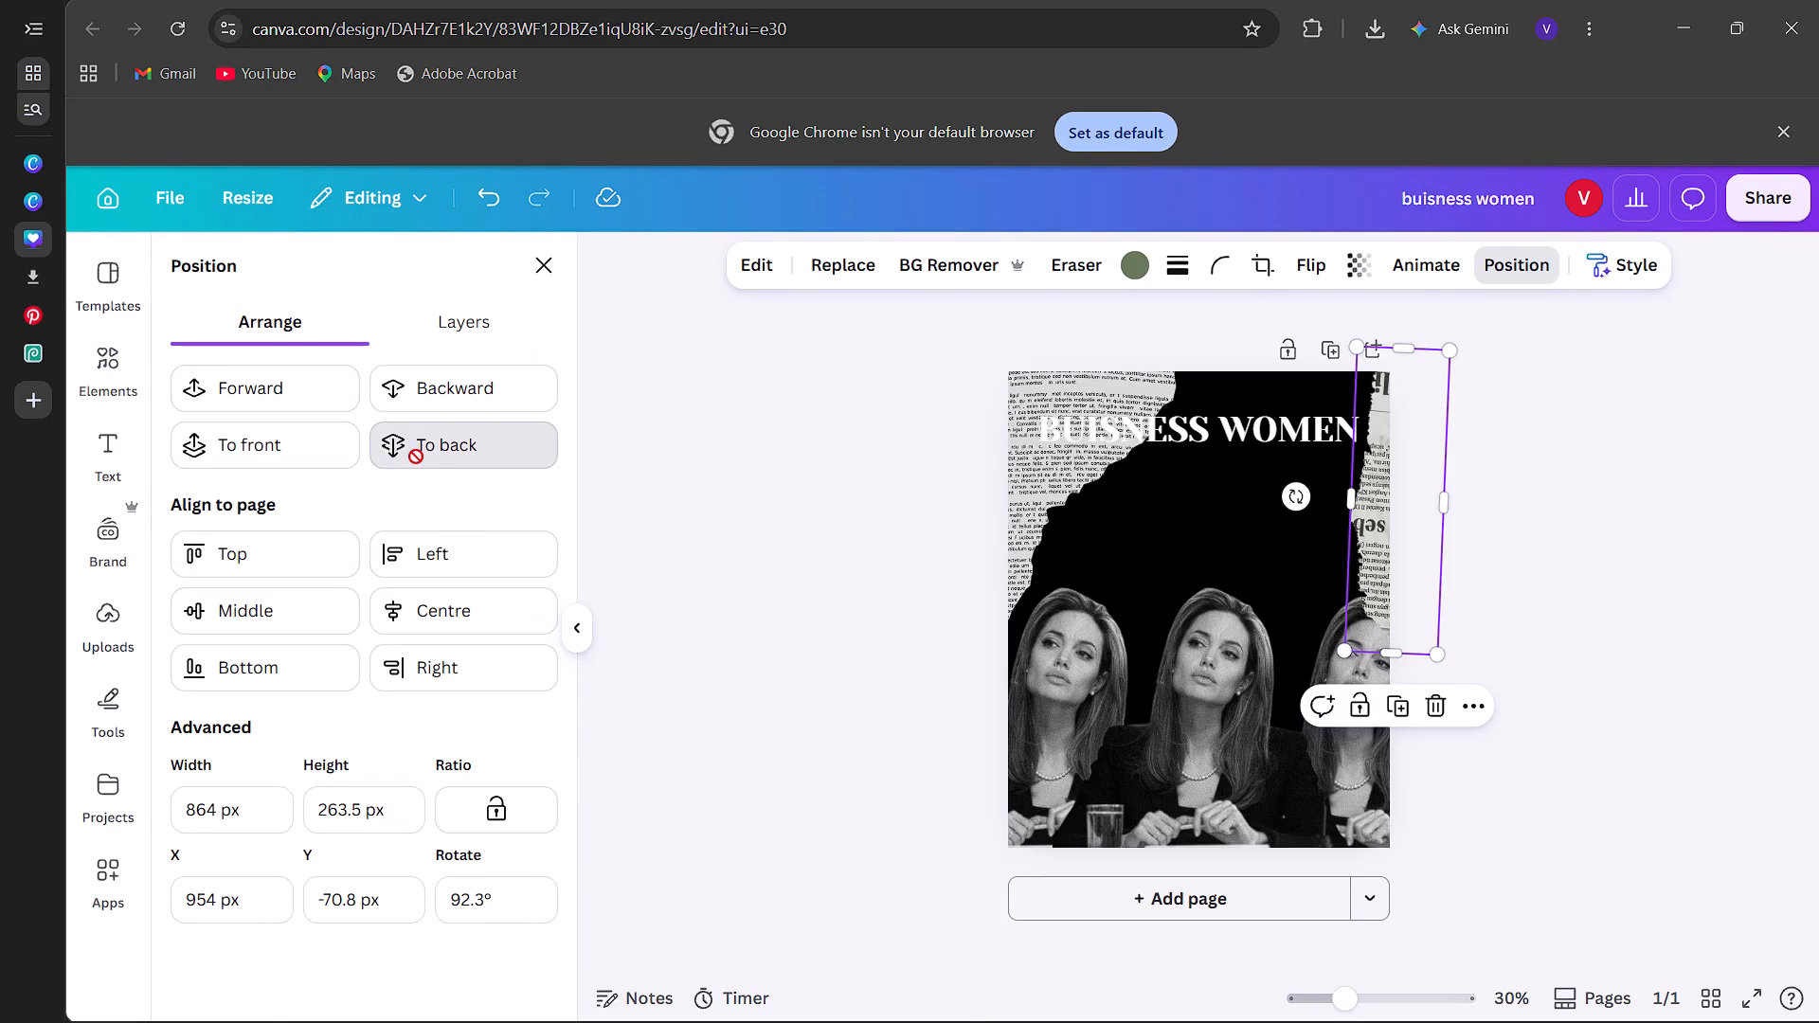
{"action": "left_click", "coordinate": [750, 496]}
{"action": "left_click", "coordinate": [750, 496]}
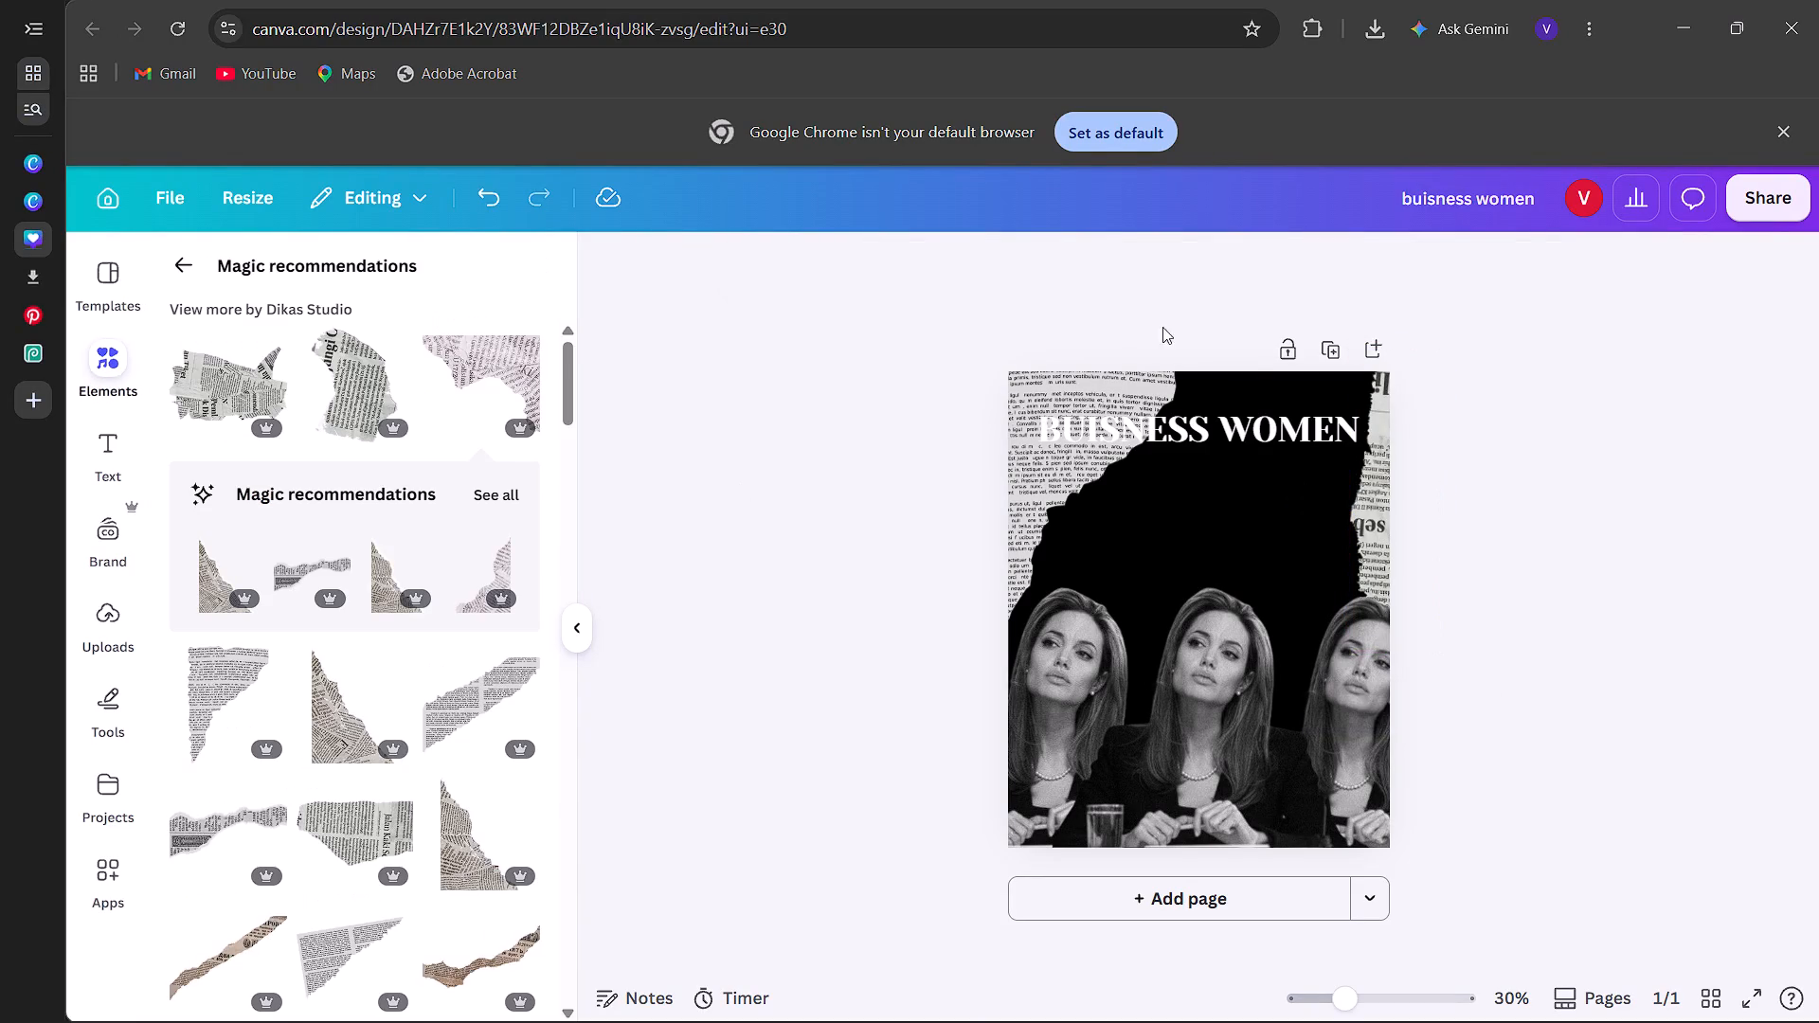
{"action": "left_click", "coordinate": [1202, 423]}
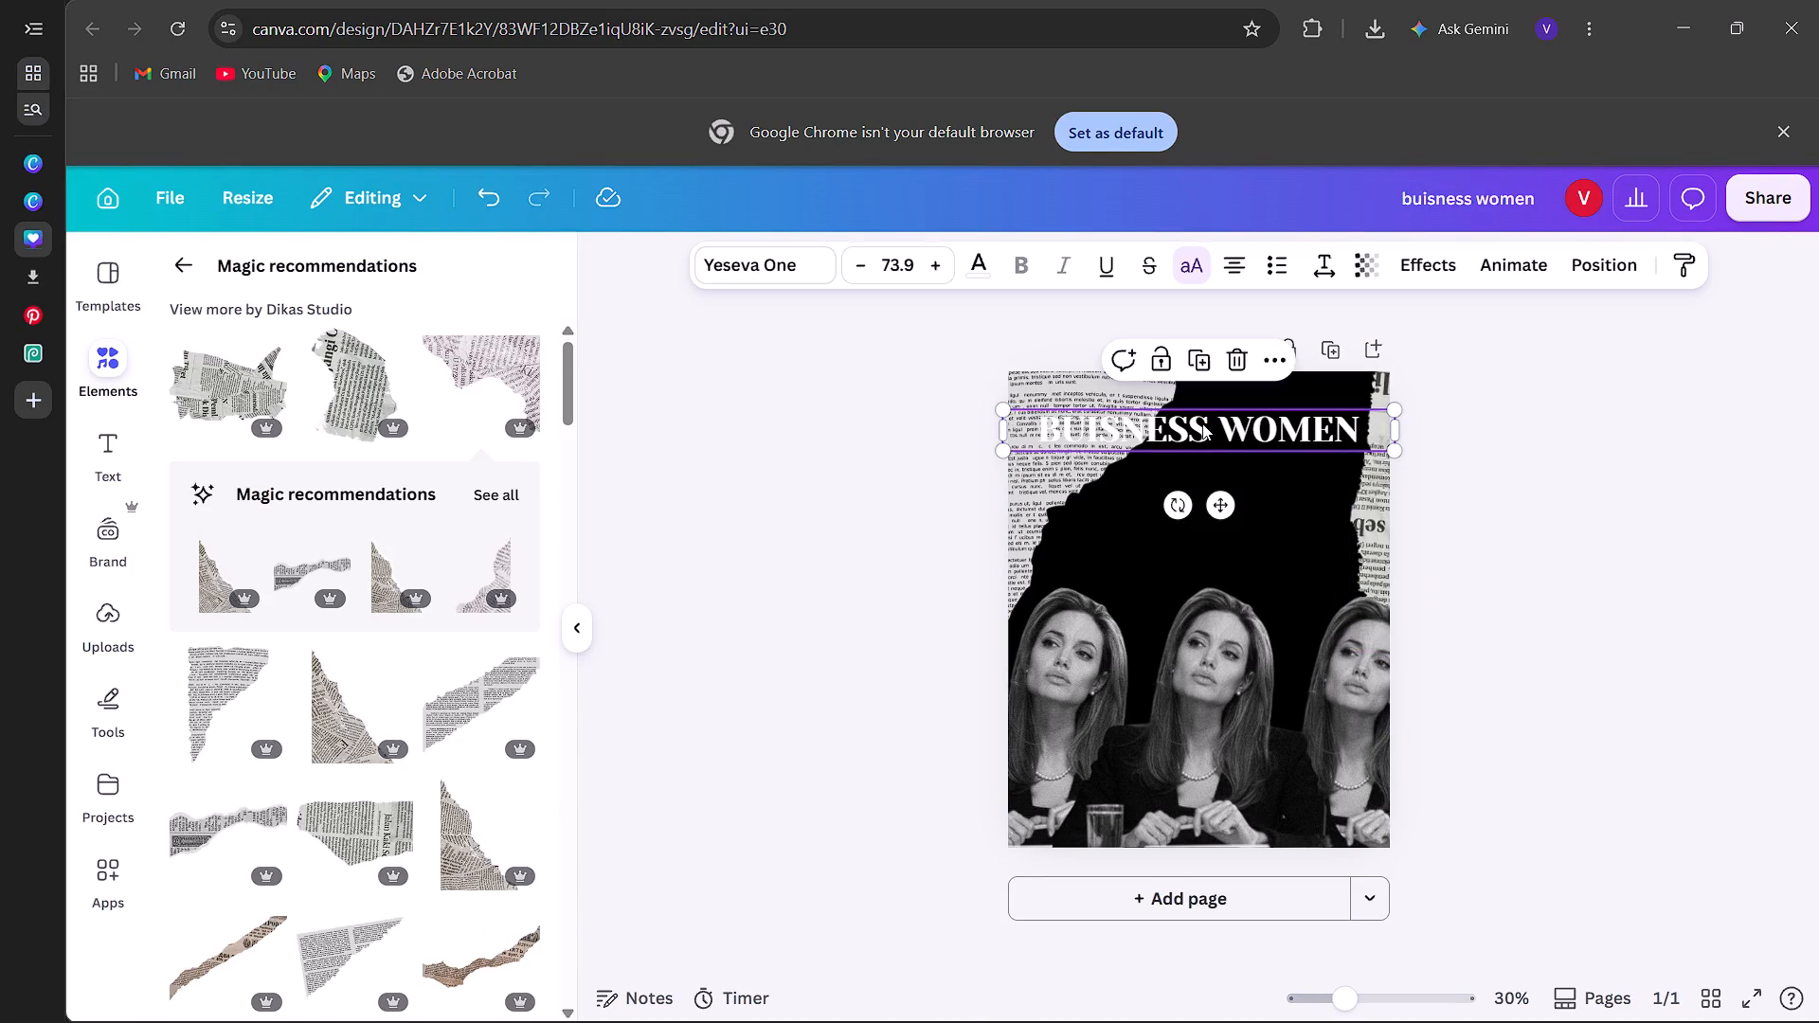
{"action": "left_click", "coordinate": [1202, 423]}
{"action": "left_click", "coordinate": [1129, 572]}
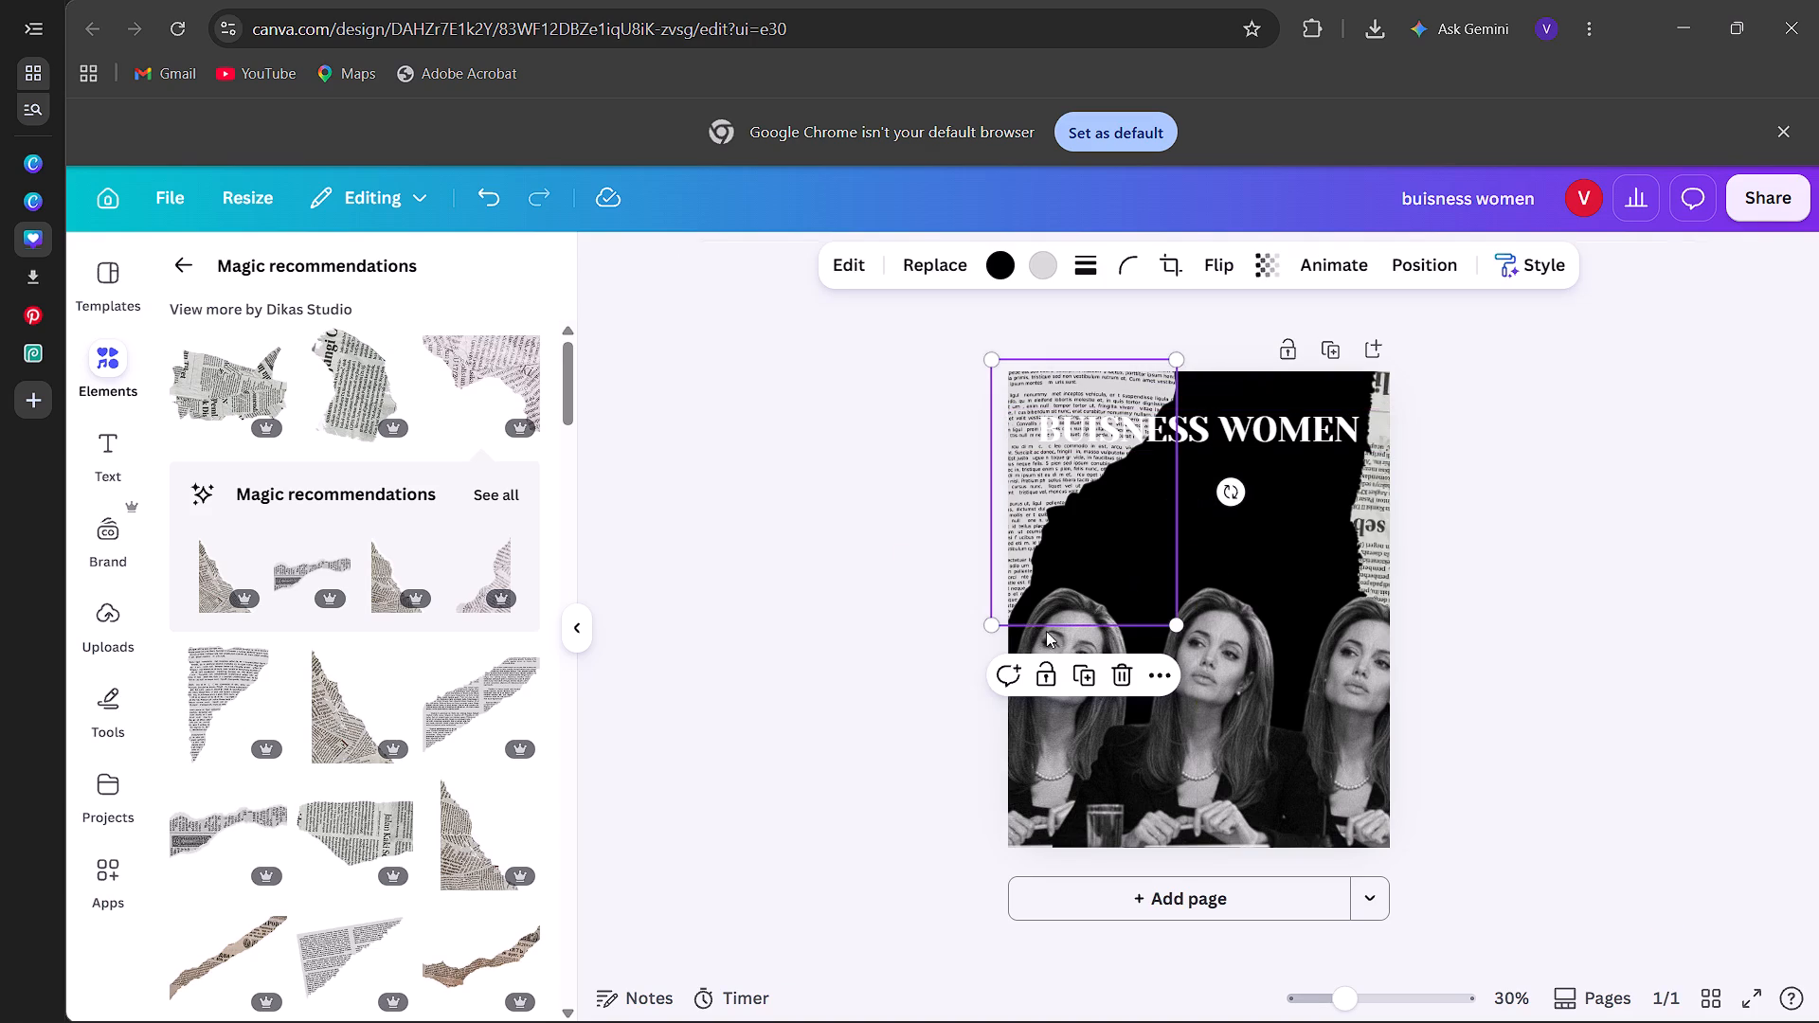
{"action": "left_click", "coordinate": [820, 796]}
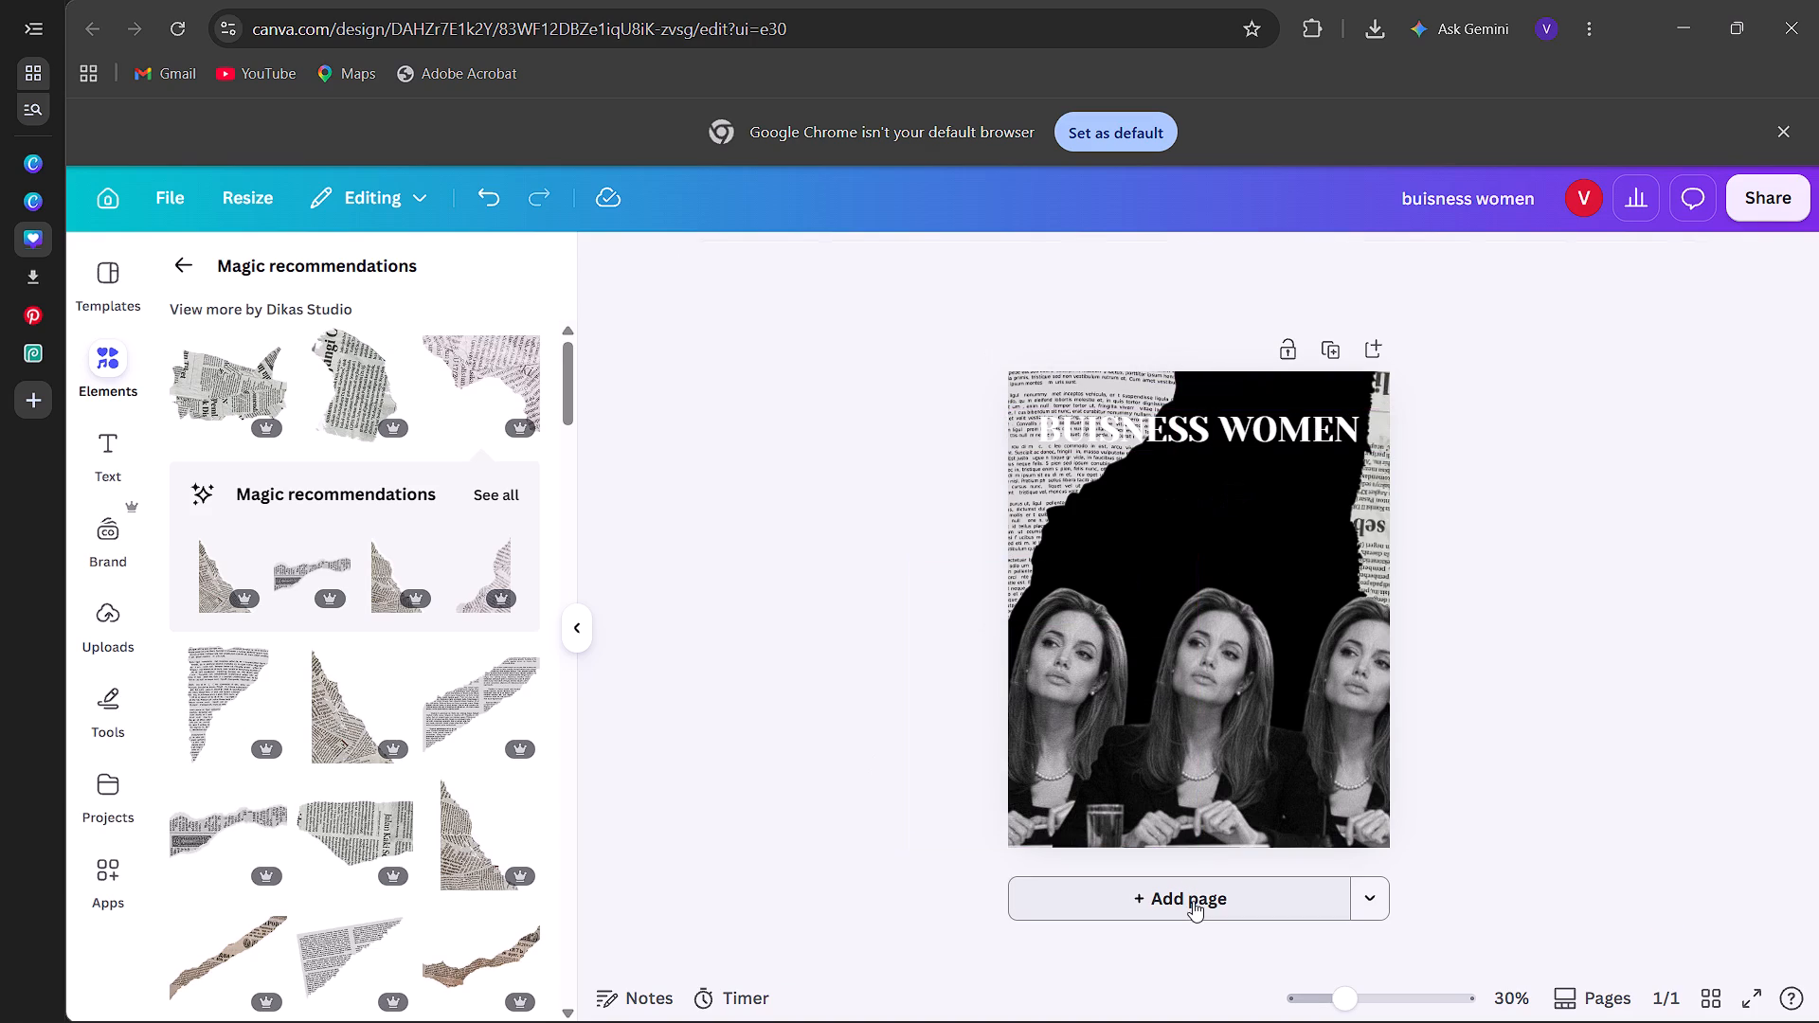
Add a second page to the design.
{"action": "left_click", "coordinate": [1193, 901]}
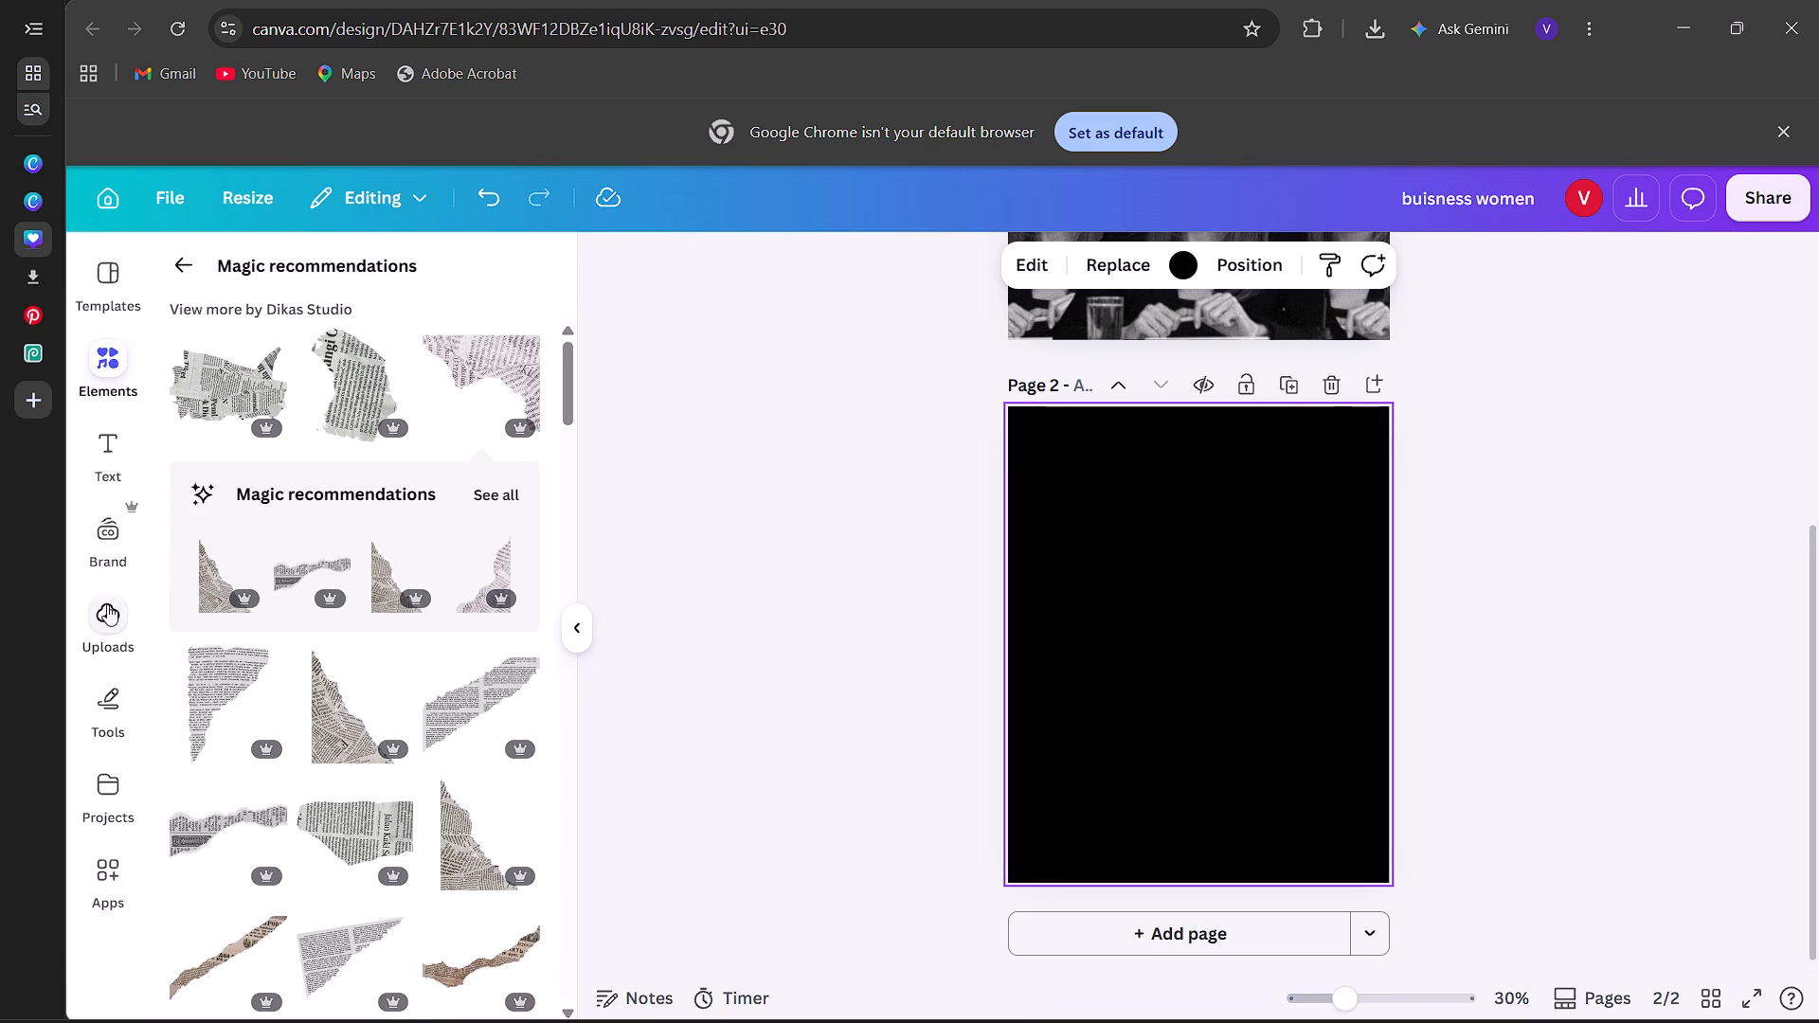
Switch to Pinterest and download the black-and-white image of the woman in sunglasses holding out a knife.
{"action": "left_click", "coordinate": [37, 305]}
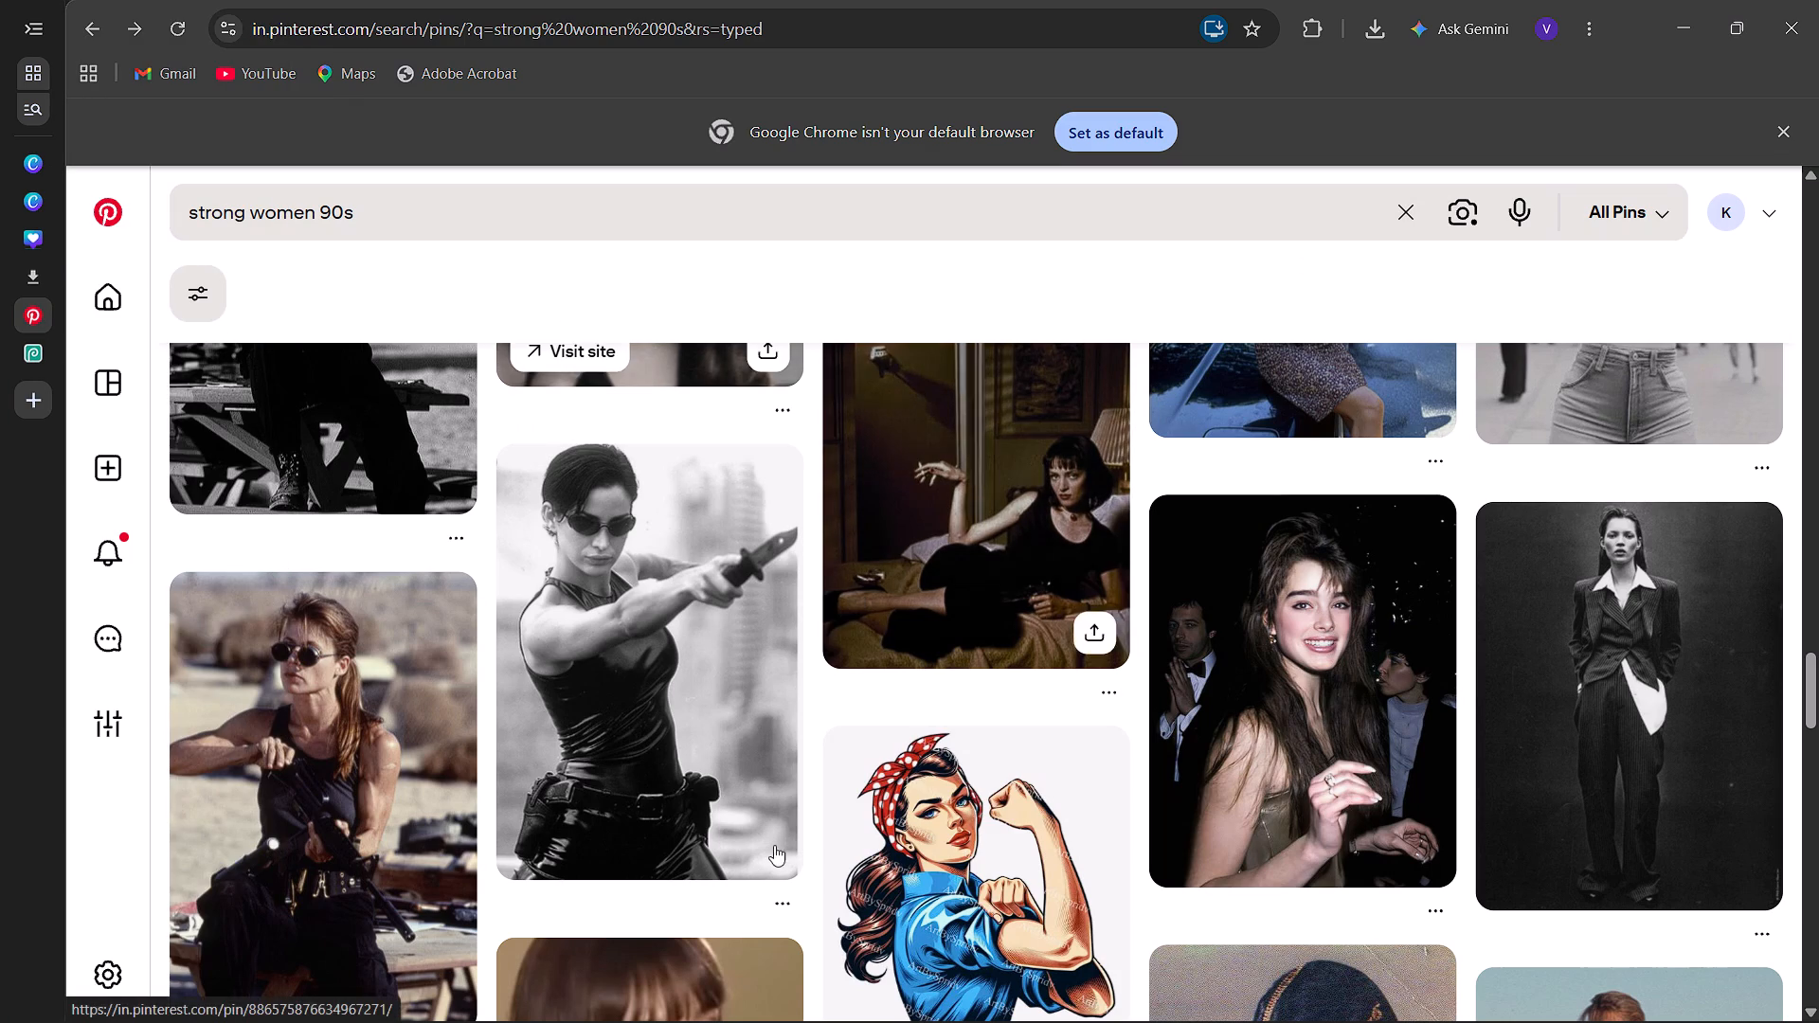
{"action": "left_click", "coordinate": [783, 912]}
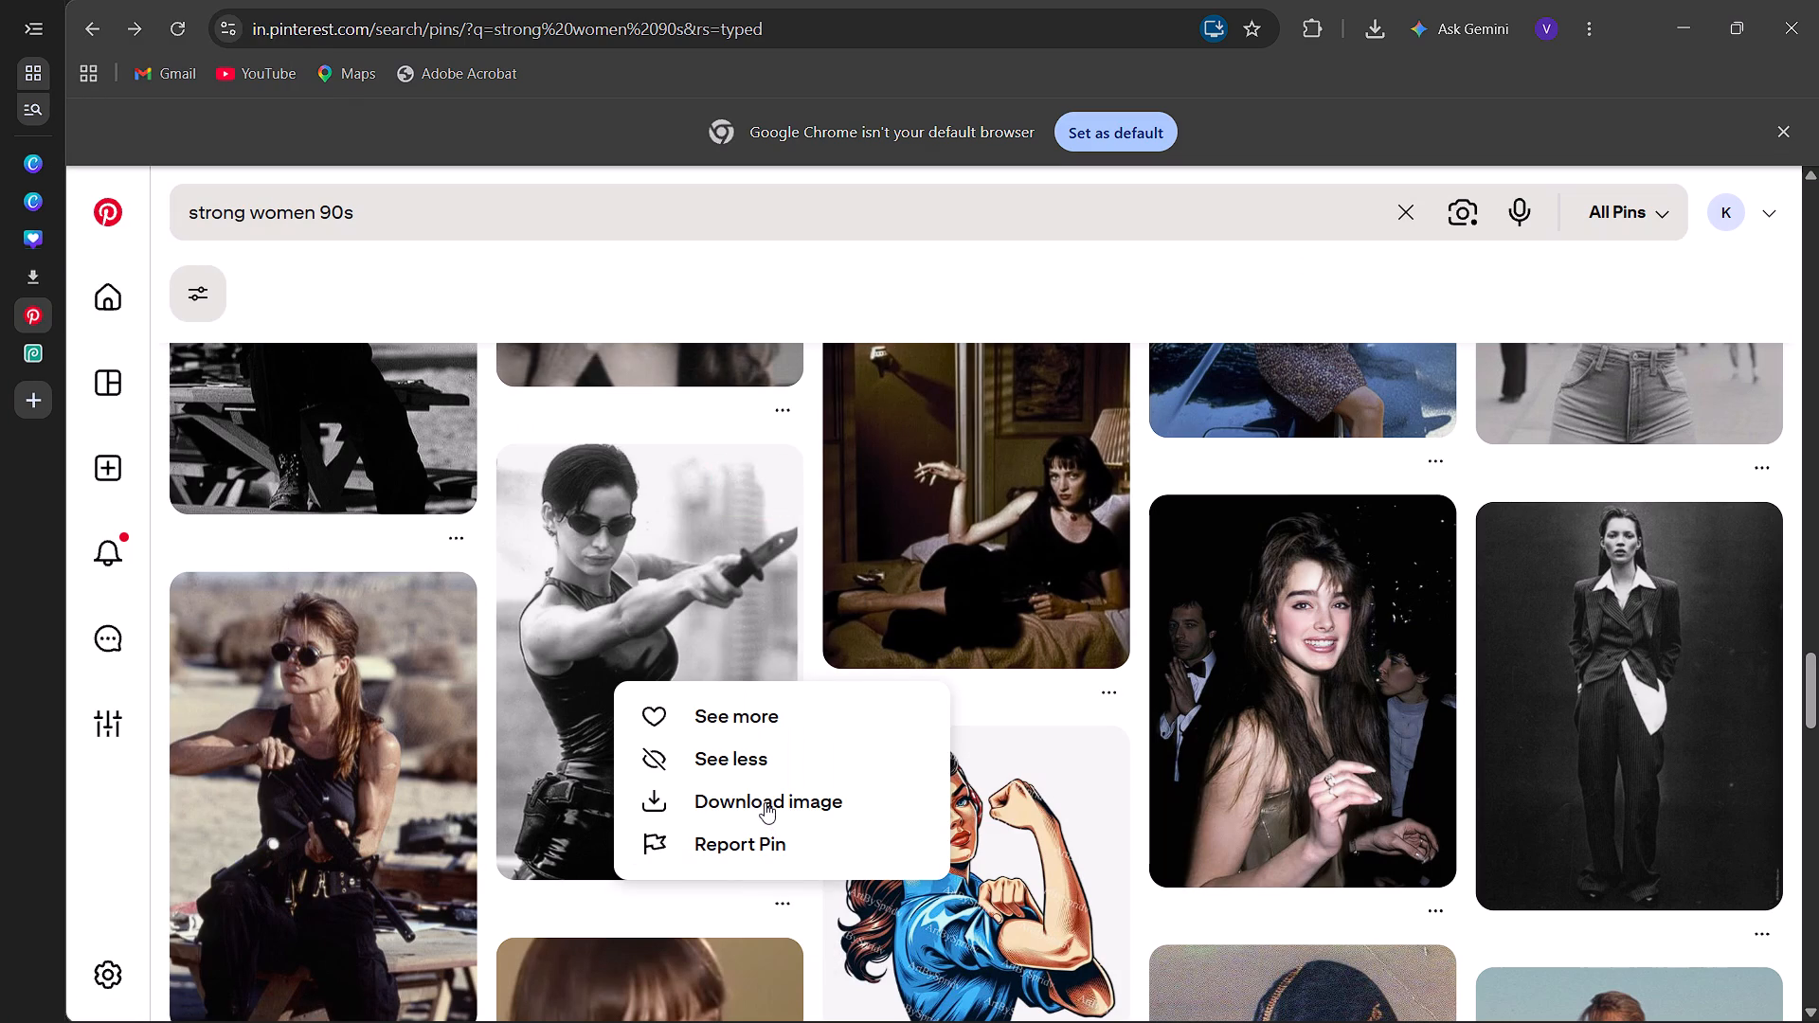
{"action": "left_click", "coordinate": [765, 802]}
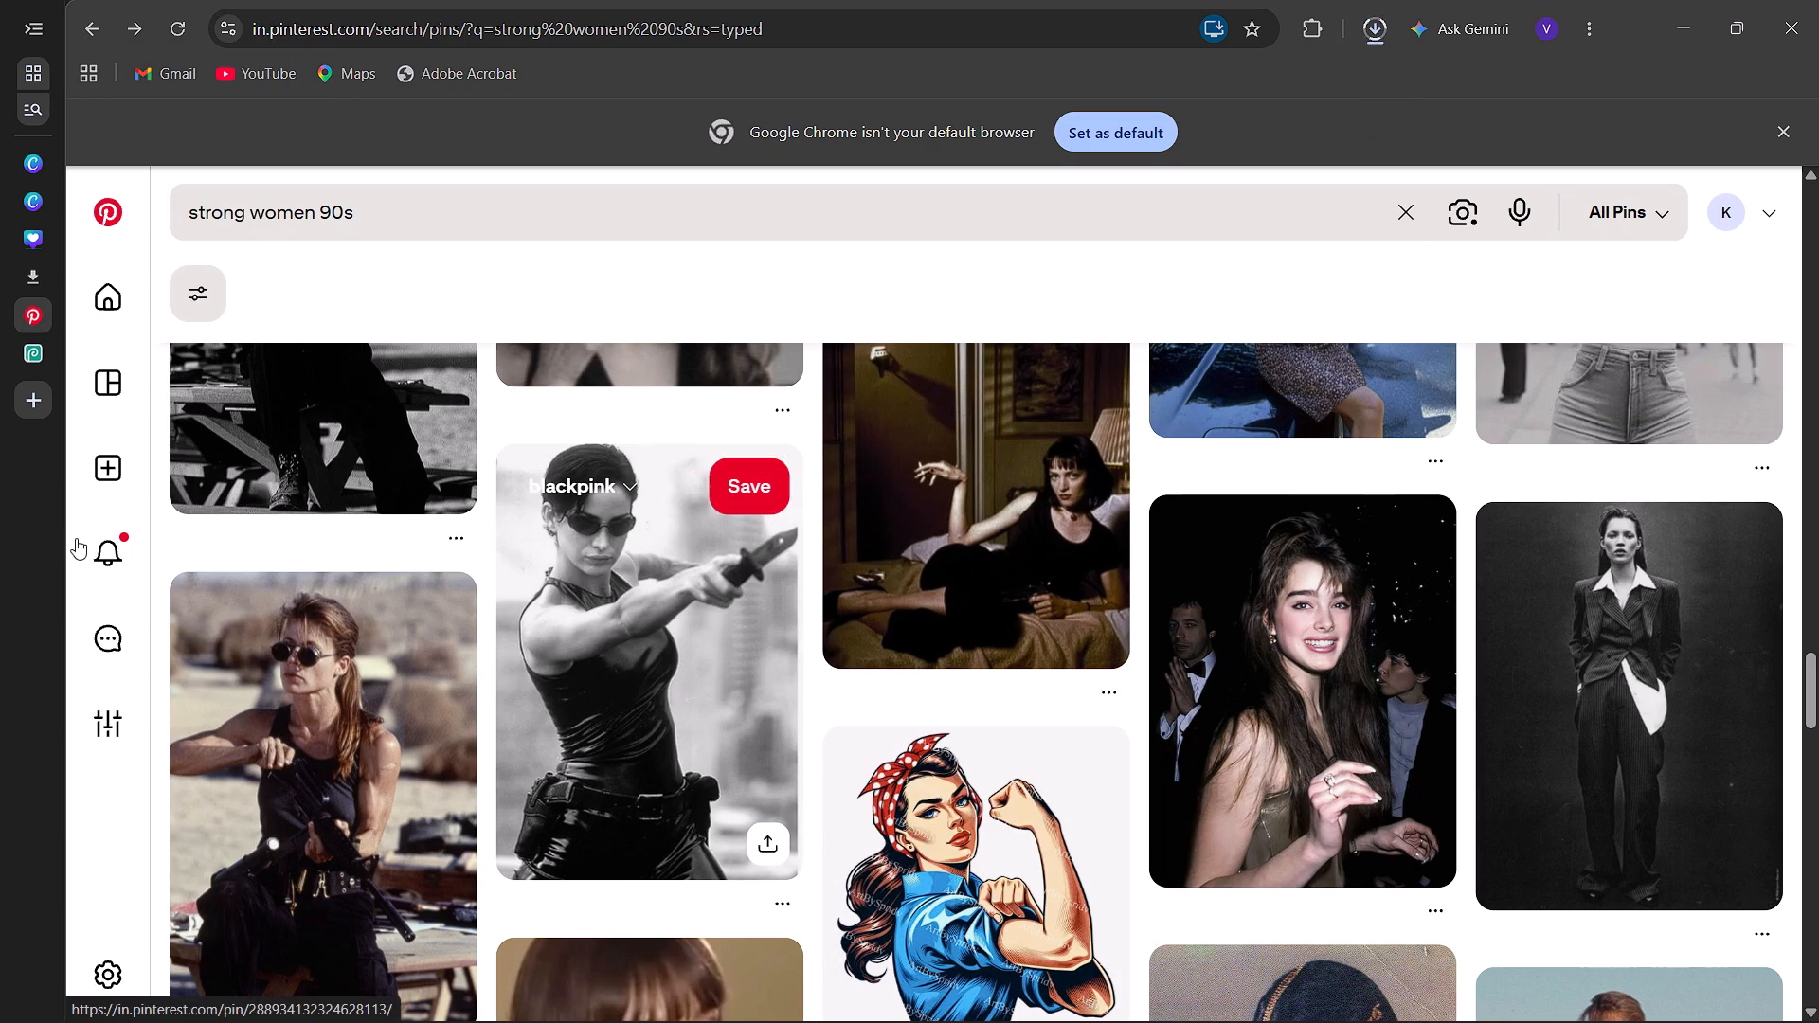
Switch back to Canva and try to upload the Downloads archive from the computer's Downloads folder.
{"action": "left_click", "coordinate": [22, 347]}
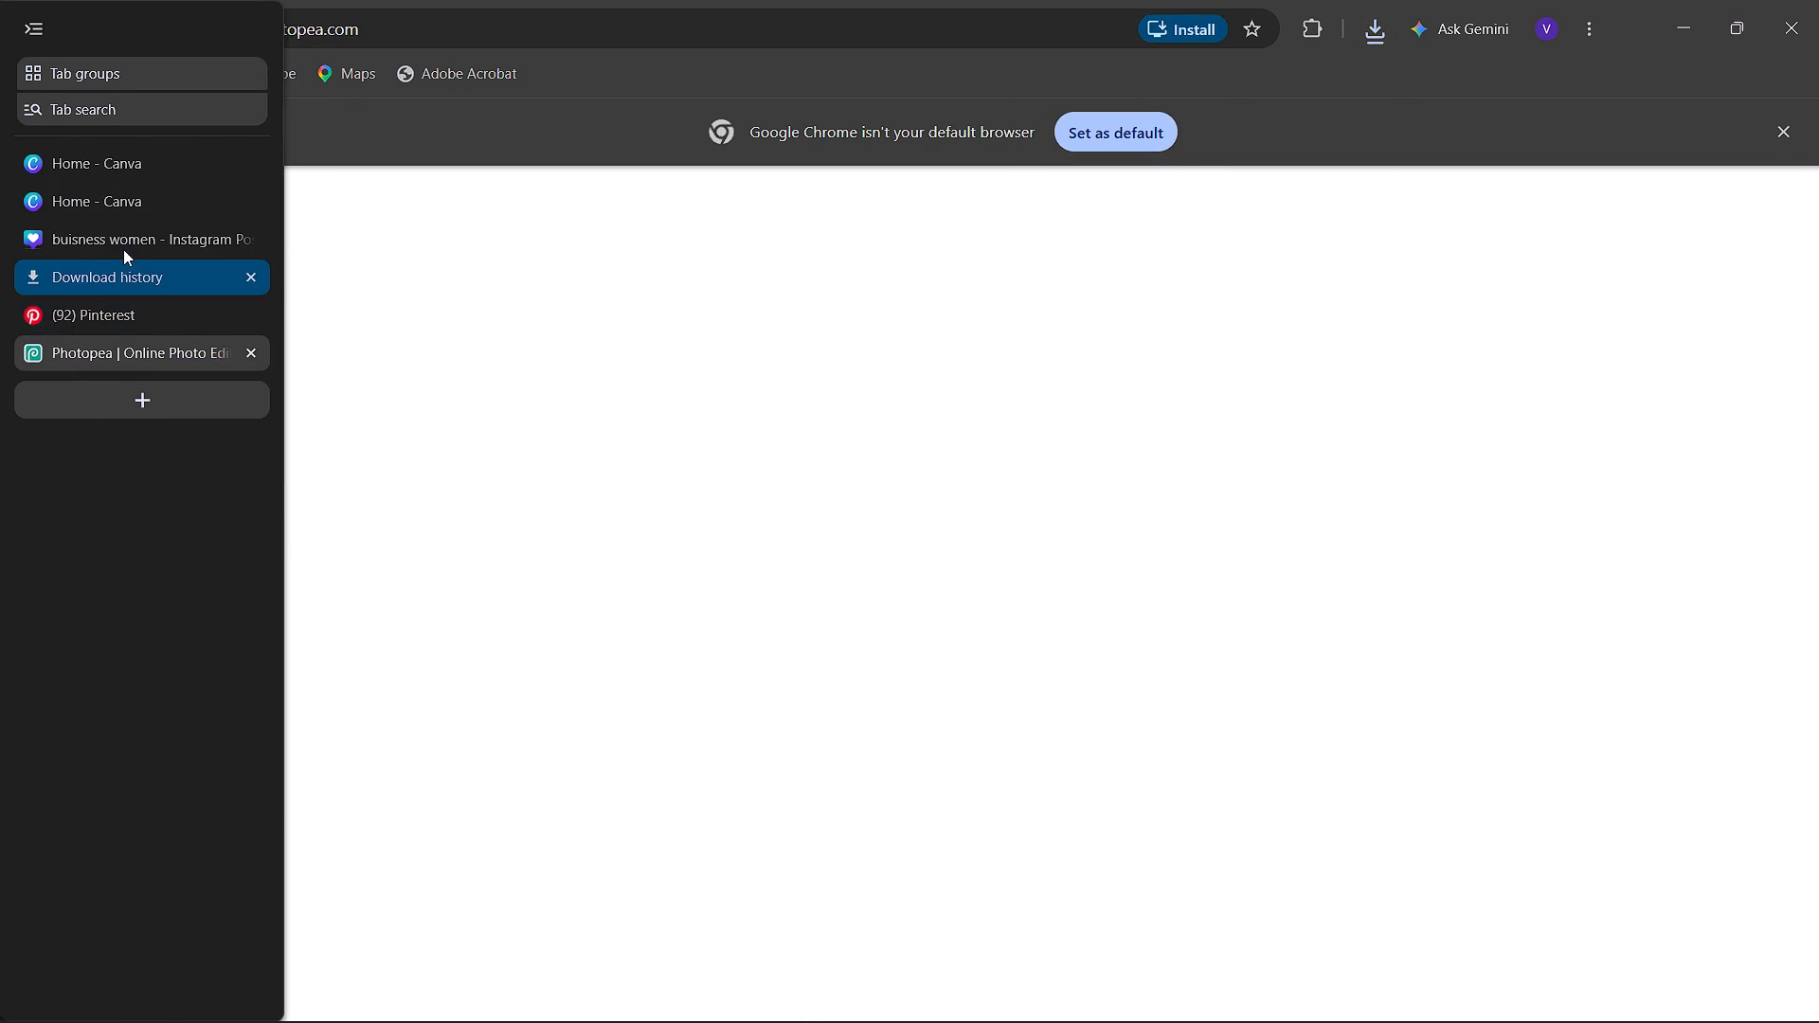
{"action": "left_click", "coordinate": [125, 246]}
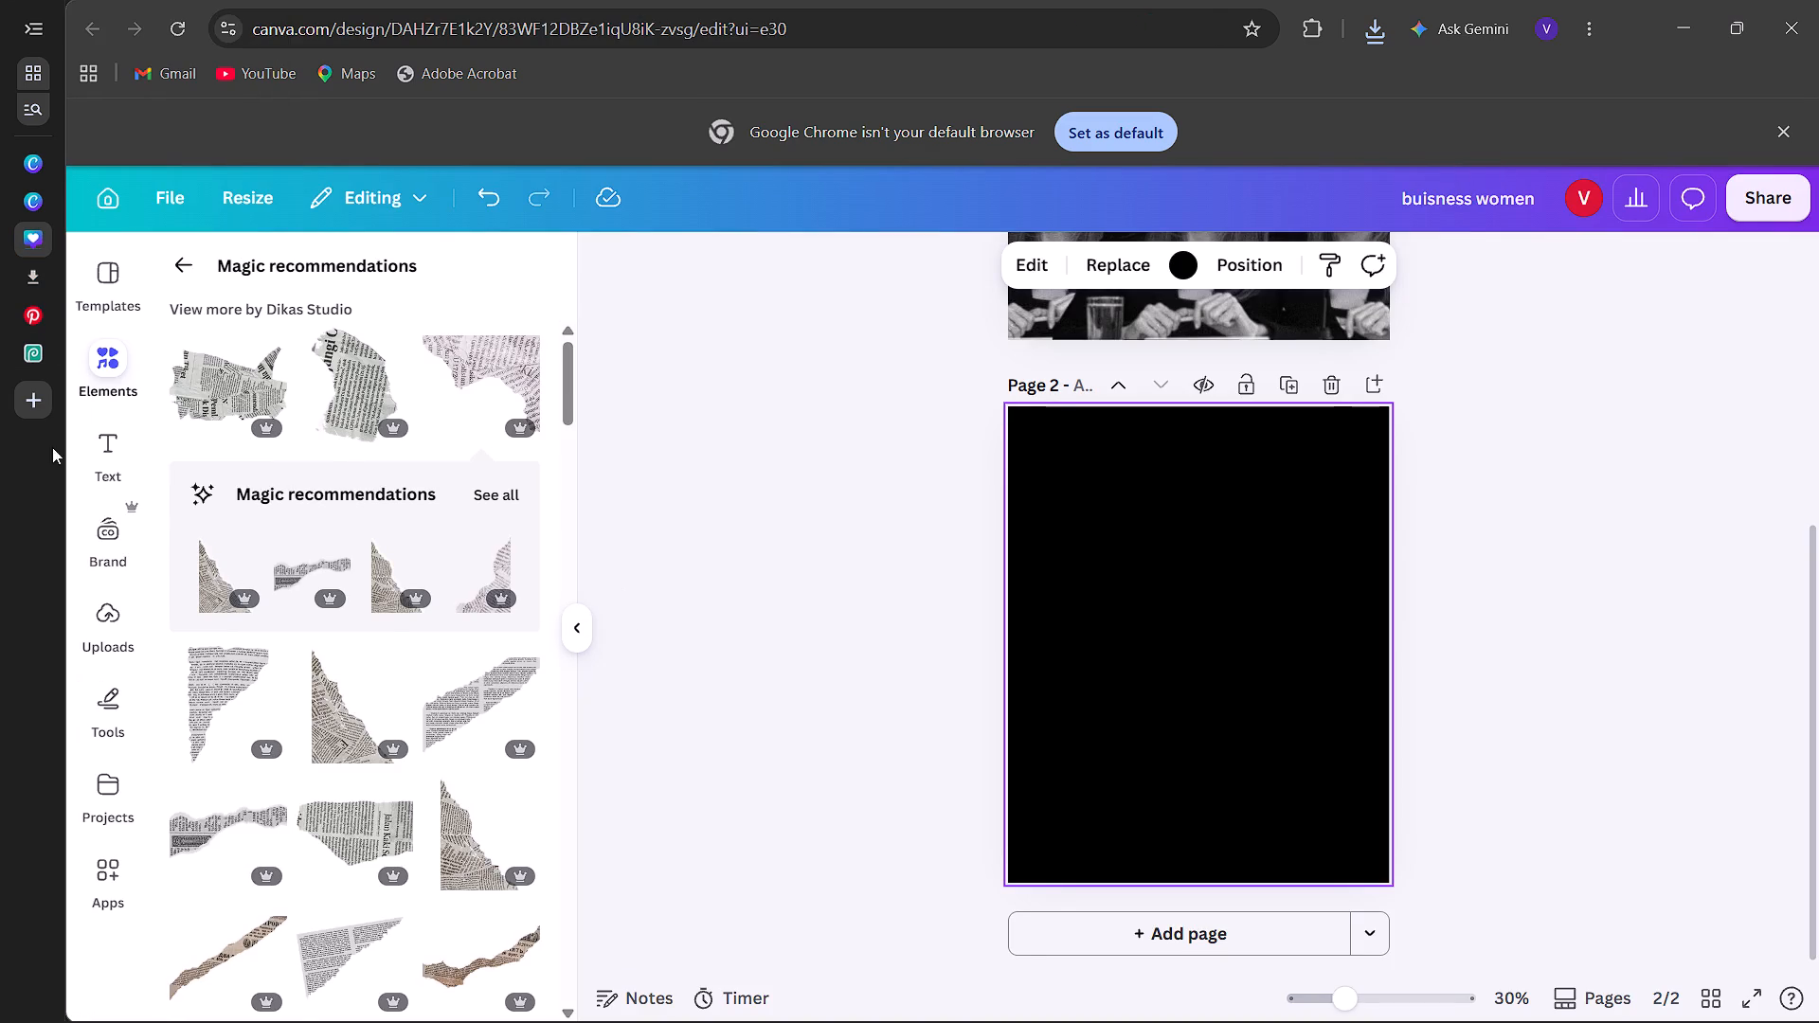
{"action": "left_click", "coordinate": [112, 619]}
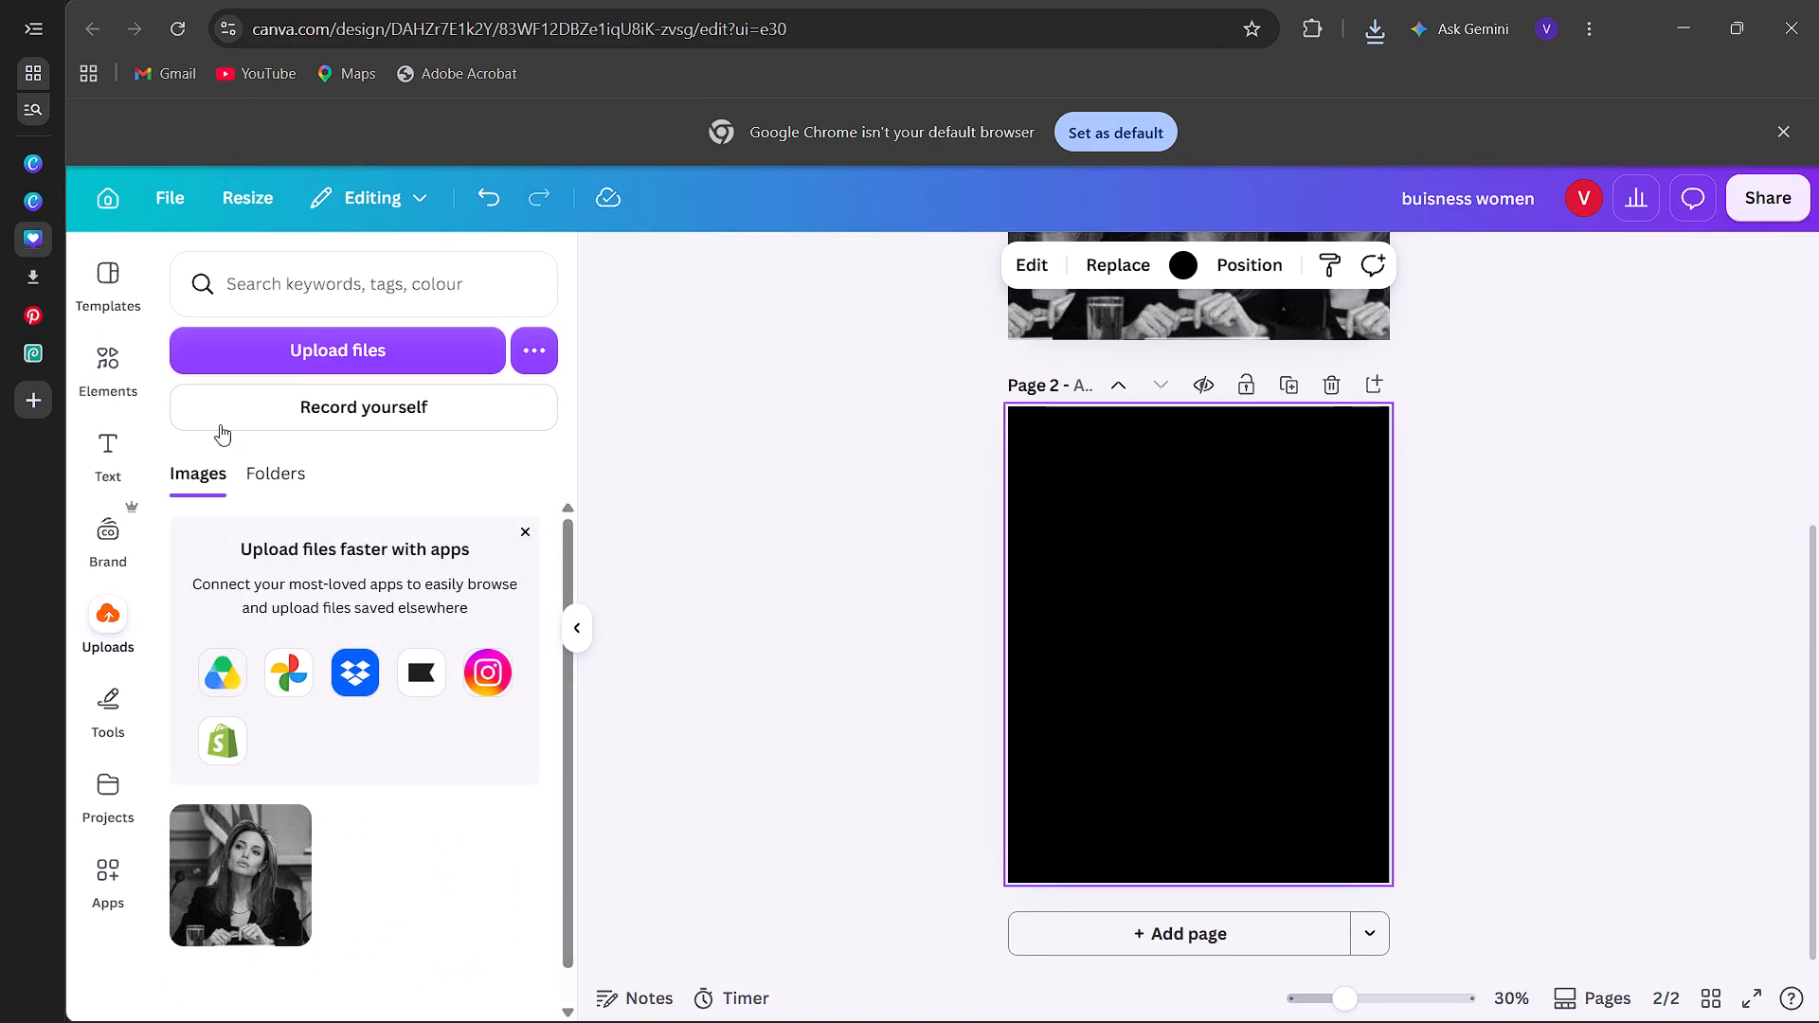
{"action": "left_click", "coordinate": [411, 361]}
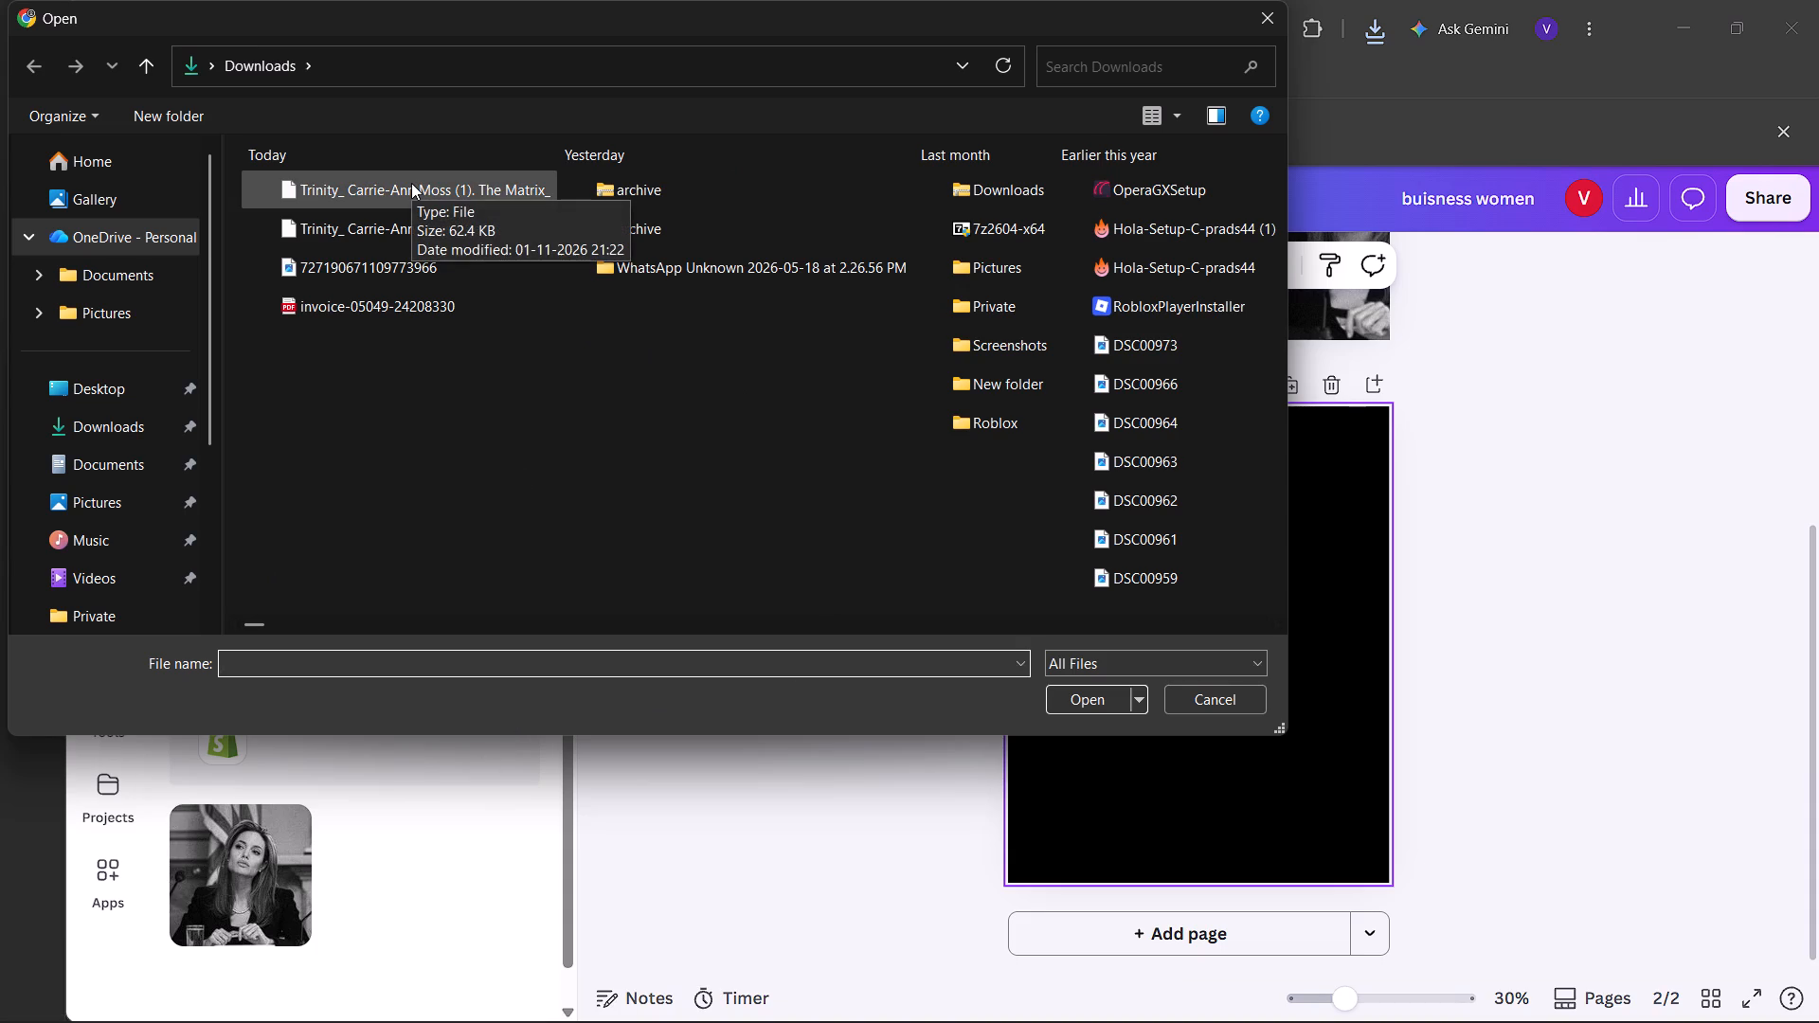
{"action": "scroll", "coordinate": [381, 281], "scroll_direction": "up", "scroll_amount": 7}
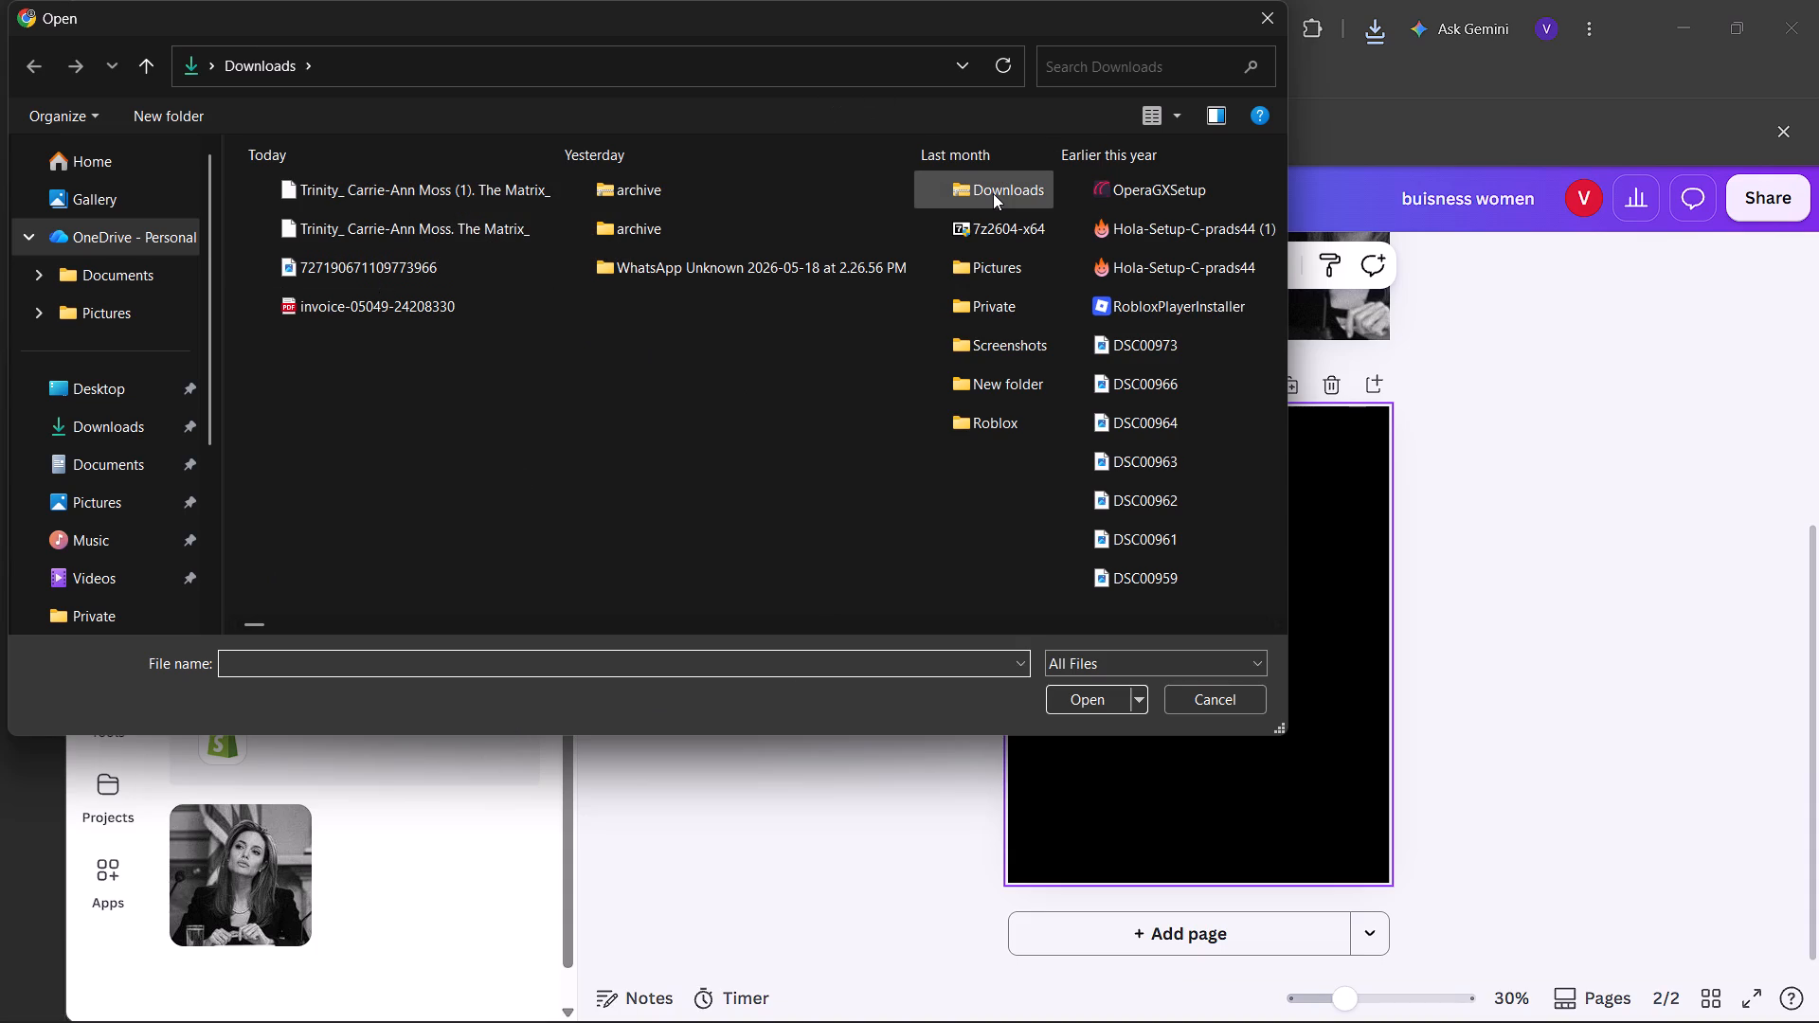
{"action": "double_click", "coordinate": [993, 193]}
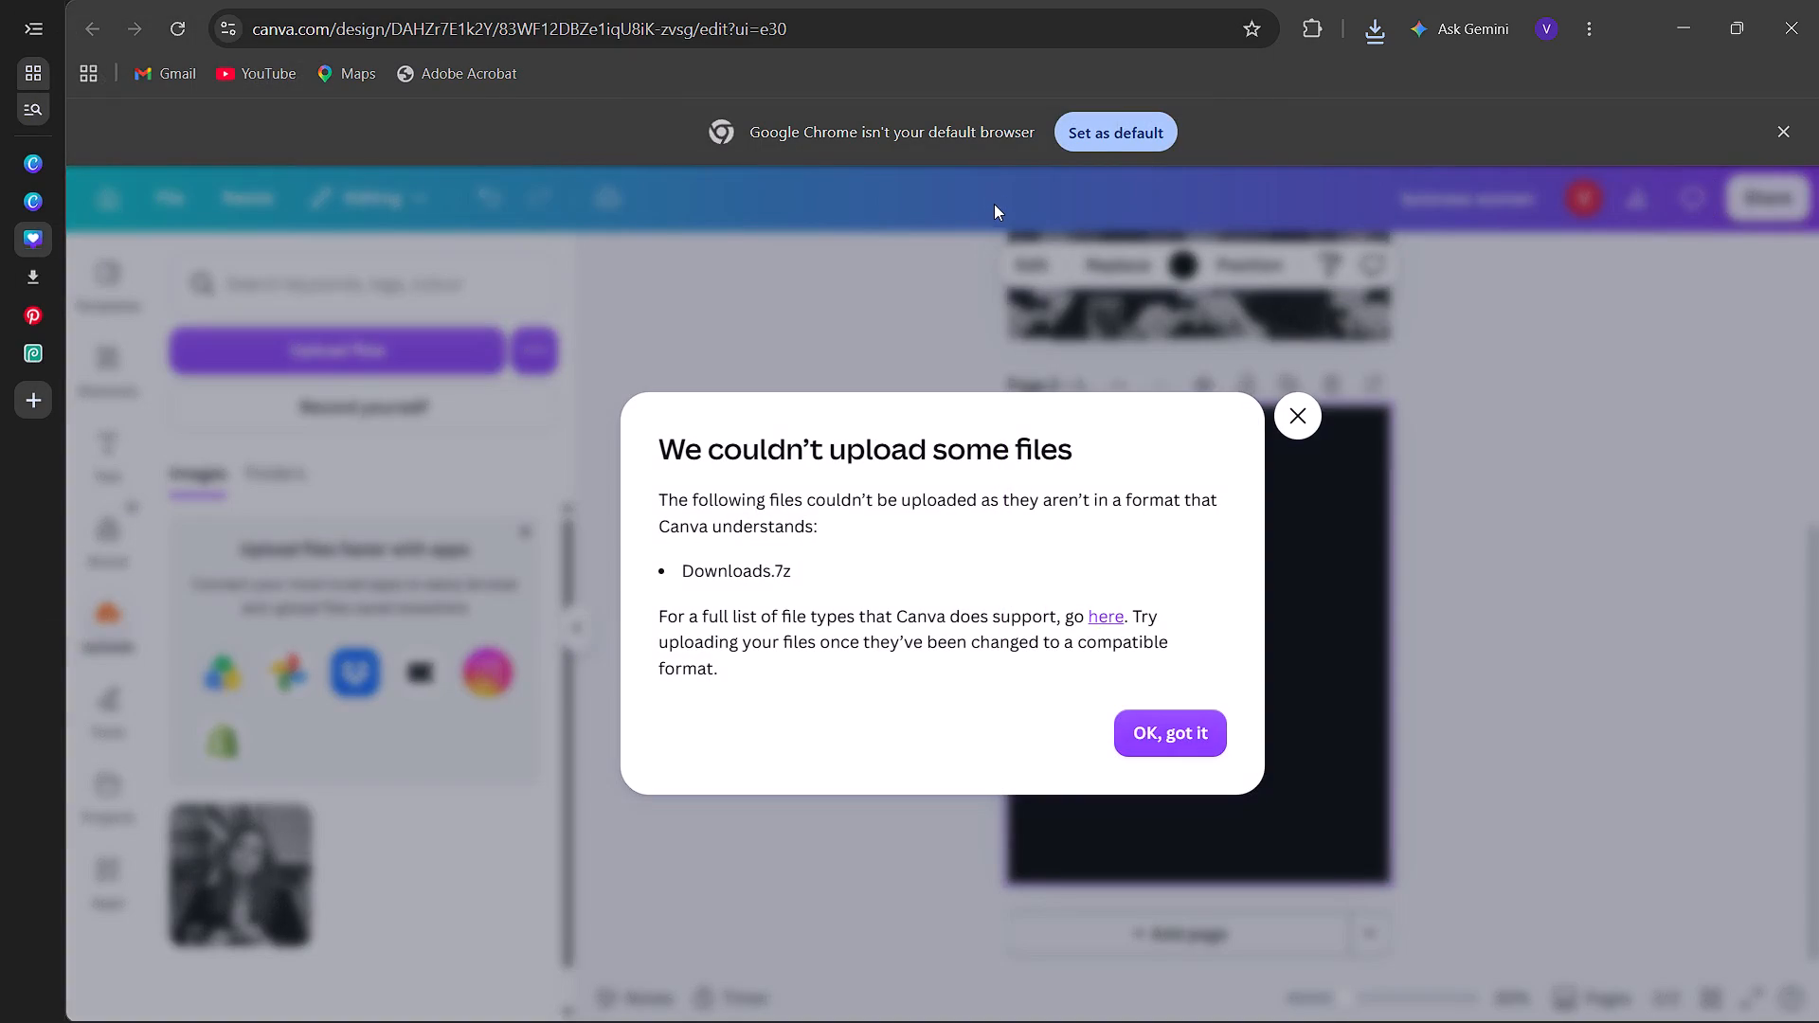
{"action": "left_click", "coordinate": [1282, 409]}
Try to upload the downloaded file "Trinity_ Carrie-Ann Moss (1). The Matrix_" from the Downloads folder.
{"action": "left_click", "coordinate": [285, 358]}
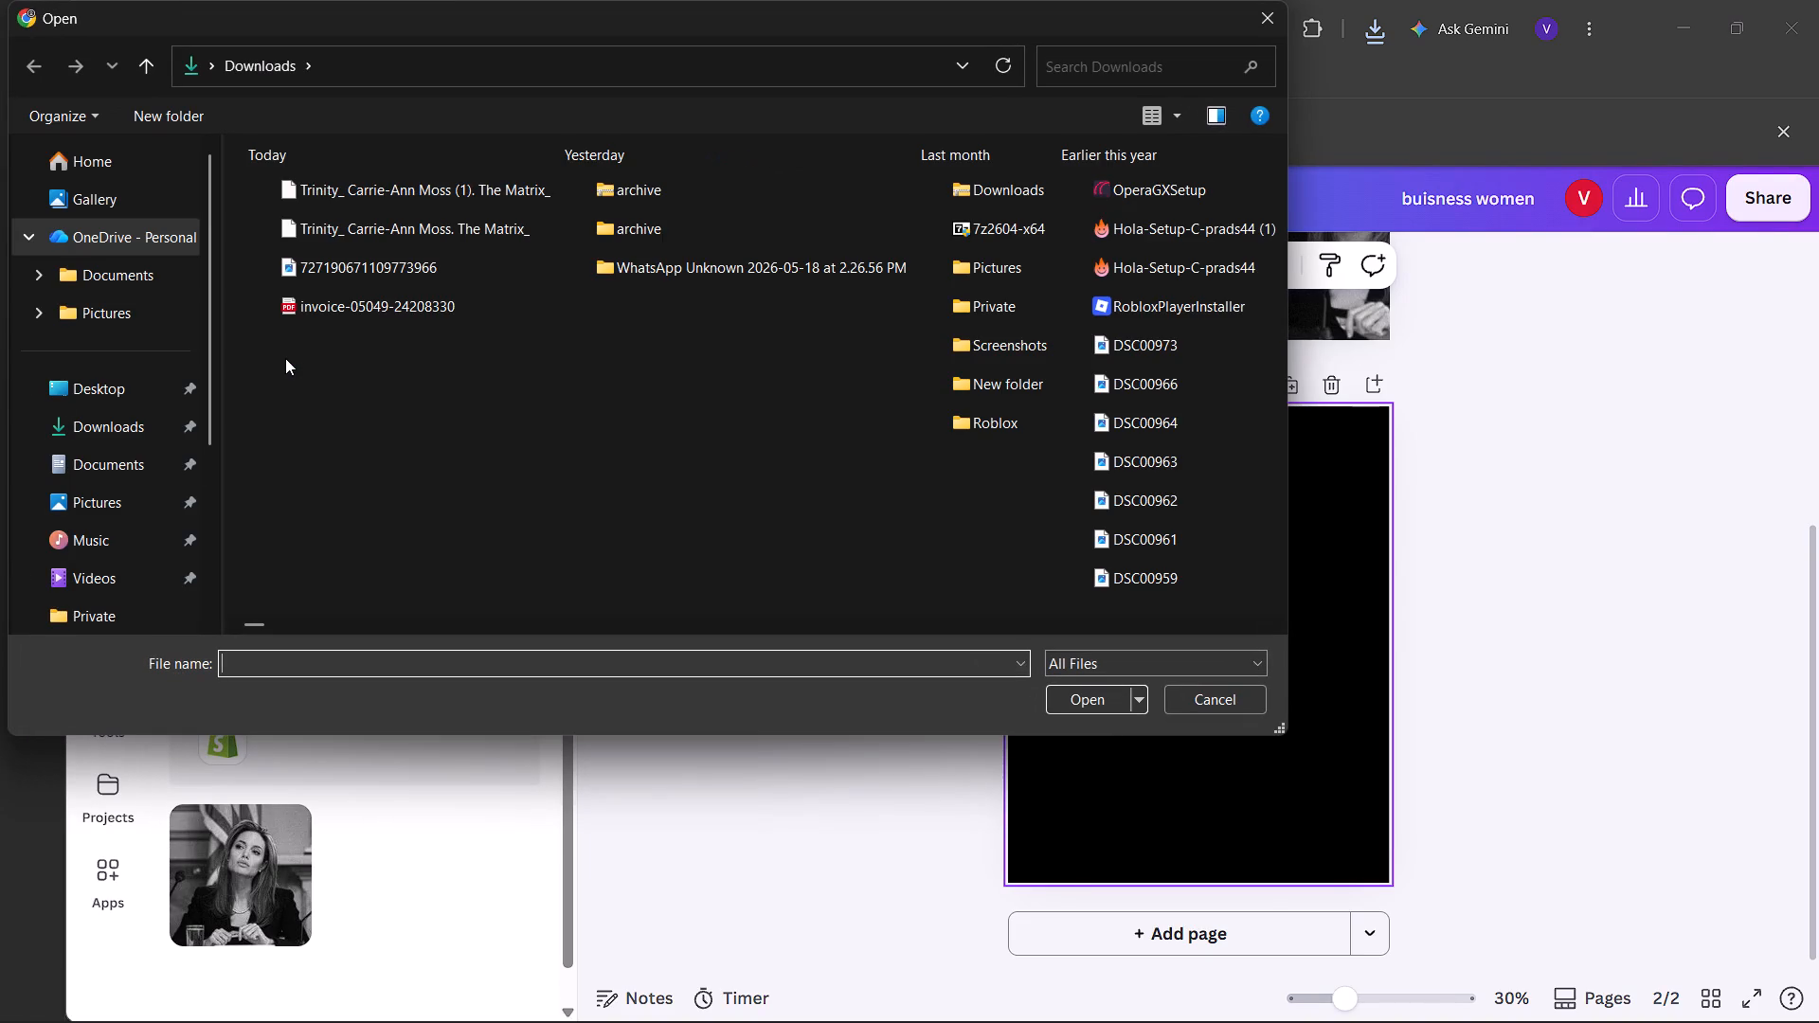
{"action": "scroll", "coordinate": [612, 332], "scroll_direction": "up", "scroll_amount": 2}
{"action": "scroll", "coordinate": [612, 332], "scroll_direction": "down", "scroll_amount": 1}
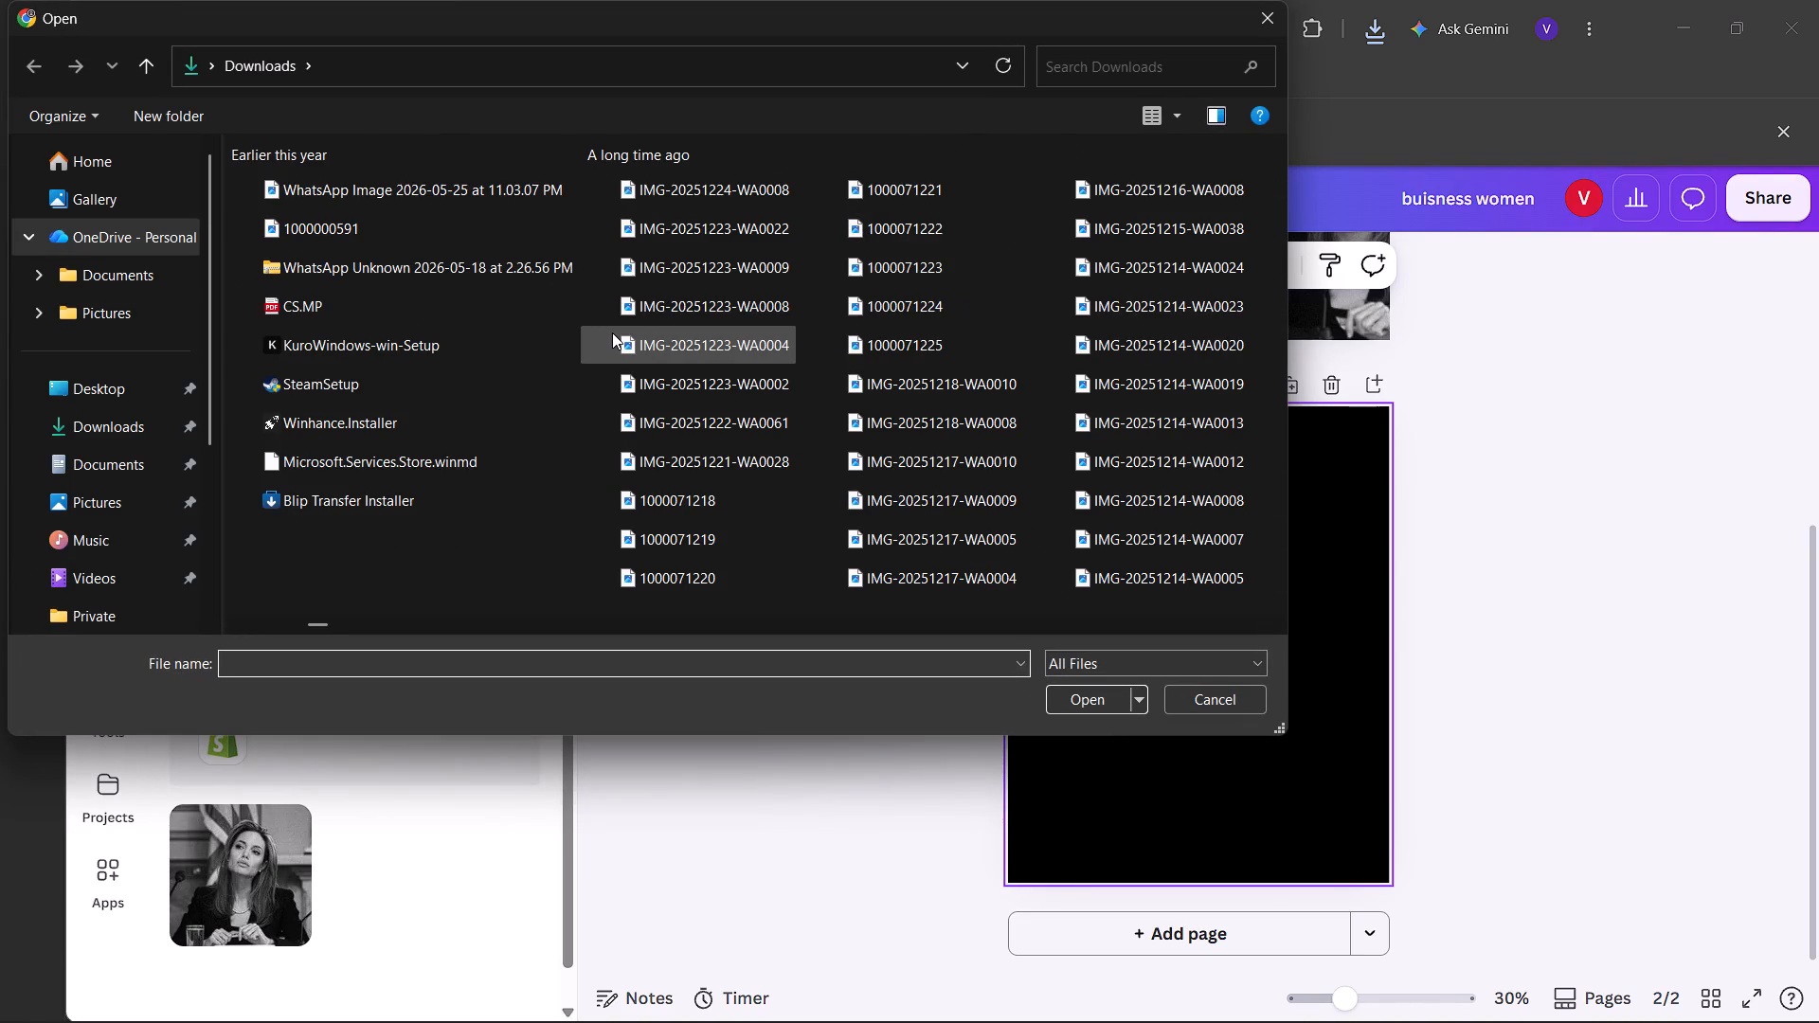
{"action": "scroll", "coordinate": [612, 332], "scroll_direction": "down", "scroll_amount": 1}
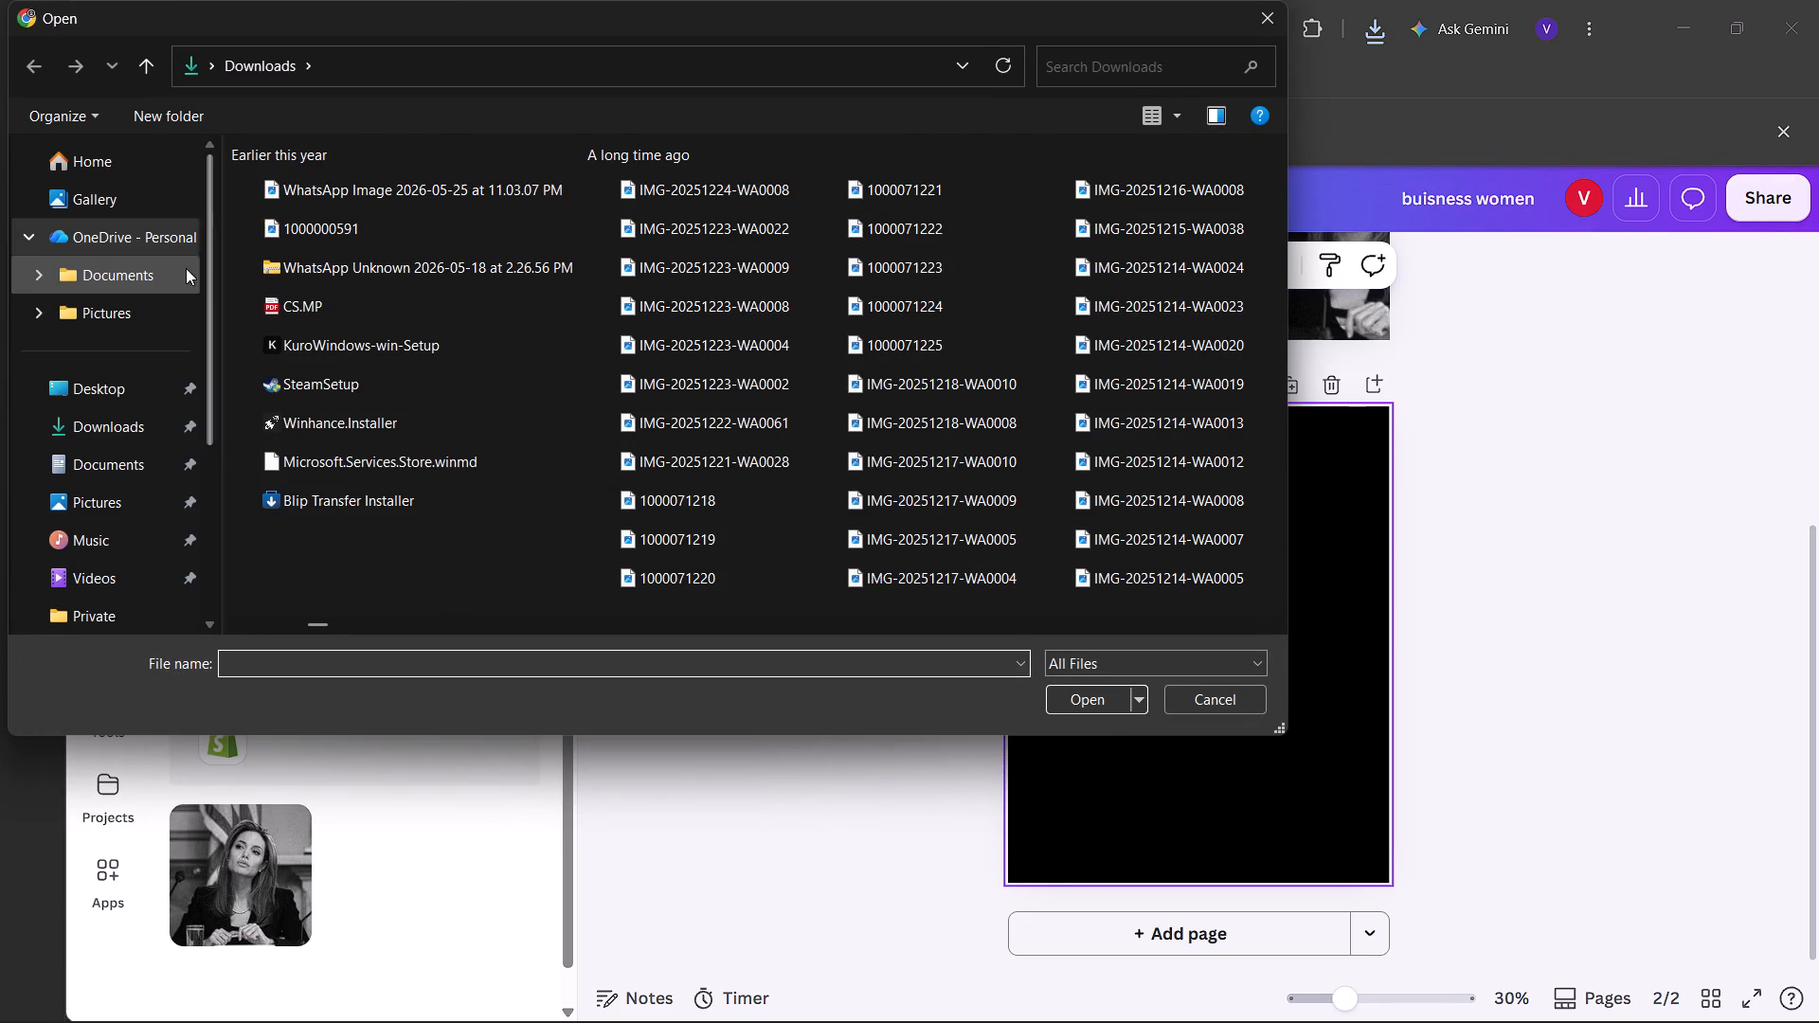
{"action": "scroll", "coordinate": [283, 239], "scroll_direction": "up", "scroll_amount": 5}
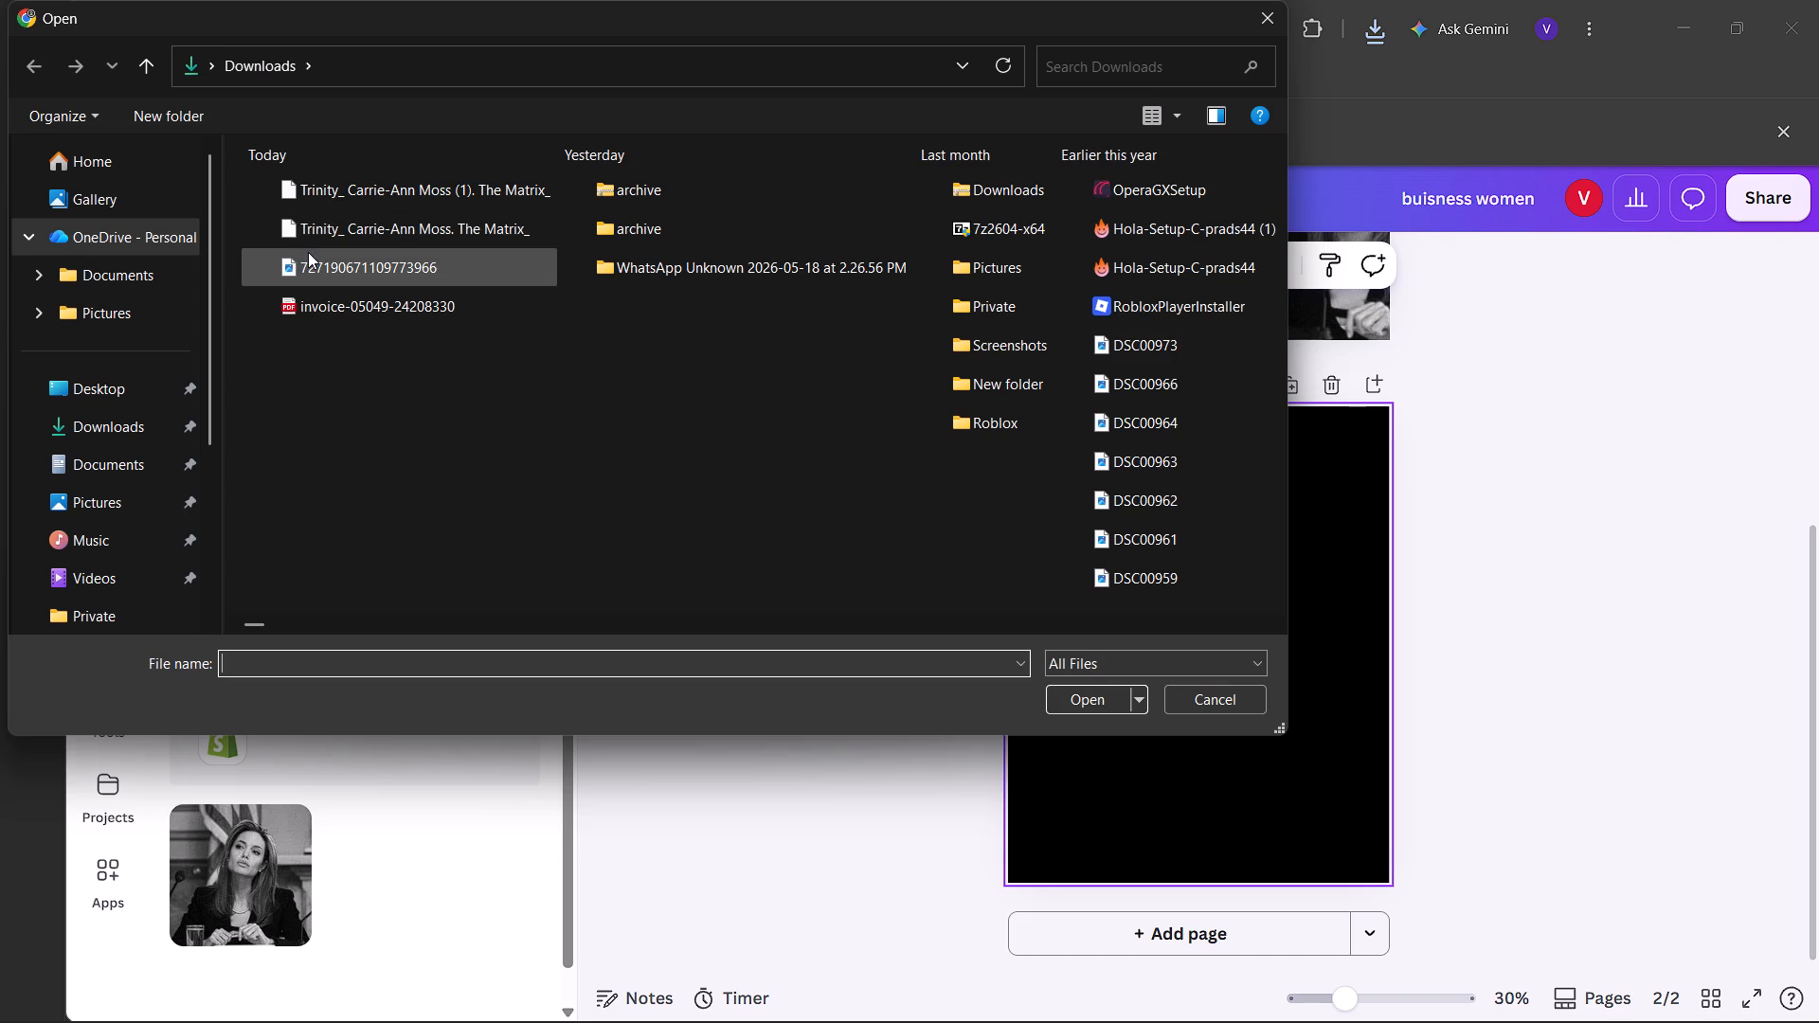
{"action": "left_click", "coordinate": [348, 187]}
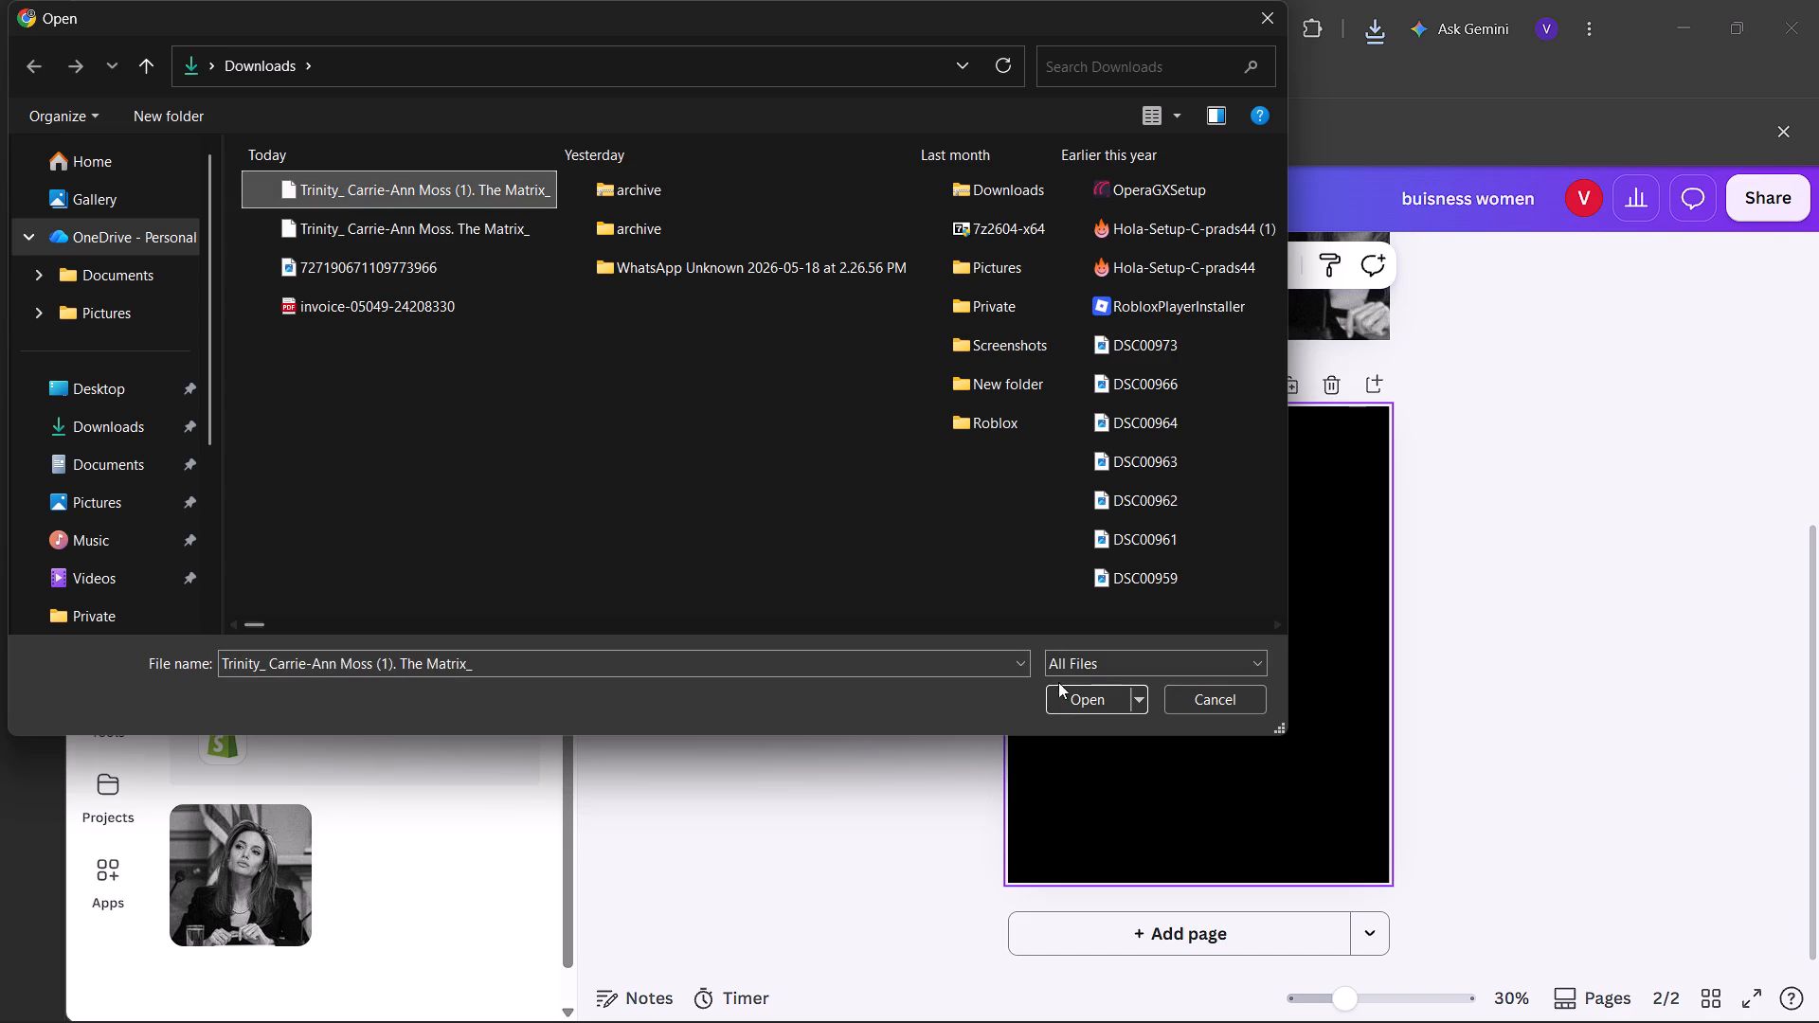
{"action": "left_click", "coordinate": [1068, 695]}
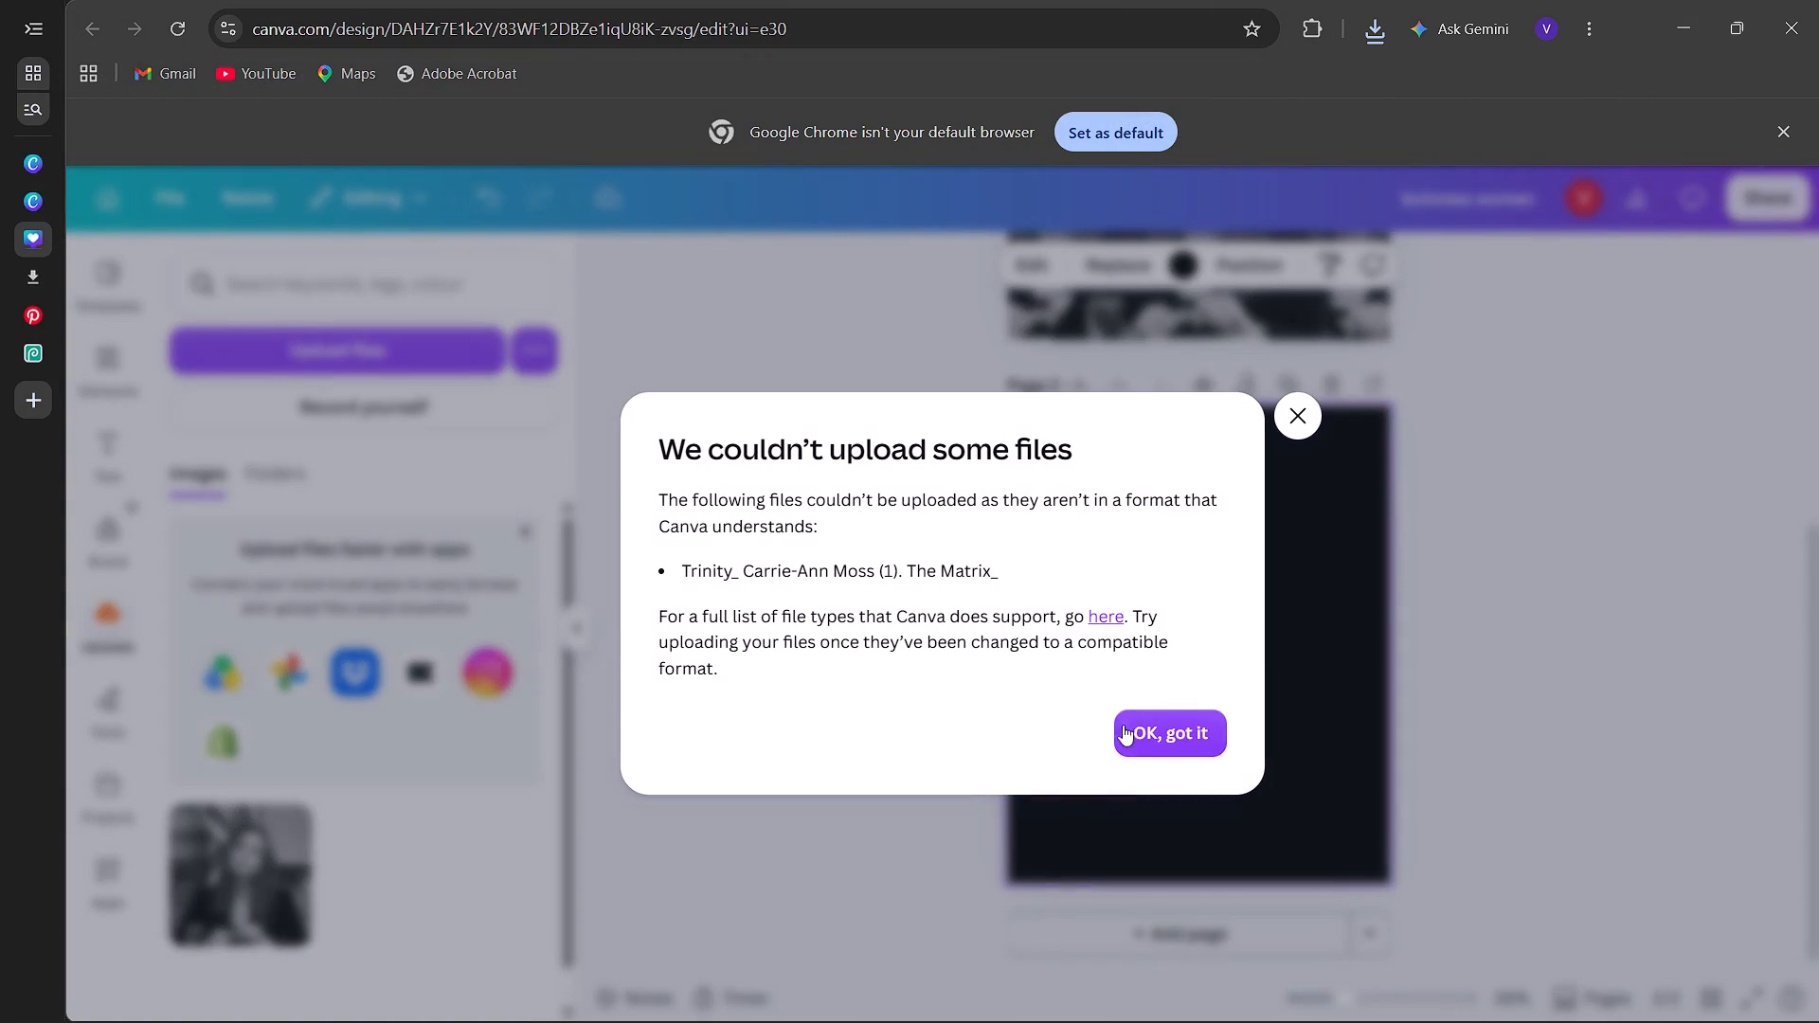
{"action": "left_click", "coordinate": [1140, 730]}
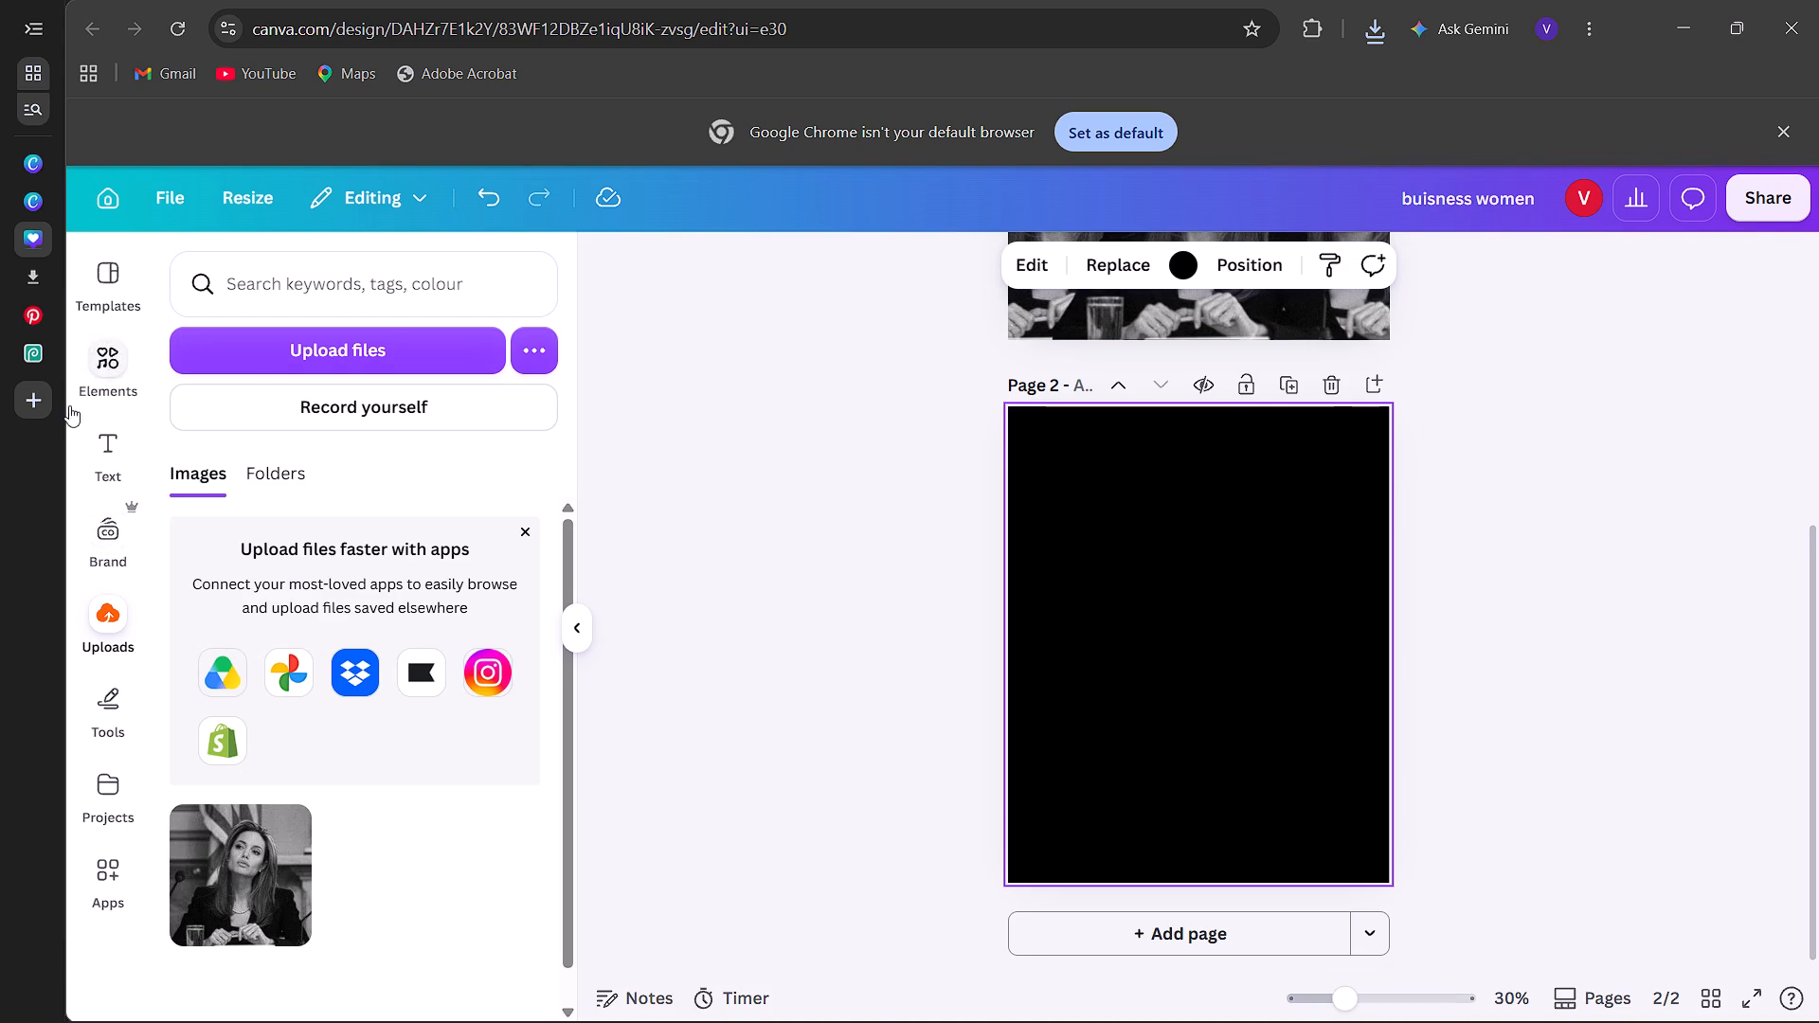
Switch to Pinterest and browse the "strong women 90s" results for another suitable photo.
{"action": "left_click", "coordinate": [37, 323]}
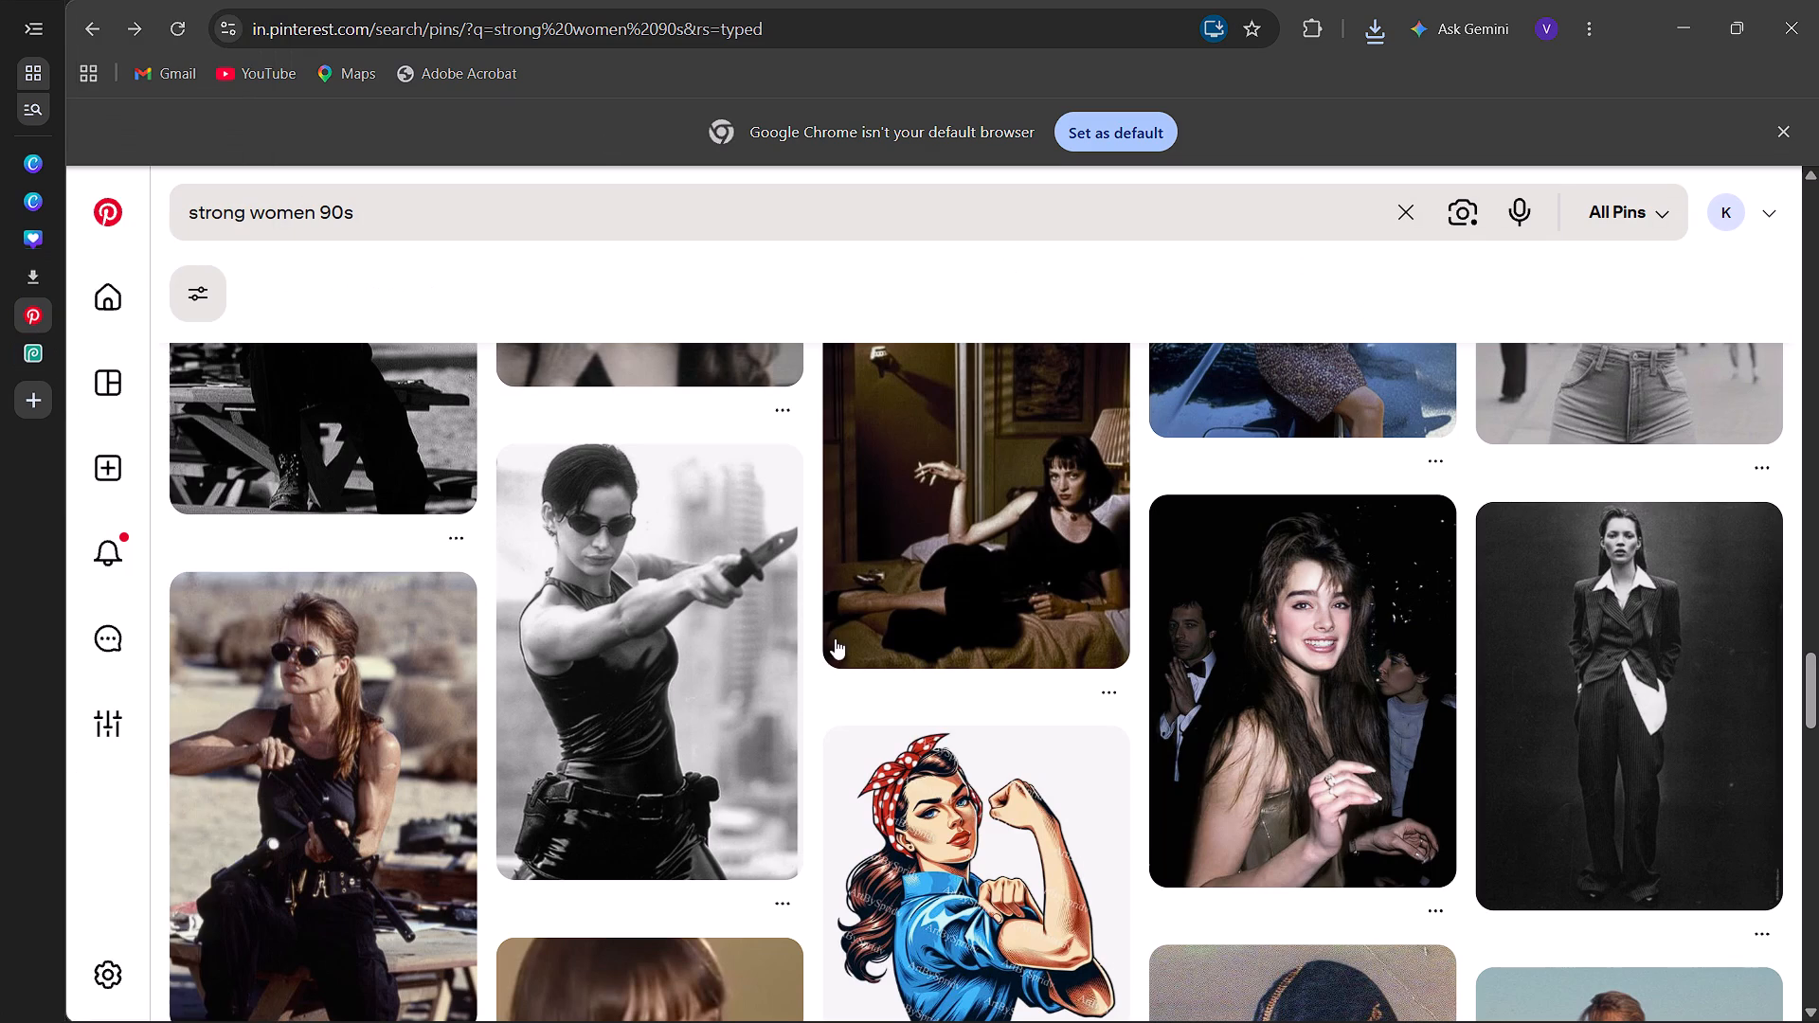
{"action": "scroll", "coordinate": [835, 638], "scroll_direction": "down", "scroll_amount": 3}
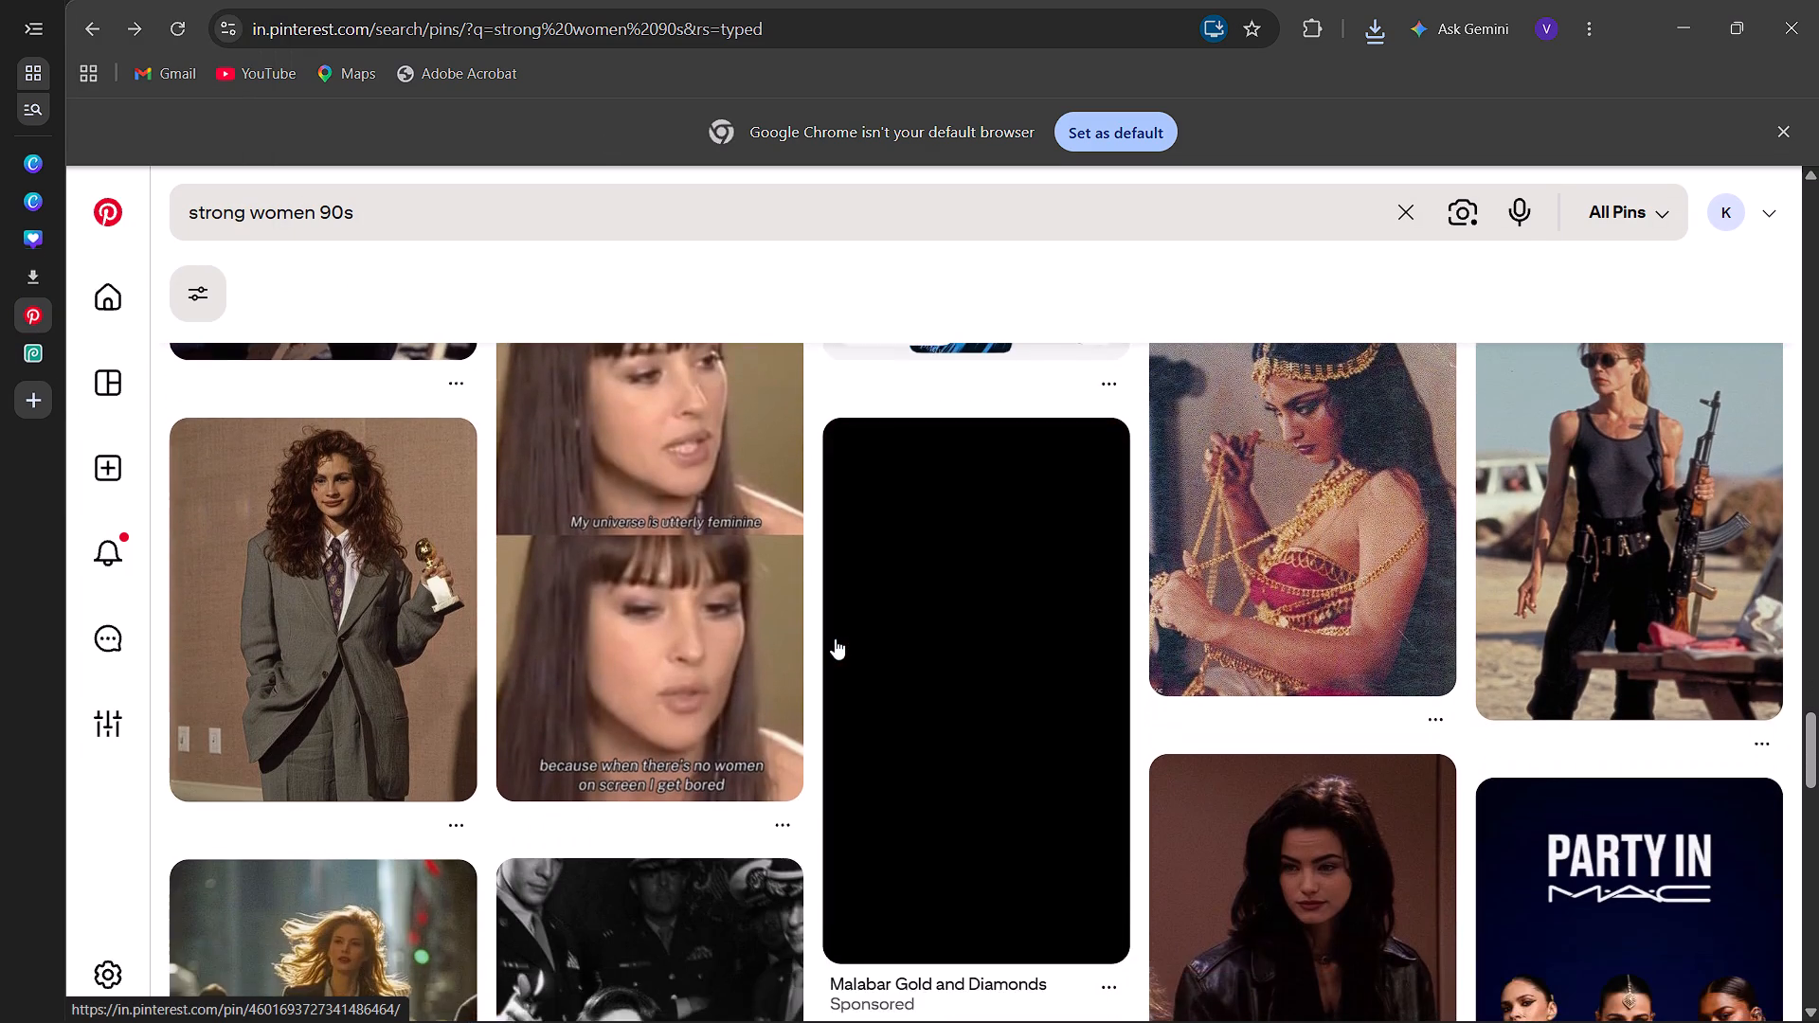
{"action": "scroll", "coordinate": [835, 638], "scroll_direction": "down", "scroll_amount": 3}
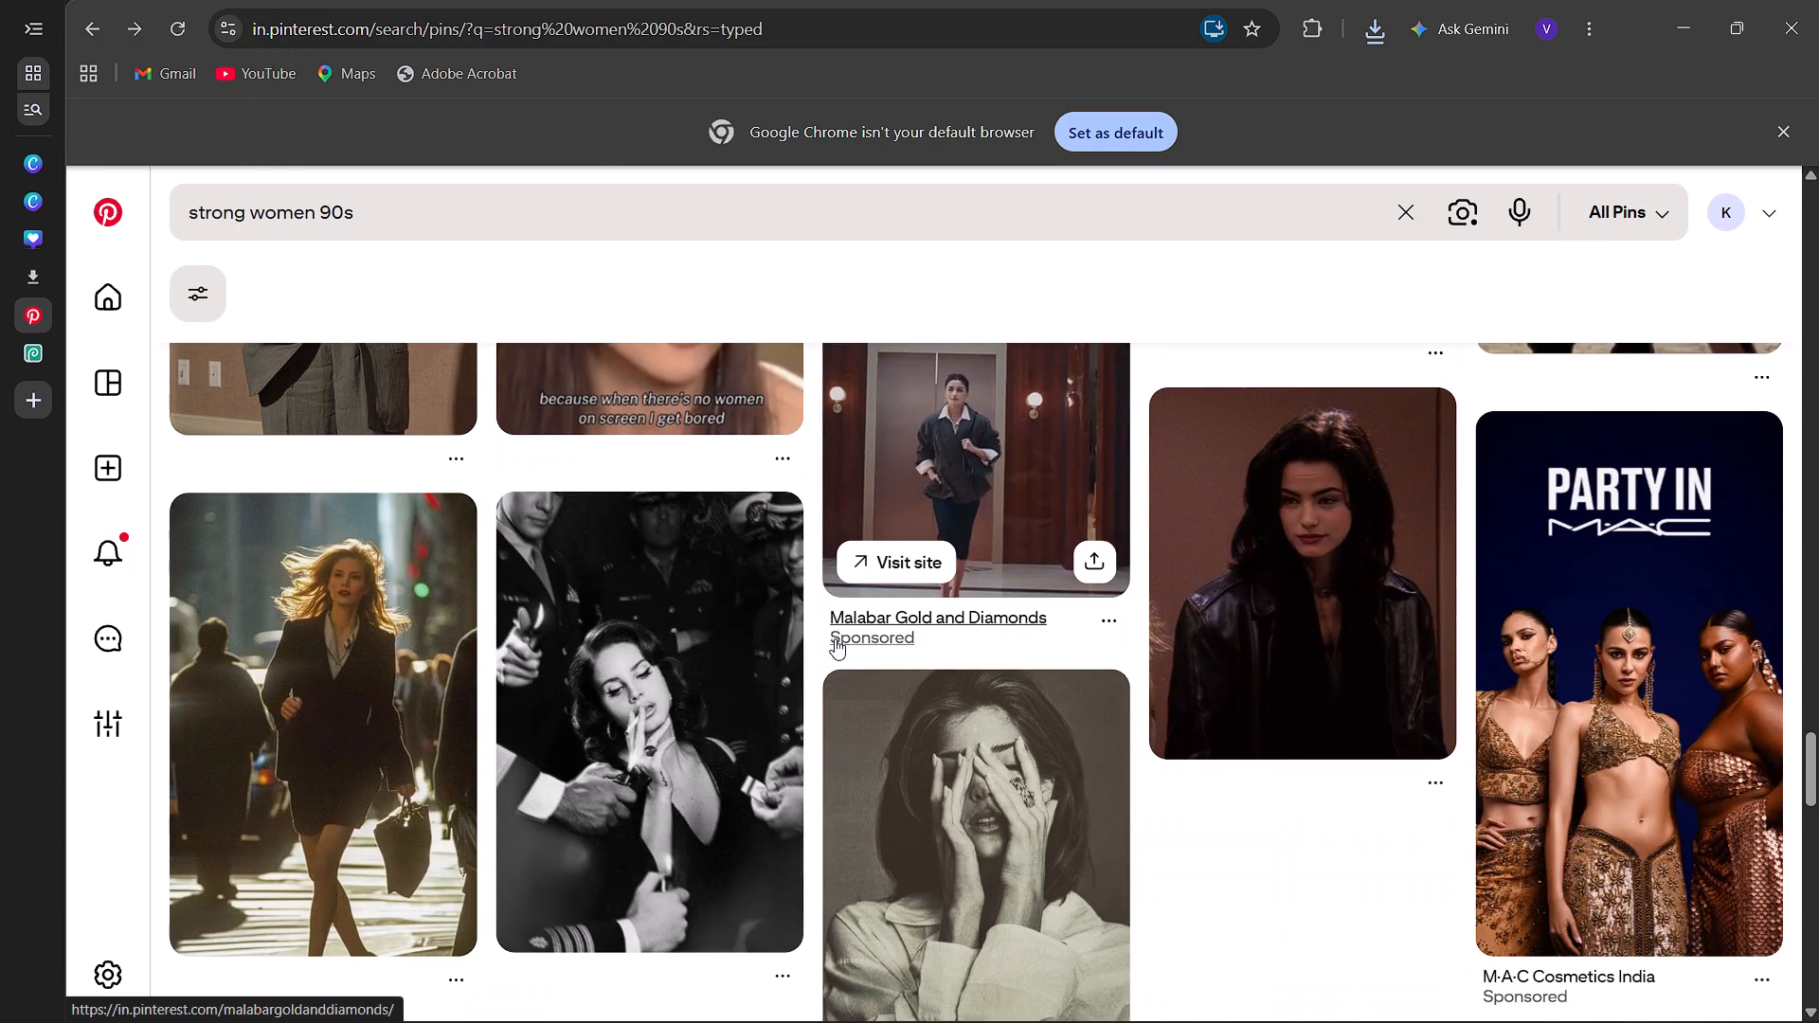
{"action": "scroll", "coordinate": [835, 638], "scroll_direction": "down", "scroll_amount": 6}
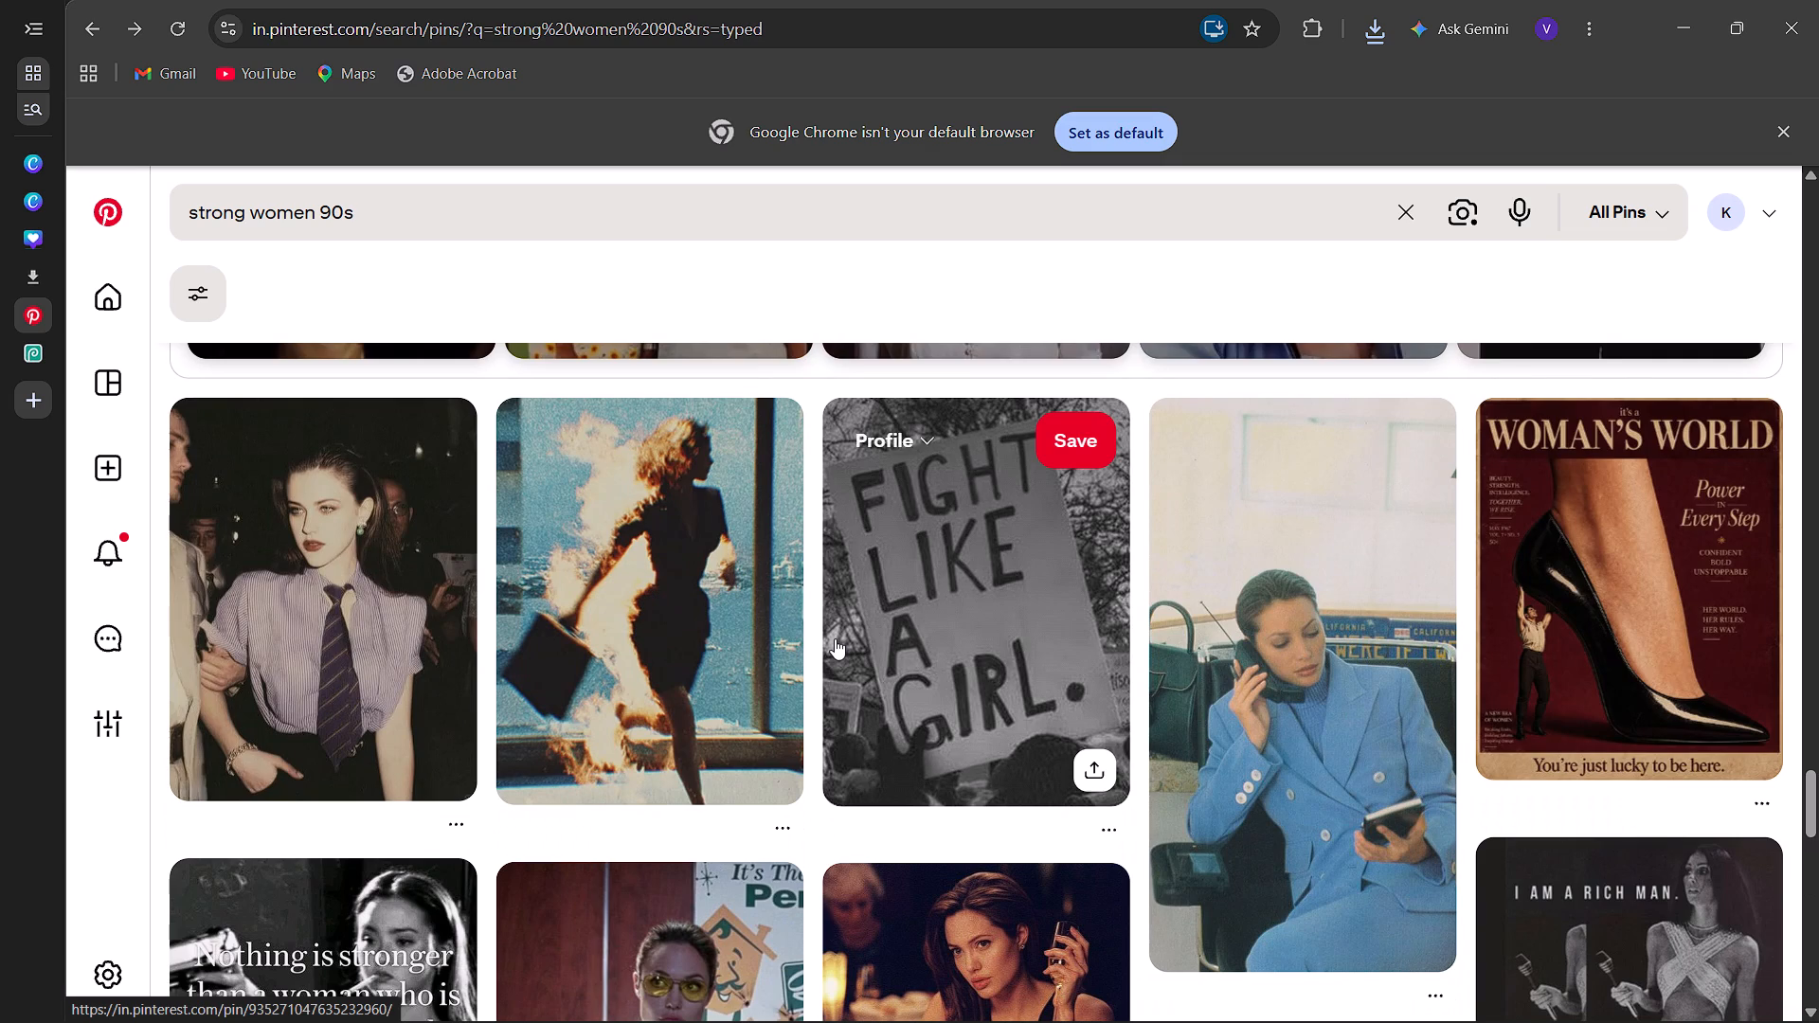
{"action": "scroll", "coordinate": [835, 638], "scroll_direction": "down", "scroll_amount": 2}
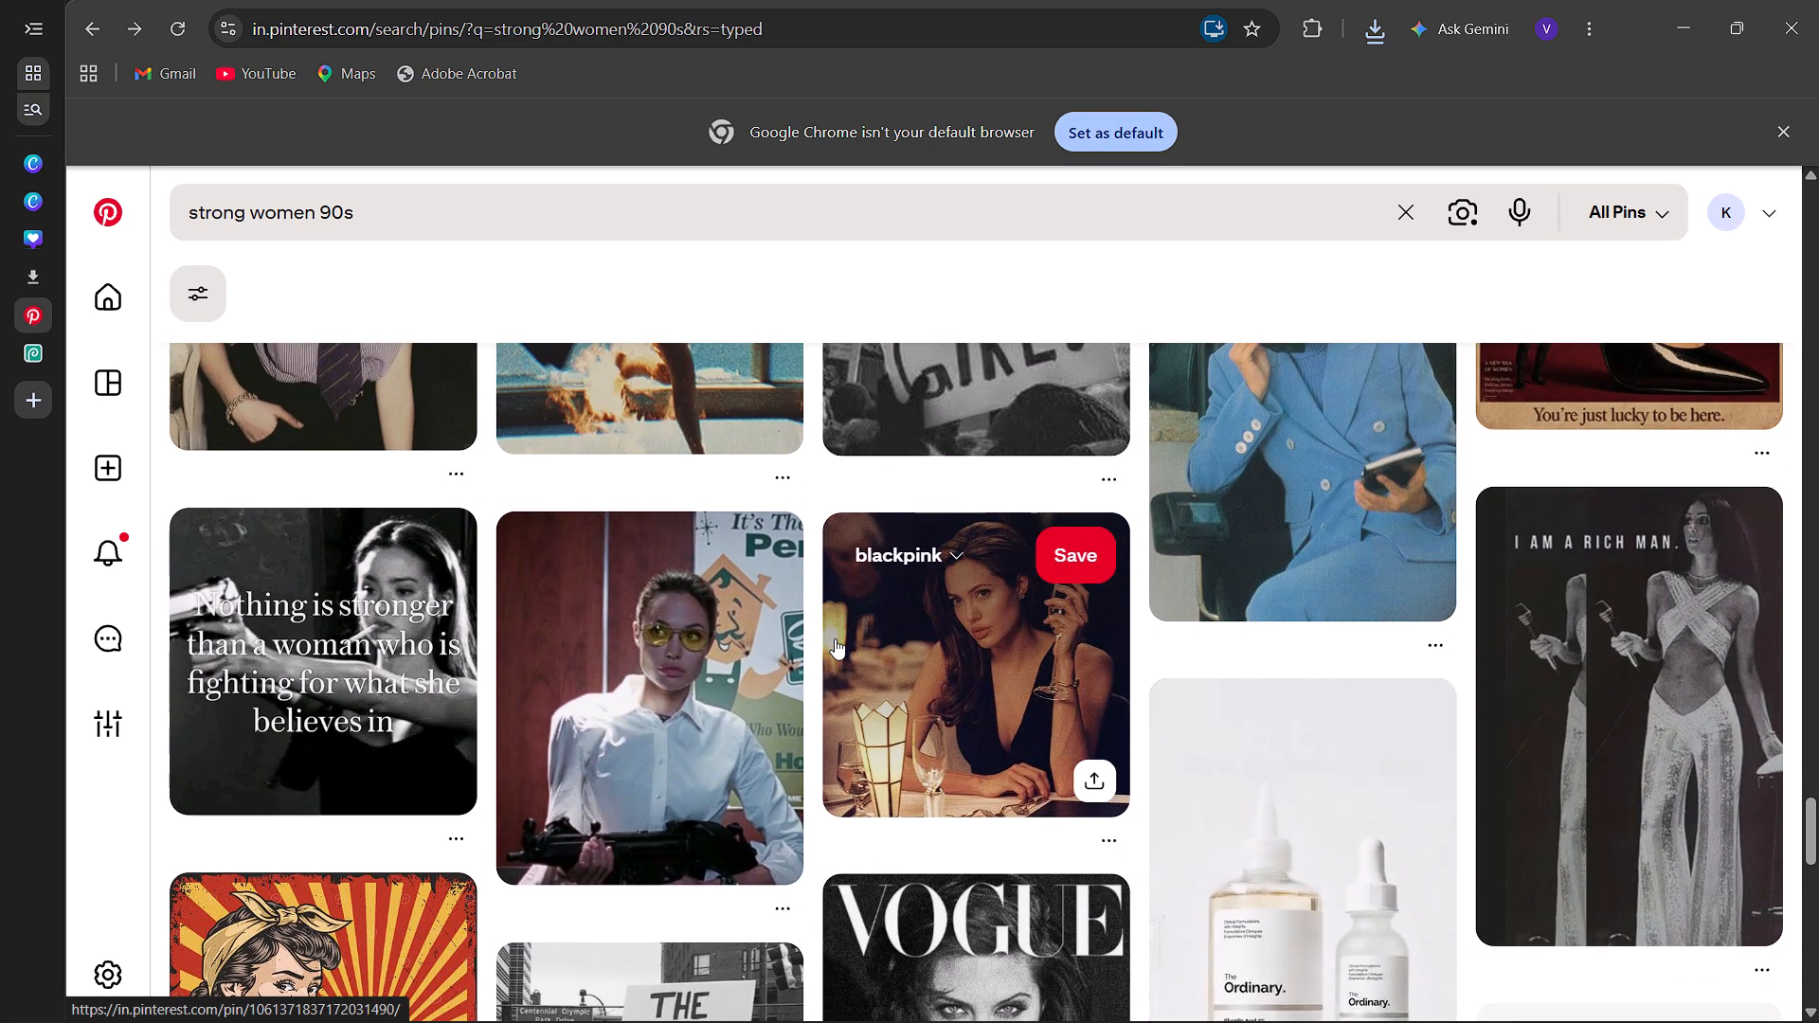
{"action": "scroll", "coordinate": [835, 638], "scroll_direction": "down", "scroll_amount": 2}
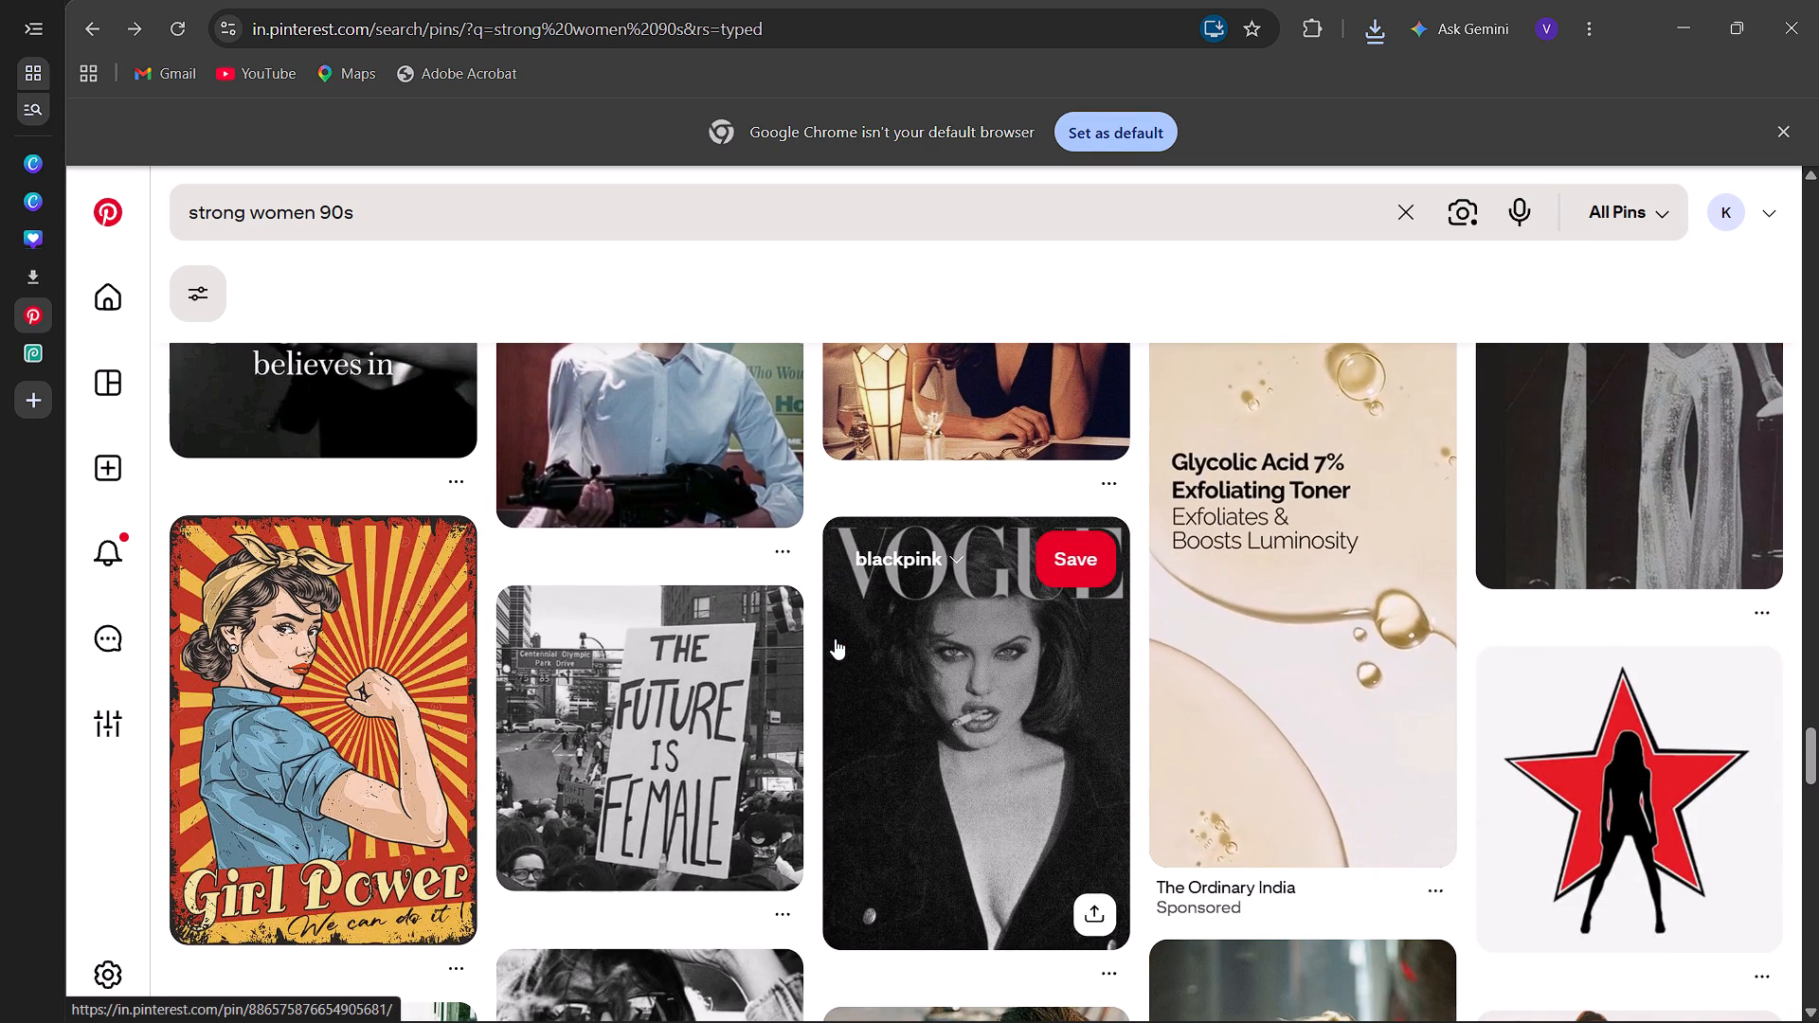
{"action": "scroll", "coordinate": [835, 638], "scroll_direction": "down", "scroll_amount": 3}
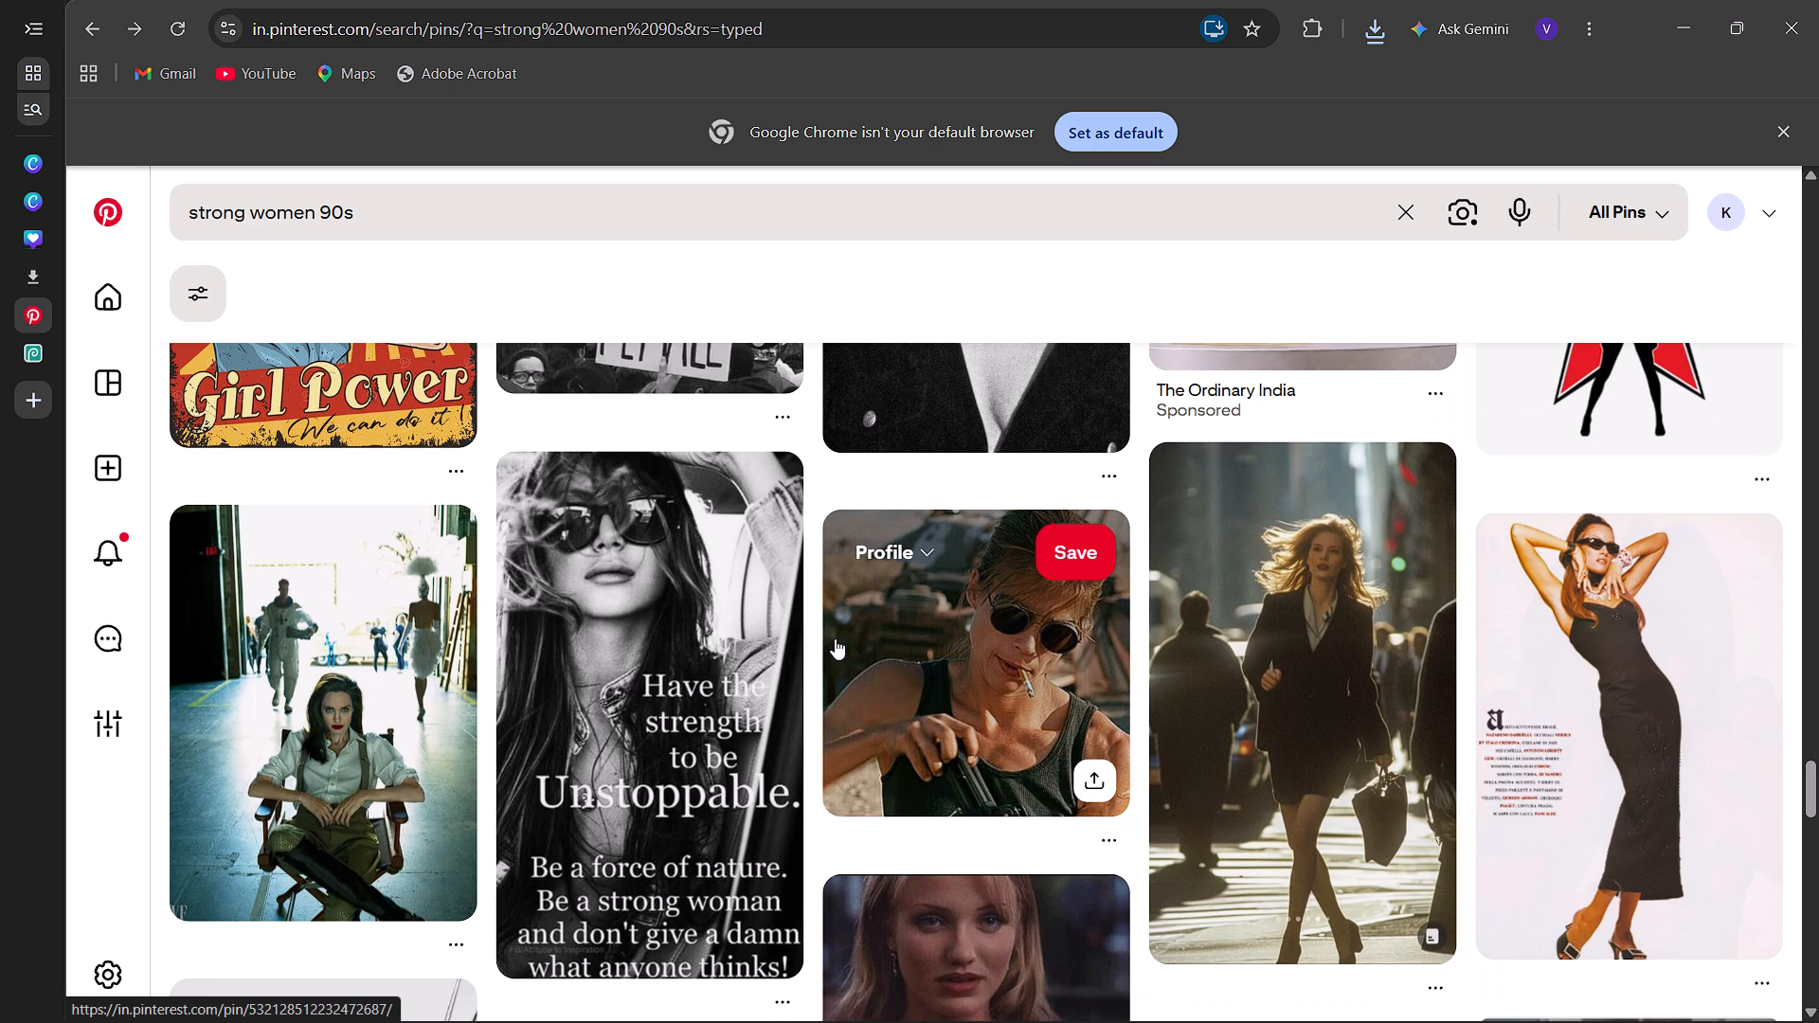
{"action": "scroll", "coordinate": [835, 638], "scroll_direction": "down", "scroll_amount": 2}
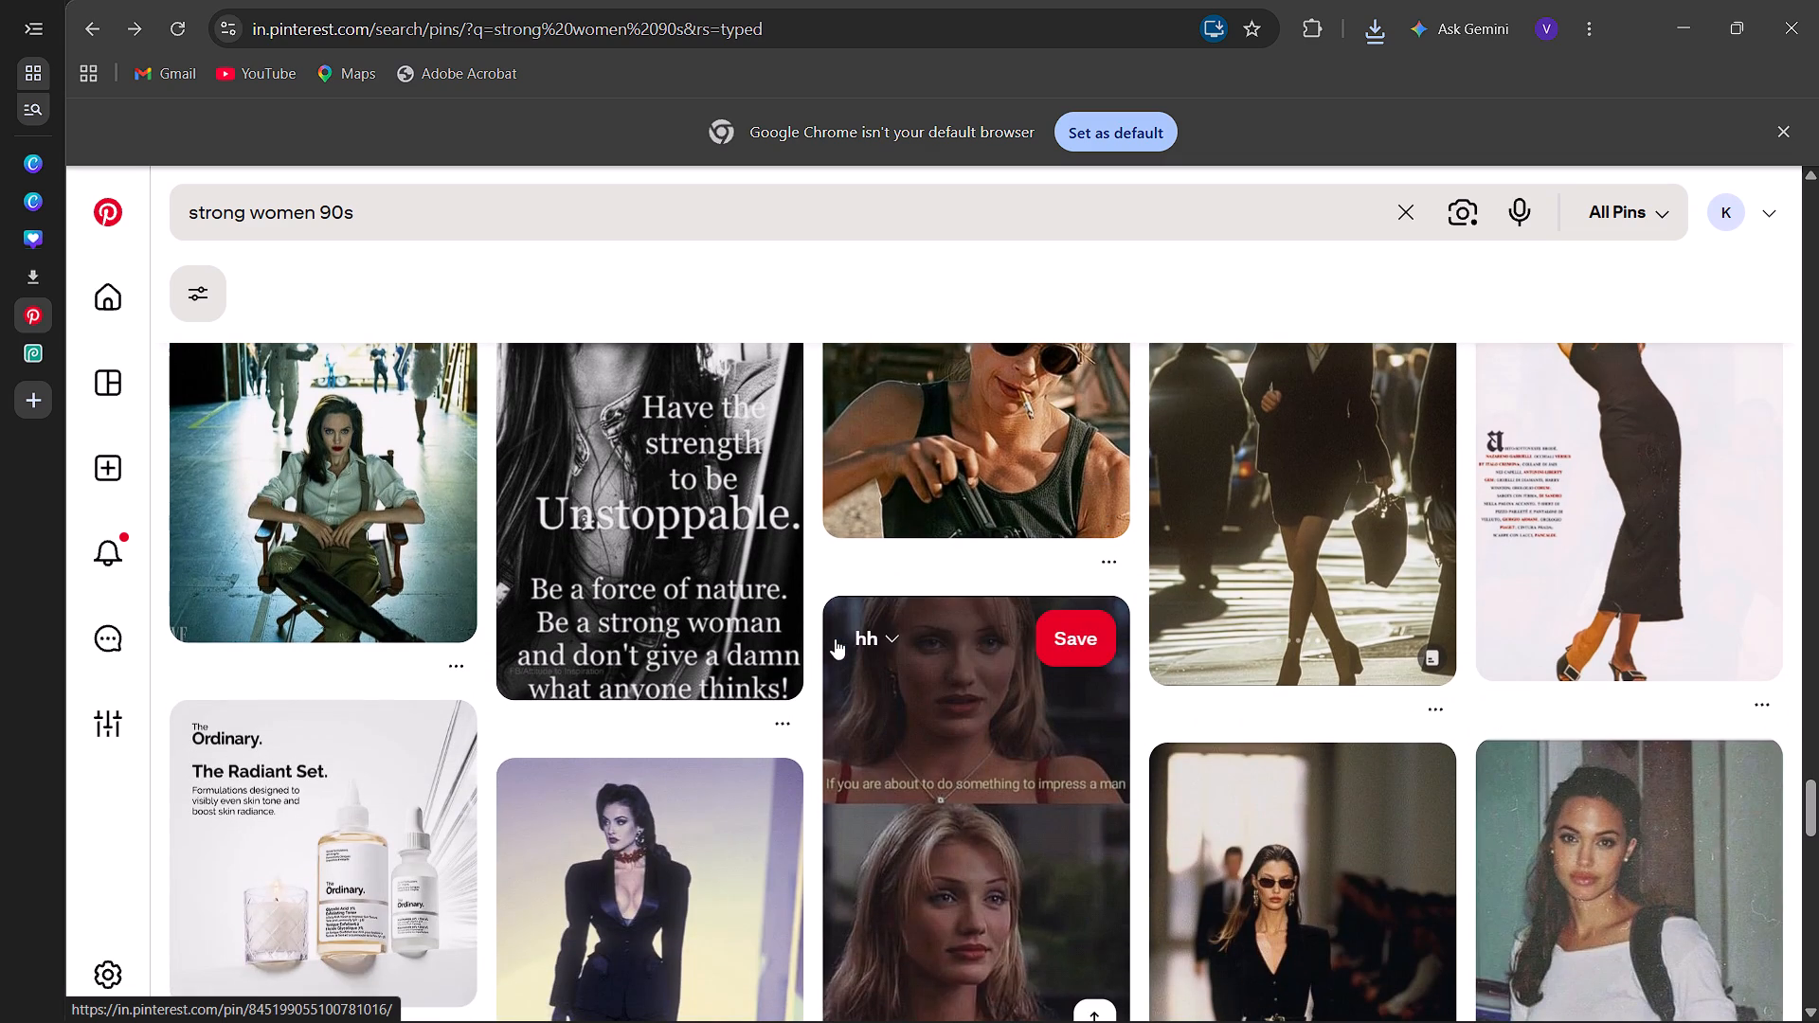
Switch back to the Canva design and search the element graphics for "star paper".
{"action": "left_click", "coordinate": [123, 231]}
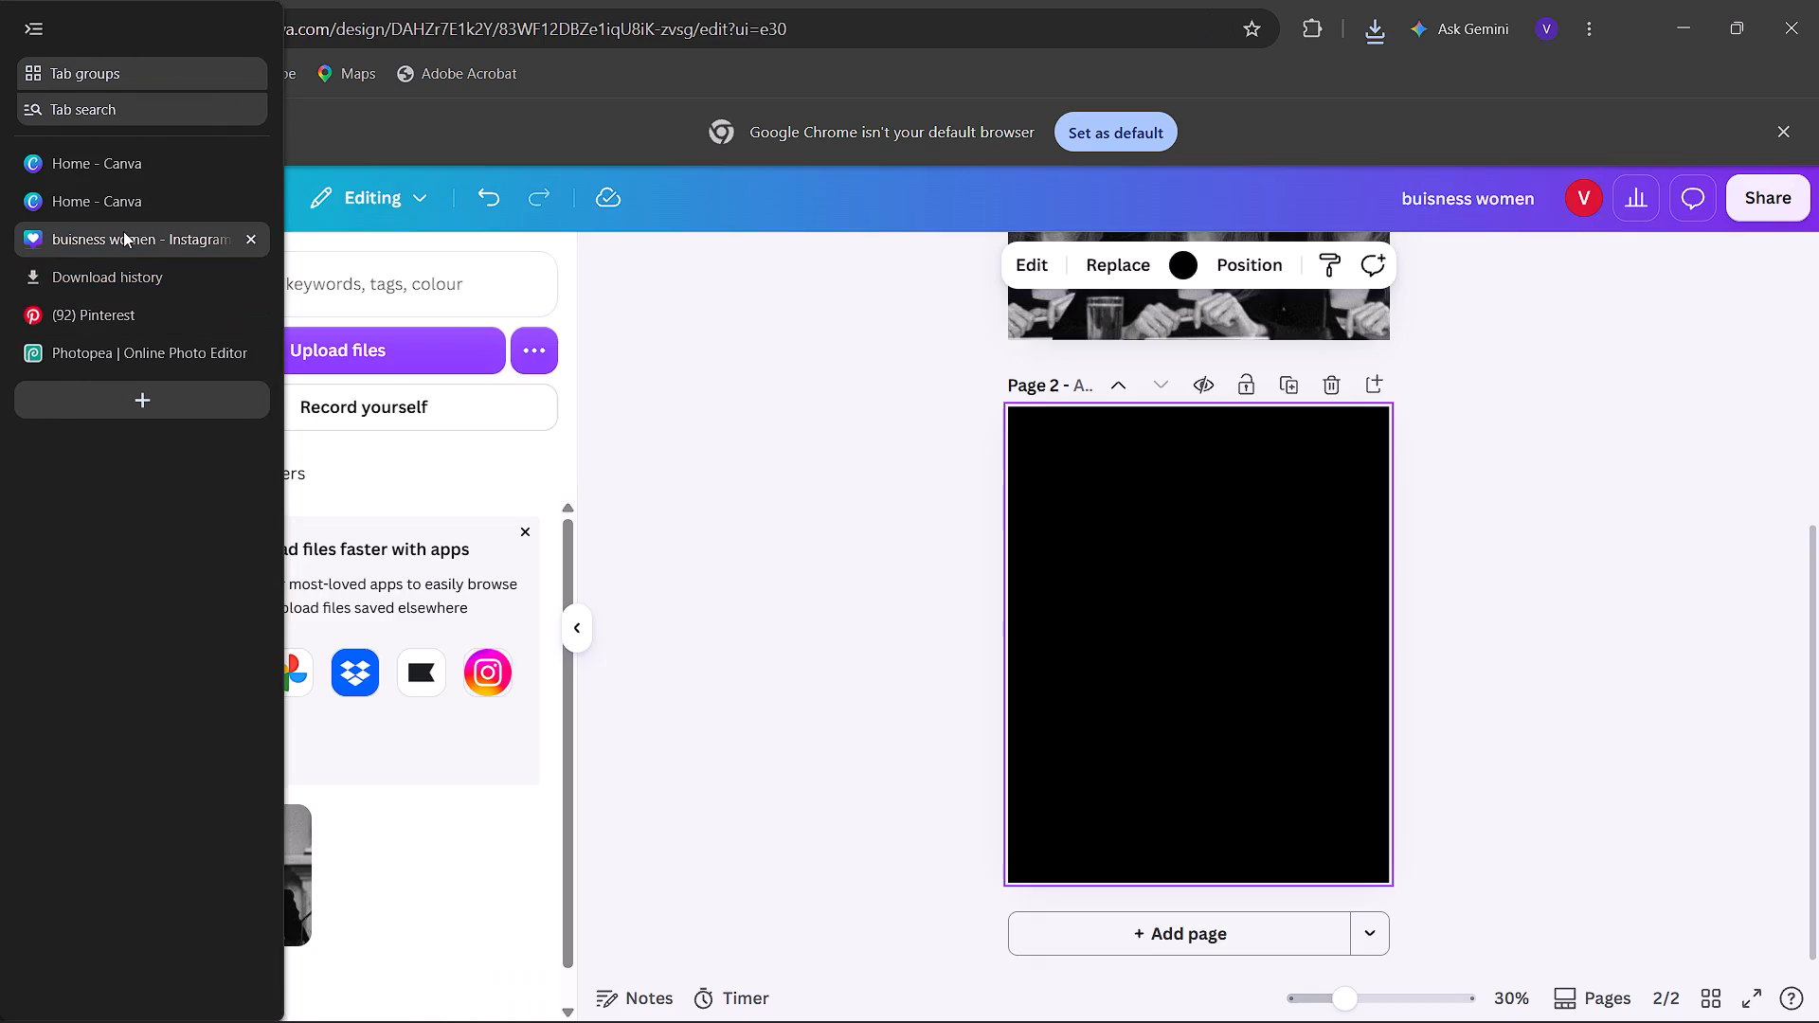
{"action": "scroll", "coordinate": [834, 568], "scroll_direction": "up", "scroll_amount": 3}
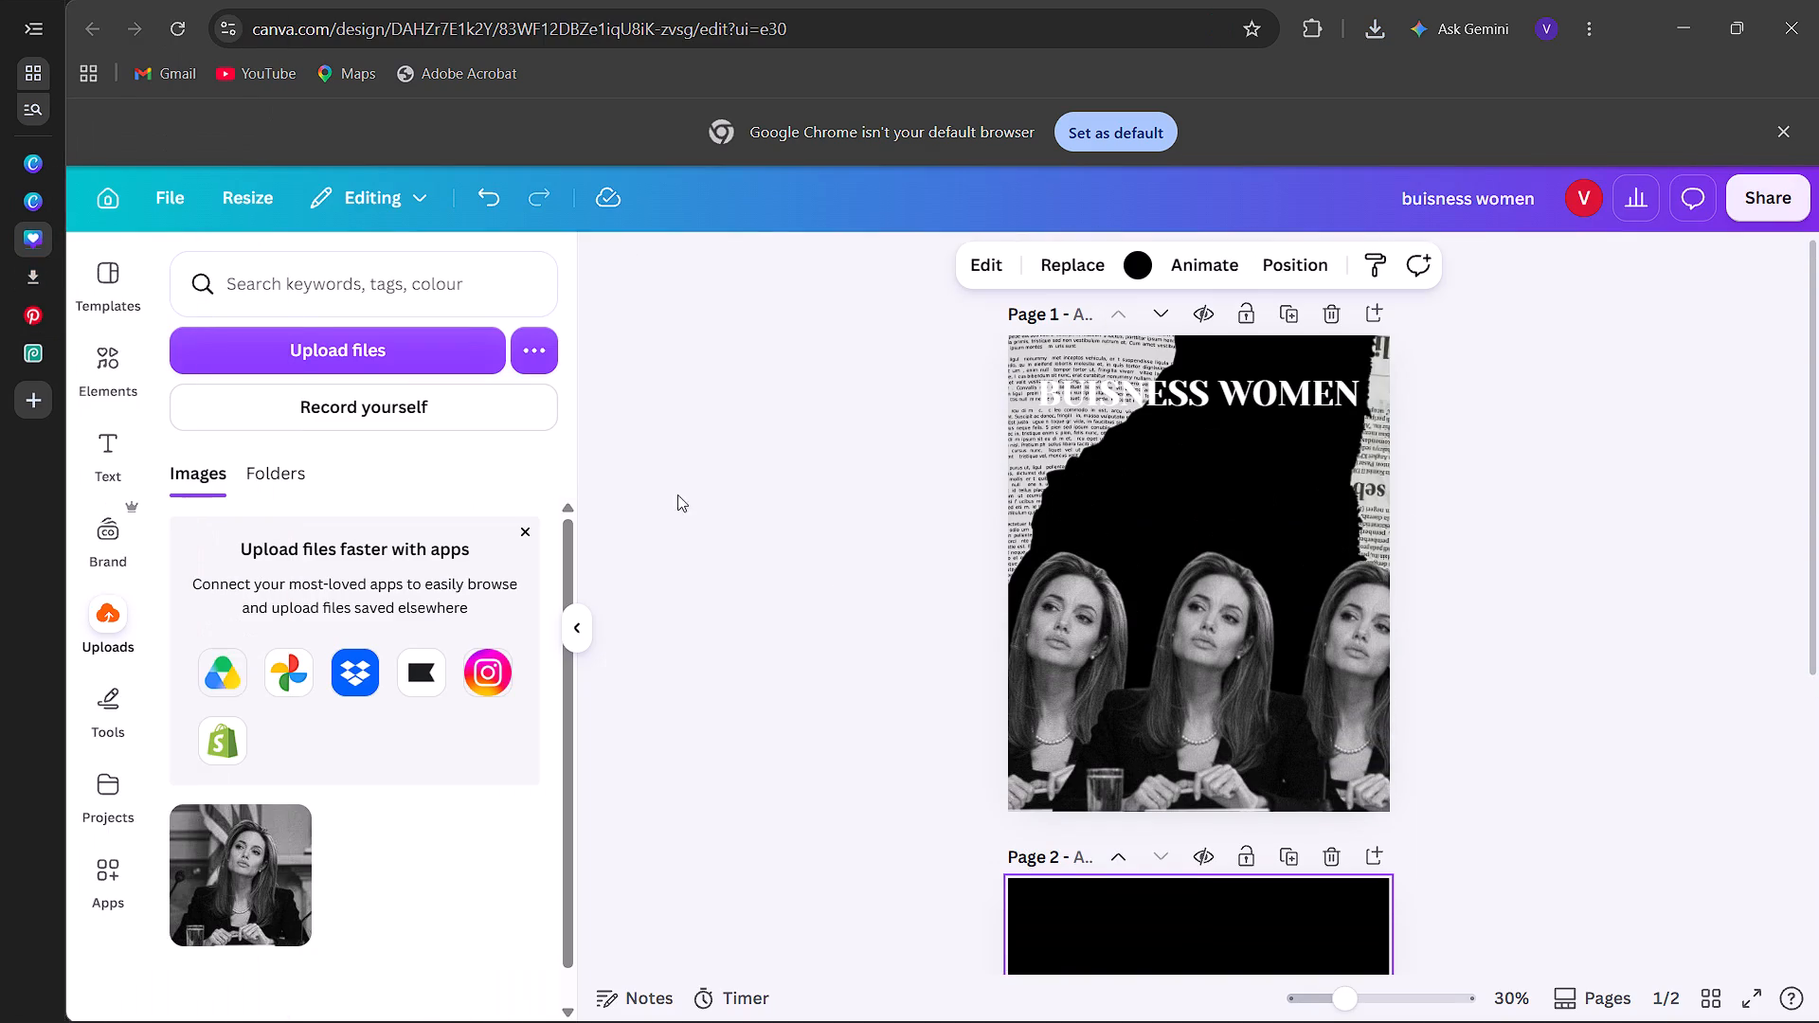
{"action": "left_click", "coordinate": [122, 364]}
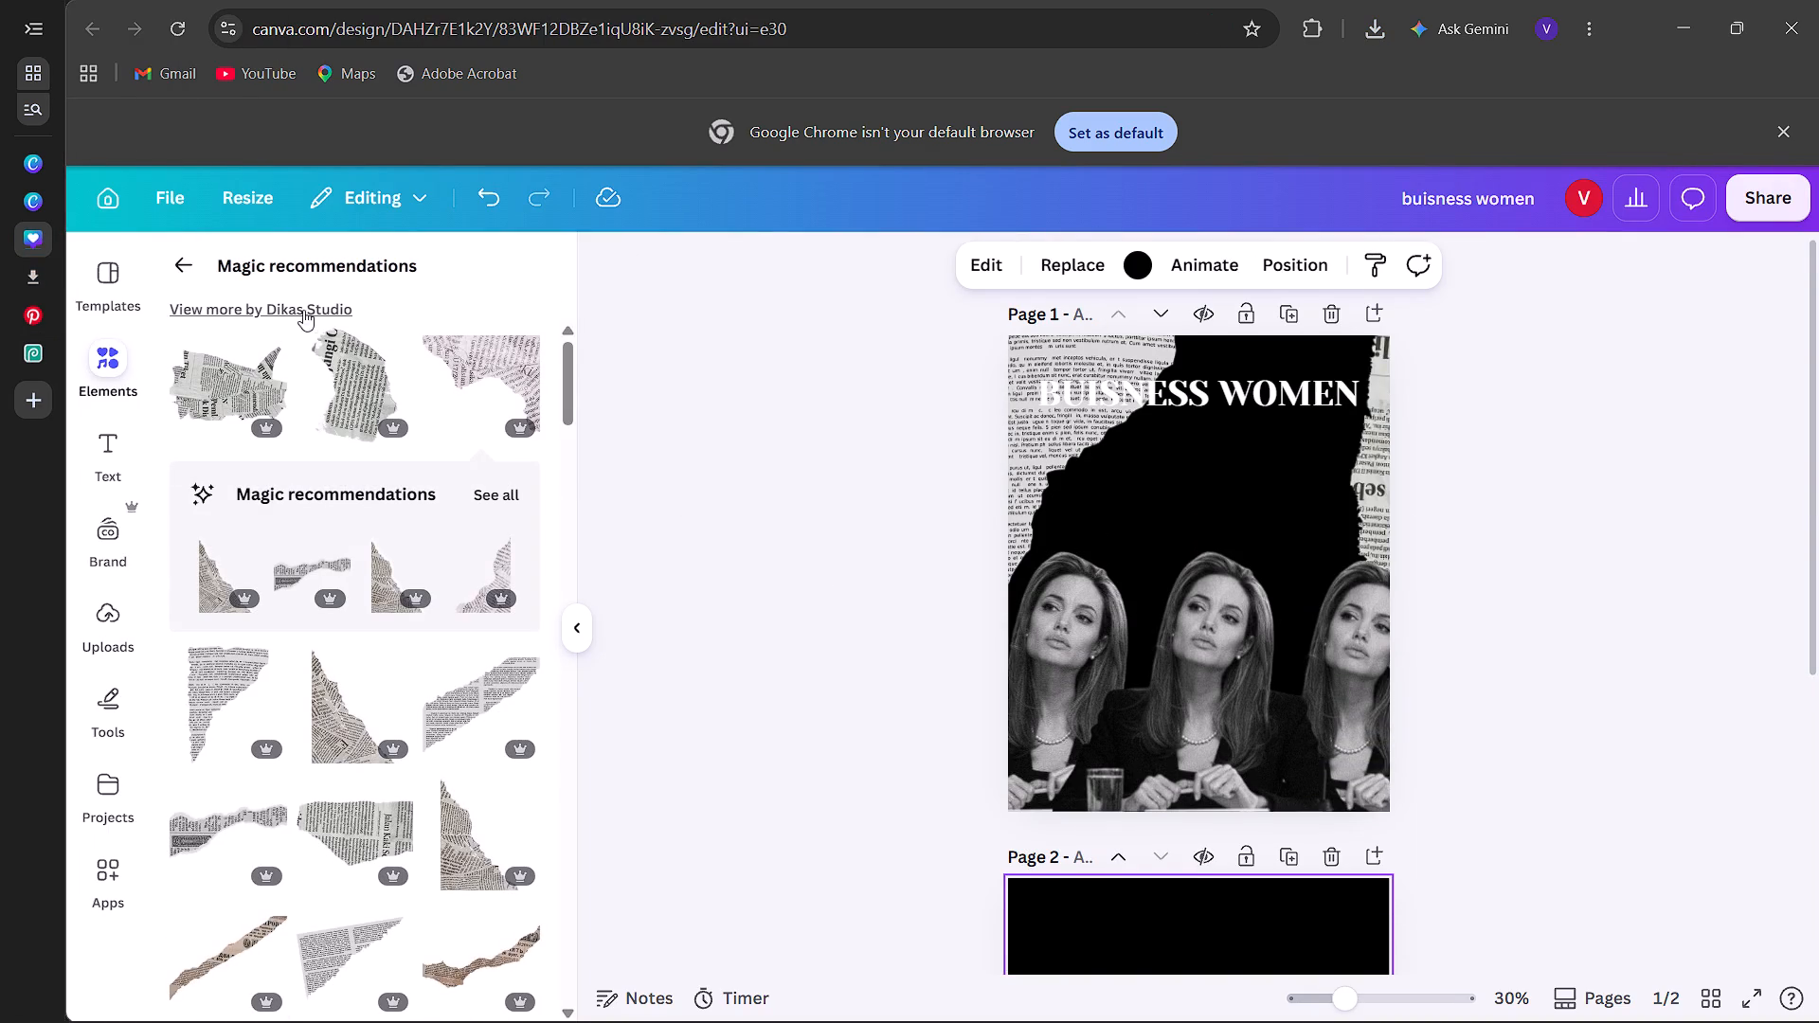
{"action": "left_click", "coordinate": [181, 276]}
{"action": "left_click", "coordinate": [275, 296]}
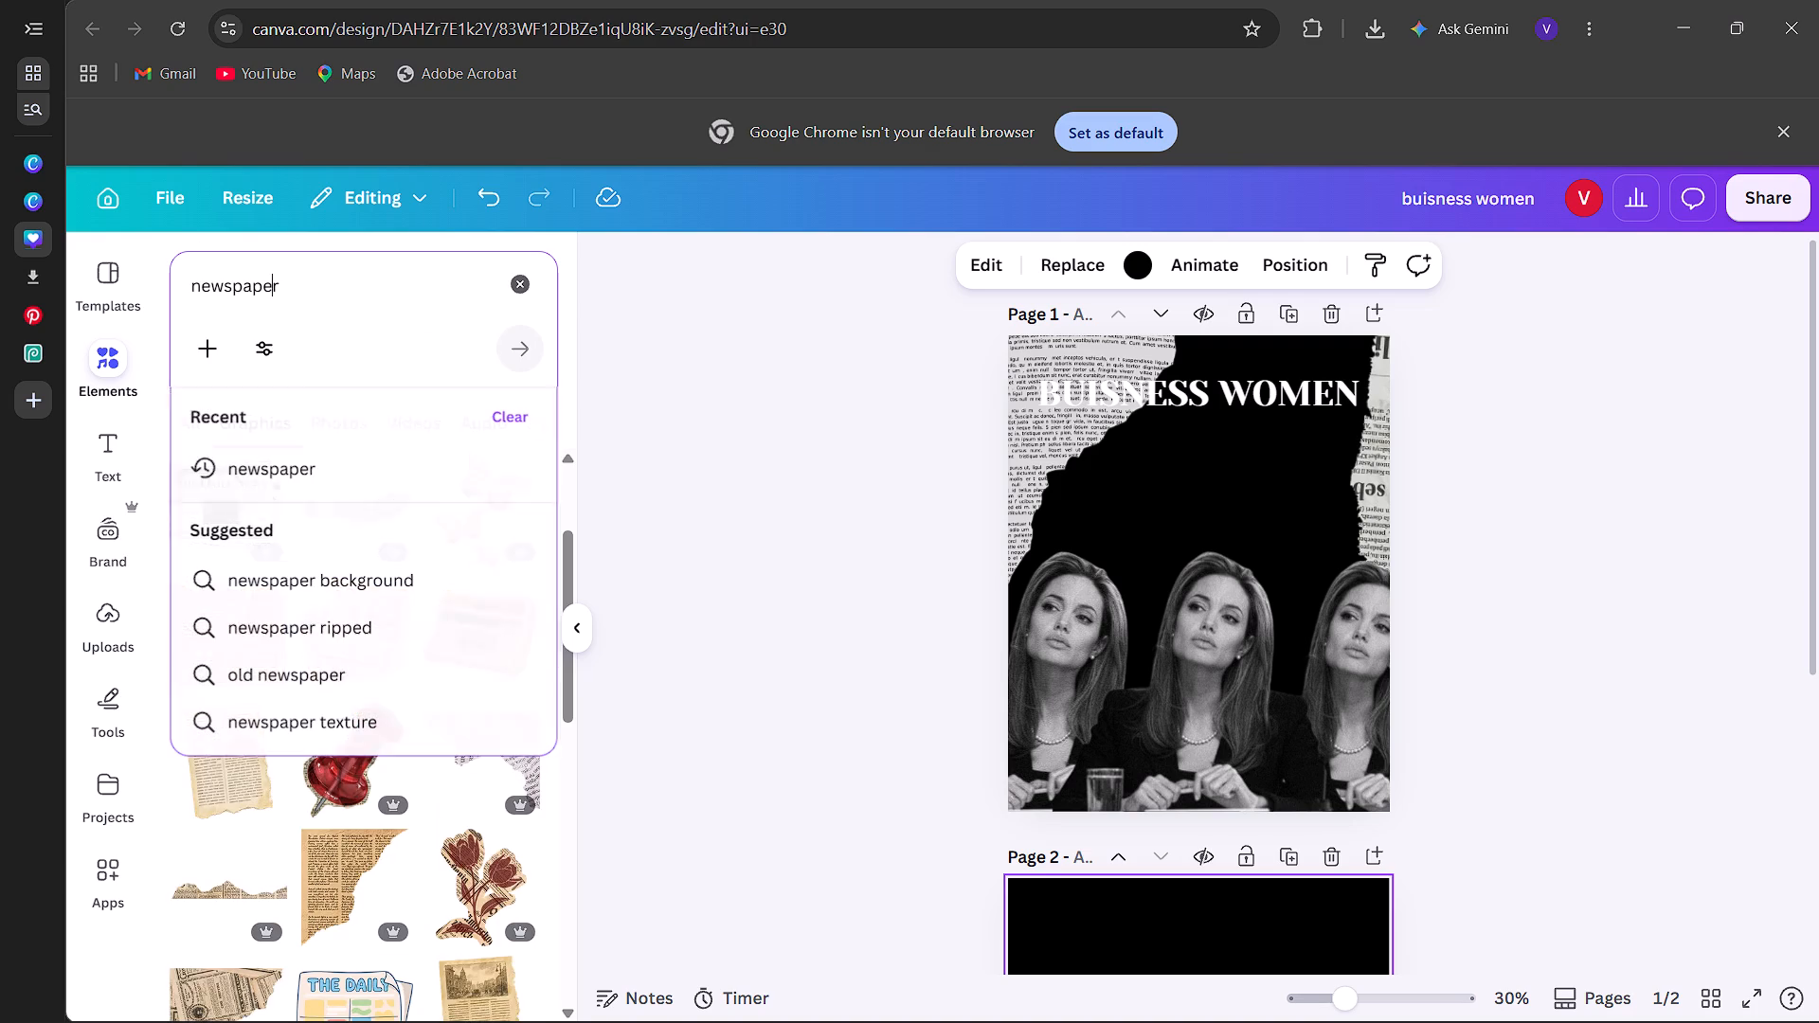
{"action": "key", "text": "Right"}
{"action": "key", "text": "BackSpace"}
{"action": "key", "text": "BackSpace"}
{"action": "key", "text": "BackSpace"}
{"action": "key", "text": "BackSpace"}
{"action": "key", "text": "BackSpace"}
{"action": "key", "text": "BackSpace"}
{"action": "key", "text": "BackSpace"}
{"action": "key", "text": "BackSpace"}
{"action": "key", "text": "BackSpace"}
{"action": "key", "text": "BackSpace"}
{"action": "key", "text": "BackSpace"}
{"action": "key", "text": "BackSpace"}
{"action": "key", "text": "BackSpace"}
{"action": "key", "text": "BackSpace"}
{"action": "key", "text": "BackSpace"}
{"action": "key", "text": "BackSpace"}
{"action": "key", "text": "BackSpace"}
{"action": "key", "text": "BackSpace"}
{"action": "key", "text": "BackSpace"}
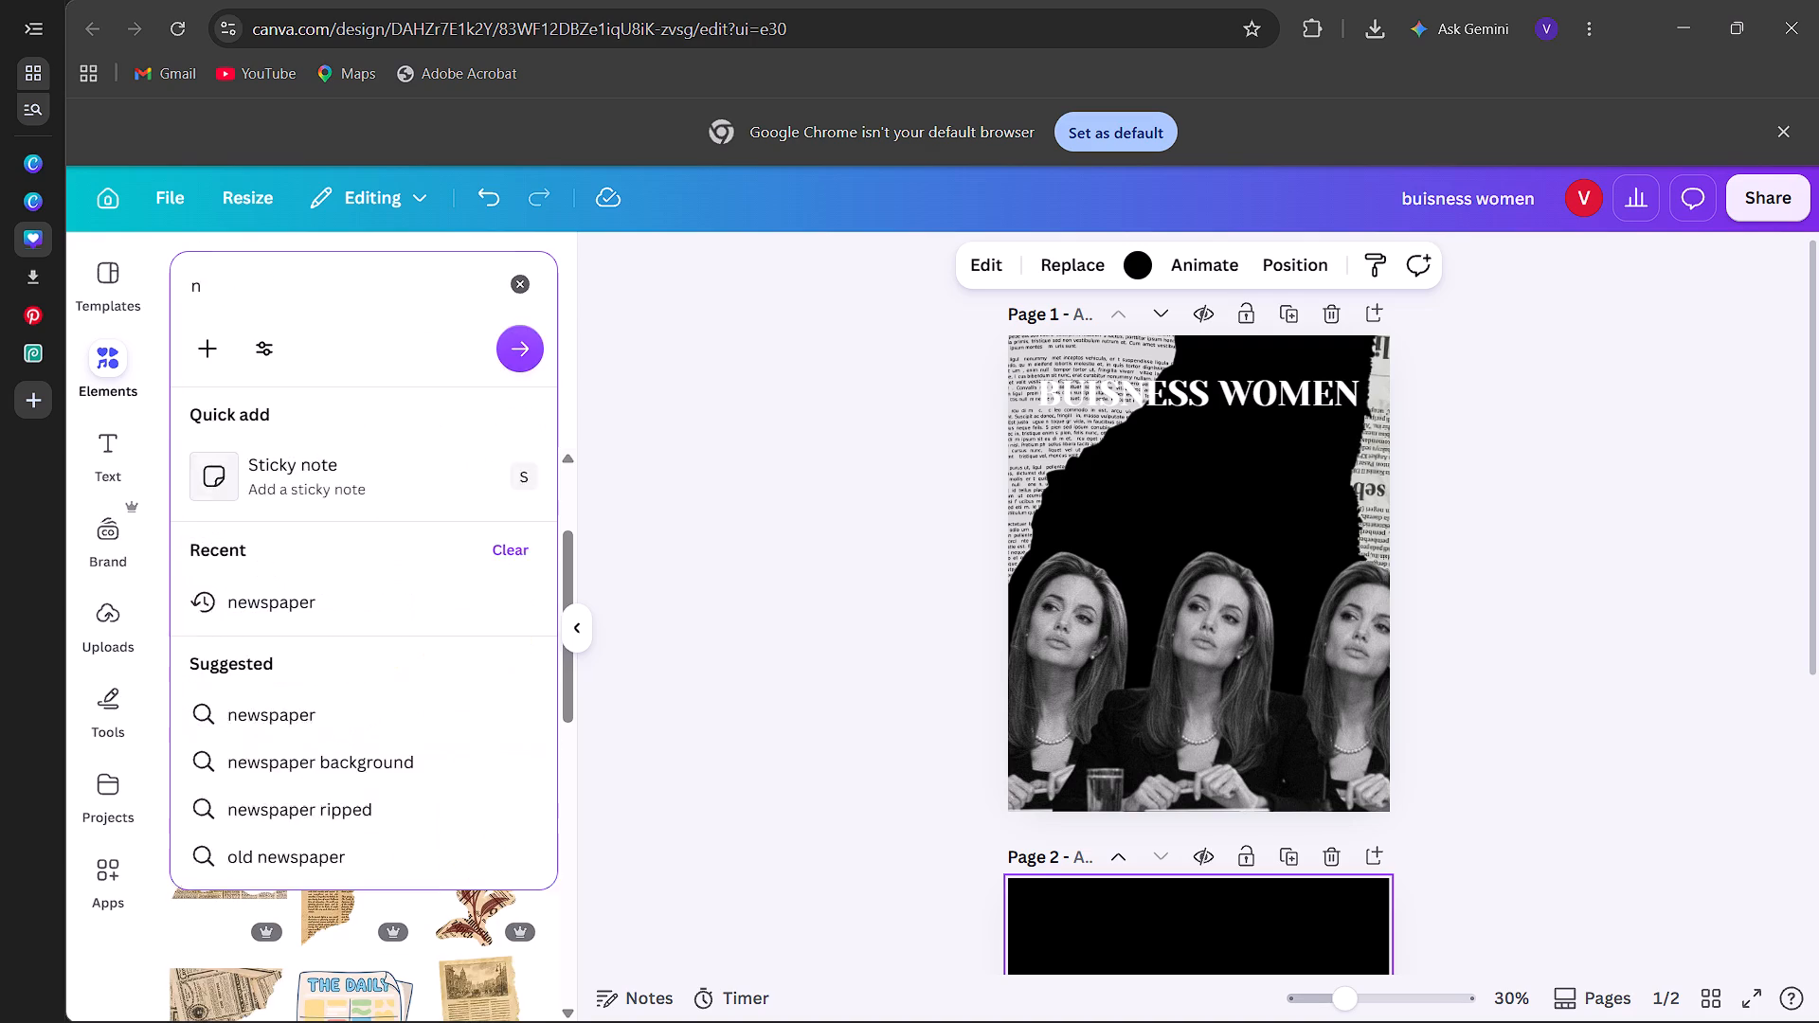
{"action": "key", "text": "BackSpace"}
{"action": "key", "text": "BackSpace"}
{"action": "type", "text": "star"}
{"action": "key", "text": "space"}
{"action": "type", "text": "paper"}
{"action": "key", "text": "Return"}
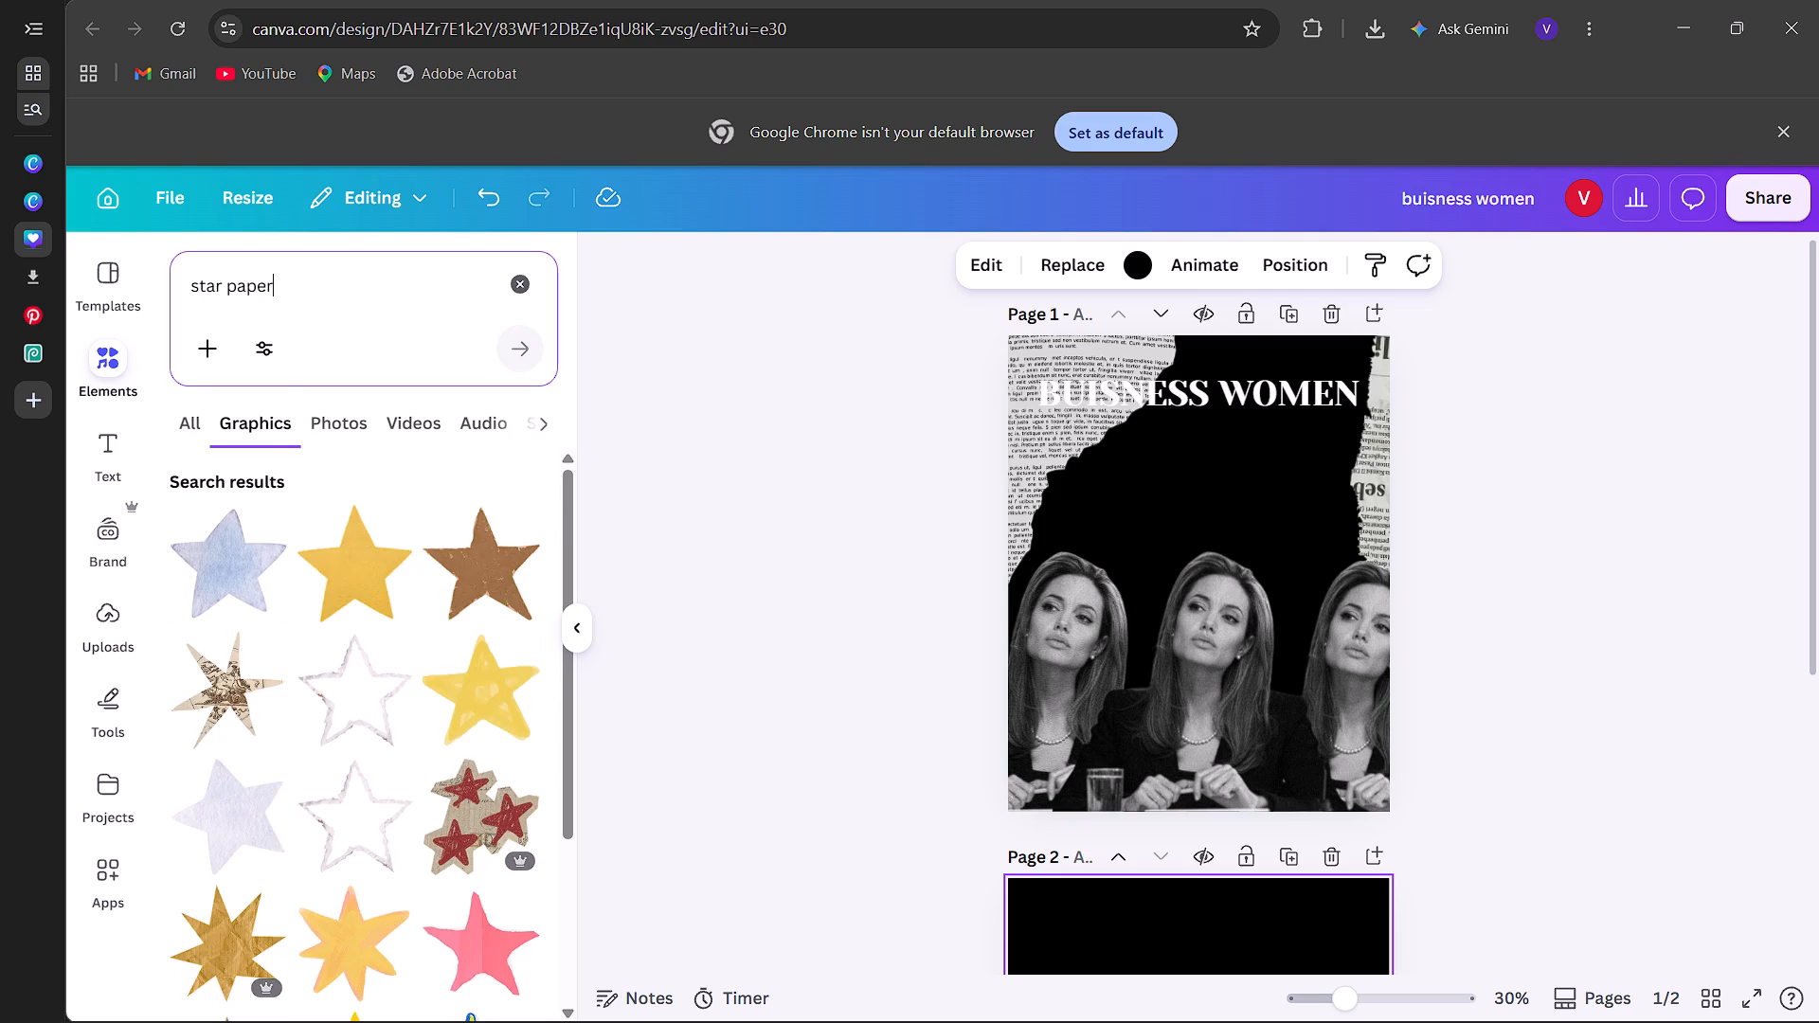
Add the black textured five-pointed star graphic from the search results to page 1.
{"action": "scroll", "coordinate": [356, 673], "scroll_direction": "down", "scroll_amount": 2}
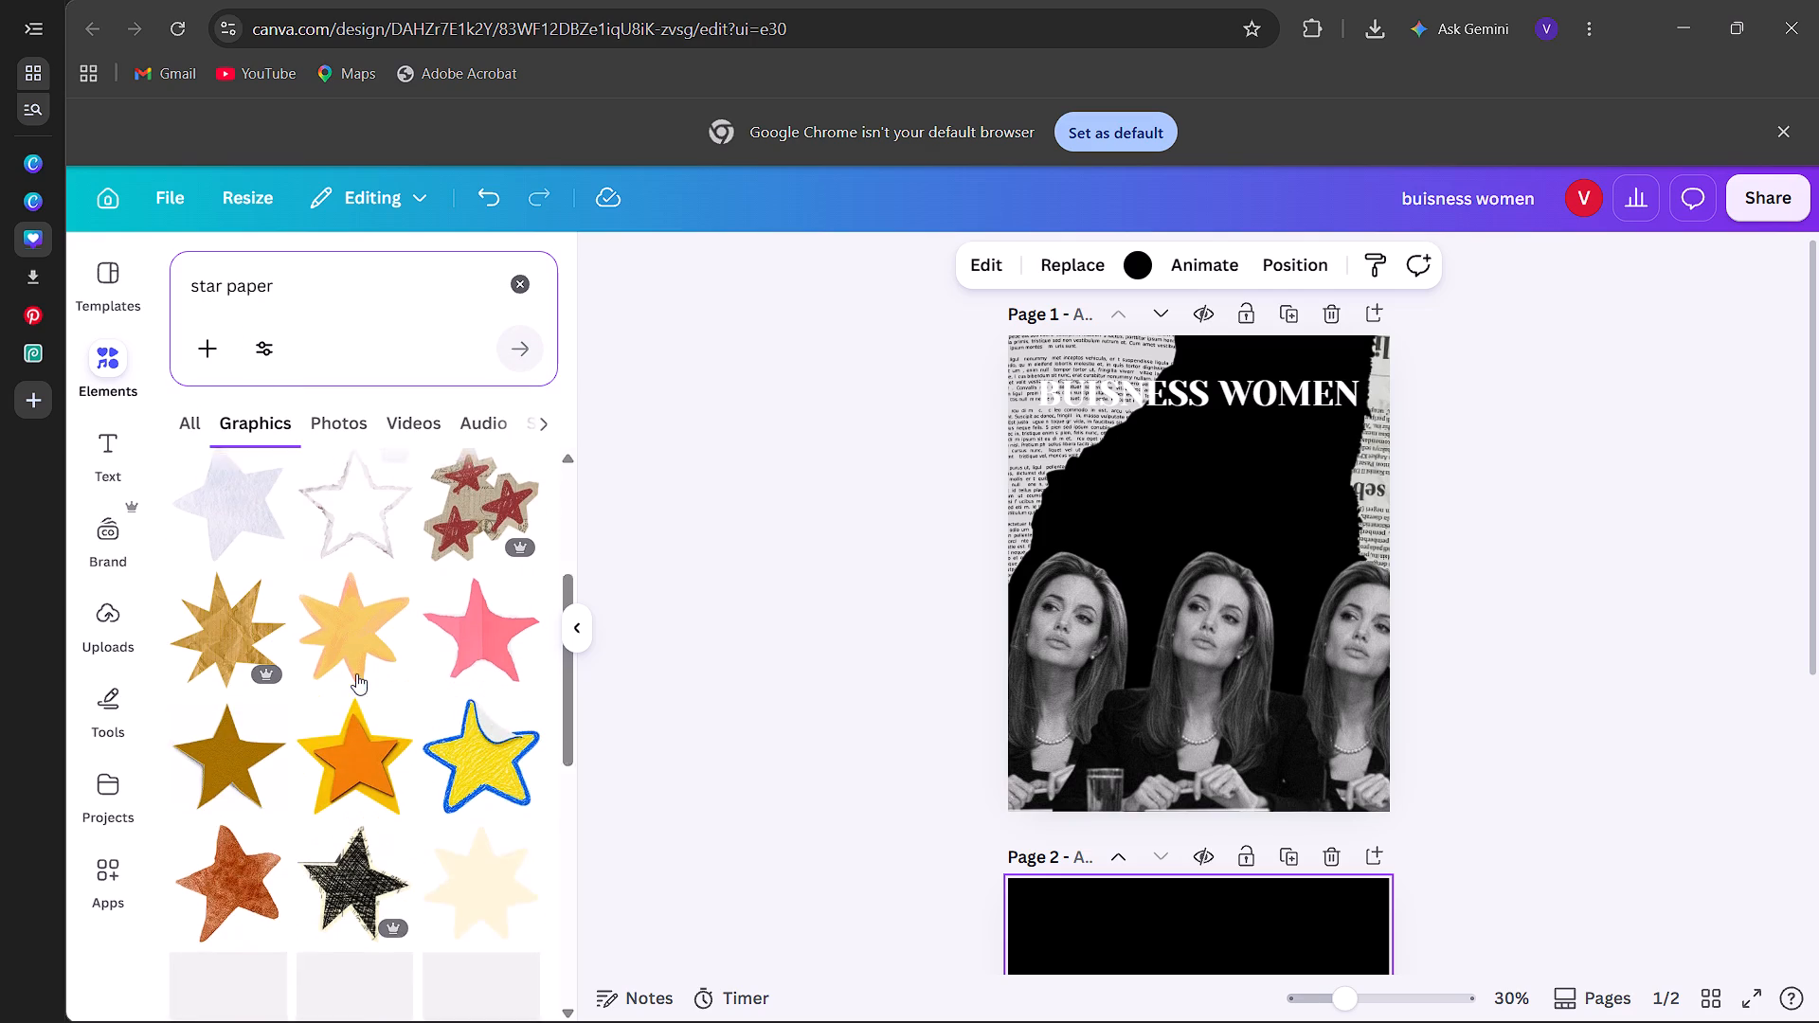
{"action": "scroll", "coordinate": [356, 673], "scroll_direction": "down", "scroll_amount": 1}
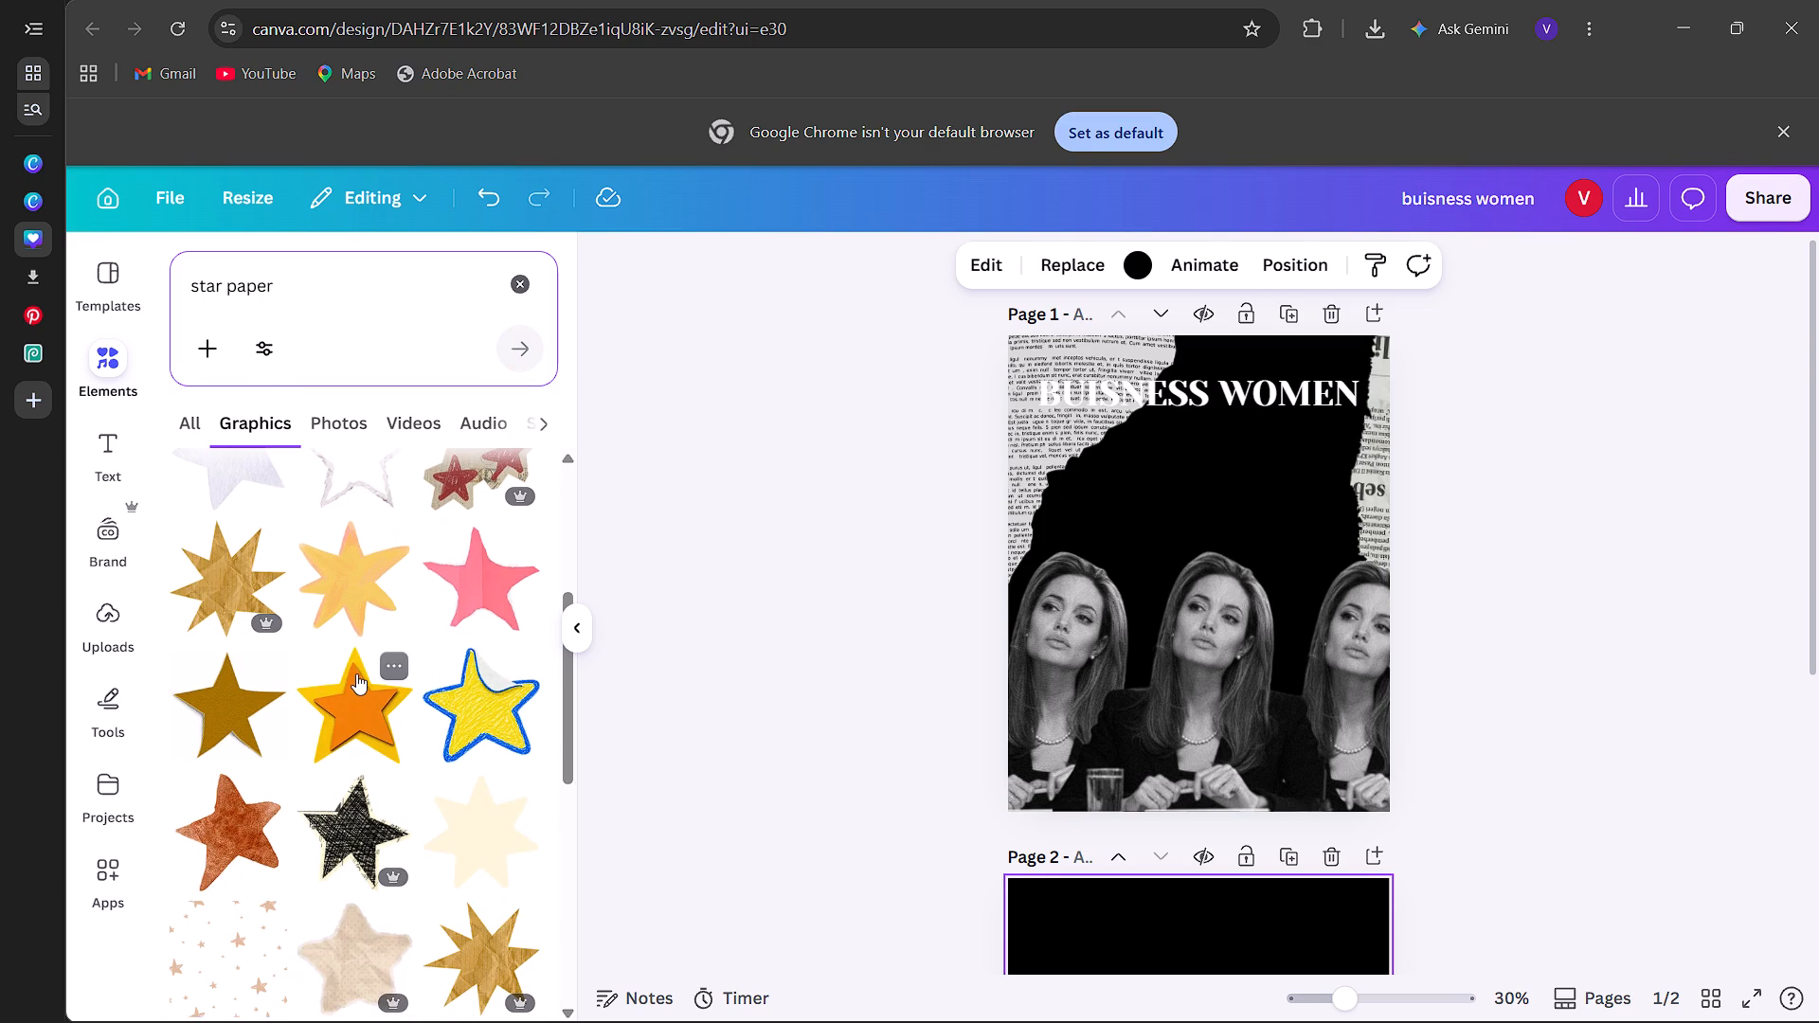
{"action": "scroll", "coordinate": [356, 673], "scroll_direction": "down", "scroll_amount": 3}
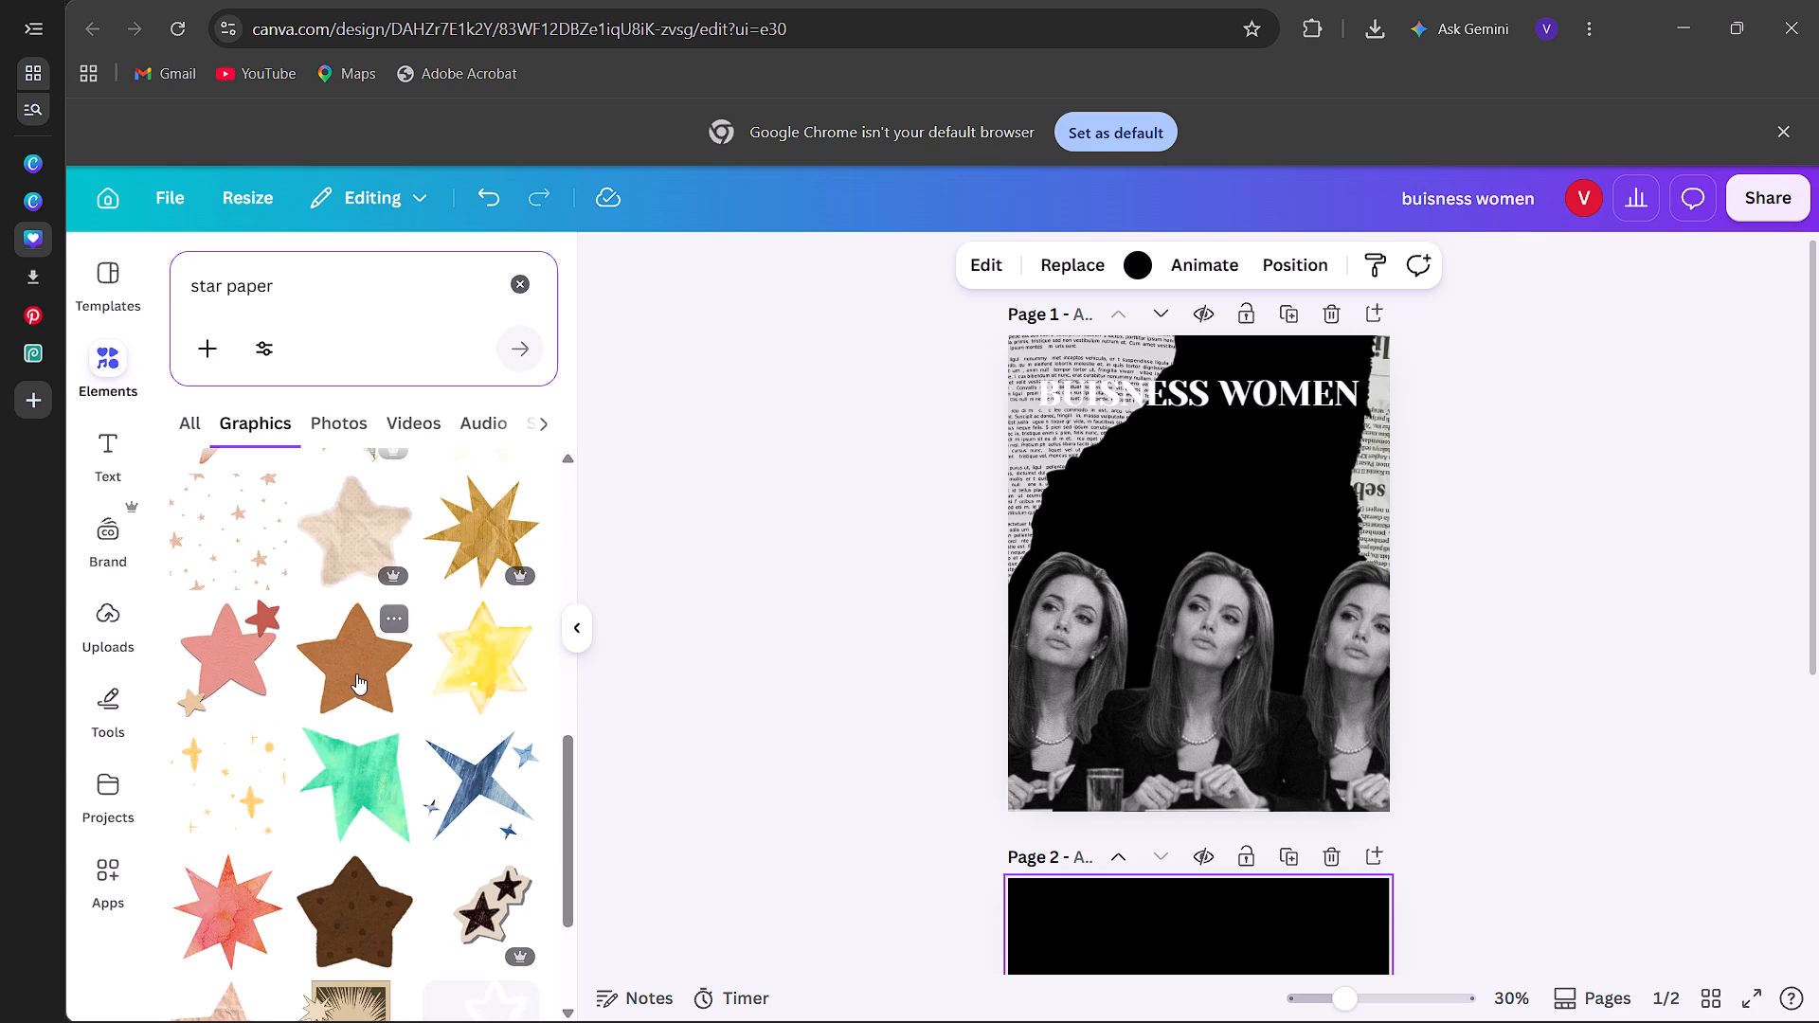
{"action": "scroll", "coordinate": [356, 673], "scroll_direction": "down", "scroll_amount": 3}
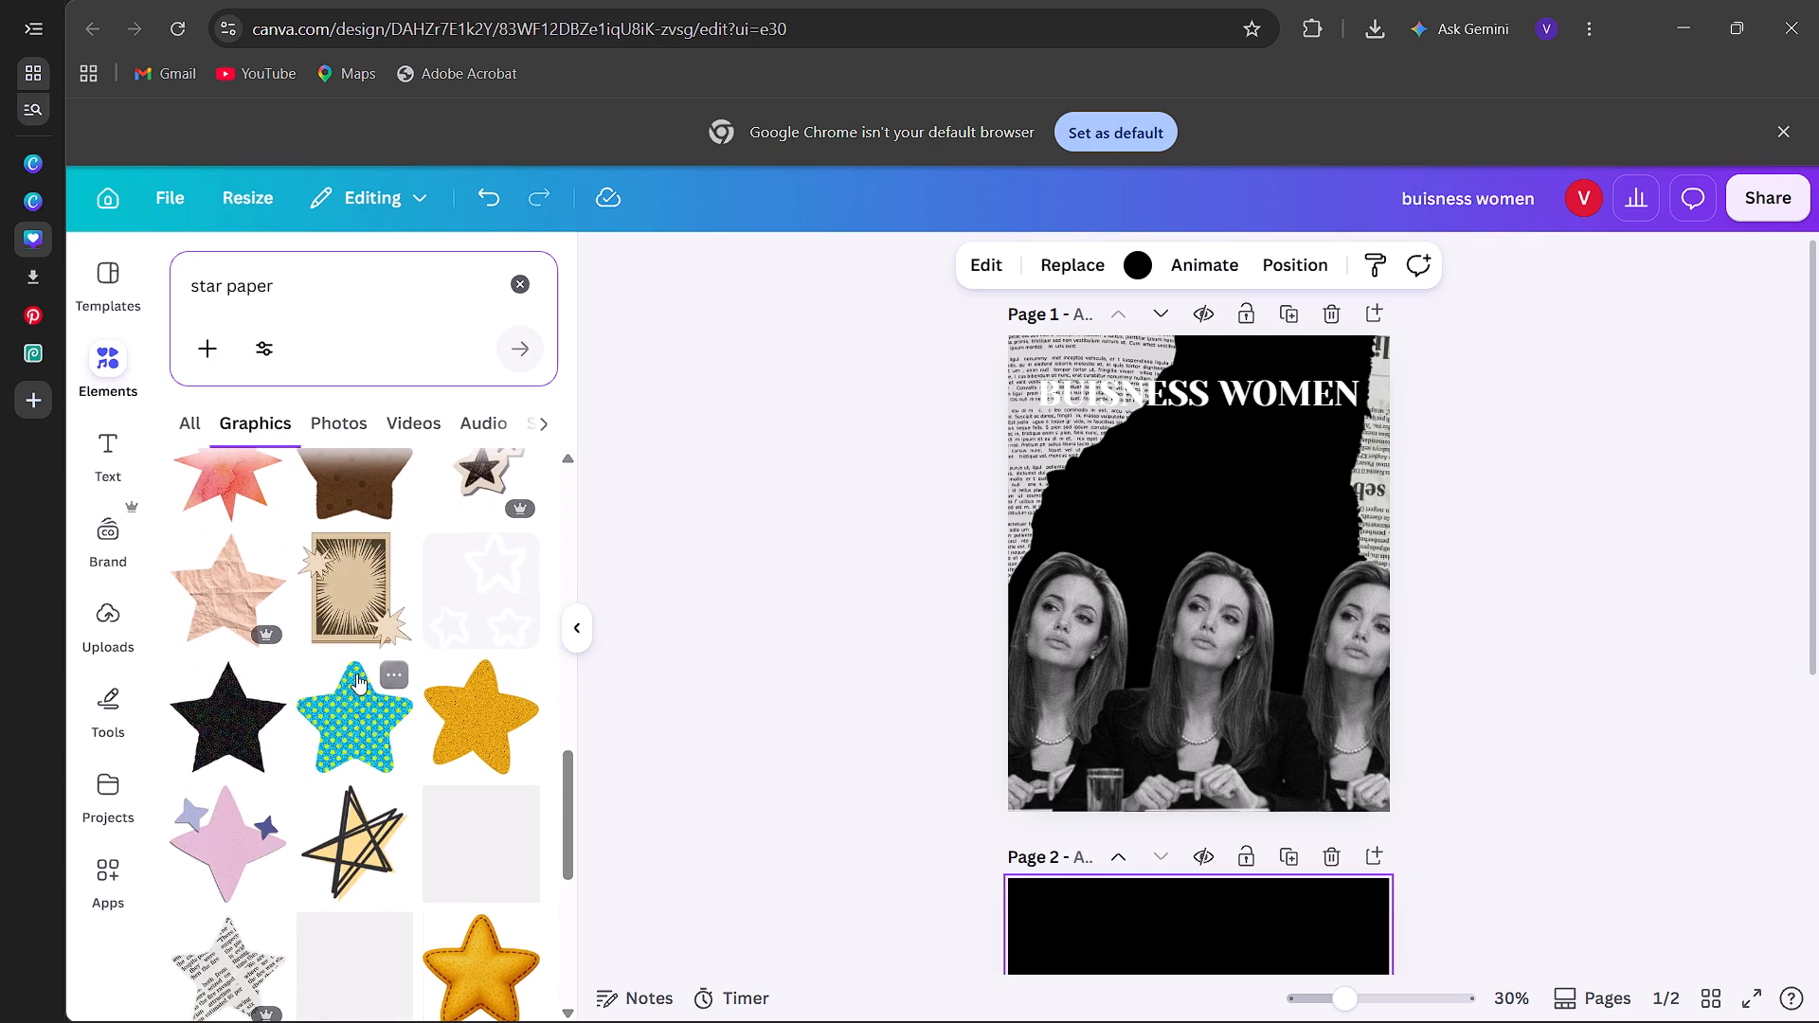
{"action": "left_click", "coordinate": [207, 736]}
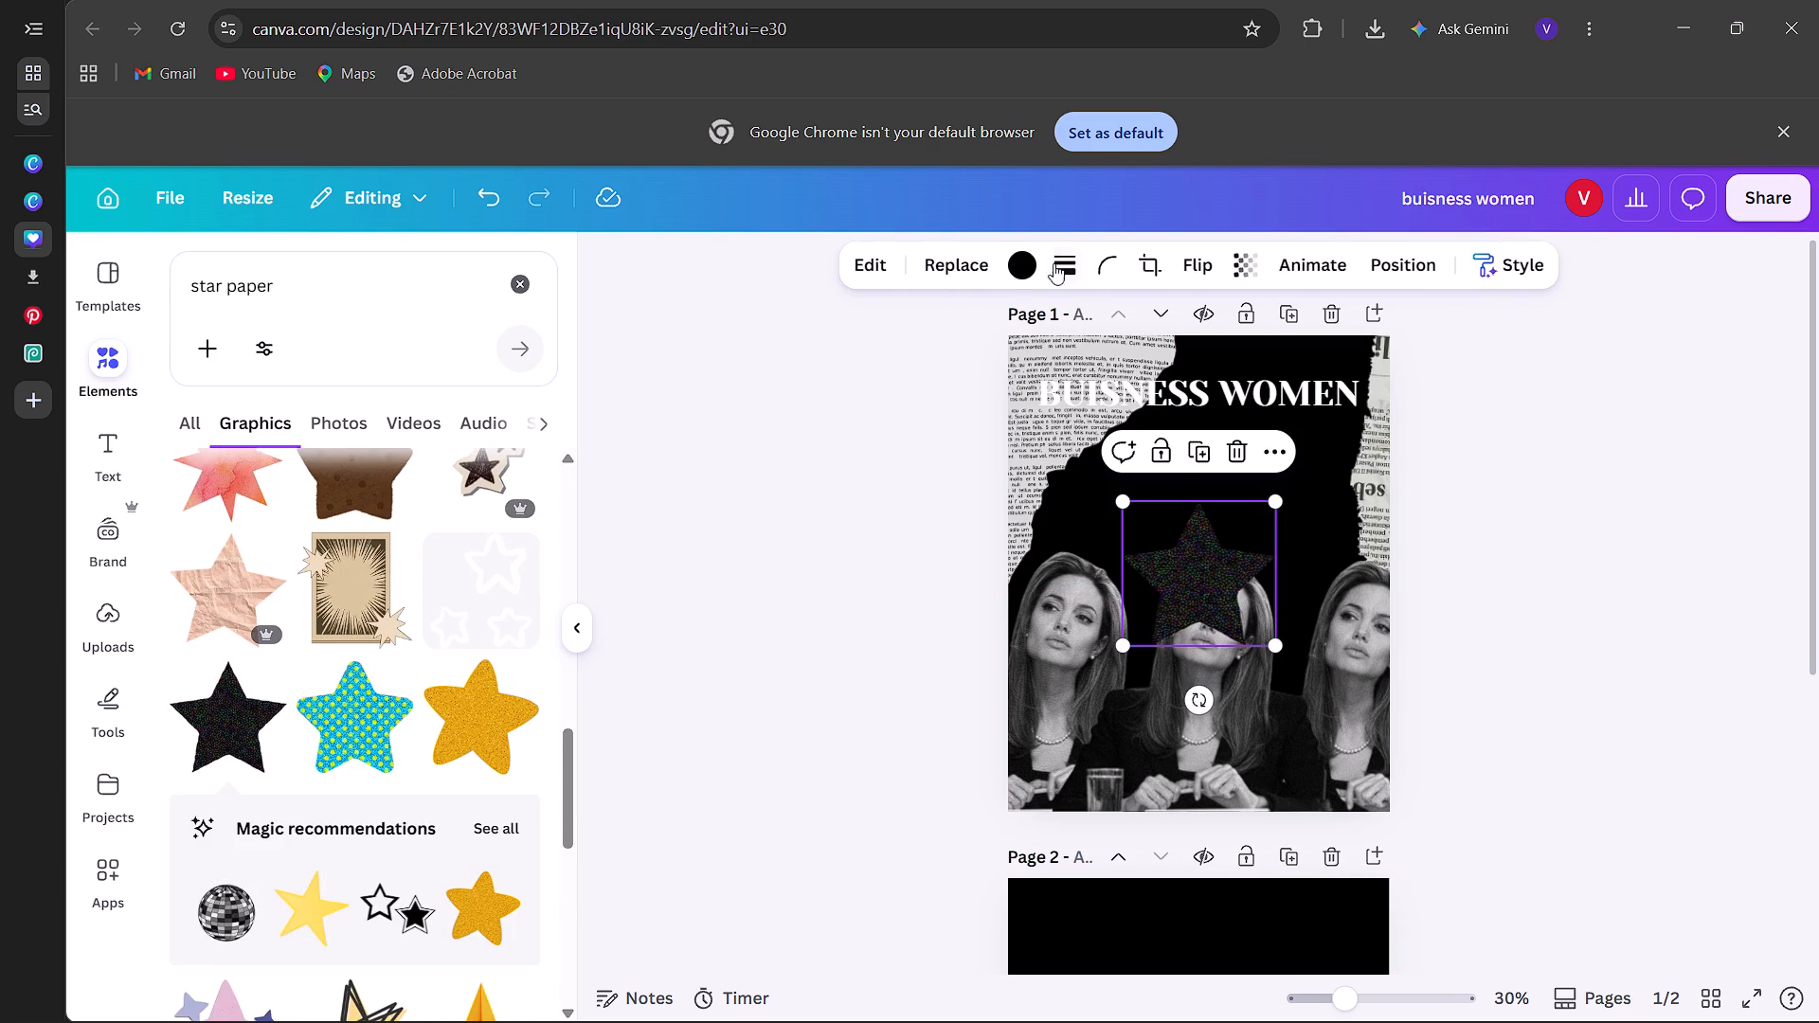
Change the star's black colour to light grey.
{"action": "left_click_drag", "start_coordinate": [994, 288], "coordinate": [1034, 263]}
{"action": "left_click", "coordinate": [1034, 263]}
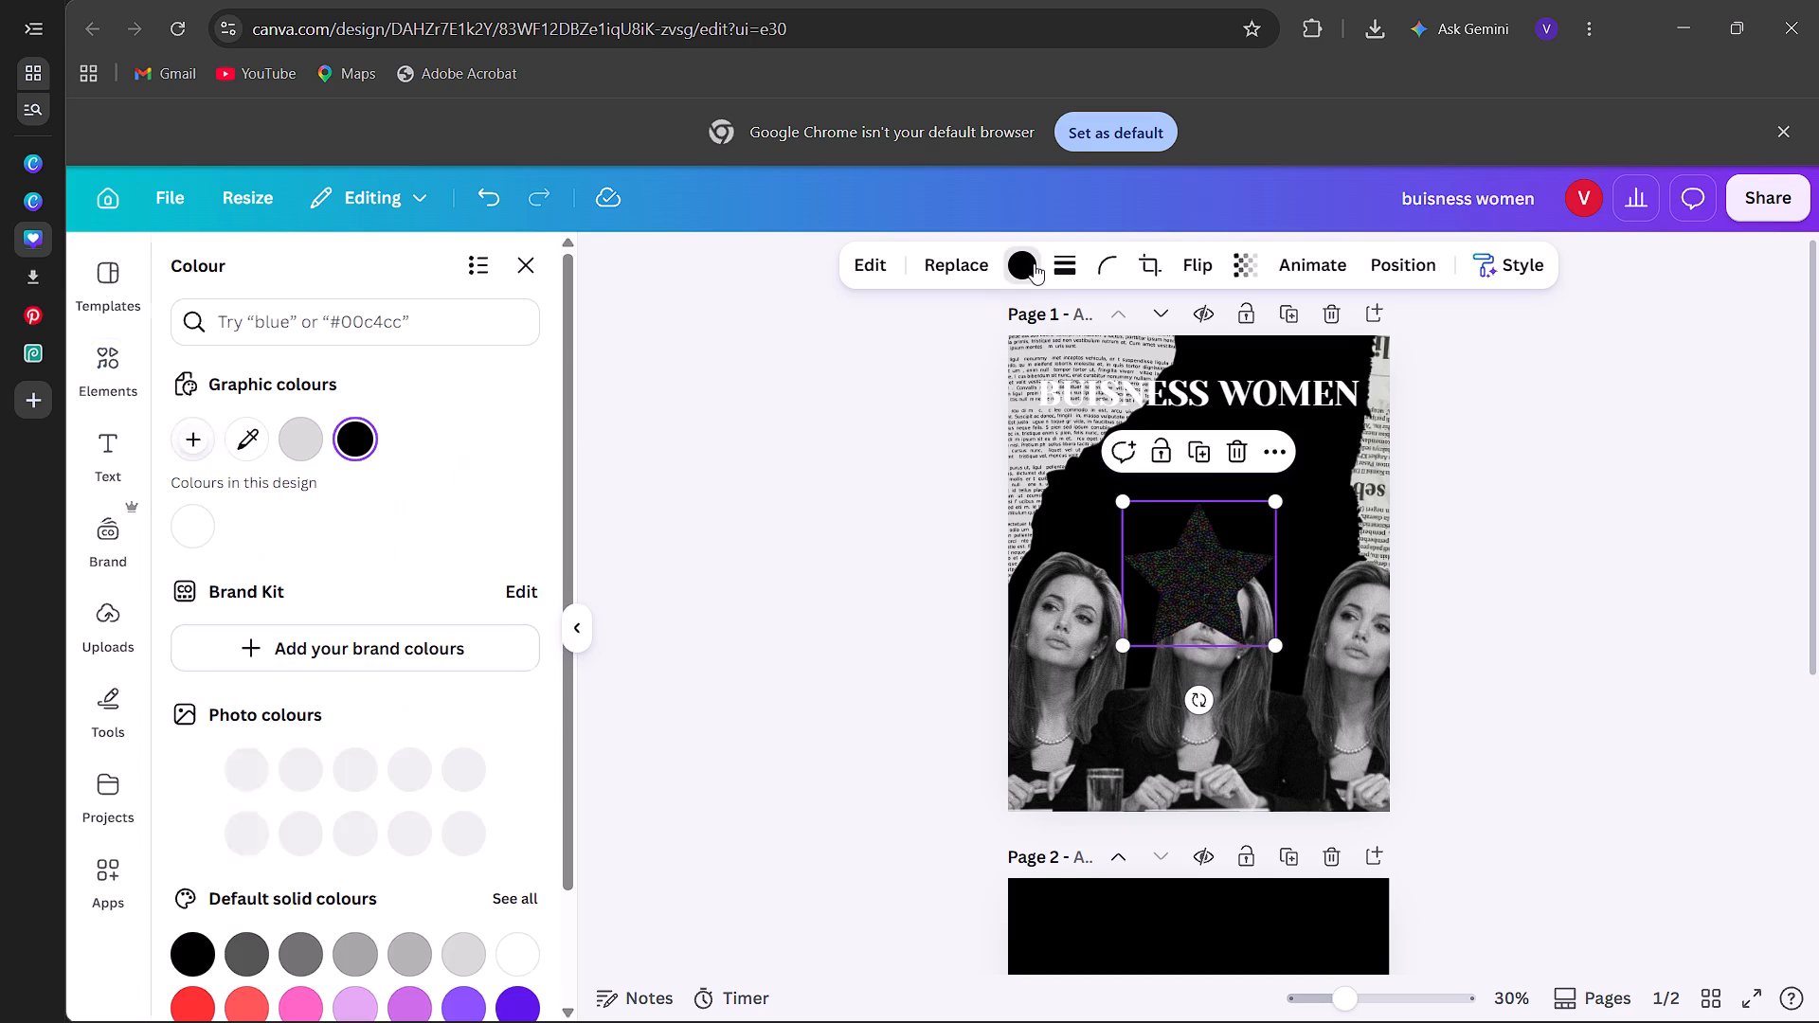
{"action": "left_click", "coordinate": [307, 445]}
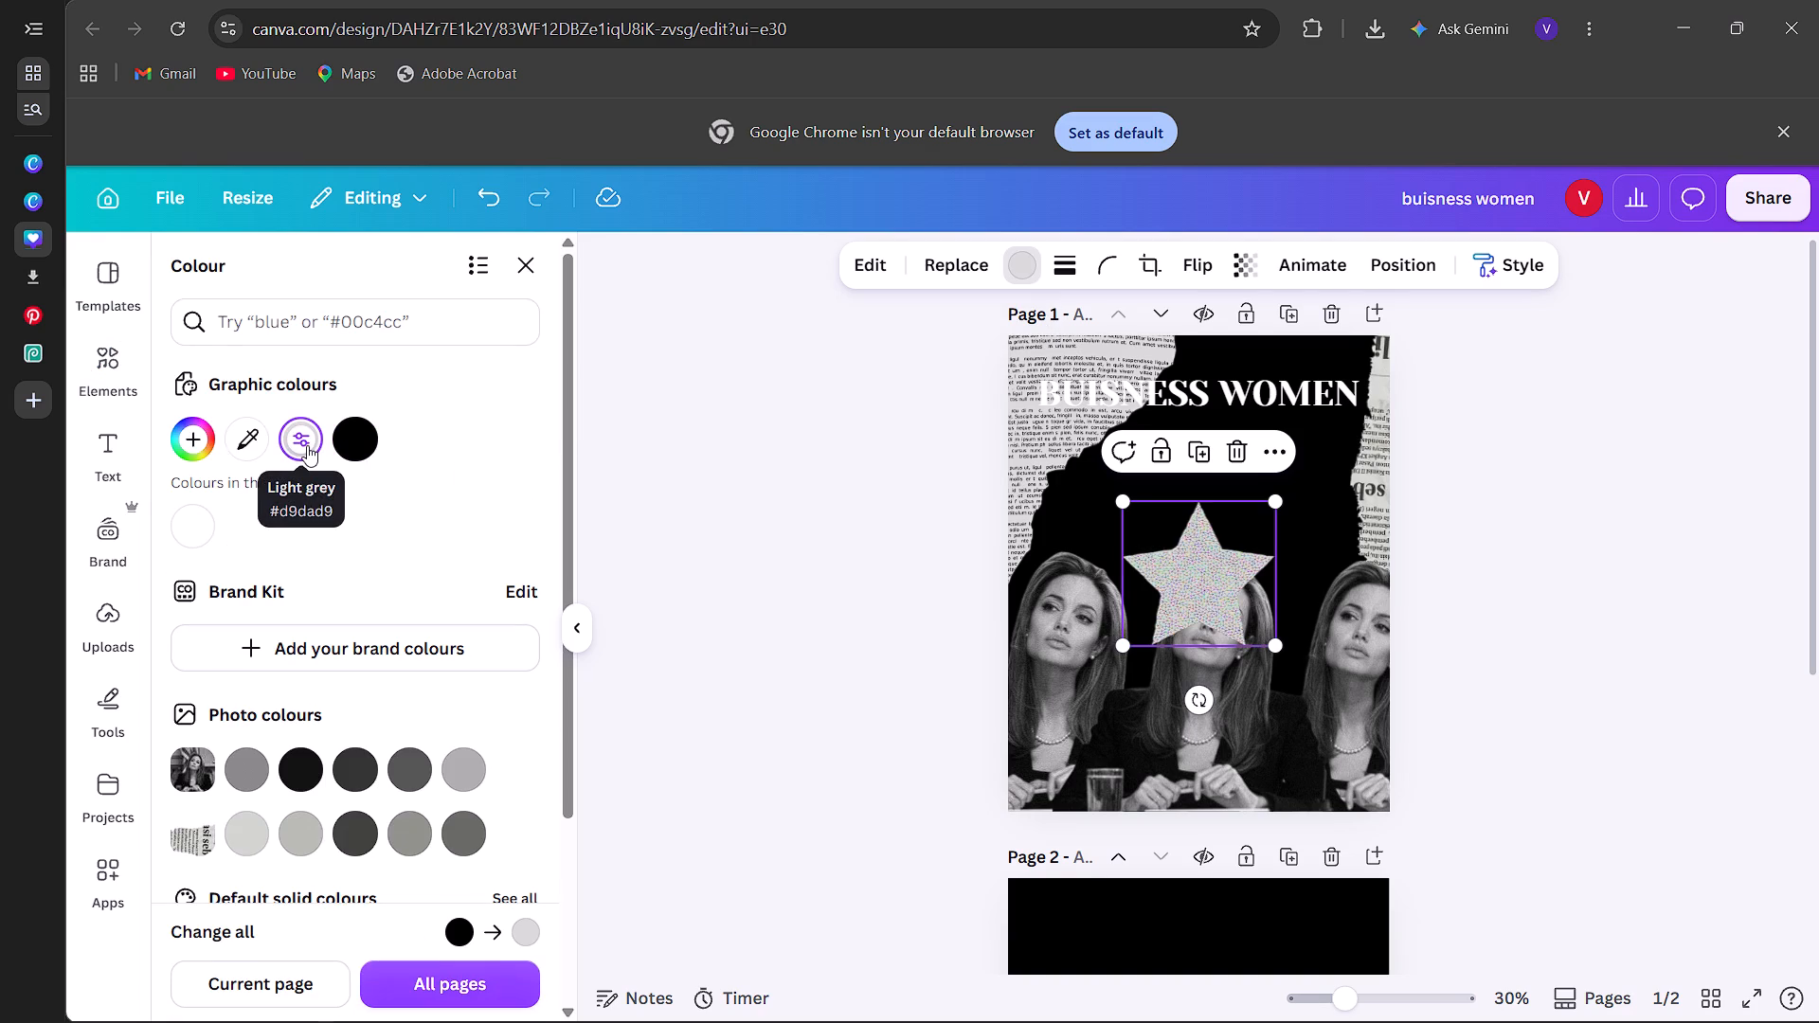
Enlarge the star to about 1047 × 995 px and place it below the title, spanning nearly the full width of page 1.
{"action": "left_click_drag", "start_coordinate": [1119, 644], "coordinate": [867, 816]}
{"action": "left_click_drag", "start_coordinate": [1061, 676], "coordinate": [1124, 609]}
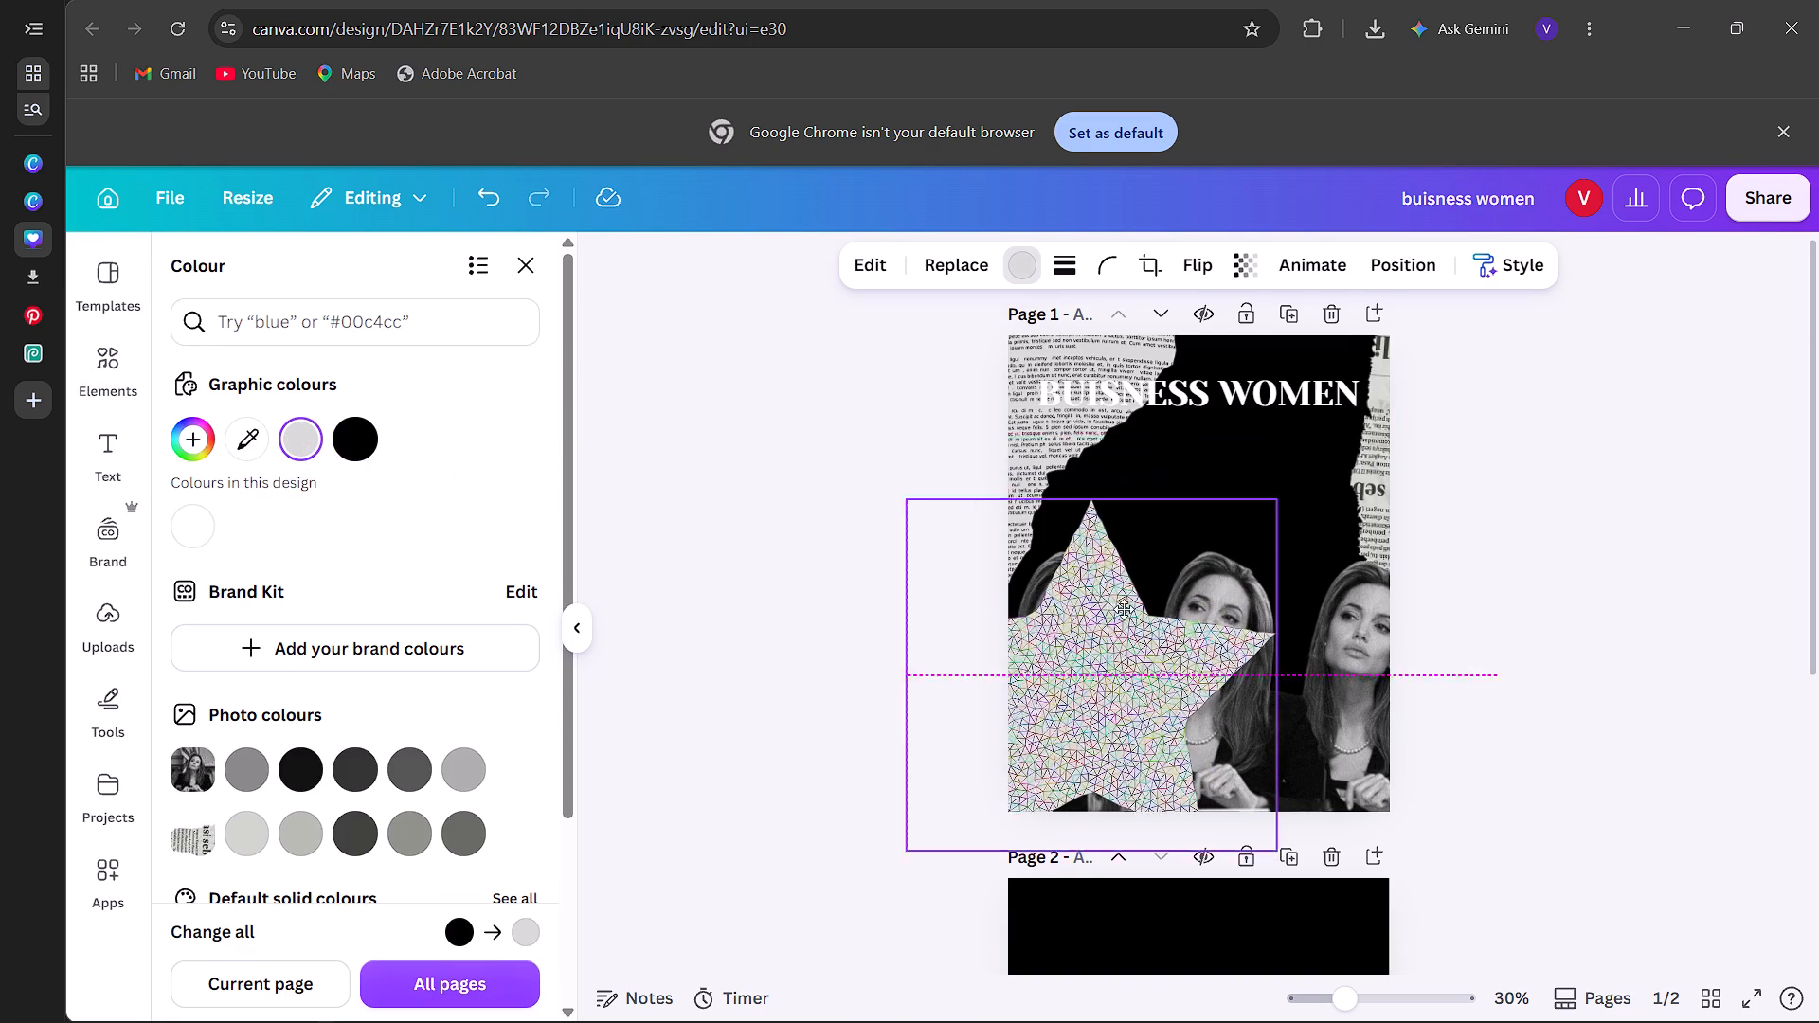
{"action": "left_click_drag", "start_coordinate": [1124, 609], "coordinate": [1191, 597]}
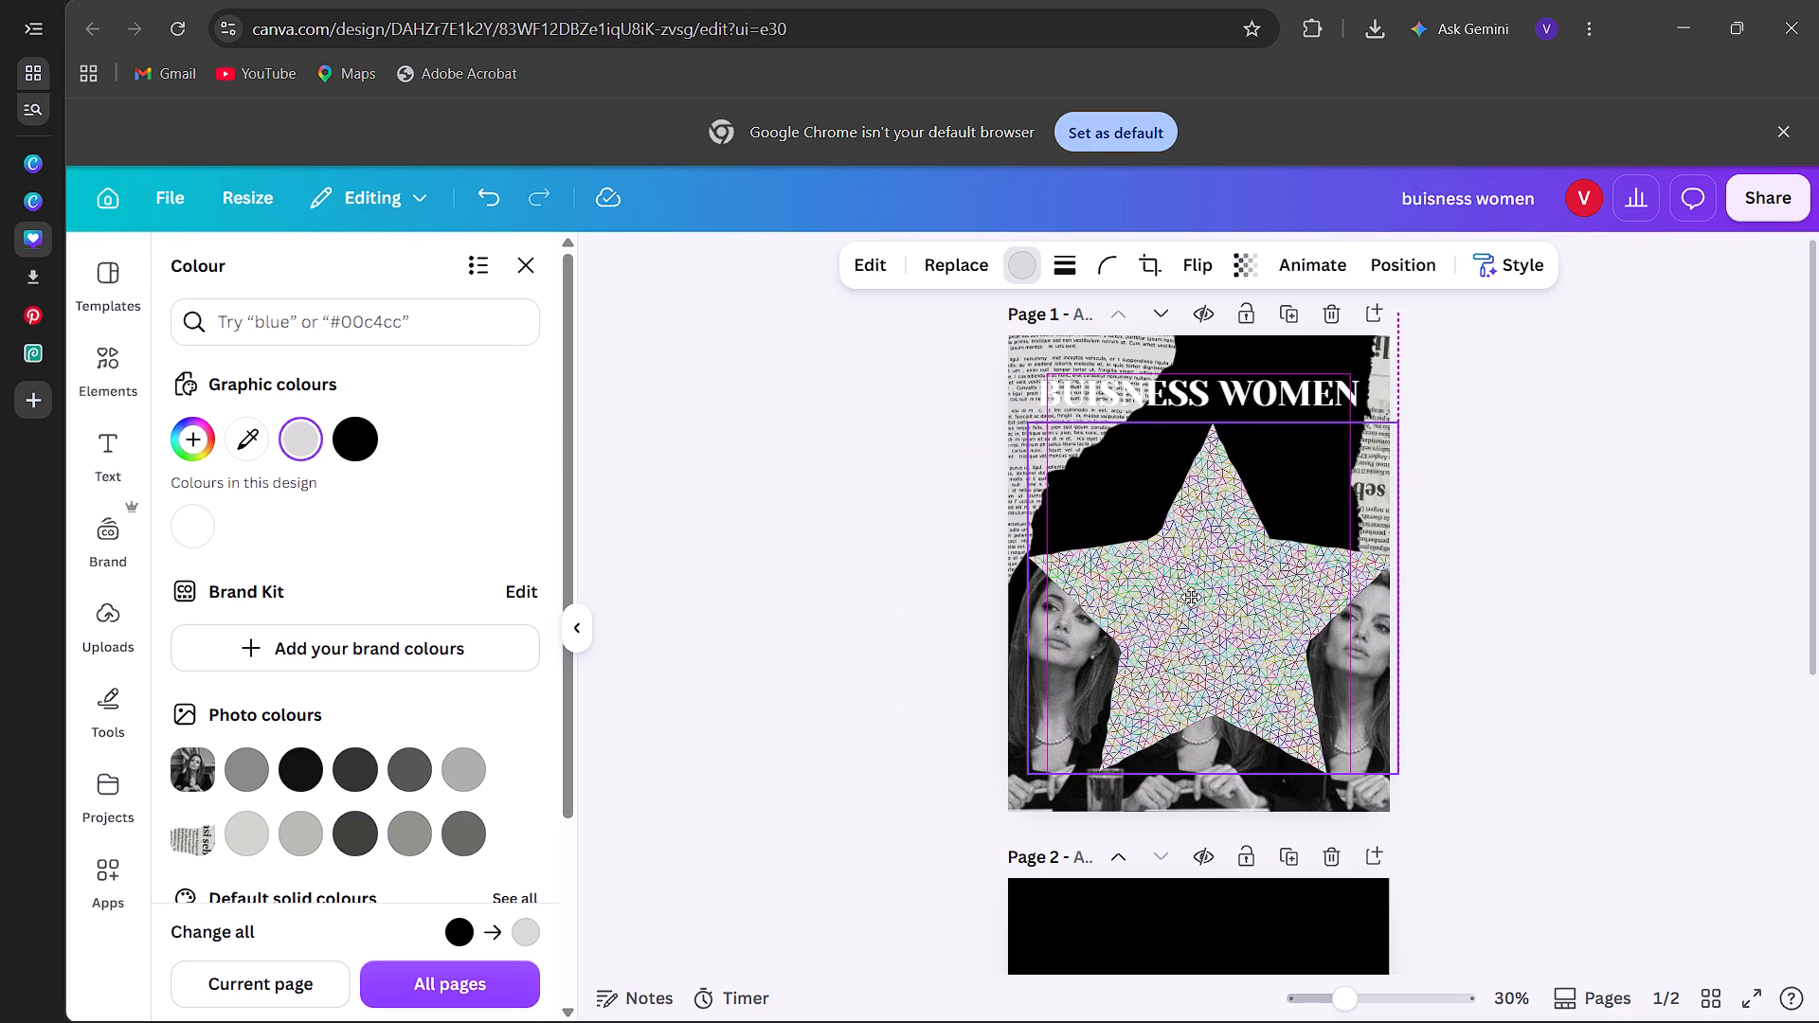
{"action": "left_click_drag", "start_coordinate": [1191, 597], "coordinate": [1178, 598]}
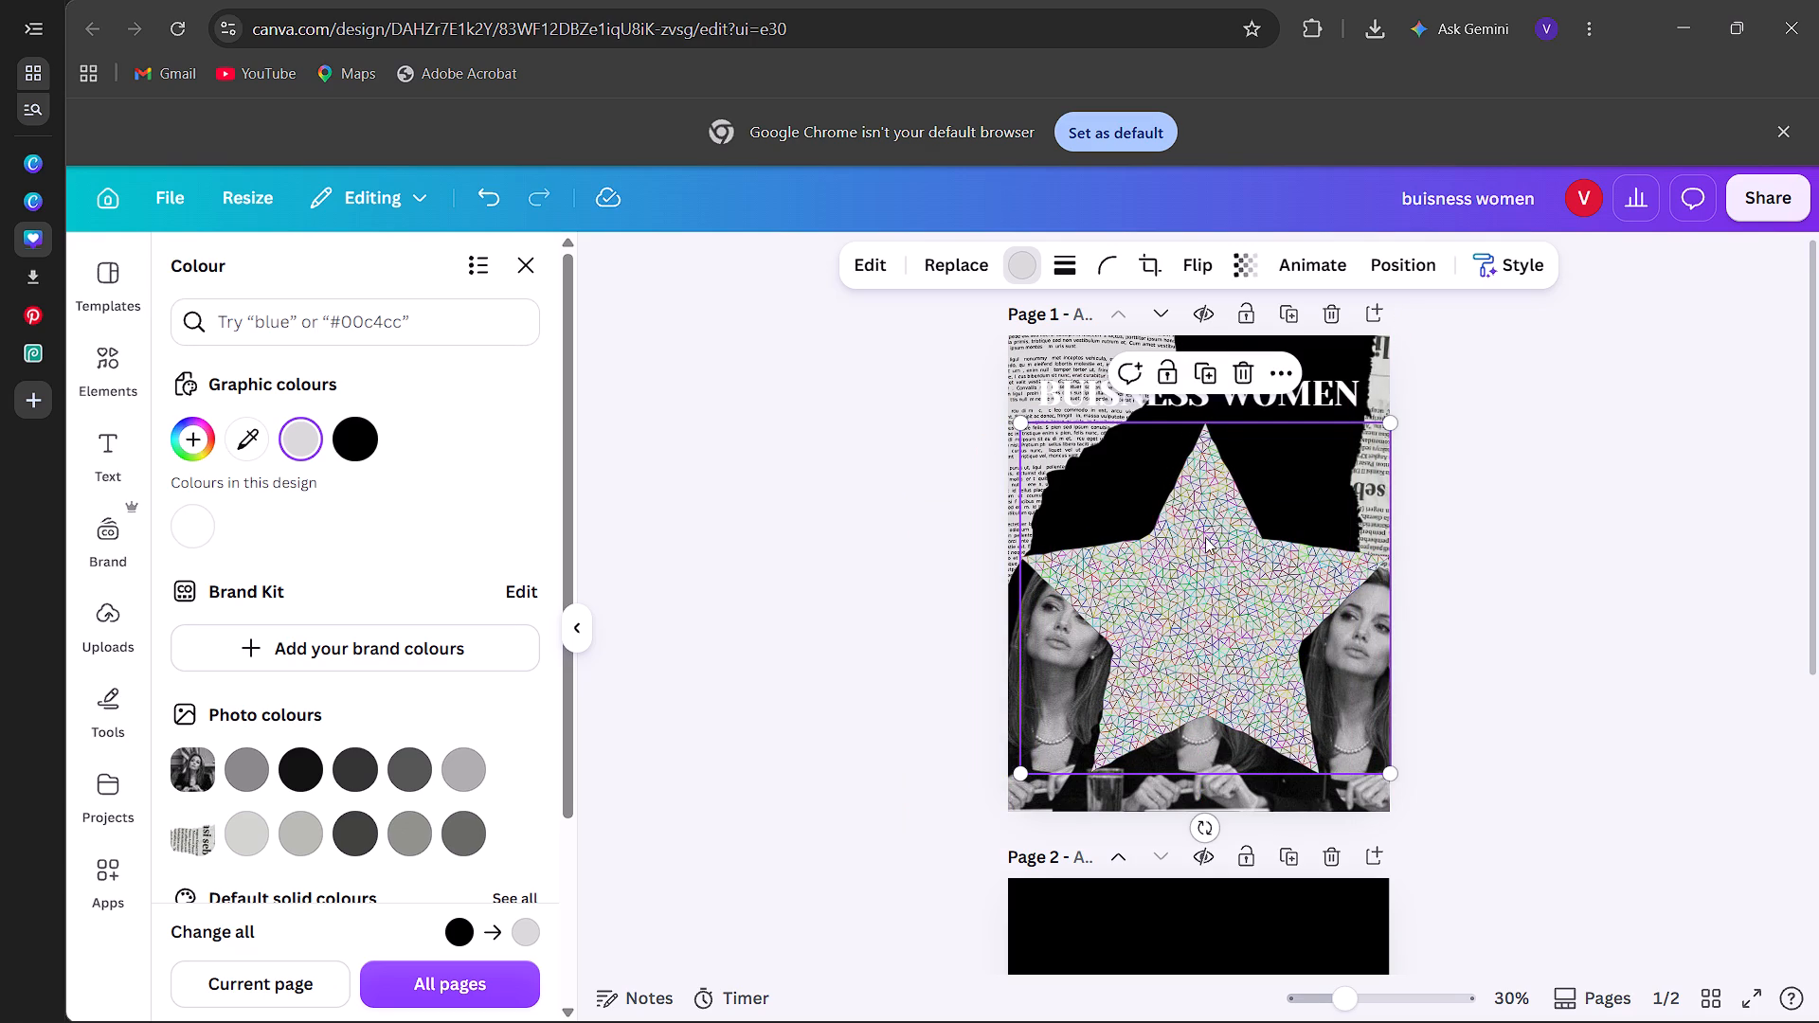
Send the star to the back so it sits behind the three women.
{"action": "left_click", "coordinate": [1379, 264]}
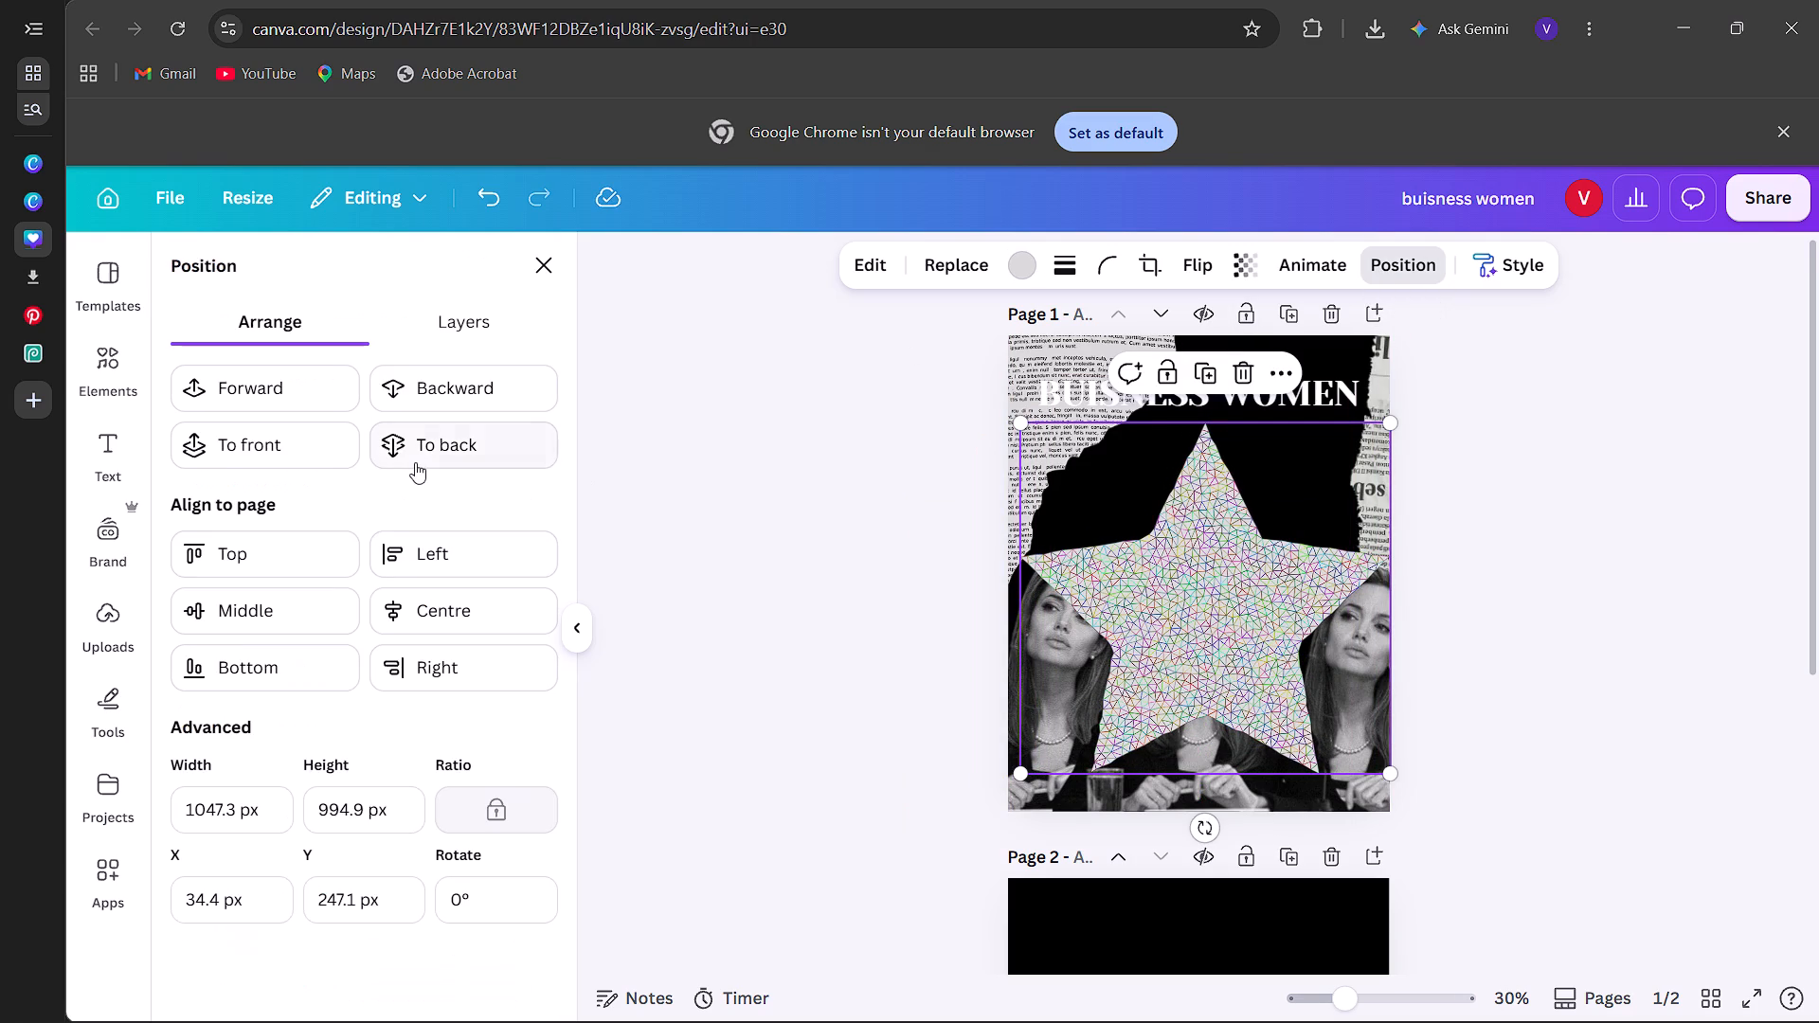
{"action": "left_click", "coordinate": [415, 462]}
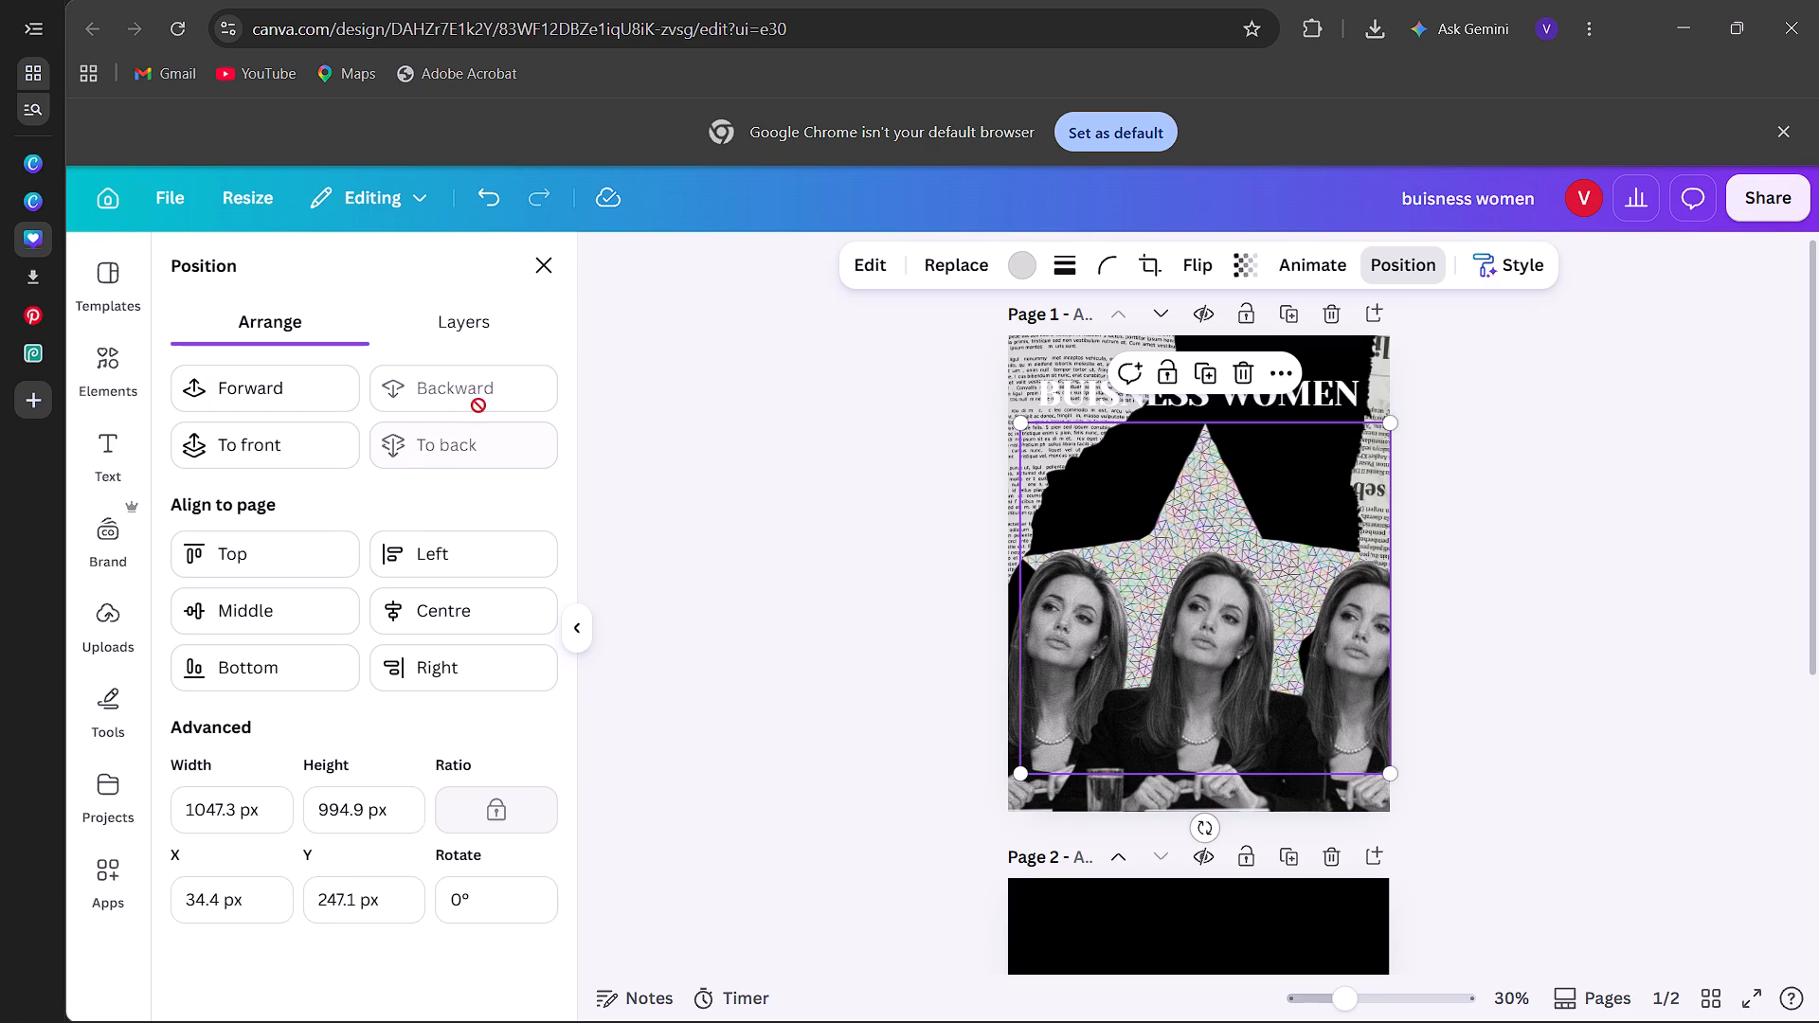
{"action": "left_click", "coordinate": [543, 264]}
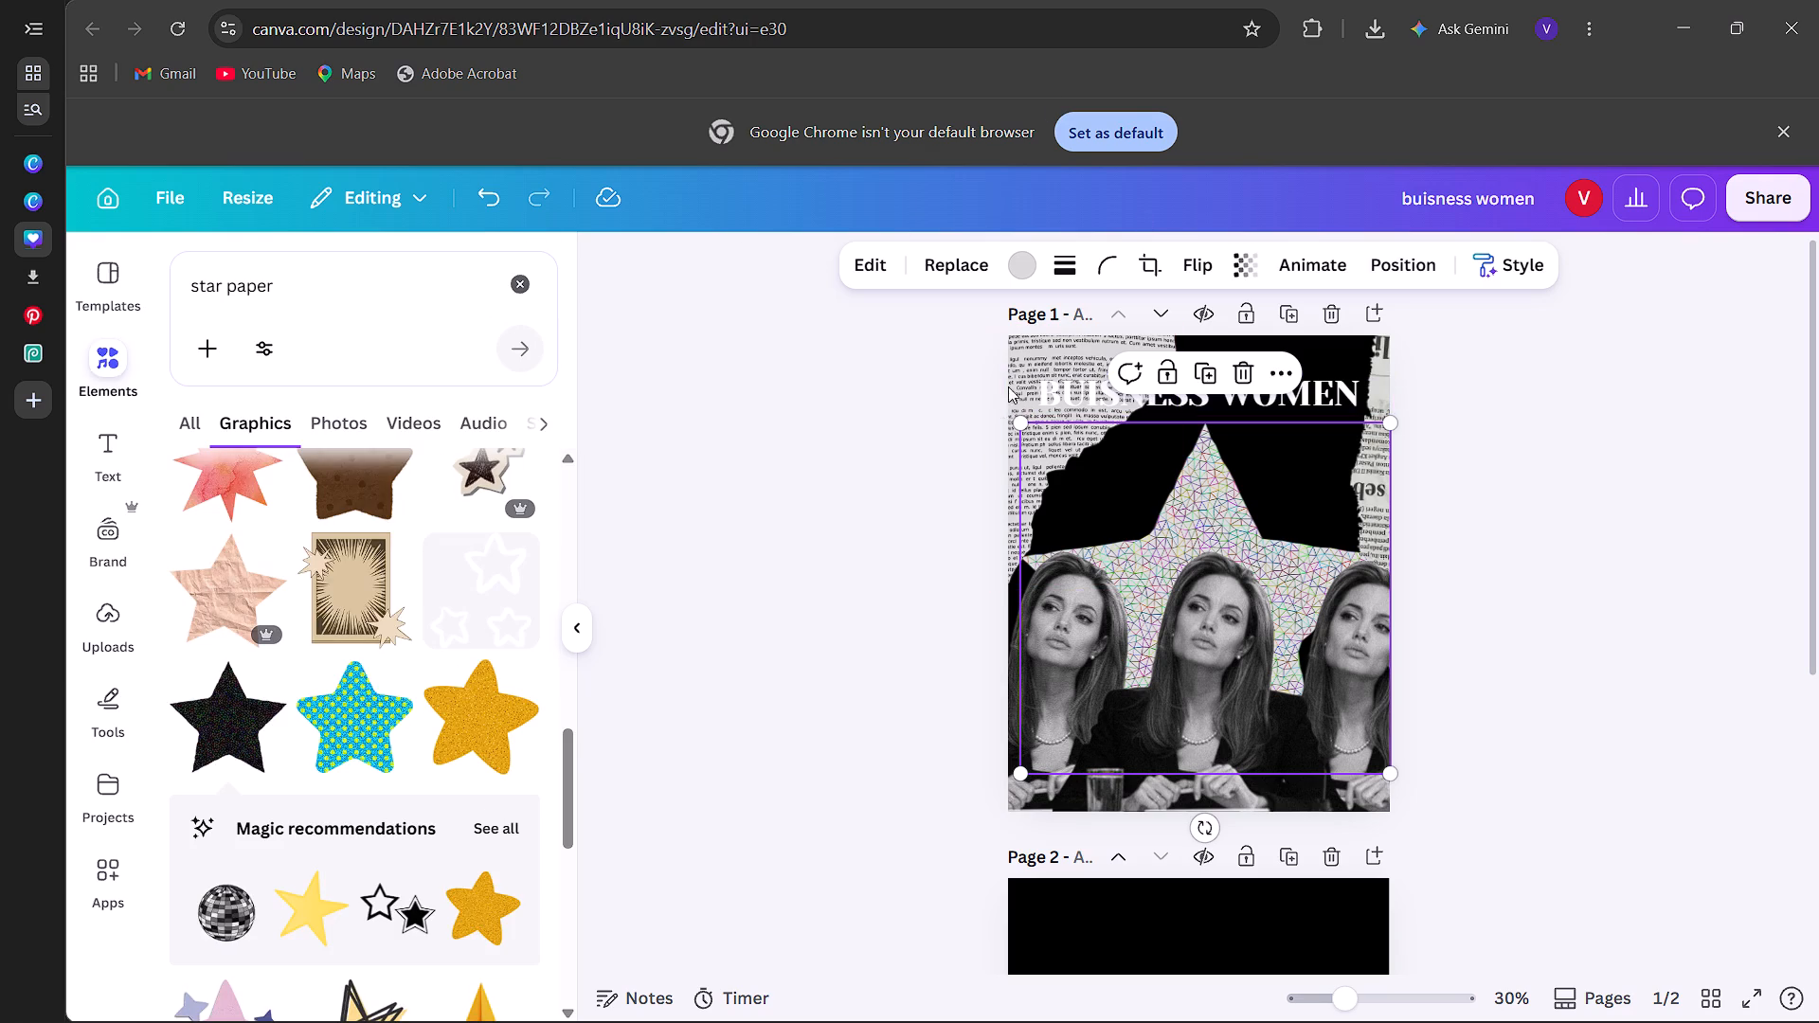
Delete both torn newspaper pieces from the sides of page 1.
{"action": "left_click", "coordinate": [1013, 336]}
{"action": "key", "text": "BackSpace"}
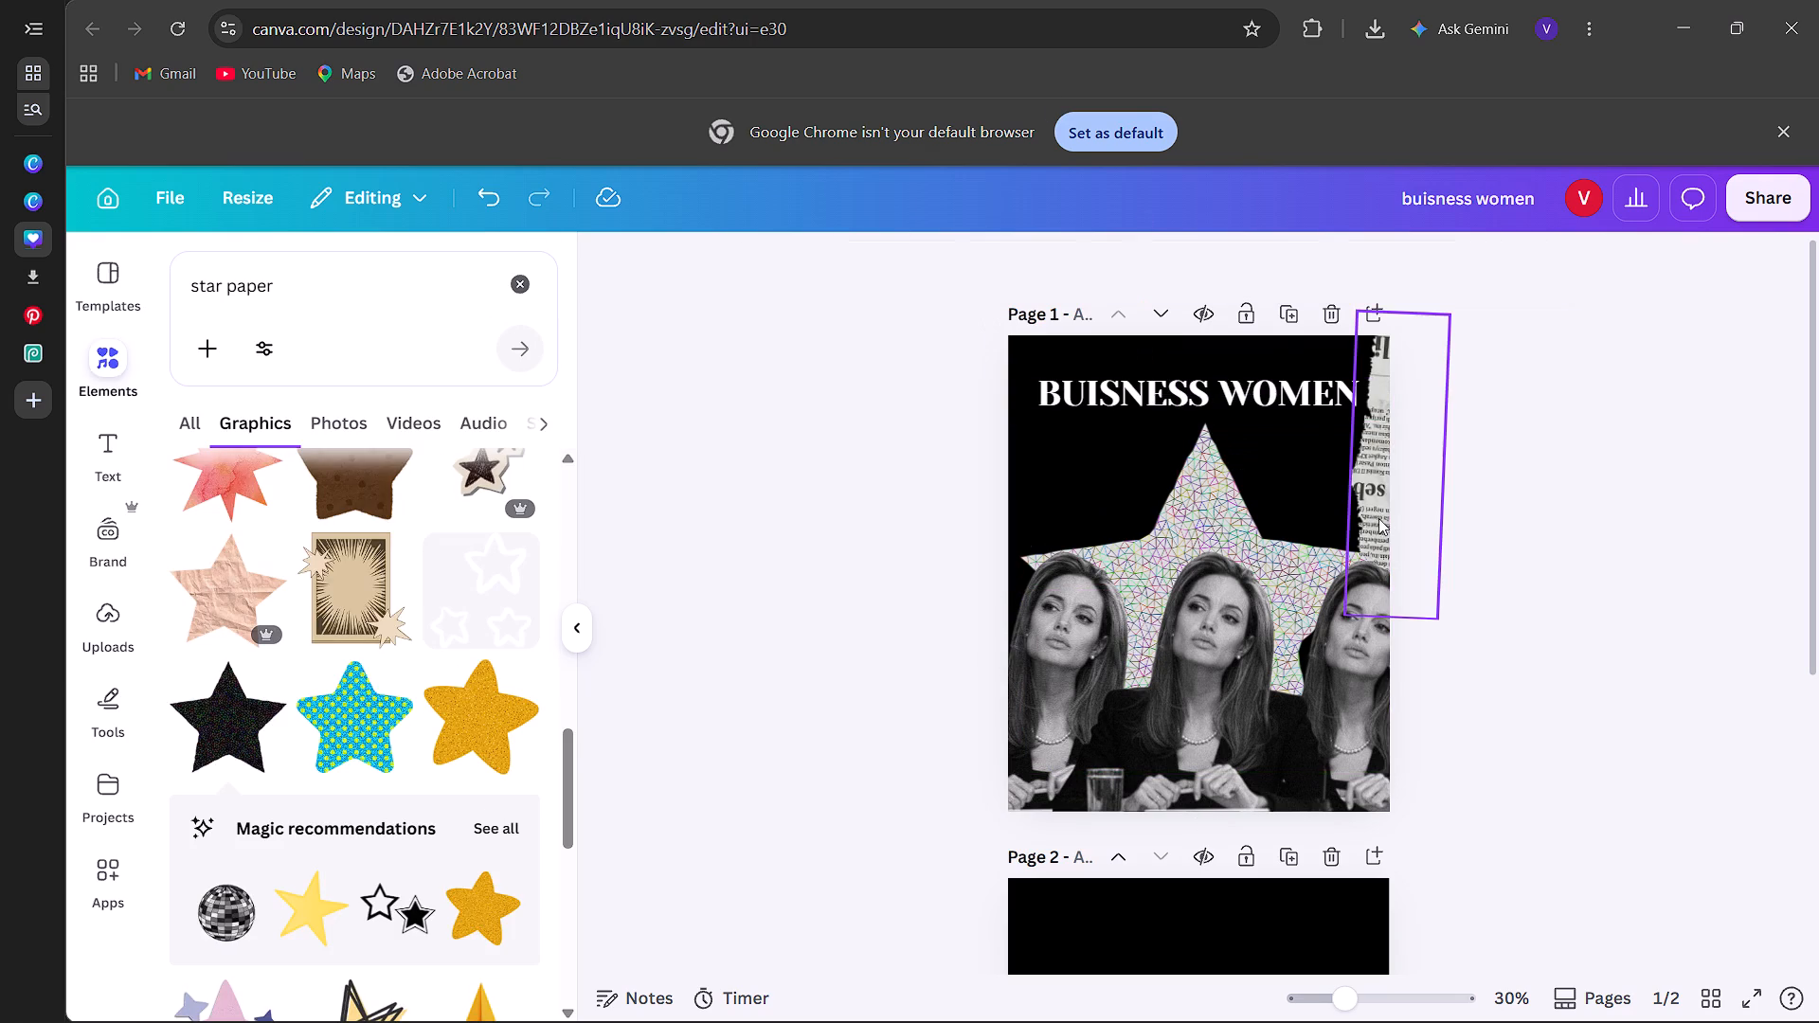
{"action": "left_click", "coordinate": [1367, 514]}
{"action": "key", "text": "BackSpace"}
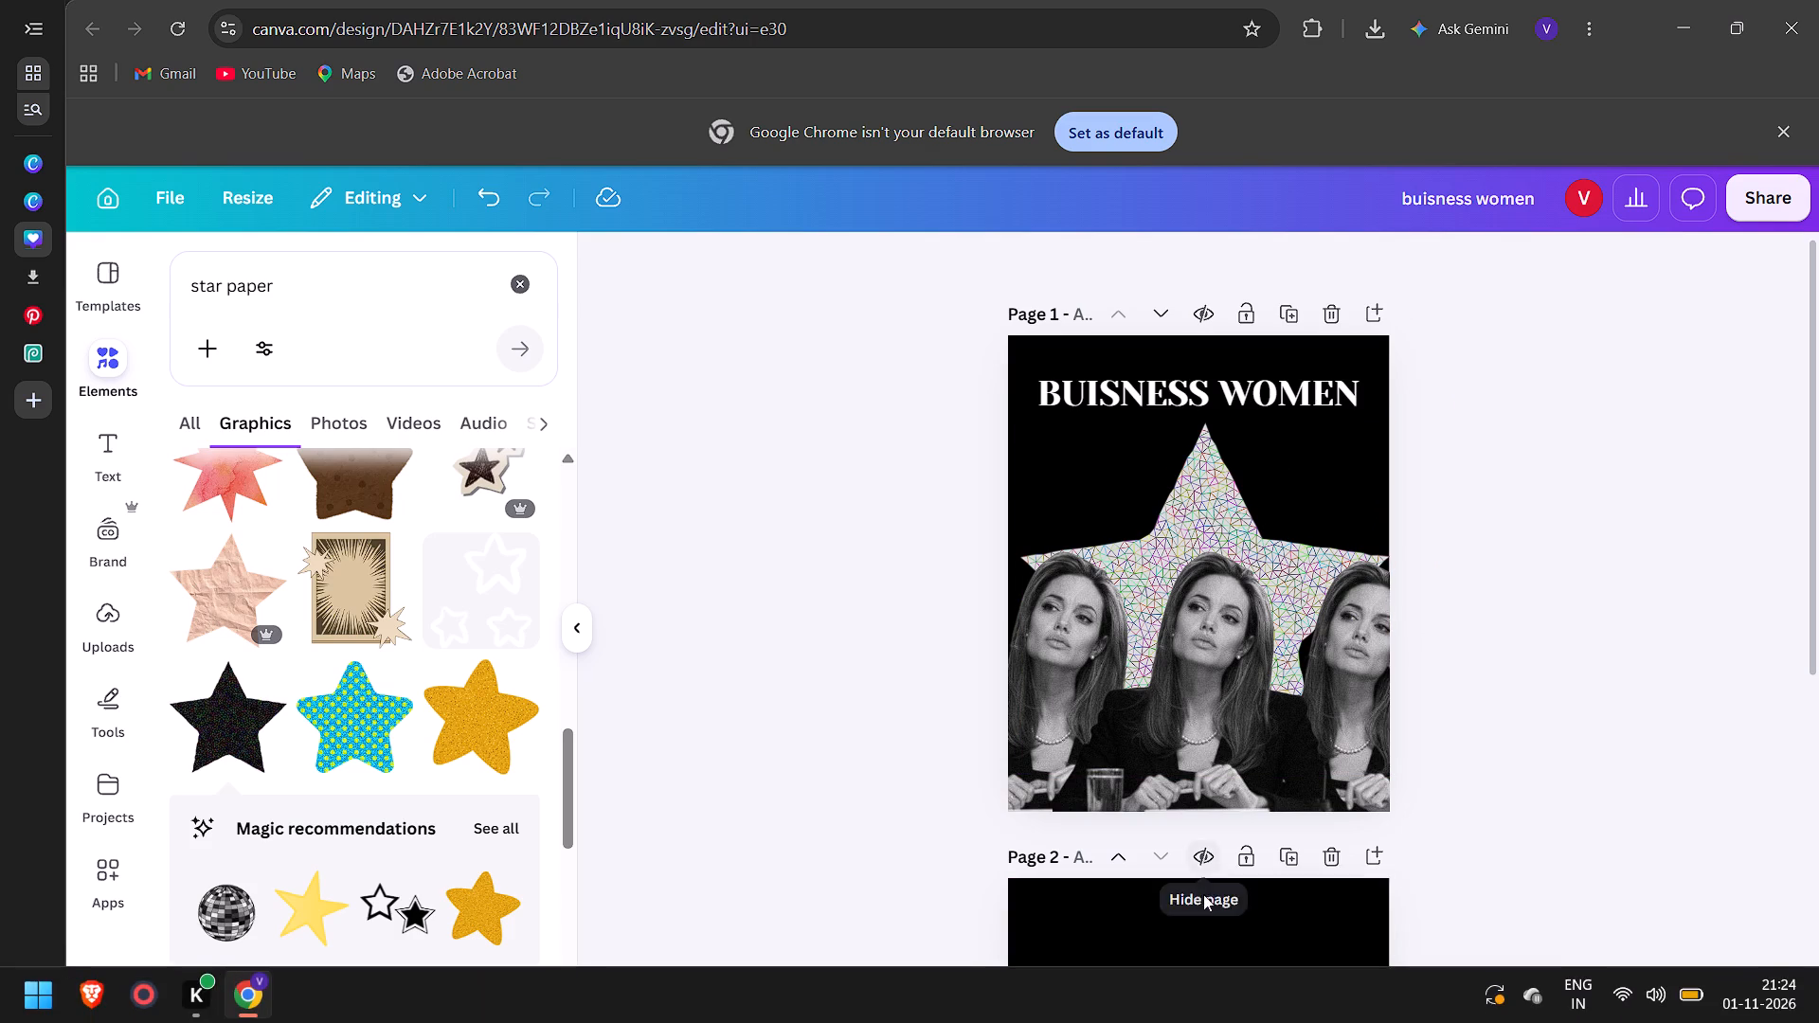
Select the empty black page 2 for editing.
{"action": "left_click", "coordinate": [1202, 900]}
{"action": "scroll", "coordinate": [1202, 900], "scroll_direction": "down", "scroll_amount": 7}
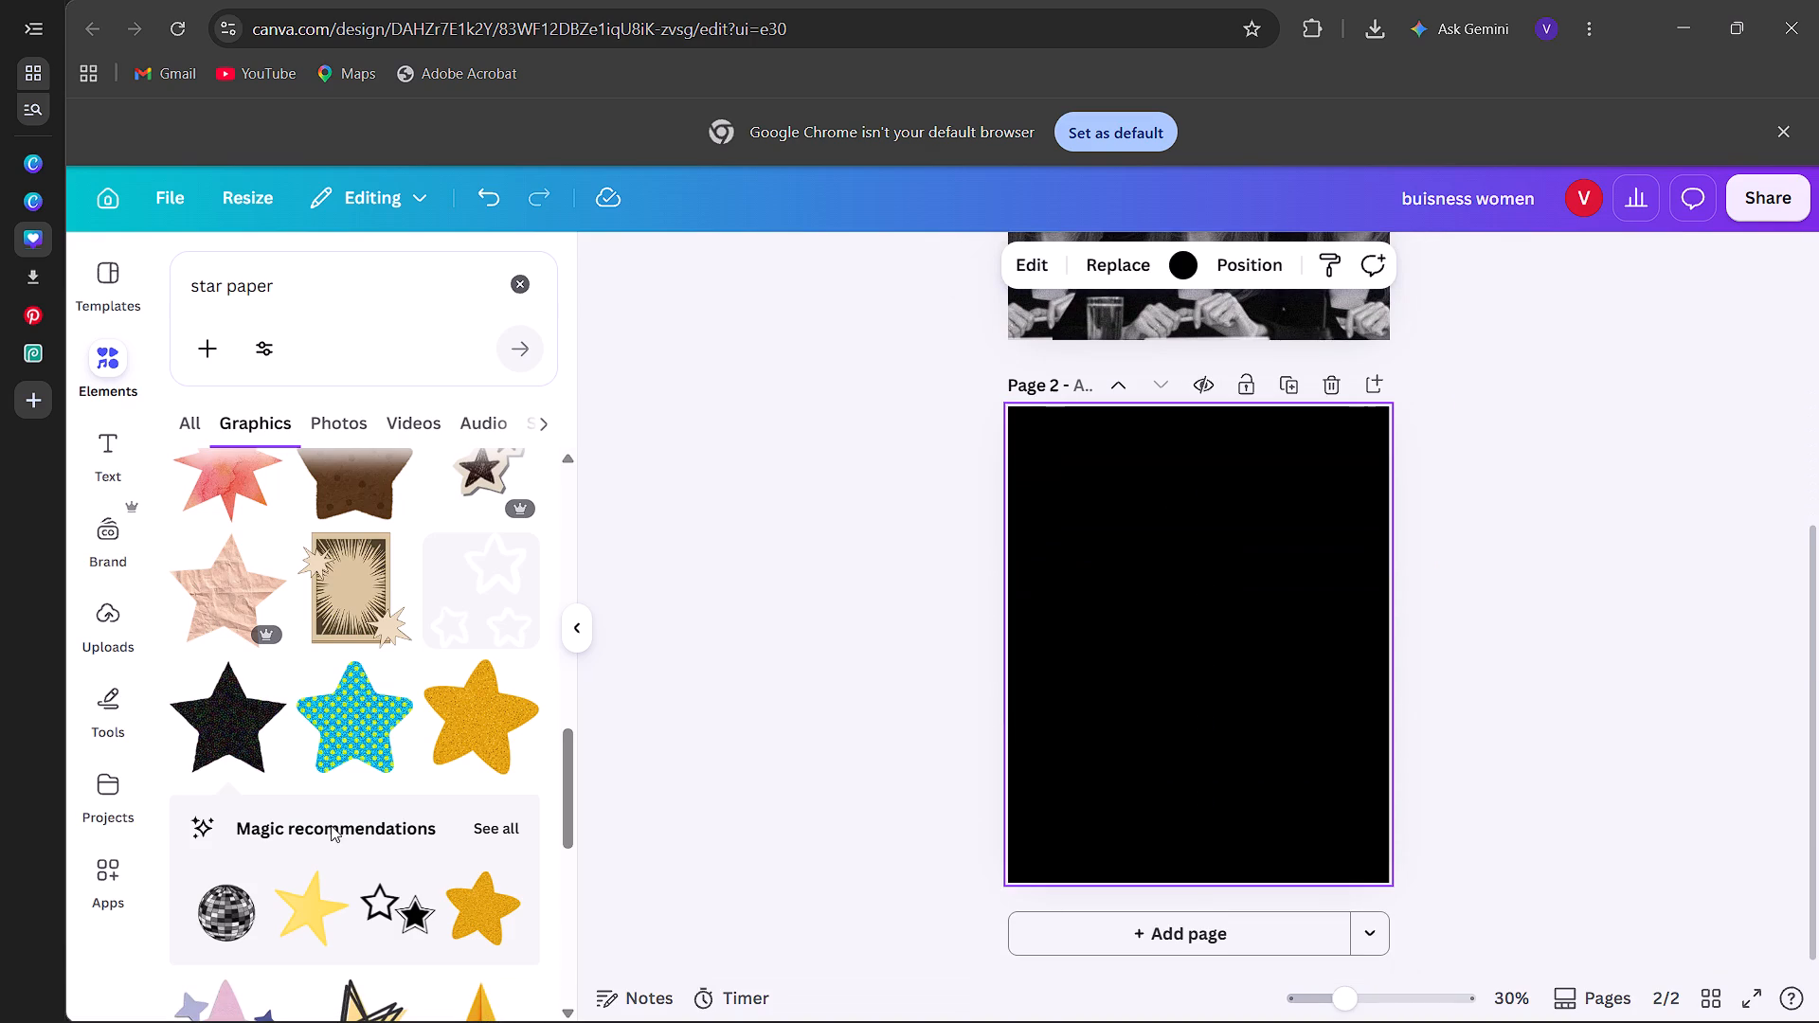
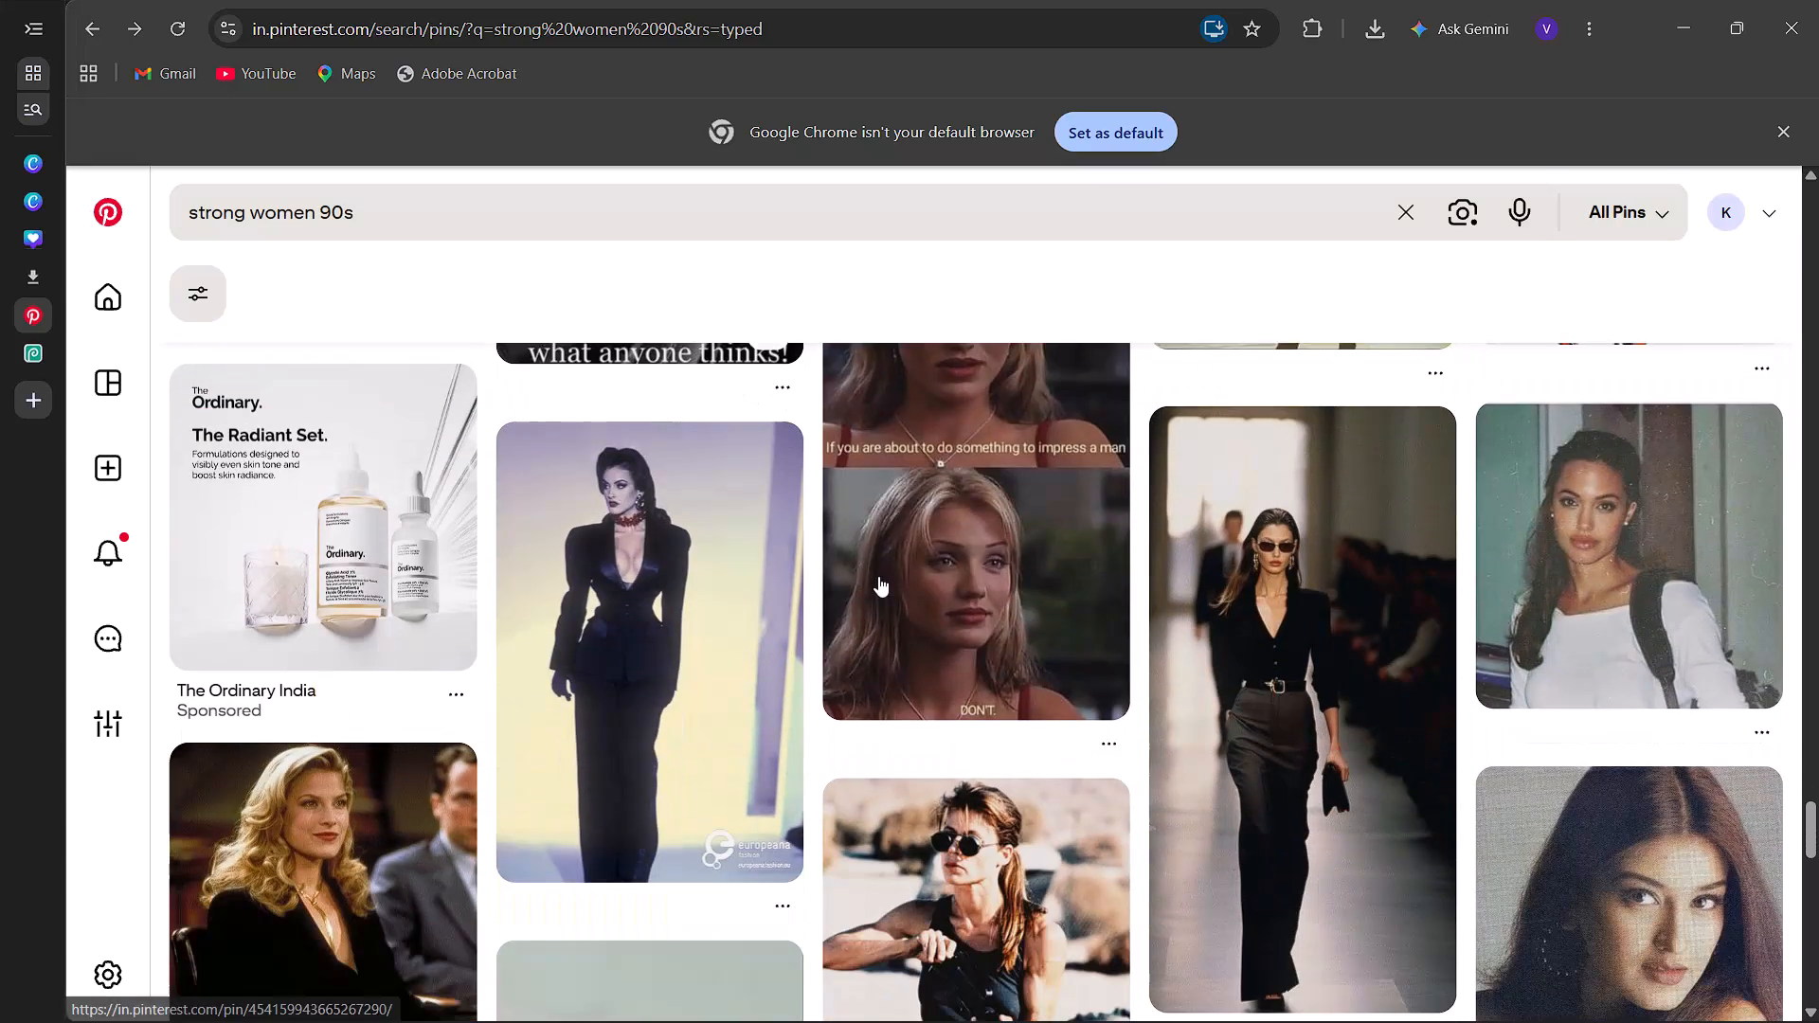
Browse the Pinterest results for "strong women 90s" for a striking portrait to use on page 2.
{"action": "scroll", "coordinate": [878, 576], "scroll_direction": "down", "scroll_amount": 3}
{"action": "scroll", "coordinate": [878, 576], "scroll_direction": "down", "scroll_amount": 2, "text": "ctrl"}
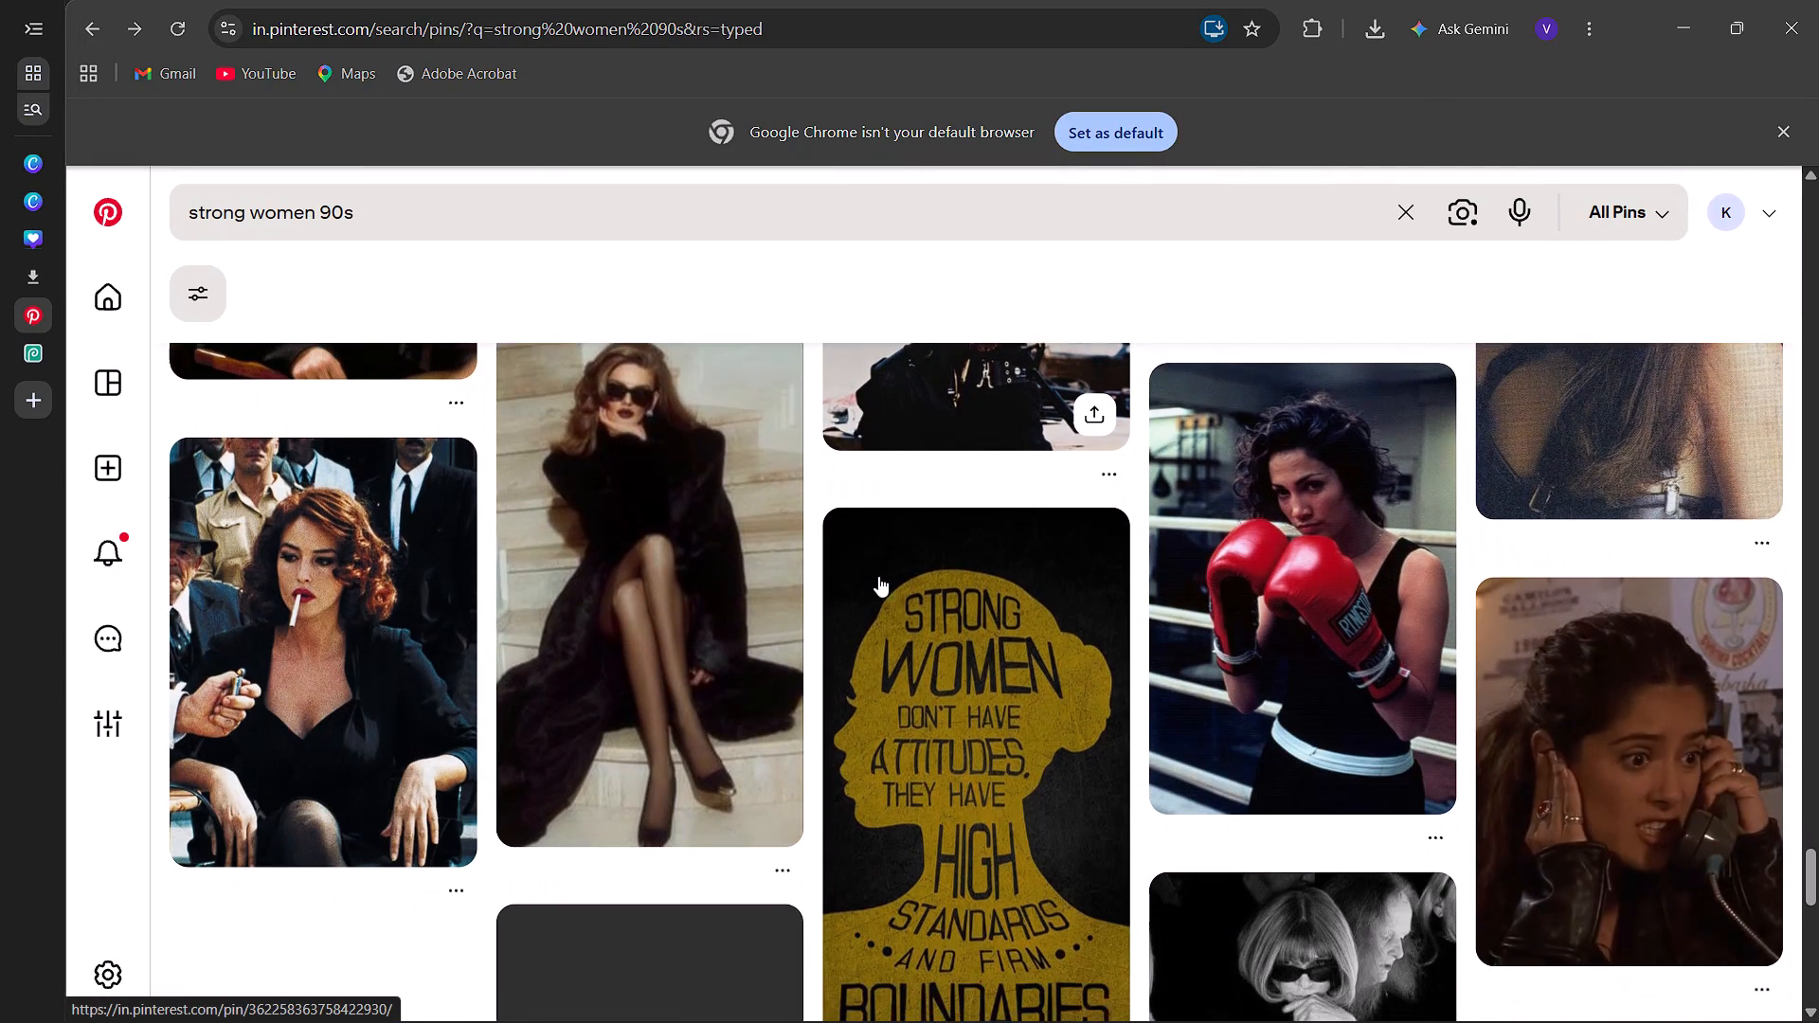
{"action": "scroll", "coordinate": [878, 576], "scroll_direction": "down", "scroll_amount": 1}
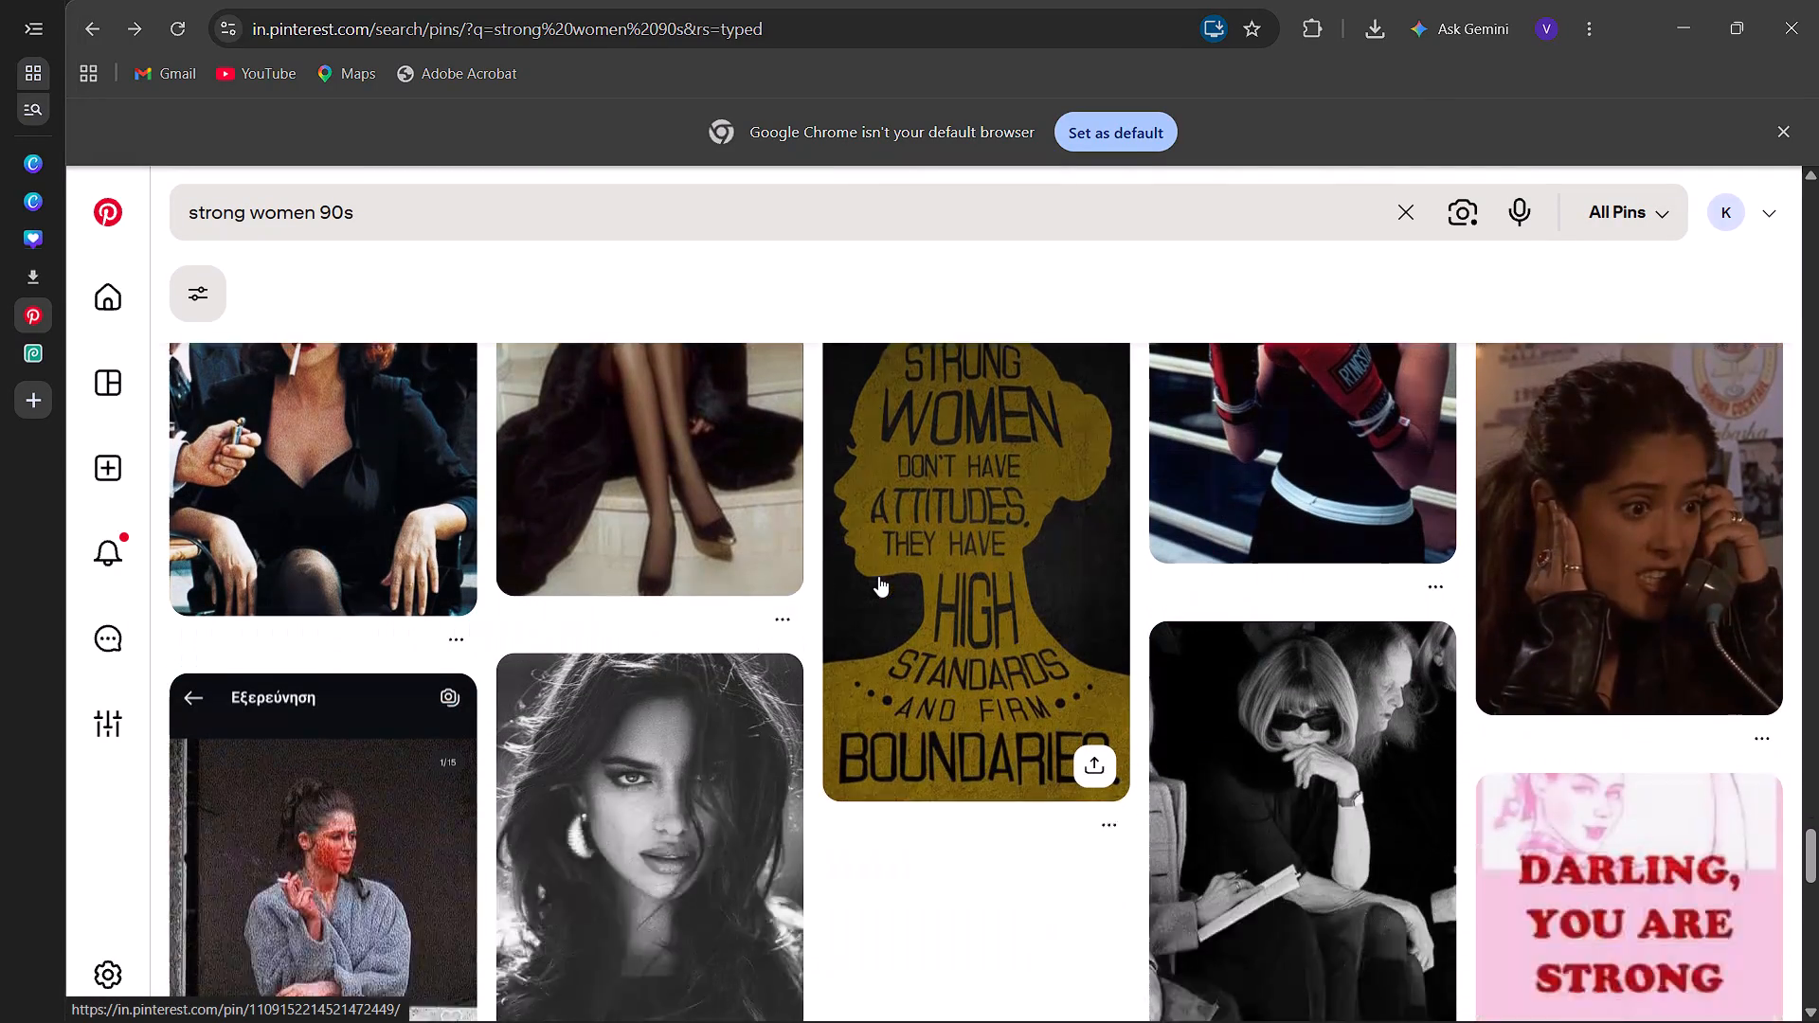
{"action": "scroll", "coordinate": [878, 576], "scroll_direction": "down", "scroll_amount": 2}
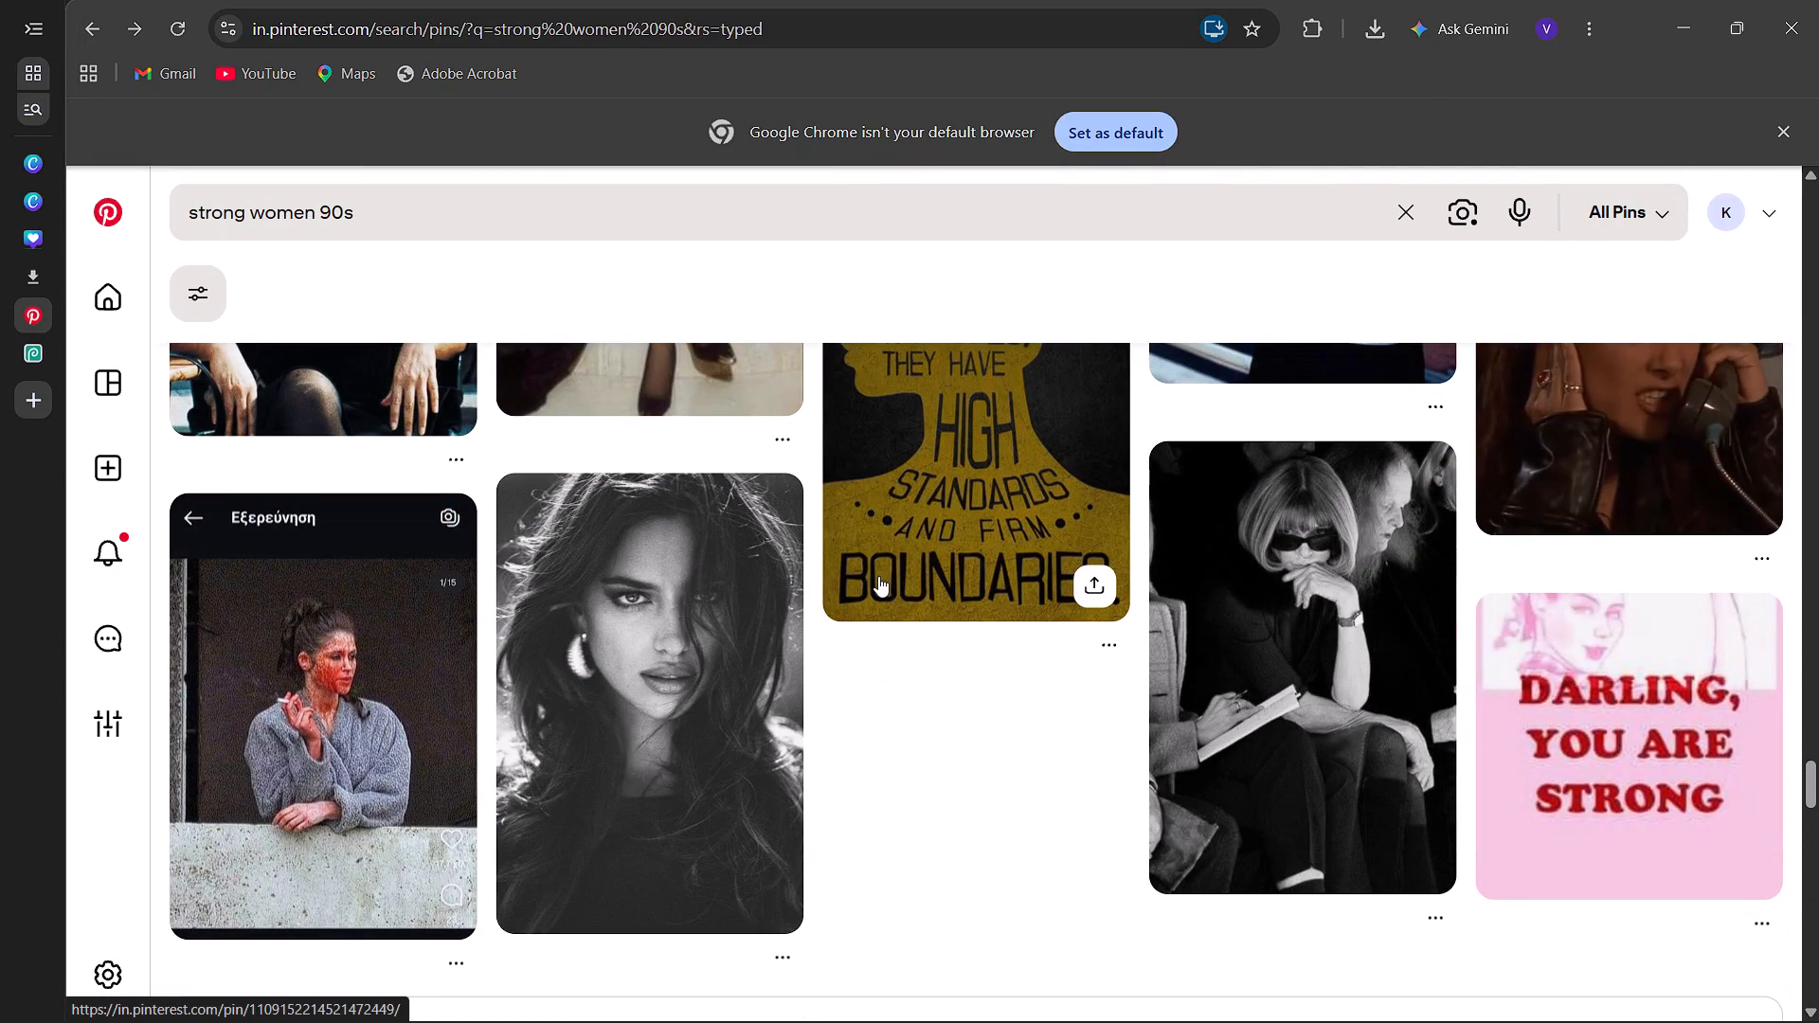
{"action": "scroll", "coordinate": [878, 576], "scroll_direction": "down", "scroll_amount": 4}
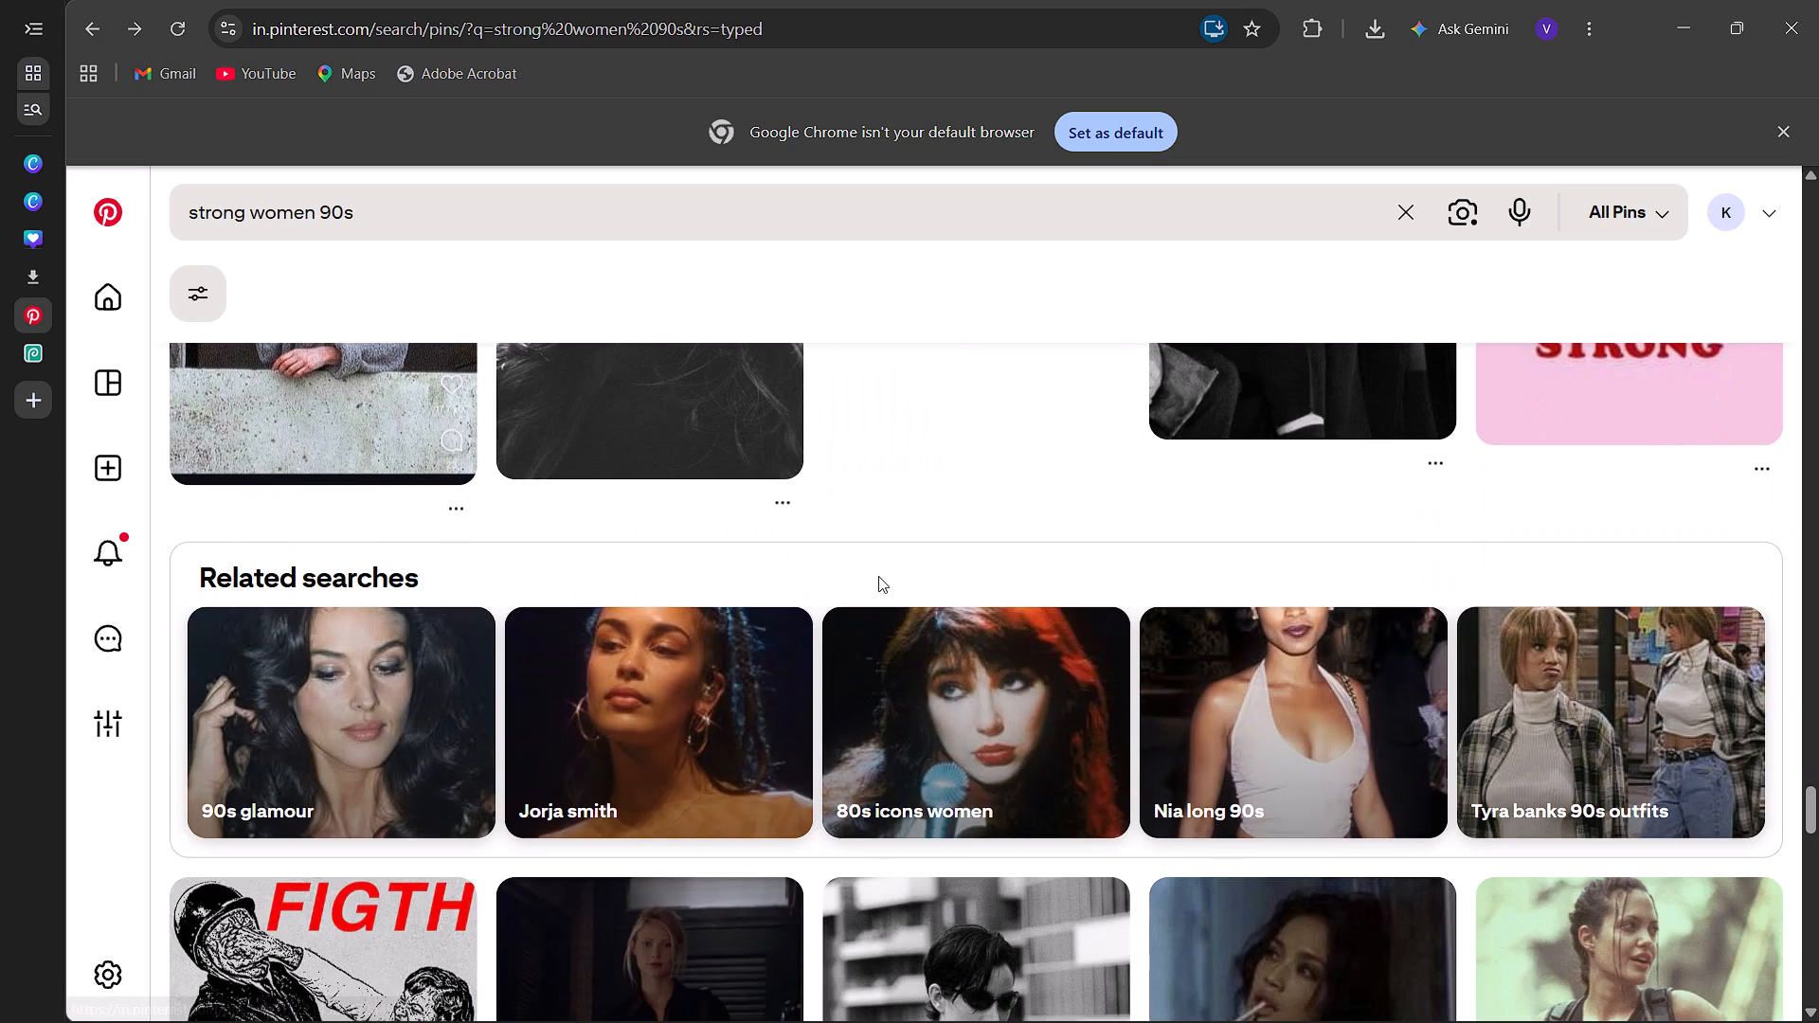
{"action": "scroll", "coordinate": [878, 576], "scroll_direction": "down", "scroll_amount": 4}
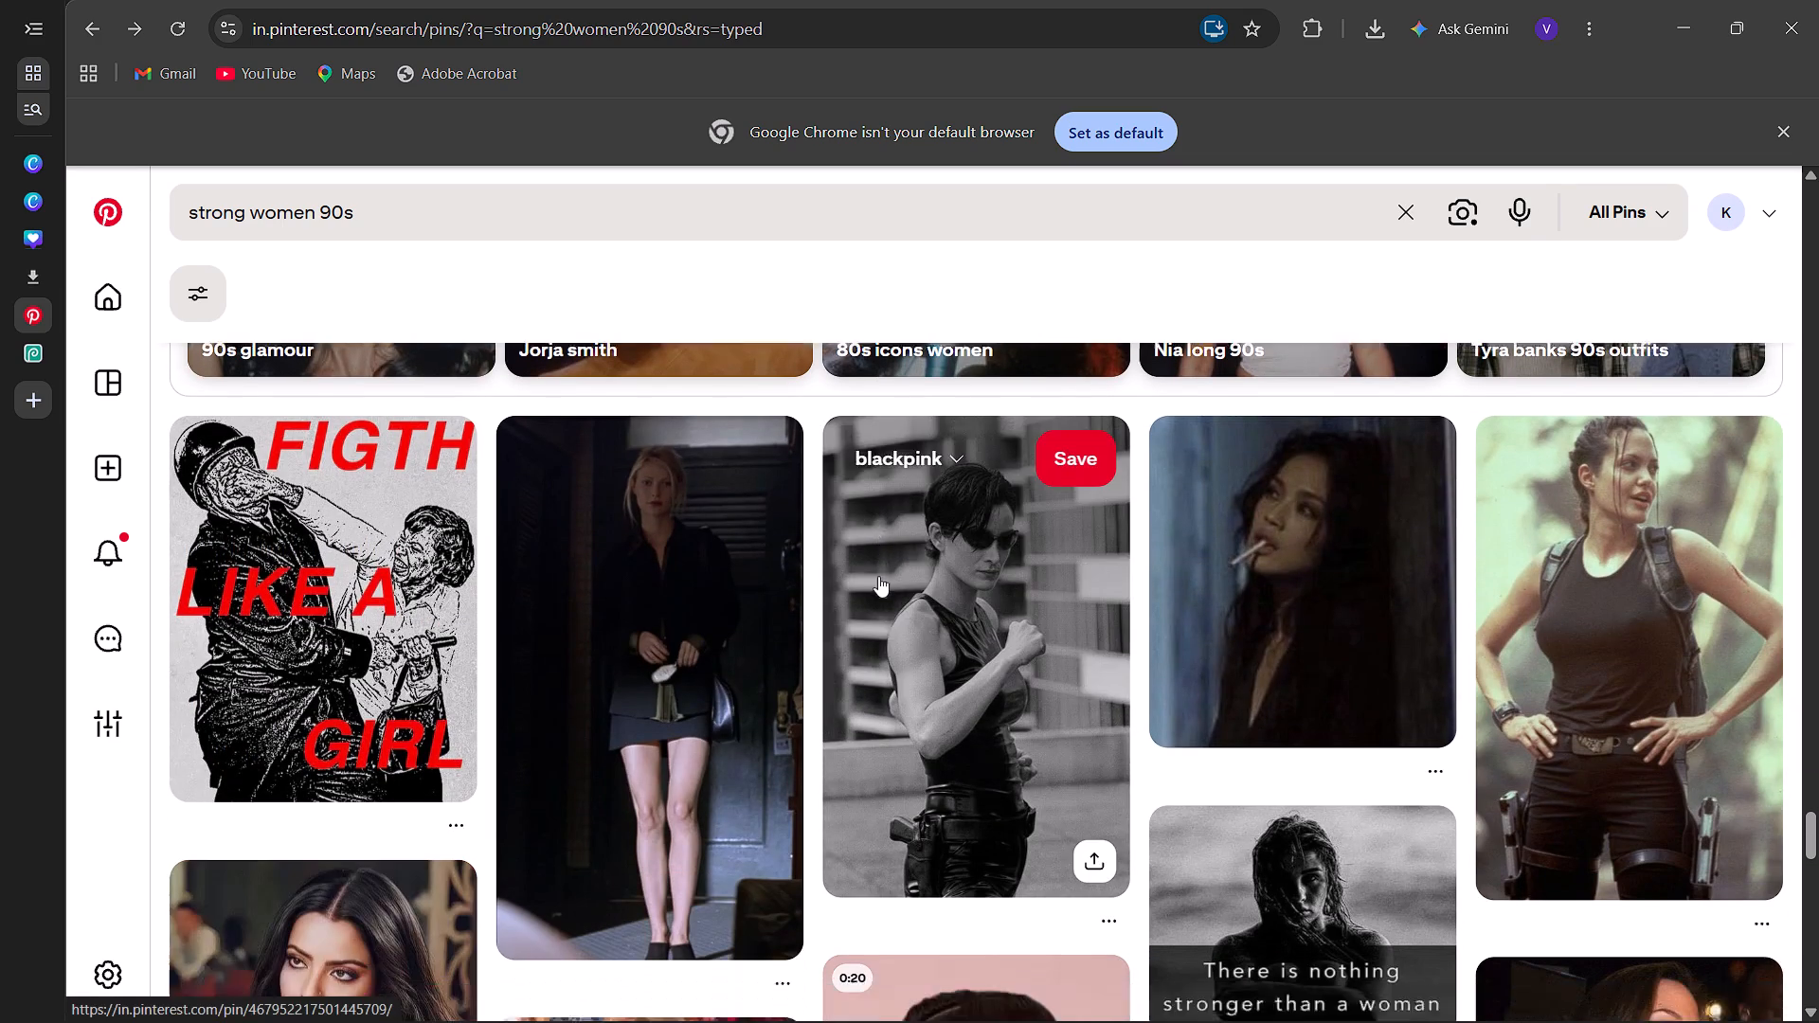
{"action": "scroll", "coordinate": [878, 576], "scroll_direction": "down", "scroll_amount": 2}
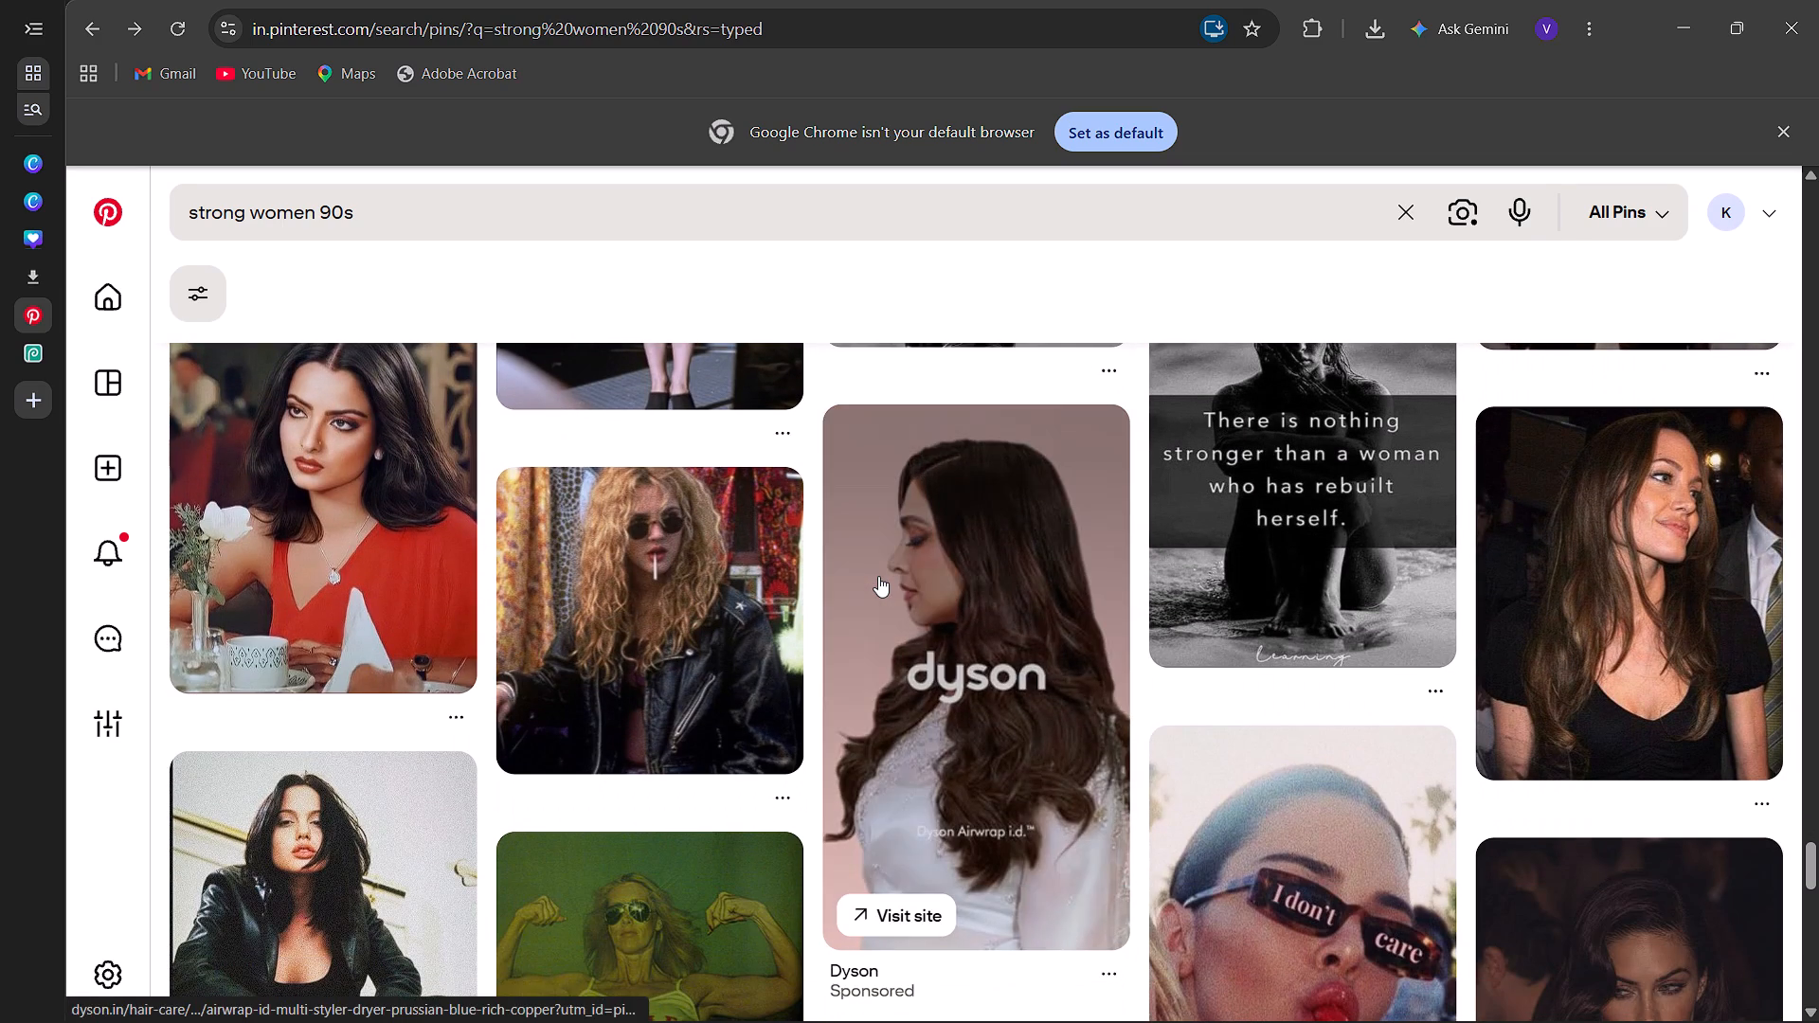
{"action": "scroll", "coordinate": [878, 576], "scroll_direction": "down", "scroll_amount": 4}
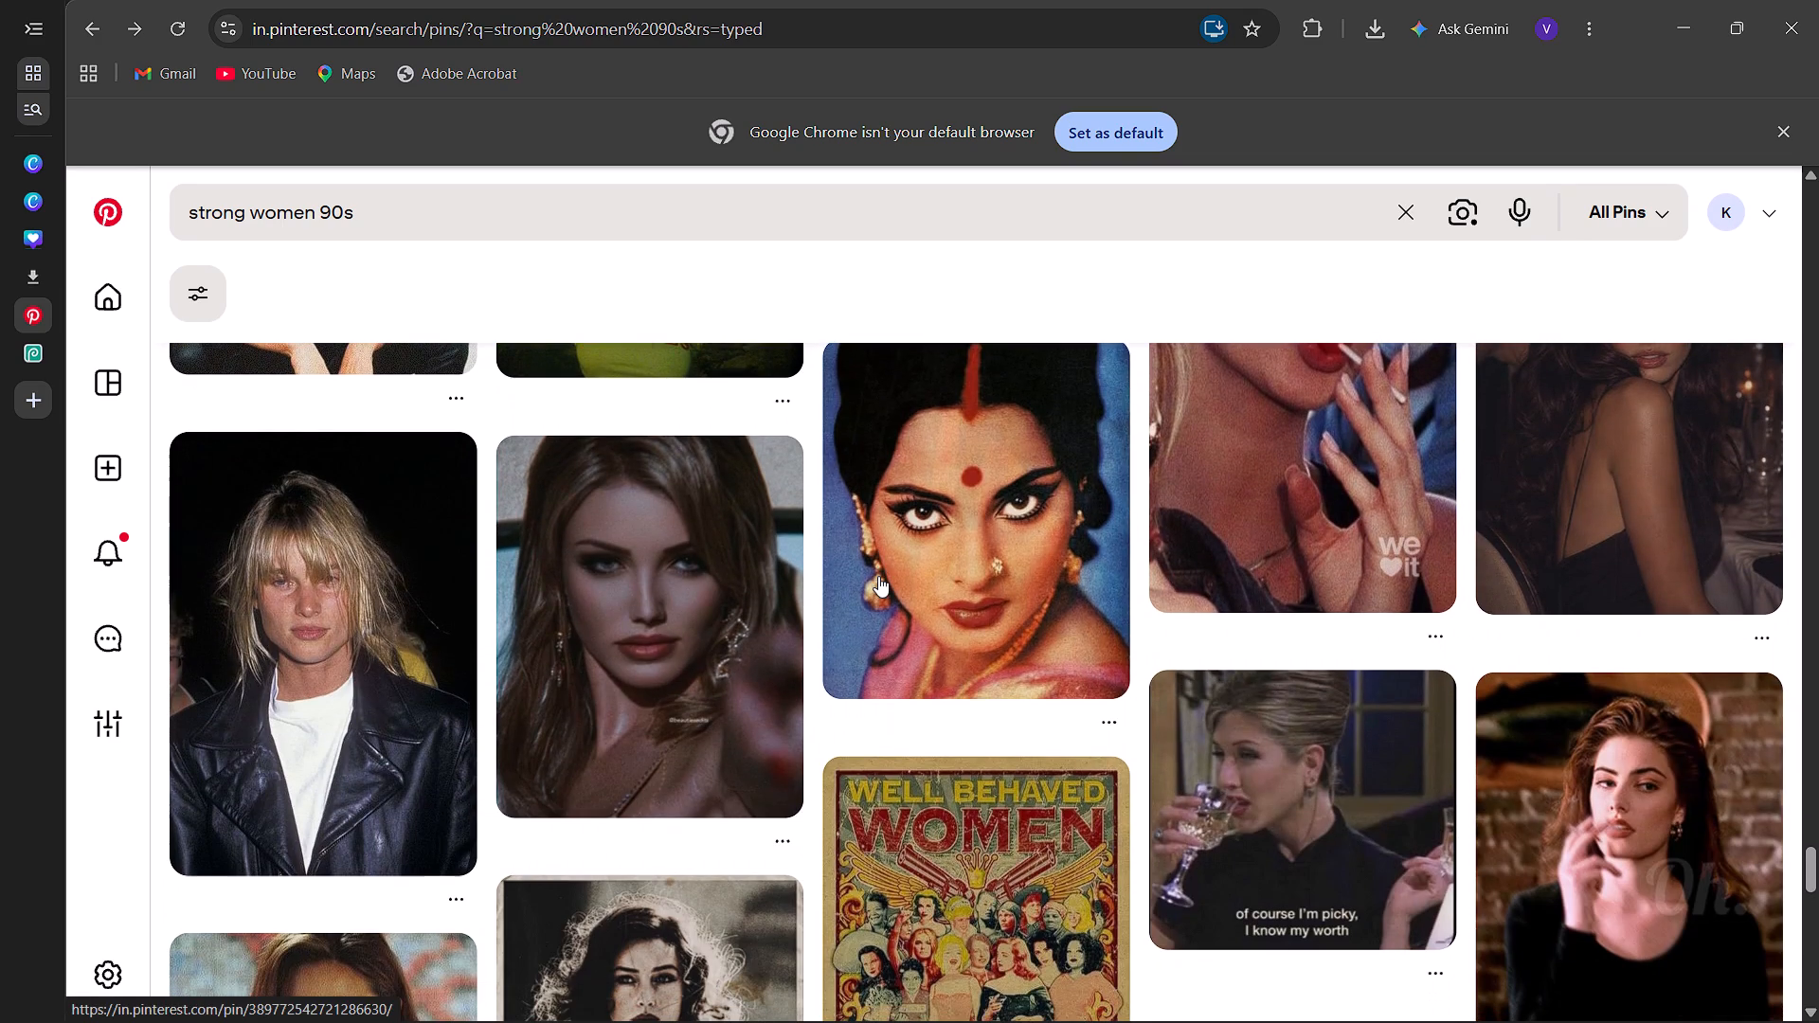
{"action": "scroll", "coordinate": [878, 576], "scroll_direction": "down", "scroll_amount": 3}
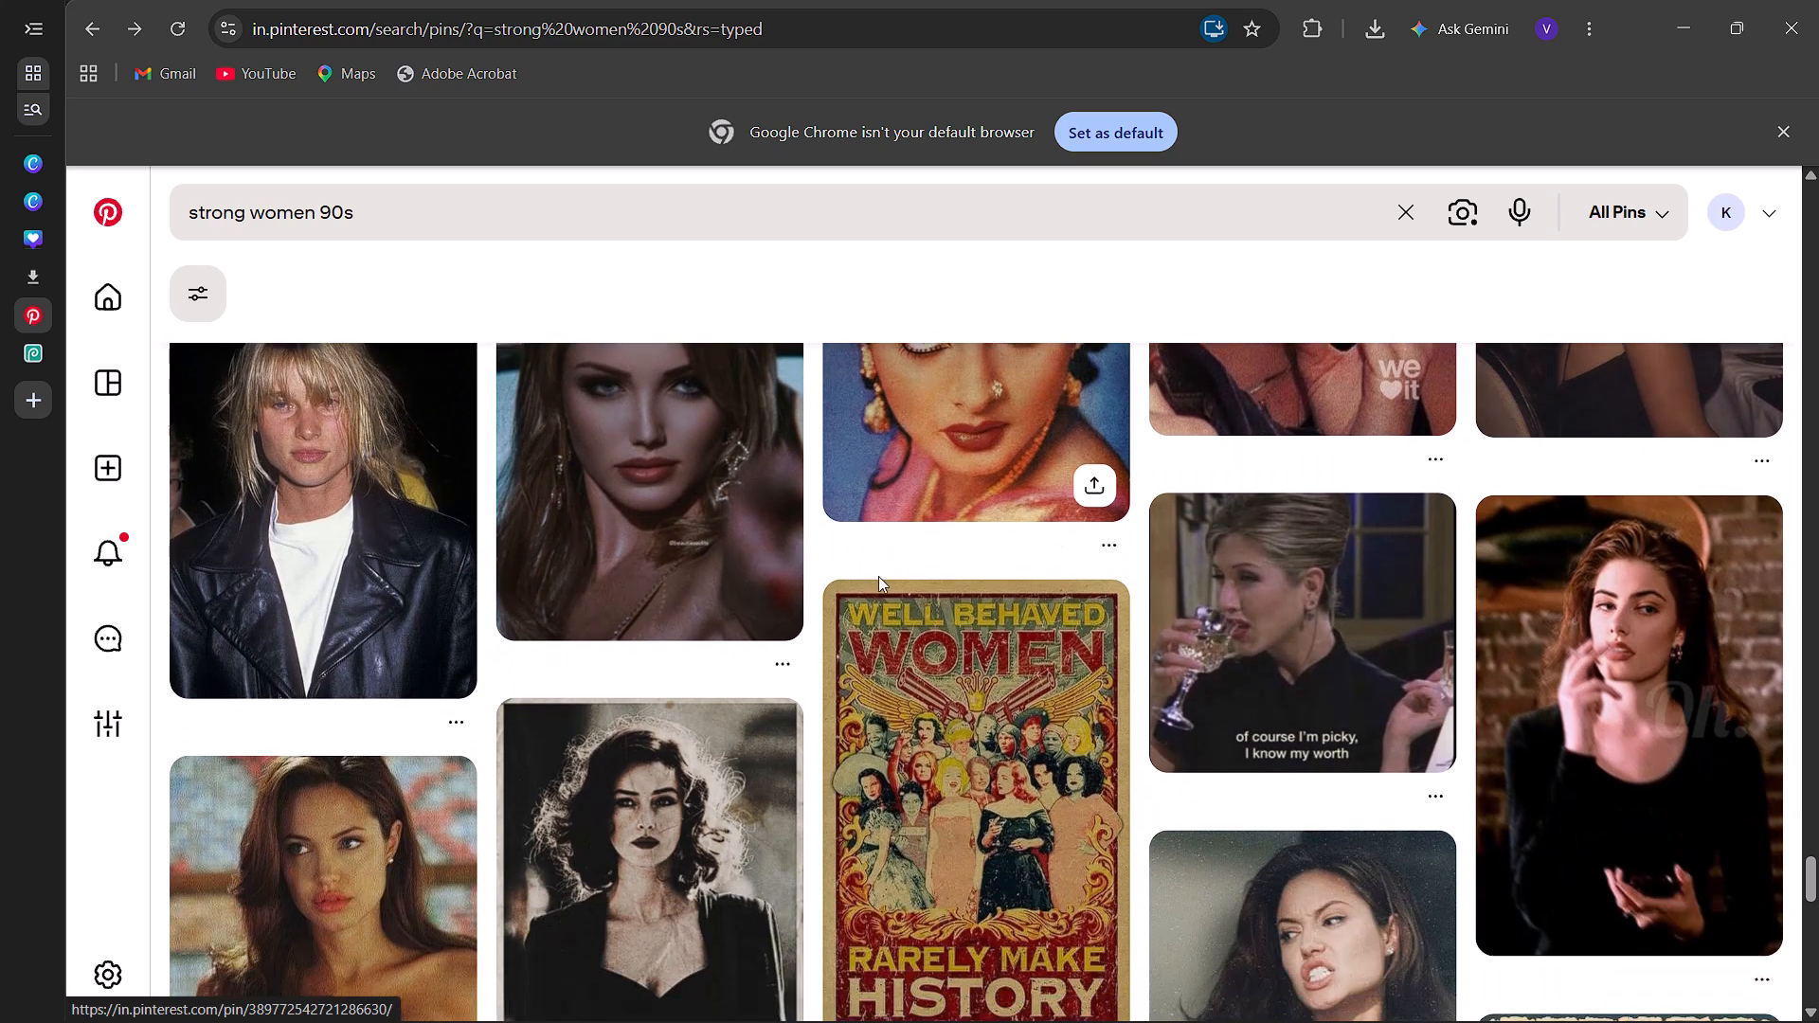
{"action": "scroll", "coordinate": [878, 576], "scroll_direction": "down", "scroll_amount": 1}
{"action": "scroll", "coordinate": [878, 576], "scroll_direction": "up", "scroll_amount": 1}
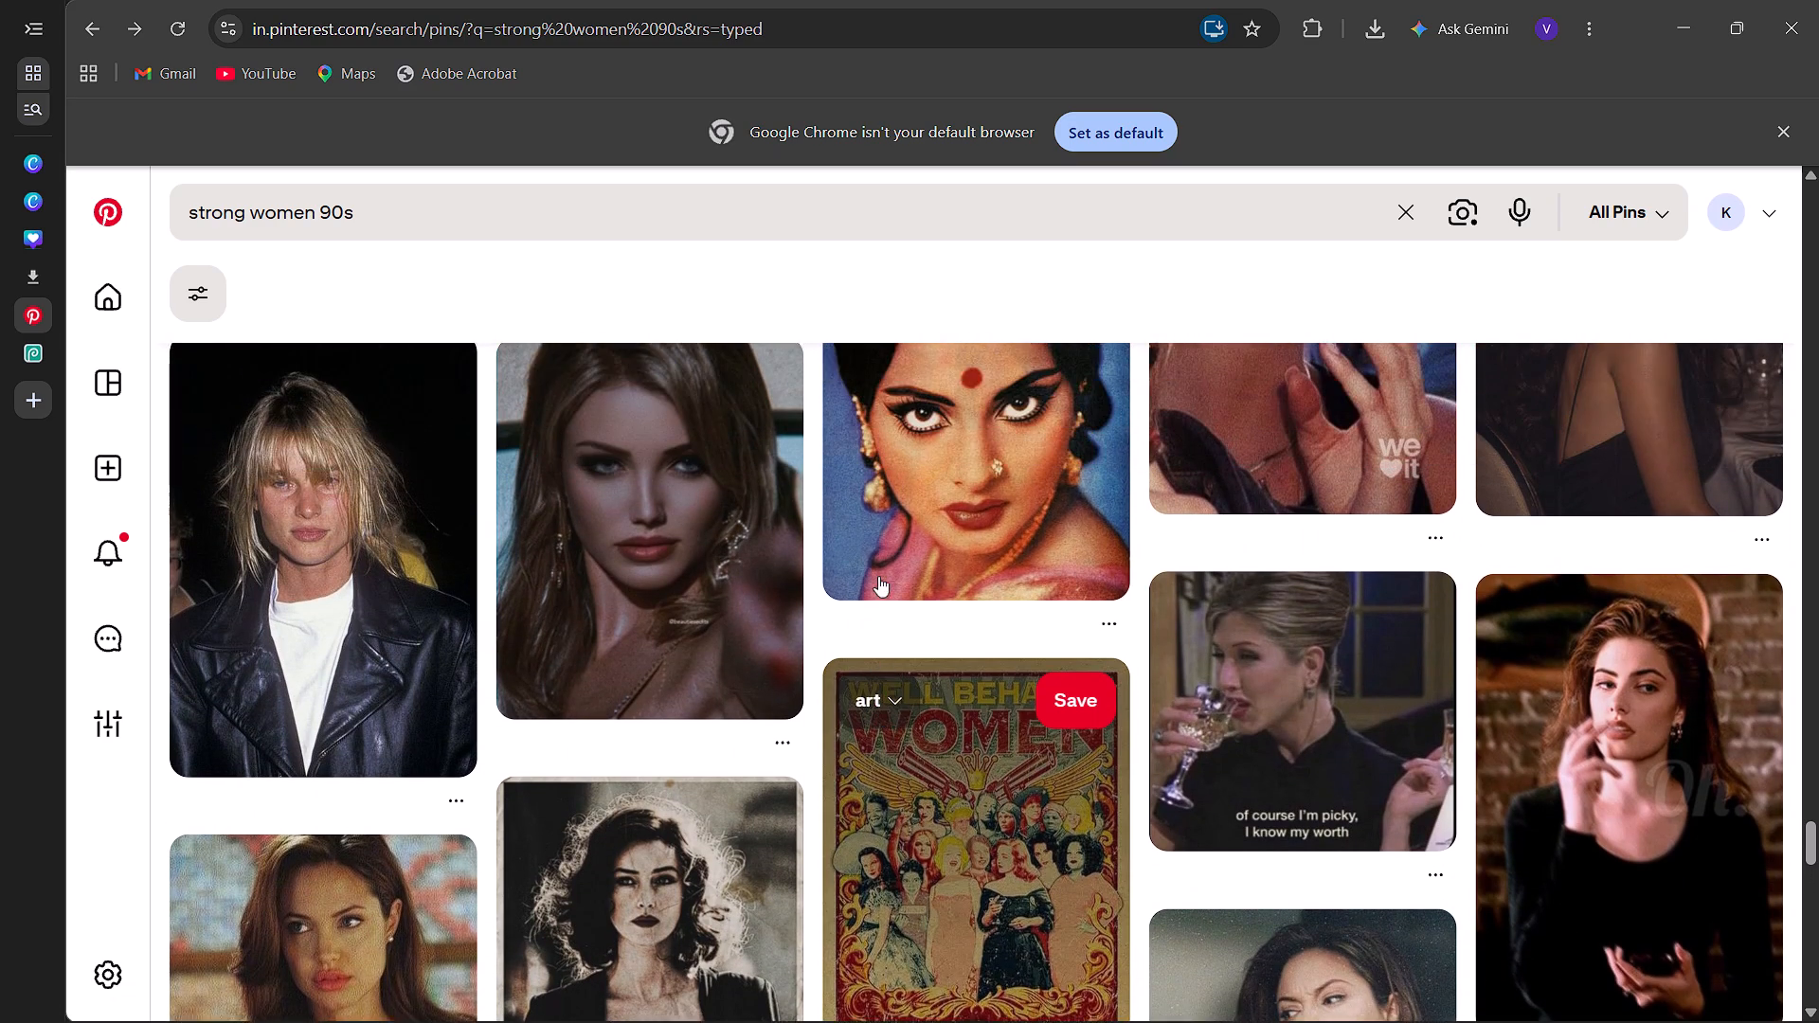
{"action": "scroll", "coordinate": [878, 576], "scroll_direction": "up", "scroll_amount": 1}
Open the pin of the woman with the red bindi and download the related close-up image of her eyes.
{"action": "left_click", "coordinate": [939, 567]}
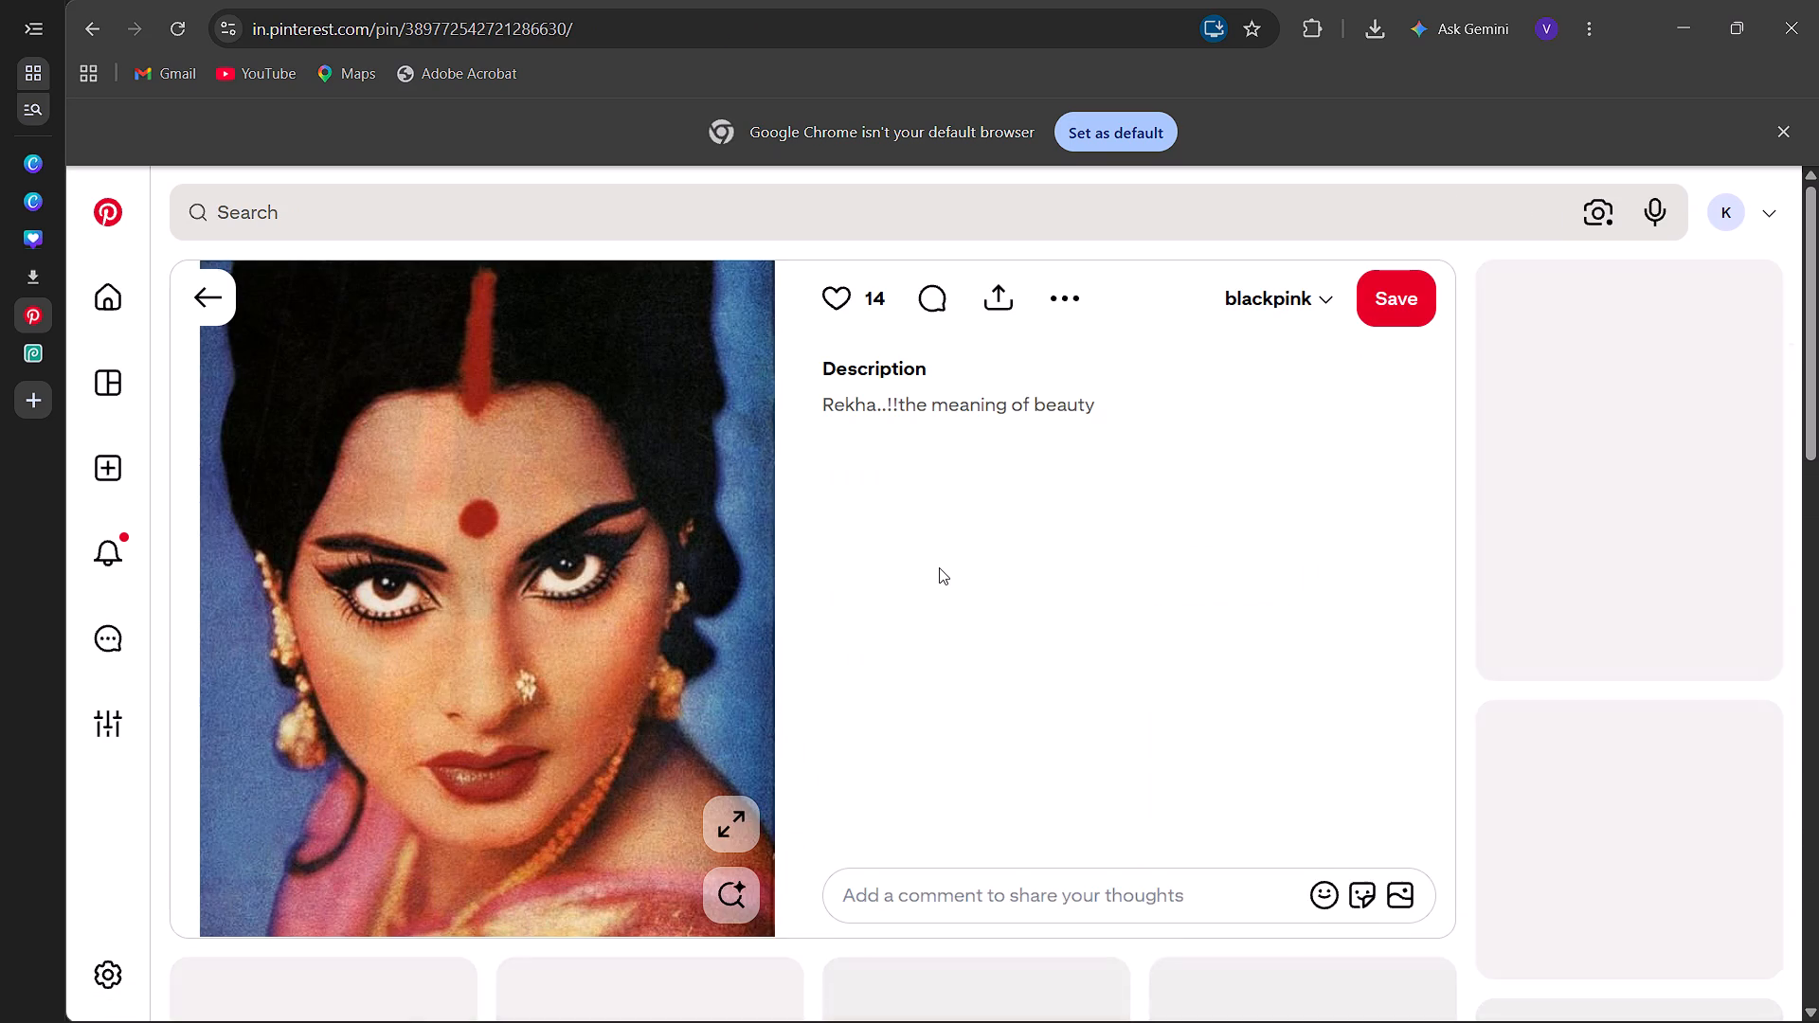
{"action": "scroll", "coordinate": [939, 567], "scroll_direction": "down", "scroll_amount": 3}
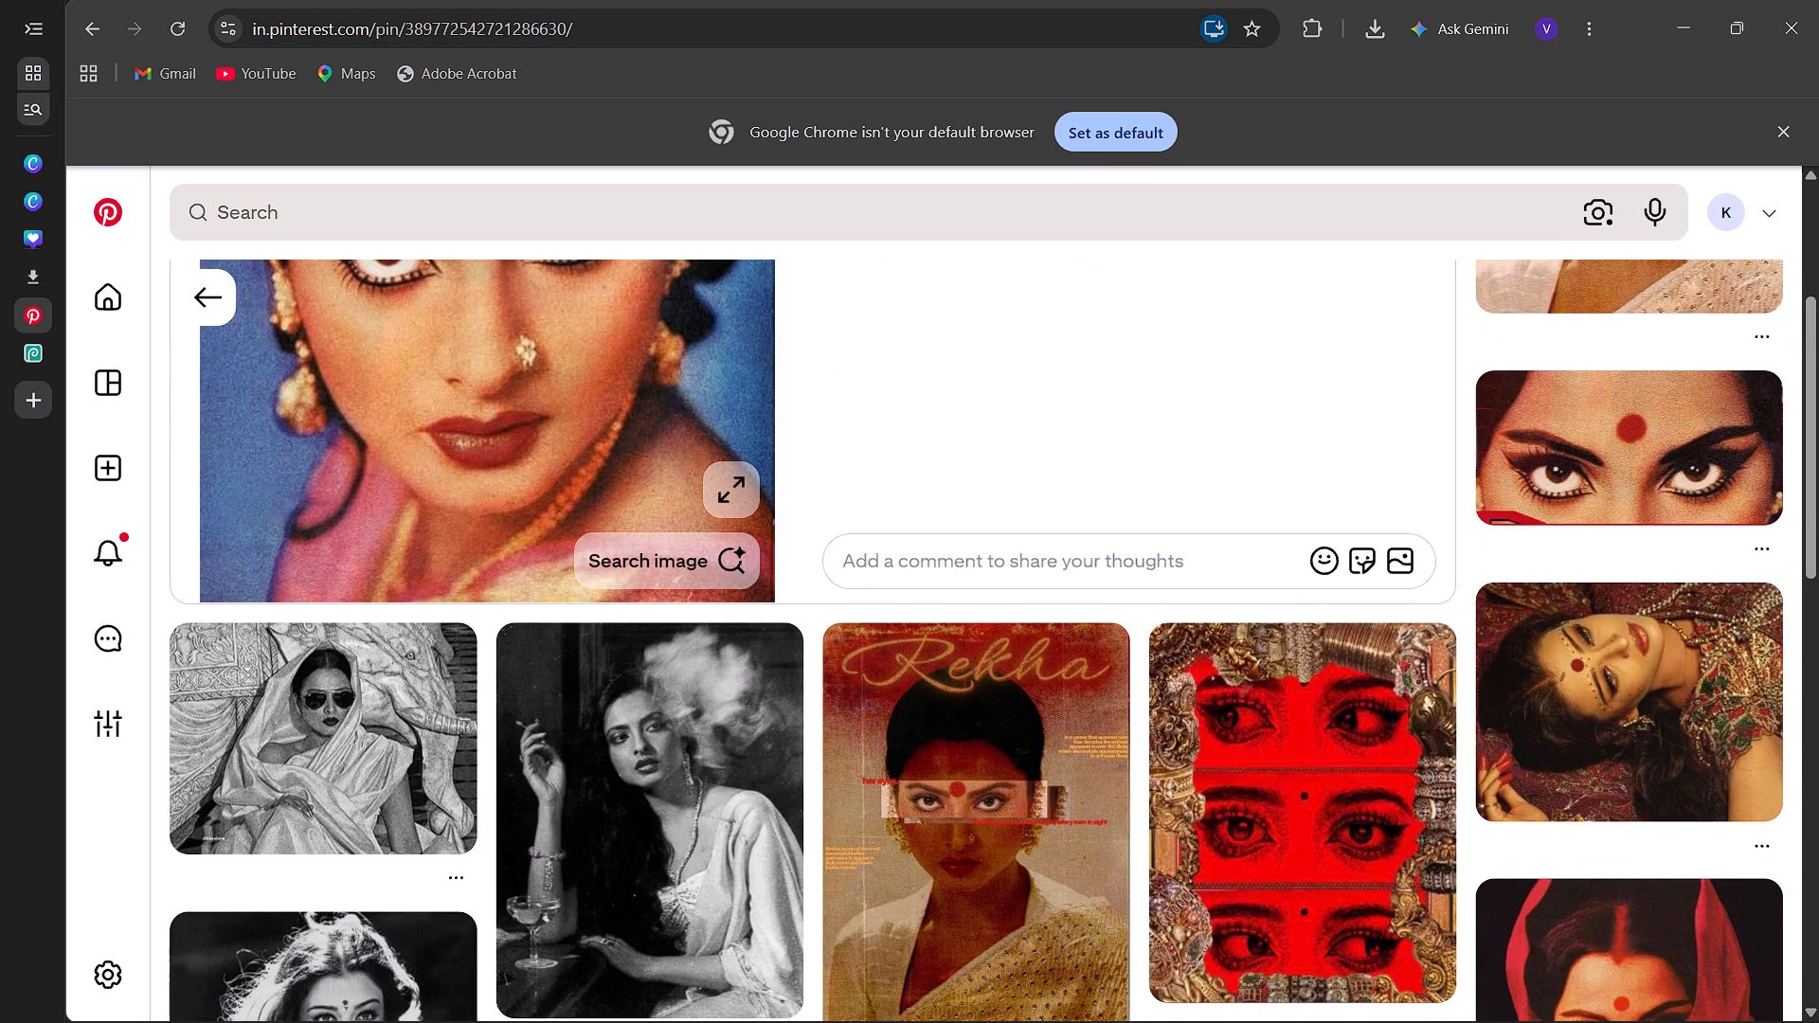
{"action": "scroll", "coordinate": [939, 567], "scroll_direction": "up", "scroll_amount": 2}
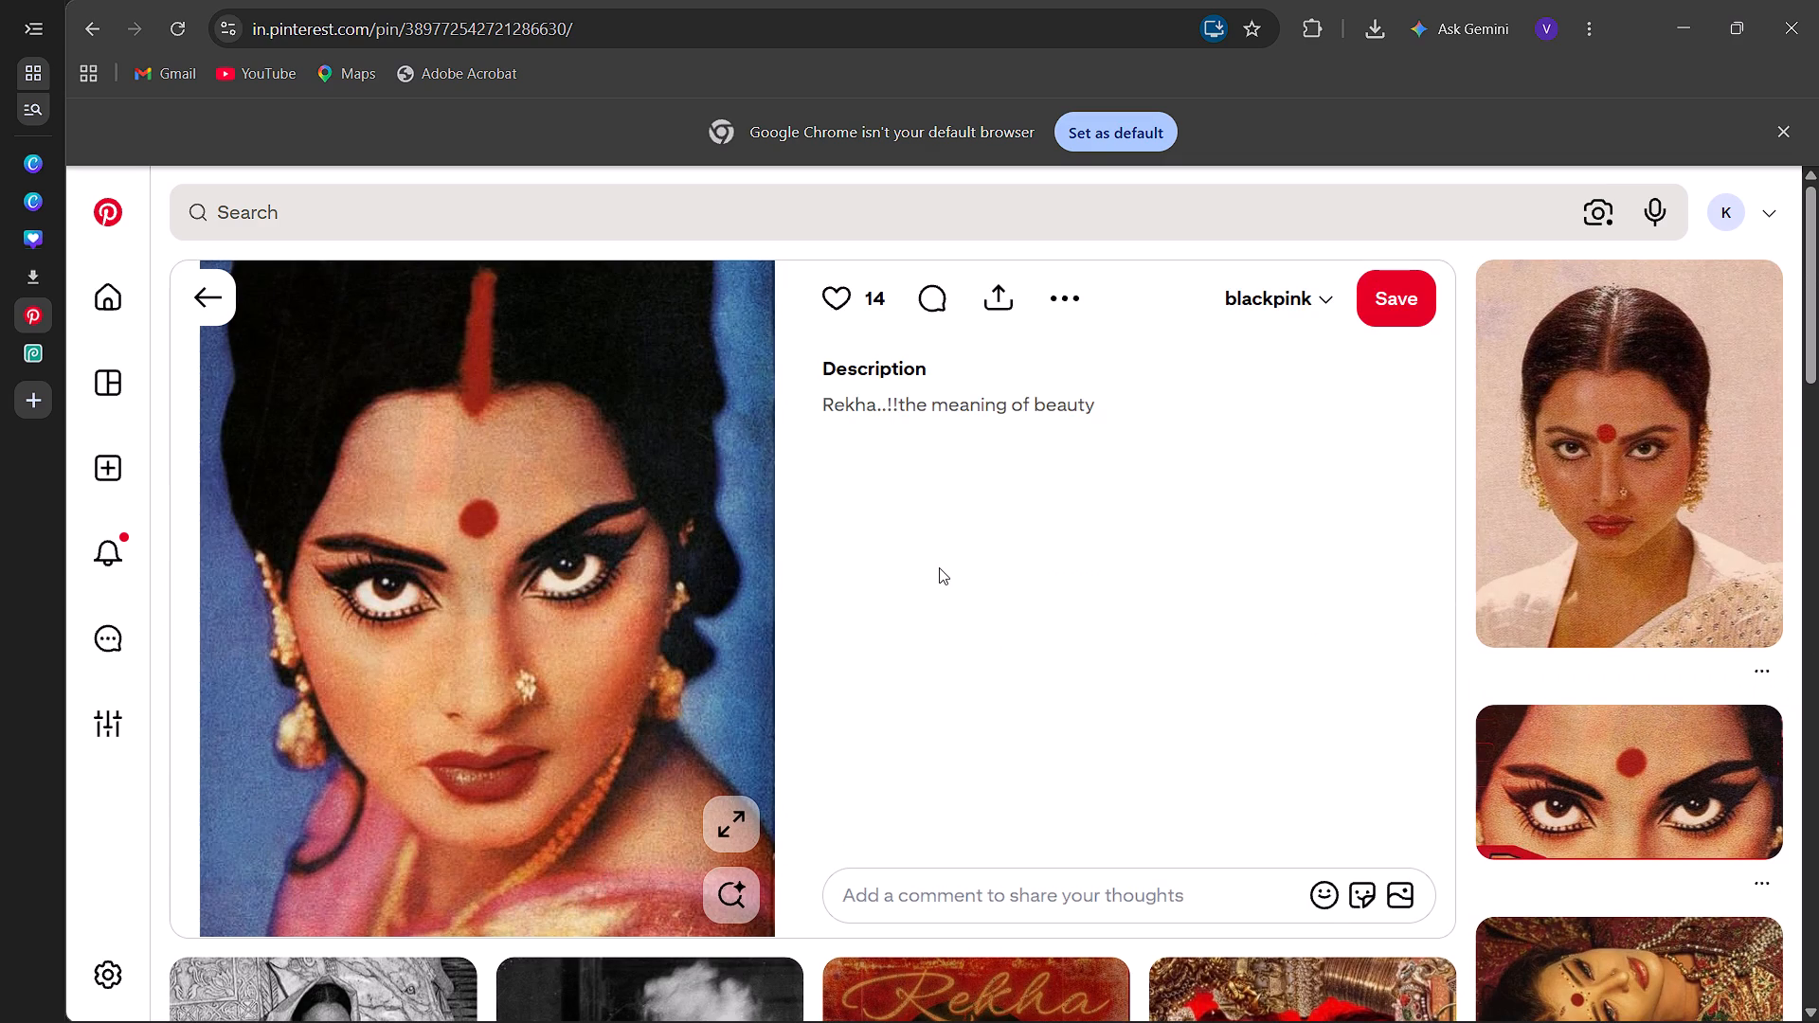
{"action": "scroll", "coordinate": [939, 567], "scroll_direction": "up", "scroll_amount": 1}
{"action": "left_click", "coordinate": [1754, 883]}
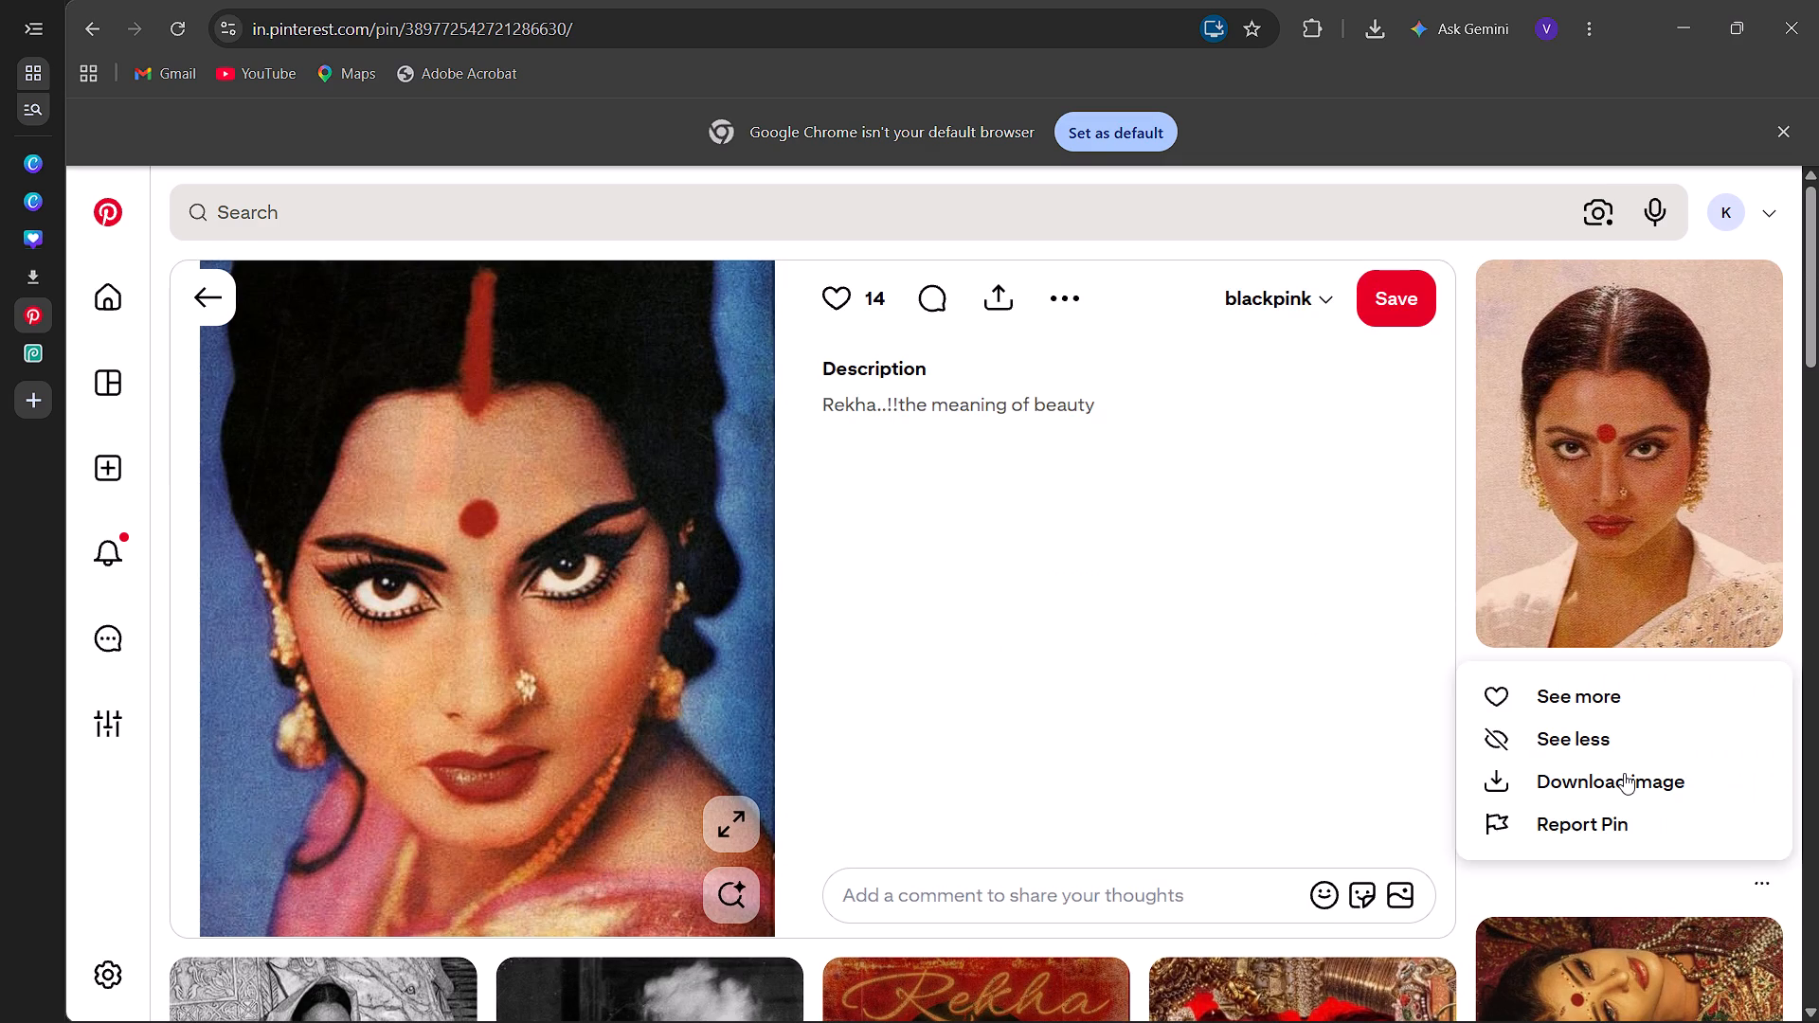
{"action": "left_click", "coordinate": [1624, 773]}
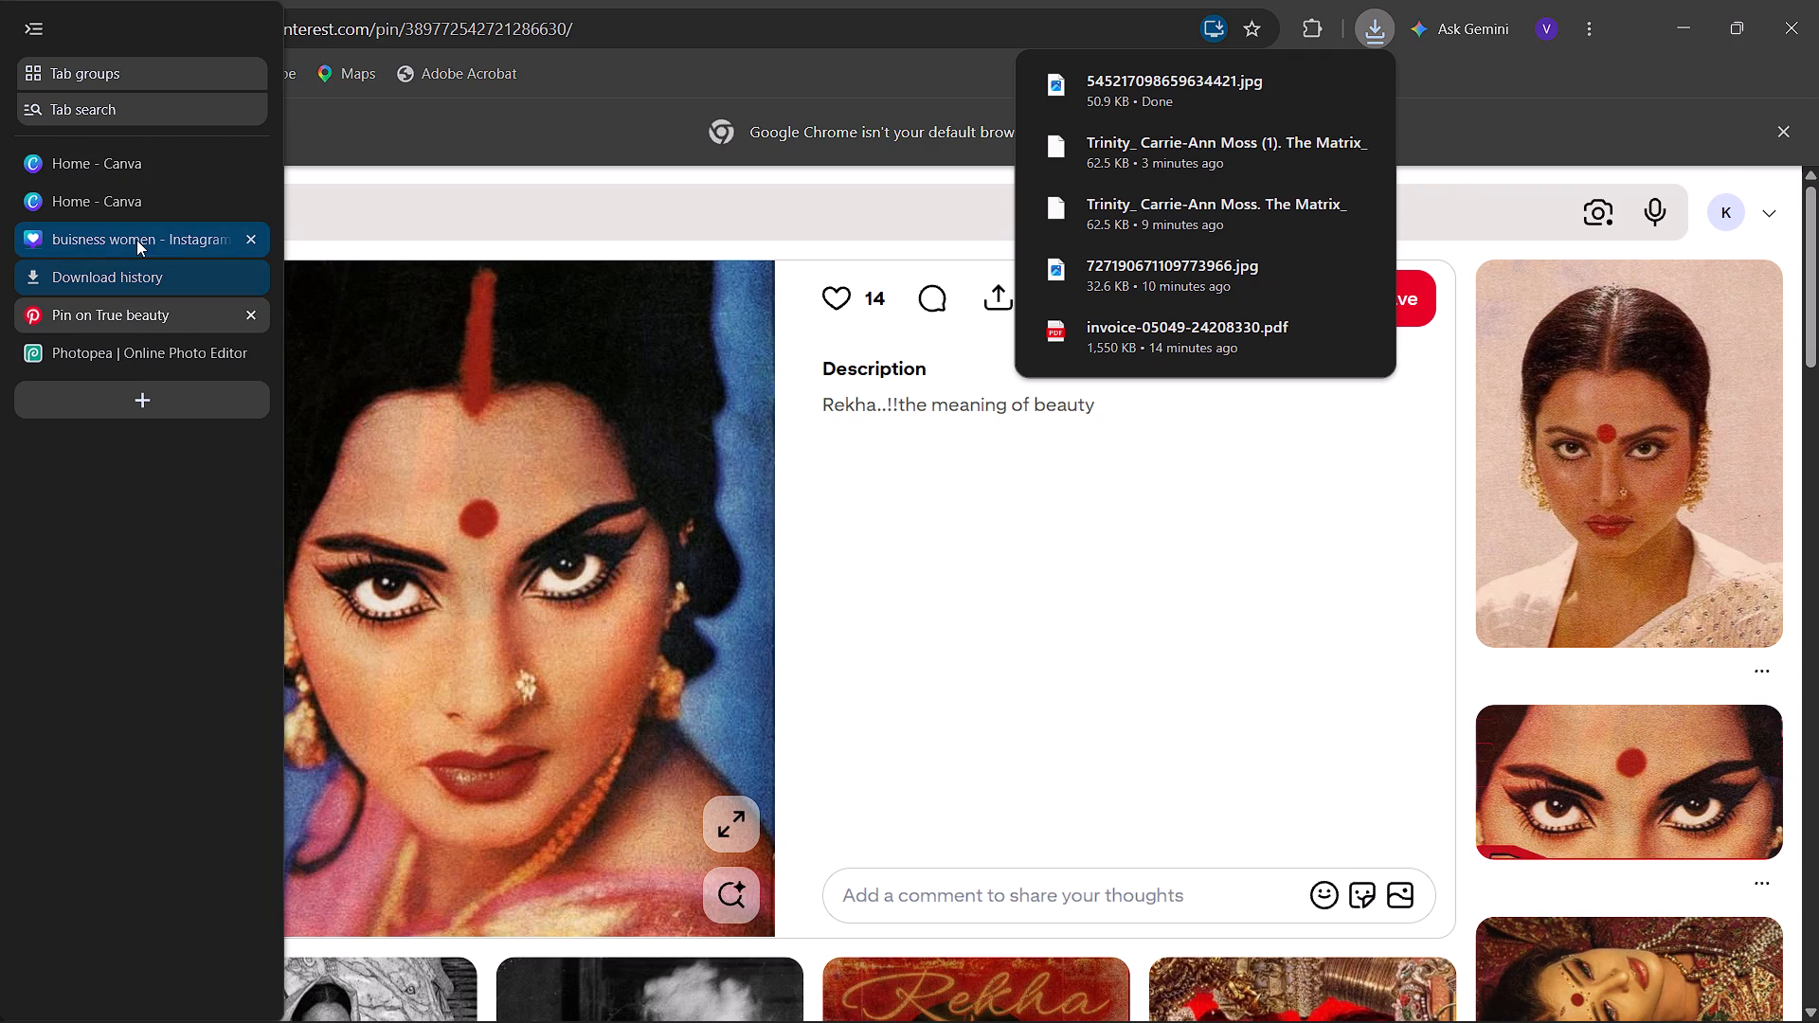
{"action": "left_click", "coordinate": [136, 240]}
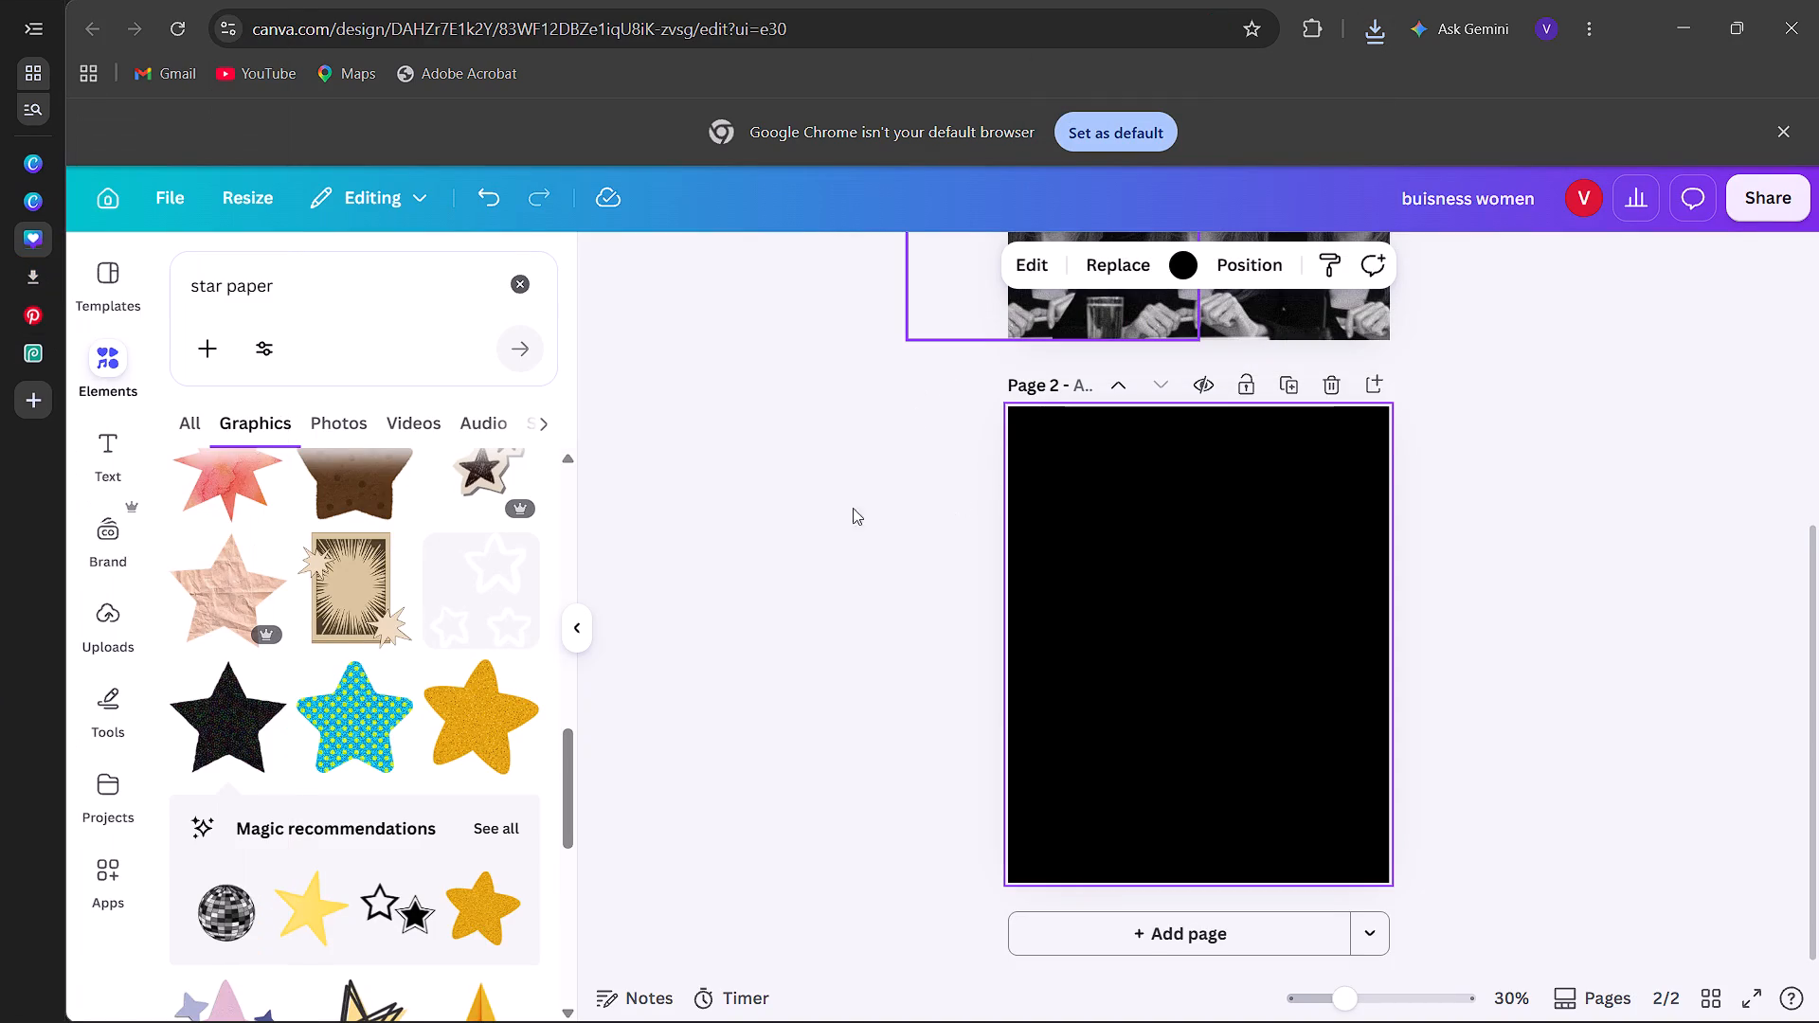
{"action": "left_click", "coordinate": [94, 619]}
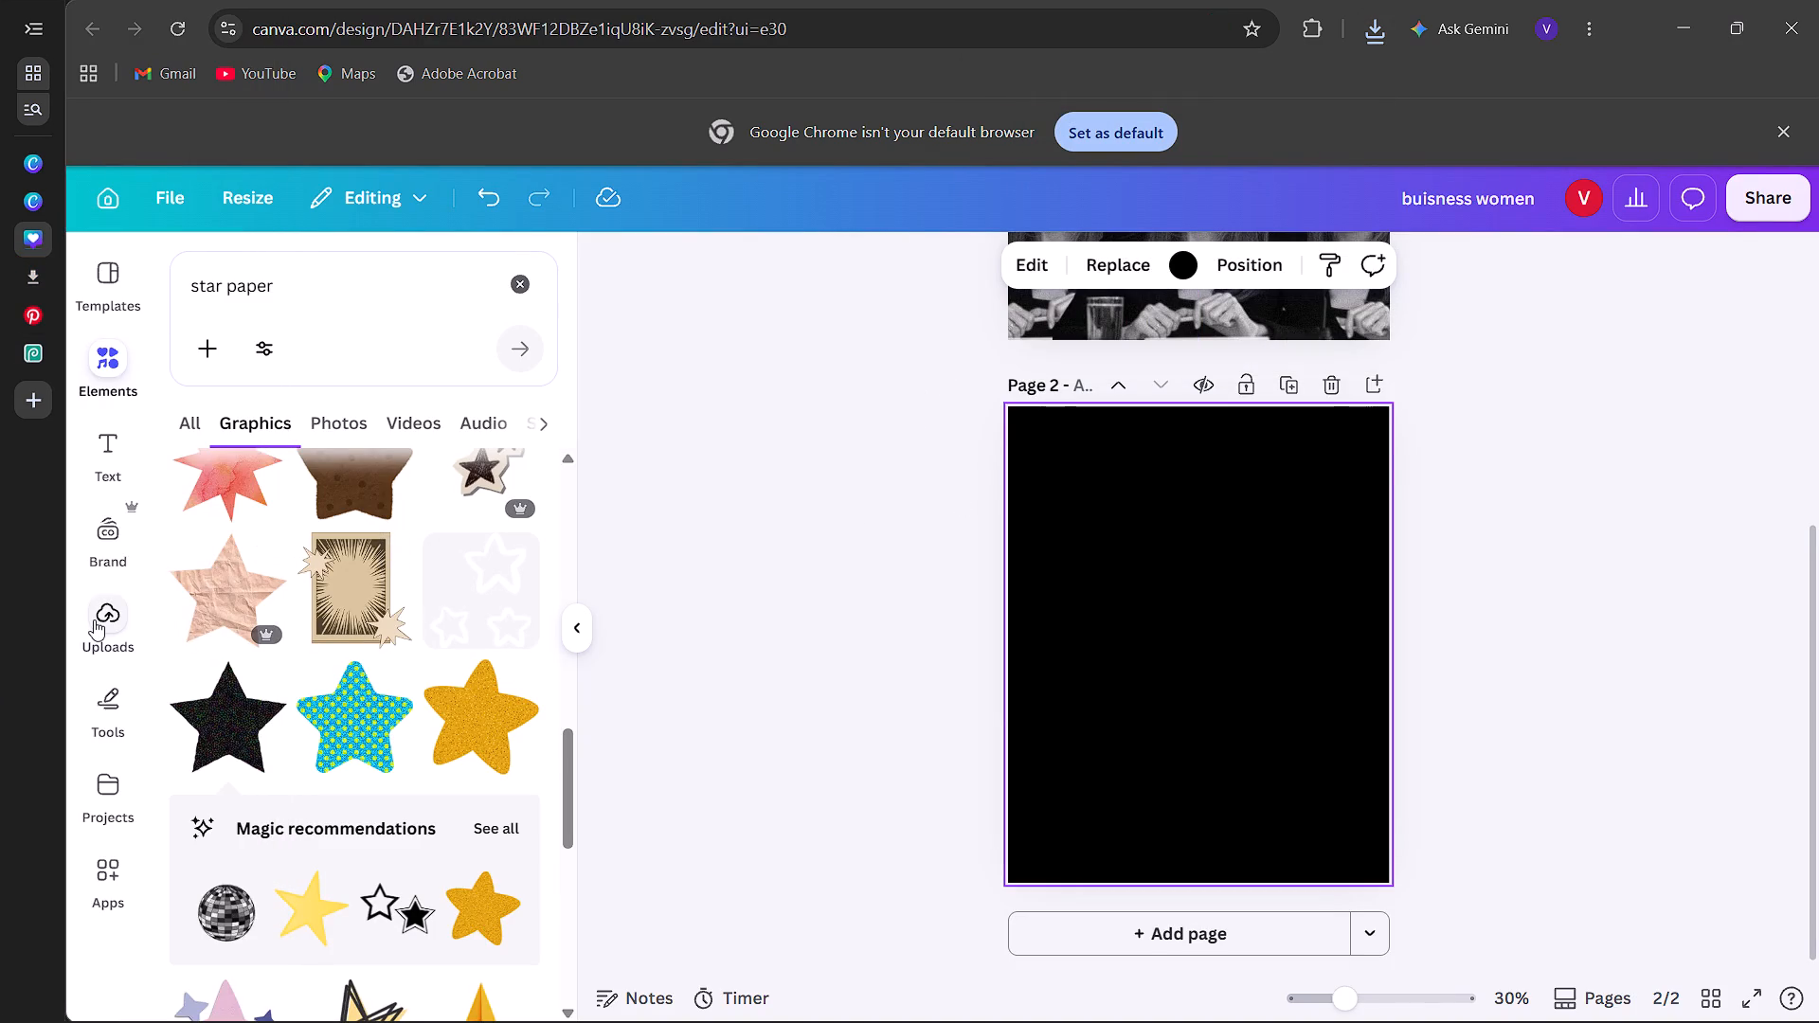
{"action": "left_click", "coordinate": [333, 344]}
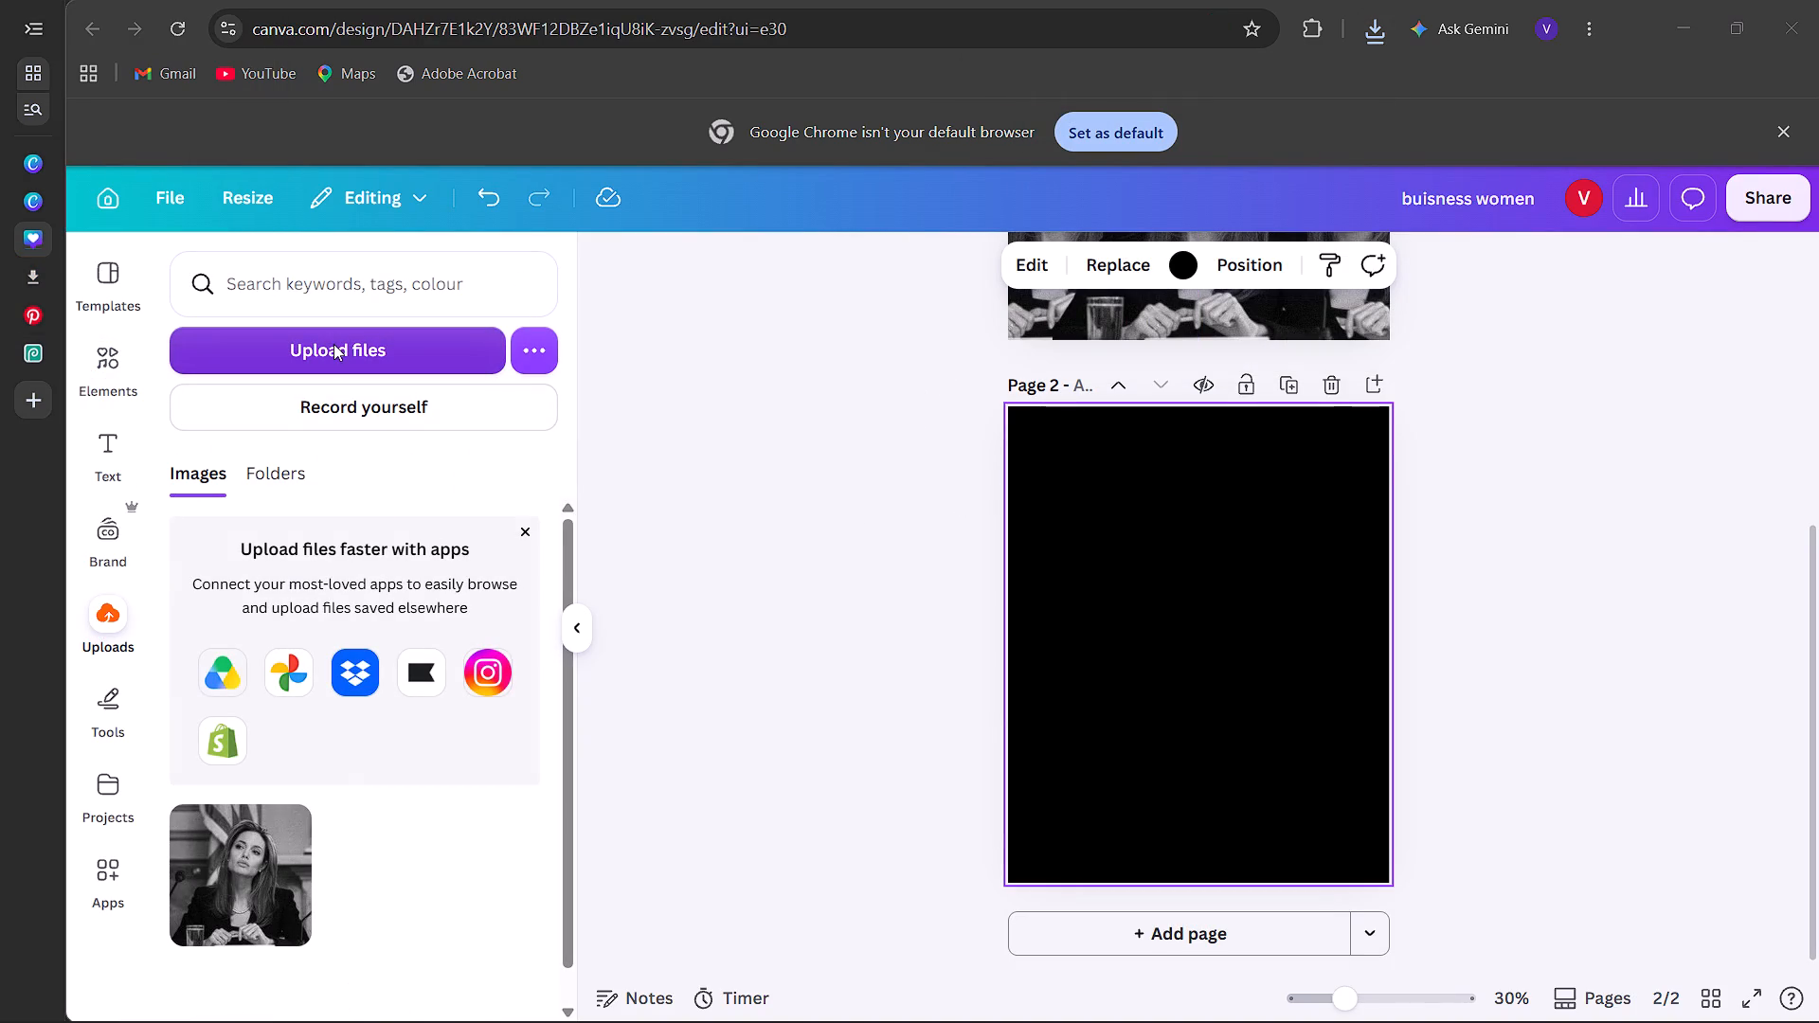
{"action": "left_click", "coordinate": [358, 192]}
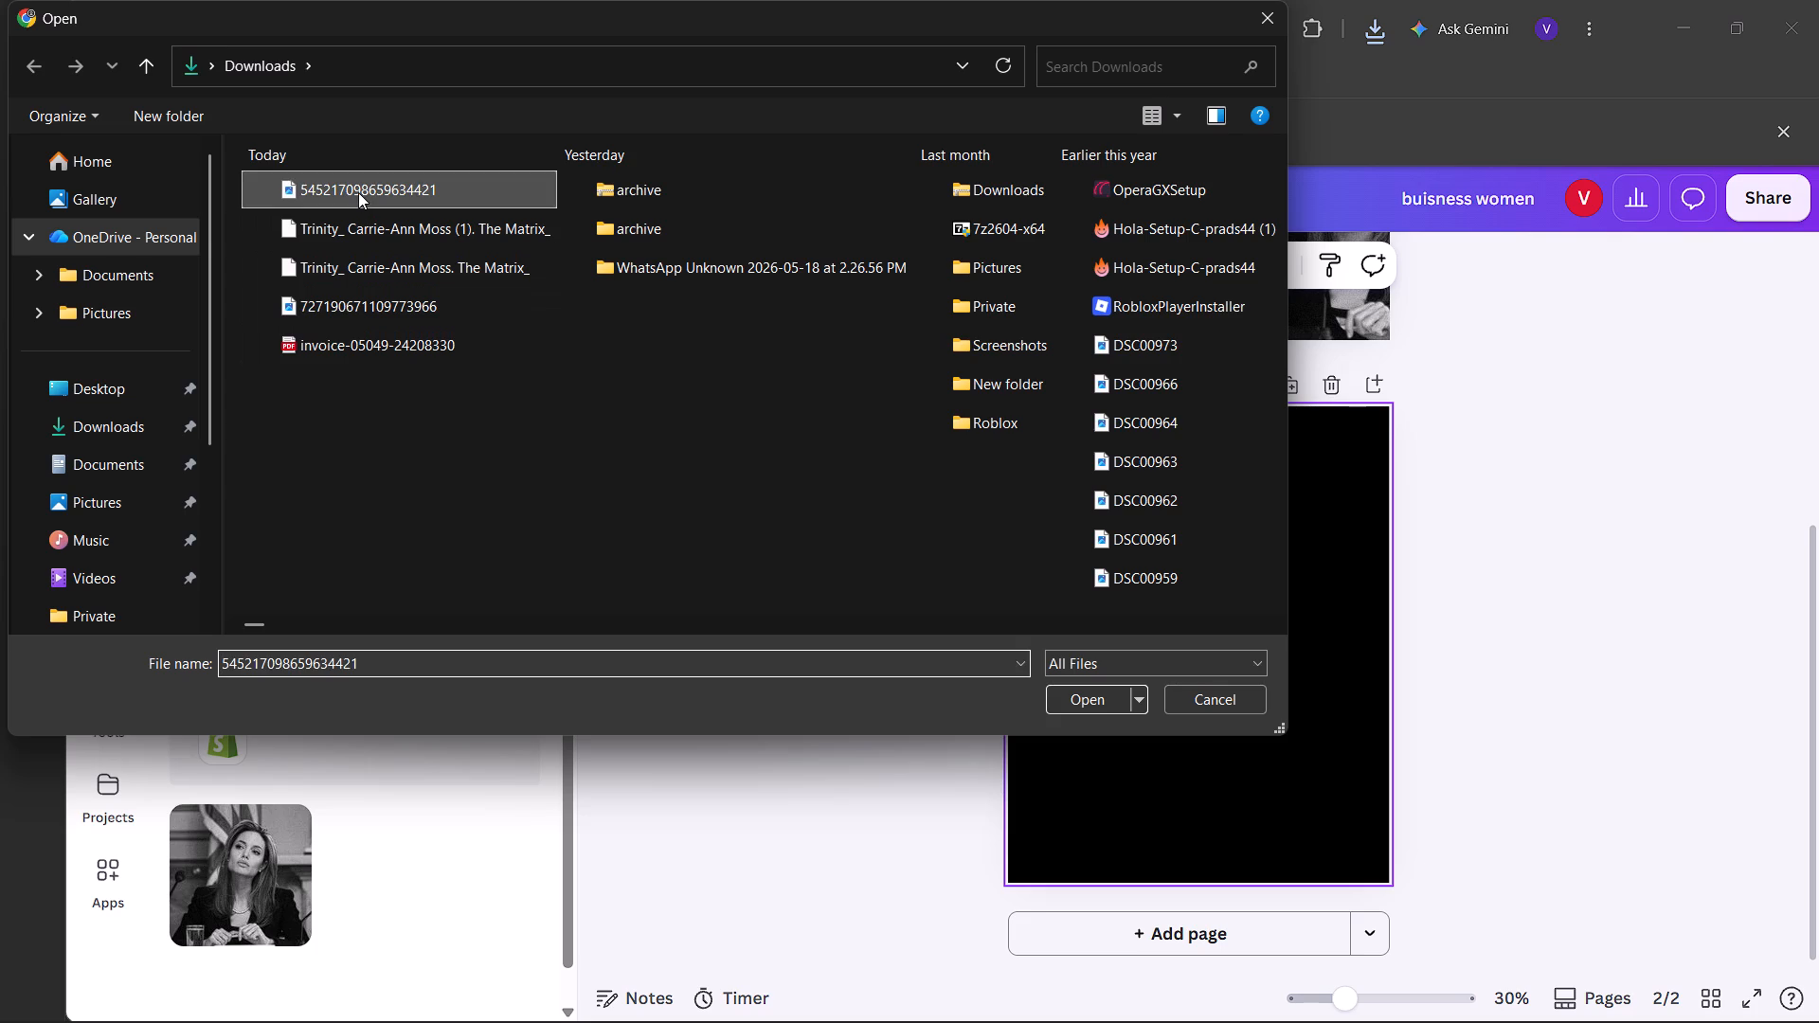
{"action": "left_click", "coordinate": [1098, 695]}
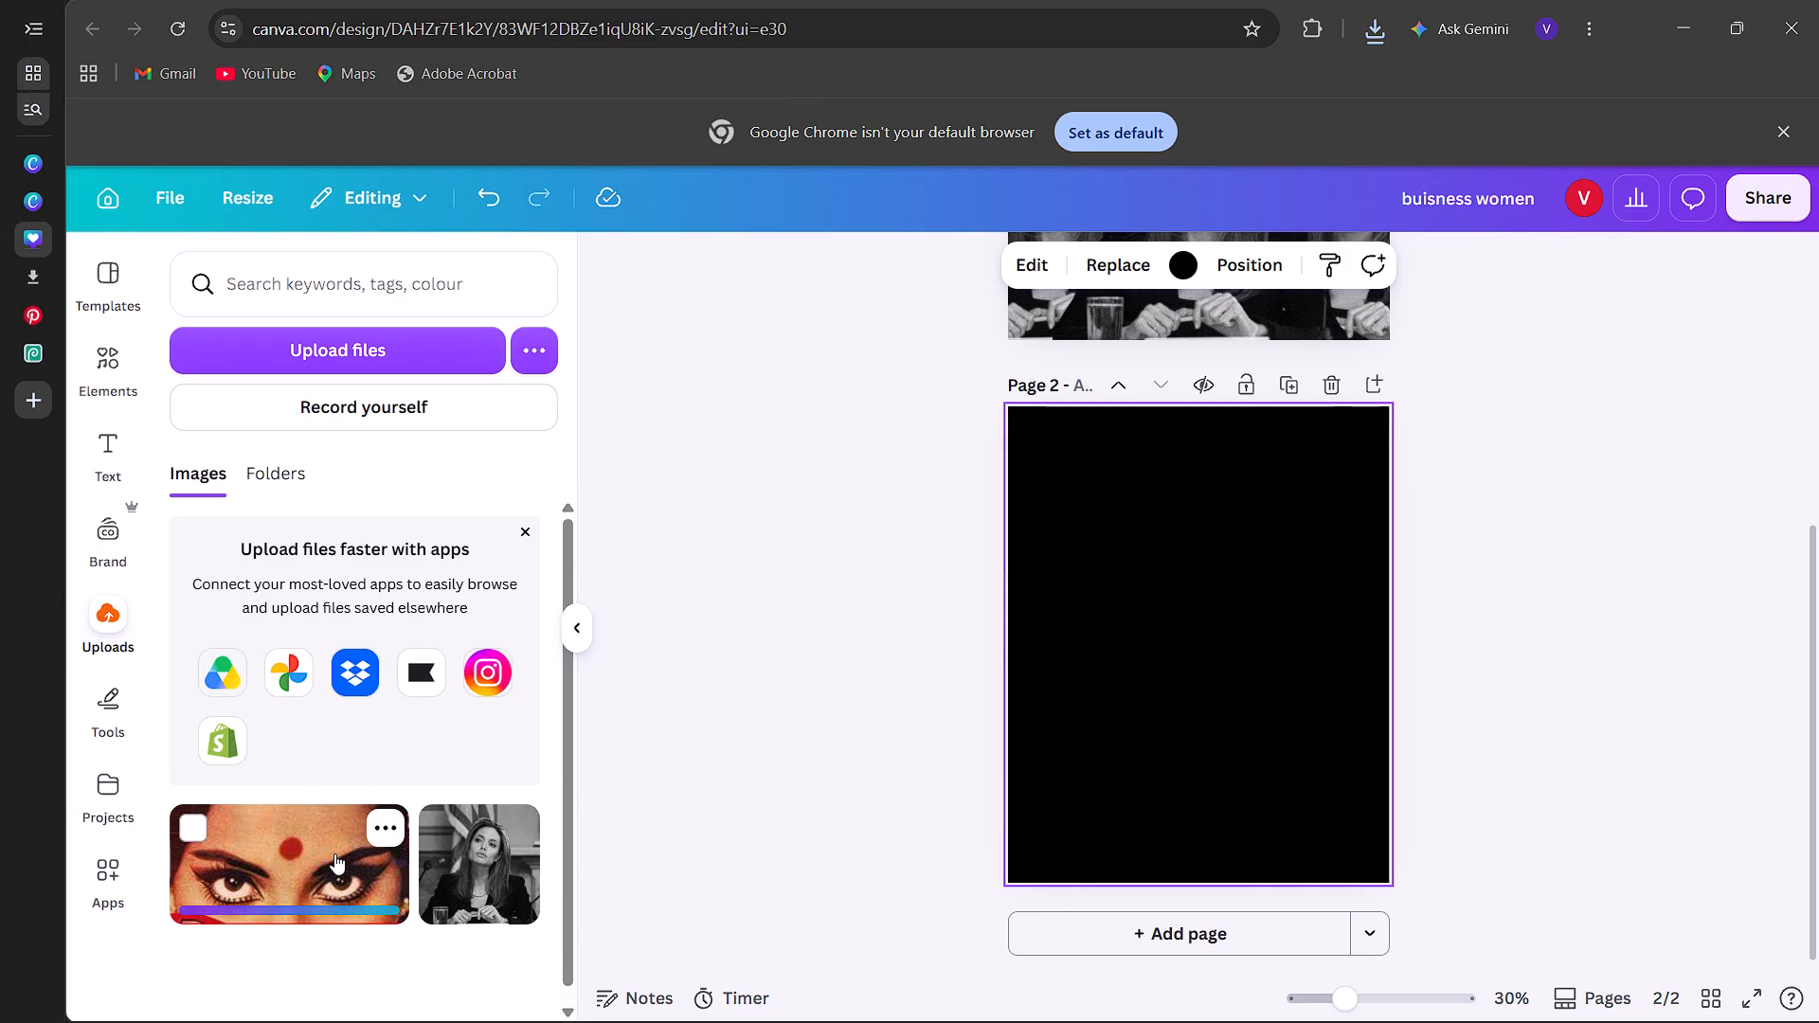
{"action": "left_click", "coordinate": [334, 853]}
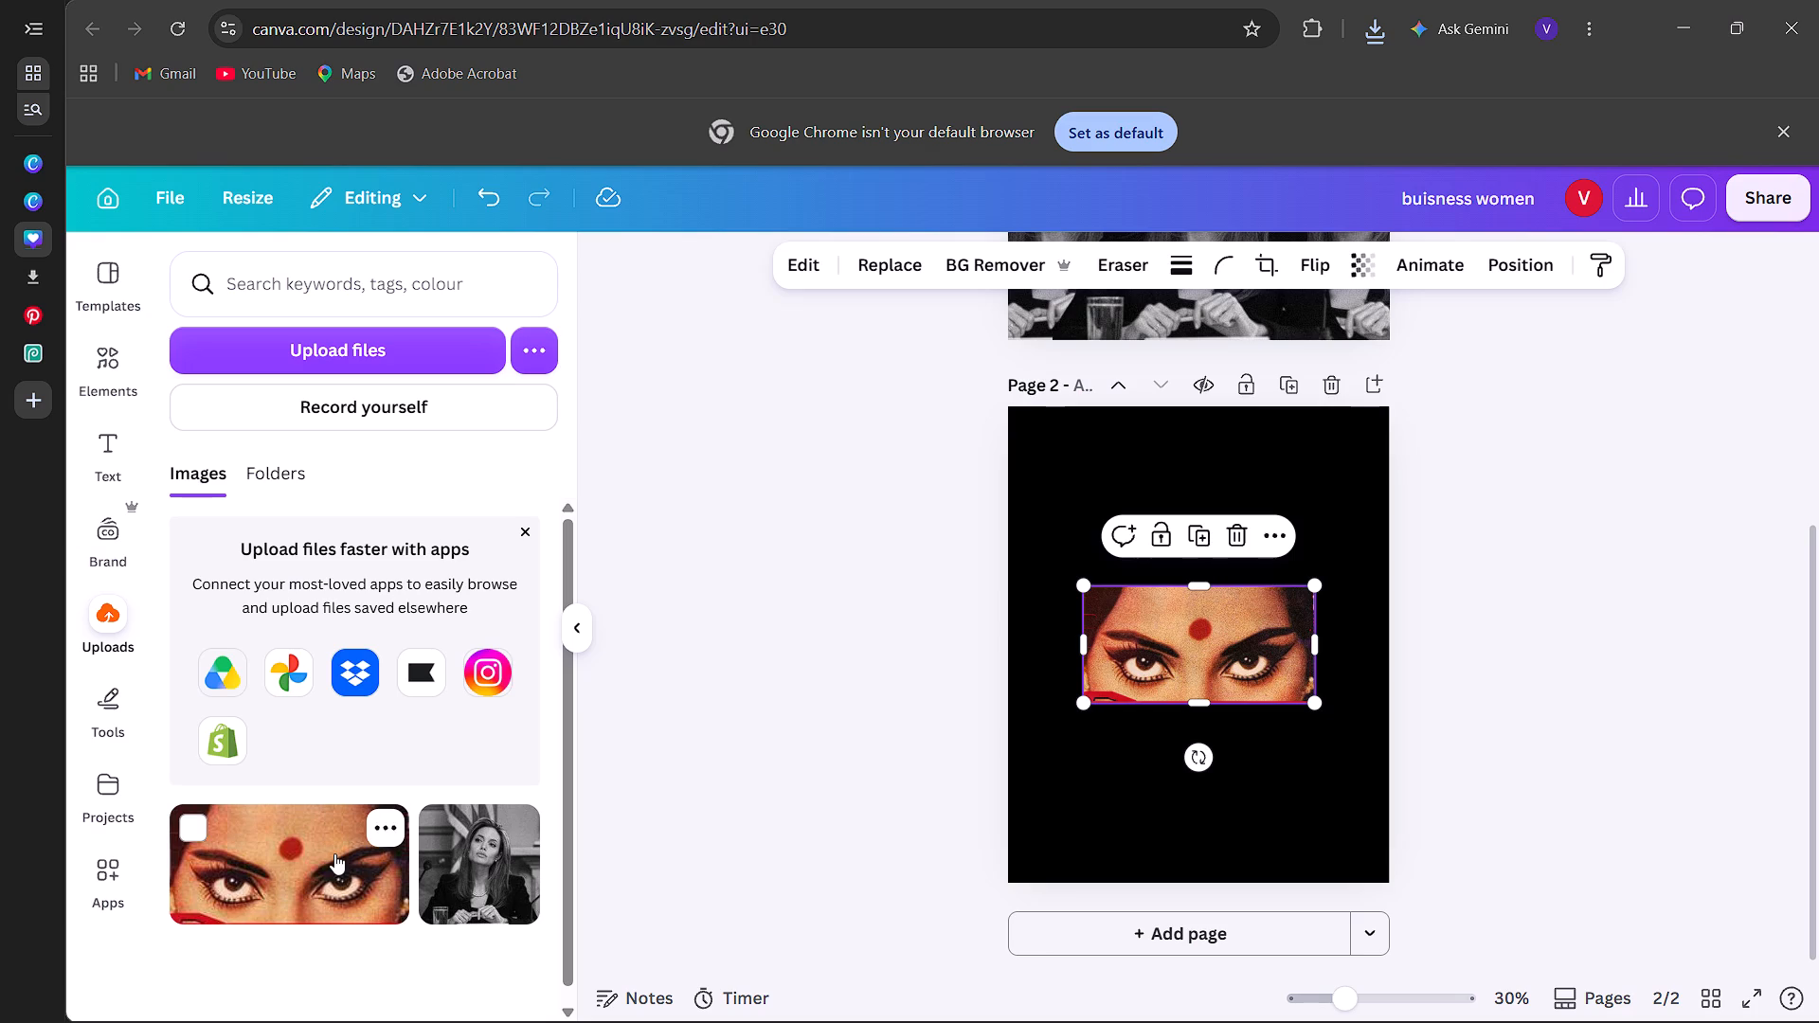
Change the page 2 background to the bright red taken from the eyes photo's colours.
{"action": "left_click", "coordinate": [1098, 817]}
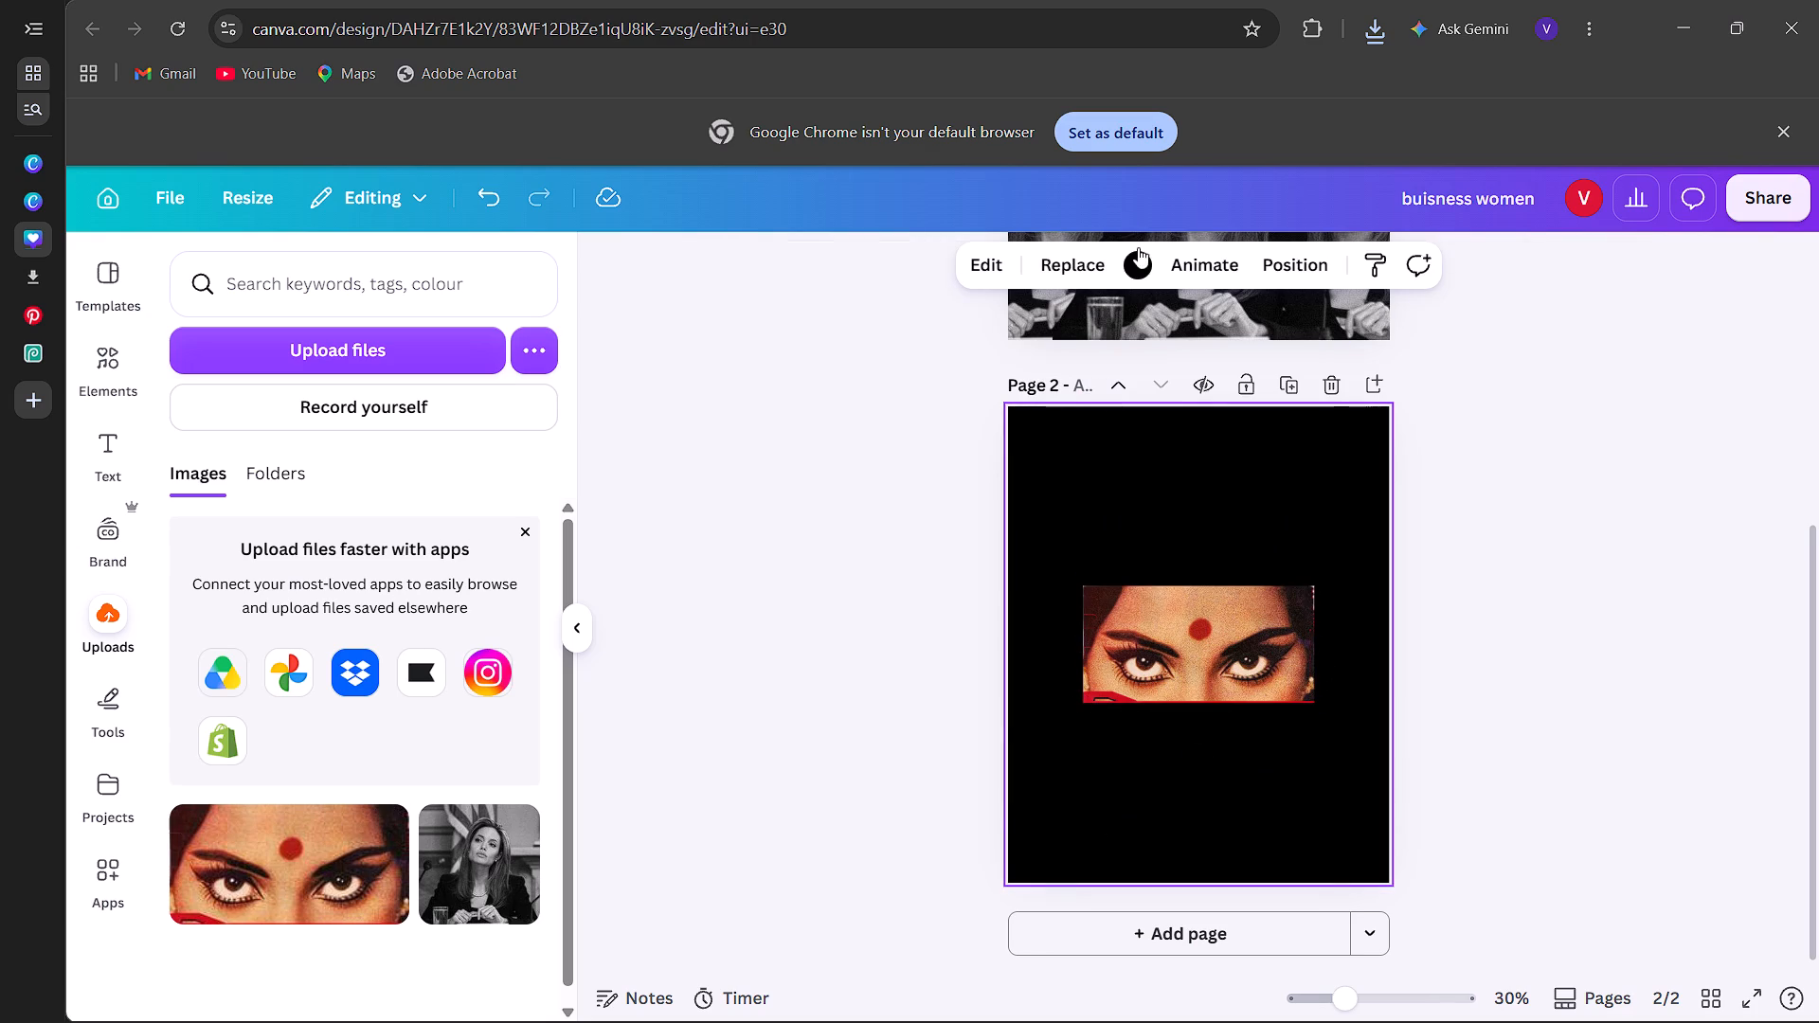
{"action": "left_click", "coordinate": [1138, 253]}
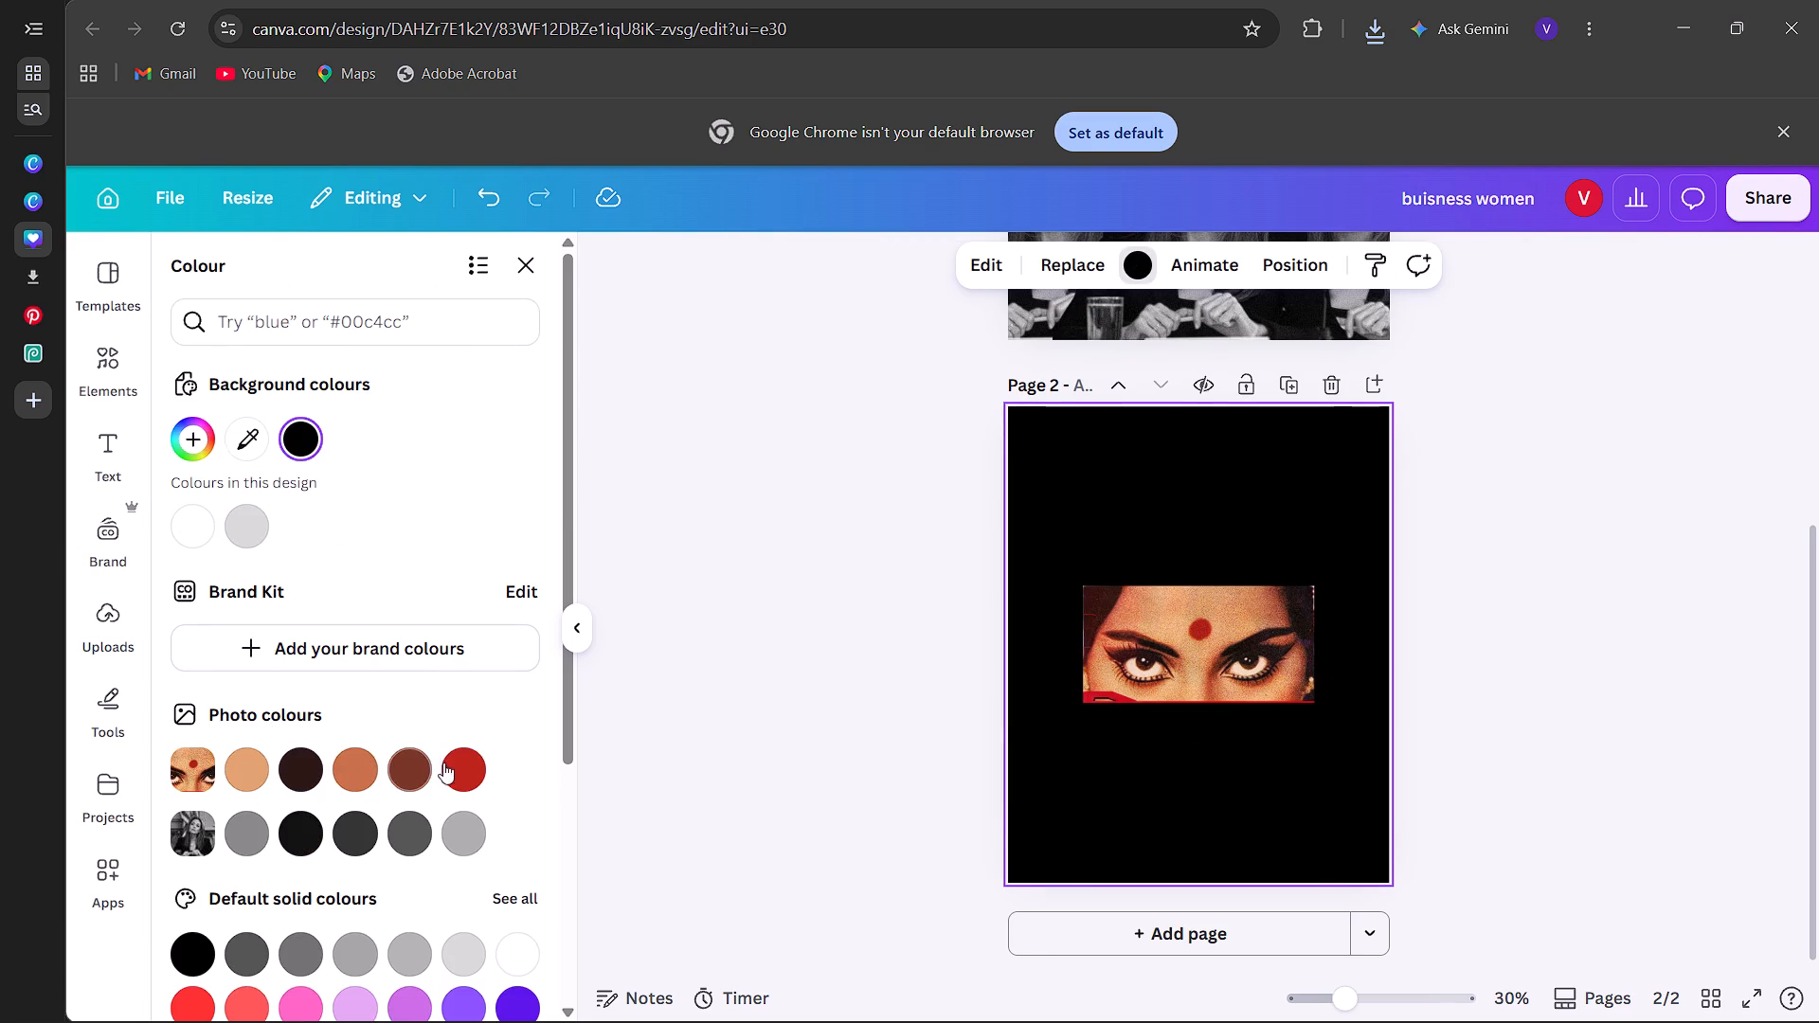
{"action": "left_click", "coordinate": [480, 770]}
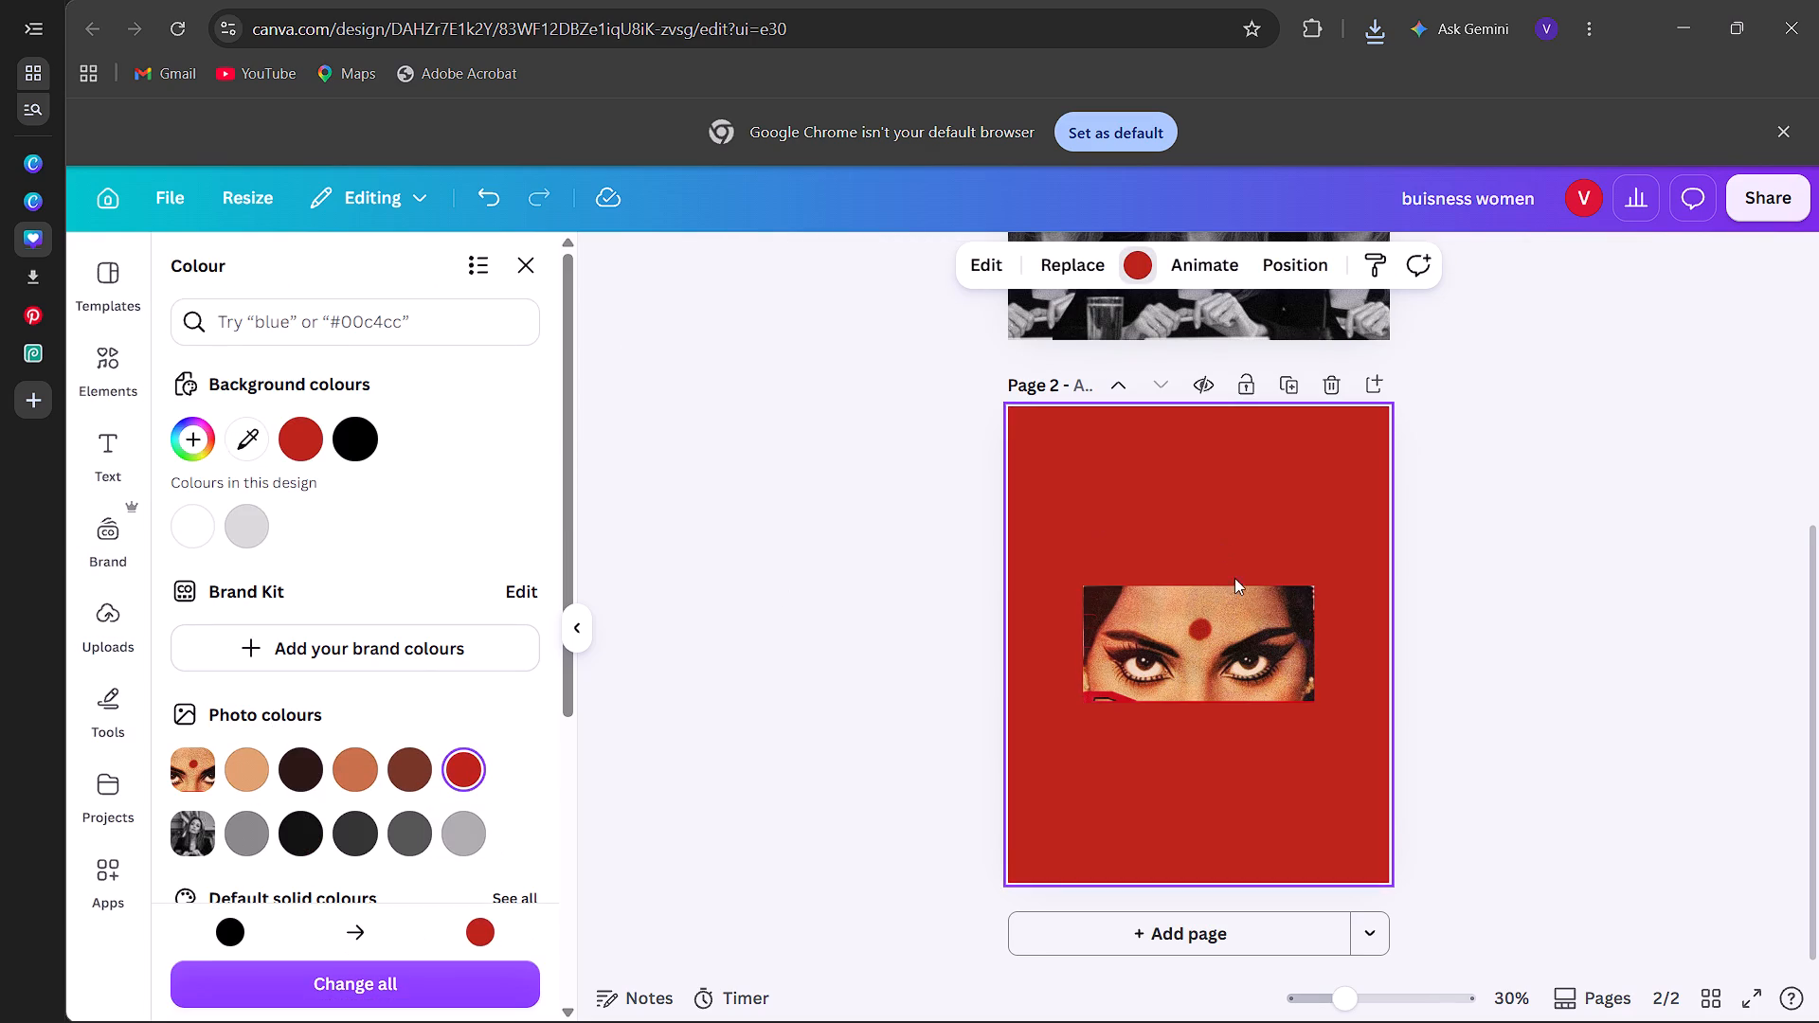
Enlarge the eyes photo to most of the page width and centre it horizontally, slightly above the middle of page 2.
{"action": "left_click_drag", "start_coordinate": [1193, 636], "coordinate": [1198, 610]}
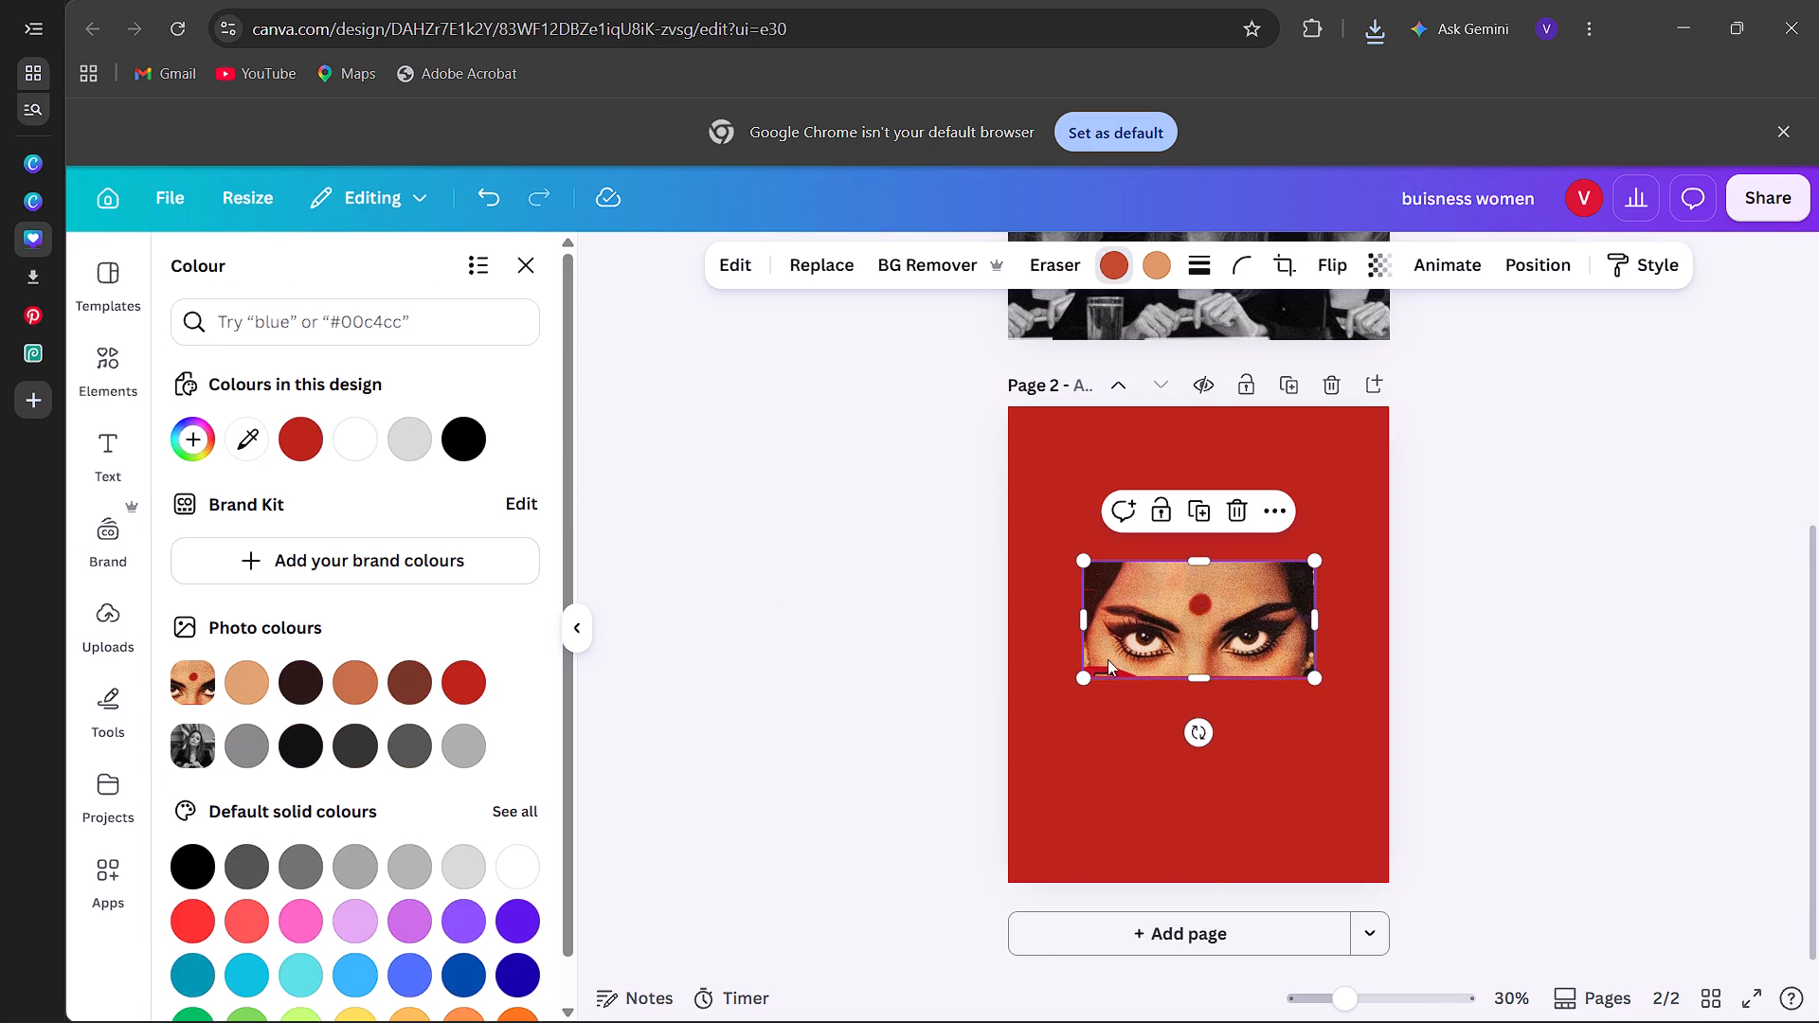
{"action": "left_click_drag", "start_coordinate": [1081, 679], "coordinate": [995, 745]}
{"action": "left_click_drag", "start_coordinate": [1136, 675], "coordinate": [1186, 655]}
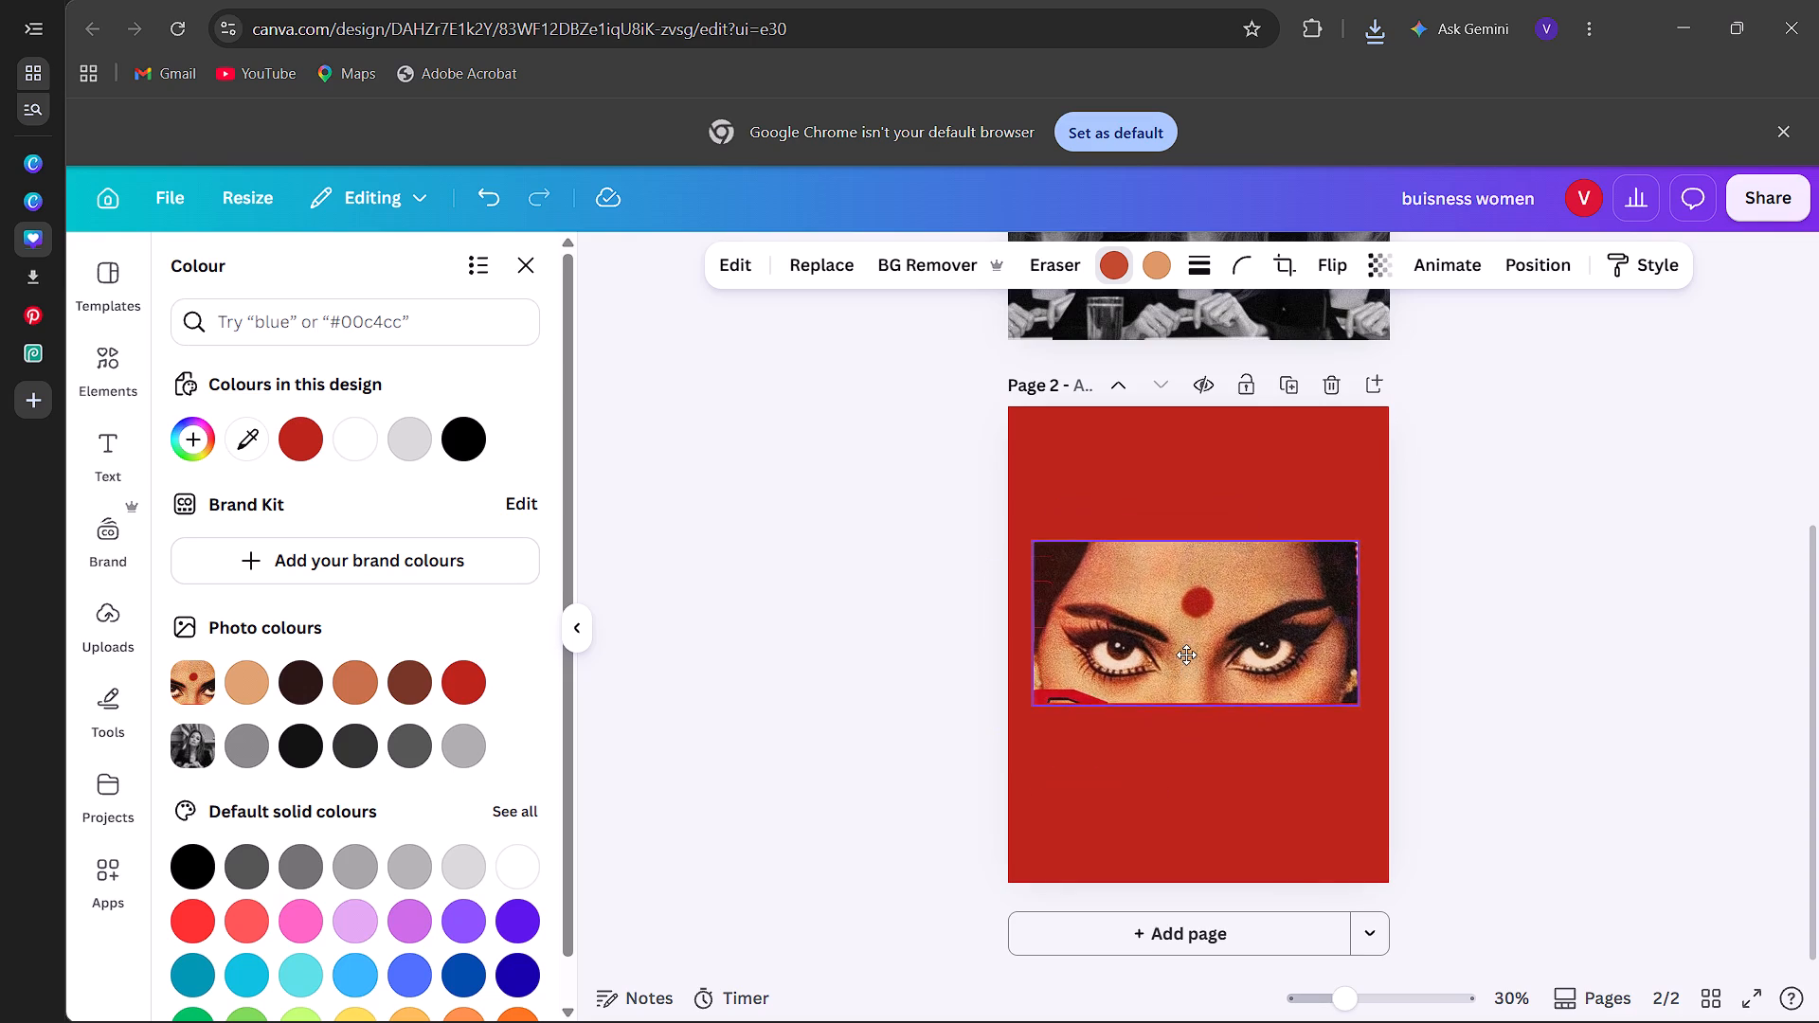
{"action": "left_click_drag", "start_coordinate": [1186, 655], "coordinate": [1178, 661]}
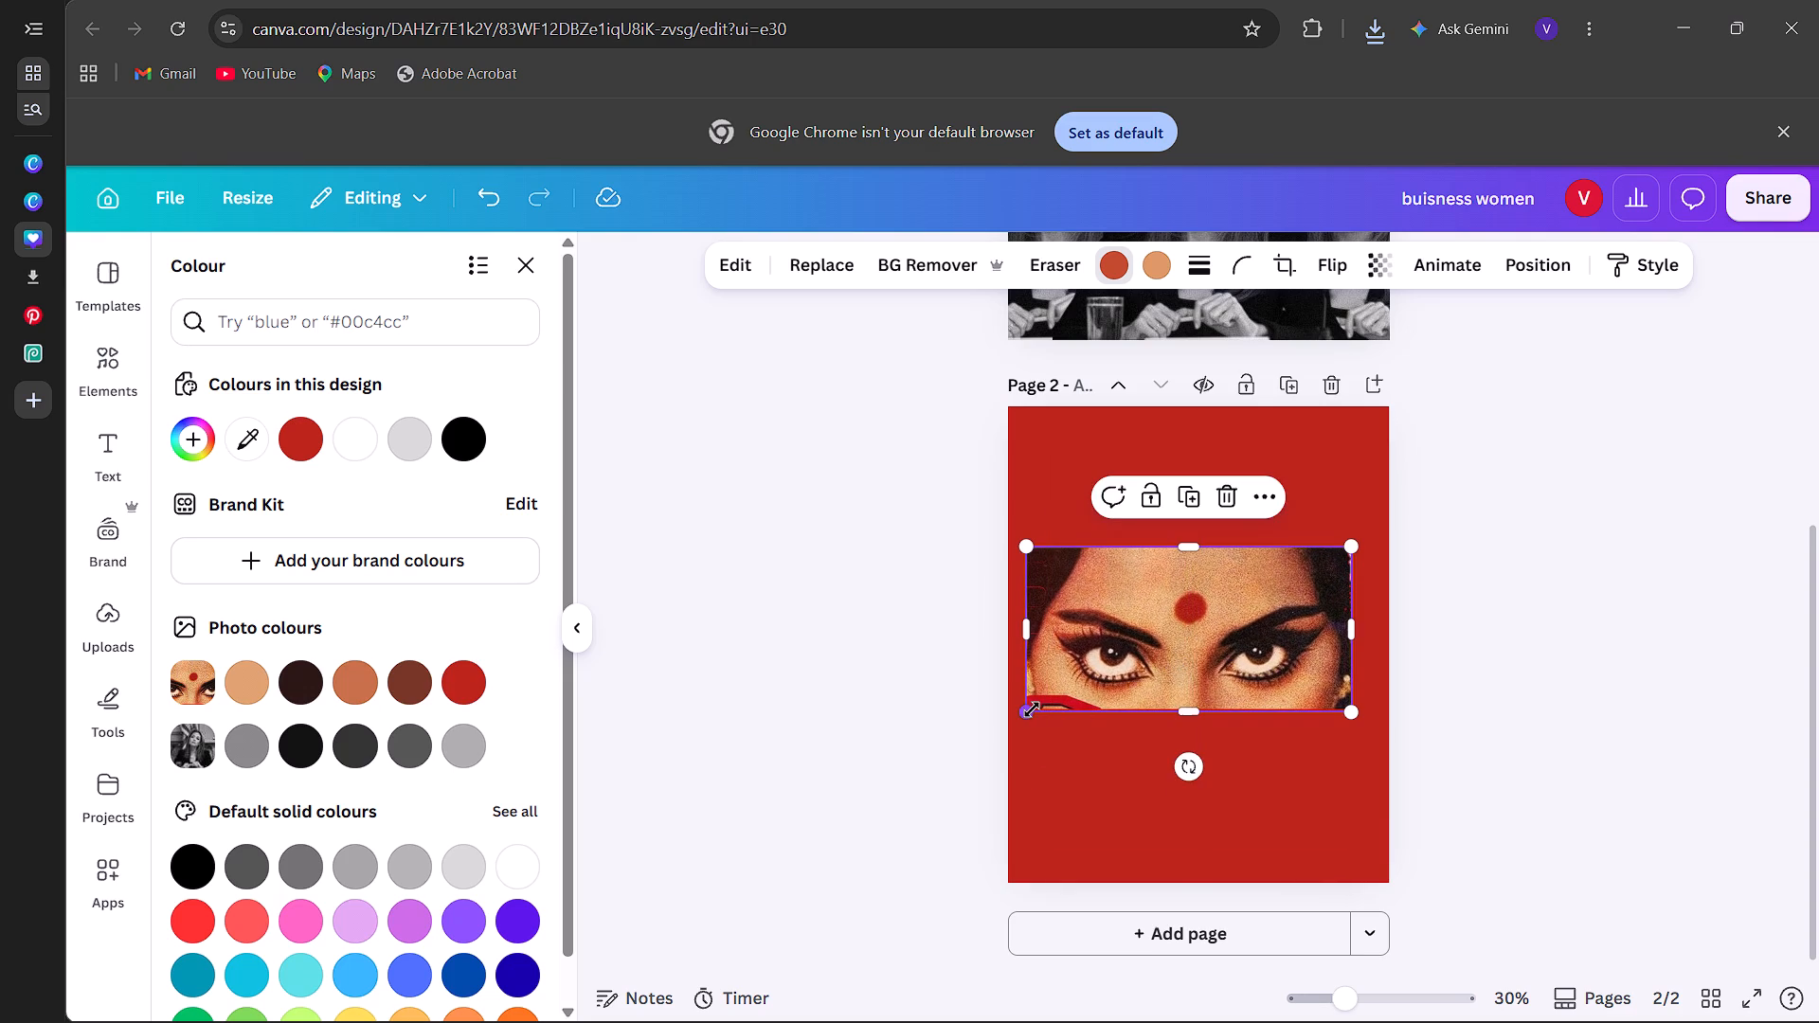
{"action": "left_click_drag", "start_coordinate": [1031, 709], "coordinate": [1041, 707]}
{"action": "left_click", "coordinate": [1142, 652]}
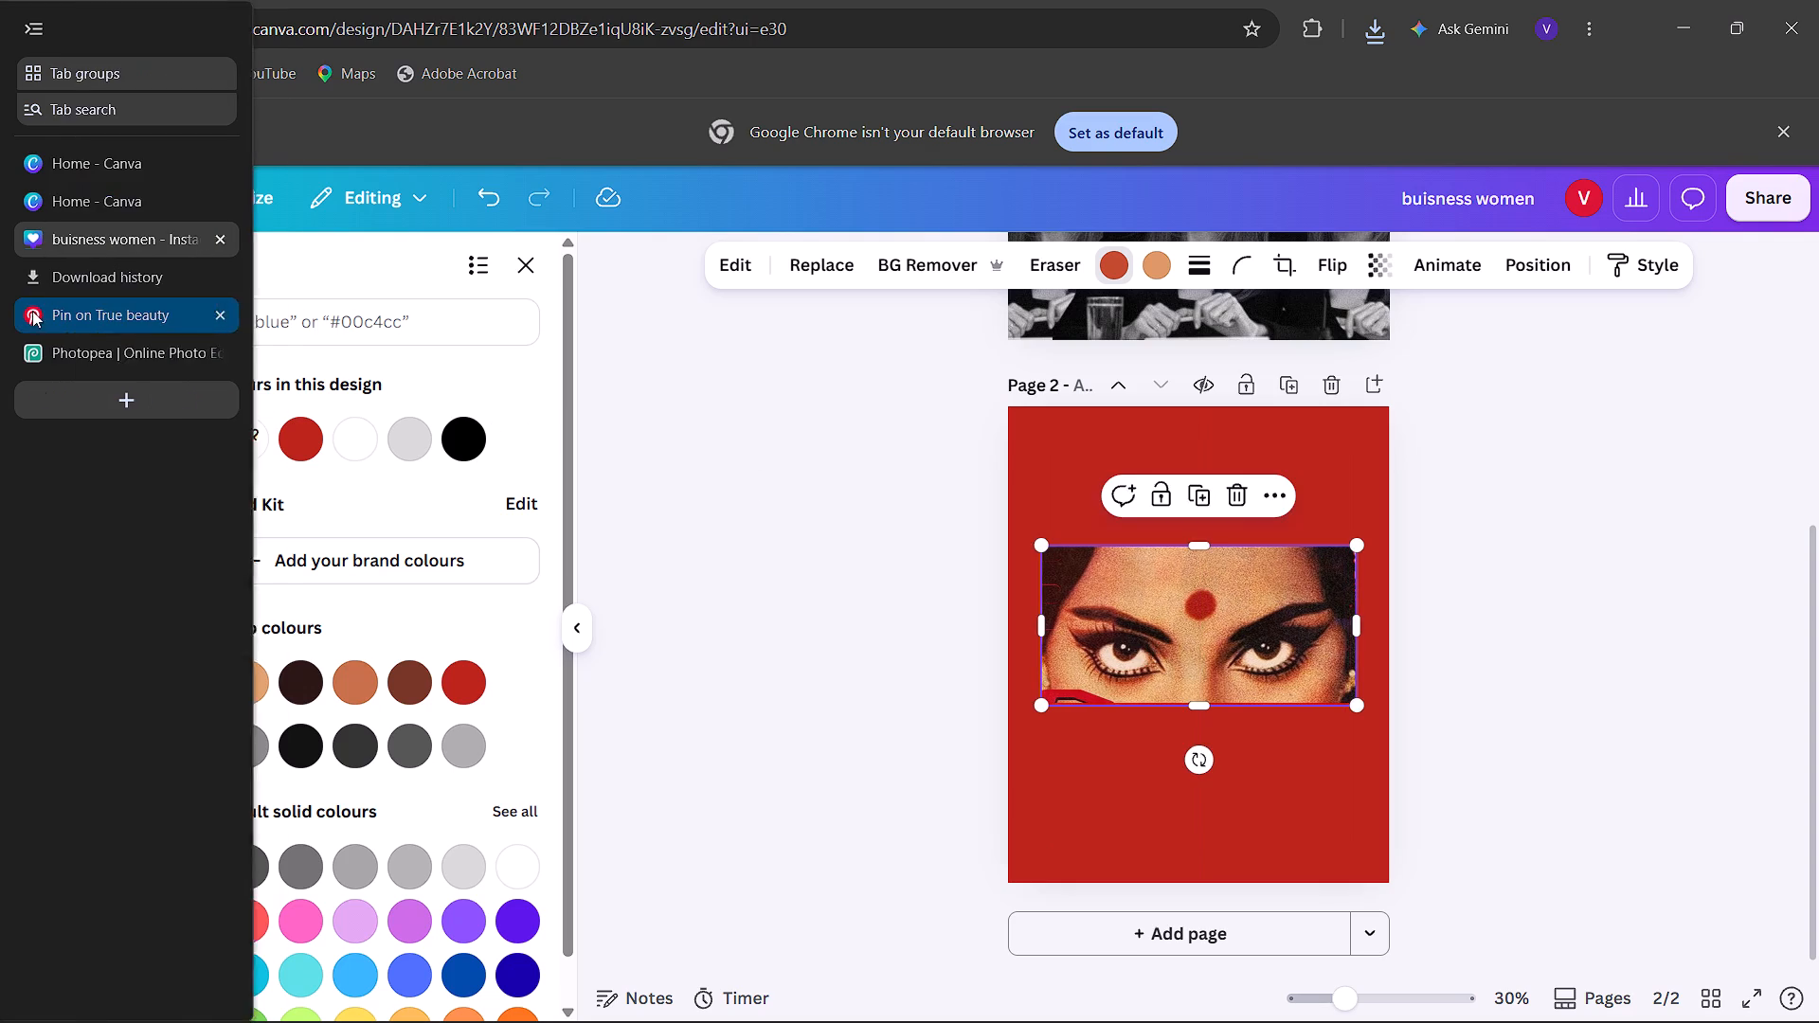
Search the graphic elements for "circus" and add the red-and-cream sunburst to page 2.
{"action": "left_click", "coordinate": [120, 343]}
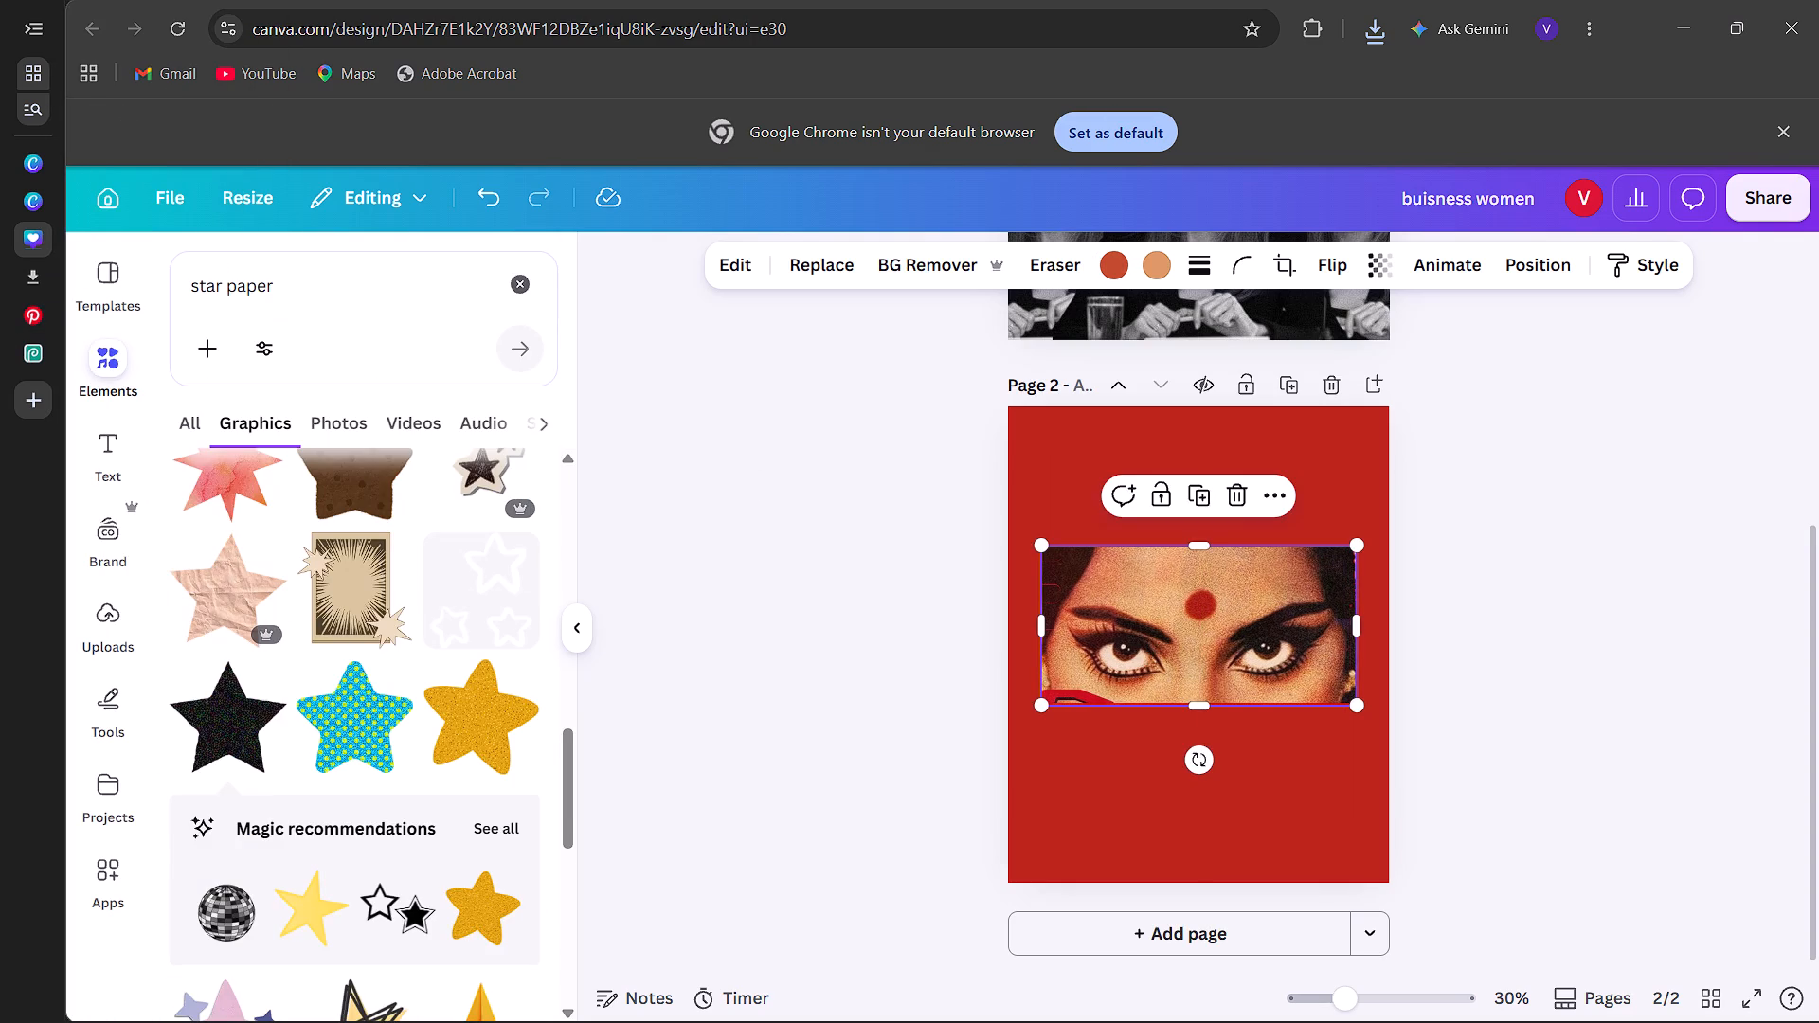
{"action": "left_click", "coordinate": [337, 295]}
{"action": "key", "text": "BackSpace"}
{"action": "key", "text": "BackSpace"}
{"action": "key", "text": "BackSpace"}
{"action": "key", "text": "BackSpace"}
{"action": "key", "text": "BackSpace"}
{"action": "key", "text": "BackSpace"}
{"action": "key", "text": "BackSpace"}
{"action": "key", "text": "BackSpace"}
{"action": "key", "text": "BackSpace"}
{"action": "key", "text": "BackSpace"}
{"action": "key", "text": "BackSpace"}
{"action": "key", "text": "BackSpace"}
{"action": "key", "text": "BackSpace"}
{"action": "key", "text": "BackSpace"}
{"action": "key", "text": "BackSpace"}
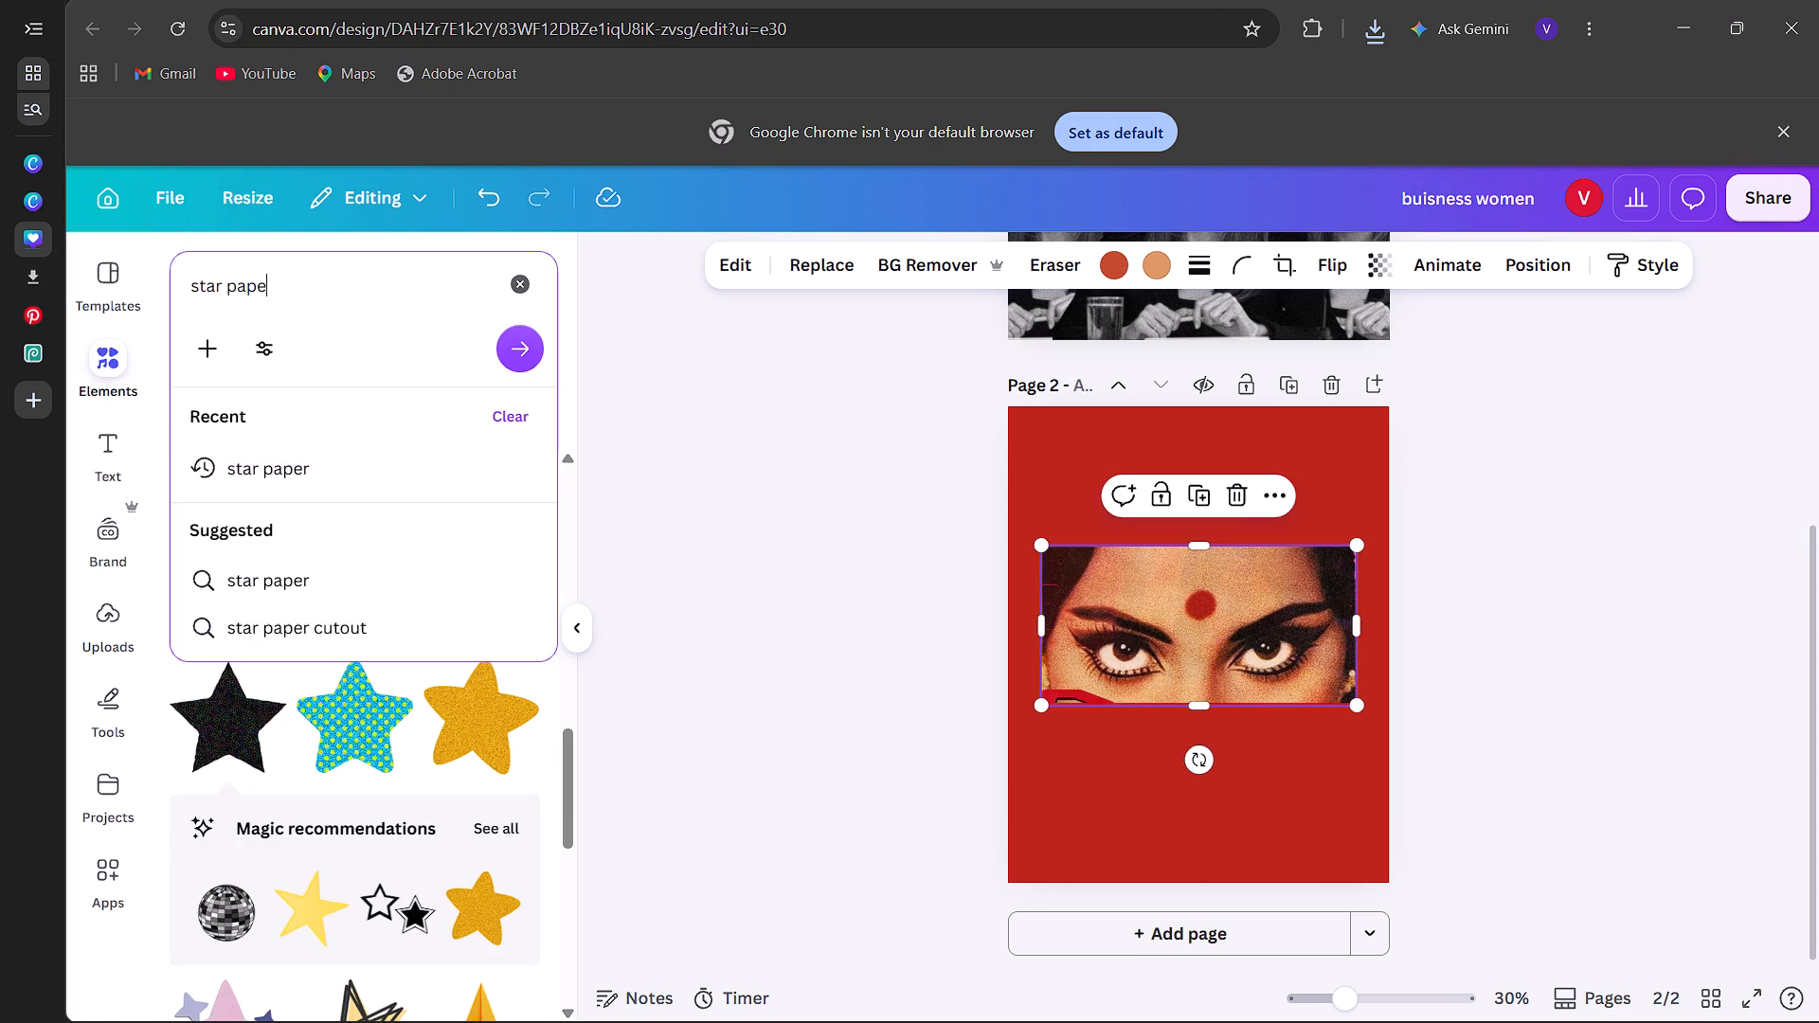
{"action": "key", "text": "BackSpace"}
{"action": "key", "text": "BackSpace"}
{"action": "key", "text": "BackSpace"}
{"action": "type", "text": "circua"}
{"action": "key", "text": "BackSpace"}
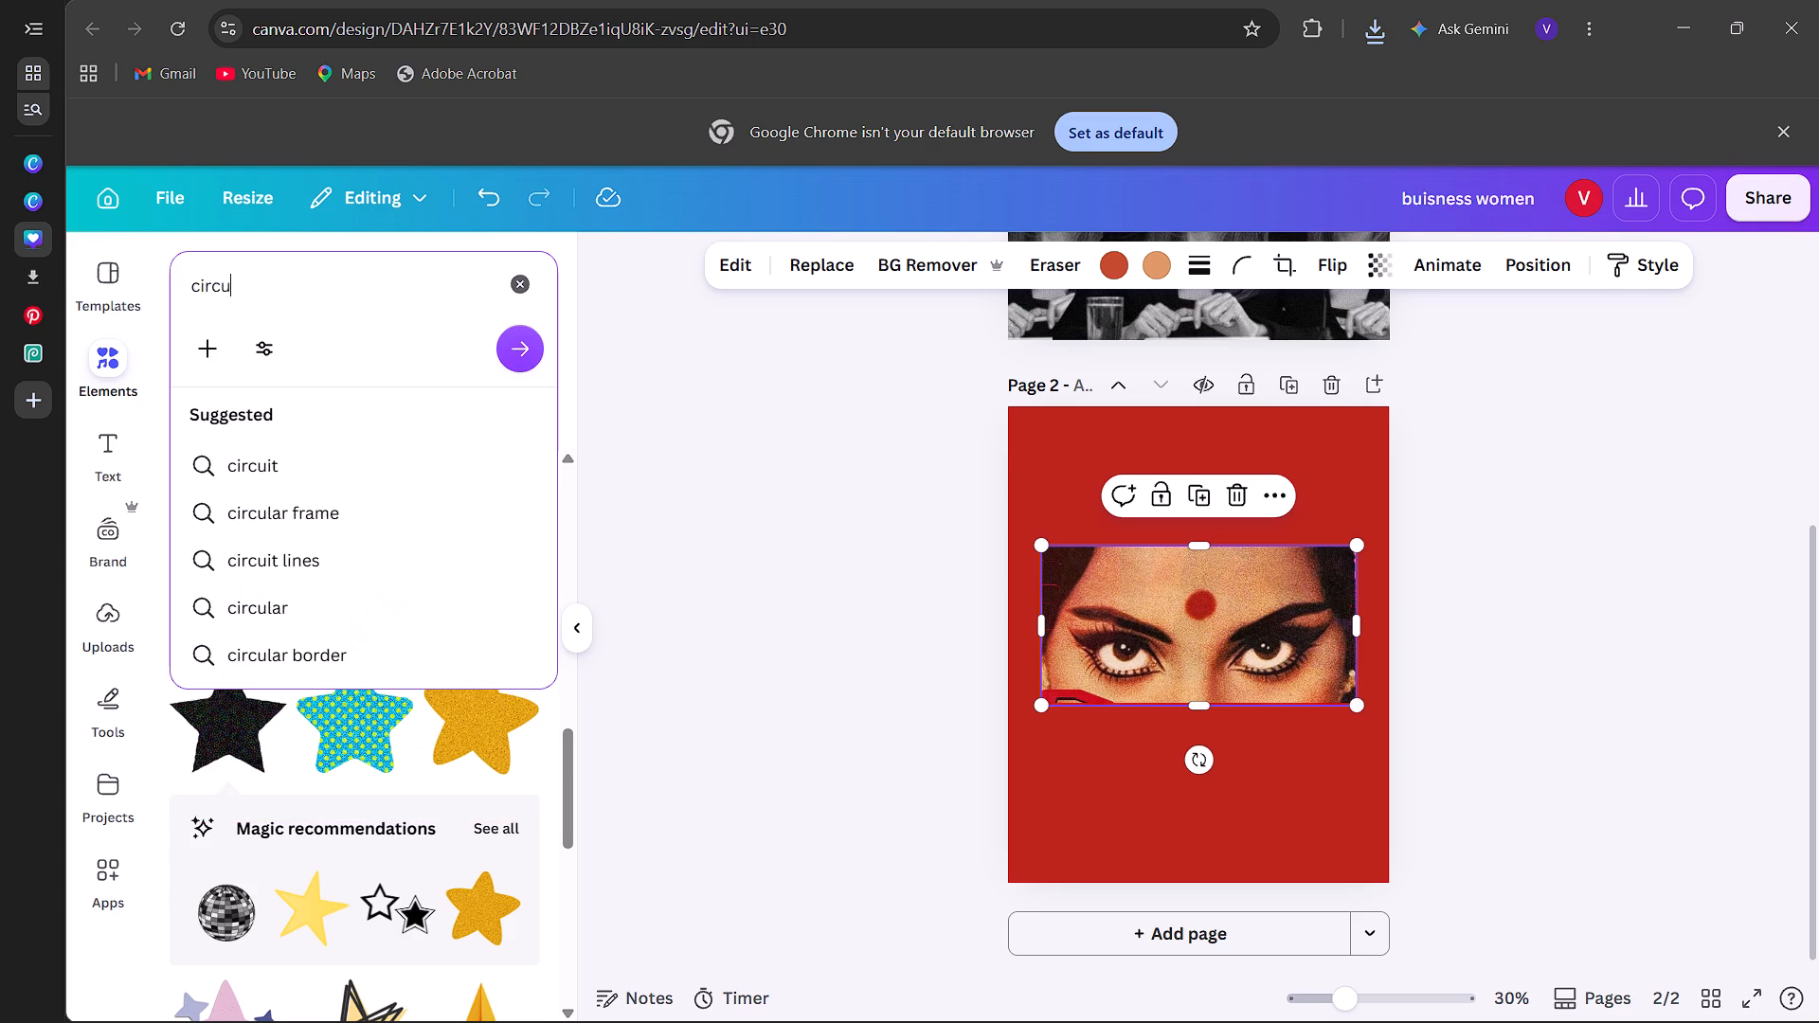
{"action": "key", "text": "s"}
{"action": "key", "text": "Return"}
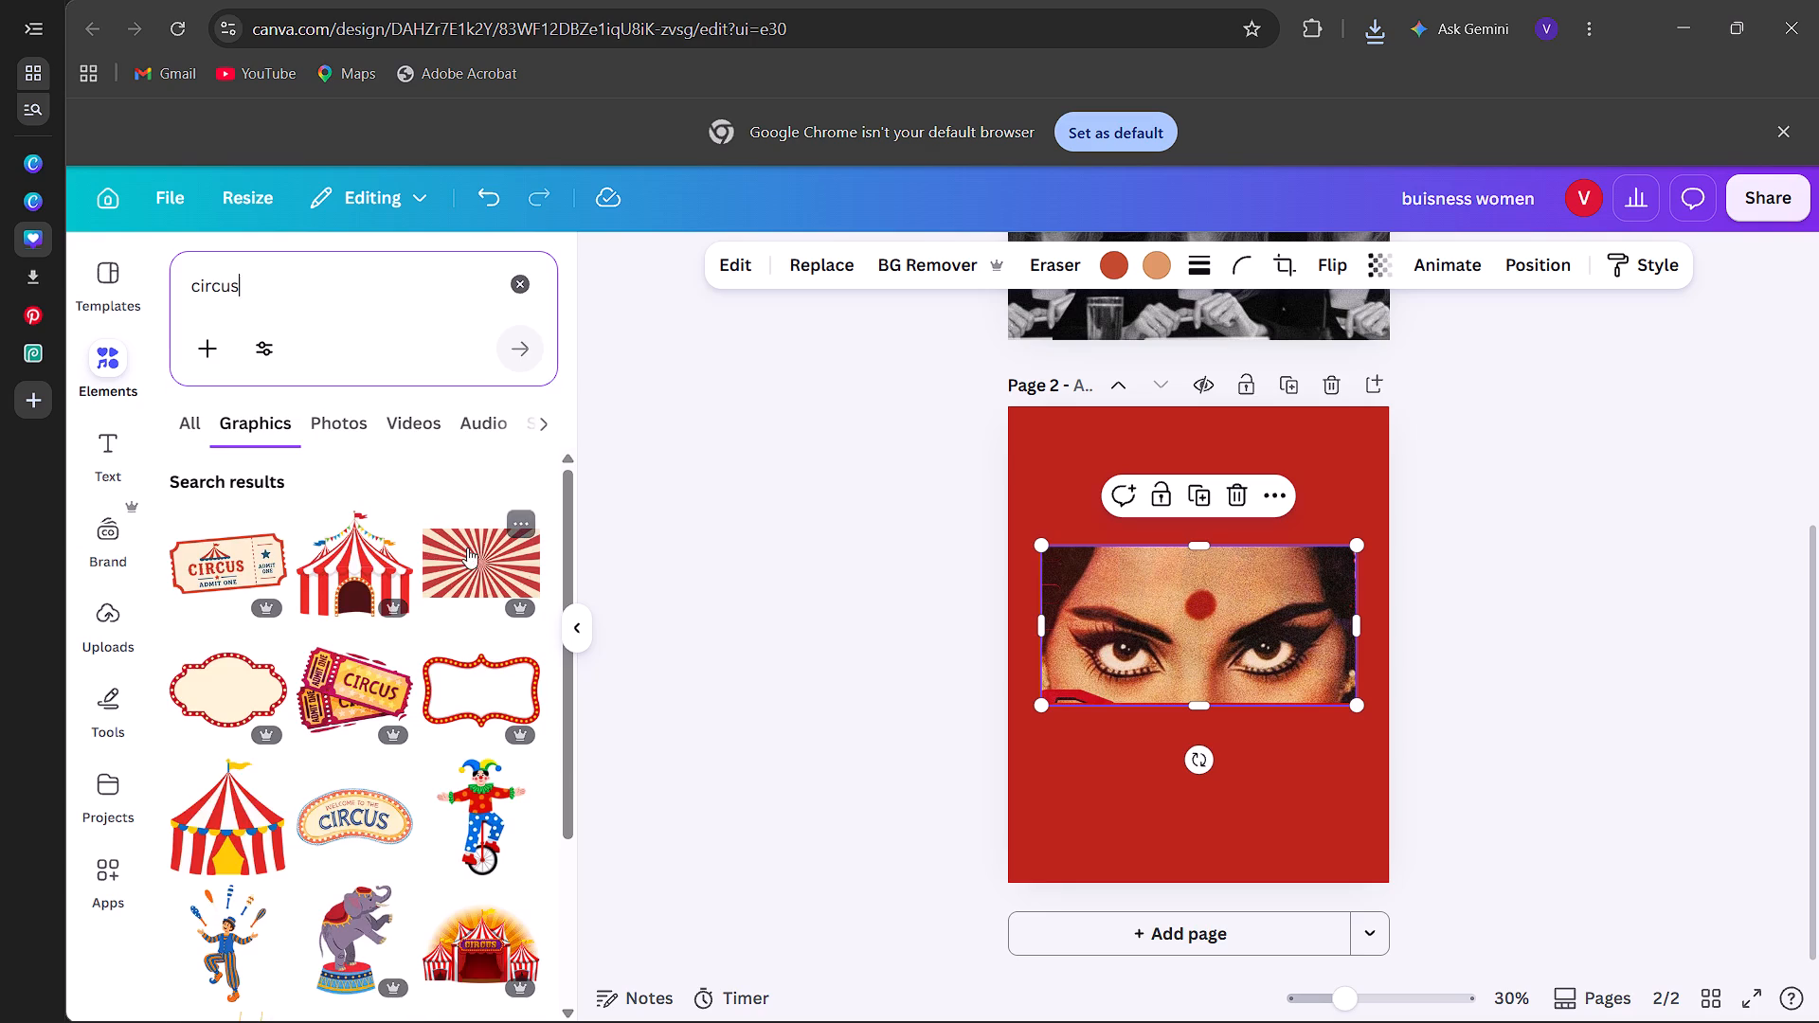
{"action": "left_click", "coordinate": [468, 561]}
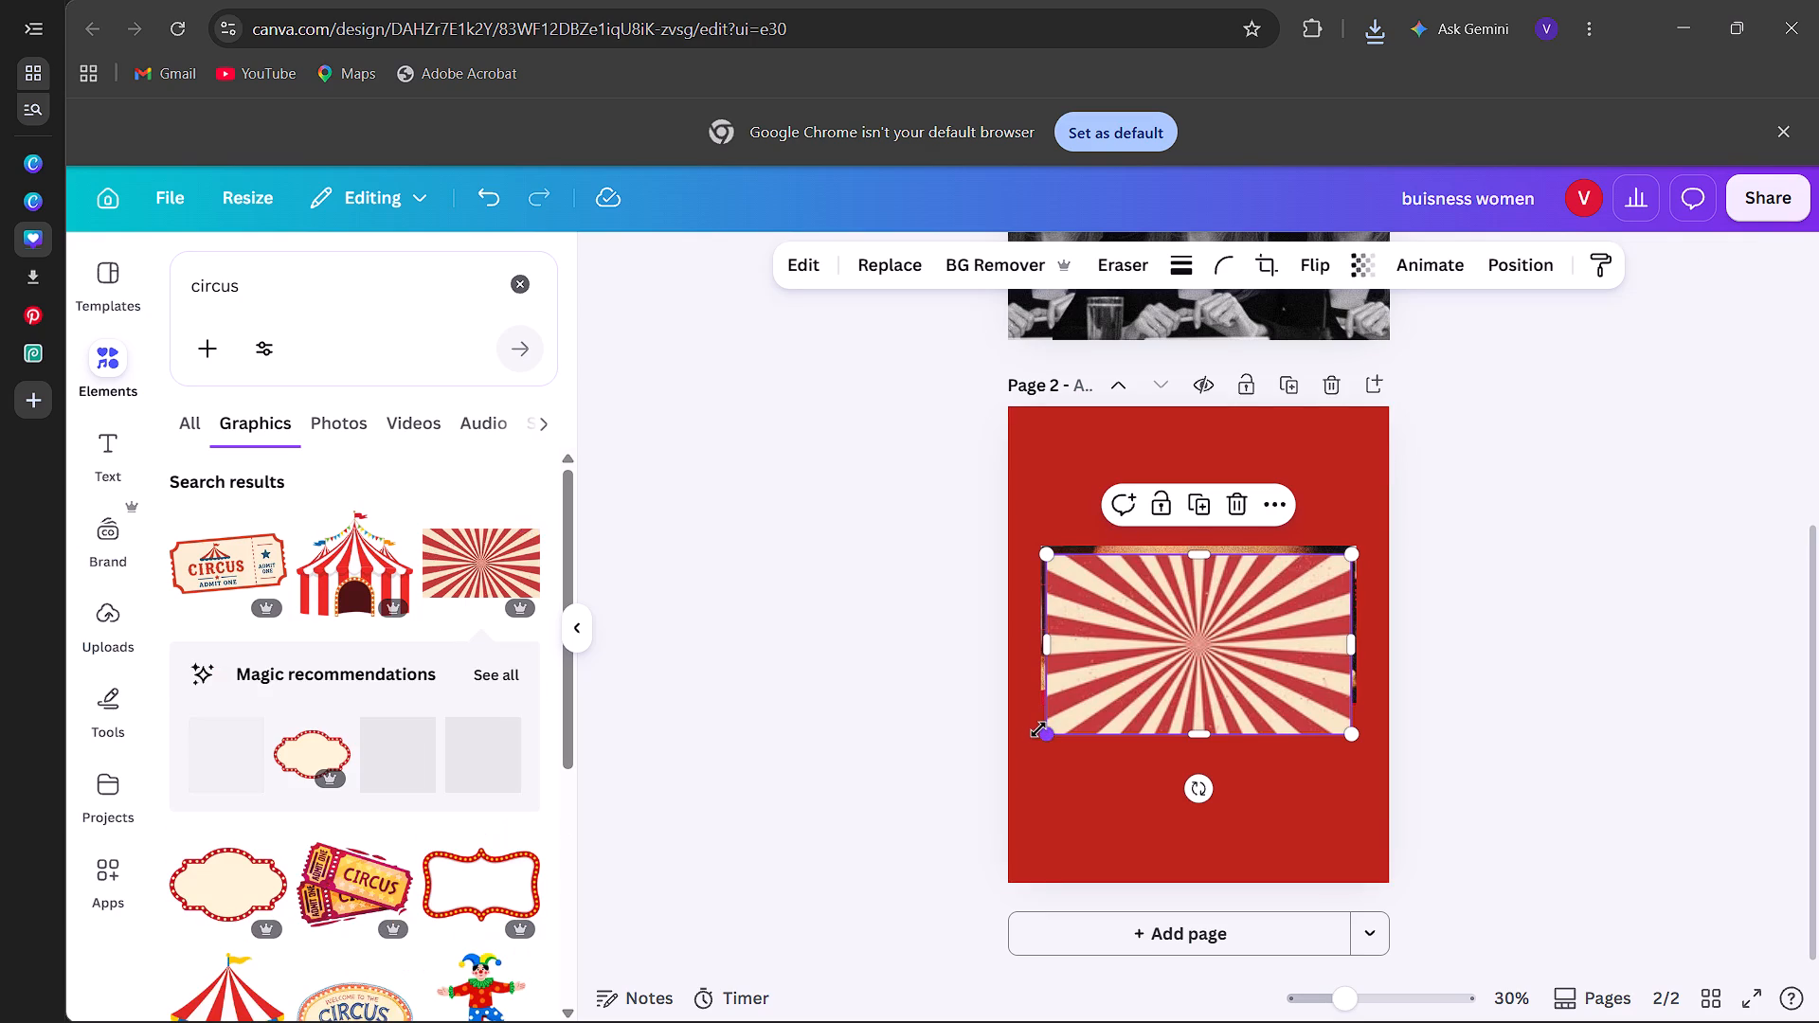
Enlarge the sunburst to about the full page width and move it below the eyes photo, overhanging page 2's bottom edge.
{"action": "left_click_drag", "start_coordinate": [1048, 732], "coordinate": [986, 767]}
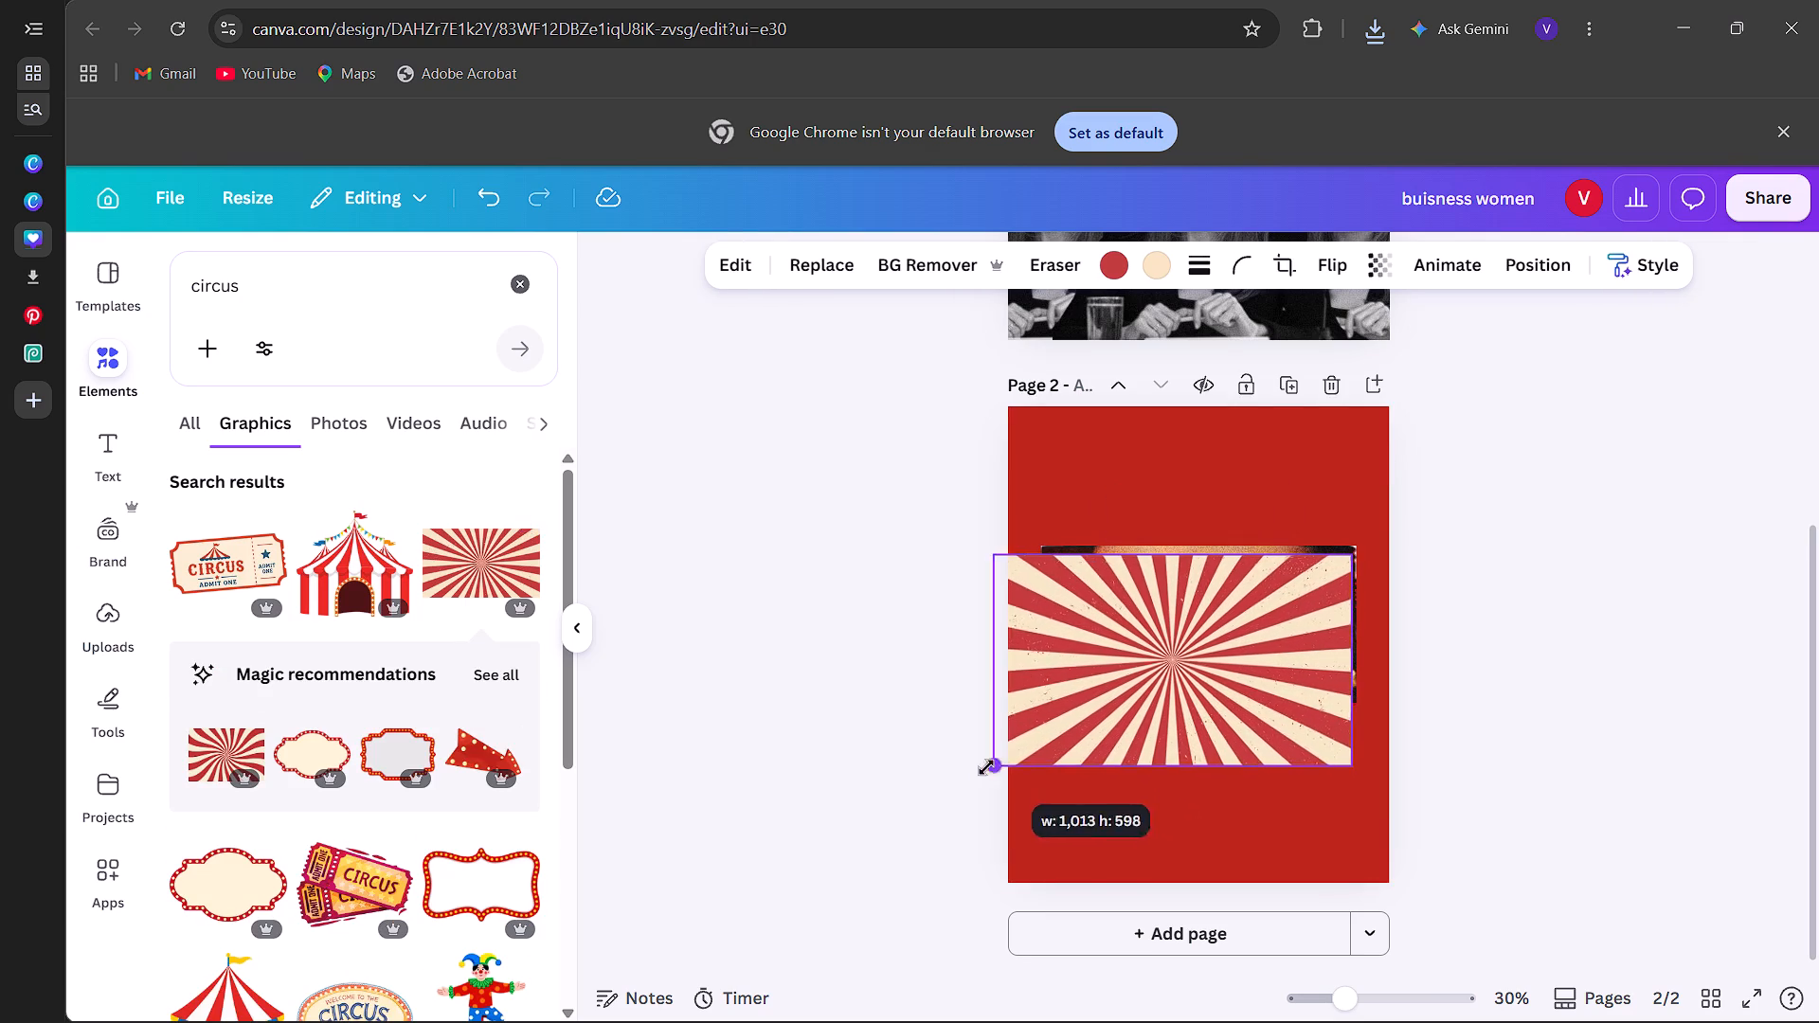
{"action": "left_click_drag", "start_coordinate": [986, 767], "coordinate": [972, 781]}
{"action": "left_click_drag", "start_coordinate": [1132, 678], "coordinate": [1154, 926]}
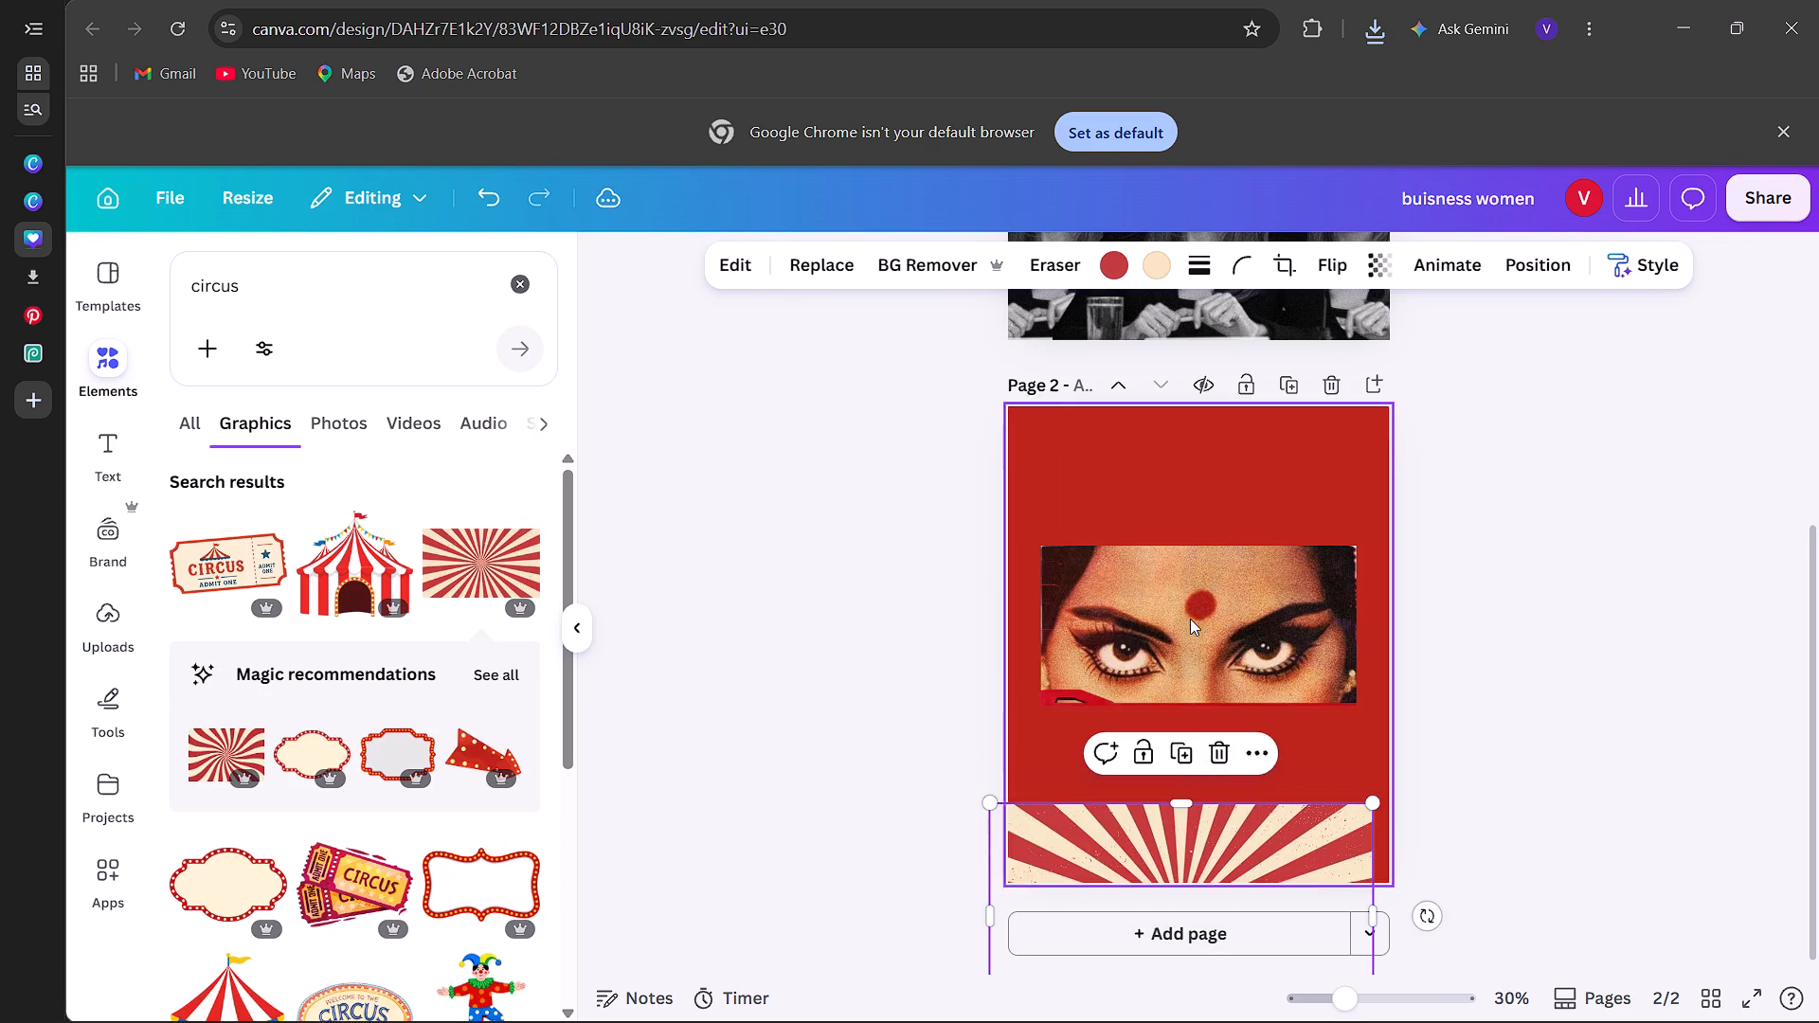
Shrink the eyes photo to roughly 70% of page 2's width and centre it horizontally, just above the page's middle.
{"action": "left_click", "coordinate": [1190, 619]}
{"action": "left_click_drag", "start_coordinate": [1037, 711], "coordinate": [1082, 695]}
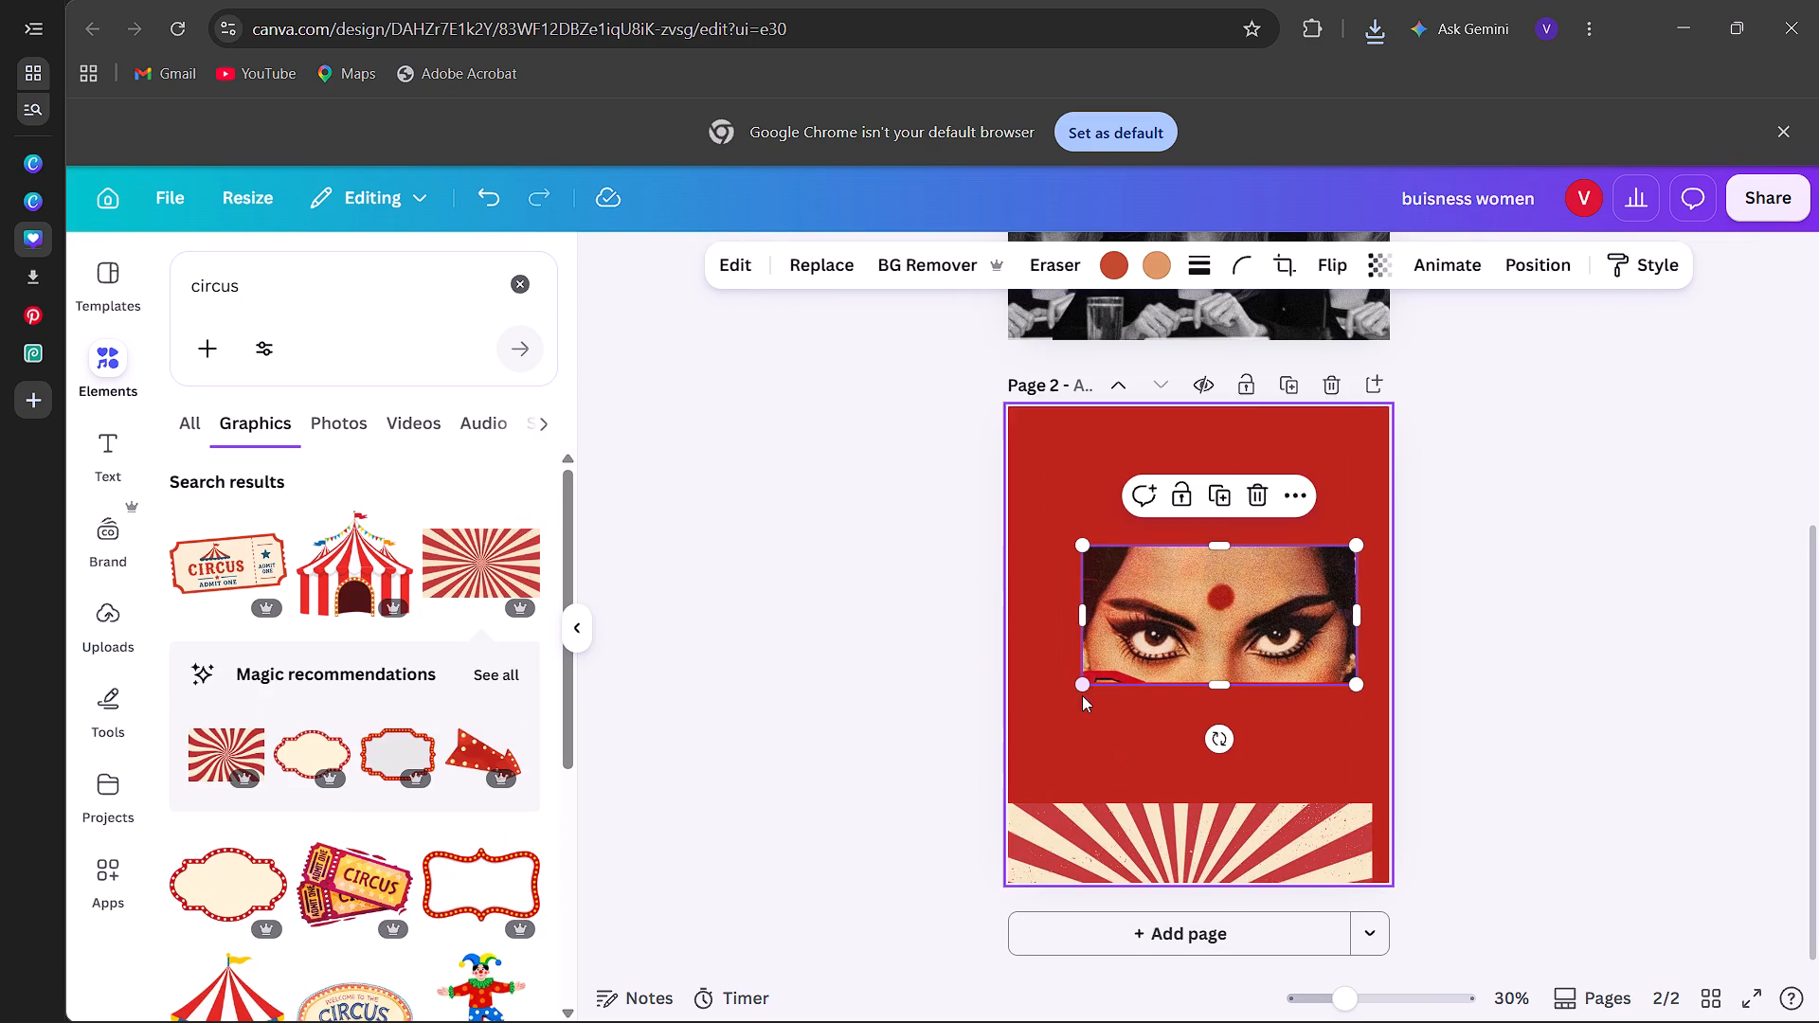
{"action": "left_click_drag", "start_coordinate": [1229, 630], "coordinate": [1212, 644]}
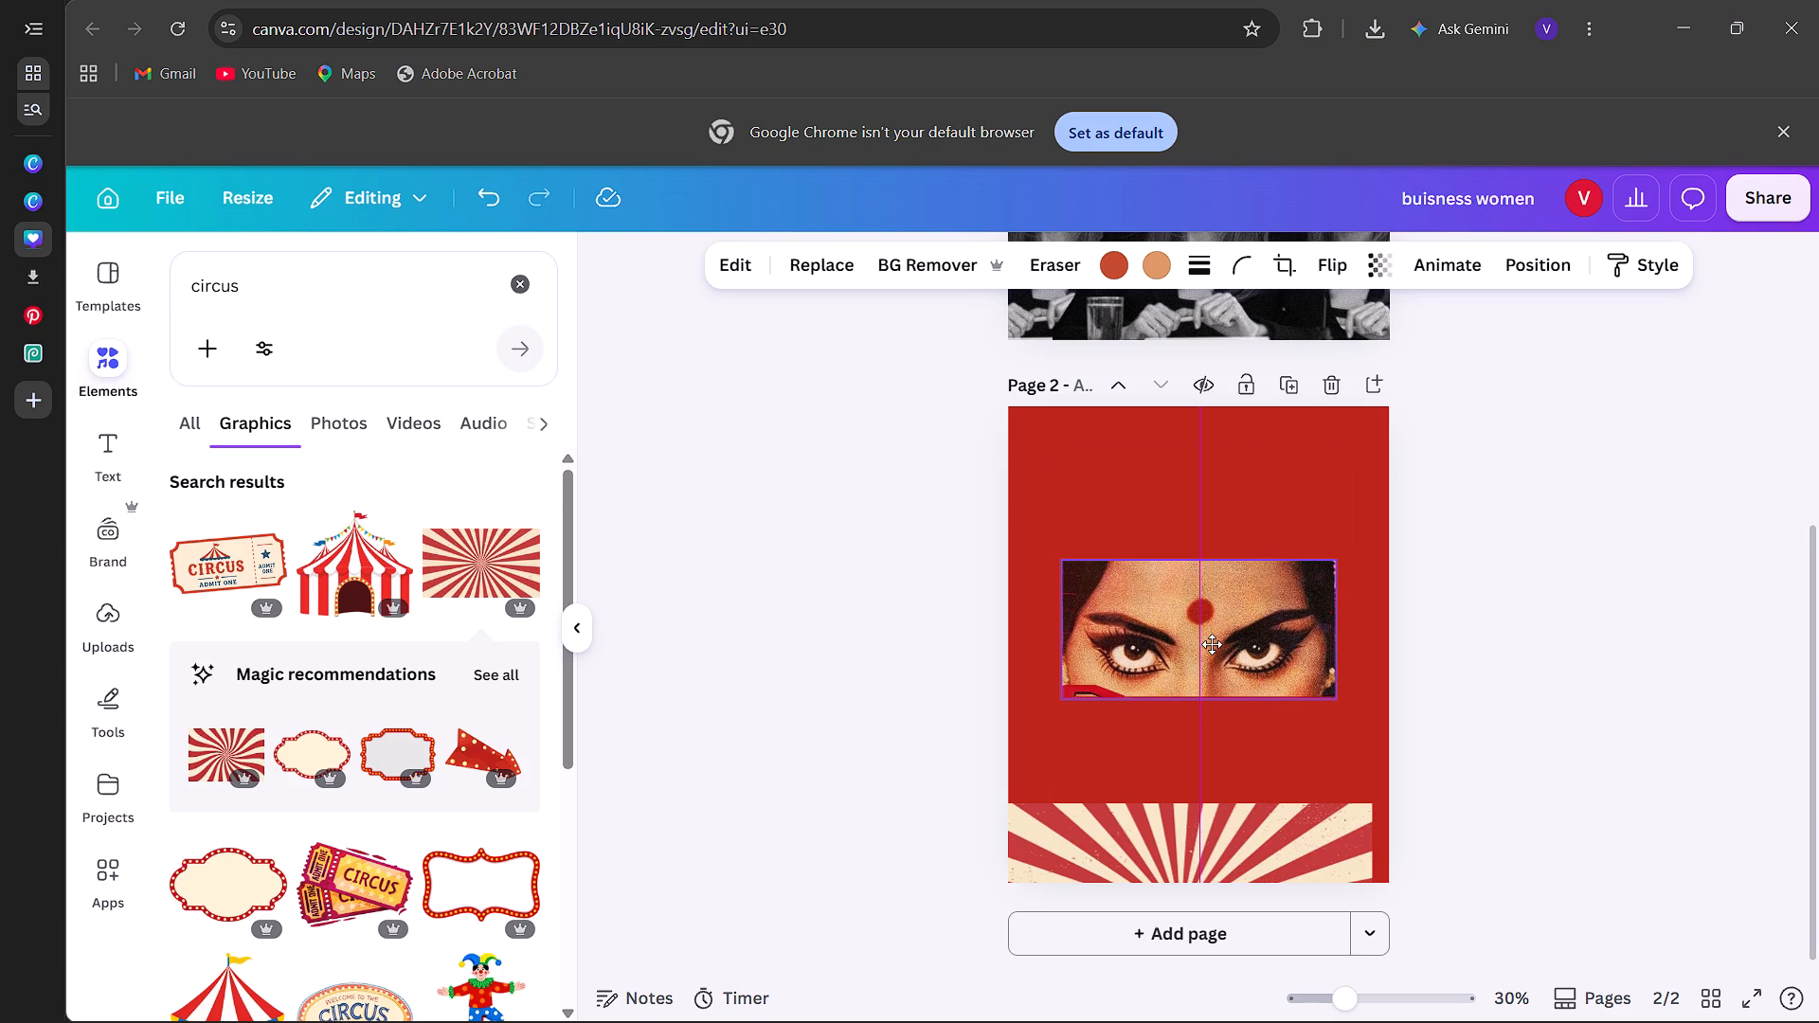
{"action": "left_click_drag", "start_coordinate": [1212, 644], "coordinate": [1214, 655]}
Move the sunburst up over the eyes photo, shrink it to about 945 × 558 px and centre it on page 2.
{"action": "left_click_drag", "start_coordinate": [1187, 828], "coordinate": [1216, 695]}
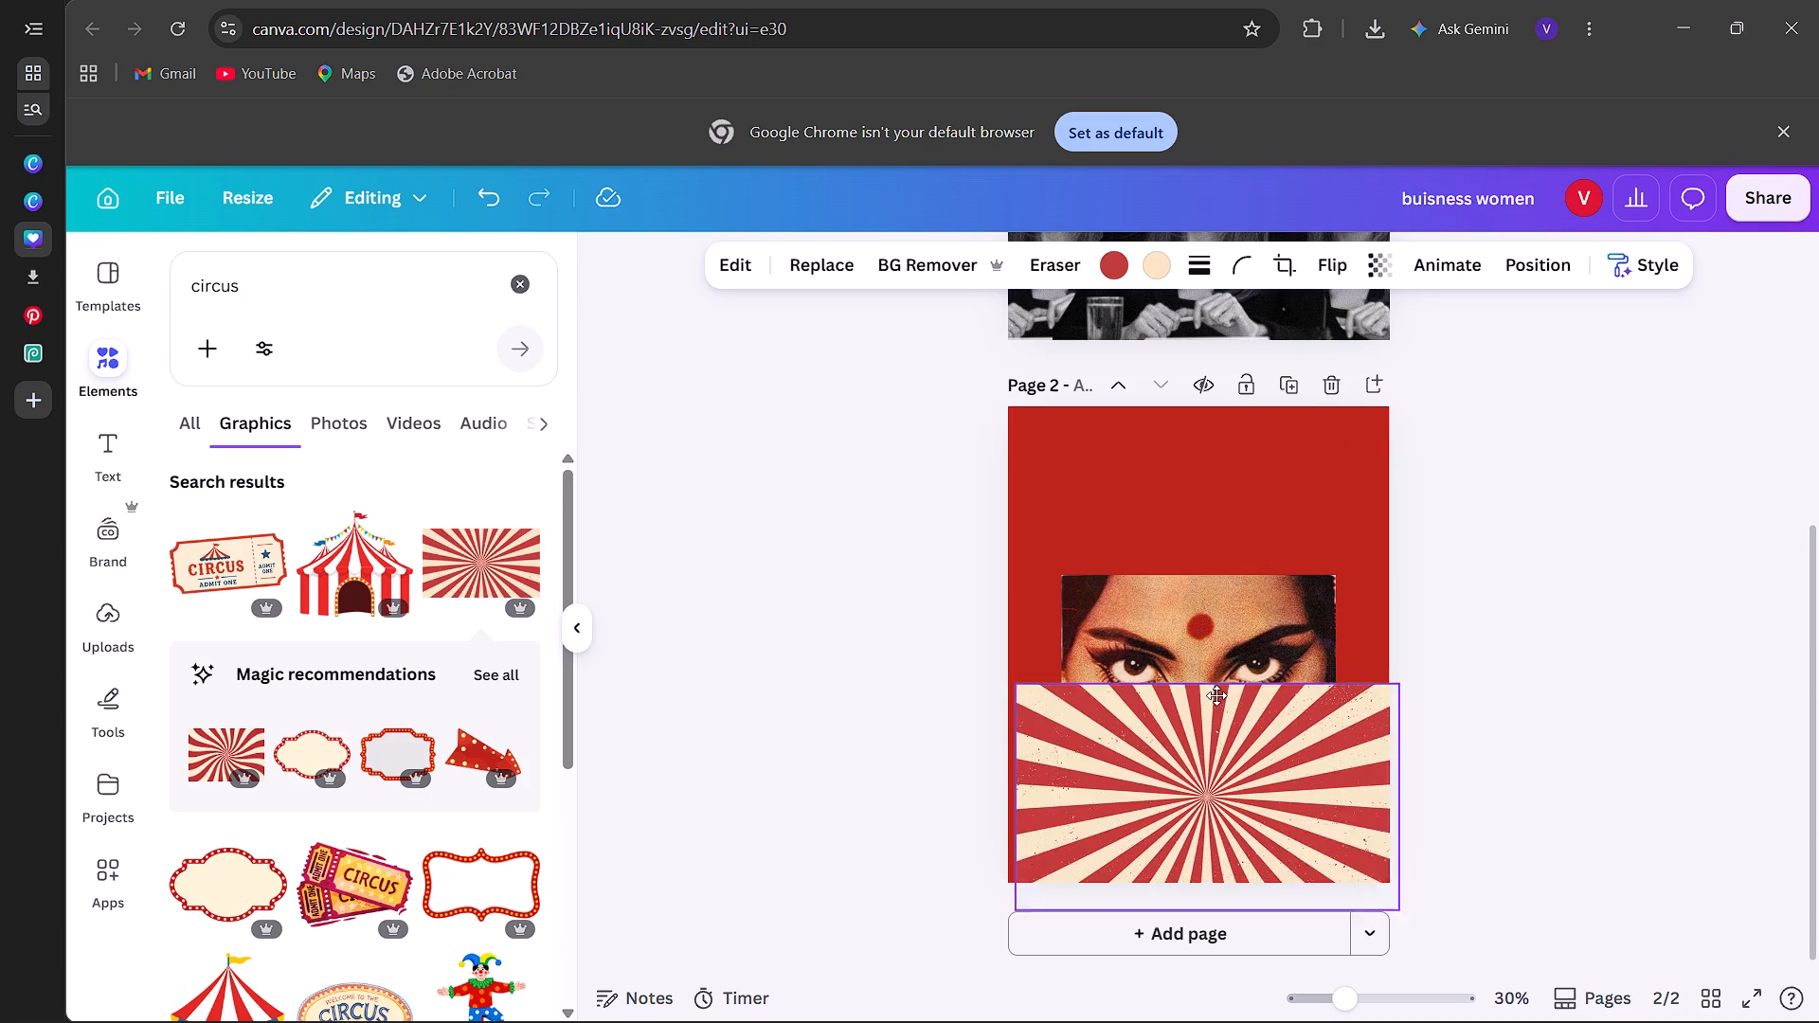
{"action": "left_click_drag", "start_coordinate": [1216, 695], "coordinate": [1212, 576]}
{"action": "left_click_drag", "start_coordinate": [1004, 779], "coordinate": [1050, 742]}
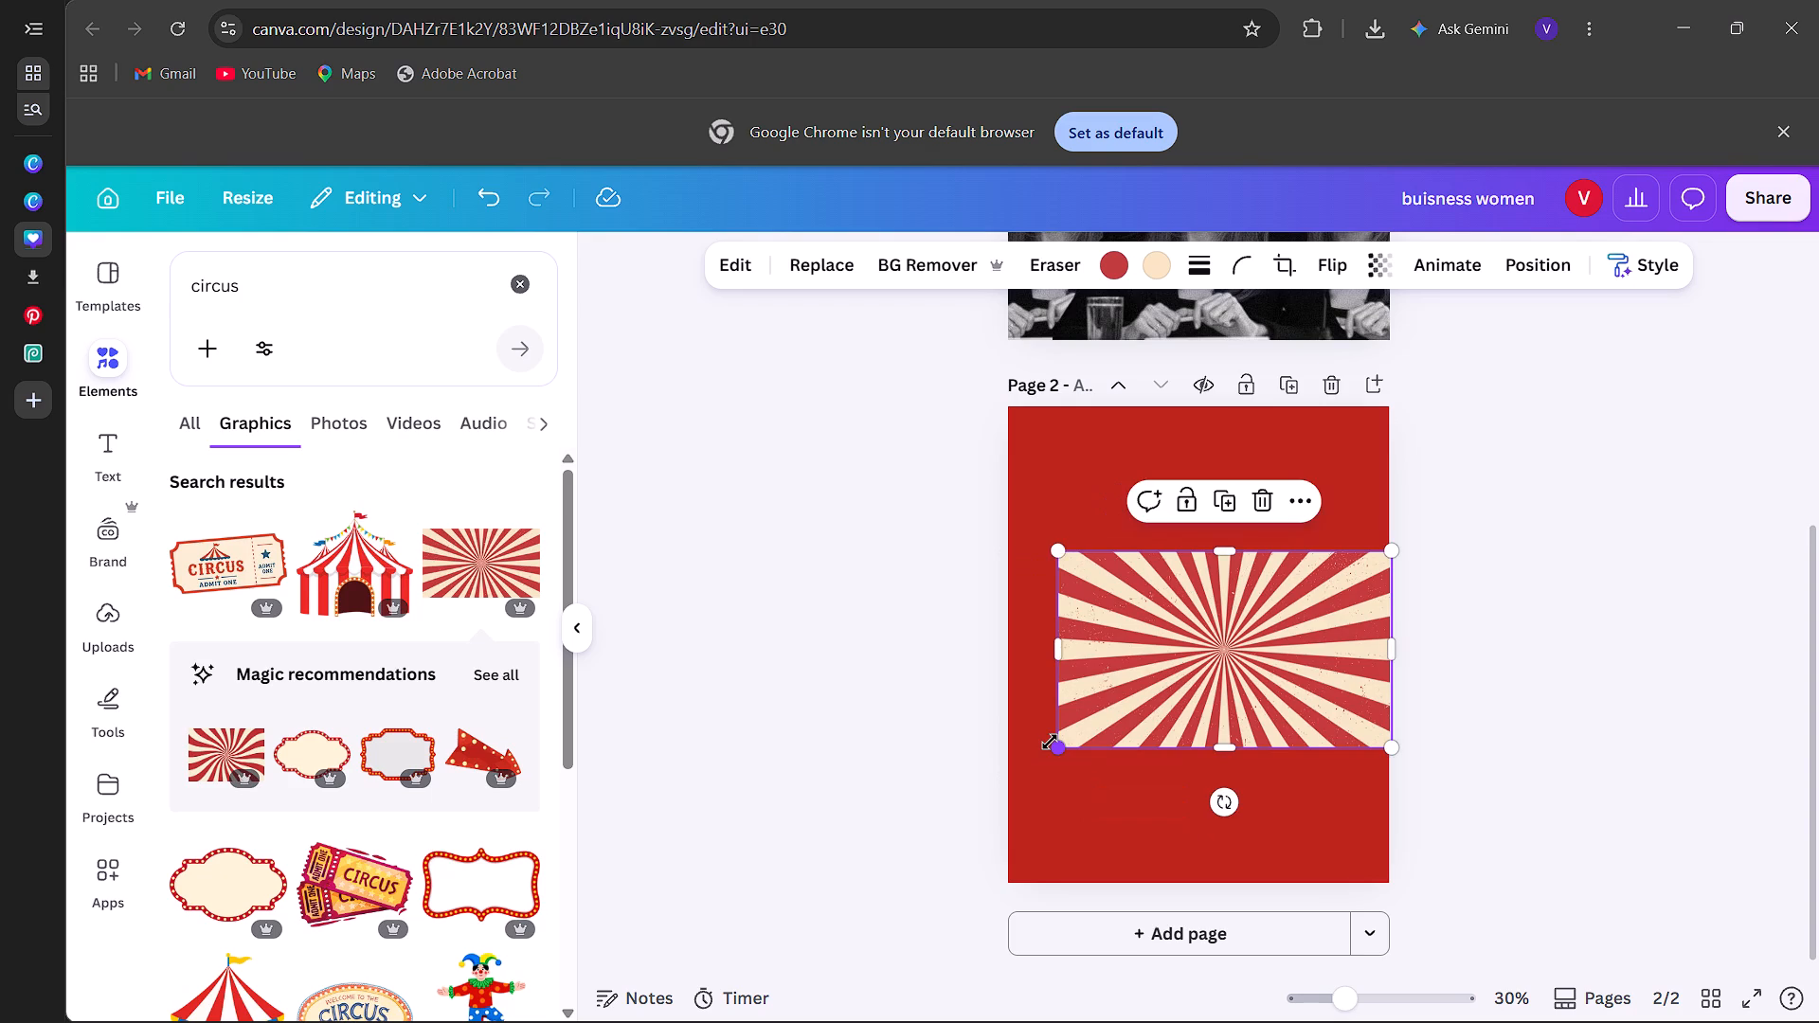
{"action": "left_click_drag", "start_coordinate": [1174, 660], "coordinate": [1147, 659]}
Send the sunburst to the back so it frames the eyes photo from behind.
{"action": "left_click", "coordinate": [1517, 257]}
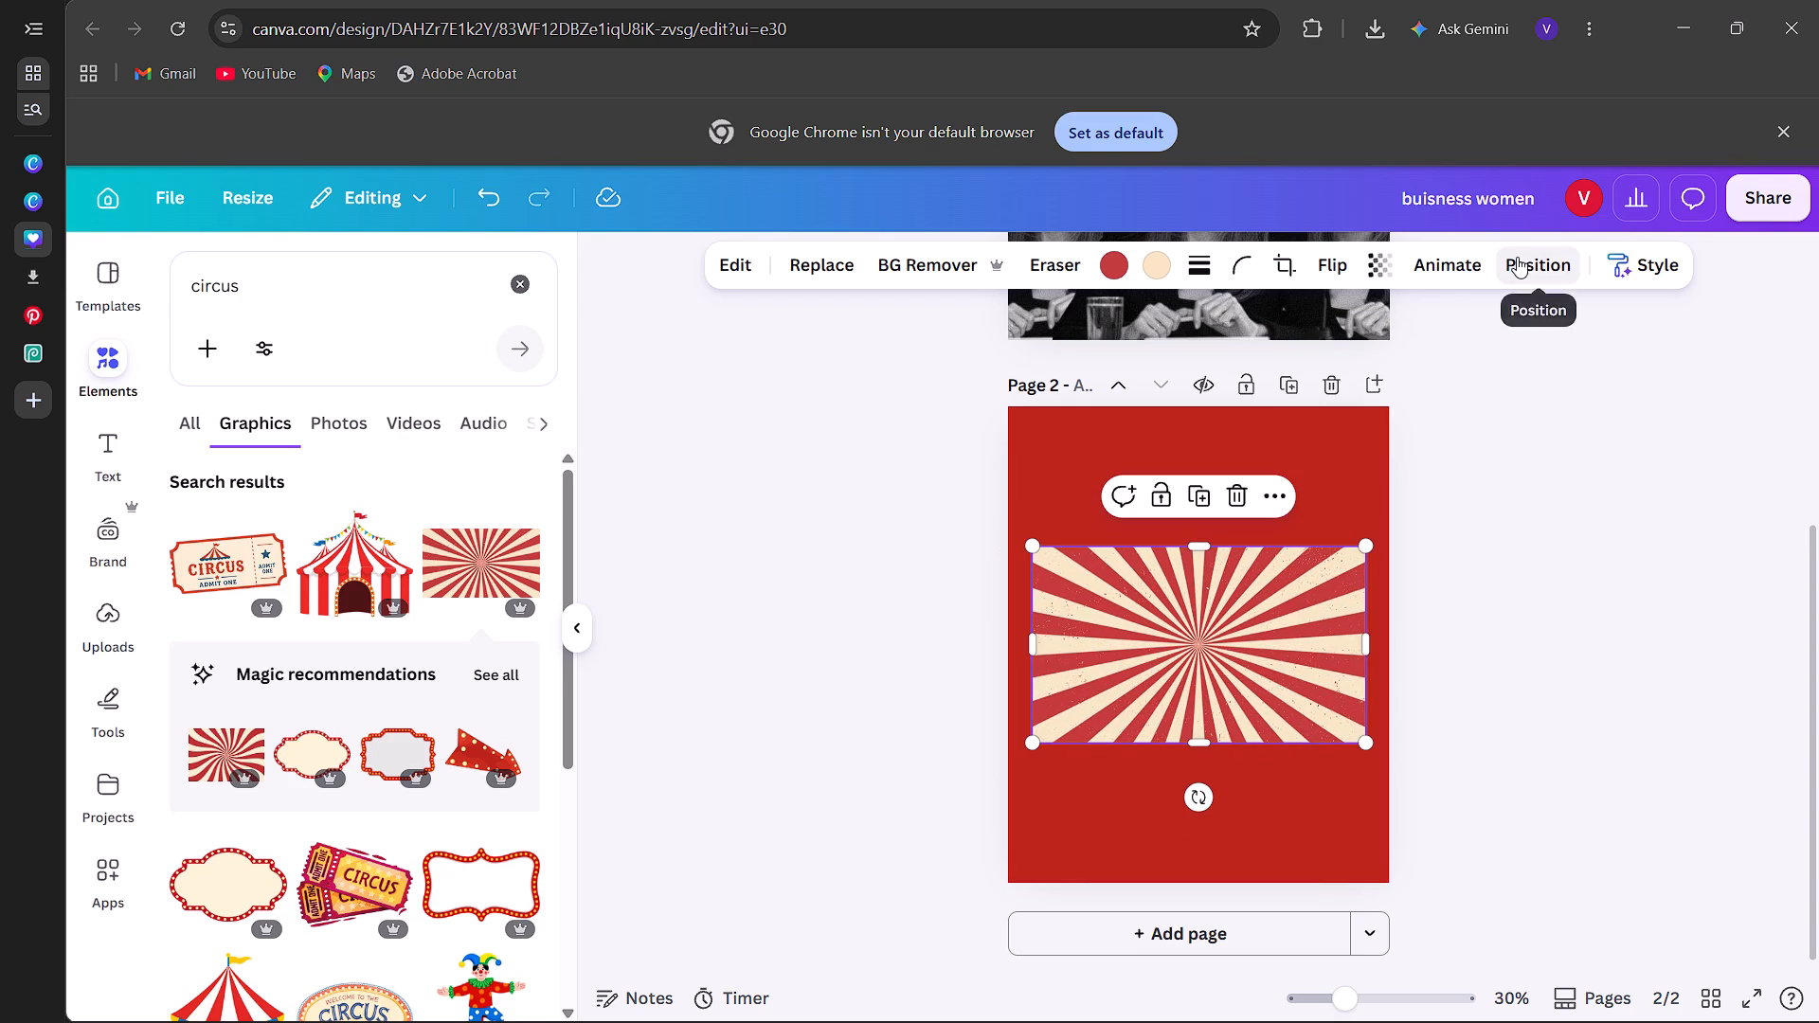
{"action": "left_click", "coordinate": [449, 439]}
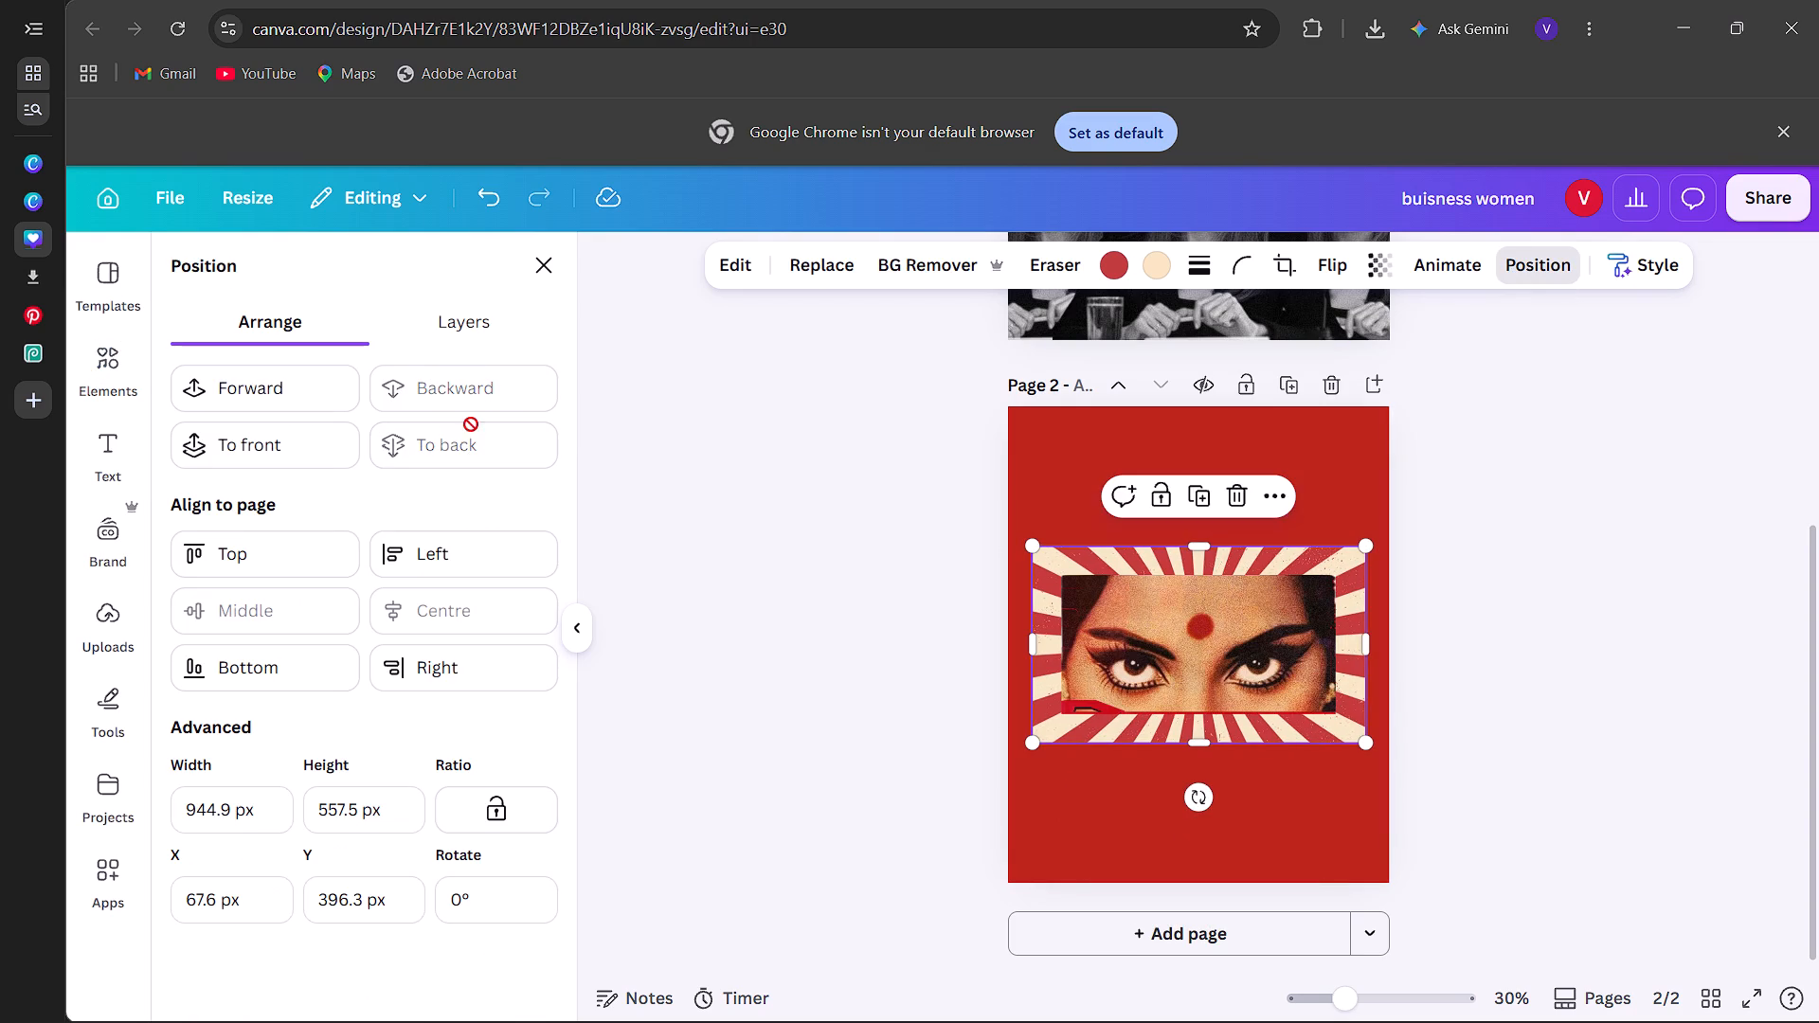
{"action": "left_click", "coordinate": [783, 504]}
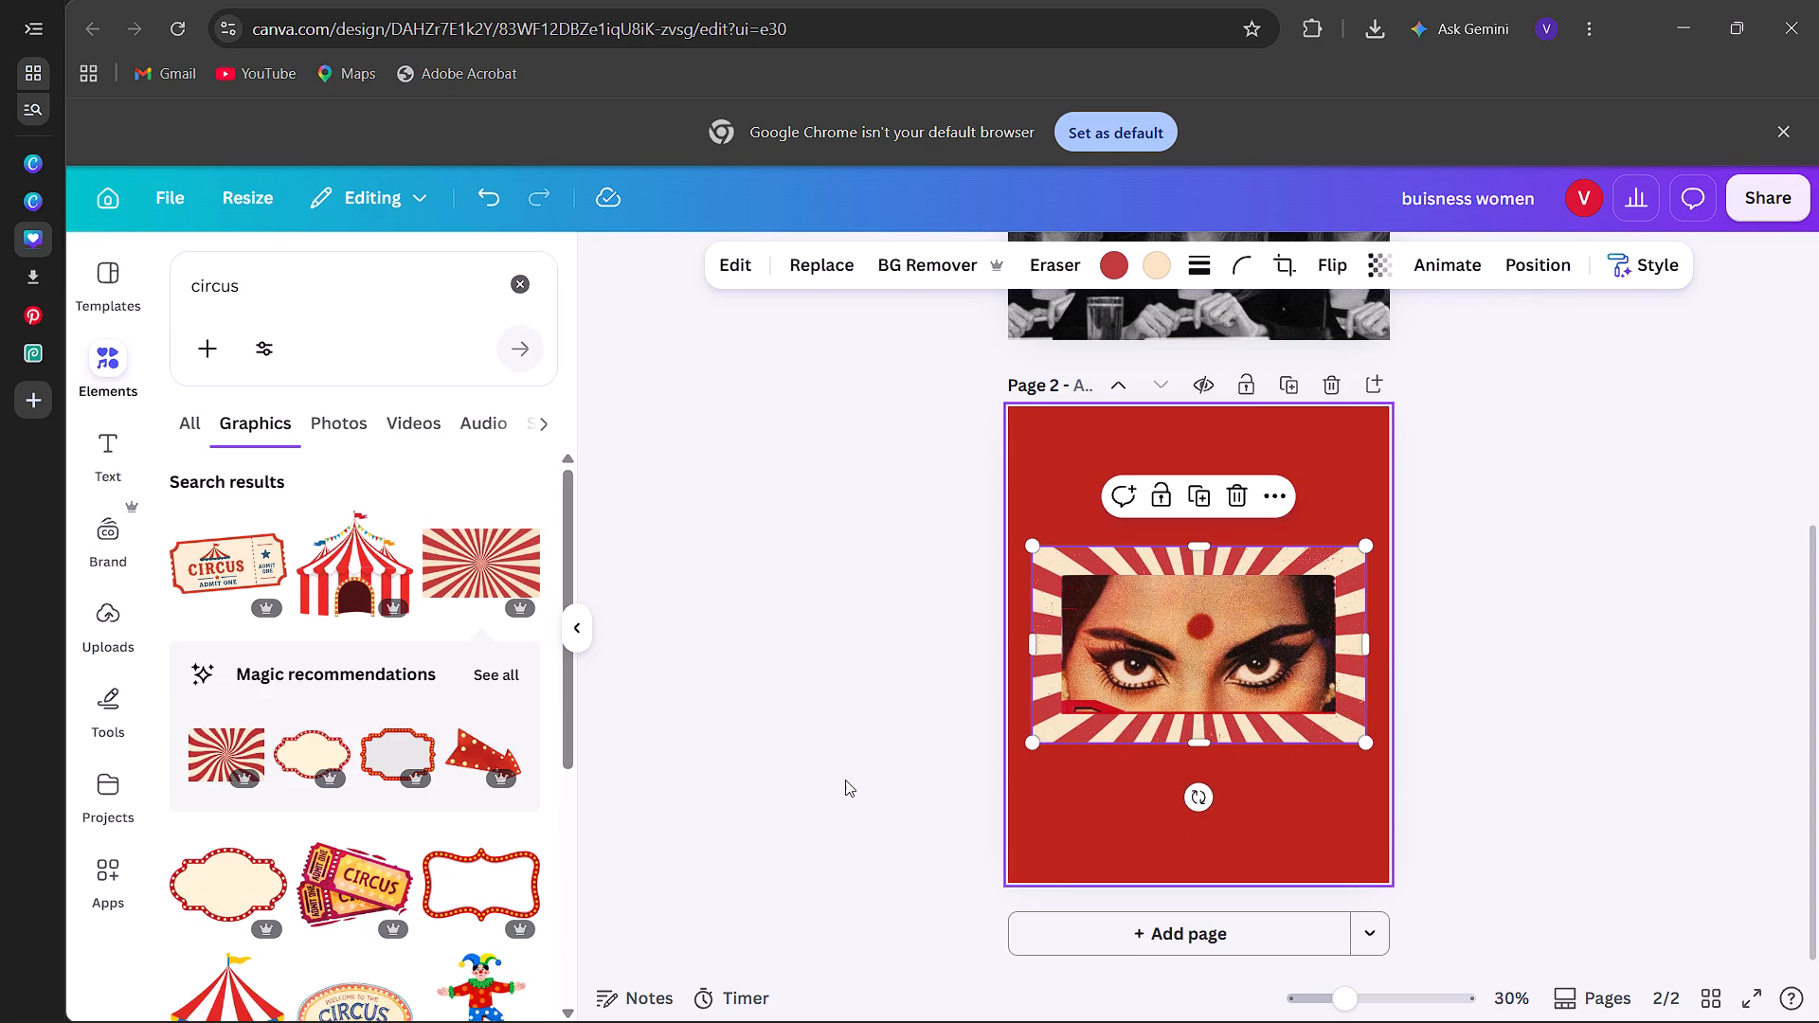
{"action": "left_click", "coordinate": [845, 780]}
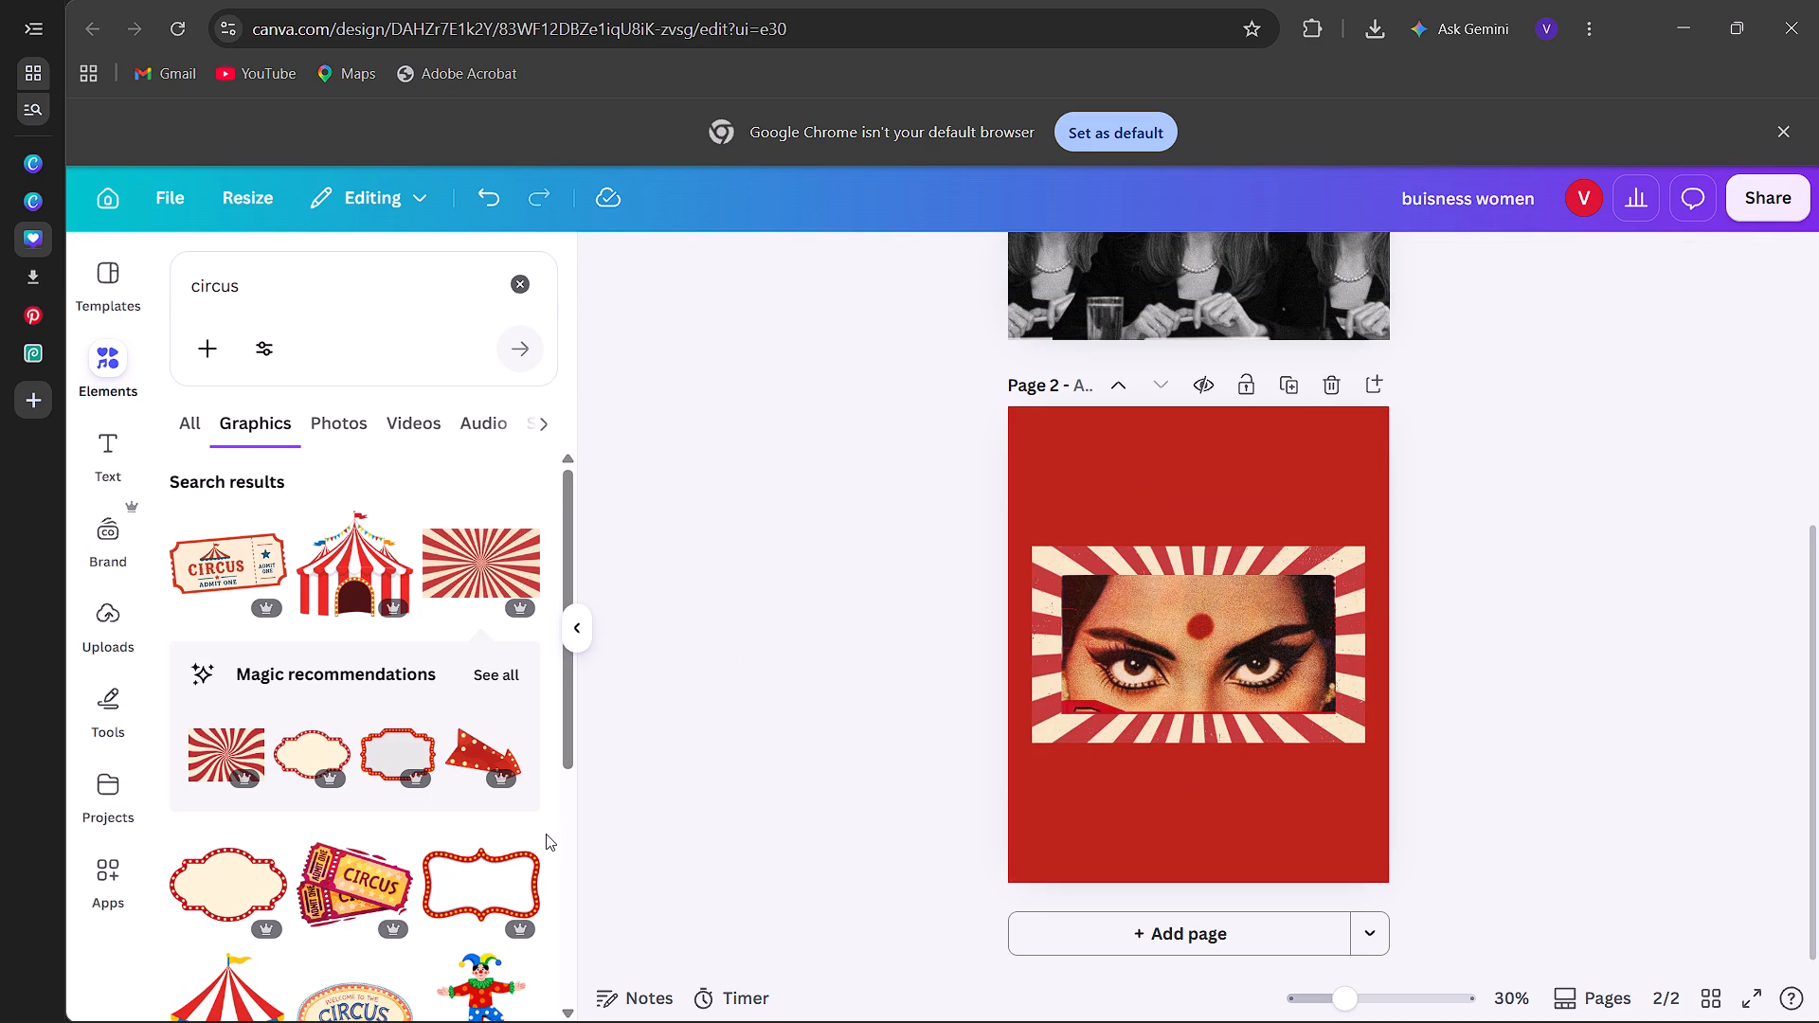
Browse all the magic recommendations related to the sunburst for other circus-style rays, frames and decorations.
{"action": "left_click", "coordinate": [504, 678]}
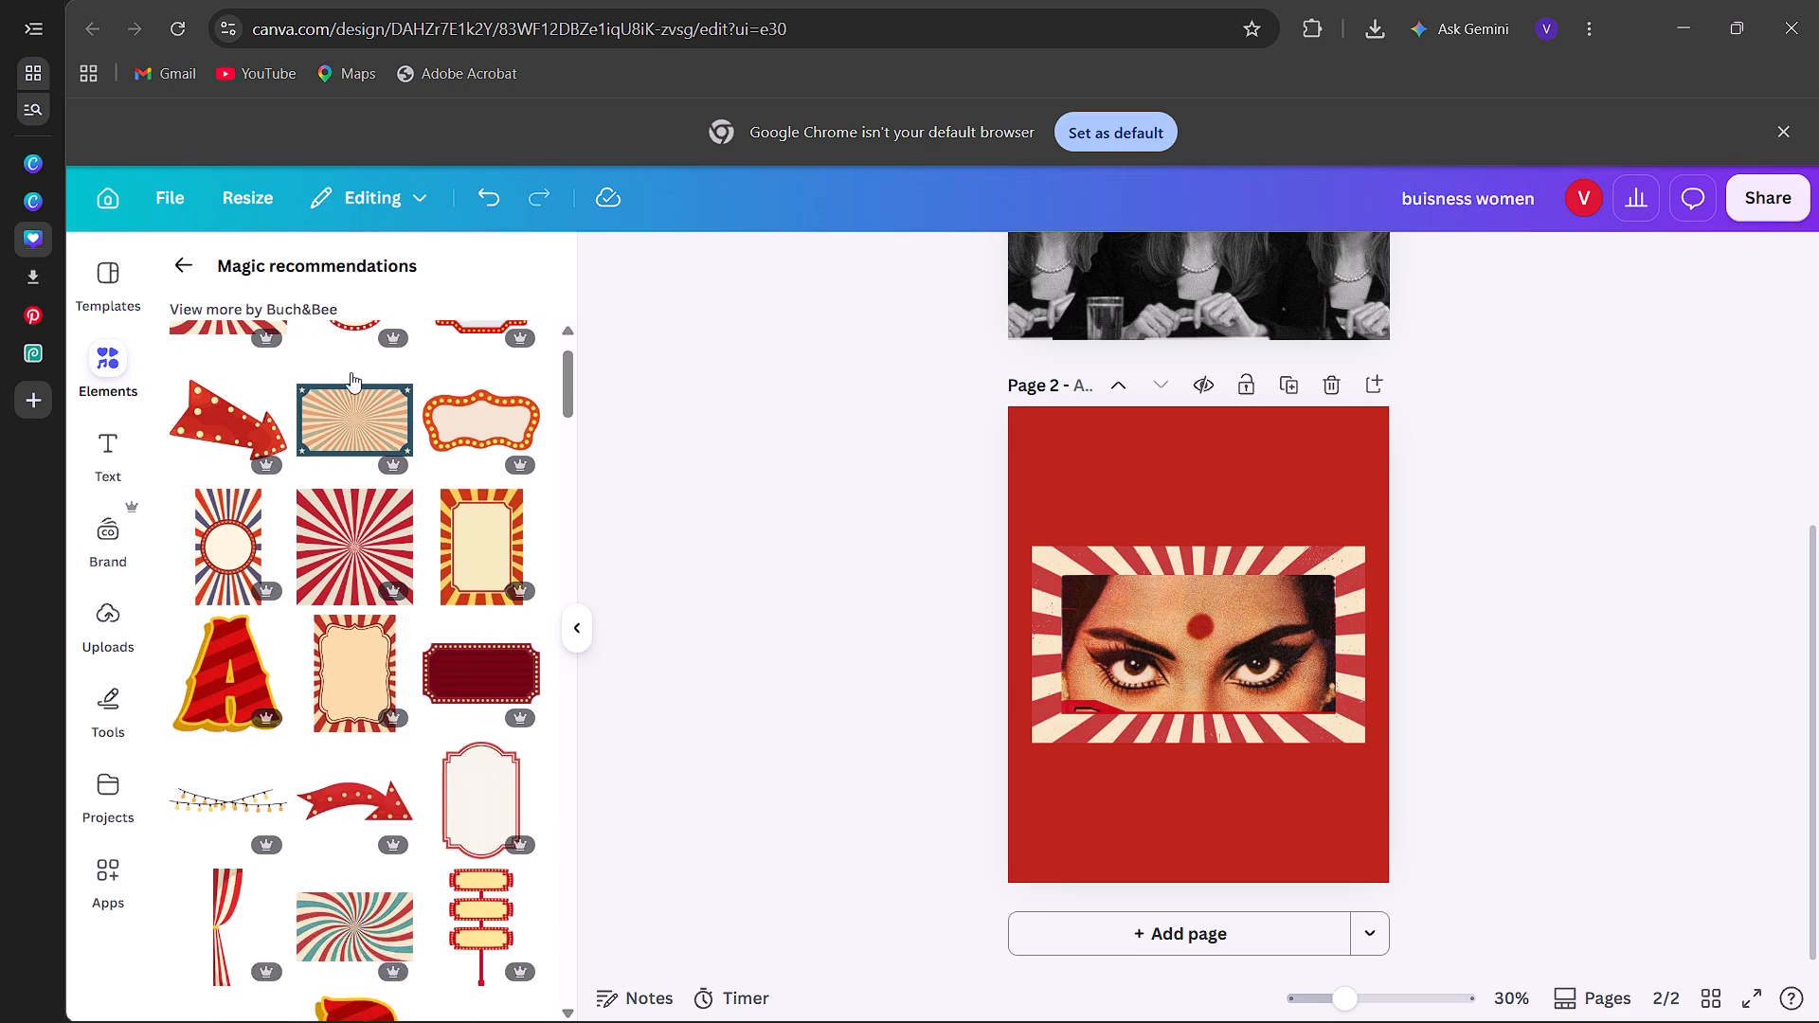
{"action": "scroll", "coordinate": [351, 372], "scroll_direction": "down", "scroll_amount": 4}
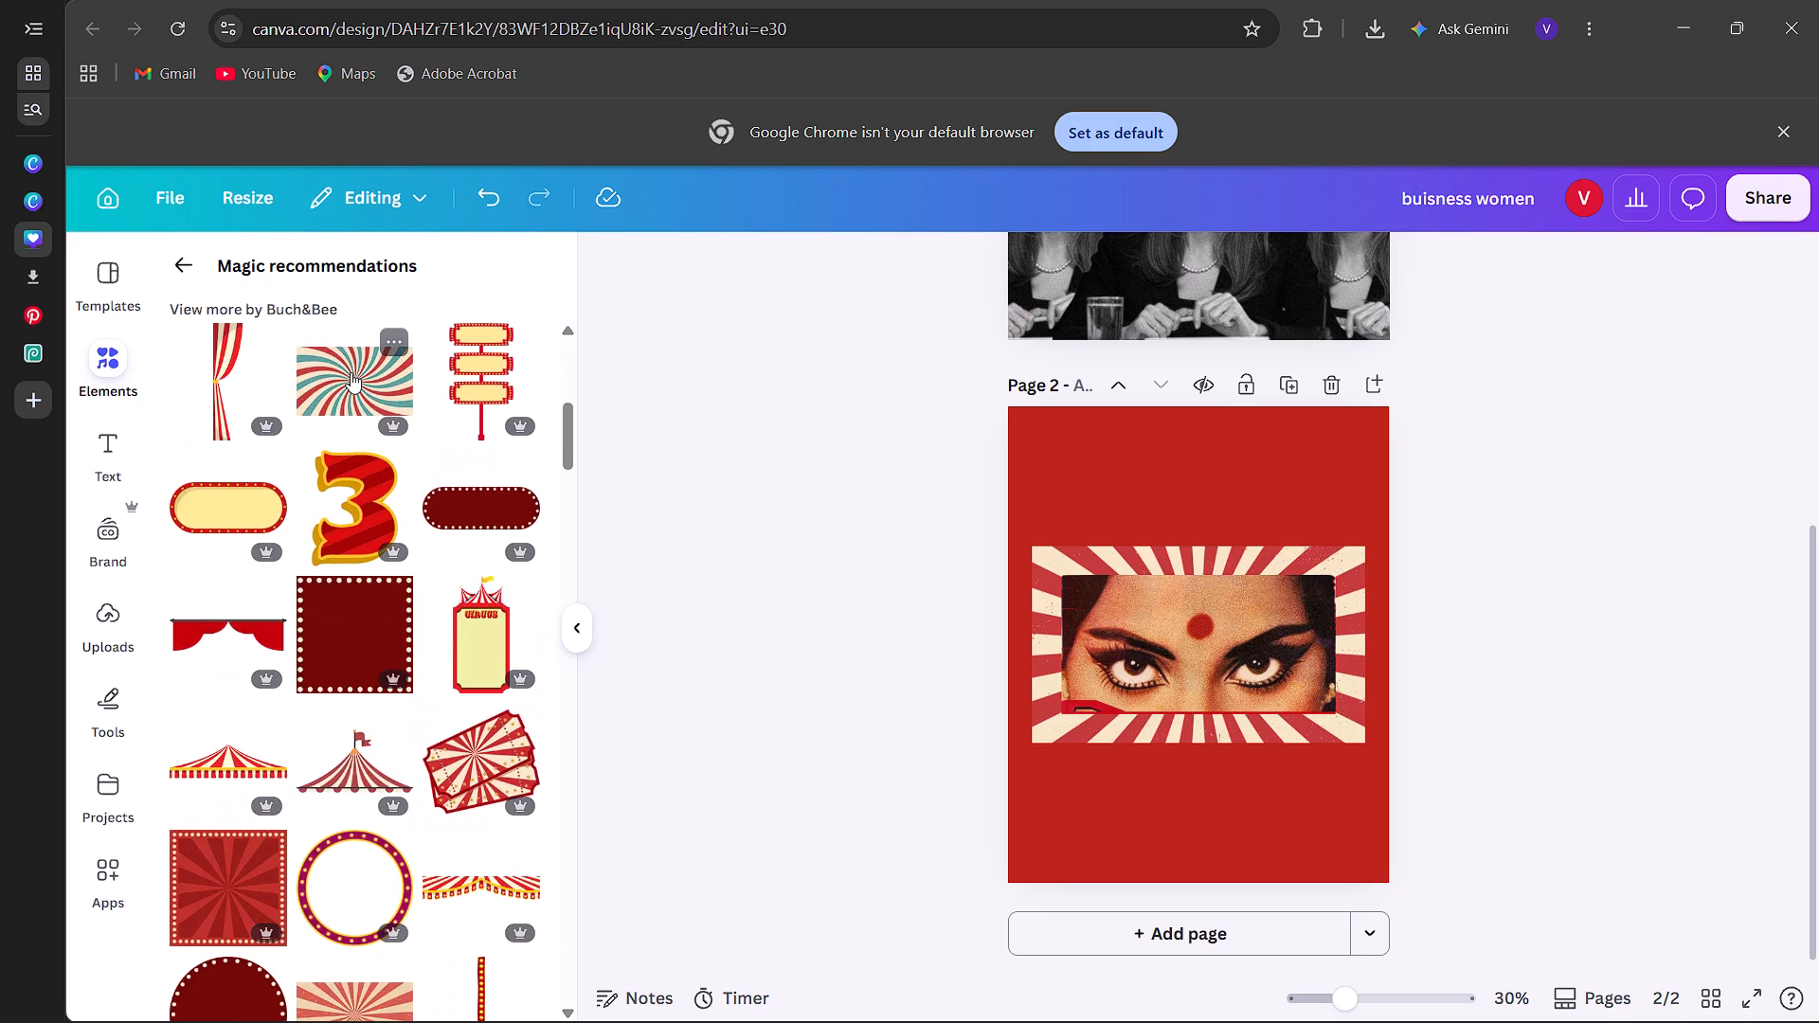
{"action": "scroll", "coordinate": [351, 372], "scroll_direction": "down", "scroll_amount": 2}
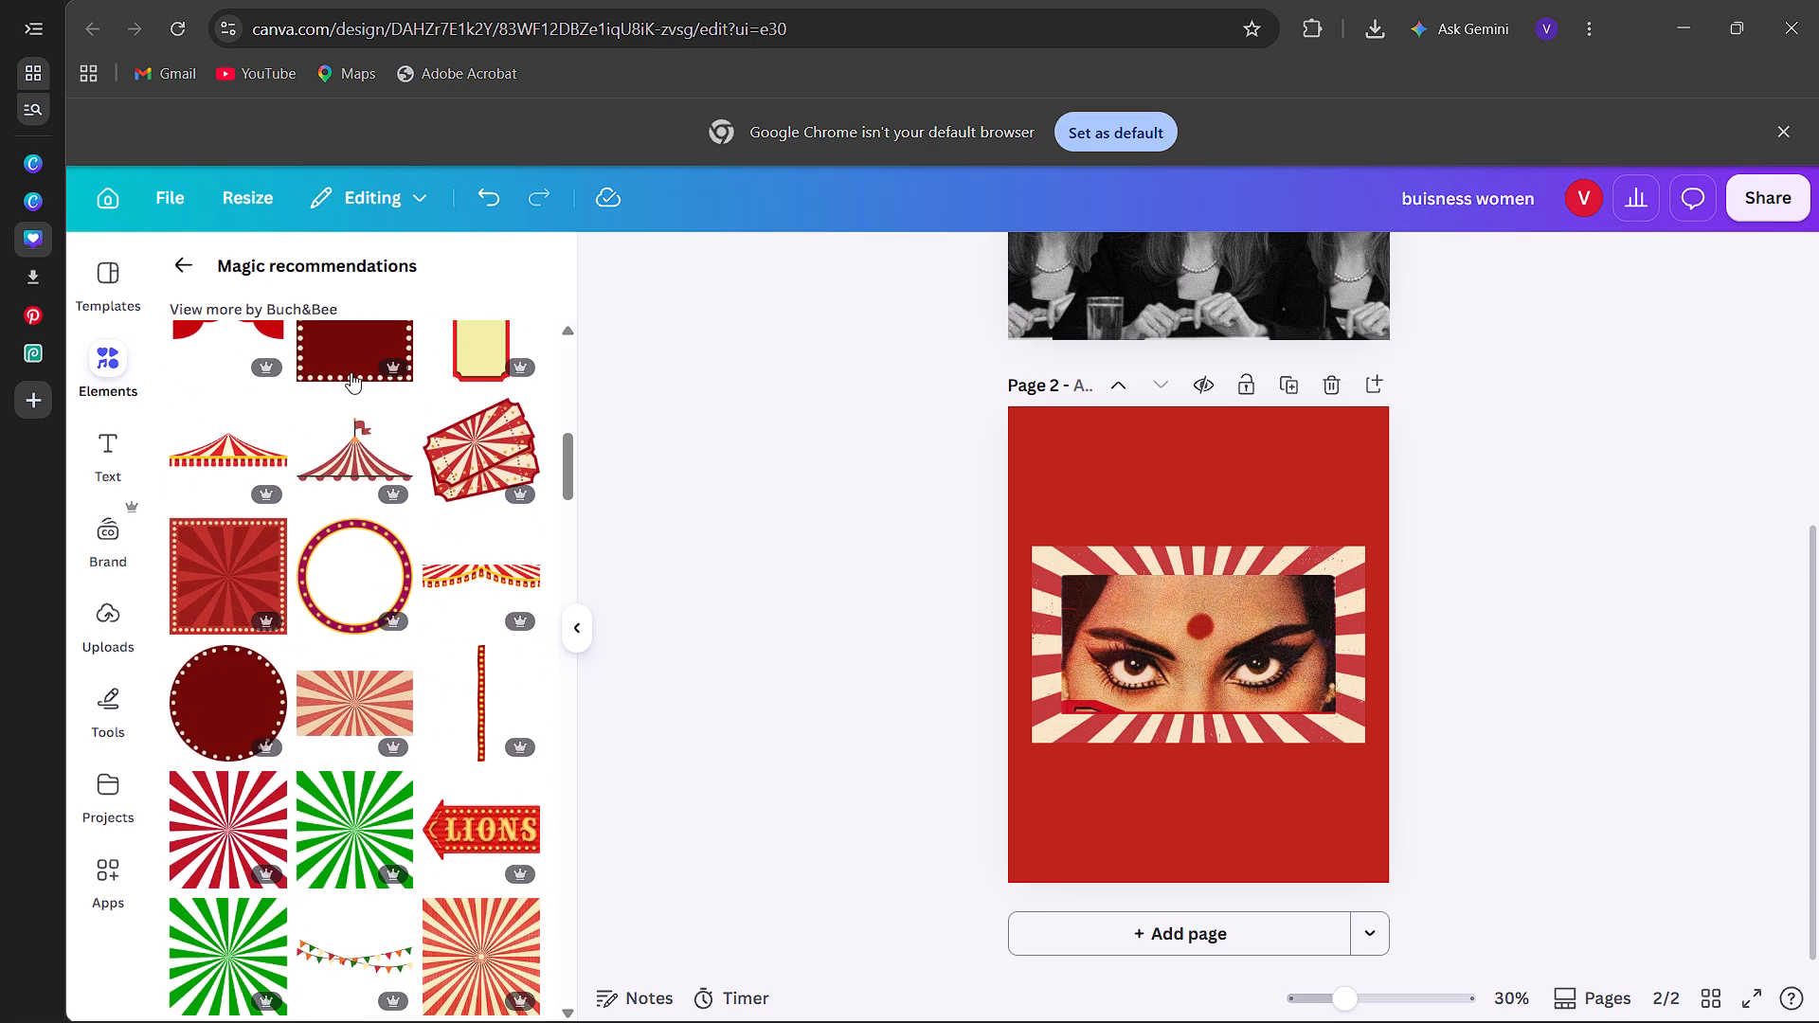
{"action": "scroll", "coordinate": [351, 372], "scroll_direction": "down", "scroll_amount": 3}
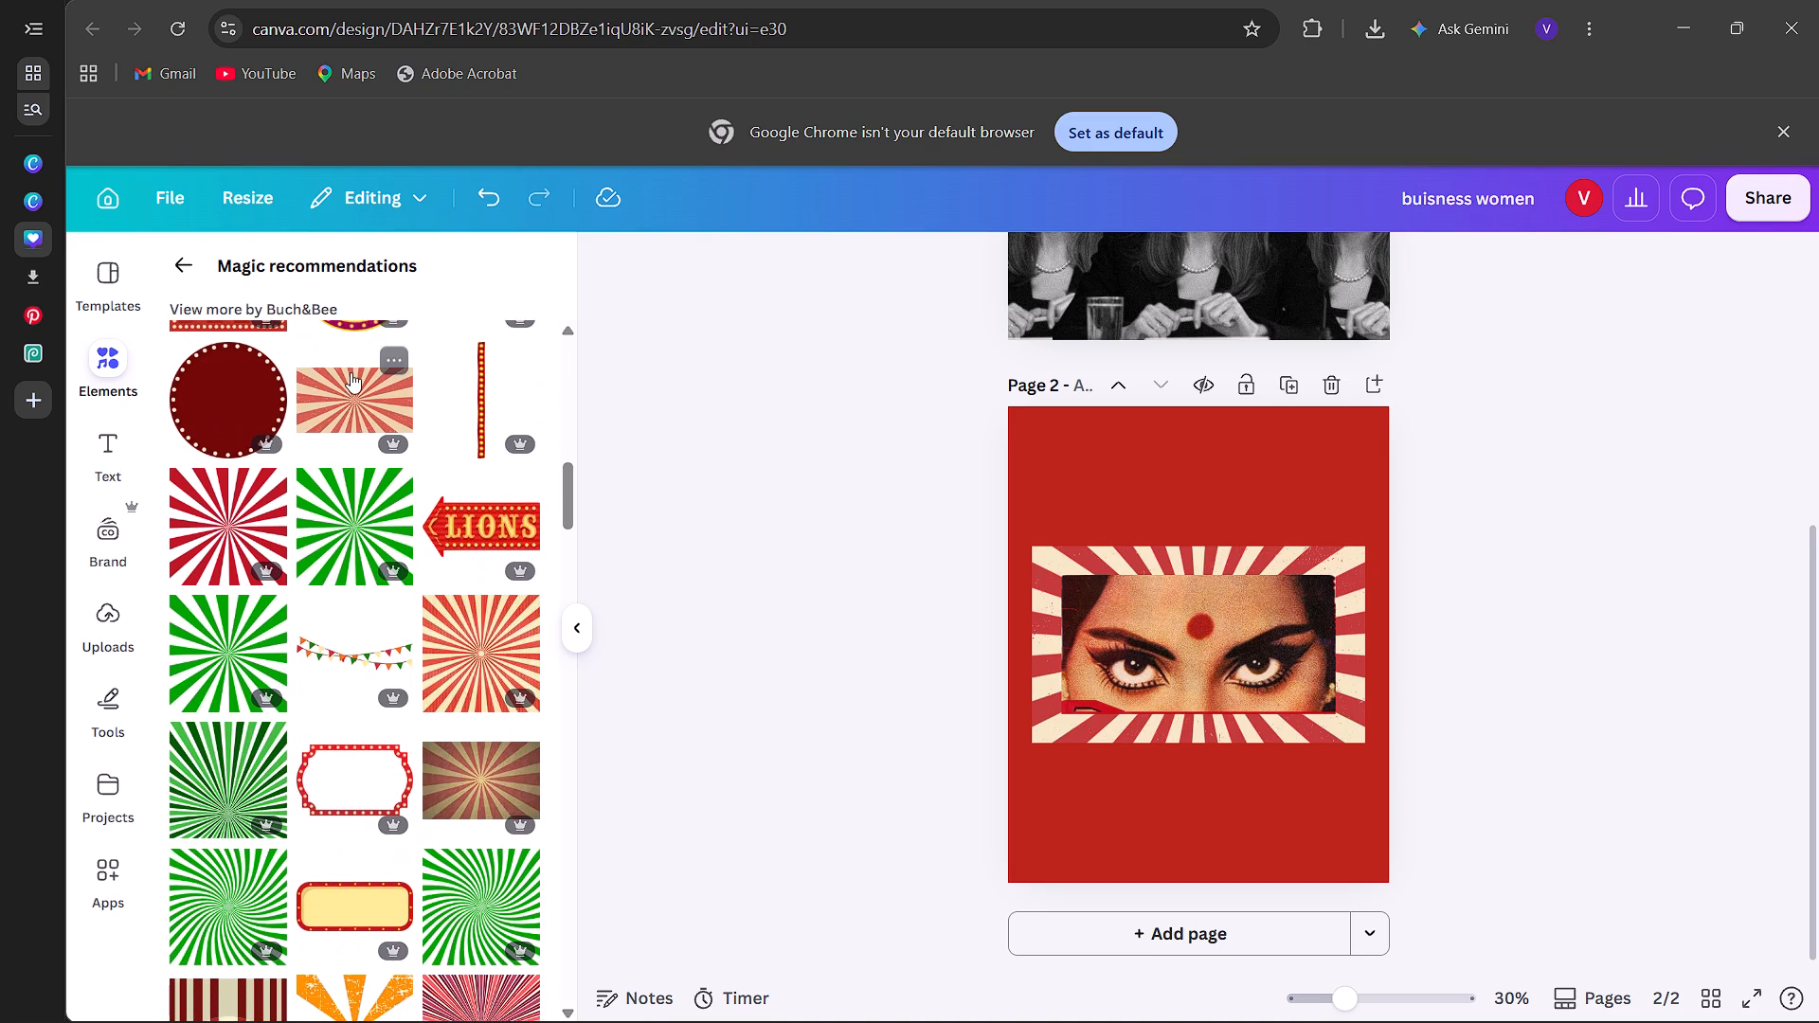
{"action": "scroll", "coordinate": [449, 547], "scroll_direction": "down", "scroll_amount": 2}
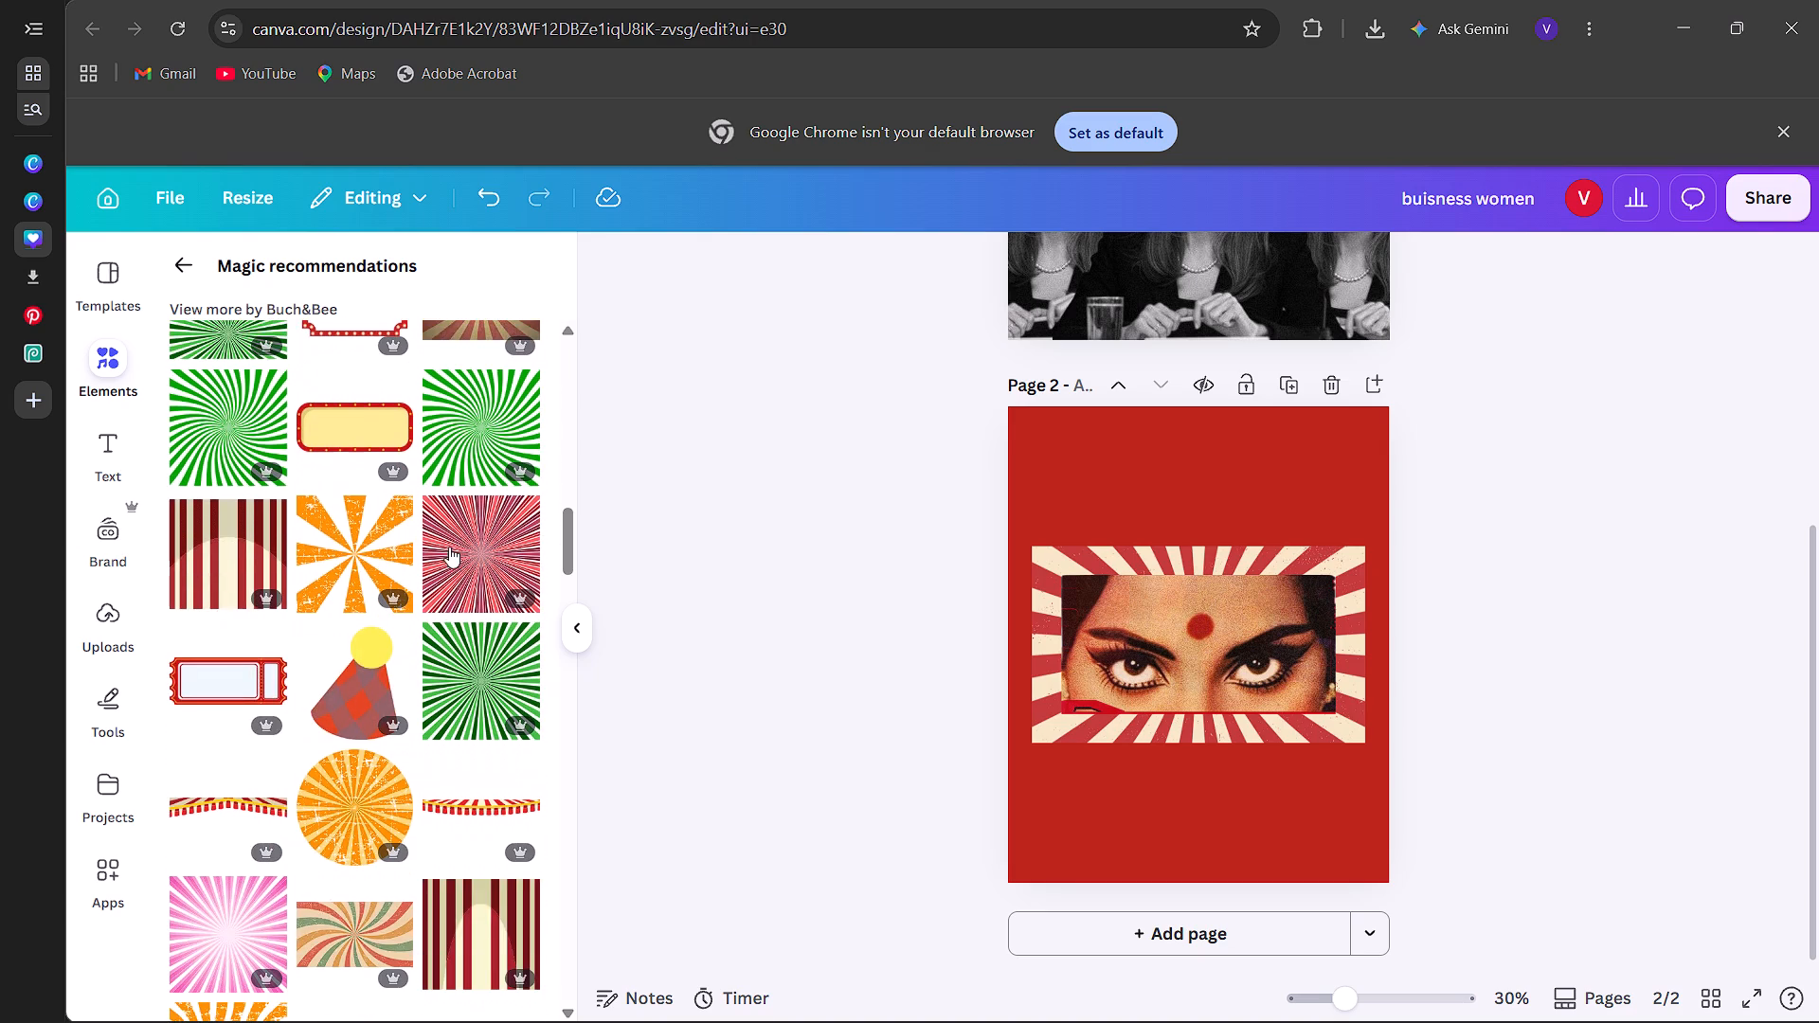
{"action": "scroll", "coordinate": [449, 547], "scroll_direction": "down", "scroll_amount": 6}
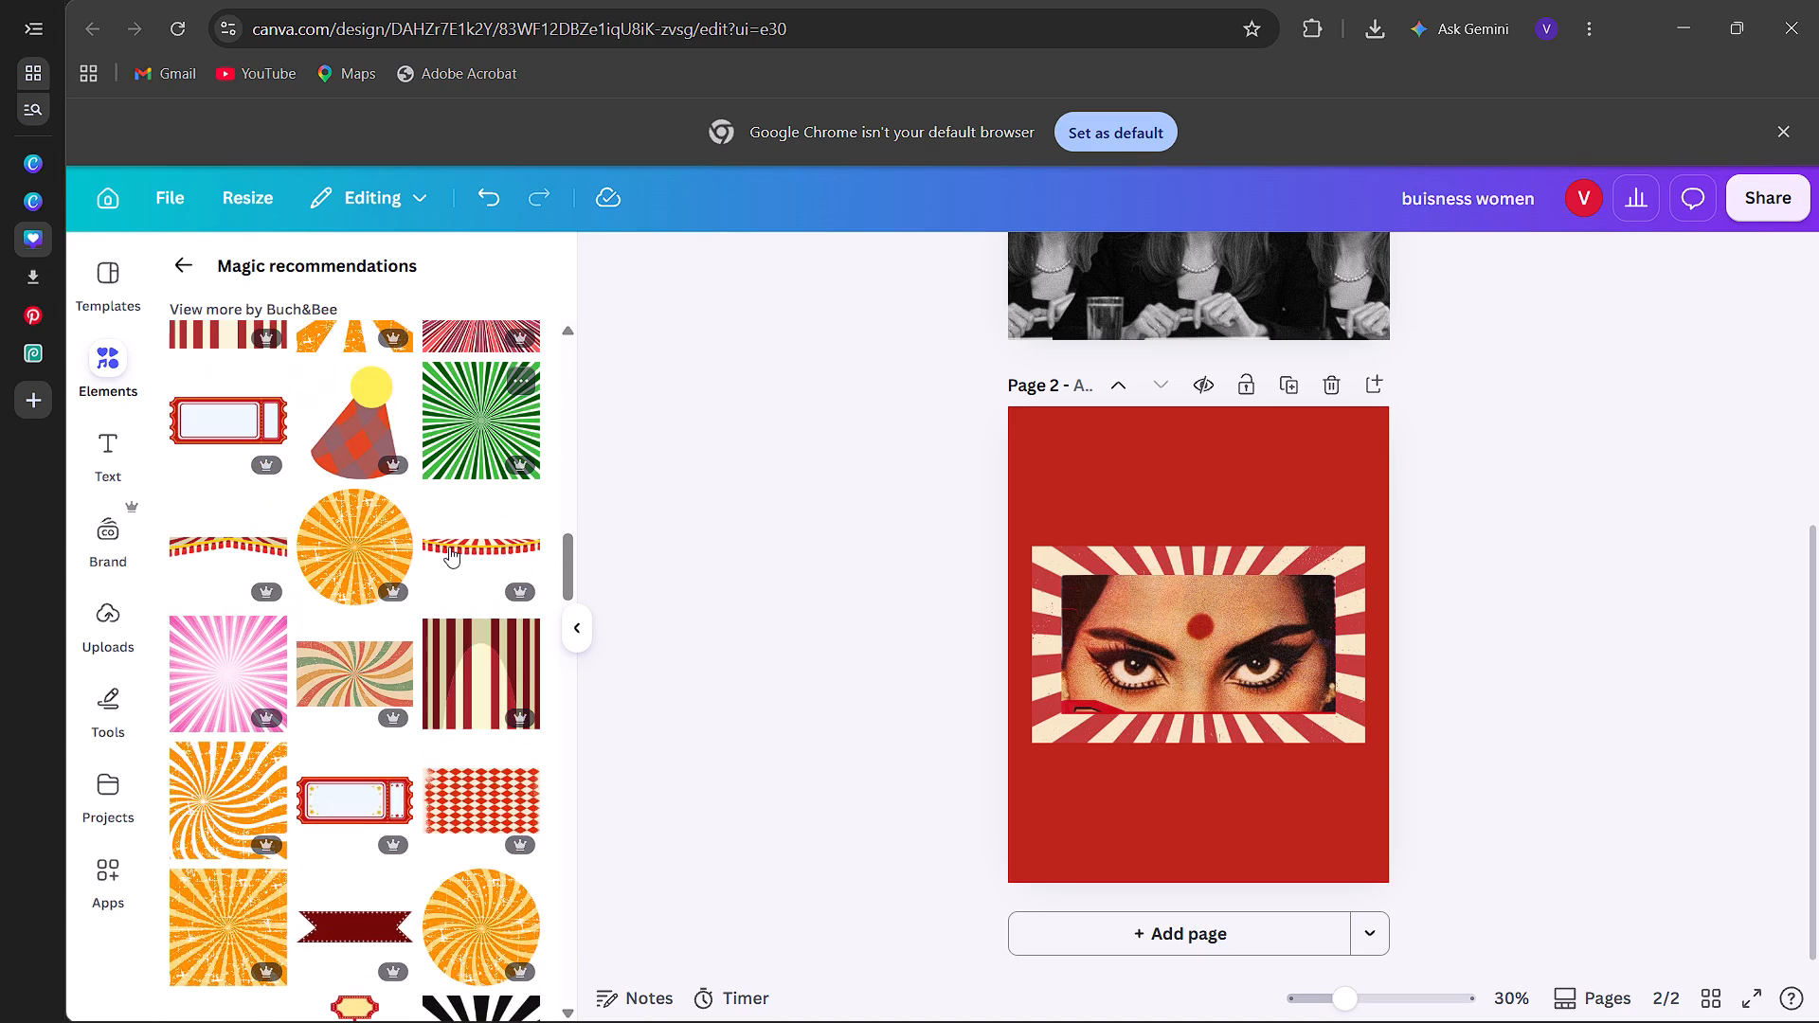
{"action": "scroll", "coordinate": [449, 547], "scroll_direction": "down", "scroll_amount": 3}
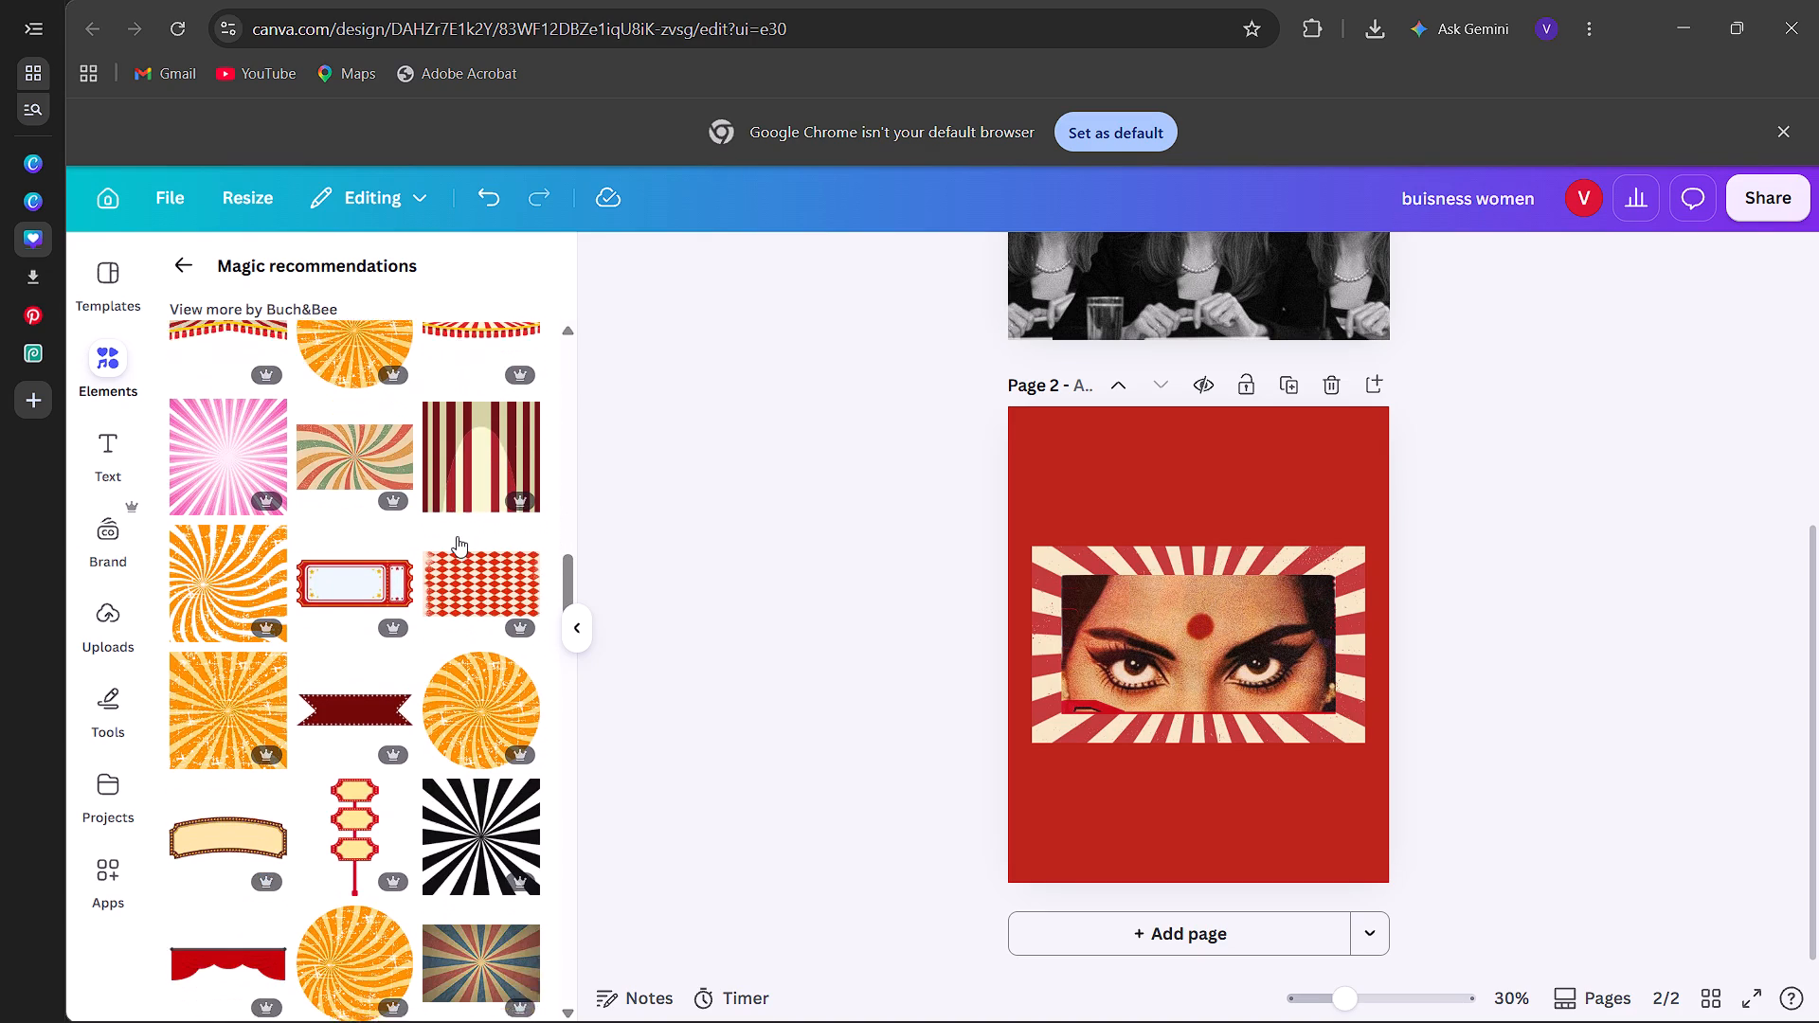
{"action": "scroll", "coordinate": [457, 536], "scroll_direction": "down", "scroll_amount": 6}
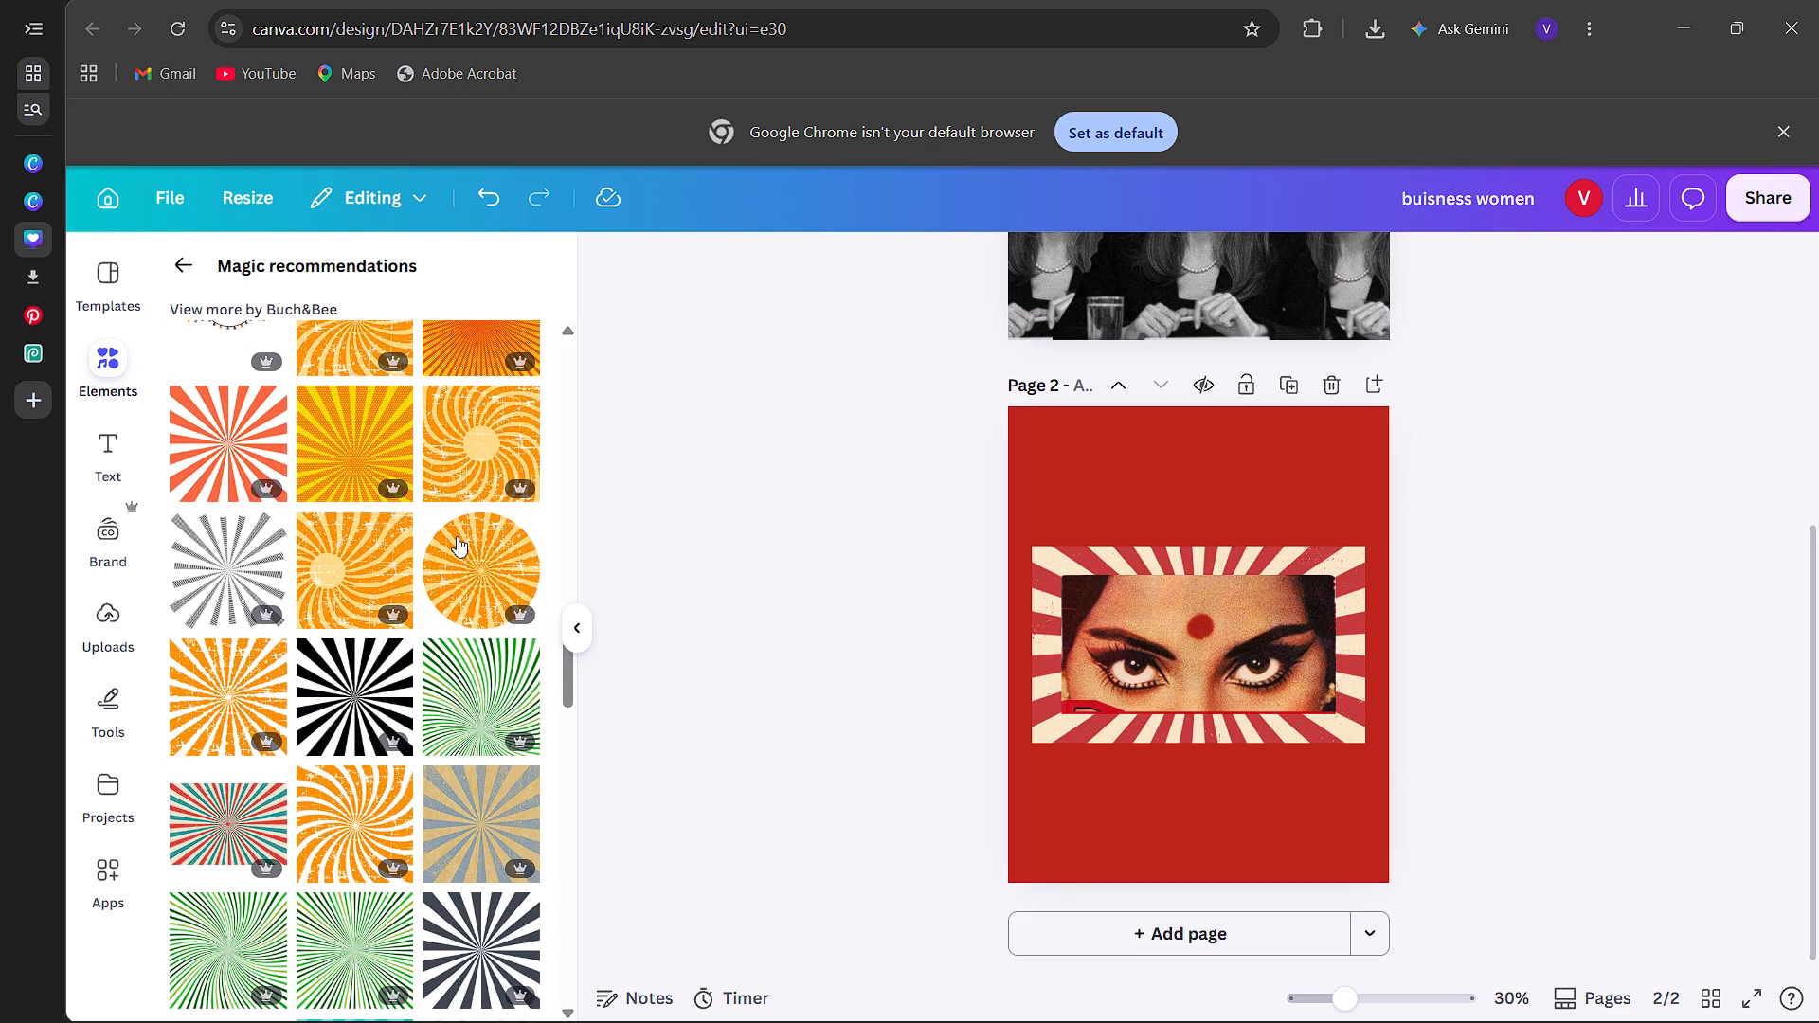
{"action": "scroll", "coordinate": [457, 536], "scroll_direction": "down", "scroll_amount": 3}
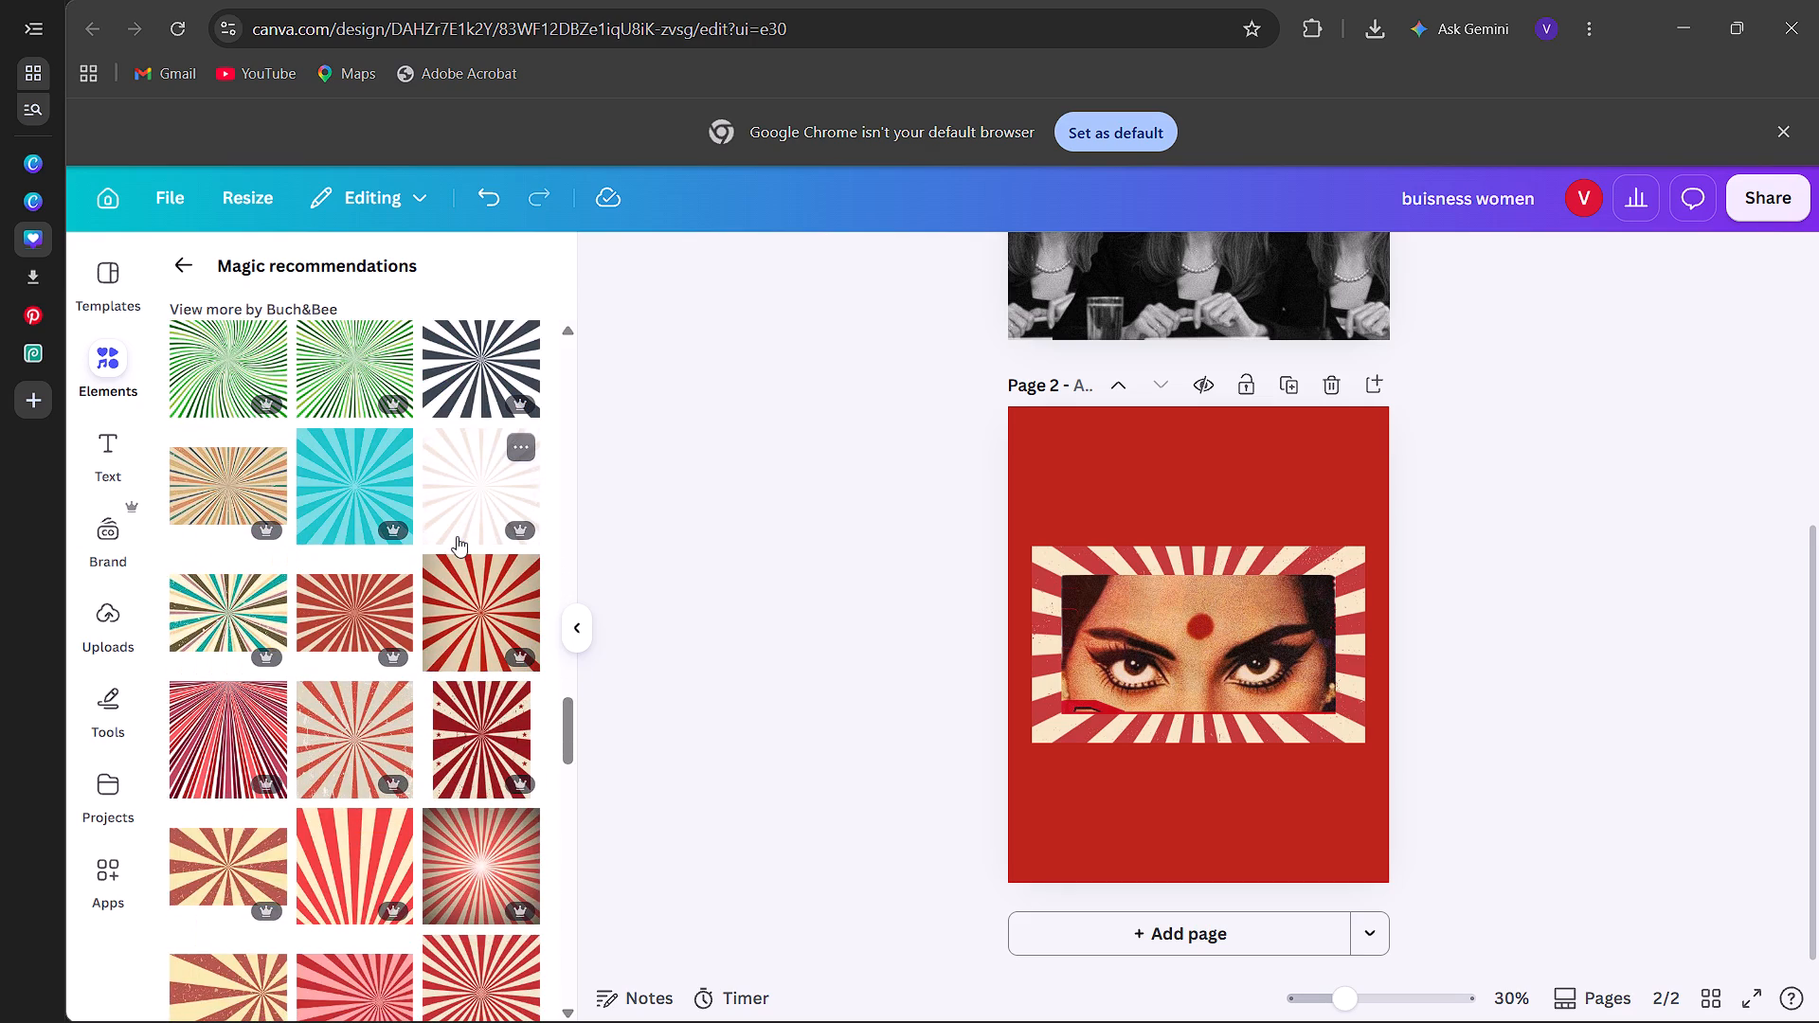
Add a text box containing the letter "I" to page 2 and set its font to Alex Brush.
{"action": "left_click", "coordinate": [105, 438]}
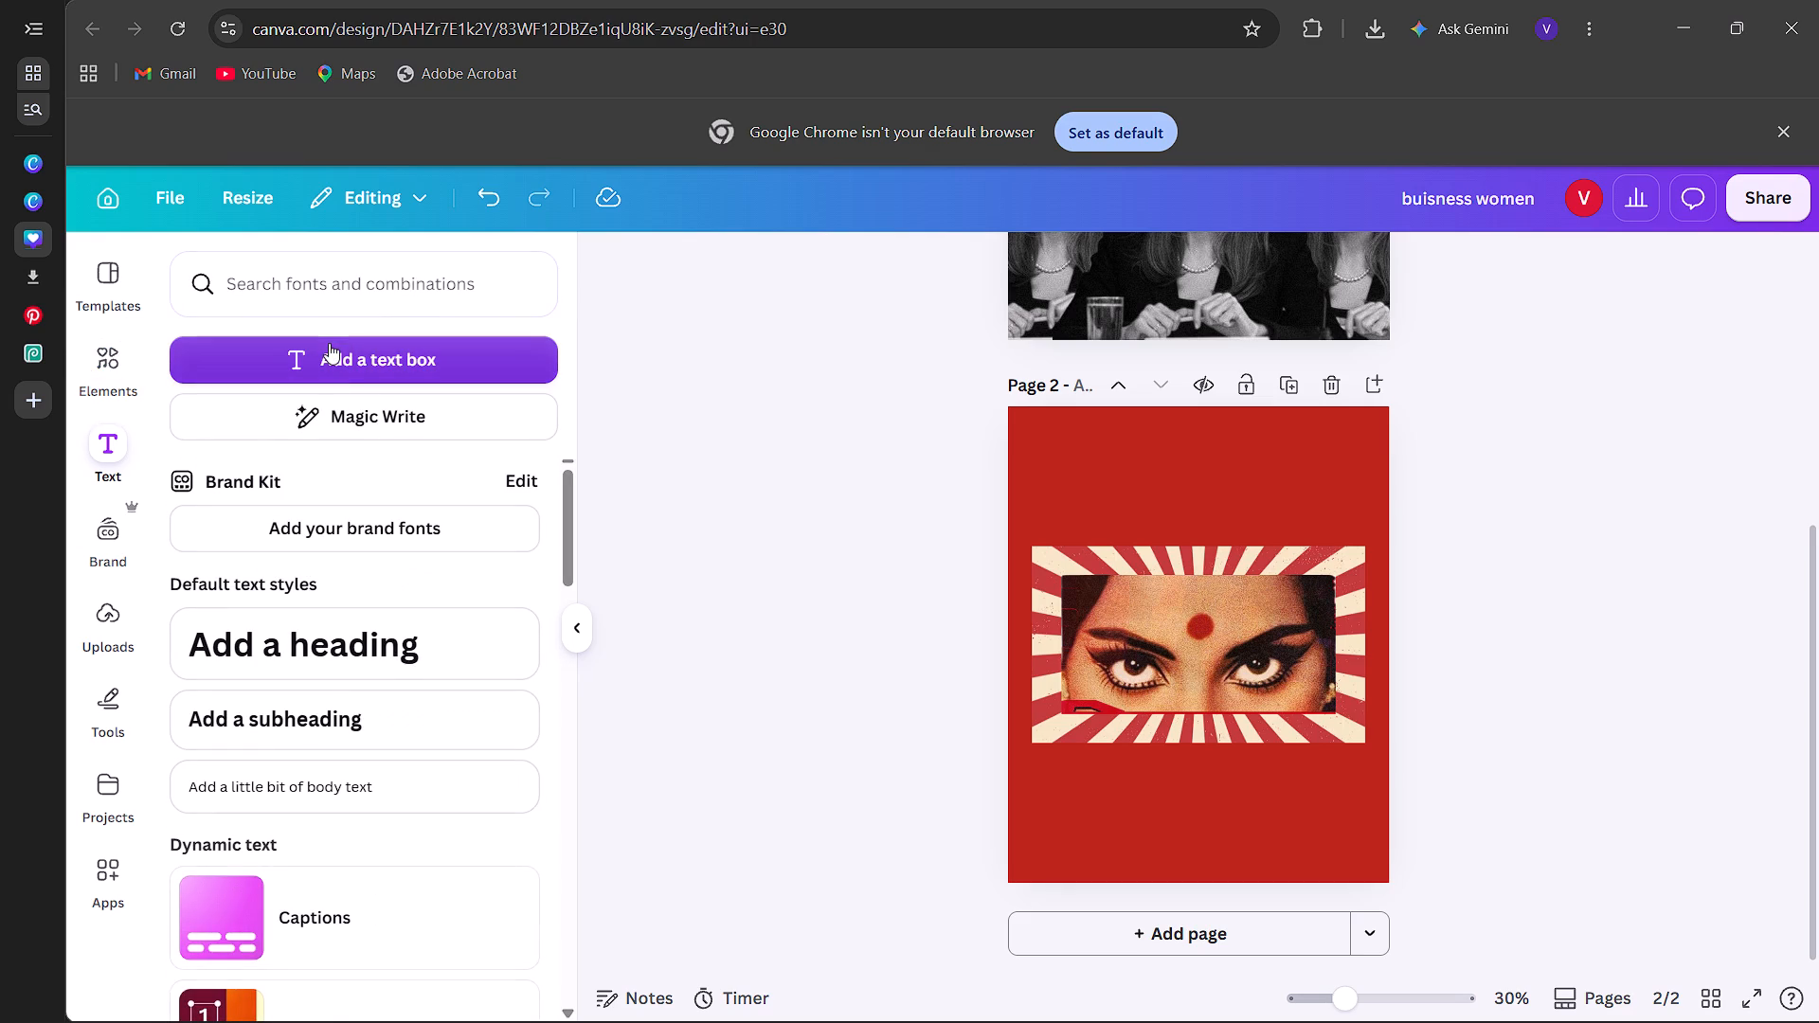
{"action": "left_click", "coordinate": [329, 343]}
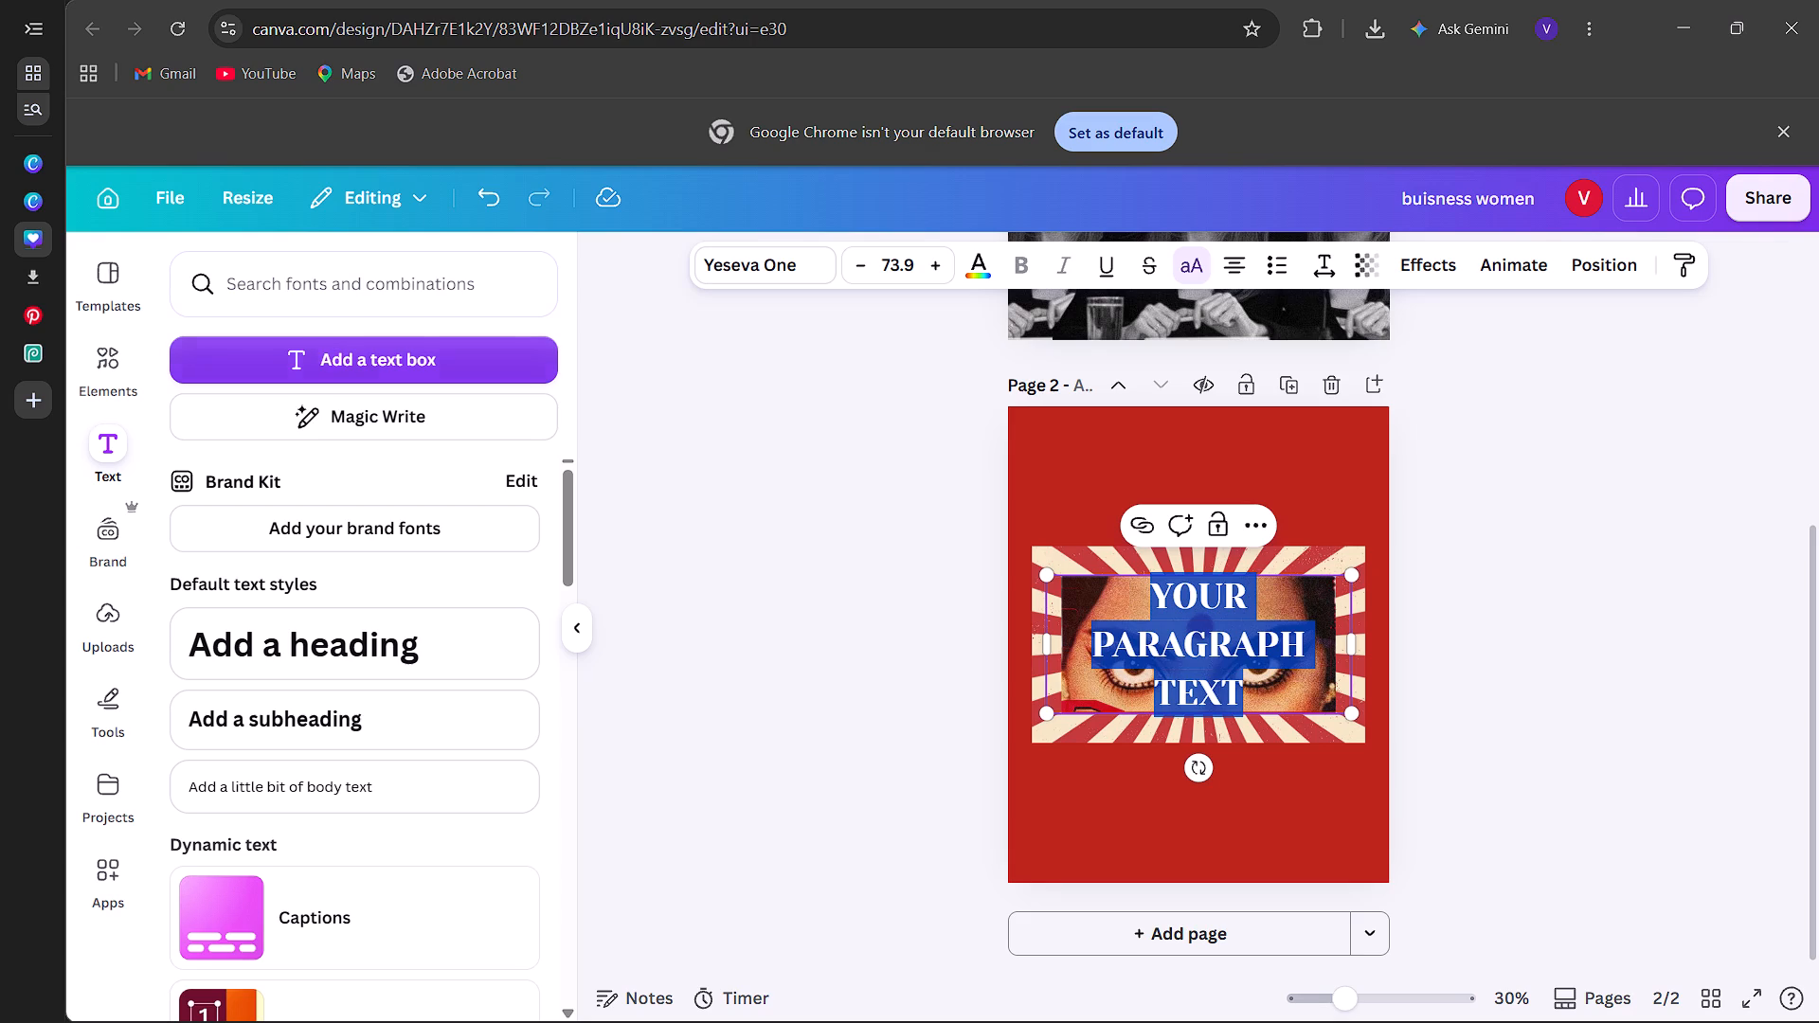
{"action": "key", "text": "BackSpace"}
{"action": "key", "text": "i"}
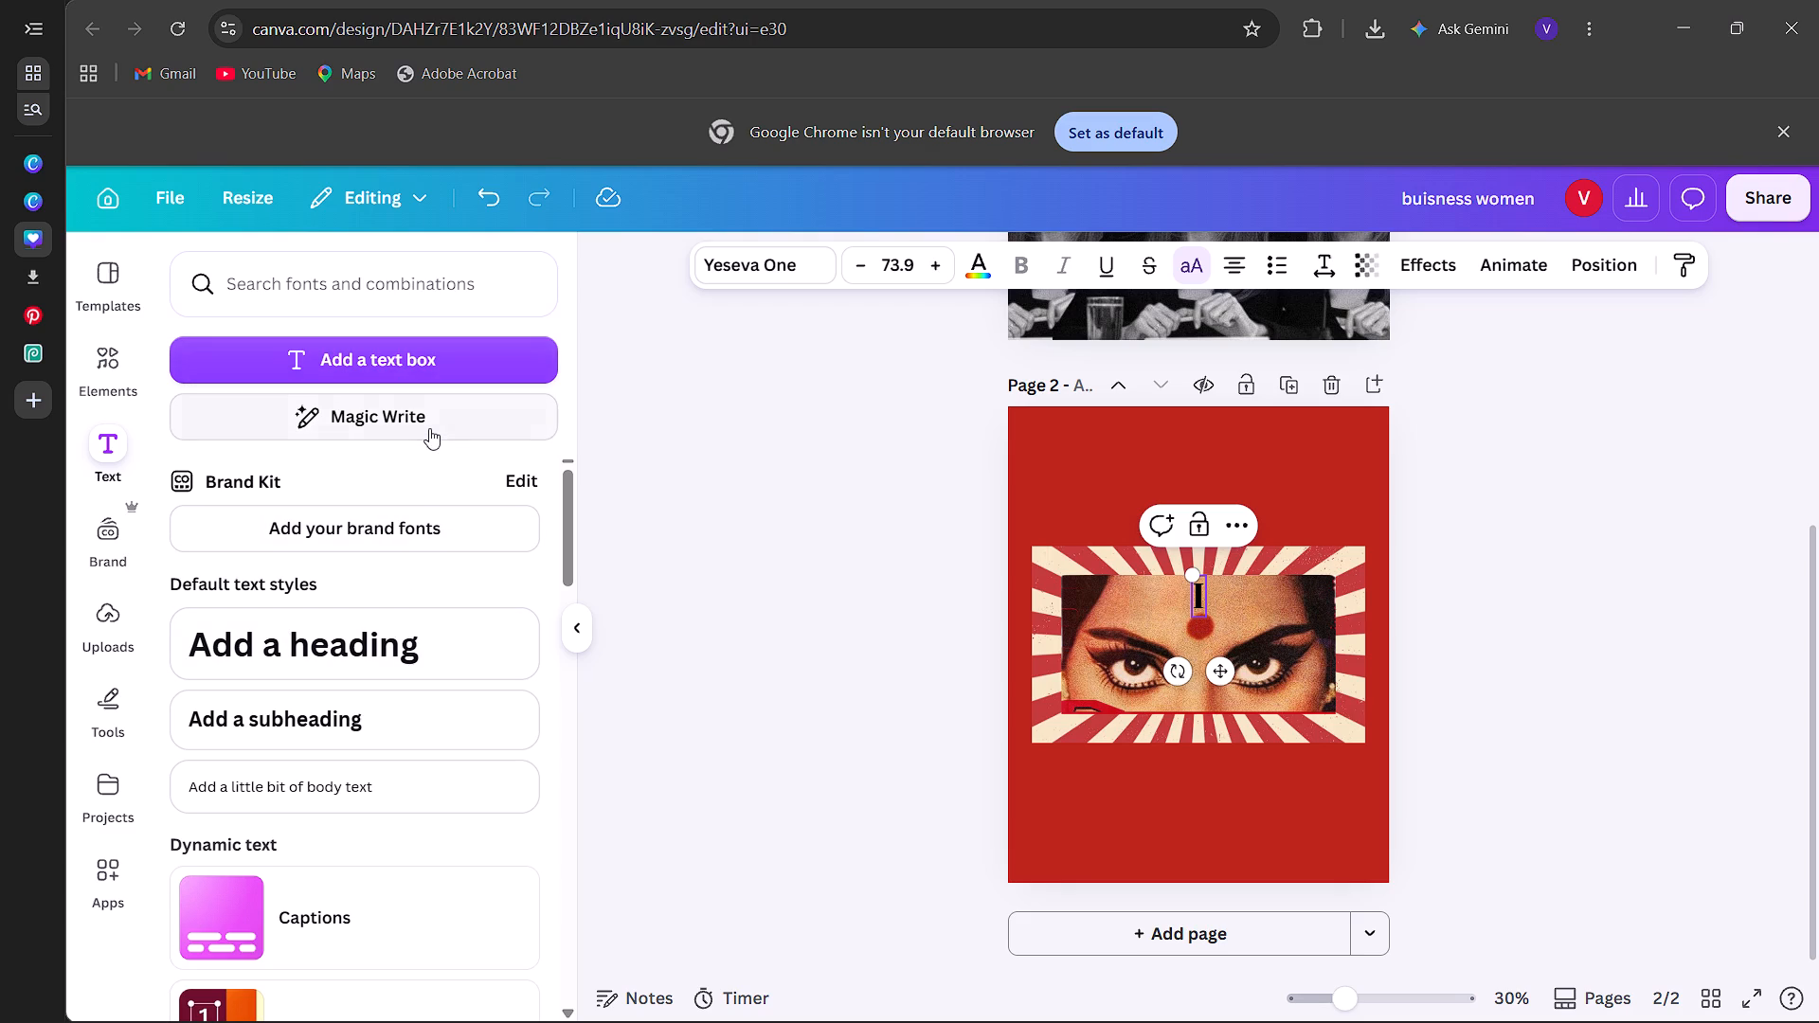
{"action": "left_click", "coordinate": [809, 265]}
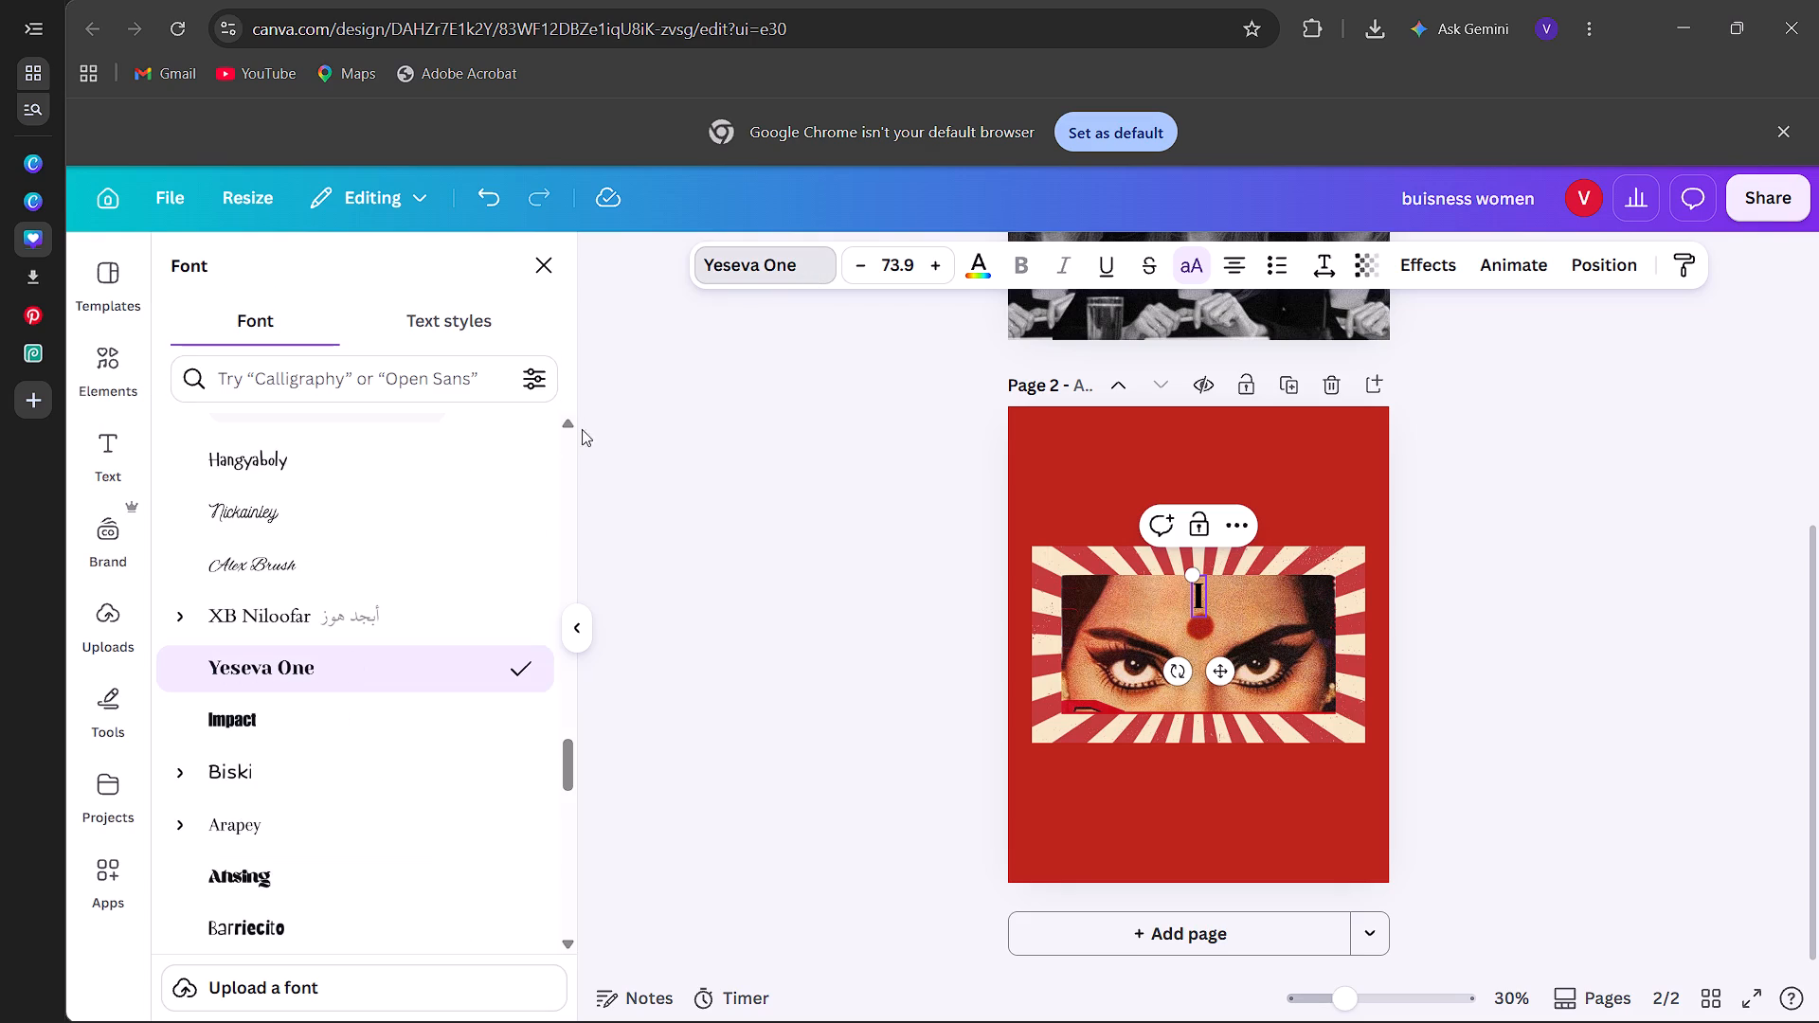
{"action": "left_click", "coordinate": [399, 548]}
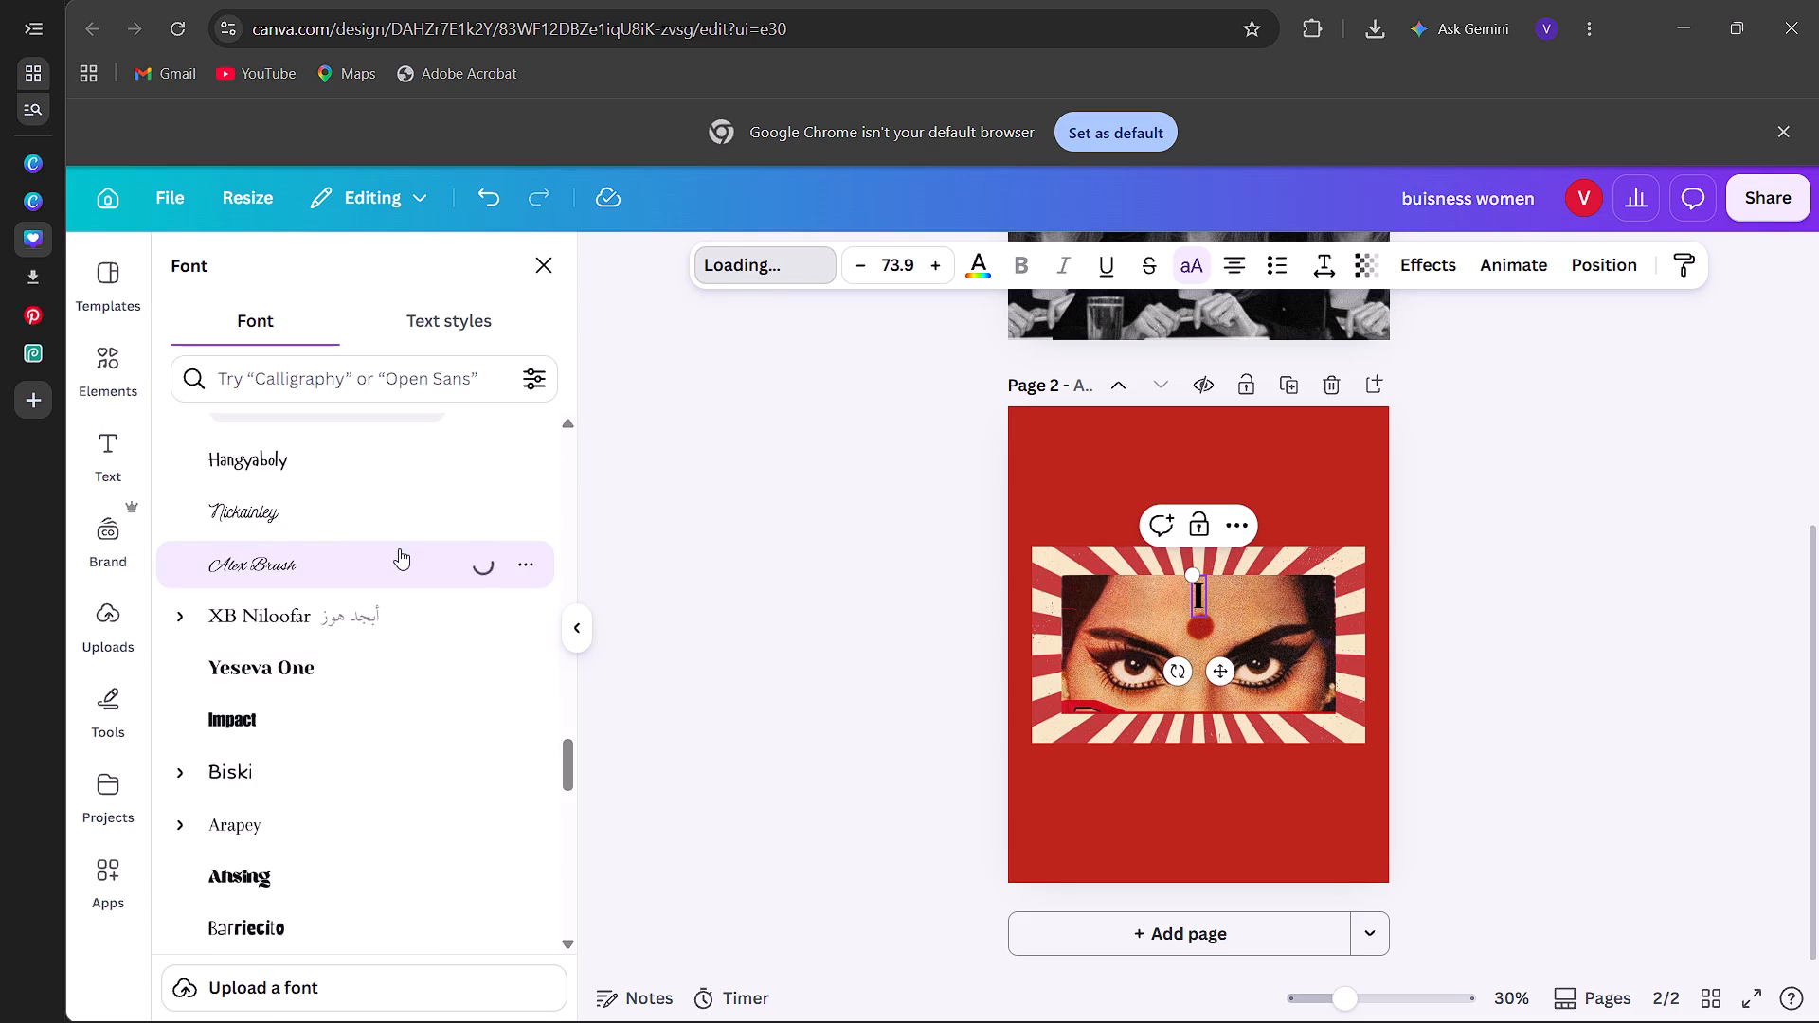
{"action": "scroll", "coordinate": [399, 548], "scroll_direction": "down", "scroll_amount": 1}
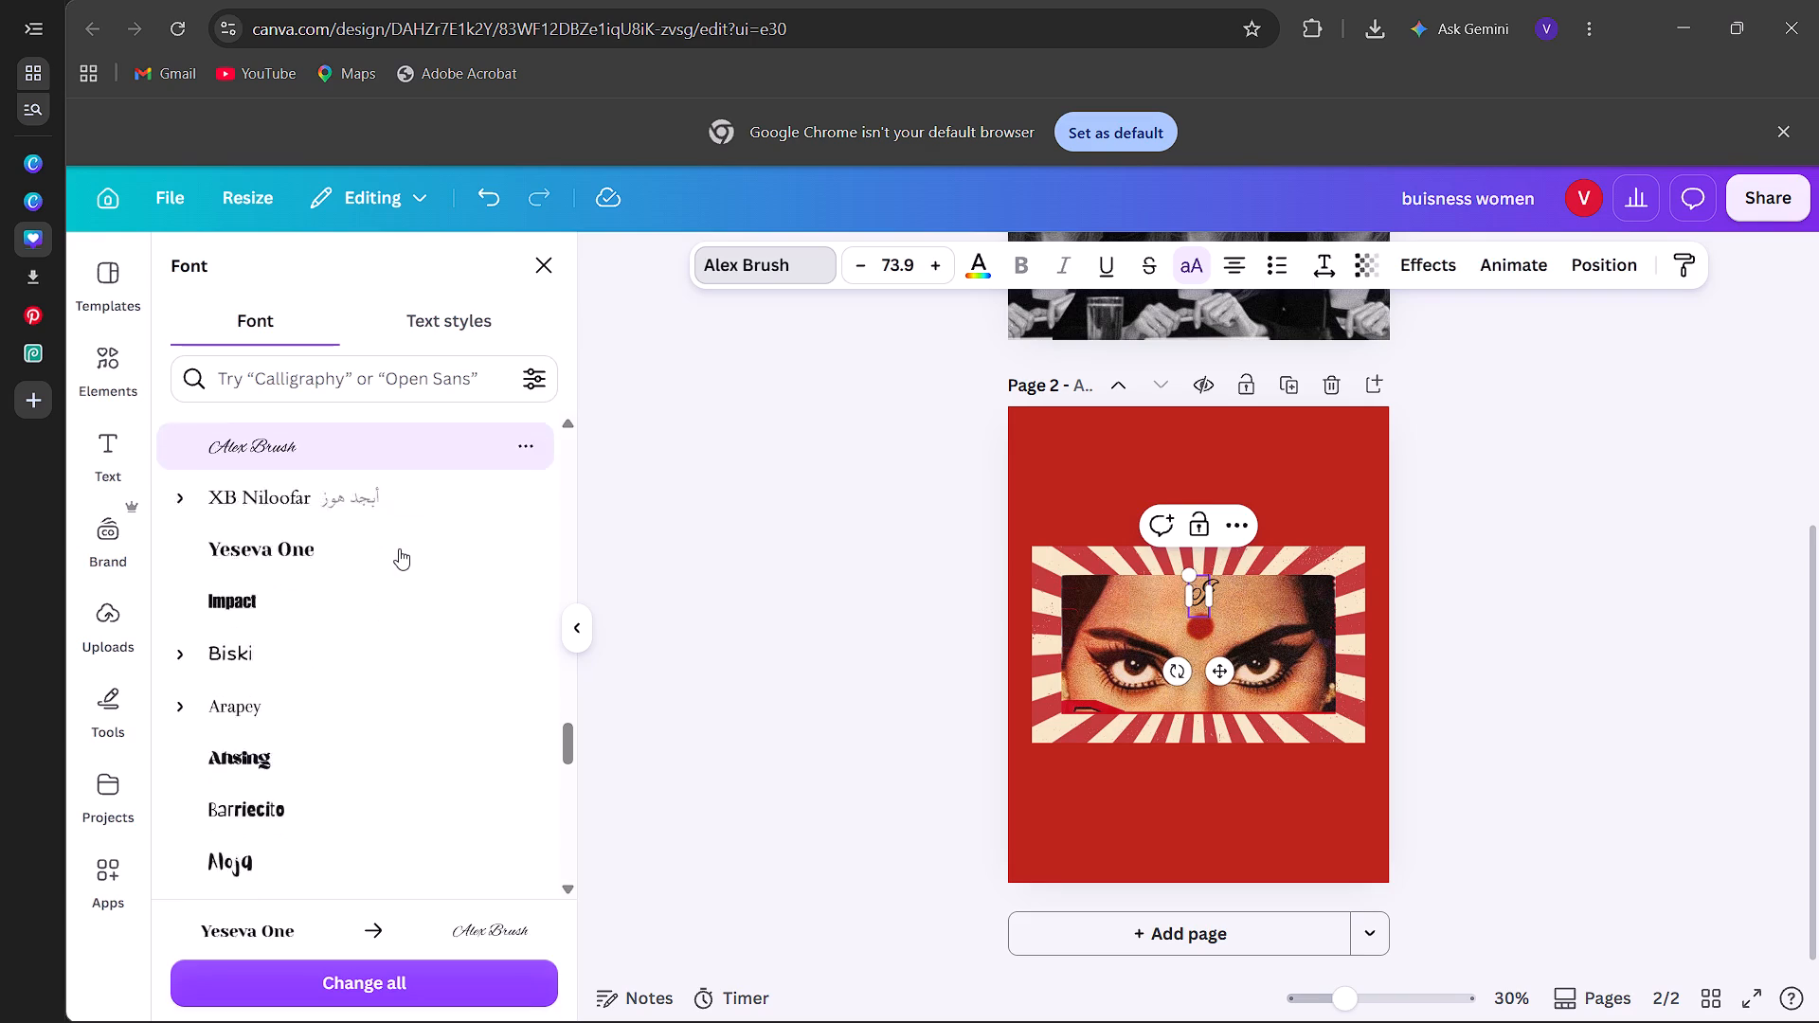
{"action": "scroll", "coordinate": [399, 548], "scroll_direction": "down", "scroll_amount": 2}
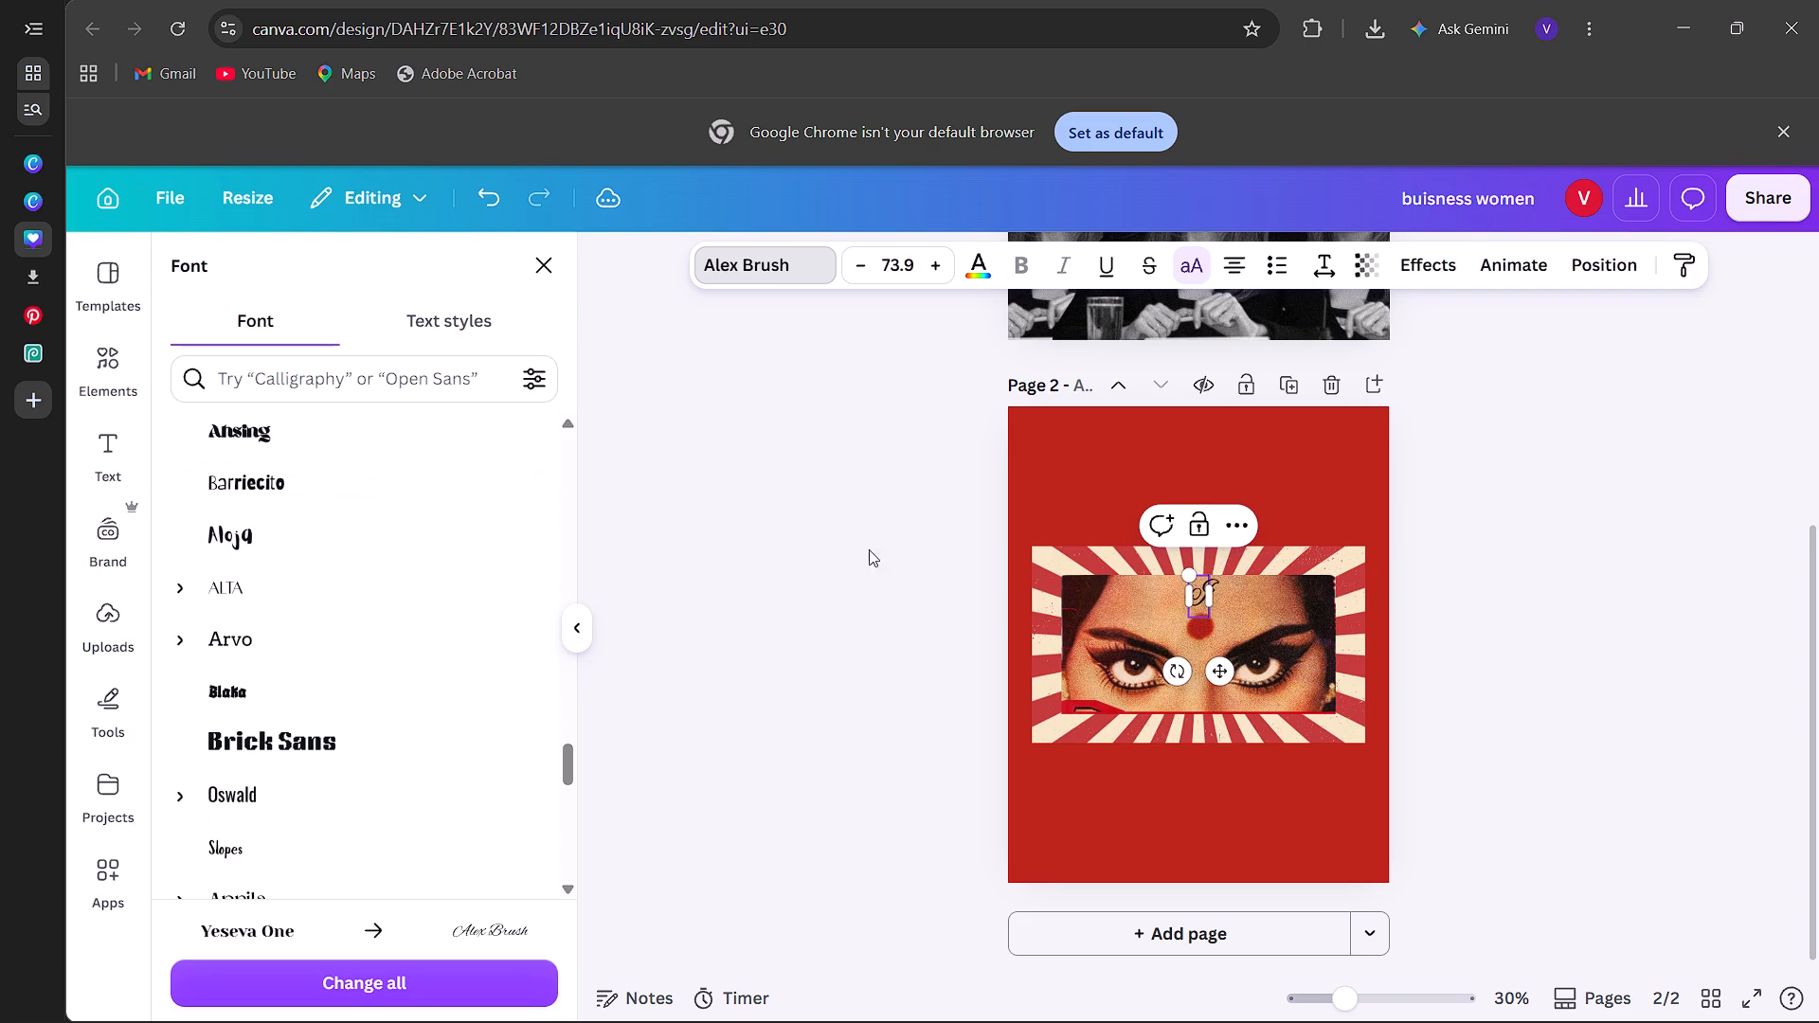
Enlarge the letter "I" to about font size 174 and place it near page 2's upper-left corner, above the sunburst.
{"action": "left_click_drag", "start_coordinate": [1186, 568], "coordinate": [1072, 502]}
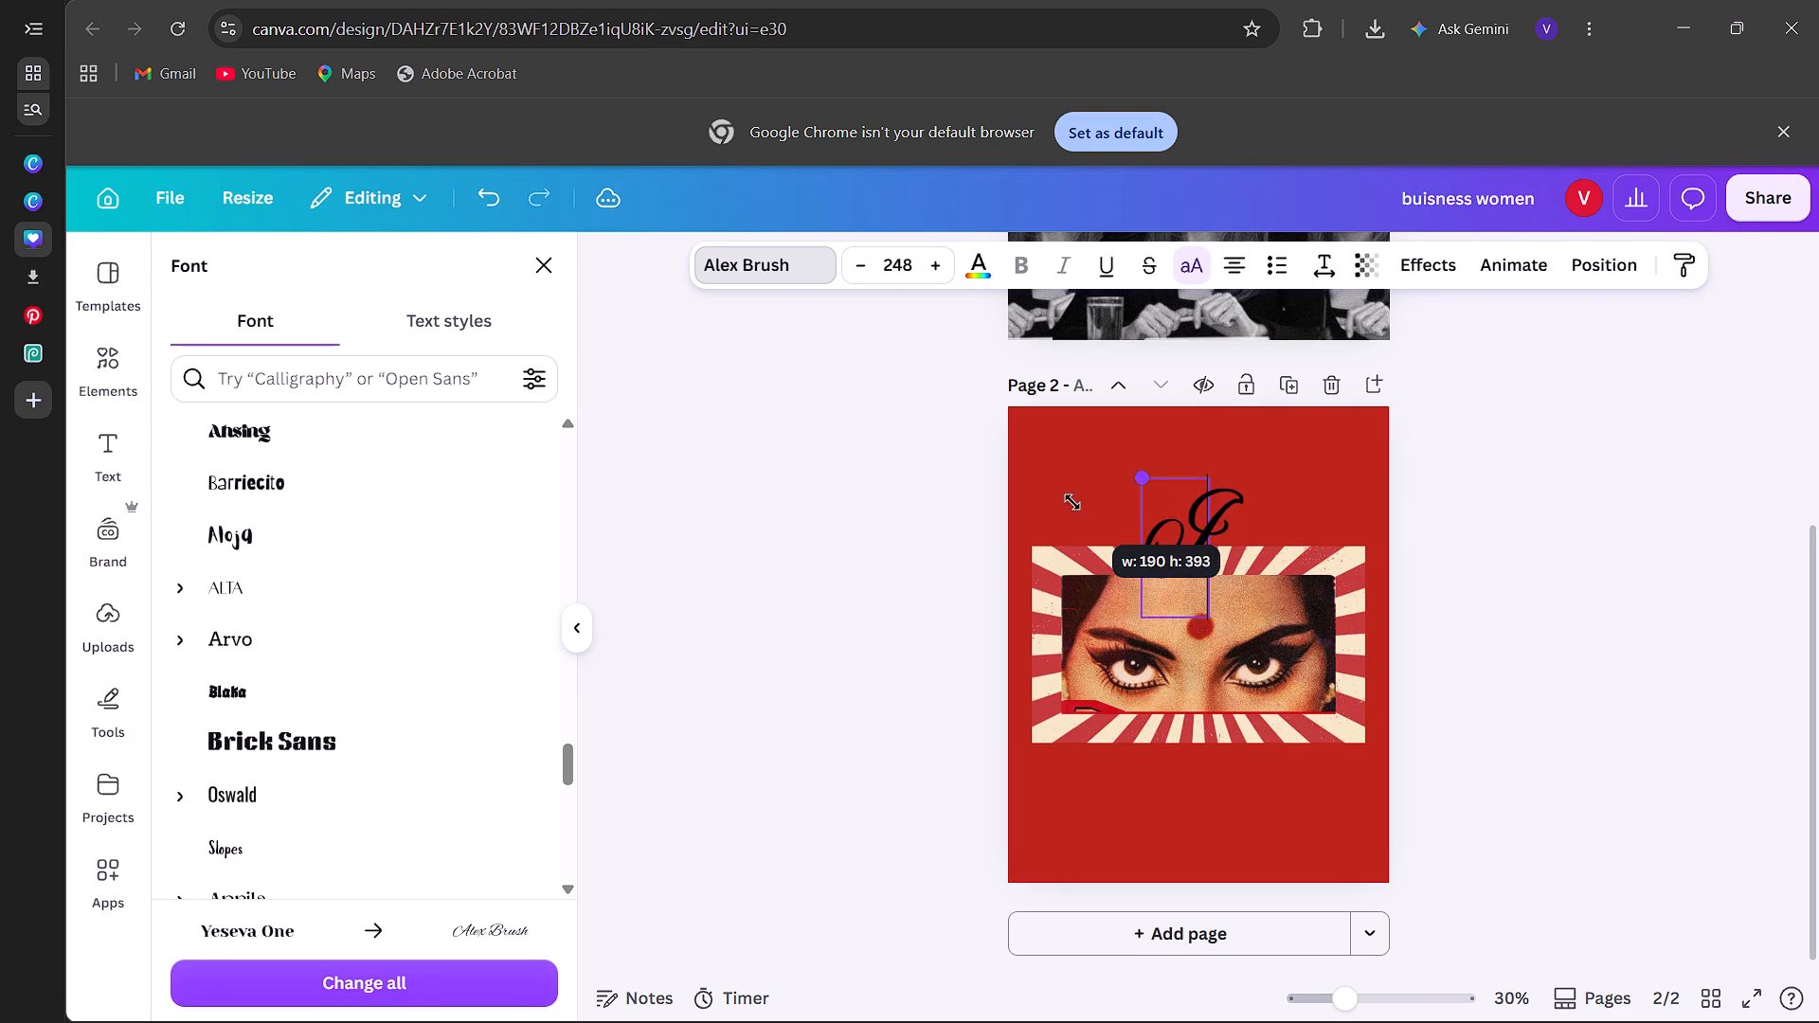
{"action": "left_click_drag", "start_coordinate": [1072, 502], "coordinate": [1108, 519]}
{"action": "left_click", "coordinate": [1187, 575]}
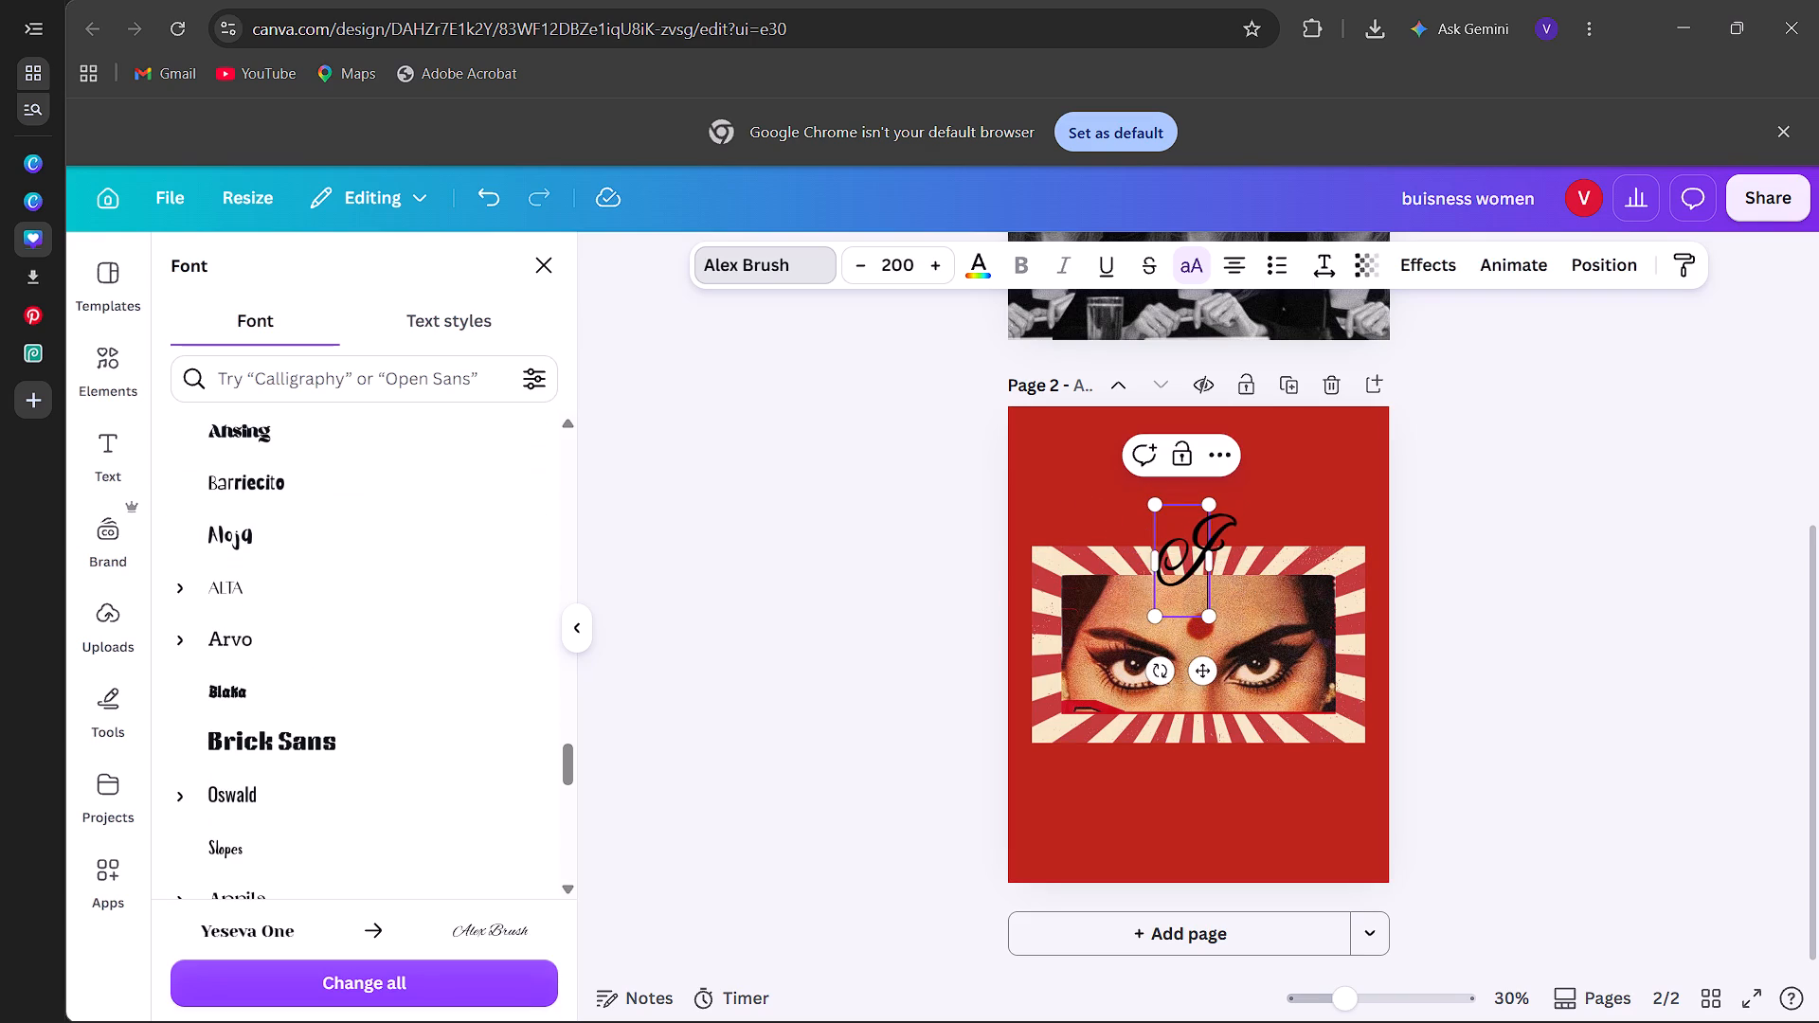
{"action": "left_click", "coordinate": [1145, 819]}
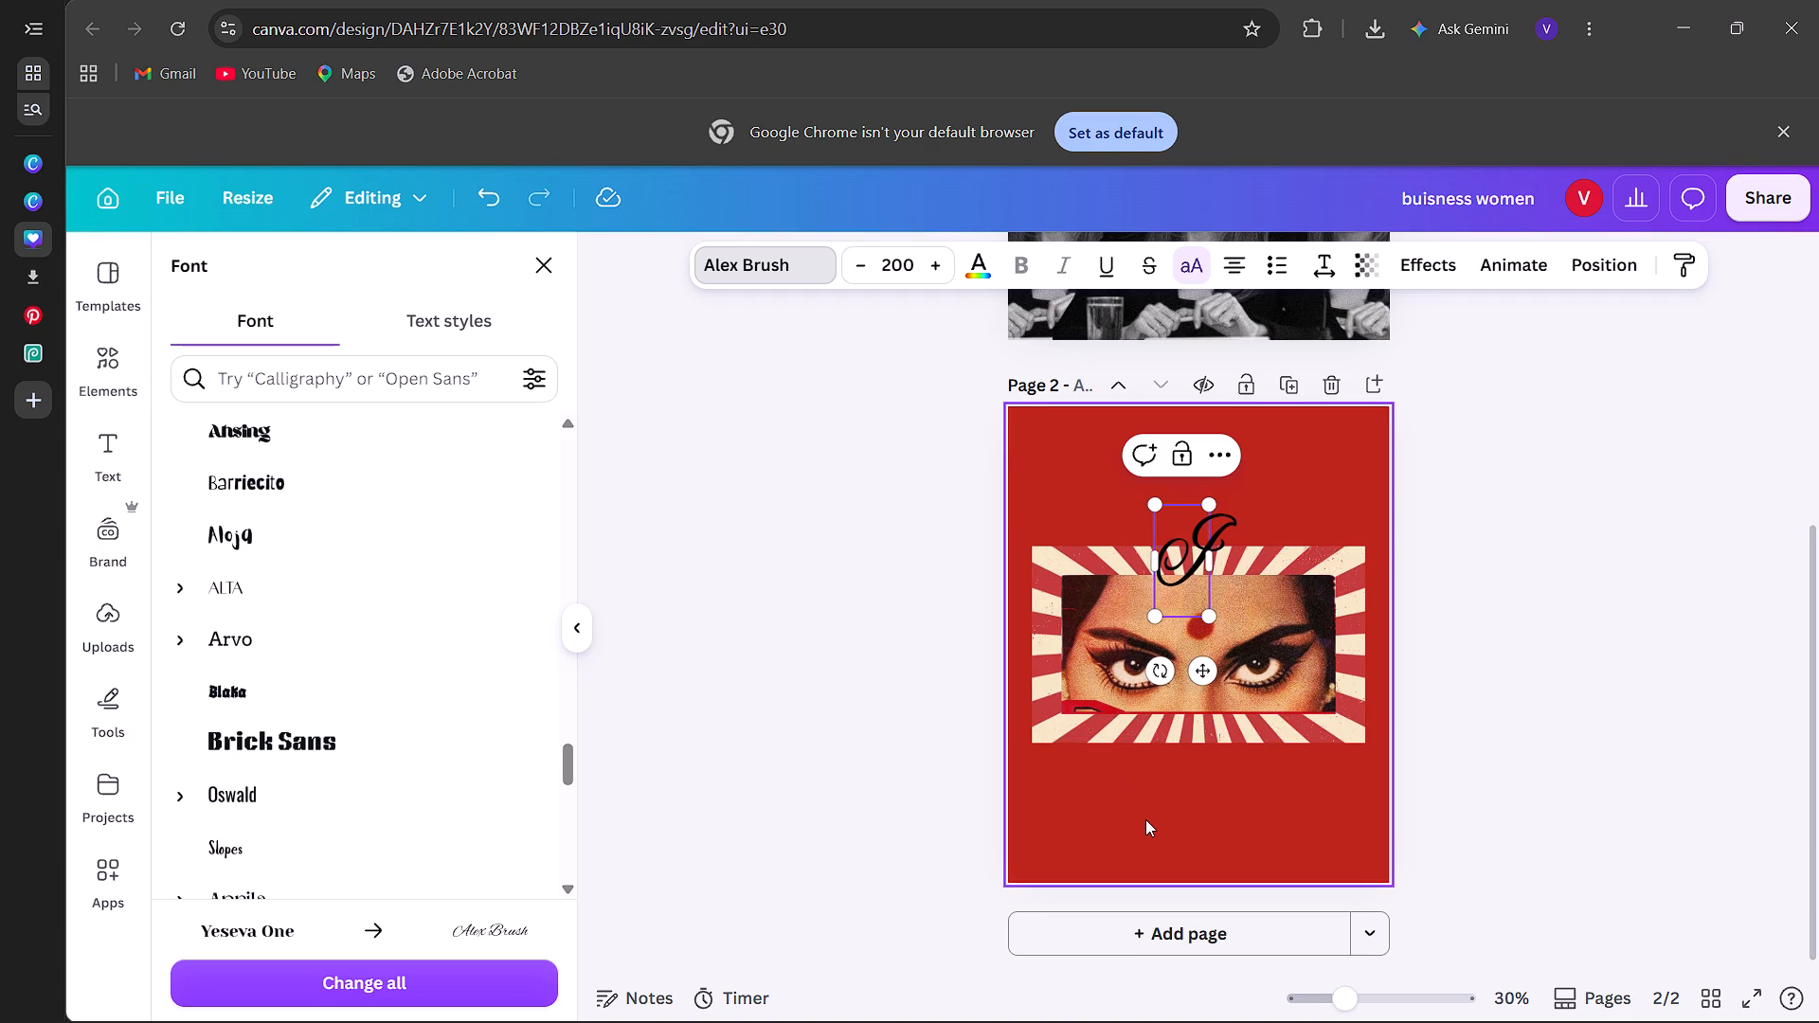
{"action": "left_click_drag", "start_coordinate": [1198, 555], "coordinate": [1085, 461]}
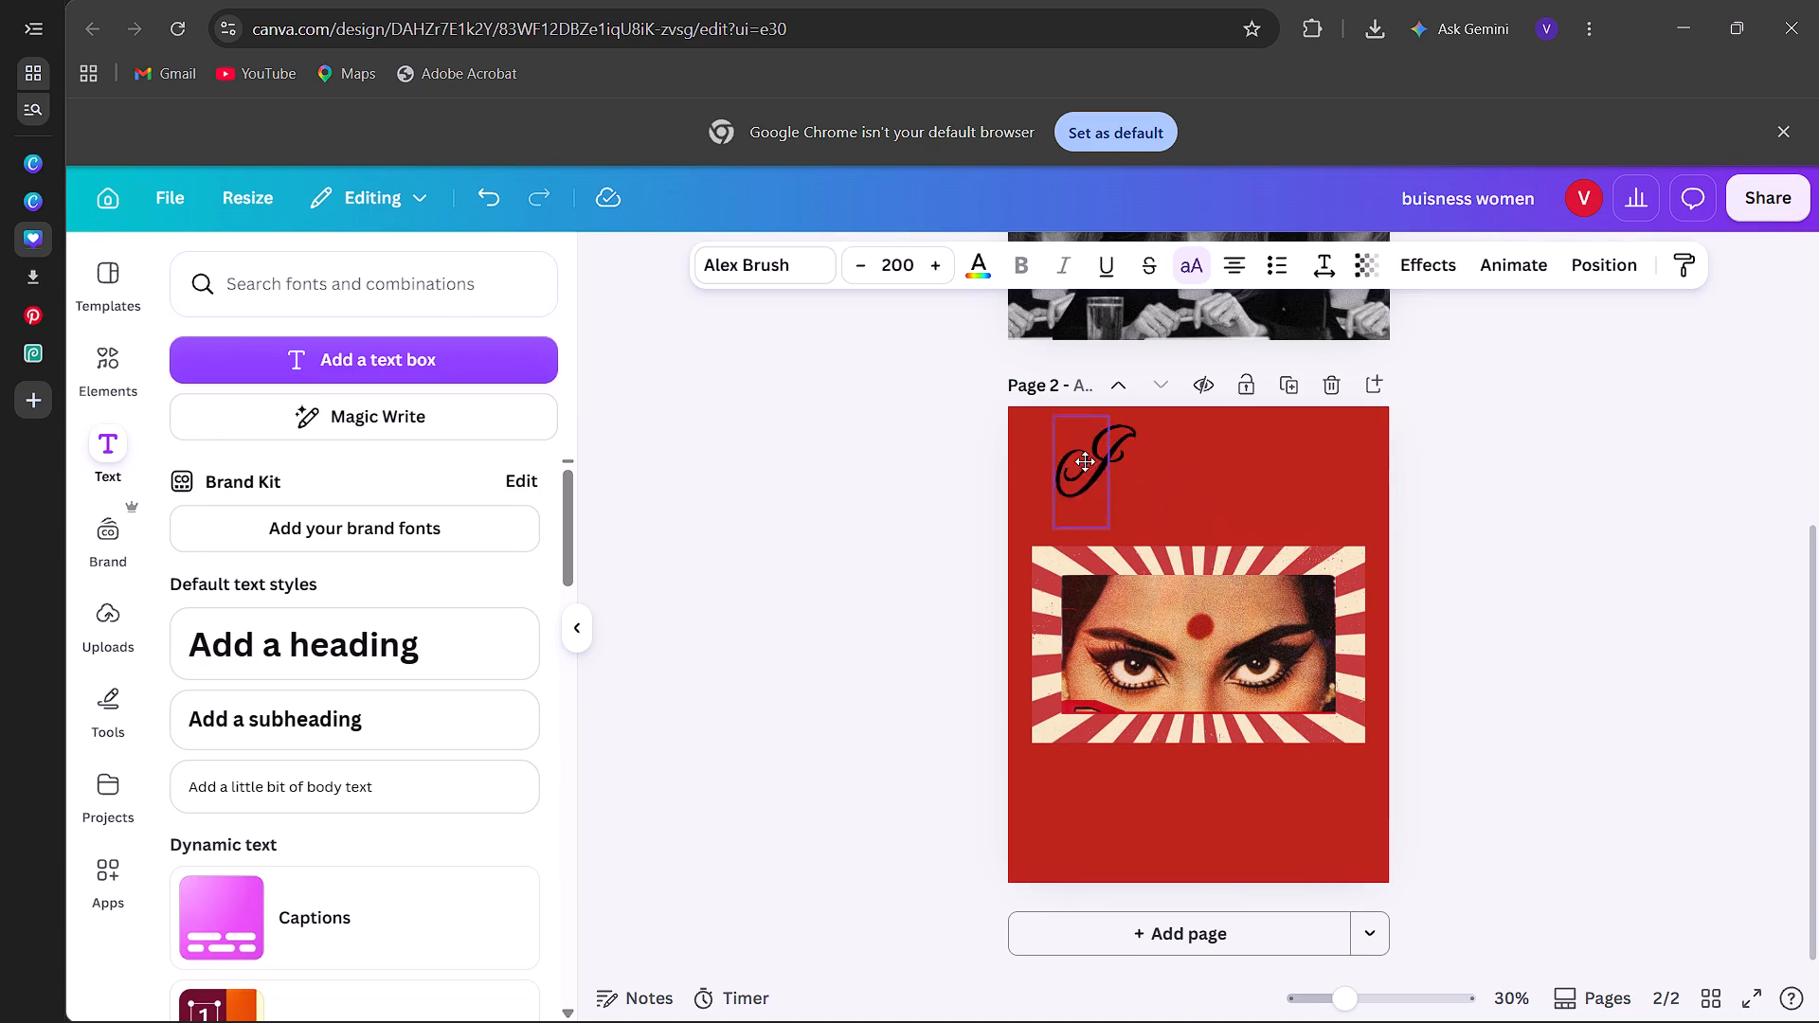
{"action": "left_click_drag", "start_coordinate": [1085, 461], "coordinate": [1096, 478]}
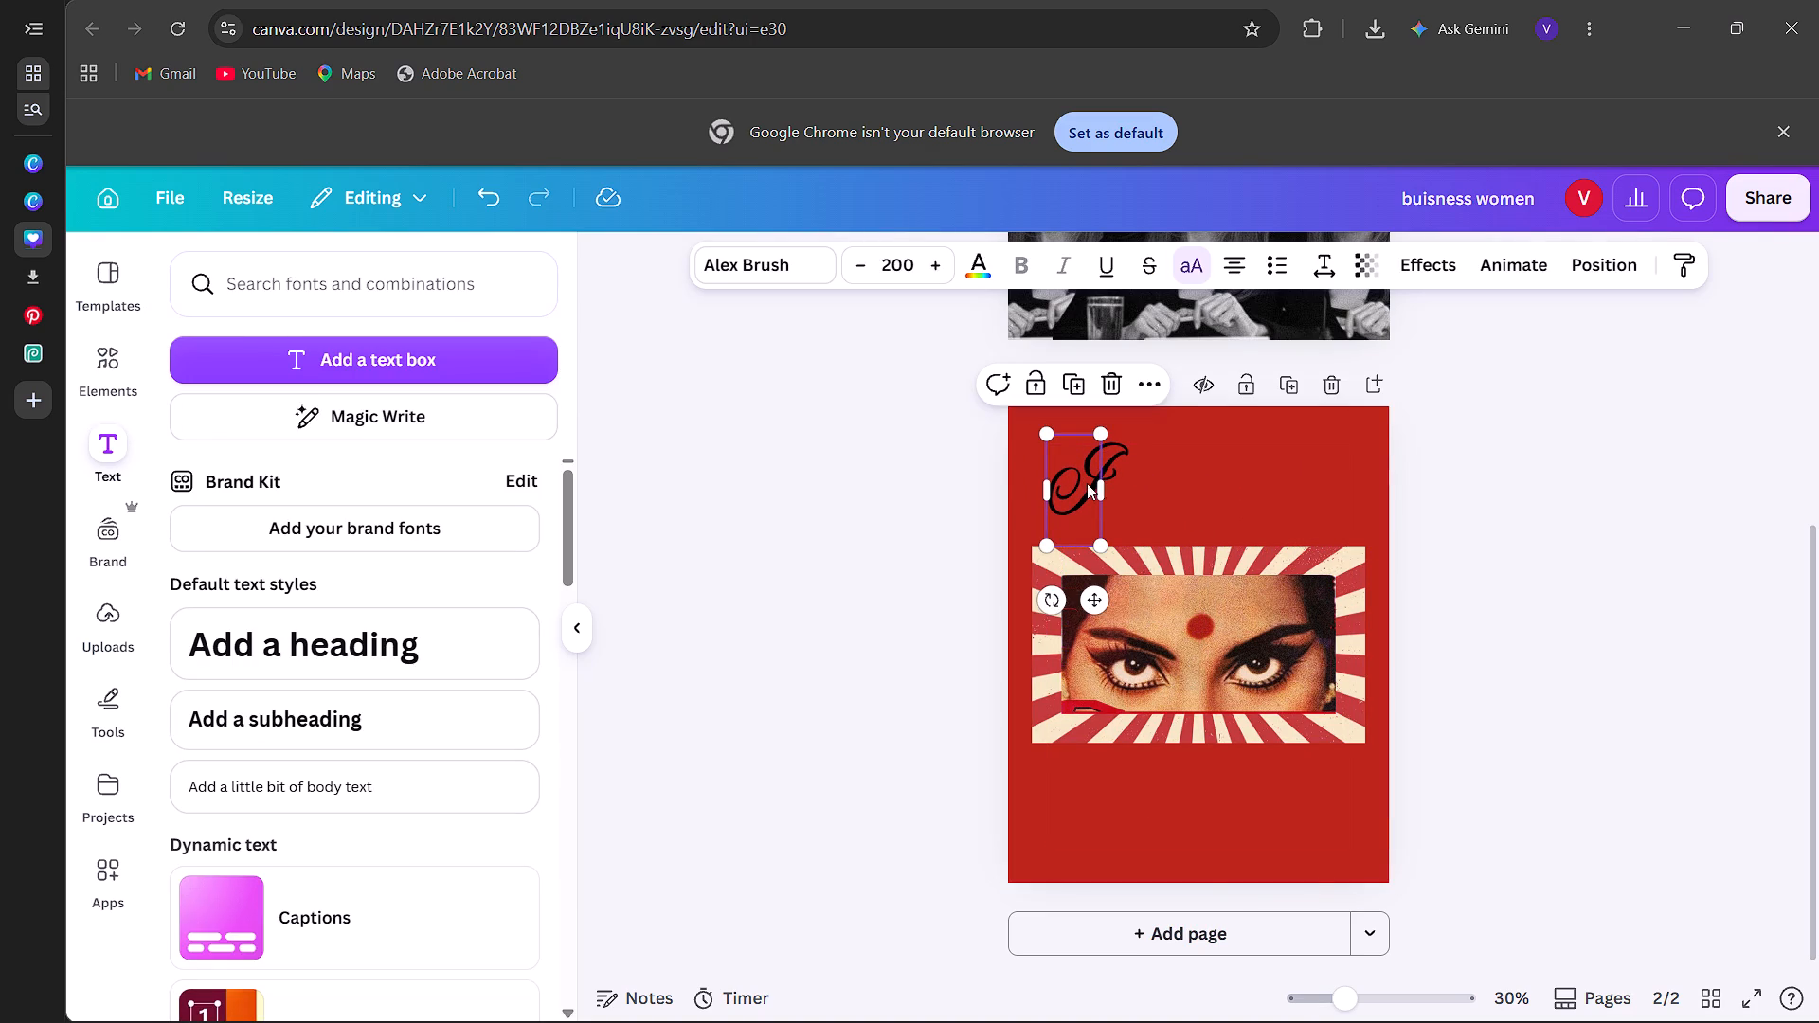
{"action": "left_click_drag", "start_coordinate": [1044, 540], "coordinate": [1061, 530]}
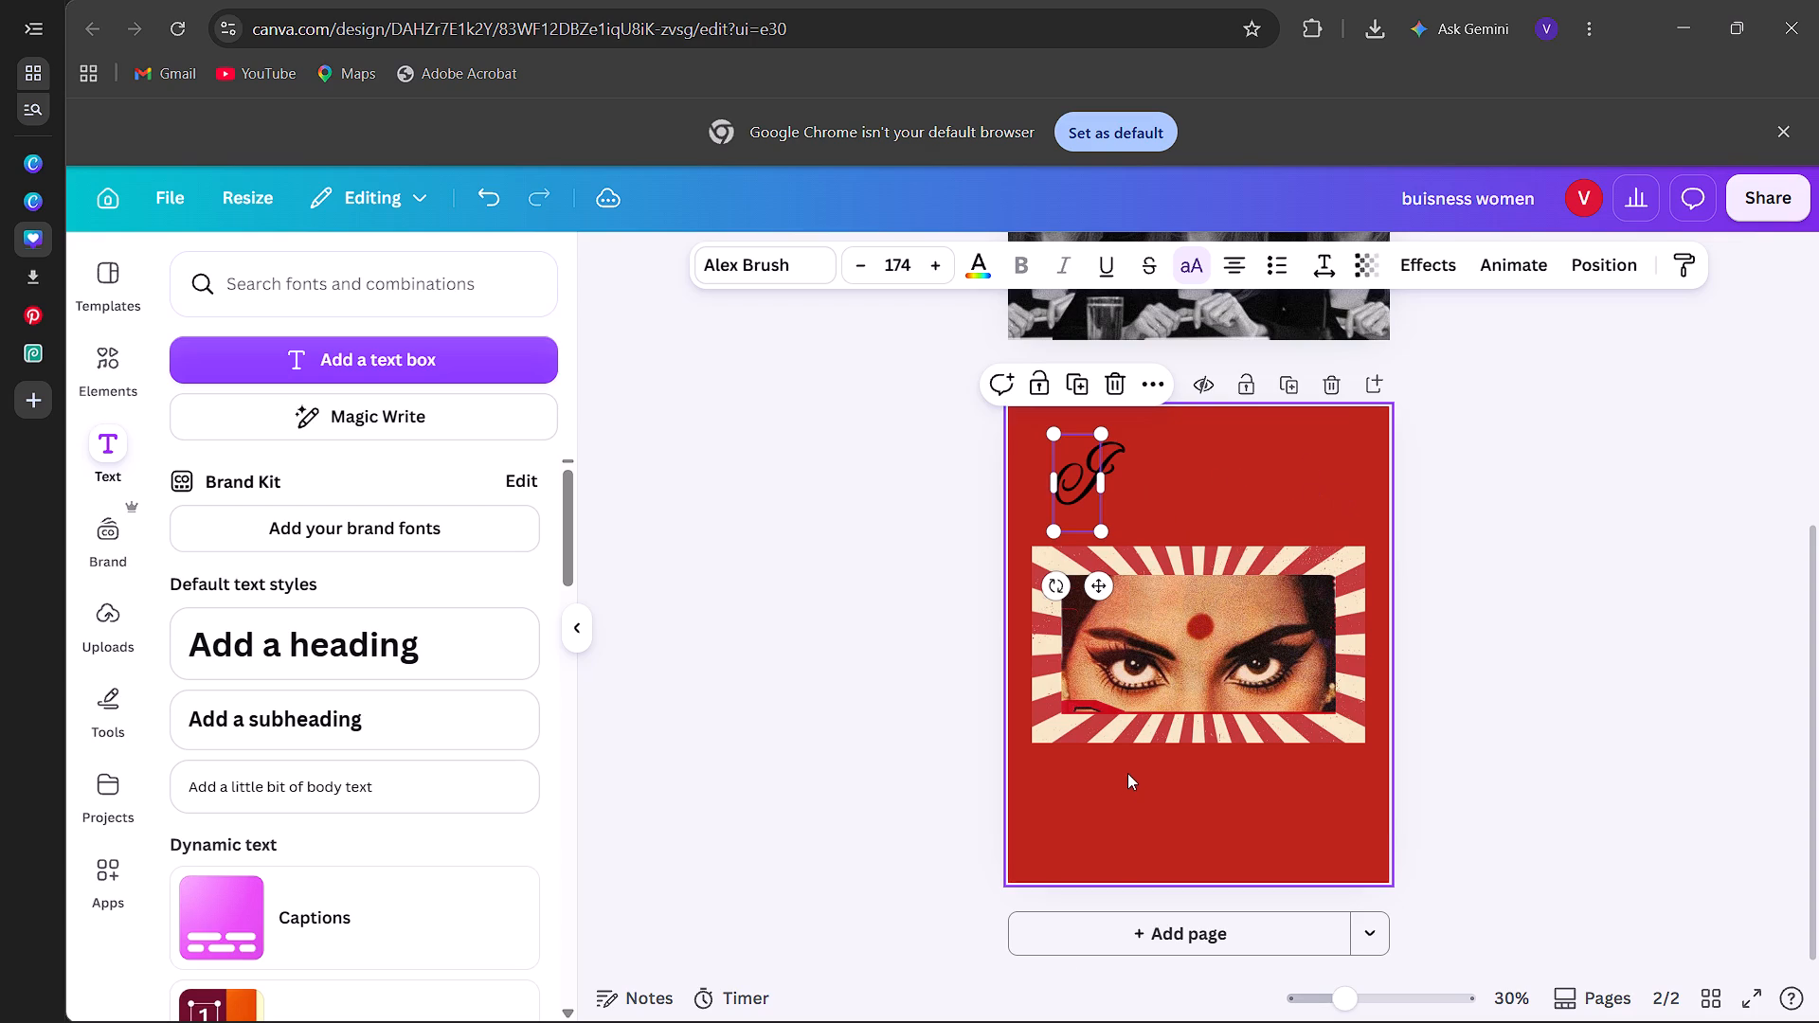
Change the letter "I" to the bright yellow-orange from the full set of default solid colours.
{"action": "left_click", "coordinate": [982, 260]}
{"action": "scroll", "coordinate": [334, 723], "scroll_direction": "down", "scroll_amount": 1}
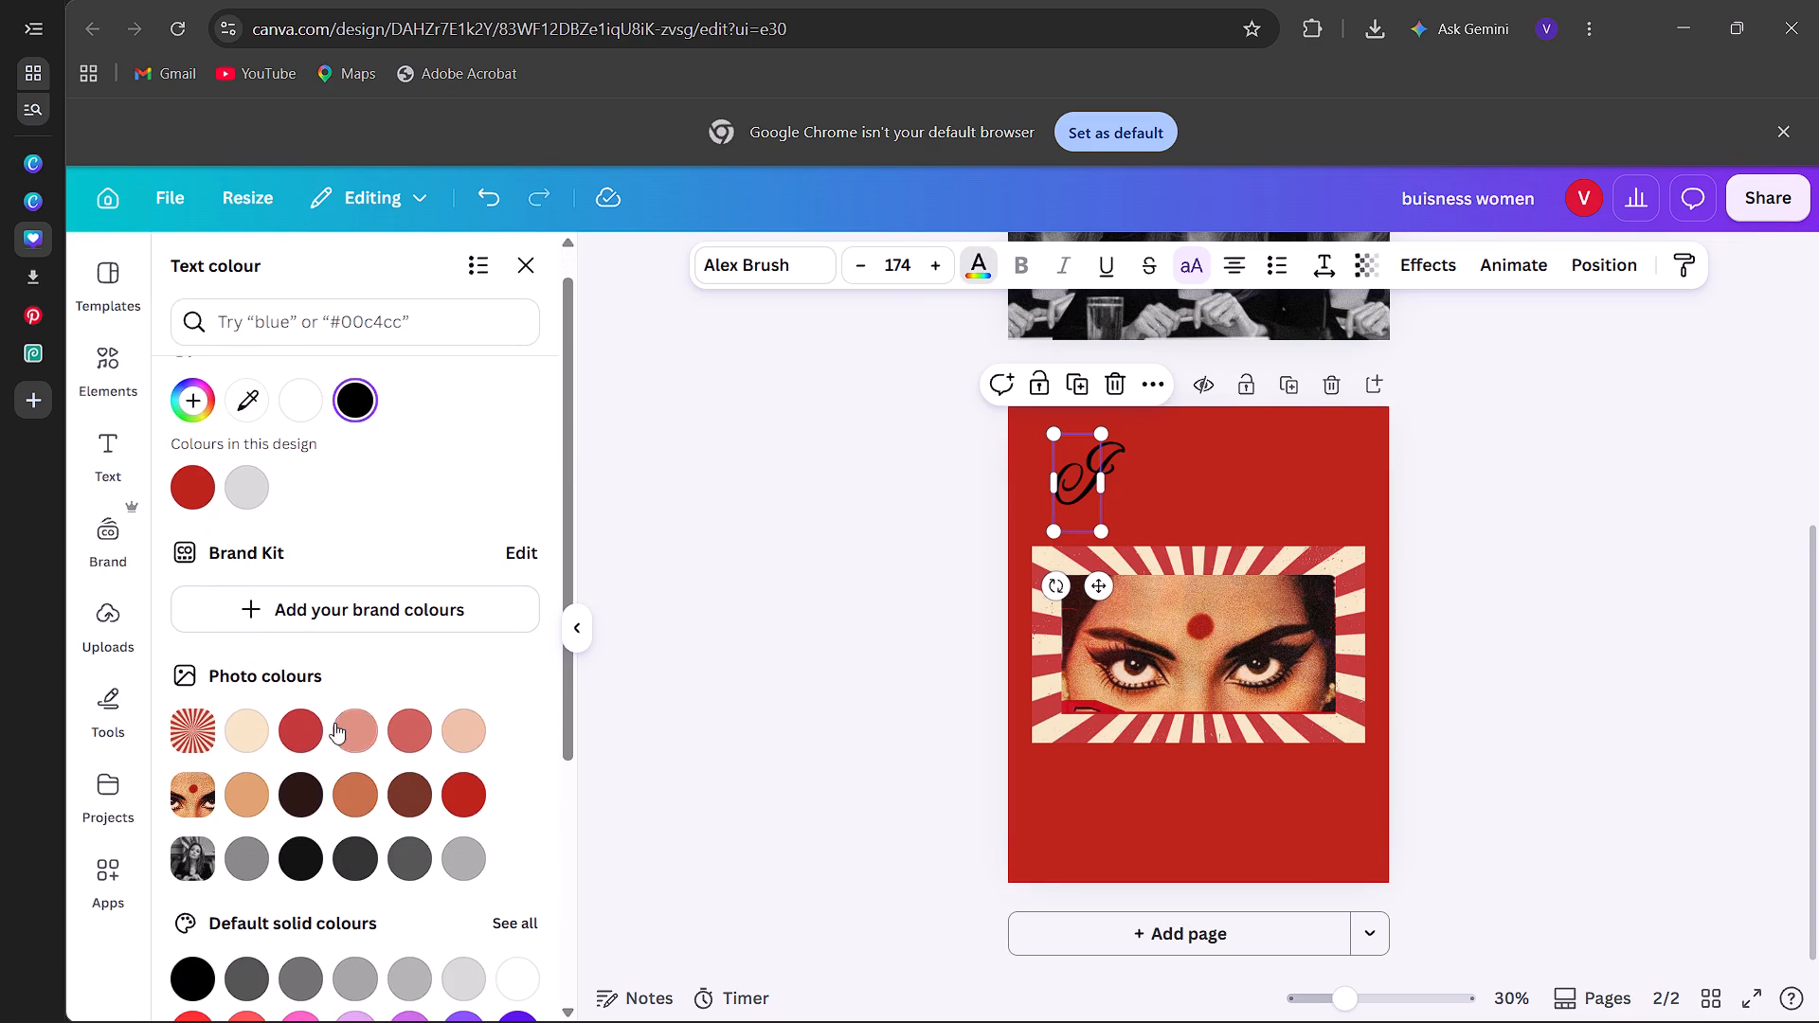
{"action": "left_click", "coordinate": [353, 777]}
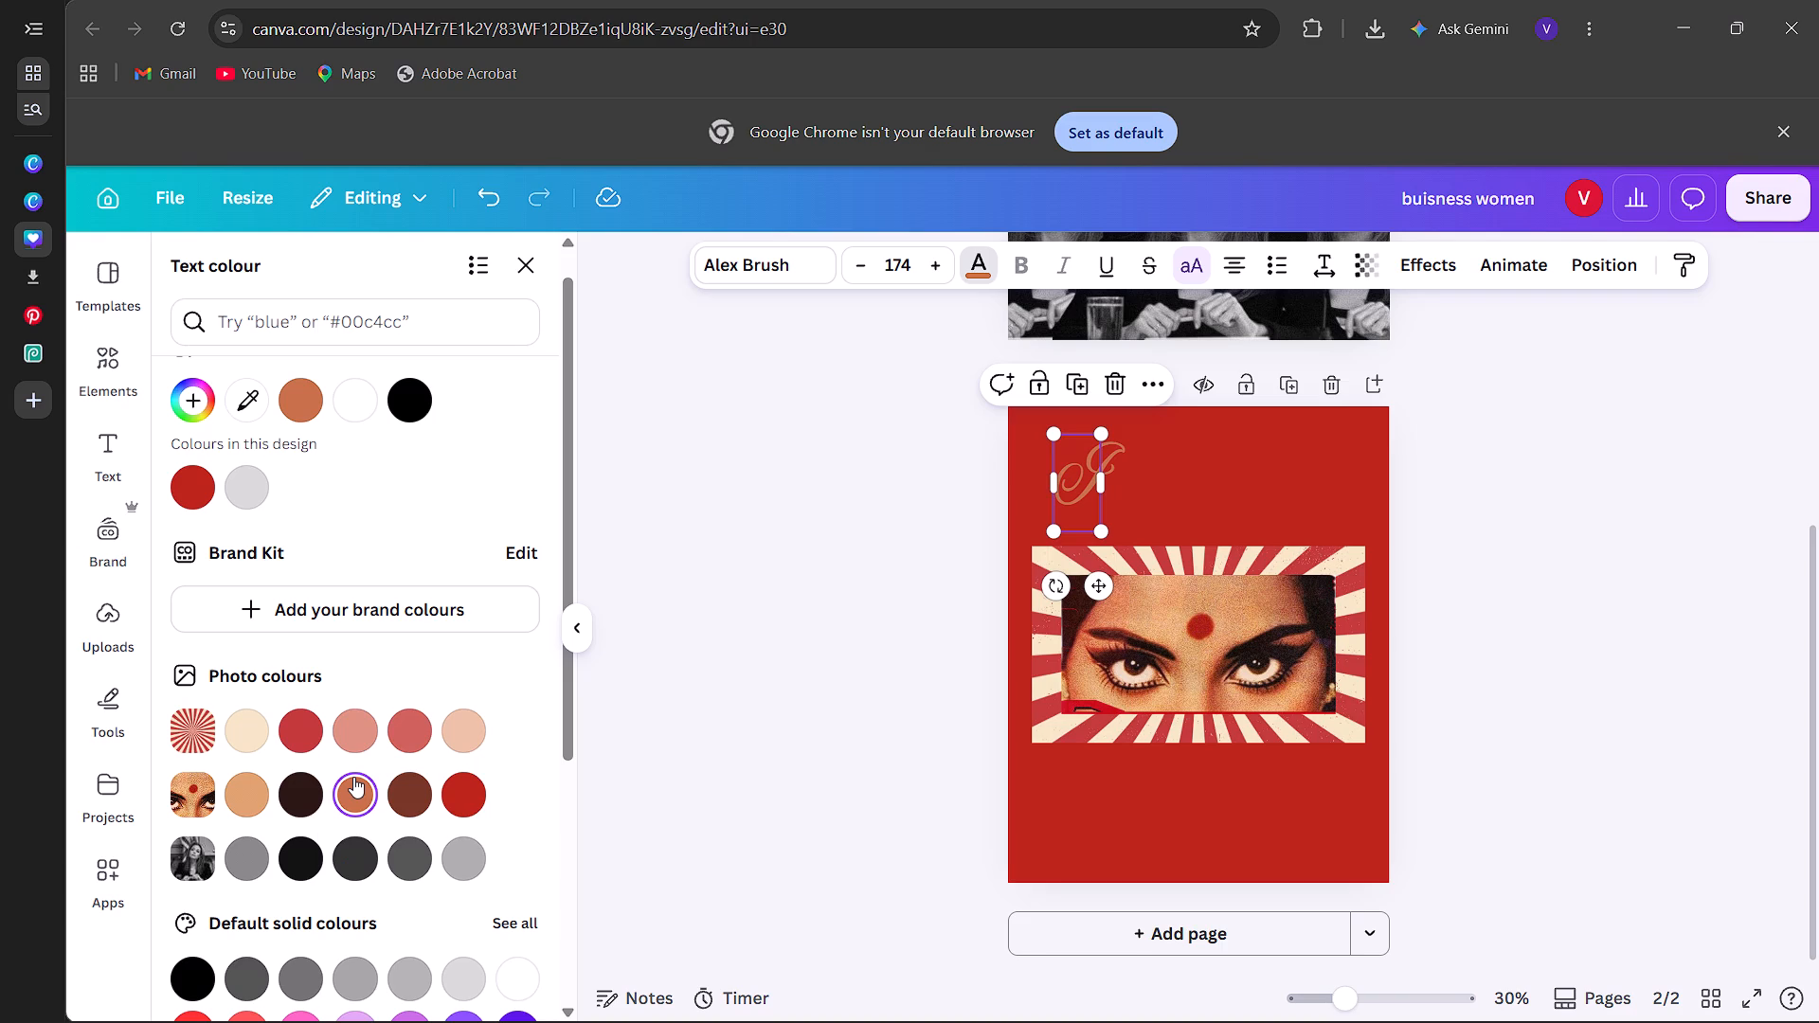
{"action": "scroll", "coordinate": [381, 853], "scroll_direction": "down", "scroll_amount": 3}
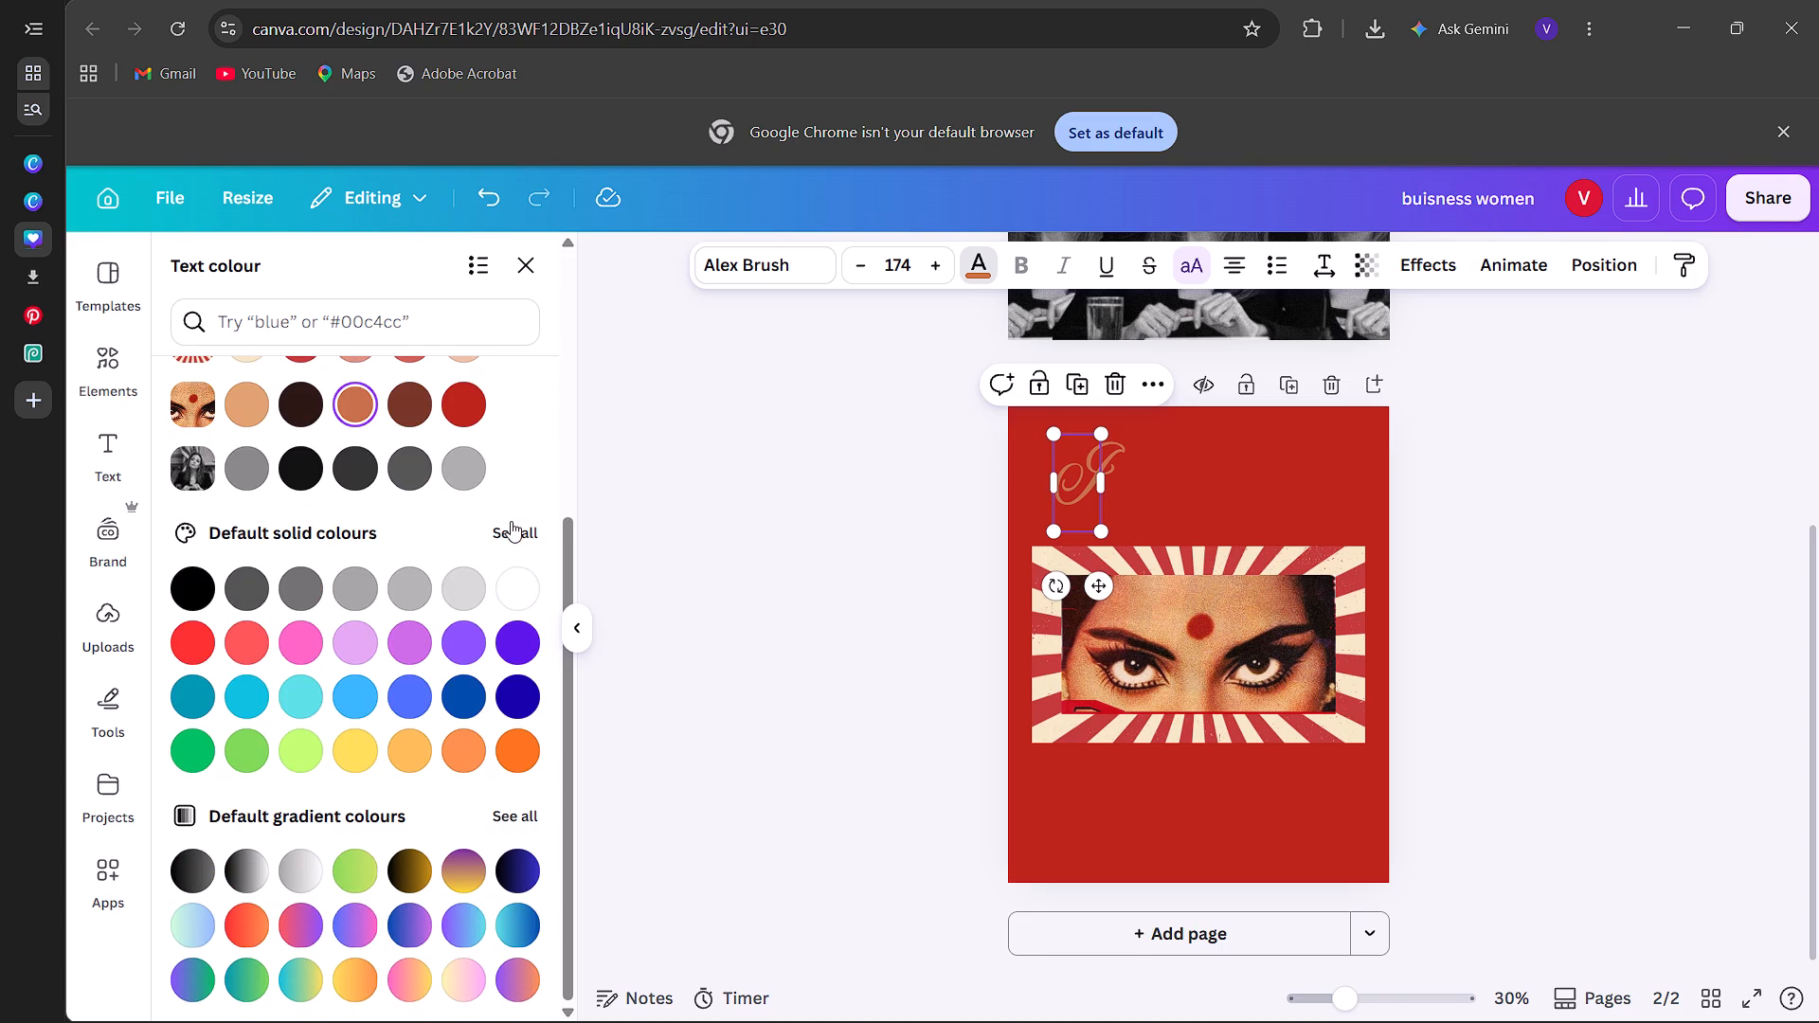
{"action": "left_click", "coordinate": [511, 521]}
{"action": "left_click", "coordinate": [461, 819]}
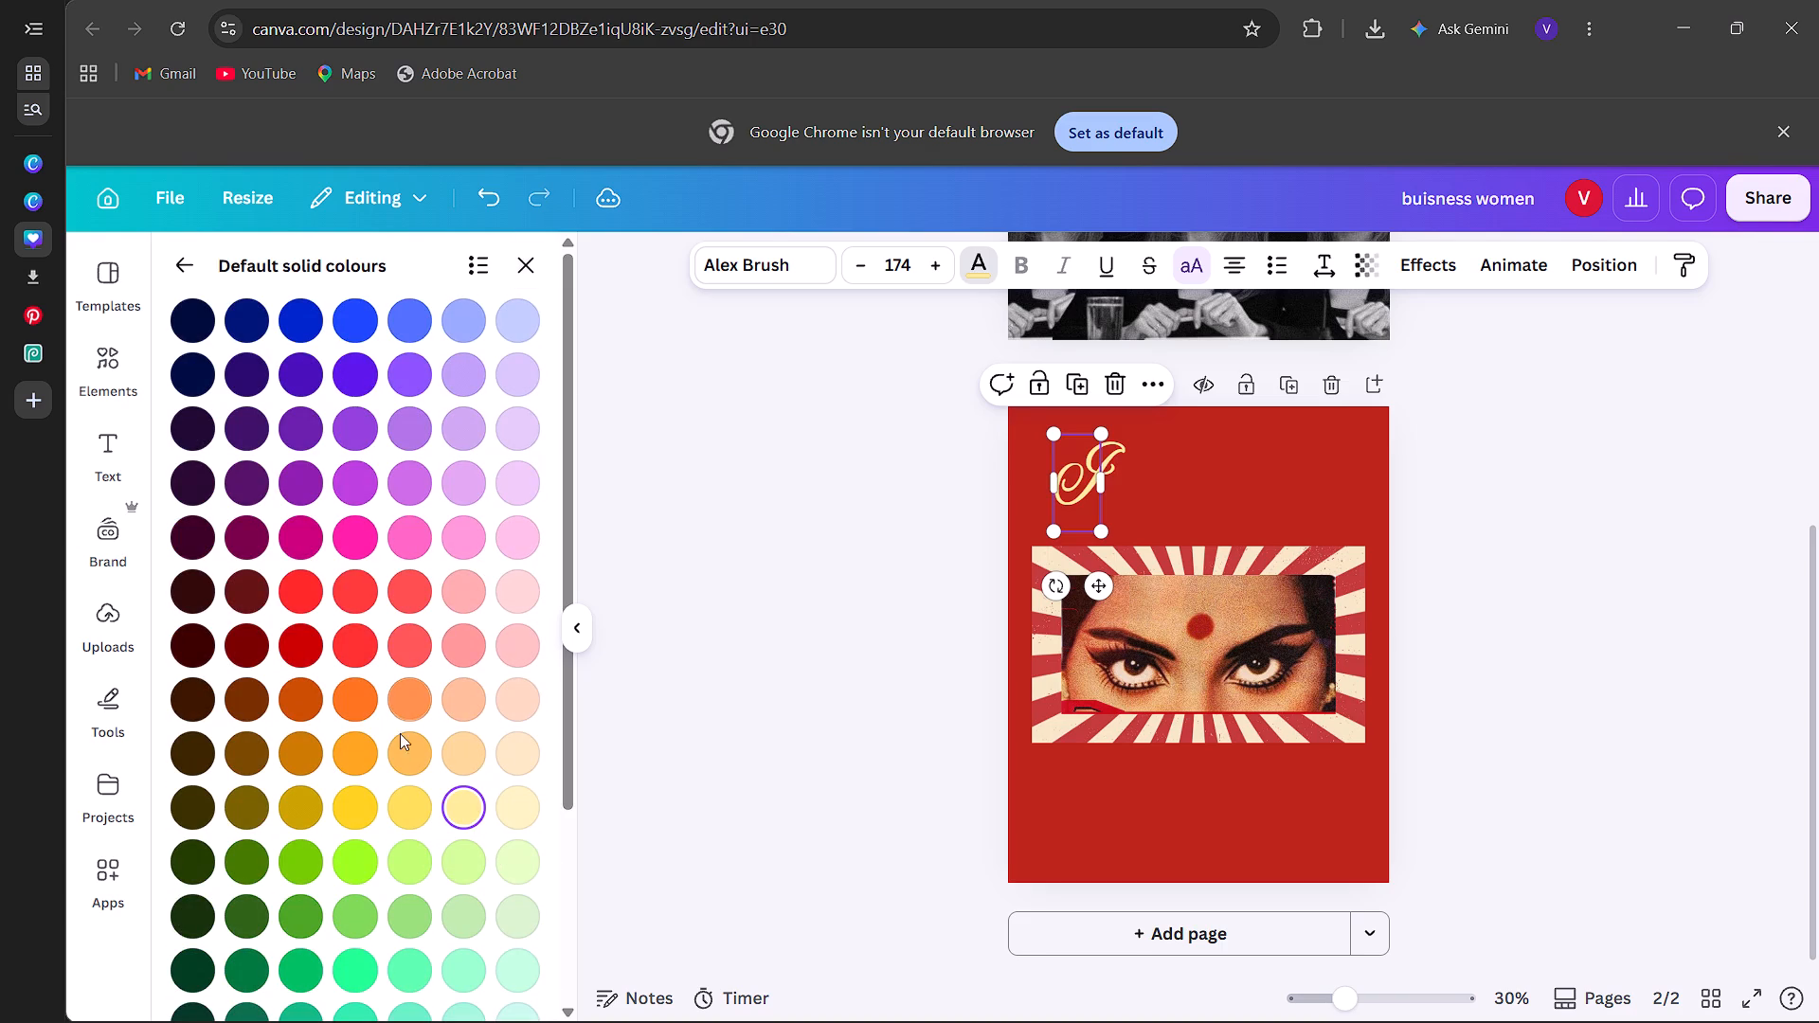
{"action": "left_click", "coordinate": [366, 754]}
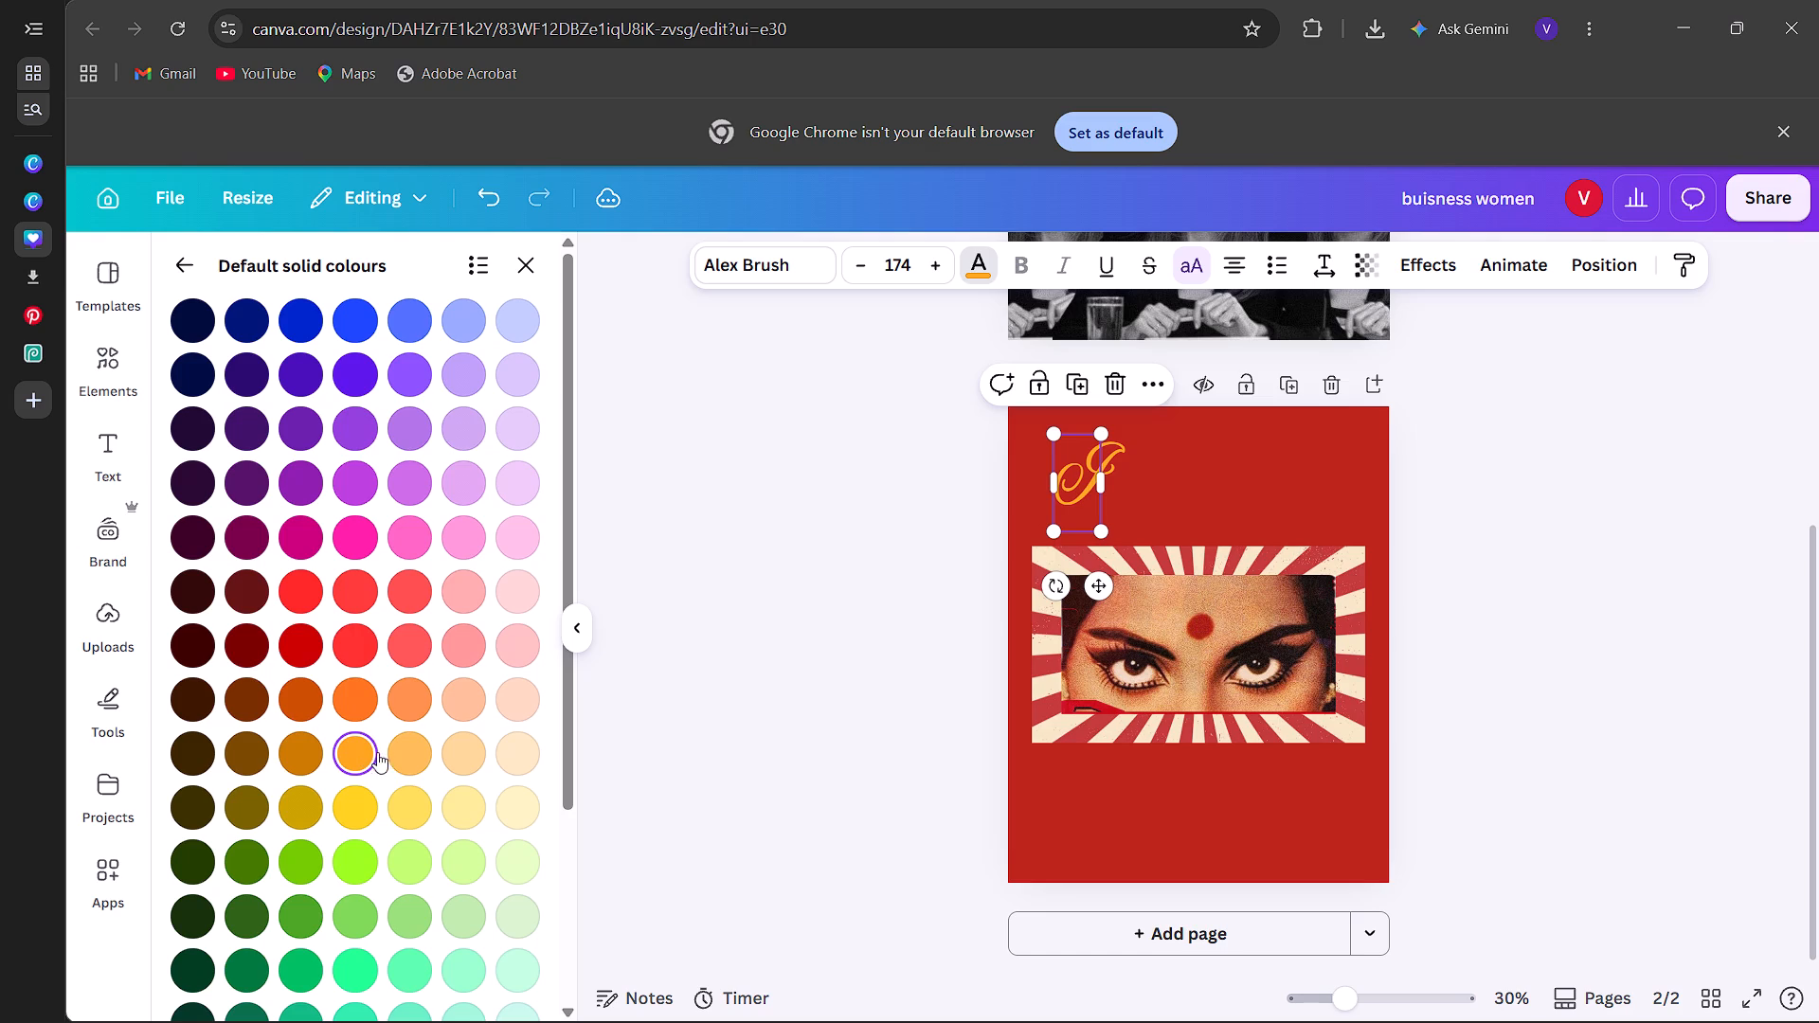
Recolour the letter "I" to the next lighter orange in the same row of default solid colours.
{"action": "left_click", "coordinate": [396, 754]}
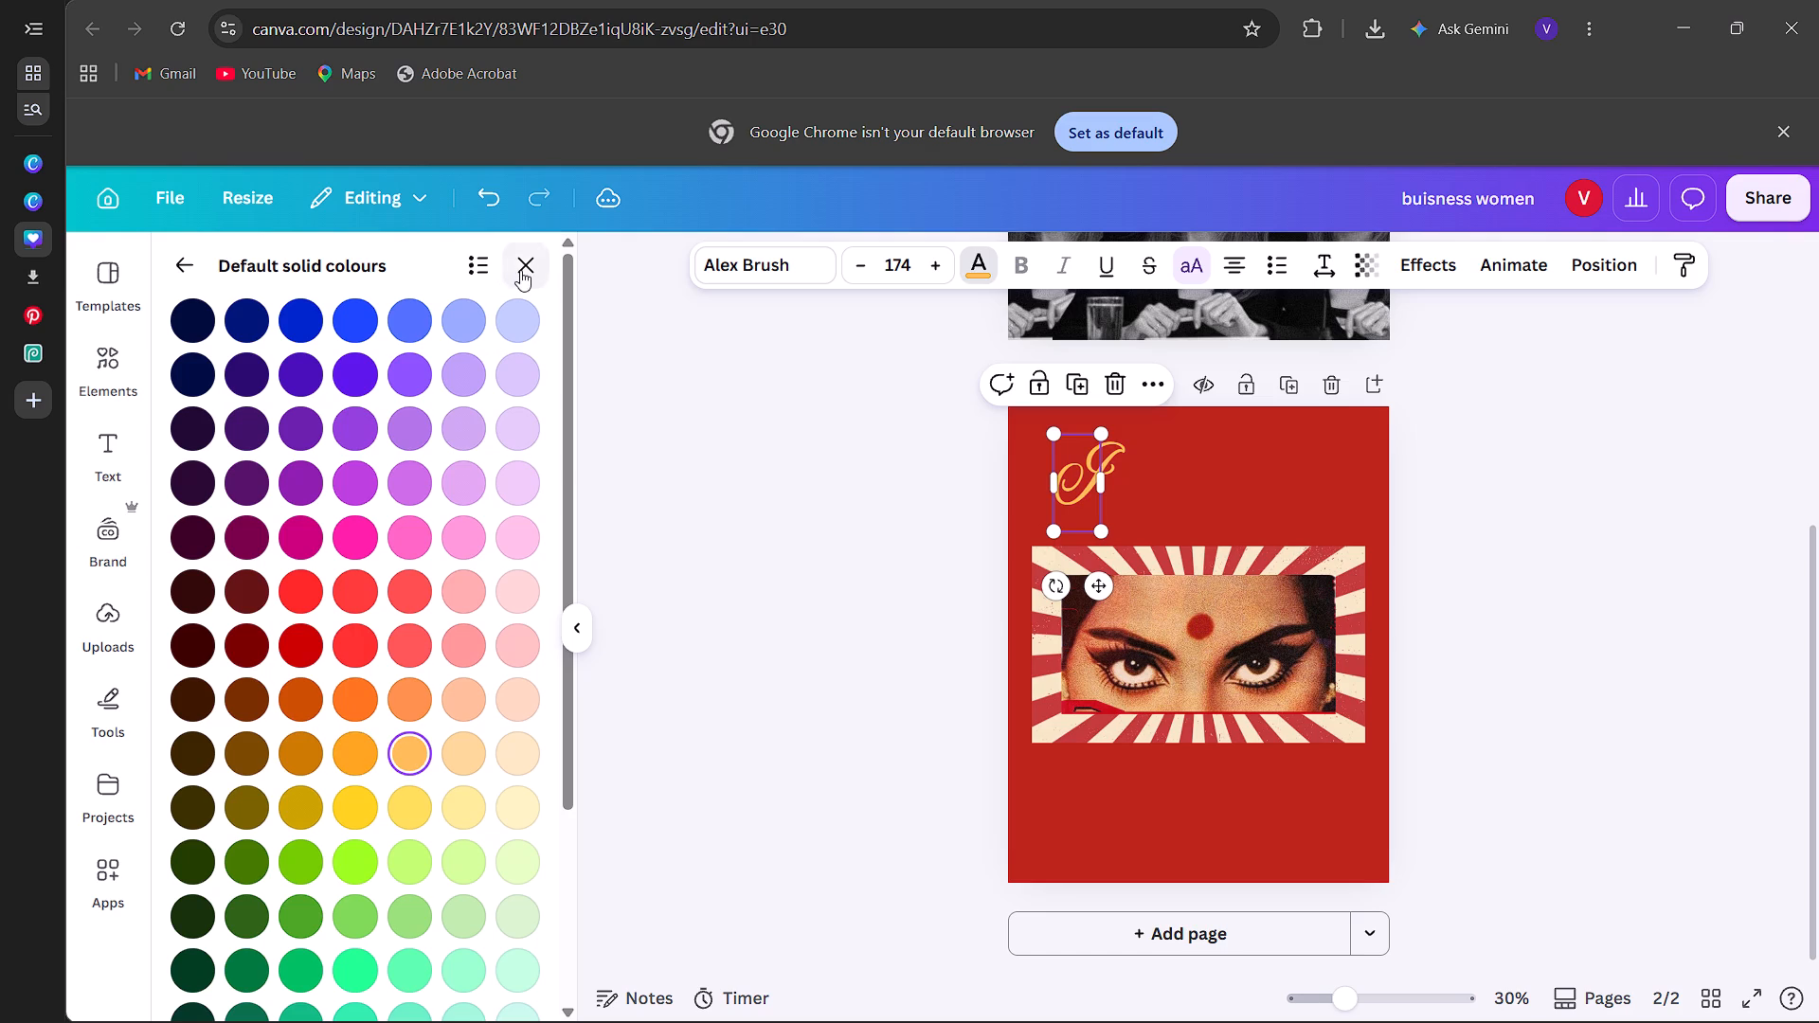
{"action": "left_click", "coordinate": [520, 270]}
Add a text box reading "t's" to page 2 and turn off its uppercase formatting.
{"action": "scroll", "coordinate": [426, 477], "scroll_direction": "down", "scroll_amount": 1}
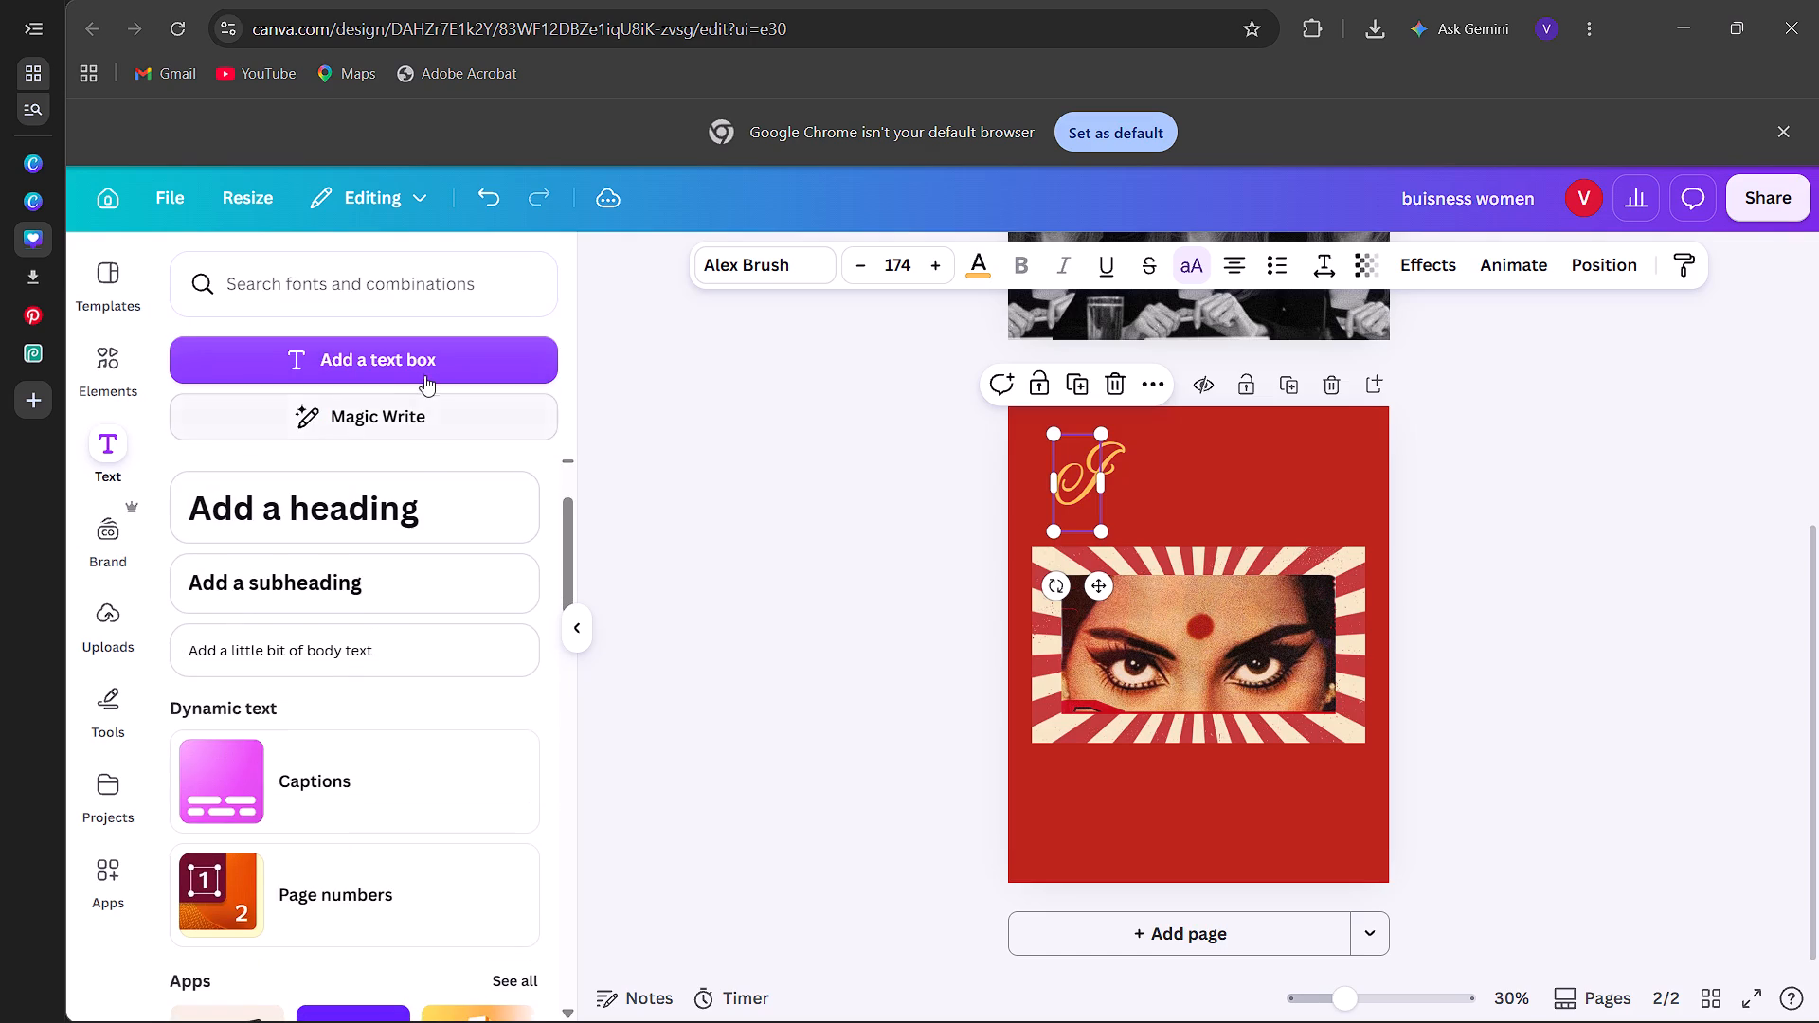
{"action": "left_click", "coordinate": [424, 372]}
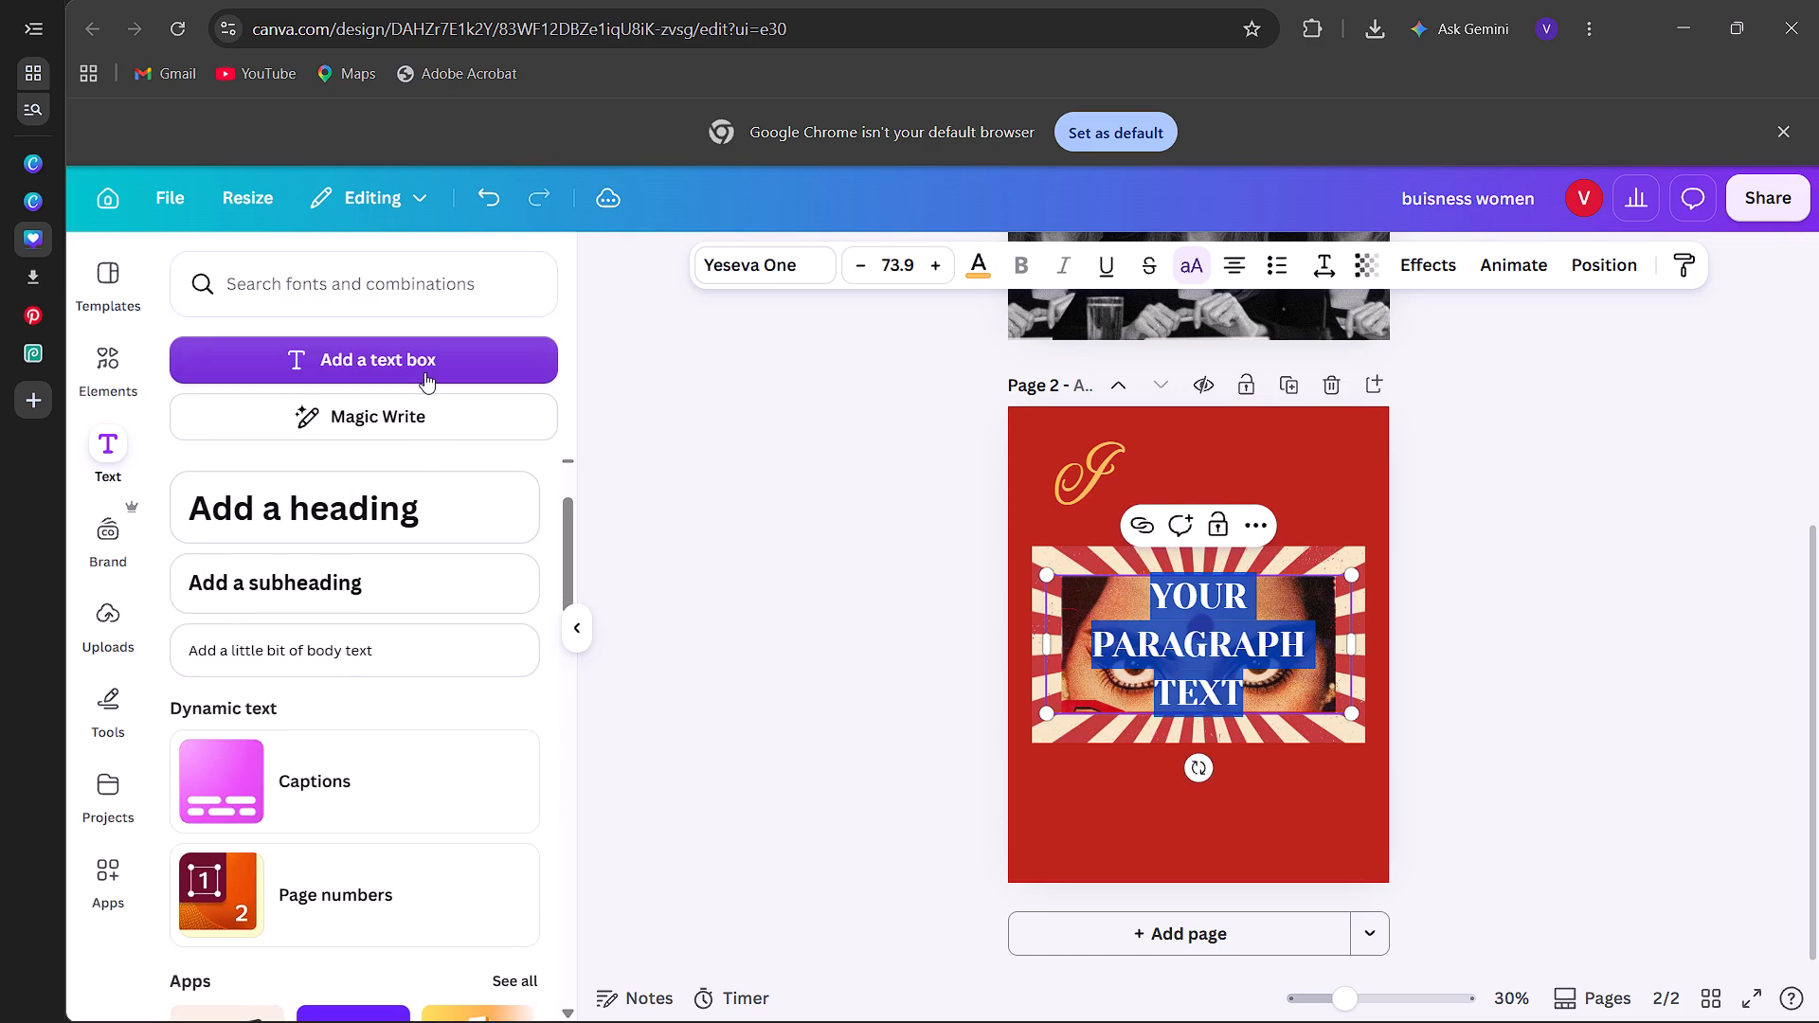
{"action": "key", "text": "BackSpace"}
{"action": "key", "text": "t"}
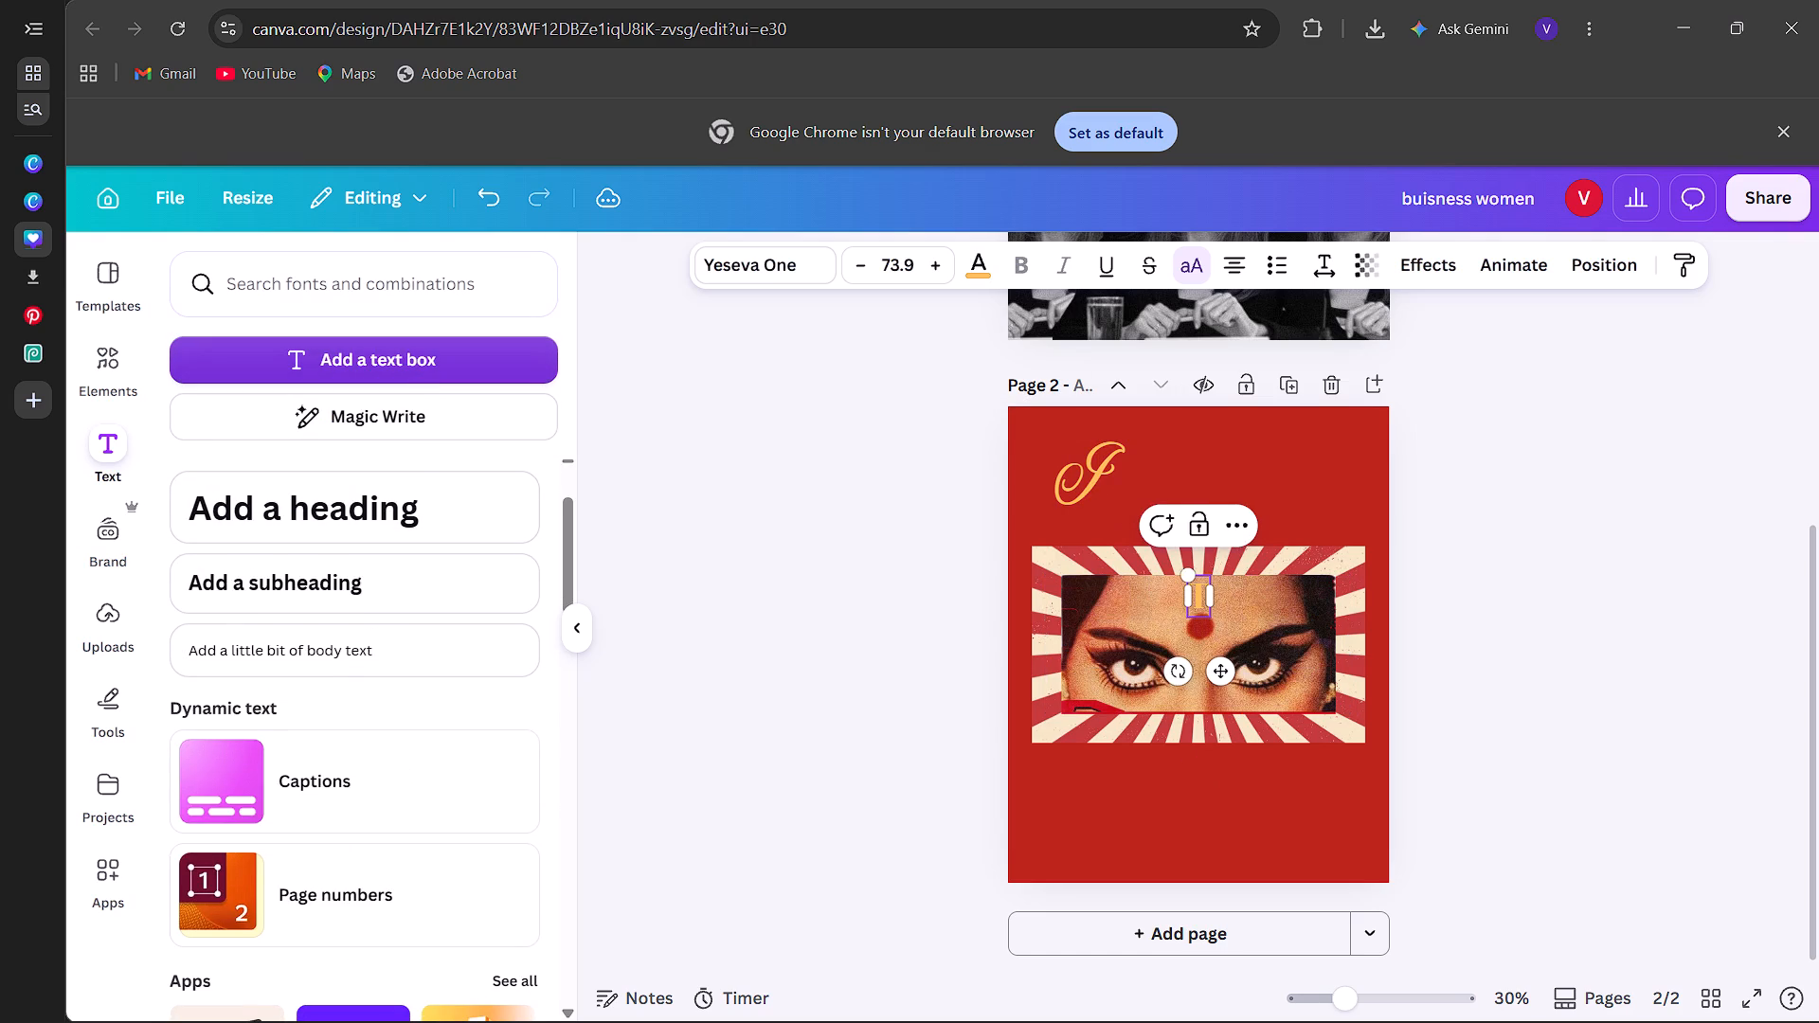
{"action": "key", "text": "apostrophe"}
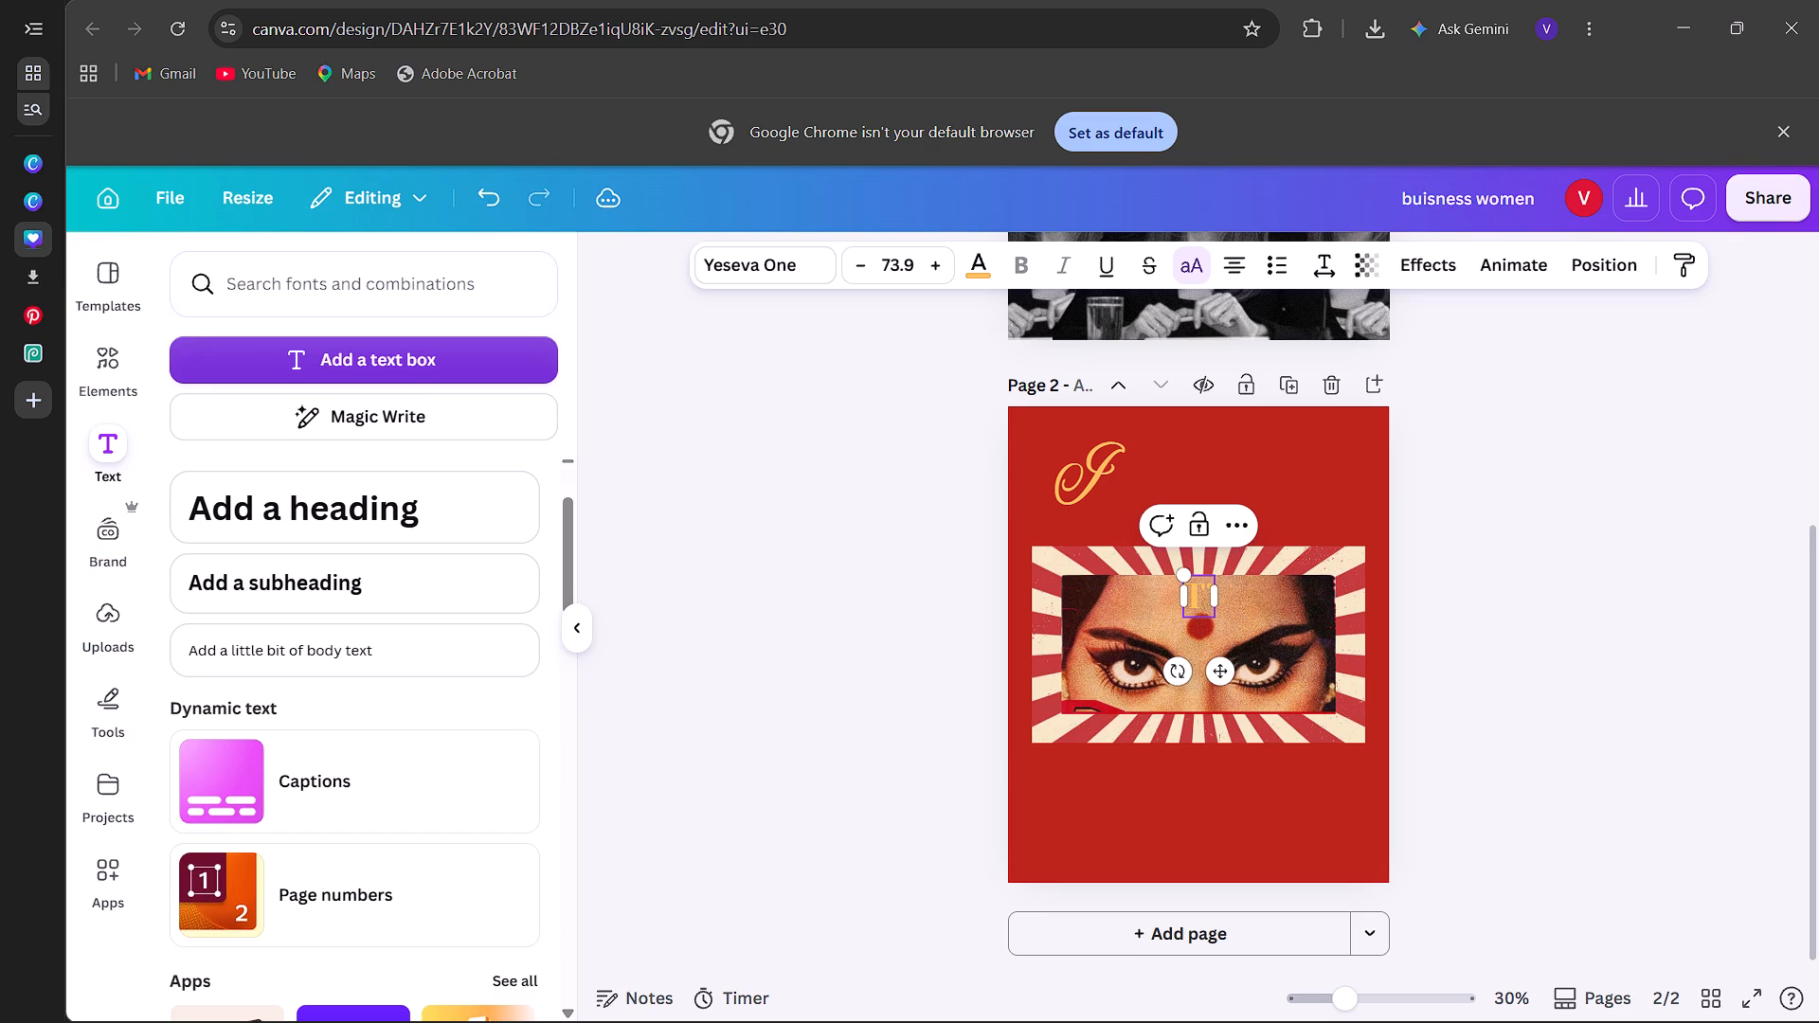
{"action": "key", "text": "s"}
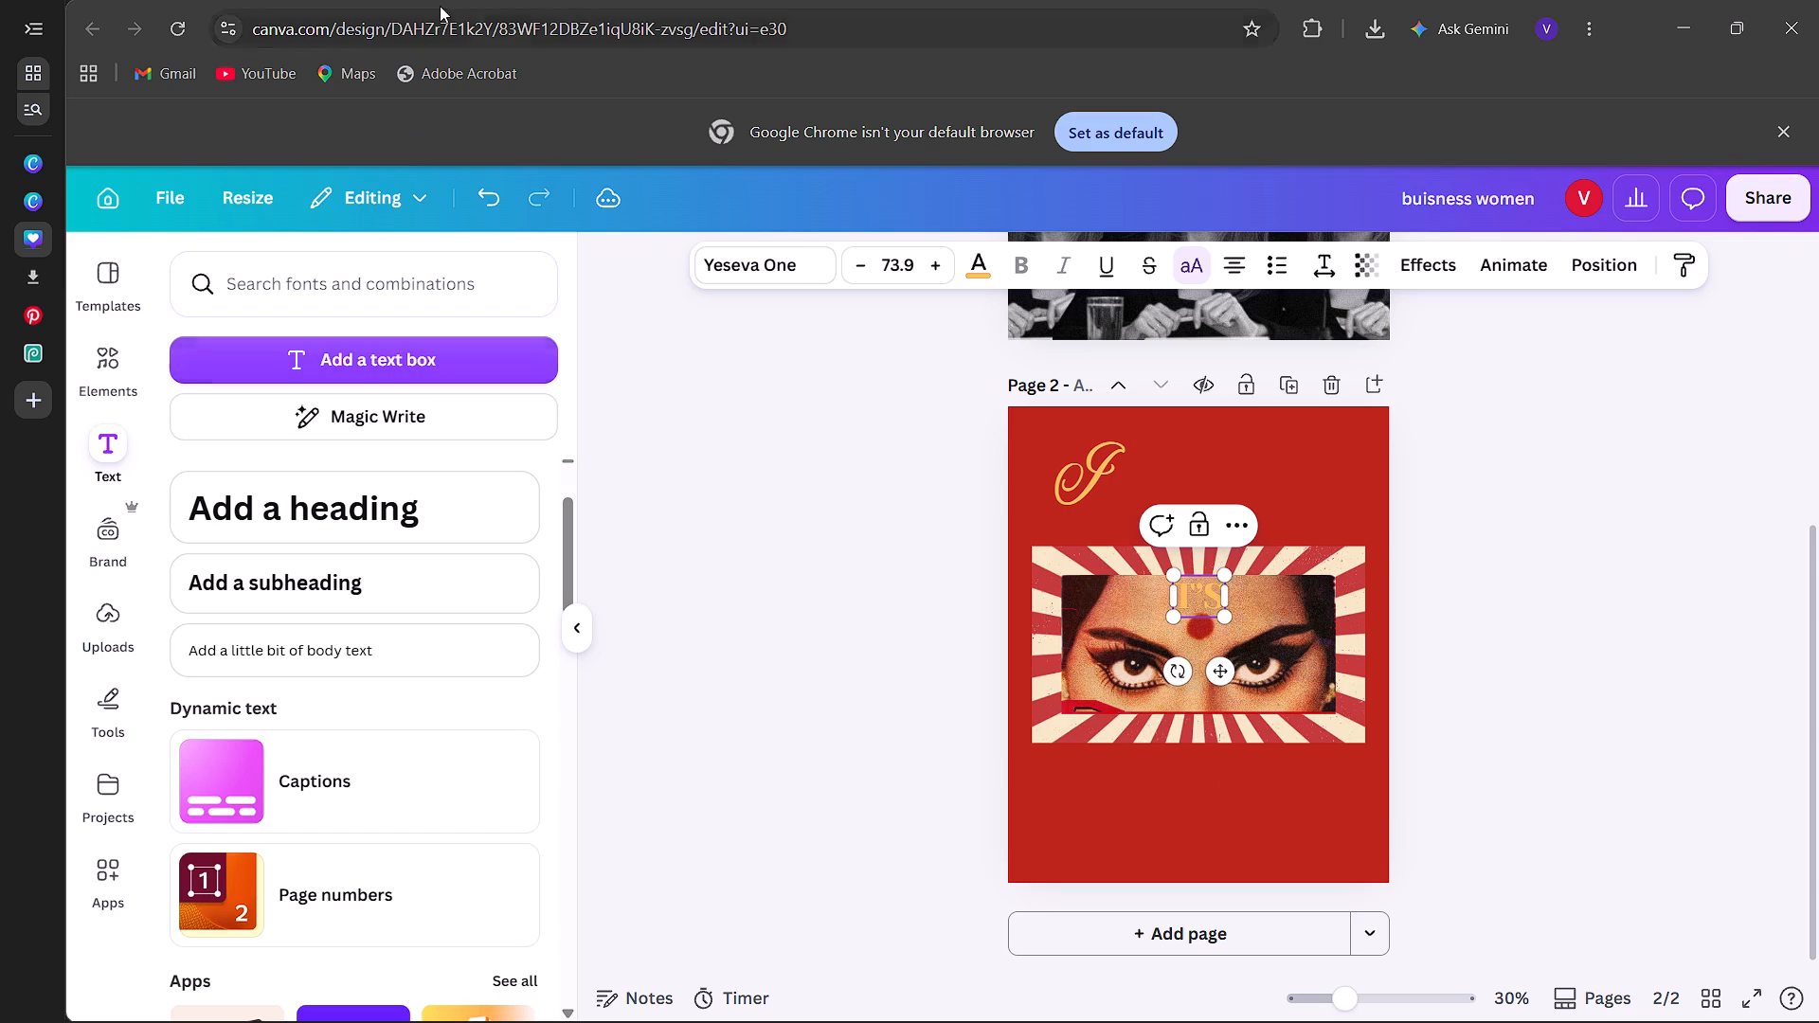
{"action": "left_click", "coordinate": [1176, 271]}
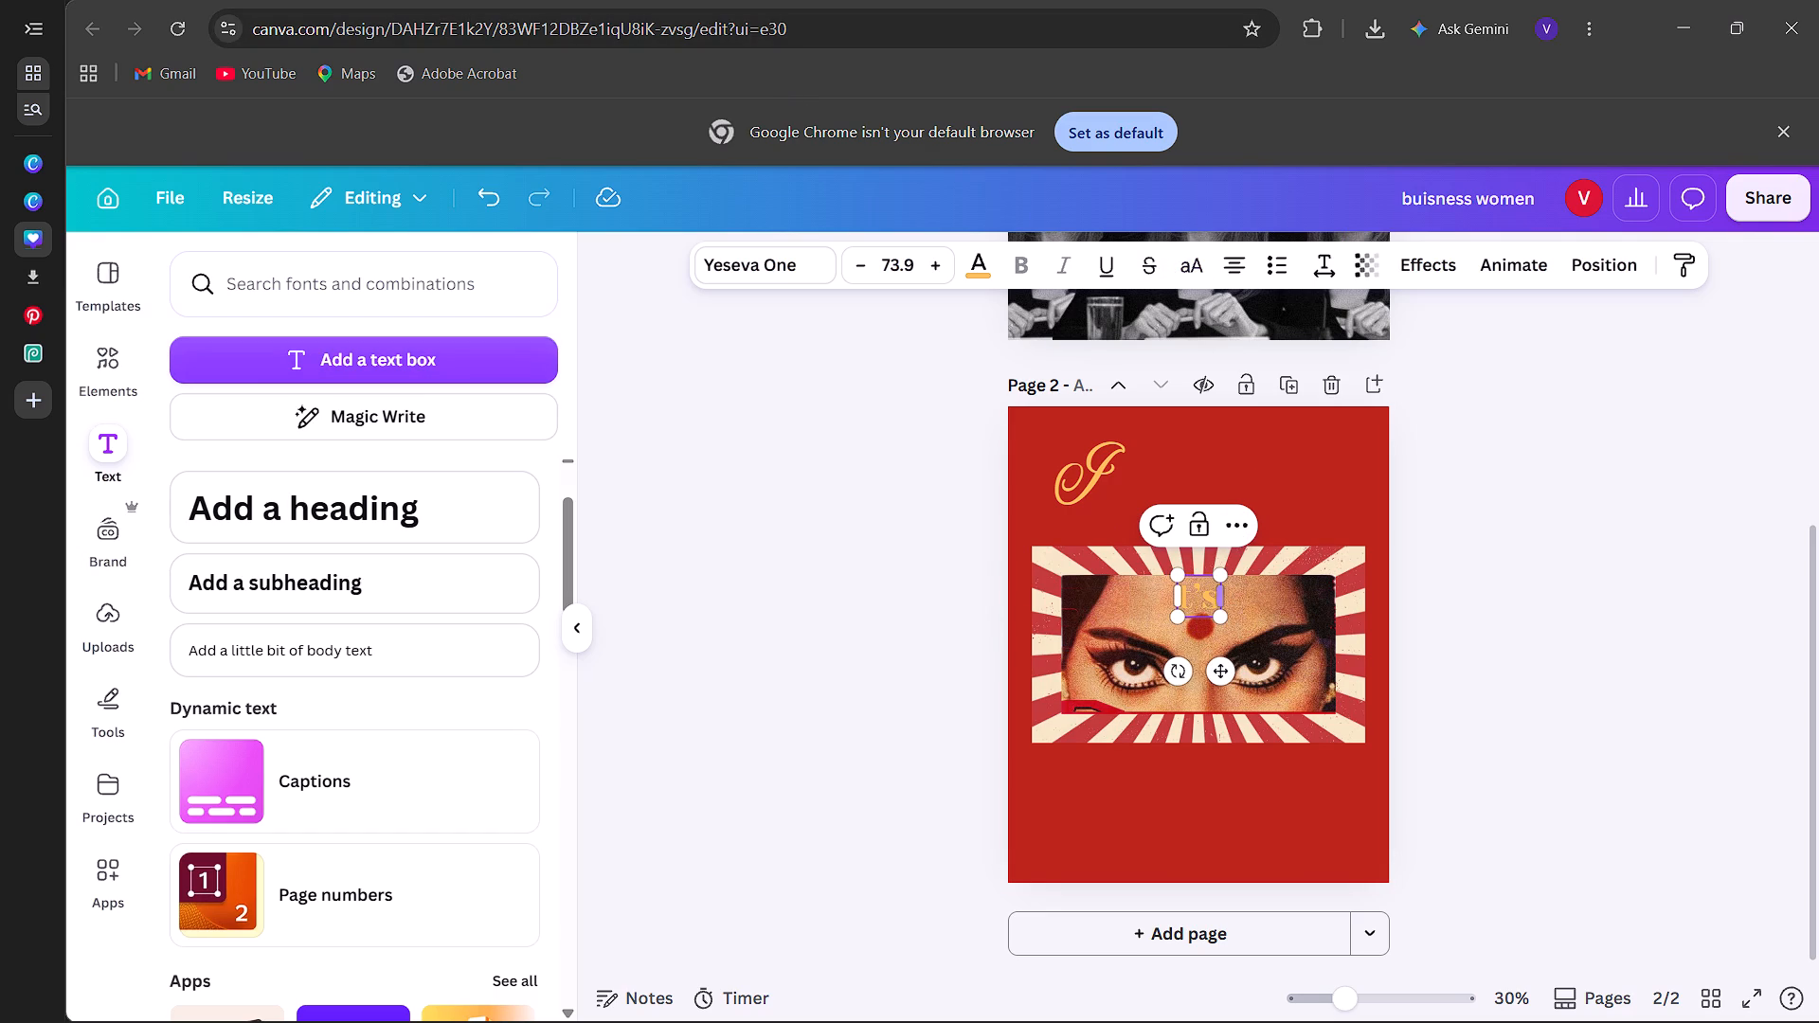
{"action": "left_click", "coordinate": [1277, 423]}
Enlarge "t's" to about font size 123 and place it directly after the script "I" to form "It's".
{"action": "left_click_drag", "start_coordinate": [1197, 601], "coordinate": [1143, 470]}
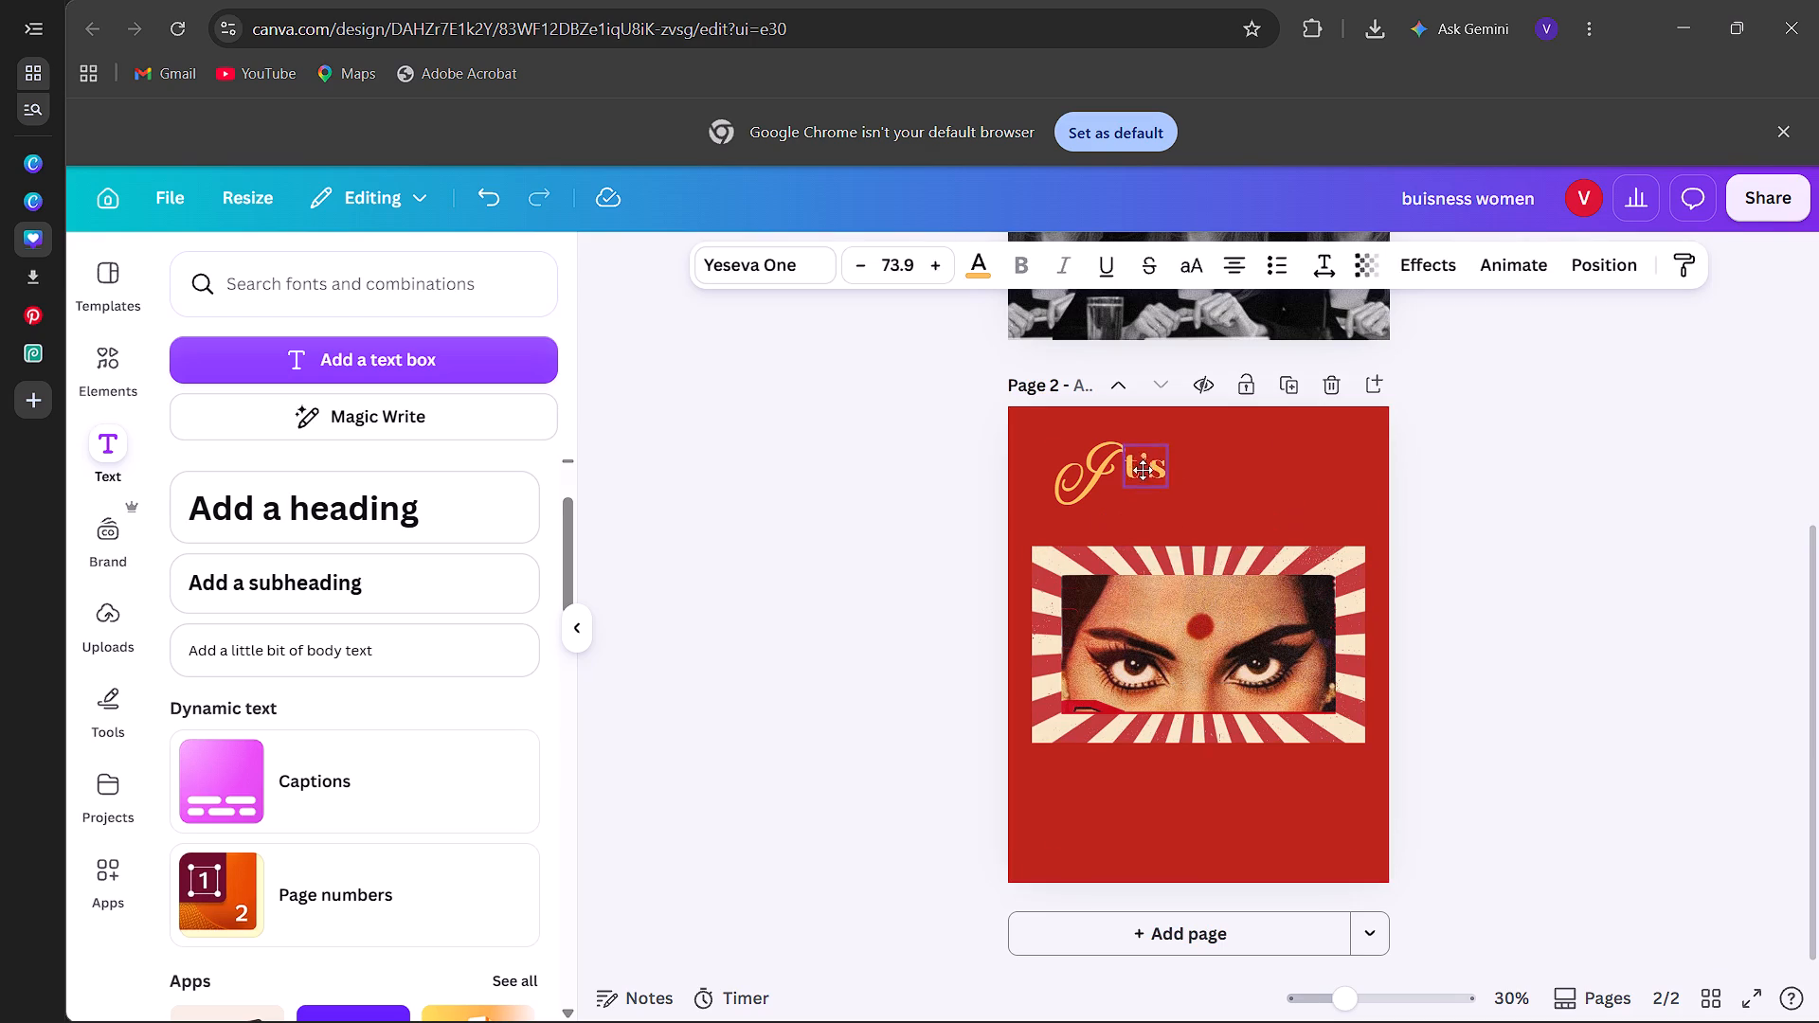
{"action": "left_click_drag", "start_coordinate": [1143, 470], "coordinate": [1130, 496]}
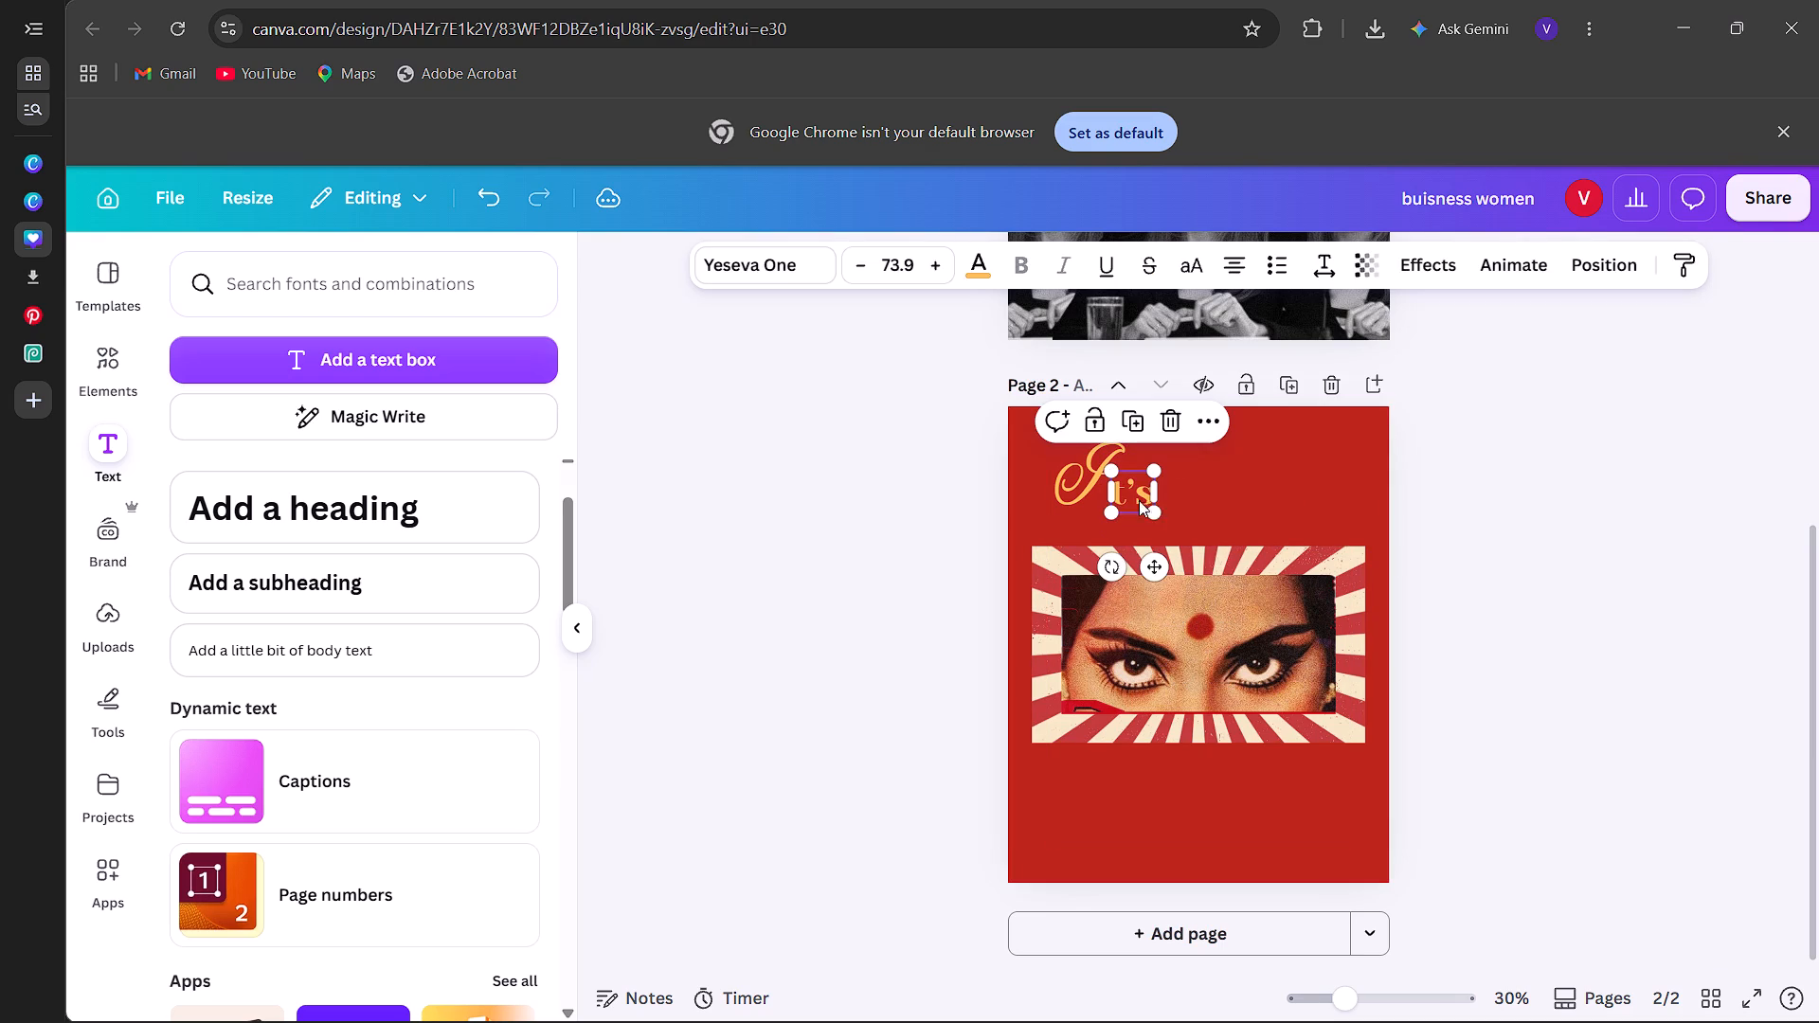
{"action": "left_click_drag", "start_coordinate": [1162, 513], "coordinate": [1204, 536]}
{"action": "left_click_drag", "start_coordinate": [1144, 504], "coordinate": [1144, 476]}
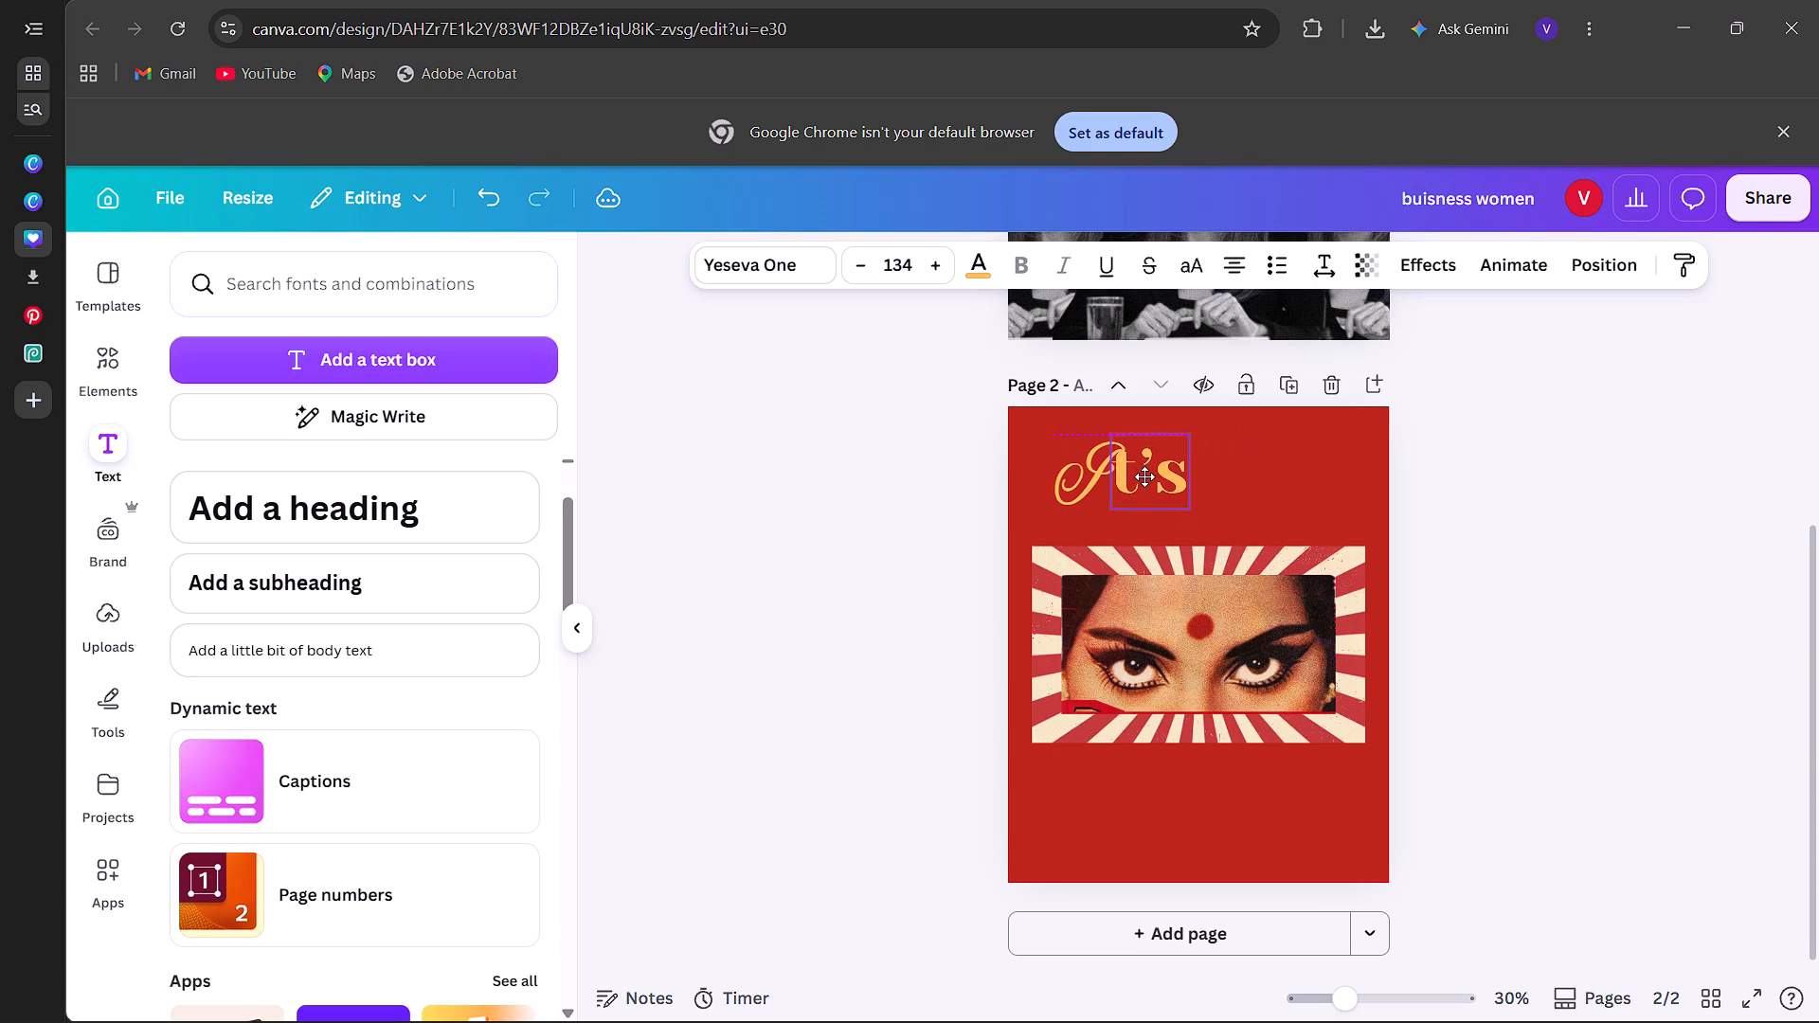
{"action": "left_click_drag", "start_coordinate": [1144, 476], "coordinate": [1144, 477]}
{"action": "left_click", "coordinate": [1112, 515]}
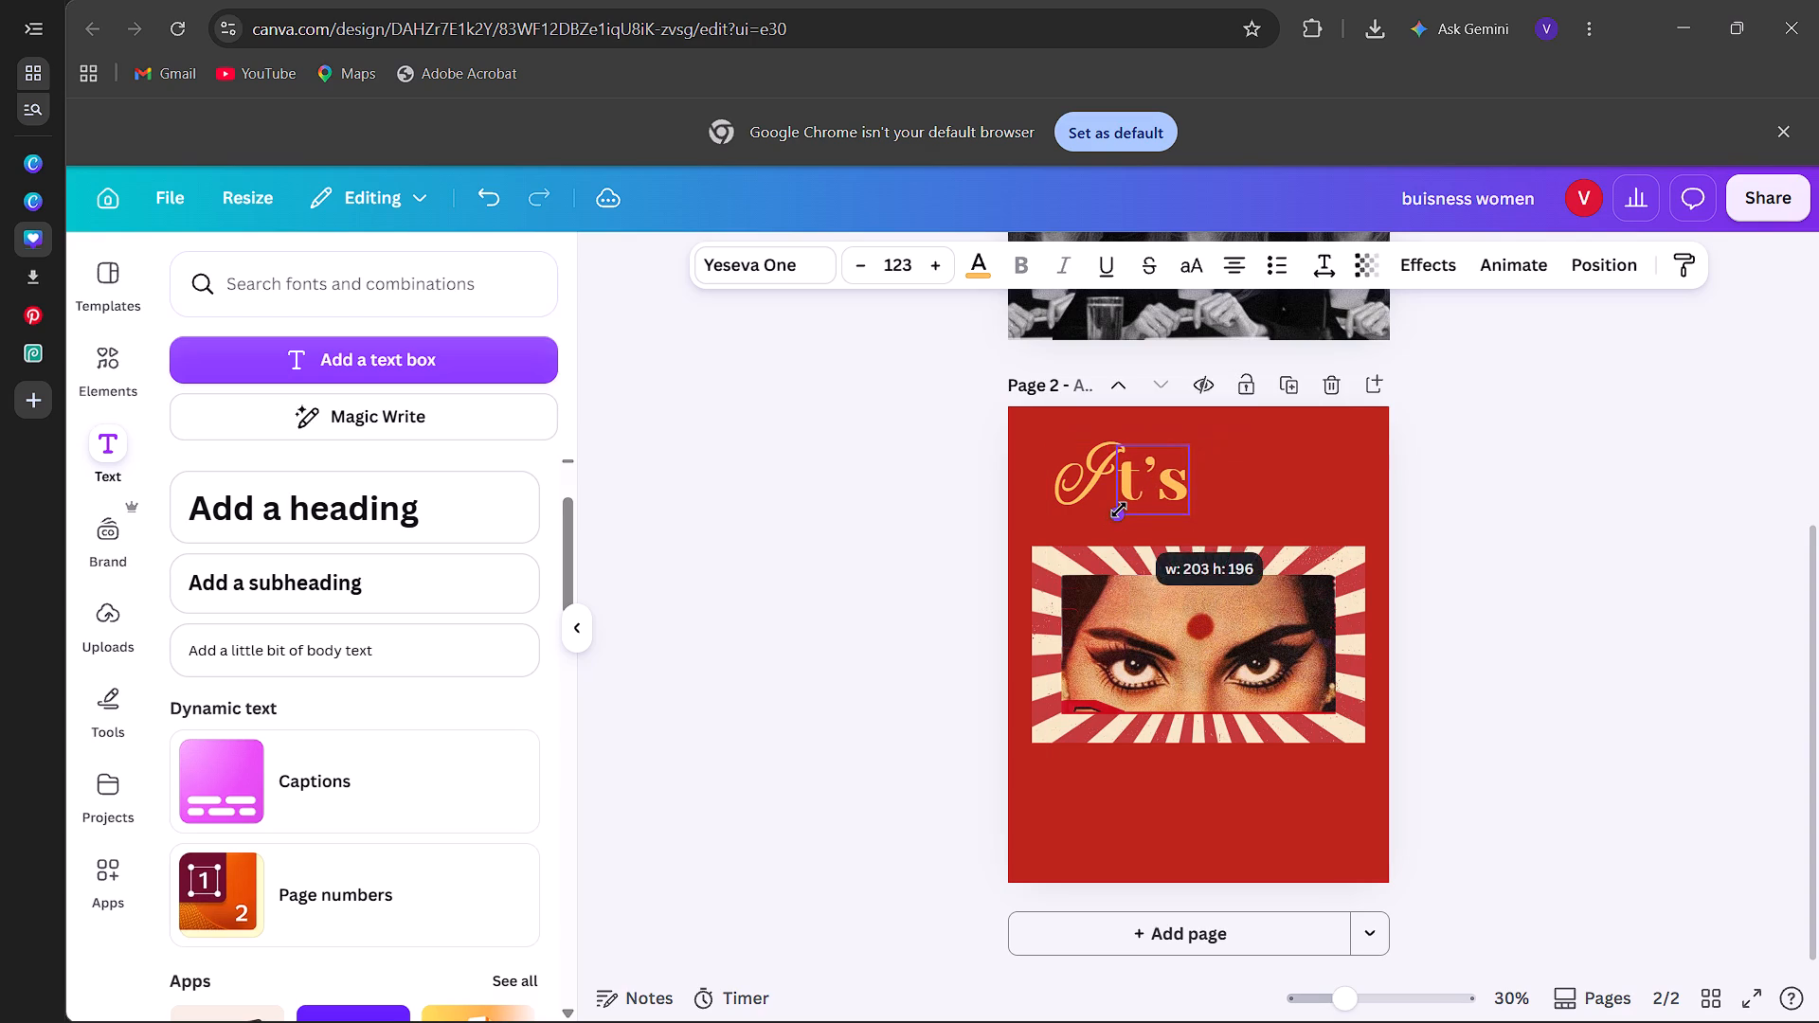
{"action": "left_click", "coordinate": [1164, 453]}
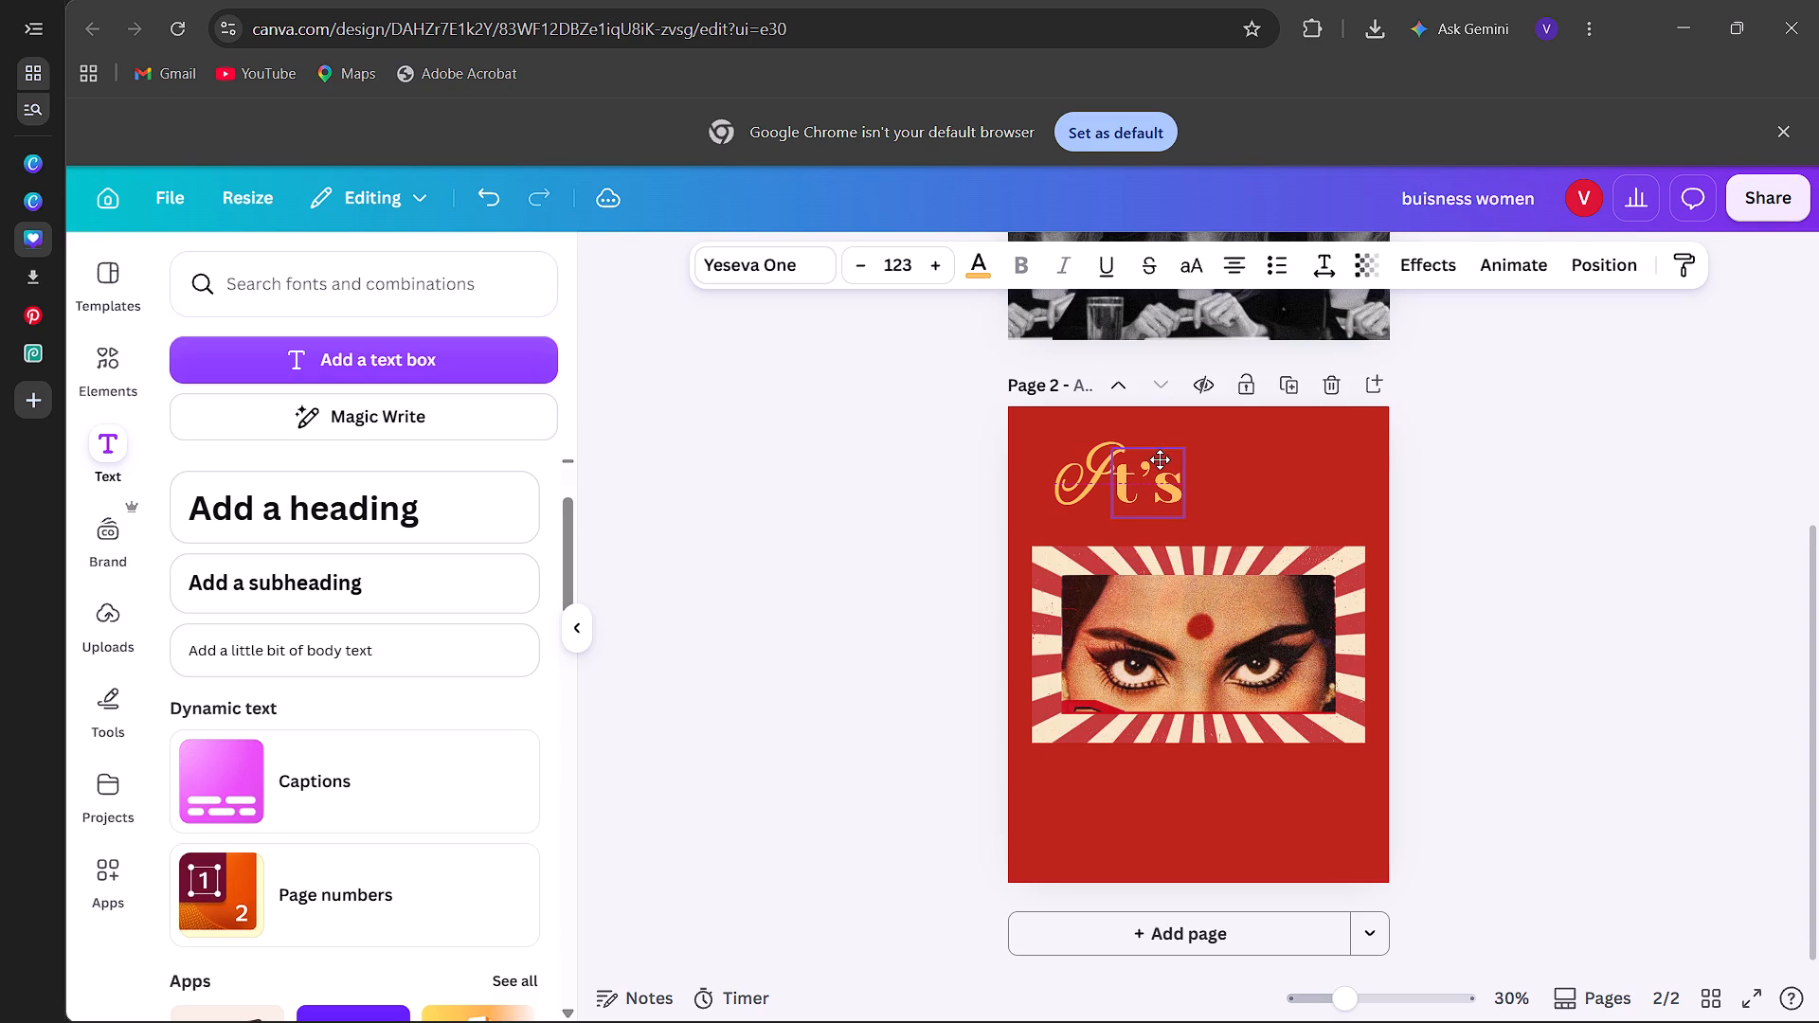
{"action": "left_click", "coordinate": [1064, 476]}
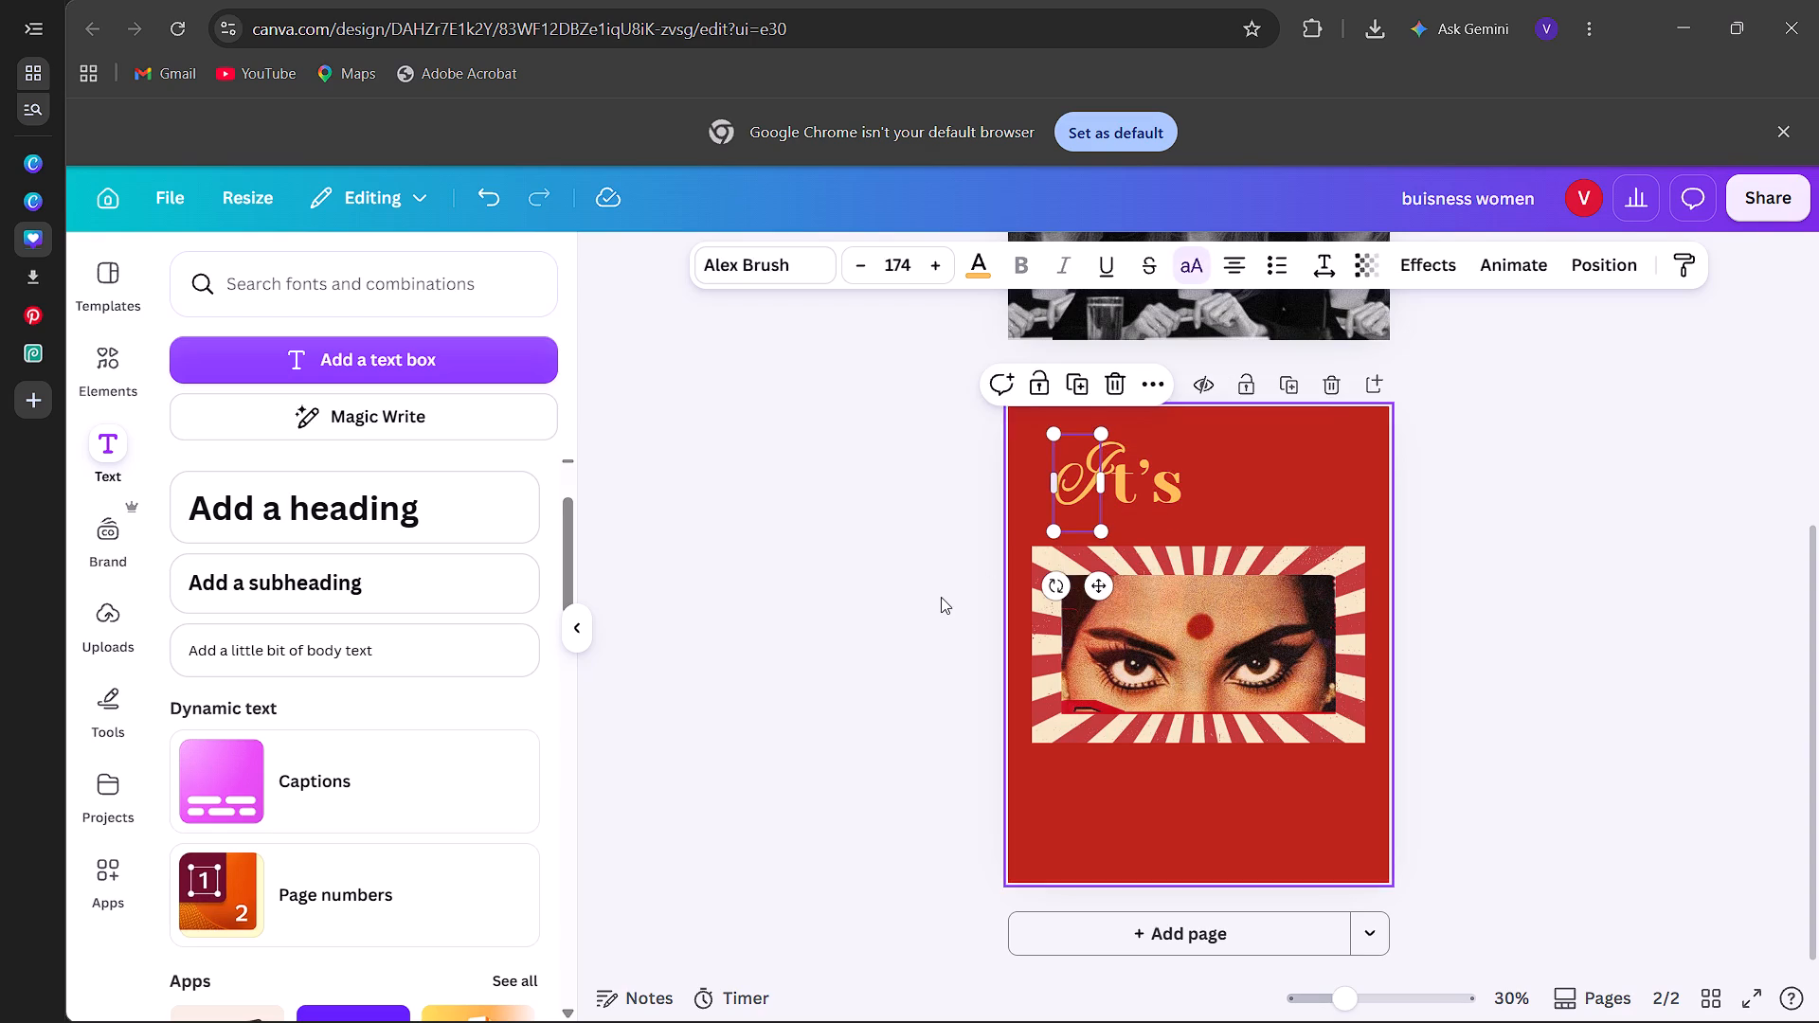
{"action": "left_click", "coordinate": [941, 597]}
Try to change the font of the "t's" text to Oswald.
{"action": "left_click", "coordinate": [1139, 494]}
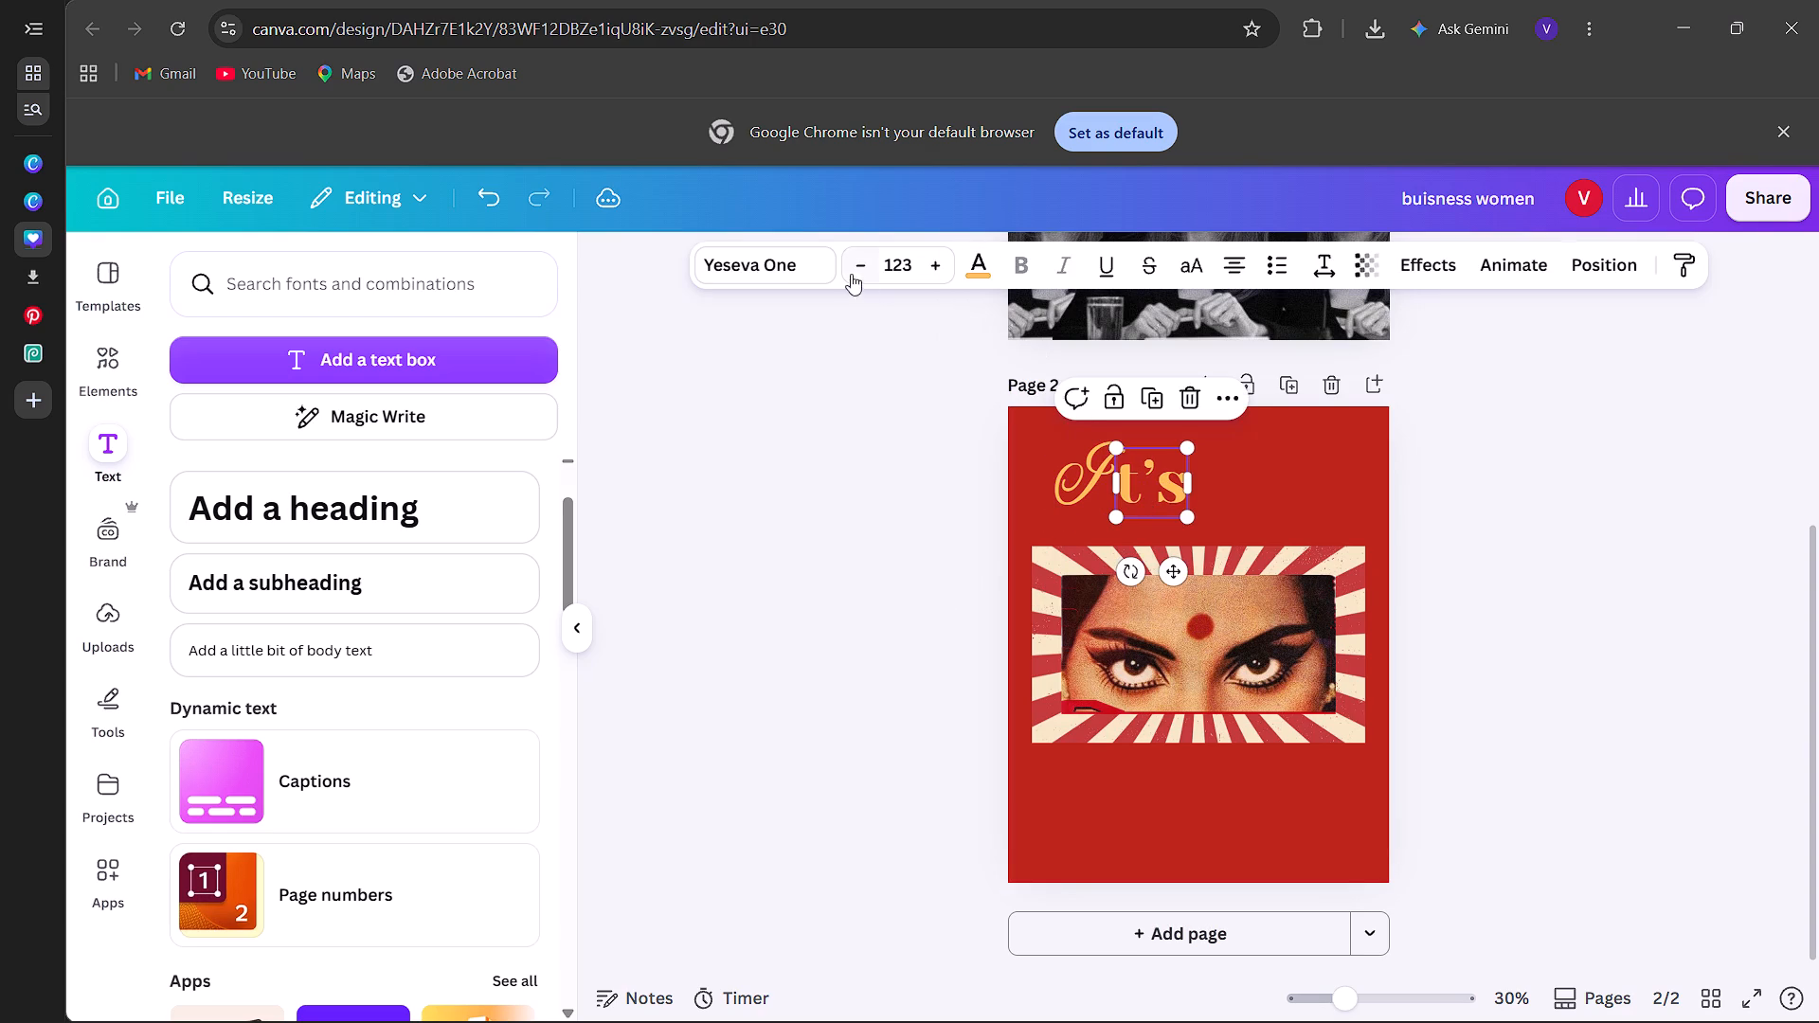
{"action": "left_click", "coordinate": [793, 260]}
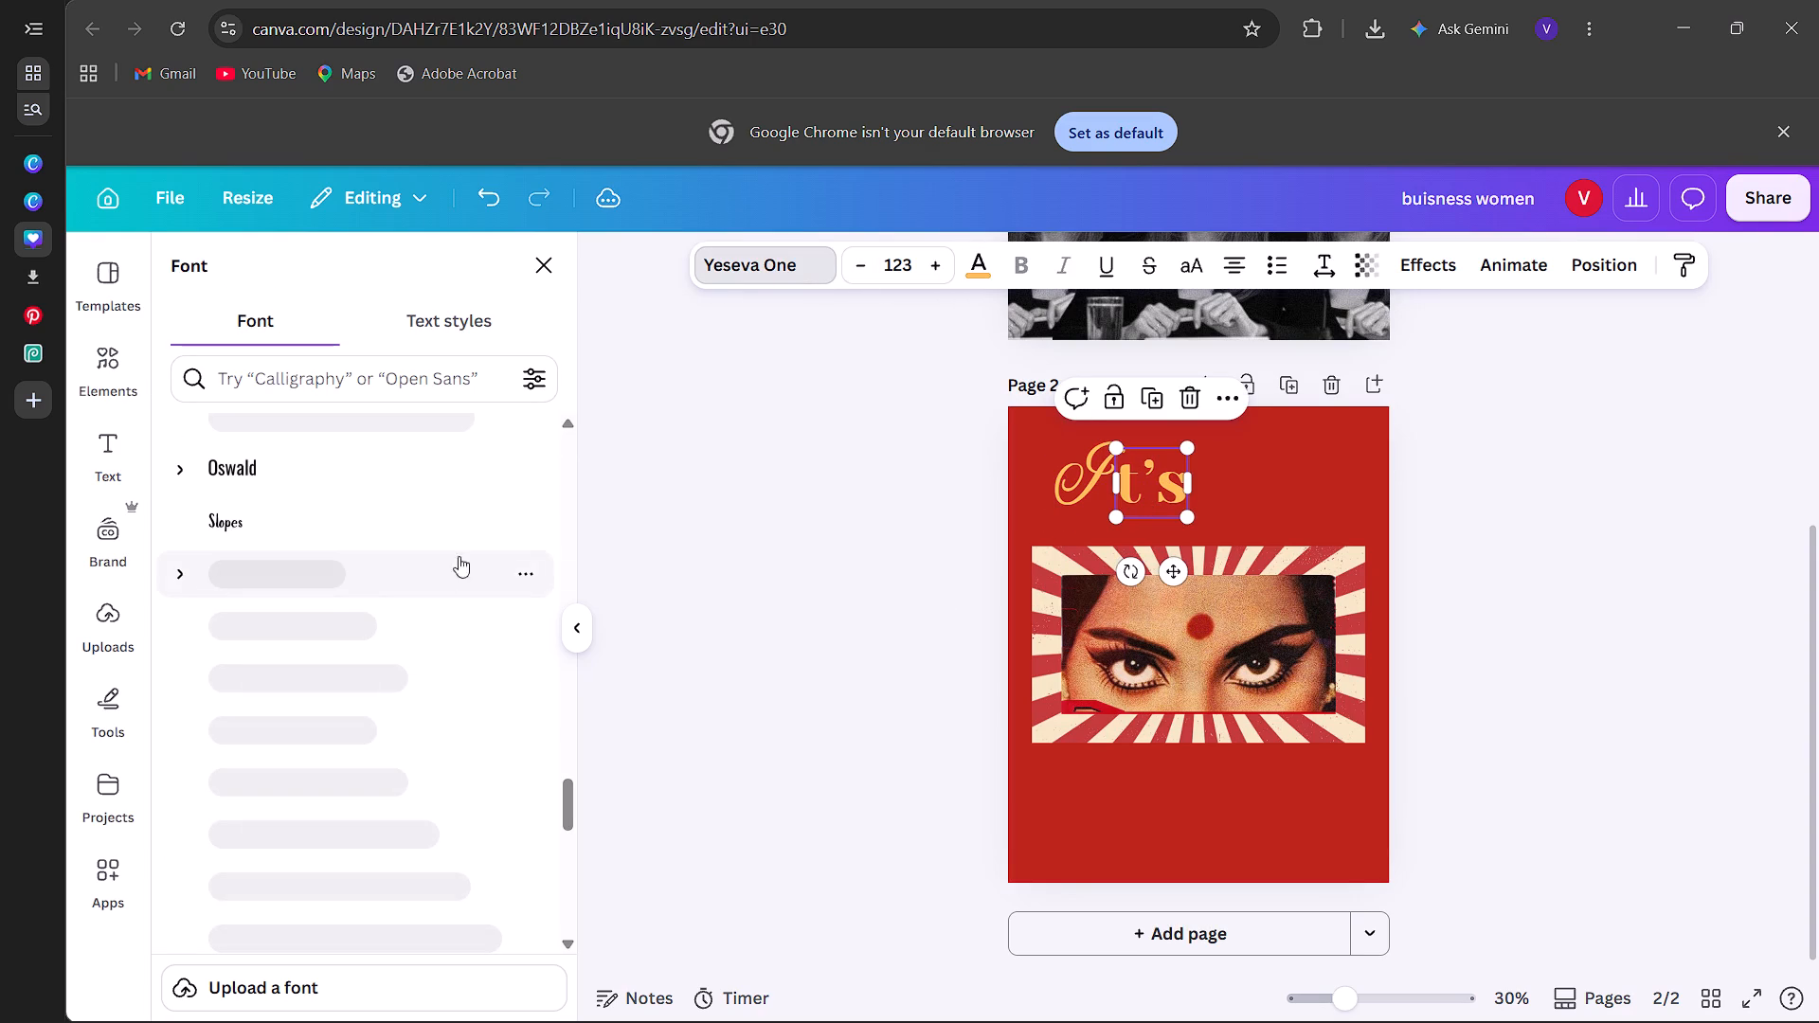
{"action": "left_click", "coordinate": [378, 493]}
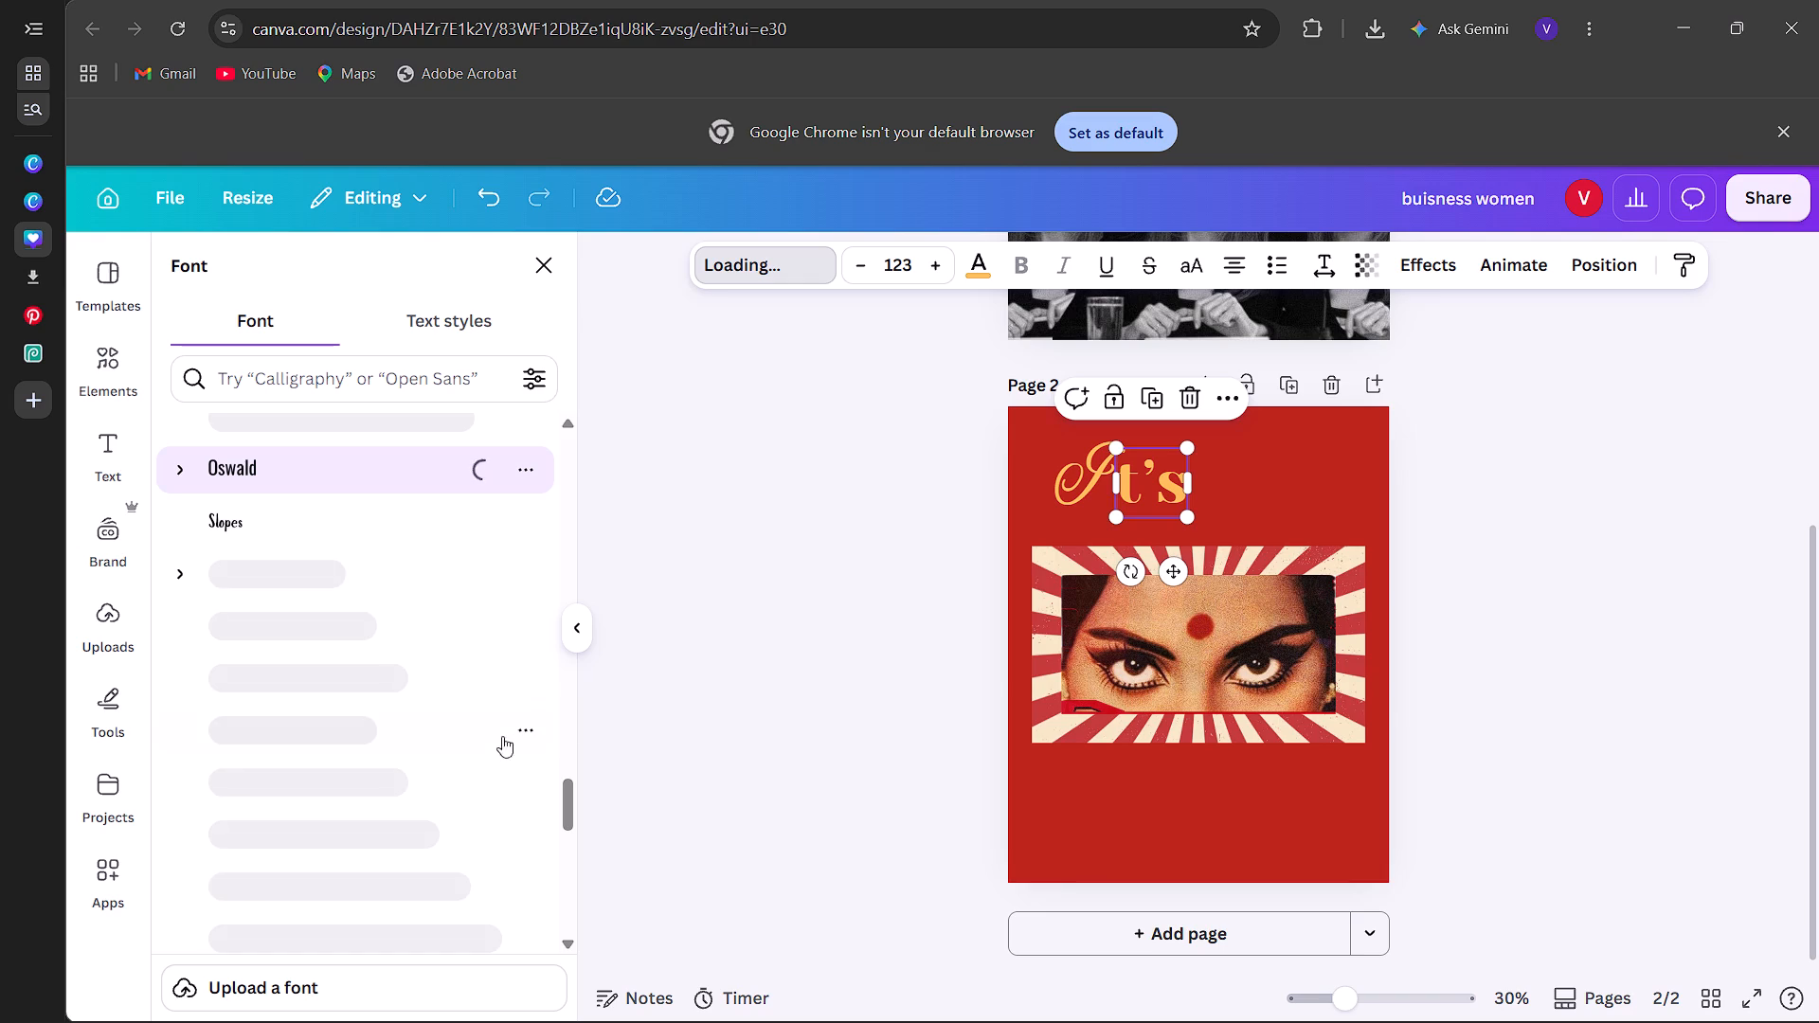
Crop the eyes photo at its bottom and top to about 297 high, and centre it vertically within the sunburst.
{"action": "left_click", "coordinate": [1159, 659]}
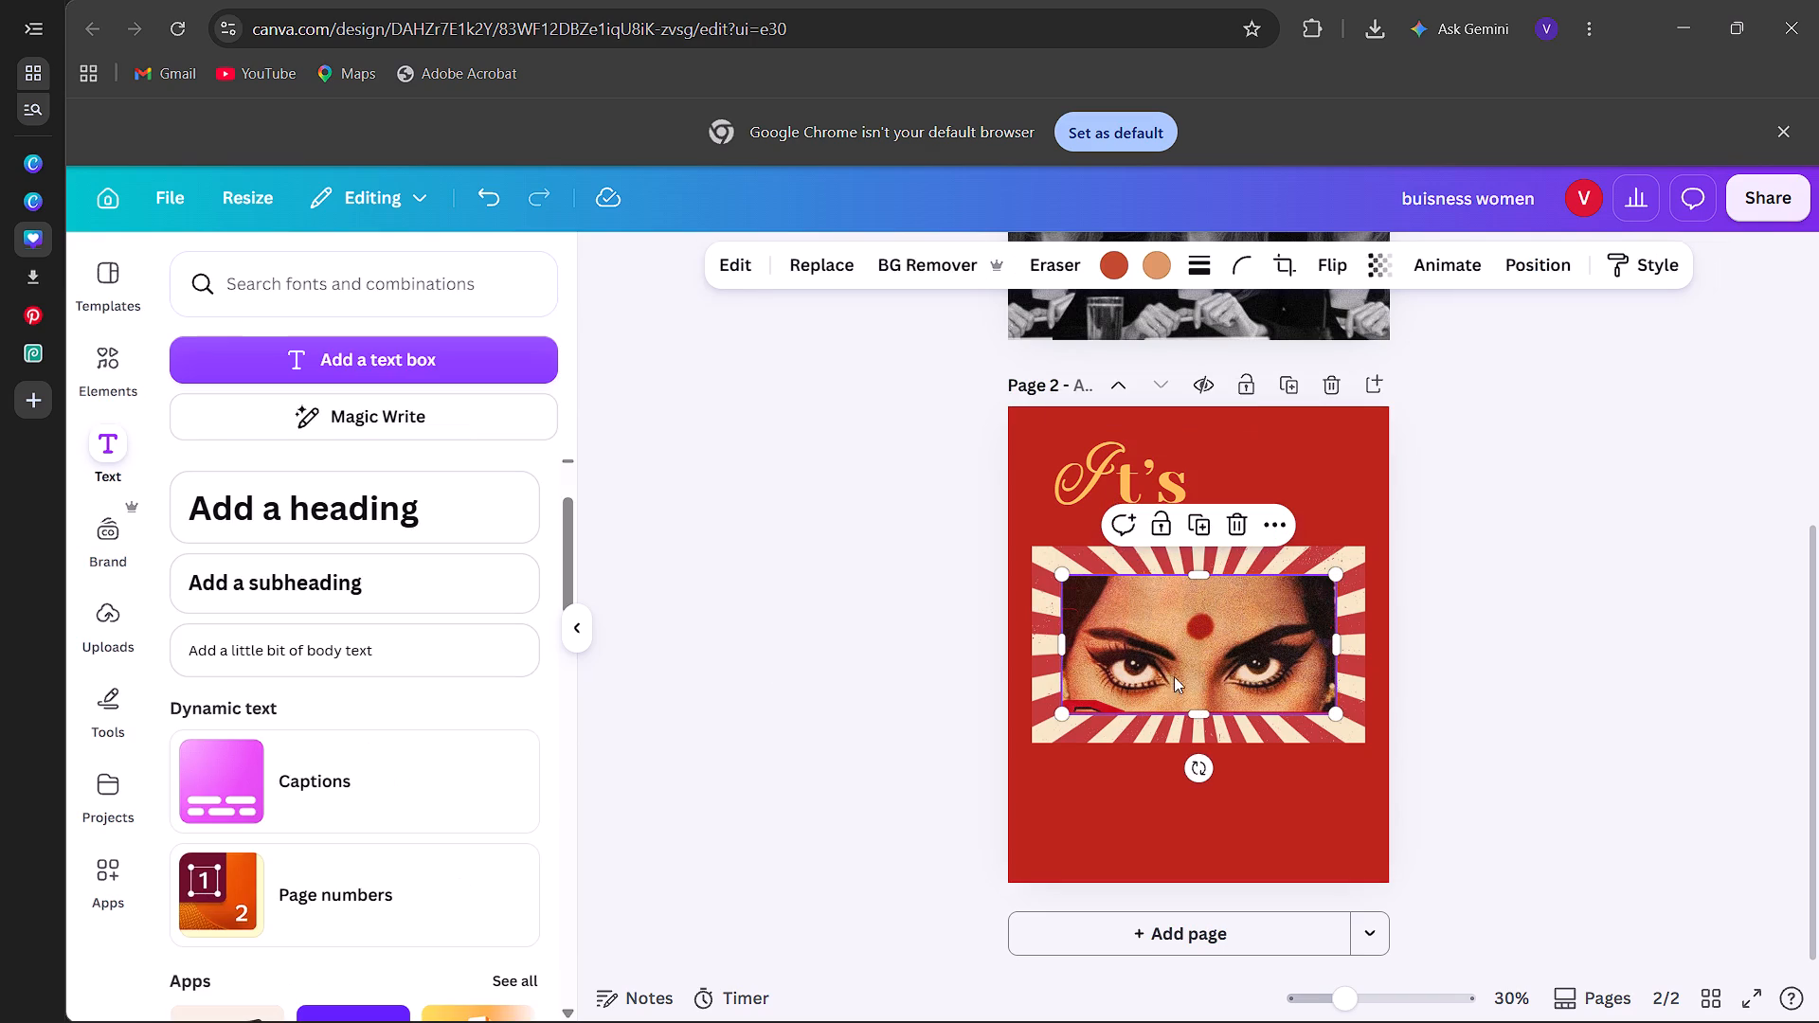
{"action": "left_click_drag", "start_coordinate": [1198, 713], "coordinate": [1200, 696]}
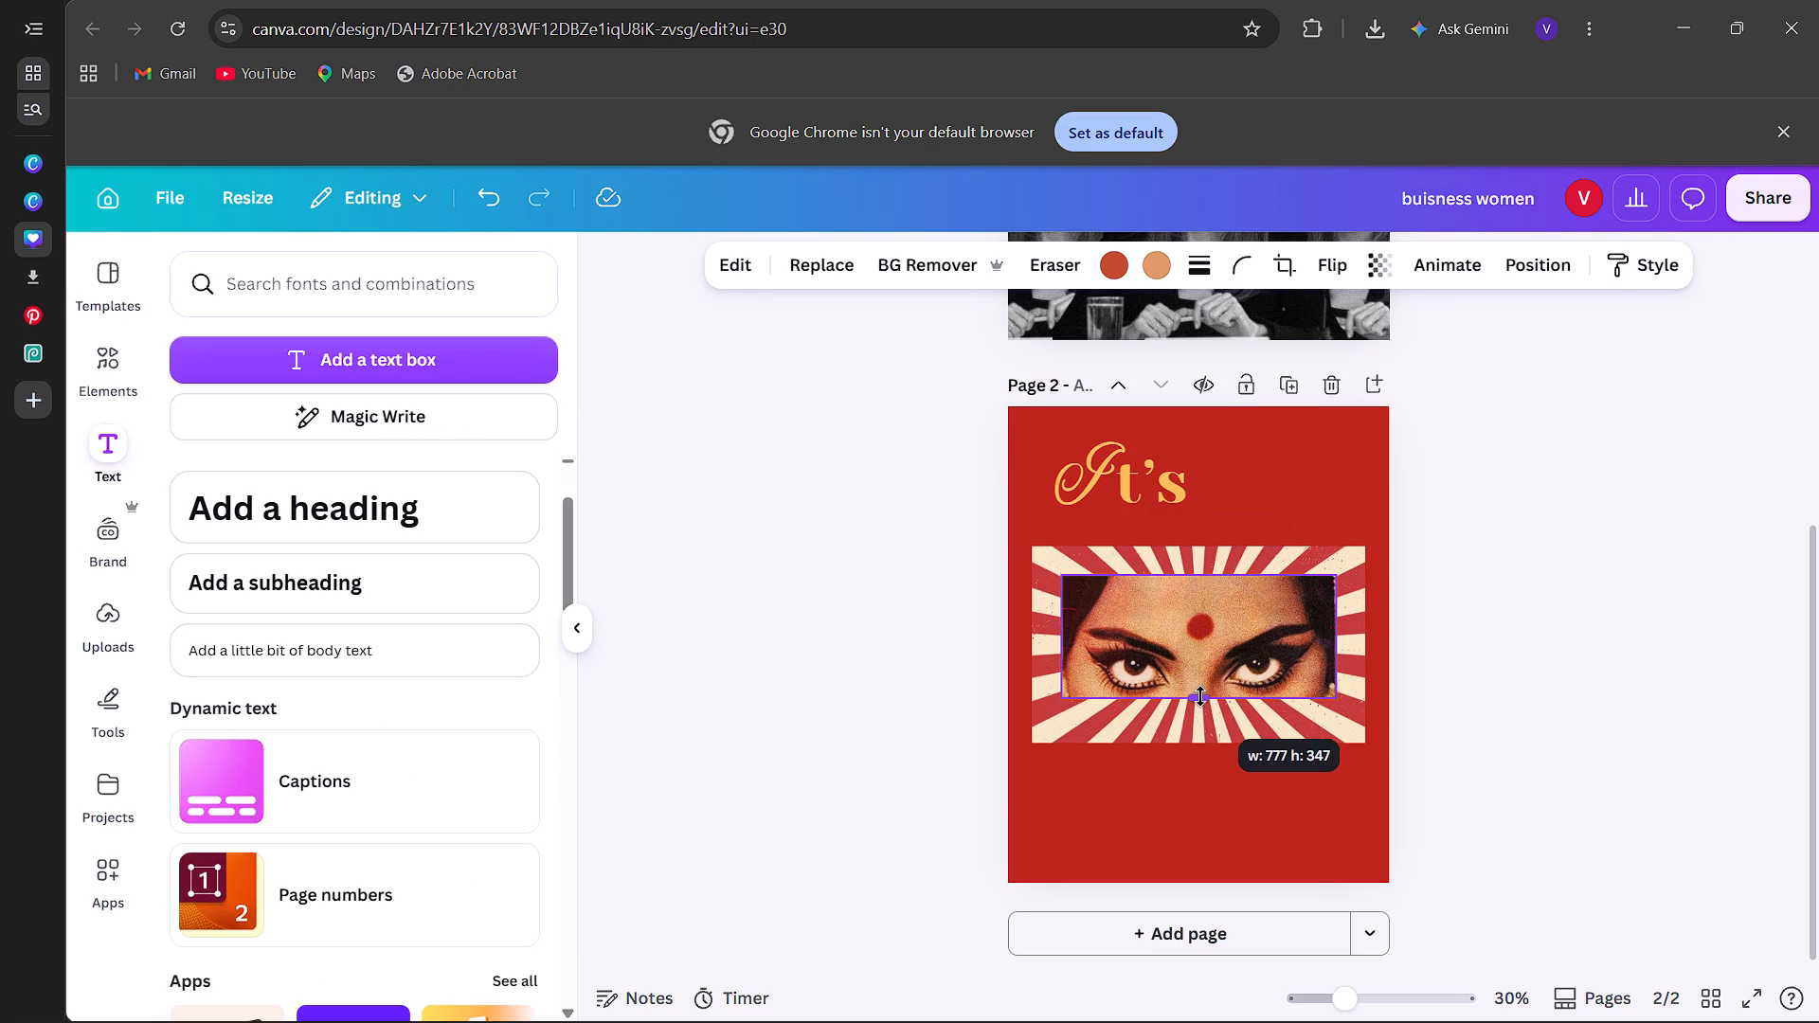
{"action": "left_click_drag", "start_coordinate": [1200, 696], "coordinate": [1200, 698]}
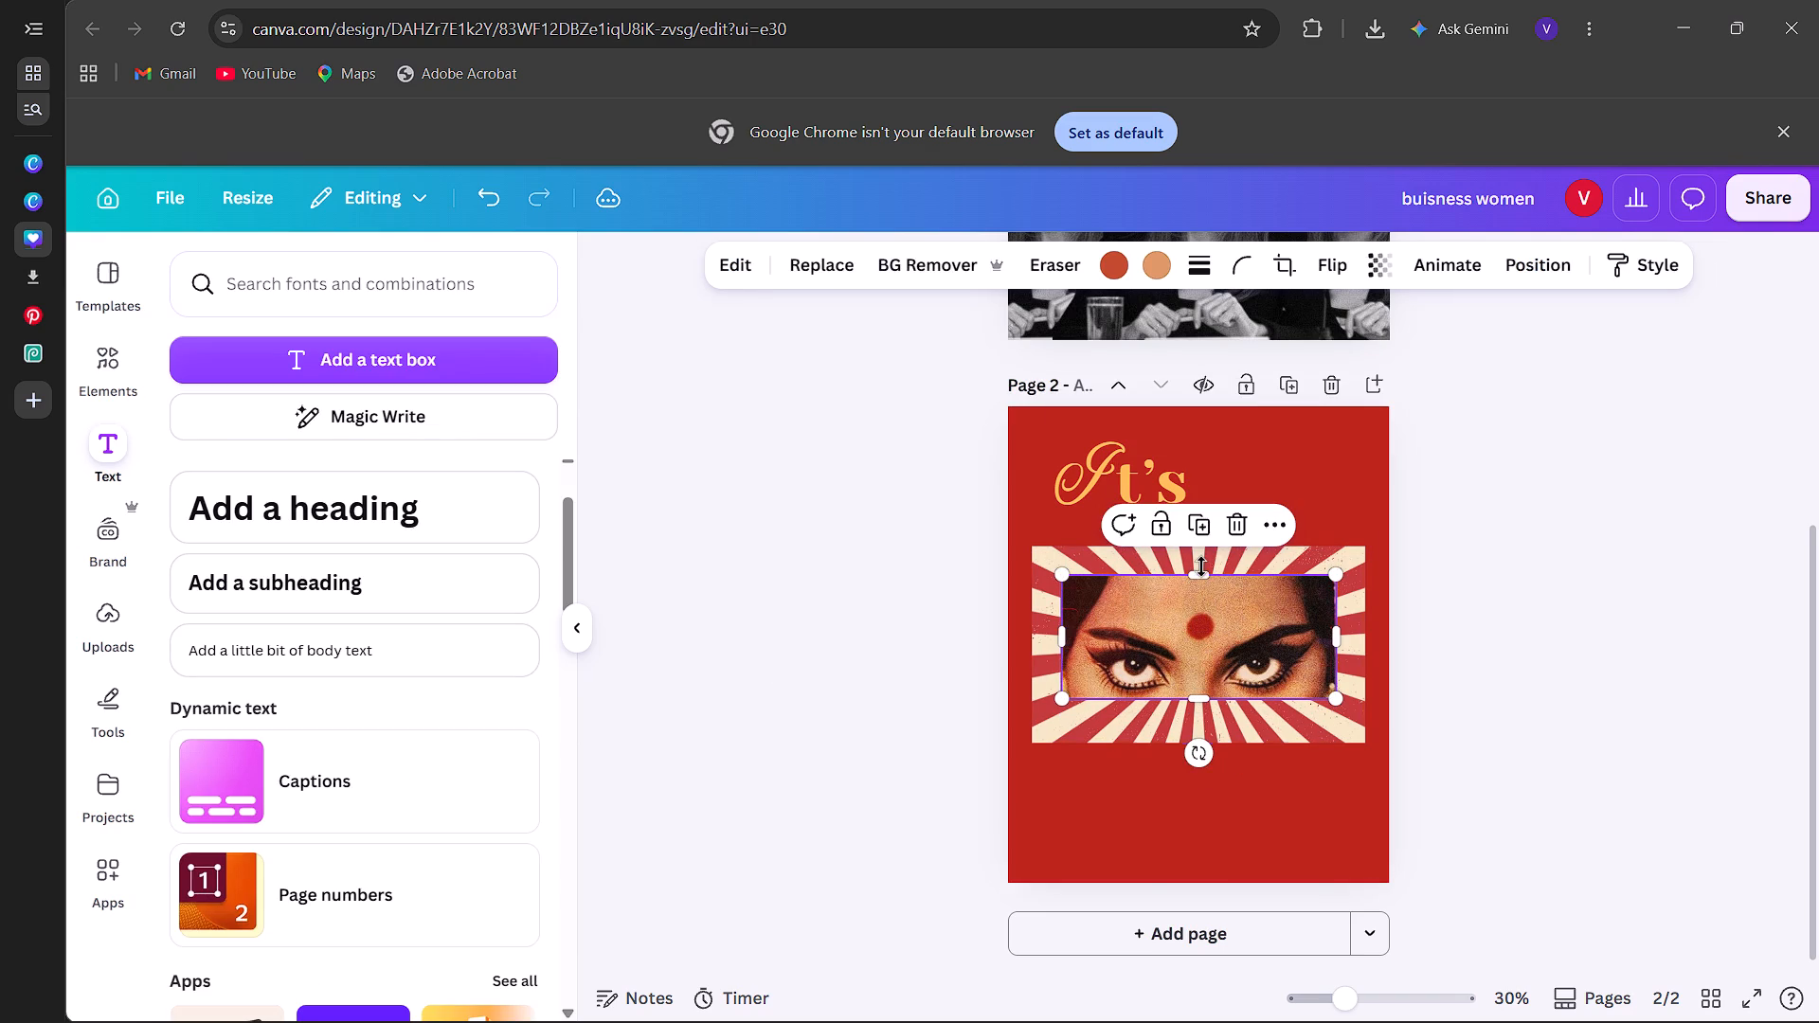
{"action": "left_click_drag", "start_coordinate": [1201, 566], "coordinate": [1201, 585]}
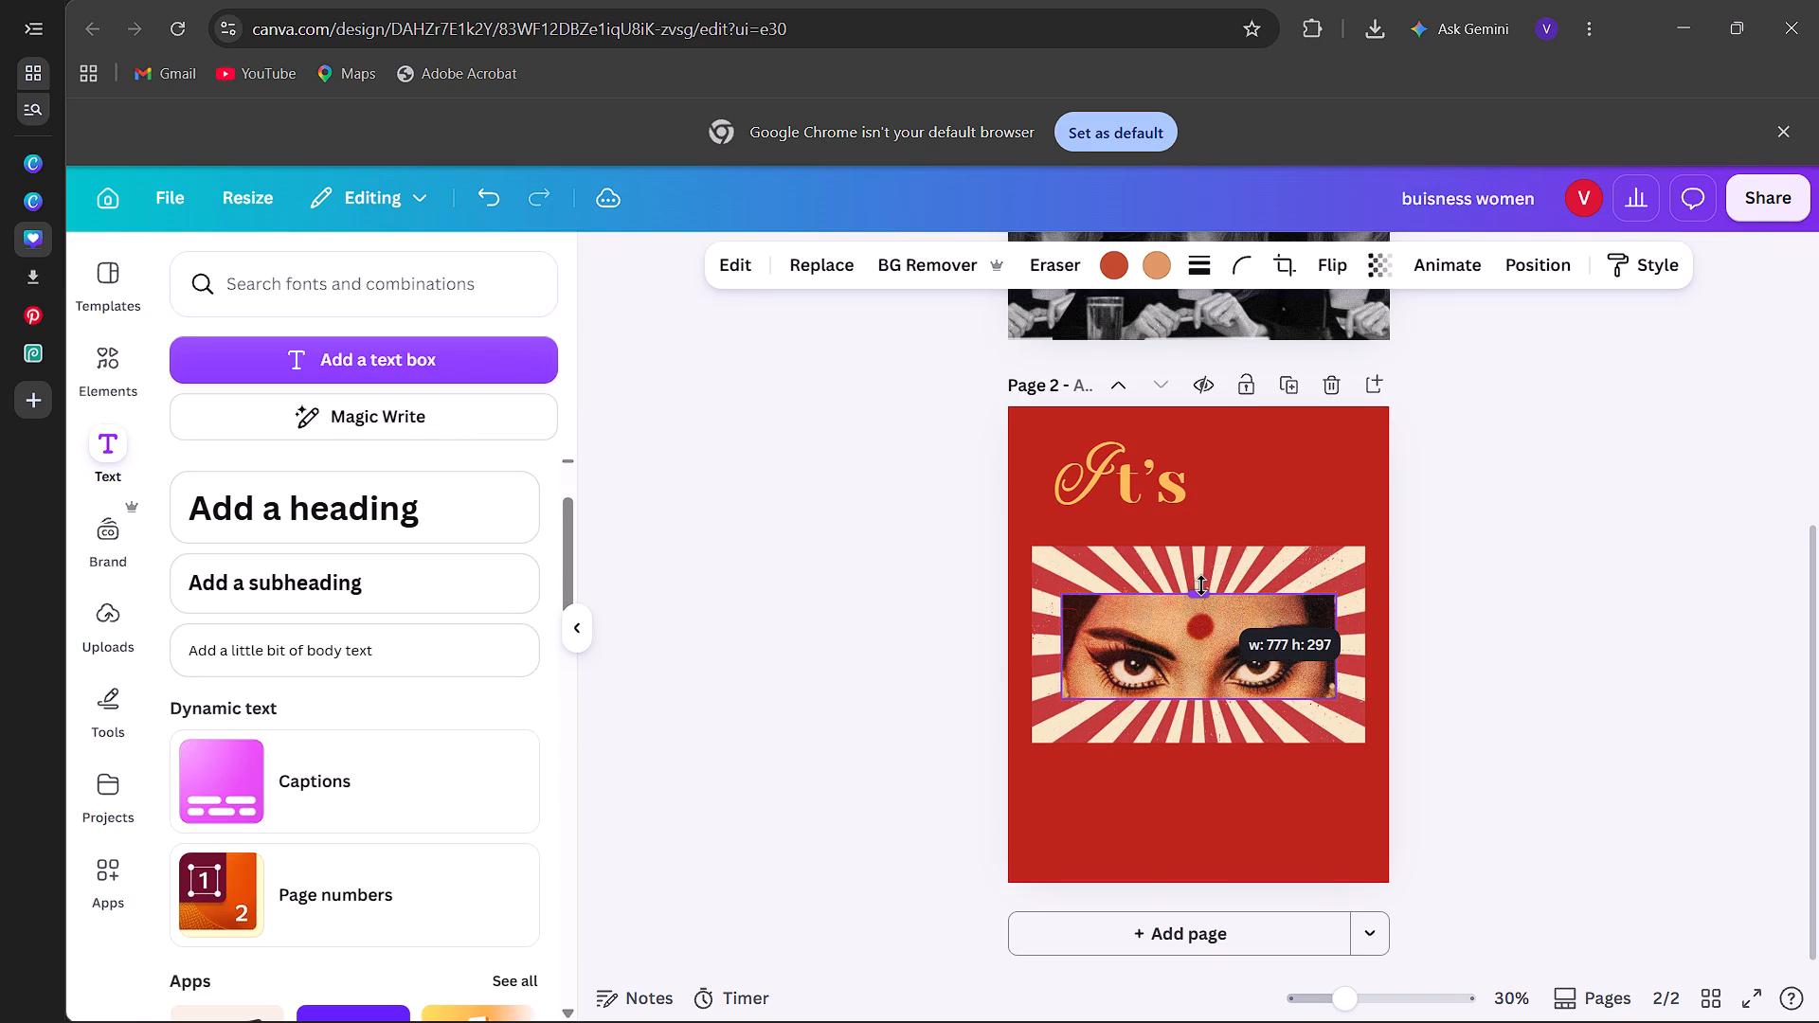
{"action": "left_click_drag", "start_coordinate": [1201, 585], "coordinate": [1203, 586]}
{"action": "left_click", "coordinate": [1277, 834]}
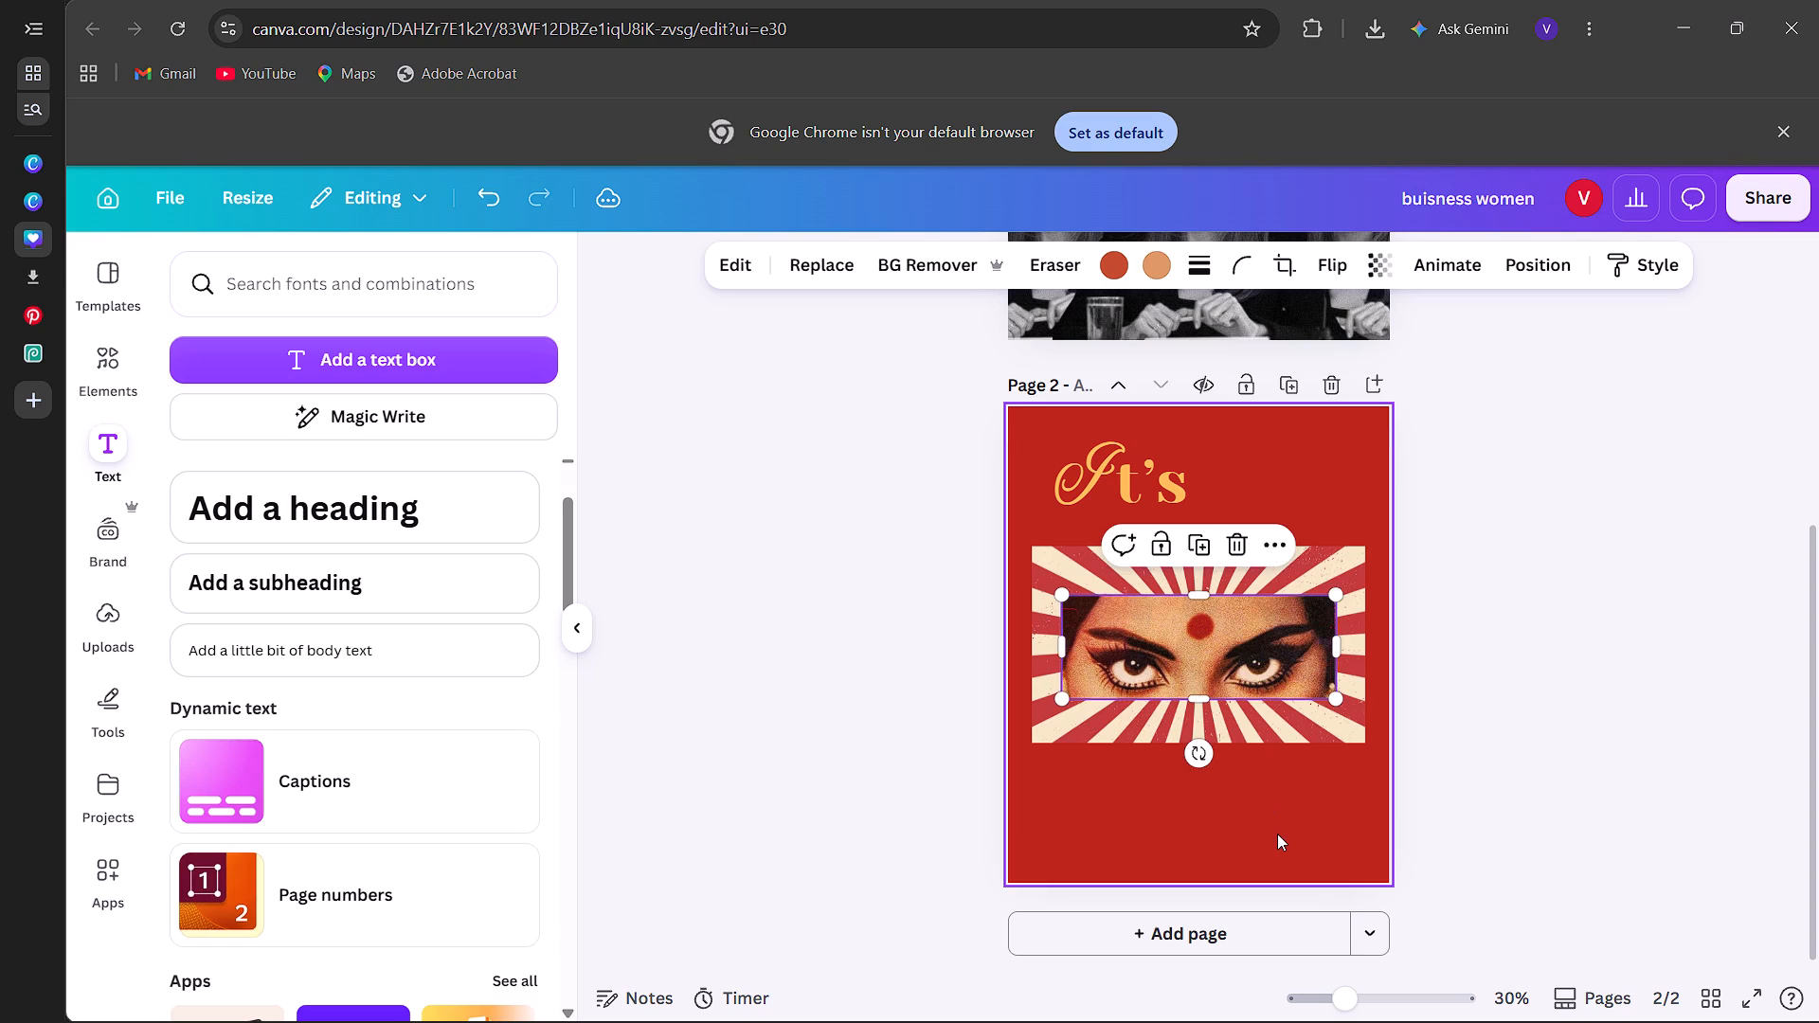
{"action": "left_click", "coordinate": [1243, 665]}
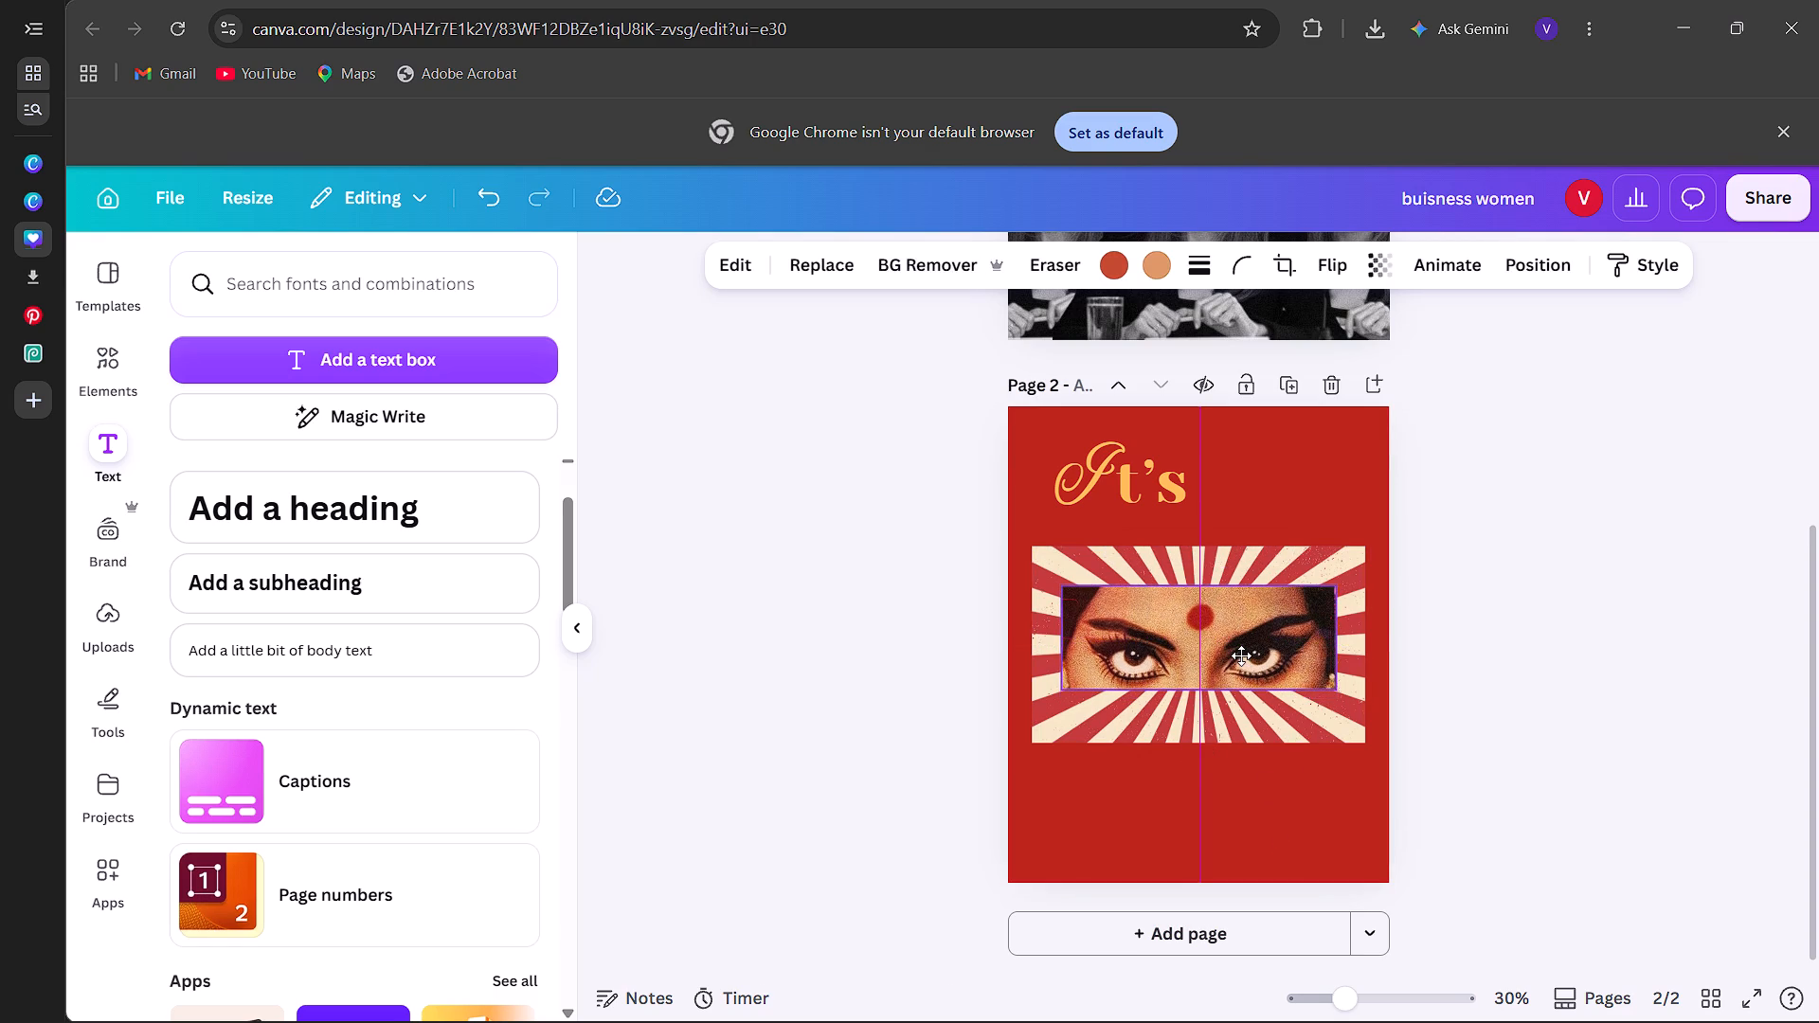
{"action": "left_click", "coordinate": [1214, 851]}
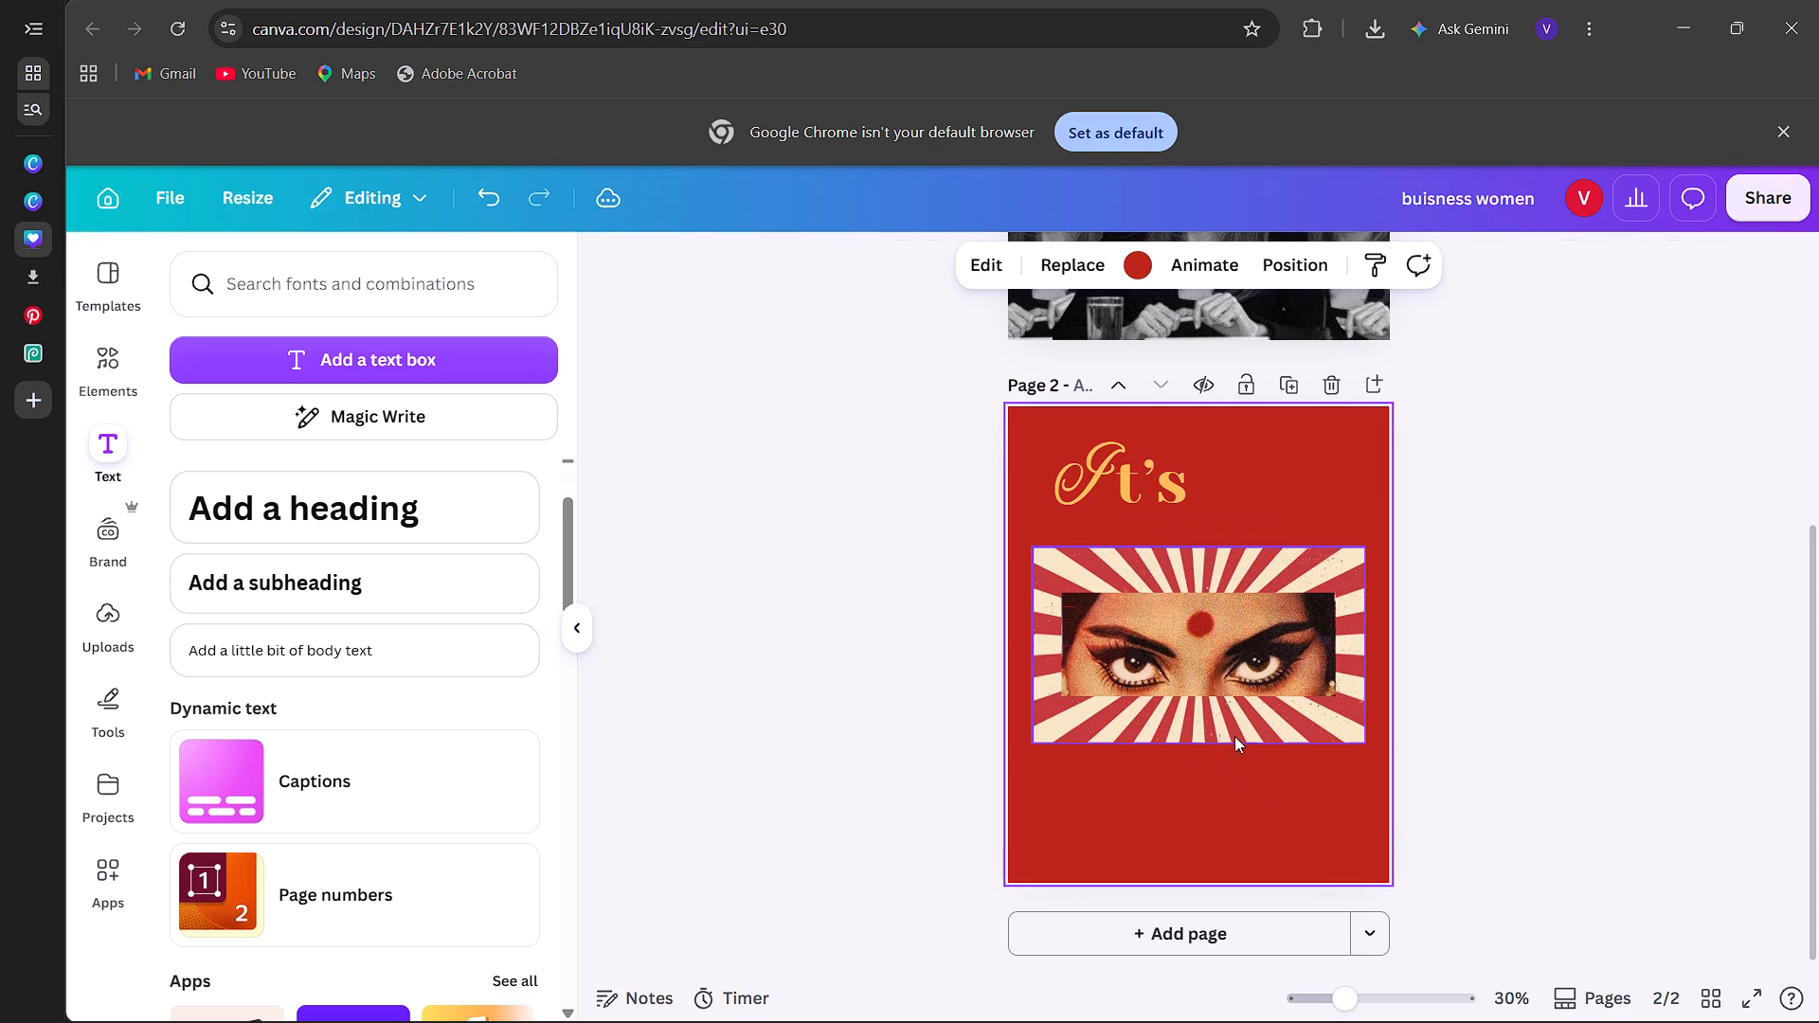
Crop the sunburst image slightly at its bottom and top edges to make the frame around the eyes shallower.
{"action": "left_click", "coordinate": [1215, 728]}
{"action": "left_click_drag", "start_coordinate": [1199, 742], "coordinate": [1198, 740]}
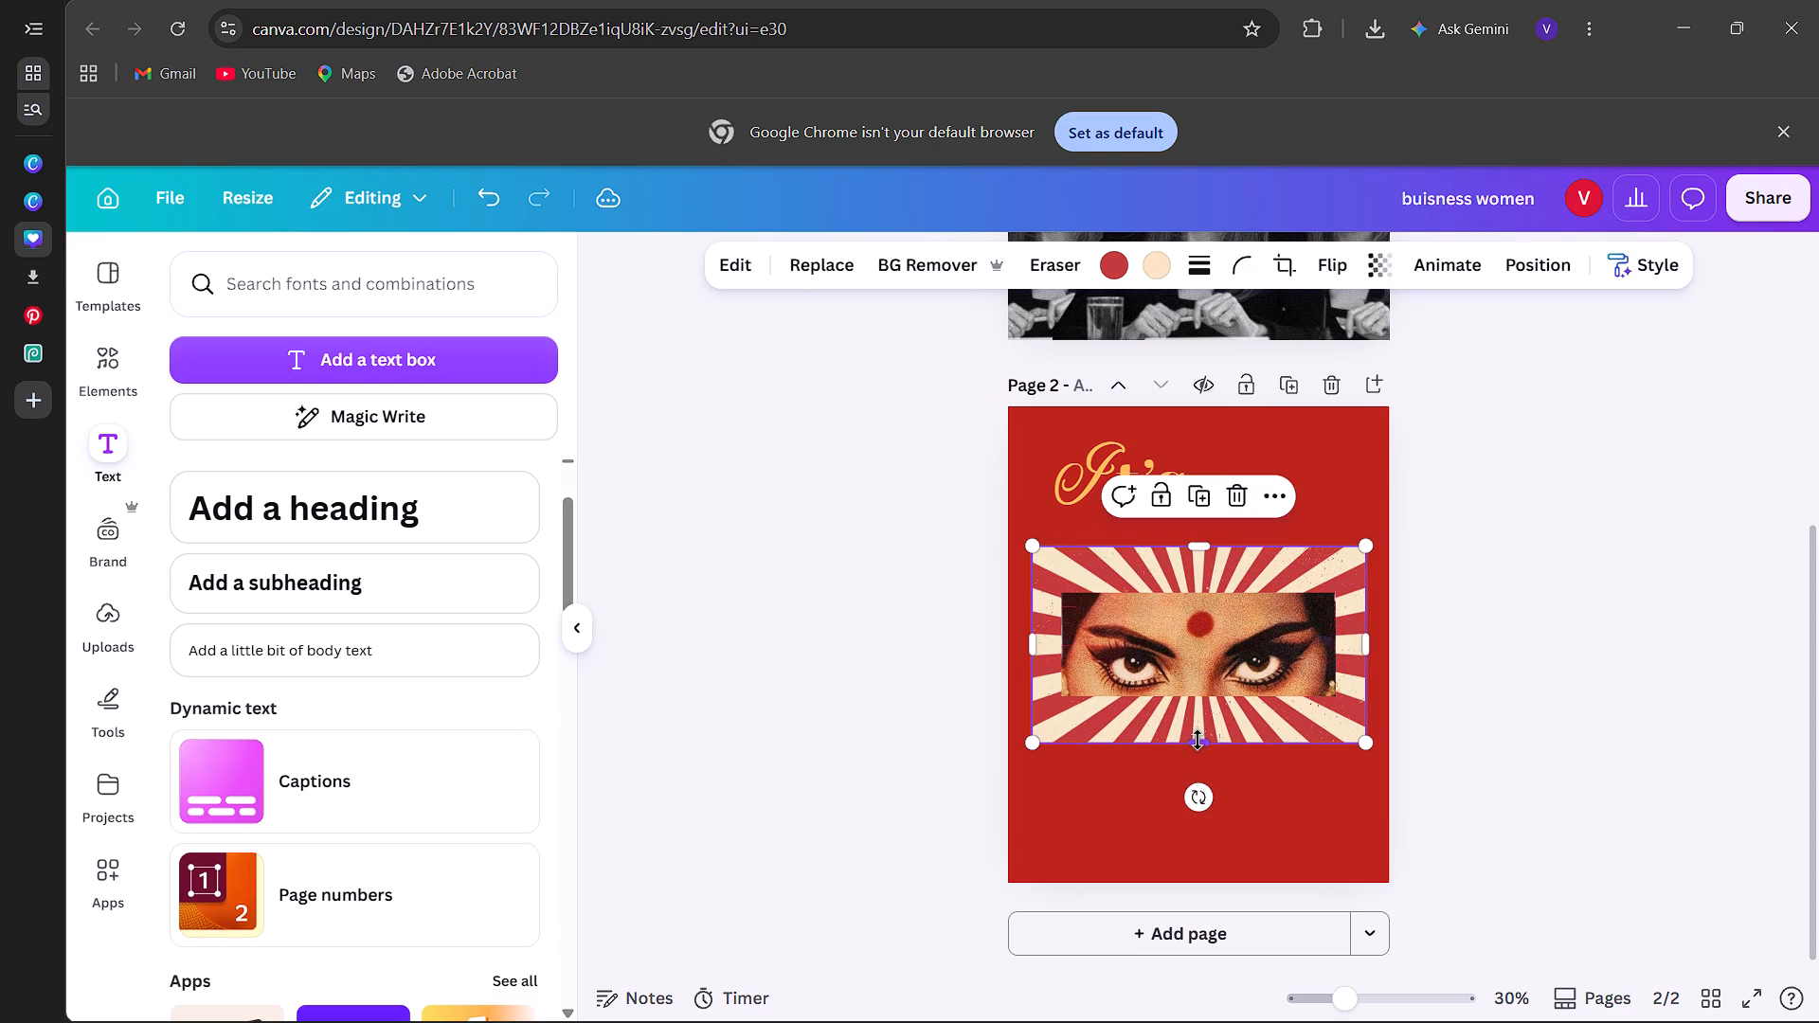
{"action": "left_click_drag", "start_coordinate": [1198, 740], "coordinate": [1198, 732]}
{"action": "left_click_drag", "start_coordinate": [1194, 541], "coordinate": [1194, 551]}
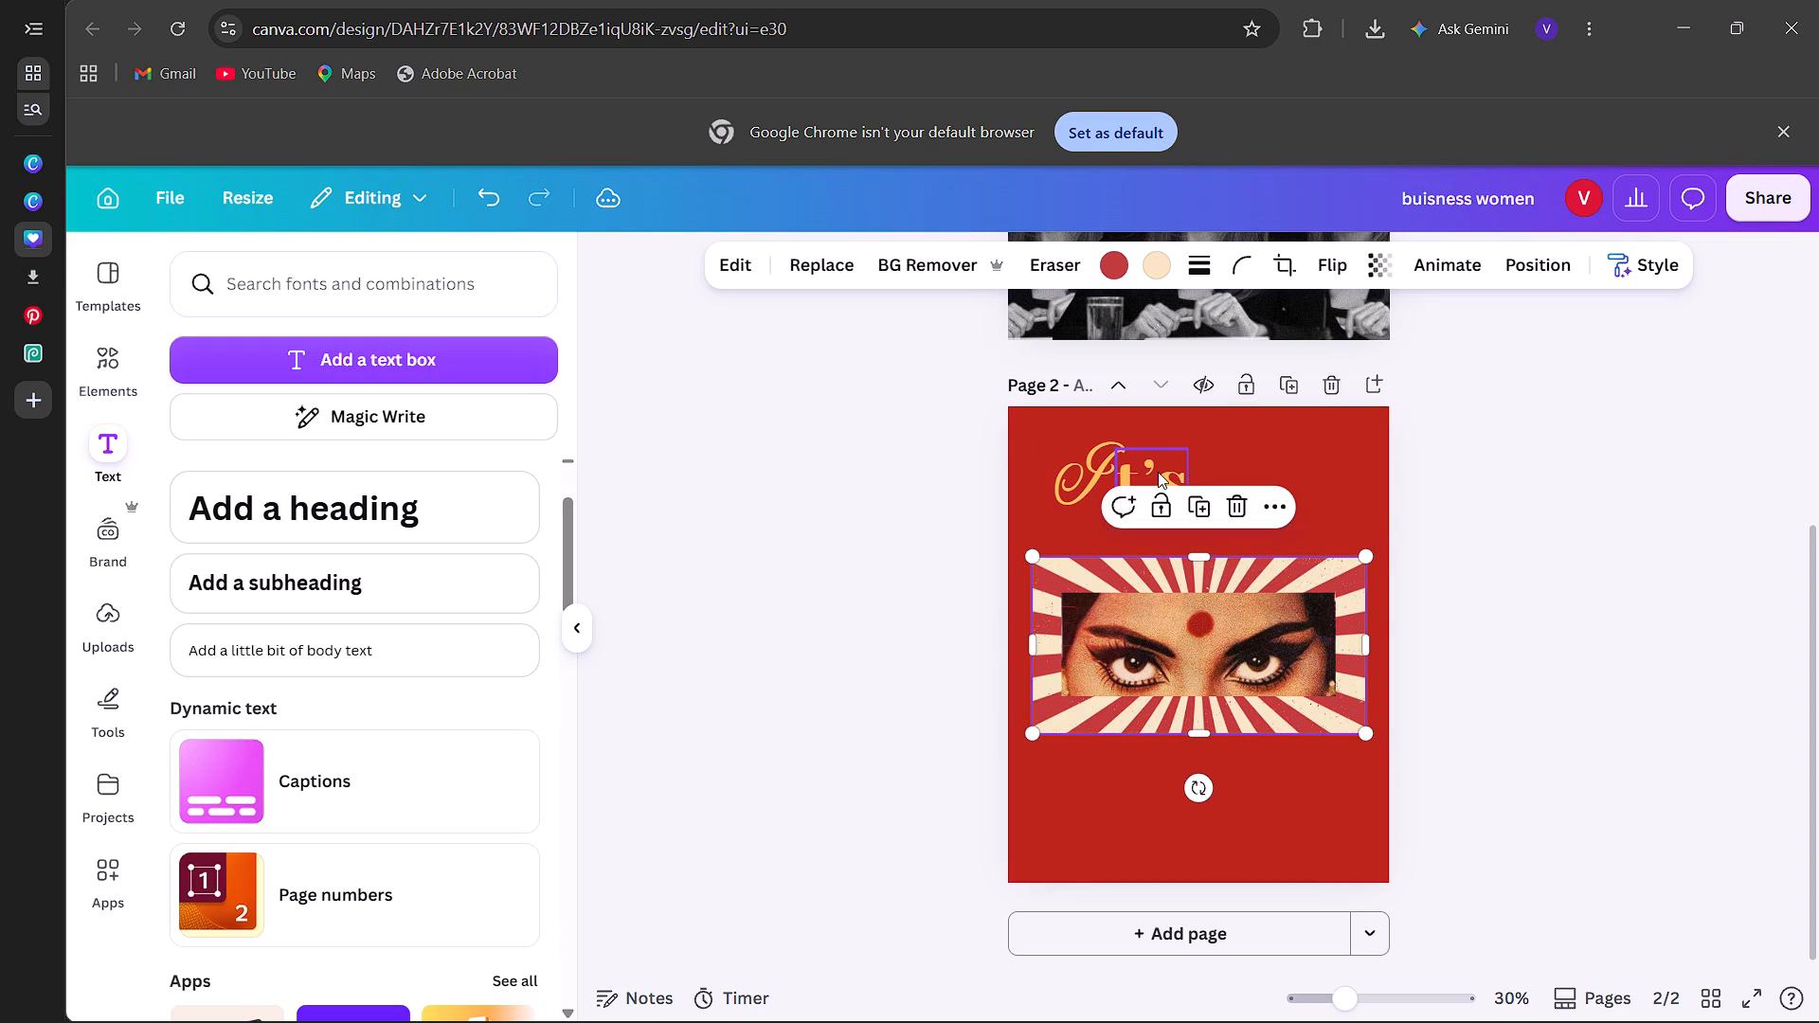
Change the "t's" text to the heavy decorative font listed between Arapey and Barriecito.
{"action": "left_click", "coordinate": [1158, 472]}
{"action": "left_click", "coordinate": [803, 256]}
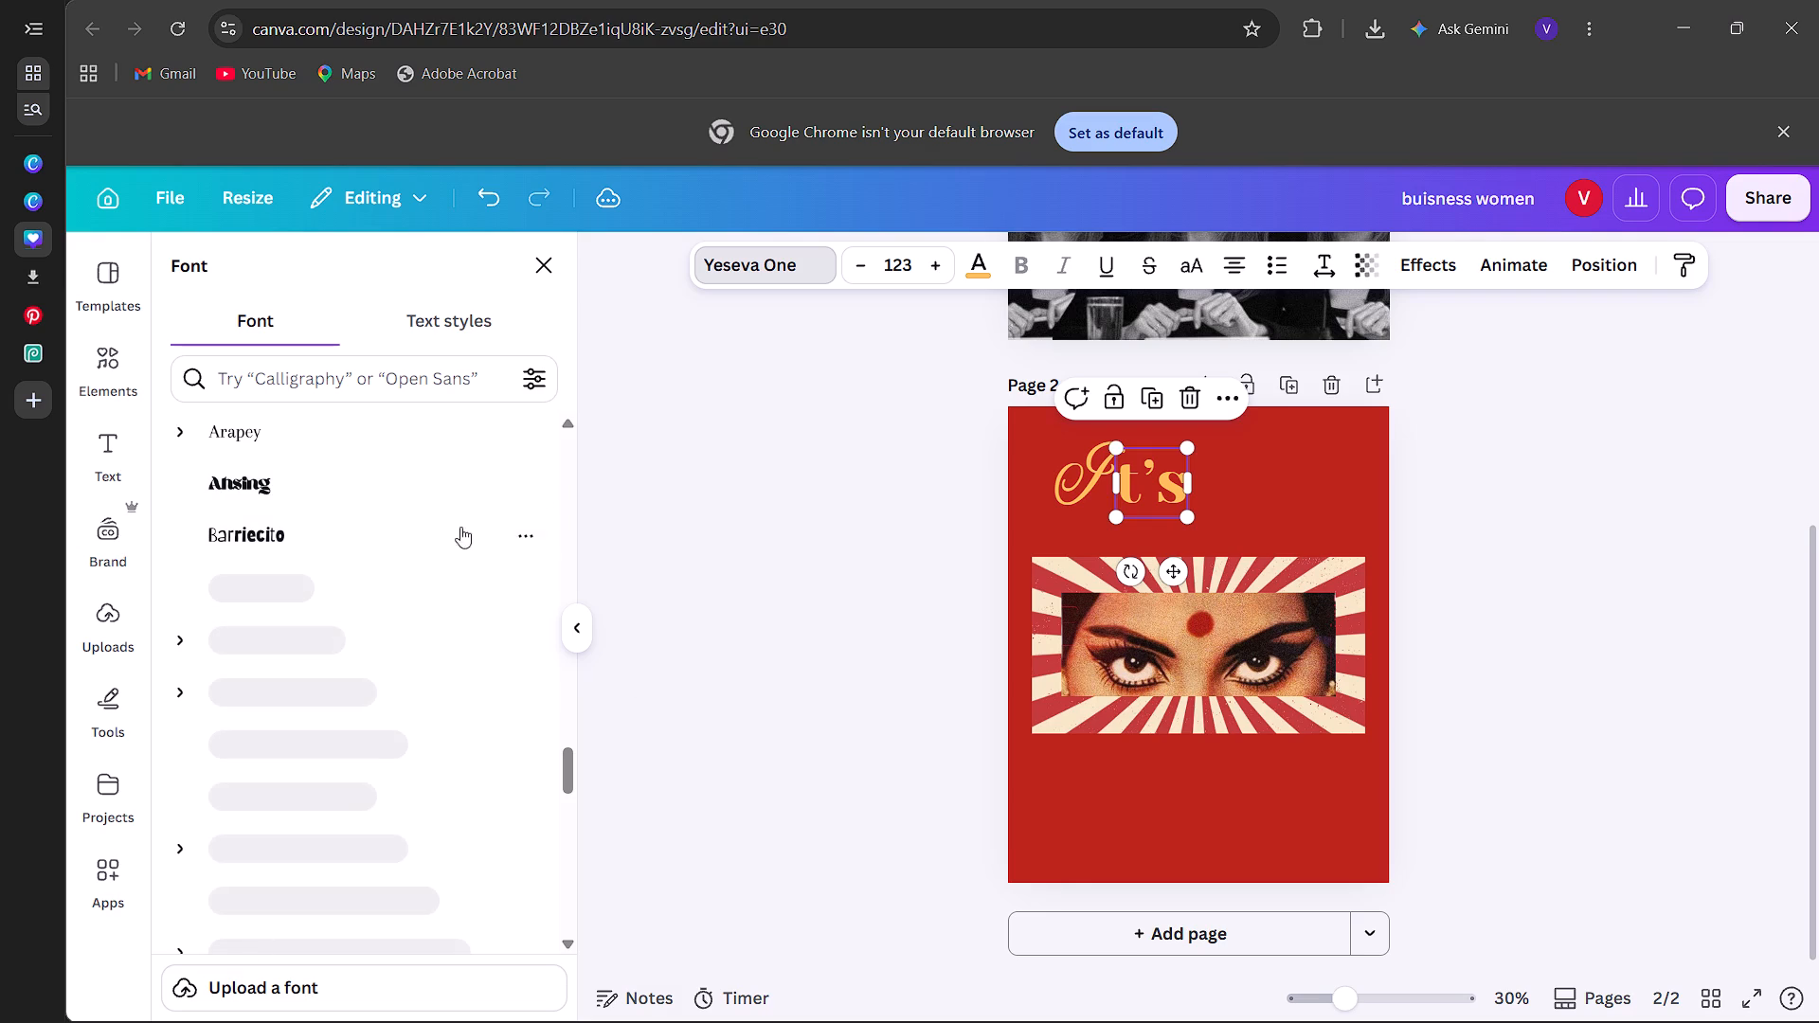
{"action": "left_click", "coordinate": [308, 498]}
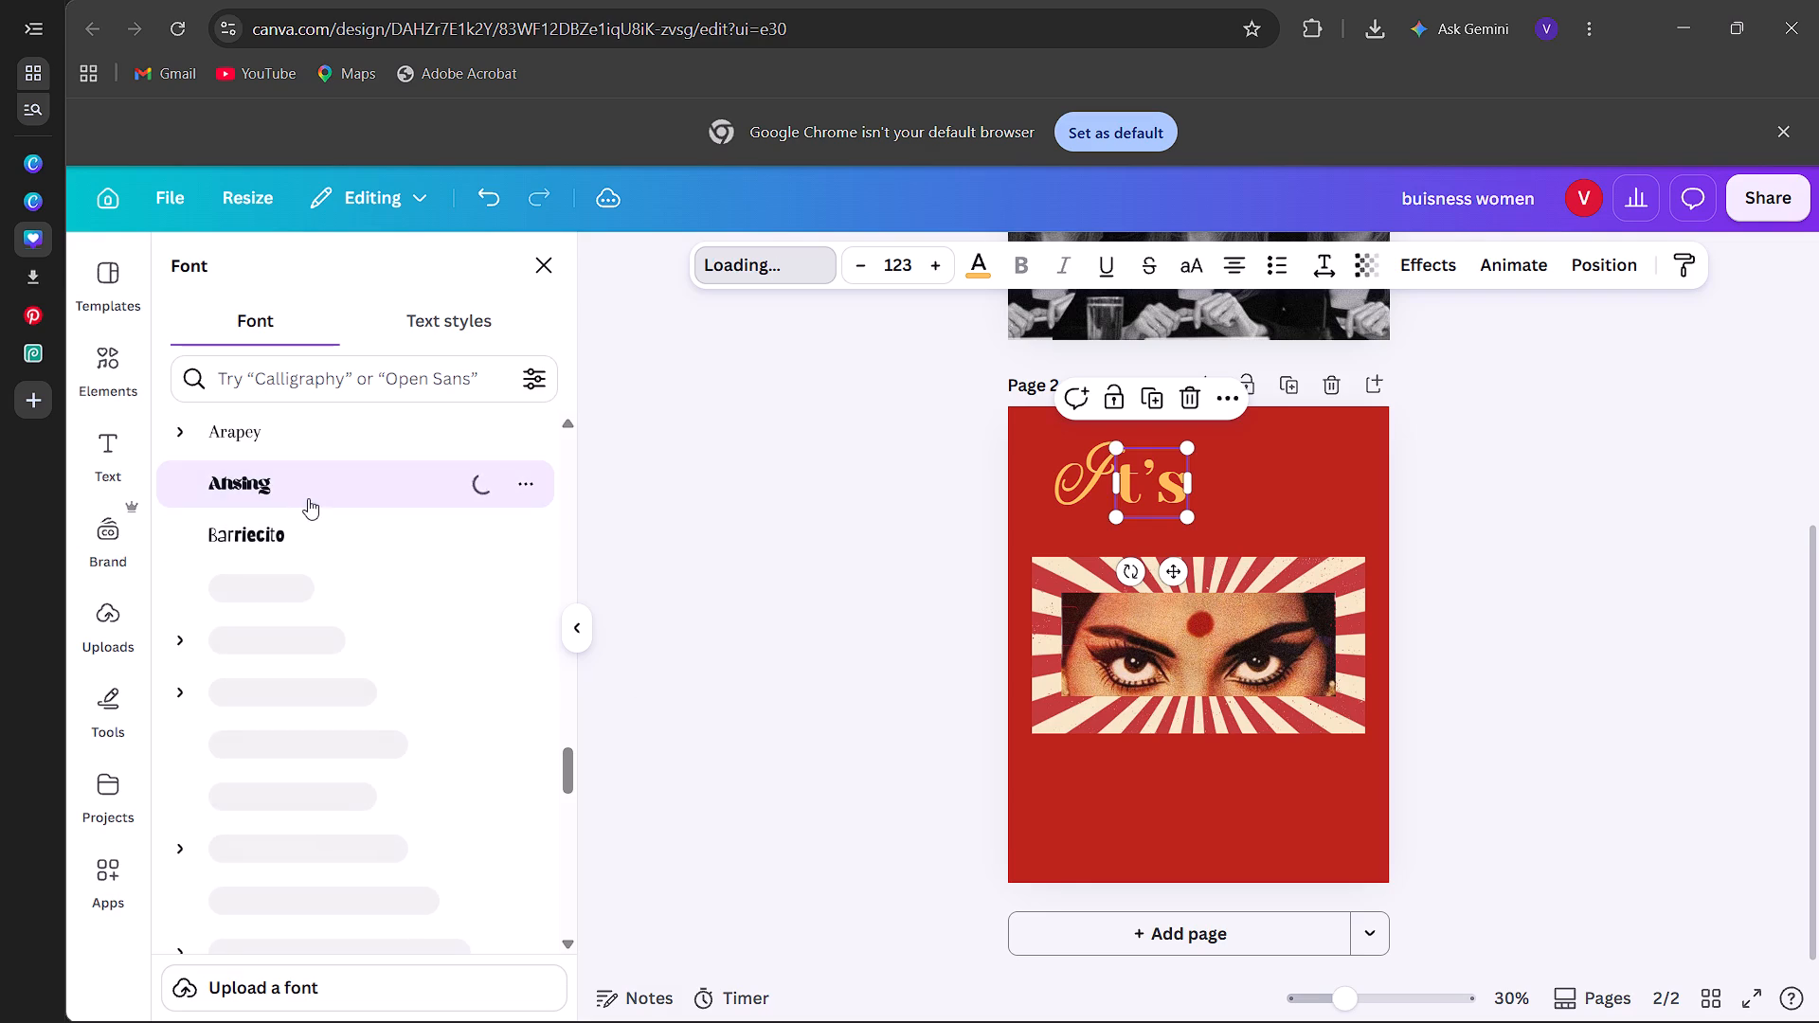
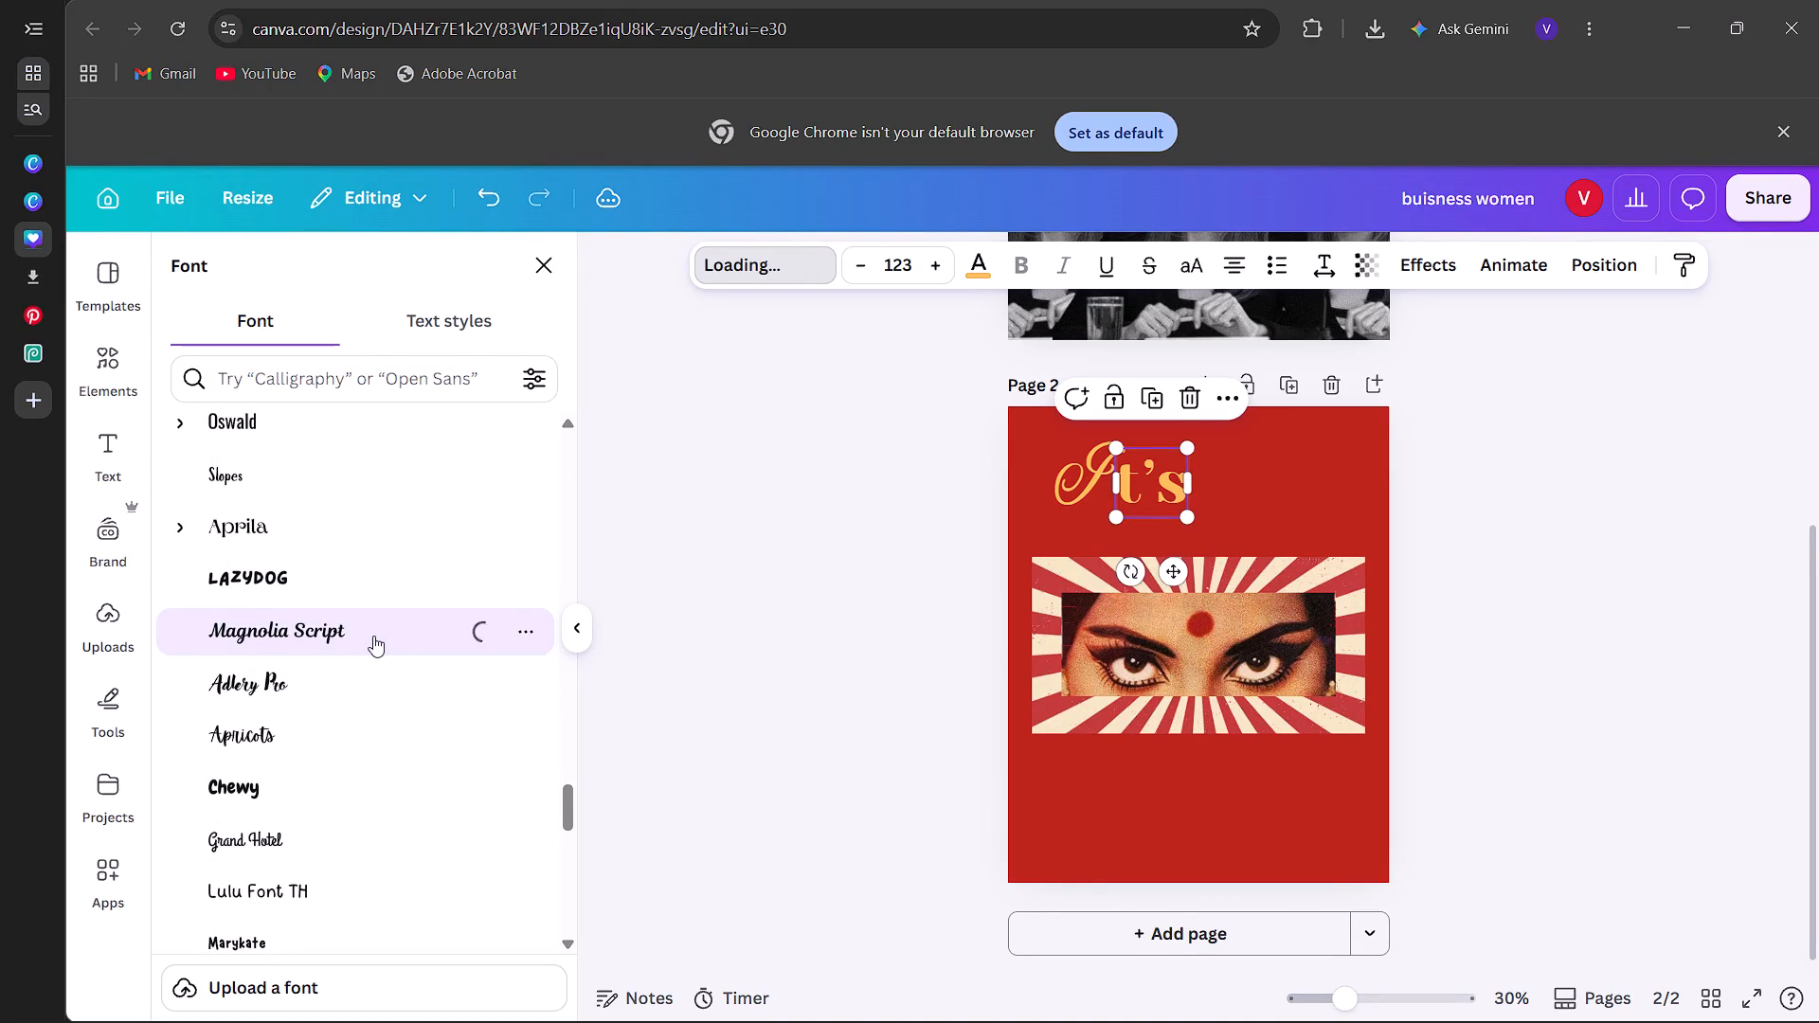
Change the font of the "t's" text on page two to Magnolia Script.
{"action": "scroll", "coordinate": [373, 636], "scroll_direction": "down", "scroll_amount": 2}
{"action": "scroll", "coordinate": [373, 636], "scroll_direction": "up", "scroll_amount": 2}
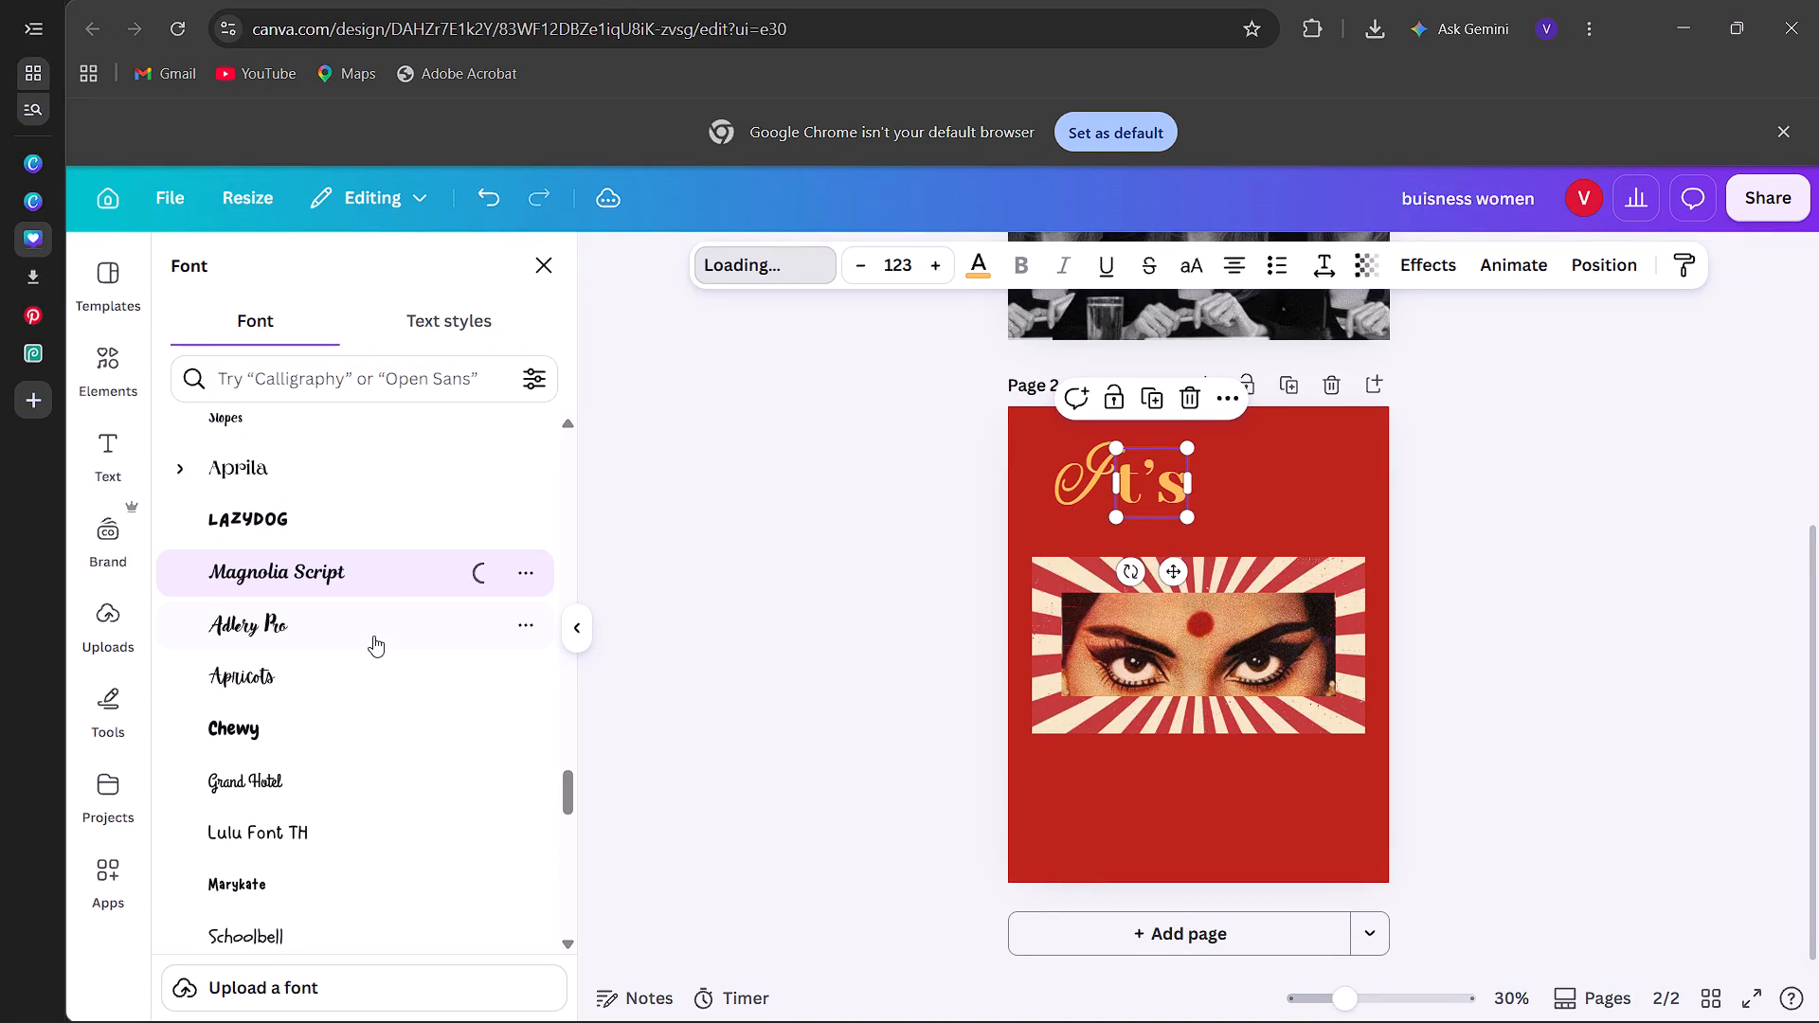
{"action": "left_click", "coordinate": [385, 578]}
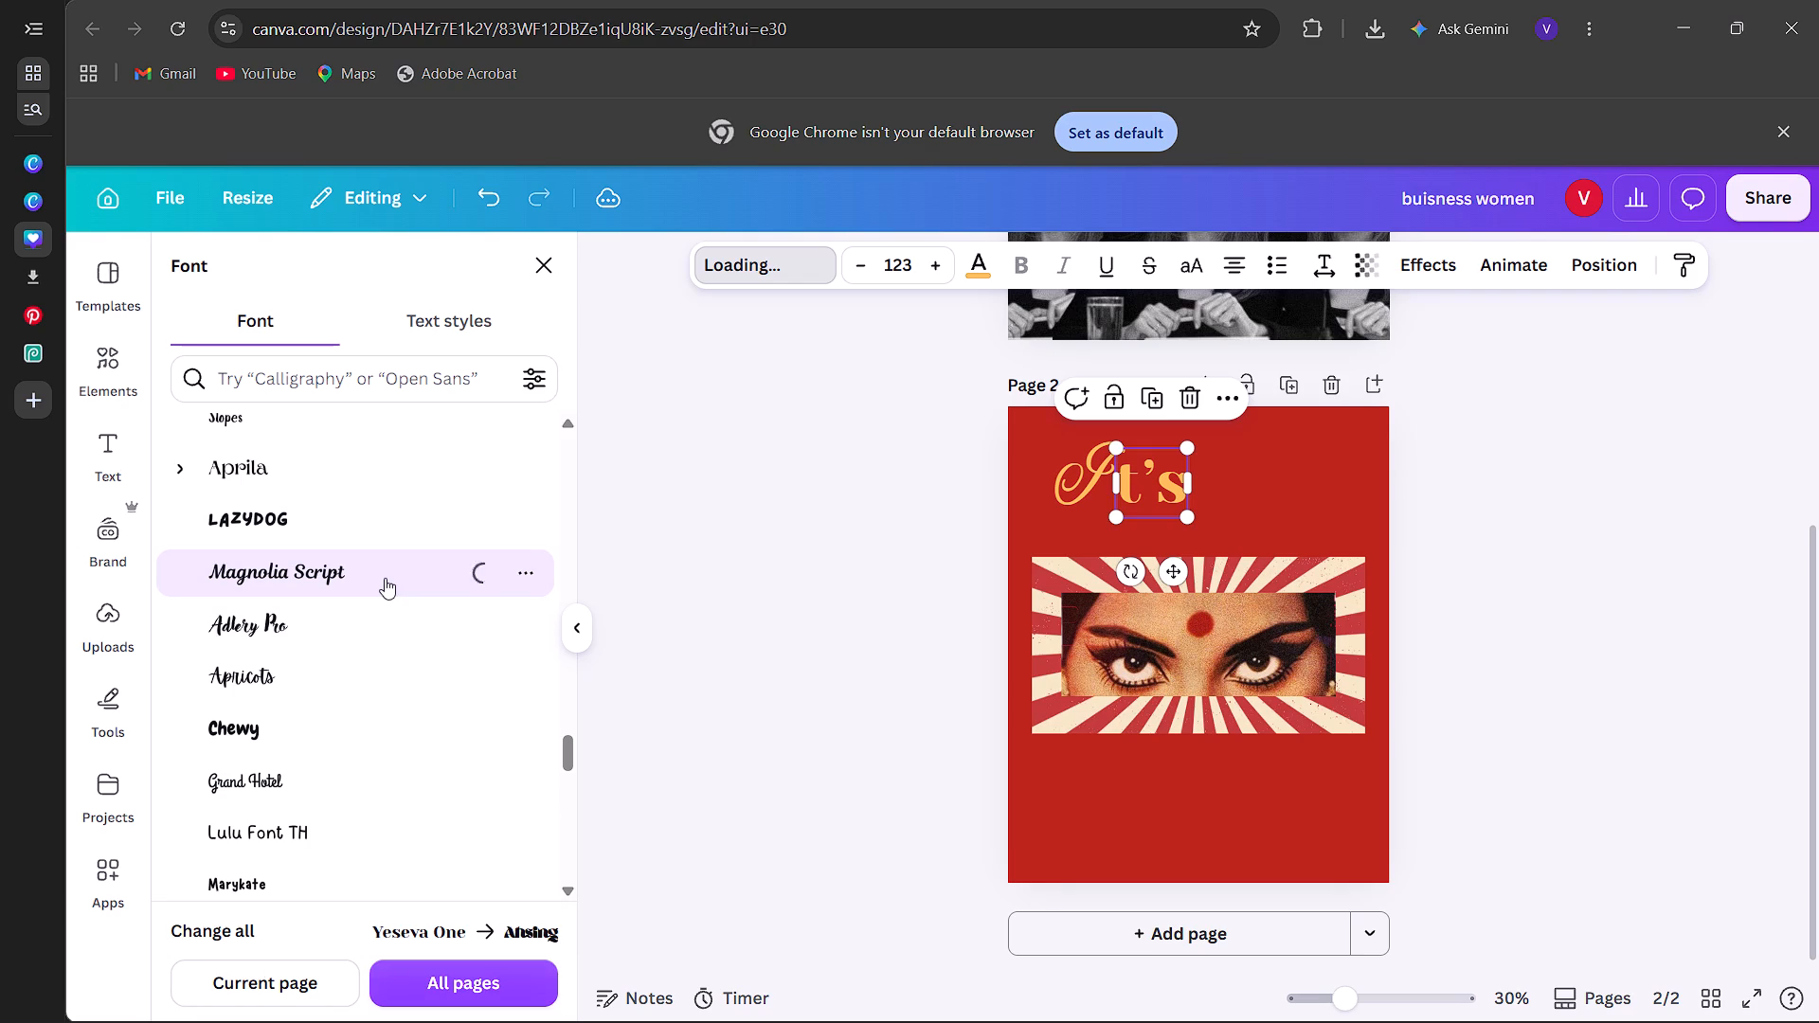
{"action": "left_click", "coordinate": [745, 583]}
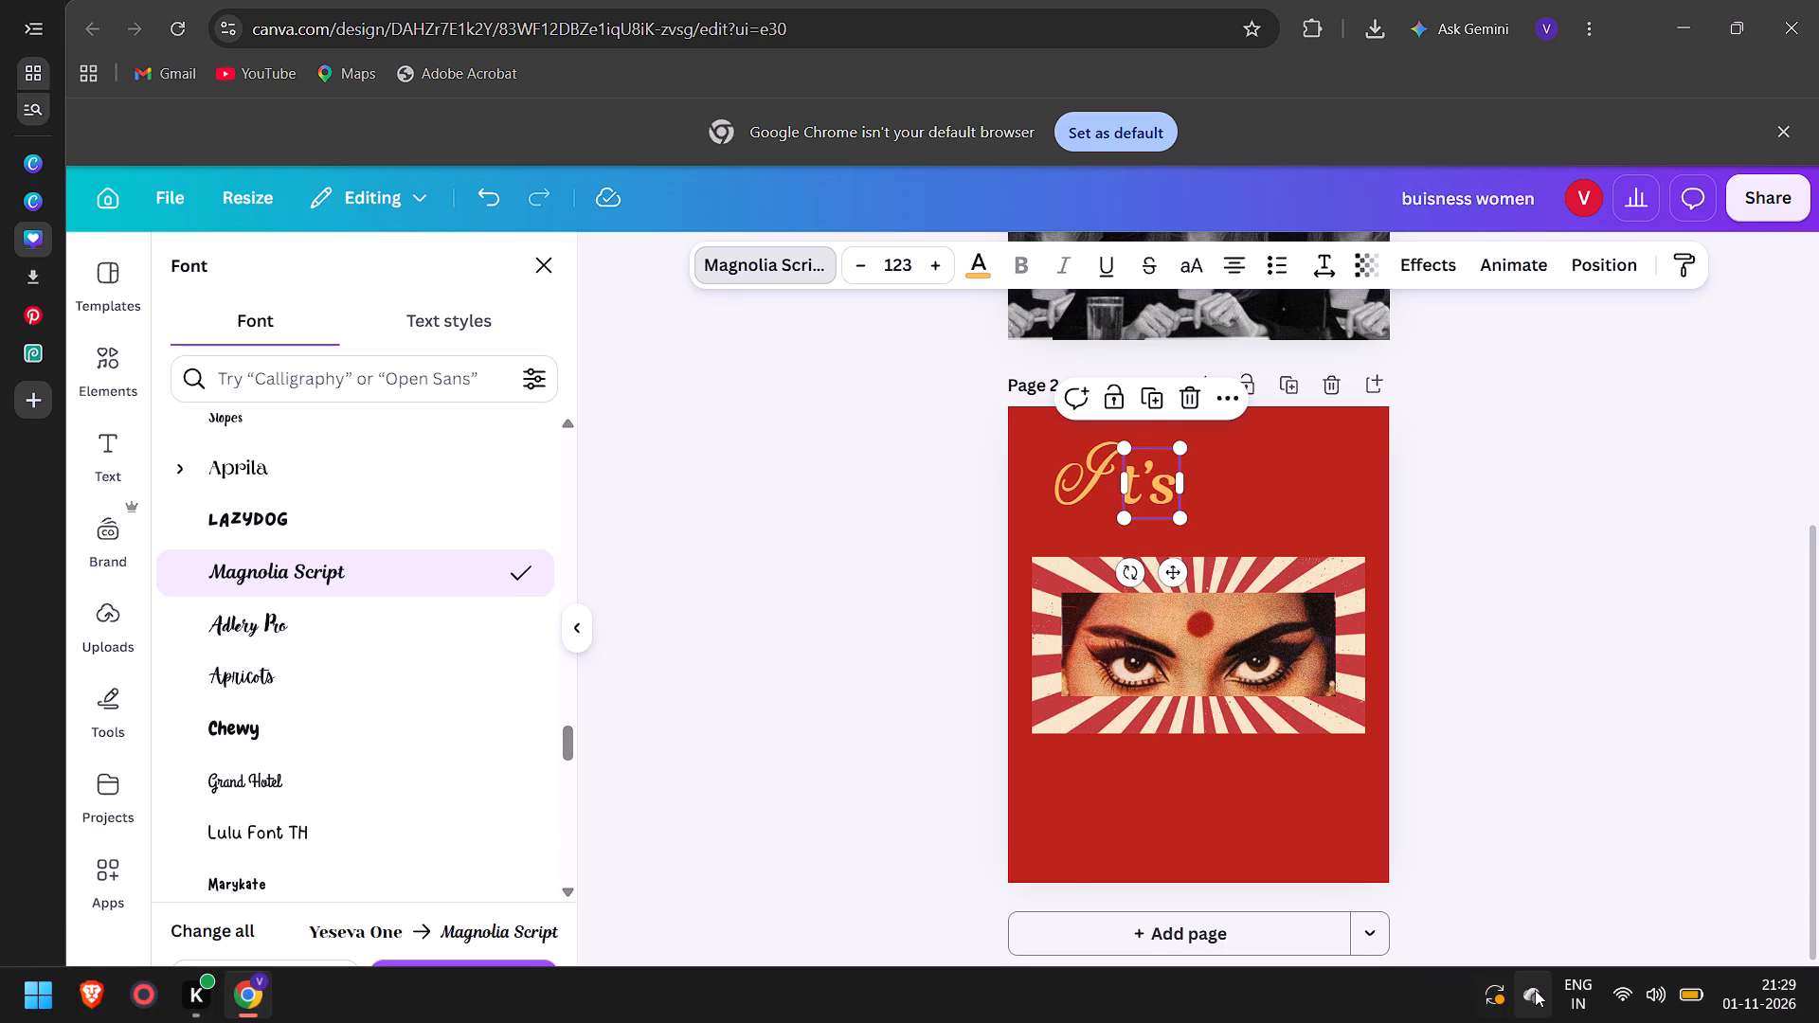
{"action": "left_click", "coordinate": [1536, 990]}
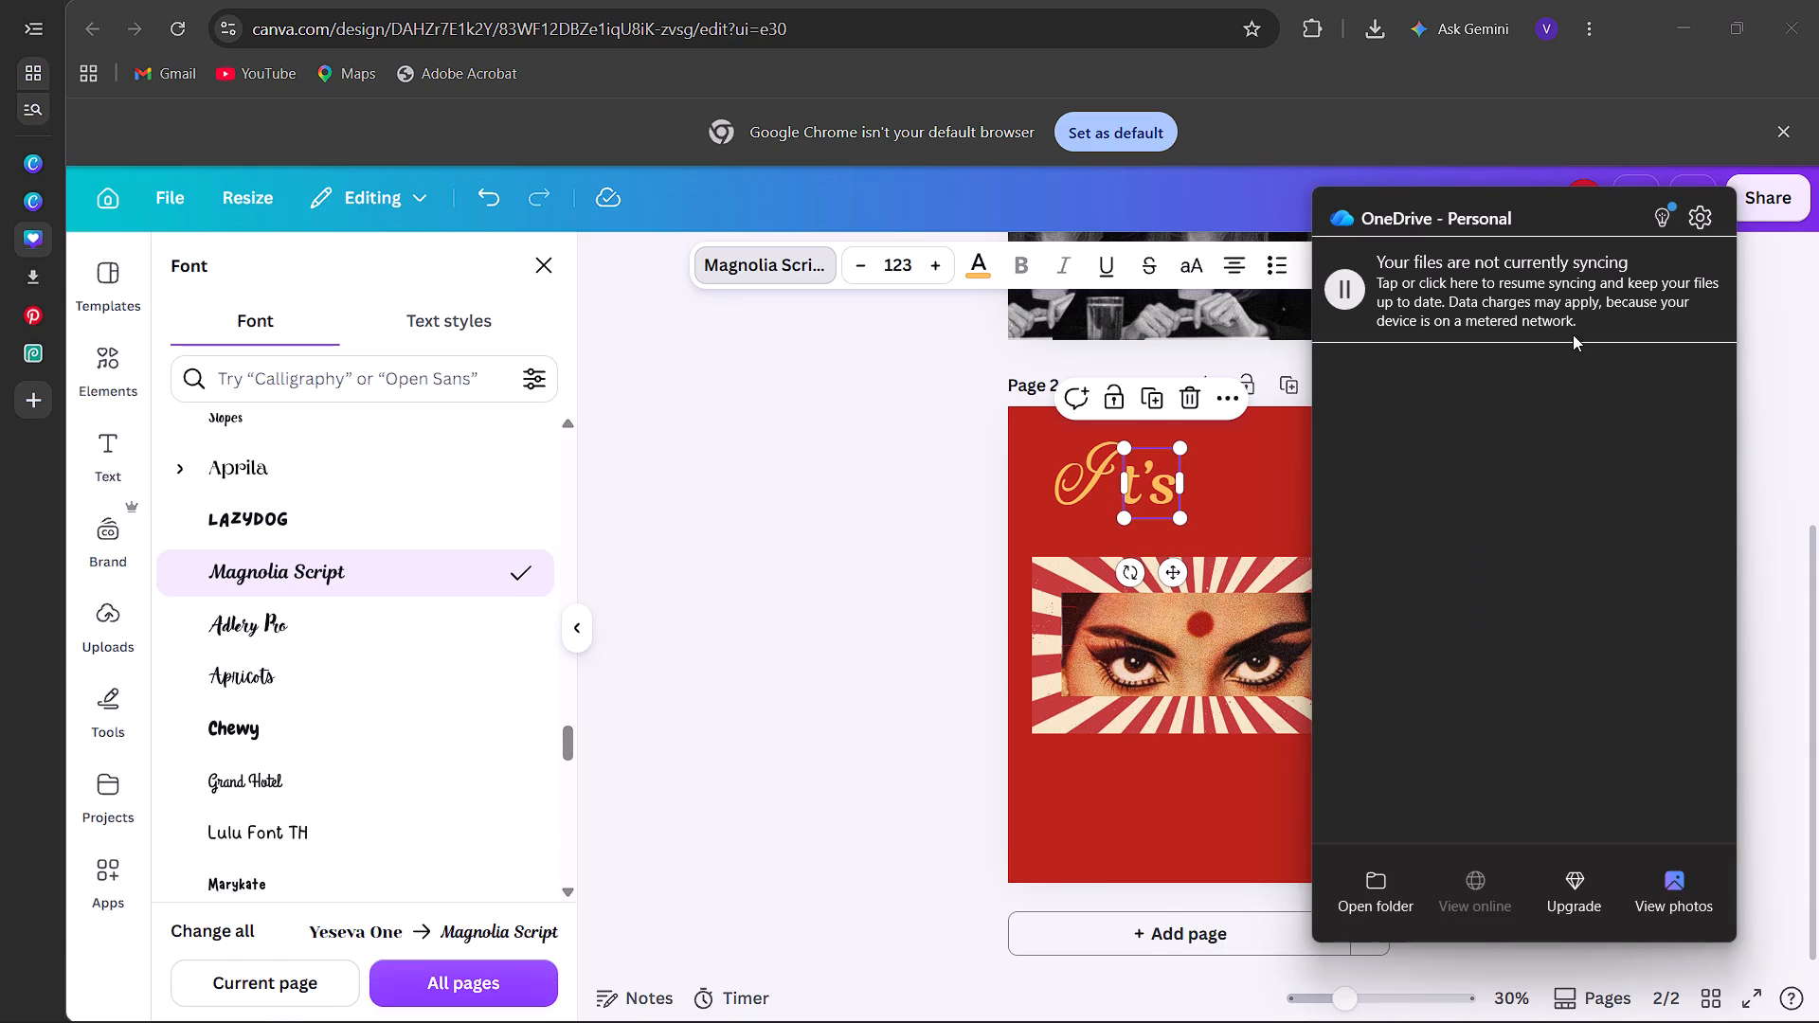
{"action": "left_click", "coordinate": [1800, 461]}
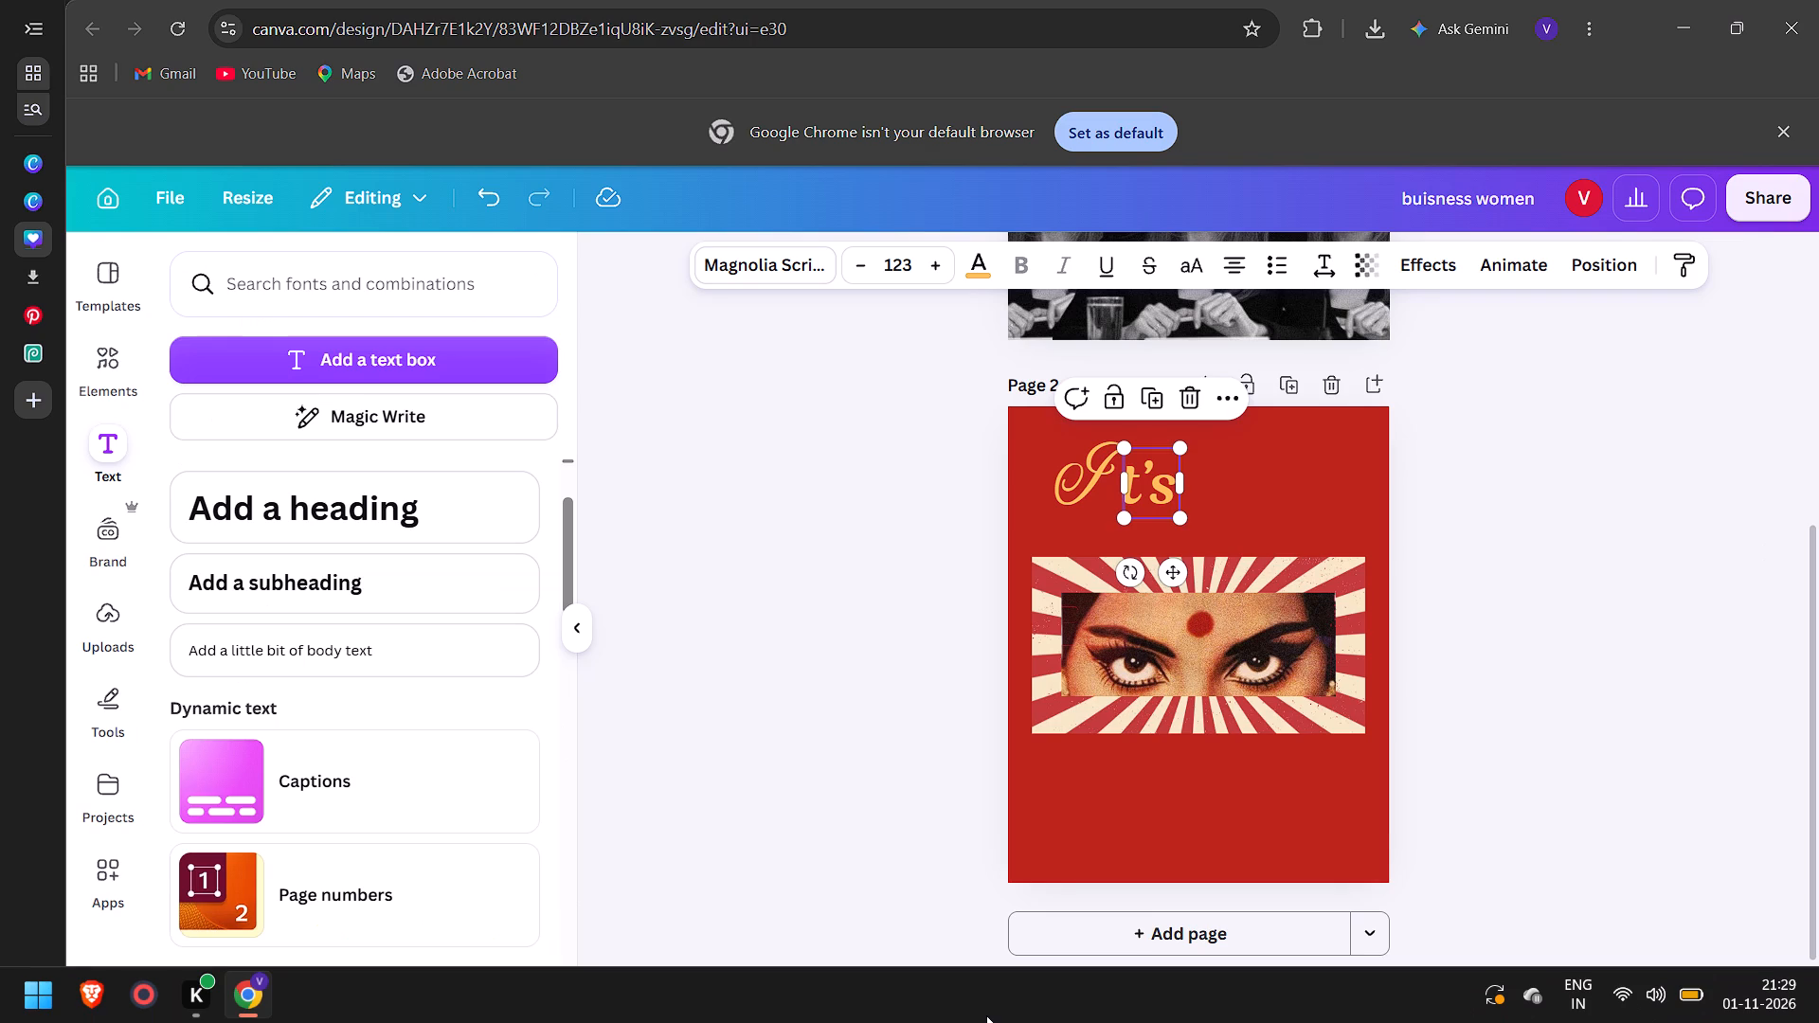
Move the "t's" text slightly closer to the script "I".
{"action": "left_click_drag", "start_coordinate": [1162, 492], "coordinate": [1146, 492]}
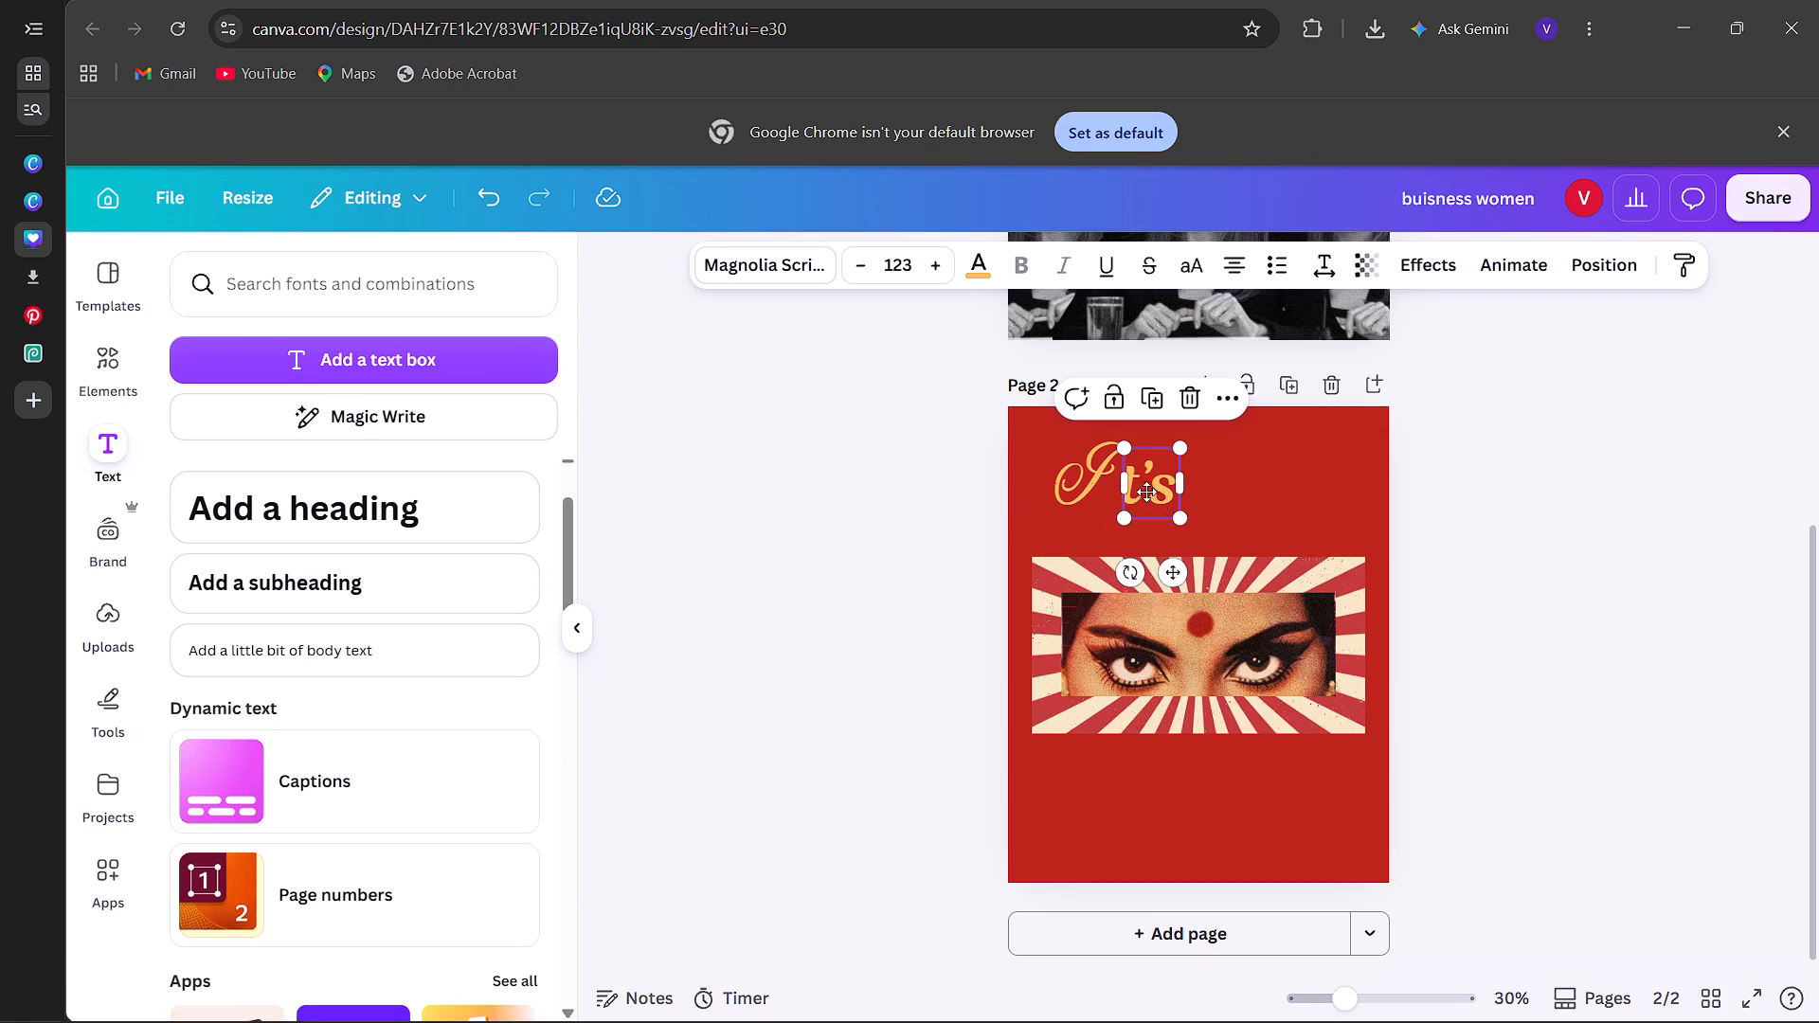
{"action": "left_click_drag", "start_coordinate": [1146, 492], "coordinate": [1152, 494]}
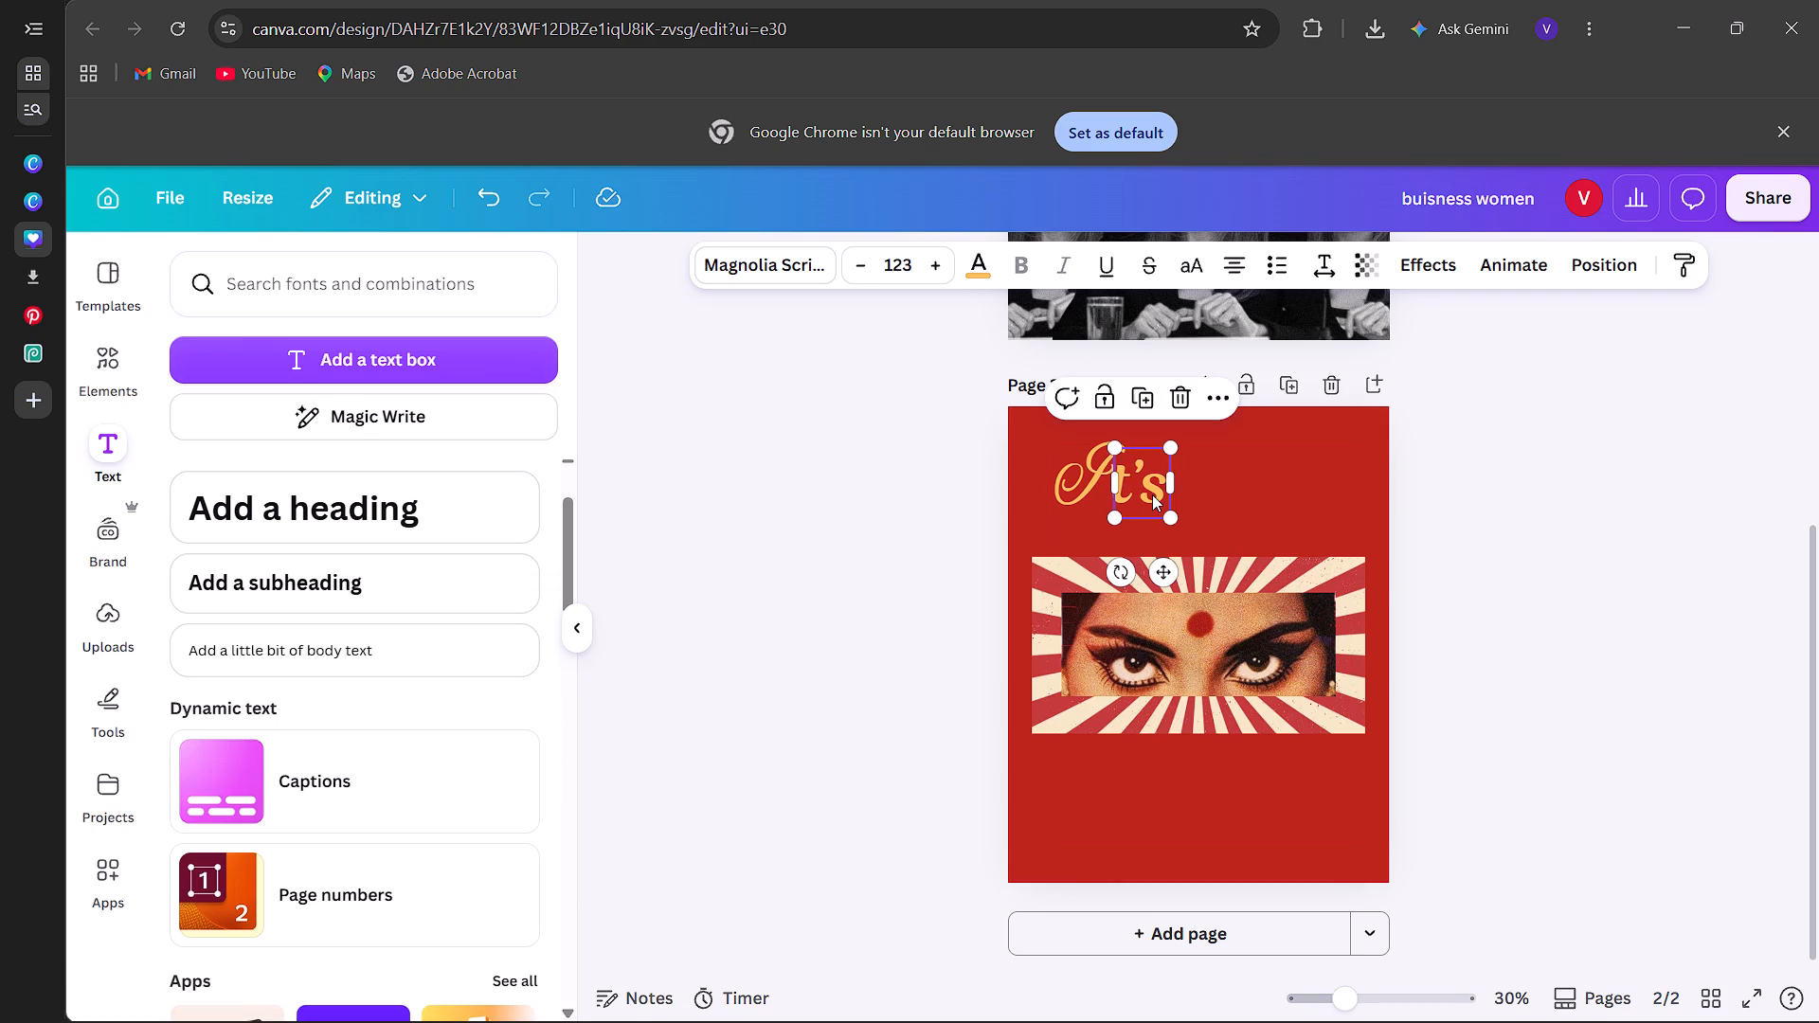
Search the fonts for "old", try Engravers' Old English BT on the "t's" text, and set it to Oldstar.
{"action": "left_click", "coordinate": [793, 271]}
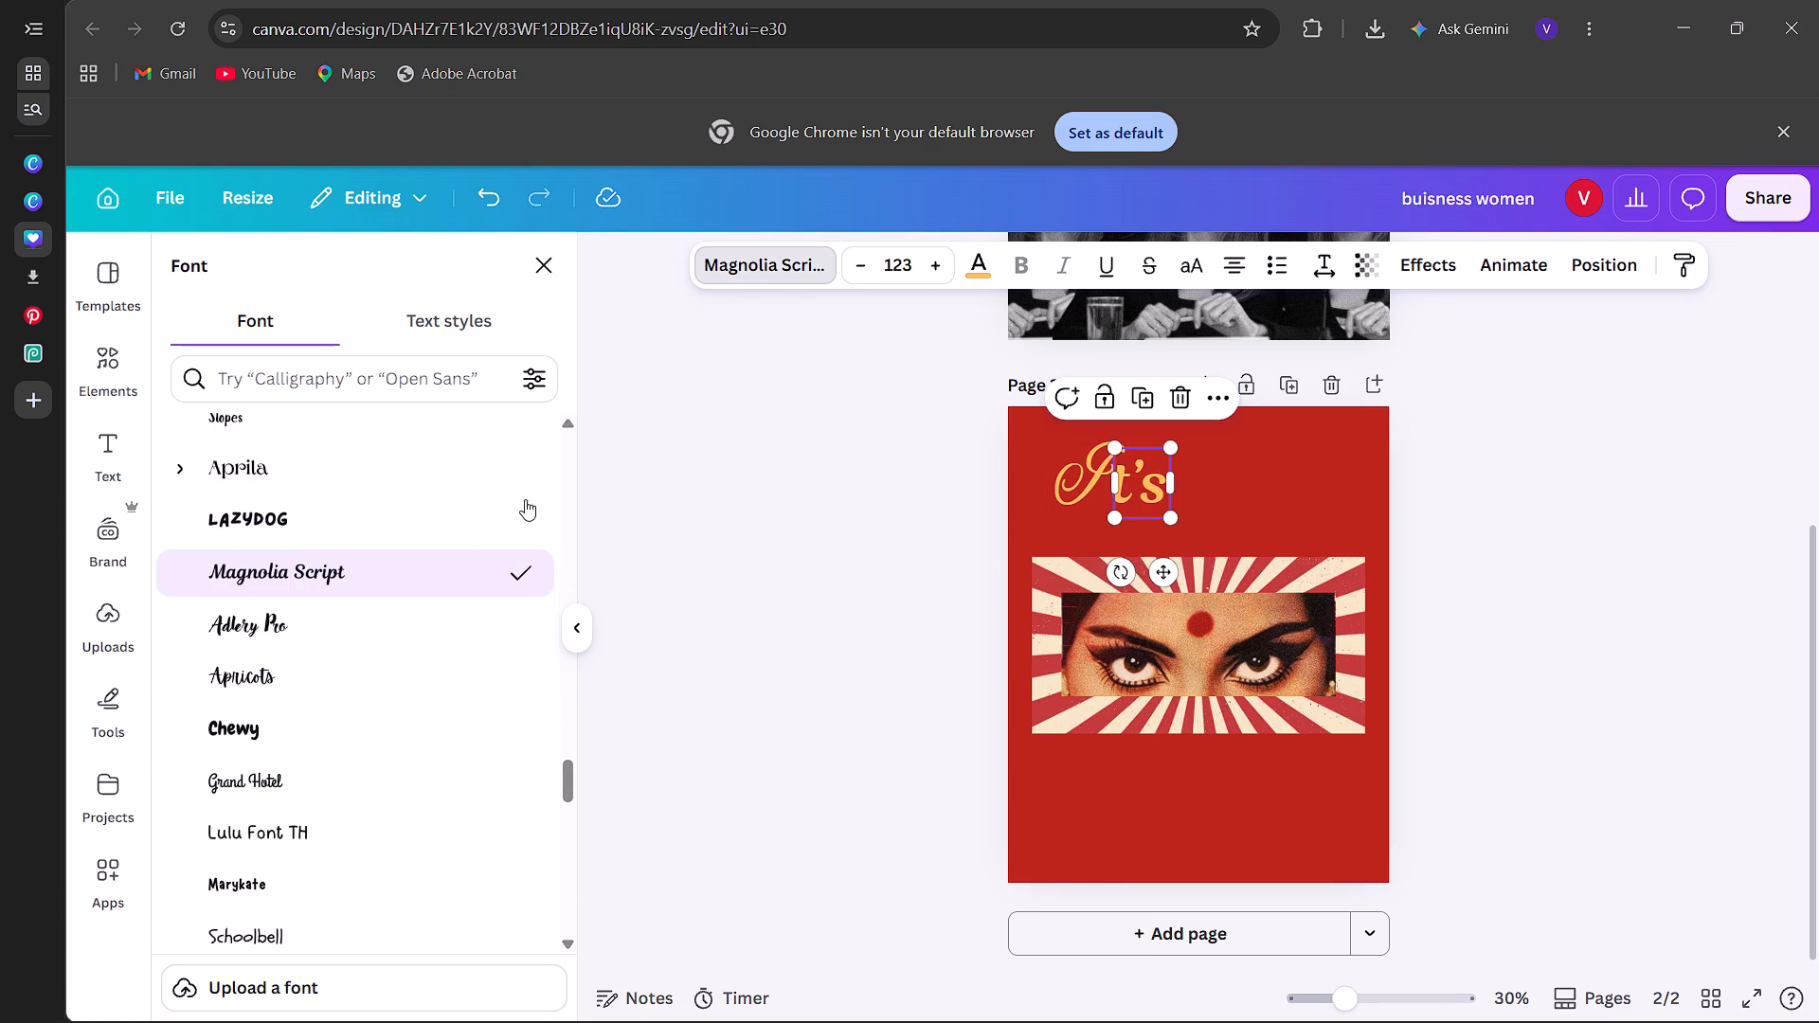
{"action": "left_click", "coordinate": [407, 372]}
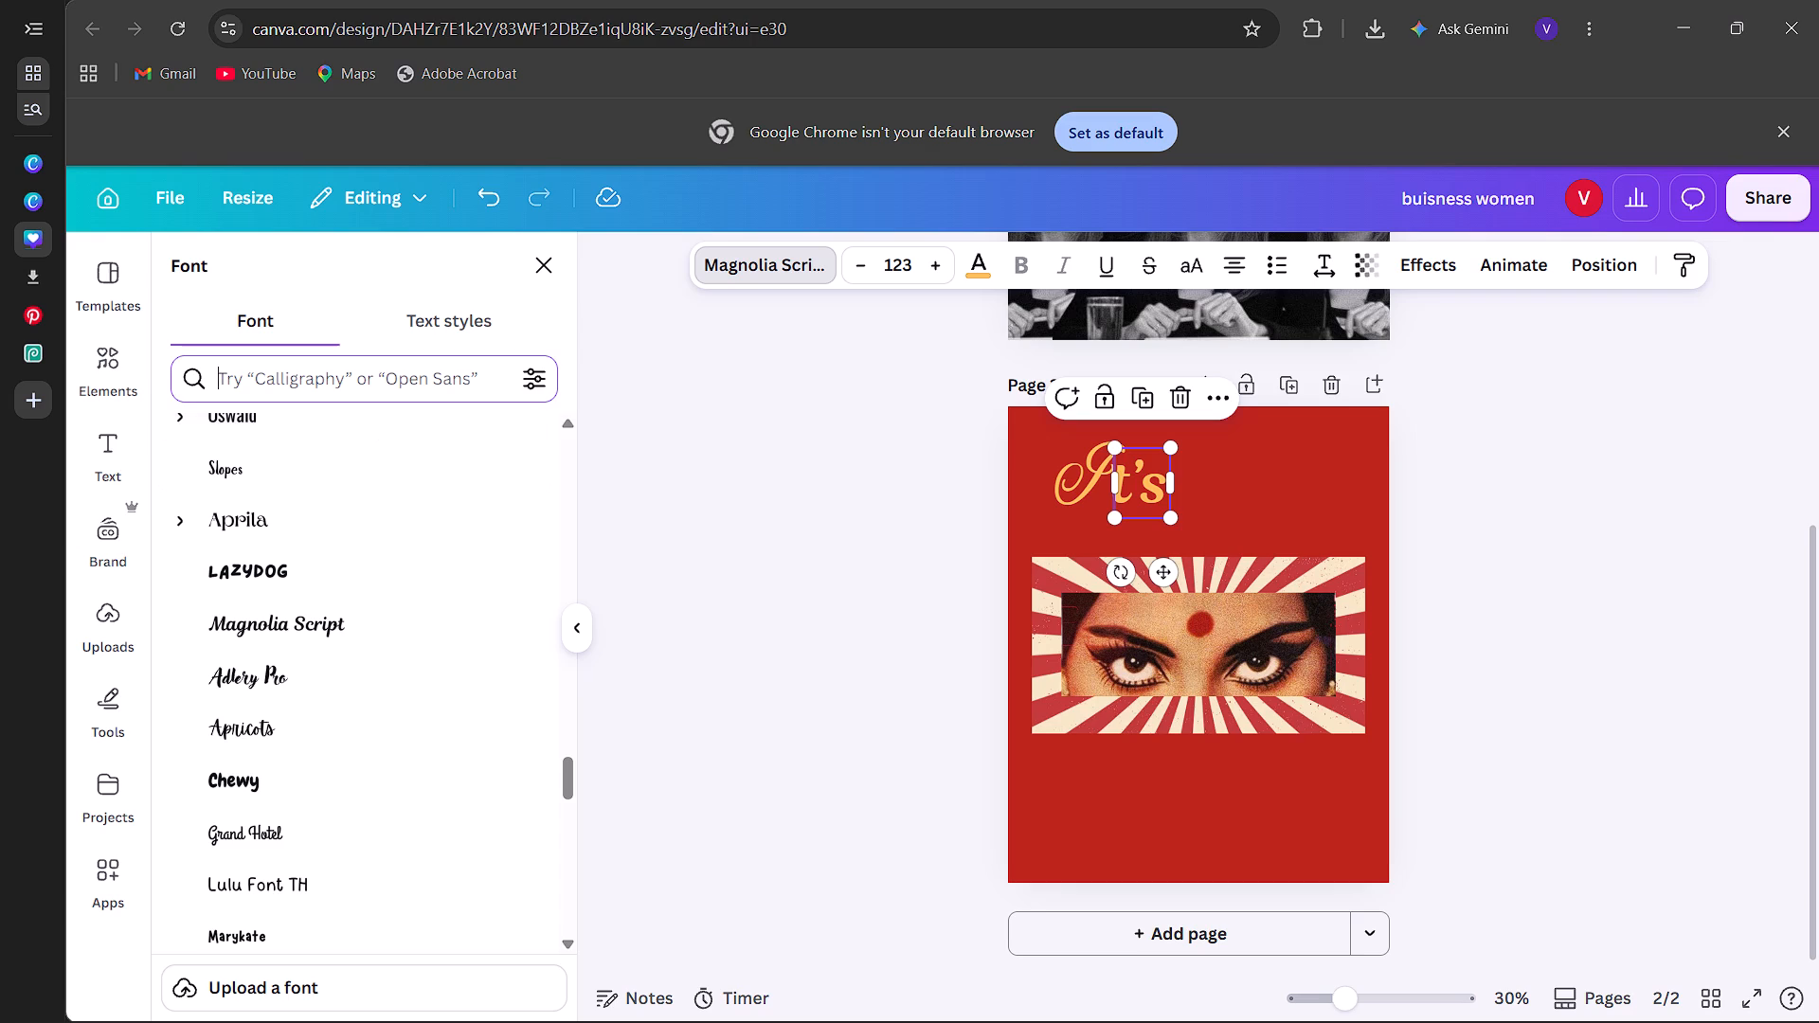
{"action": "type", "text": "o;d"}
{"action": "key", "text": "Return"}
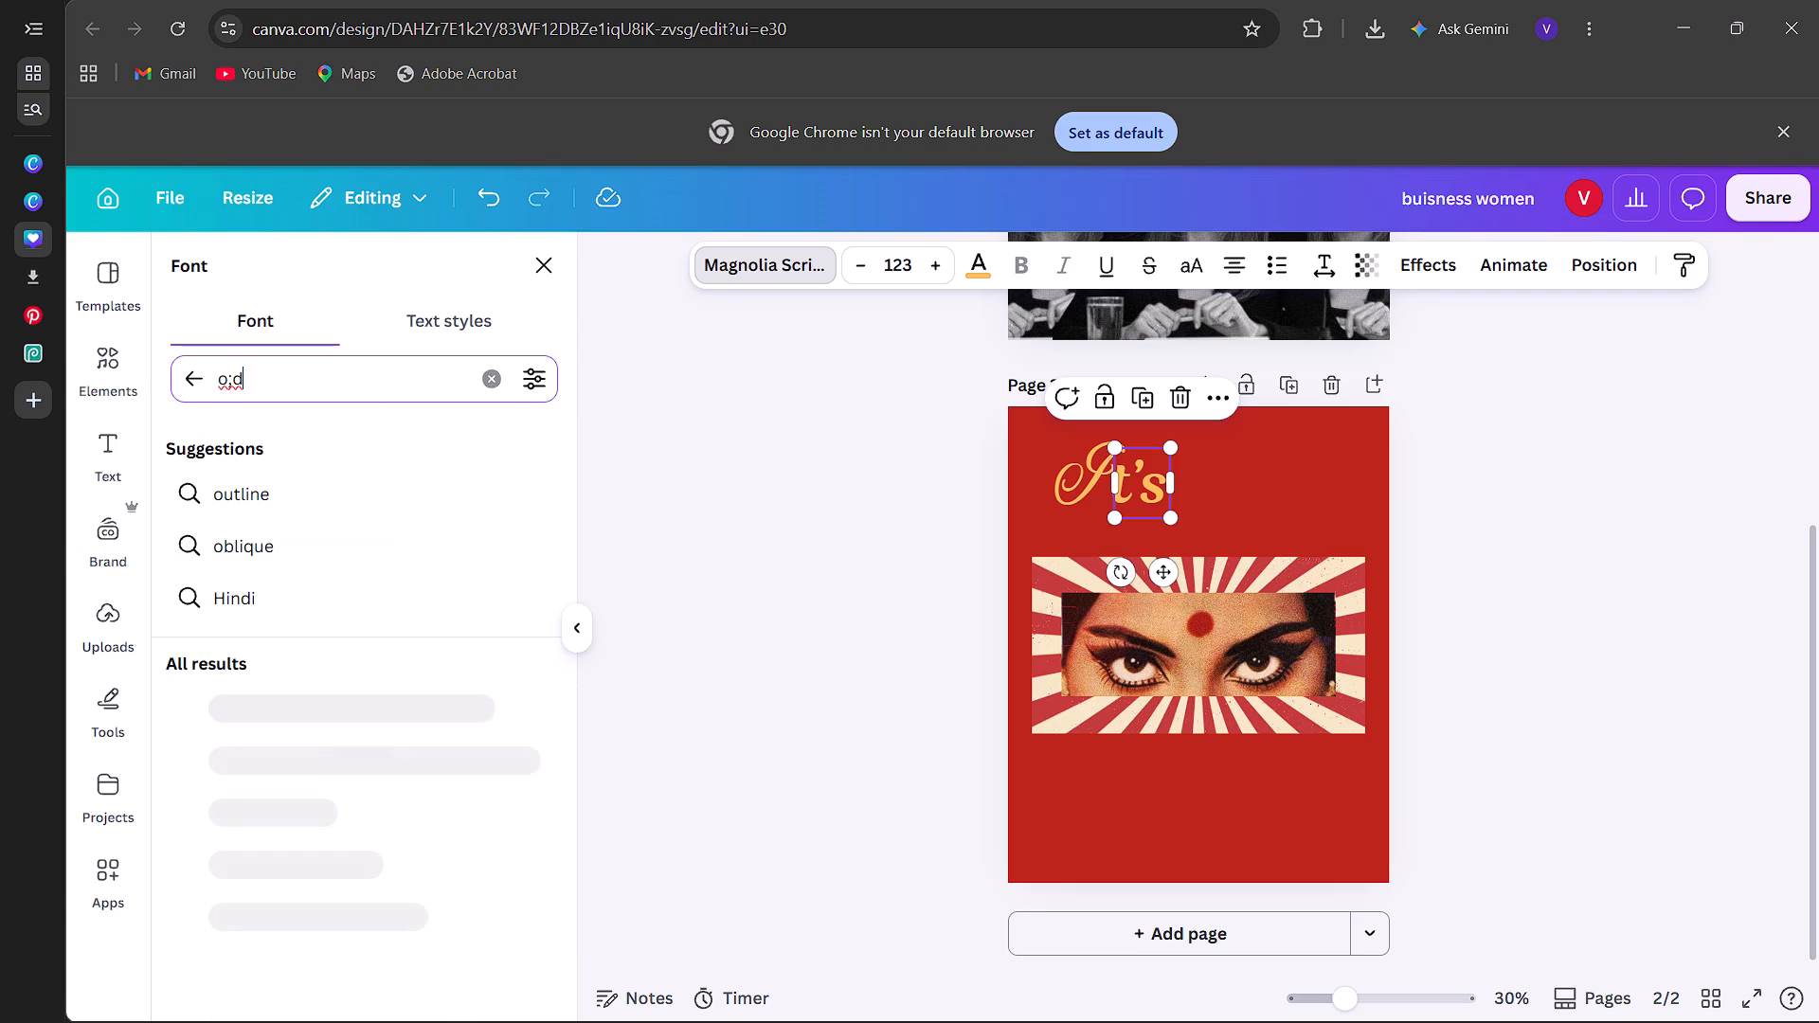
{"action": "scroll", "coordinate": [354, 709], "scroll_direction": "down", "scroll_amount": 2}
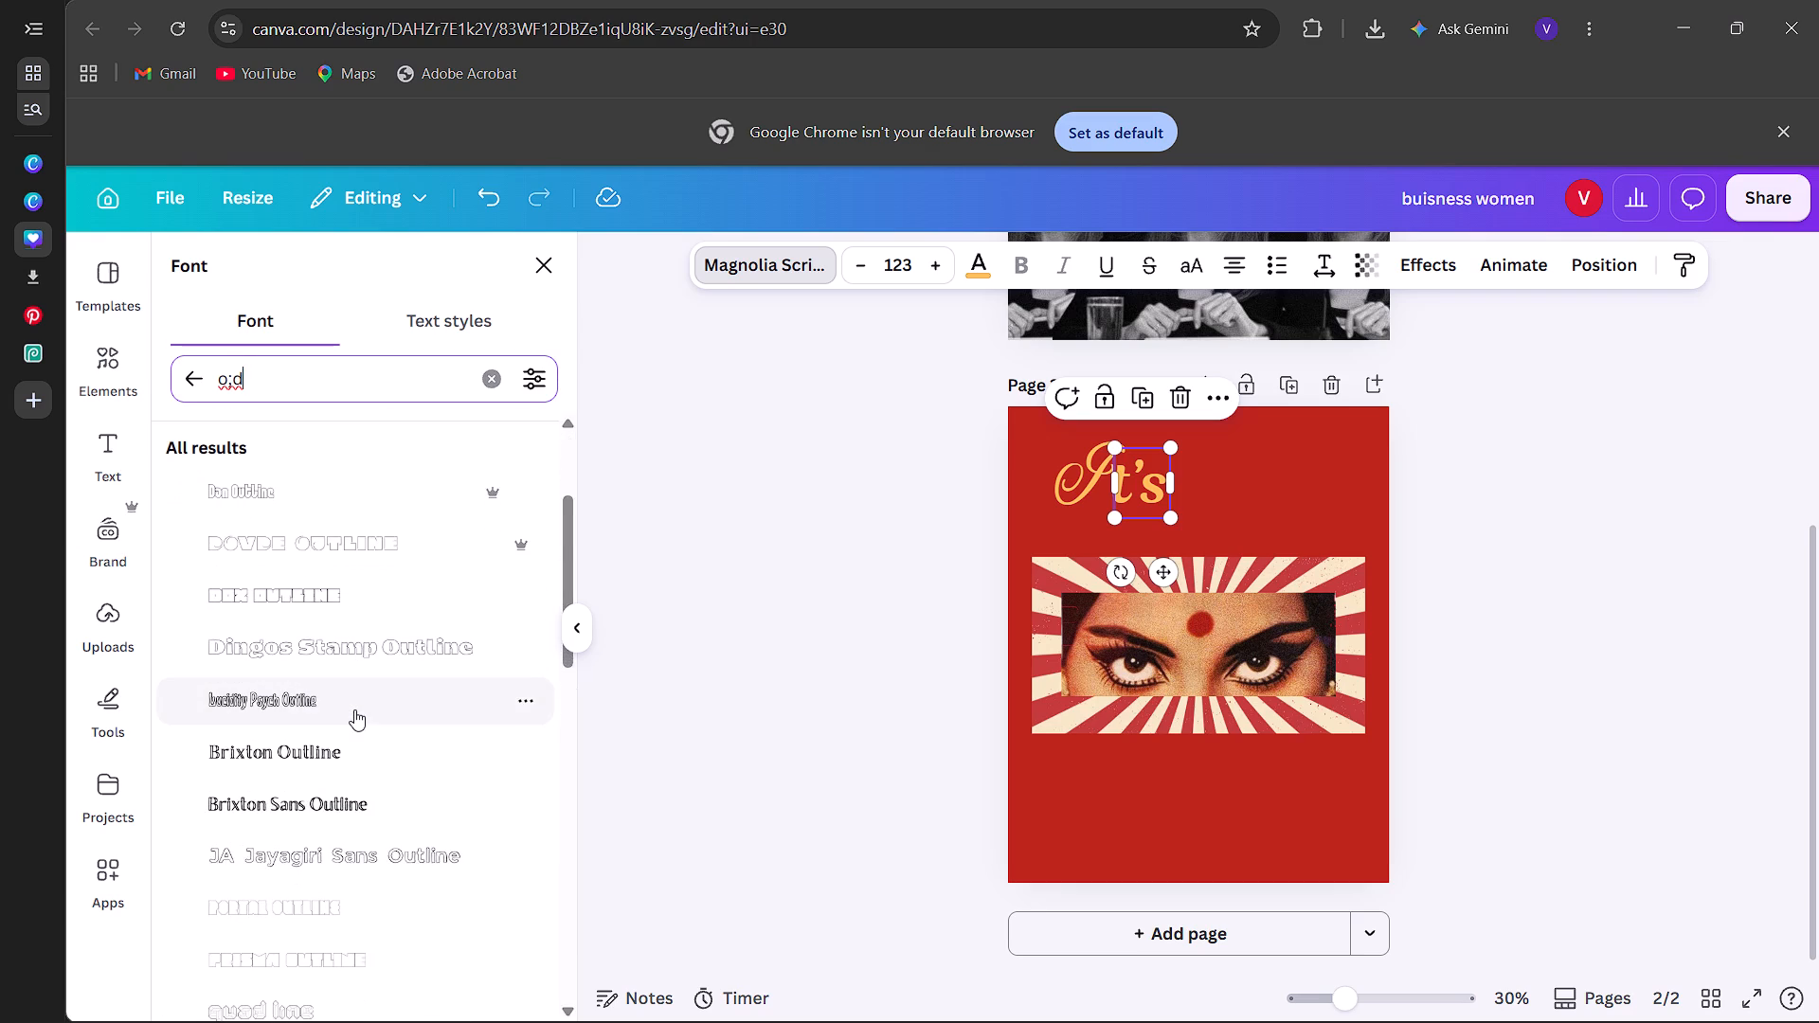
{"action": "scroll", "coordinate": [354, 709], "scroll_direction": "down", "scroll_amount": 4}
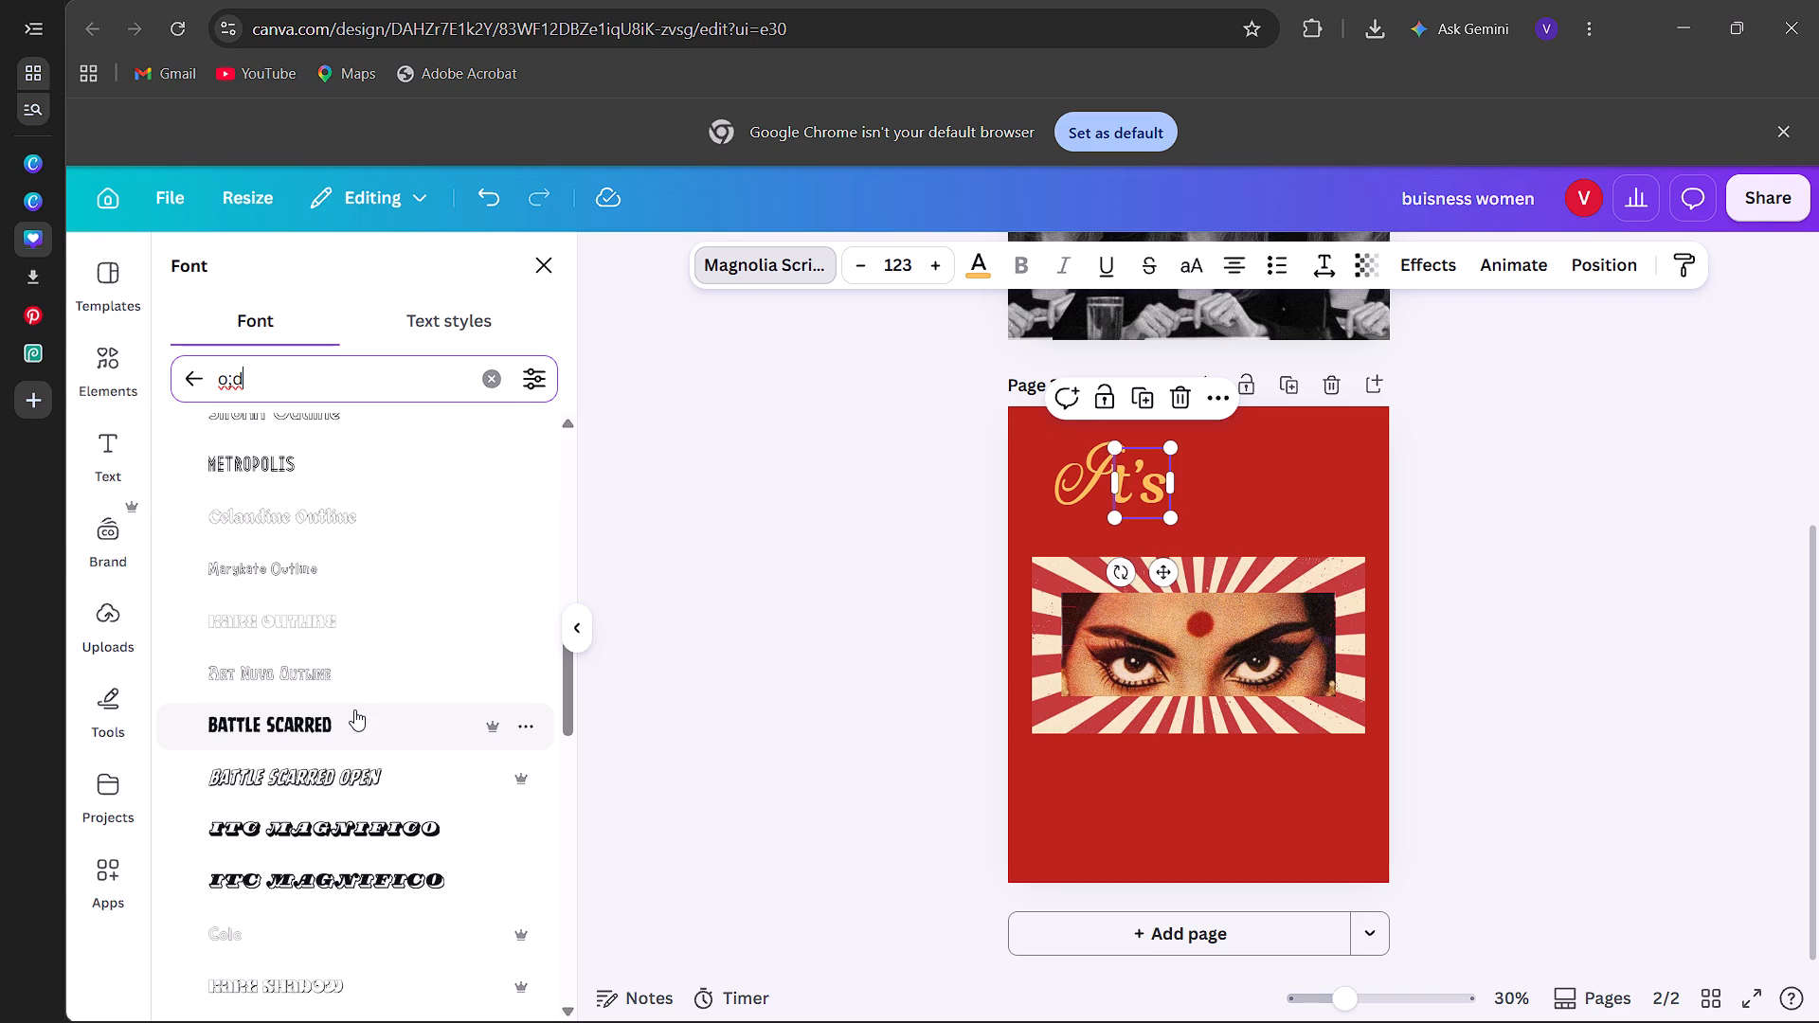
{"action": "left_click", "coordinate": [317, 383]}
{"action": "key", "text": "BackSpace"}
{"action": "key", "text": "BackSpace"}
{"action": "type", "text": "ld"}
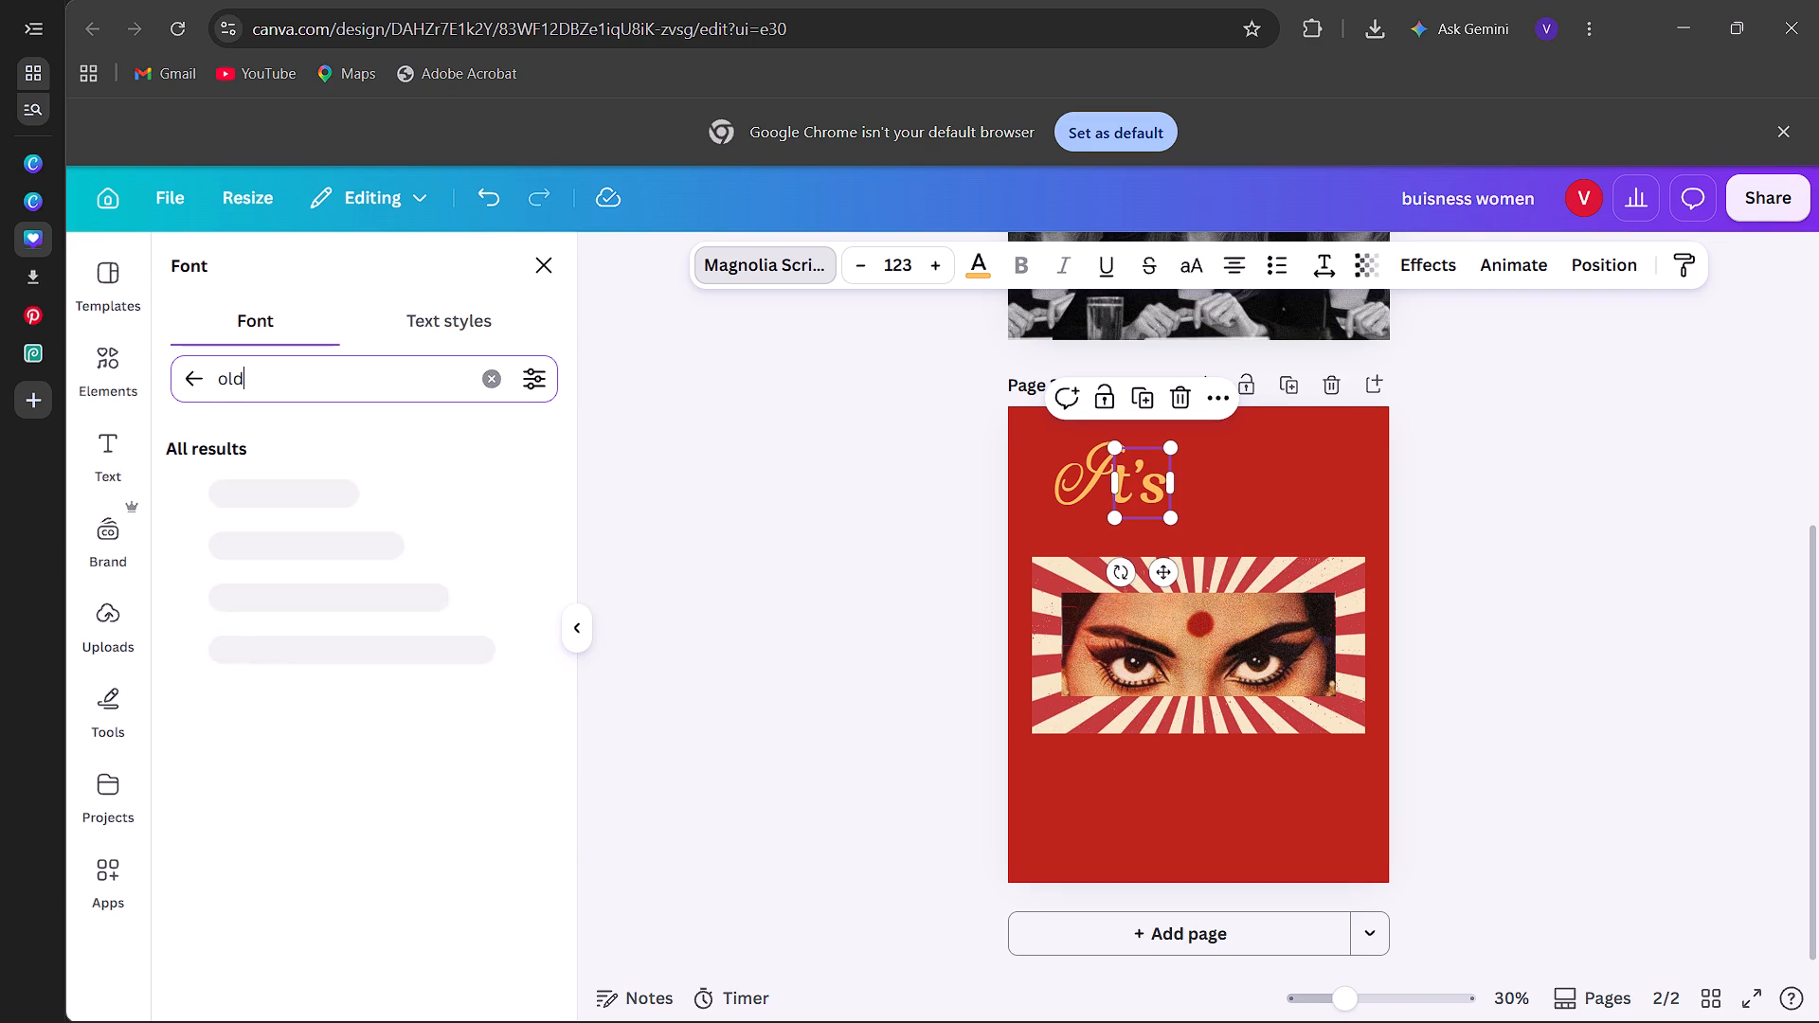
{"action": "key", "text": "Return"}
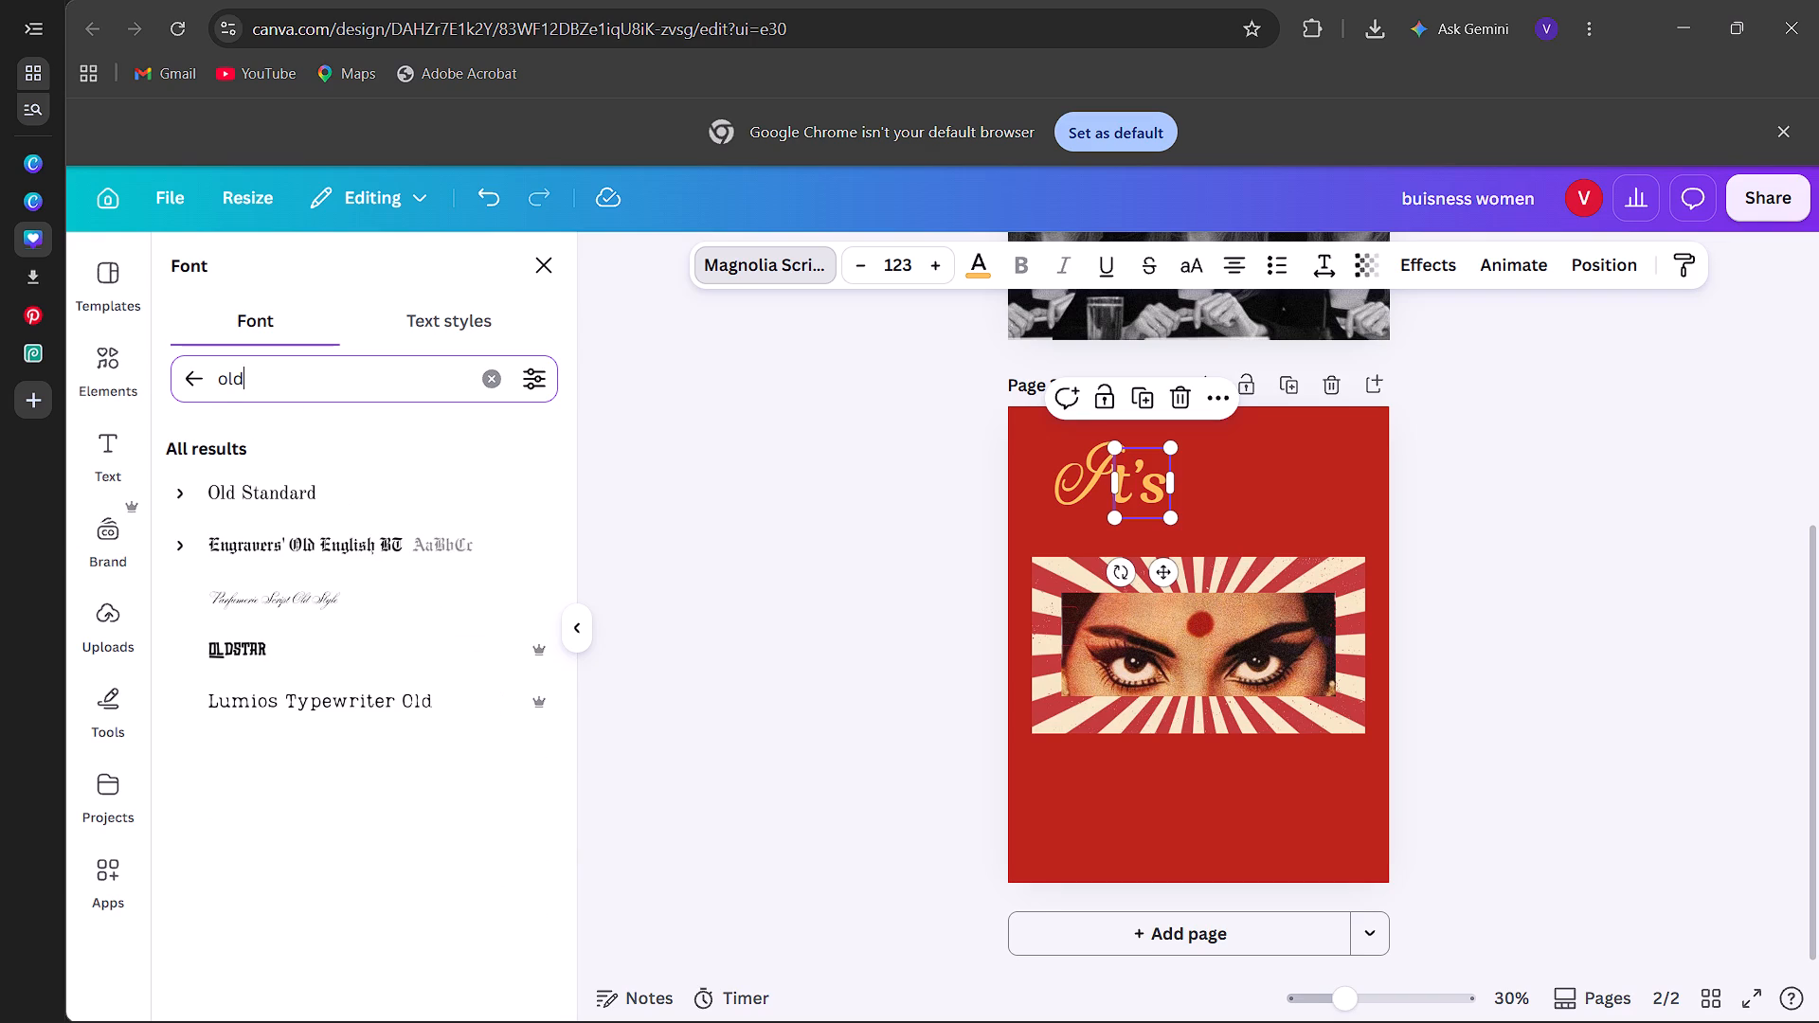
{"action": "left_click", "coordinate": [260, 535]}
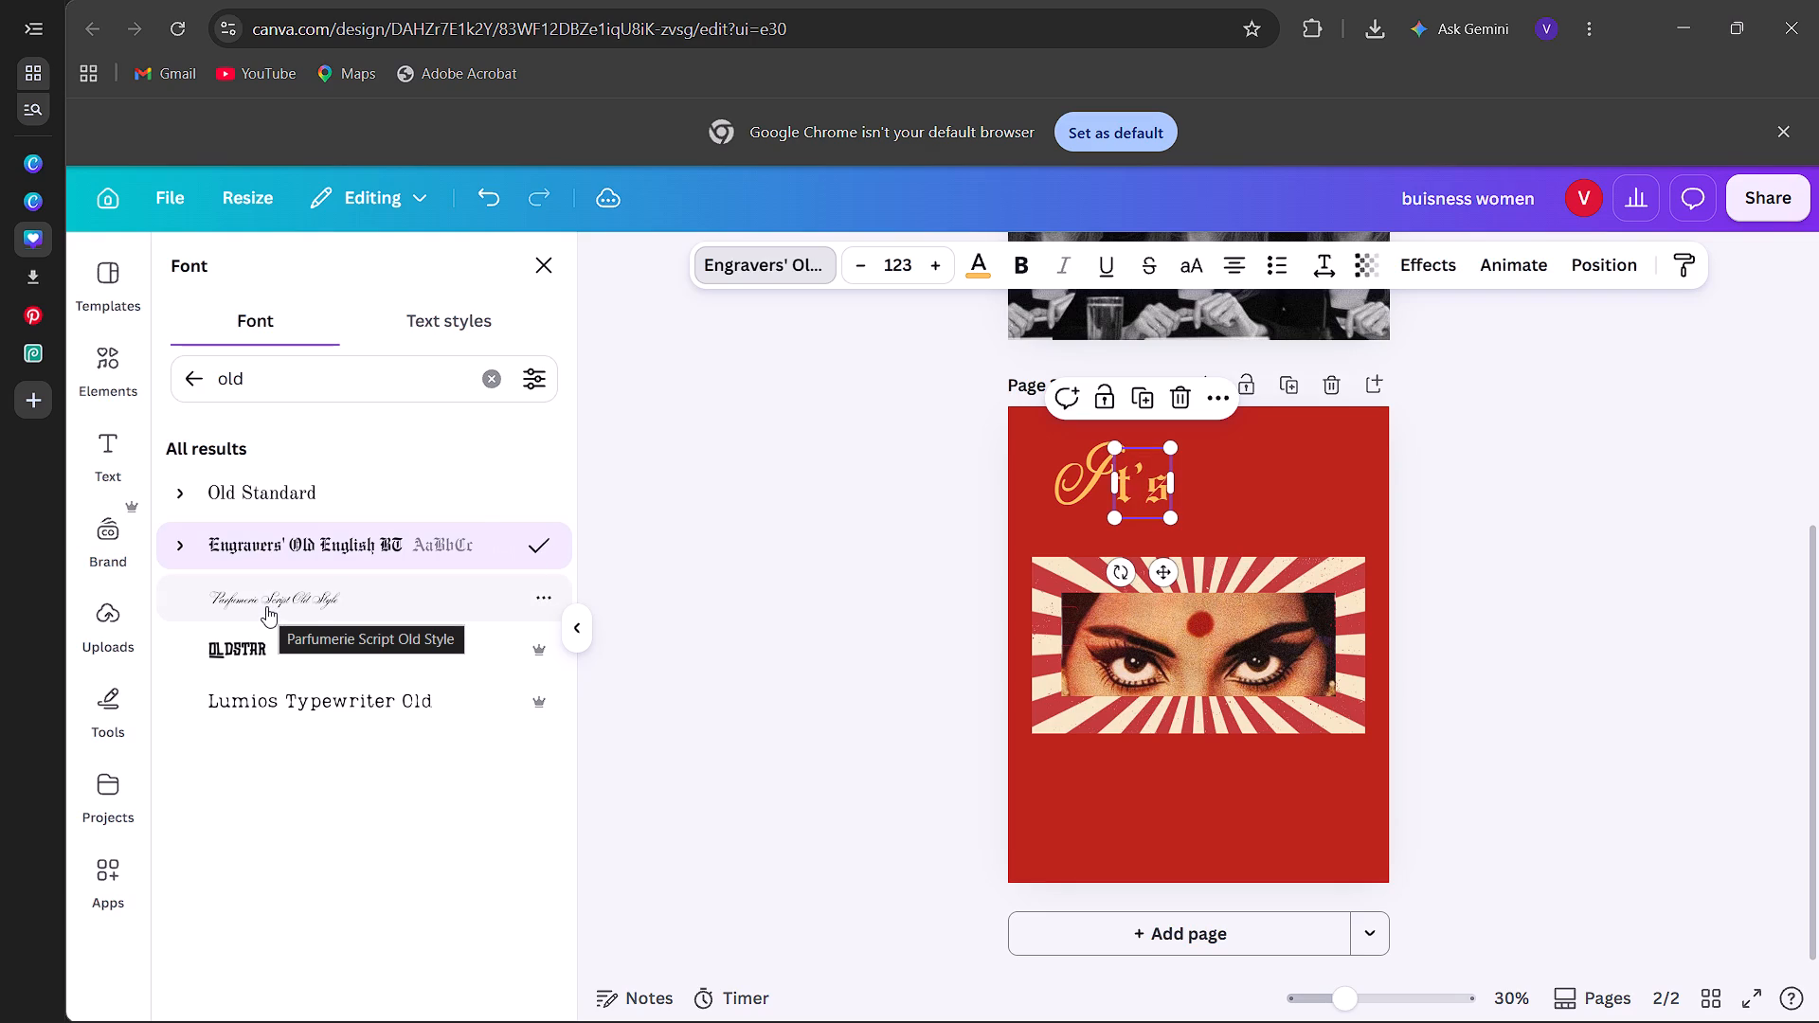
{"action": "left_click", "coordinate": [270, 645]}
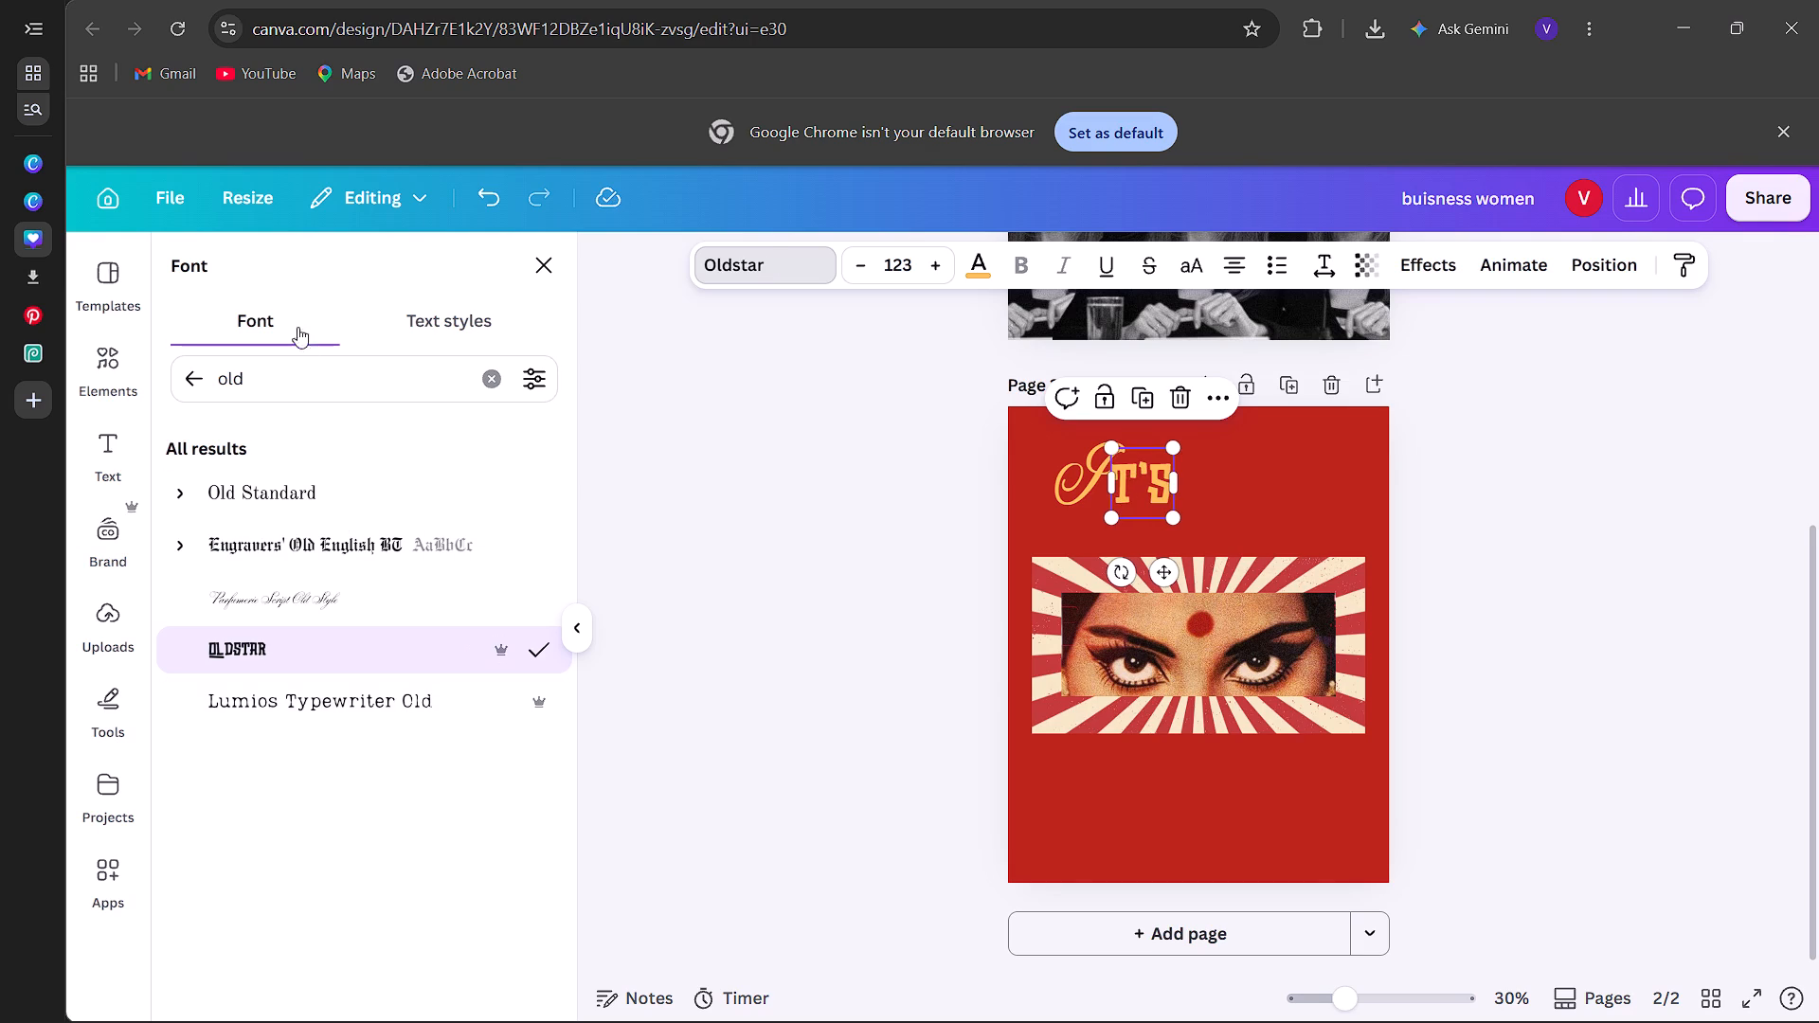
Search the fonts for "bollywood" in place of the previous search term.
{"action": "left_click", "coordinate": [291, 367]}
{"action": "key", "text": "BackSpace"}
{"action": "key", "text": "BackSpace"}
{"action": "key", "text": "BackSpace"}
{"action": "key", "text": "BackSpace"}
{"action": "key", "text": "BackSpace"}
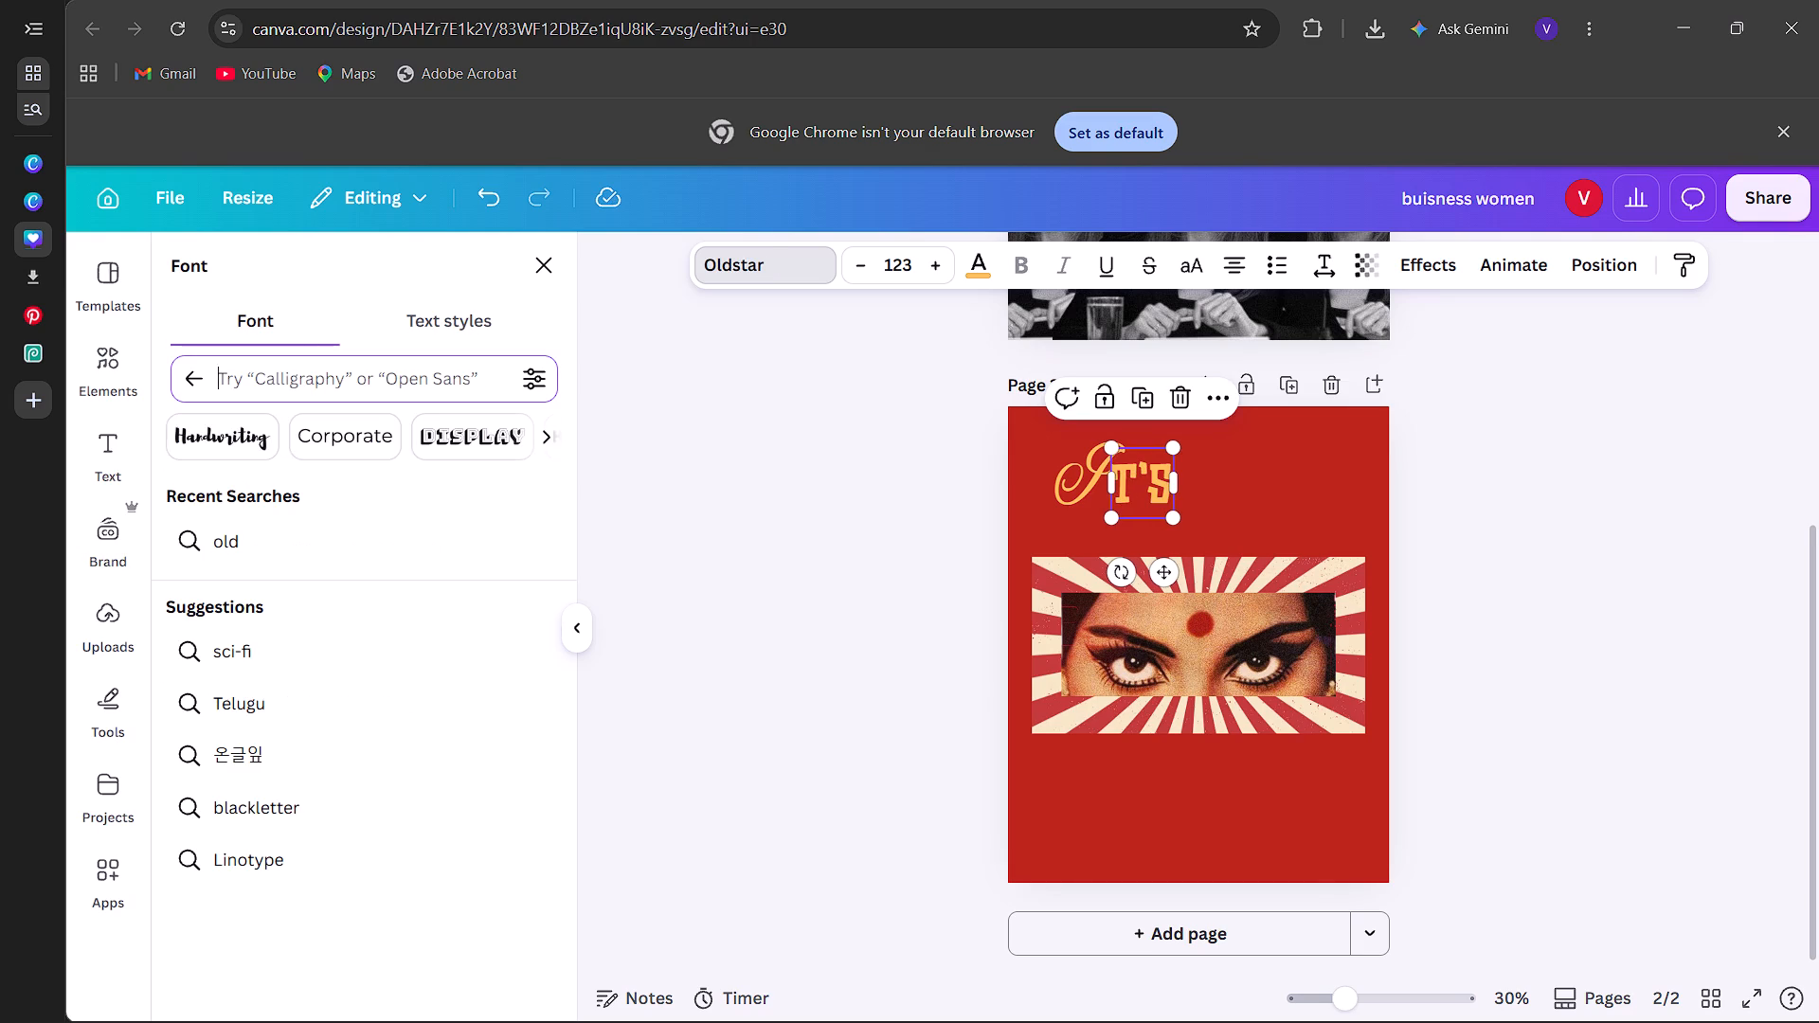
{"action": "type", "text": "bollyw"}
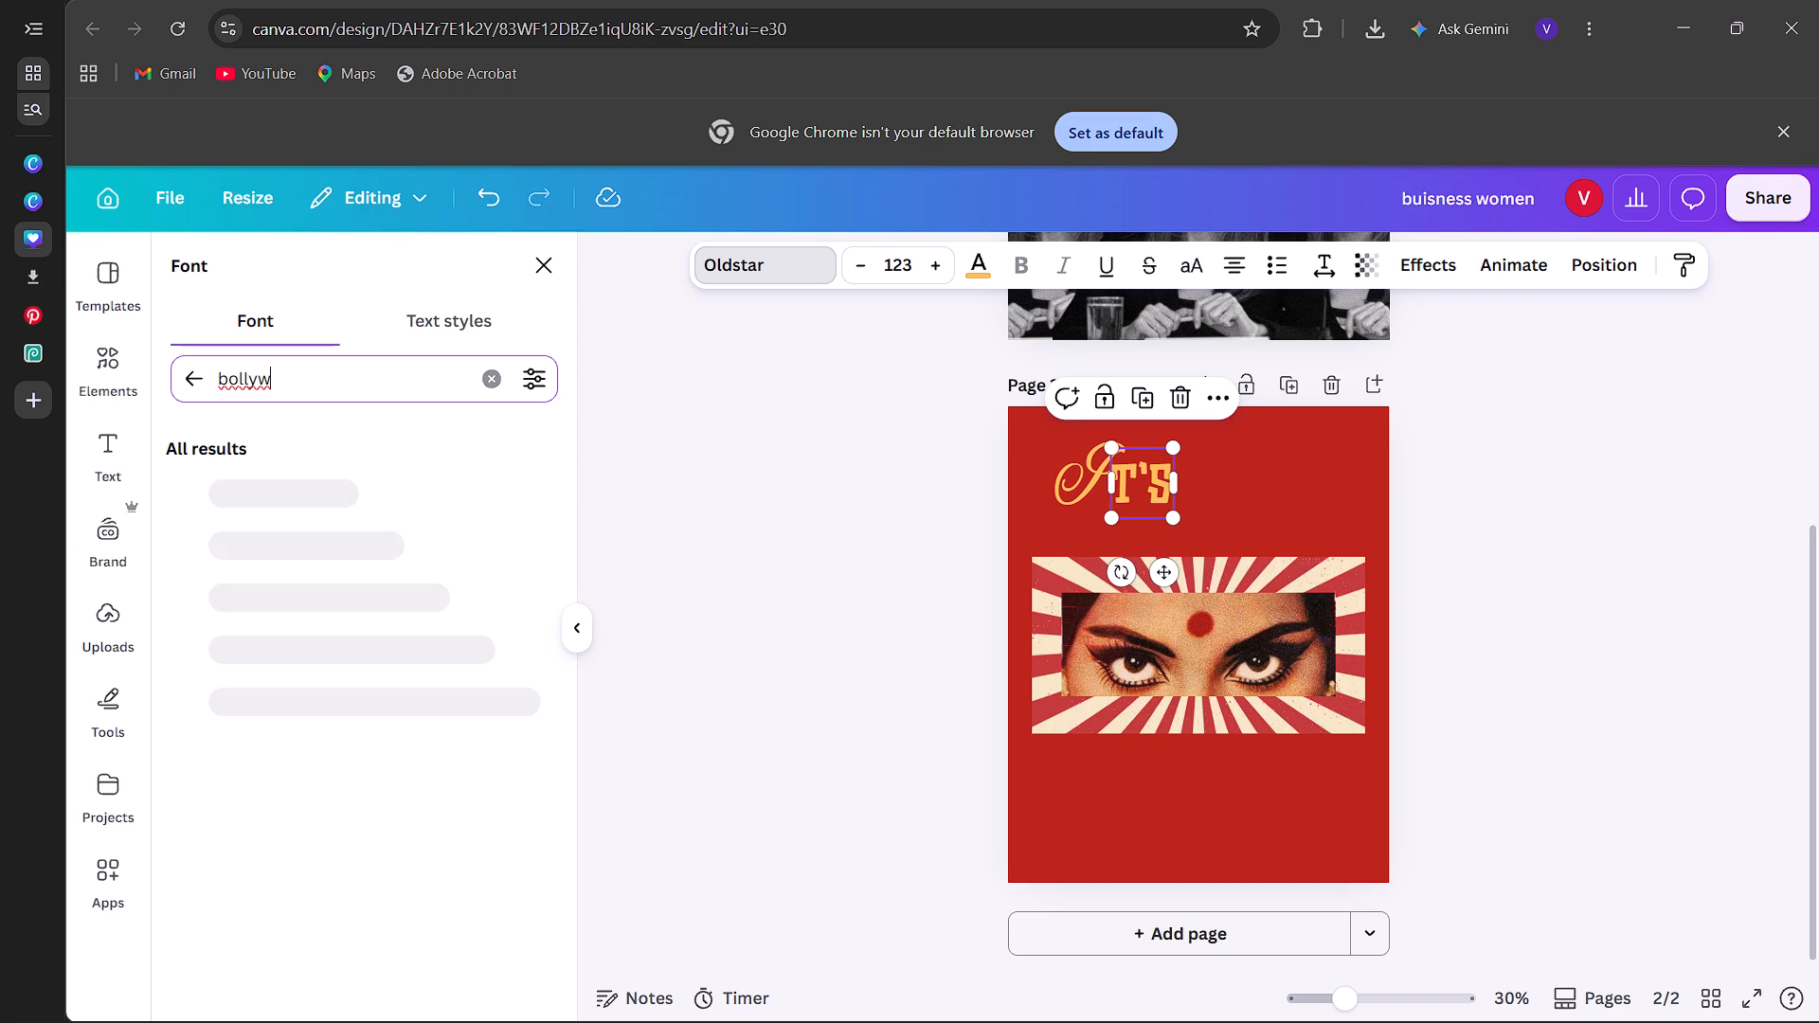
{"action": "key", "text": "o"}
{"action": "type", "text": "od"}
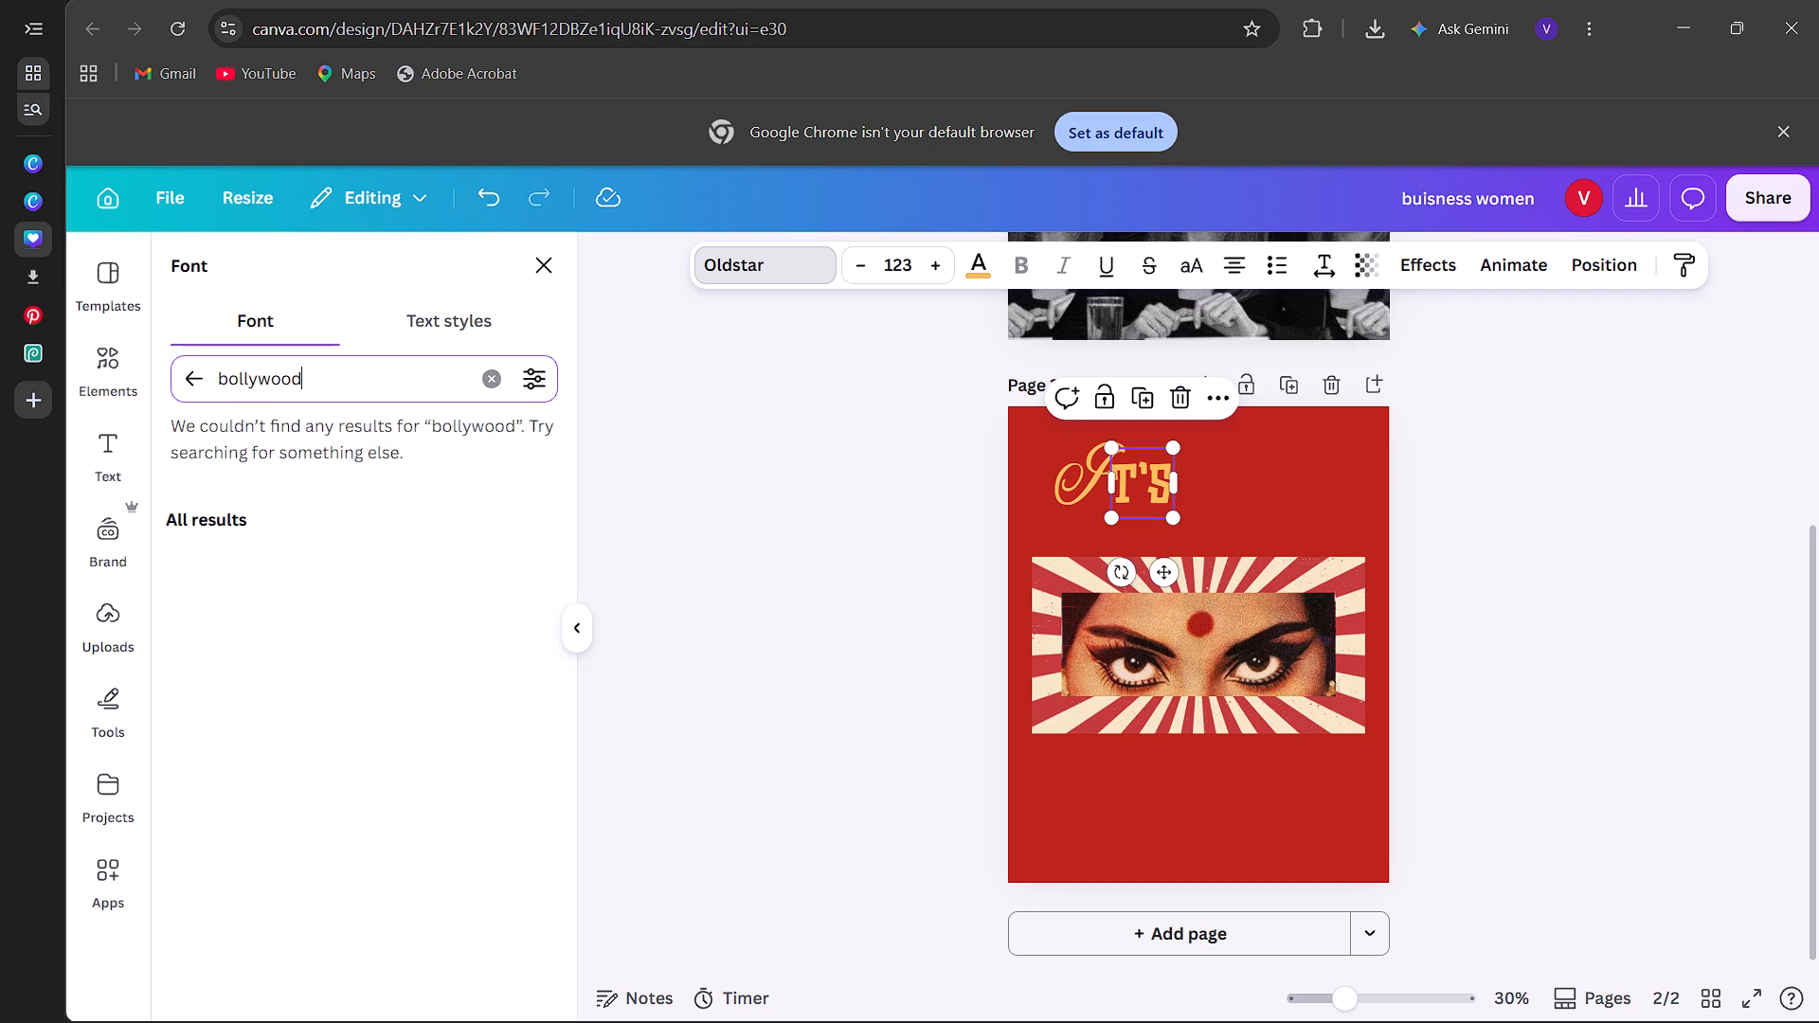
{"action": "key", "text": "Return"}
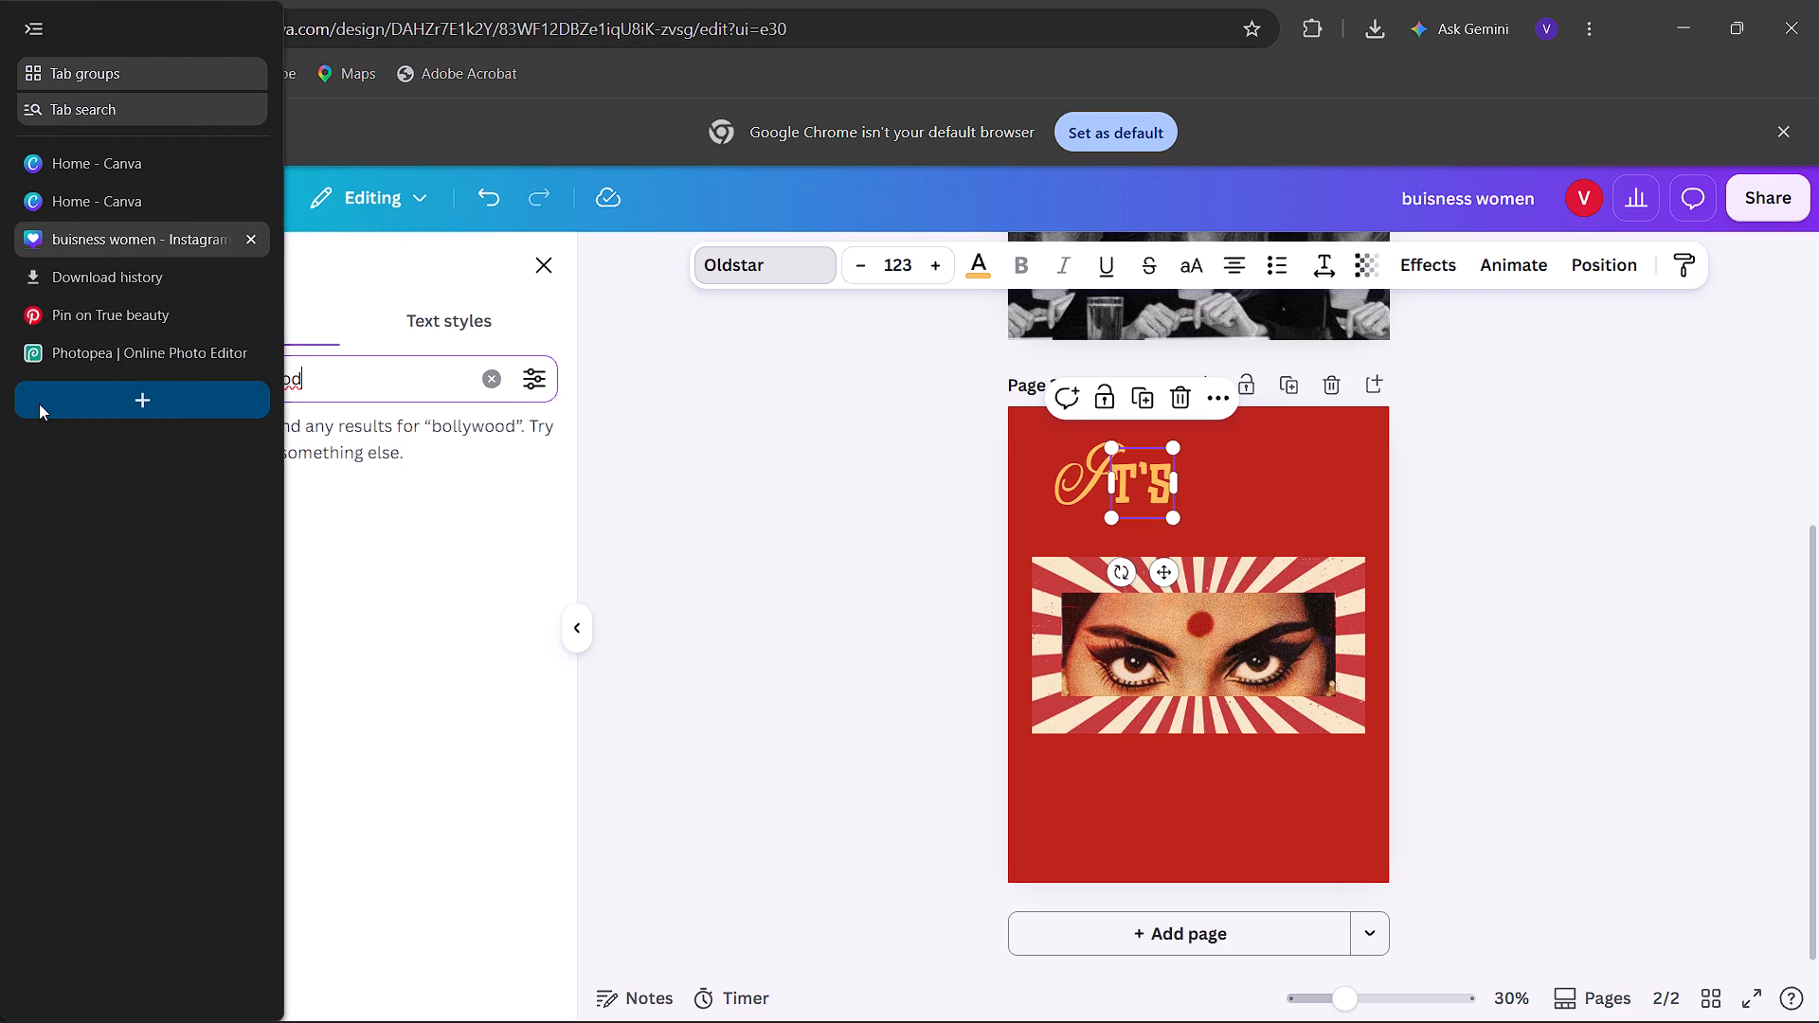
Search Google for "bollywood text font" in a new browser tab.
{"action": "left_click", "coordinate": [39, 404]}
{"action": "left_click", "coordinate": [620, 500]}
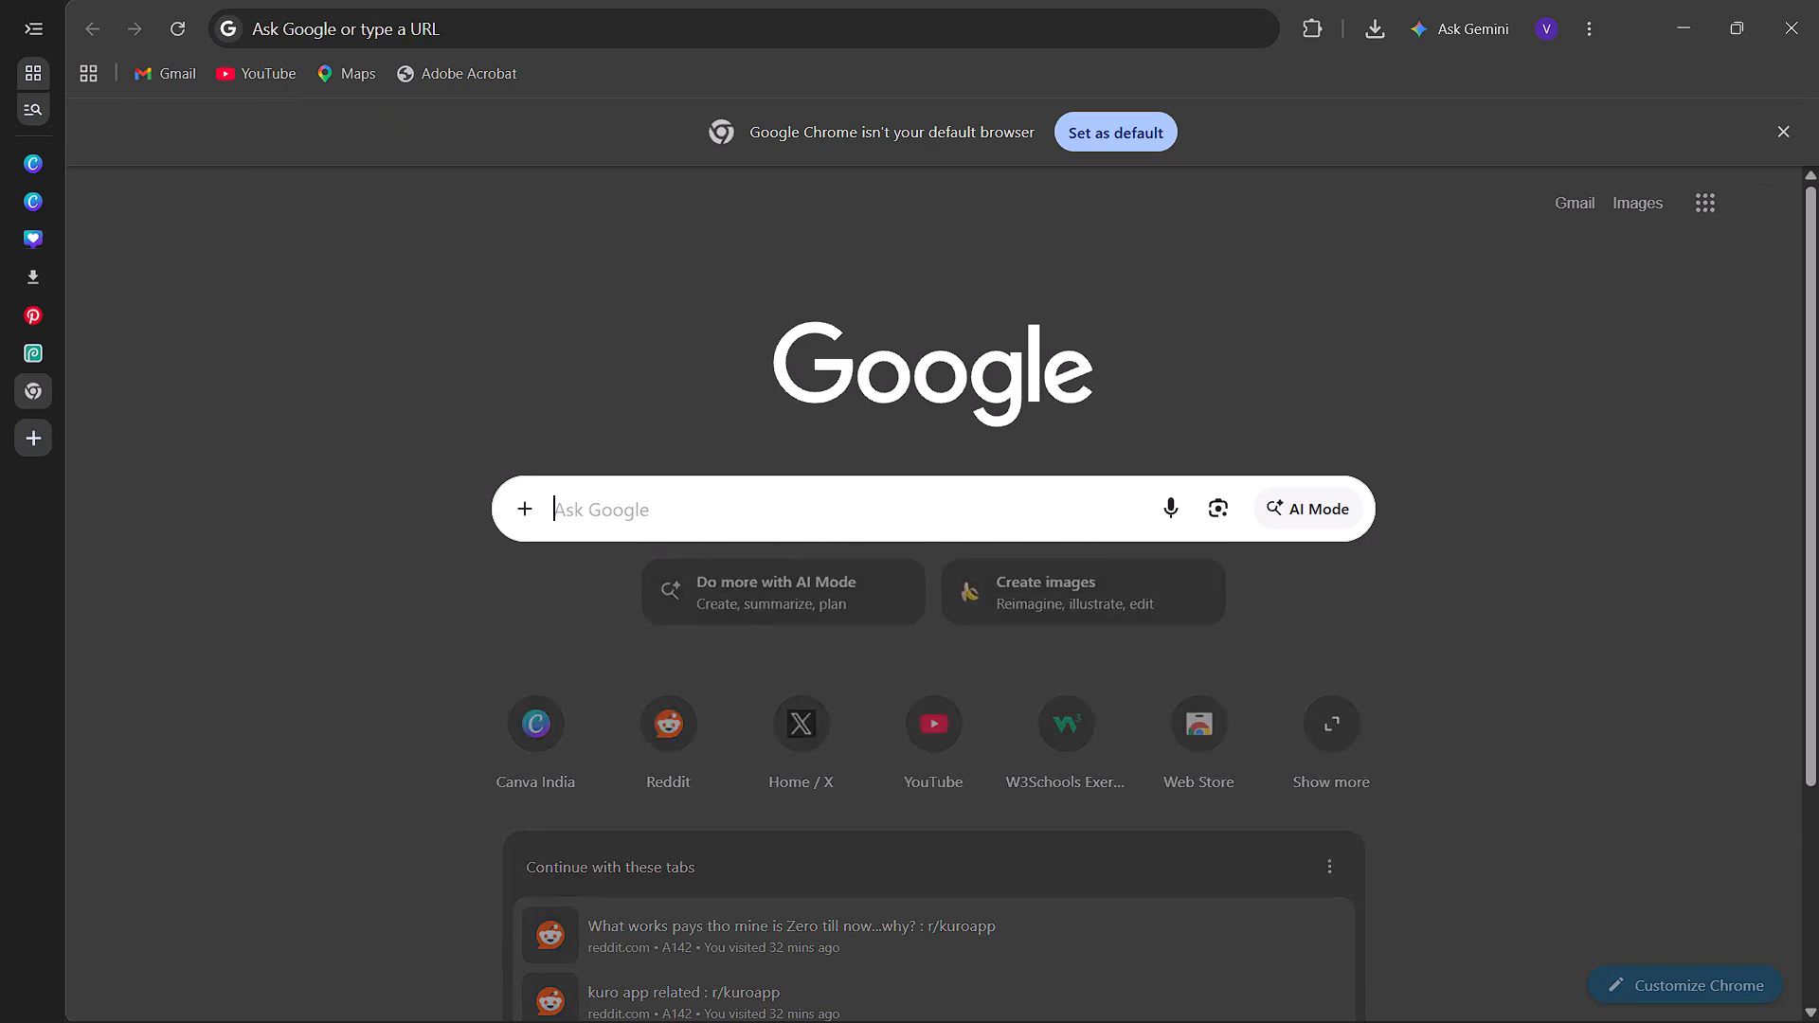
{"action": "type", "text": "bp"}
{"action": "key", "text": "BackSpace"}
{"action": "type", "text": "ollywood"}
{"action": "key", "text": "space"}
{"action": "type", "text": "text"}
{"action": "key", "text": "space"}
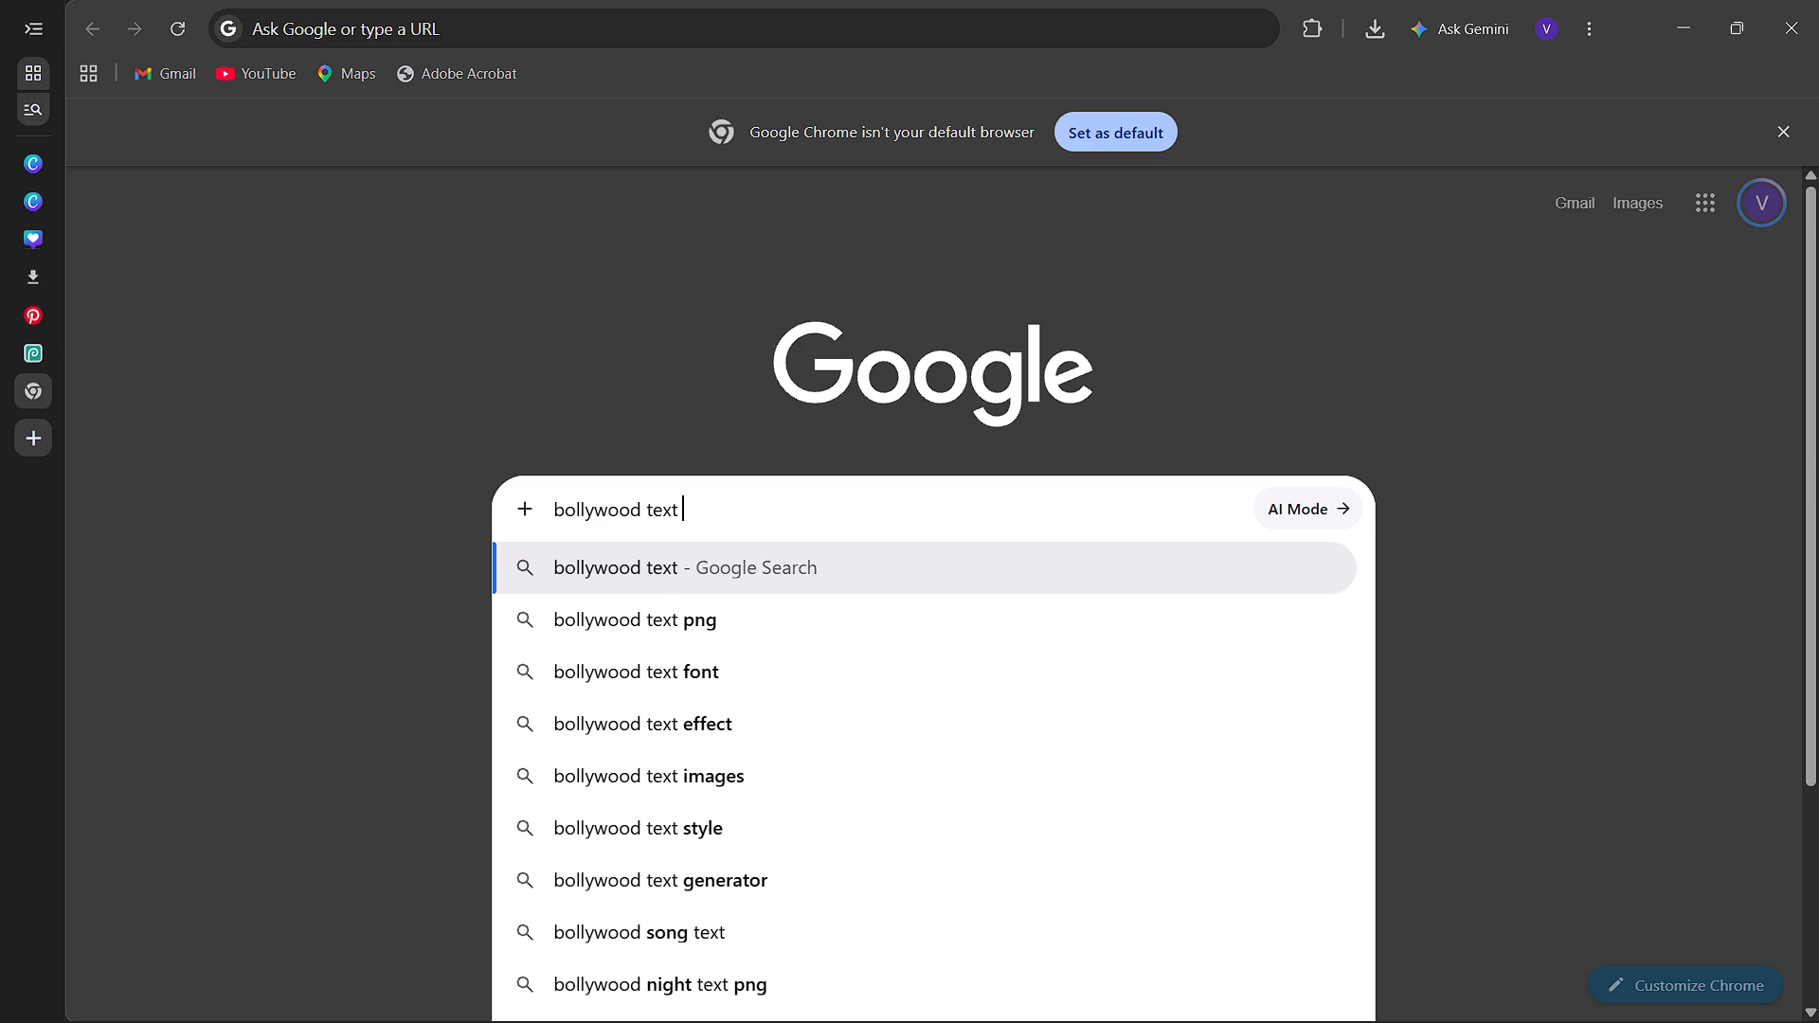
{"action": "left_click", "coordinate": [614, 686]}
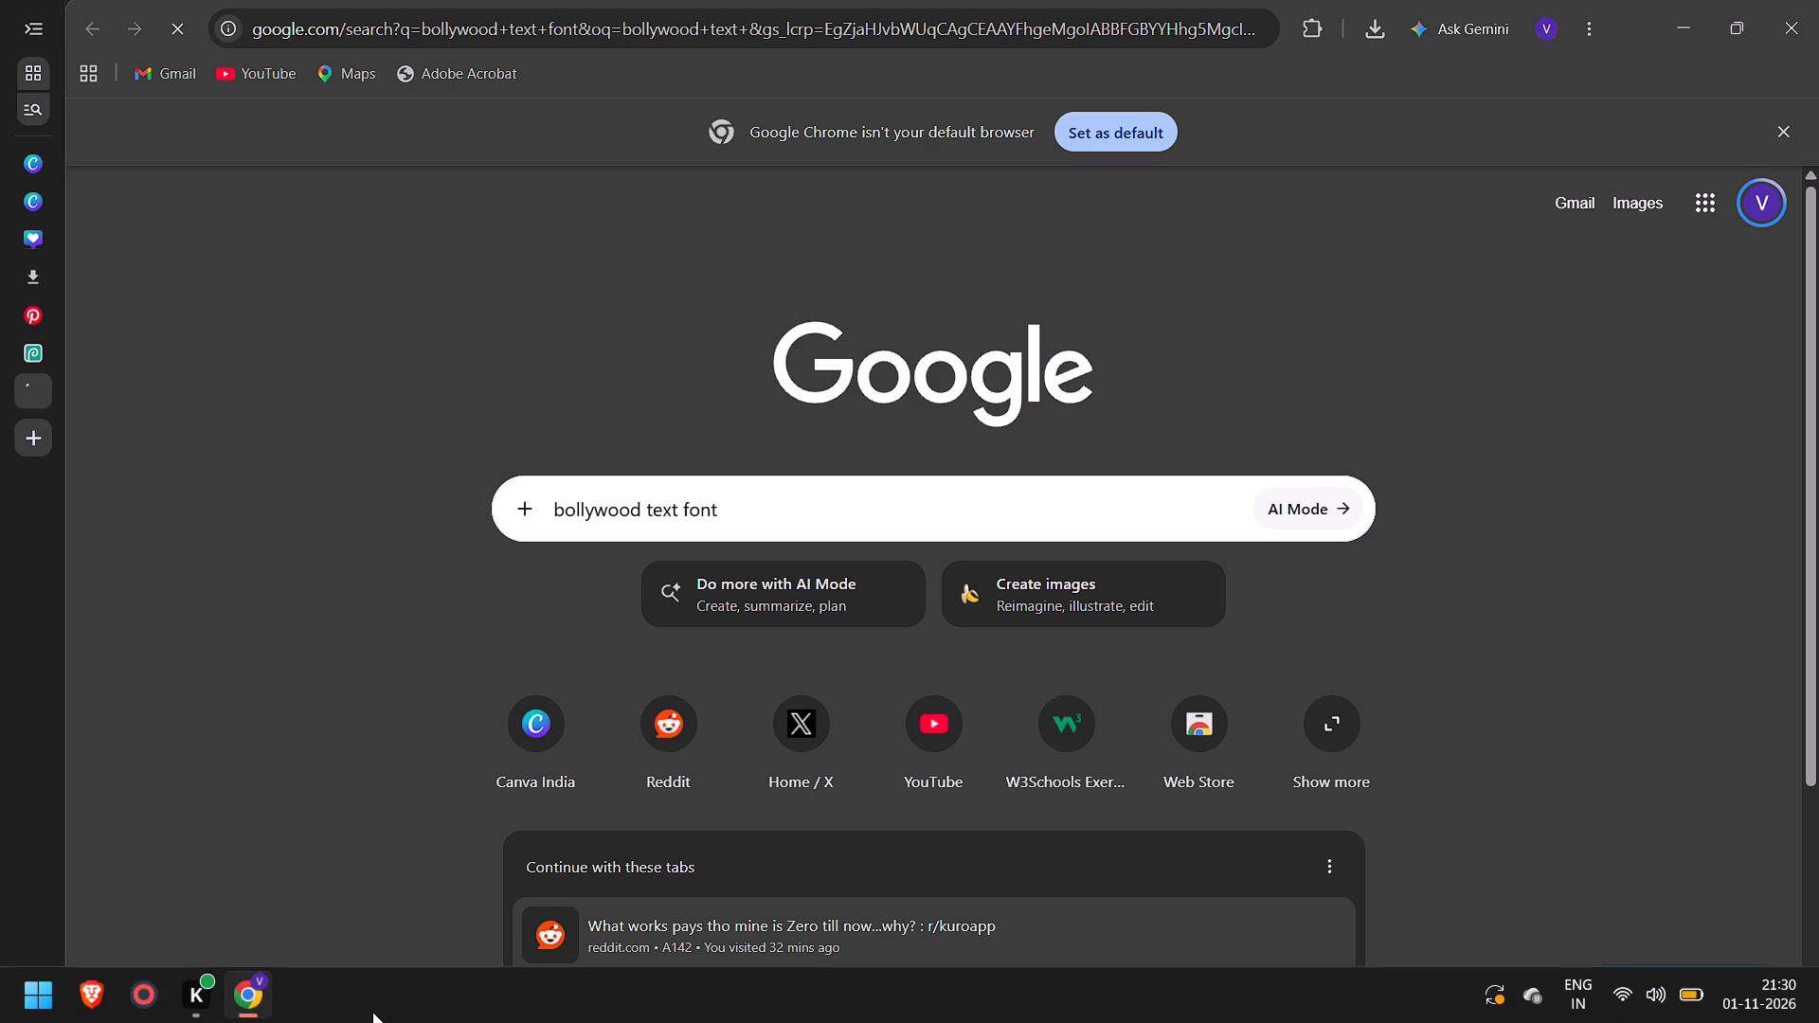
Switch to the open Pinterest page and download the black-and-white image of the veiled woman from the related pins.
{"action": "left_click", "coordinate": [28, 327]}
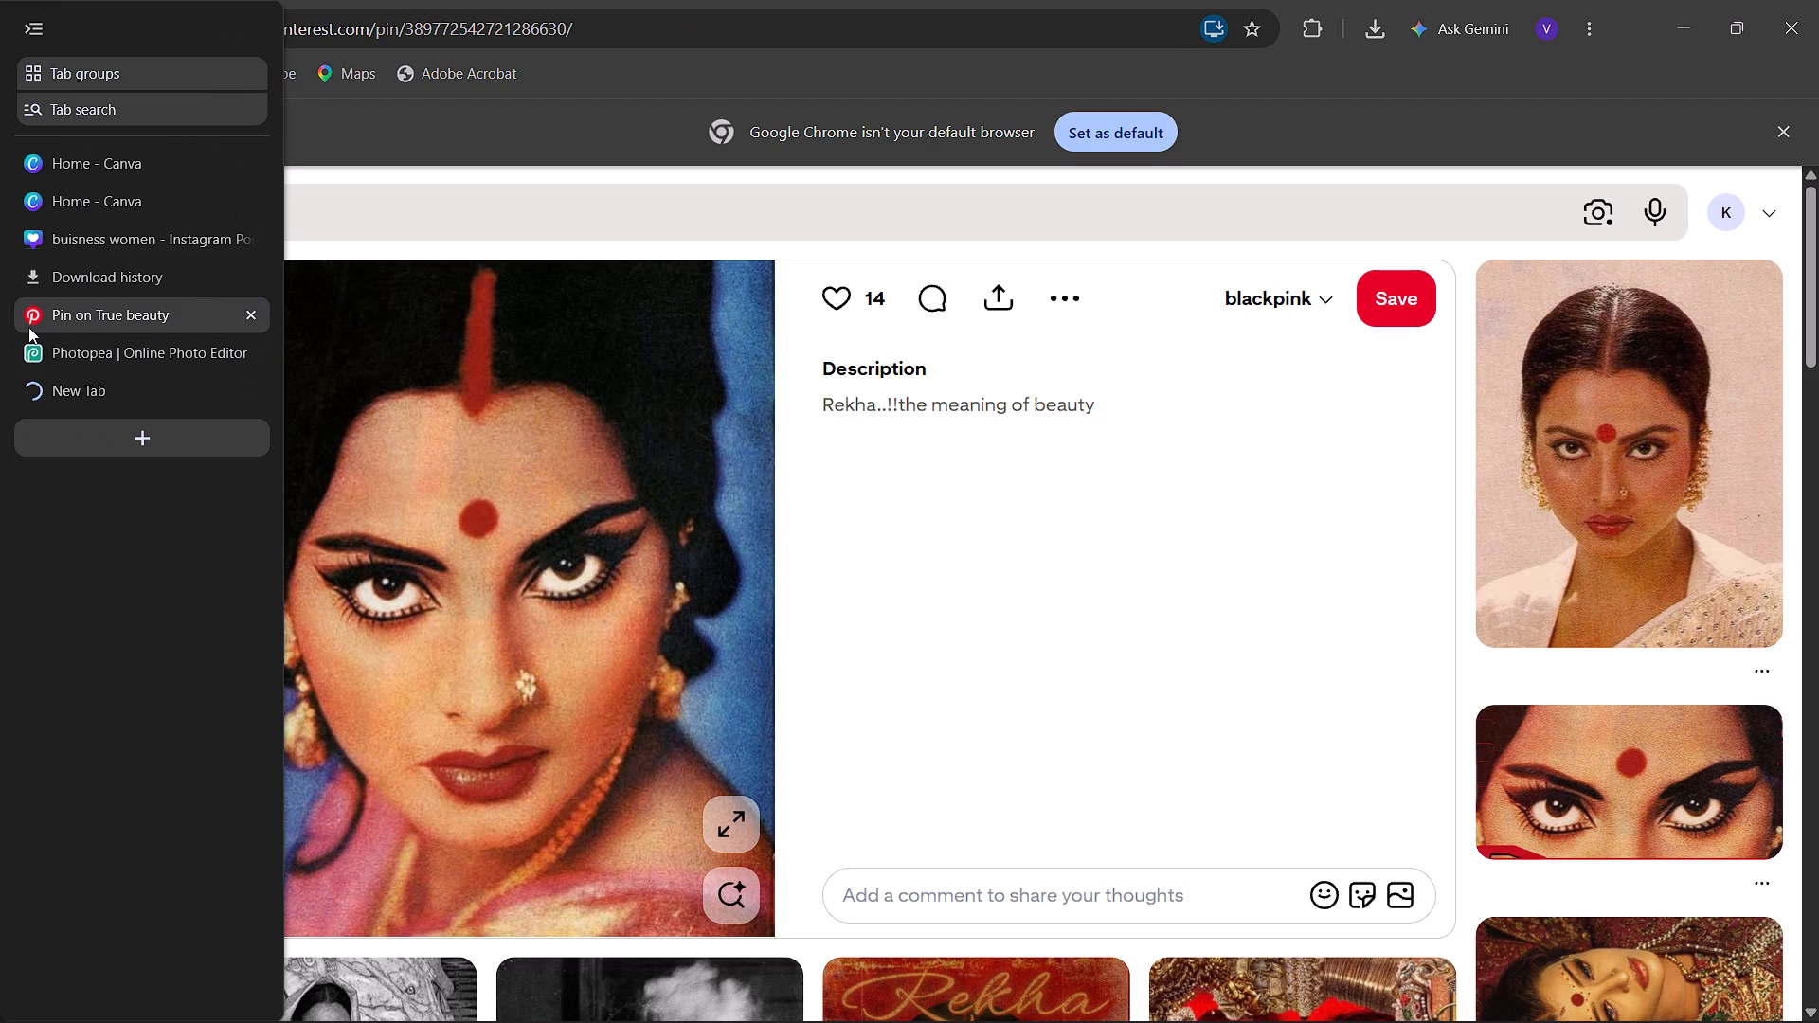
{"action": "scroll", "coordinate": [595, 581], "scroll_direction": "down", "scroll_amount": 3}
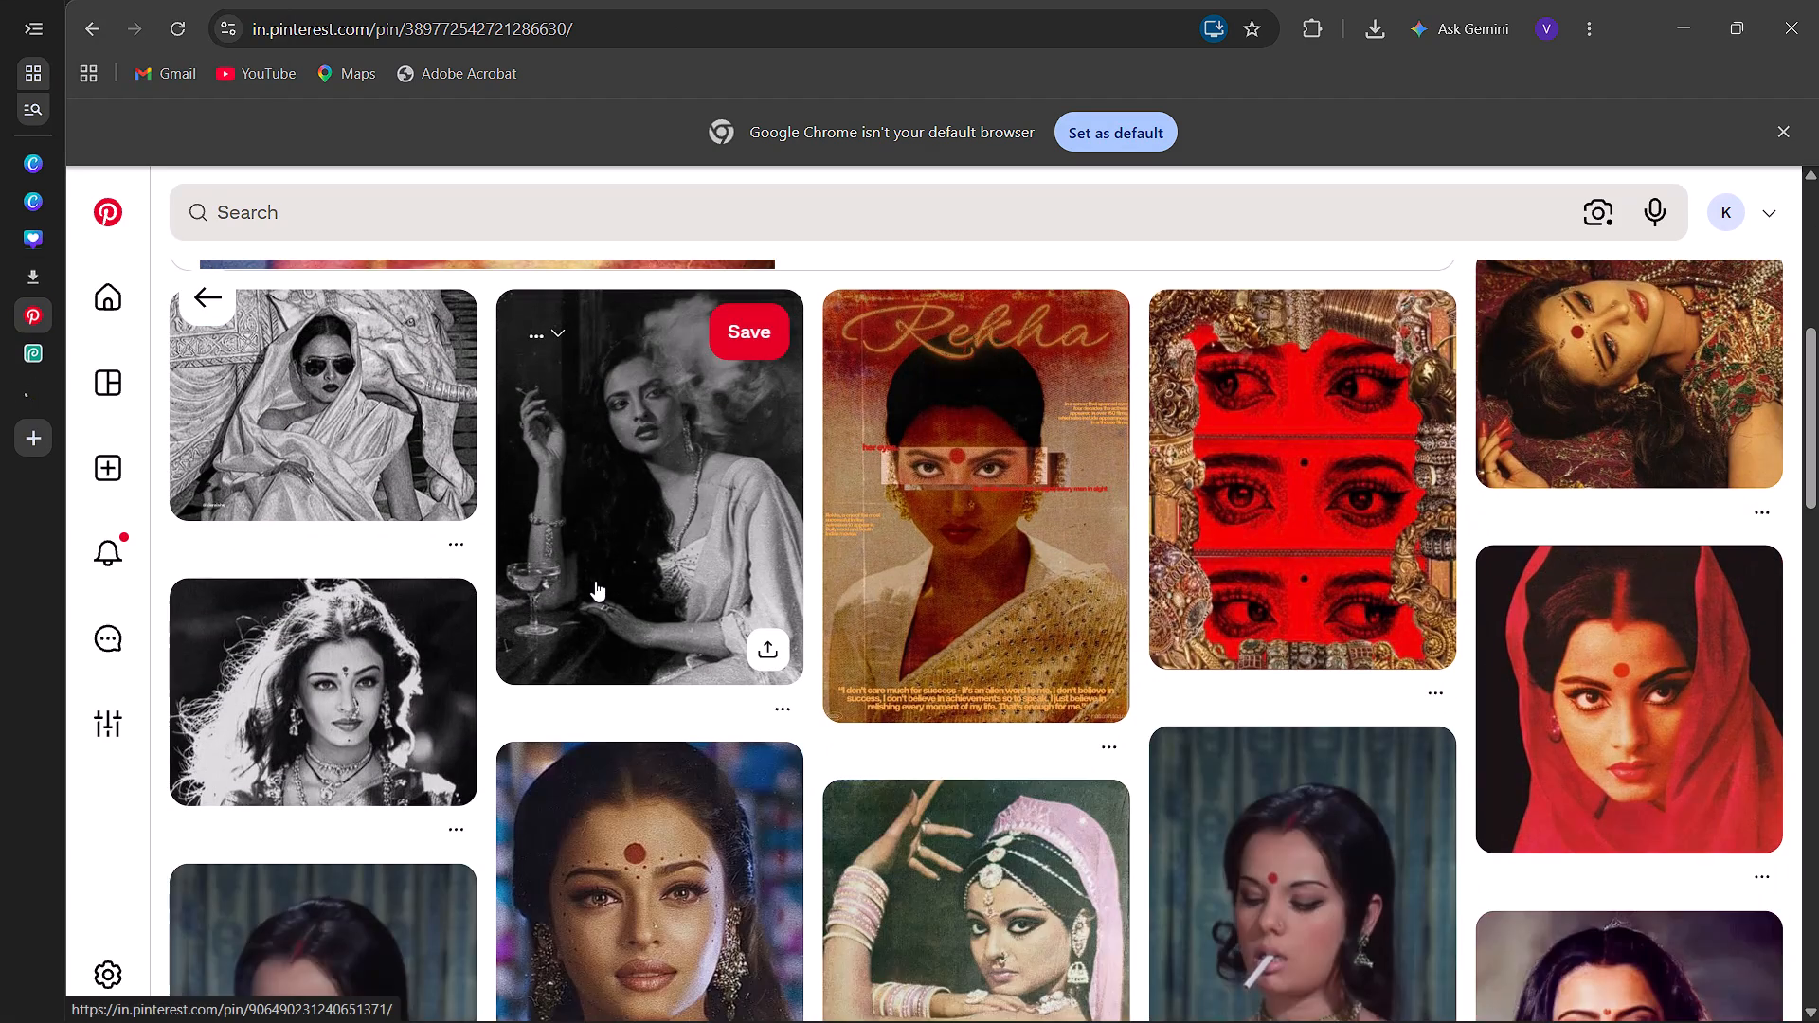
{"action": "scroll", "coordinate": [595, 581], "scroll_direction": "up", "scroll_amount": 1}
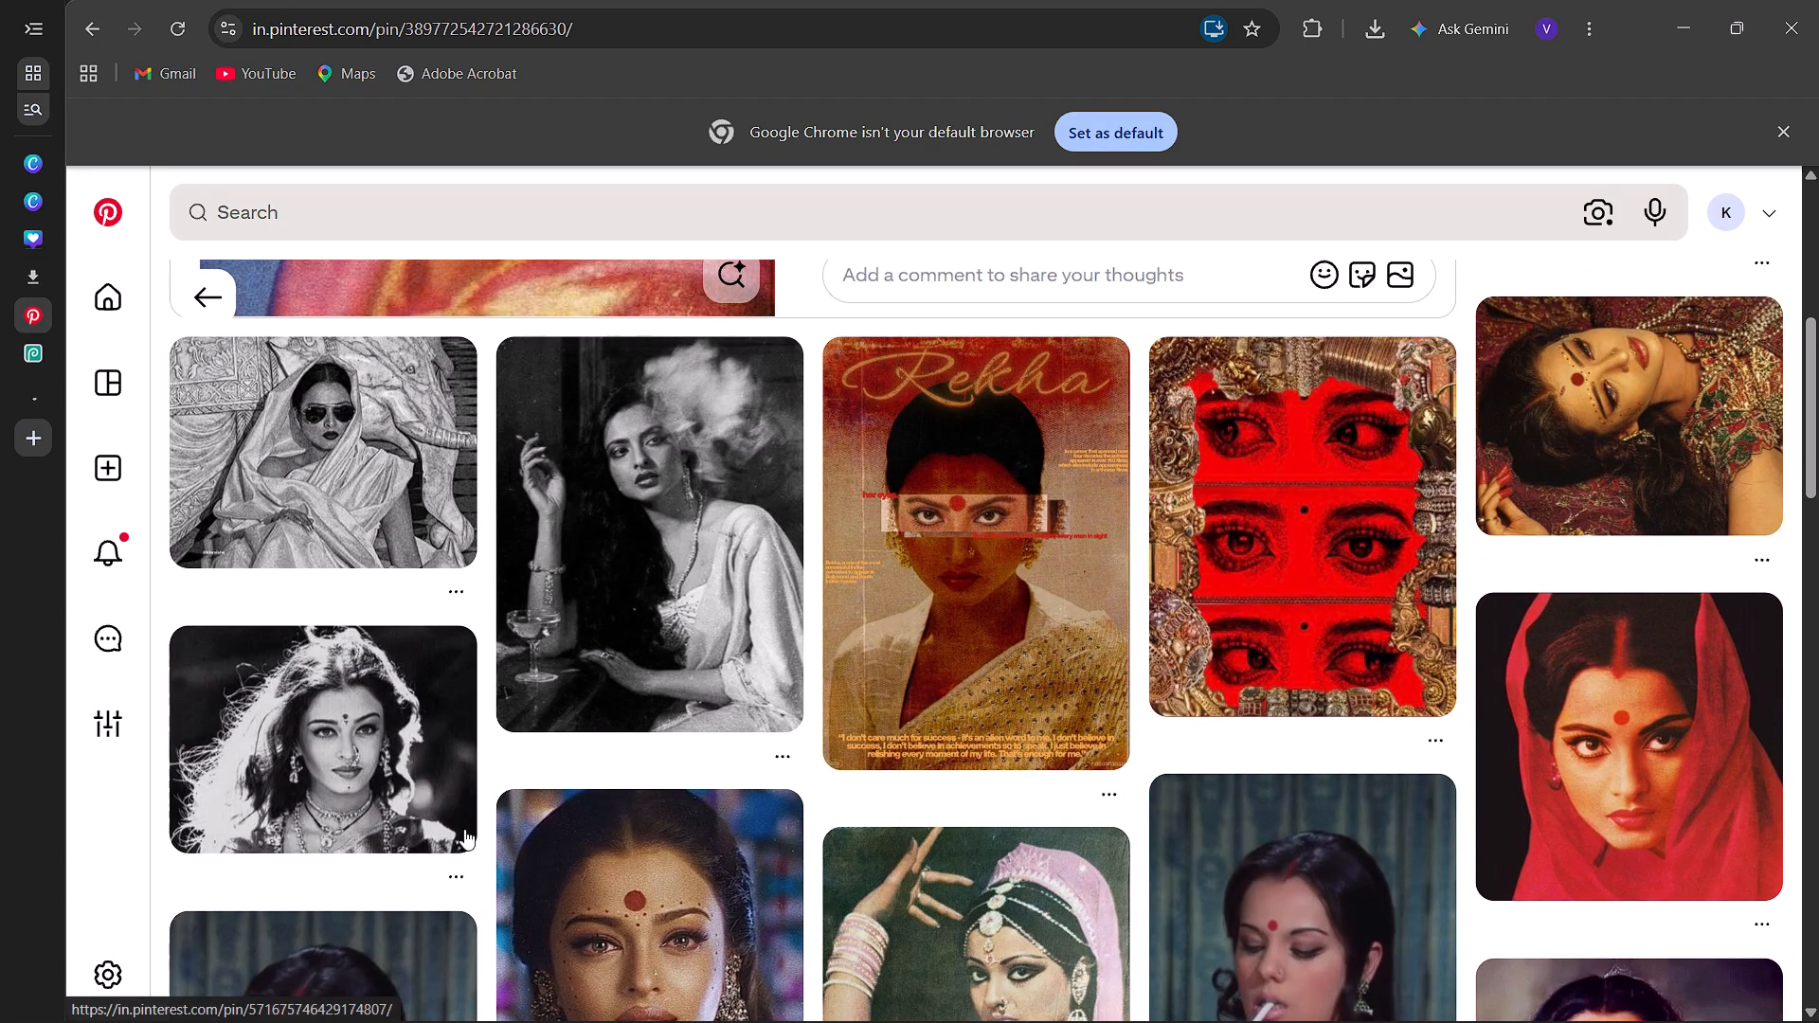
{"action": "scroll", "coordinate": [445, 871], "scroll_direction": "down", "scroll_amount": 4}
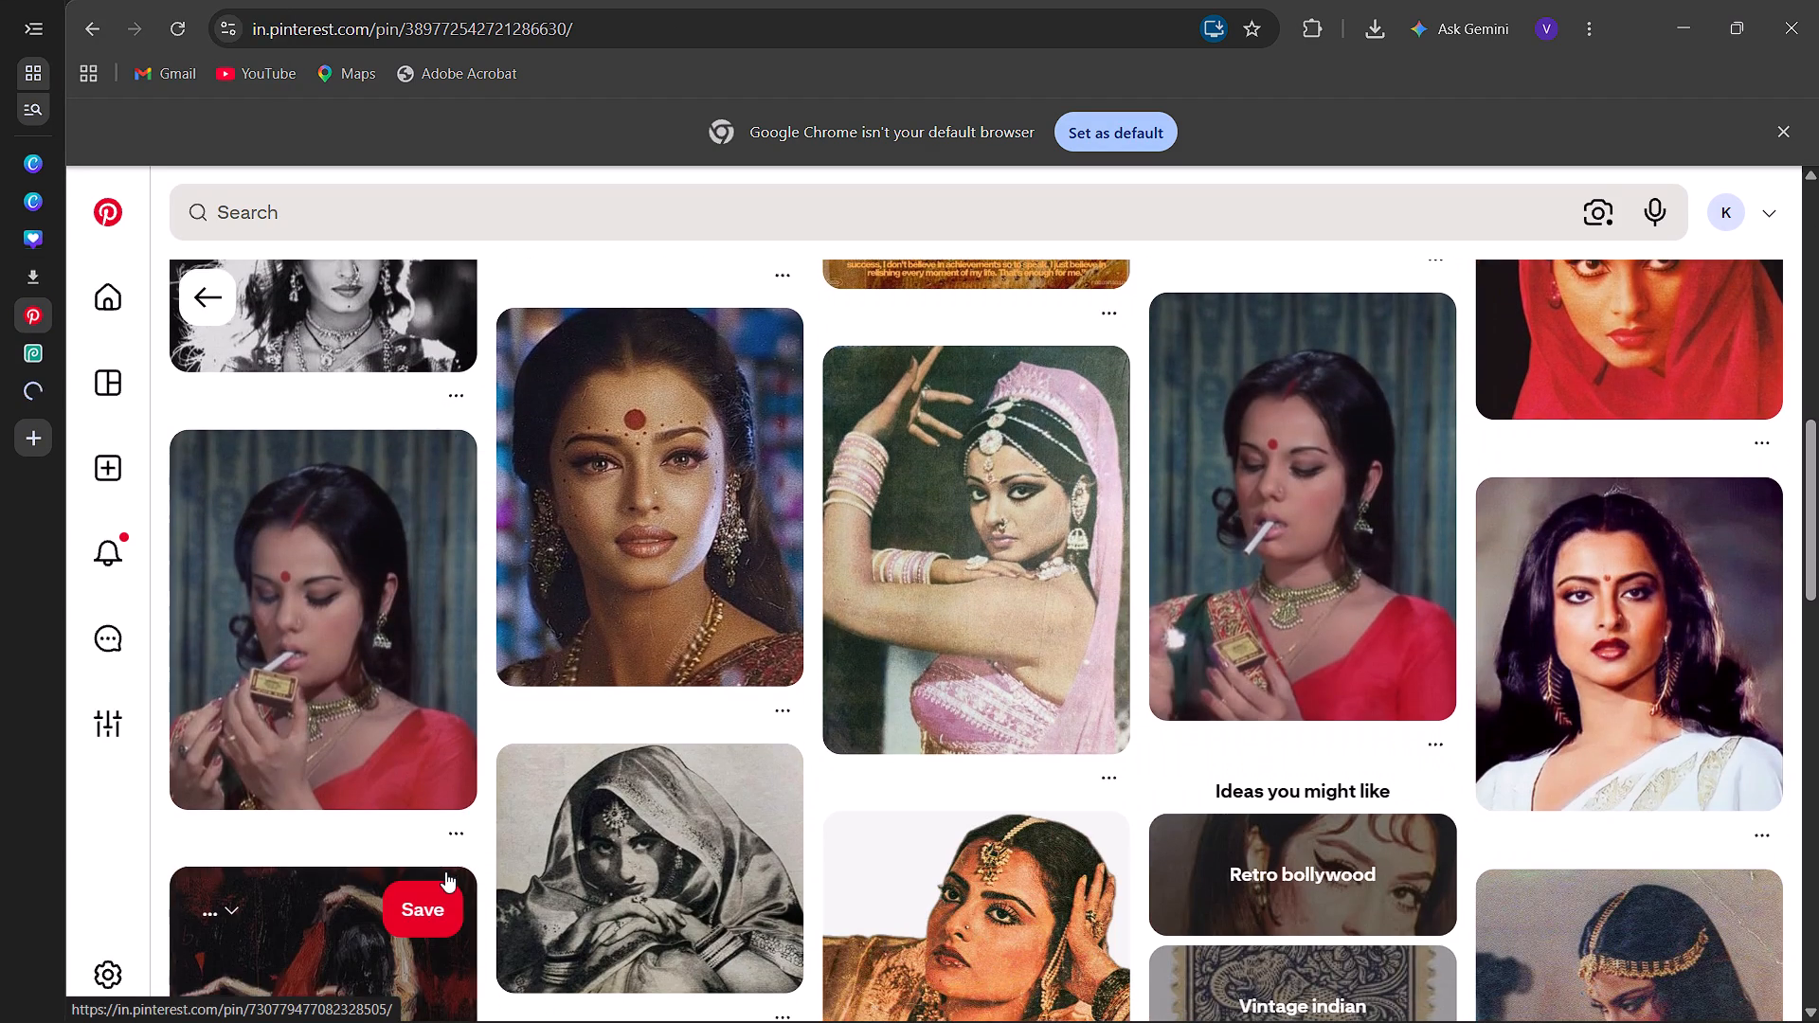
{"action": "scroll", "coordinate": [445, 871], "scroll_direction": "down", "scroll_amount": 2}
{"action": "left_click", "coordinate": [787, 796]}
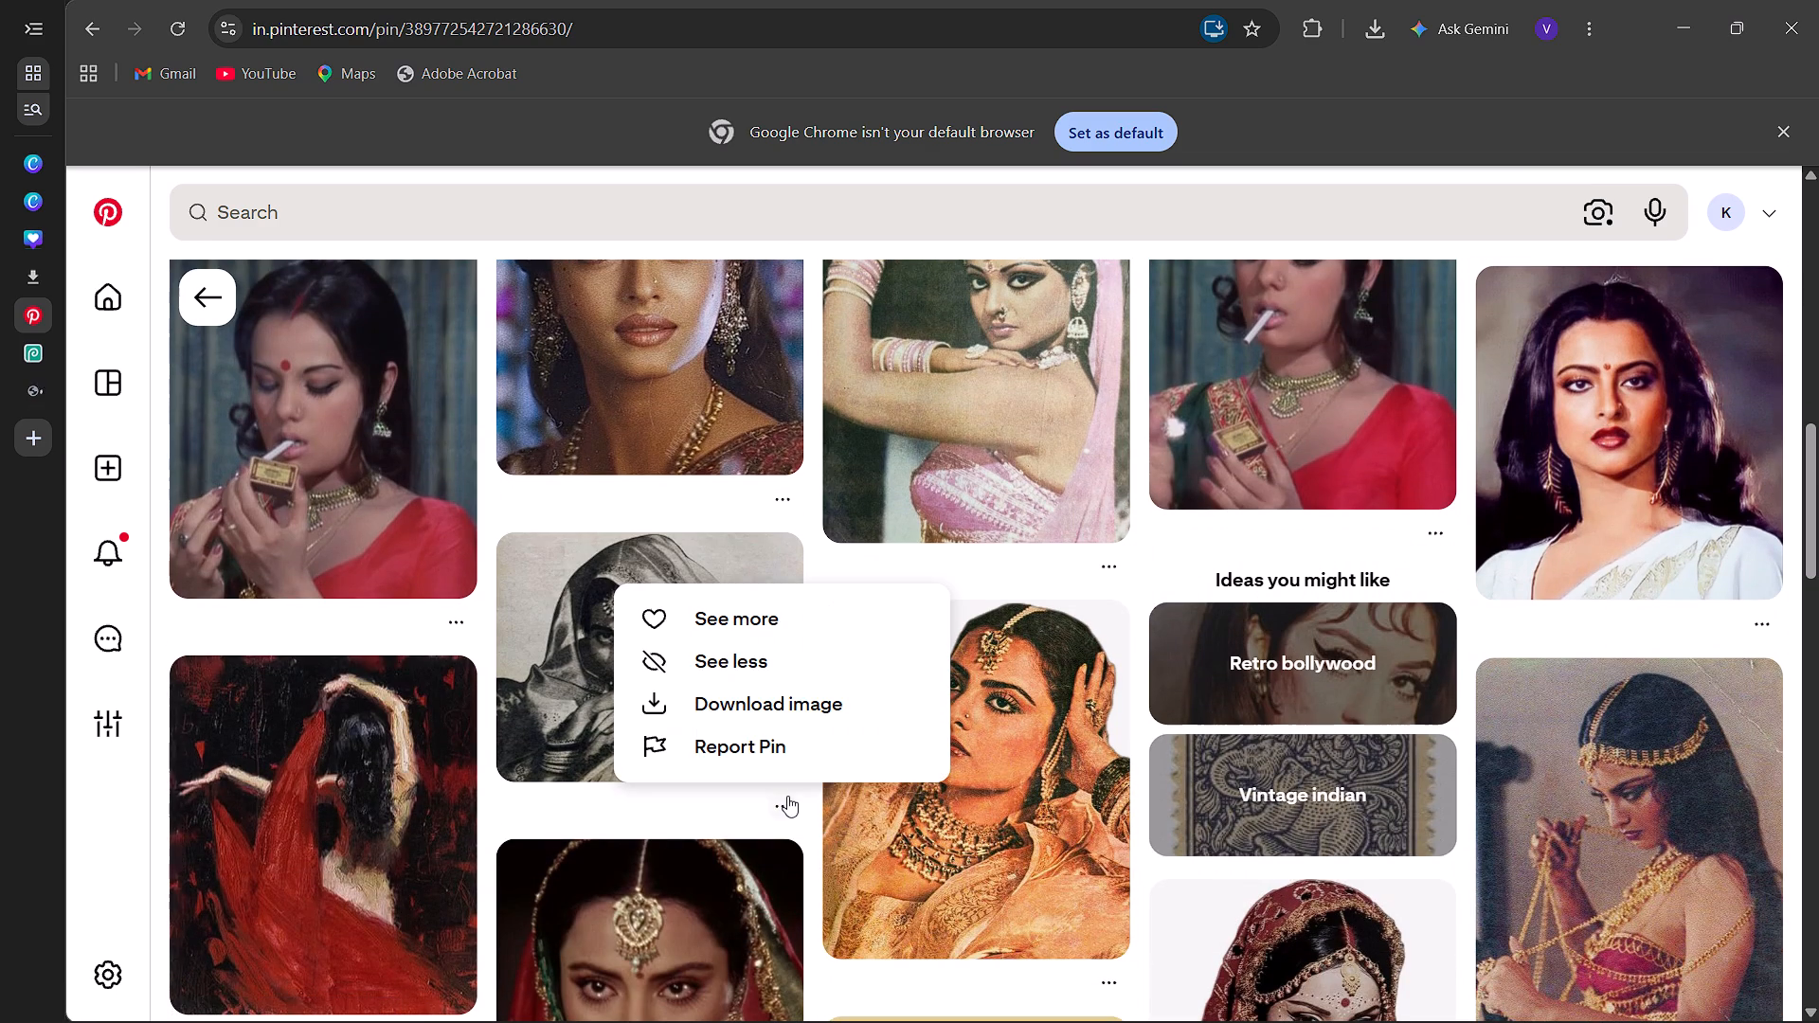
{"action": "left_click", "coordinate": [774, 708]}
{"action": "scroll", "coordinate": [774, 708], "scroll_direction": "down", "scroll_amount": 1}
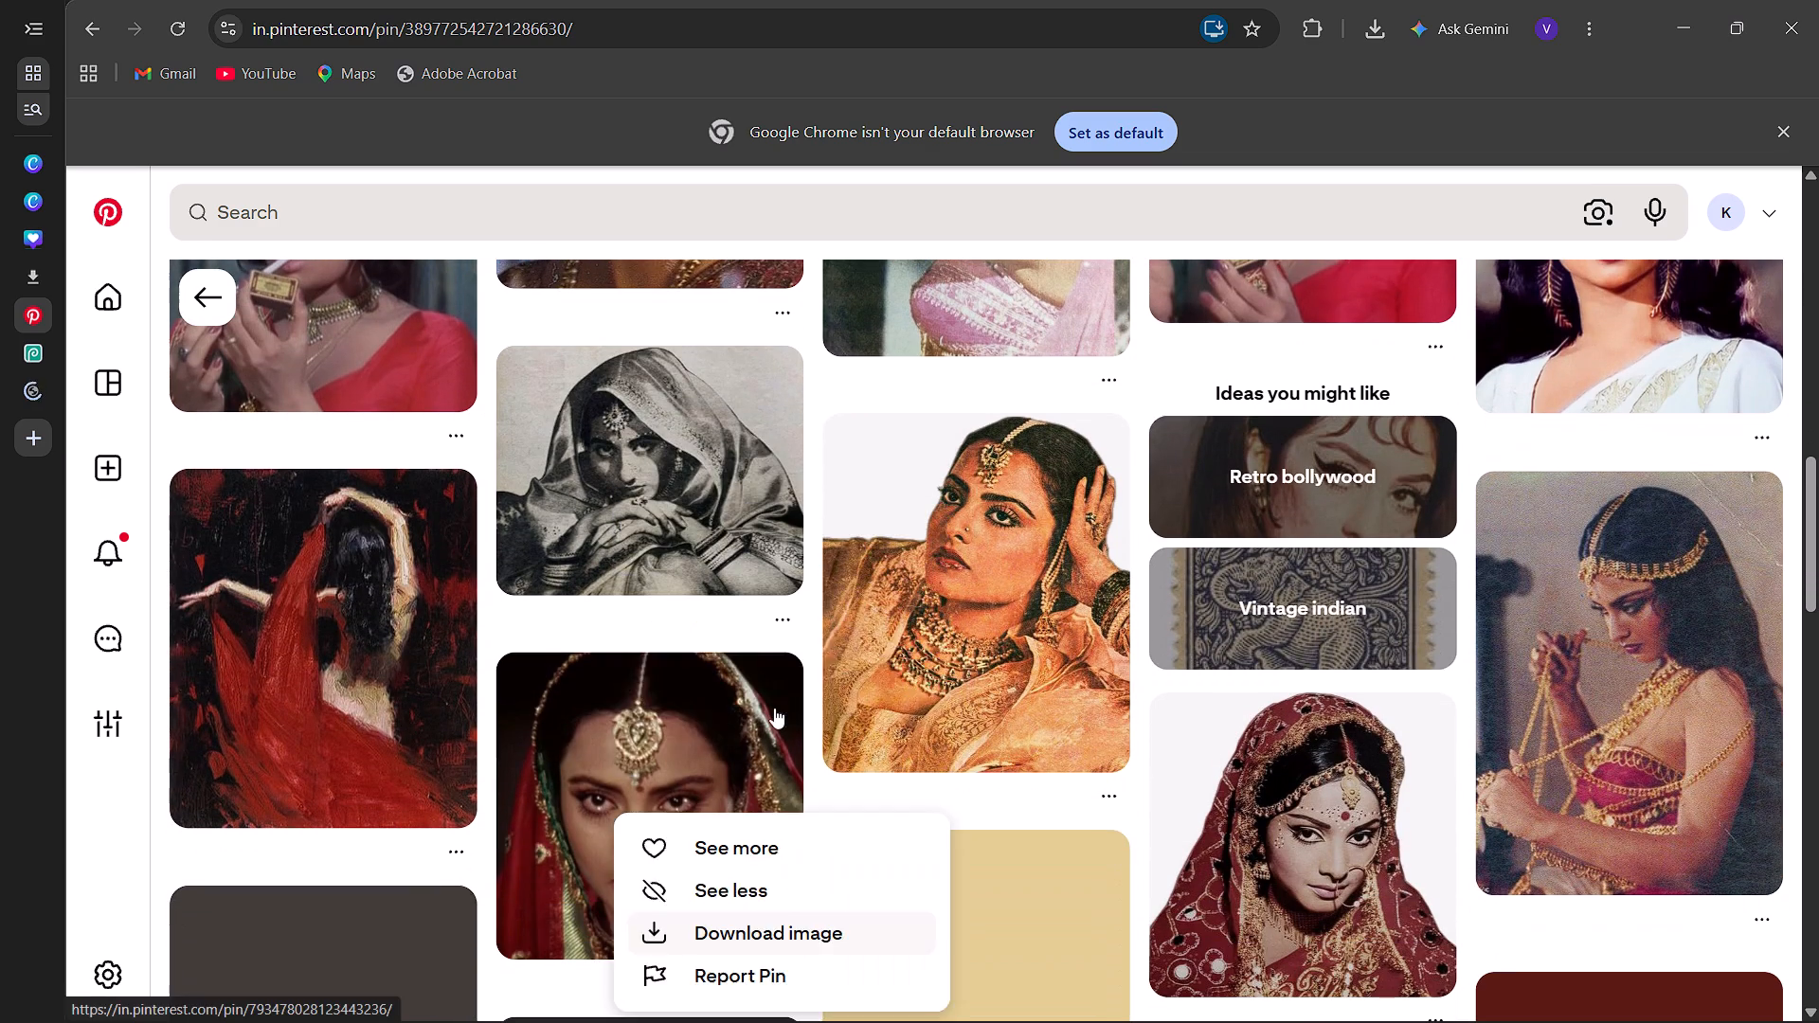
{"action": "scroll", "coordinate": [774, 708], "scroll_direction": "down", "scroll_amount": 2}
{"action": "left_click", "coordinate": [785, 763]}
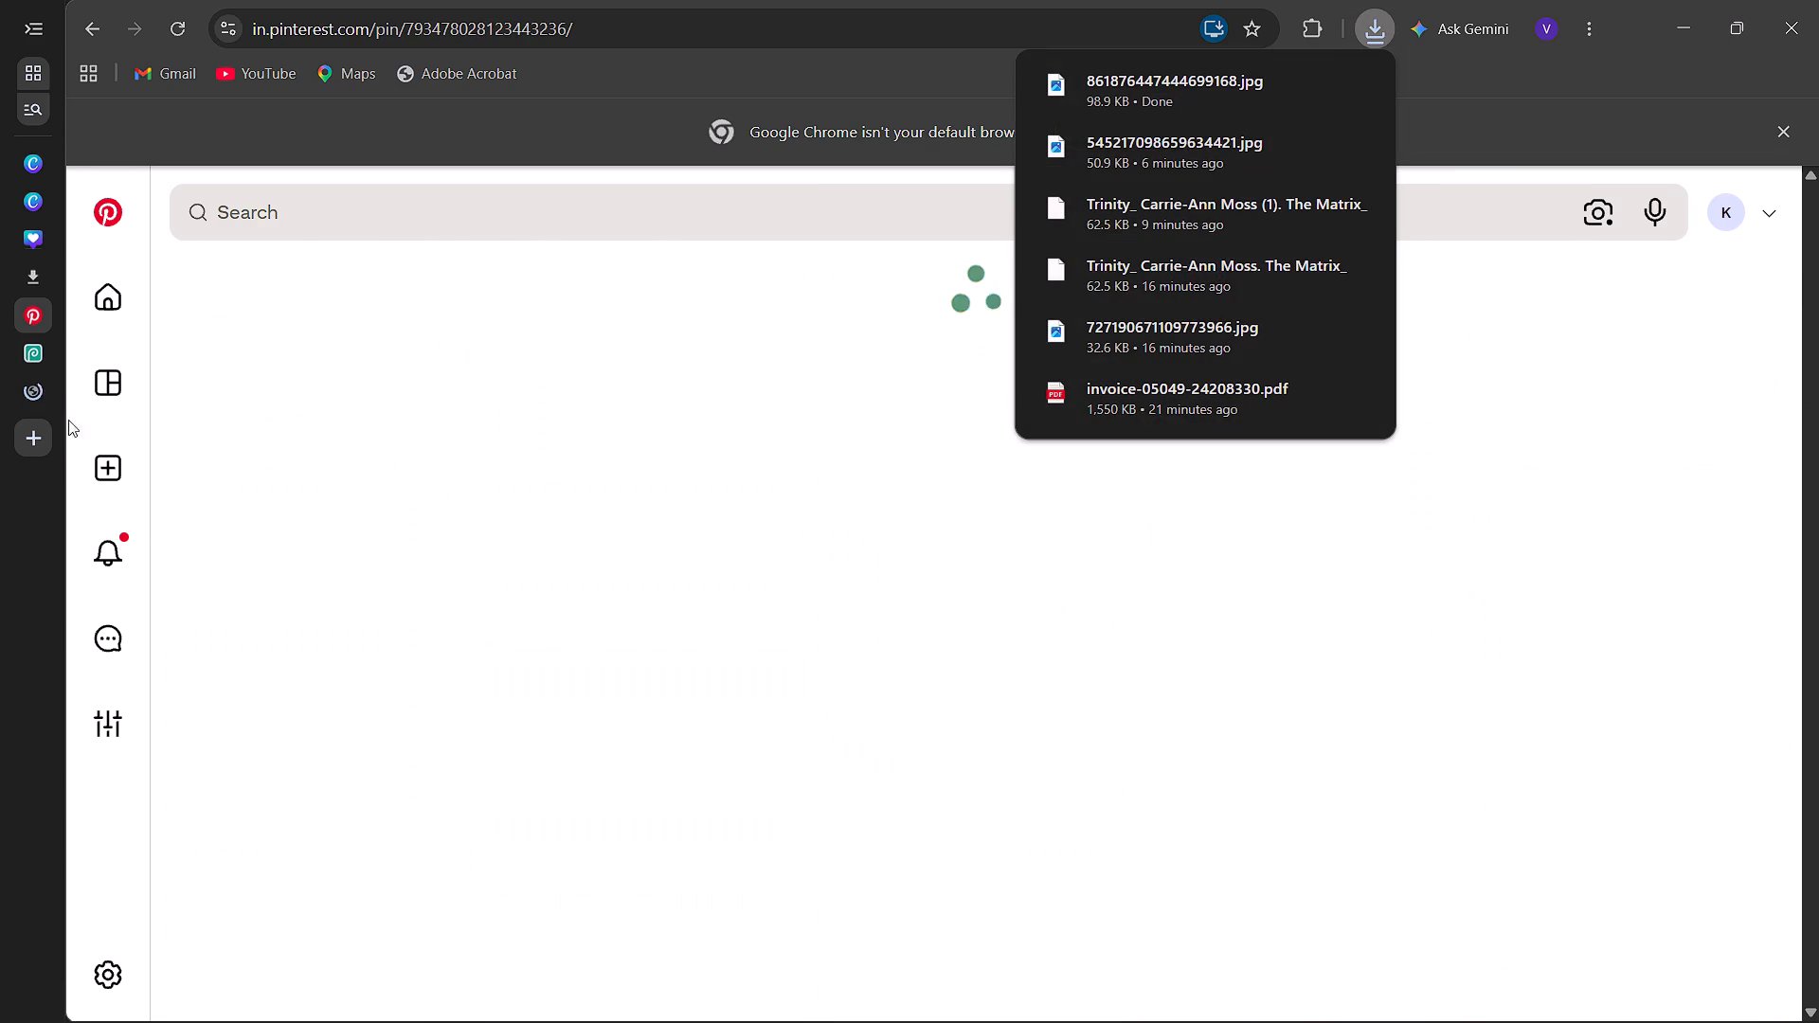
Return to the Google results for the font search and open the MyFonts "Bollywood Fonts" page.
{"action": "left_click", "coordinate": [37, 388]}
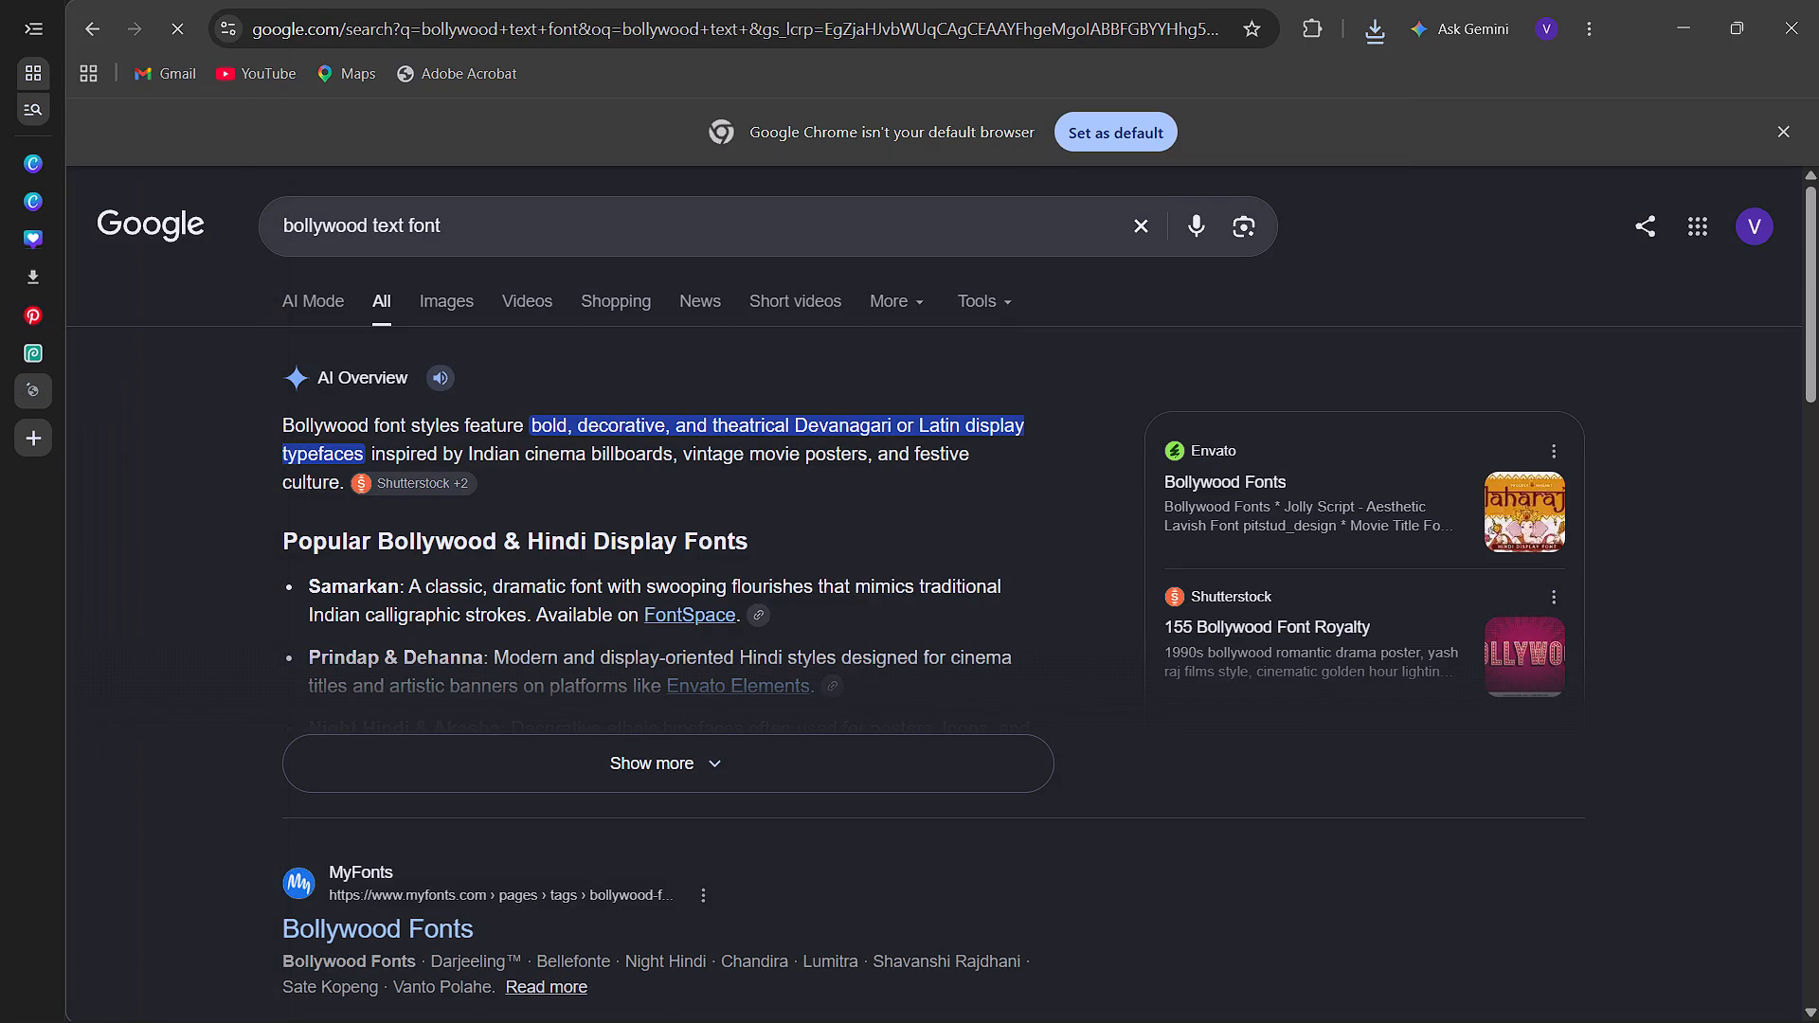
{"action": "scroll", "coordinate": [525, 606], "scroll_direction": "down", "scroll_amount": 2}
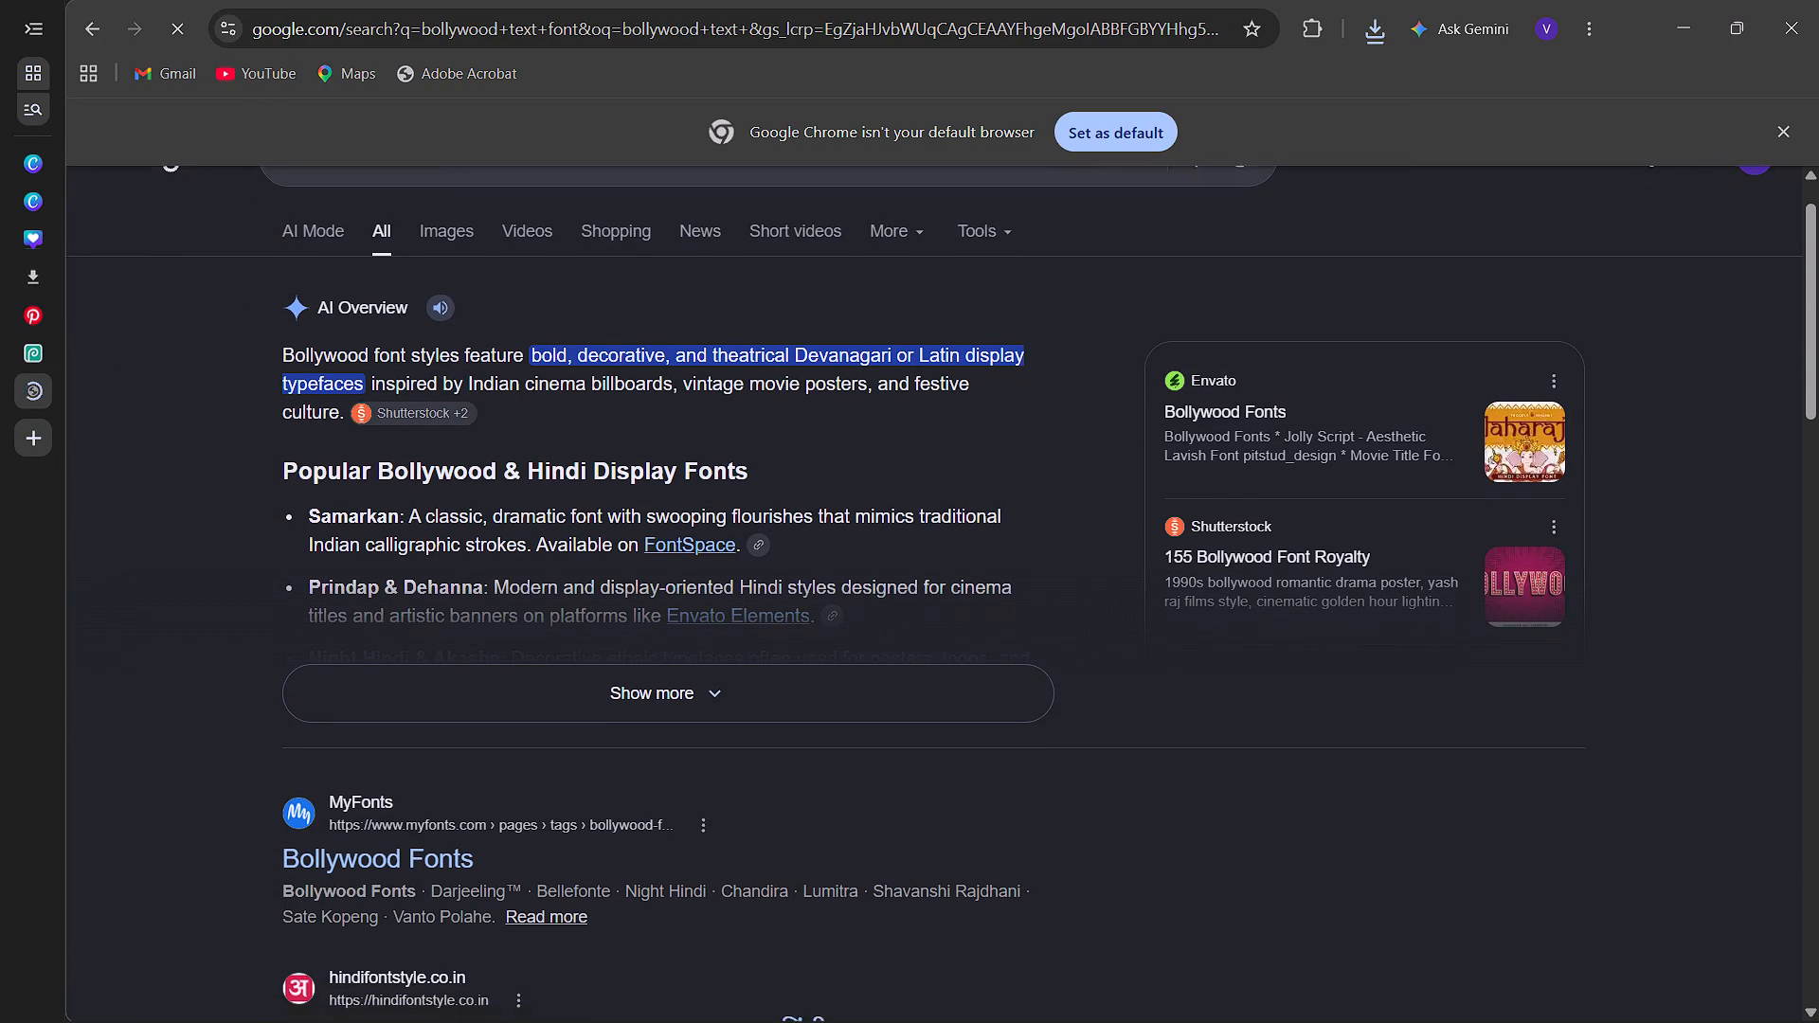
{"action": "scroll", "coordinate": [525, 606], "scroll_direction": "down", "scroll_amount": 1}
{"action": "left_click", "coordinate": [446, 582]}
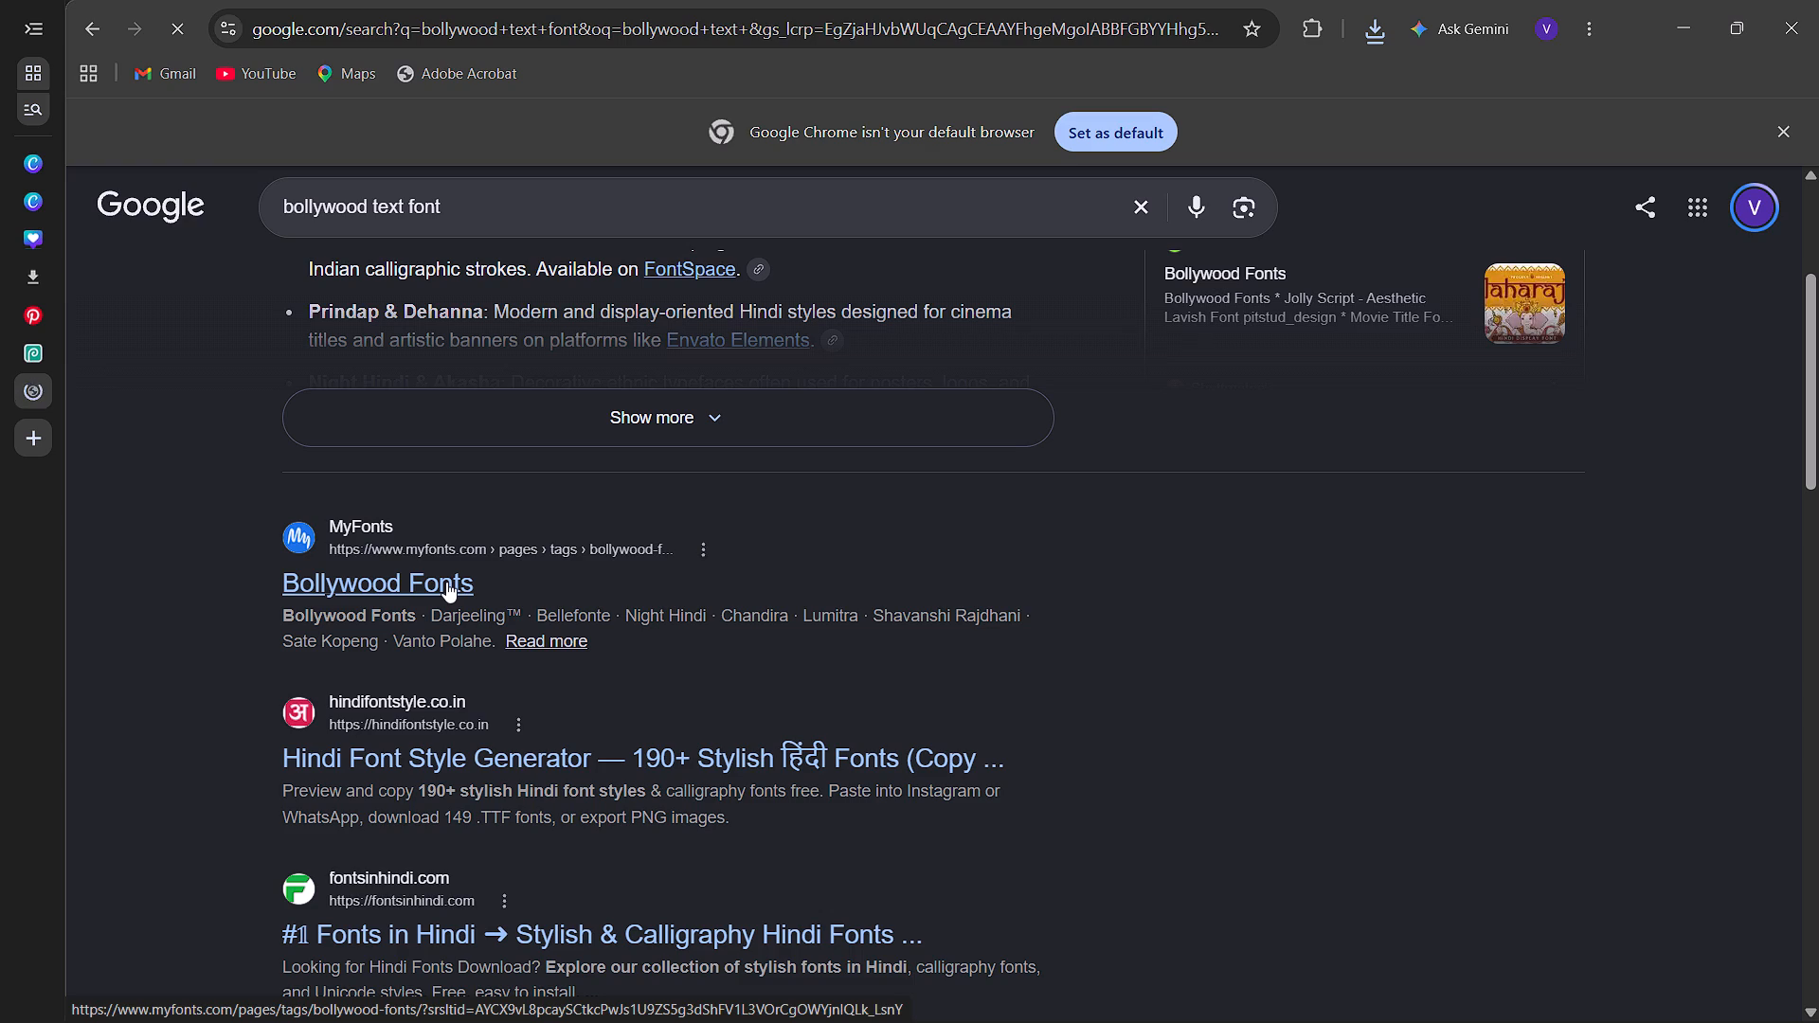
Examine the font samples on the MyFonts "Bollywood Fonts" page for a style suited to the "It's" lettering.
{"action": "left_click", "coordinate": [446, 582]}
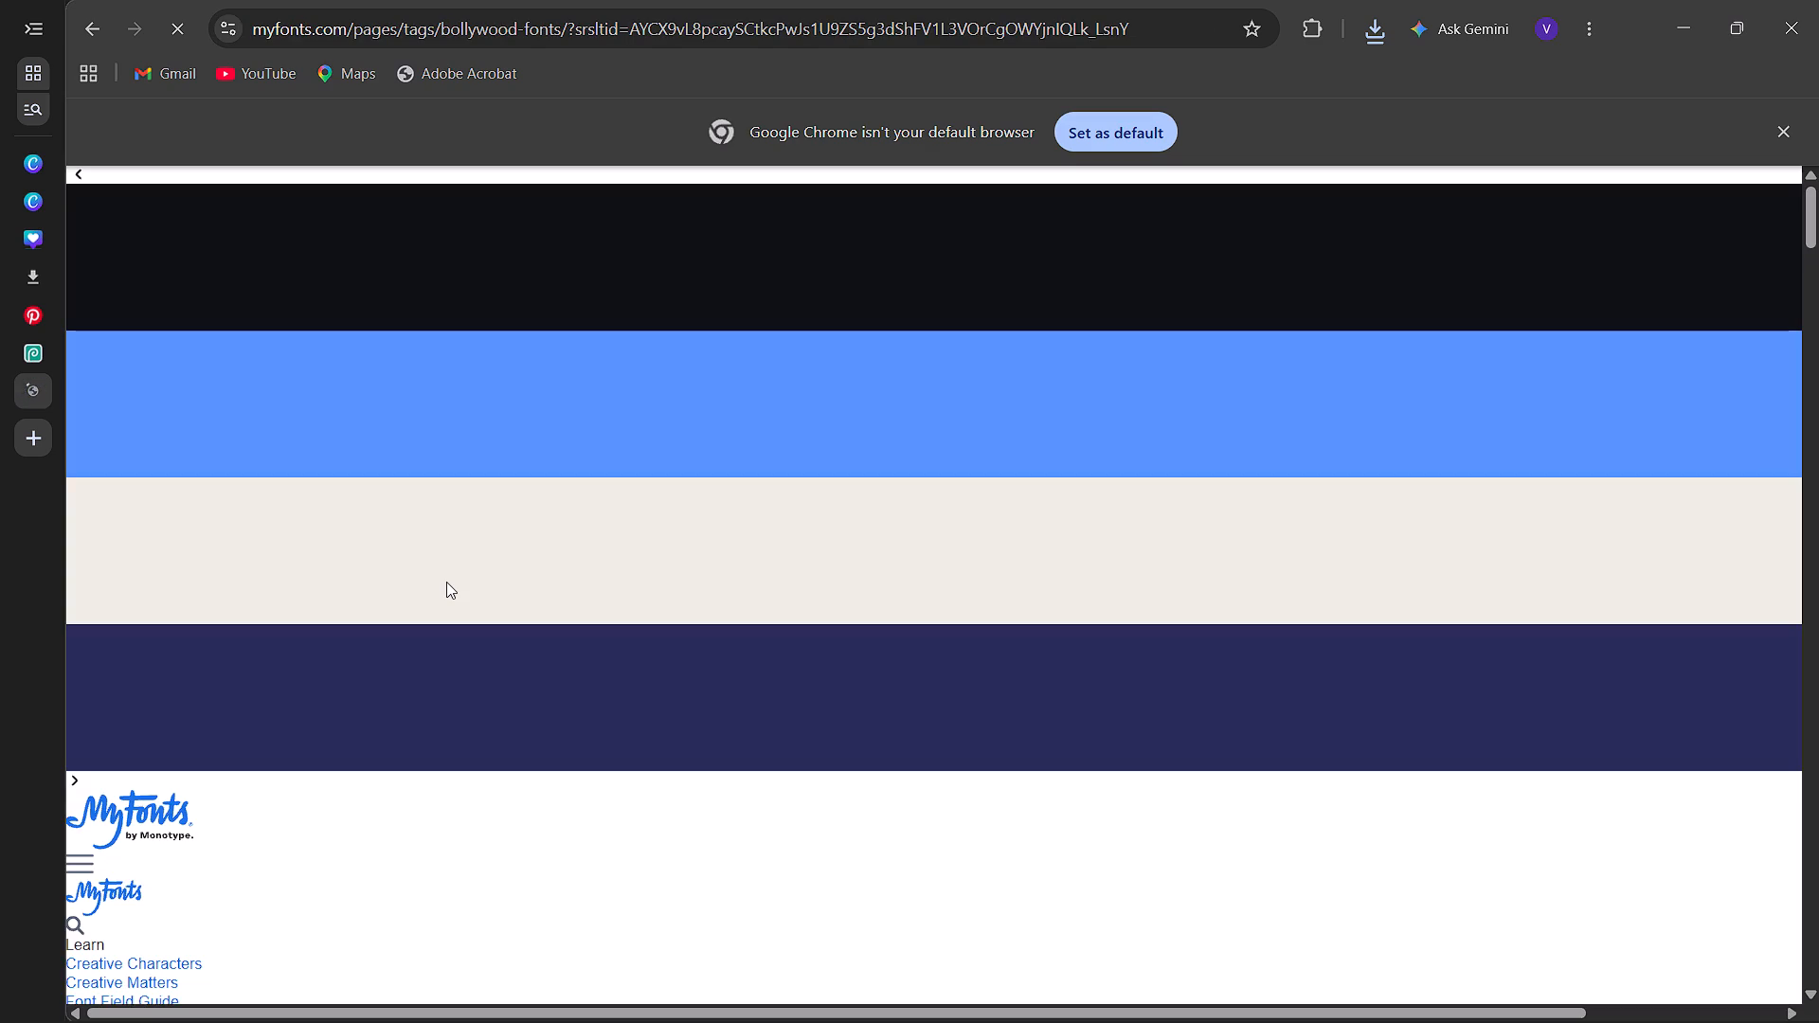
{"action": "scroll", "coordinate": [446, 582], "scroll_direction": "down", "scroll_amount": 3}
{"action": "scroll", "coordinate": [446, 582], "scroll_direction": "right", "scroll_amount": 3}
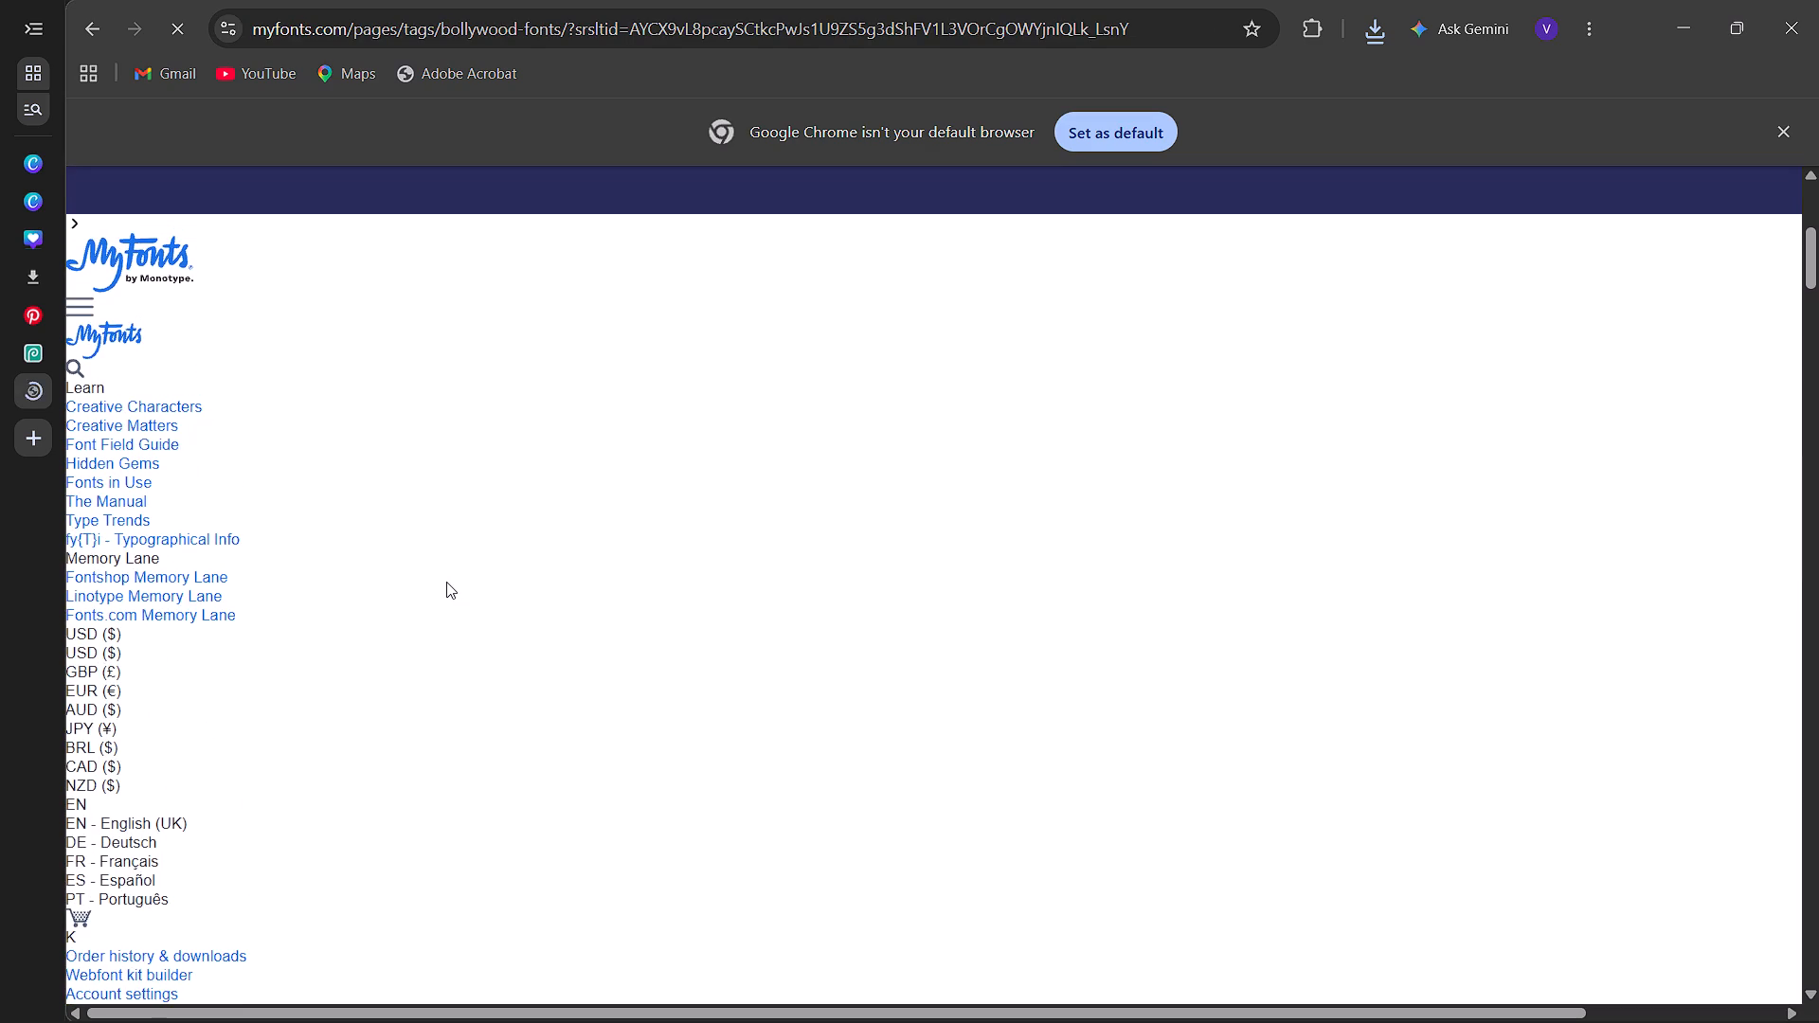
{"action": "scroll", "coordinate": [446, 582], "scroll_direction": "right", "scroll_amount": 1}
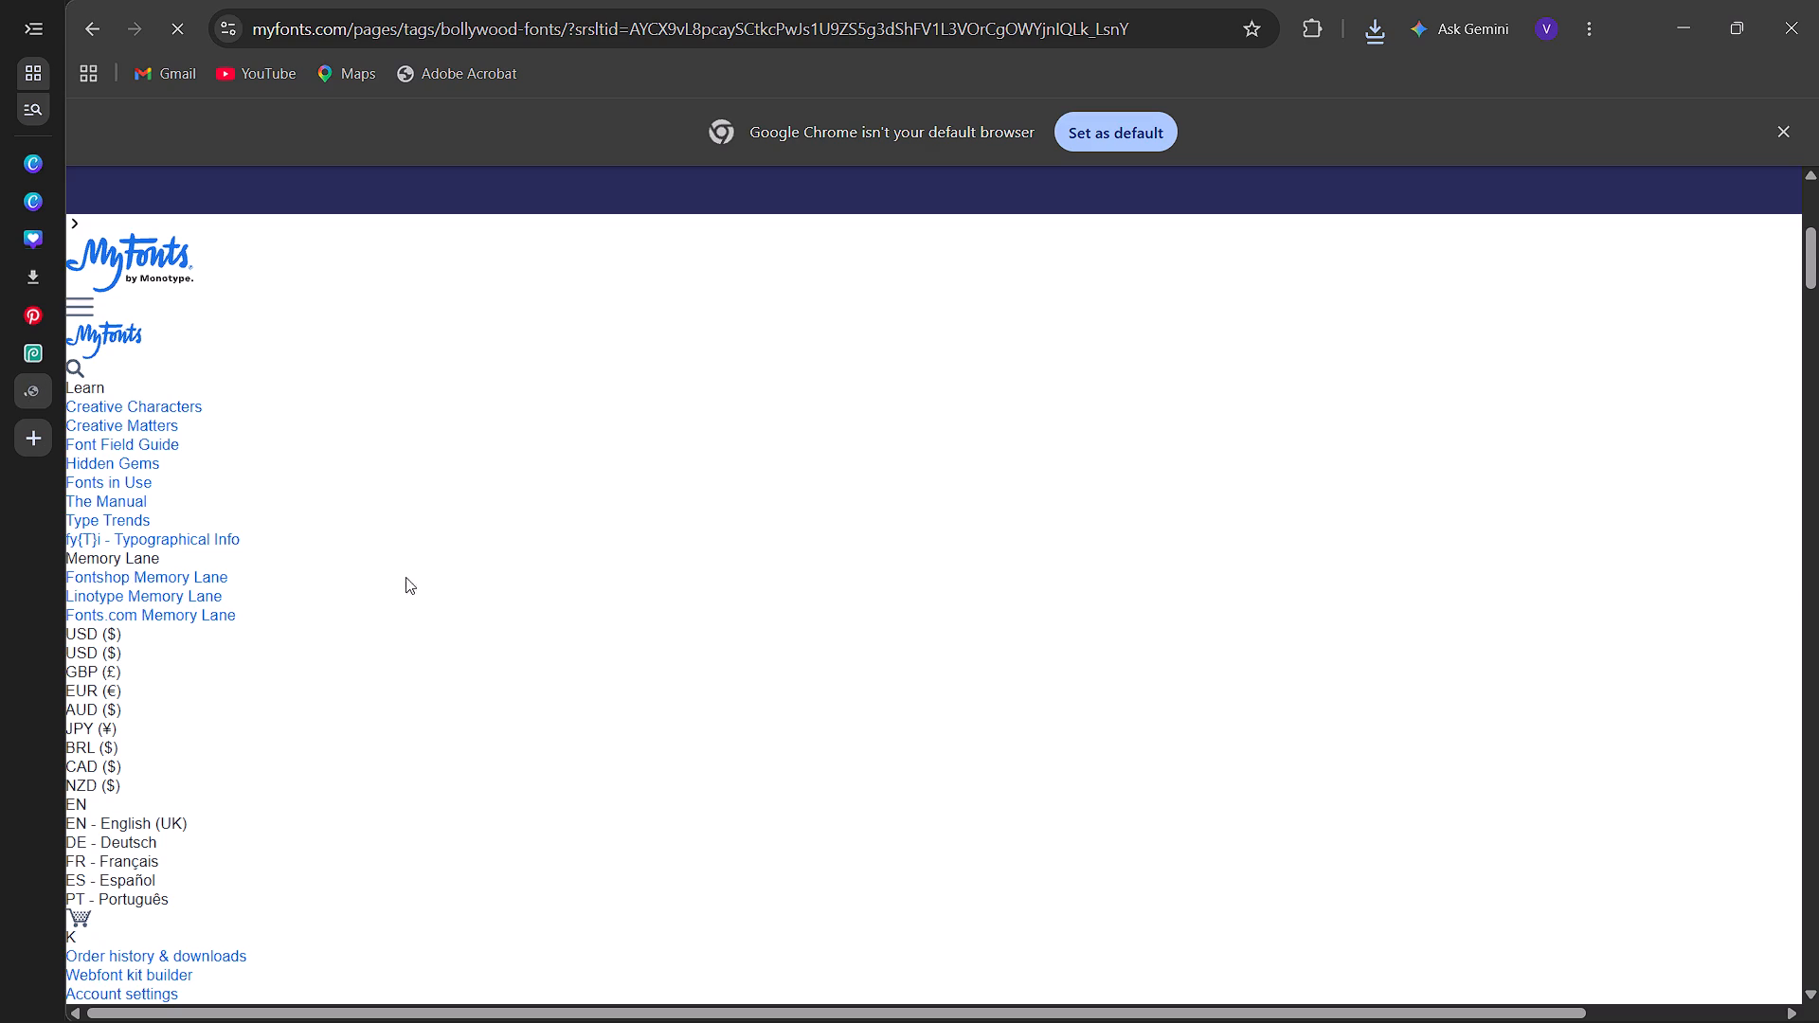
{"action": "scroll", "coordinate": [300, 597], "scroll_direction": "down", "scroll_amount": 3}
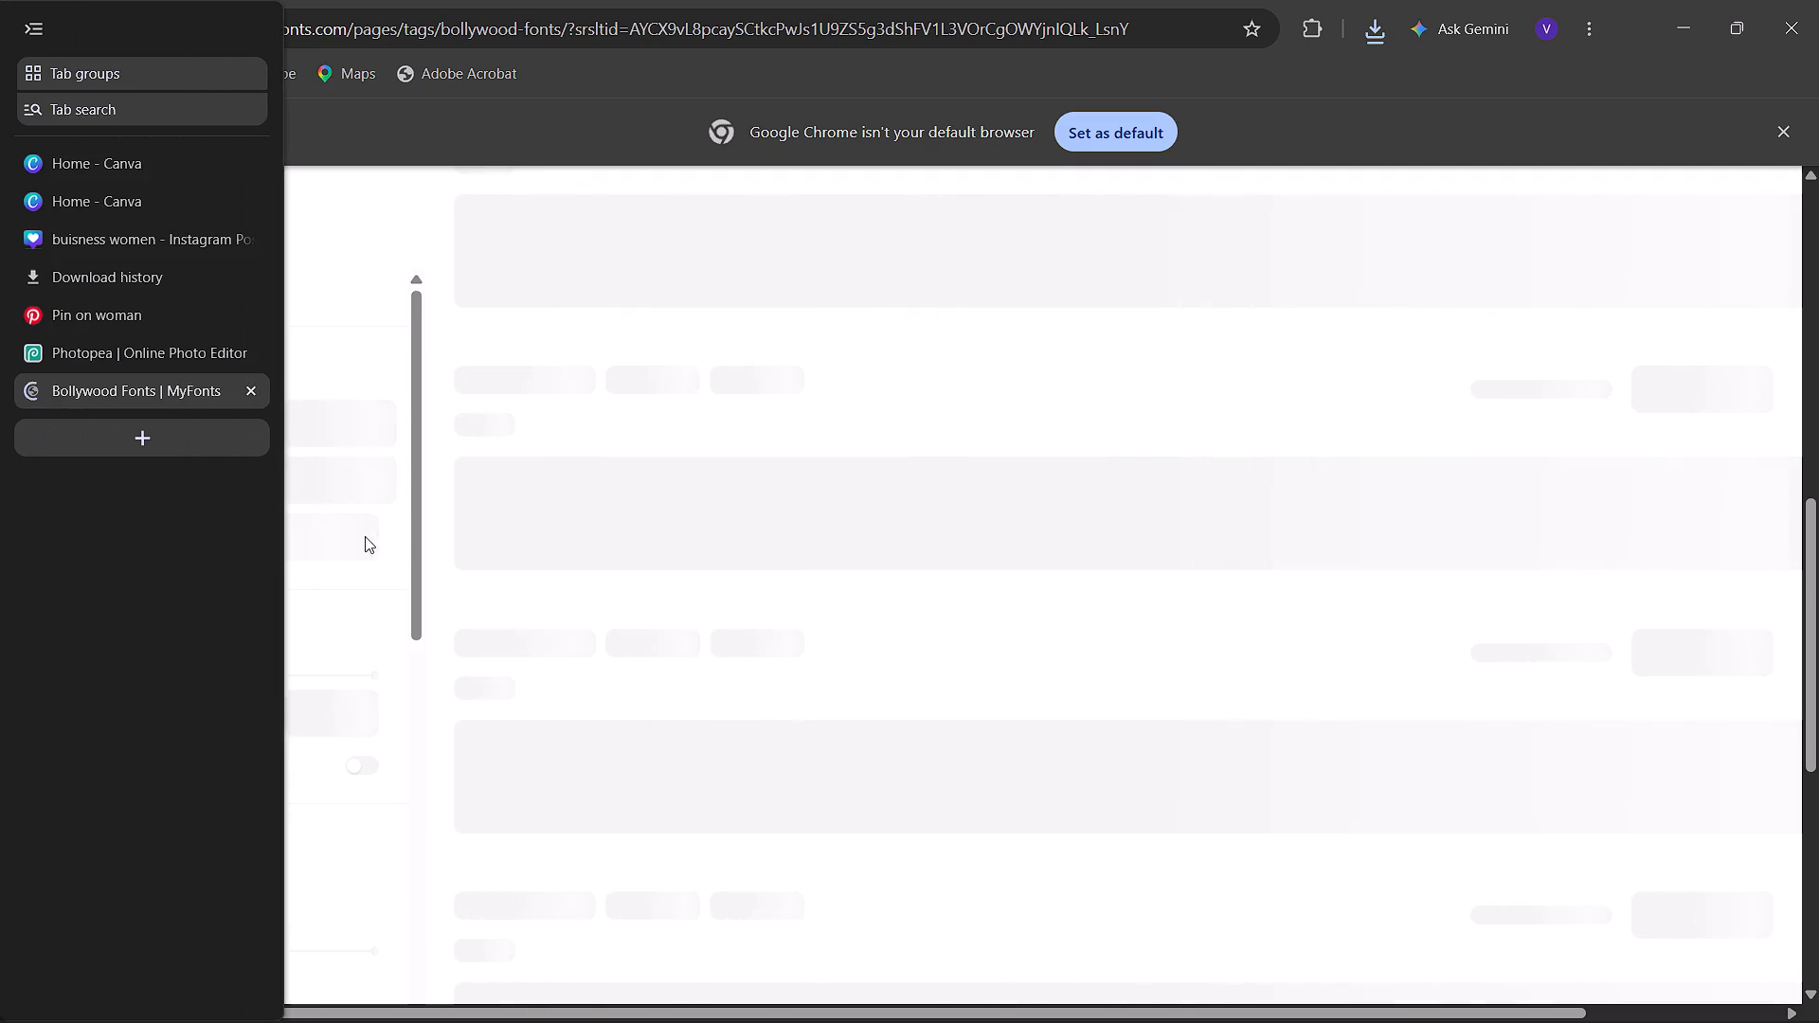
{"action": "scroll", "coordinate": [579, 997], "scroll_direction": "down", "scroll_amount": 2}
{"action": "scroll", "coordinate": [579, 997], "scroll_direction": "up", "scroll_amount": 3}
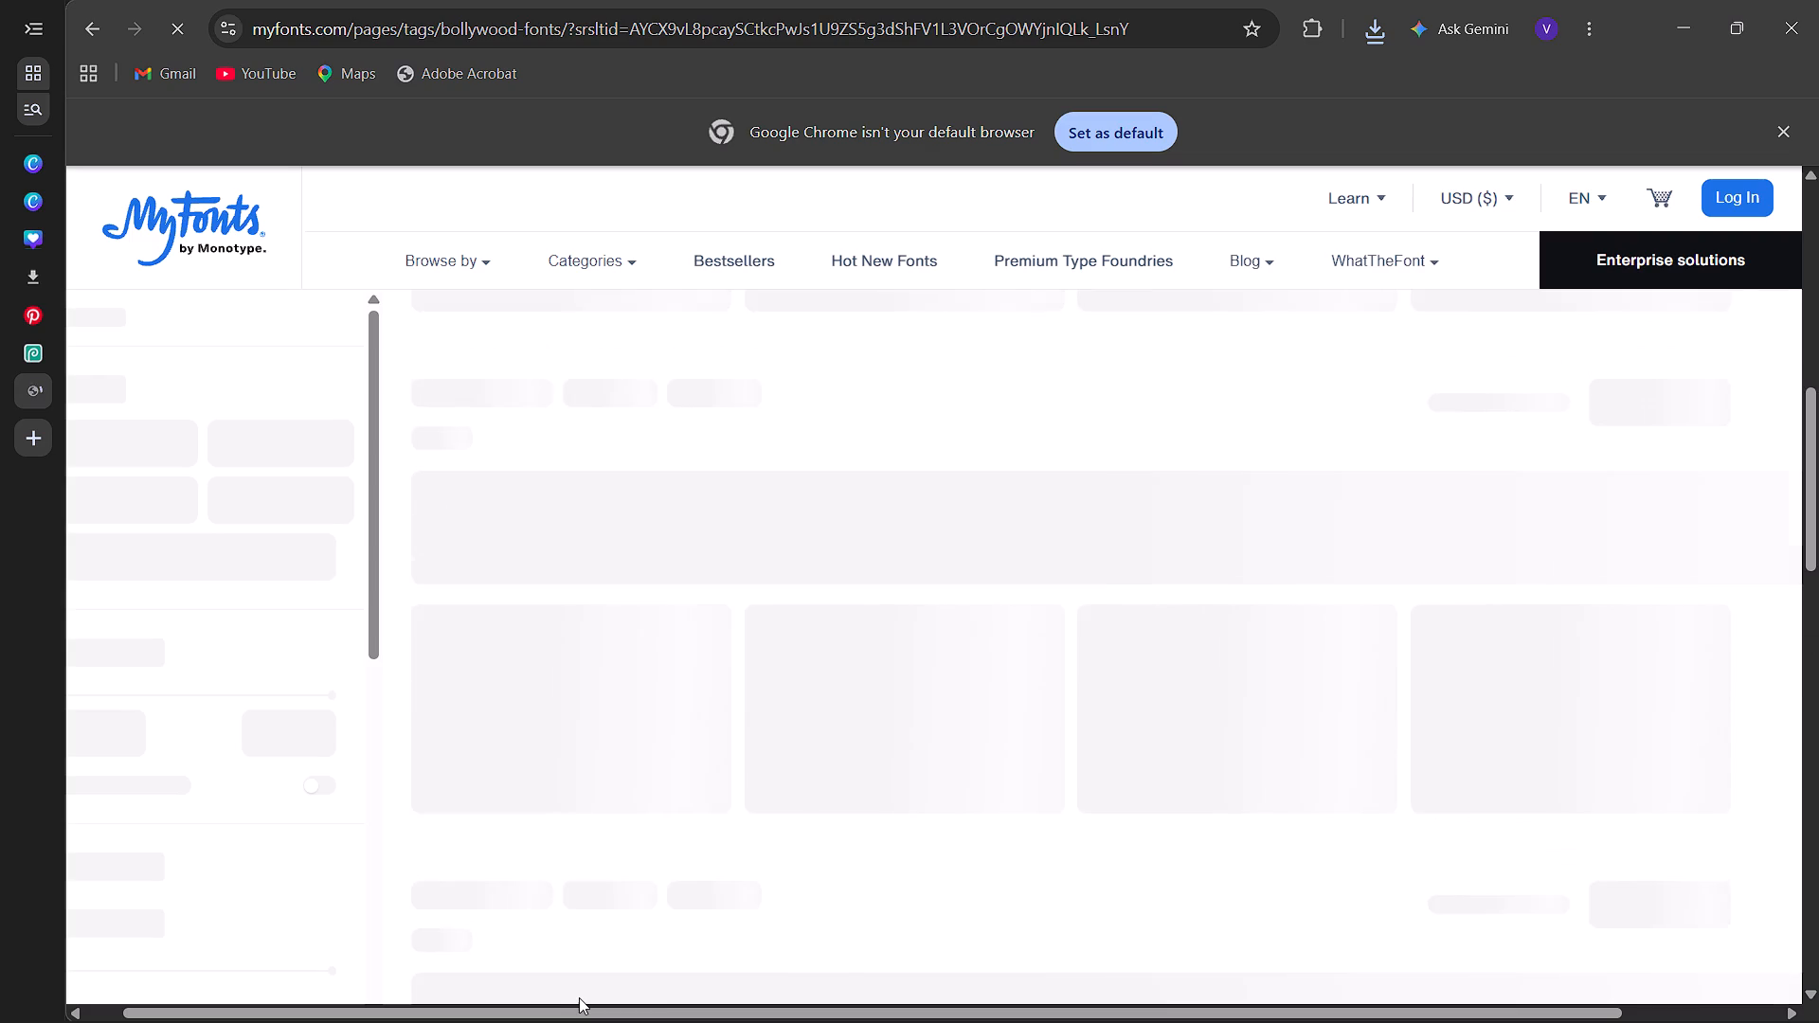
{"action": "scroll", "coordinate": [579, 997], "scroll_direction": "up", "scroll_amount": 5}
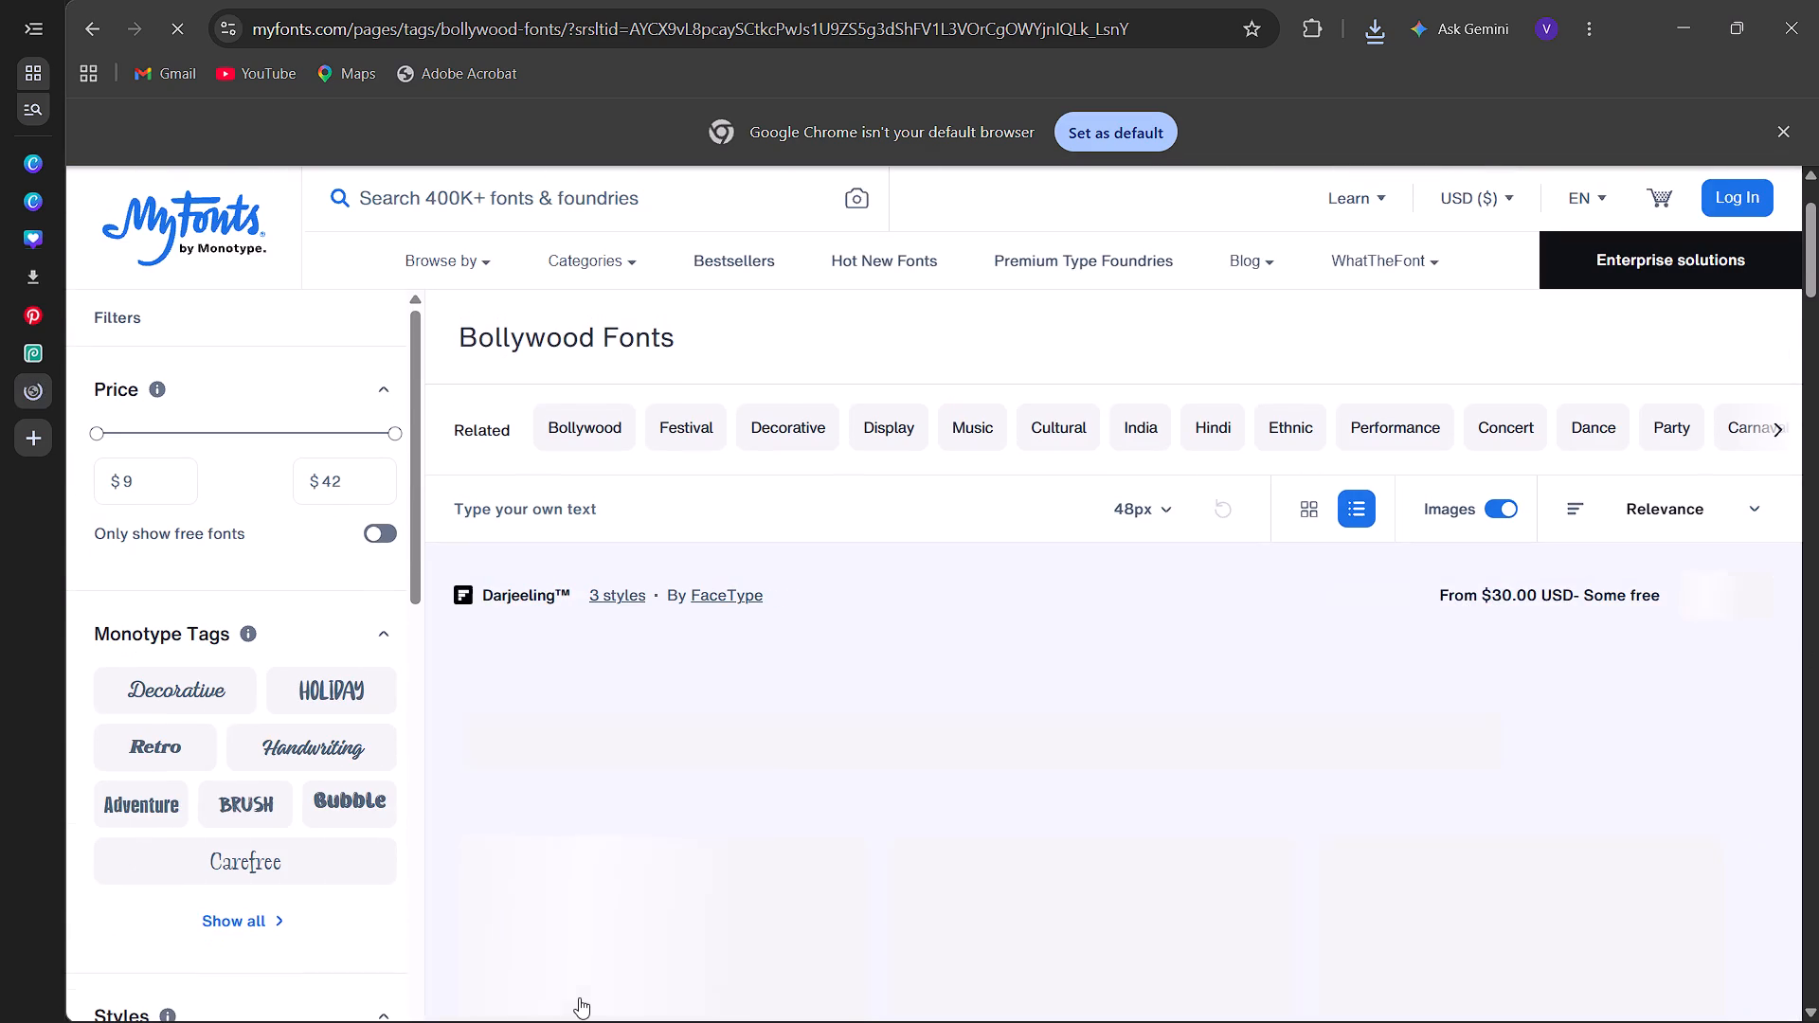
{"action": "scroll", "coordinate": [883, 972], "scroll_direction": "down", "scroll_amount": 3}
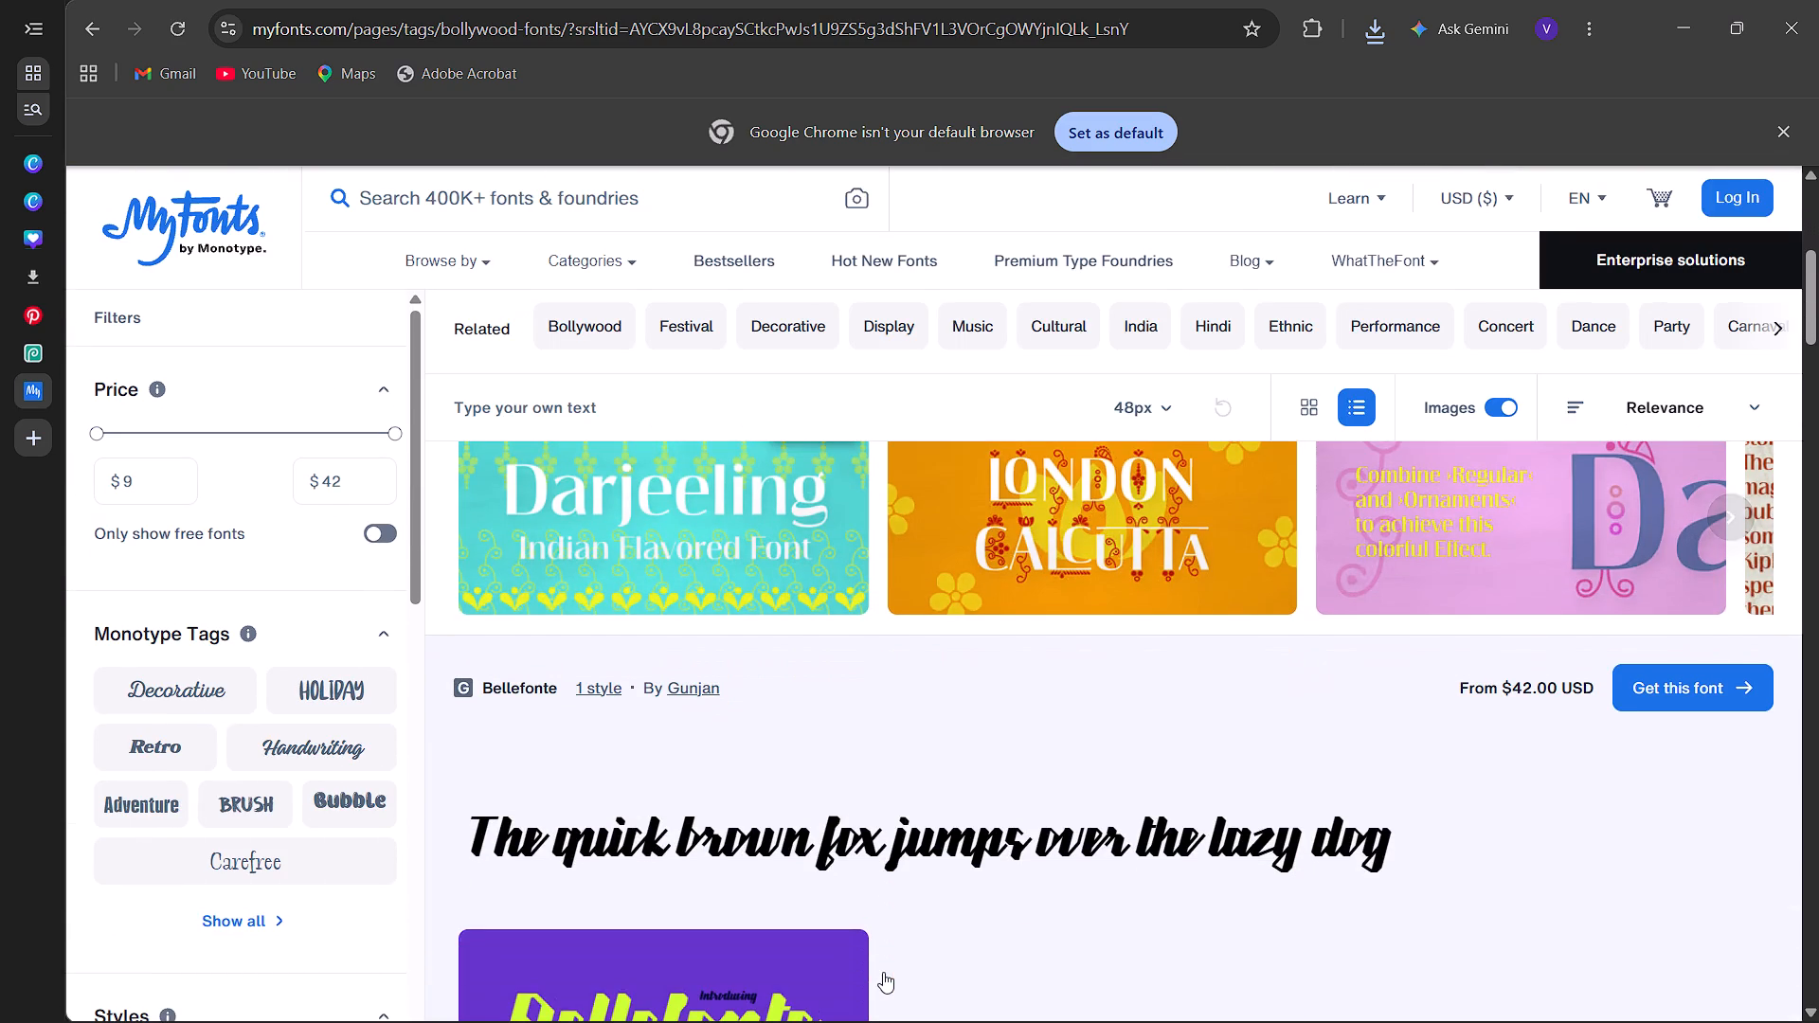
{"action": "scroll", "coordinate": [883, 972], "scroll_direction": "down", "scroll_amount": 1}
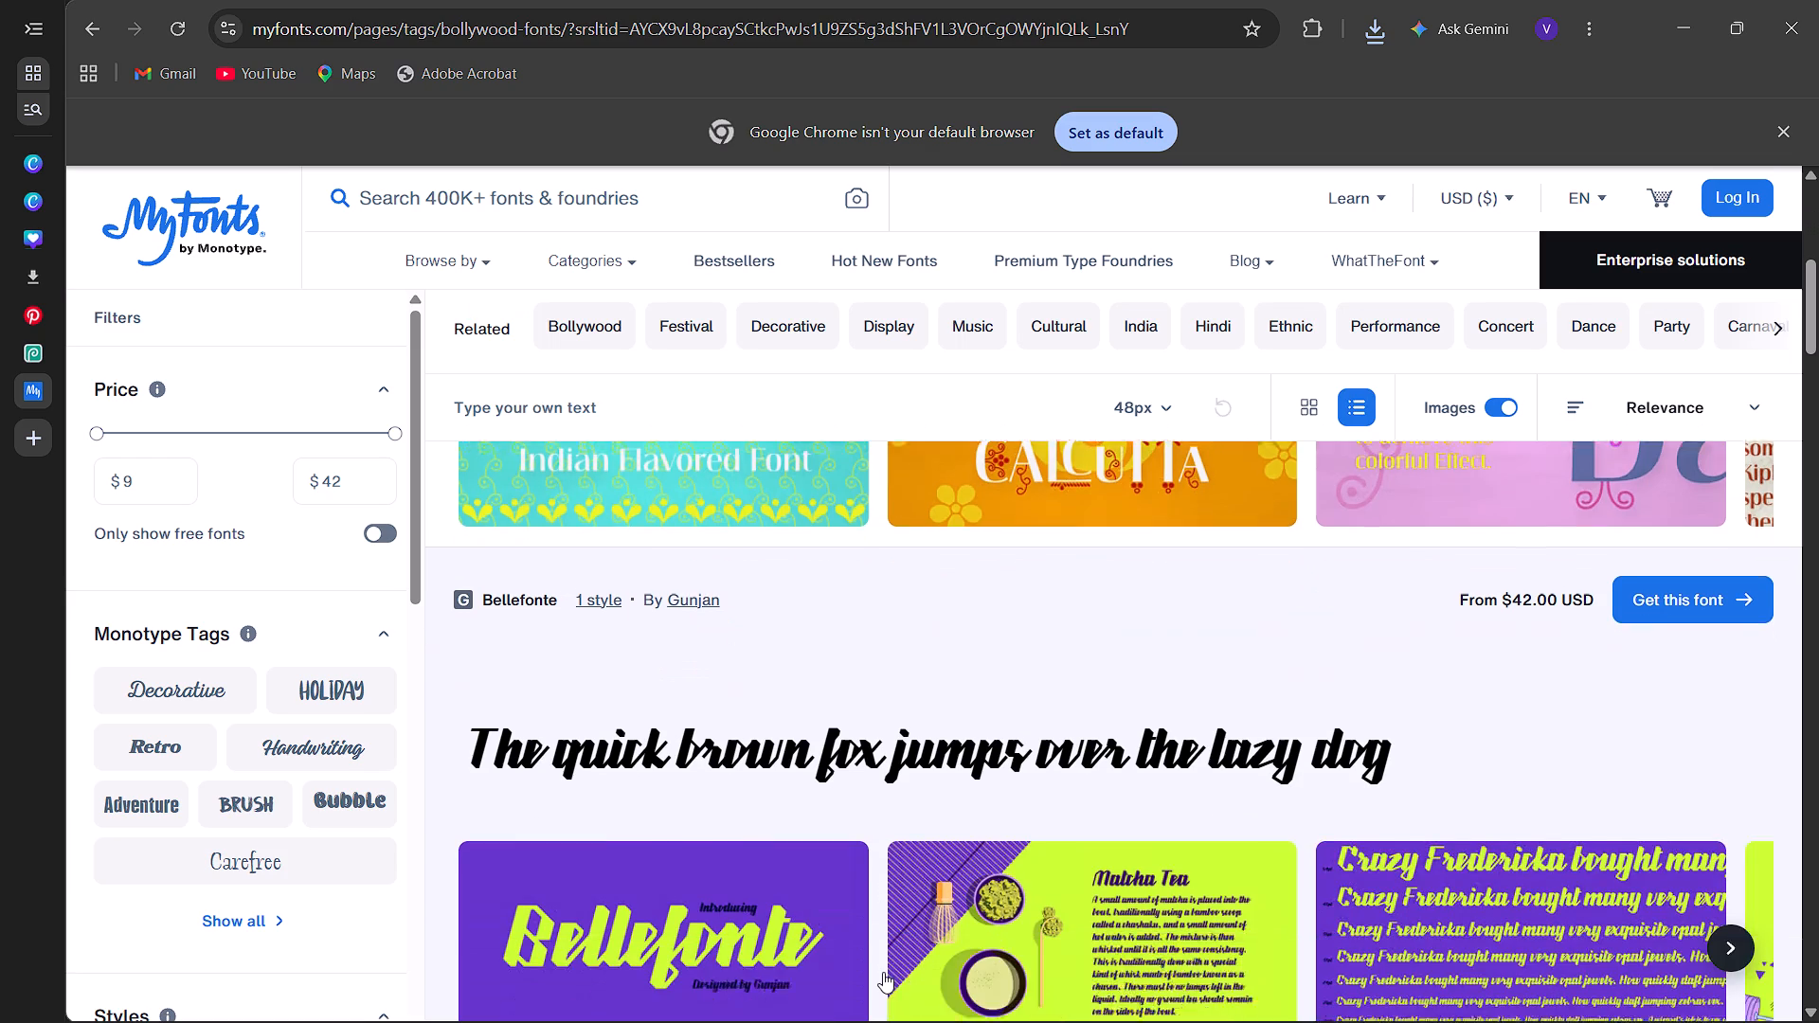
{"action": "scroll", "coordinate": [883, 972], "scroll_direction": "down", "scroll_amount": 4}
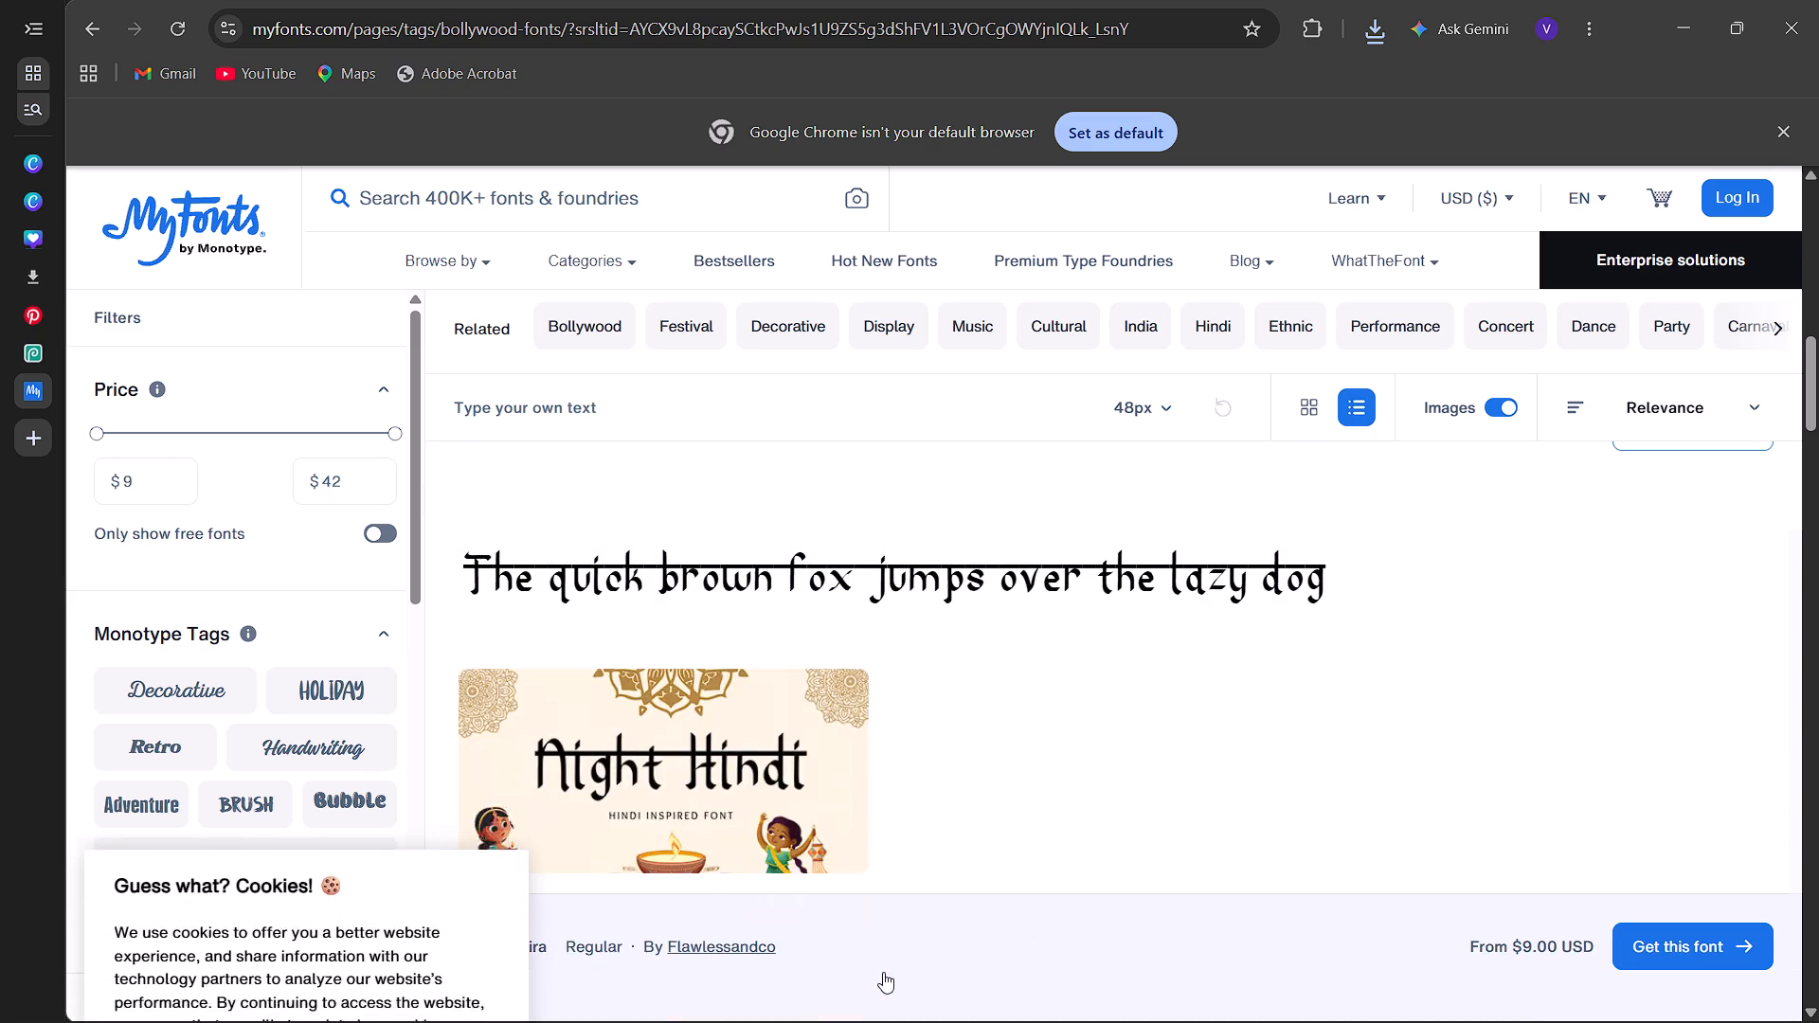
{"action": "scroll", "coordinate": [883, 972], "scroll_direction": "down", "scroll_amount": 1}
{"action": "scroll", "coordinate": [883, 972], "scroll_direction": "right", "scroll_amount": 2}
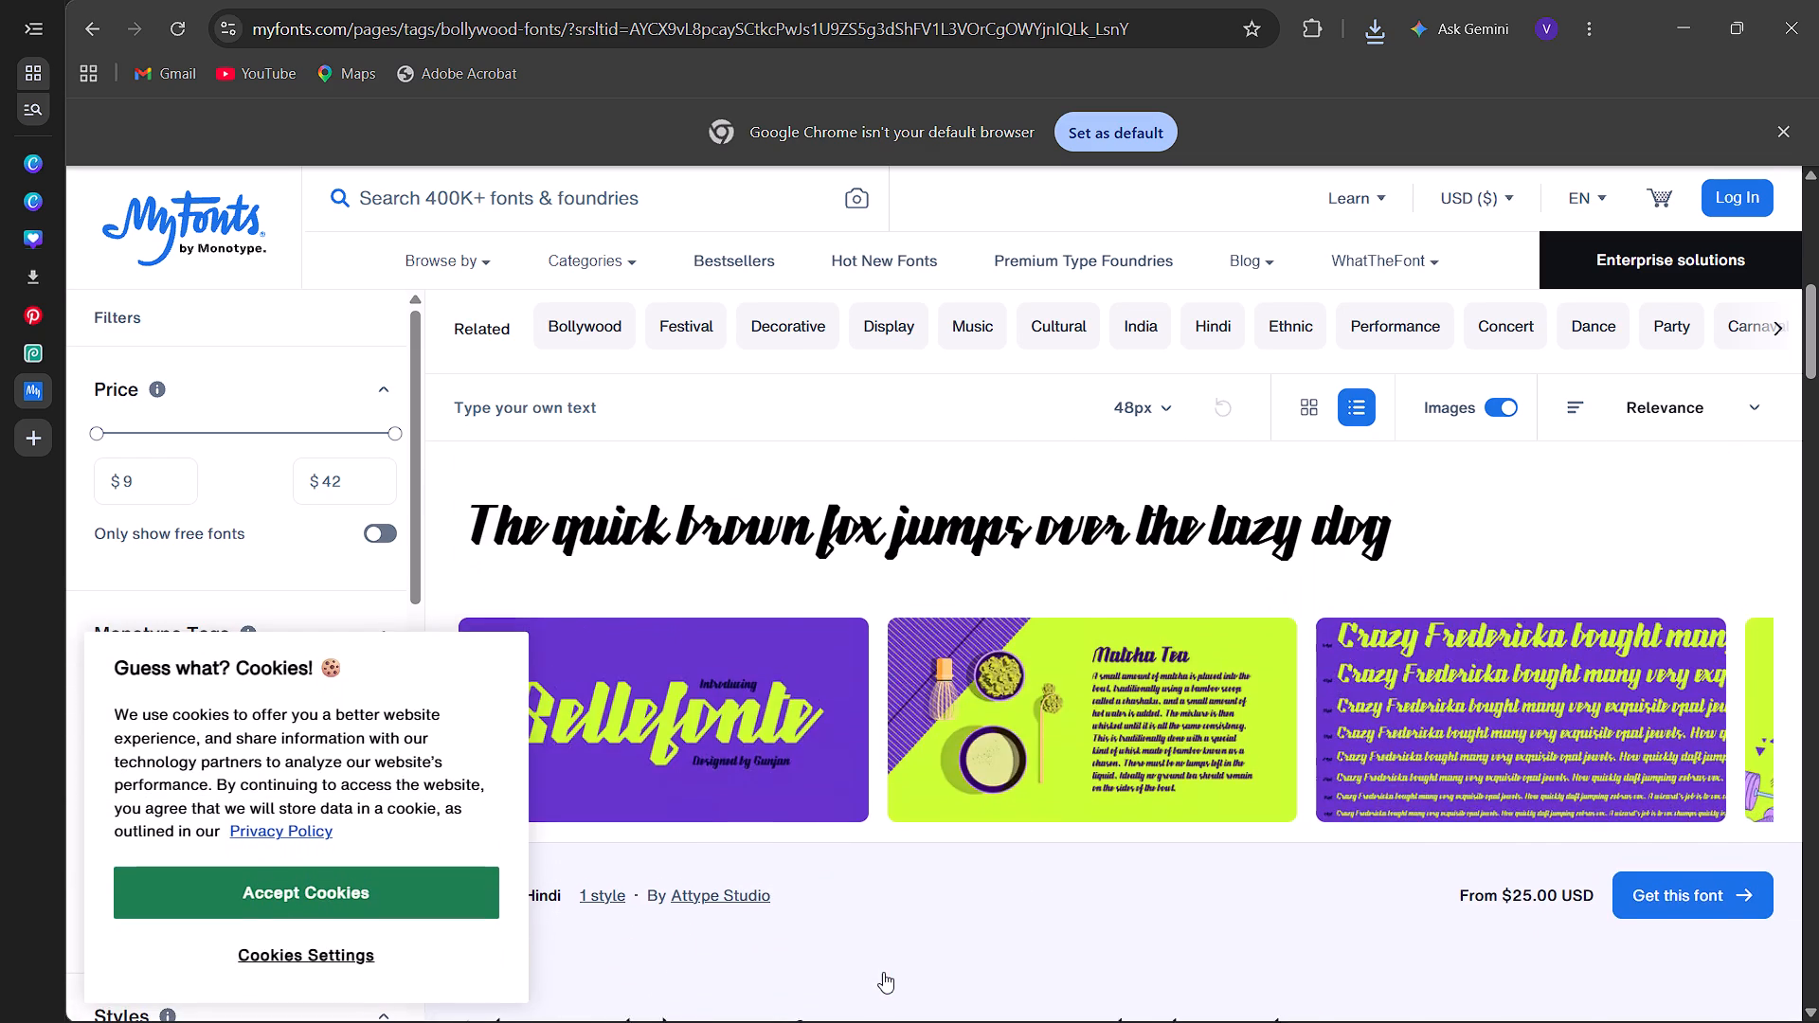
{"action": "scroll", "coordinate": [883, 972], "scroll_direction": "right", "scroll_amount": 1}
{"action": "scroll", "coordinate": [883, 972], "scroll_direction": "down", "scroll_amount": 3}
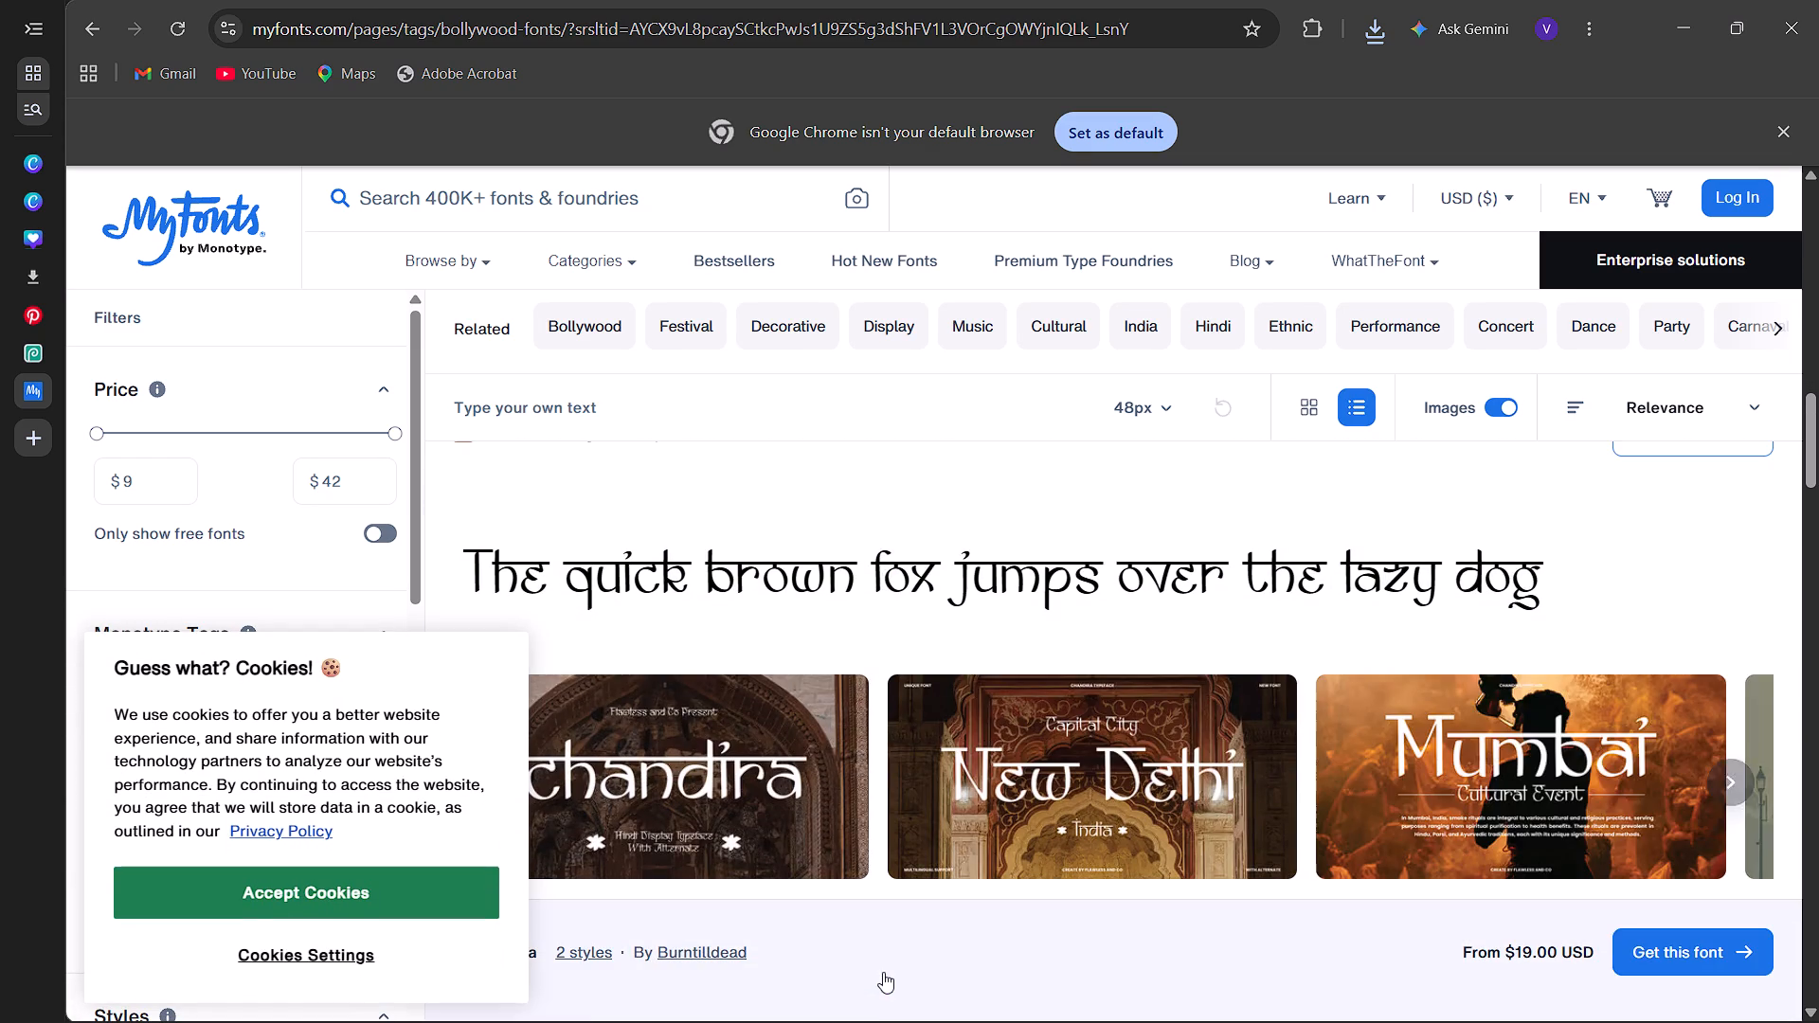
{"action": "scroll", "coordinate": [883, 972], "scroll_direction": "down", "scroll_amount": 4}
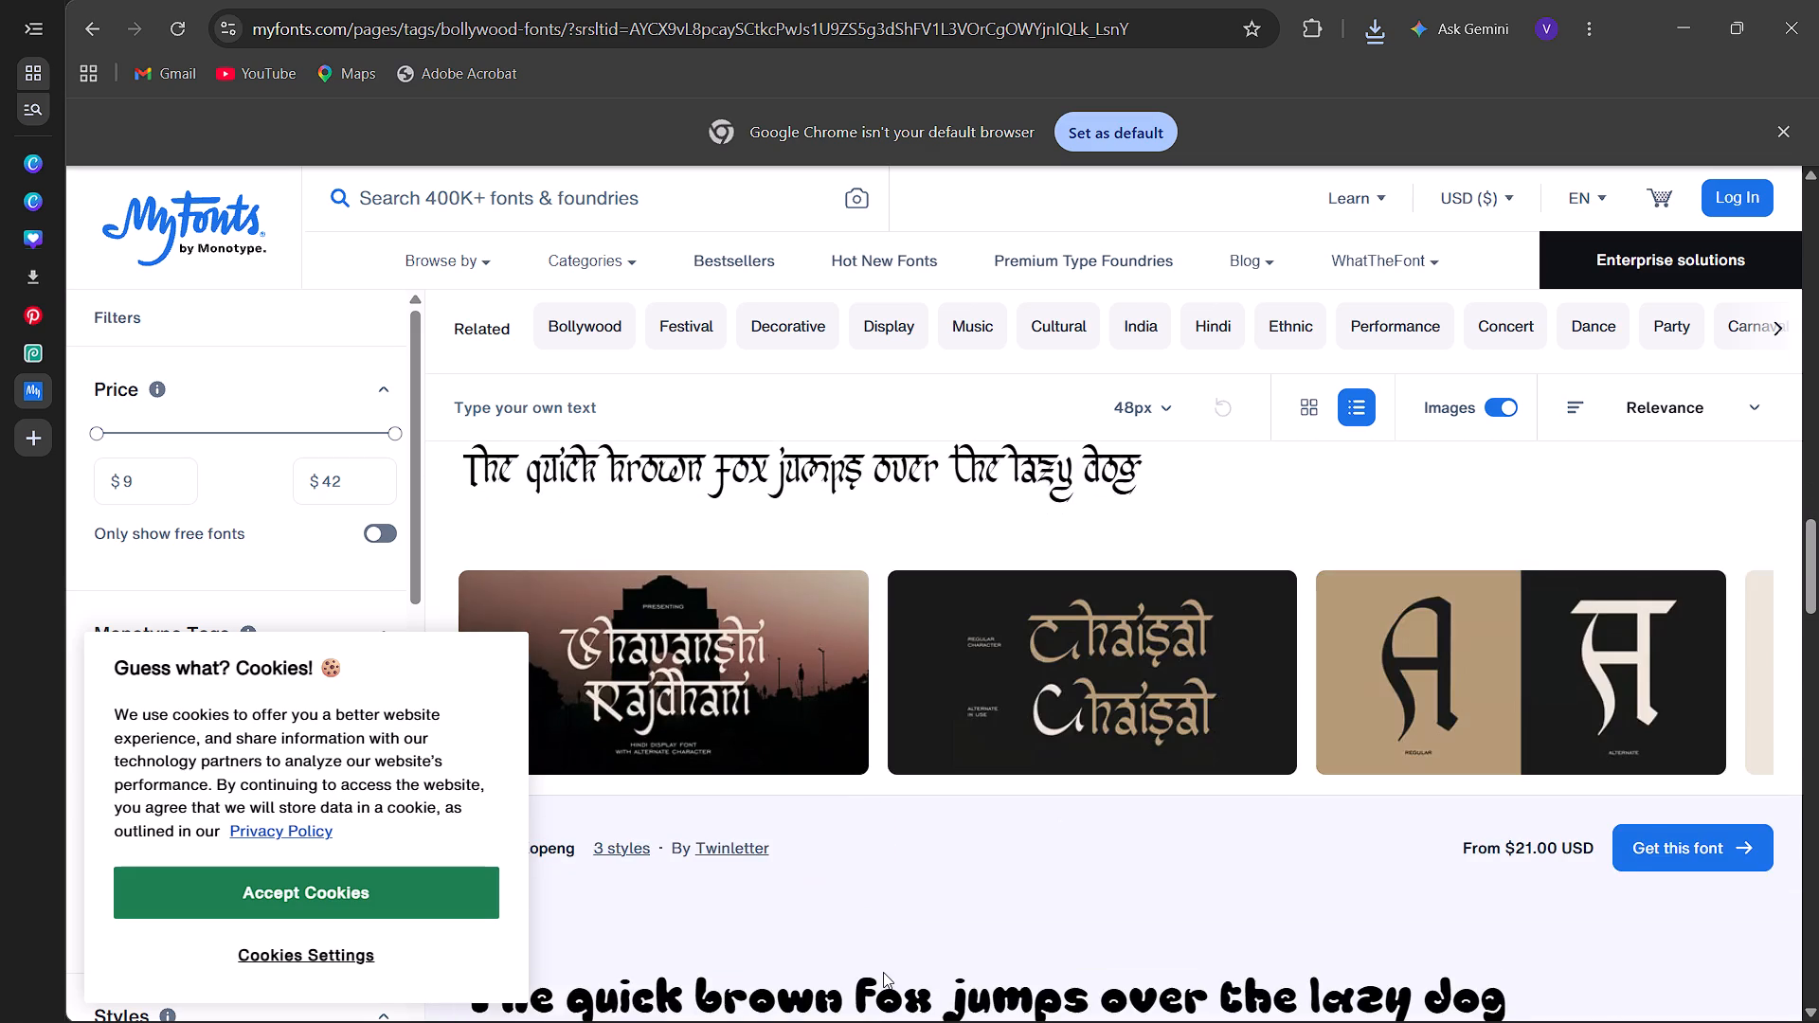
{"action": "scroll", "coordinate": [883, 972], "scroll_direction": "down", "scroll_amount": 4}
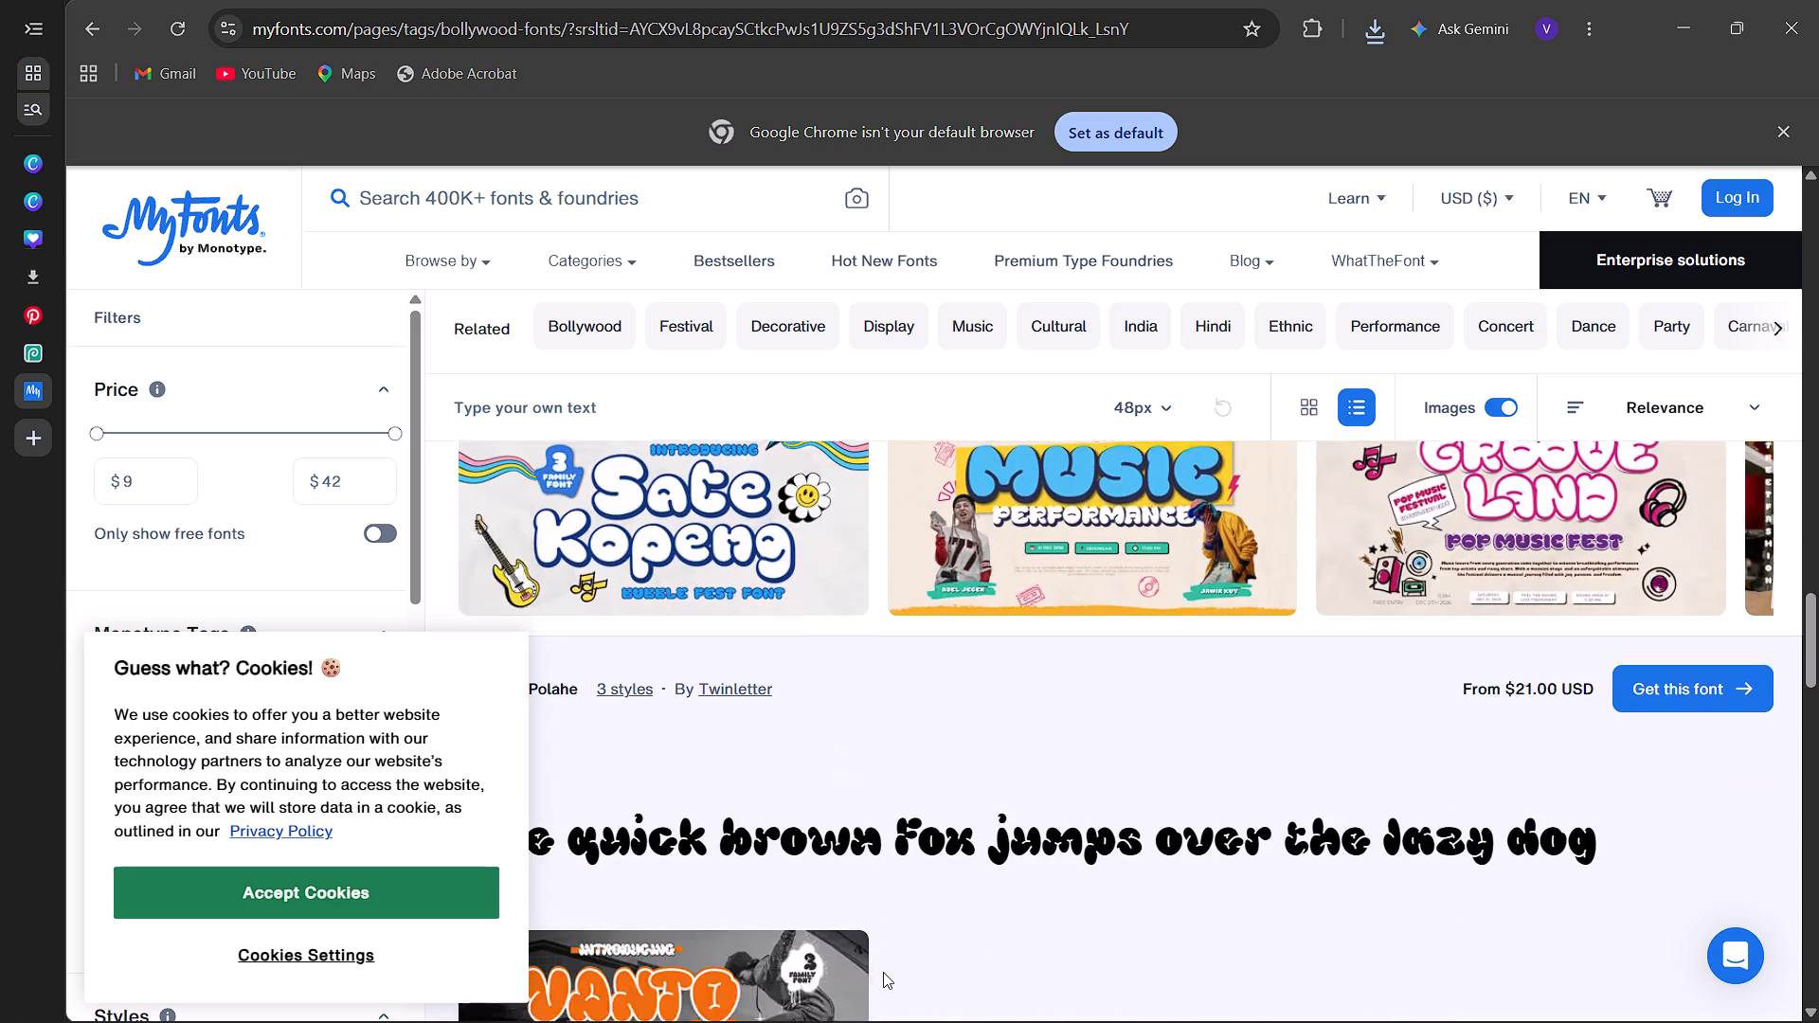
{"action": "scroll", "coordinate": [883, 972], "scroll_direction": "down", "scroll_amount": 2}
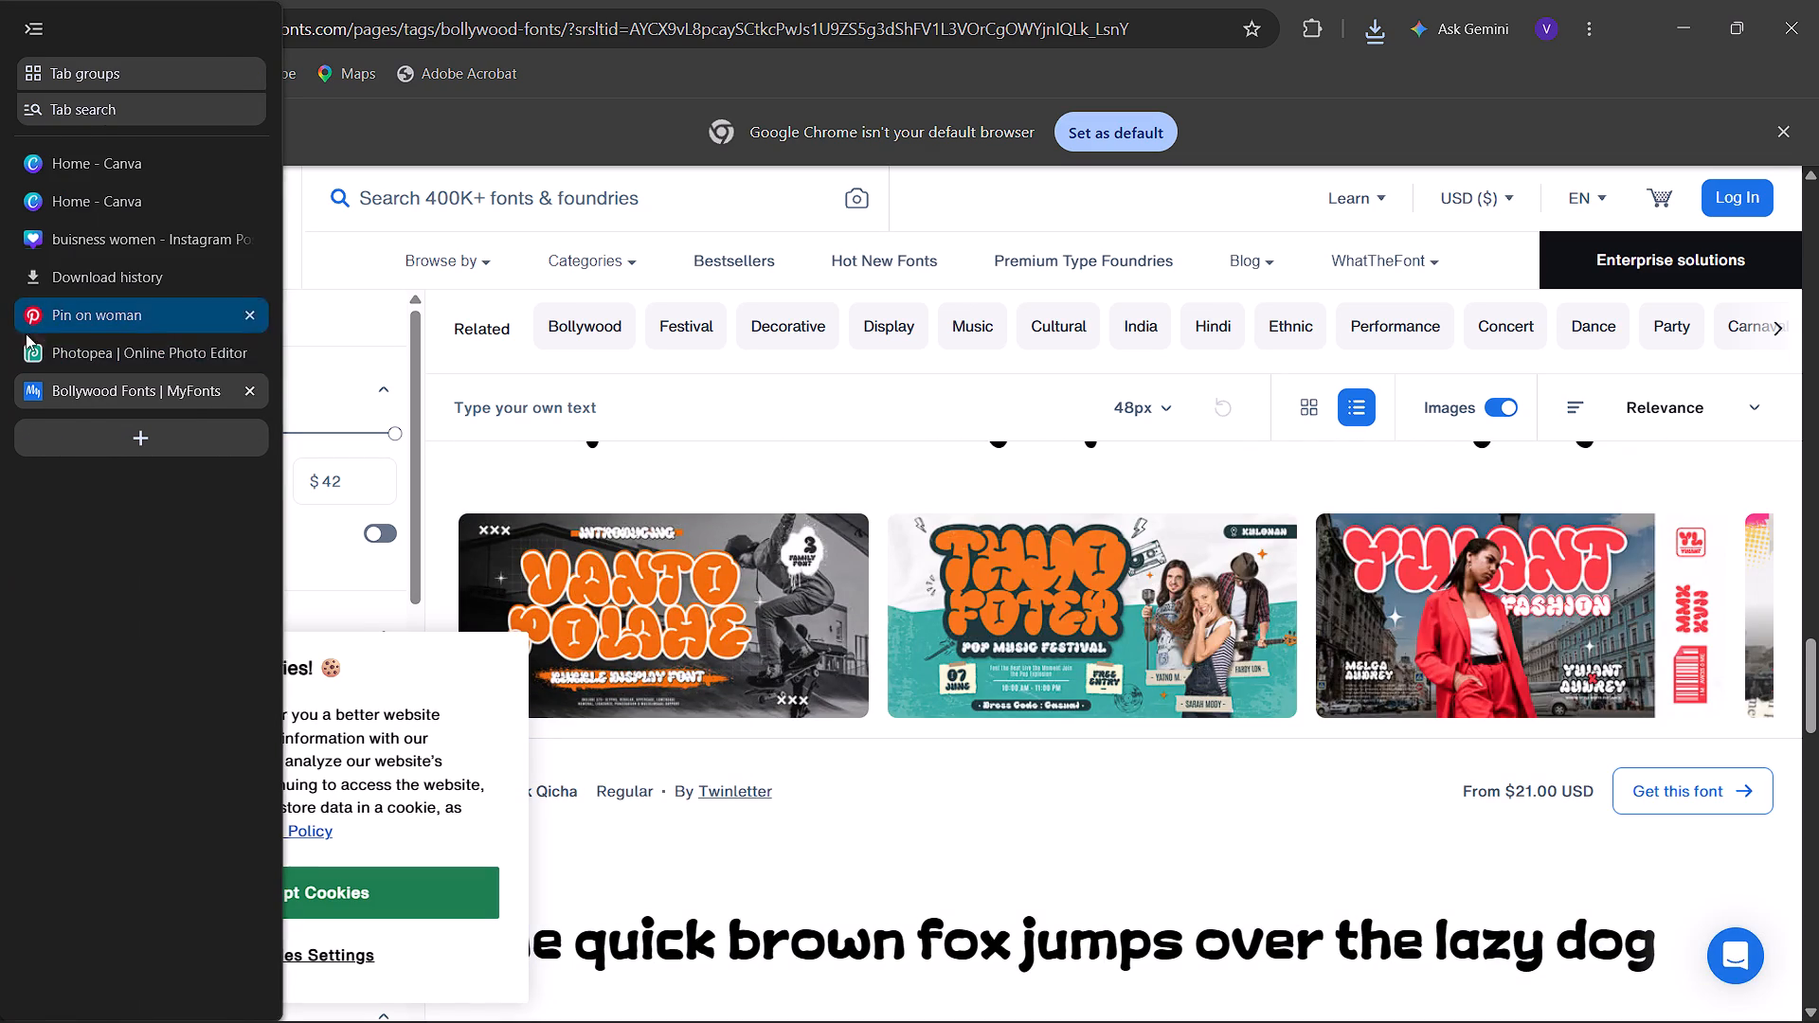
Return to the "buisness women" Canva design and clear the "bollywood" font search.
{"action": "left_click", "coordinate": [106, 224]}
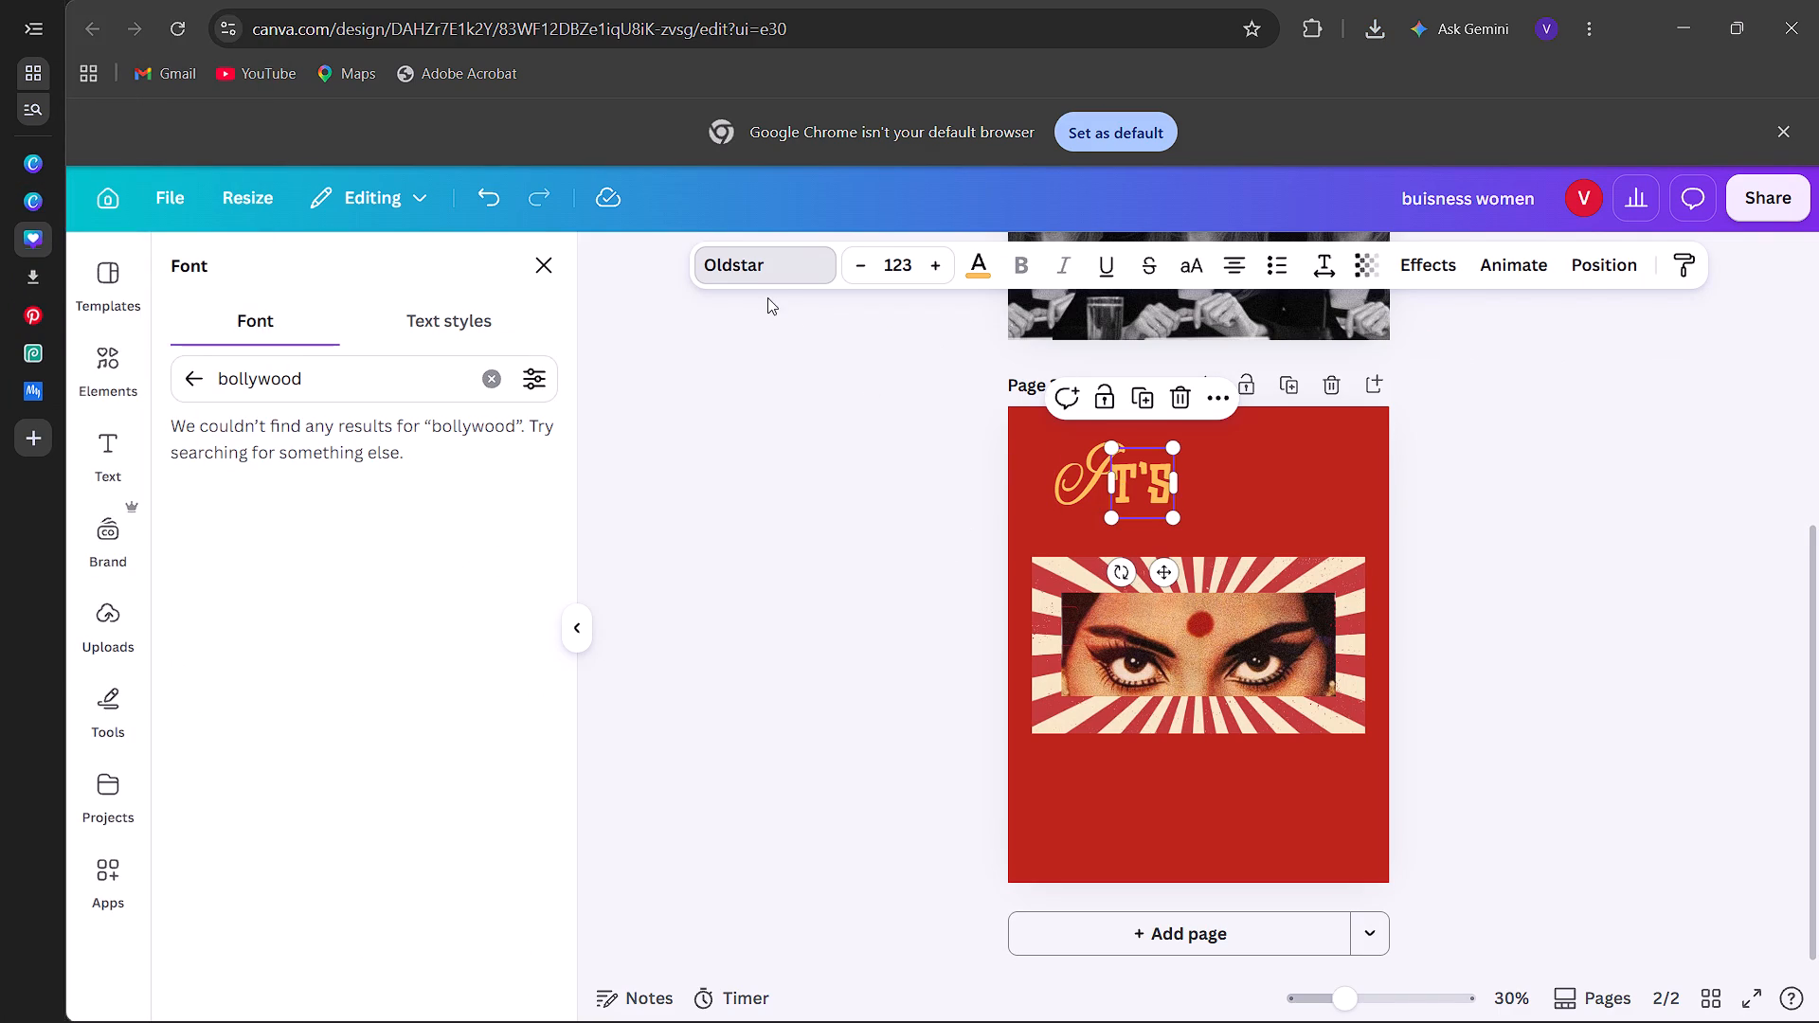
{"action": "left_click", "coordinate": [785, 274]}
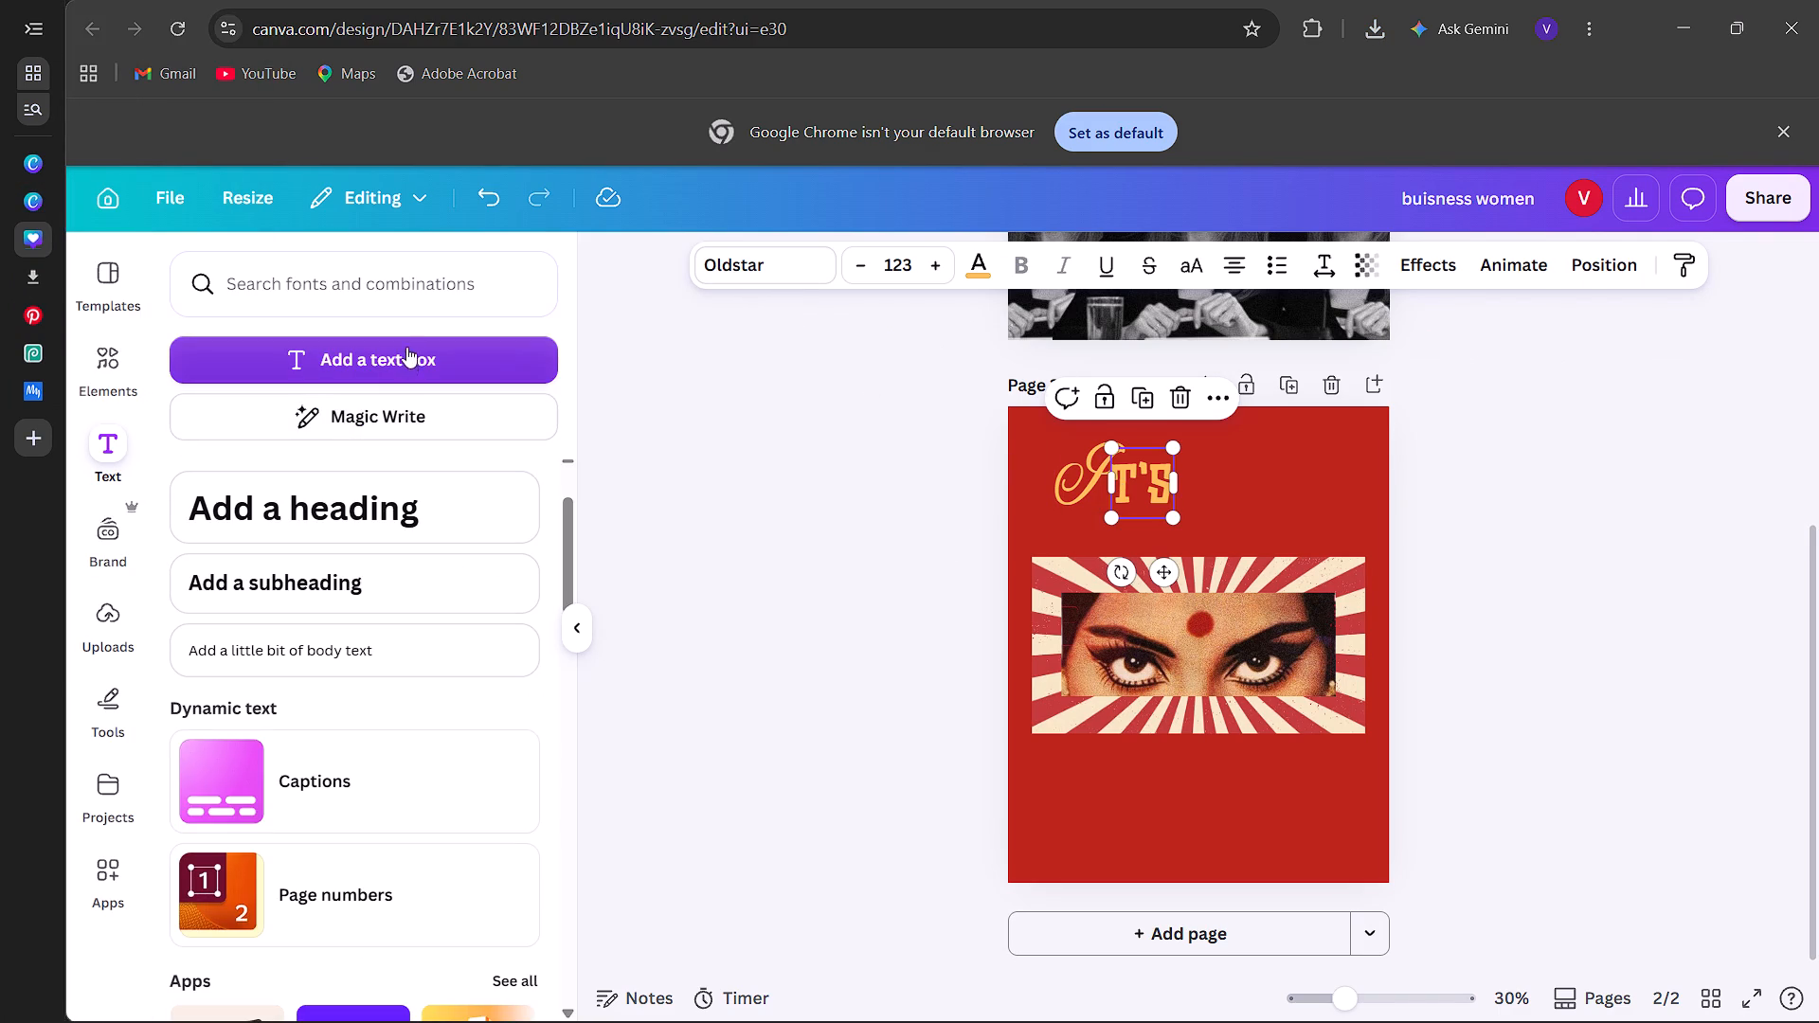
{"action": "left_click", "coordinate": [781, 273]}
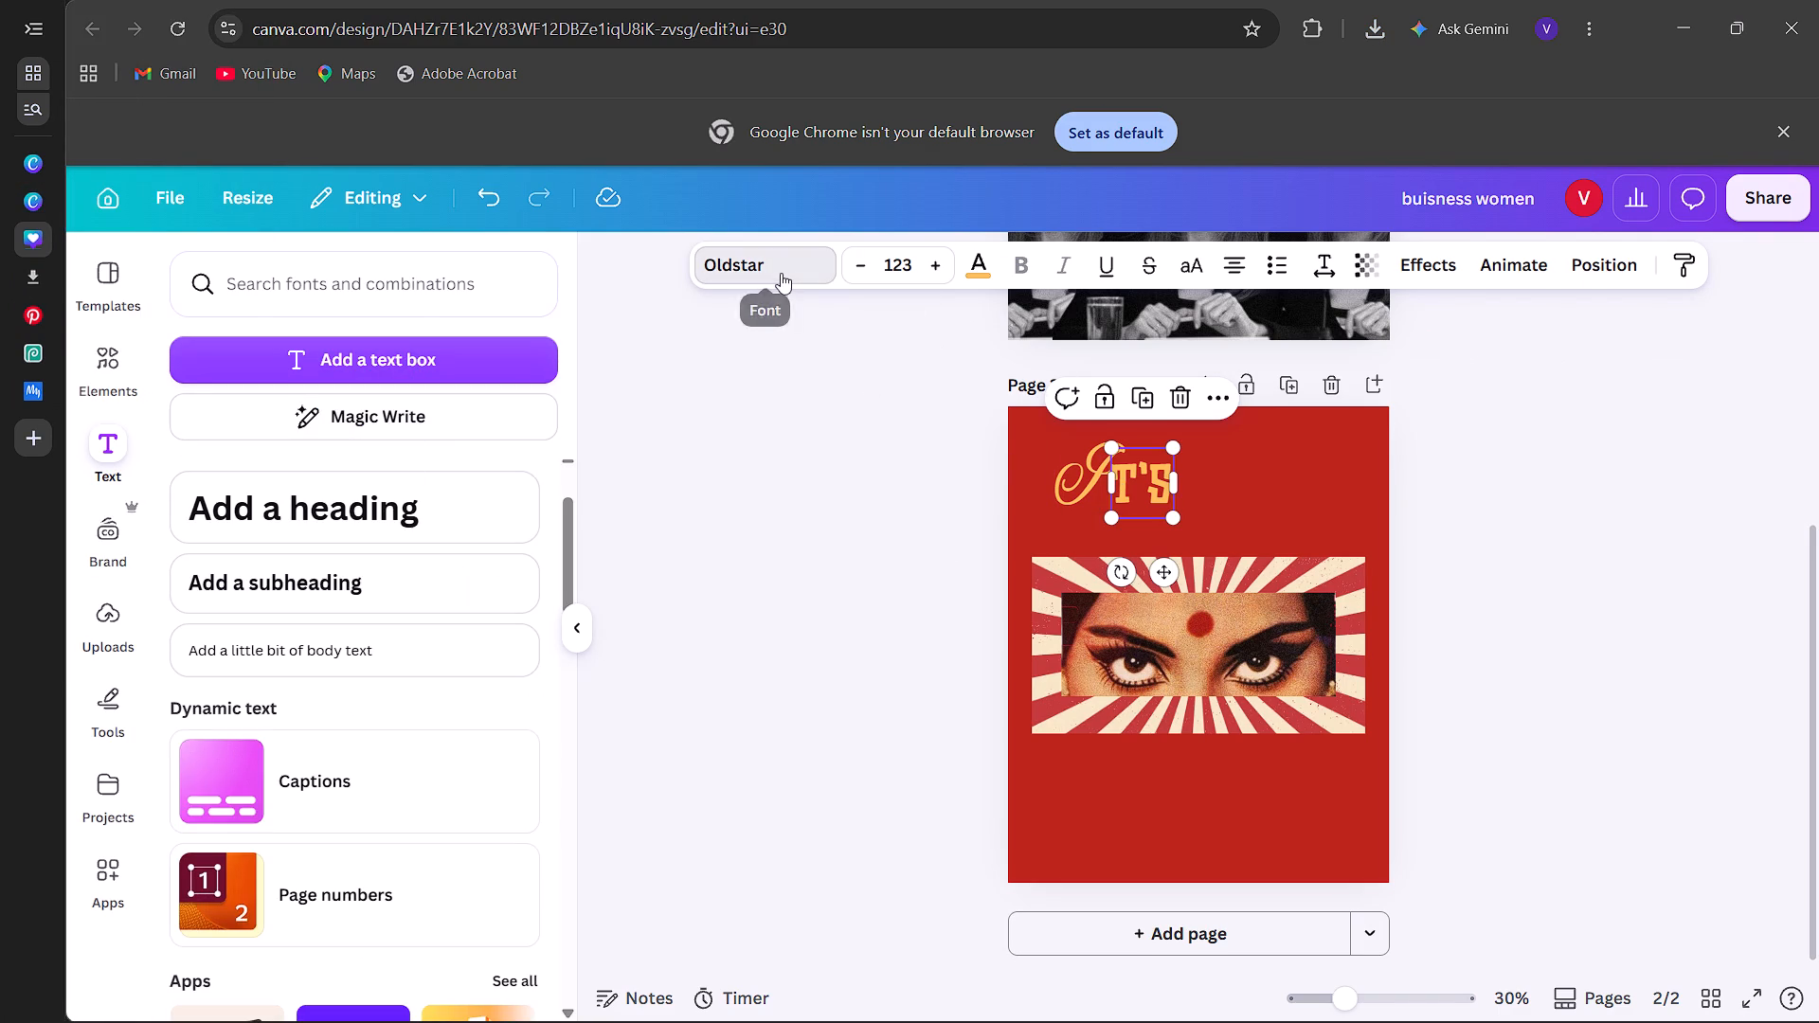
{"action": "left_click", "coordinate": [523, 276]}
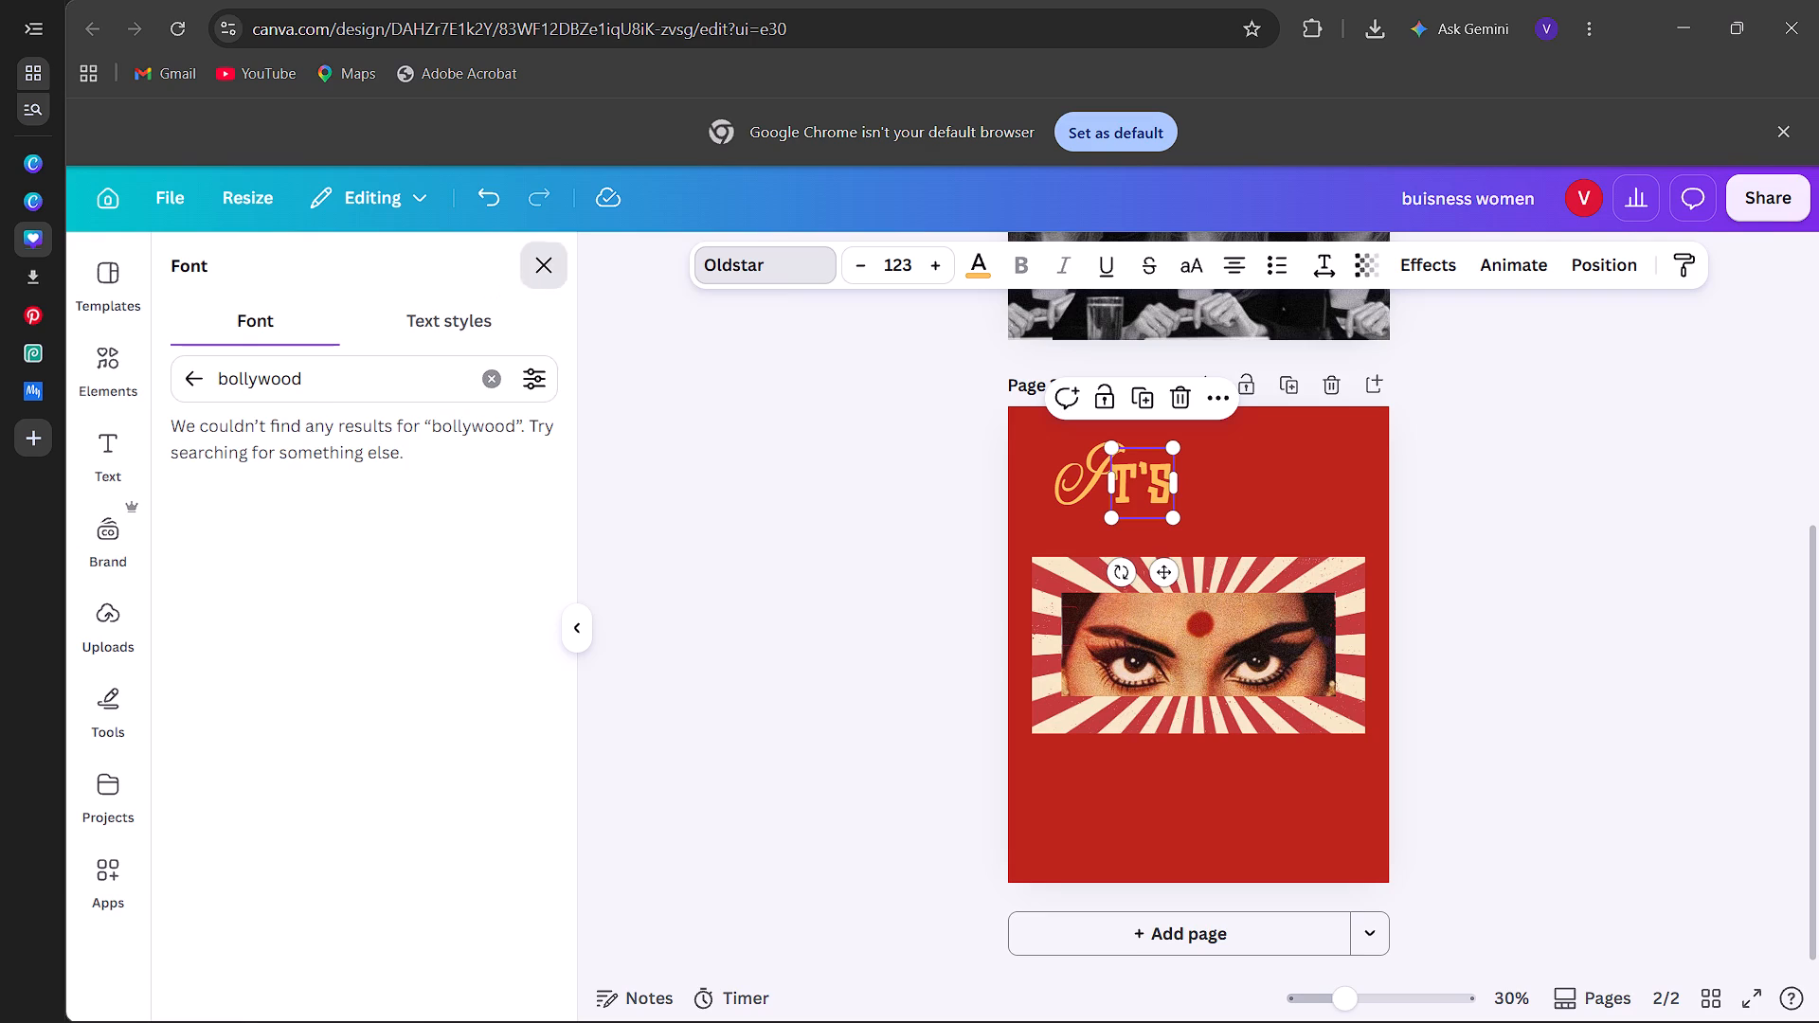
{"action": "left_click", "coordinate": [754, 280]}
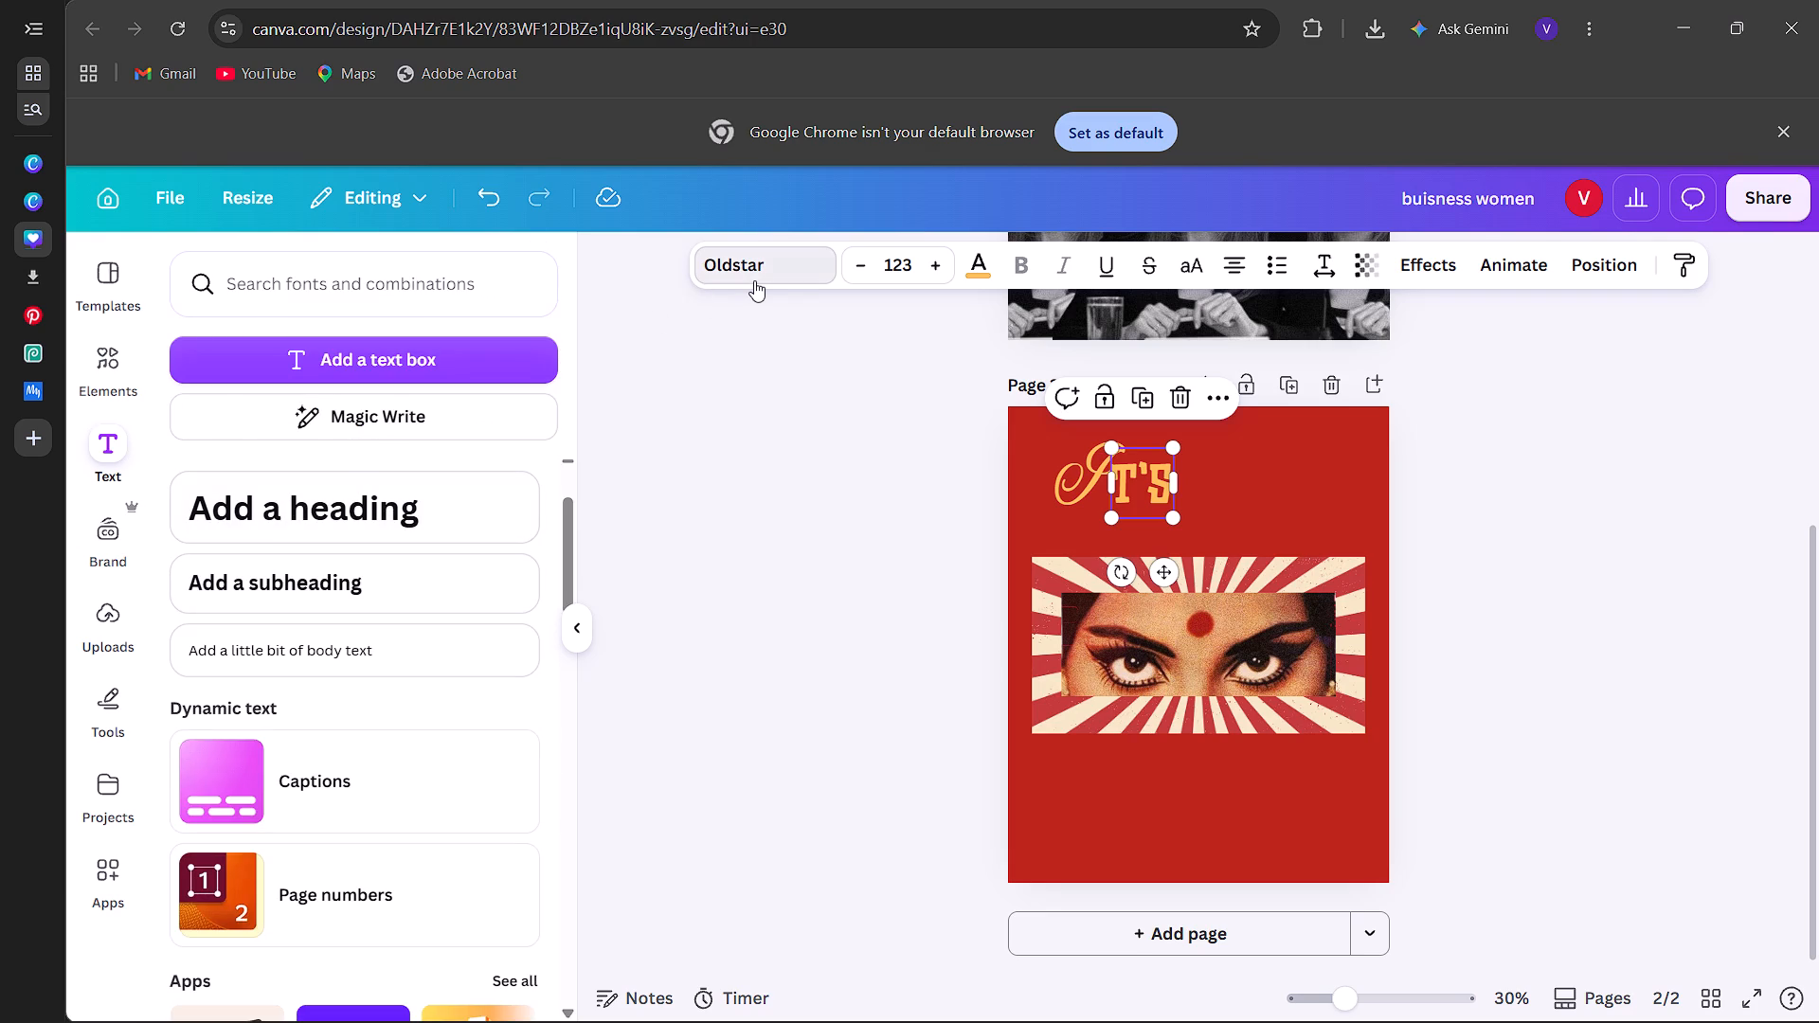
{"action": "left_click", "coordinate": [226, 332]}
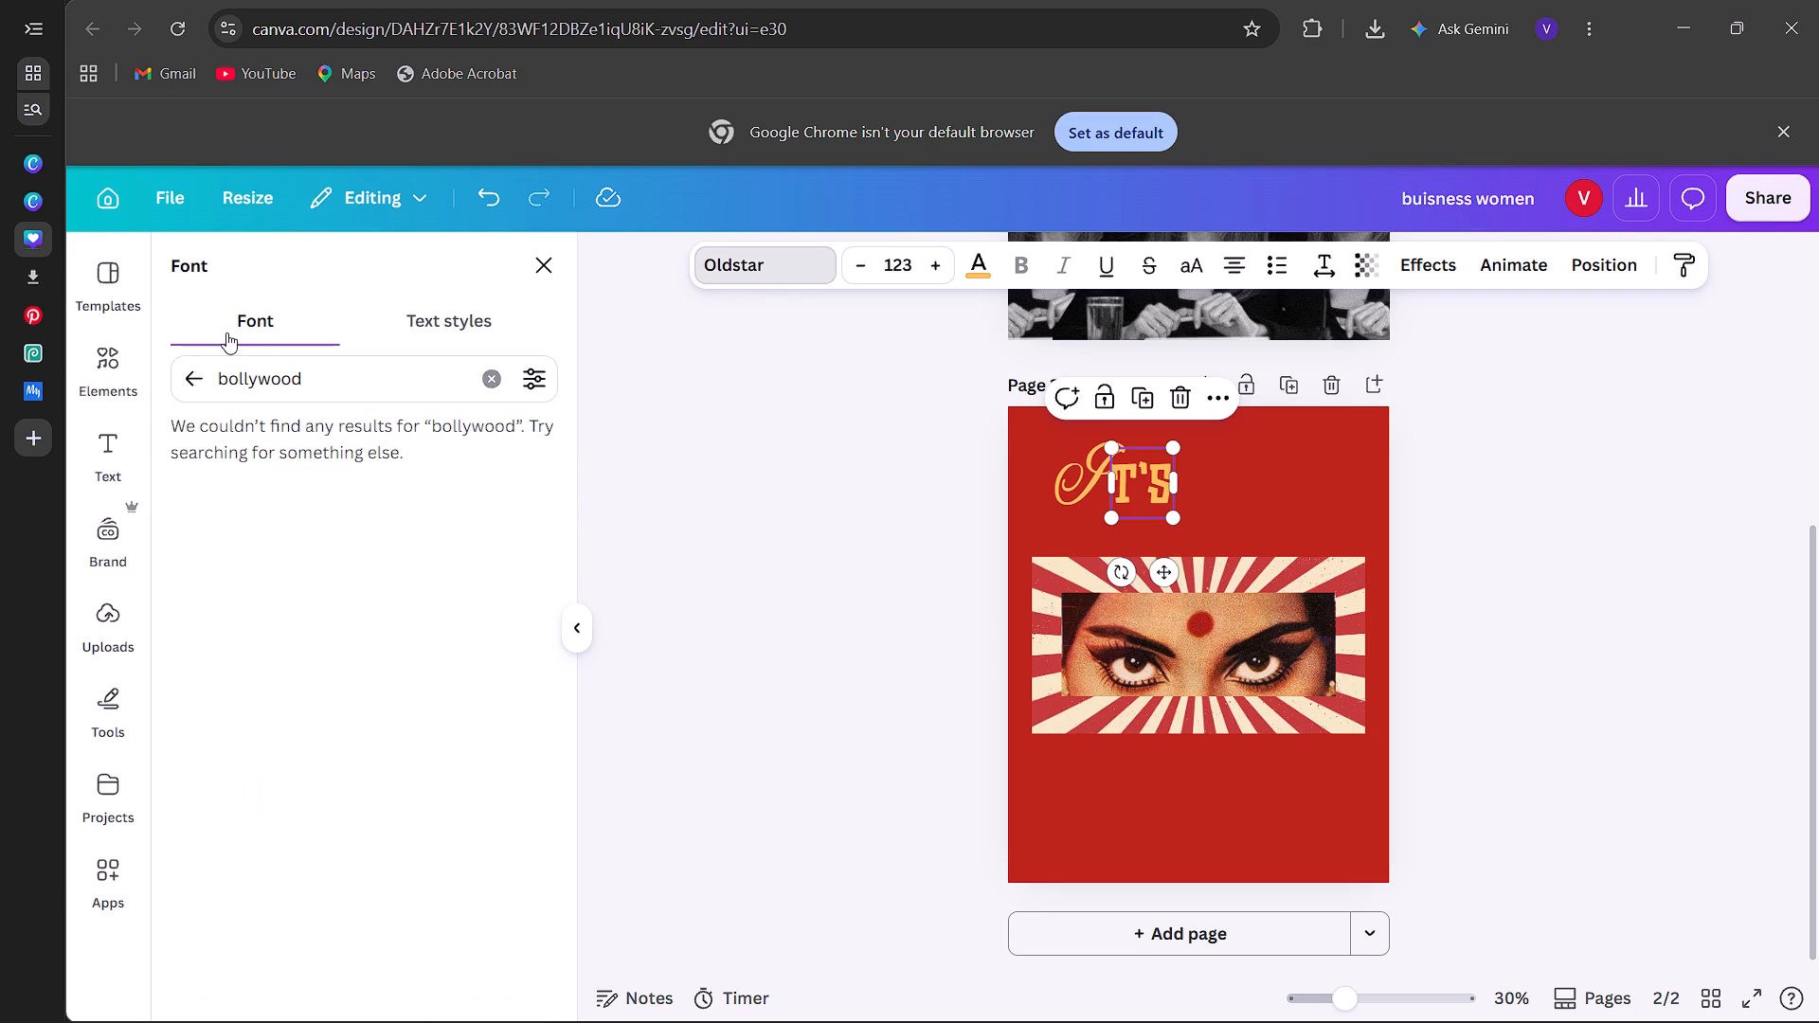
{"action": "left_click", "coordinate": [484, 376]}
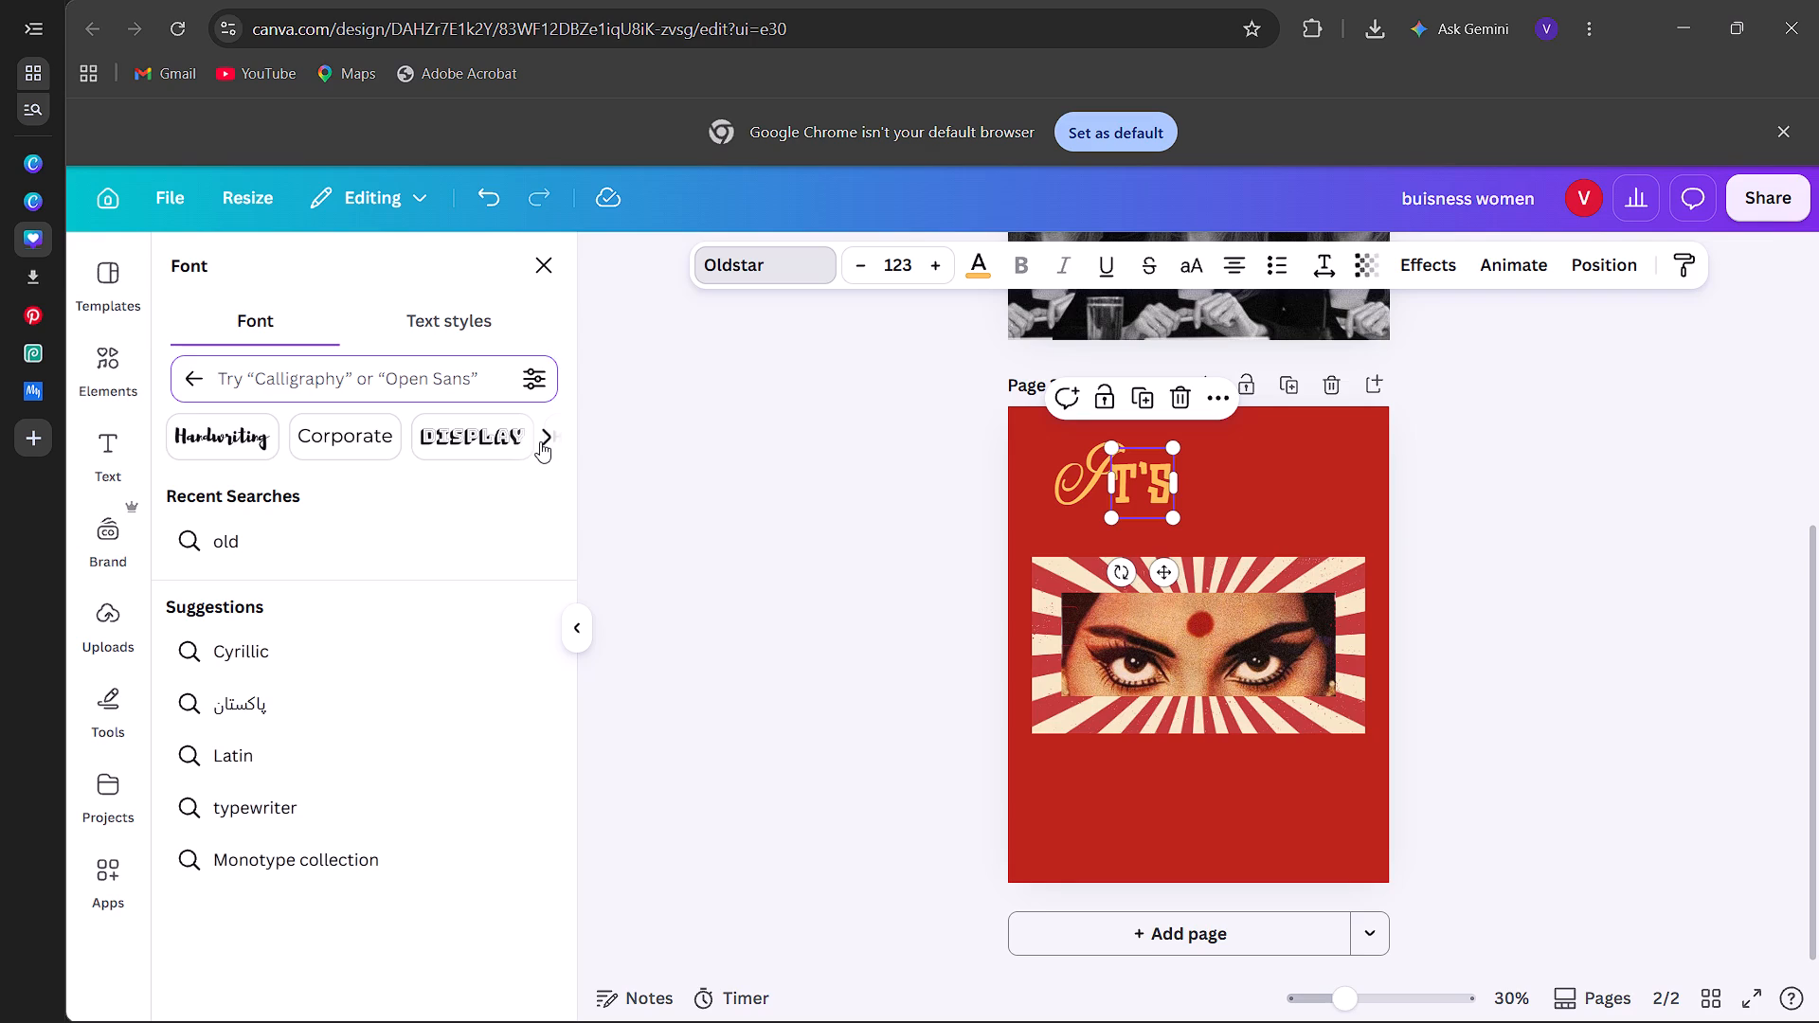
Browse the font categories, filter by Handwriting, and return to the full font list.
{"action": "left_click", "coordinate": [540, 441]}
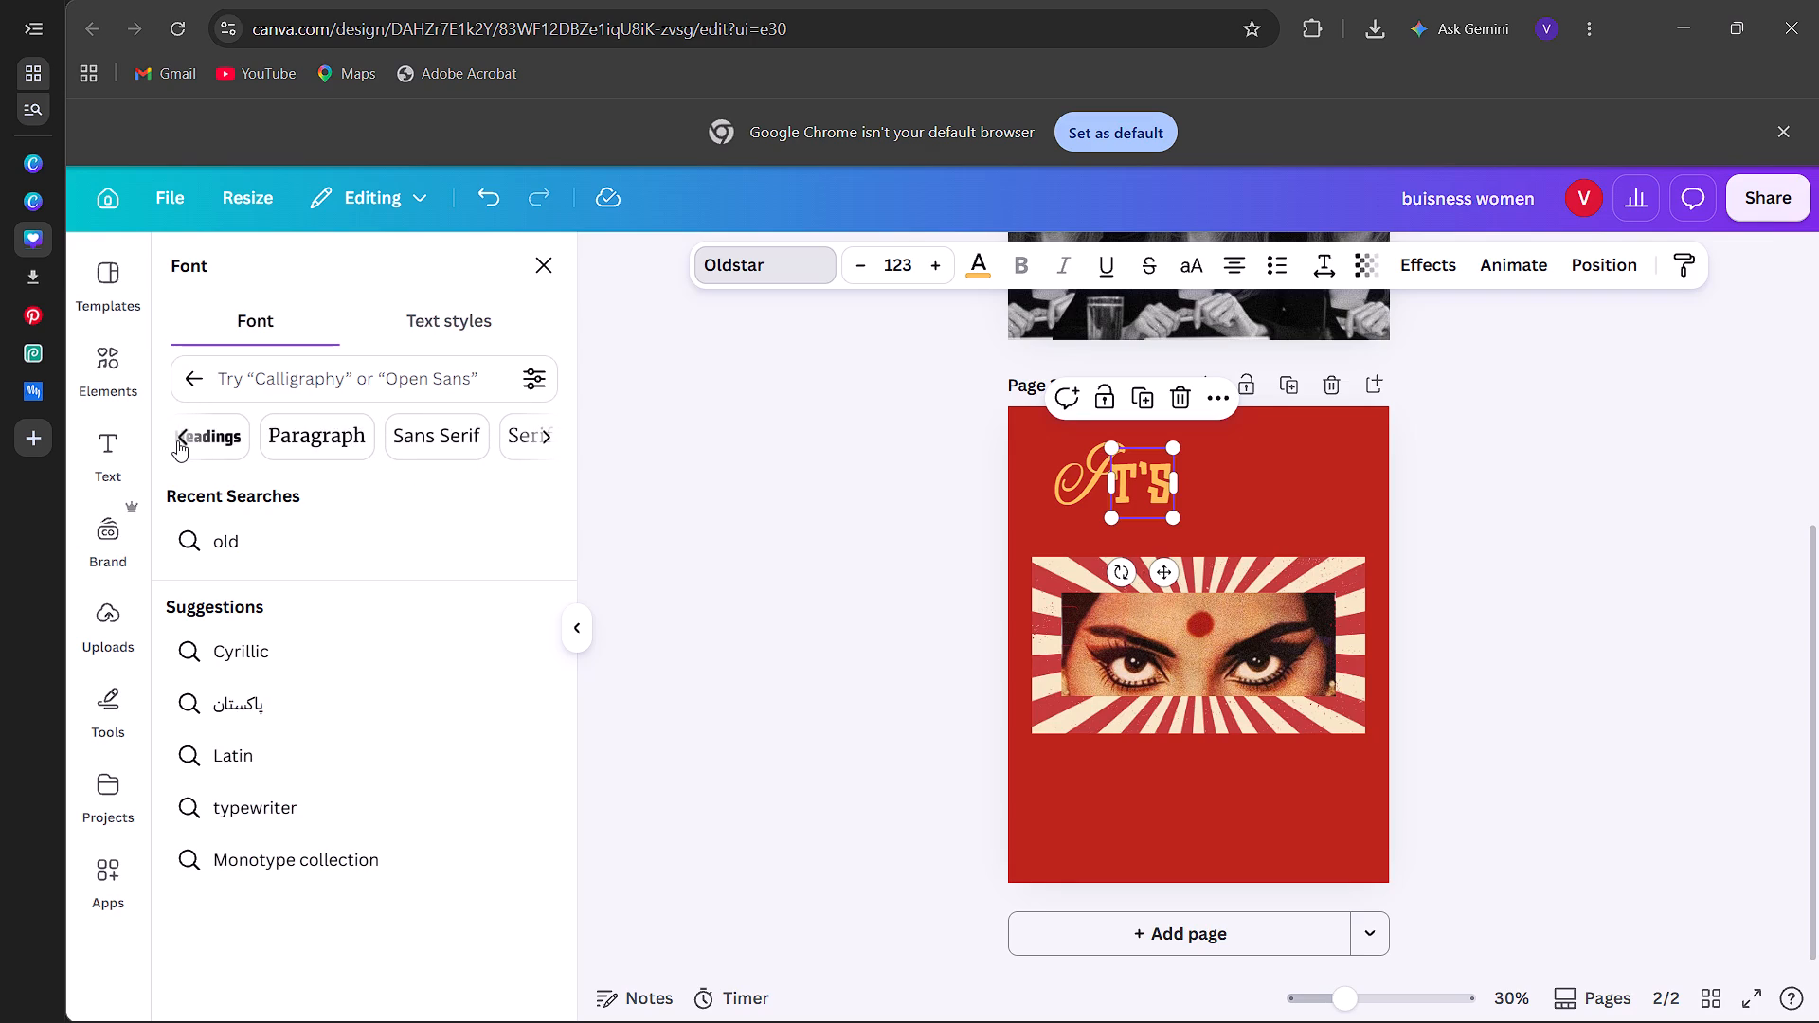
{"action": "left_click", "coordinate": [176, 440]}
{"action": "scroll", "coordinate": [270, 497], "scroll_direction": "up", "scroll_amount": 3}
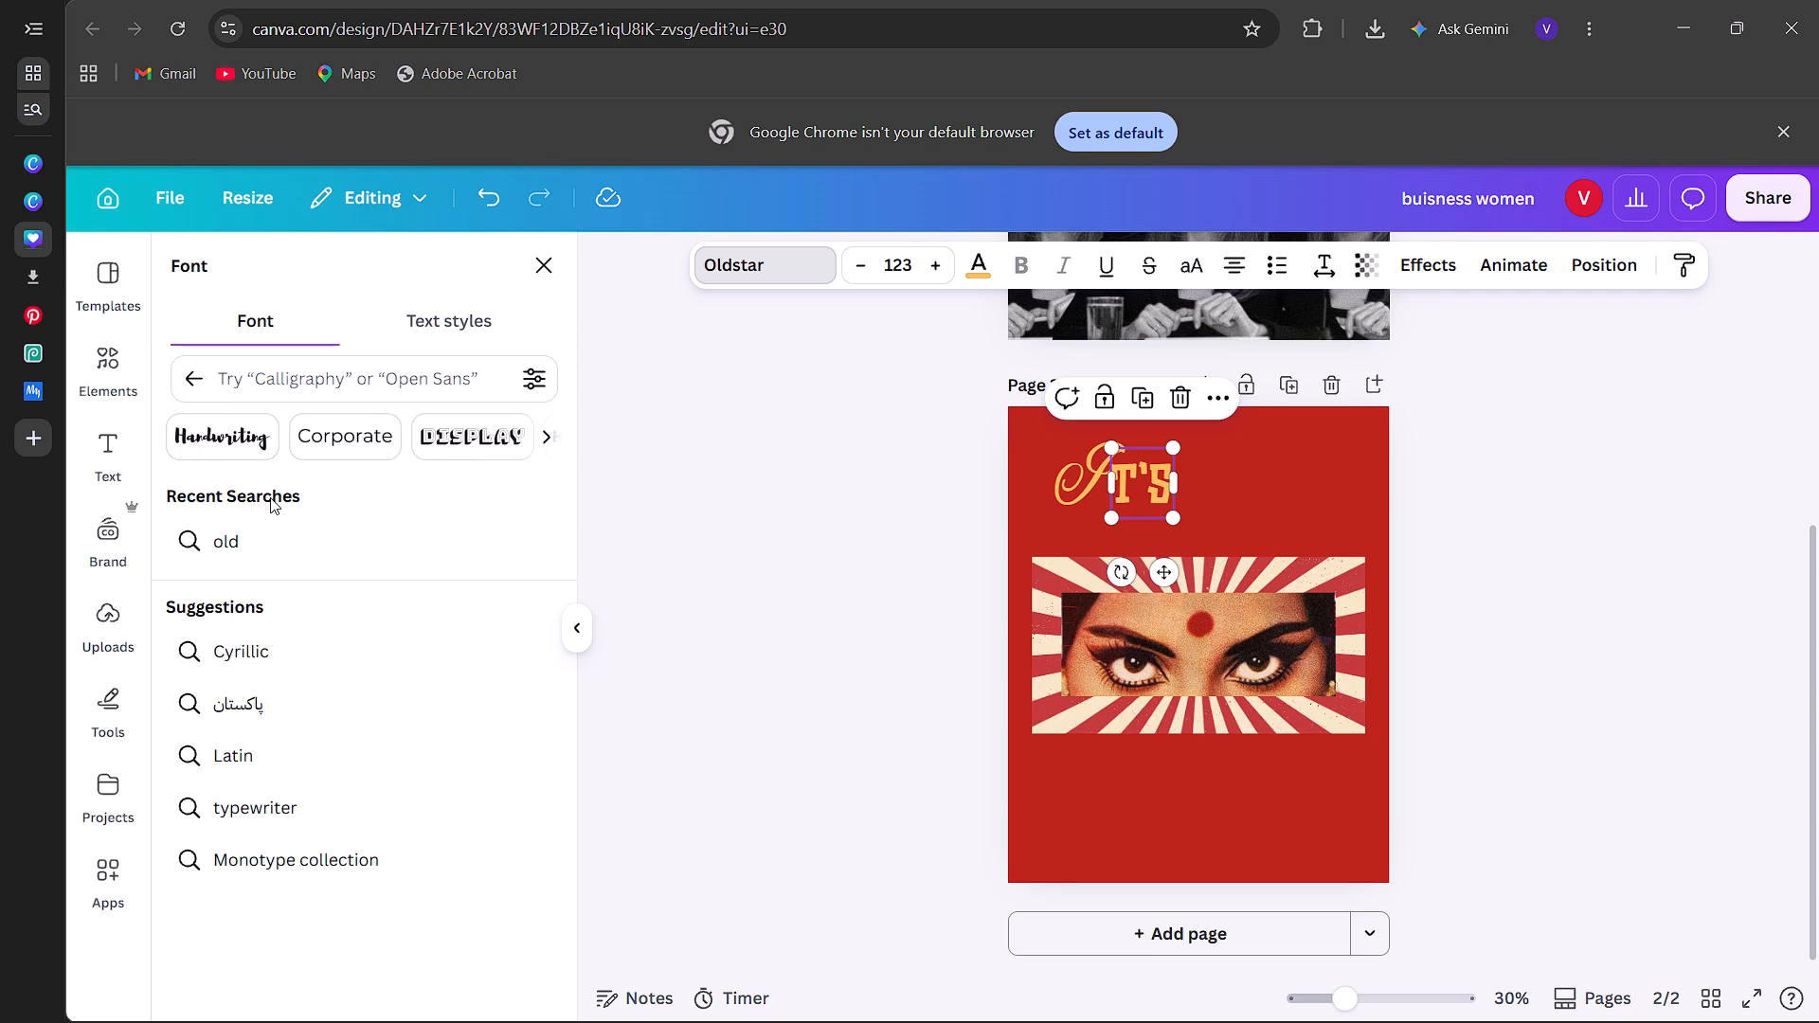
{"action": "scroll", "coordinate": [270, 497], "scroll_direction": "down", "scroll_amount": 3}
{"action": "left_click", "coordinate": [291, 358]}
{"action": "left_click", "coordinate": [227, 436]}
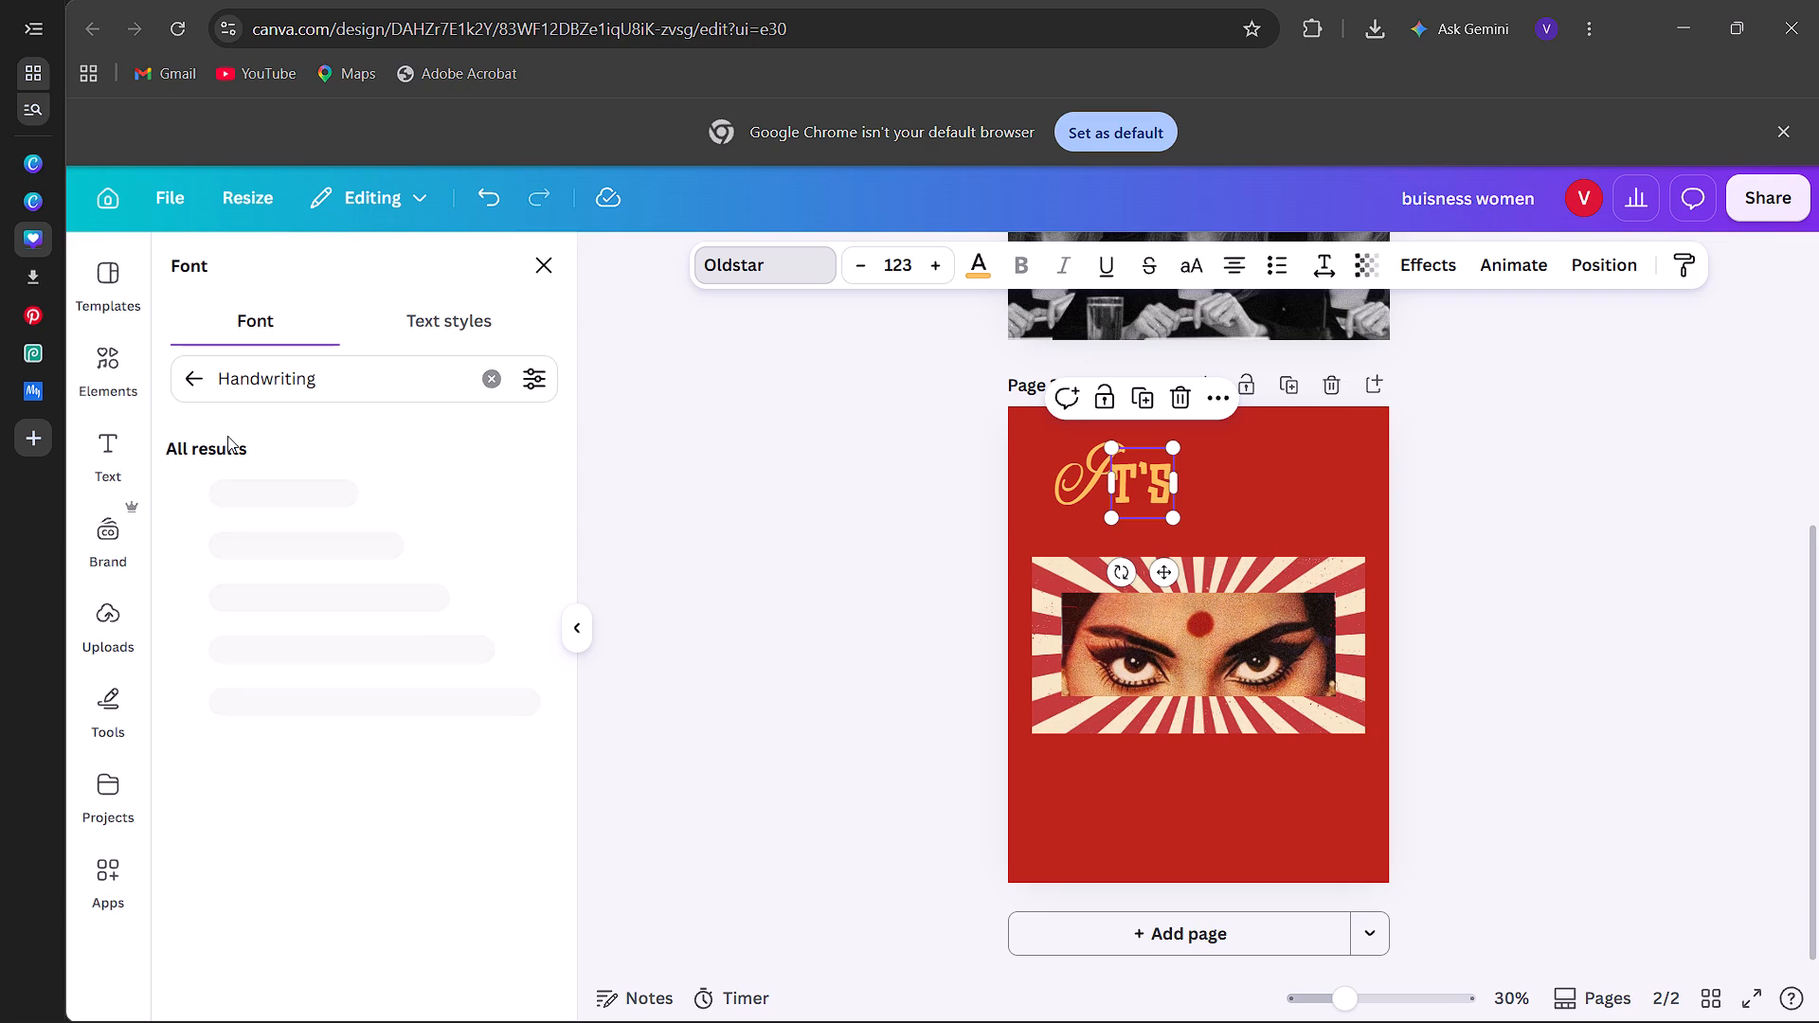
{"action": "left_click", "coordinate": [188, 380]}
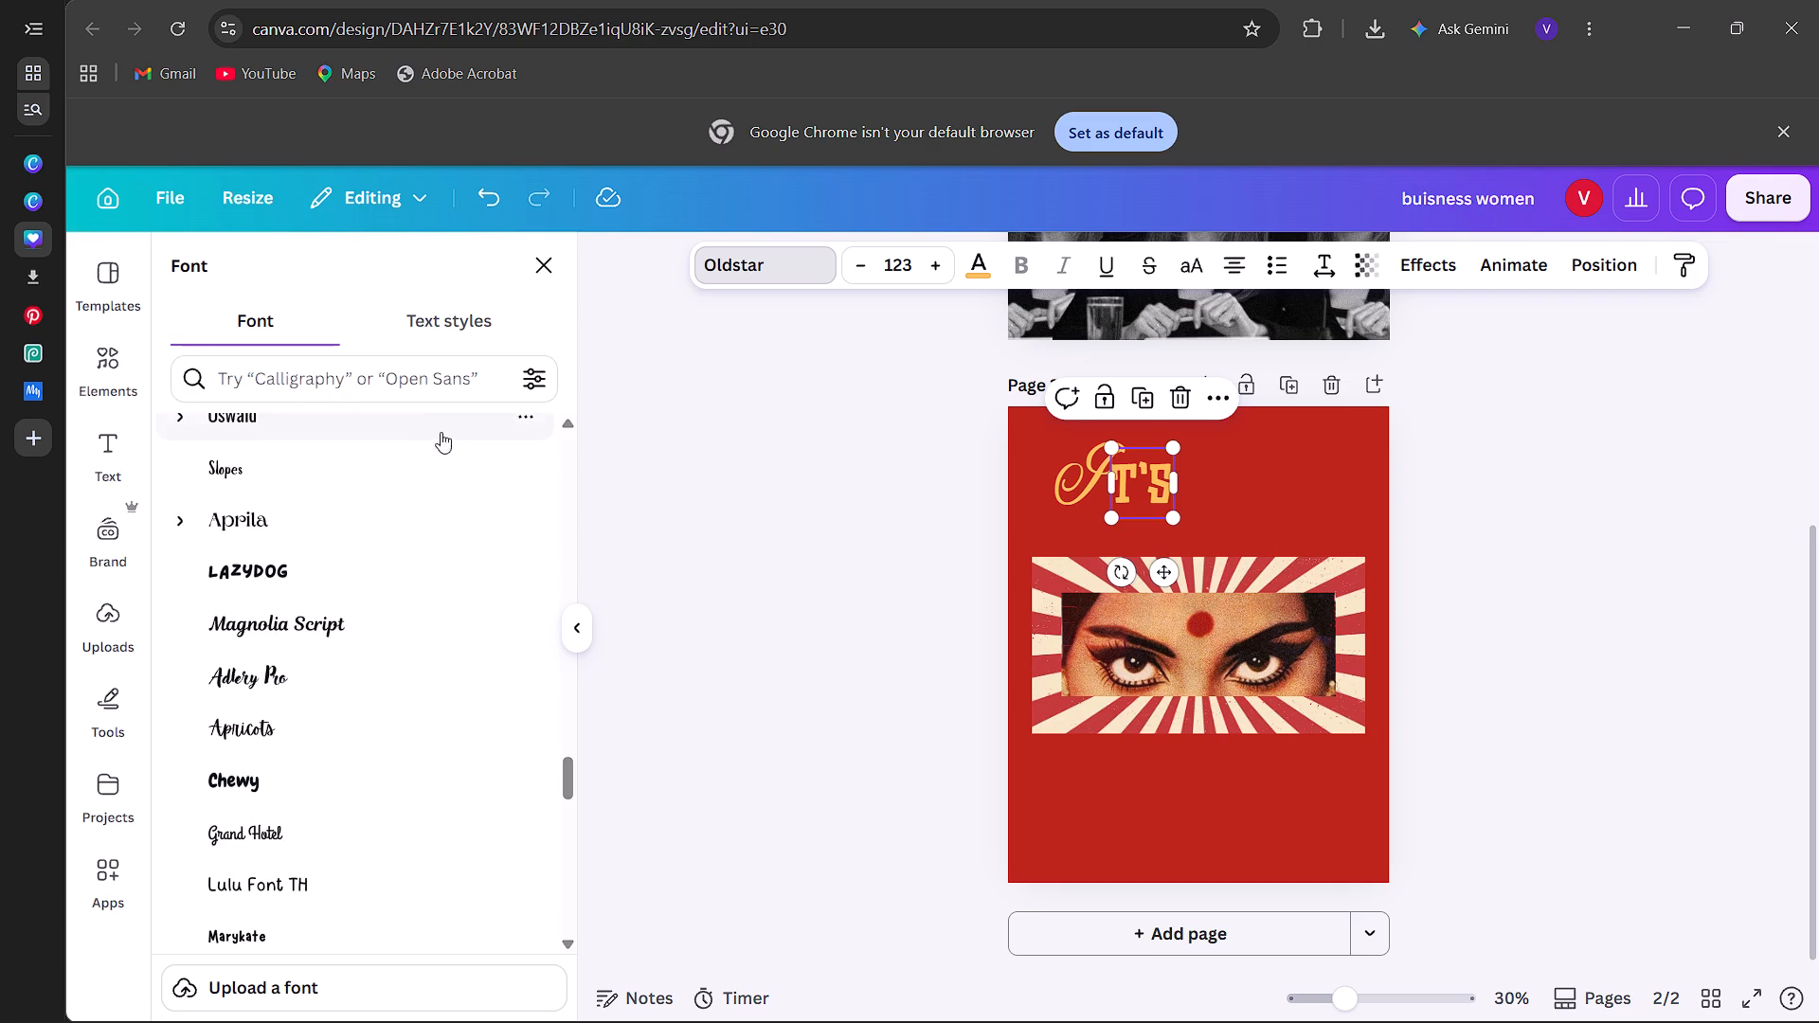
Set the font of the "t's" text on page 2 to Aprila.
{"action": "left_click", "coordinate": [391, 524]}
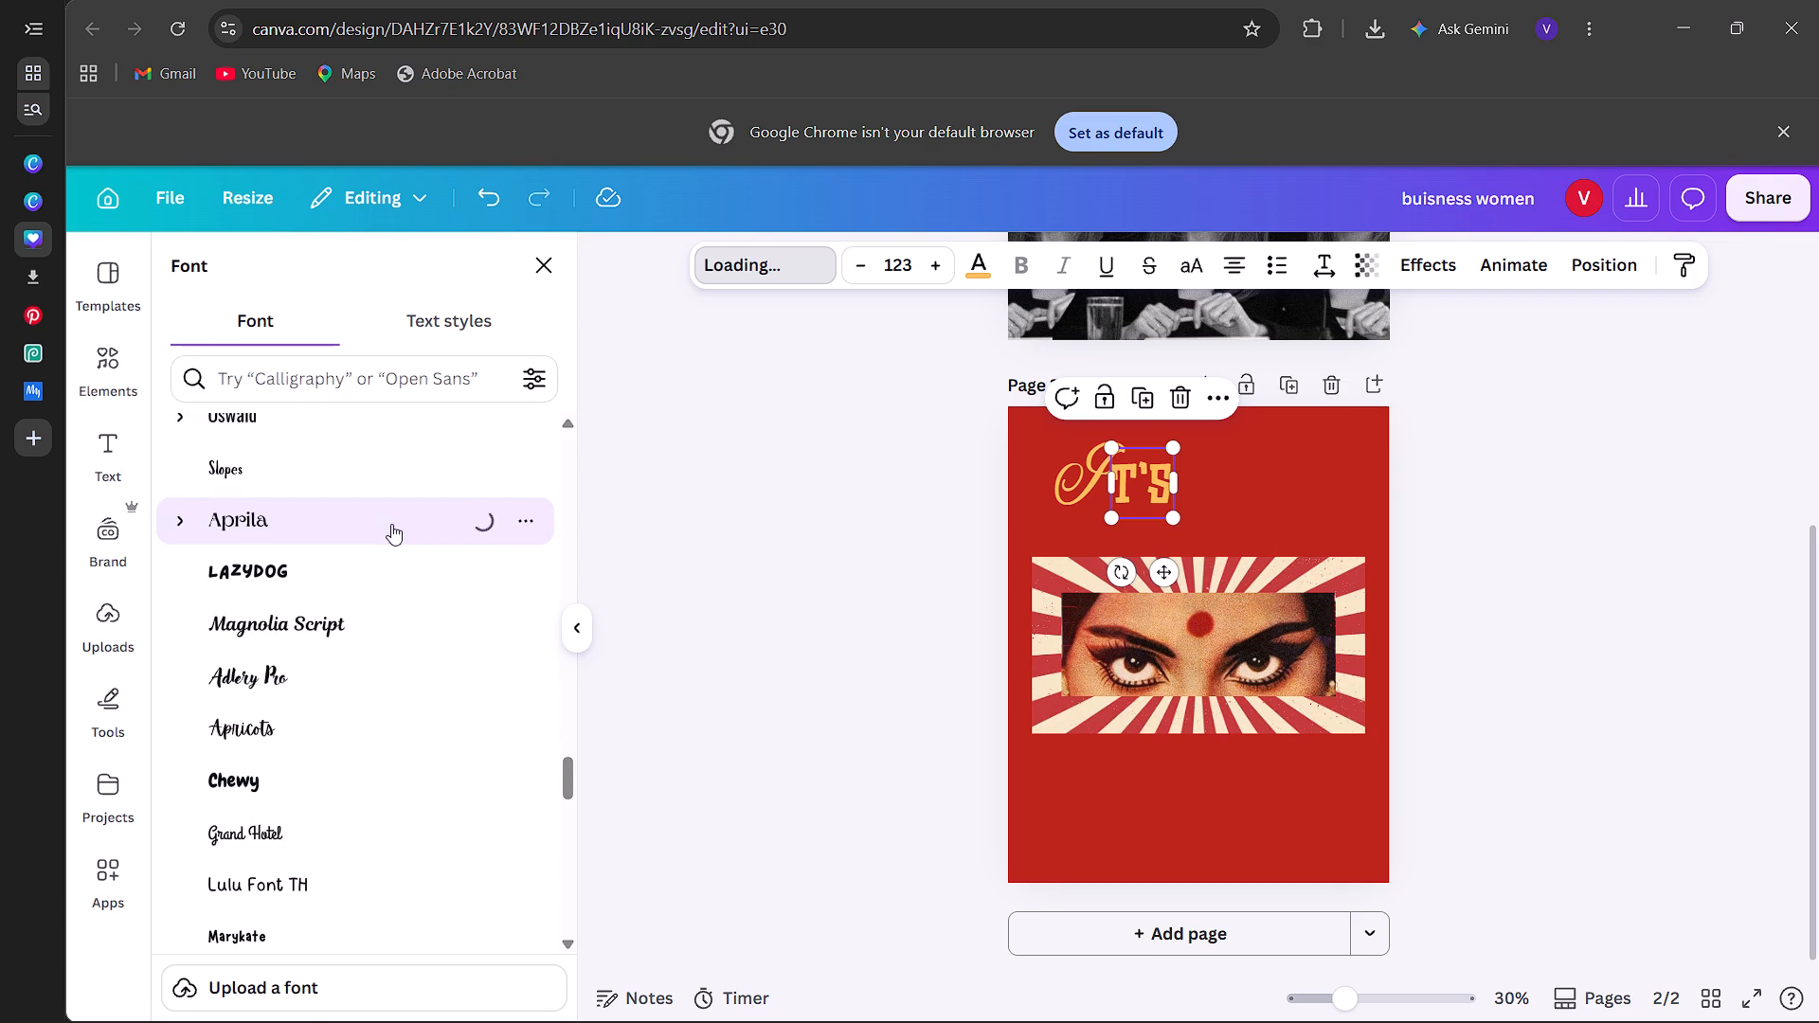
{"action": "scroll", "coordinate": [391, 524], "scroll_direction": "down", "scroll_amount": 3}
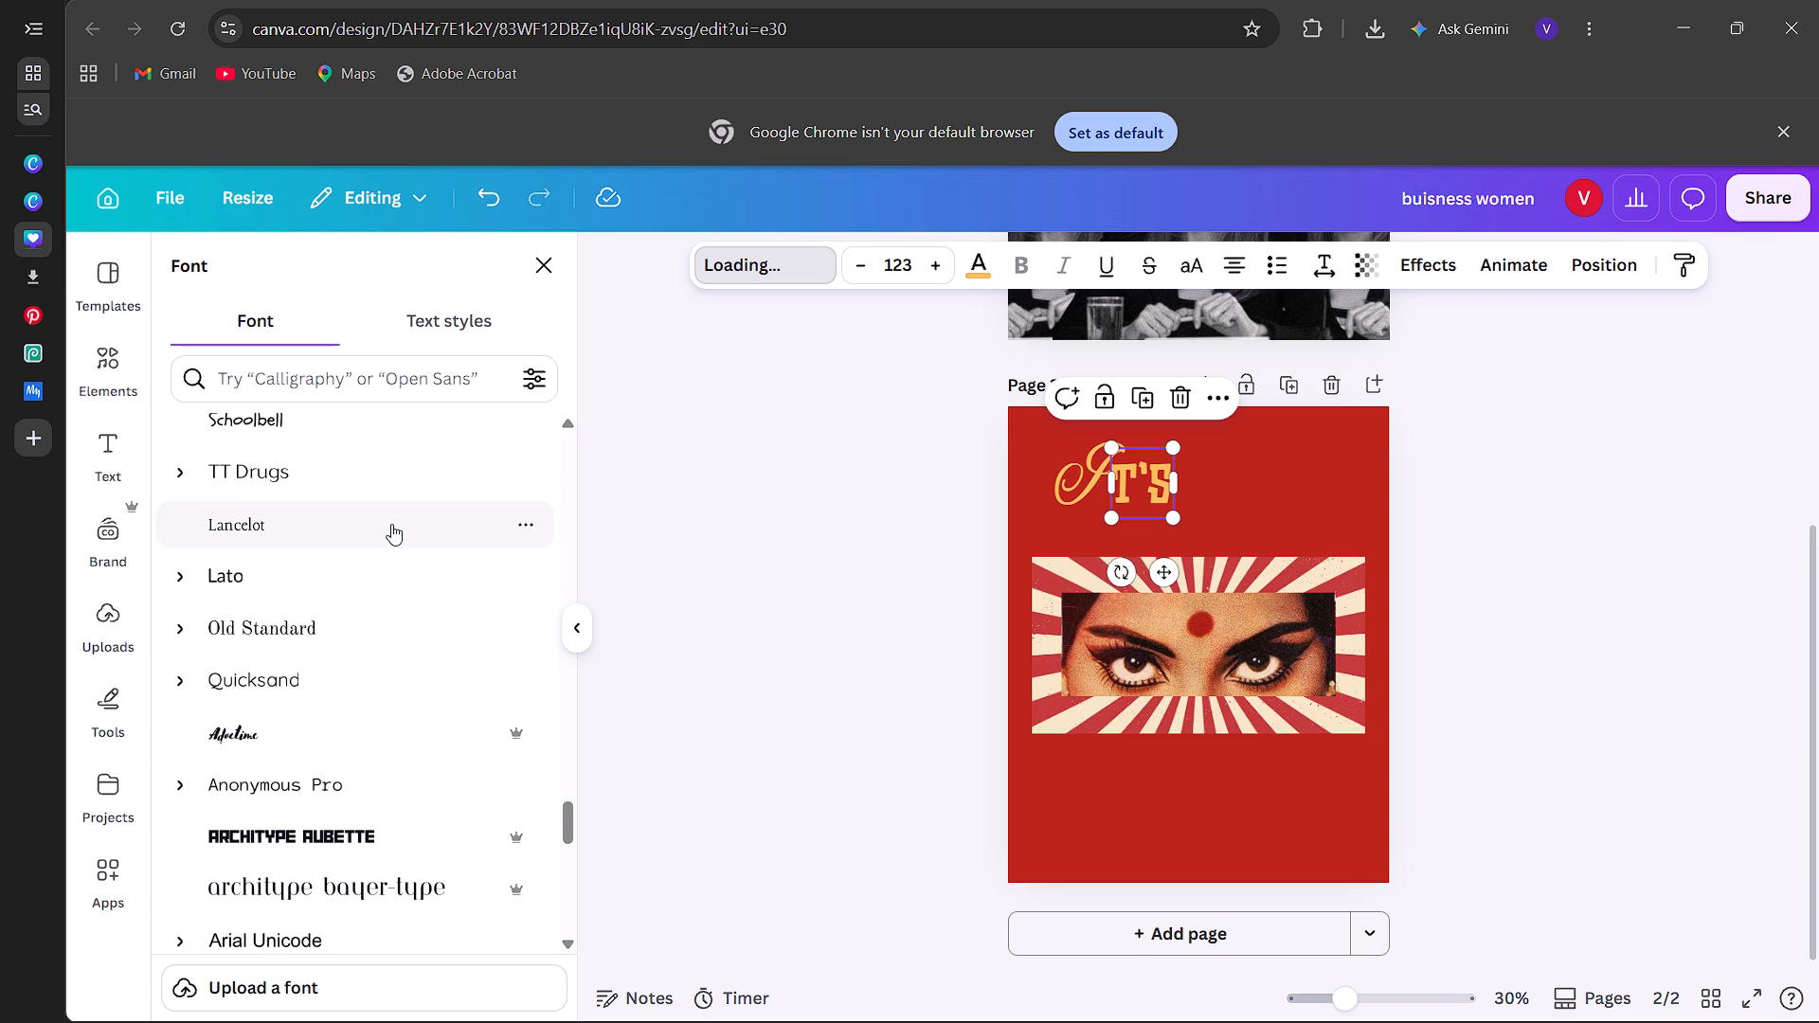
{"action": "scroll", "coordinate": [391, 524], "scroll_direction": "down", "scroll_amount": 1}
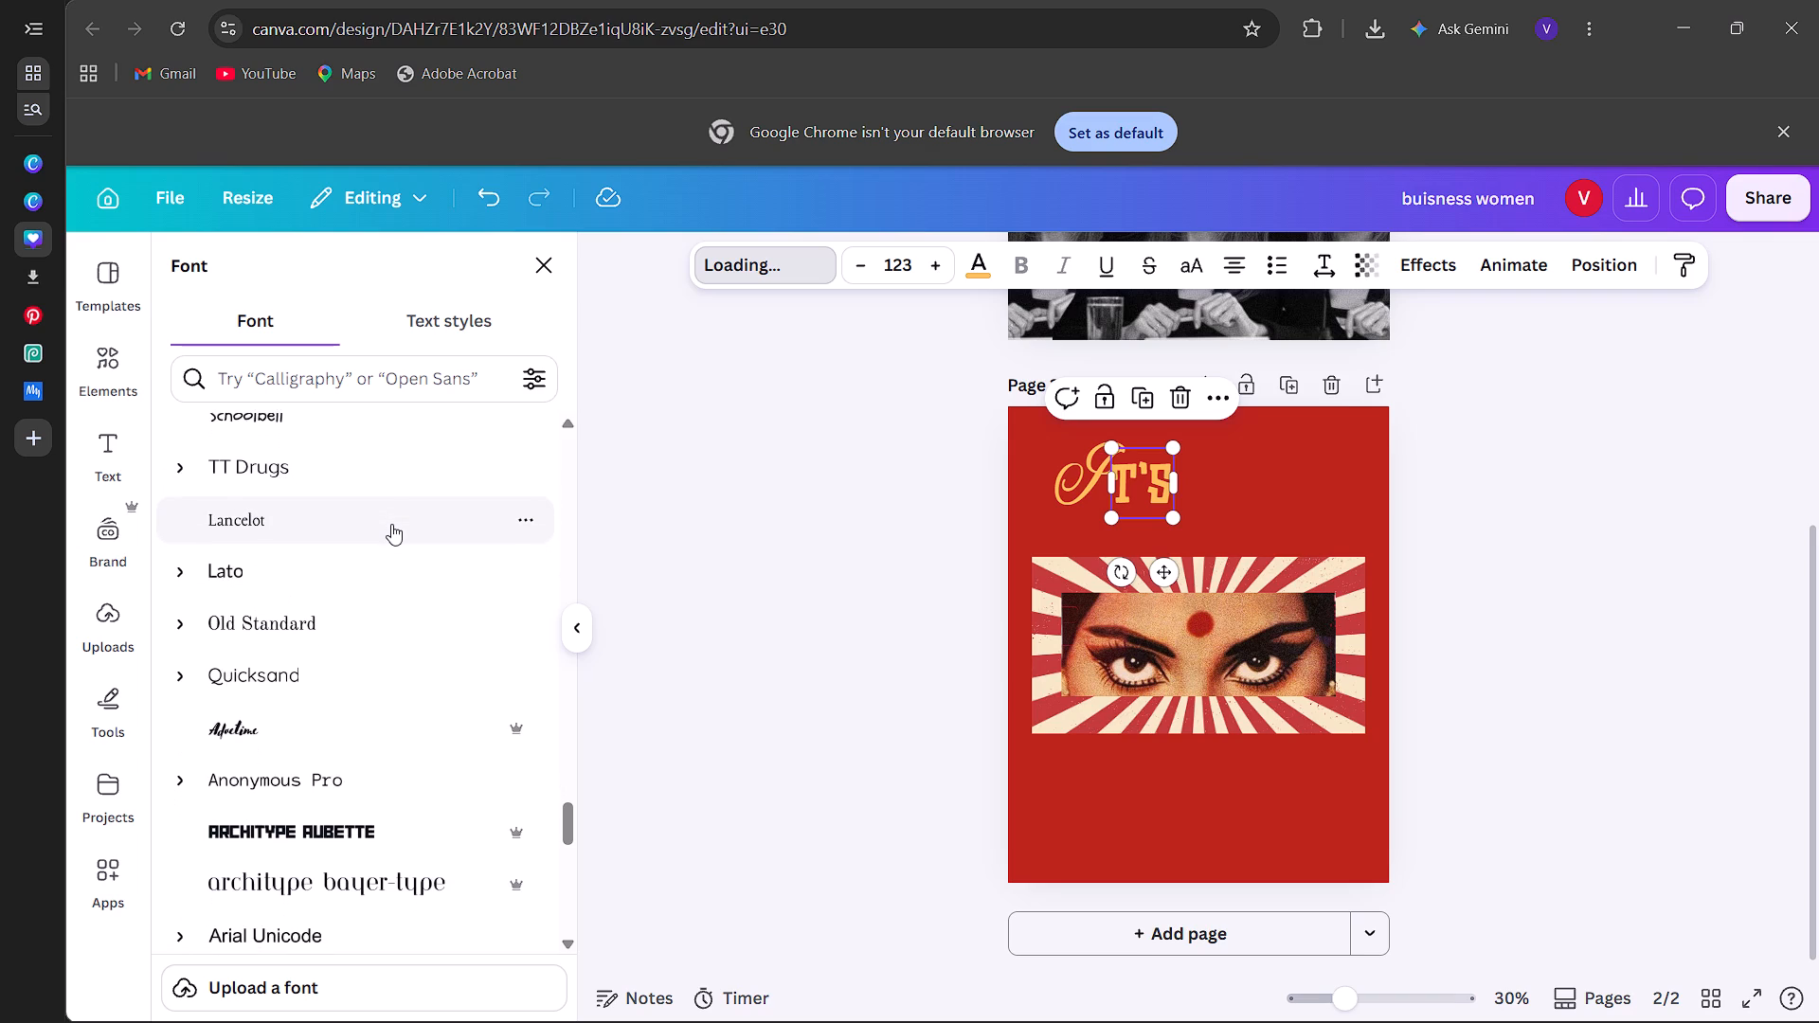
{"action": "scroll", "coordinate": [391, 524], "scroll_direction": "down", "scroll_amount": 2}
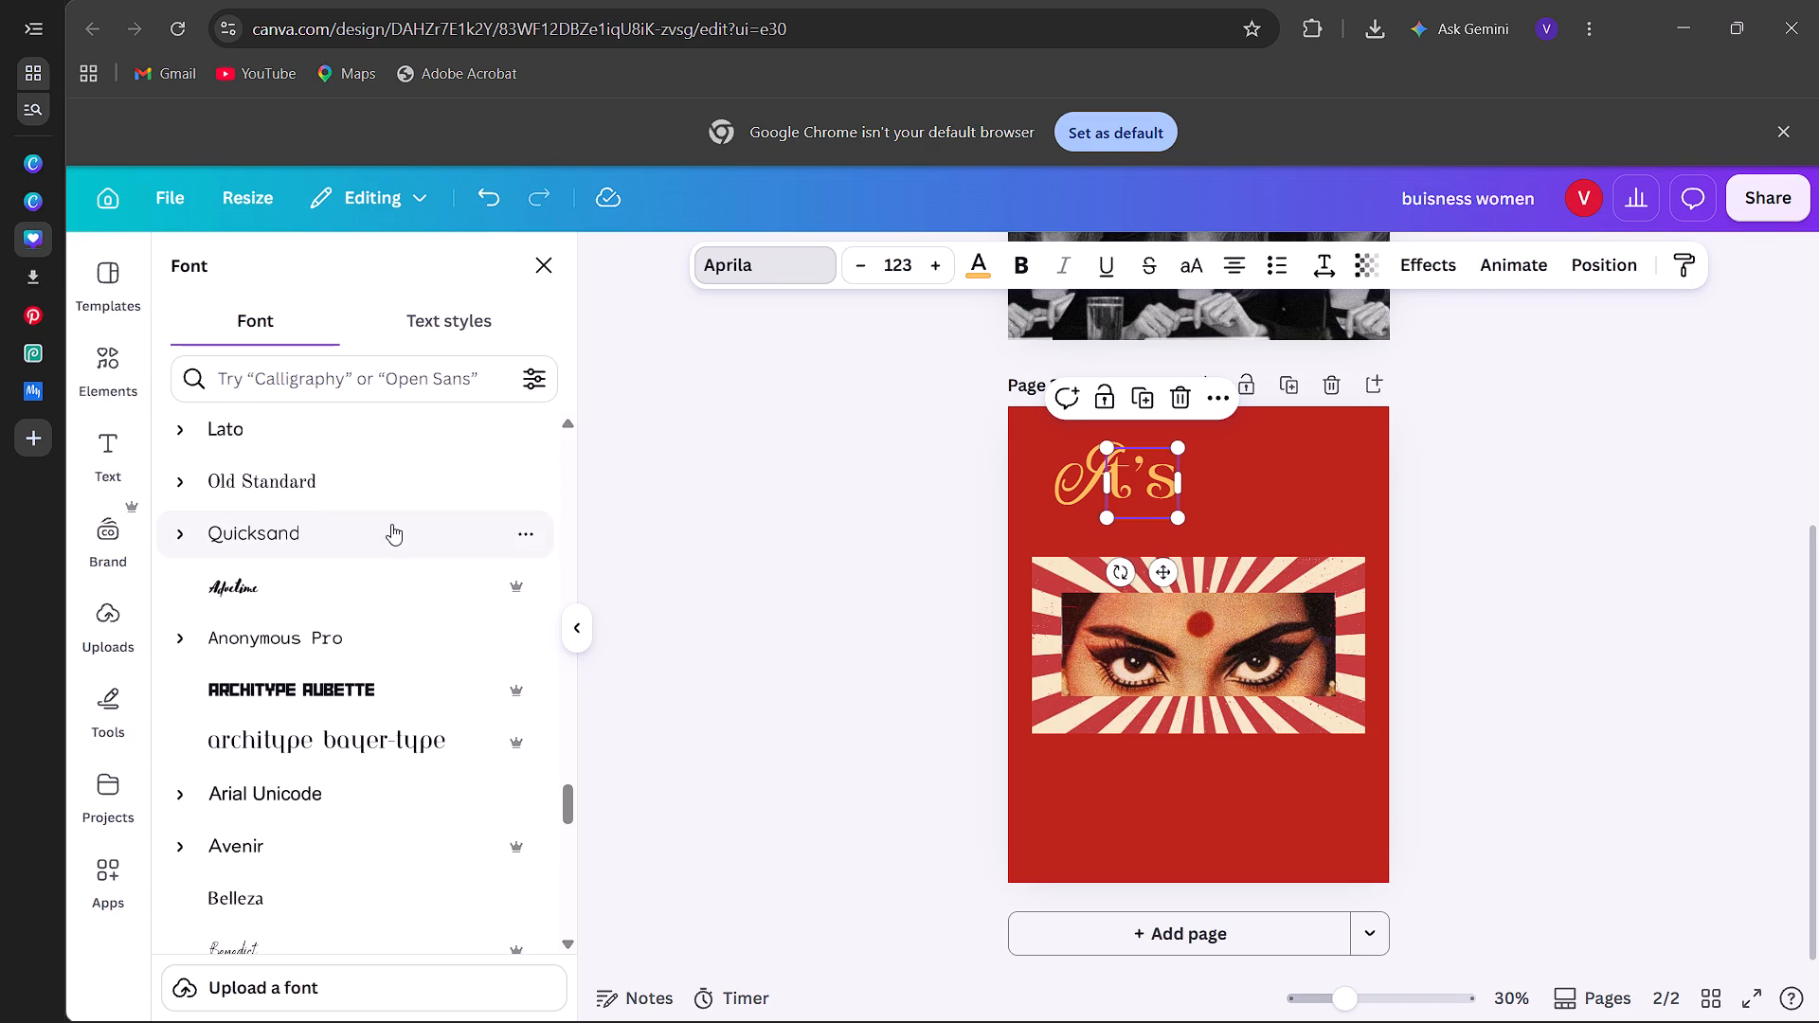
{"action": "scroll", "coordinate": [391, 524], "scroll_direction": "down", "scroll_amount": 1}
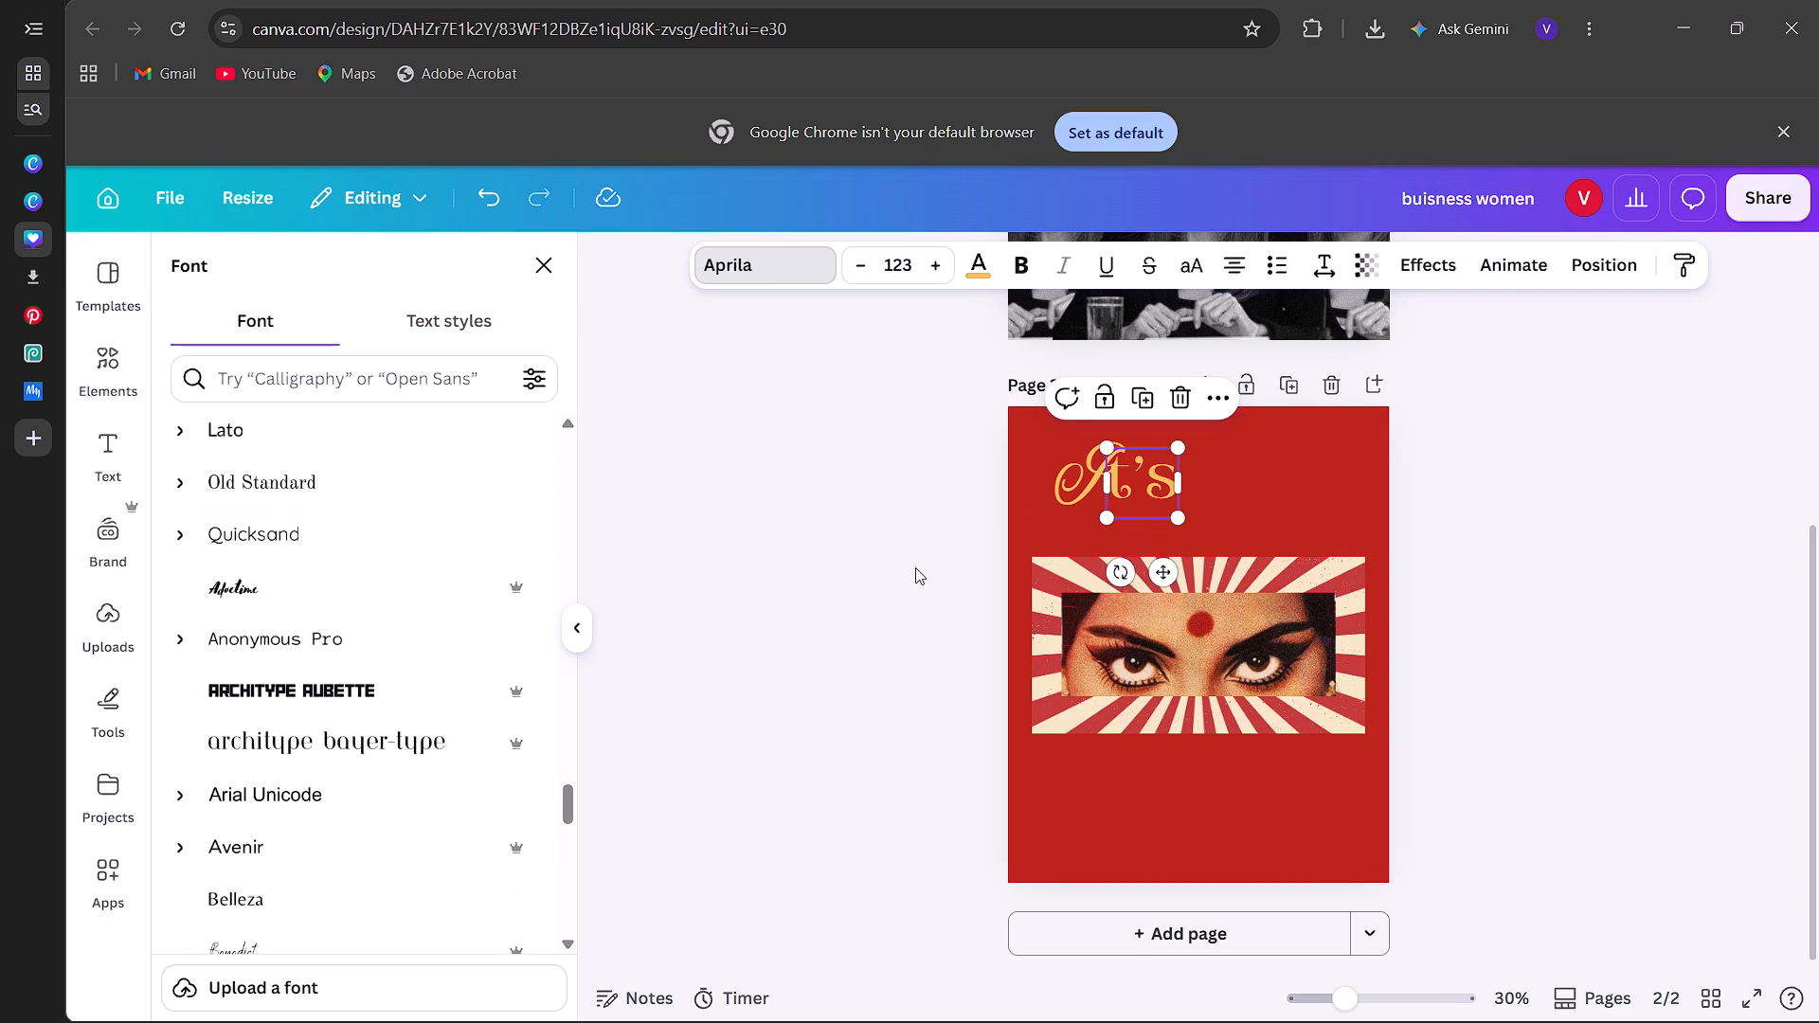
Move the "t's" text slightly away from the script "I" so the letters read as "It's".
{"action": "left_click_drag", "start_coordinate": [1156, 477], "coordinate": [1165, 484]}
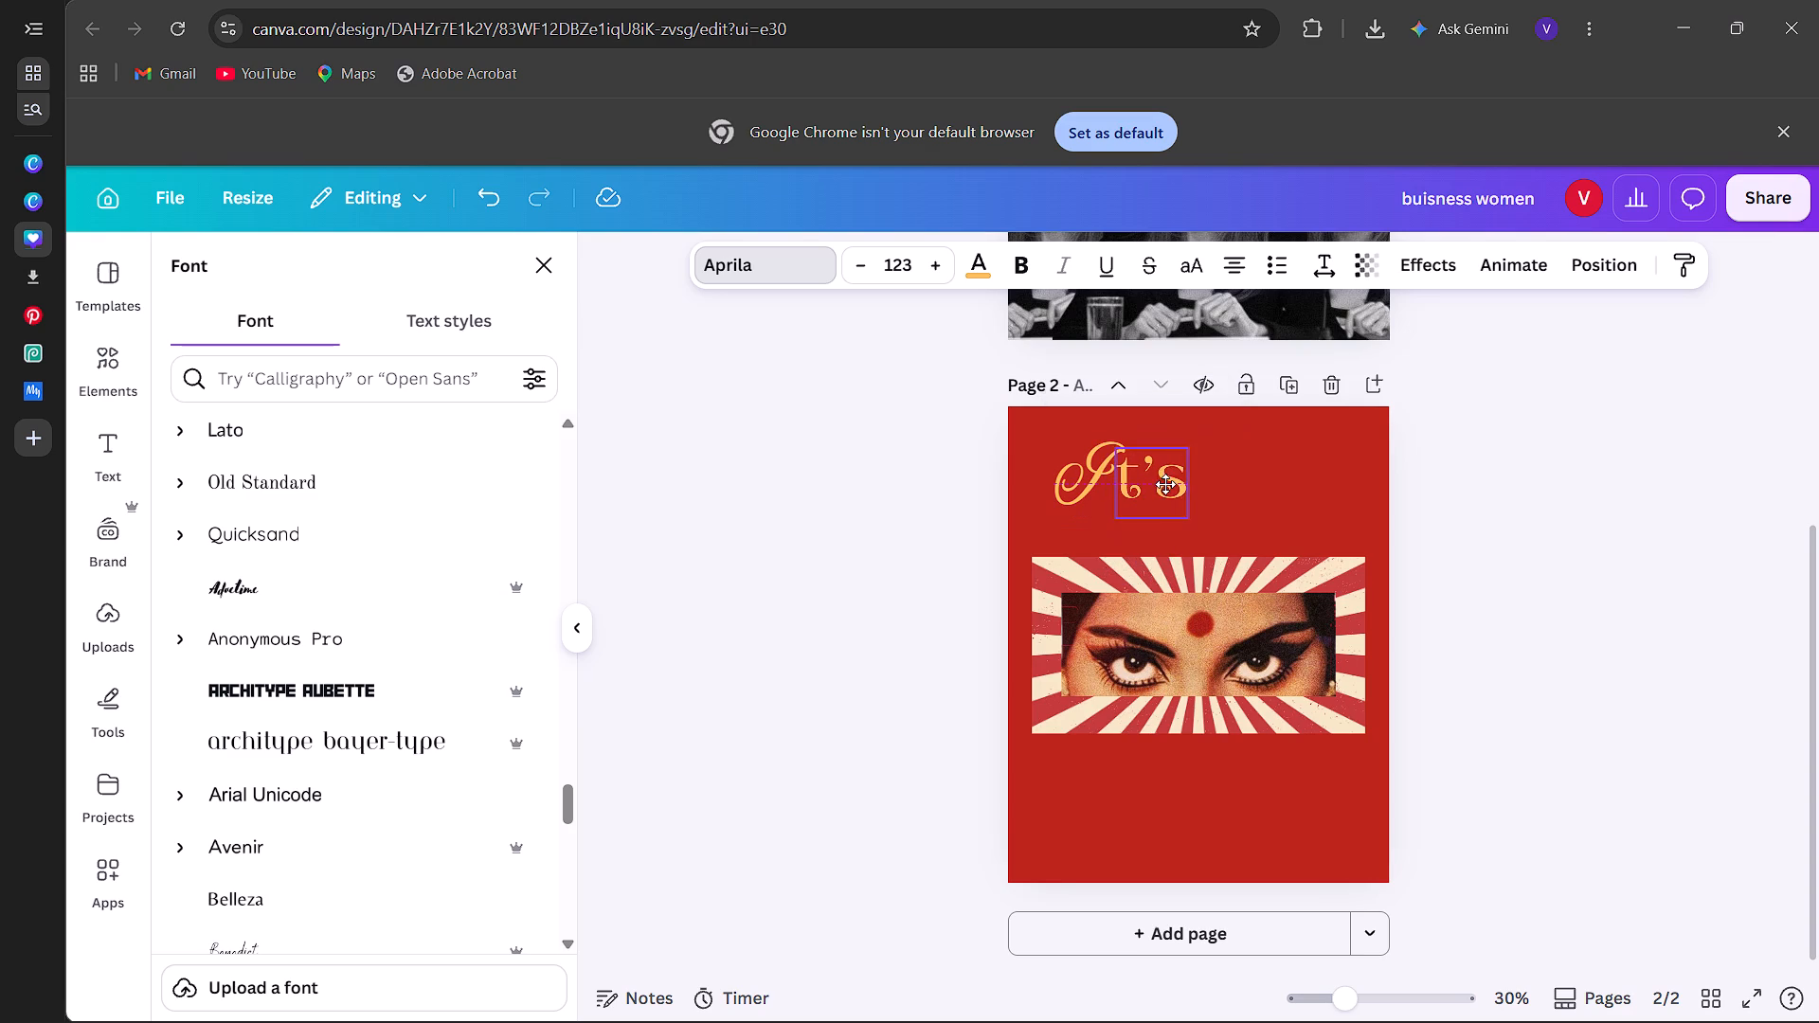
{"action": "left_click_drag", "start_coordinate": [1165, 484], "coordinate": [1167, 481]}
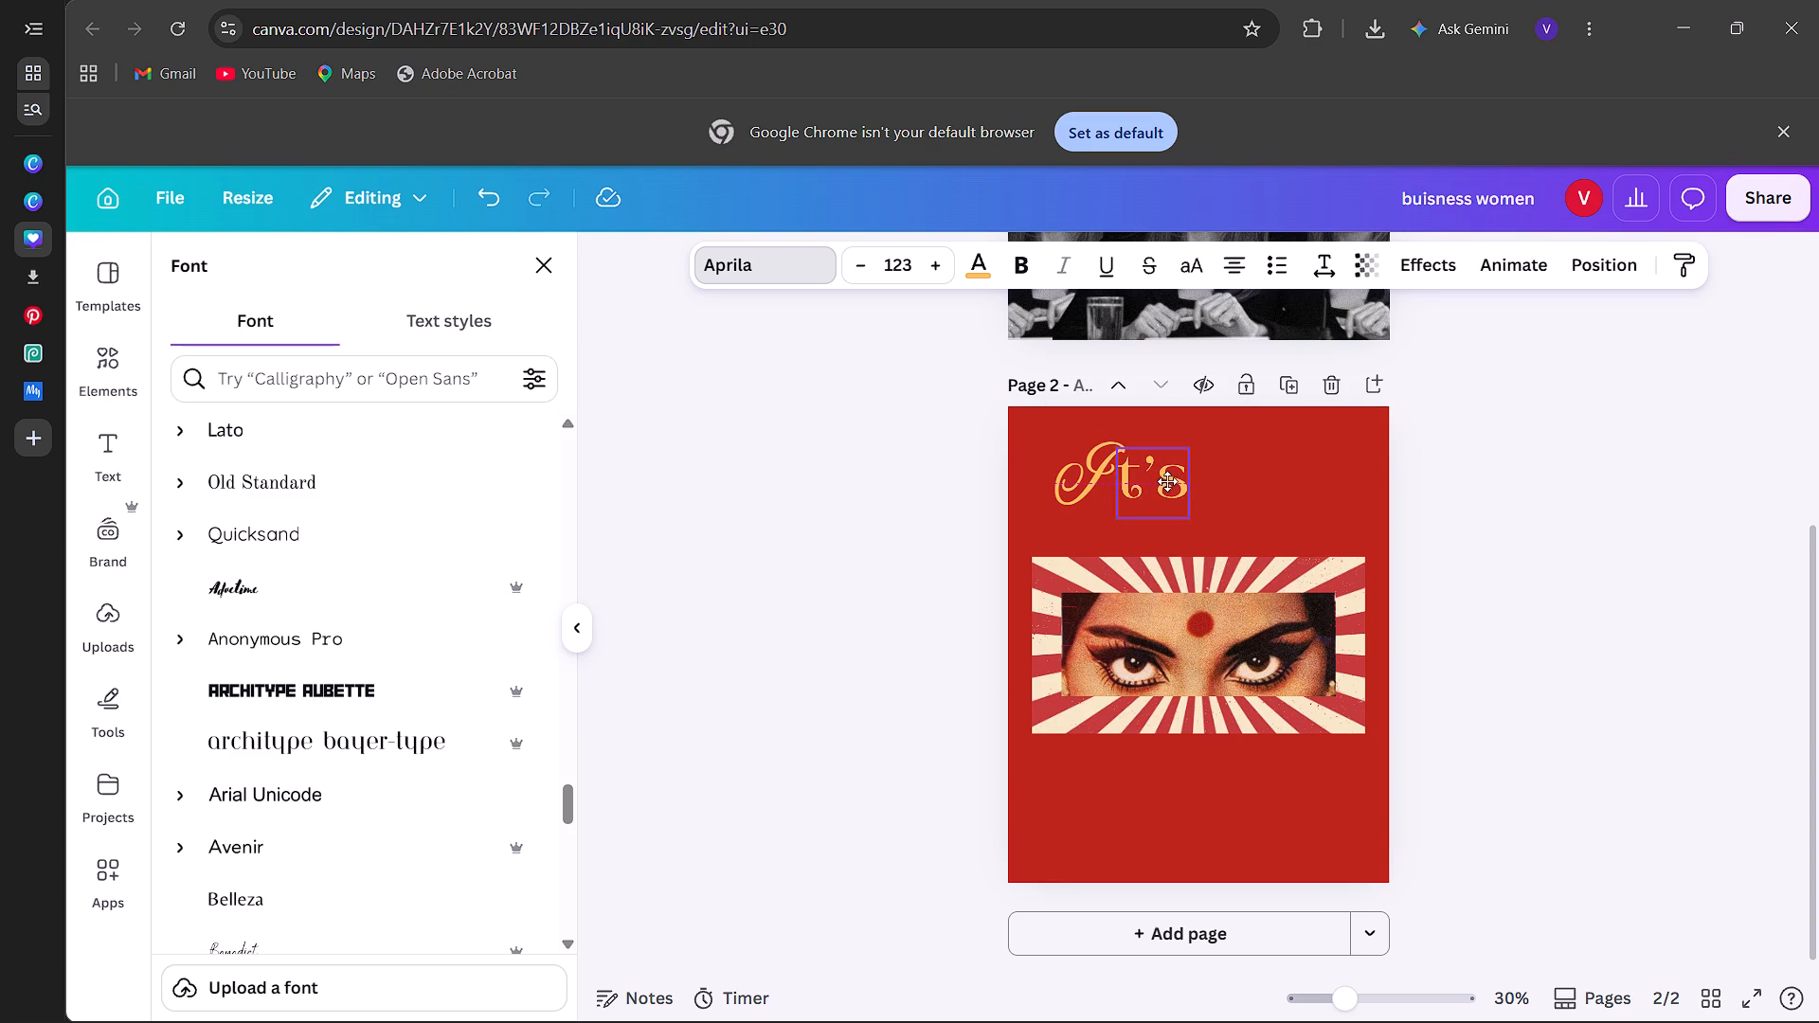
{"action": "left_click_drag", "start_coordinate": [1167, 481], "coordinate": [1167, 483]}
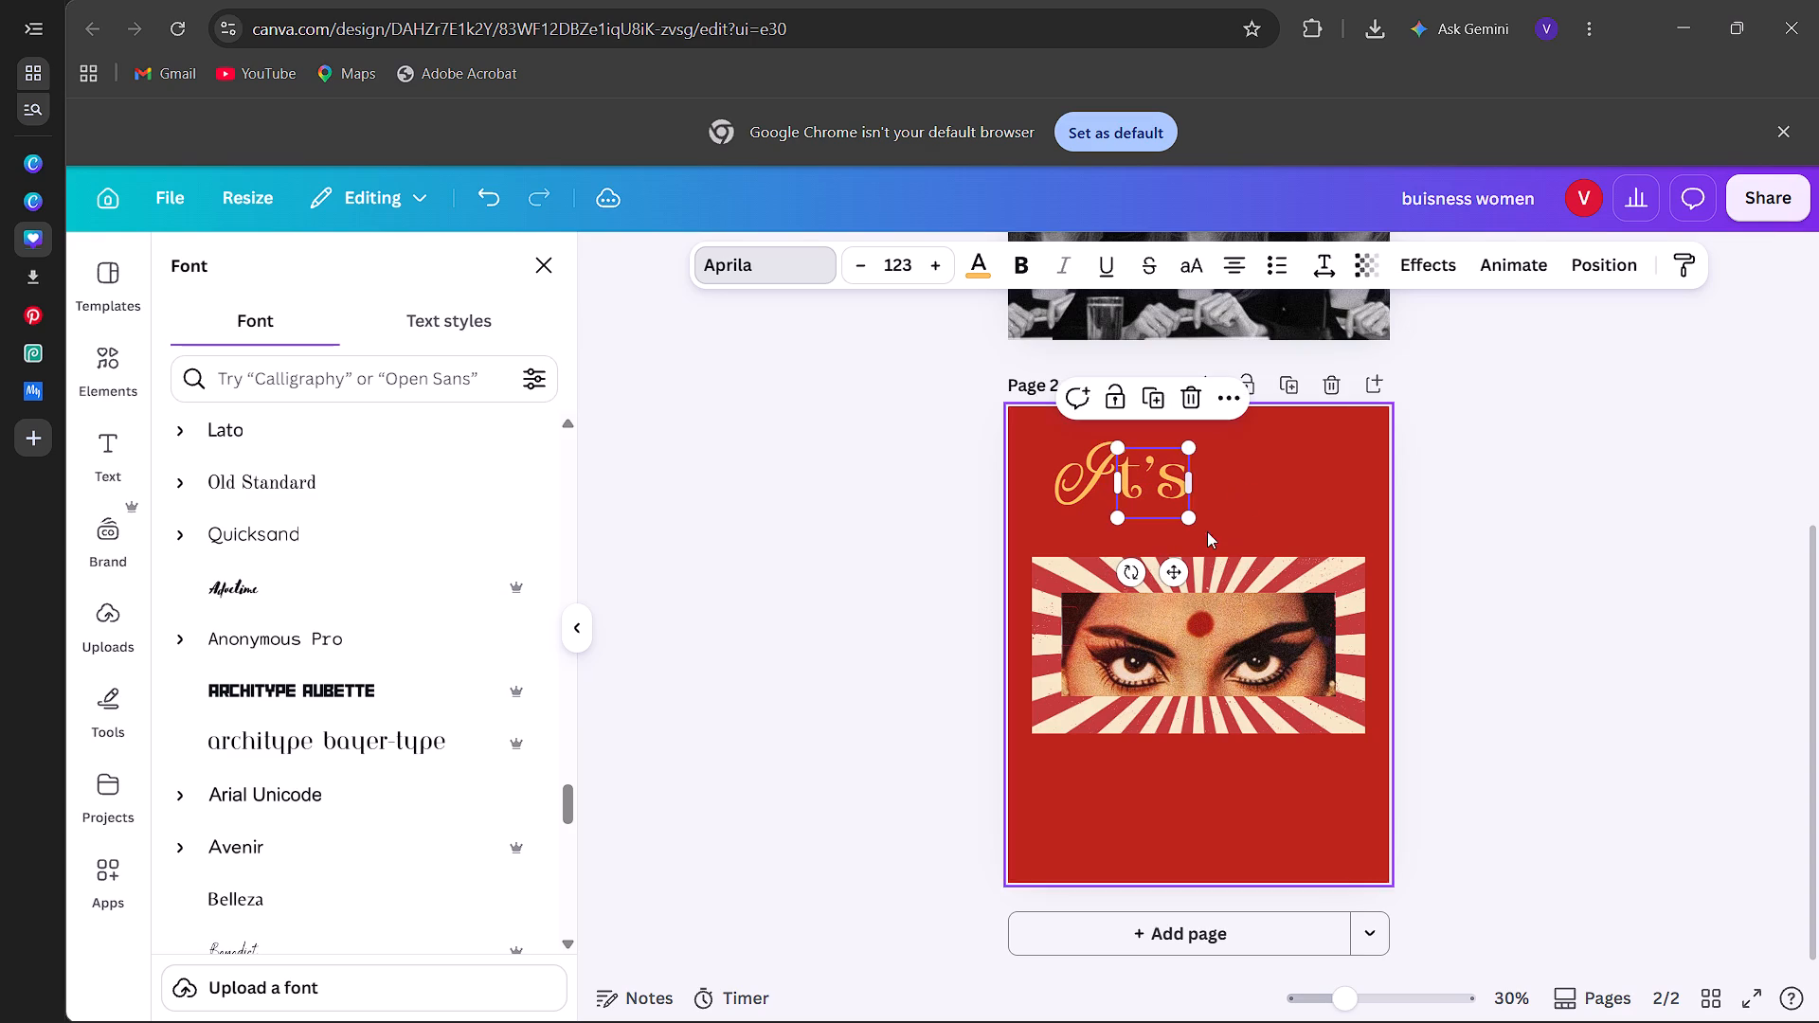
Enlarge the script "I" on page 2 to font size 200 and reposition it close against the "t's" text.
{"action": "left_click", "coordinate": [1151, 482]}
{"action": "left_click", "coordinate": [1079, 481]}
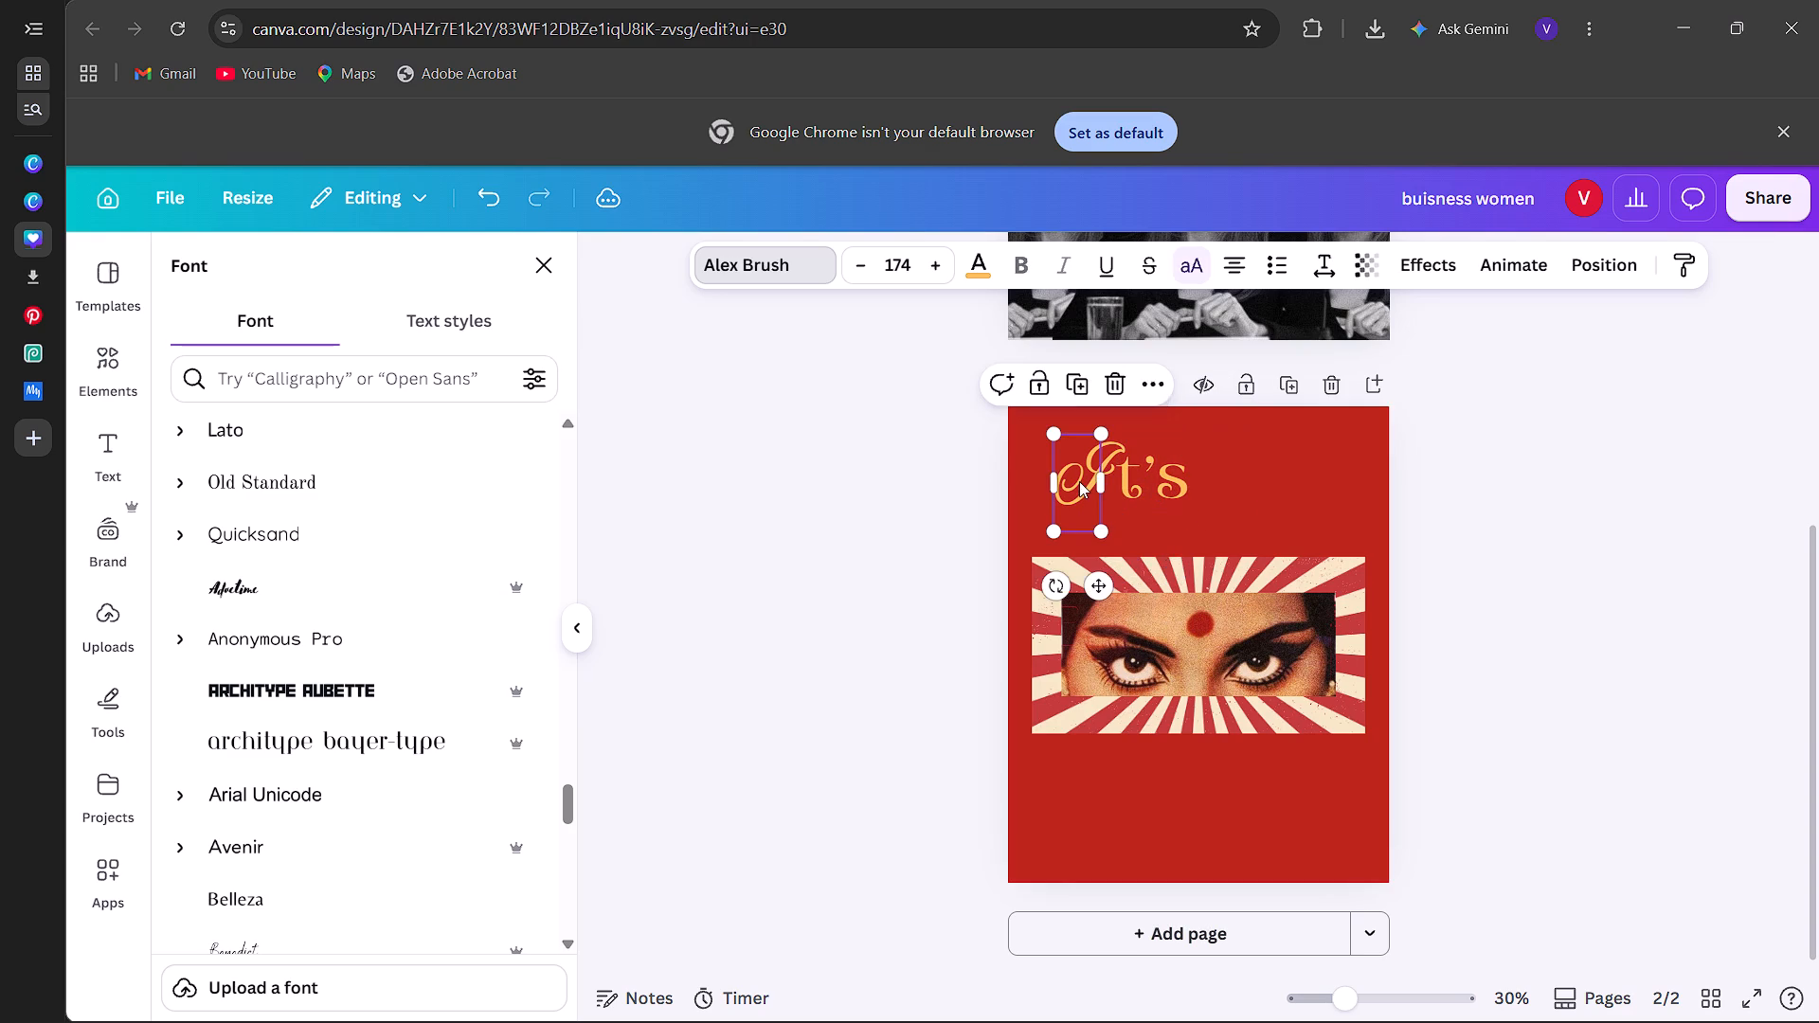
{"action": "left_click_drag", "start_coordinate": [1053, 530], "coordinate": [1040, 536]}
{"action": "left_click_drag", "start_coordinate": [1081, 472], "coordinate": [1081, 457]}
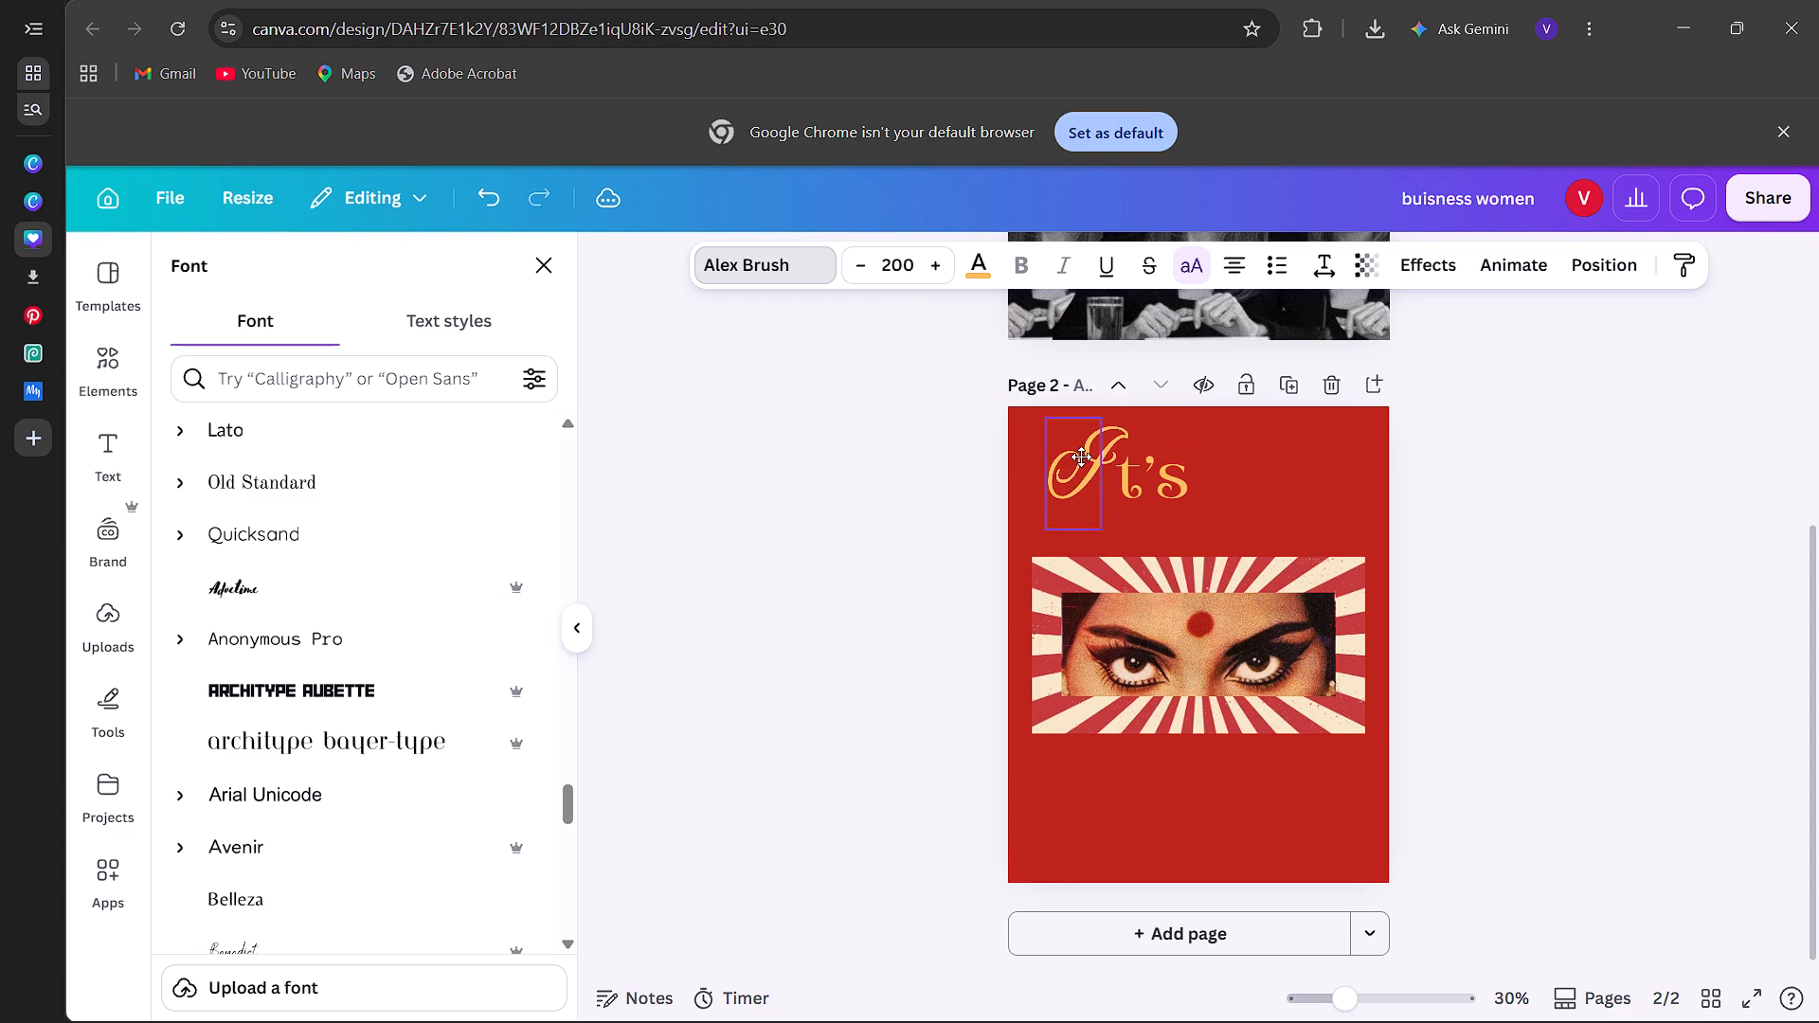
{"action": "left_click_drag", "start_coordinate": [1081, 457], "coordinate": [1085, 457]}
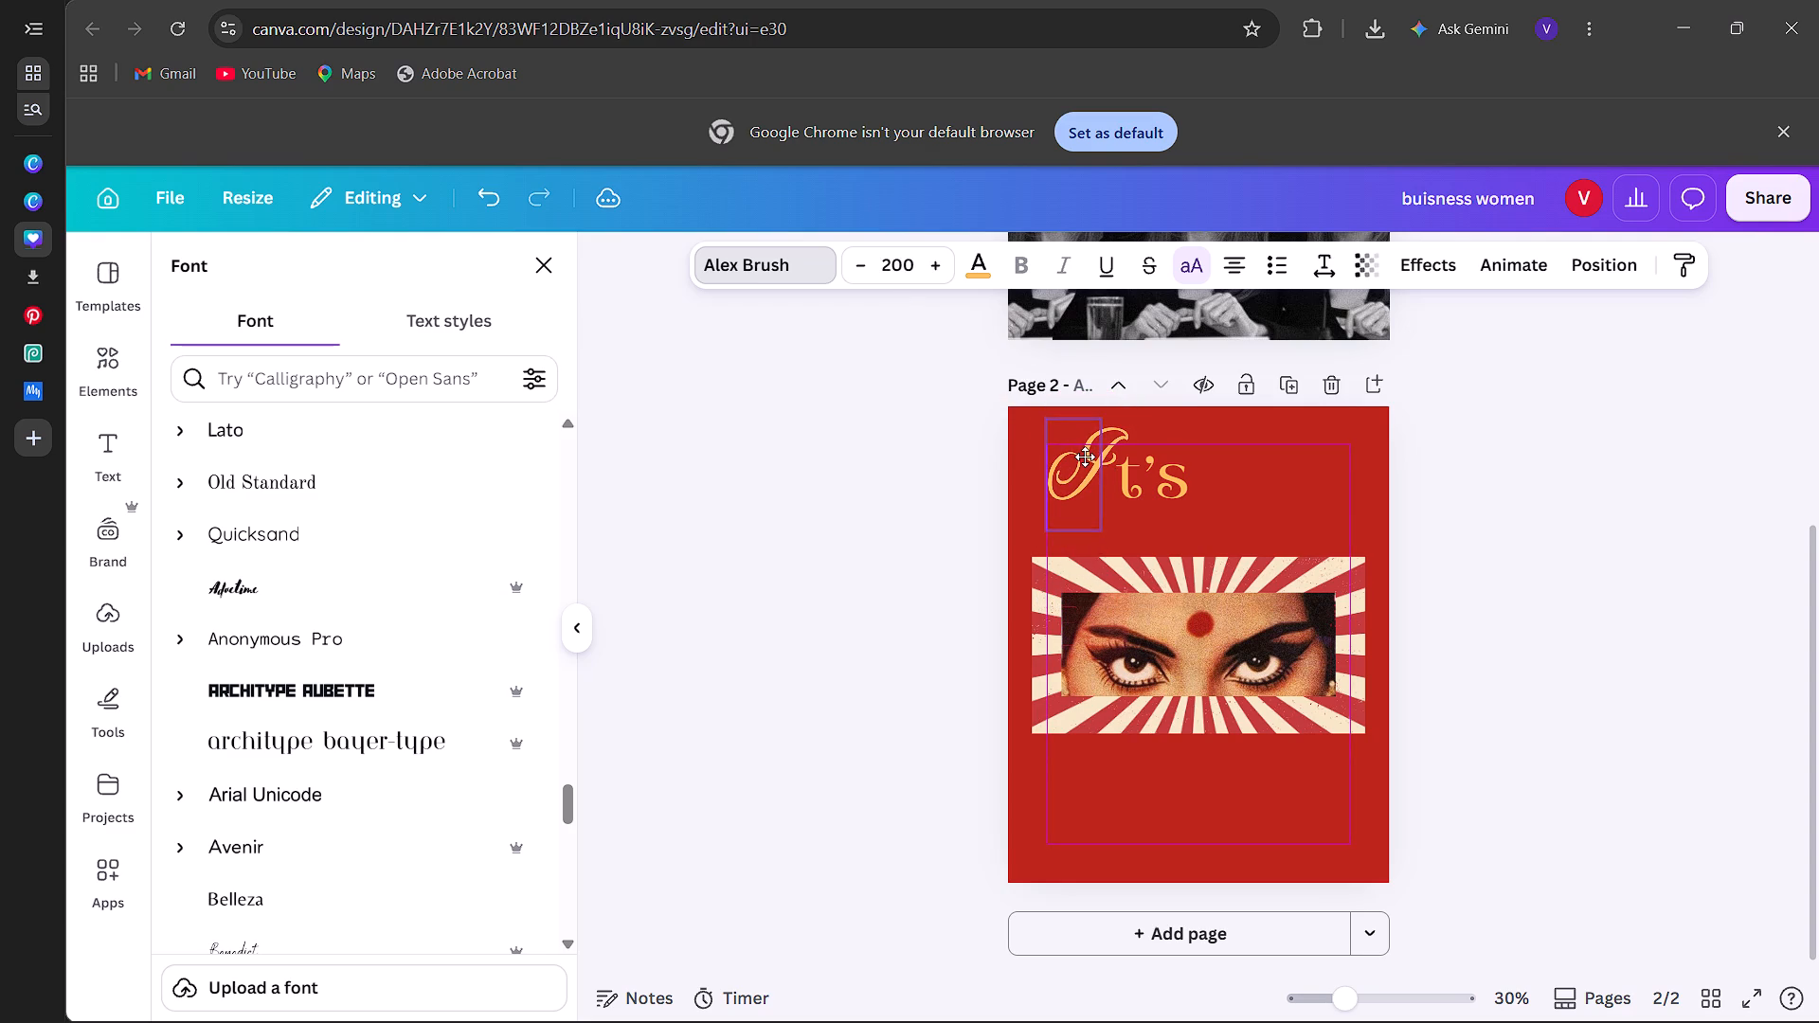
{"action": "left_click_drag", "start_coordinate": [1085, 457], "coordinate": [1087, 455]}
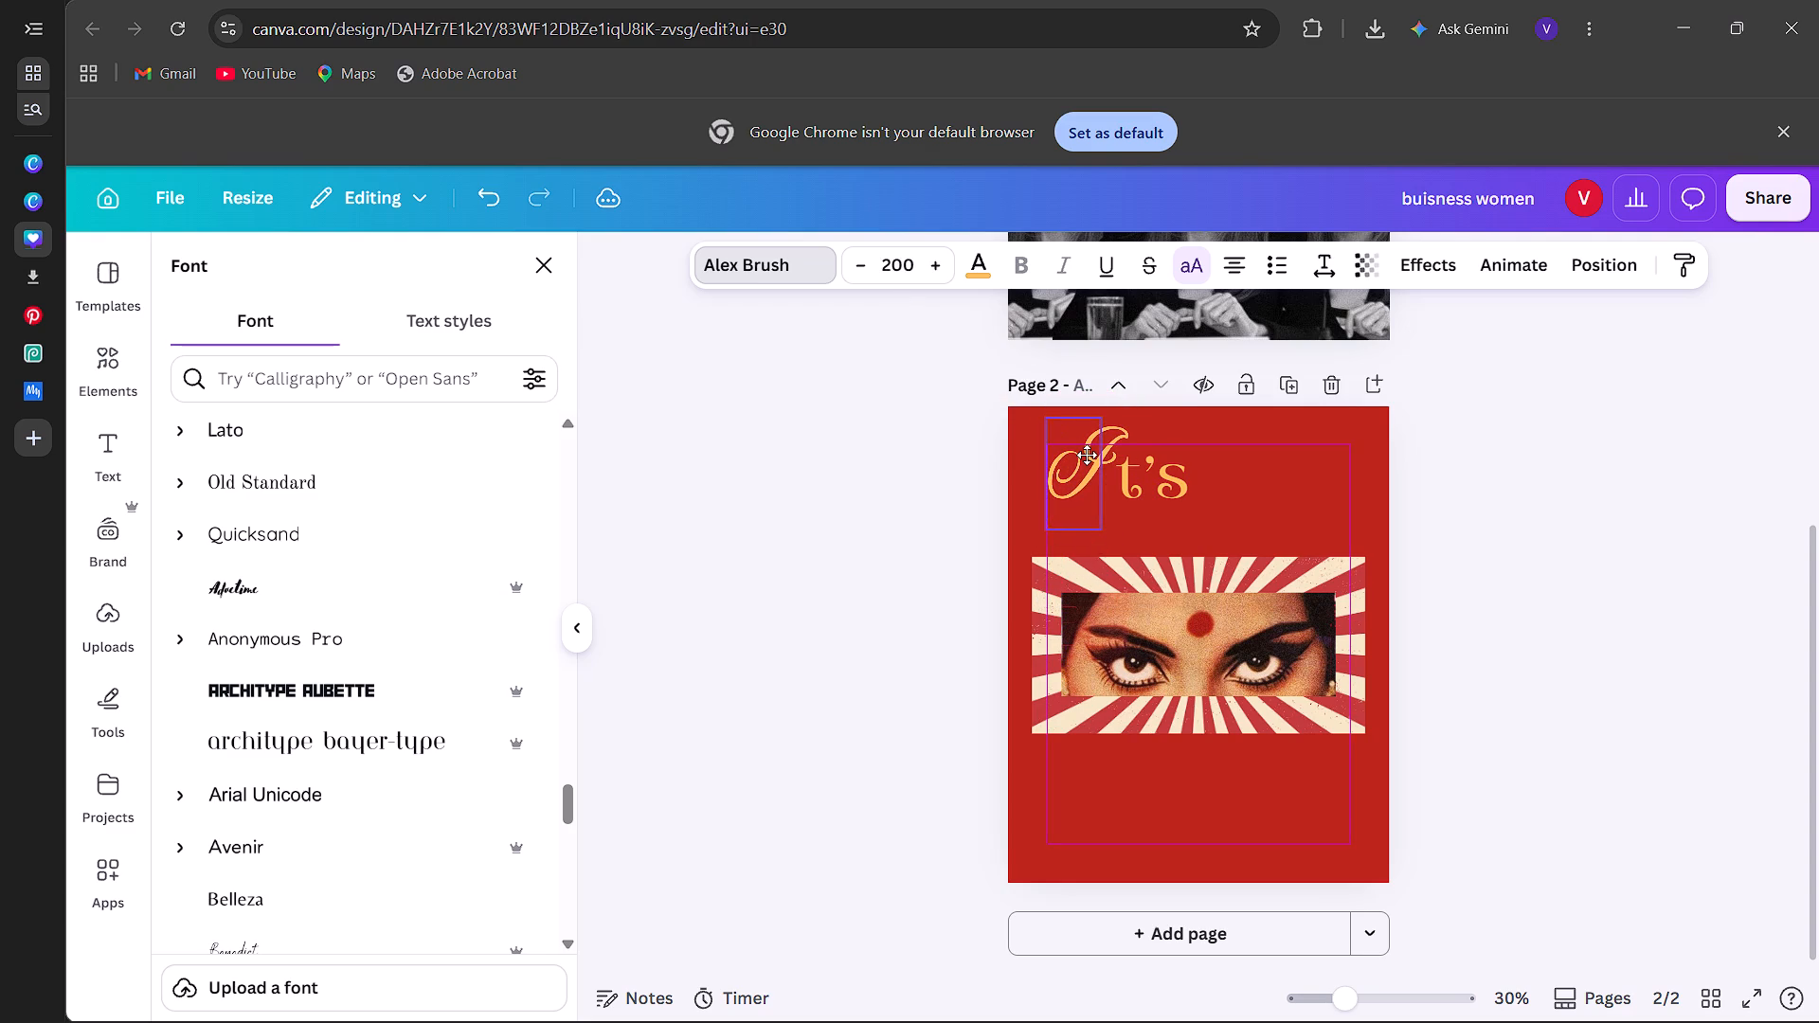
{"action": "left_click_drag", "start_coordinate": [1087, 455], "coordinate": [1088, 457]}
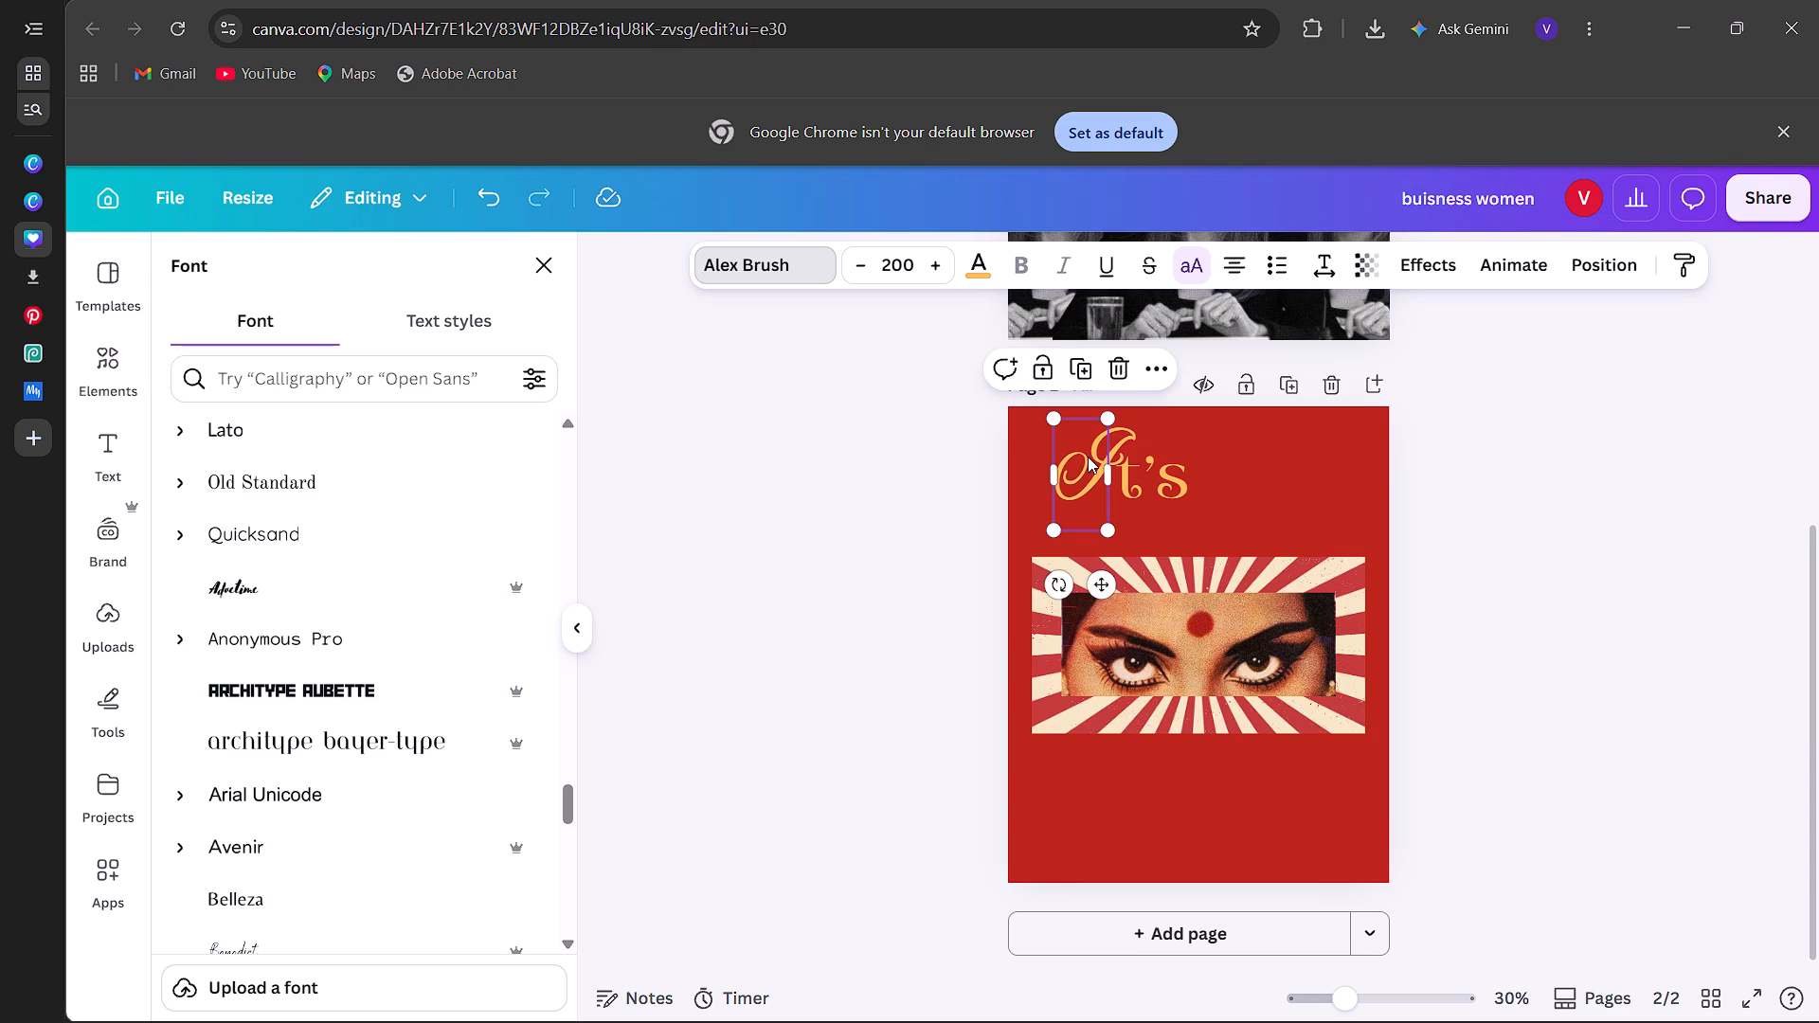
{"action": "left_click", "coordinate": [1007, 618]}
{"action": "left_click", "coordinate": [918, 622]}
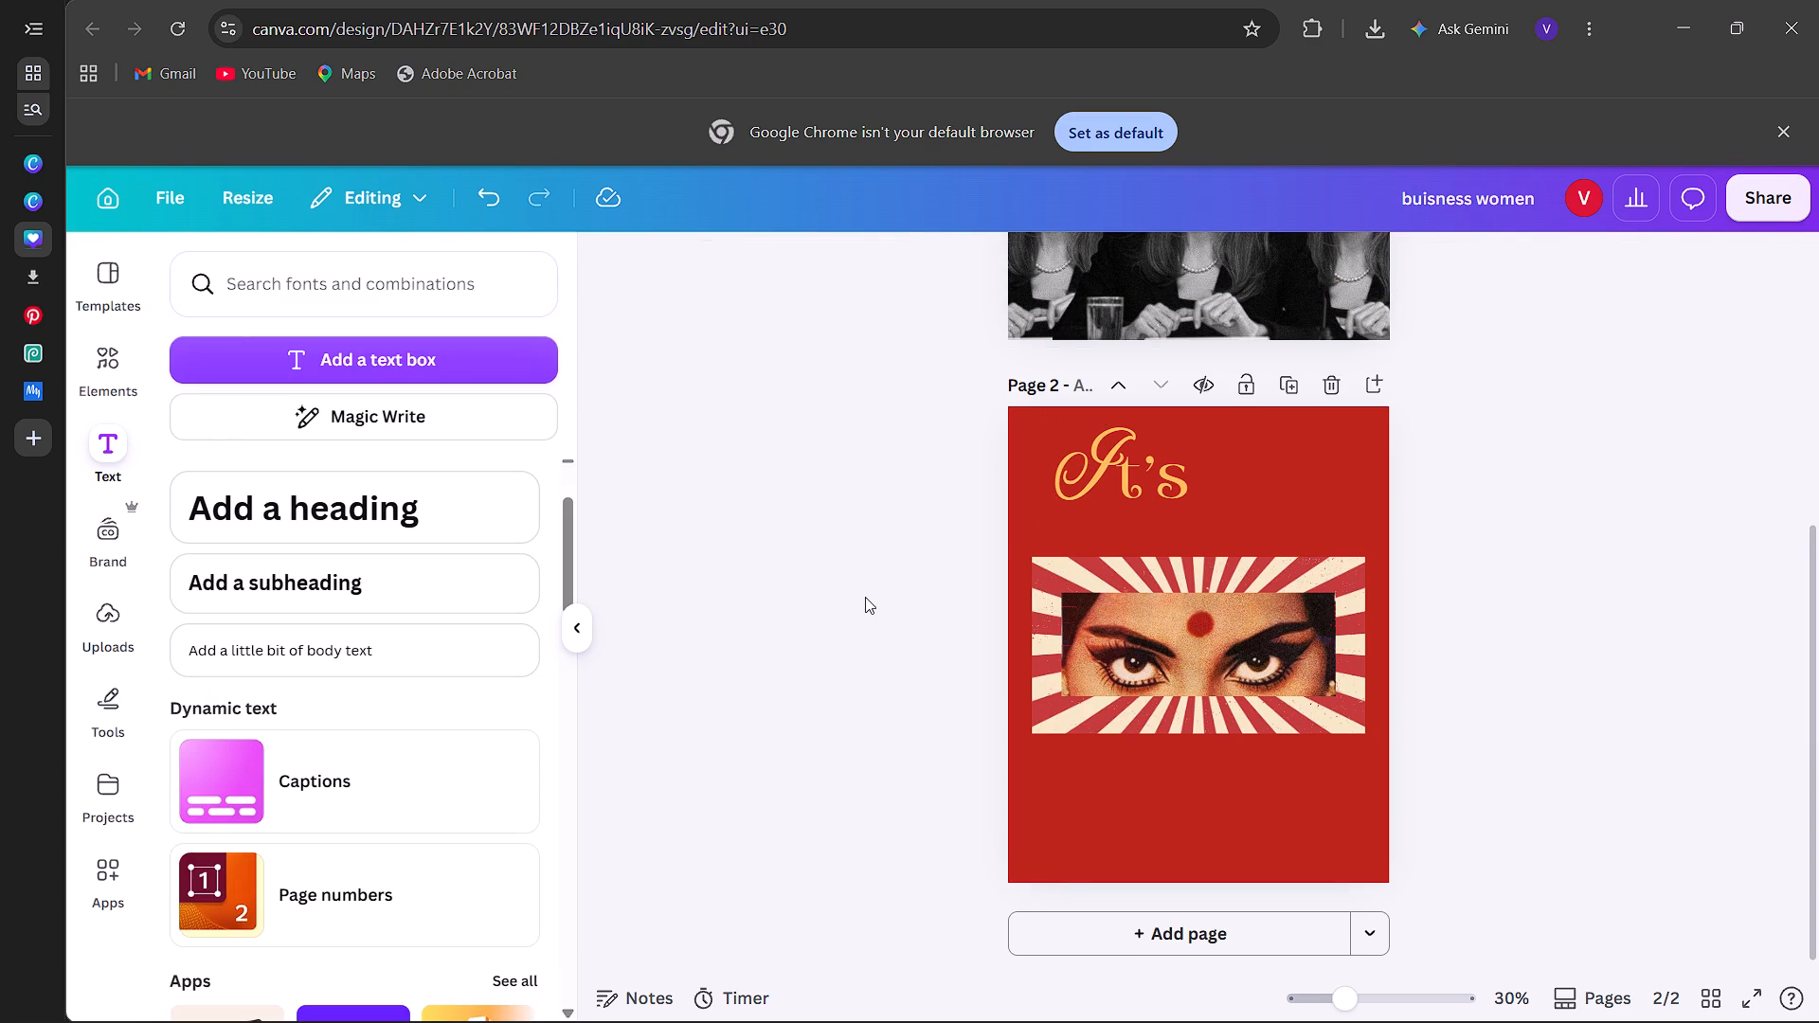
Add a new text box reading "in" on page 2.
{"action": "left_click", "coordinate": [422, 356]}
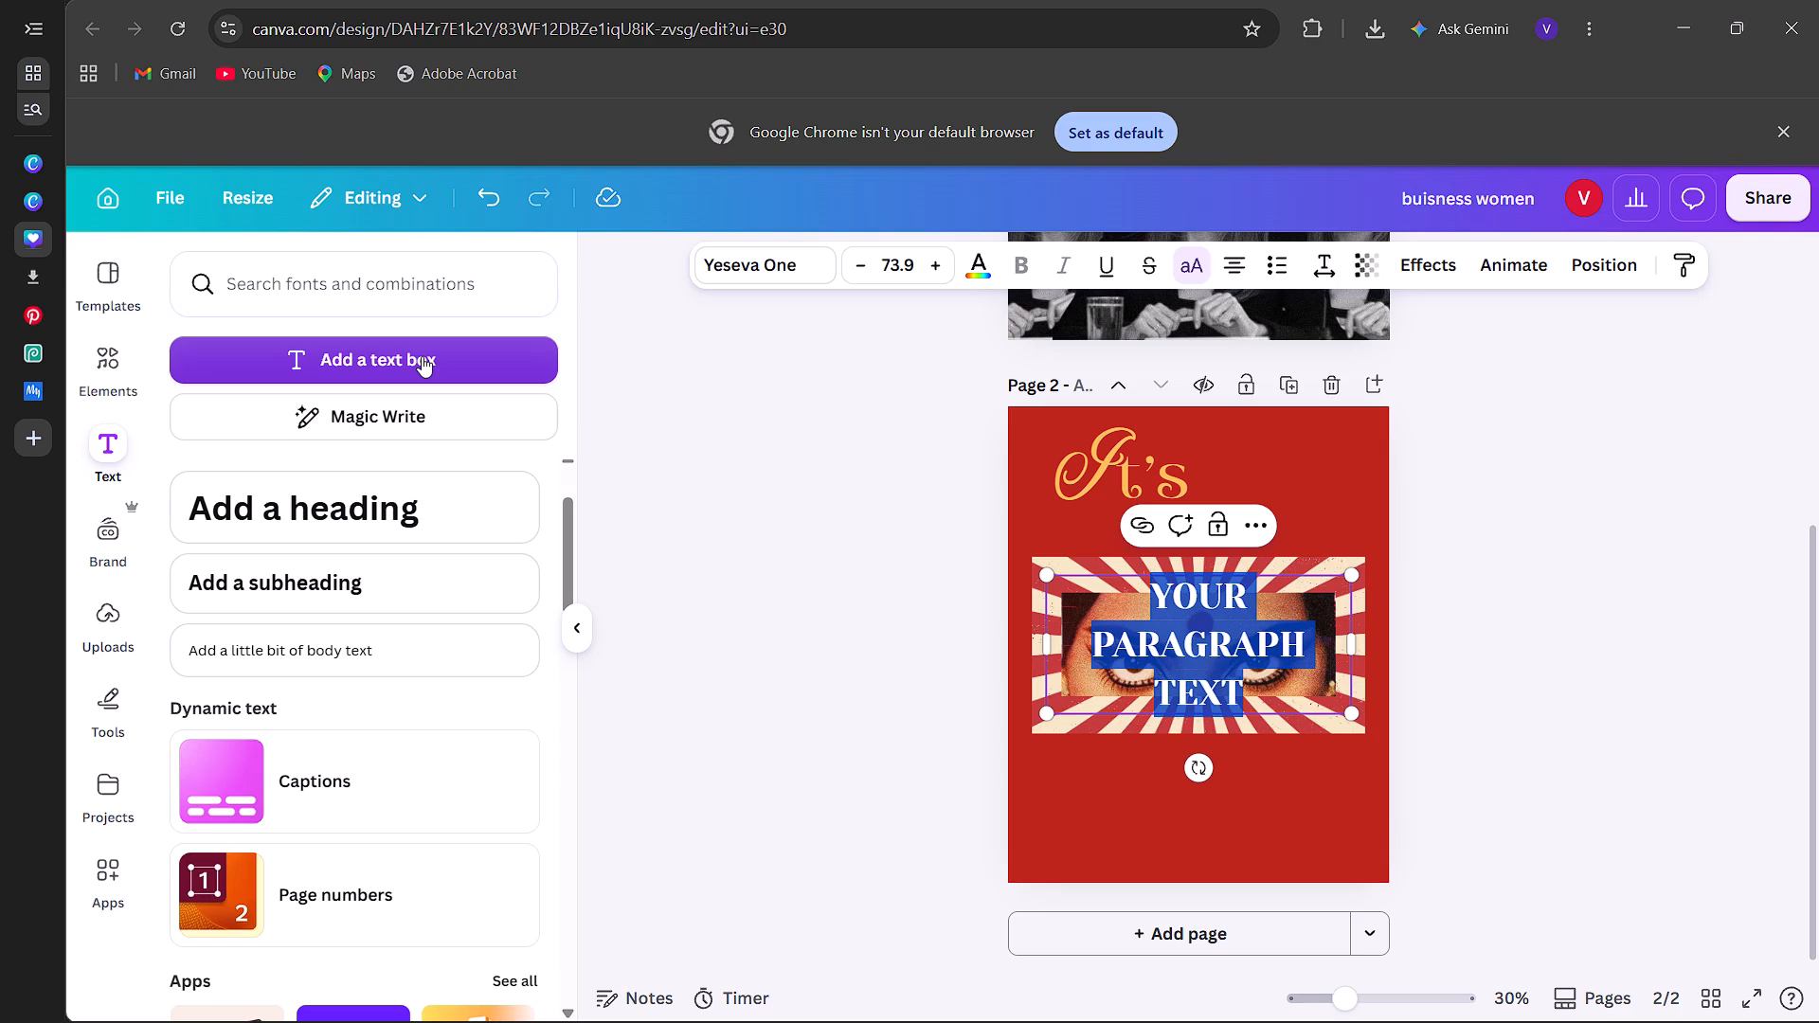
{"action": "key", "text": "BackSpace"}
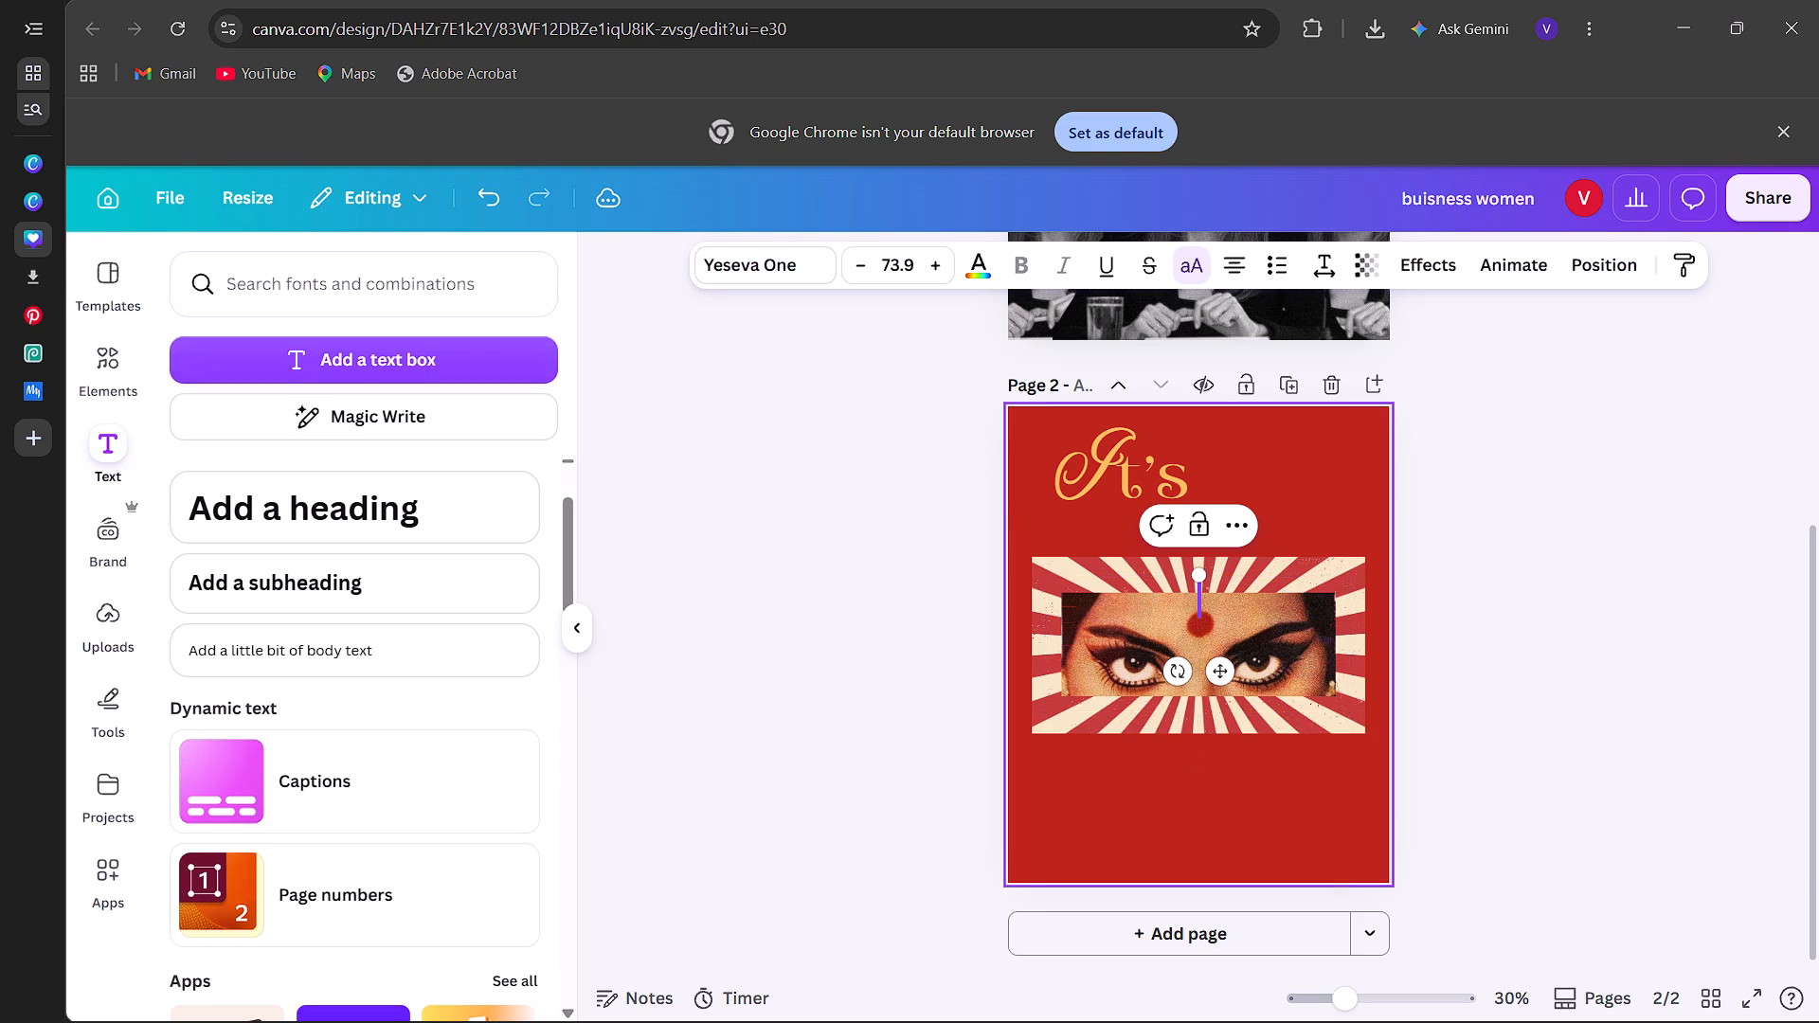
{"action": "type", "text": "in"}
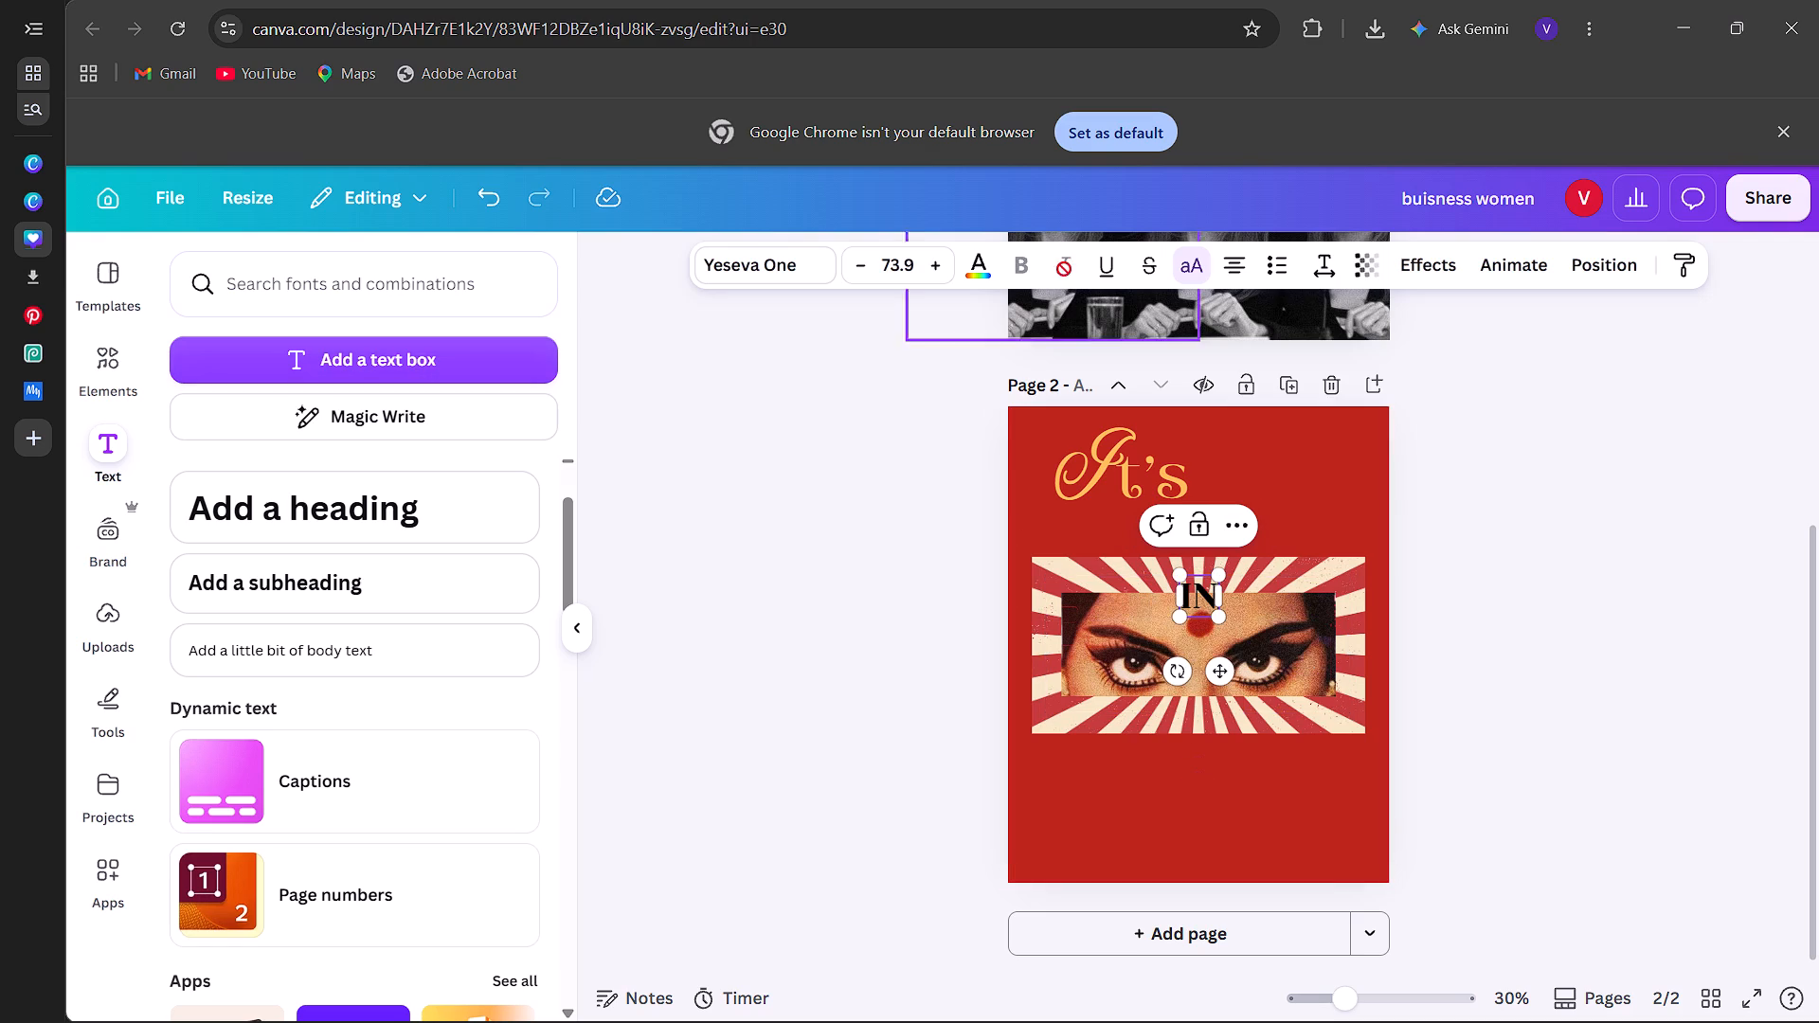
Set the font of the "in" text to Aprila.
{"action": "left_click", "coordinate": [812, 260]}
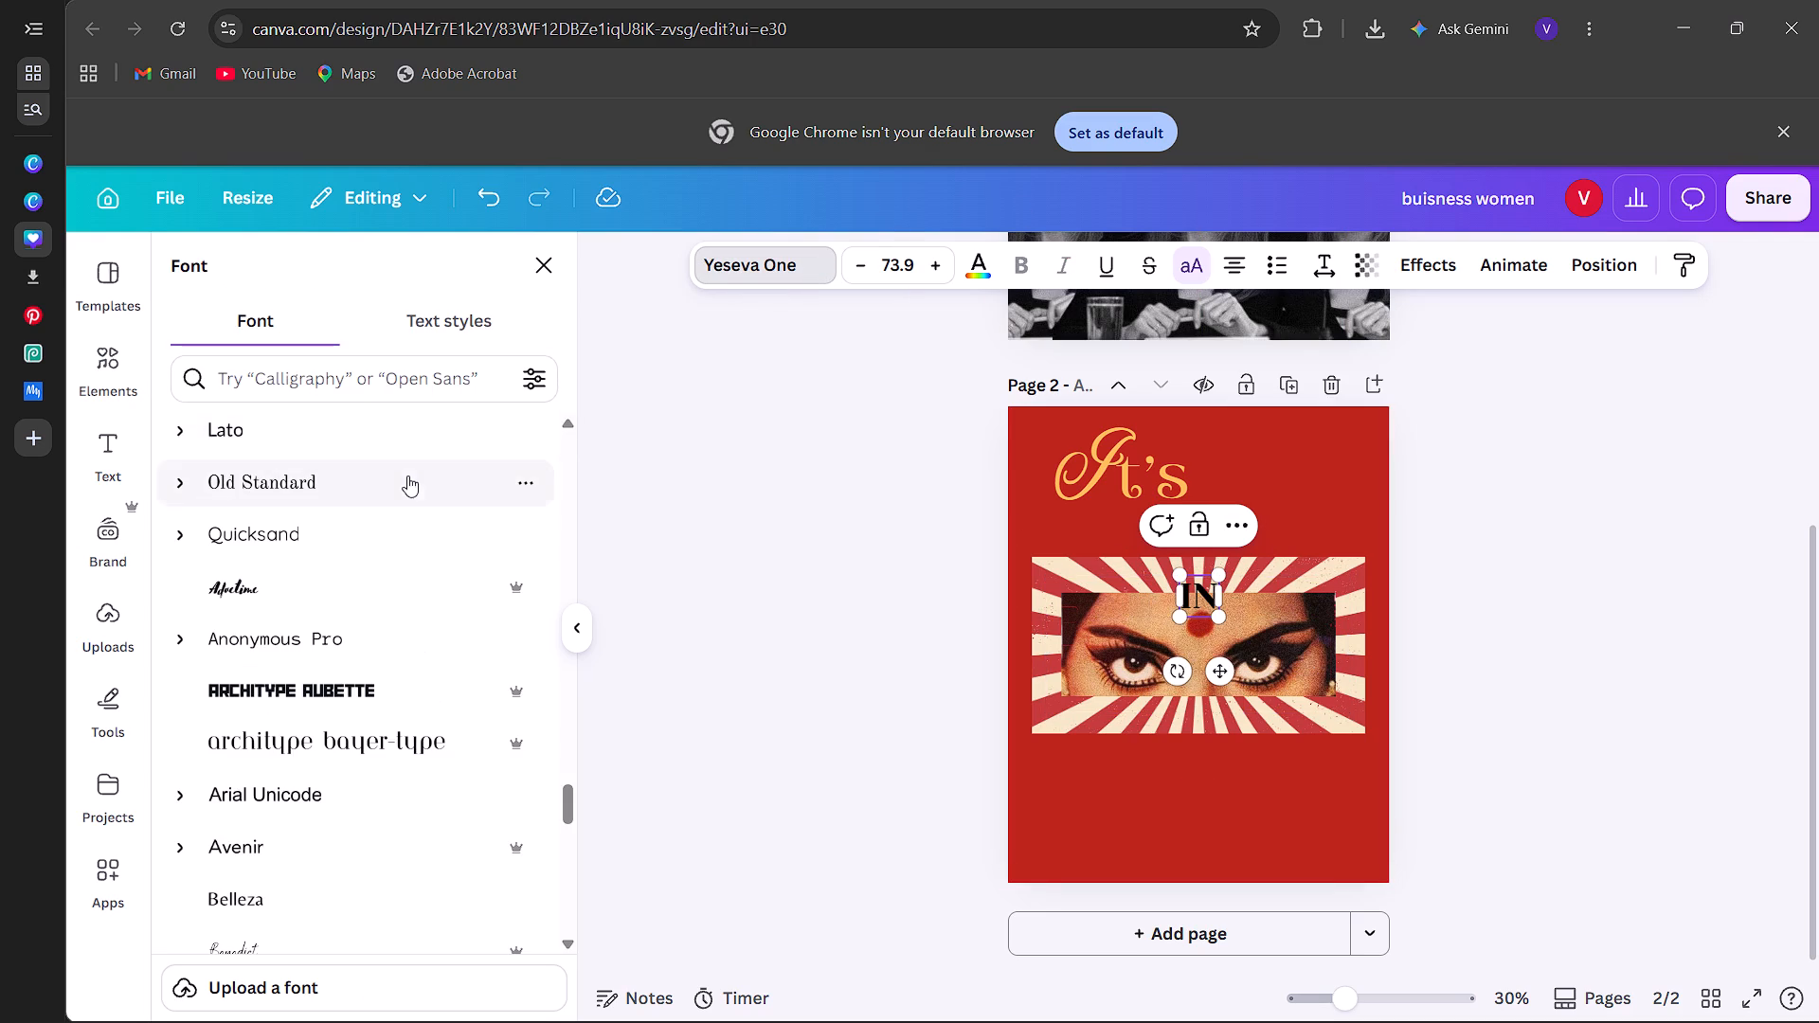
{"action": "scroll", "coordinate": [481, 696], "scroll_direction": "up", "scroll_amount": 5}
{"action": "scroll", "coordinate": [481, 696], "scroll_direction": "up", "scroll_amount": 20}
{"action": "scroll", "coordinate": [481, 696], "scroll_direction": "up", "scroll_amount": 2}
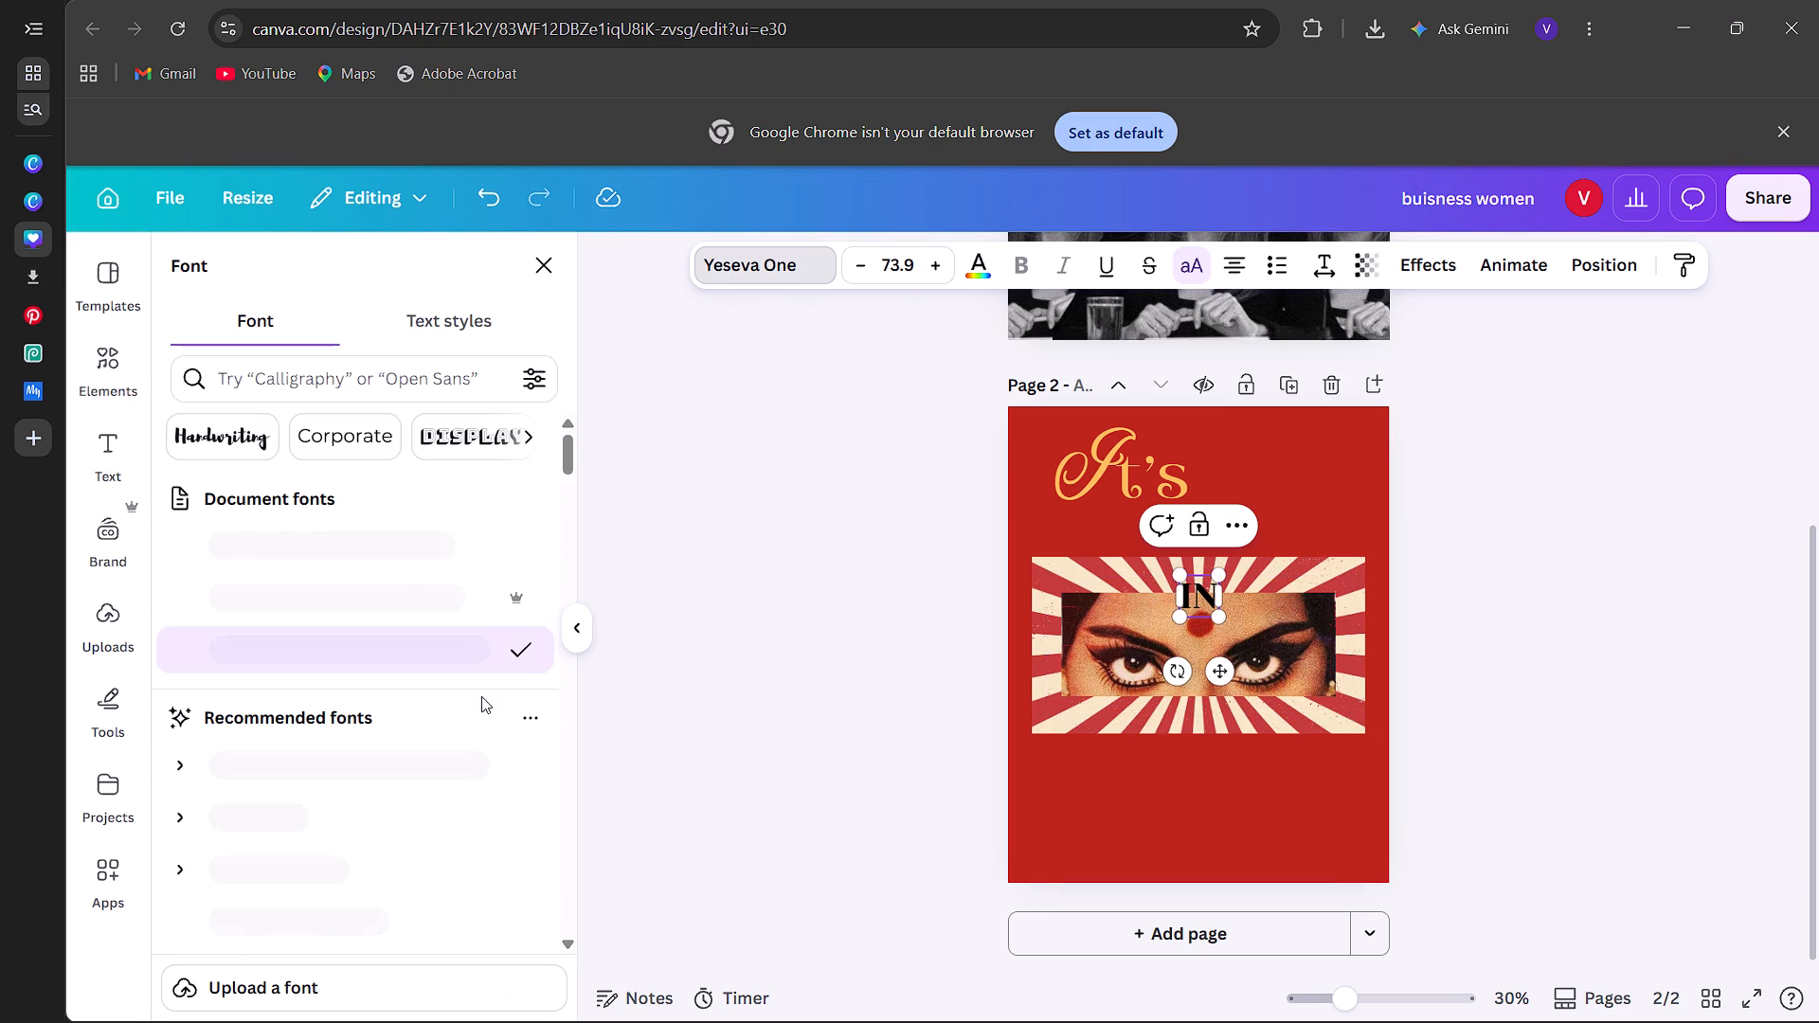
{"action": "left_click", "coordinate": [345, 594]}
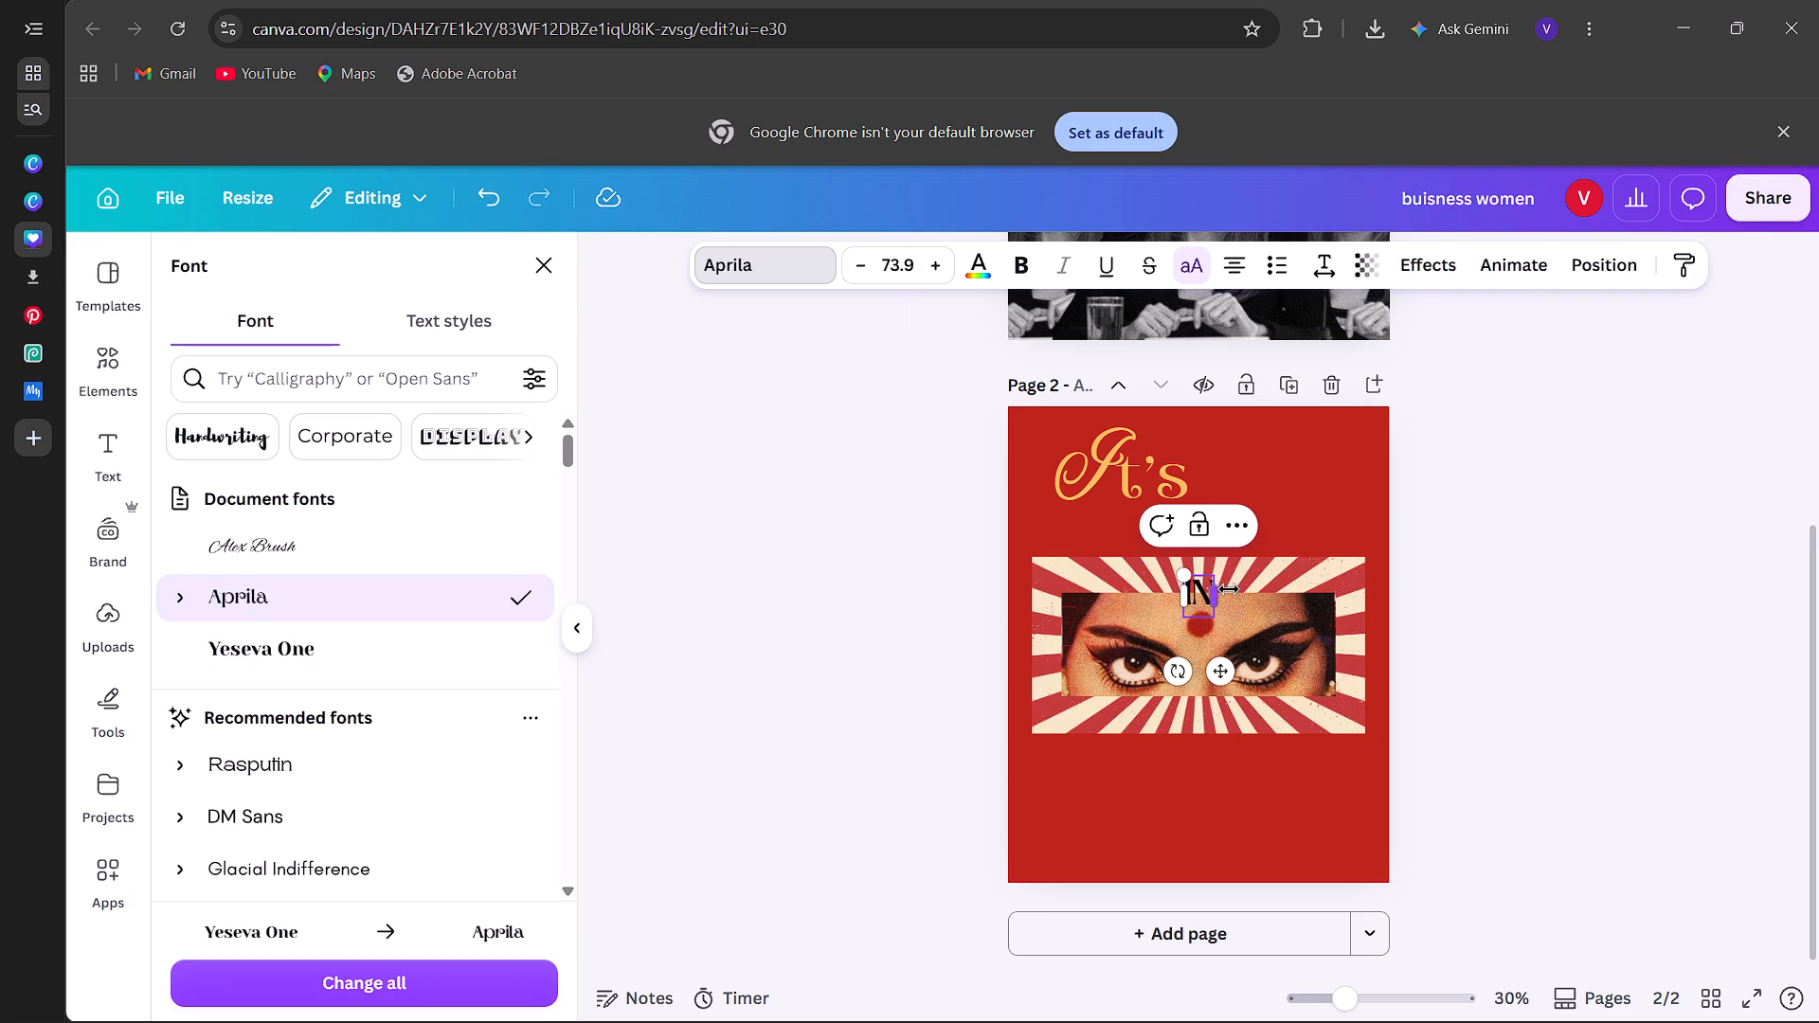
Colour the "in" text with the design's peach #ffbd59.
{"action": "left_click", "coordinate": [991, 261]}
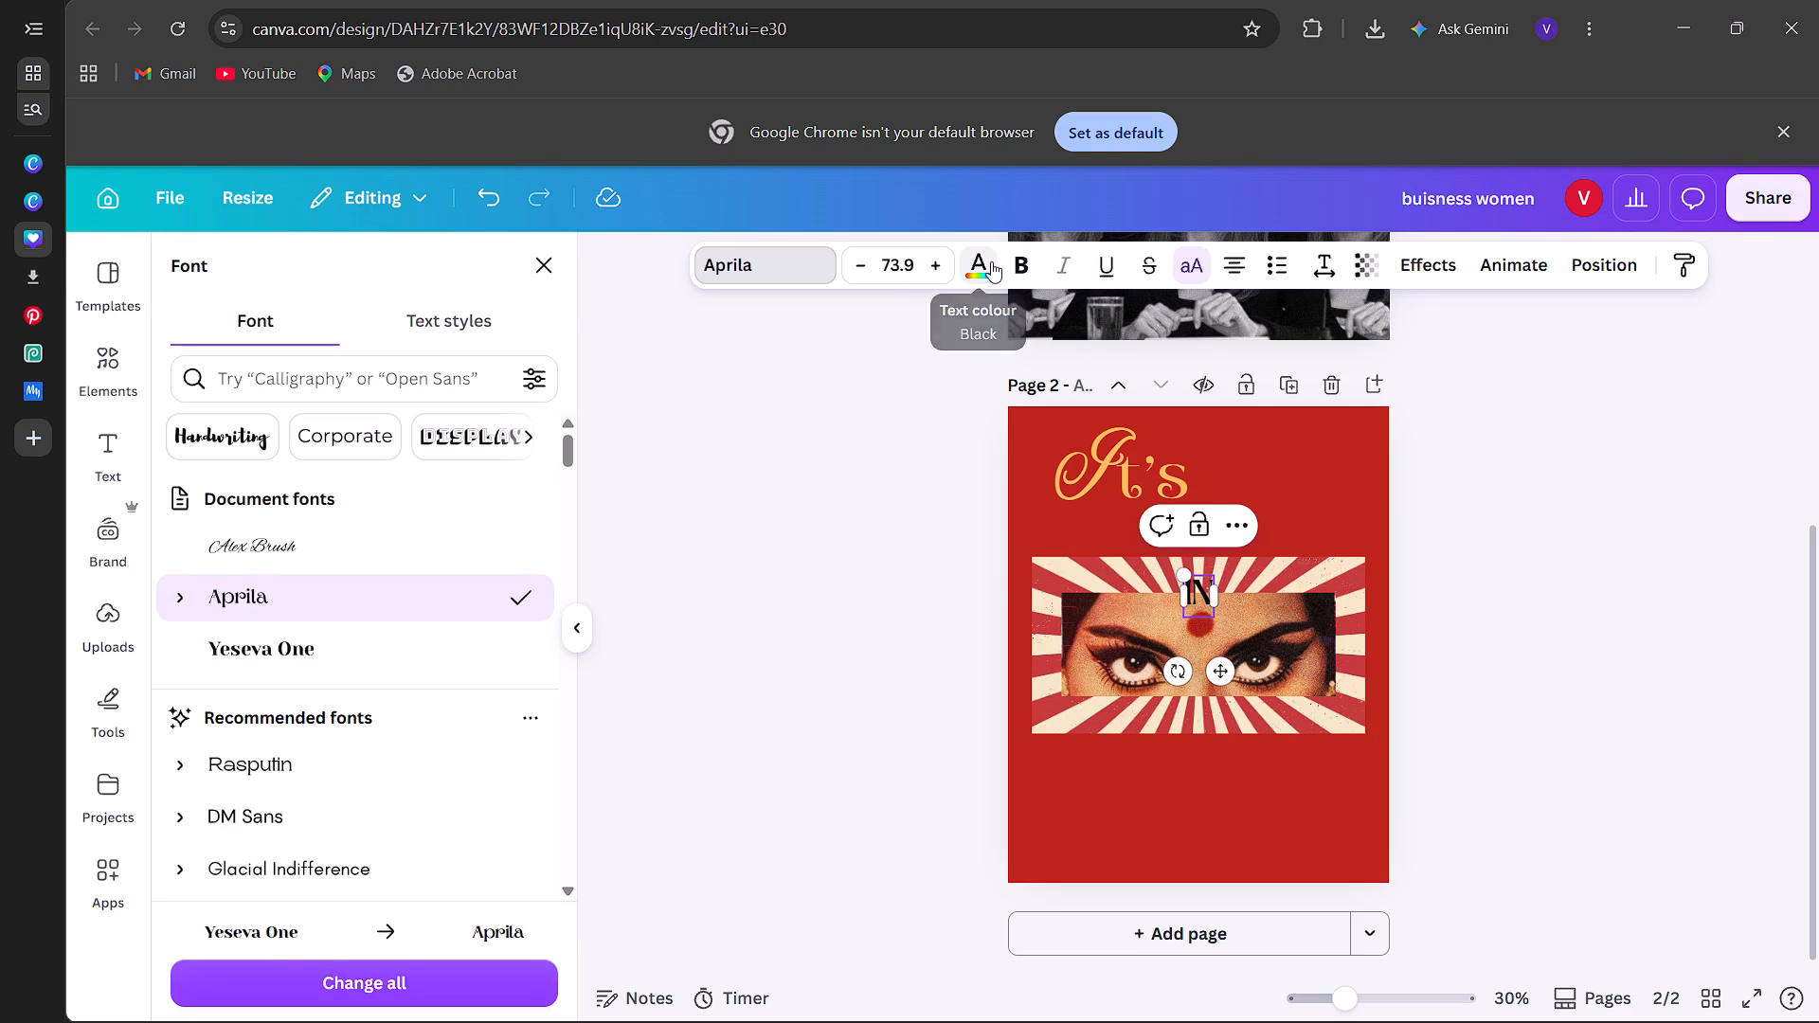
{"action": "left_click", "coordinate": [302, 420]}
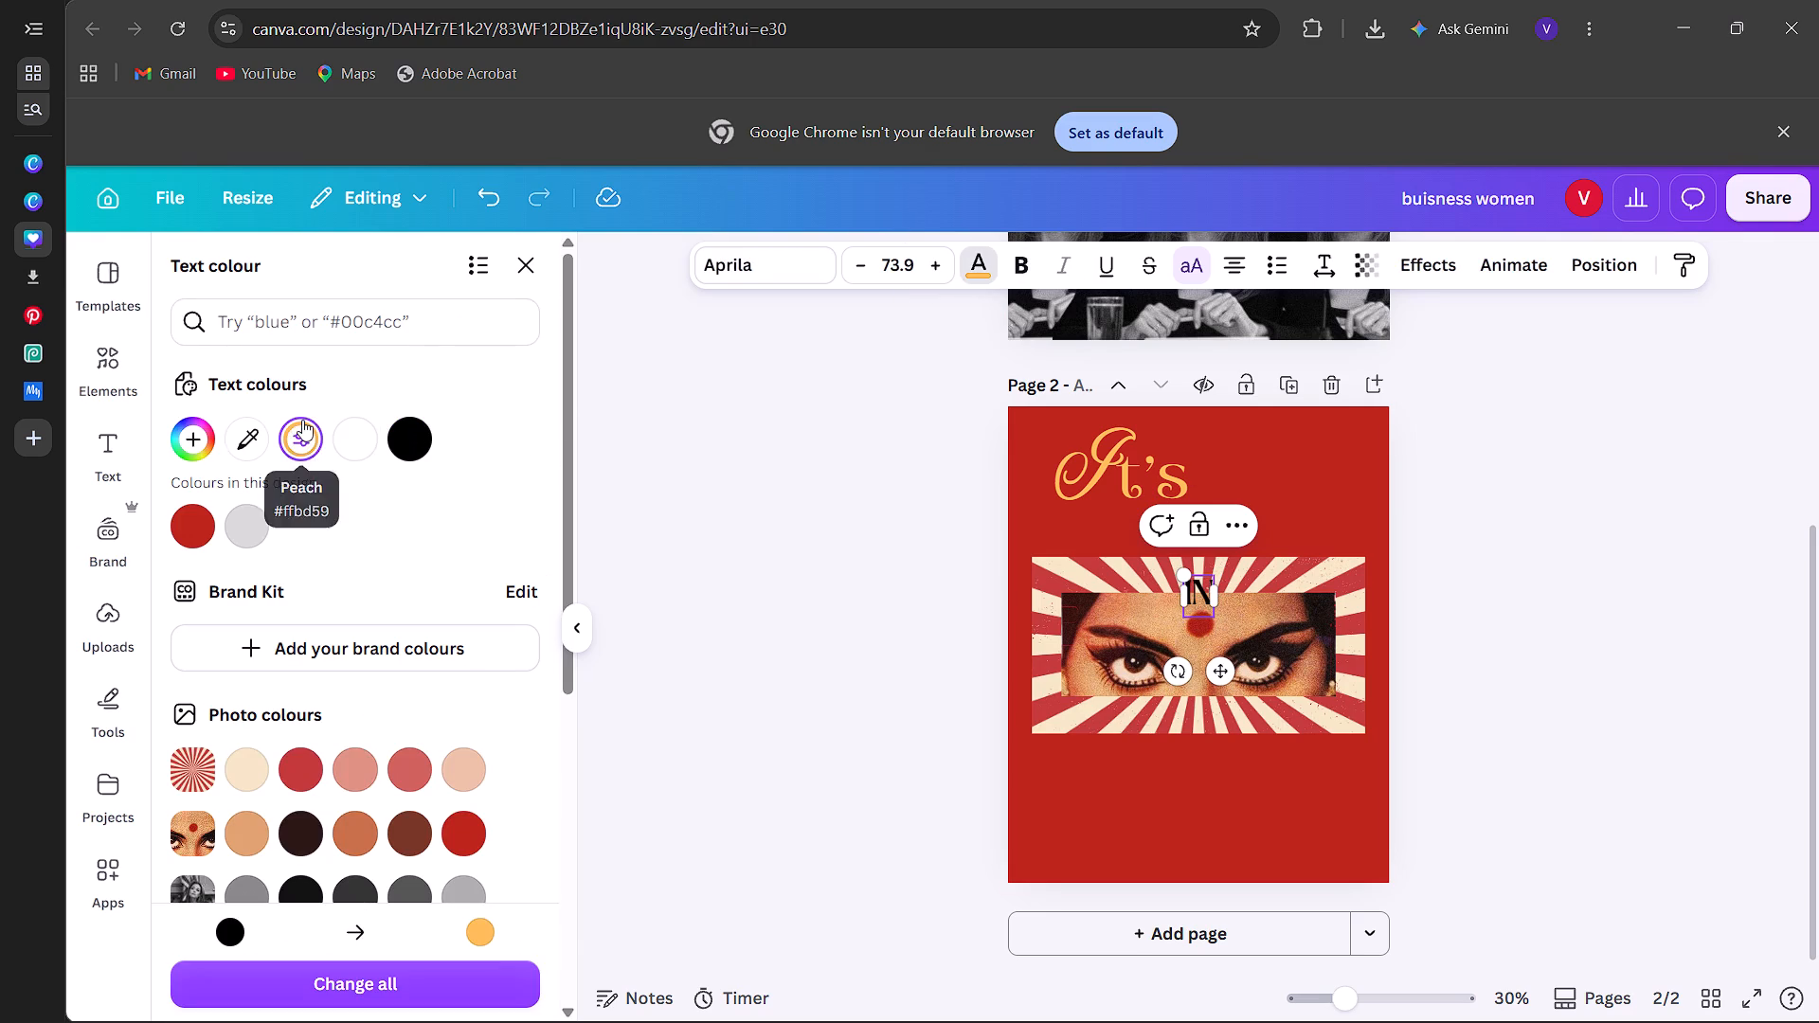
{"action": "left_click", "coordinate": [733, 691]}
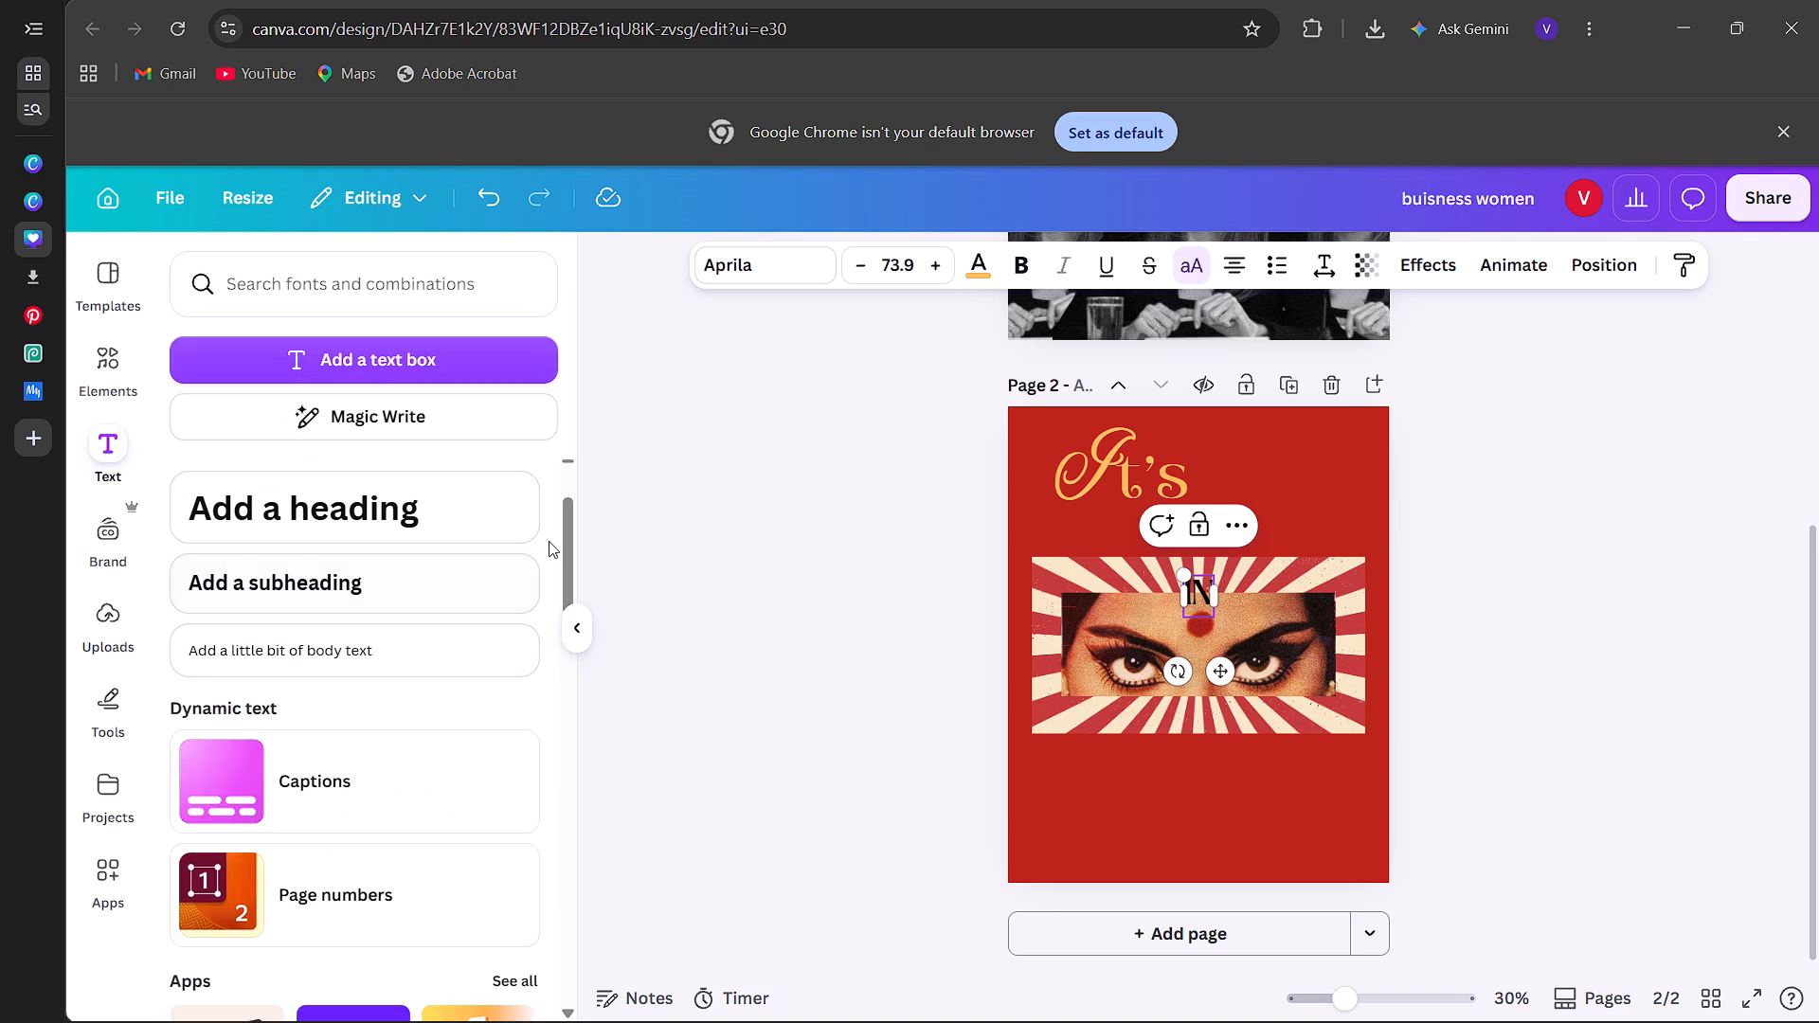
{"action": "left_click", "coordinate": [737, 493]}
{"action": "left_click", "coordinate": [1211, 603]}
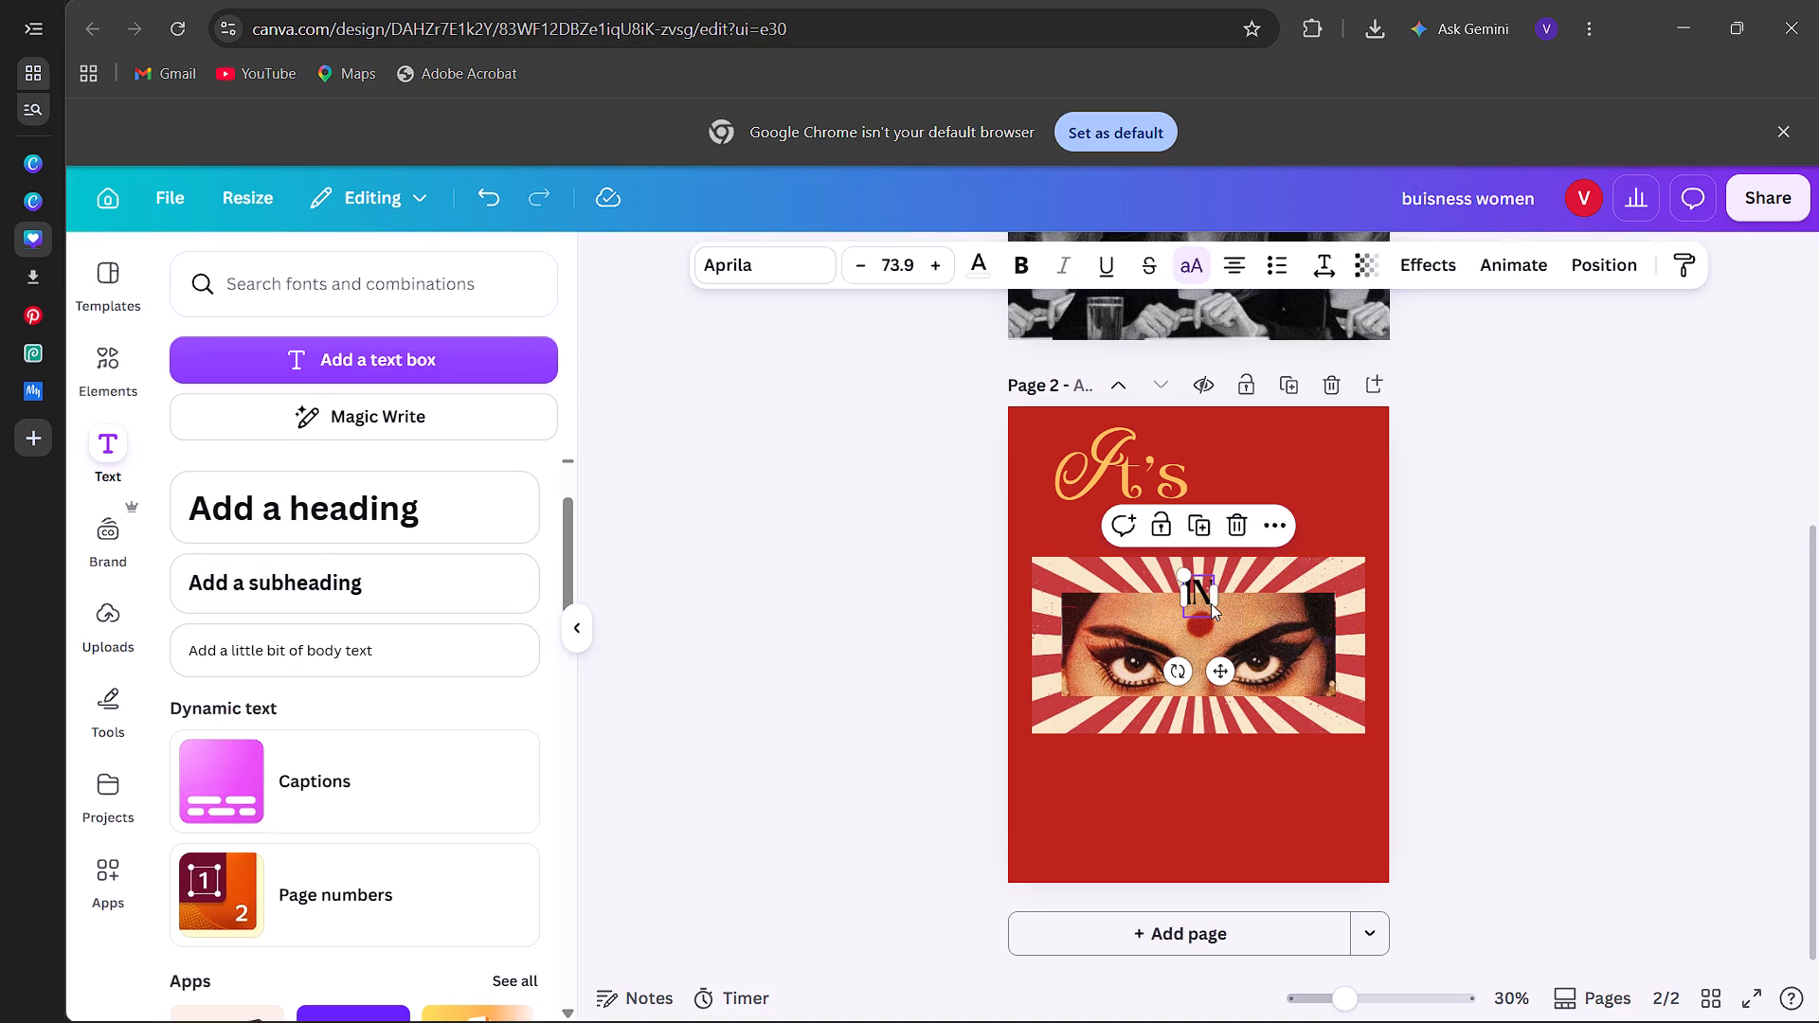
{"action": "left_click", "coordinate": [979, 283]}
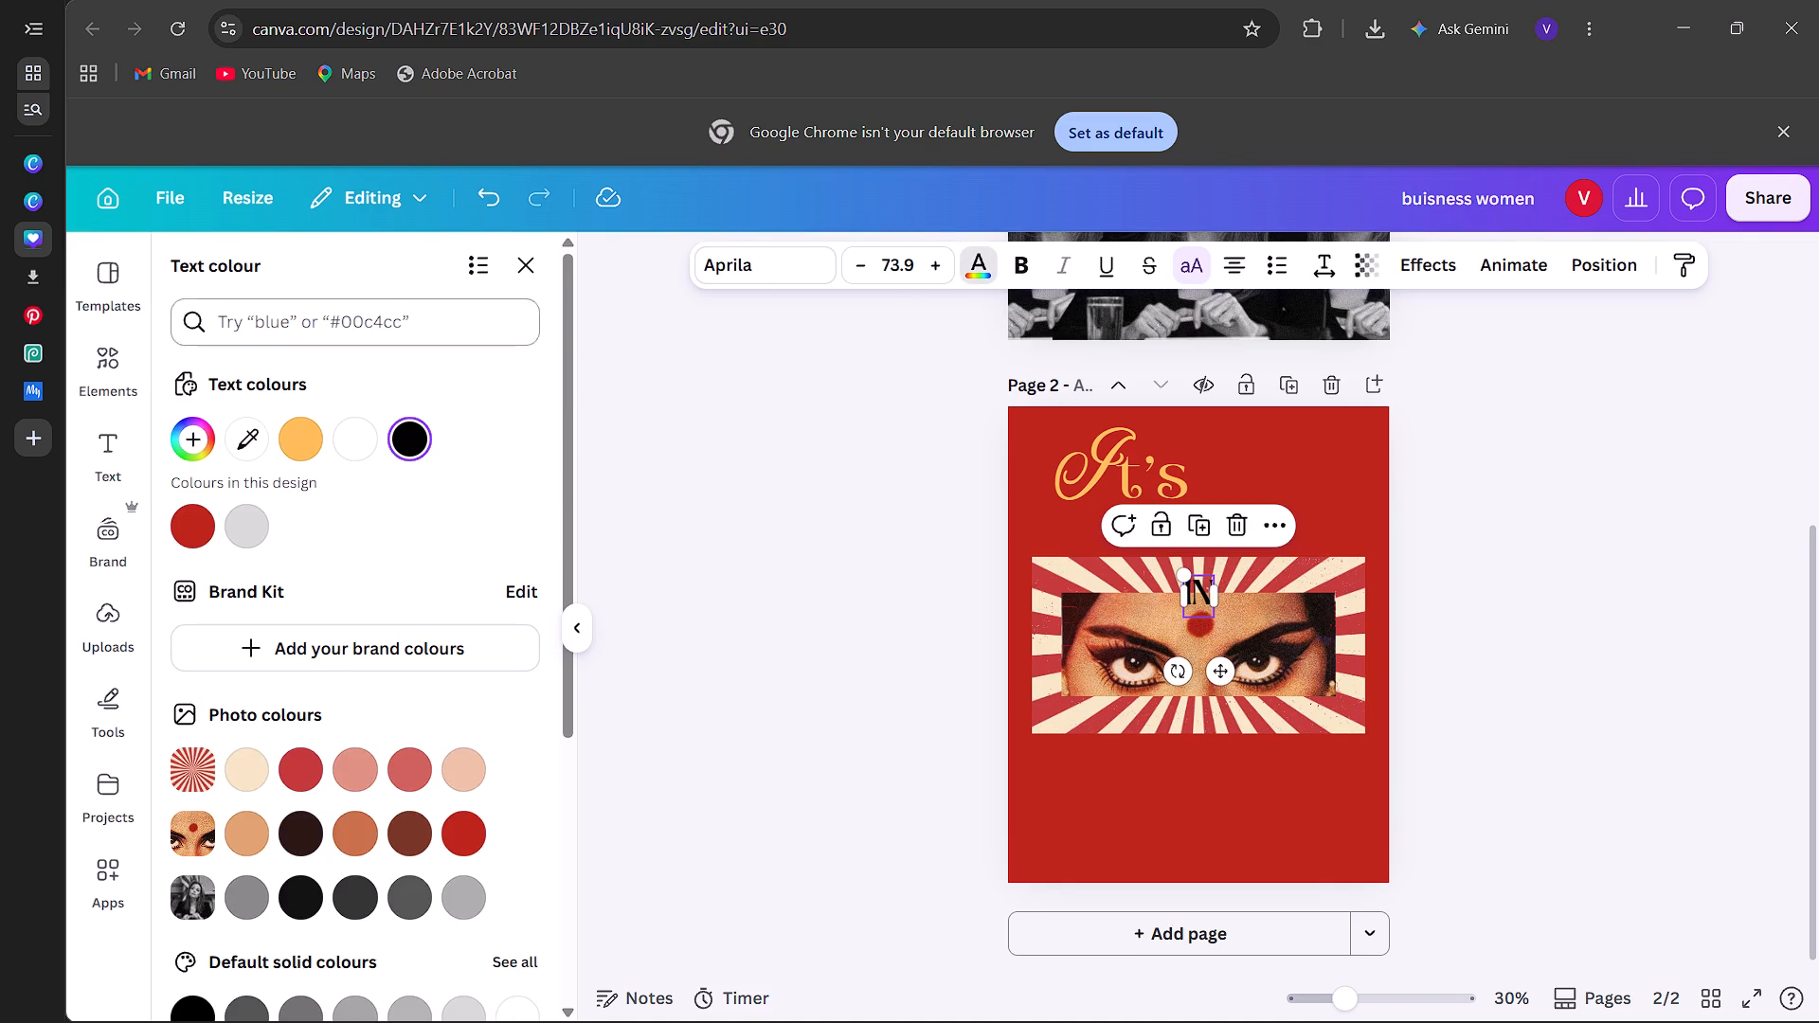
{"action": "left_click", "coordinate": [316, 432]}
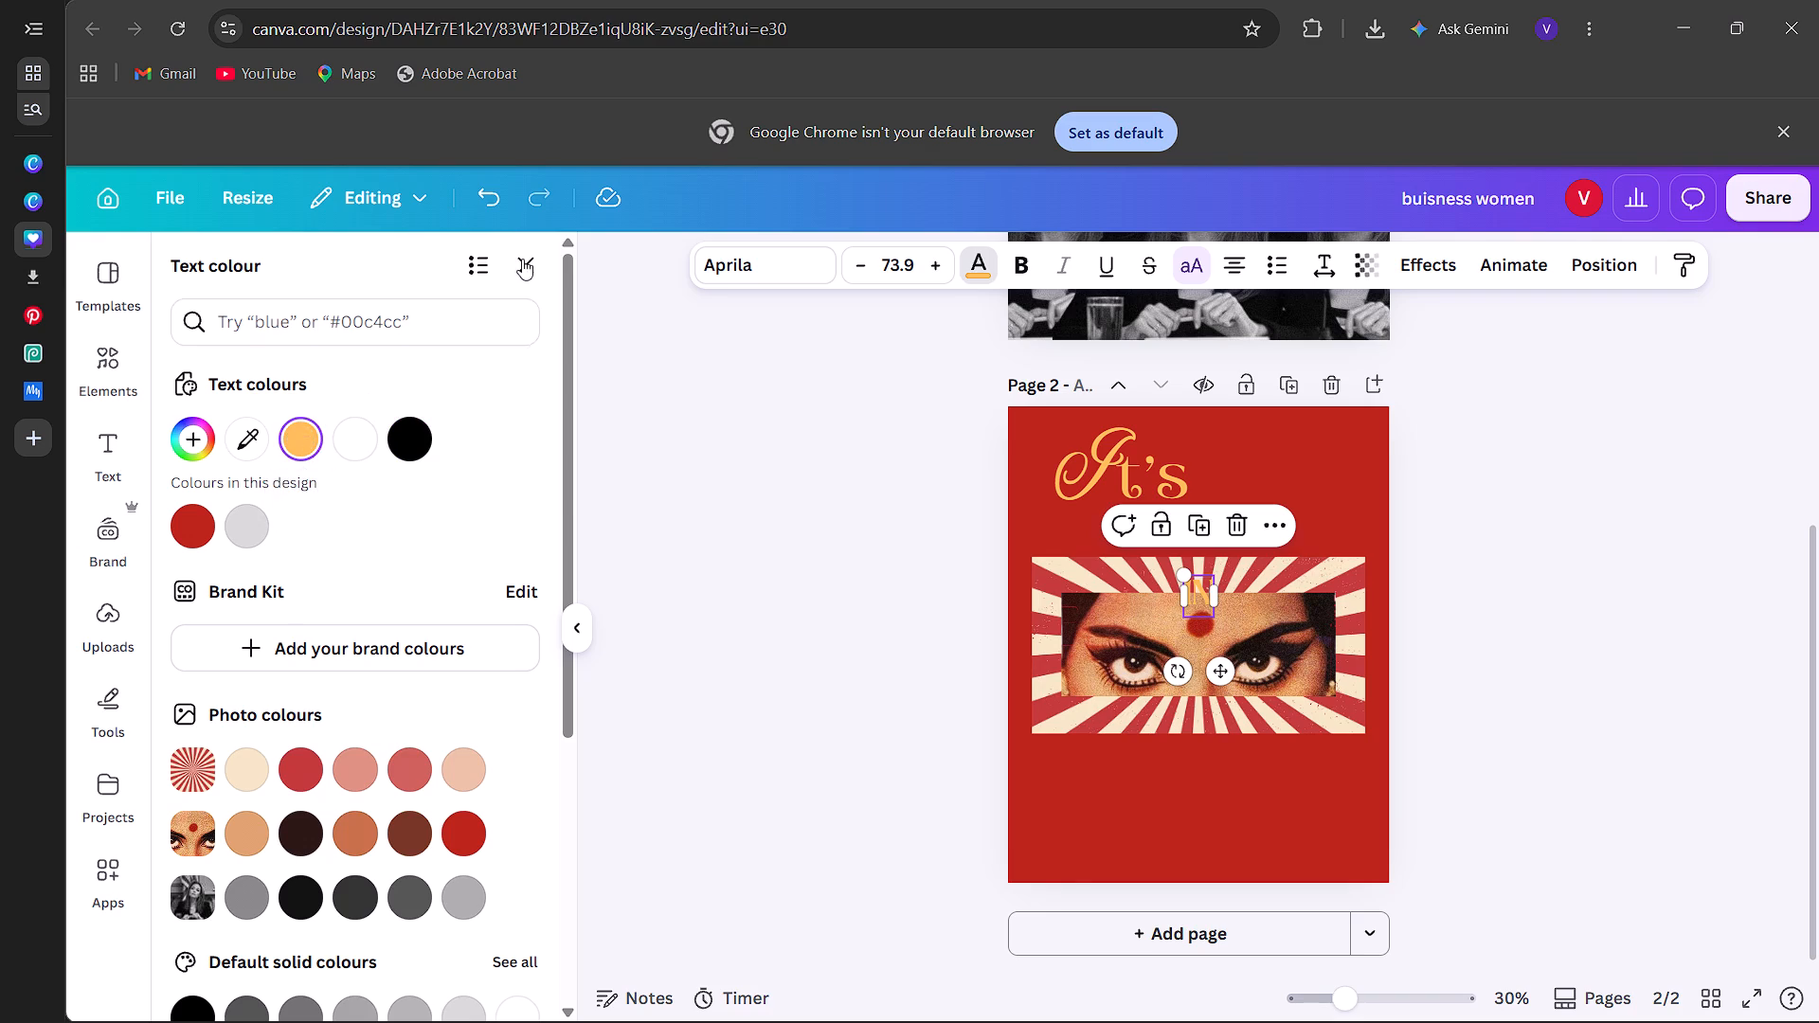
{"action": "left_click", "coordinate": [524, 256]}
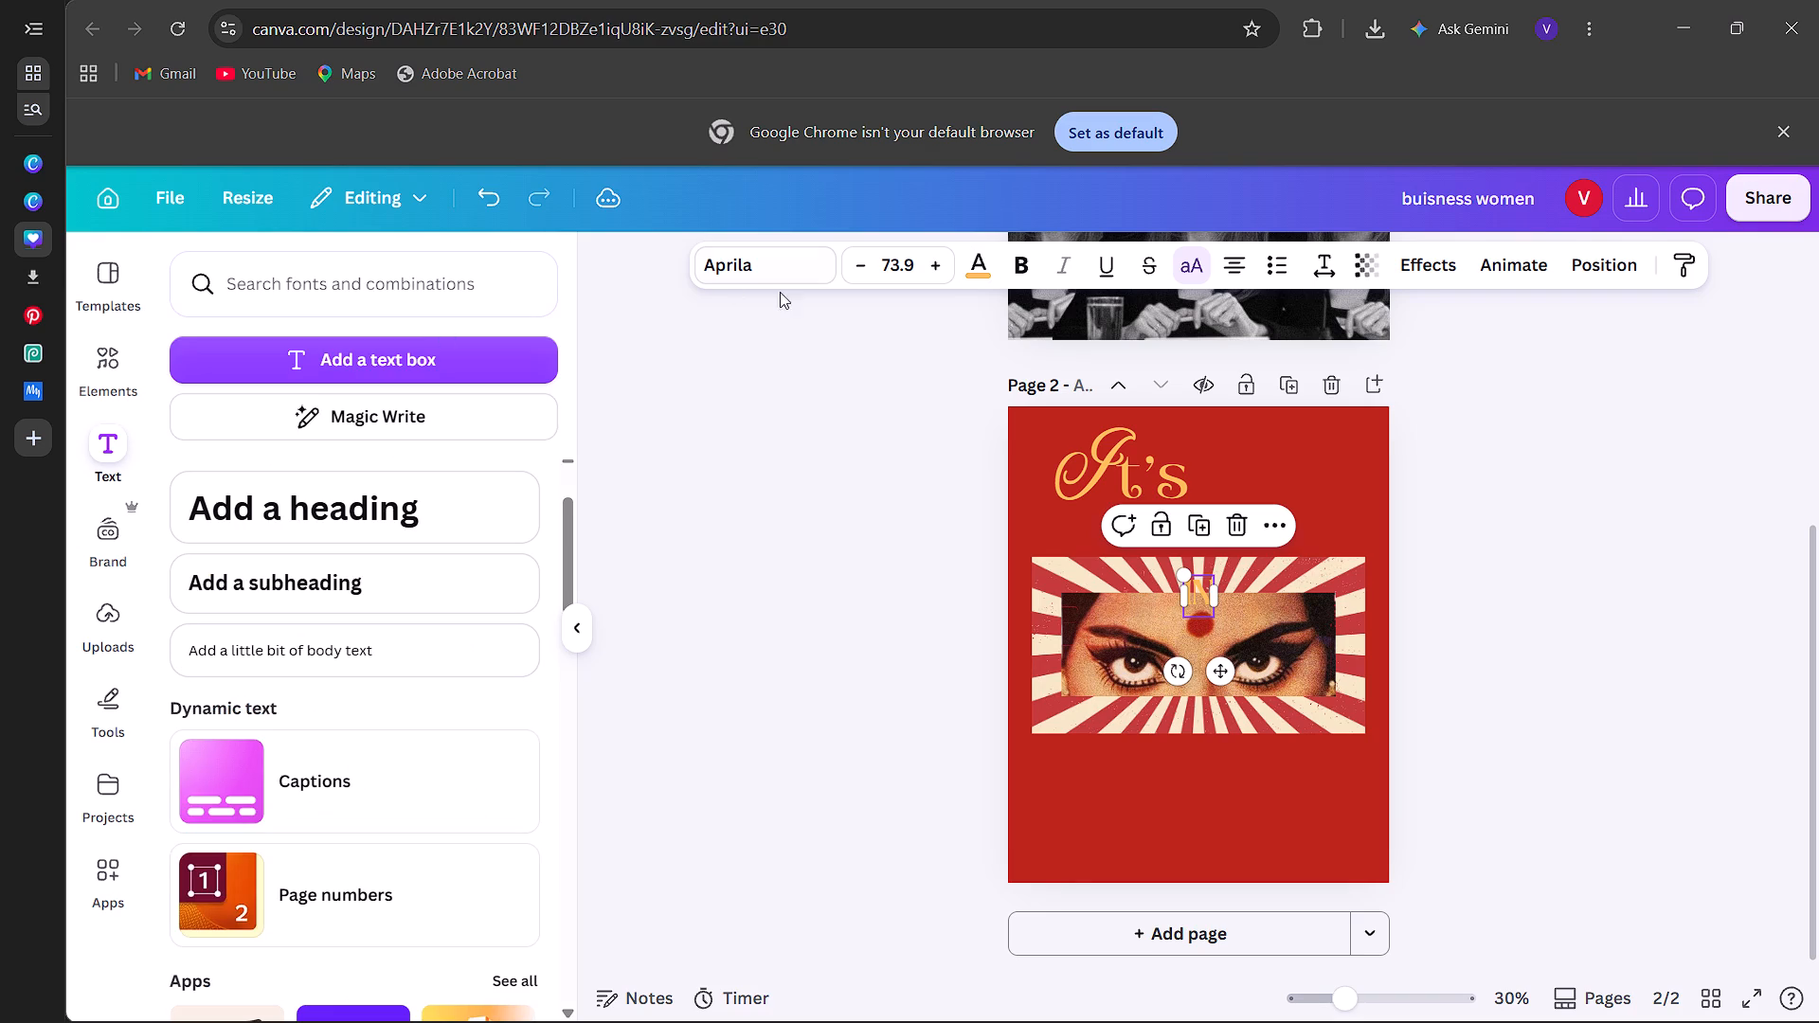
Reapply the Aprila font to the "in" text and turn off its uppercase formatting.
{"action": "left_click", "coordinate": [752, 260]}
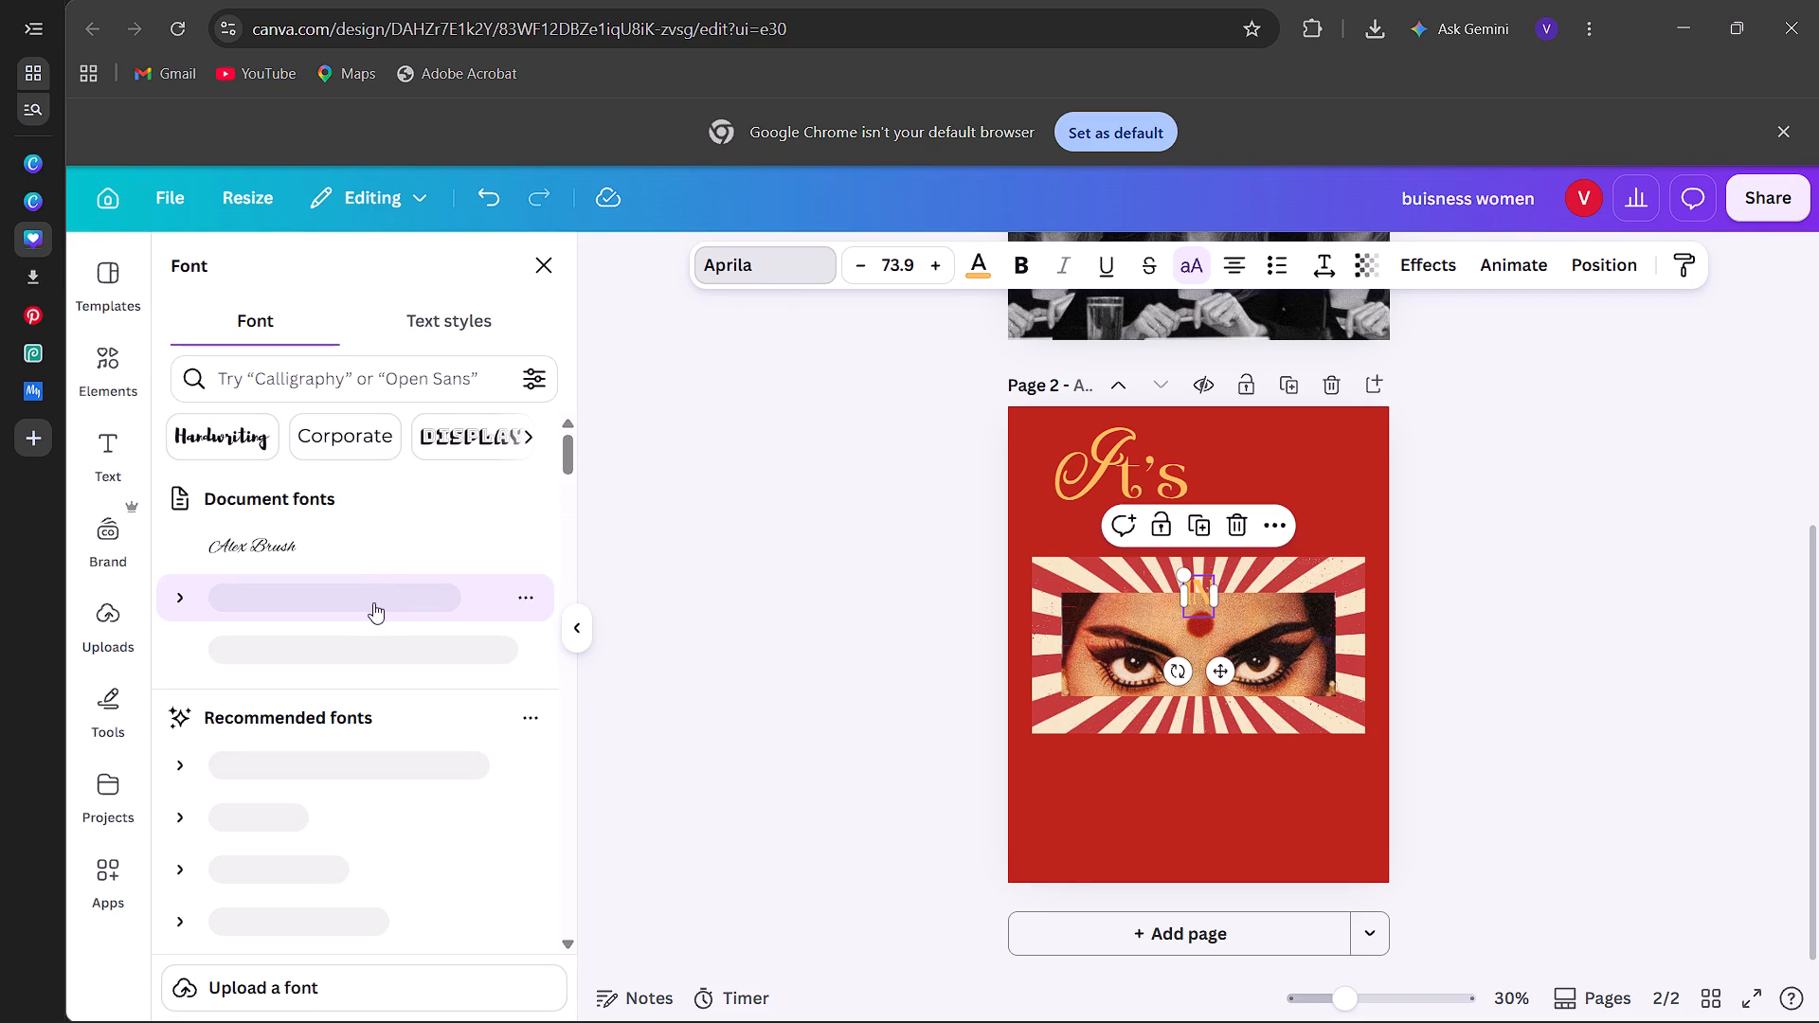
{"action": "left_click", "coordinate": [373, 601]}
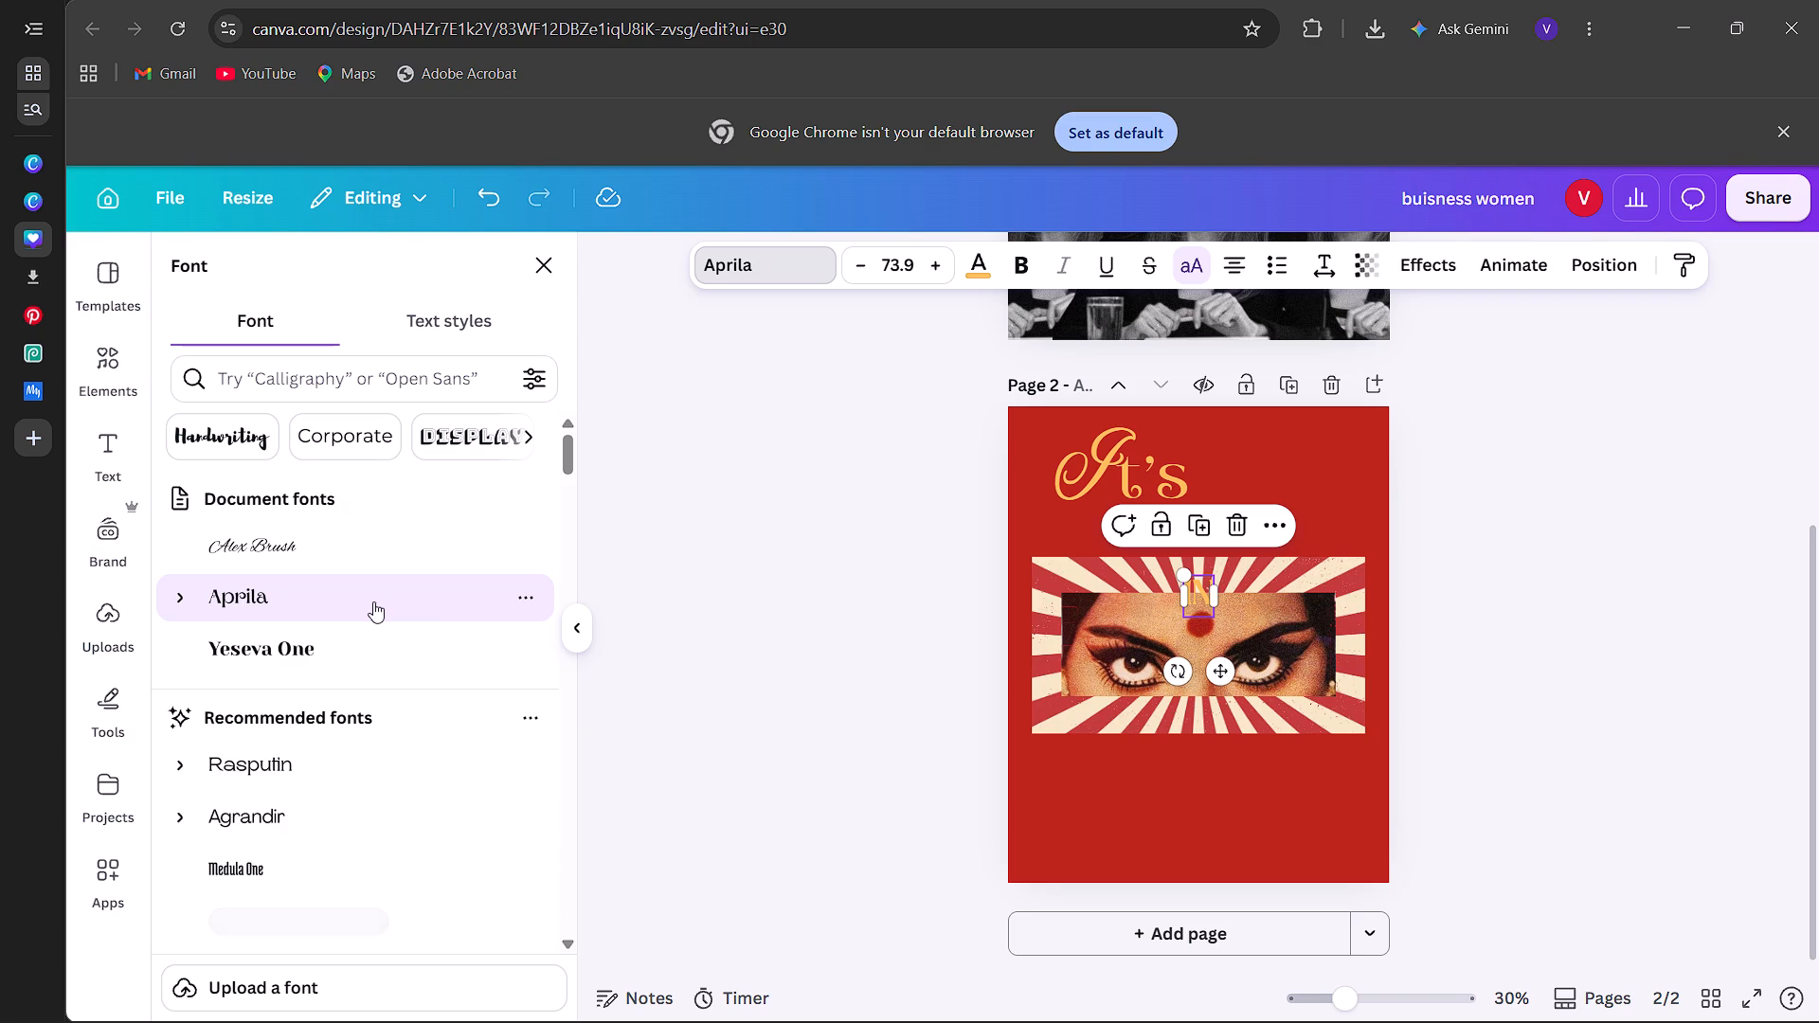
{"action": "left_click", "coordinate": [1185, 255]}
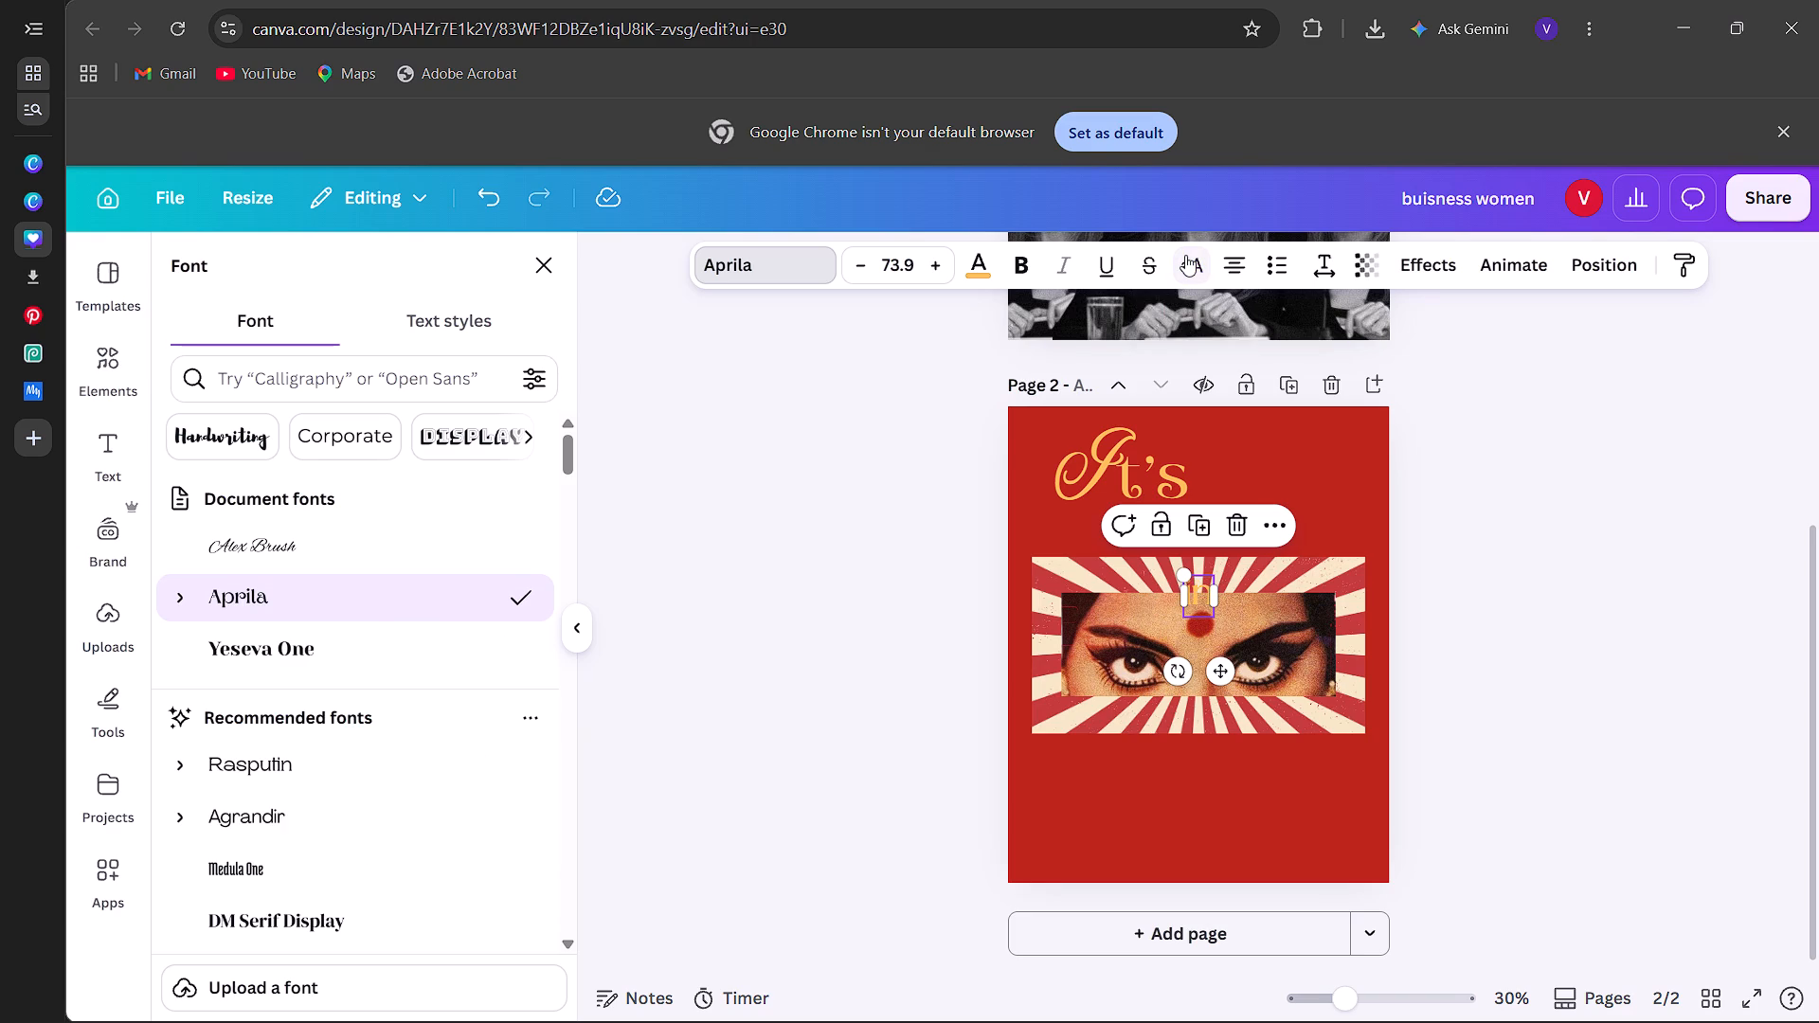
Enlarge the "in" text to font size 138 and place it just after "It's" on the same line.
{"action": "left_click_drag", "start_coordinate": [1174, 573], "coordinate": [1097, 575]}
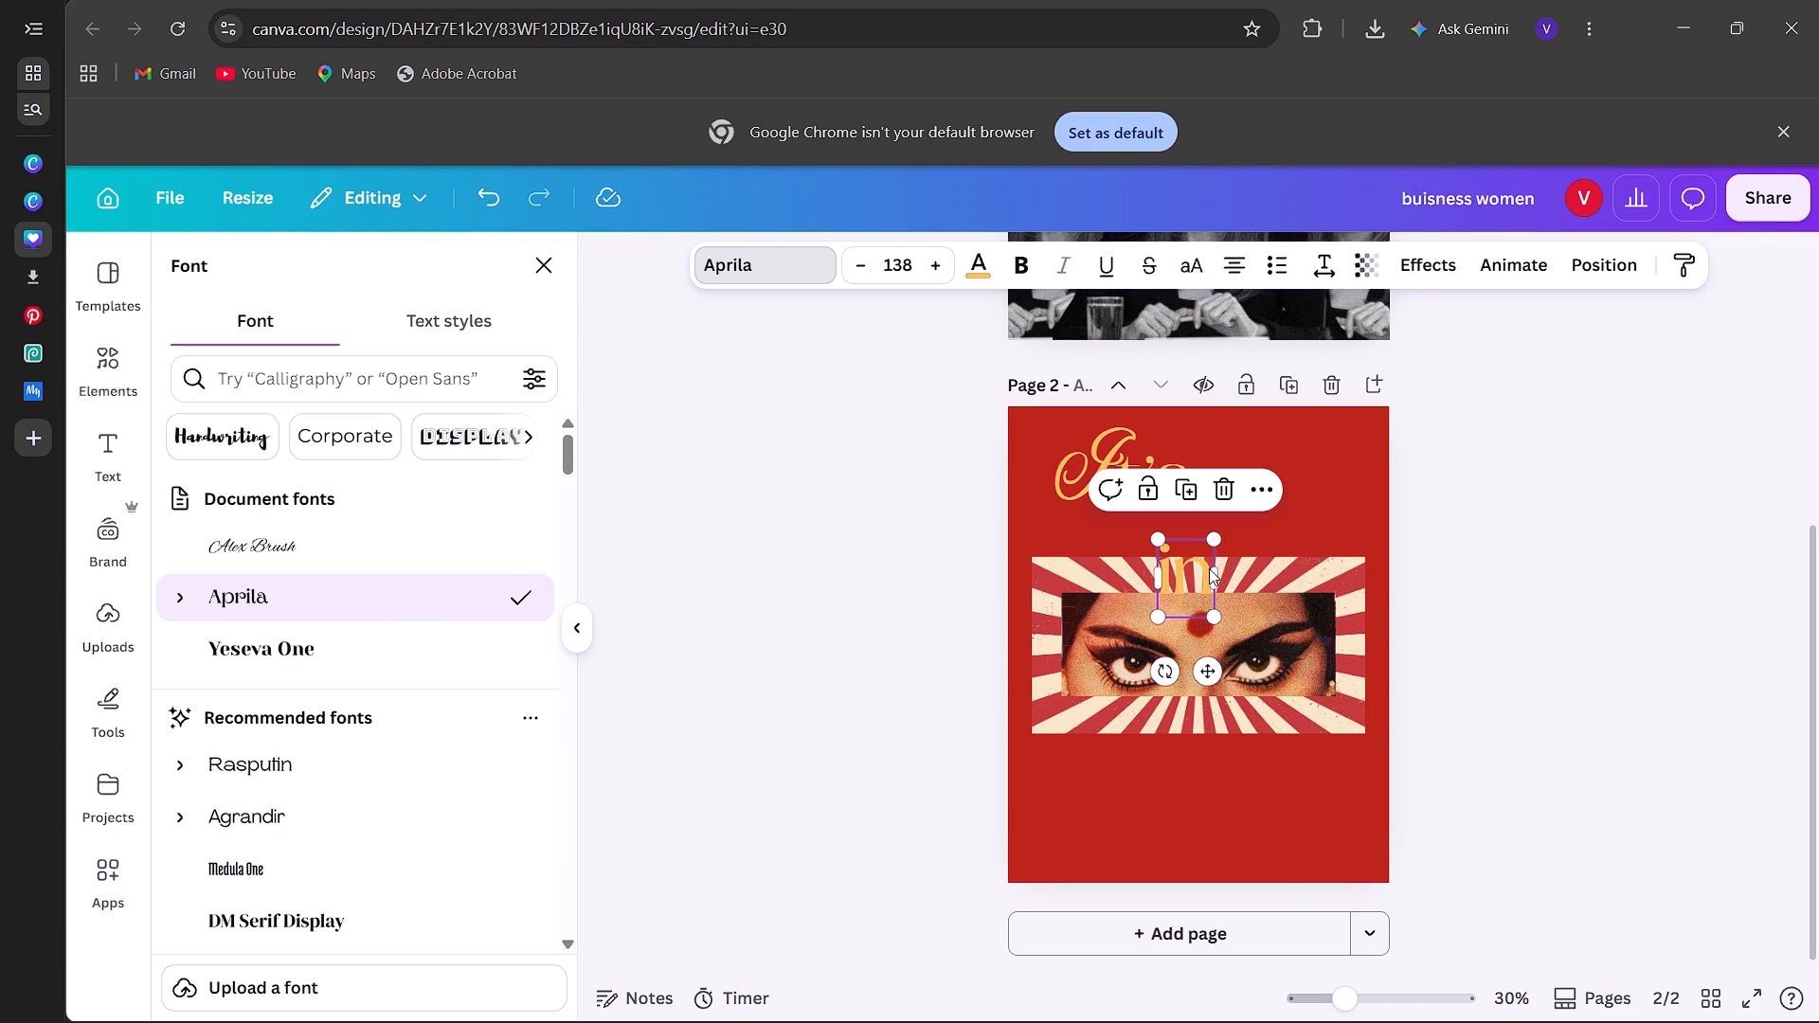
{"action": "left_click_drag", "start_coordinate": [1179, 586], "coordinate": [1215, 494]}
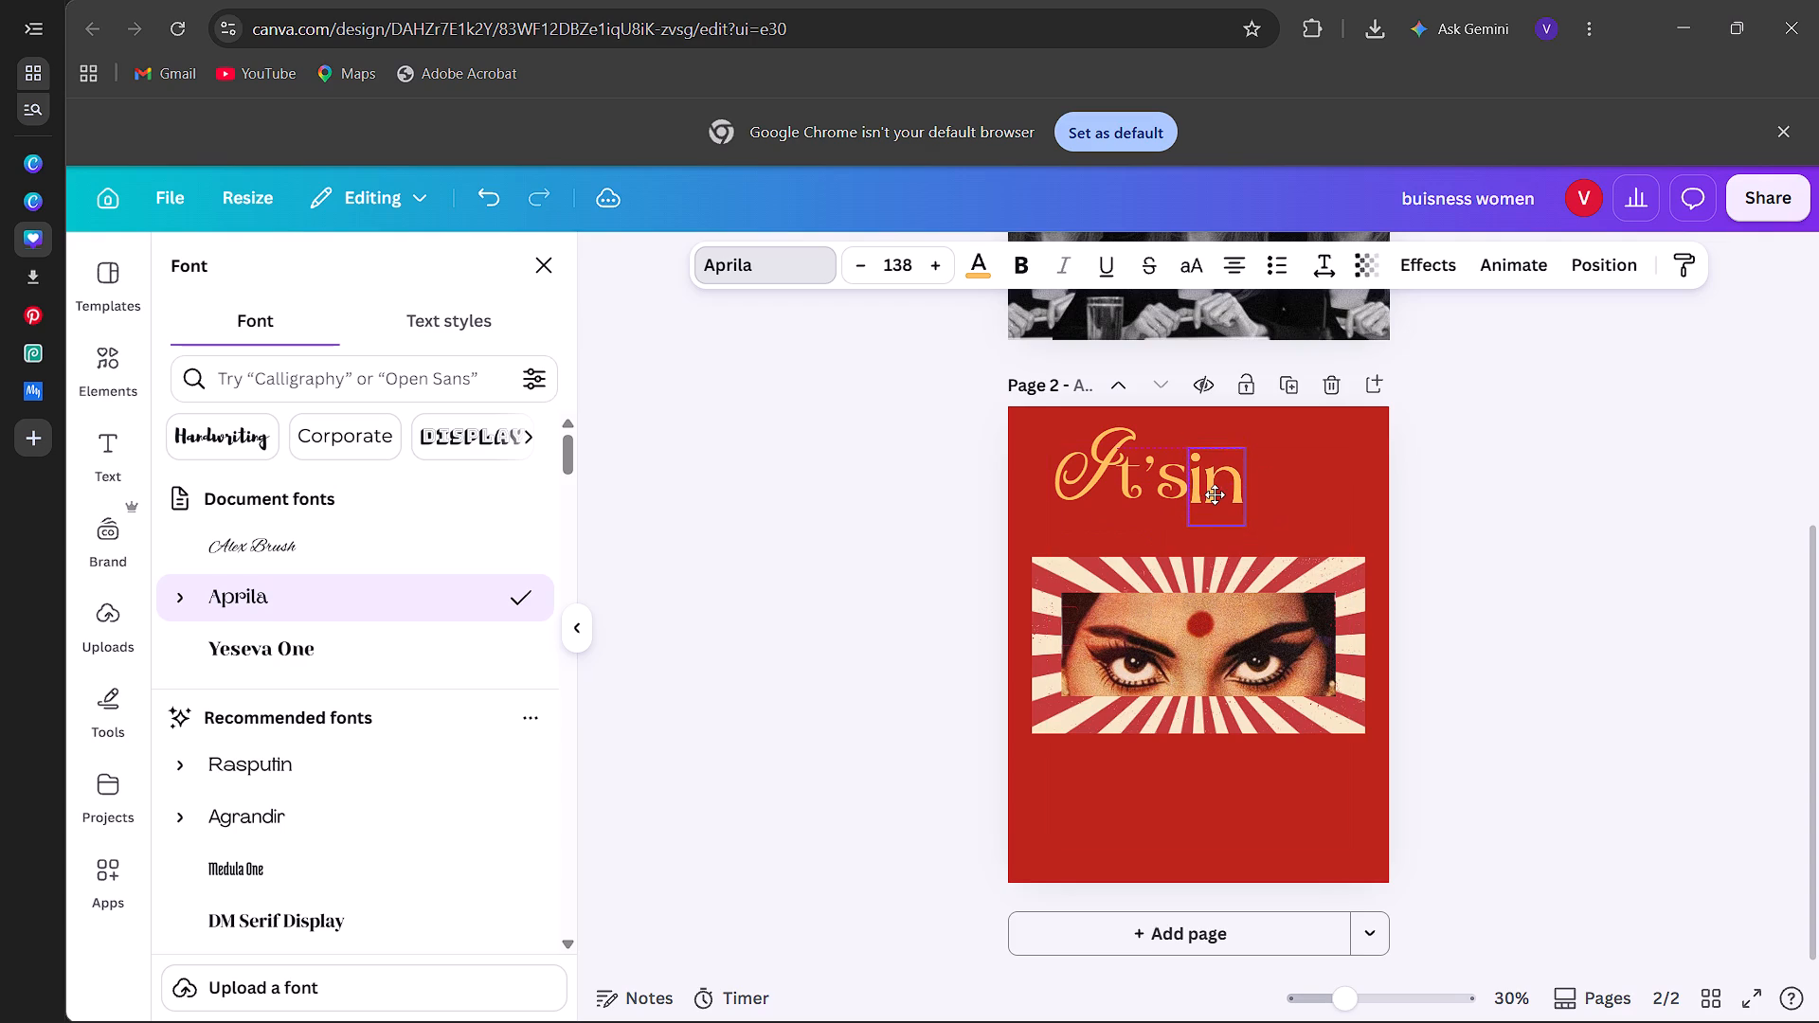
{"action": "left_click_drag", "start_coordinate": [1215, 494], "coordinate": [1249, 520]}
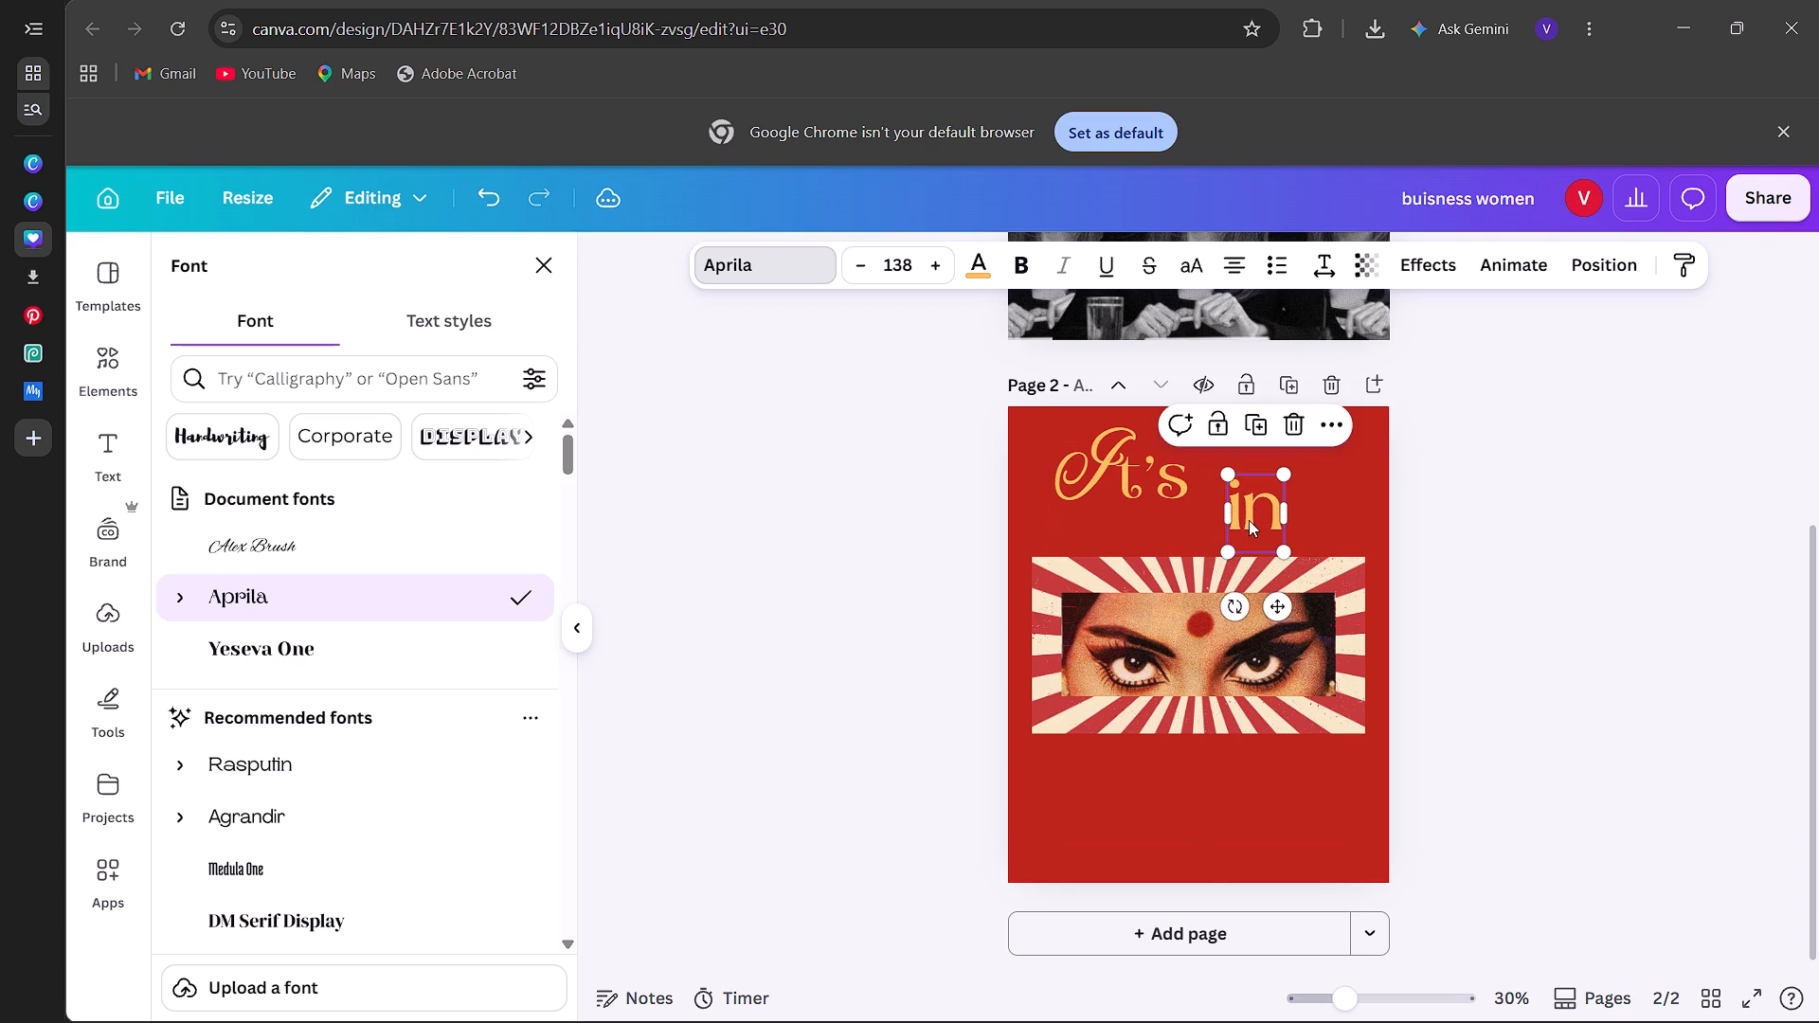
{"action": "left_click", "coordinate": [1151, 491]}
{"action": "left_click", "coordinate": [1249, 509]}
{"action": "left_click_drag", "start_coordinate": [1249, 509], "coordinate": [1219, 492]}
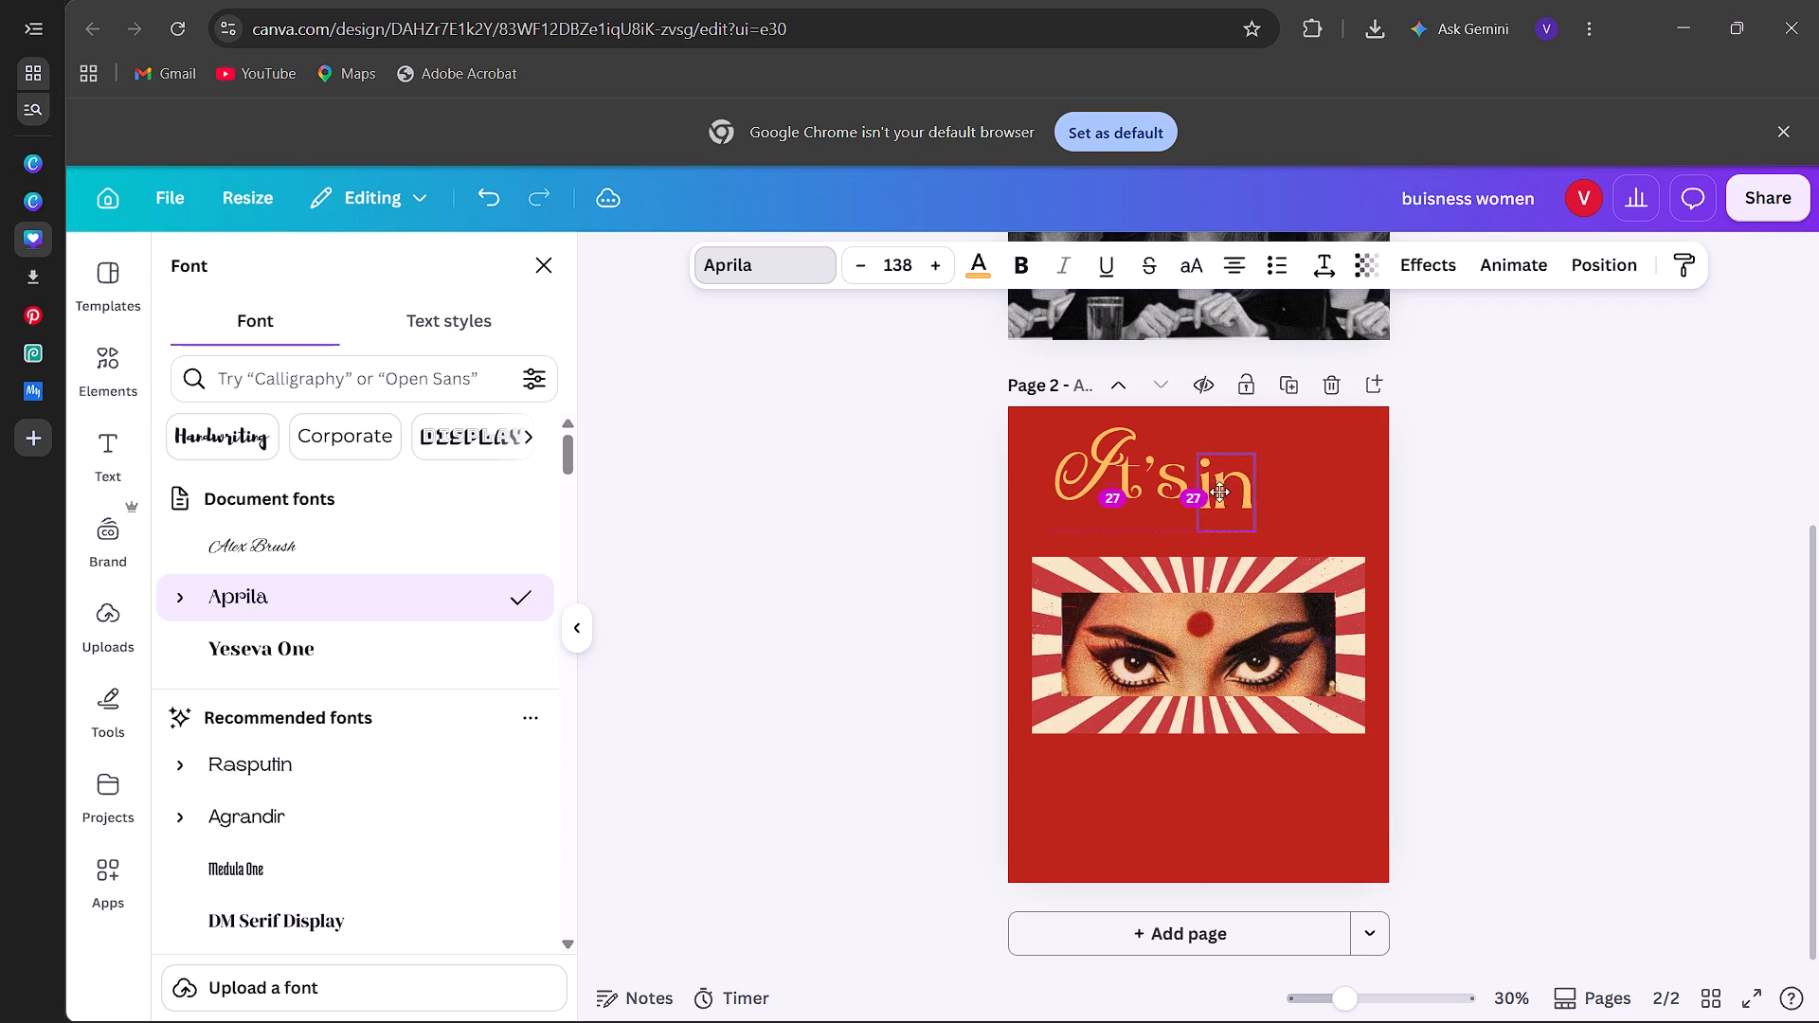
{"action": "left_click_drag", "start_coordinate": [1219, 492], "coordinate": [1219, 475]}
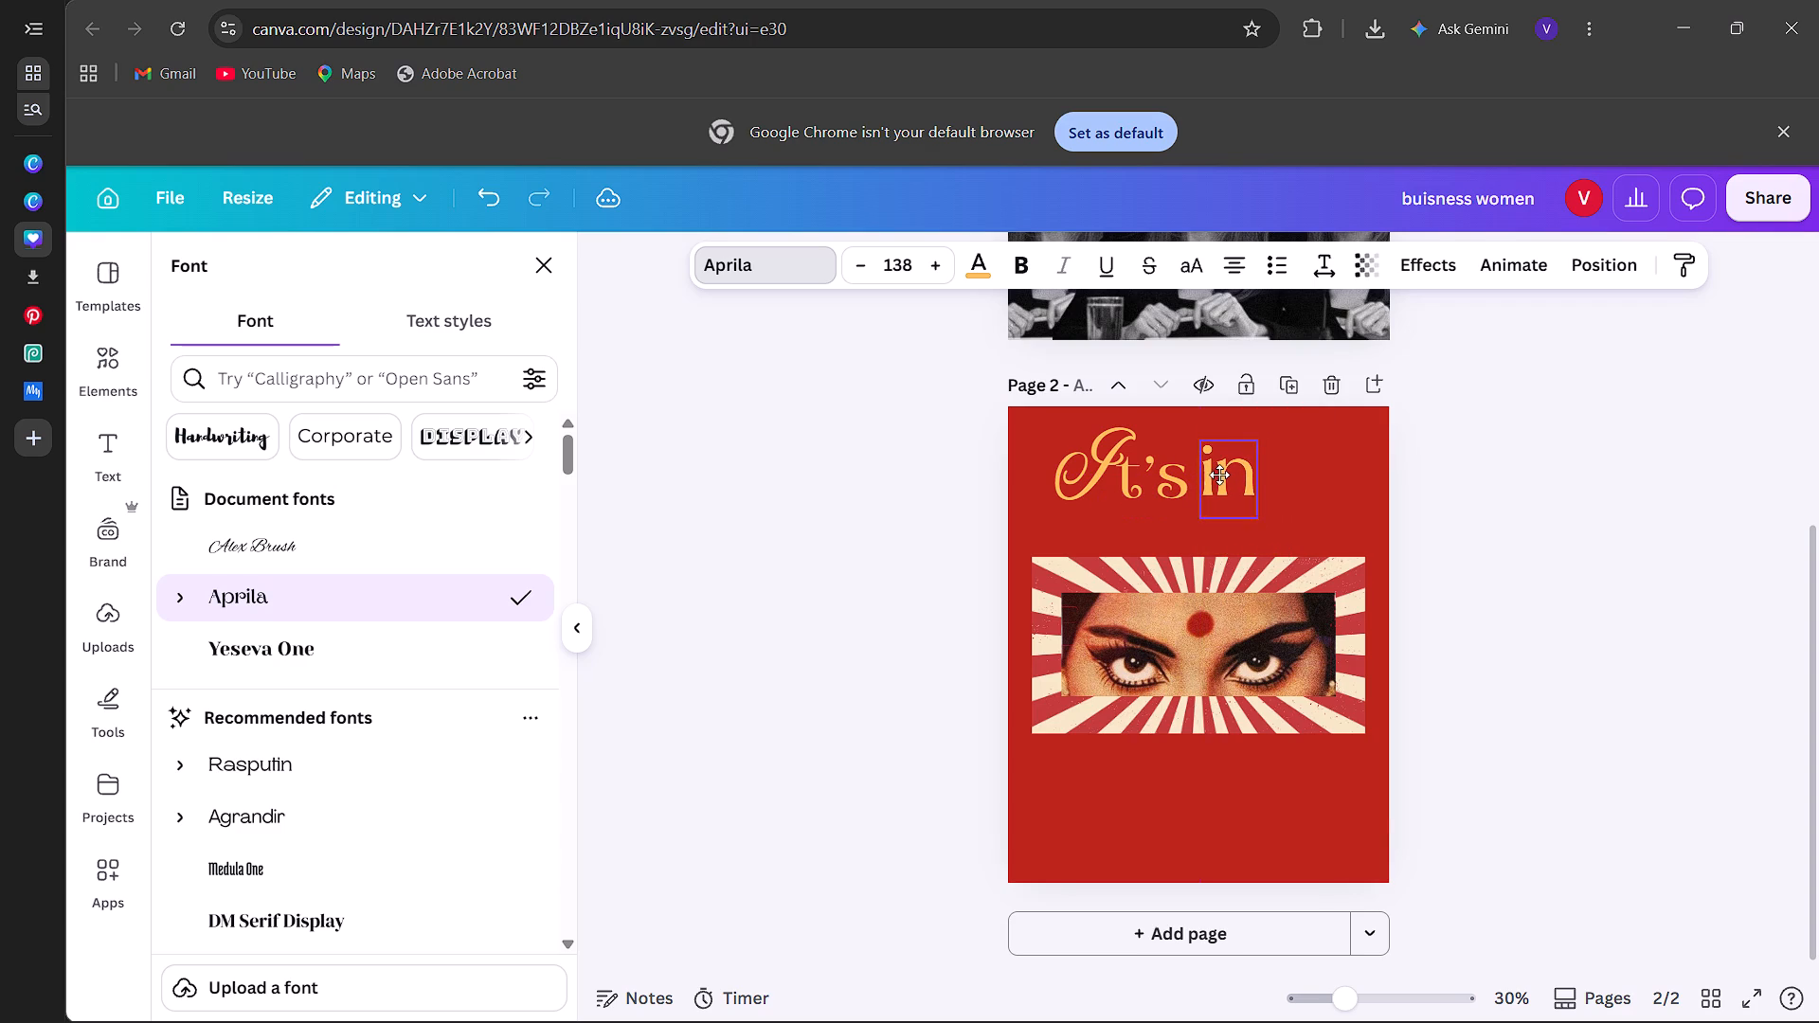
{"action": "left_click_drag", "start_coordinate": [1219, 475], "coordinate": [1224, 475]}
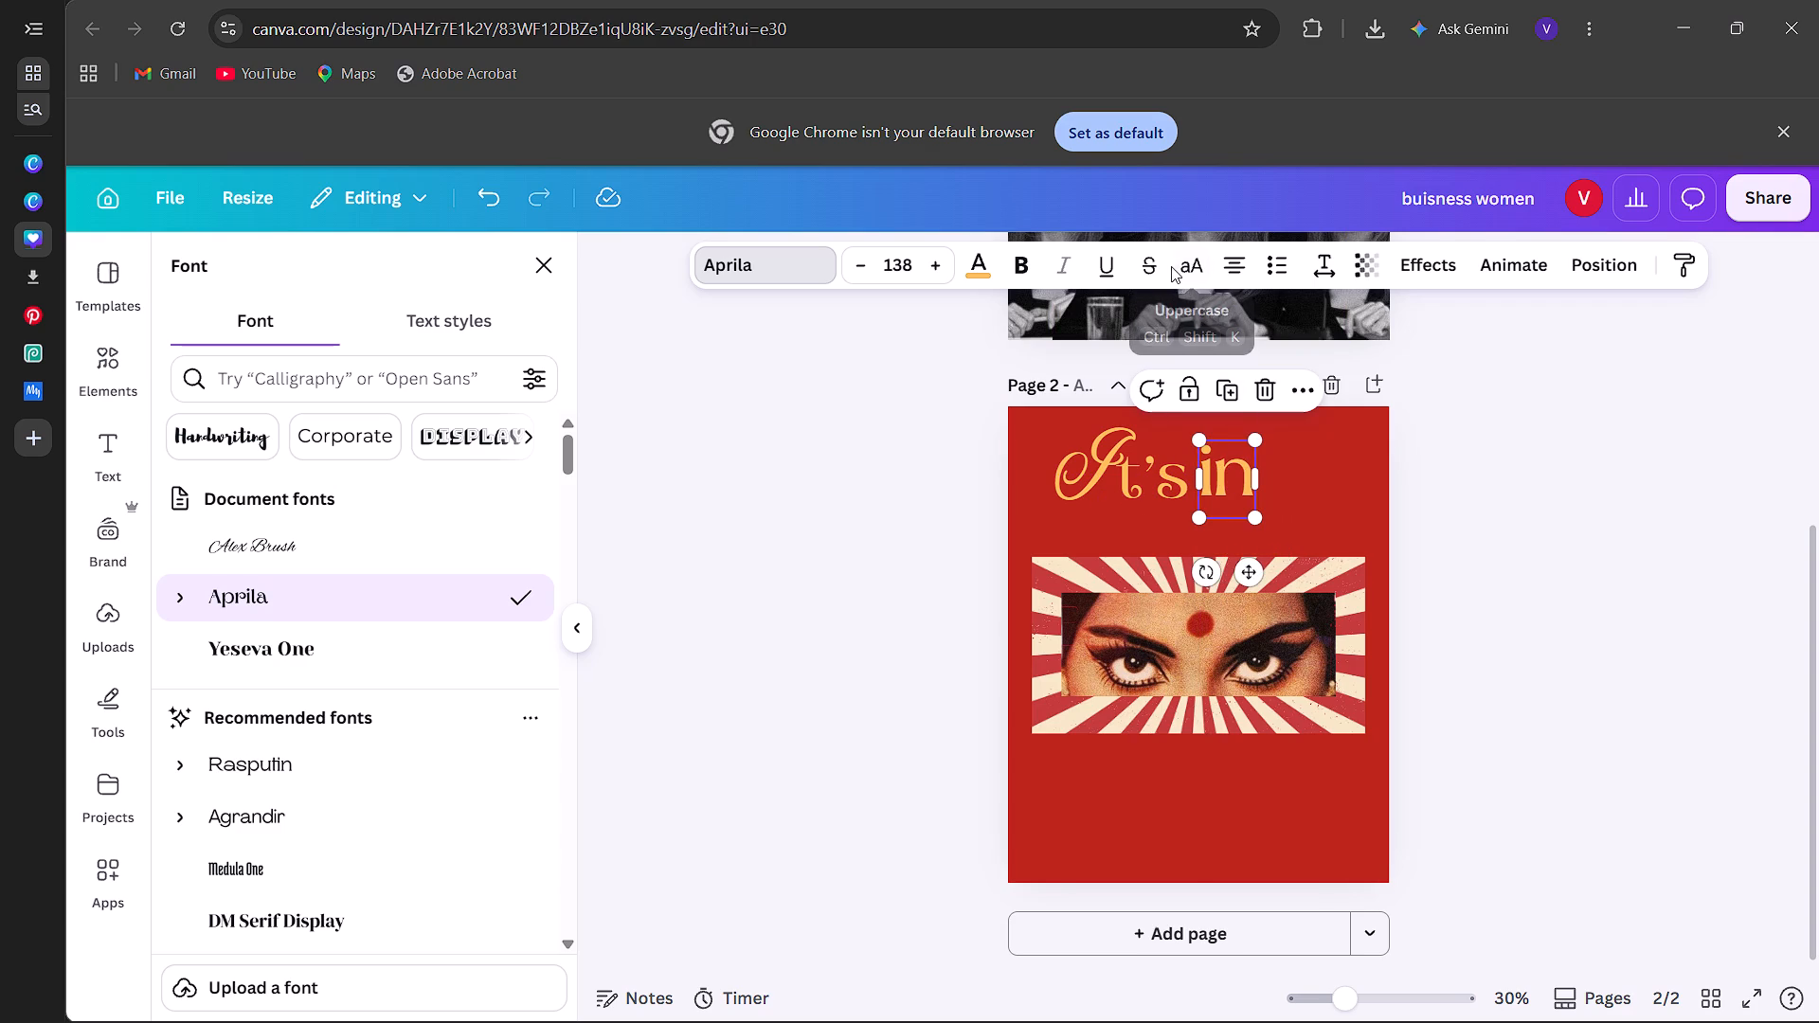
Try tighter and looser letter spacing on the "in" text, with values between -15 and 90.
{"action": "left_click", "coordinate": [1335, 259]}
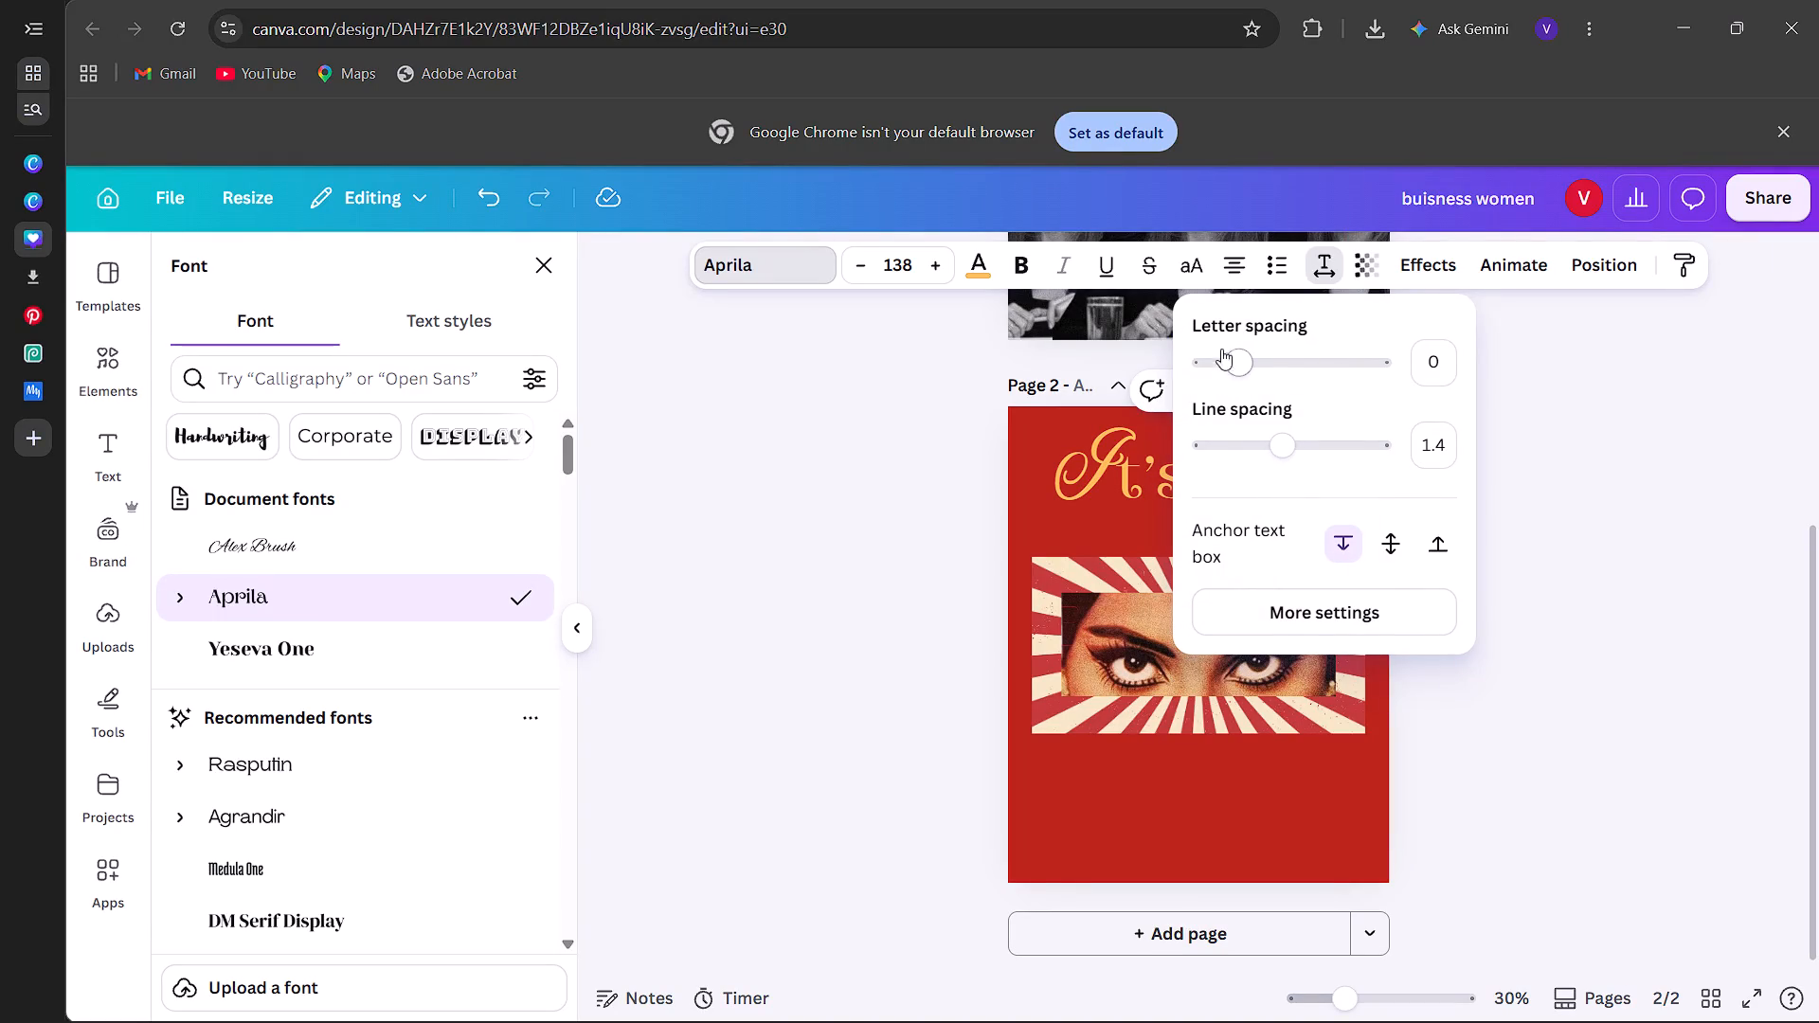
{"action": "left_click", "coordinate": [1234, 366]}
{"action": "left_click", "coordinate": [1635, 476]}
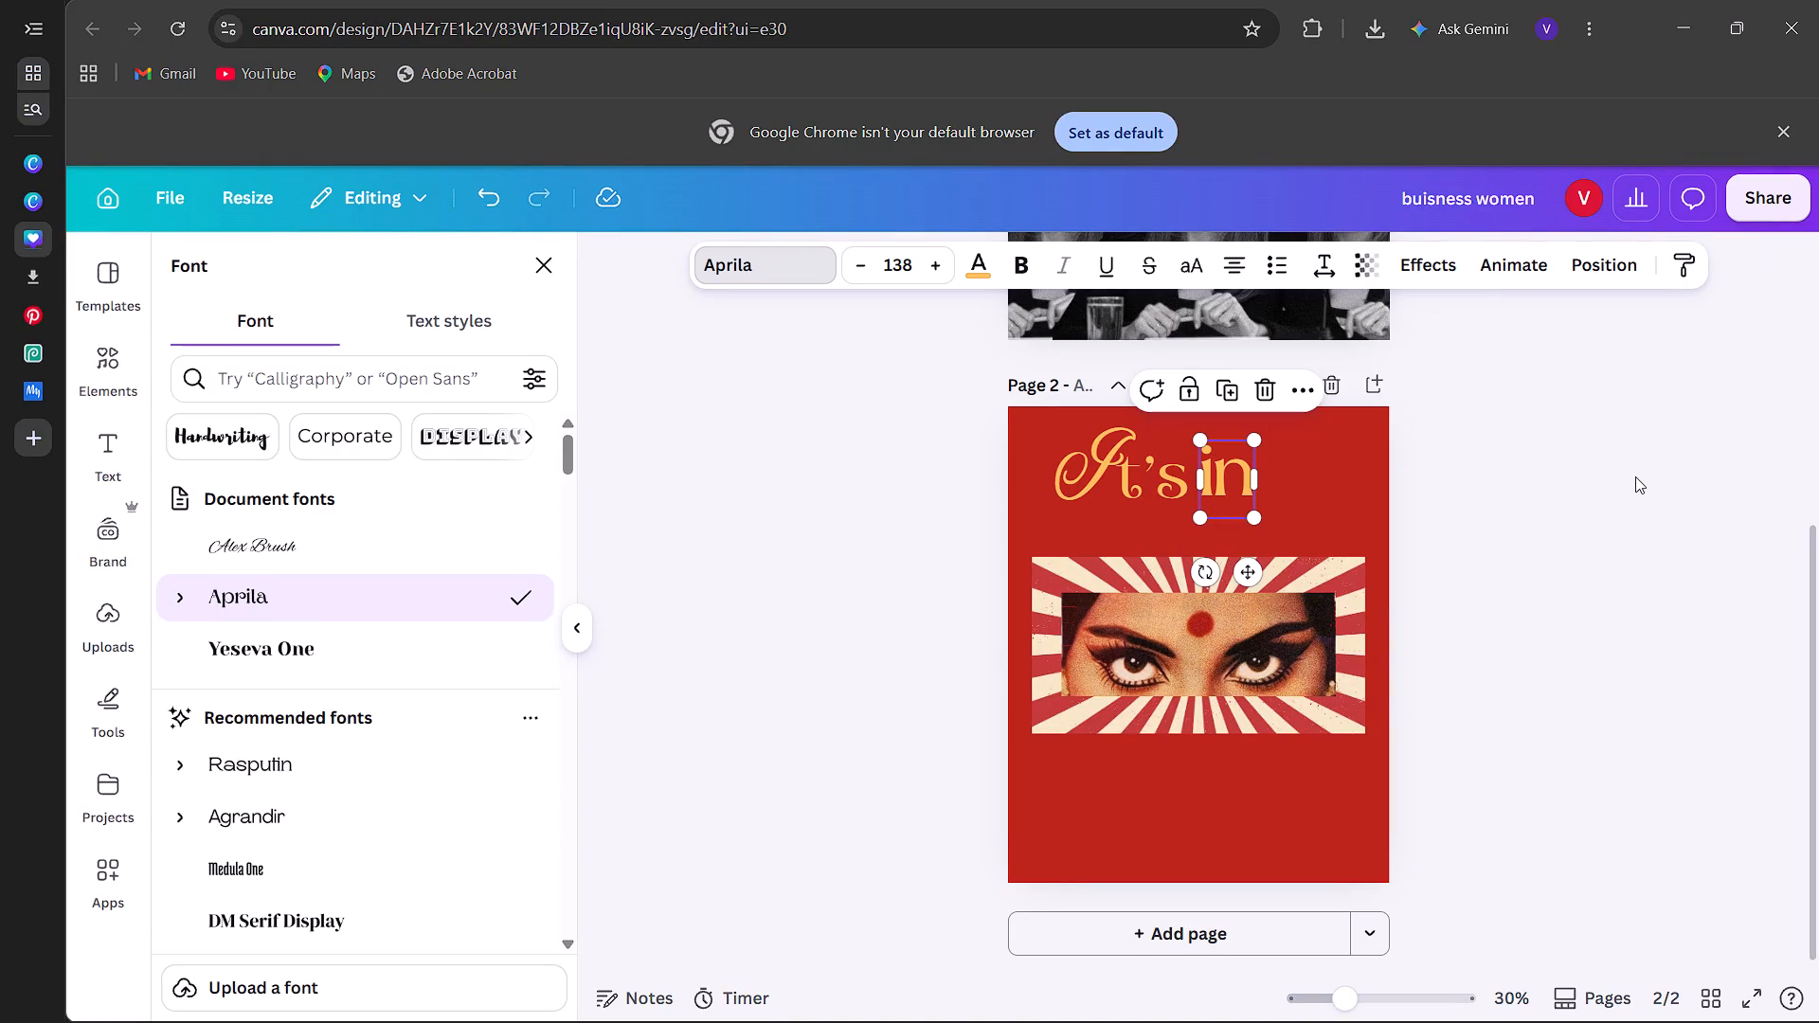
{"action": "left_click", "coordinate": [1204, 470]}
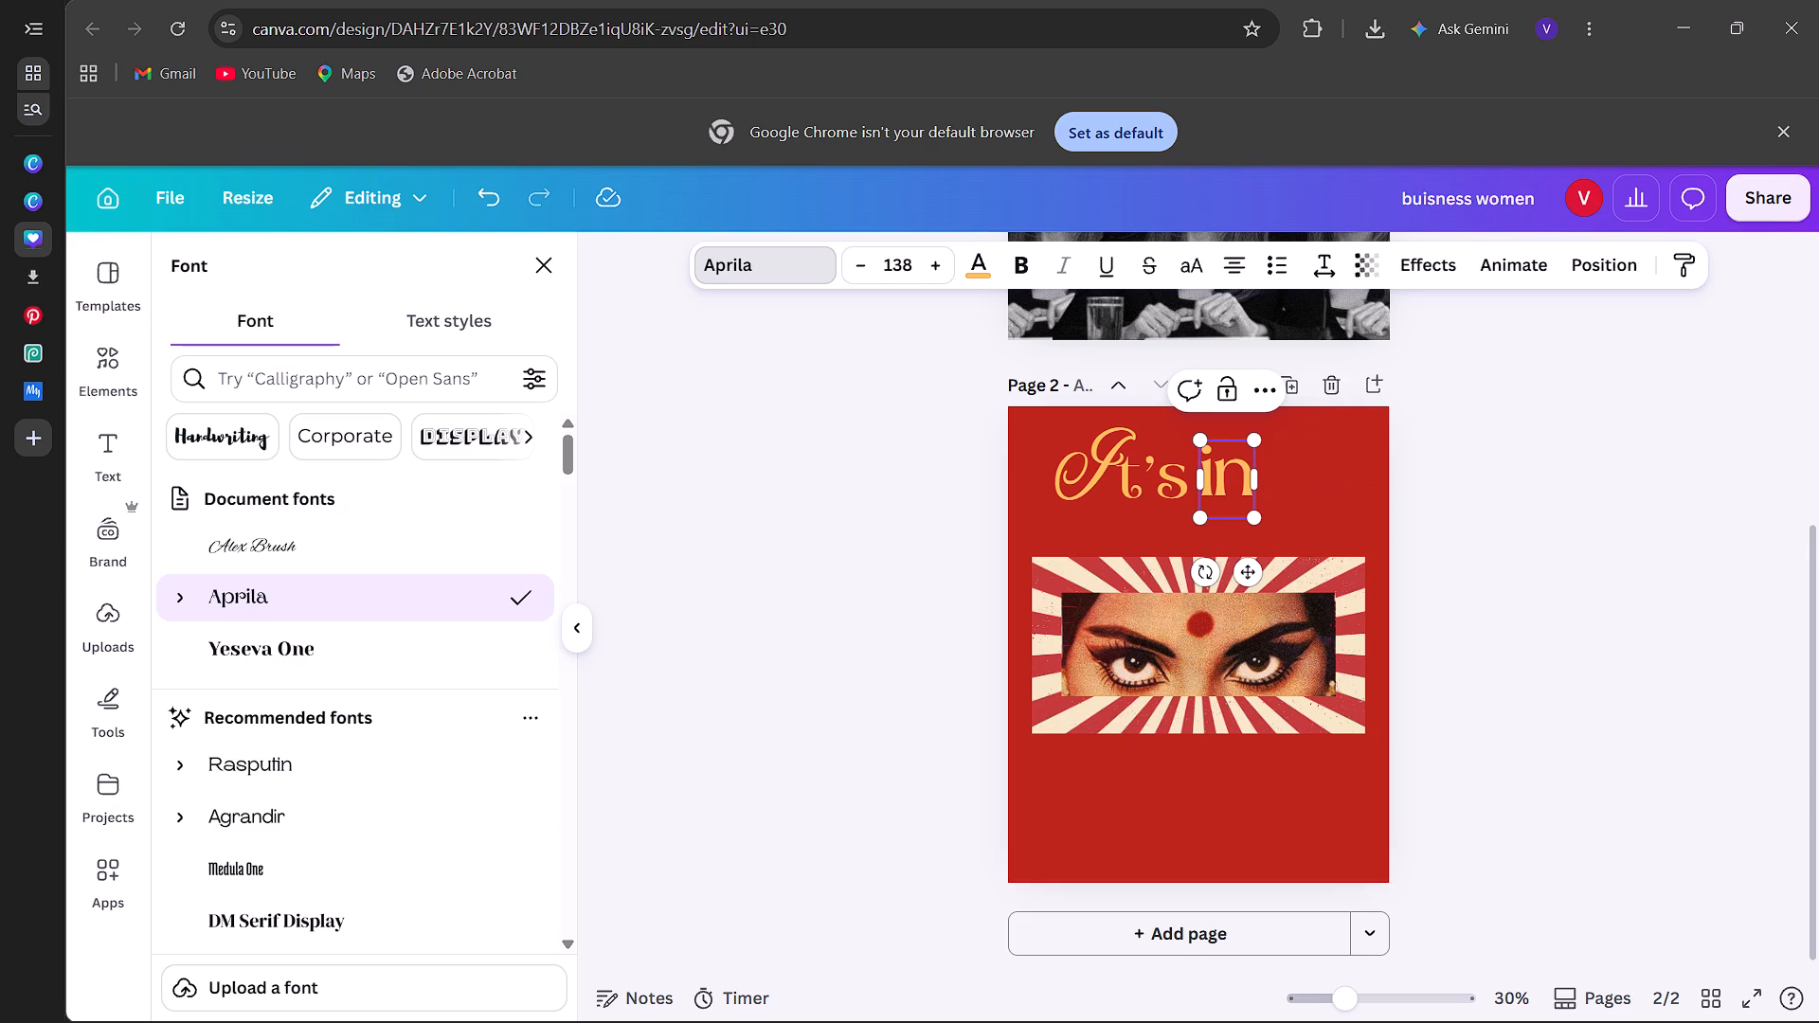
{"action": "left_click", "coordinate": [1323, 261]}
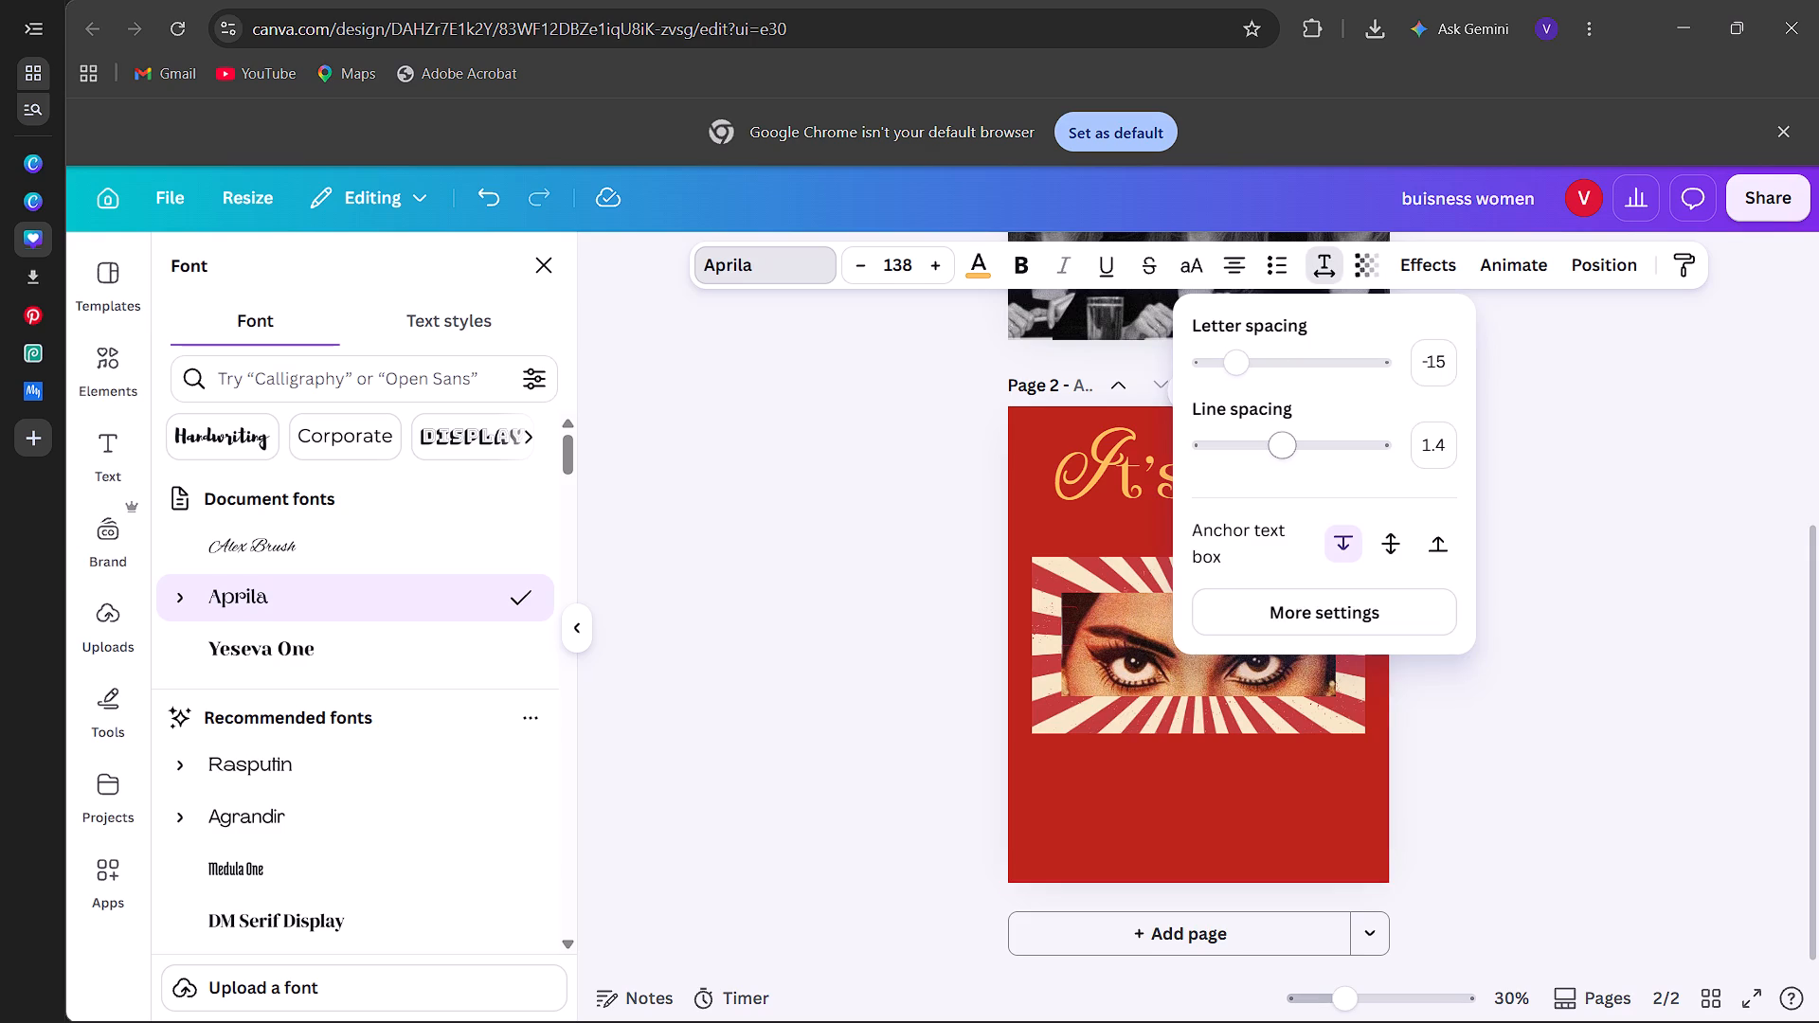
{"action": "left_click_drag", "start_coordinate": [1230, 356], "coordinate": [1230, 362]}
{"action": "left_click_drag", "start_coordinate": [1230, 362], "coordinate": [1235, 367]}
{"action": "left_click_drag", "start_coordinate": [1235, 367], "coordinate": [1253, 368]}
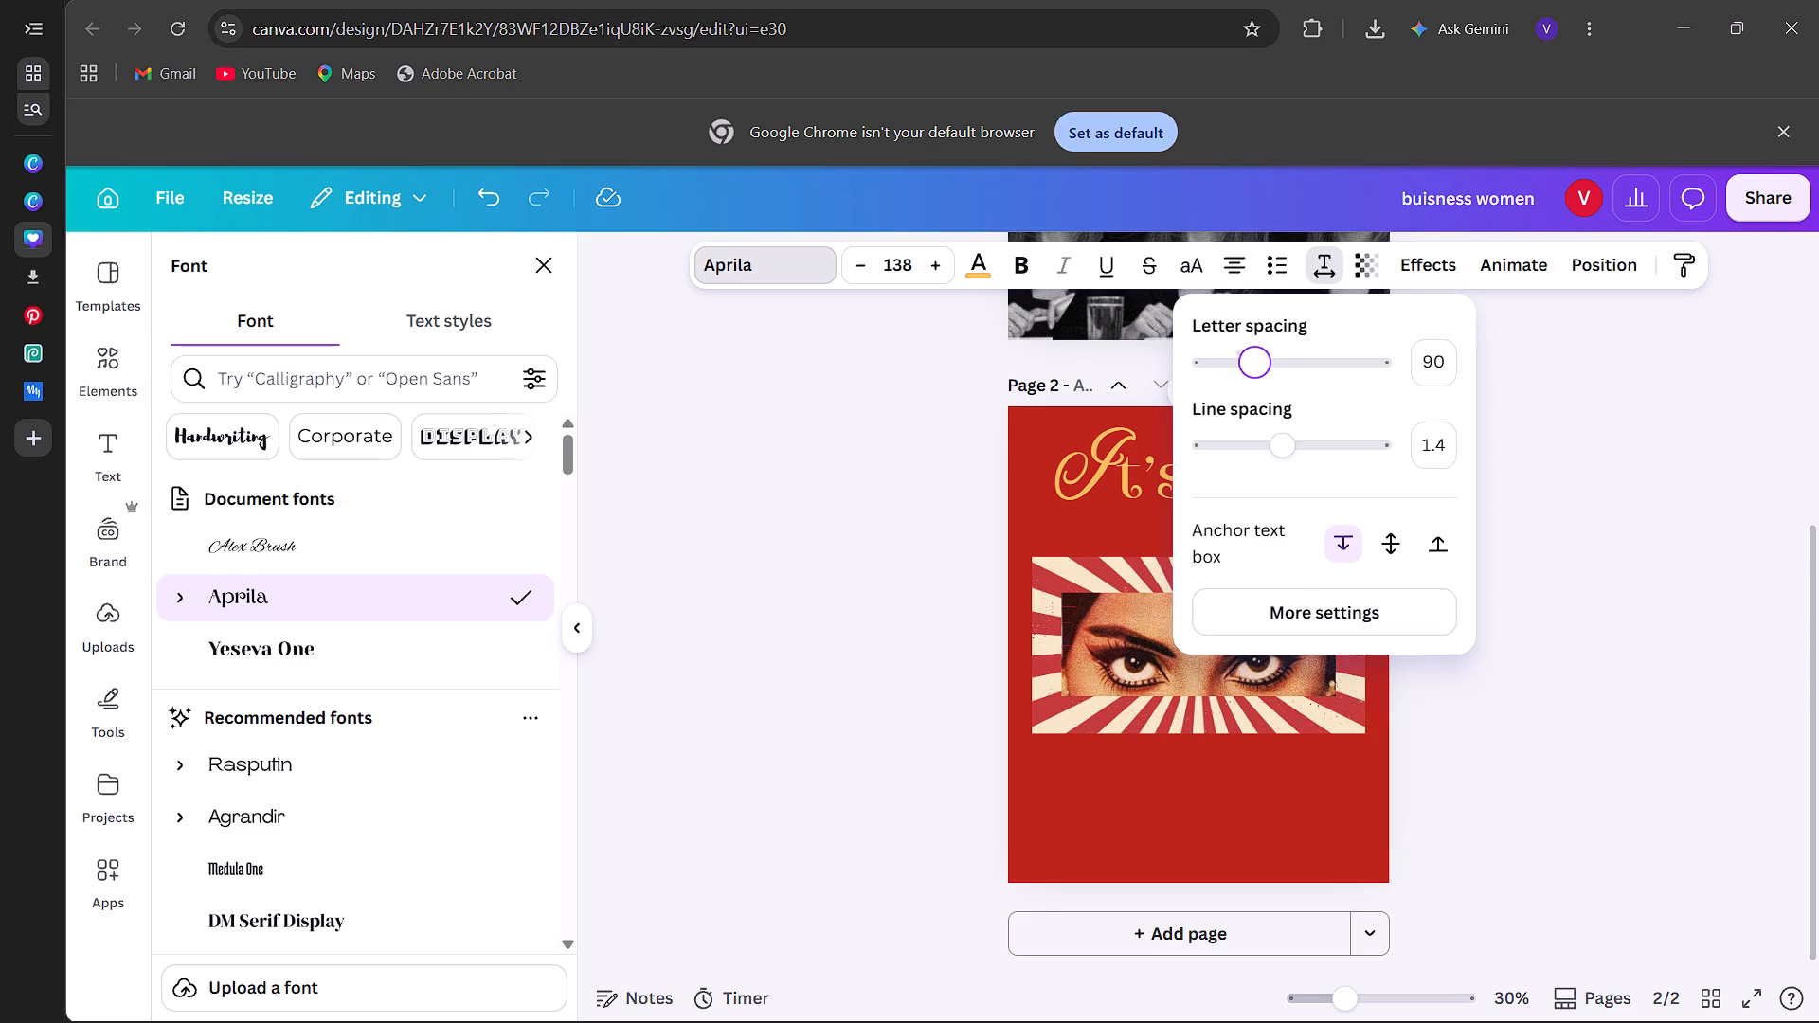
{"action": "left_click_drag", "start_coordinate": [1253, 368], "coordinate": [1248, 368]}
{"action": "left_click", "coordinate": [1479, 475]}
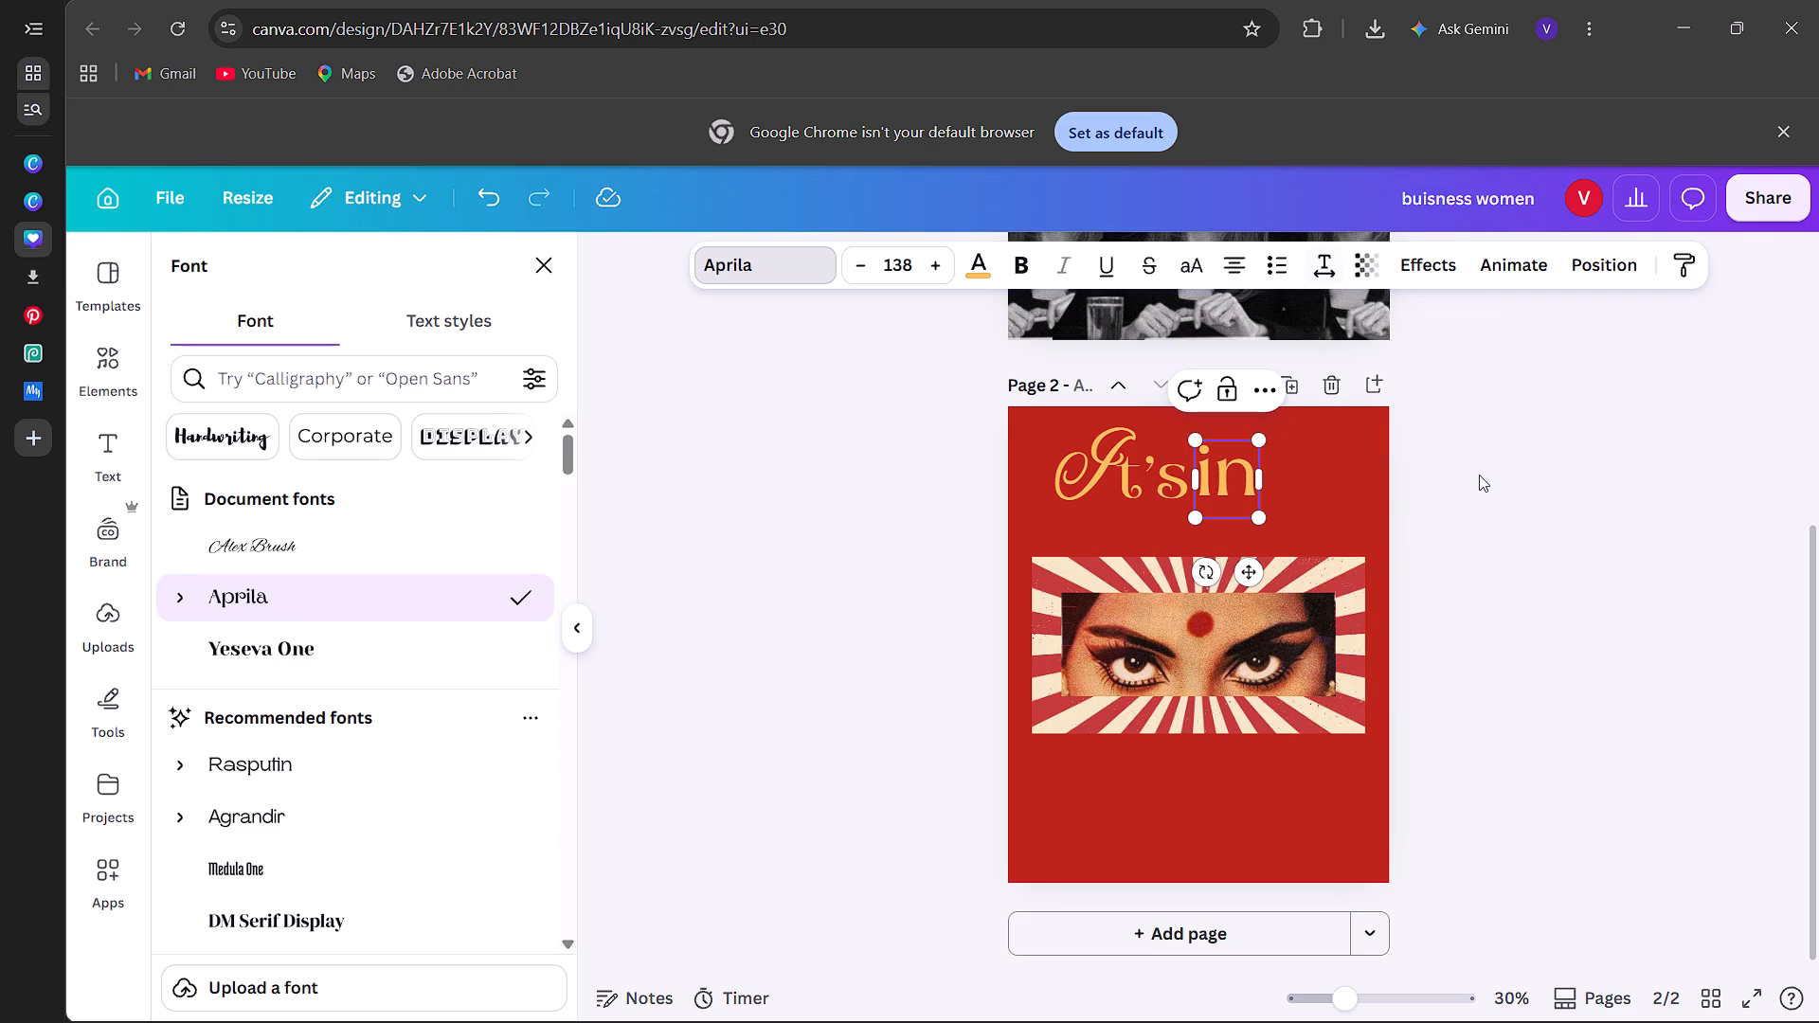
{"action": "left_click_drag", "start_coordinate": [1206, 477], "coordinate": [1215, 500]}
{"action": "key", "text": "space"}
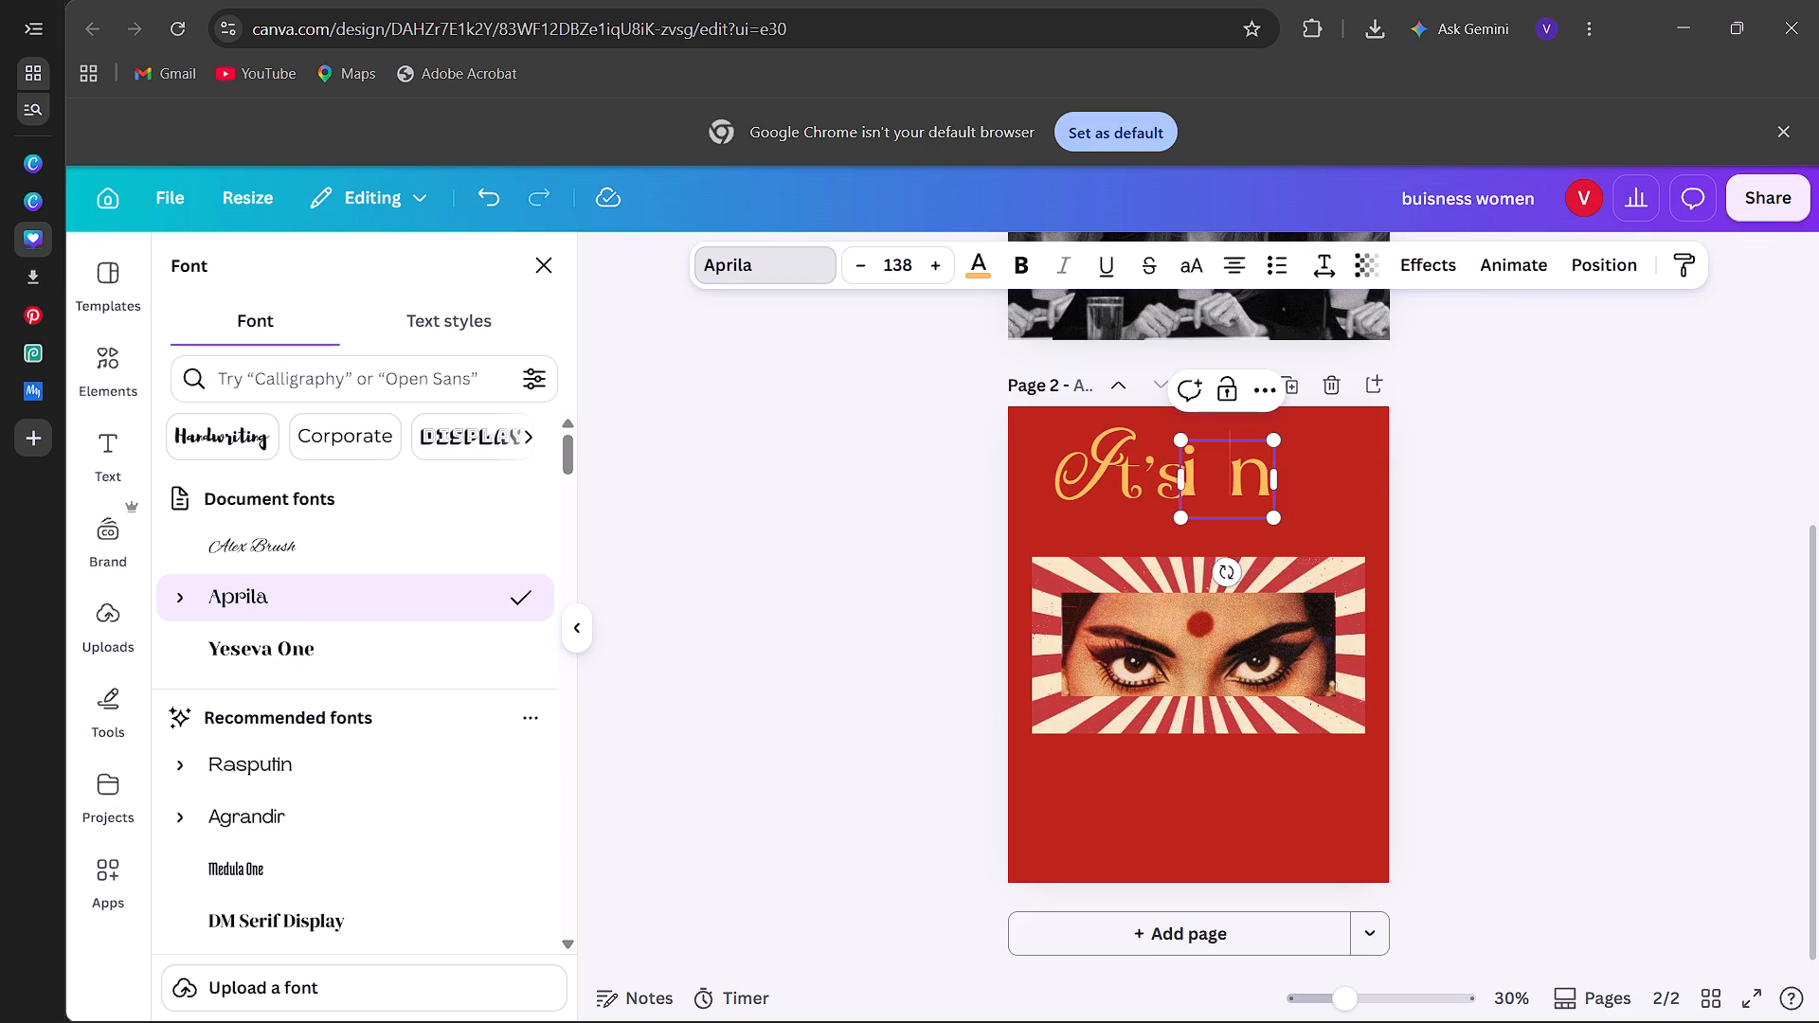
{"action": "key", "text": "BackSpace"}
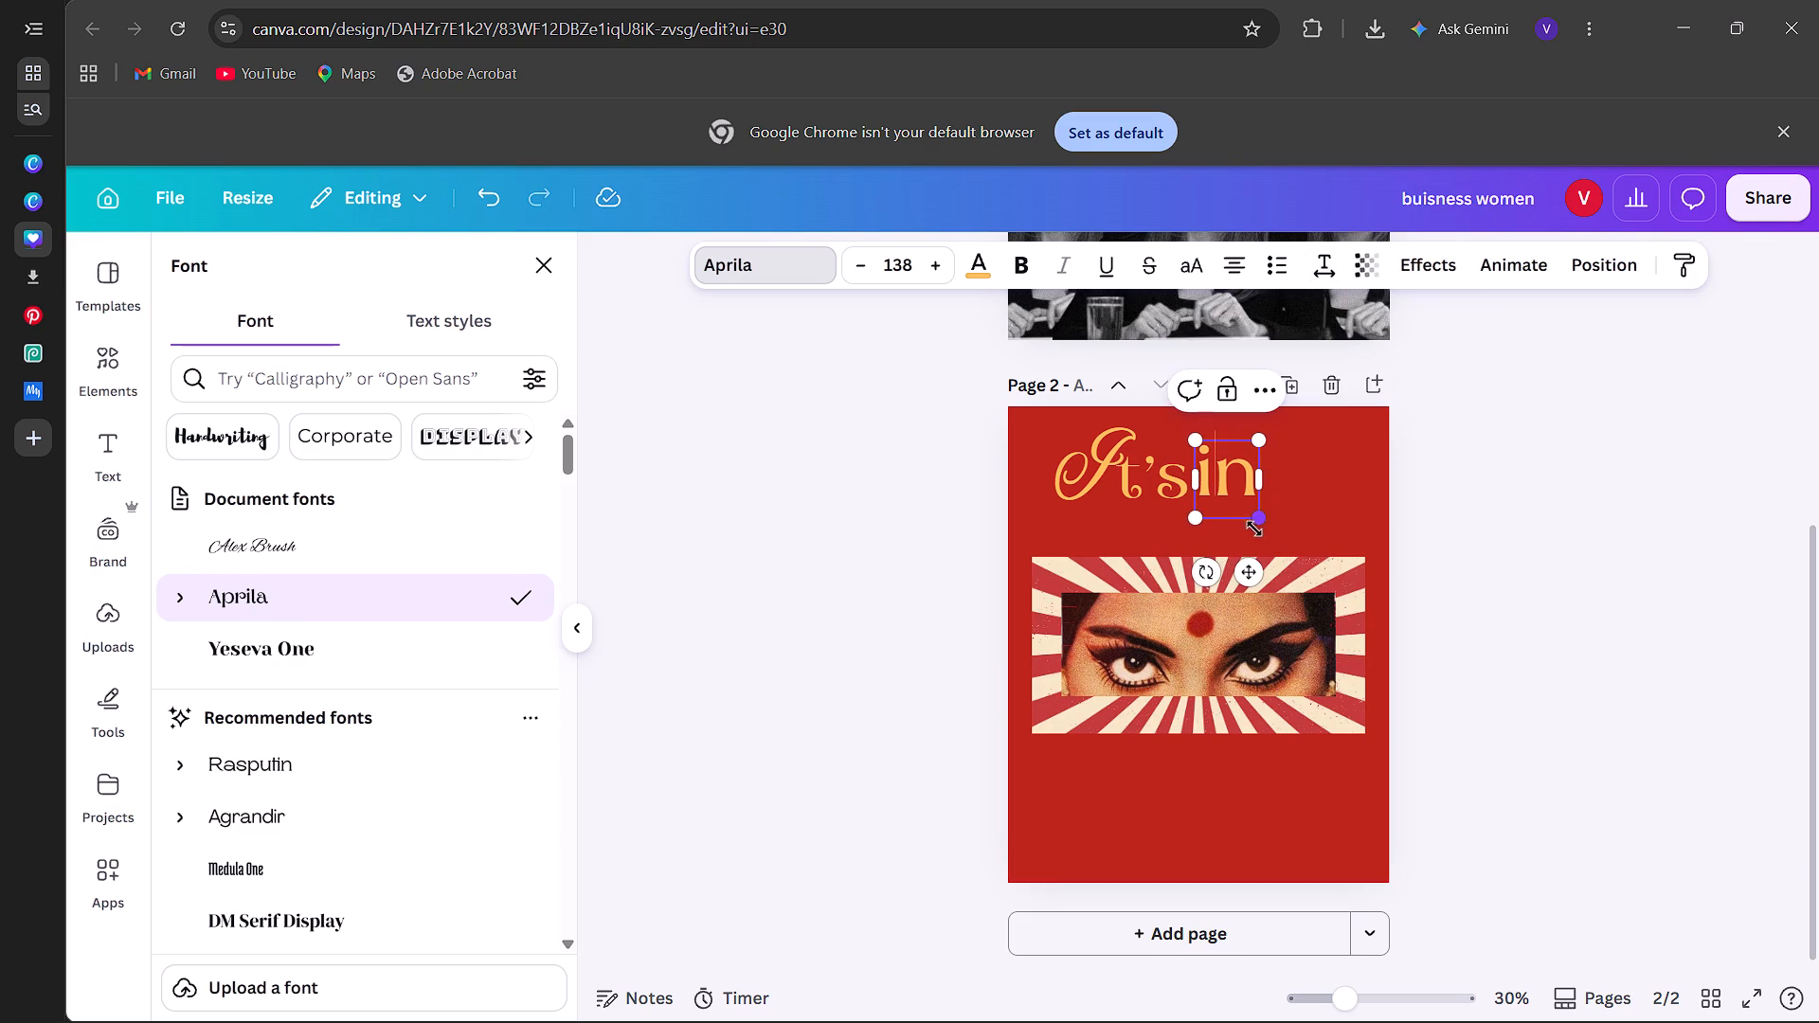
Widen the "in" text box slightly so the word sits a little farther from "It's".
{"action": "left_click", "coordinate": [1259, 494]}
{"action": "left_click_drag", "start_coordinate": [1259, 494], "coordinate": [1274, 494]}
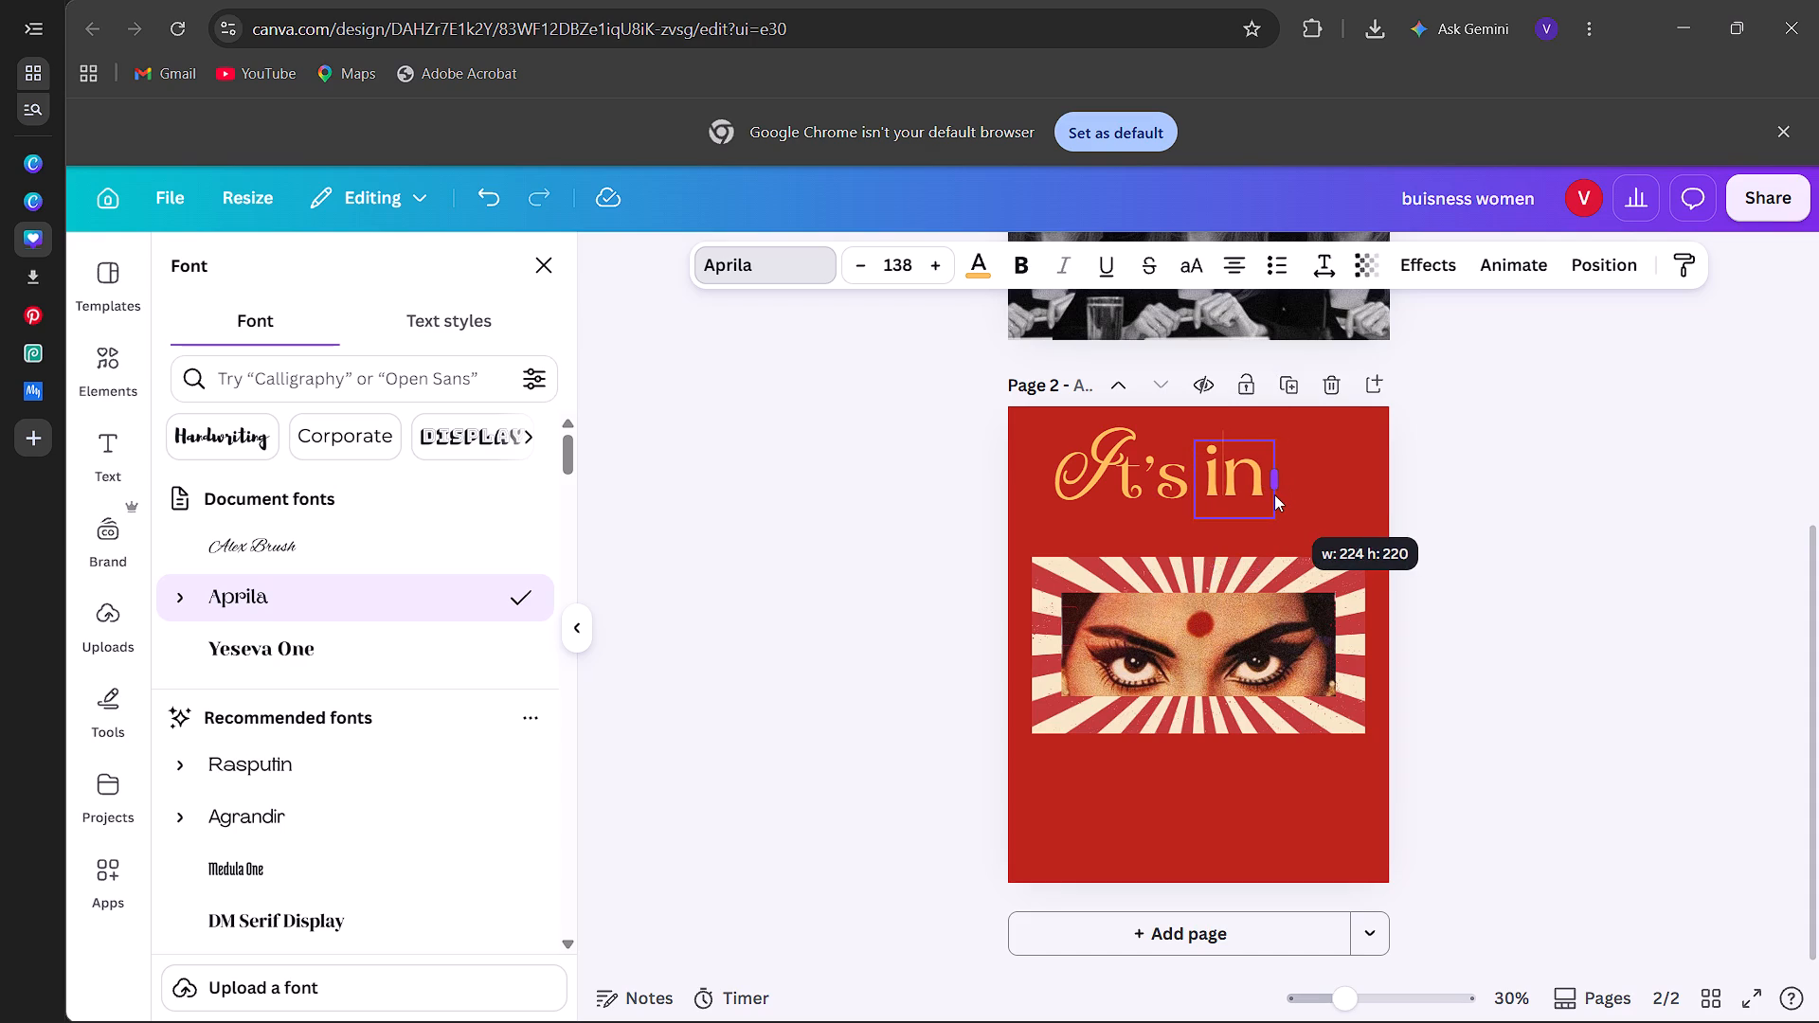
{"action": "left_click_drag", "start_coordinate": [1274, 494], "coordinate": [1271, 496]}
{"action": "left_click", "coordinate": [1377, 468]}
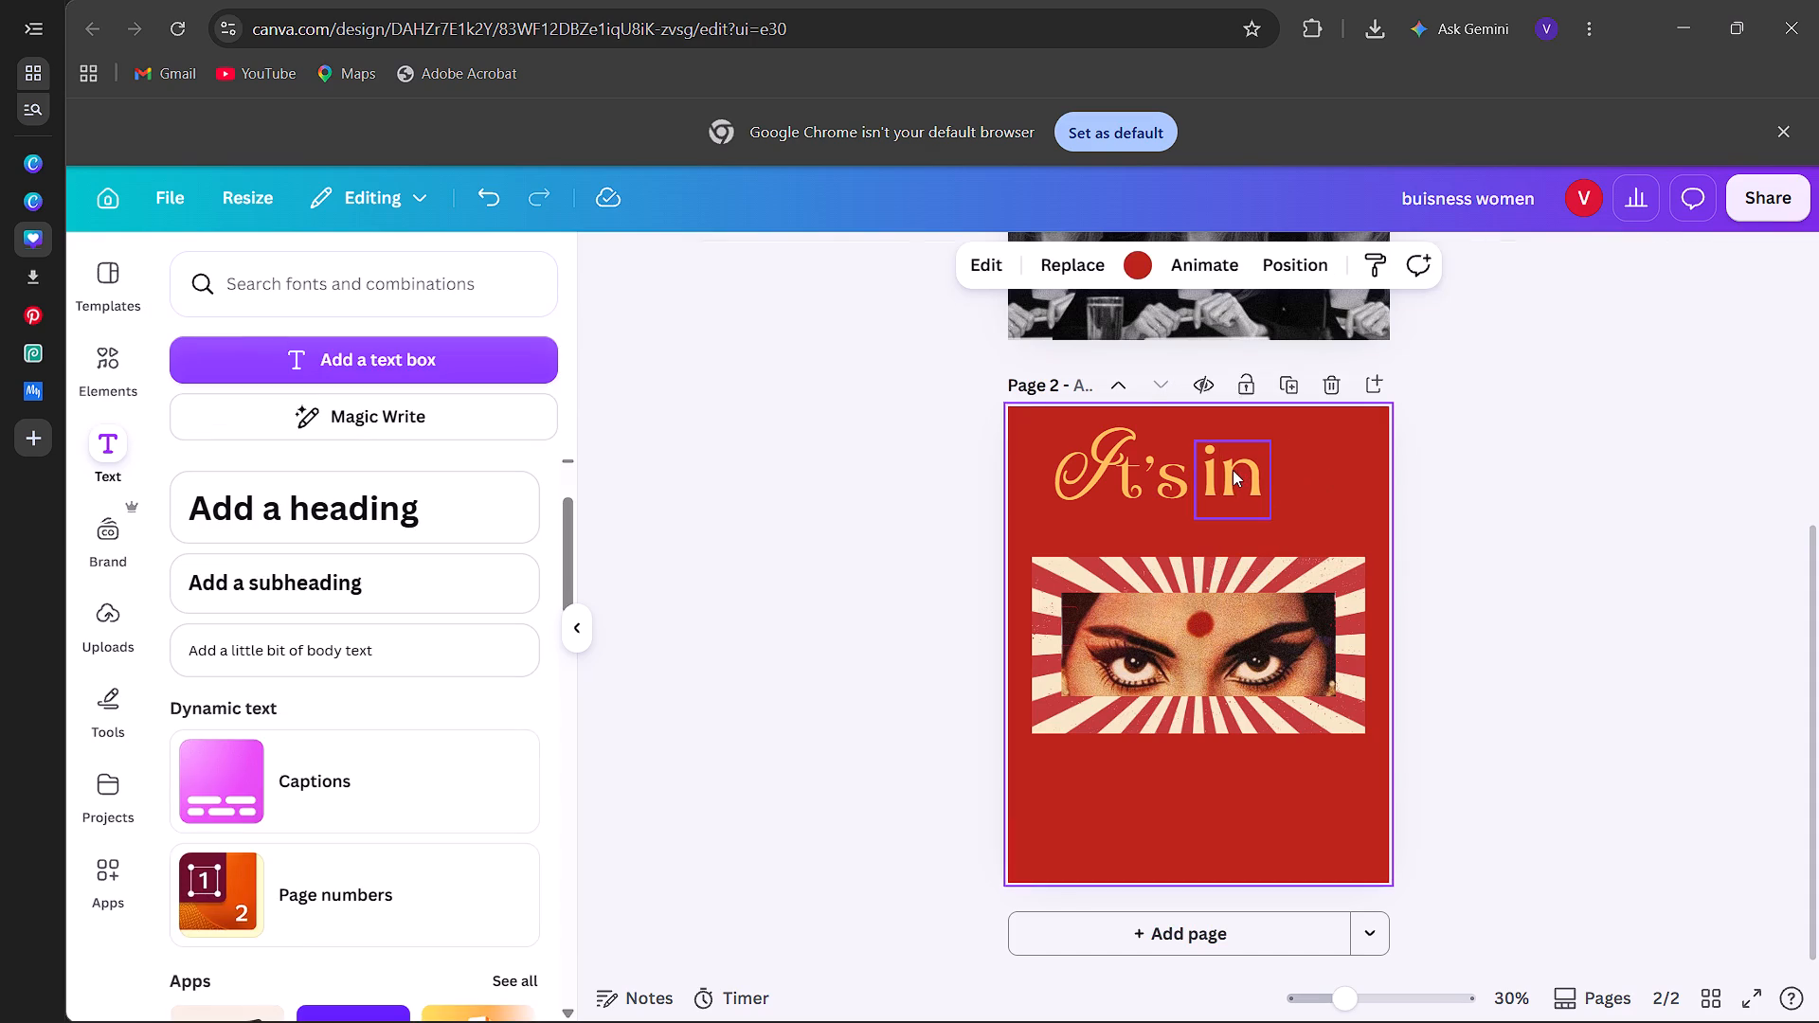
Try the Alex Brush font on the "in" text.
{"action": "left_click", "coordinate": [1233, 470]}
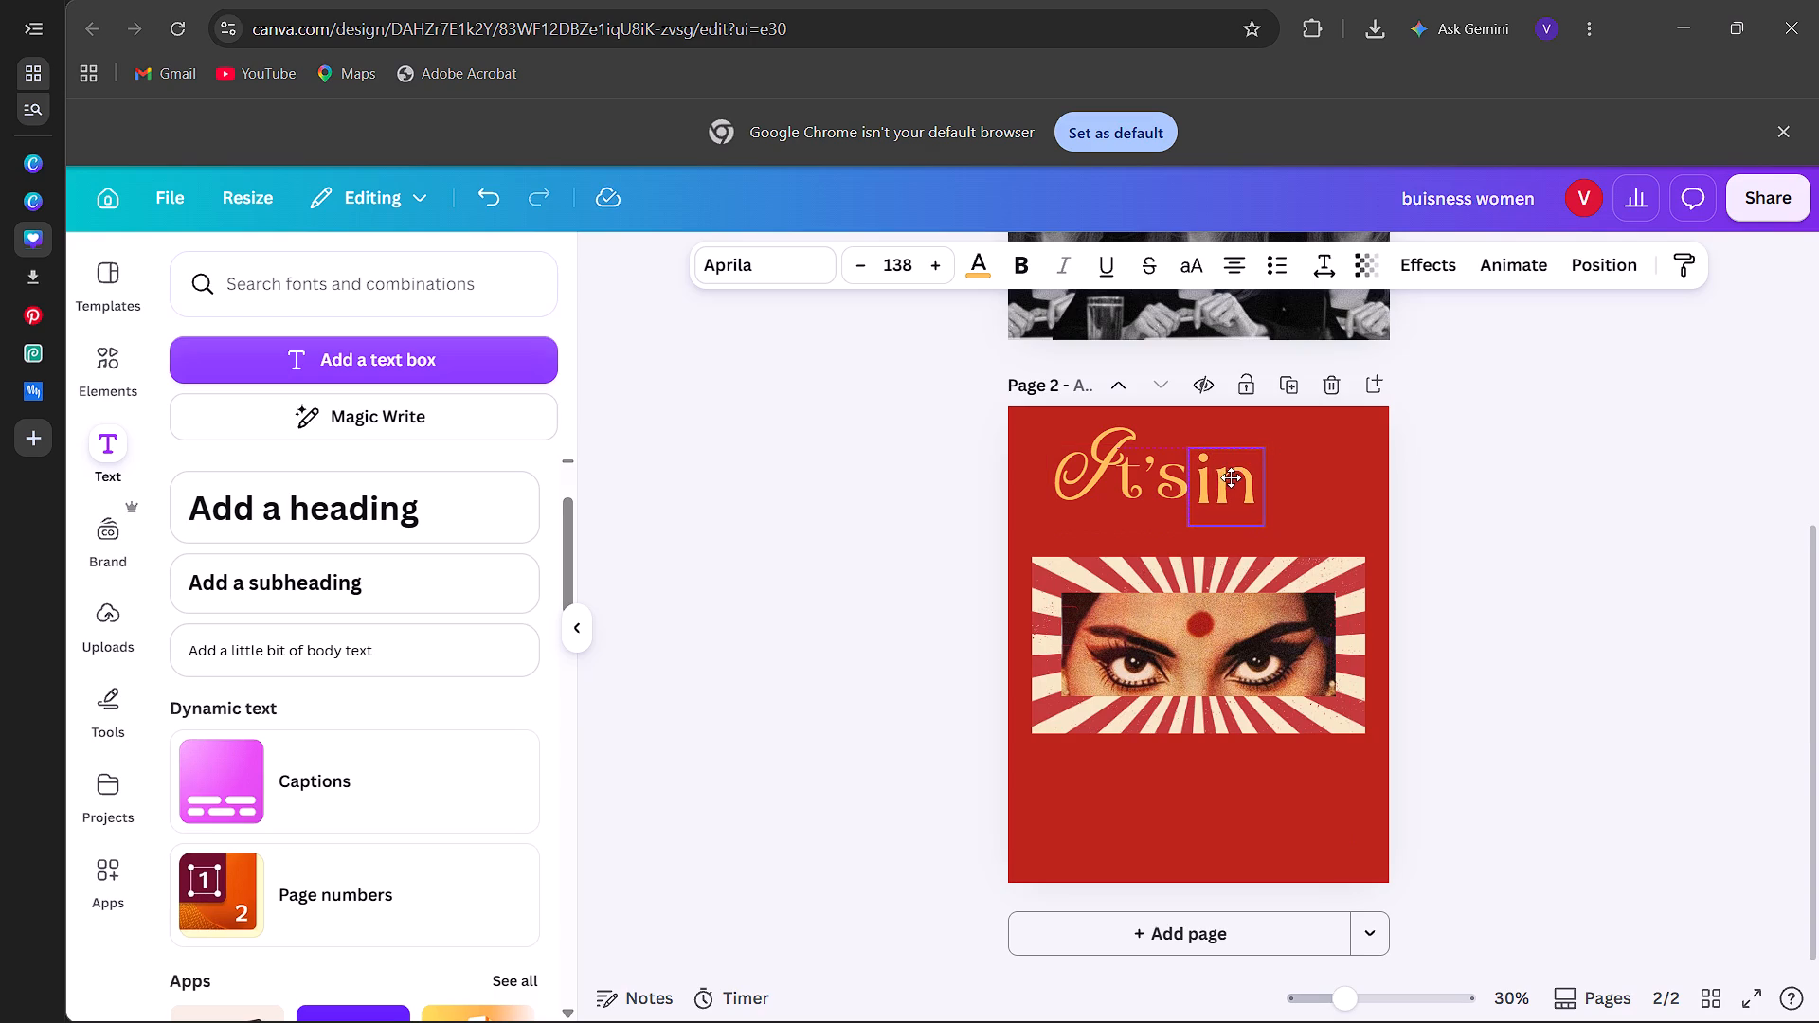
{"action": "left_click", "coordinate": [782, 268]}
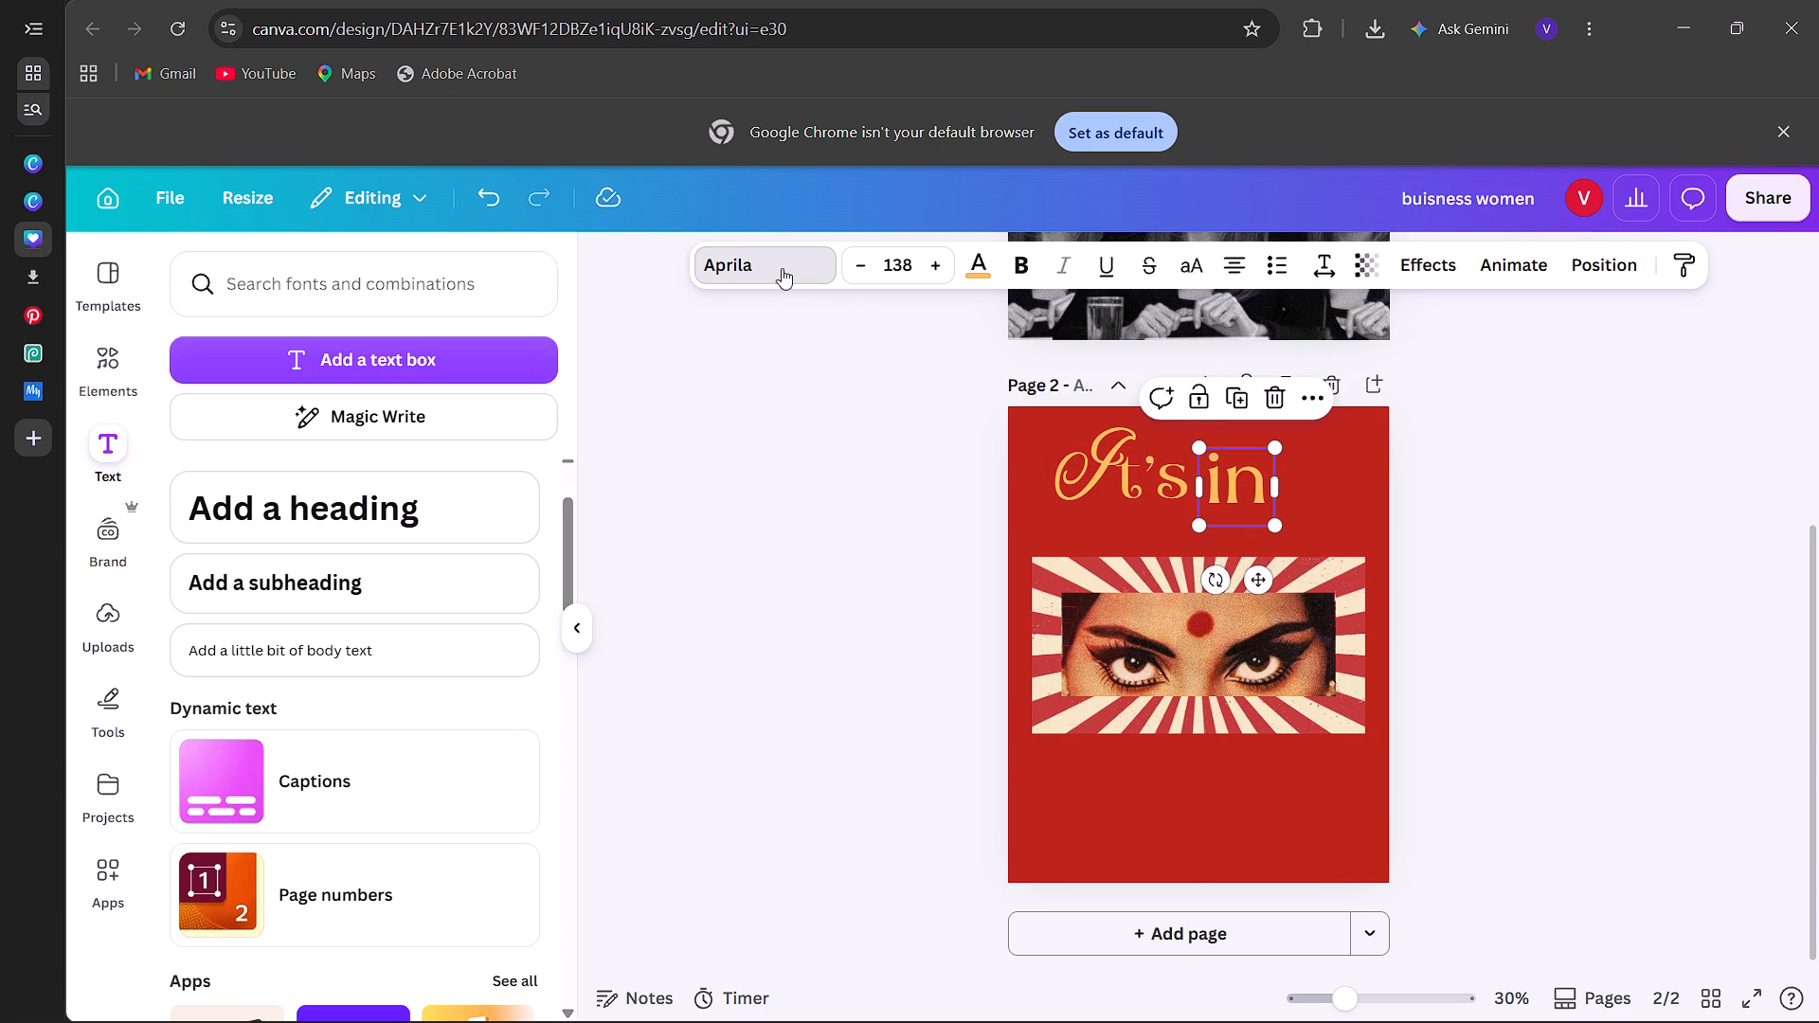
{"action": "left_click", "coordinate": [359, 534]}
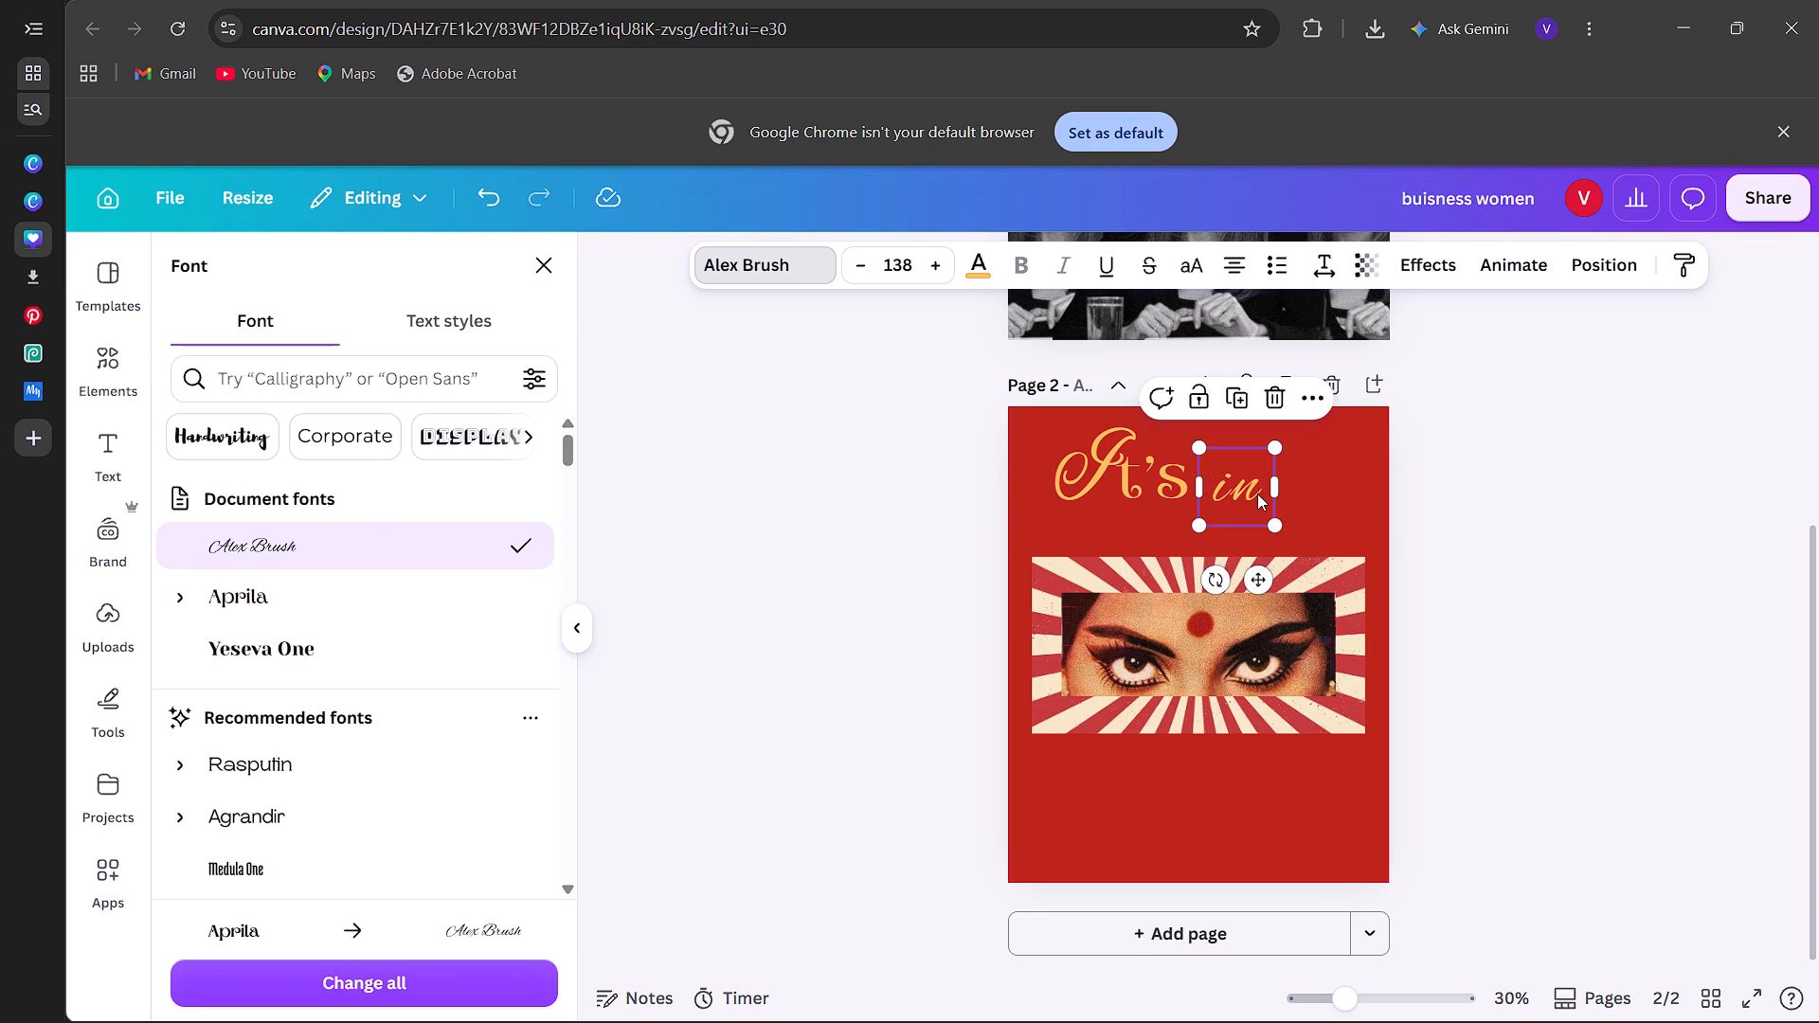
Enlarge the "in" text to font size 157 and move it up level with "It's".
{"action": "left_click_drag", "start_coordinate": [1186, 518], "coordinate": [1140, 531]}
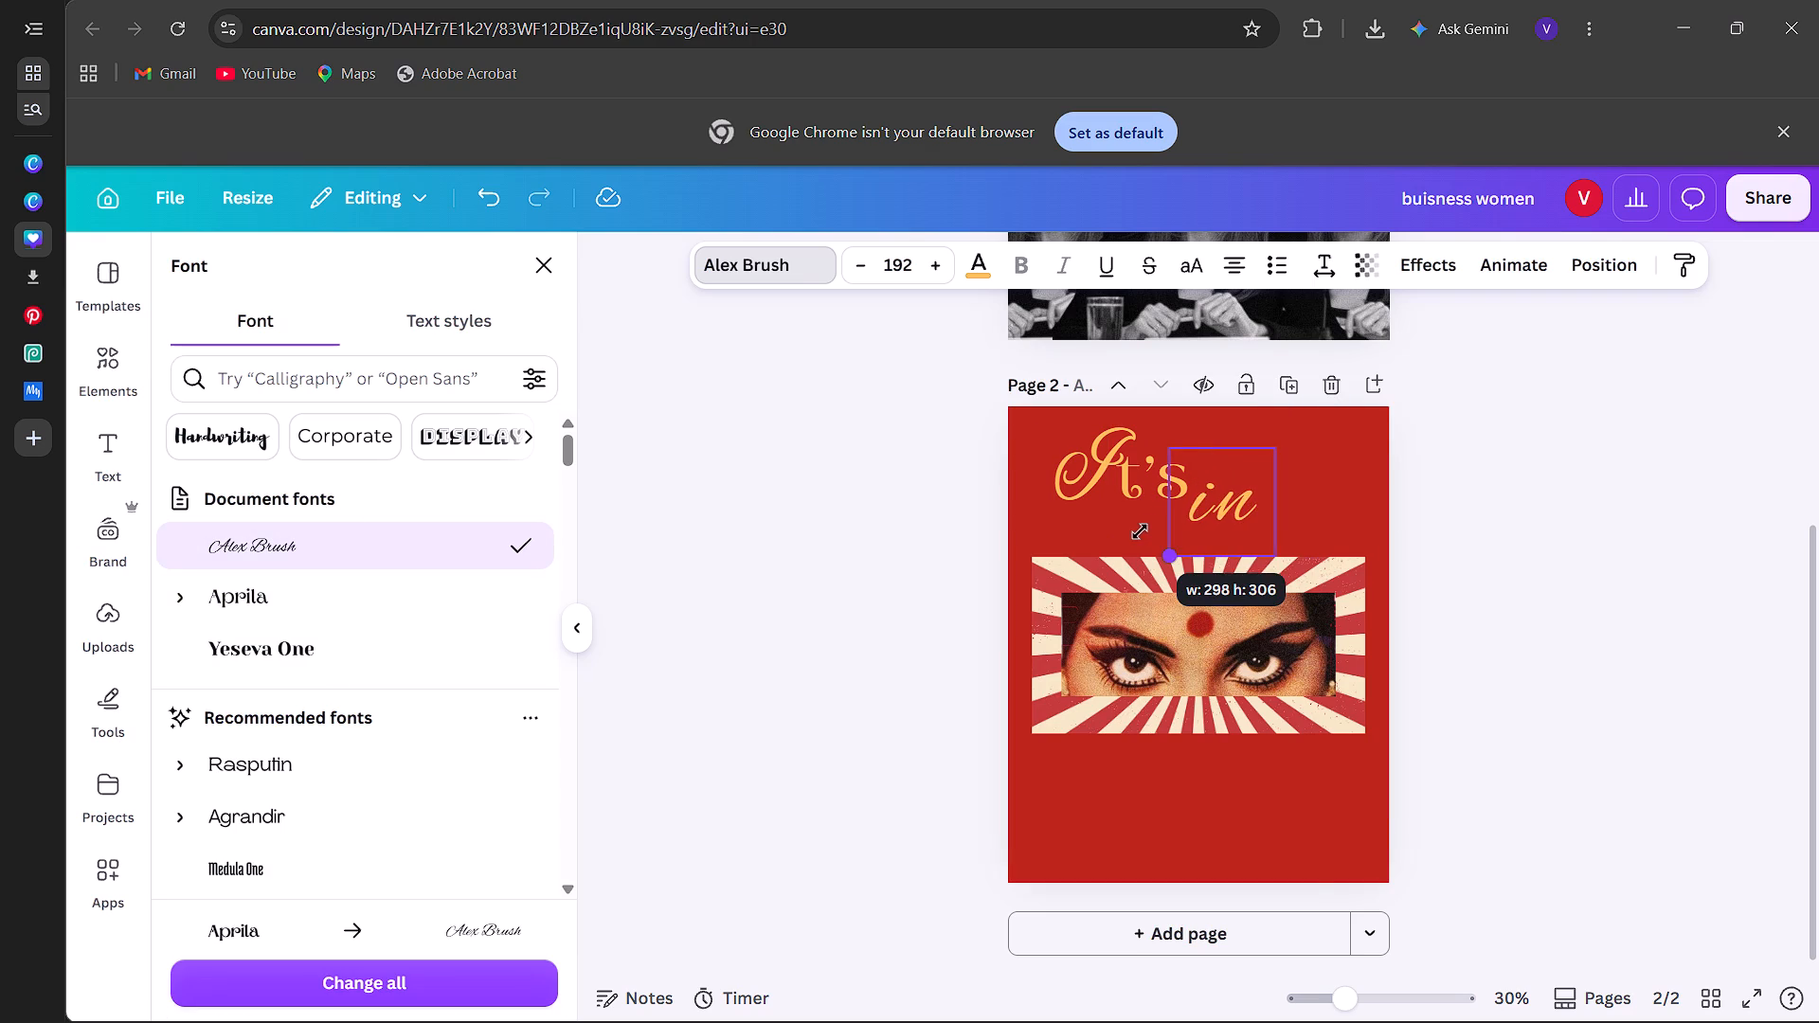
{"action": "left_click_drag", "start_coordinate": [1140, 531], "coordinate": [1161, 510]}
{"action": "left_click", "coordinate": [1124, 476]}
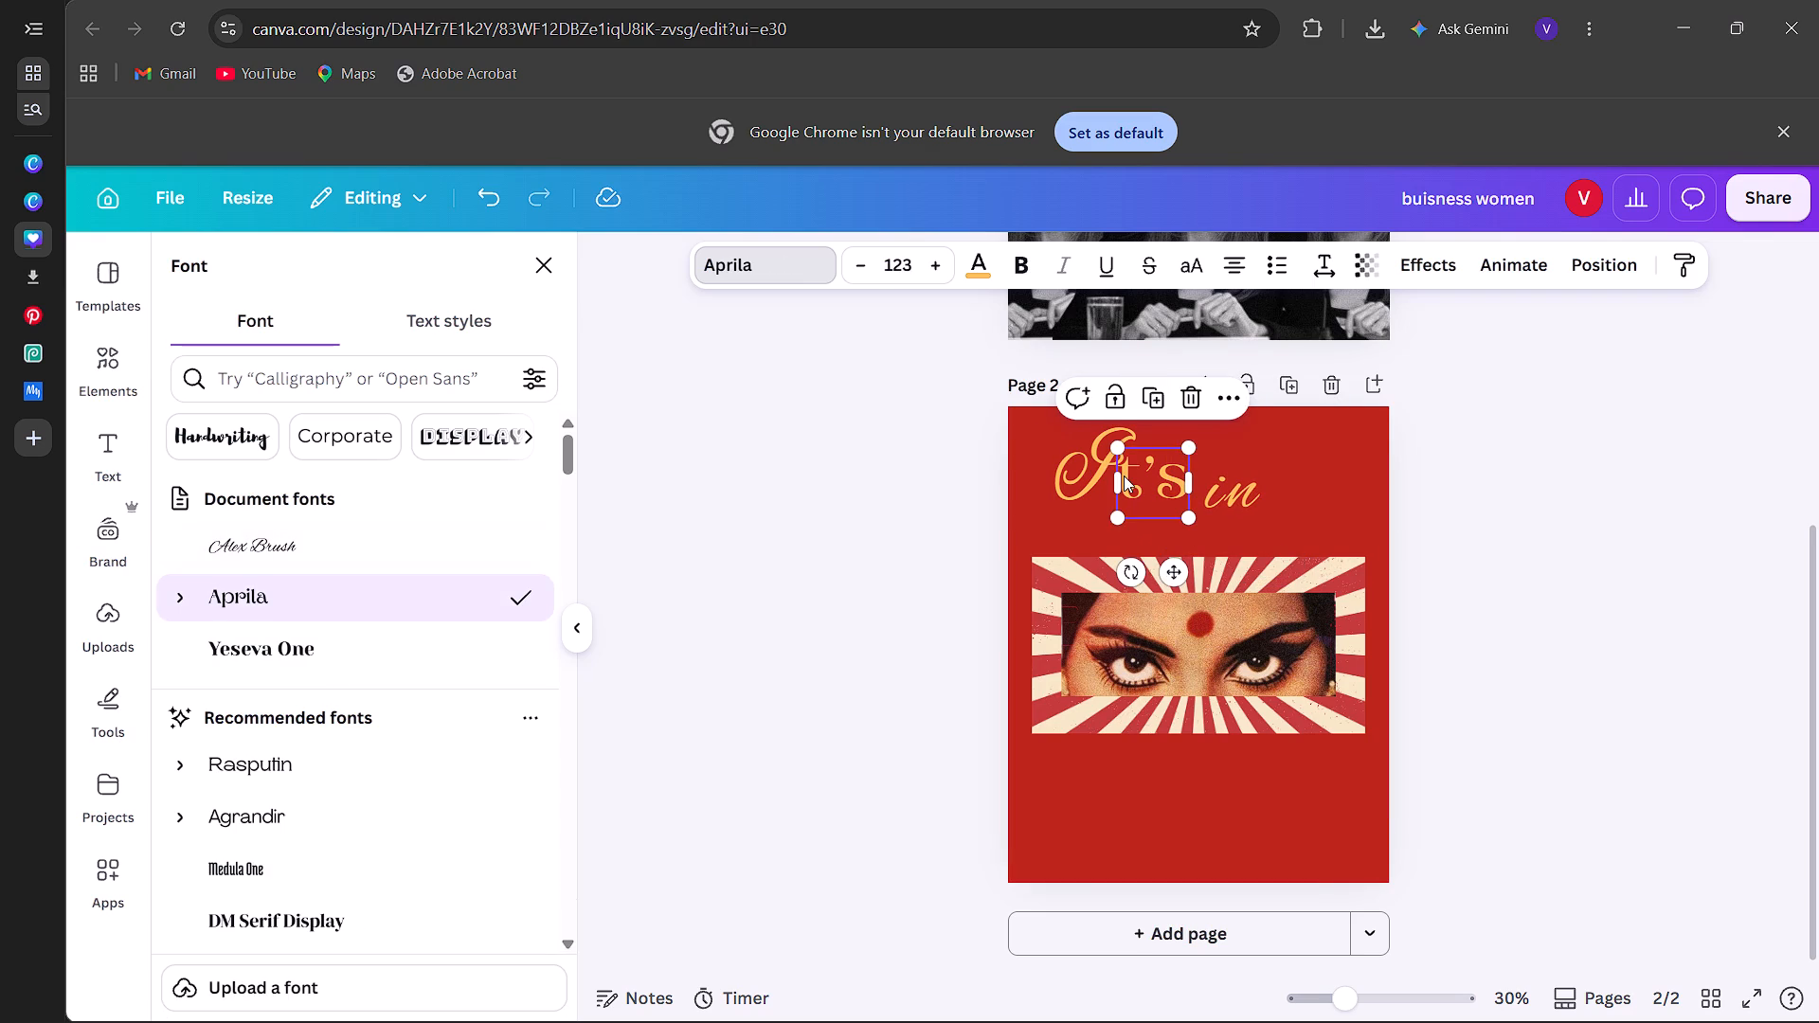
{"action": "left_click", "coordinate": [1227, 498]}
{"action": "left_click_drag", "start_coordinate": [1227, 498], "coordinate": [1230, 485]}
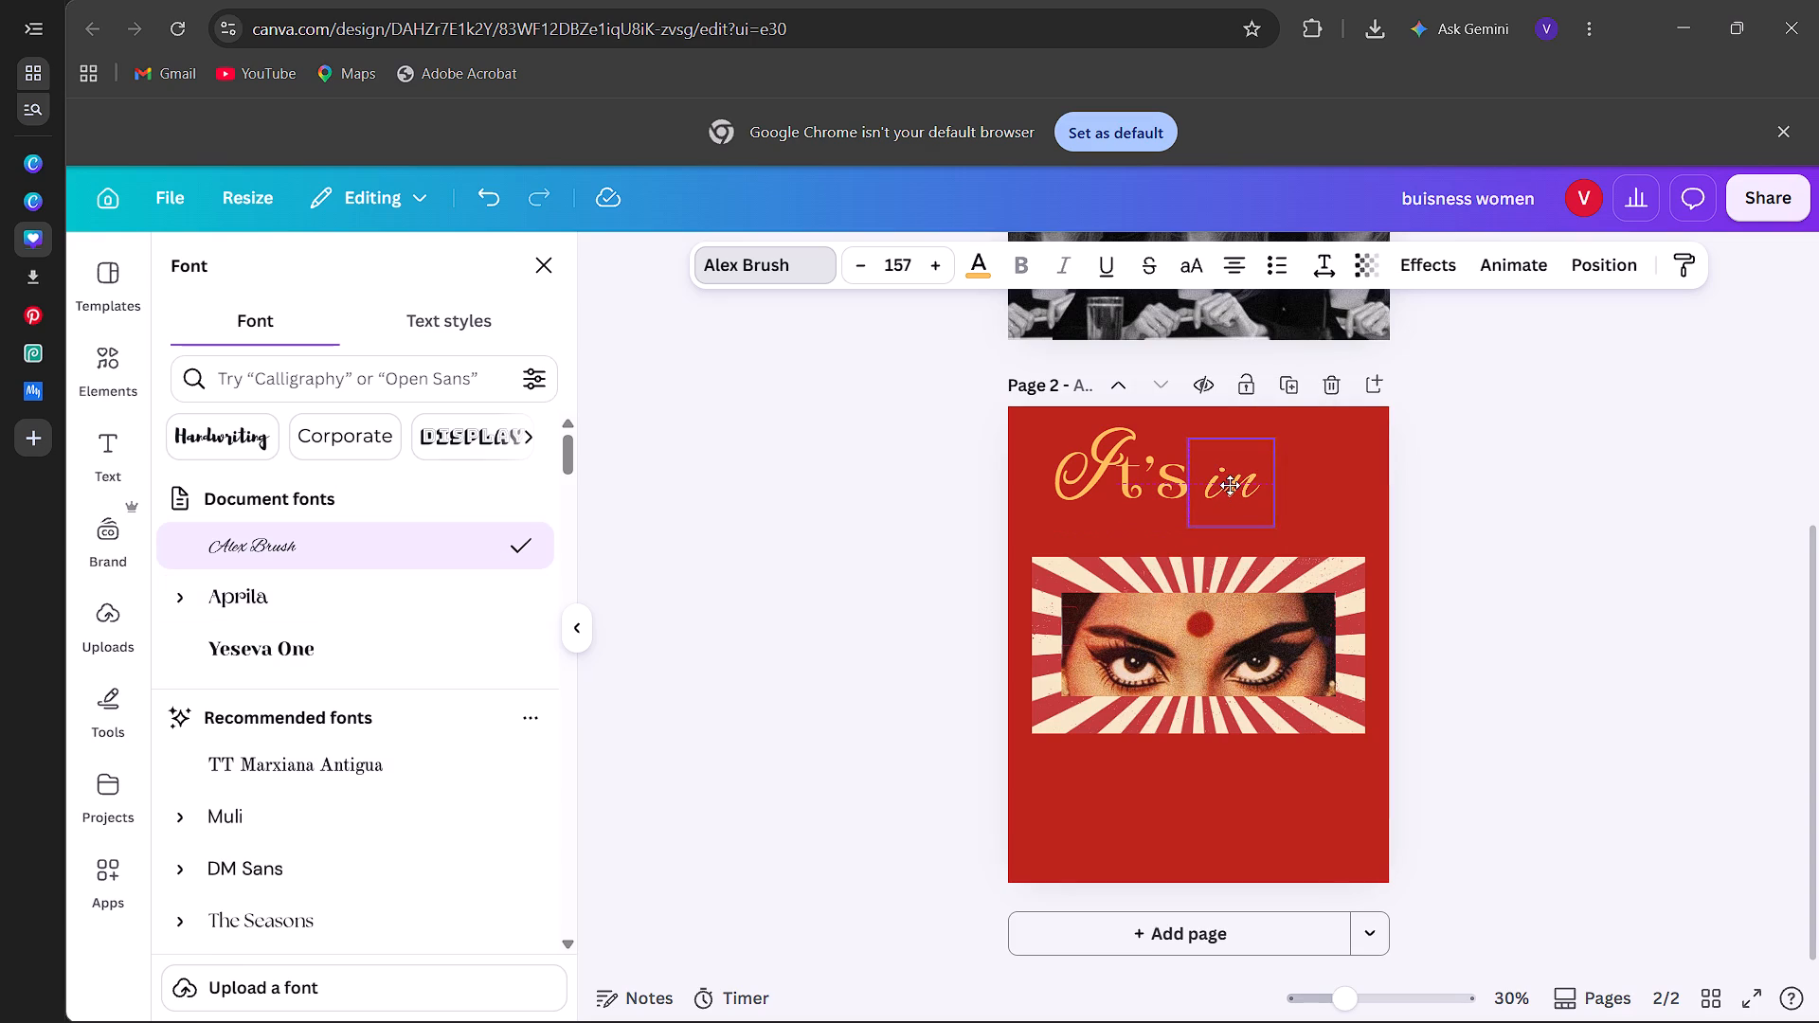
{"action": "left_click_drag", "start_coordinate": [1230, 485], "coordinate": [1234, 486]}
{"action": "left_click_drag", "start_coordinate": [1234, 486], "coordinate": [1239, 483]}
Switch the "in" text back to the Aprila font and place it after "It's" with a clear gap.
{"action": "left_click", "coordinate": [358, 590]}
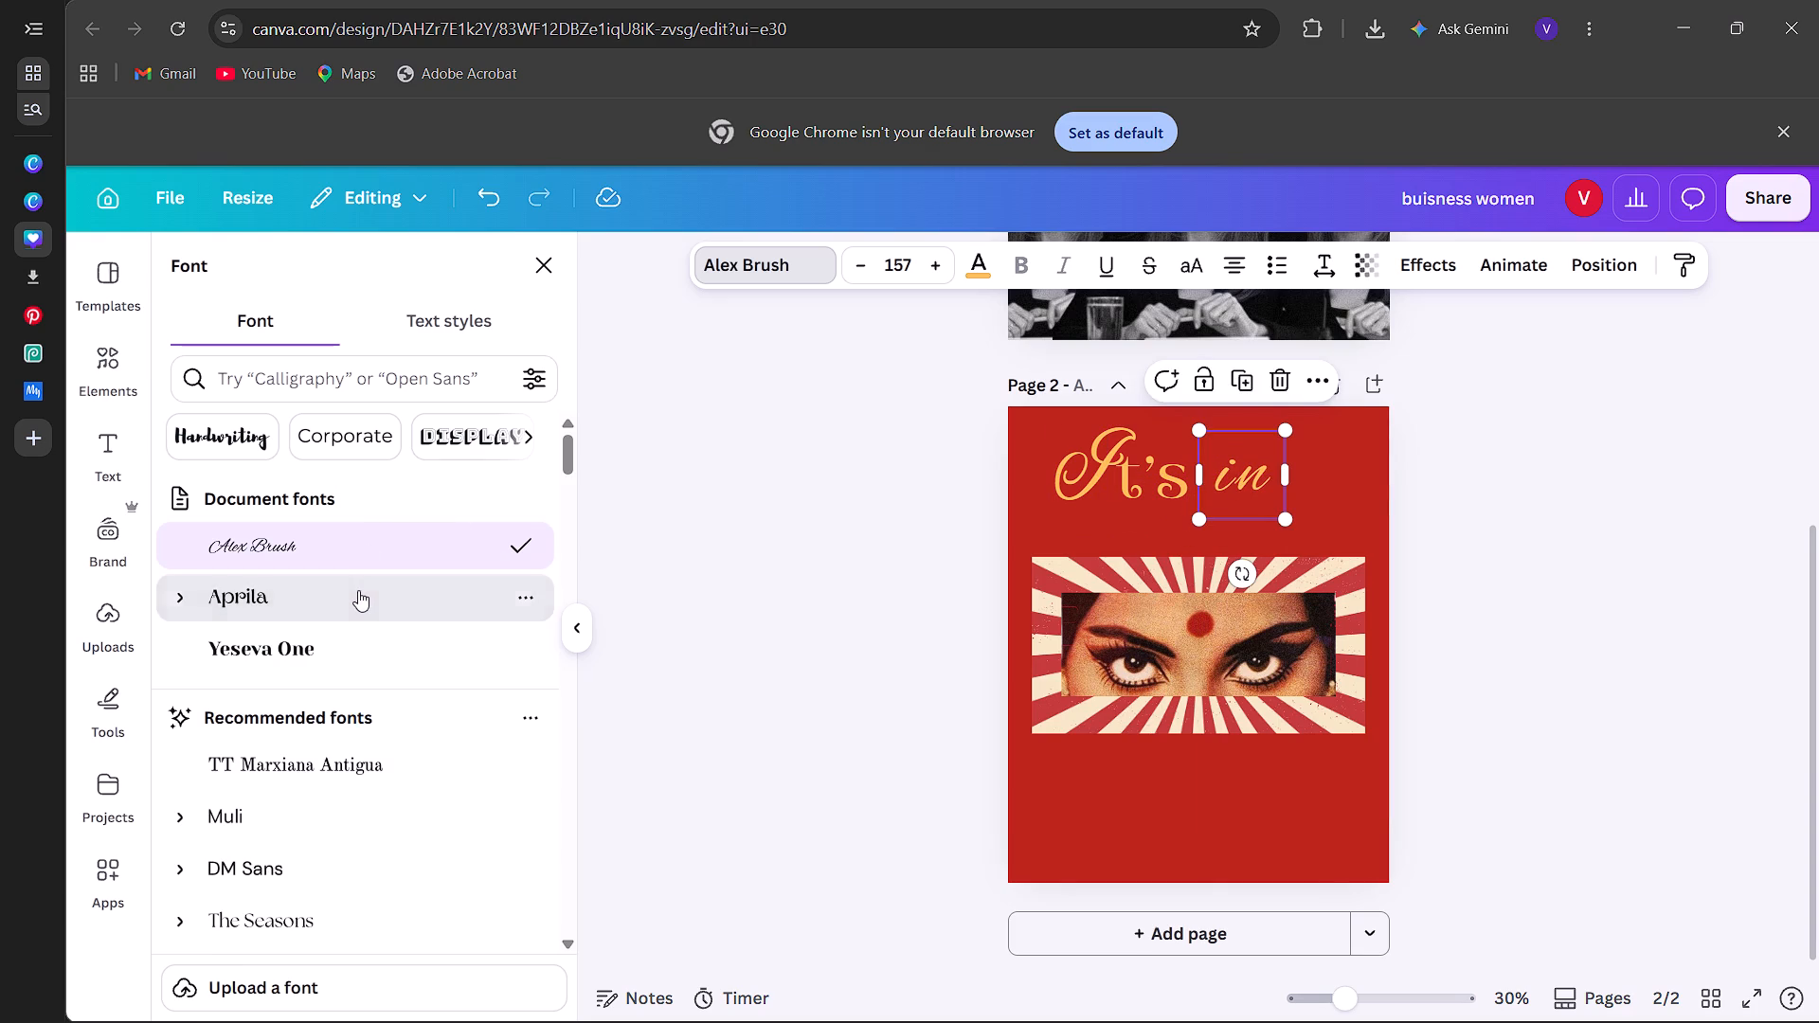
{"action": "left_click", "coordinate": [1206, 517]}
{"action": "left_click_drag", "start_coordinate": [1198, 521], "coordinate": [1211, 515]}
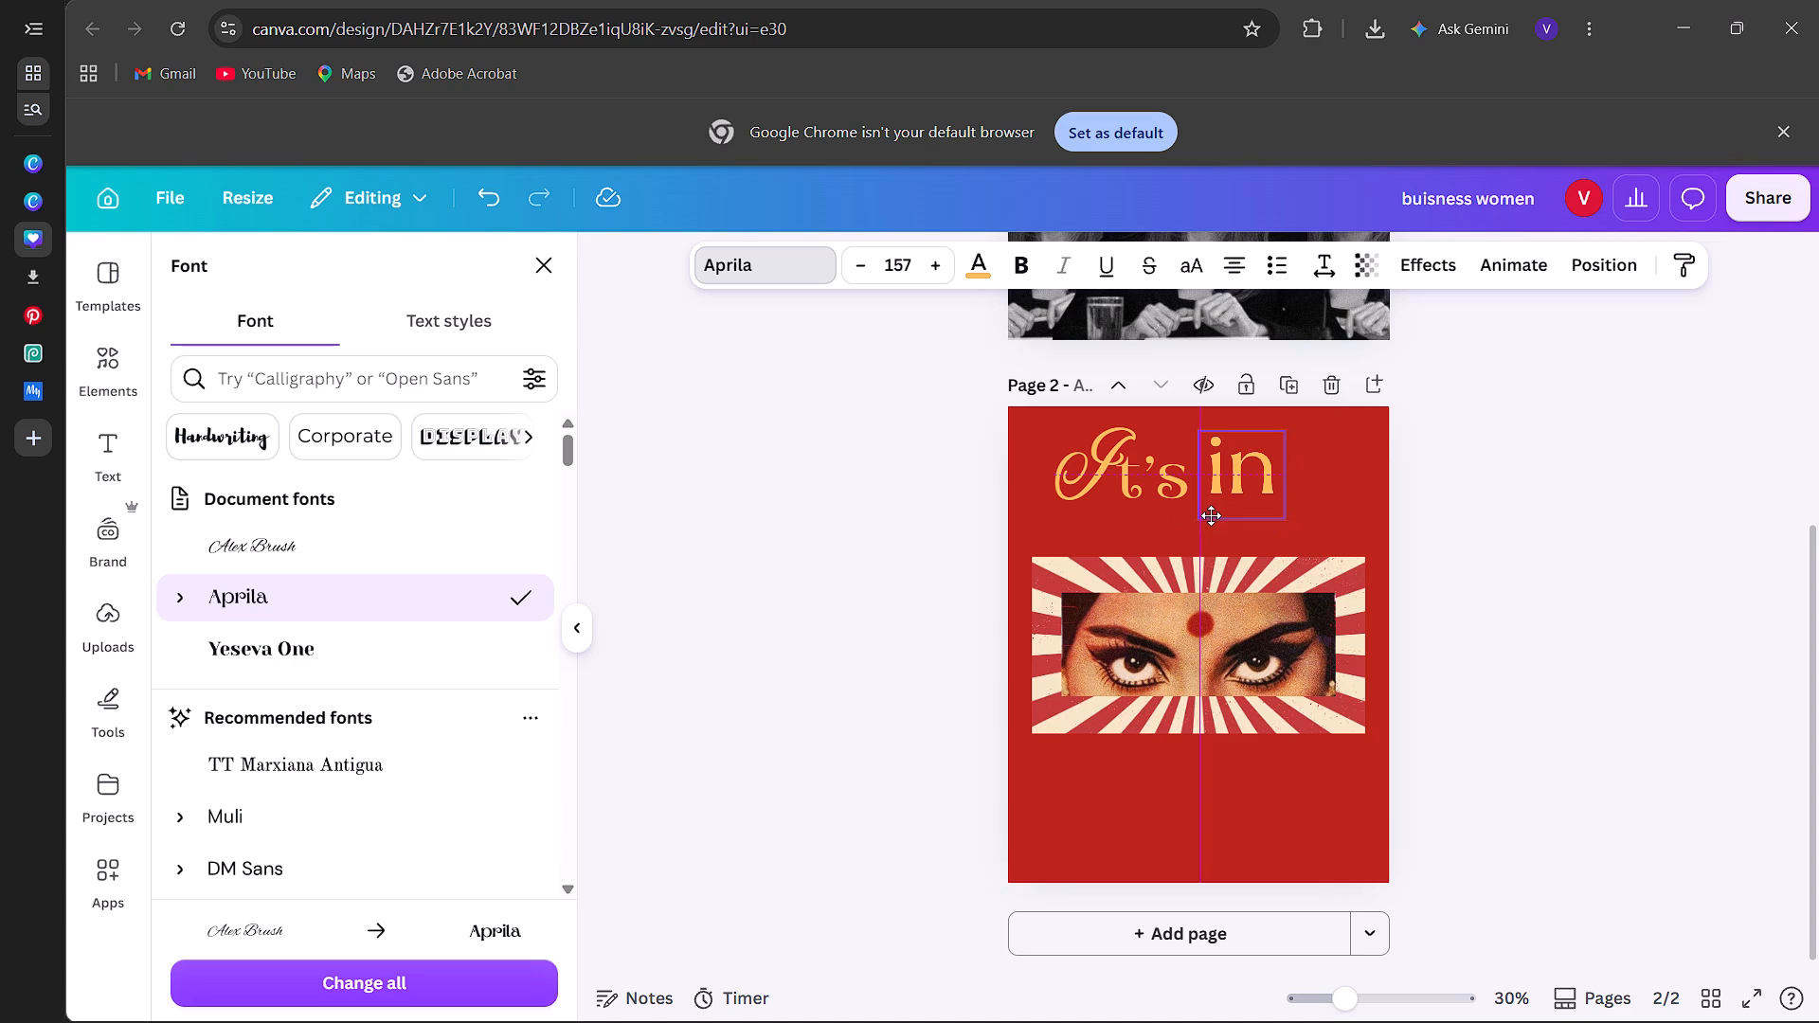
{"action": "left_click_drag", "start_coordinate": [1211, 515], "coordinate": [1202, 519]}
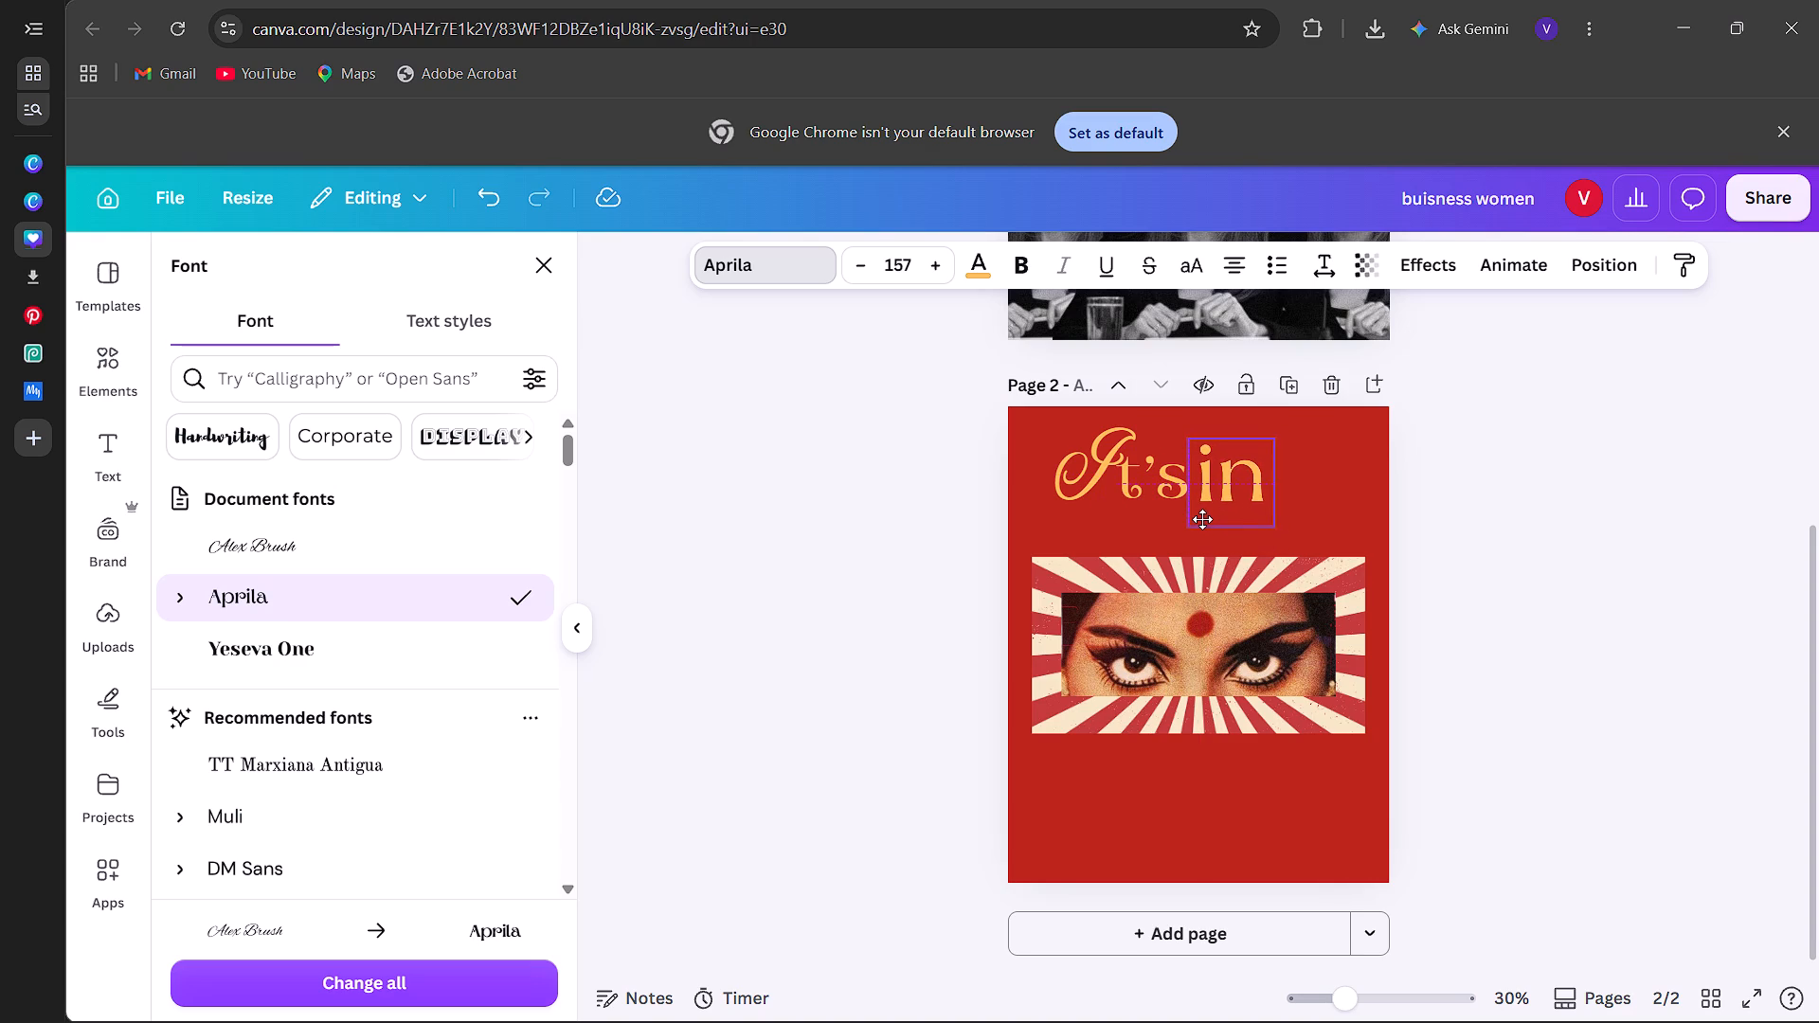
{"action": "left_click_drag", "start_coordinate": [1202, 519], "coordinate": [1114, 777]}
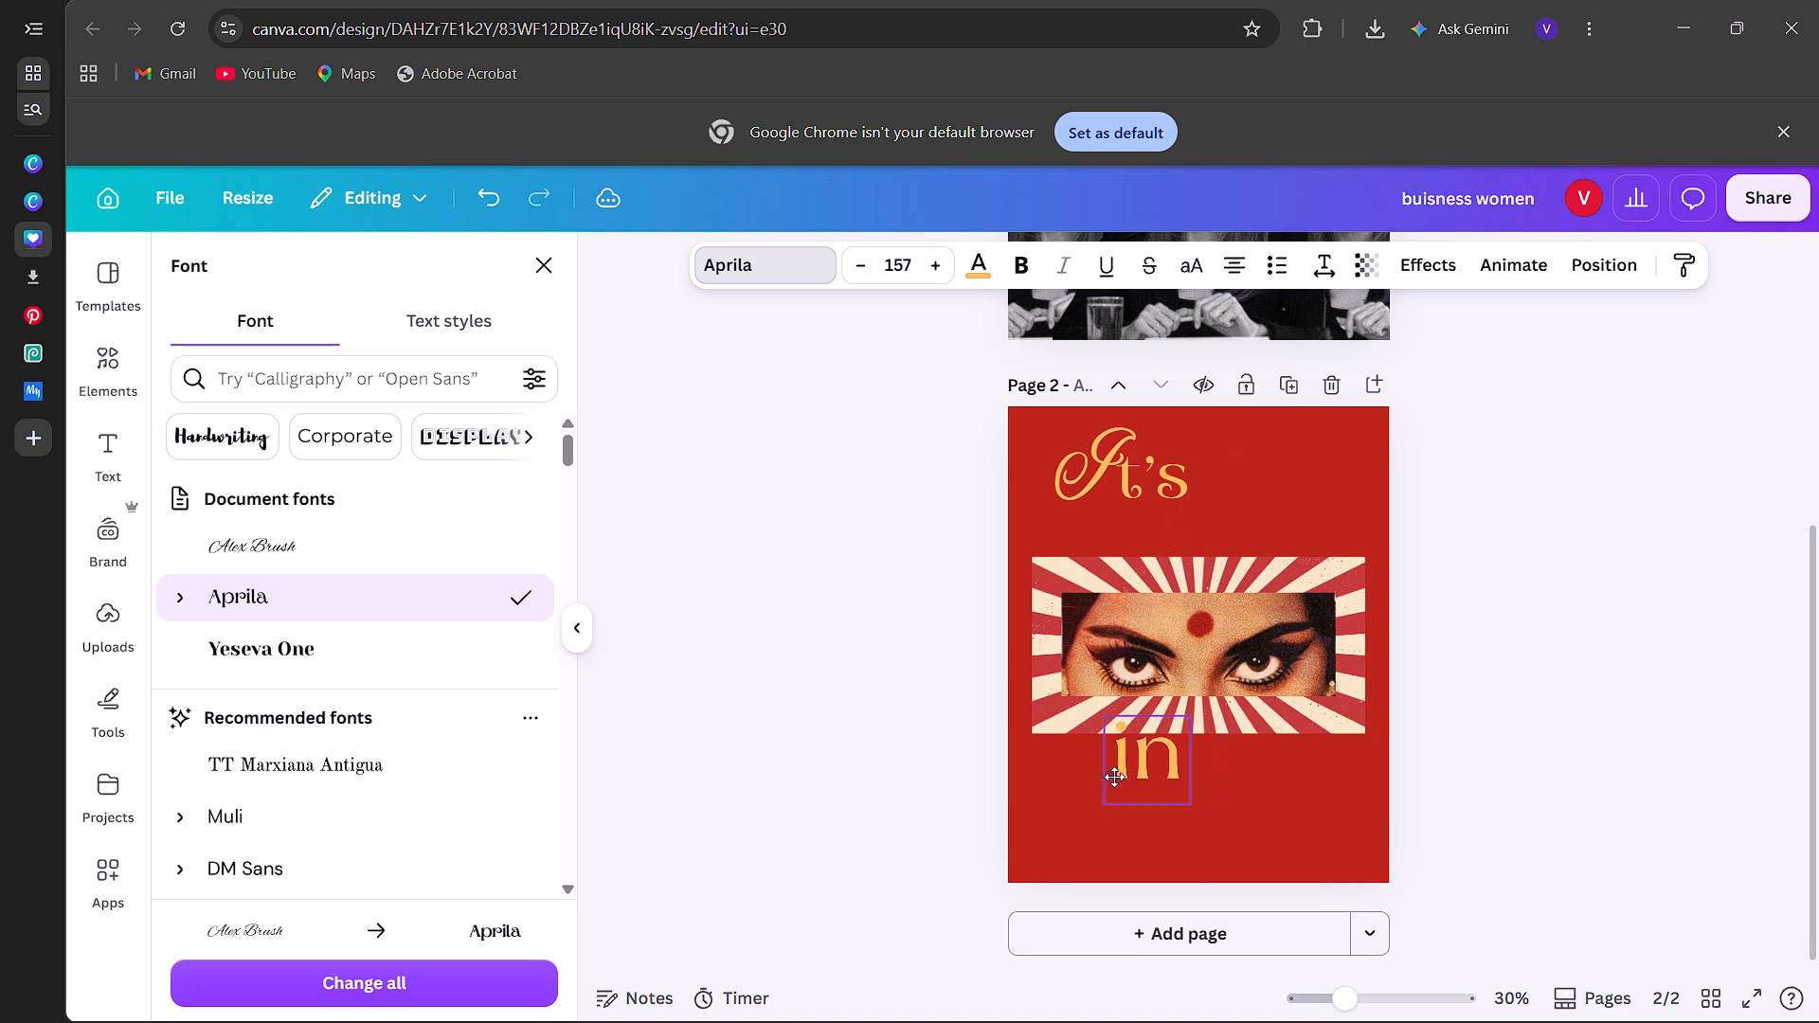
{"action": "left_click_drag", "start_coordinate": [1114, 777], "coordinate": [1222, 513]}
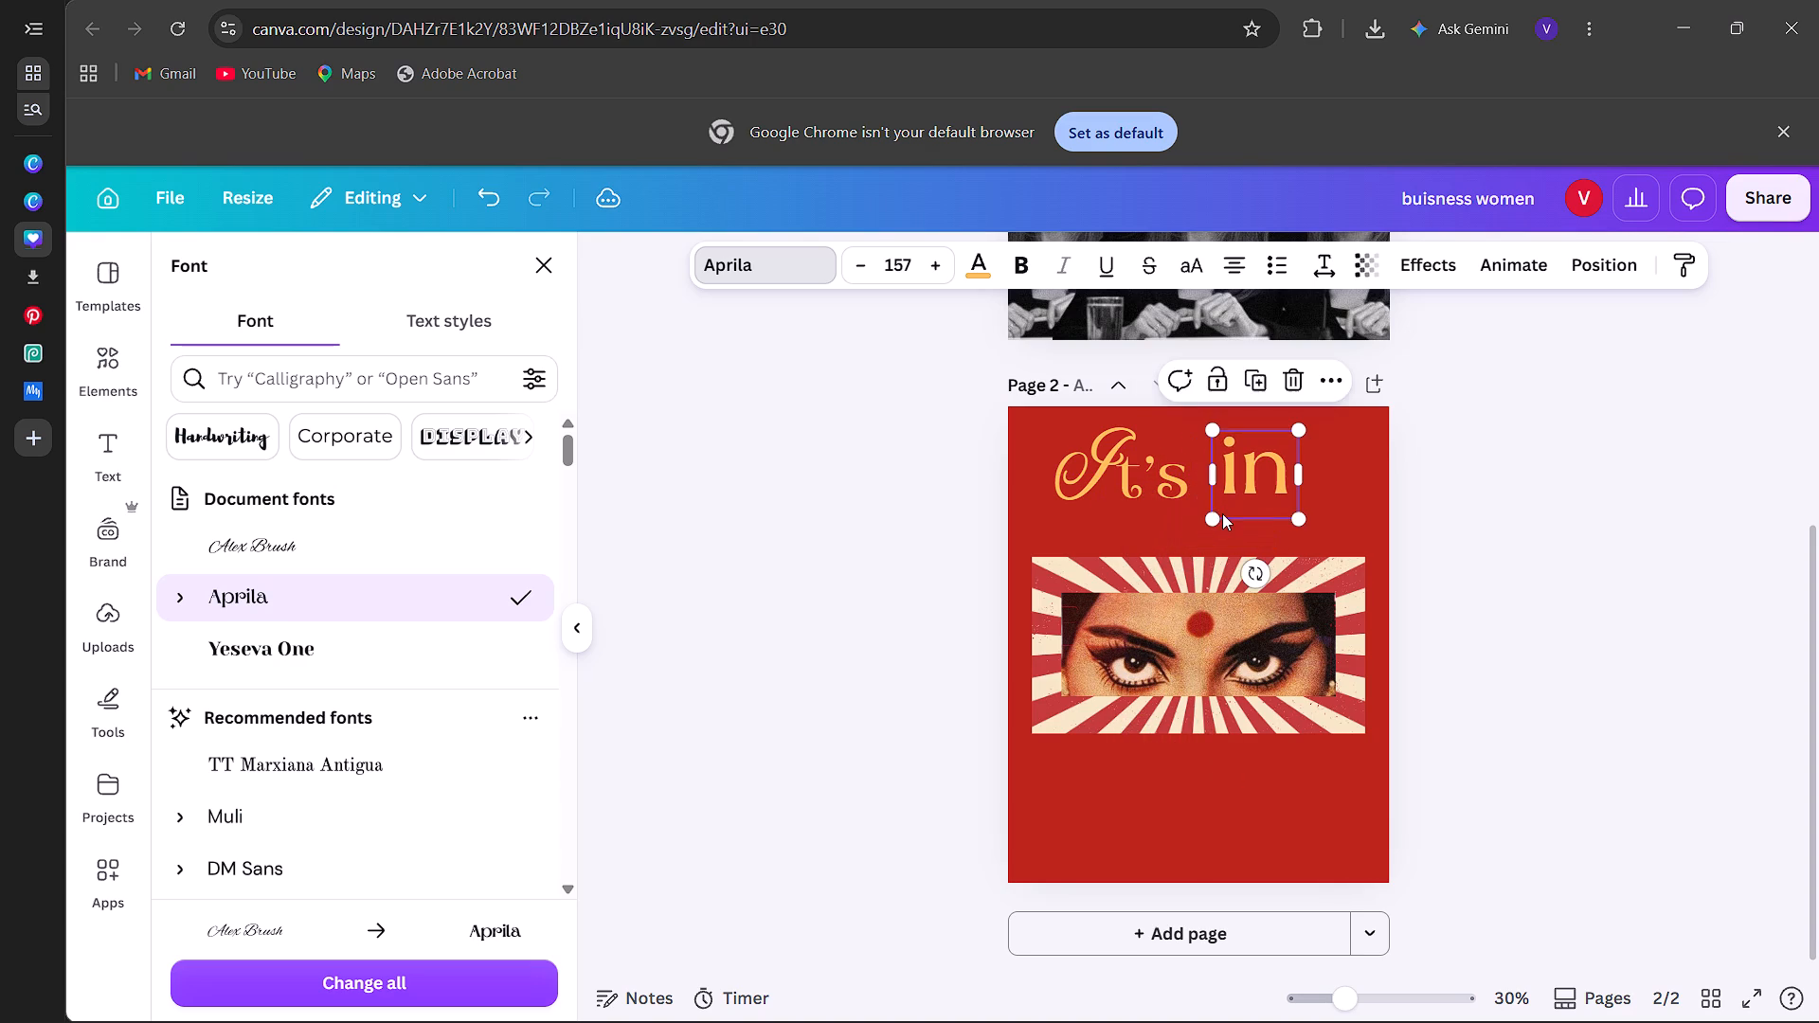
{"action": "left_click", "coordinate": [1222, 513]}
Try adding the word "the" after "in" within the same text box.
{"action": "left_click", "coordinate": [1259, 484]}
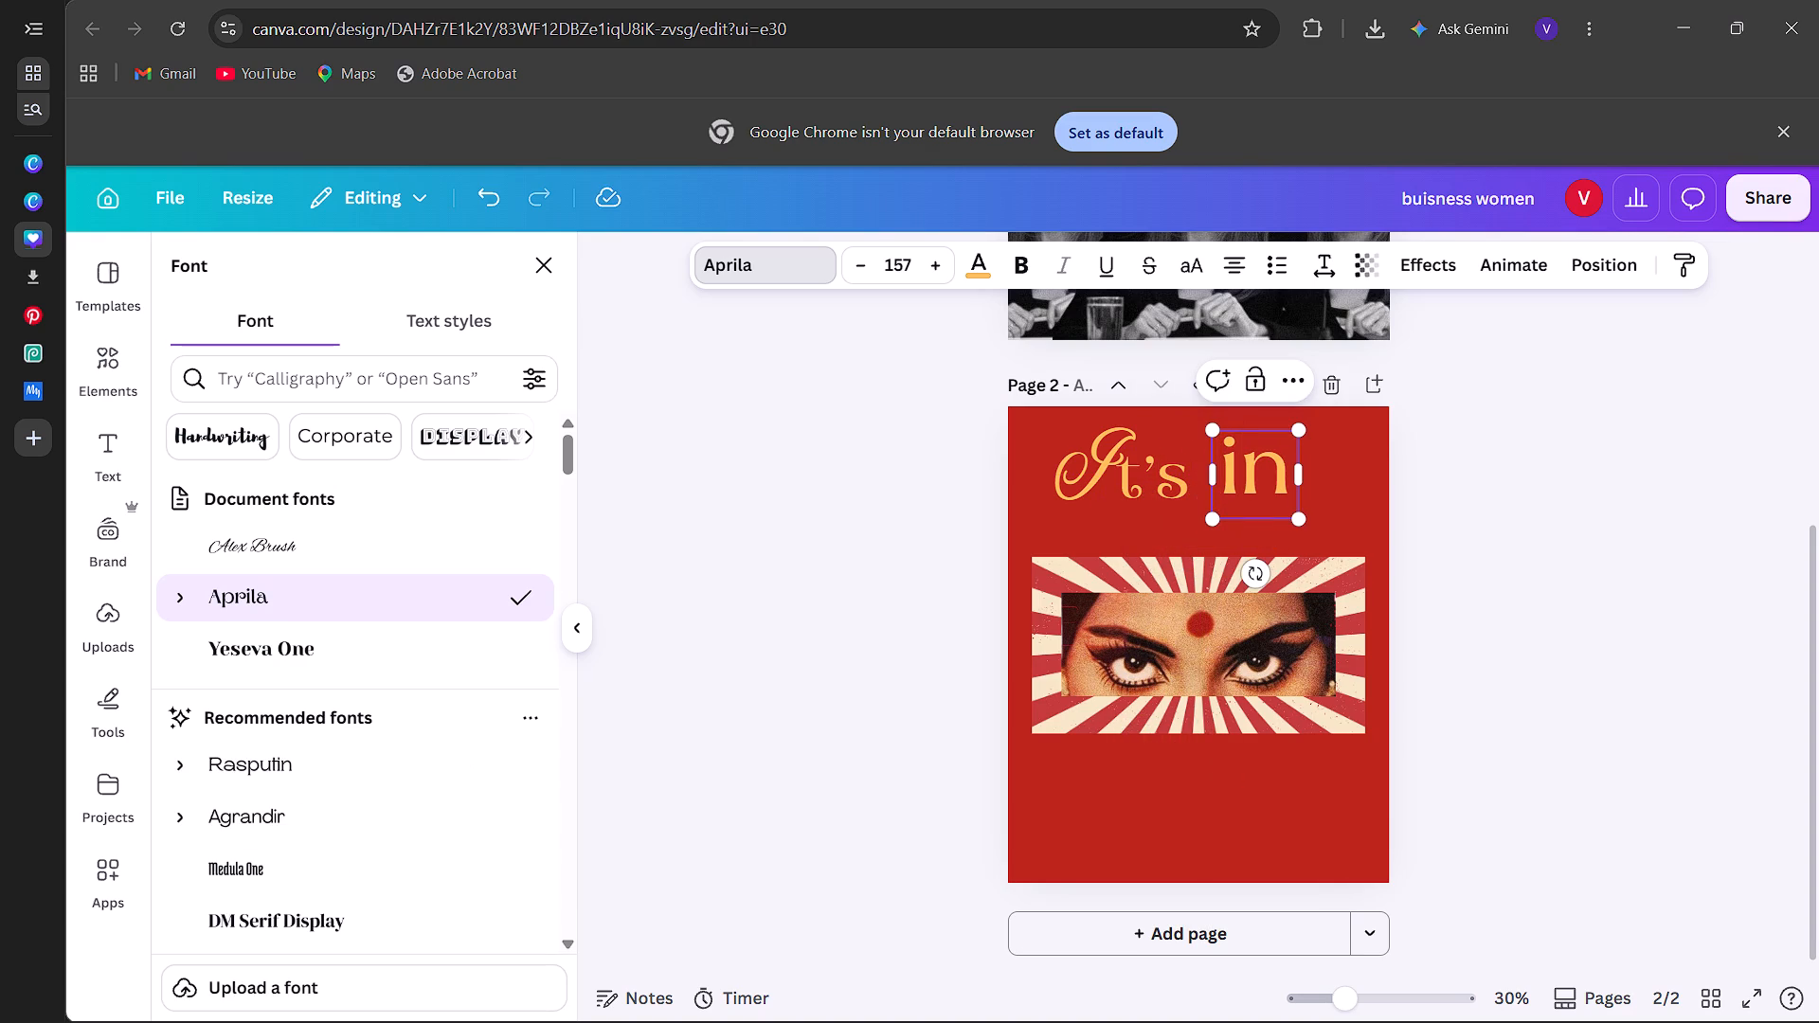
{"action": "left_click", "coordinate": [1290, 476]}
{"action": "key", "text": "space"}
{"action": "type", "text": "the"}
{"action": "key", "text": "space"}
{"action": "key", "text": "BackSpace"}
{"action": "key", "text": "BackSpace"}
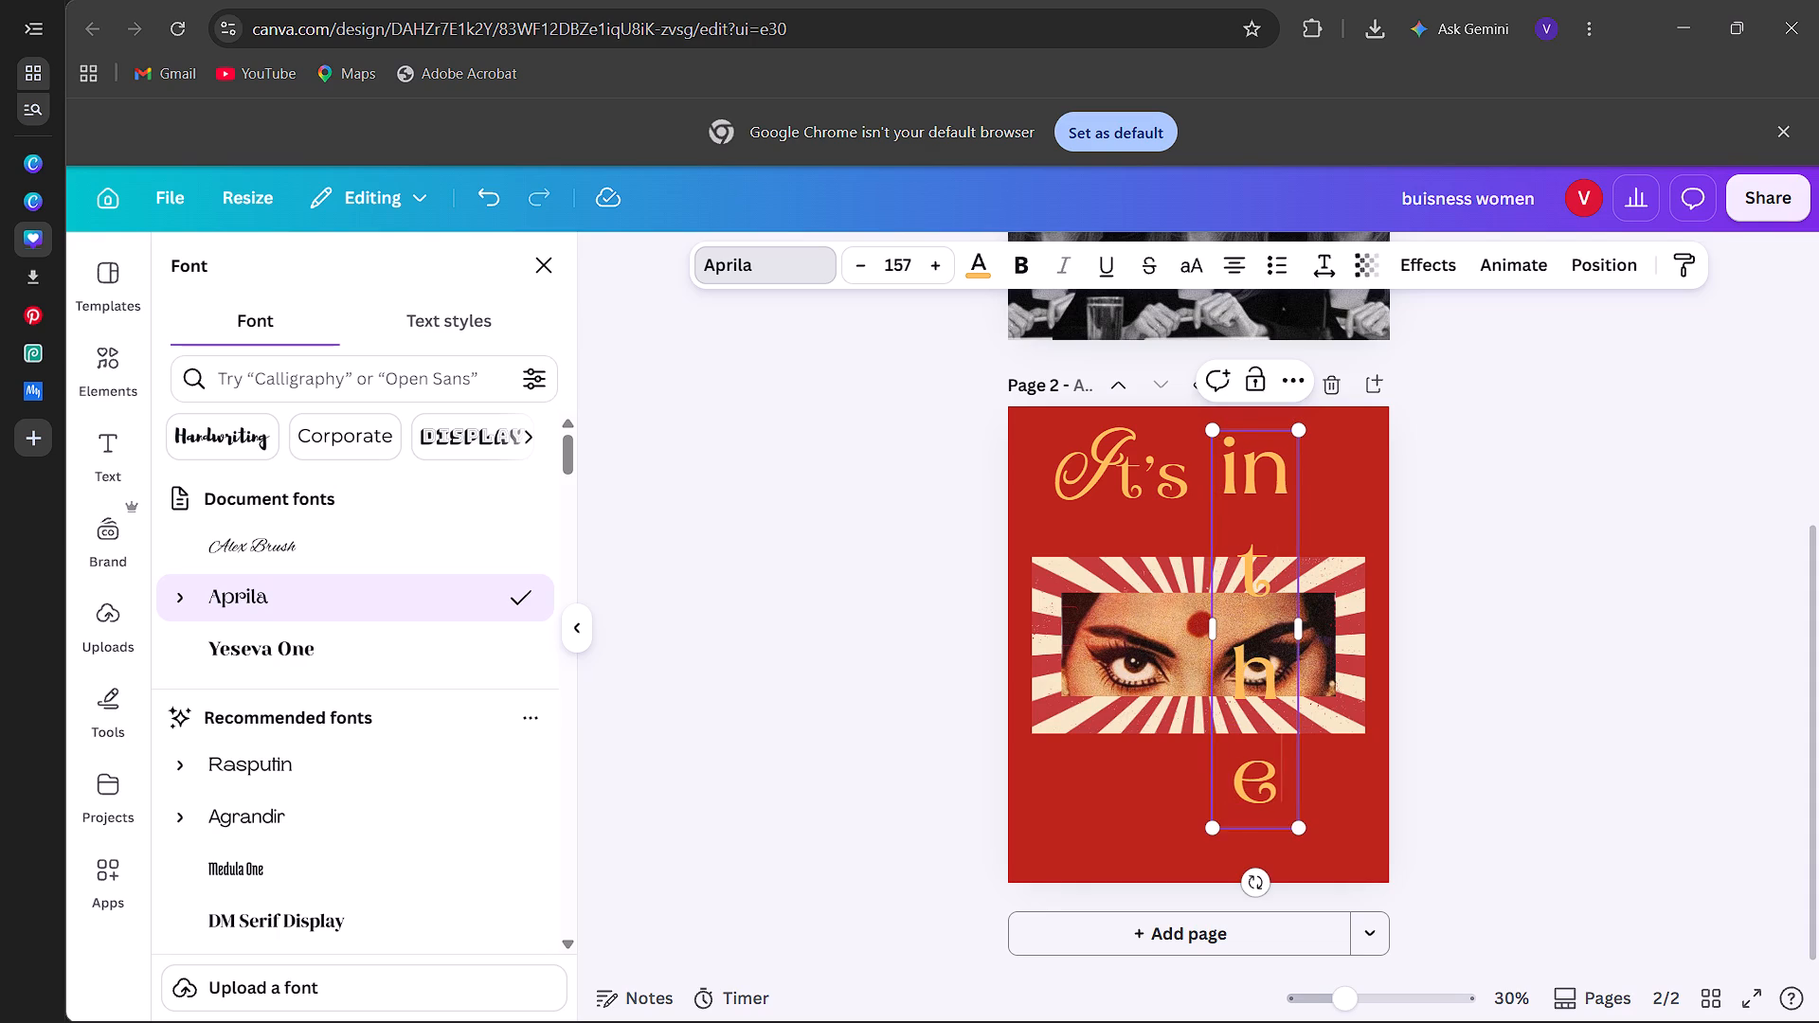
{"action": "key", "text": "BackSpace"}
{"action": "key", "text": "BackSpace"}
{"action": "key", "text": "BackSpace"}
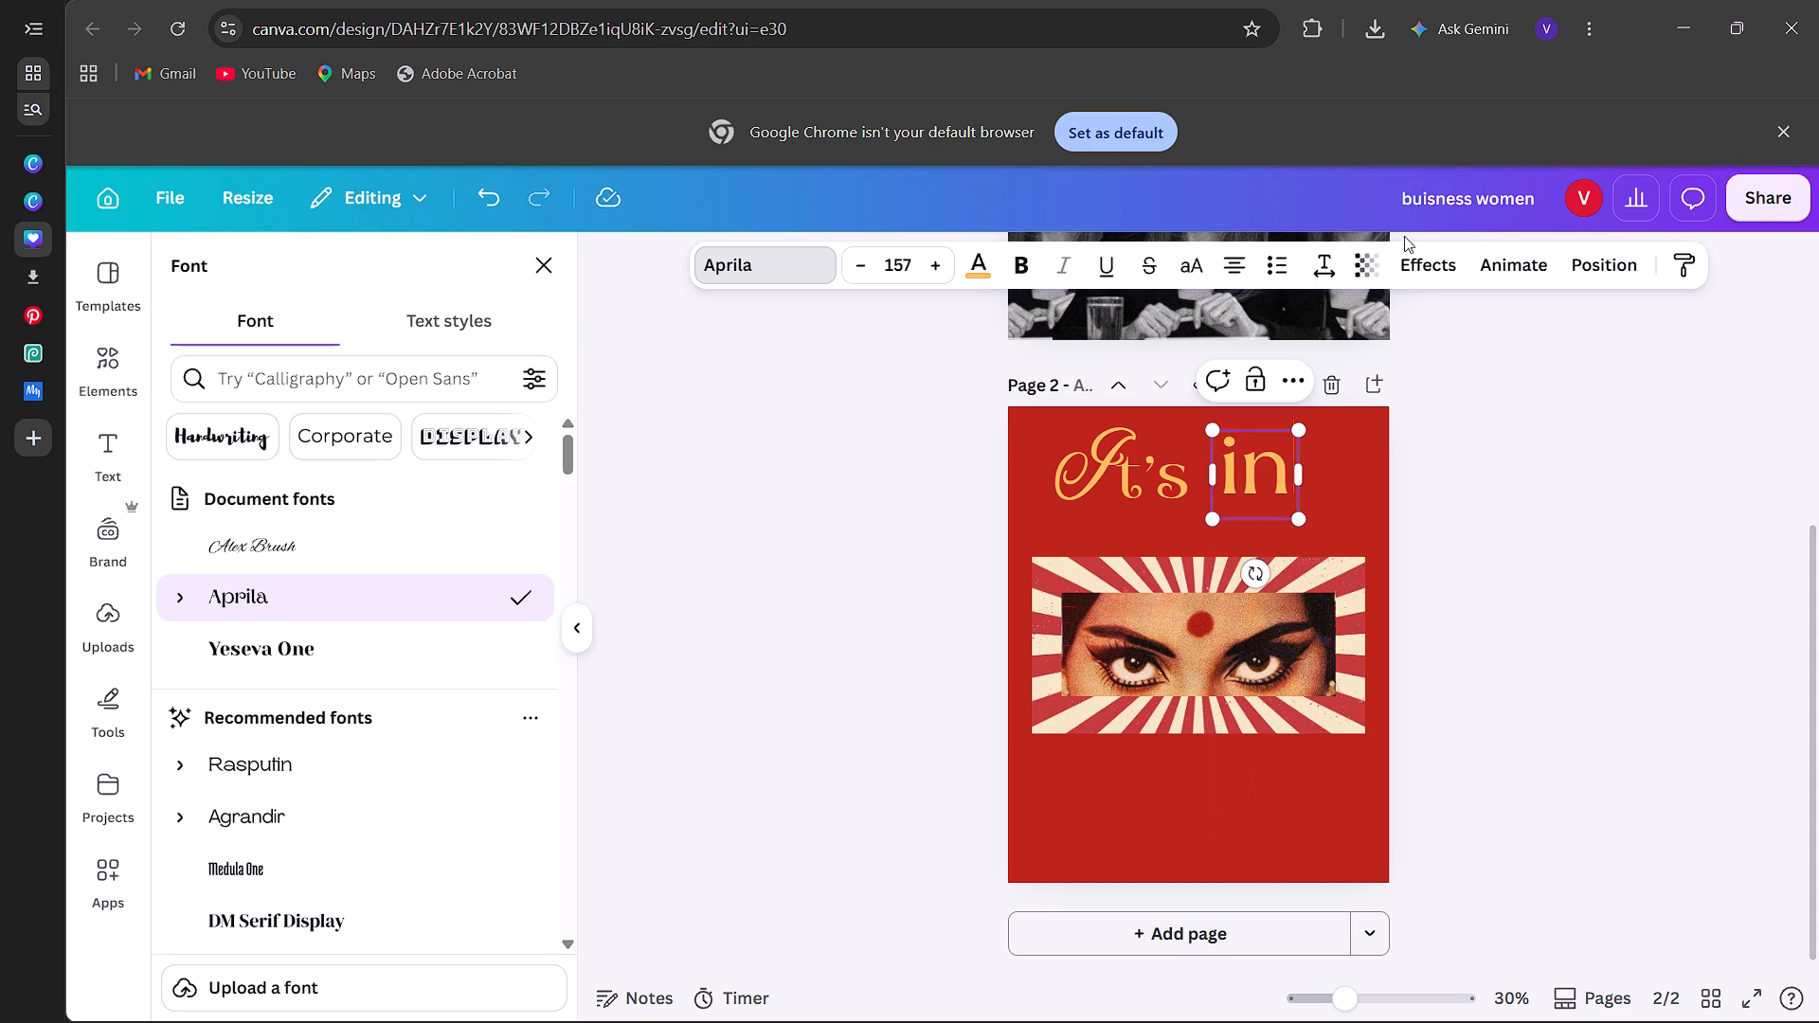
Set the letter spacing of the "in" text to 0.
{"action": "left_click", "coordinate": [1325, 284]}
{"action": "left_click", "coordinate": [1325, 277]}
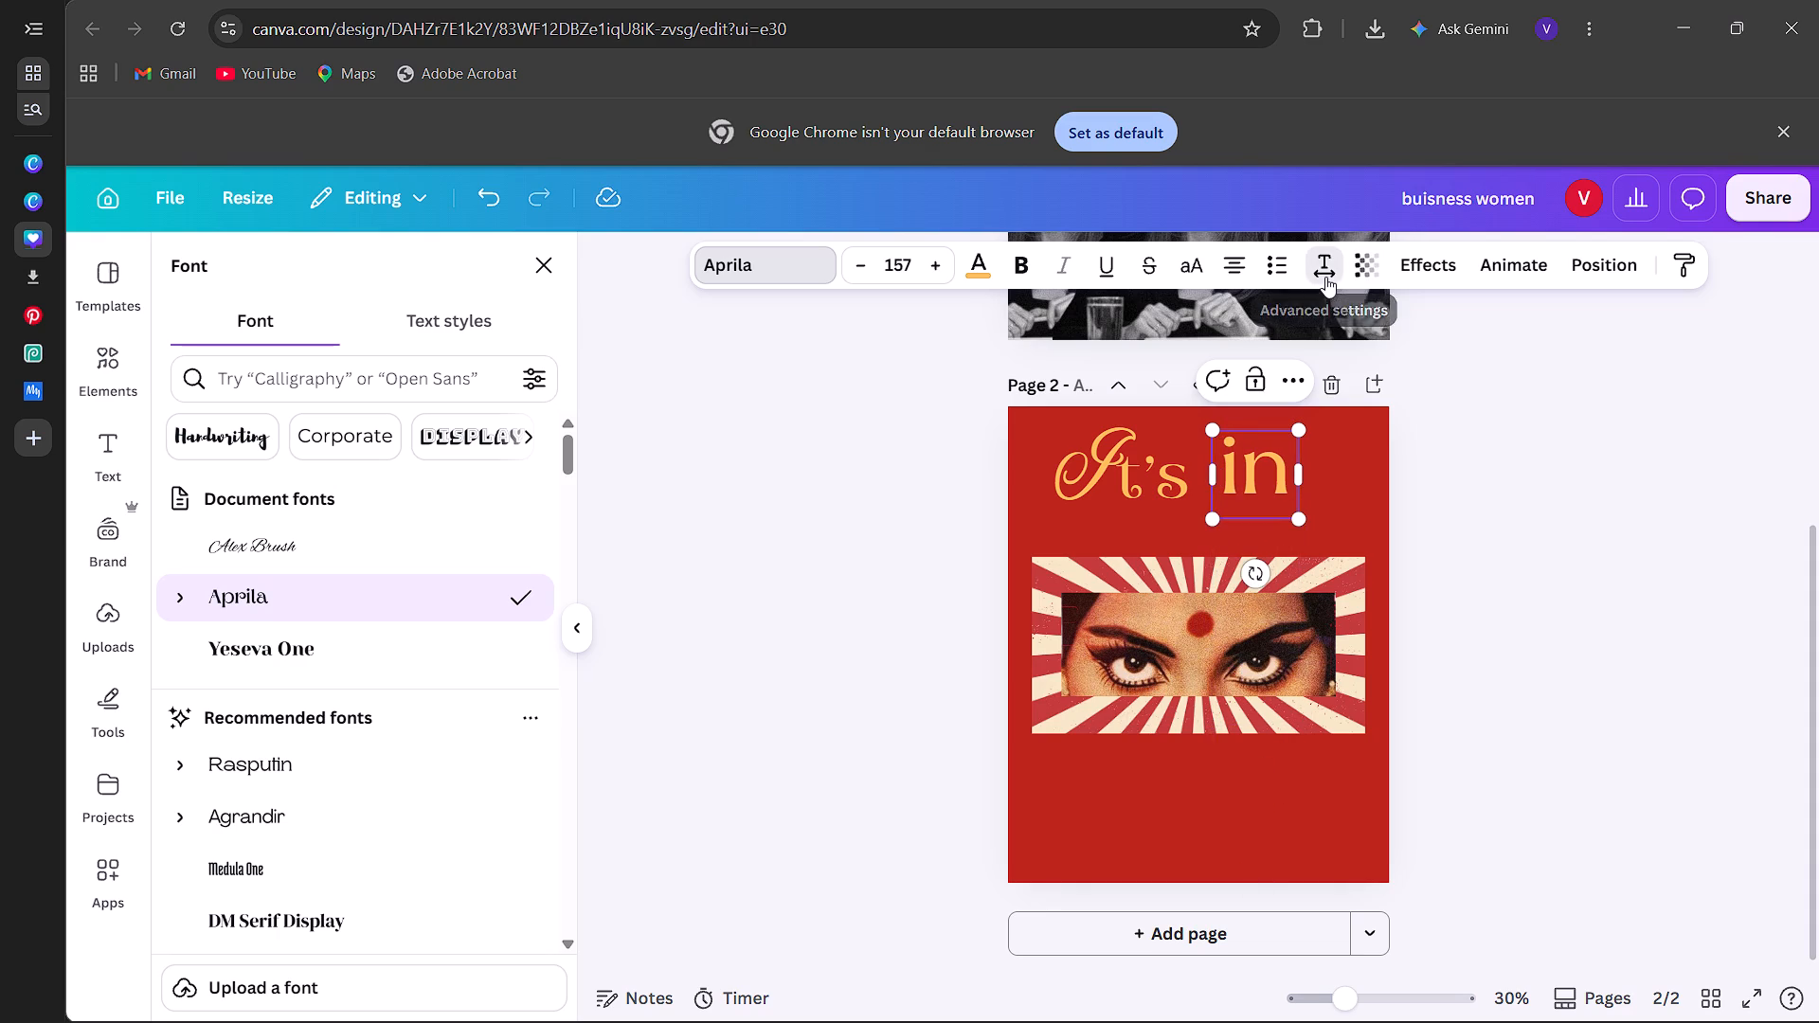
{"action": "left_click", "coordinate": [1437, 360]}
{"action": "key", "text": "BackSpace"}
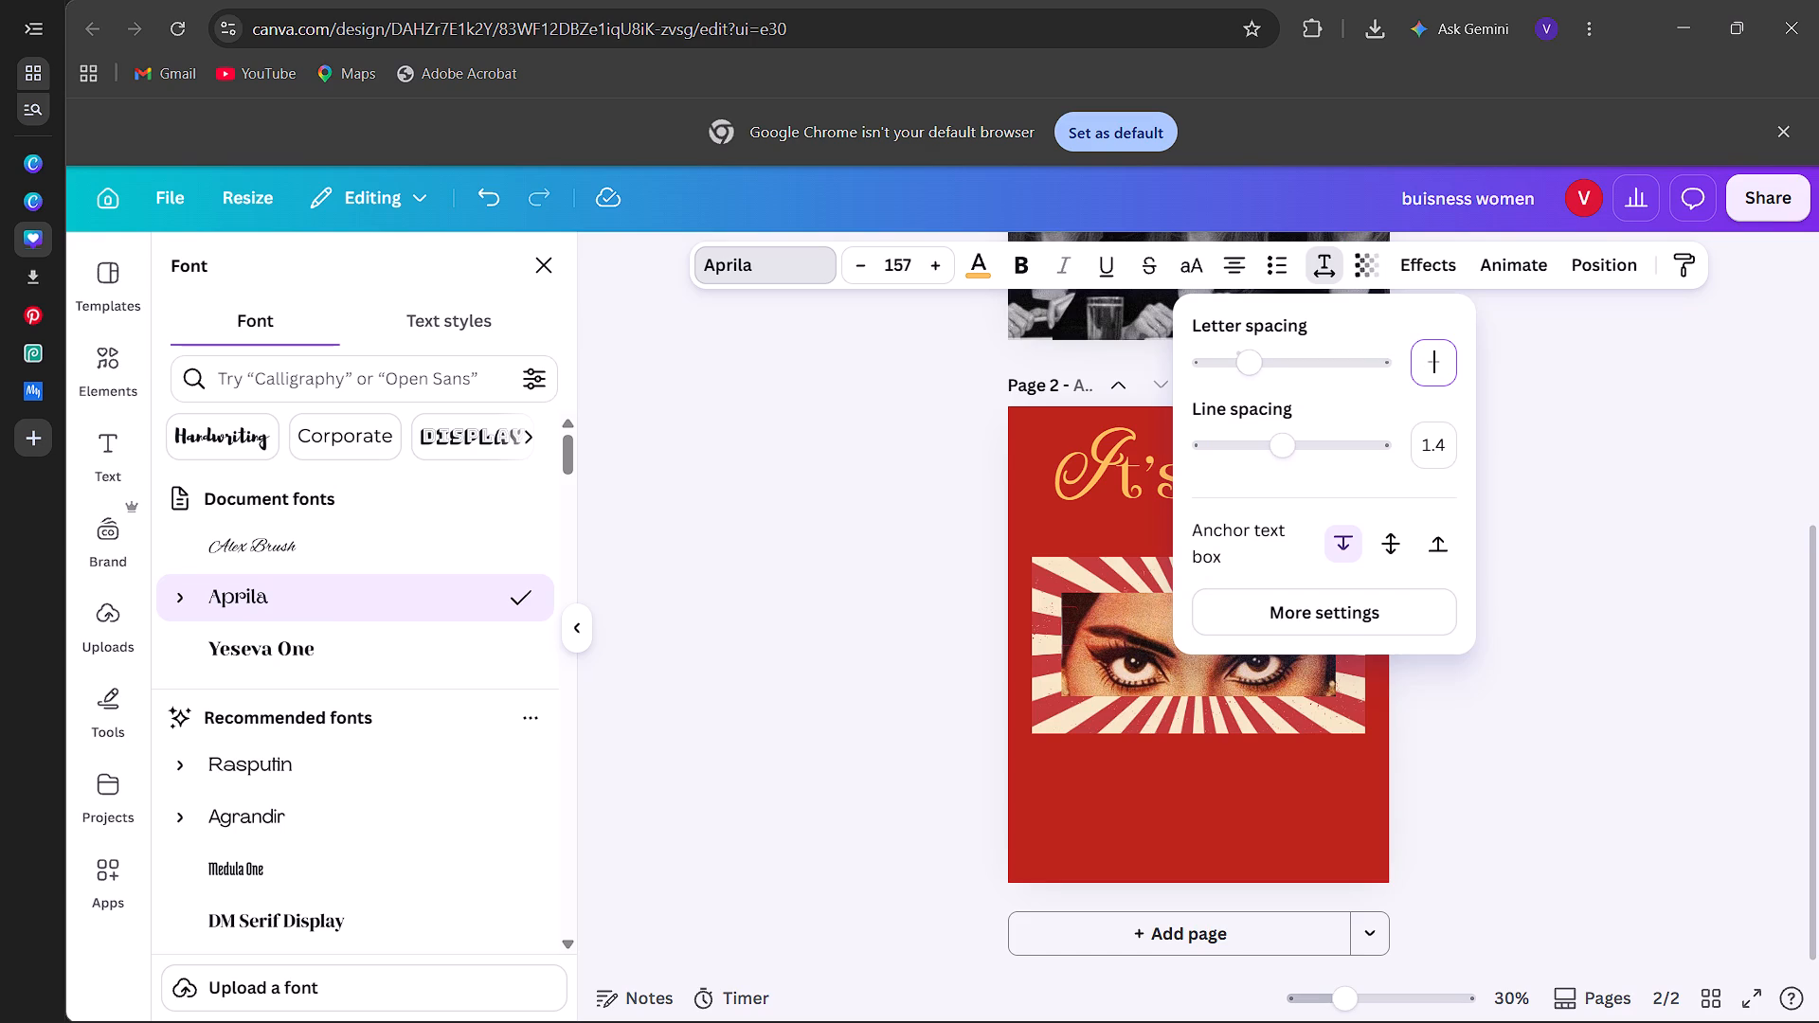
{"action": "key", "text": "0"}
{"action": "key", "text": "Return"}
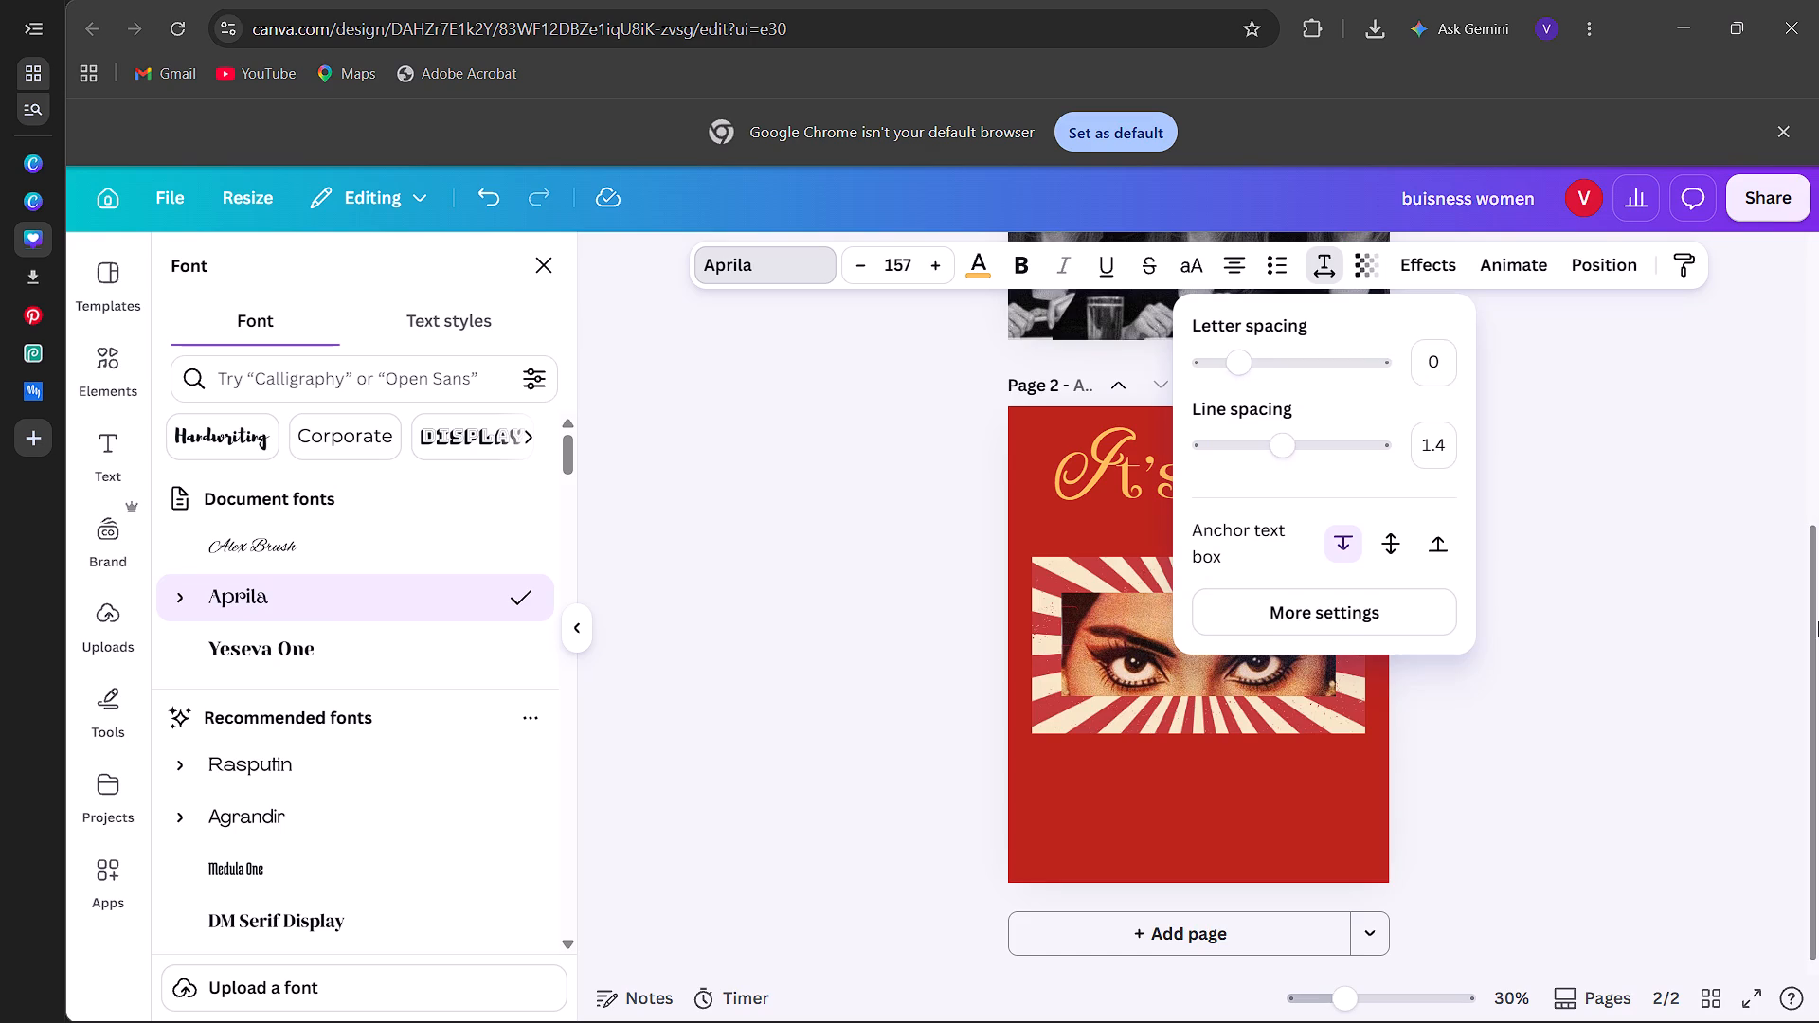
{"action": "left_click", "coordinate": [1818, 621]}
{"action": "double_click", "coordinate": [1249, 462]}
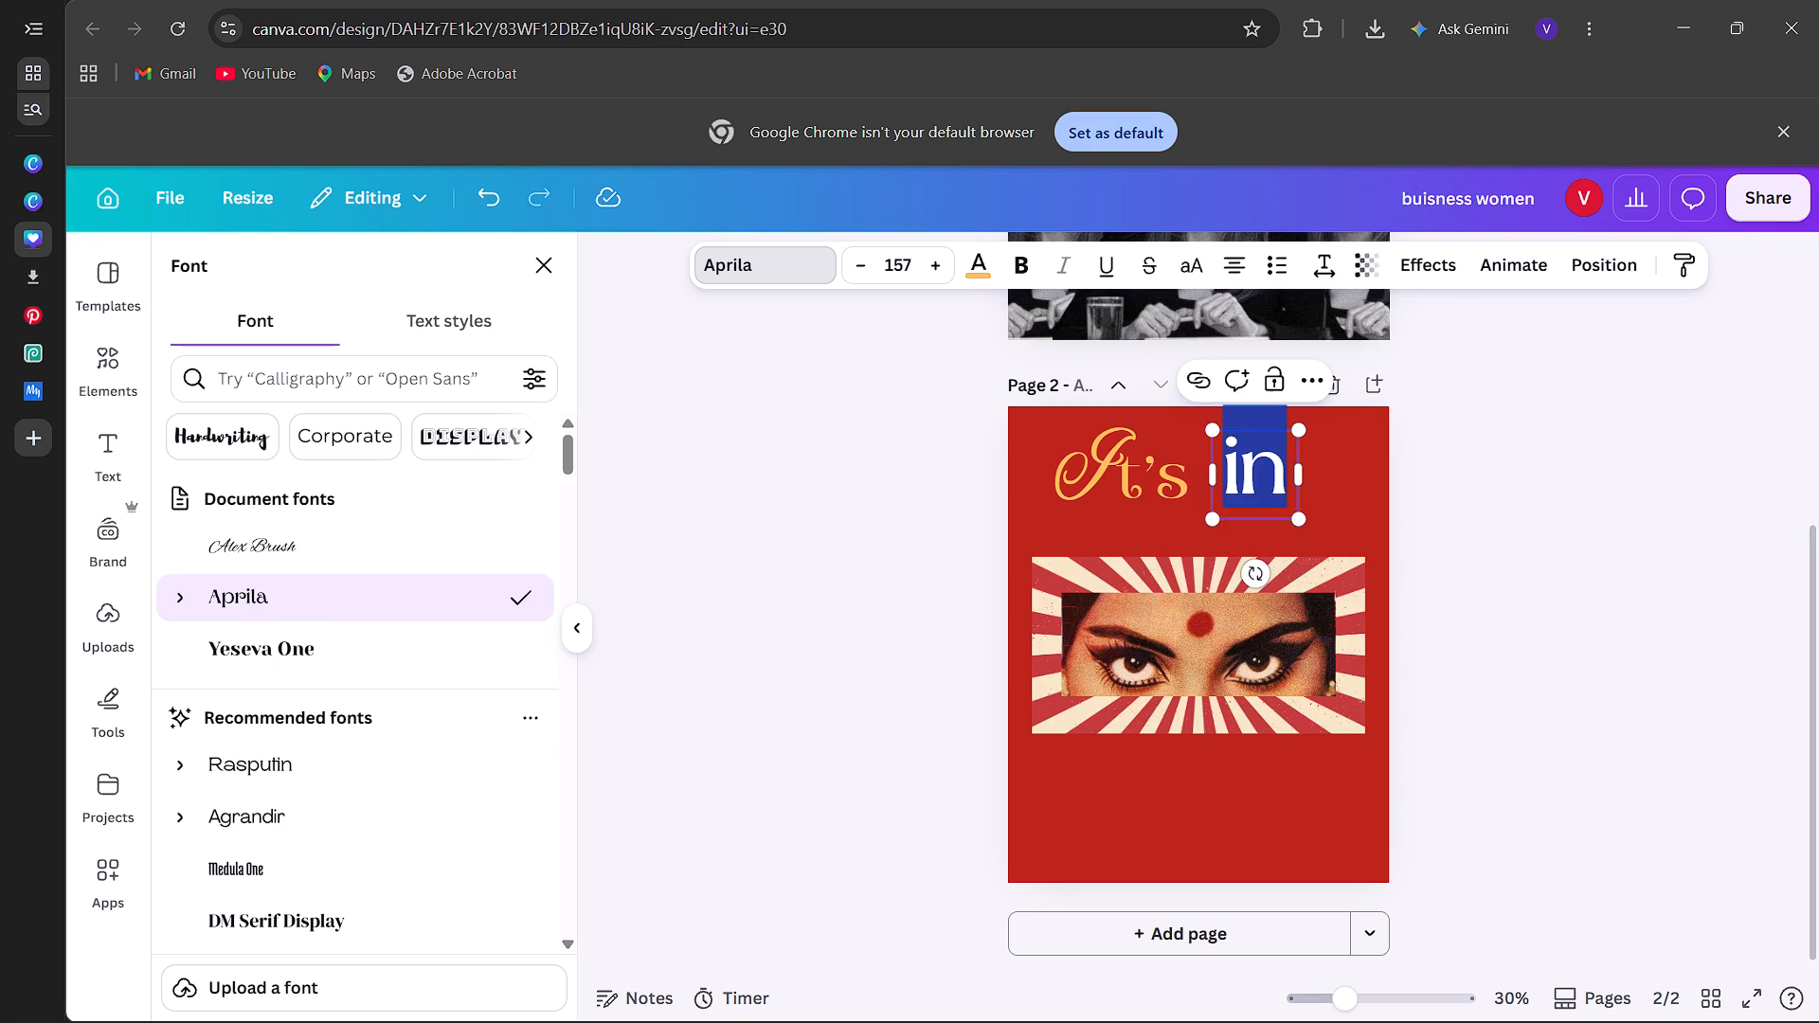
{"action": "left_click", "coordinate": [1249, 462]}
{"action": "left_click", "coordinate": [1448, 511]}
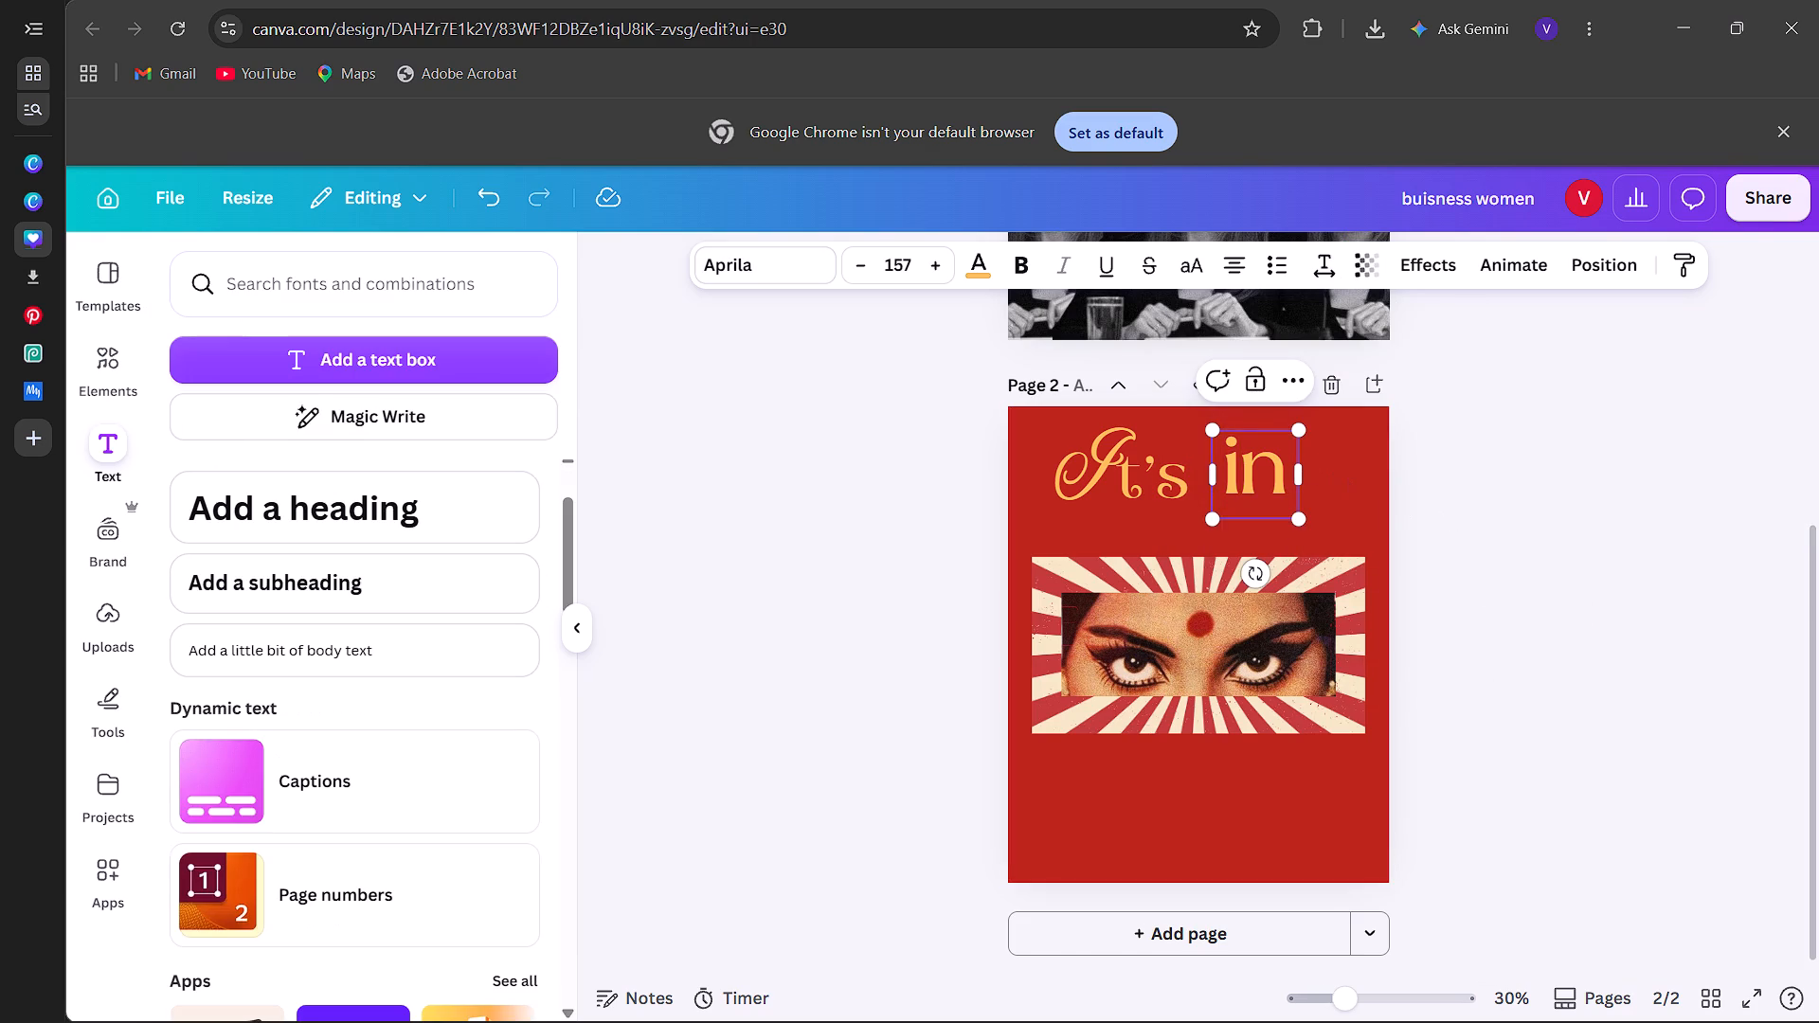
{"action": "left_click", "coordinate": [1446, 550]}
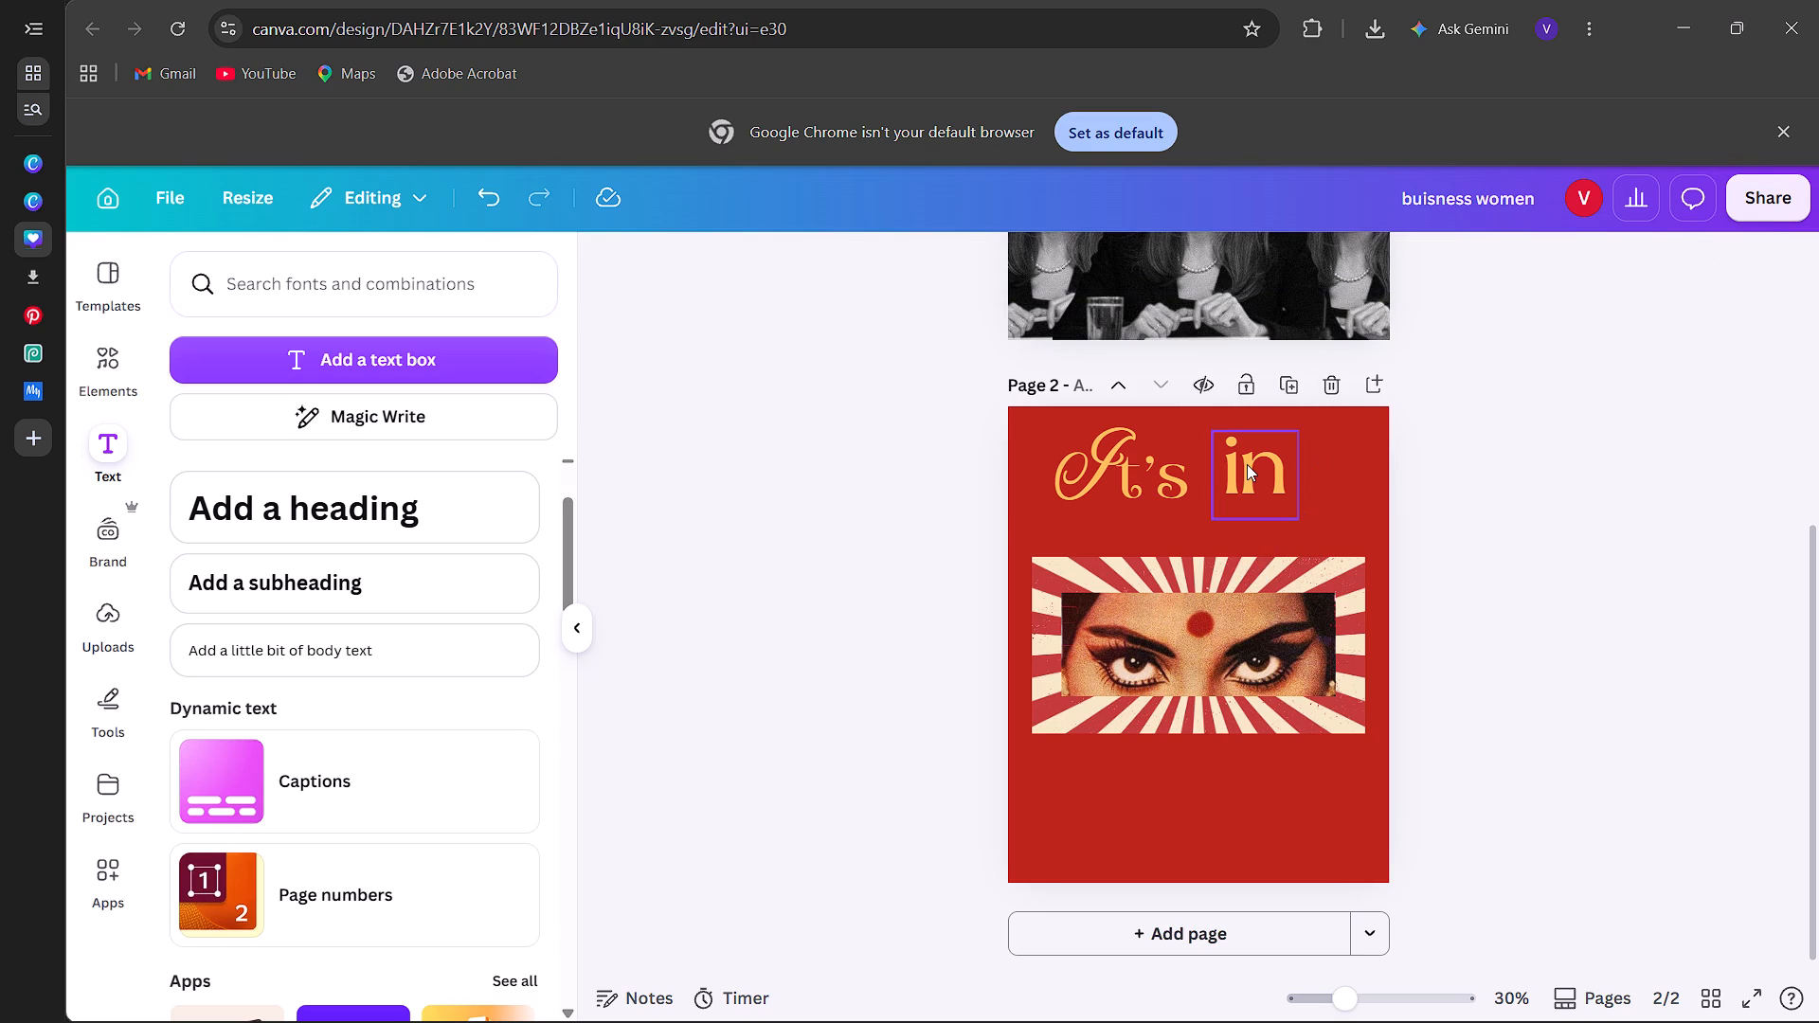
Shrink the "in" text to font size 140 and place it closer after "It's" on the headline line.
{"action": "left_click_drag", "start_coordinate": [1247, 464], "coordinate": [1235, 469]}
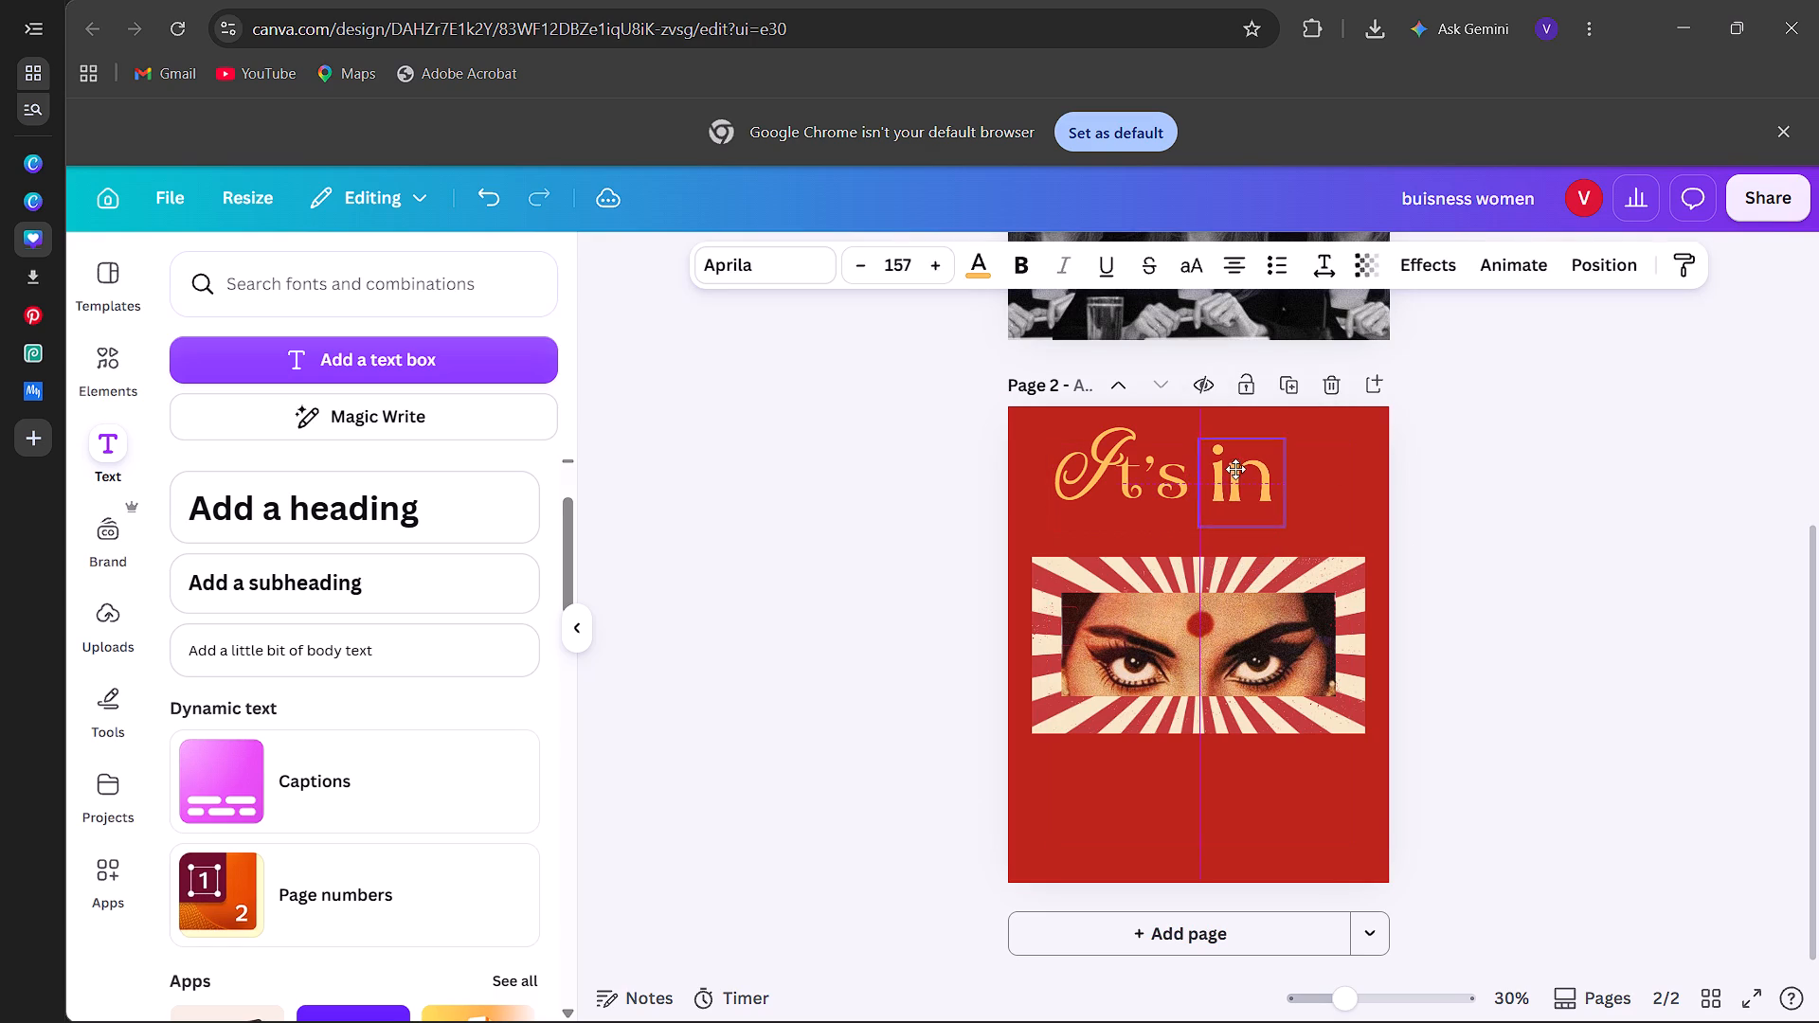
{"action": "left_click_drag", "start_coordinate": [1235, 469], "coordinate": [1234, 469]}
{"action": "left_click_drag", "start_coordinate": [1198, 522], "coordinate": [1207, 516]}
{"action": "left_click_drag", "start_coordinate": [1207, 516], "coordinate": [1213, 515]}
{"action": "left_click_drag", "start_coordinate": [1243, 482], "coordinate": [1225, 490]}
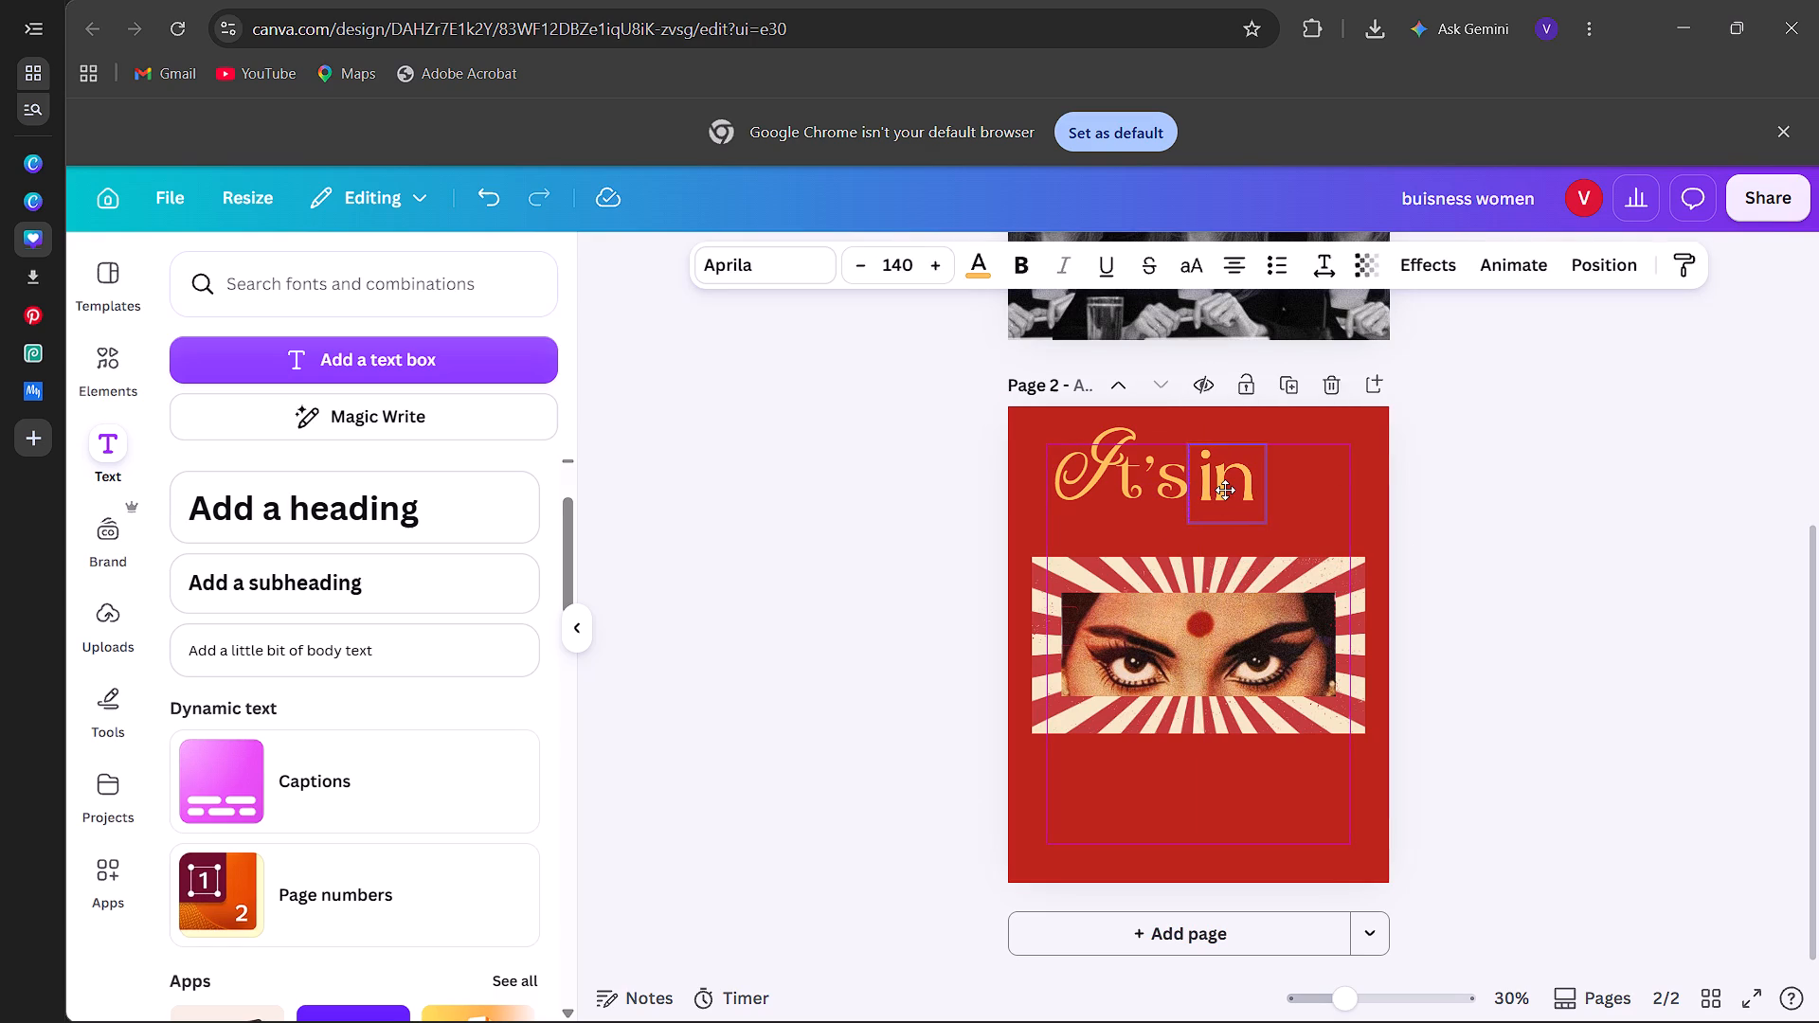
{"action": "left_click_drag", "start_coordinate": [1225, 490], "coordinate": [1232, 488]}
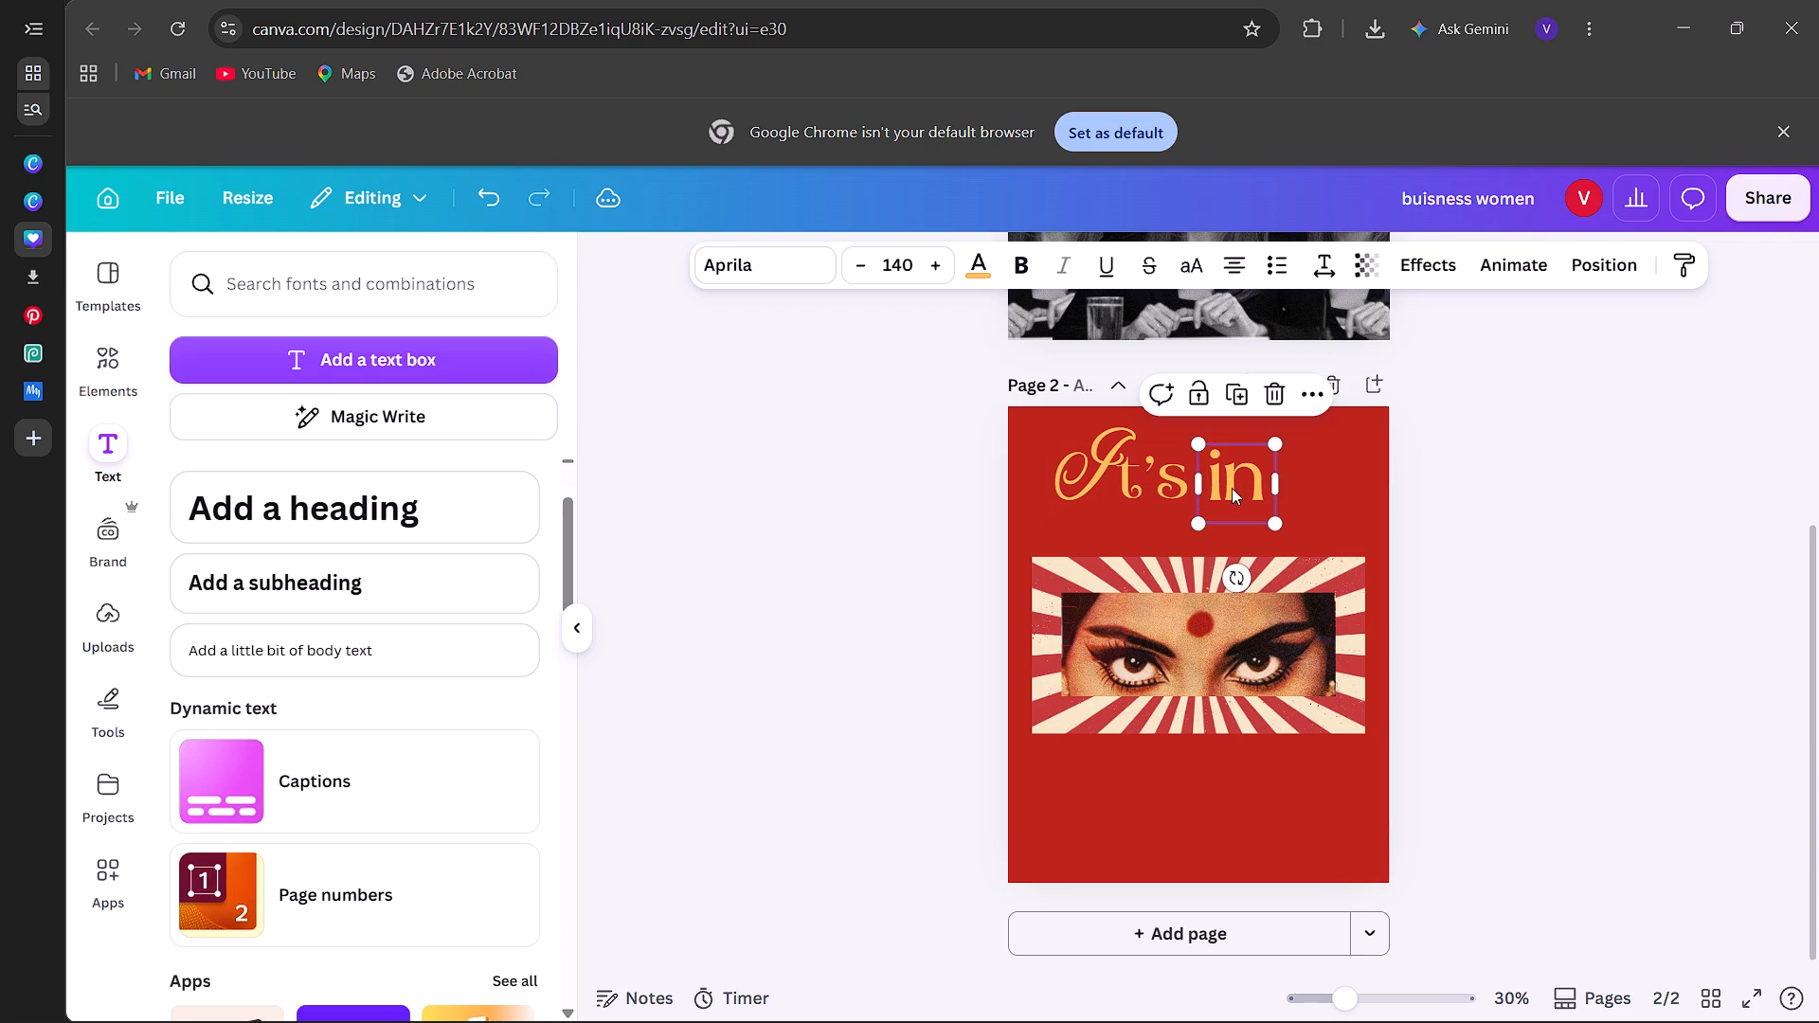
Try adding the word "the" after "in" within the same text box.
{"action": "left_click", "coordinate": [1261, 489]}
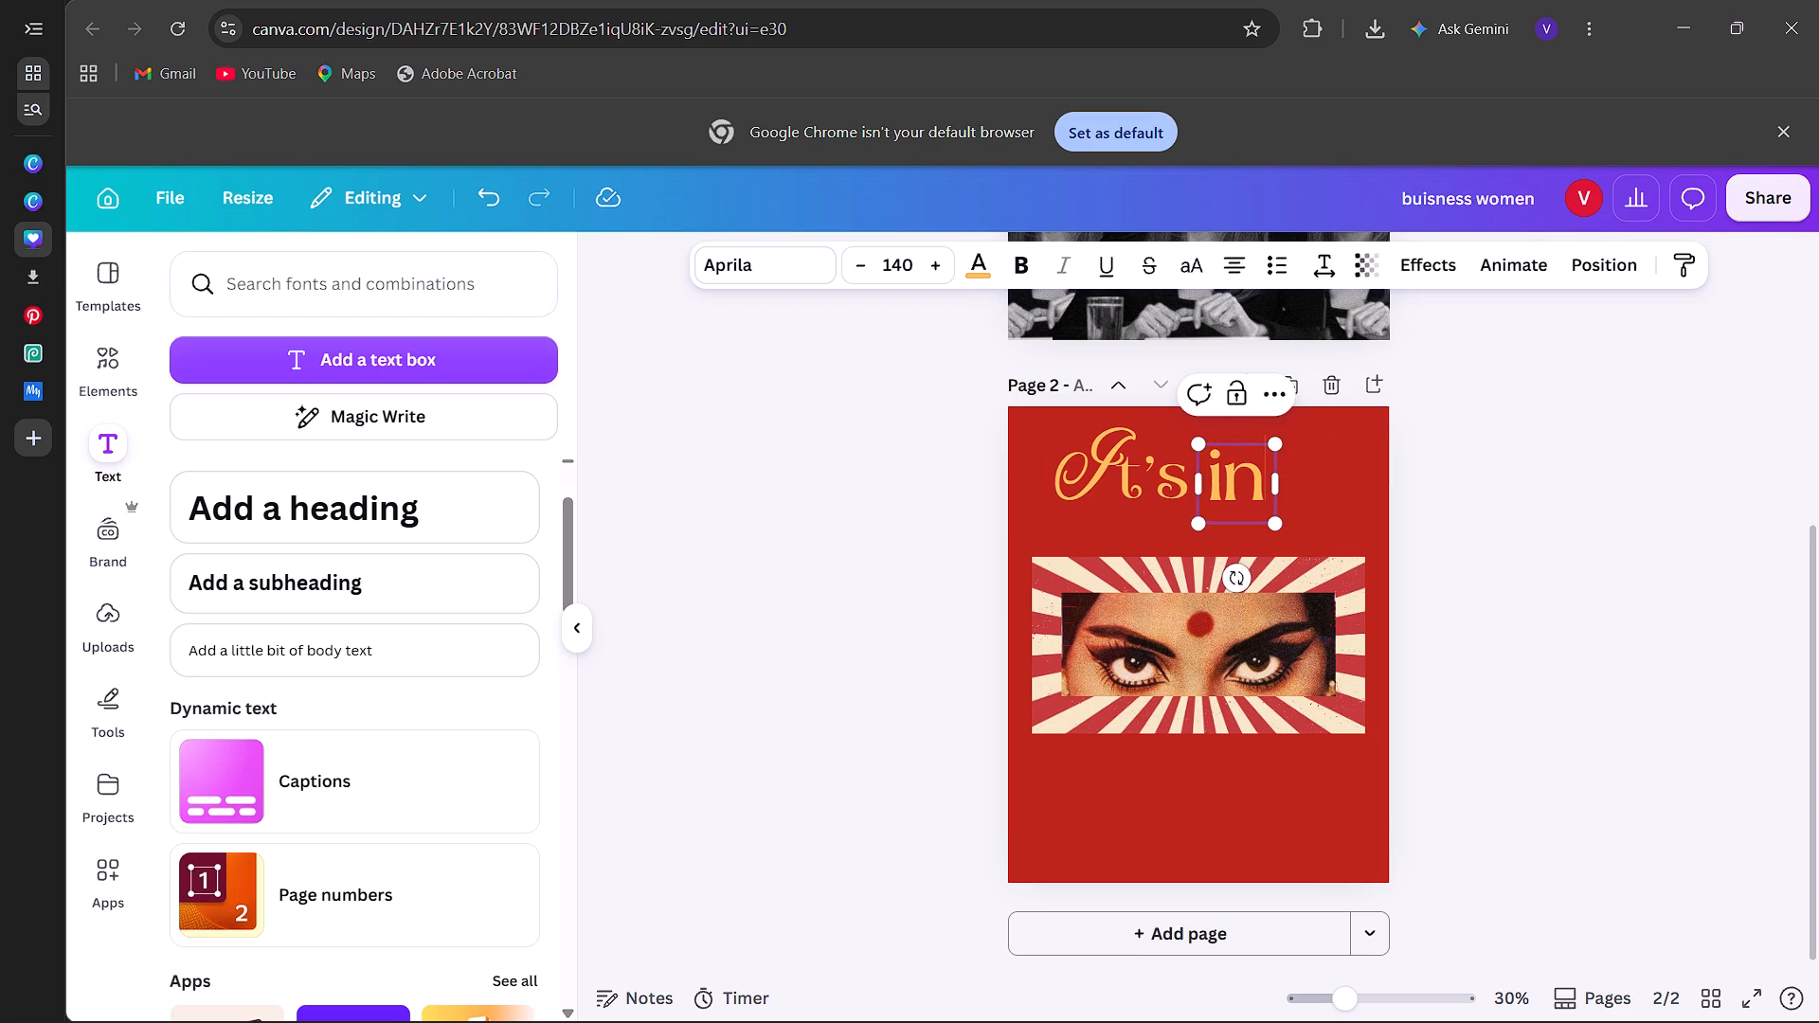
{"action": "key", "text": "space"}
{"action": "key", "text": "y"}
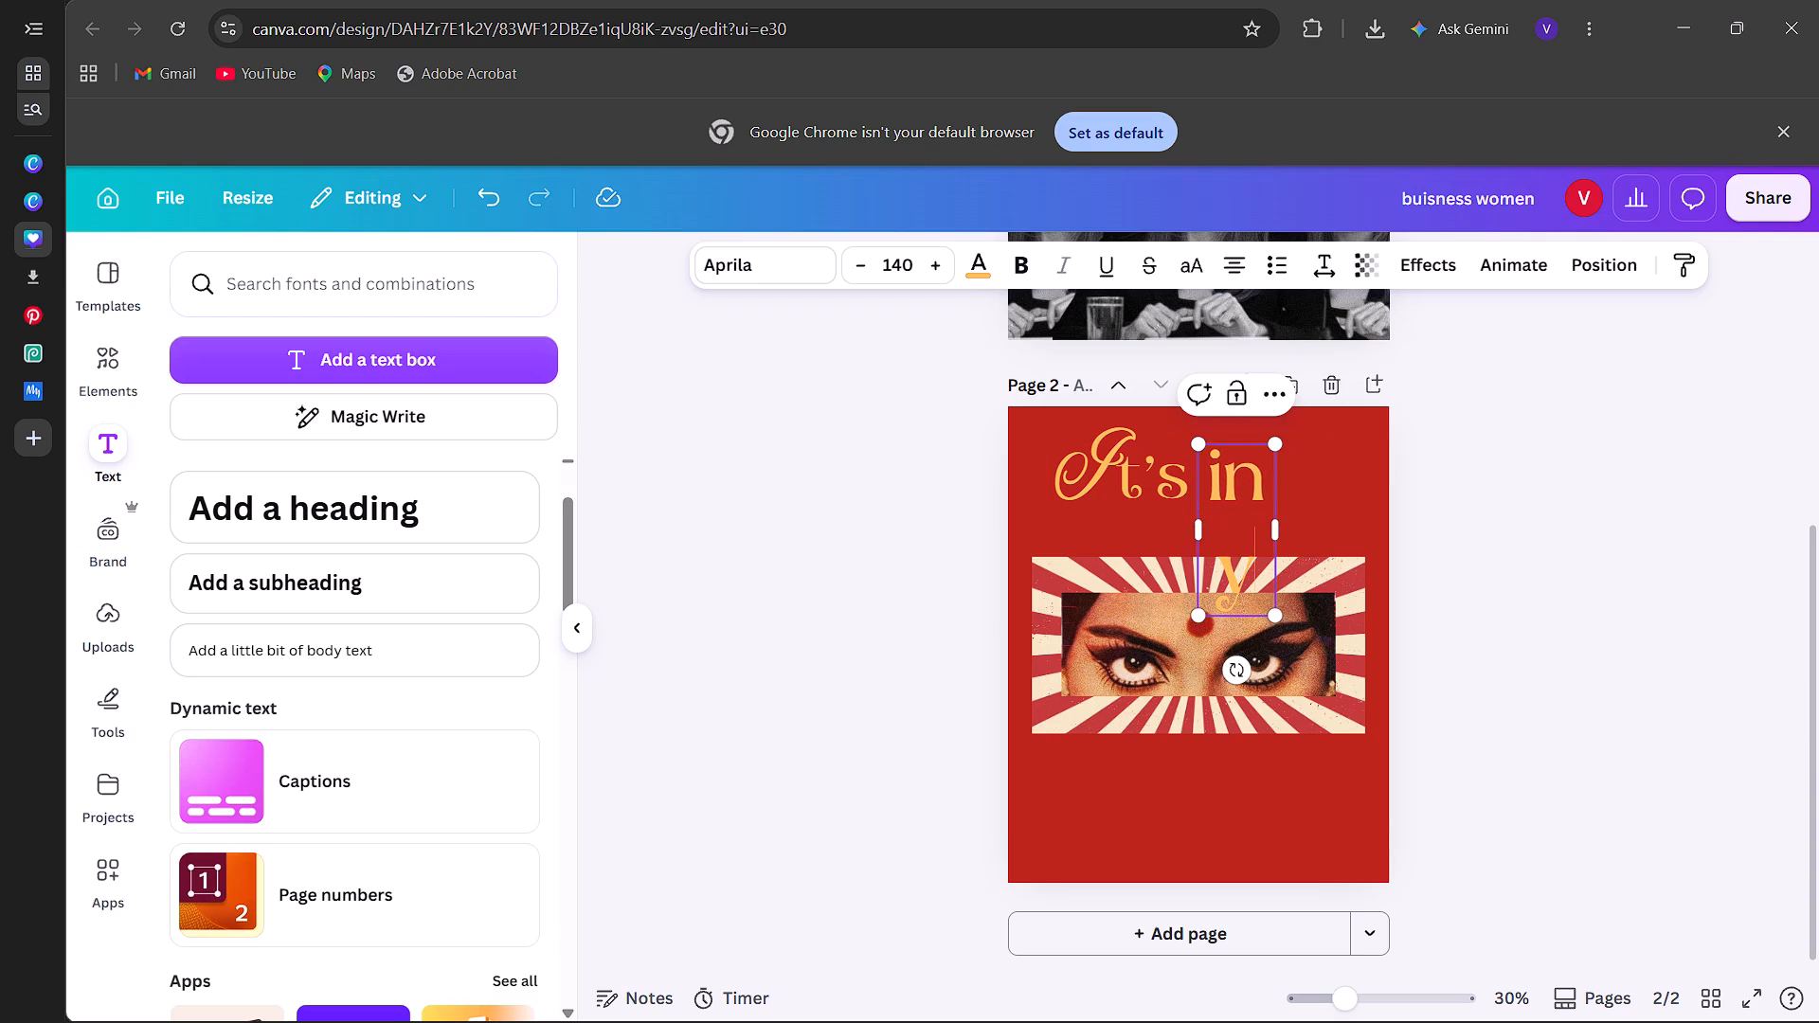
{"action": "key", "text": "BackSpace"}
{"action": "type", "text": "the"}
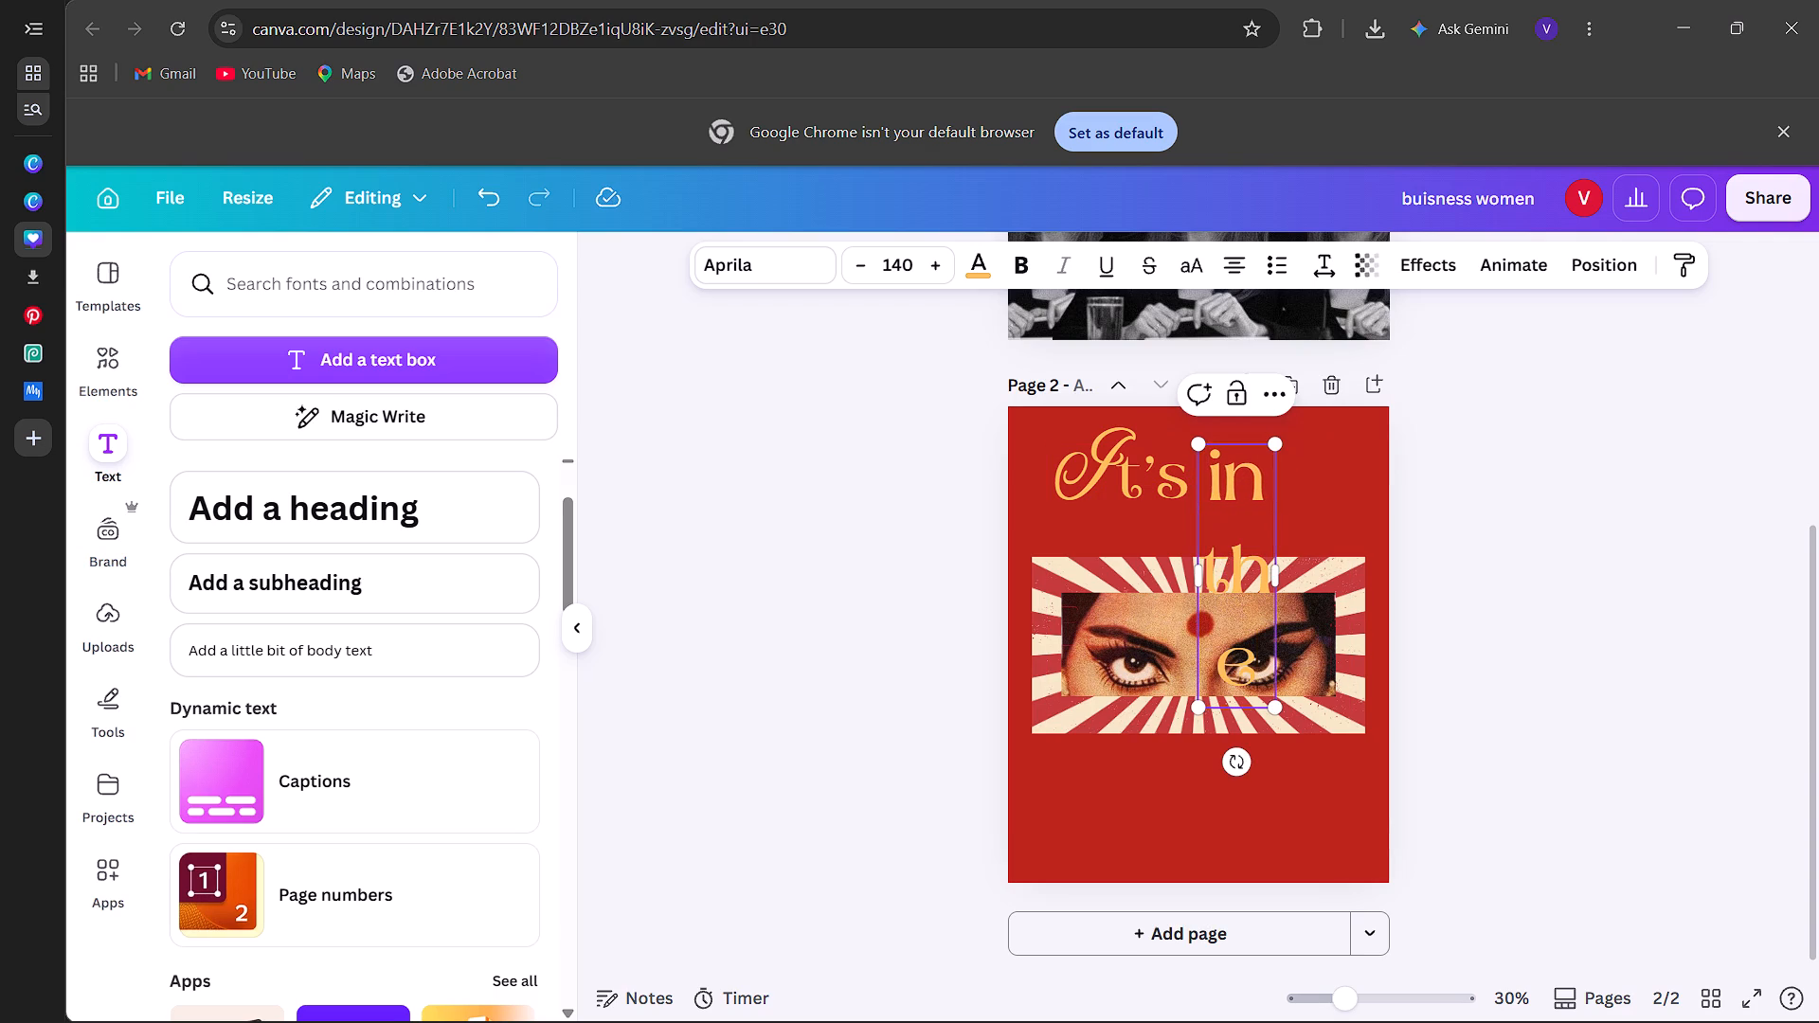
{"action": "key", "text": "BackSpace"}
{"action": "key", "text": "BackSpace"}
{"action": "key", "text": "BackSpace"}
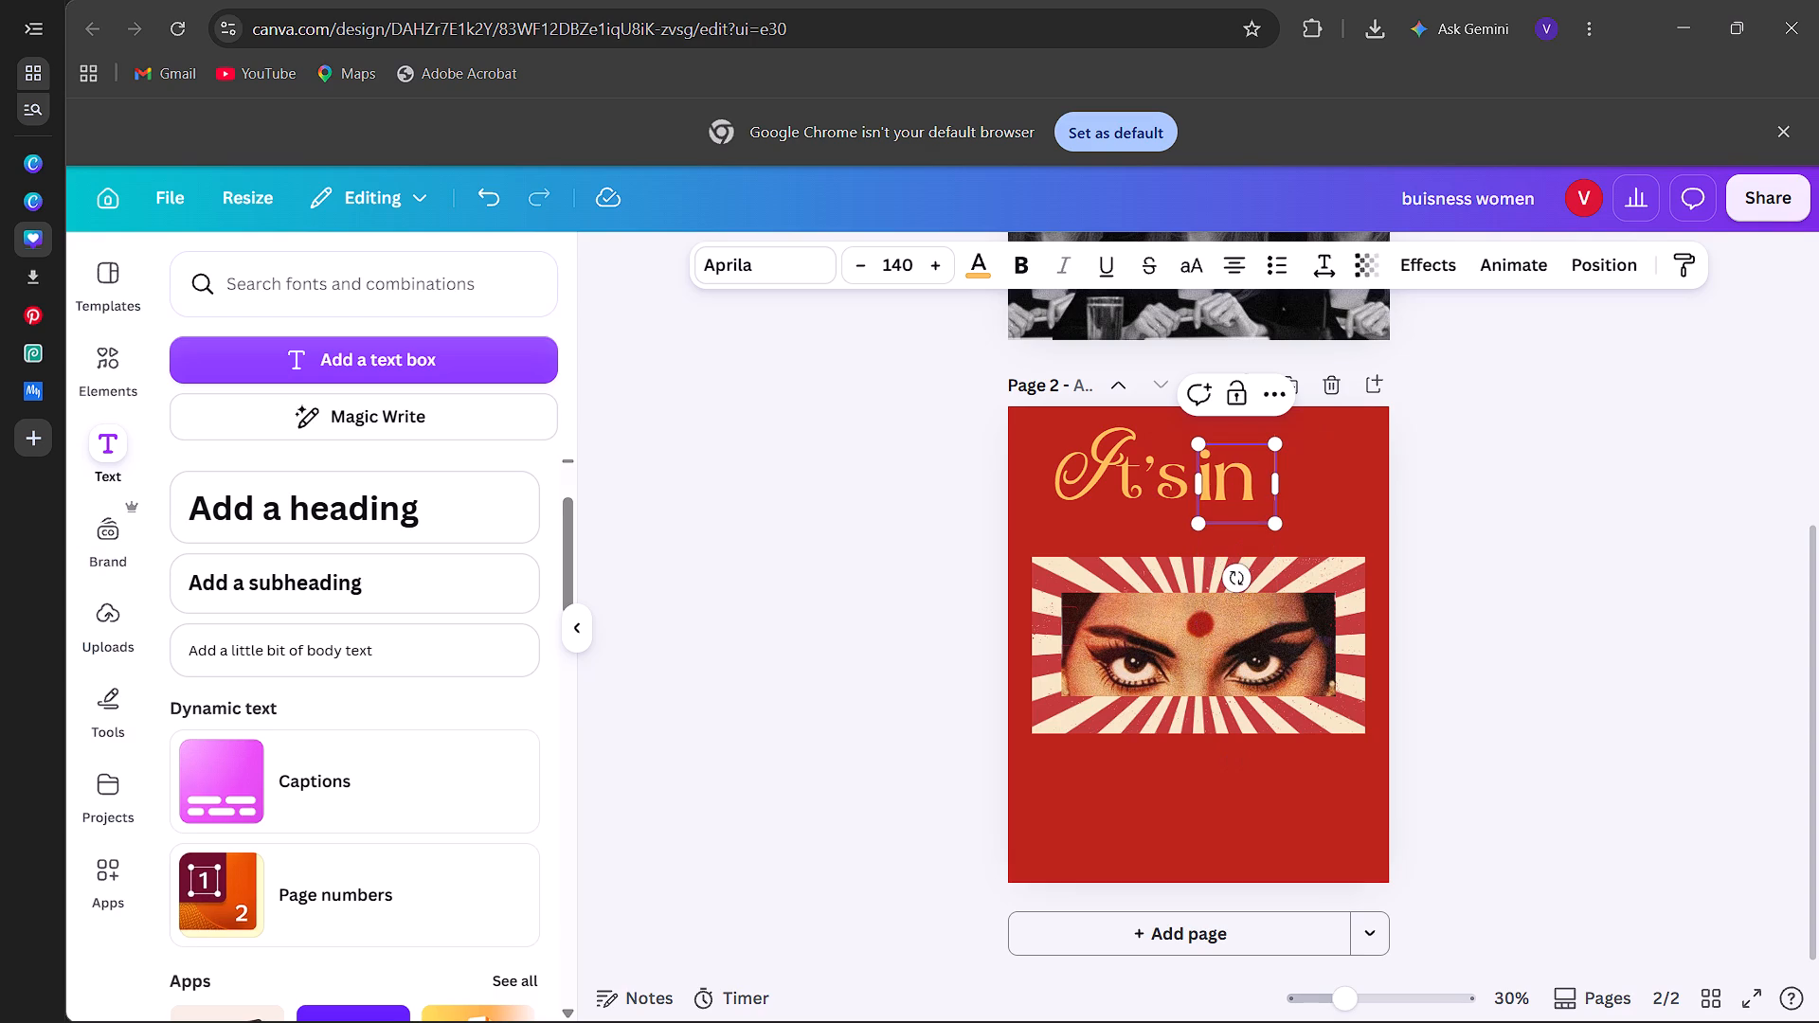
Reduce the line spacing of the "in" text to the minimum of 0.5.
{"action": "left_click", "coordinate": [1335, 261]}
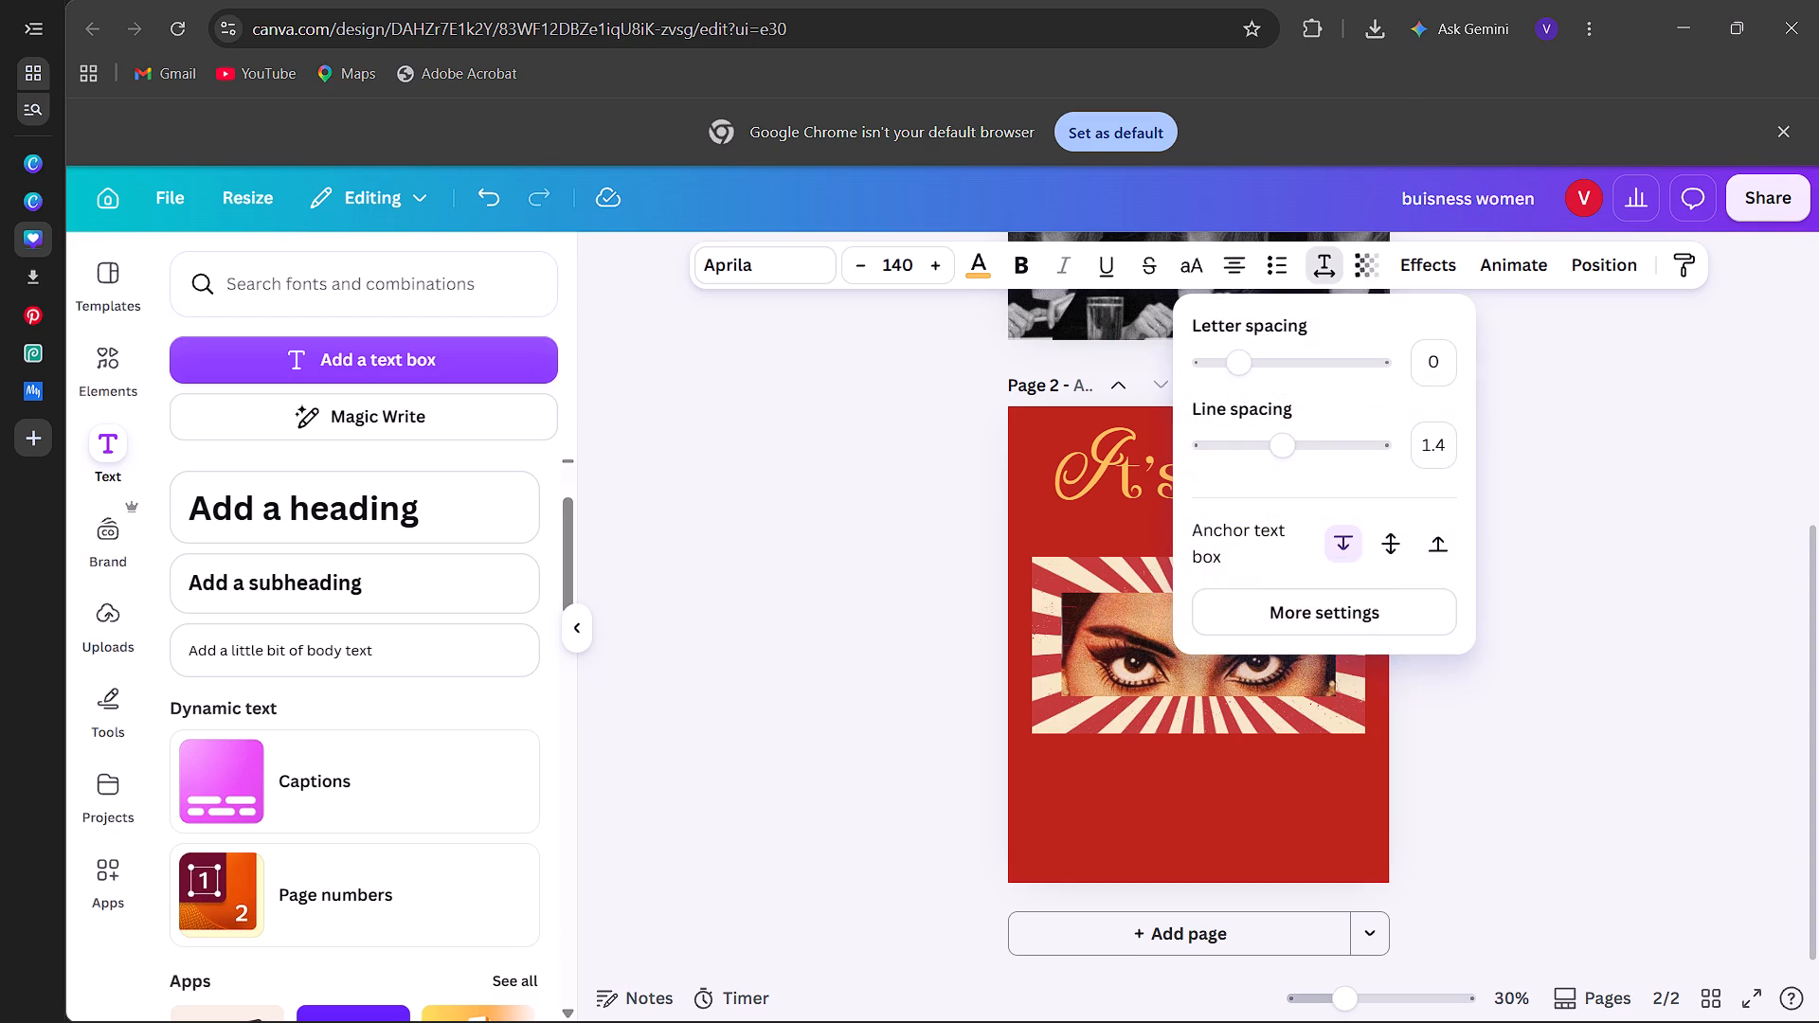
{"action": "left_click", "coordinate": [1441, 432]}
{"action": "key", "text": "BackSpace"}
{"action": "key", "text": "0"}
{"action": "key", "text": "Return"}
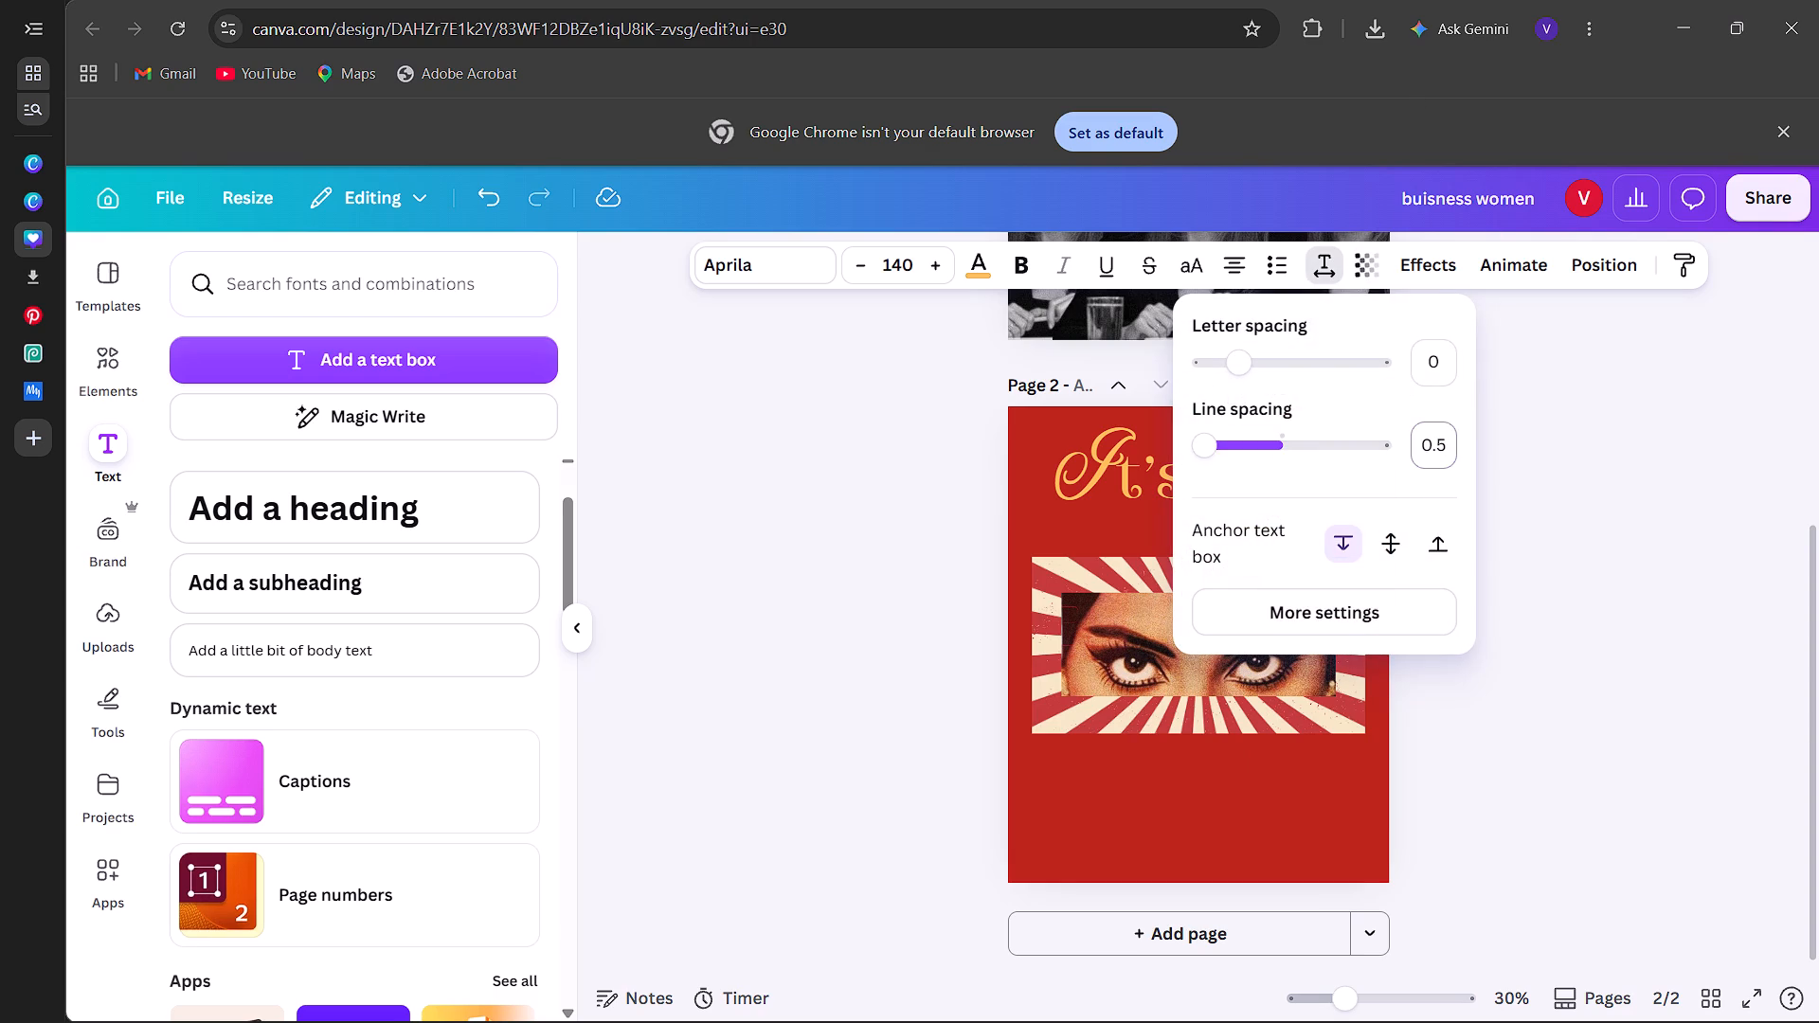
{"action": "key", "text": "BackSpace"}
{"action": "key", "text": "0"}
{"action": "key", "text": "BackSpace"}
{"action": "key", "text": "BackSpace"}
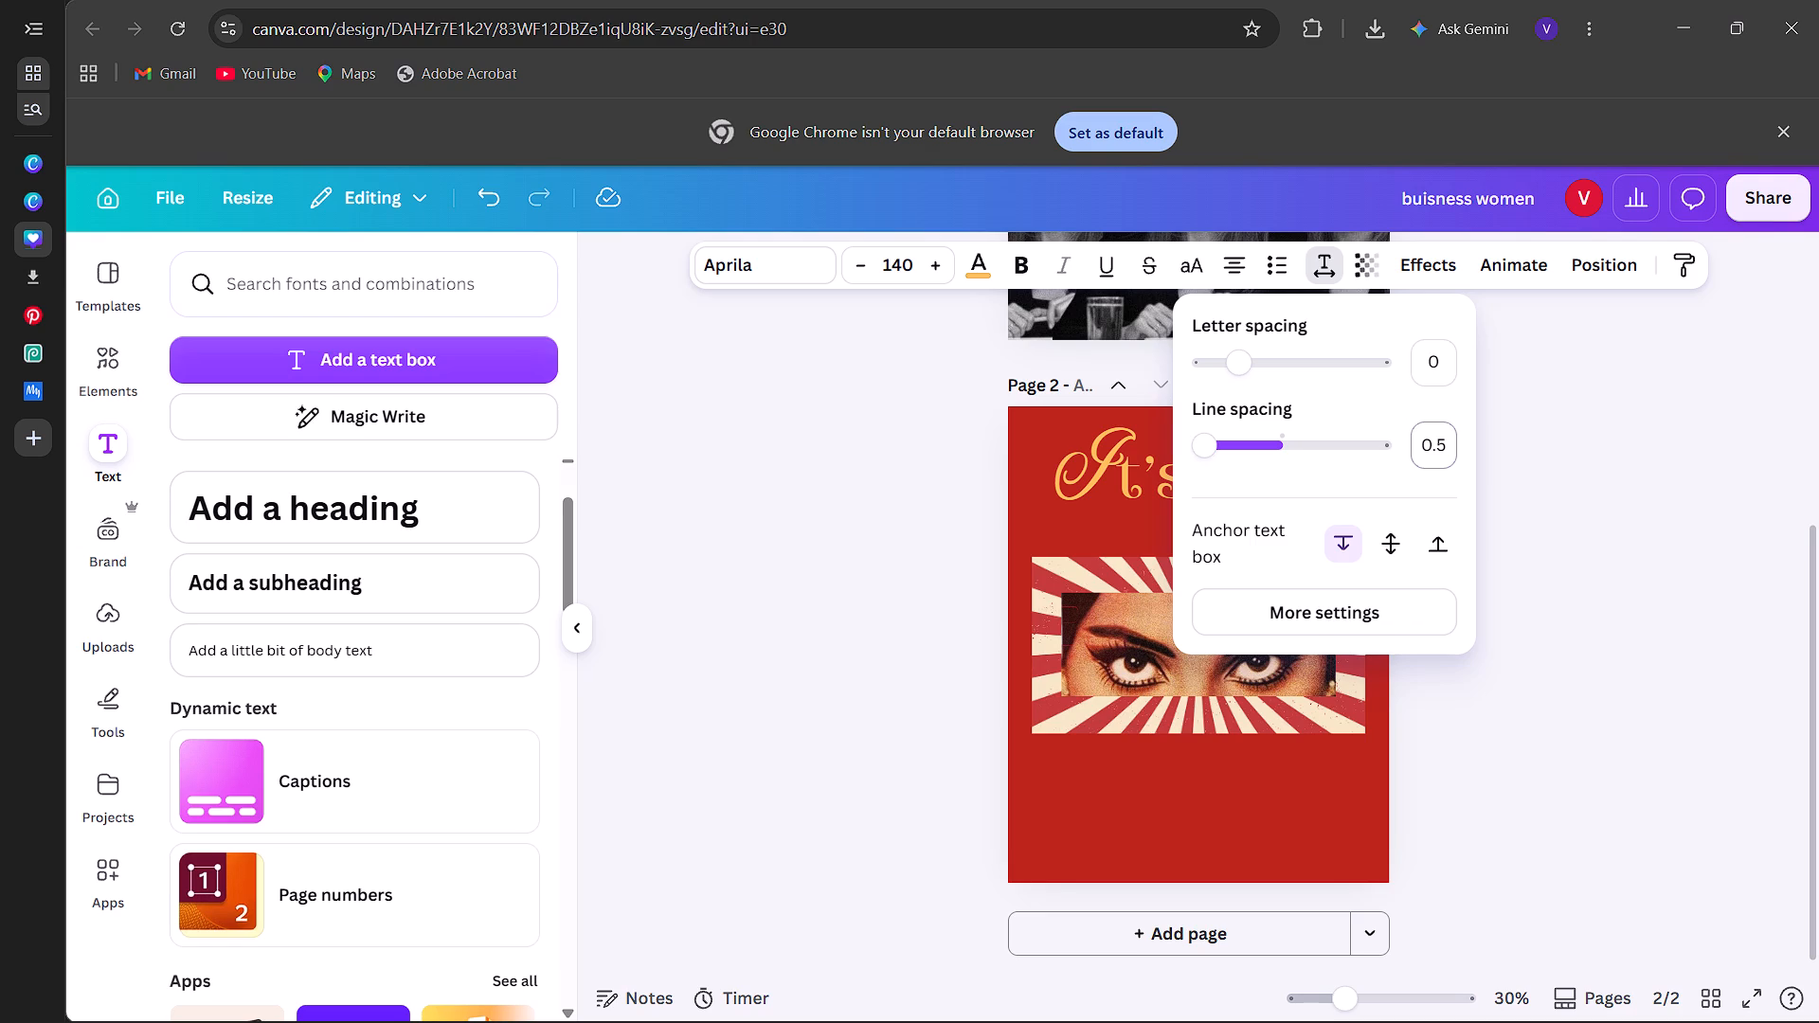
{"action": "left_click", "coordinate": [1450, 440]}
{"action": "key", "text": "BackSpace"}
{"action": "key", "text": "0"}
{"action": "key", "text": "Return"}
{"action": "left_click", "coordinate": [1734, 532]}
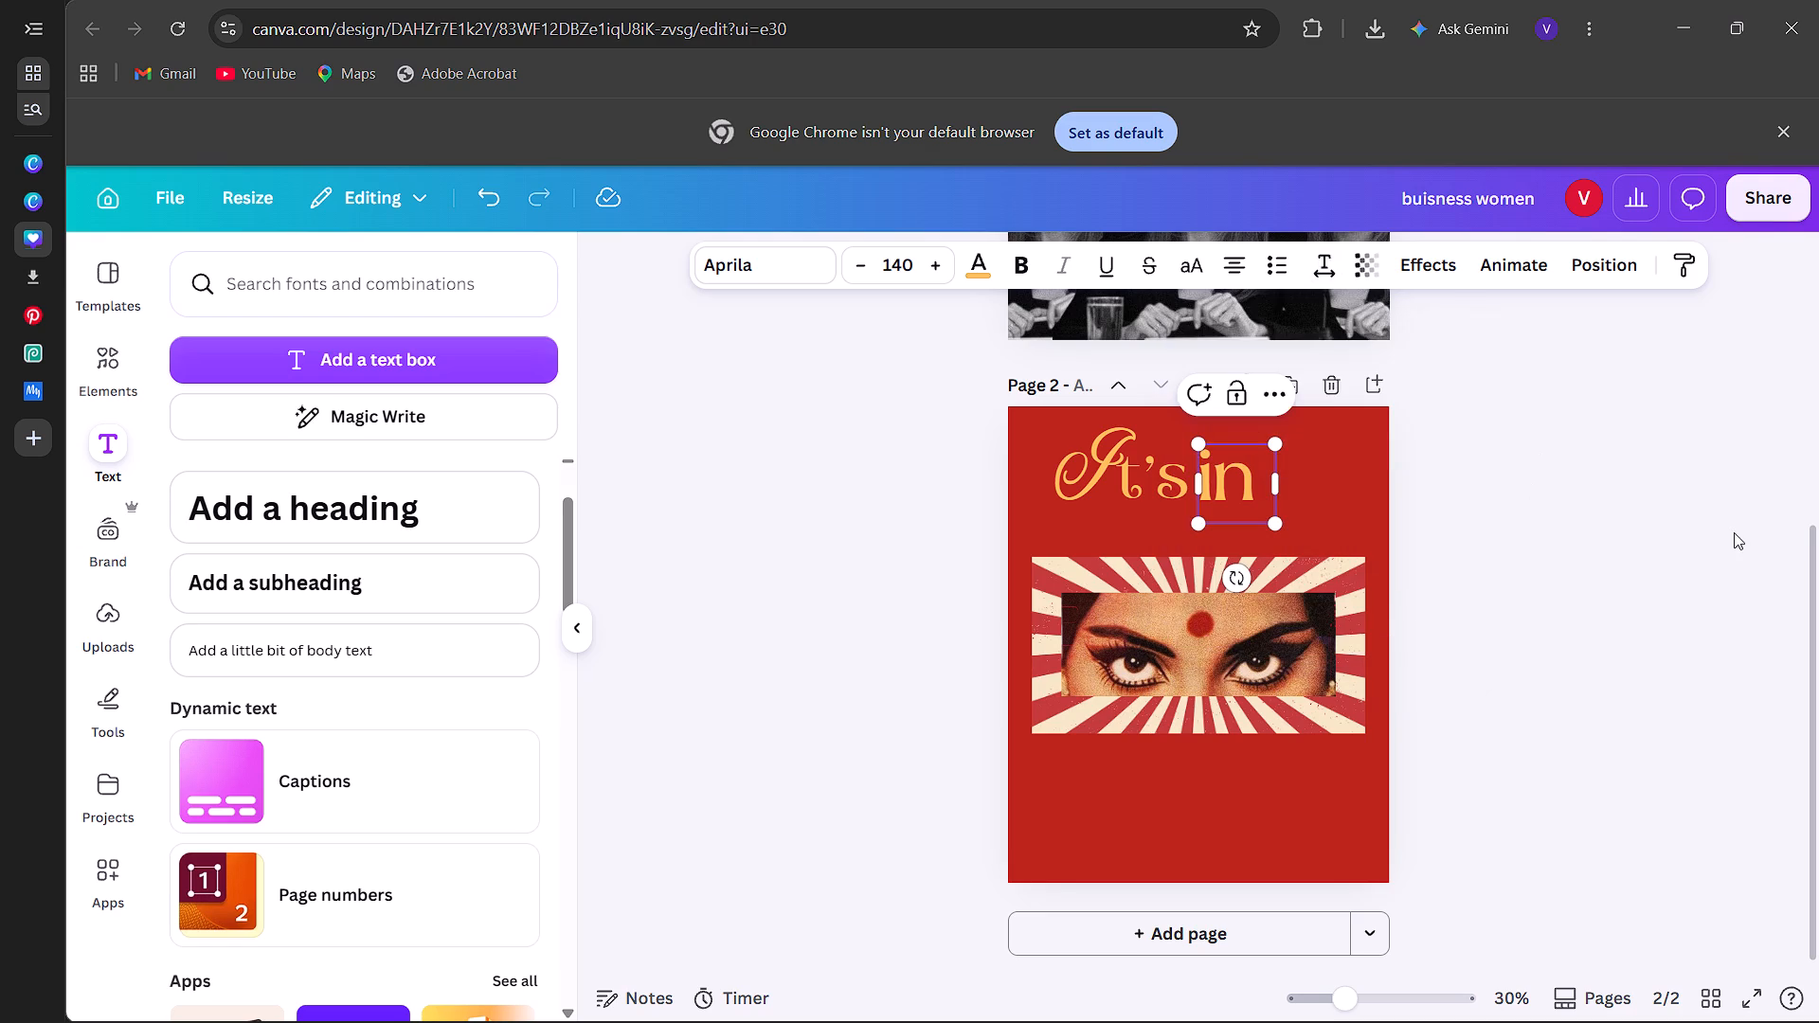
Add the word "the" after "in" and widen the text box so "in the" fits on one line.
{"action": "left_click", "coordinate": [1258, 479]}
{"action": "key", "text": "space"}
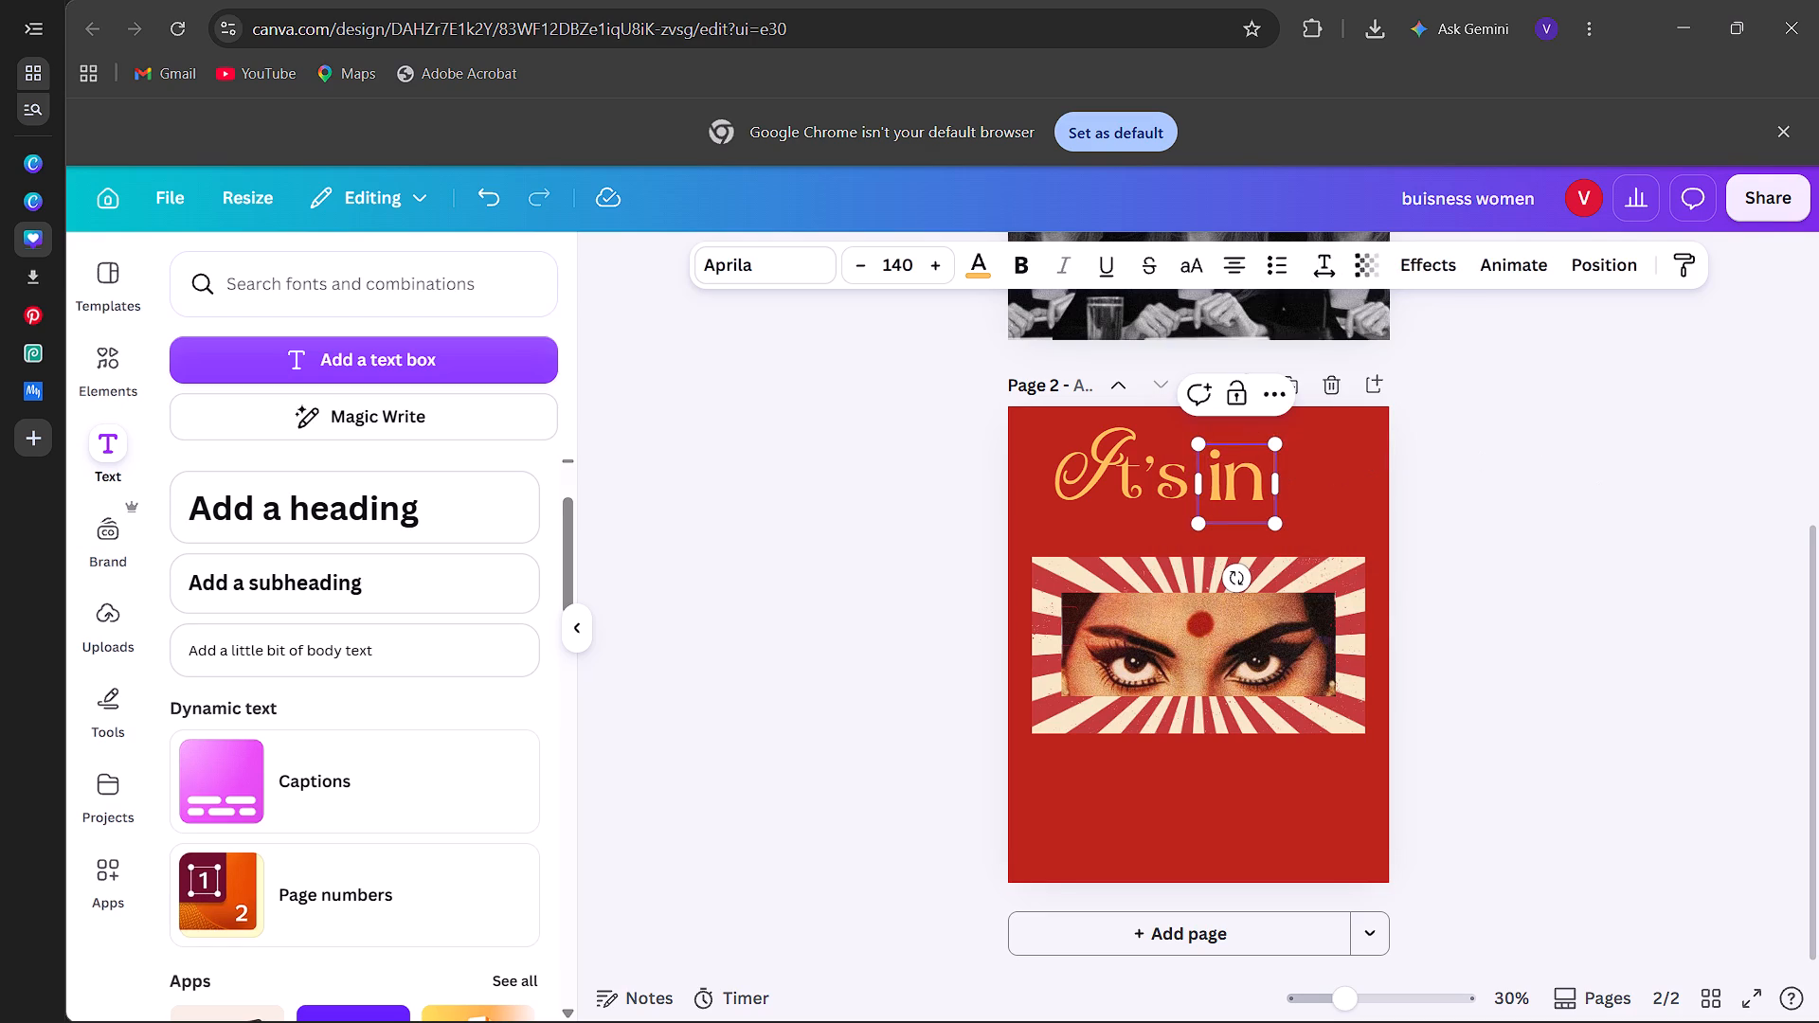
{"action": "key", "text": "t"}
{"action": "key", "text": "h"}
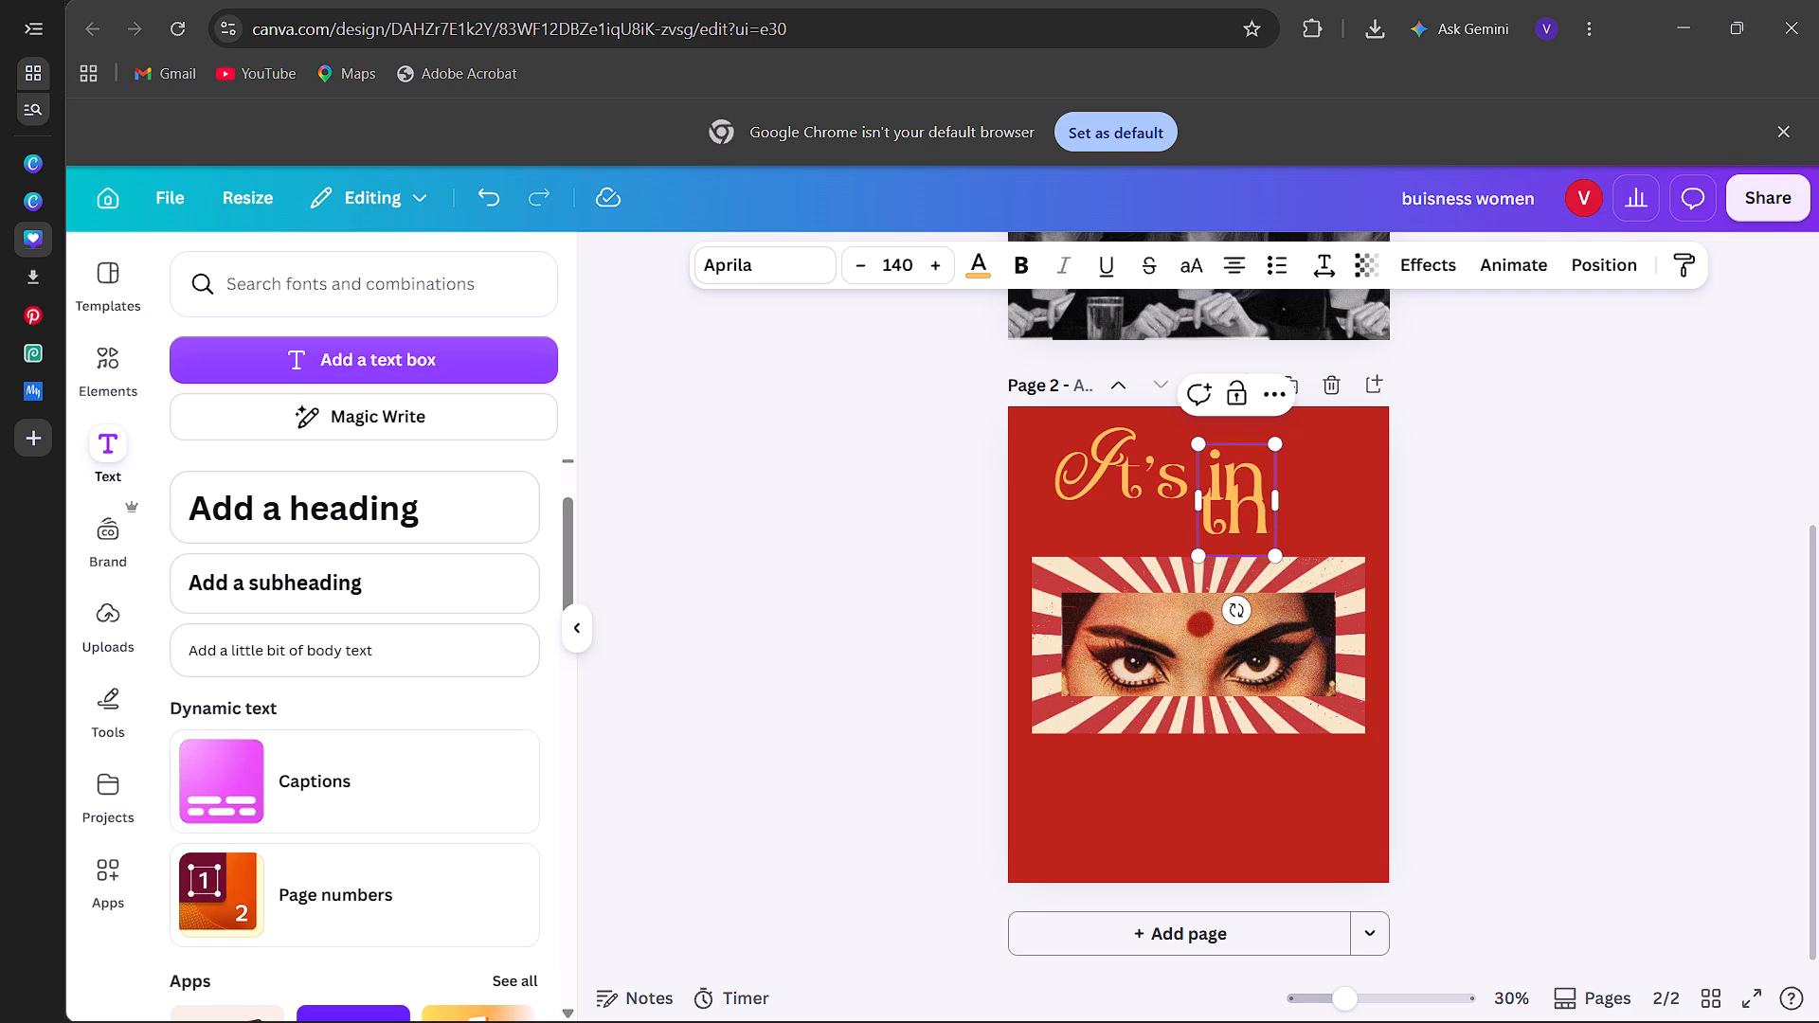
{"action": "key", "text": "e"}
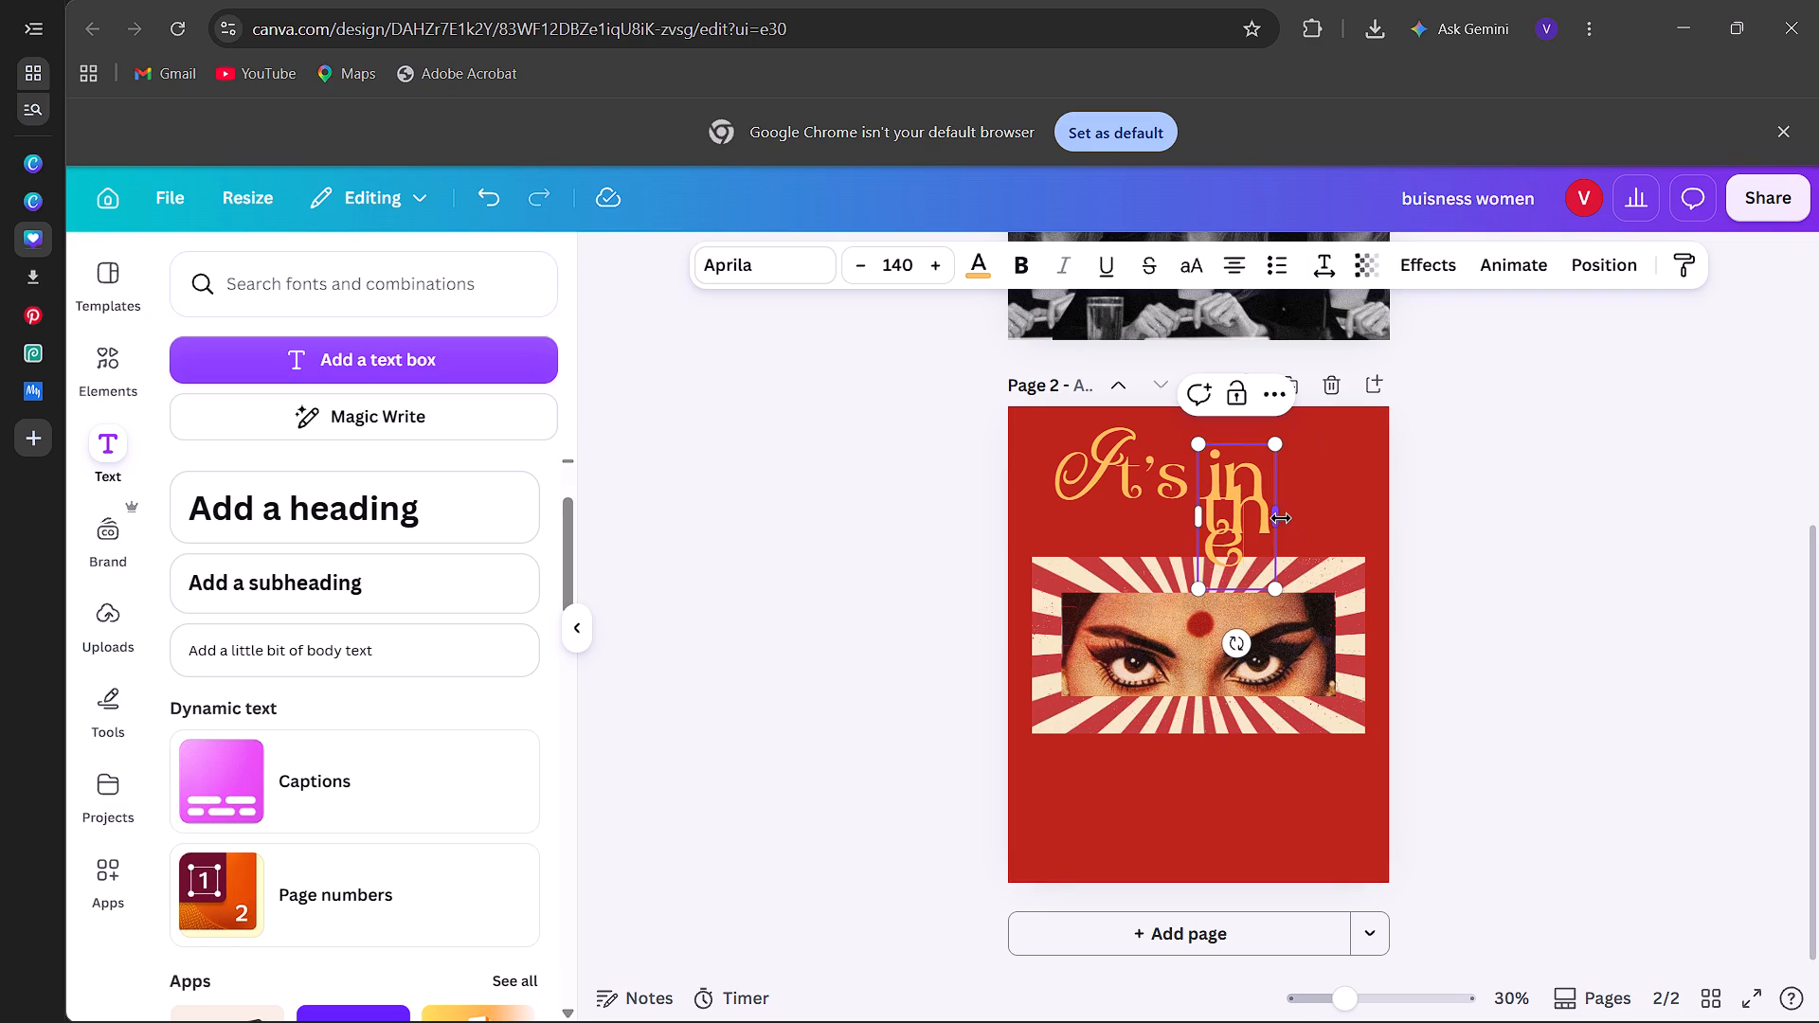
{"action": "left_click_drag", "start_coordinate": [1281, 518], "coordinate": [1420, 500]}
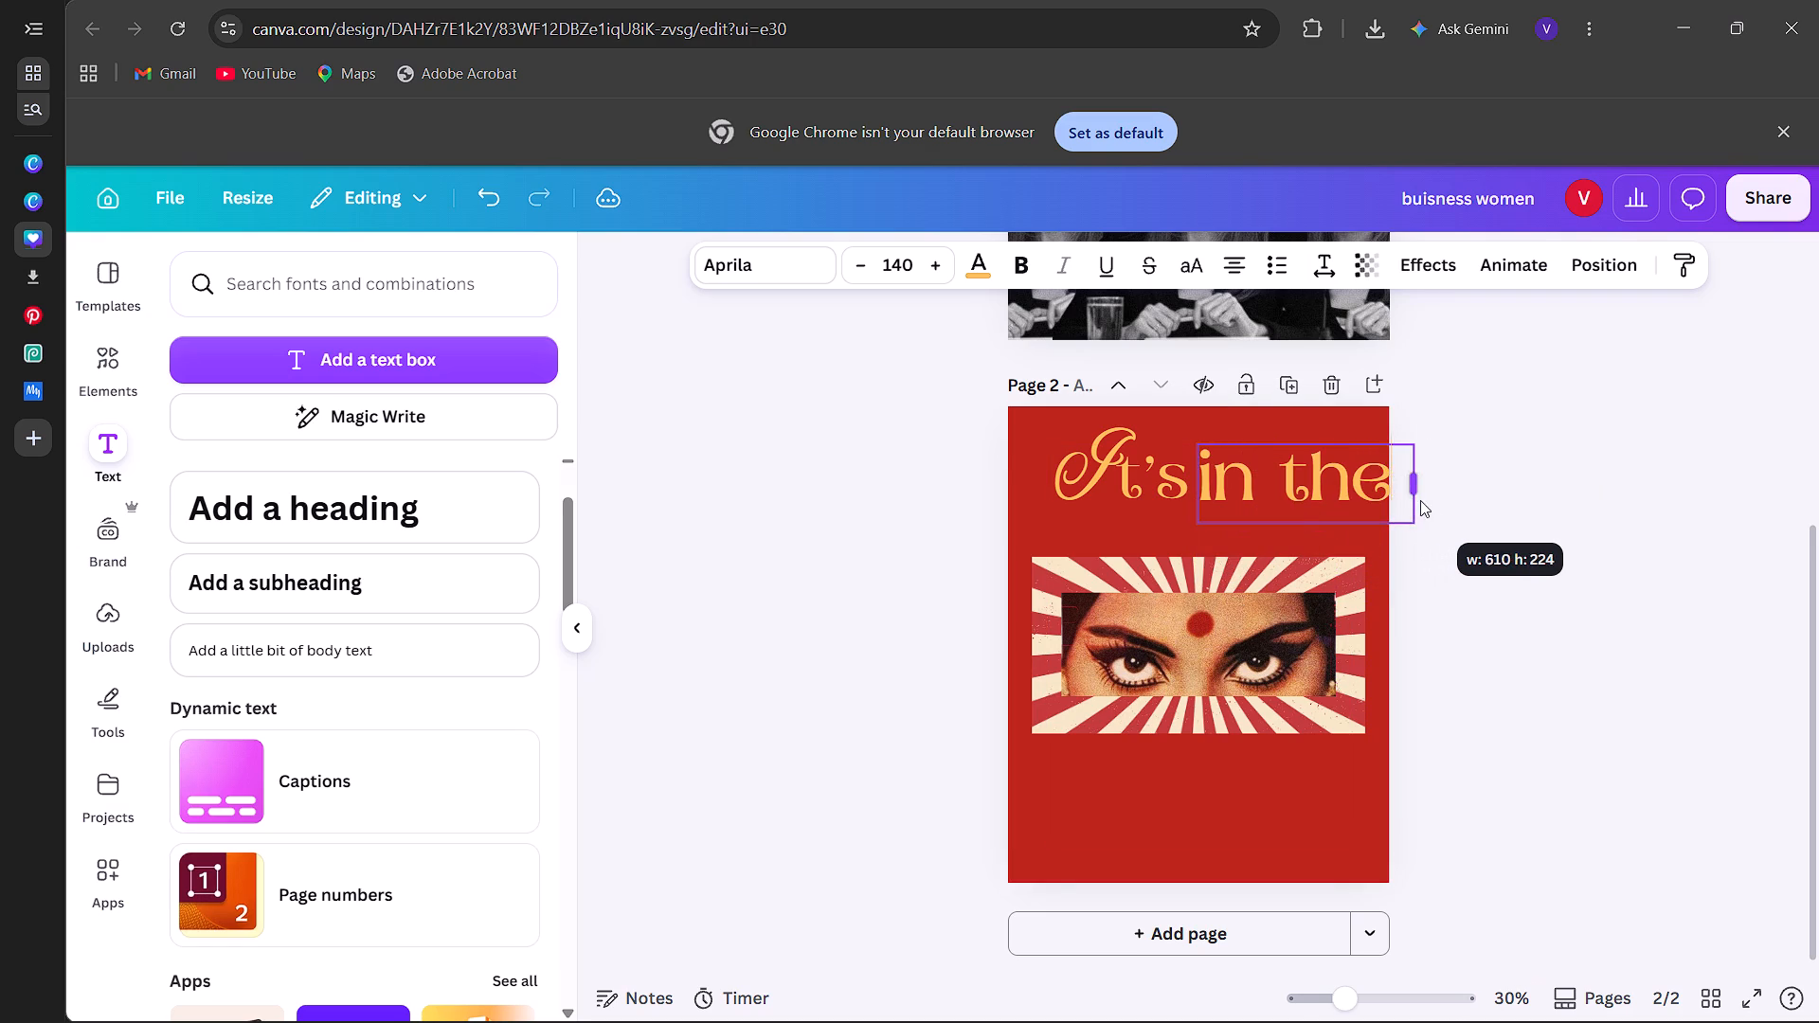
{"action": "left_click_drag", "start_coordinate": [1420, 500], "coordinate": [1412, 506]}
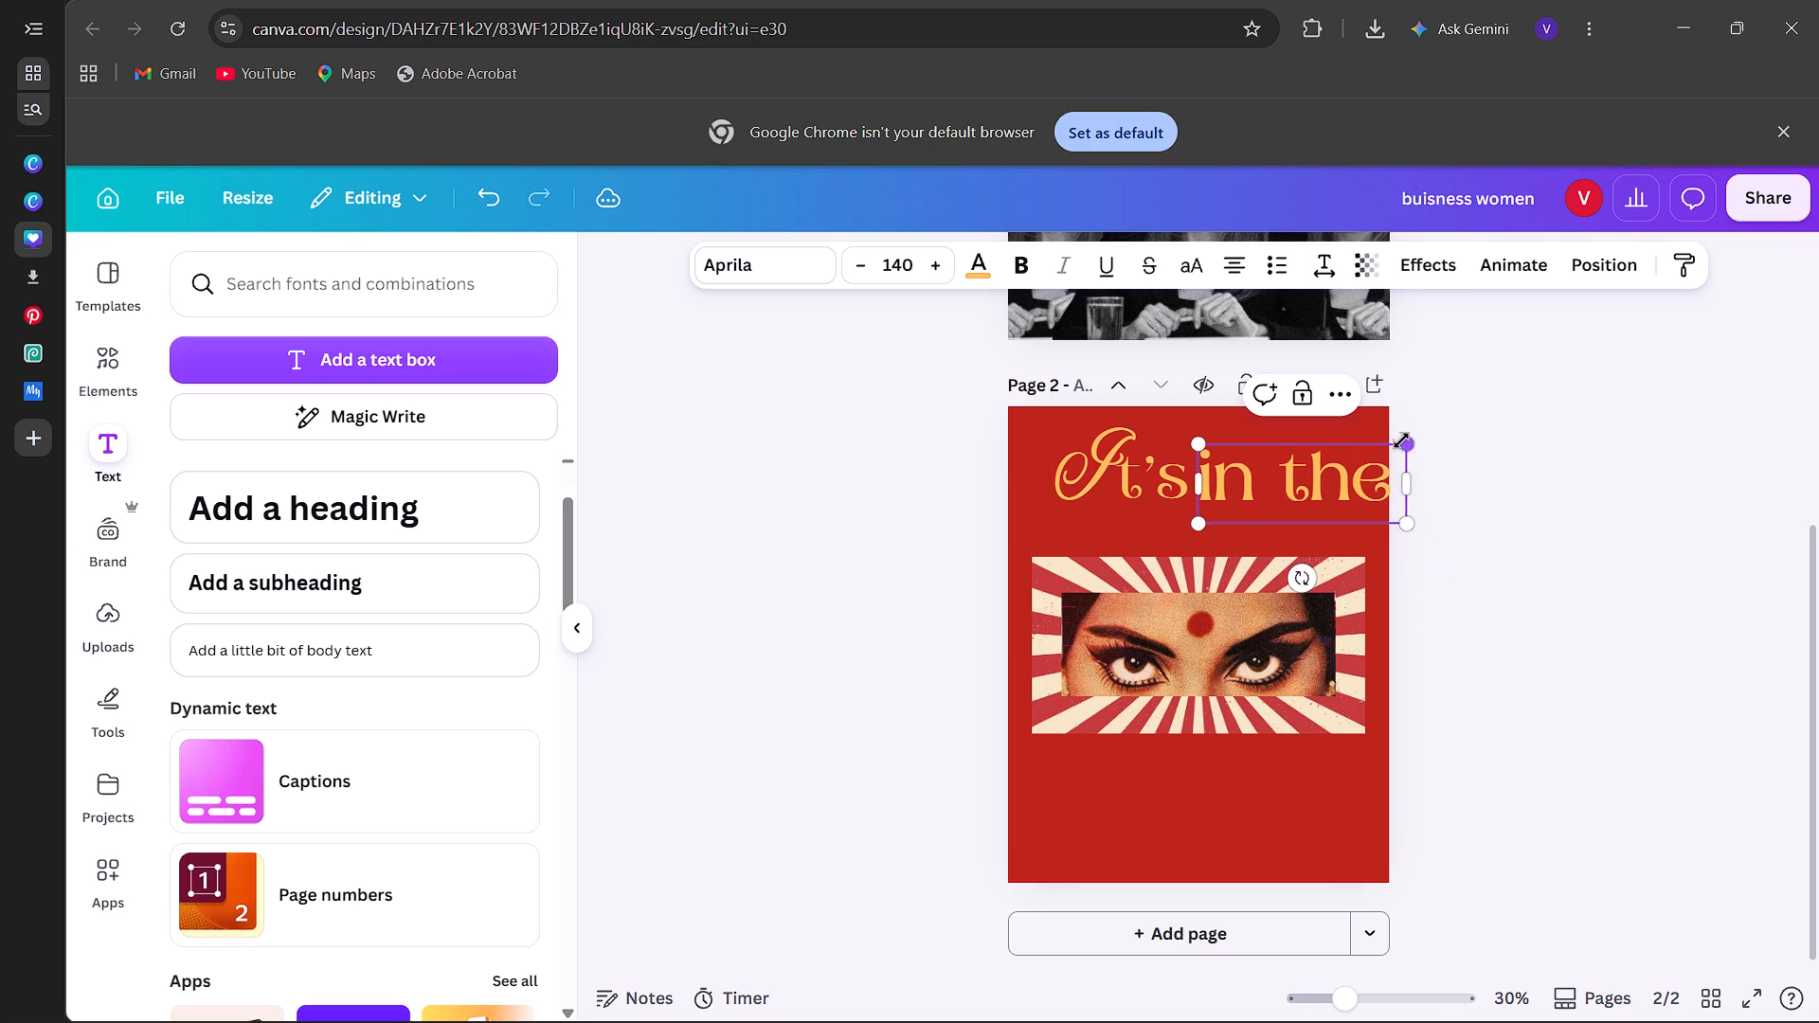
Scale the "in the" text down to font size 120 and move it up slightly to align with "It's".
{"action": "left_click_drag", "start_coordinate": [1410, 443], "coordinate": [1380, 455]}
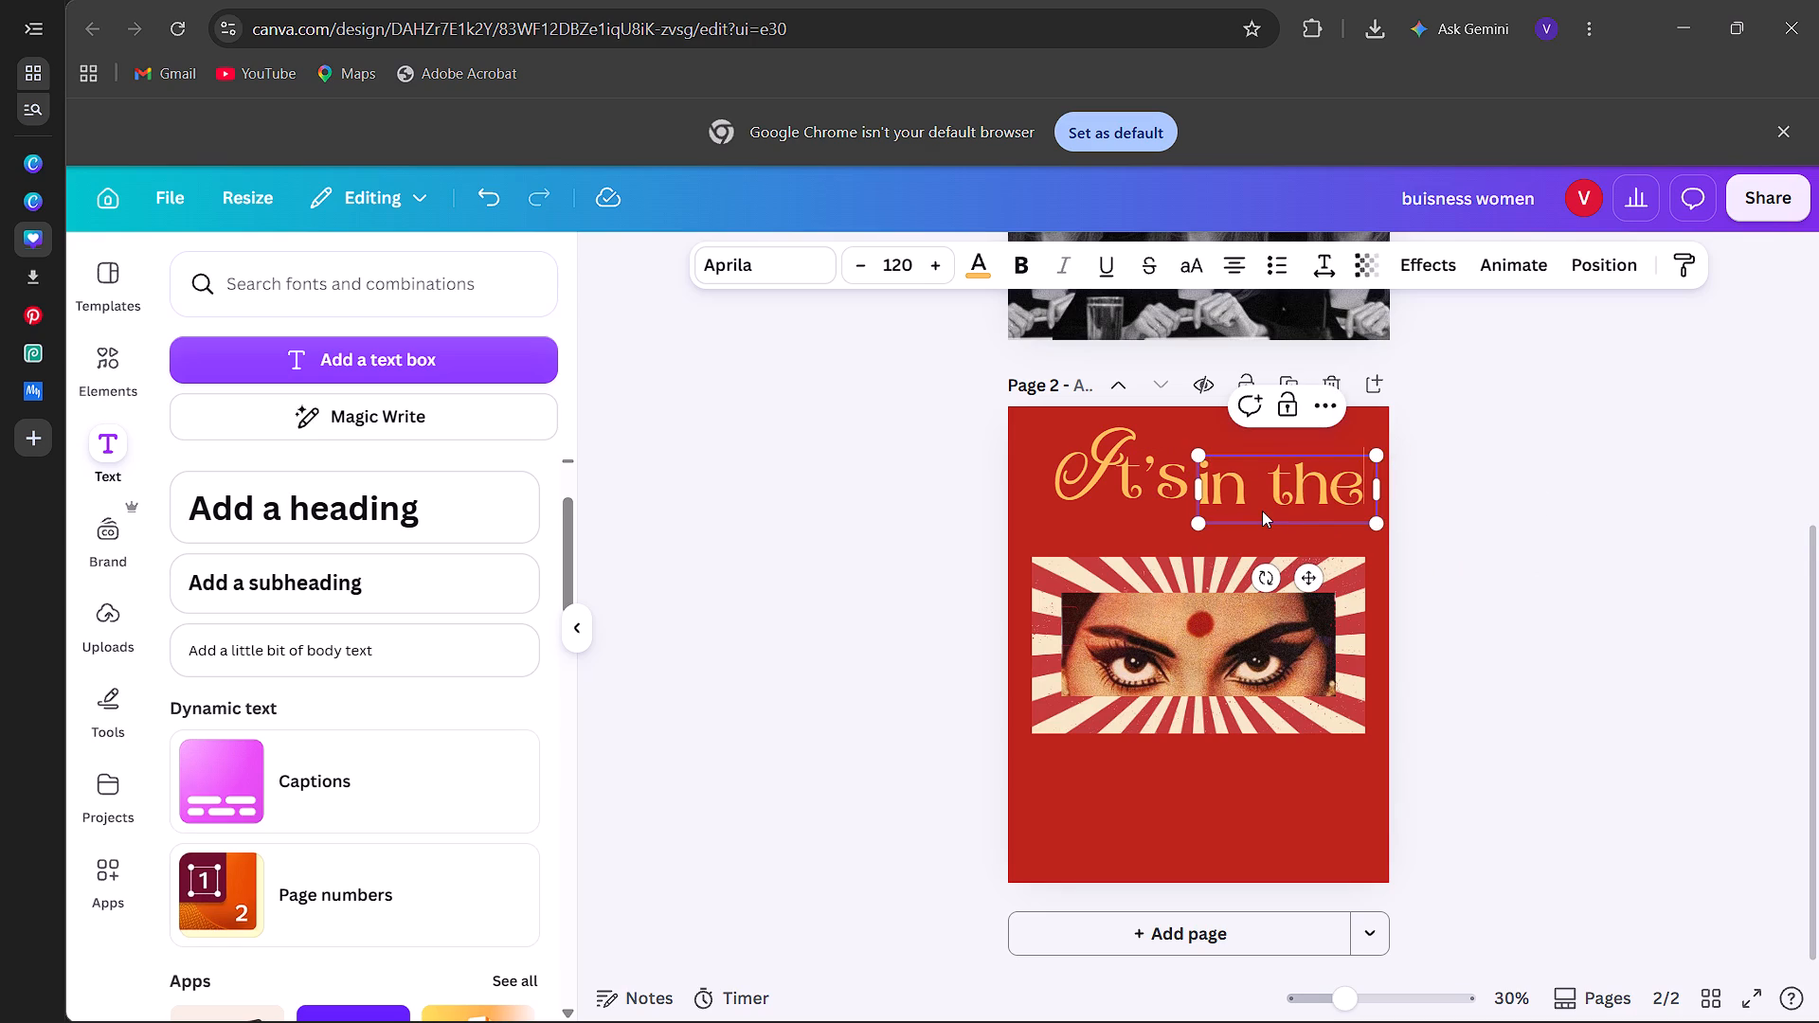
{"action": "left_click_drag", "start_coordinate": [1261, 508], "coordinate": [1261, 511]}
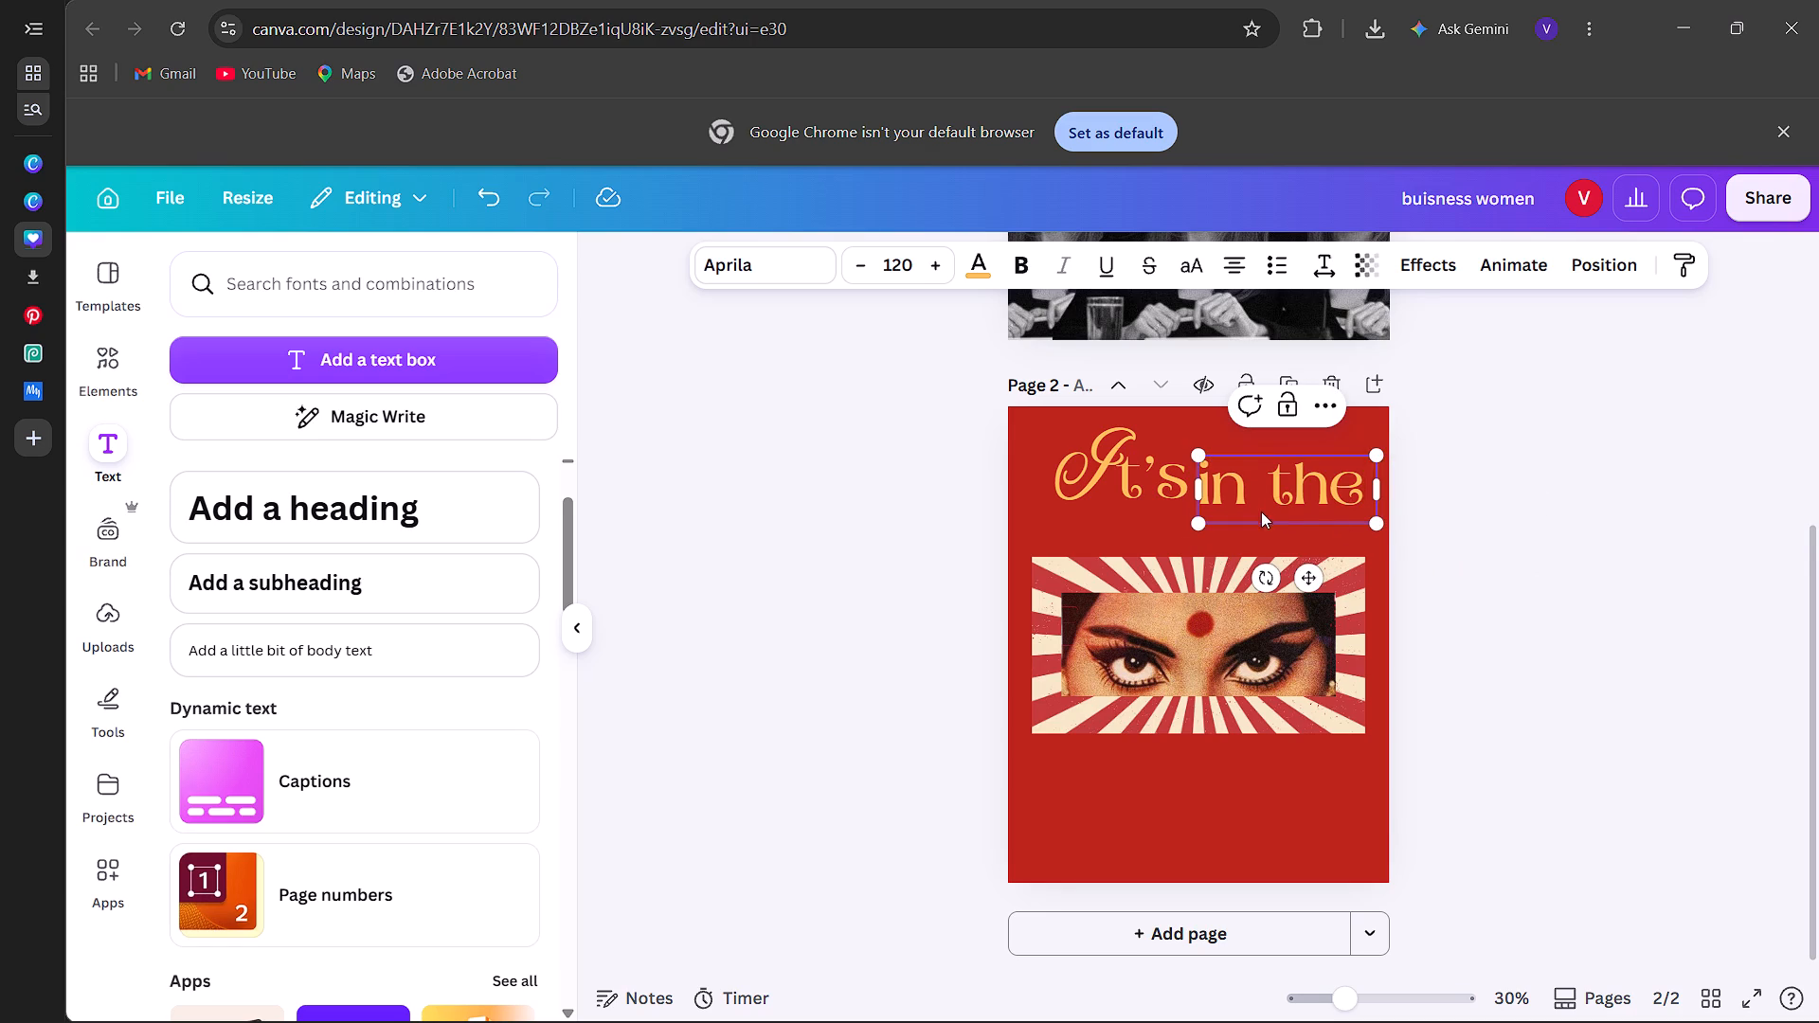
{"action": "left_click_drag", "start_coordinate": [1261, 511], "coordinate": [1508, 557]}
{"action": "left_click", "coordinate": [1508, 557]}
{"action": "left_click_drag", "start_coordinate": [1272, 505], "coordinate": [1270, 495]}
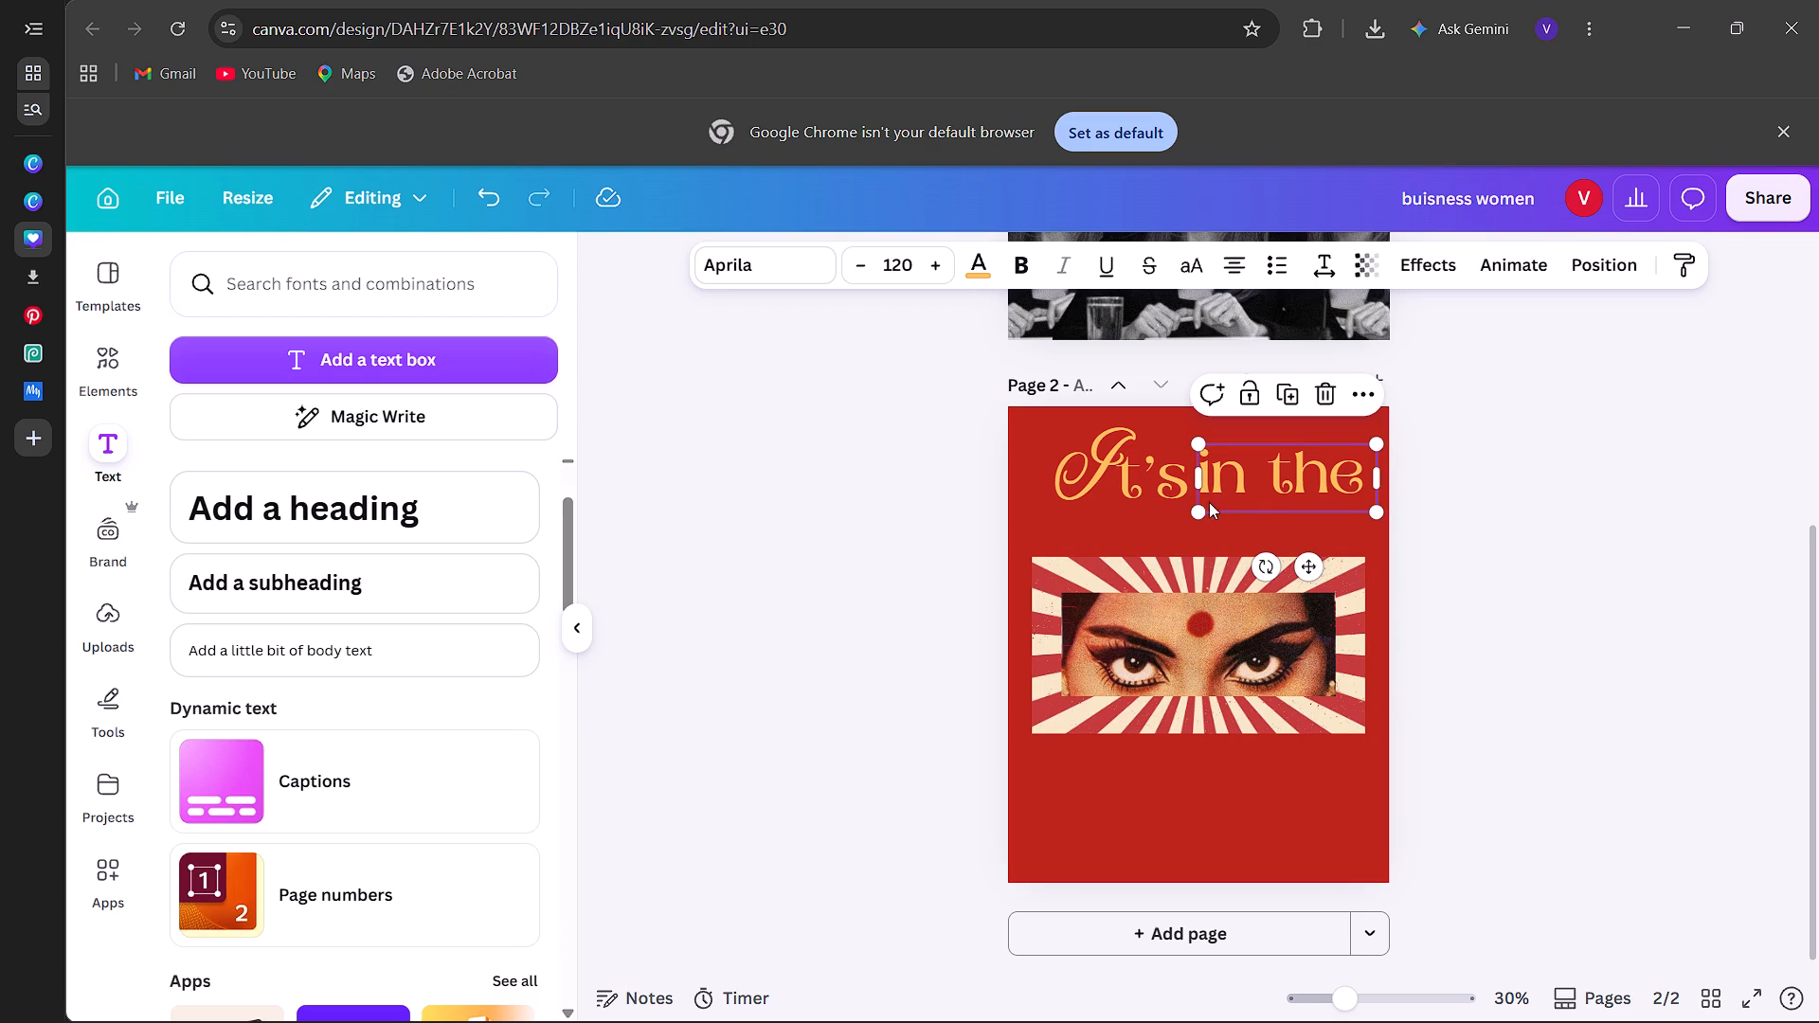
Narrow the "in the" text box and move it next to "It's", with its far edge aligned to the sunburst picture's edge.
{"action": "left_click", "coordinate": [1198, 511]}
{"action": "left_click_drag", "start_coordinate": [1195, 476], "coordinate": [1203, 476]}
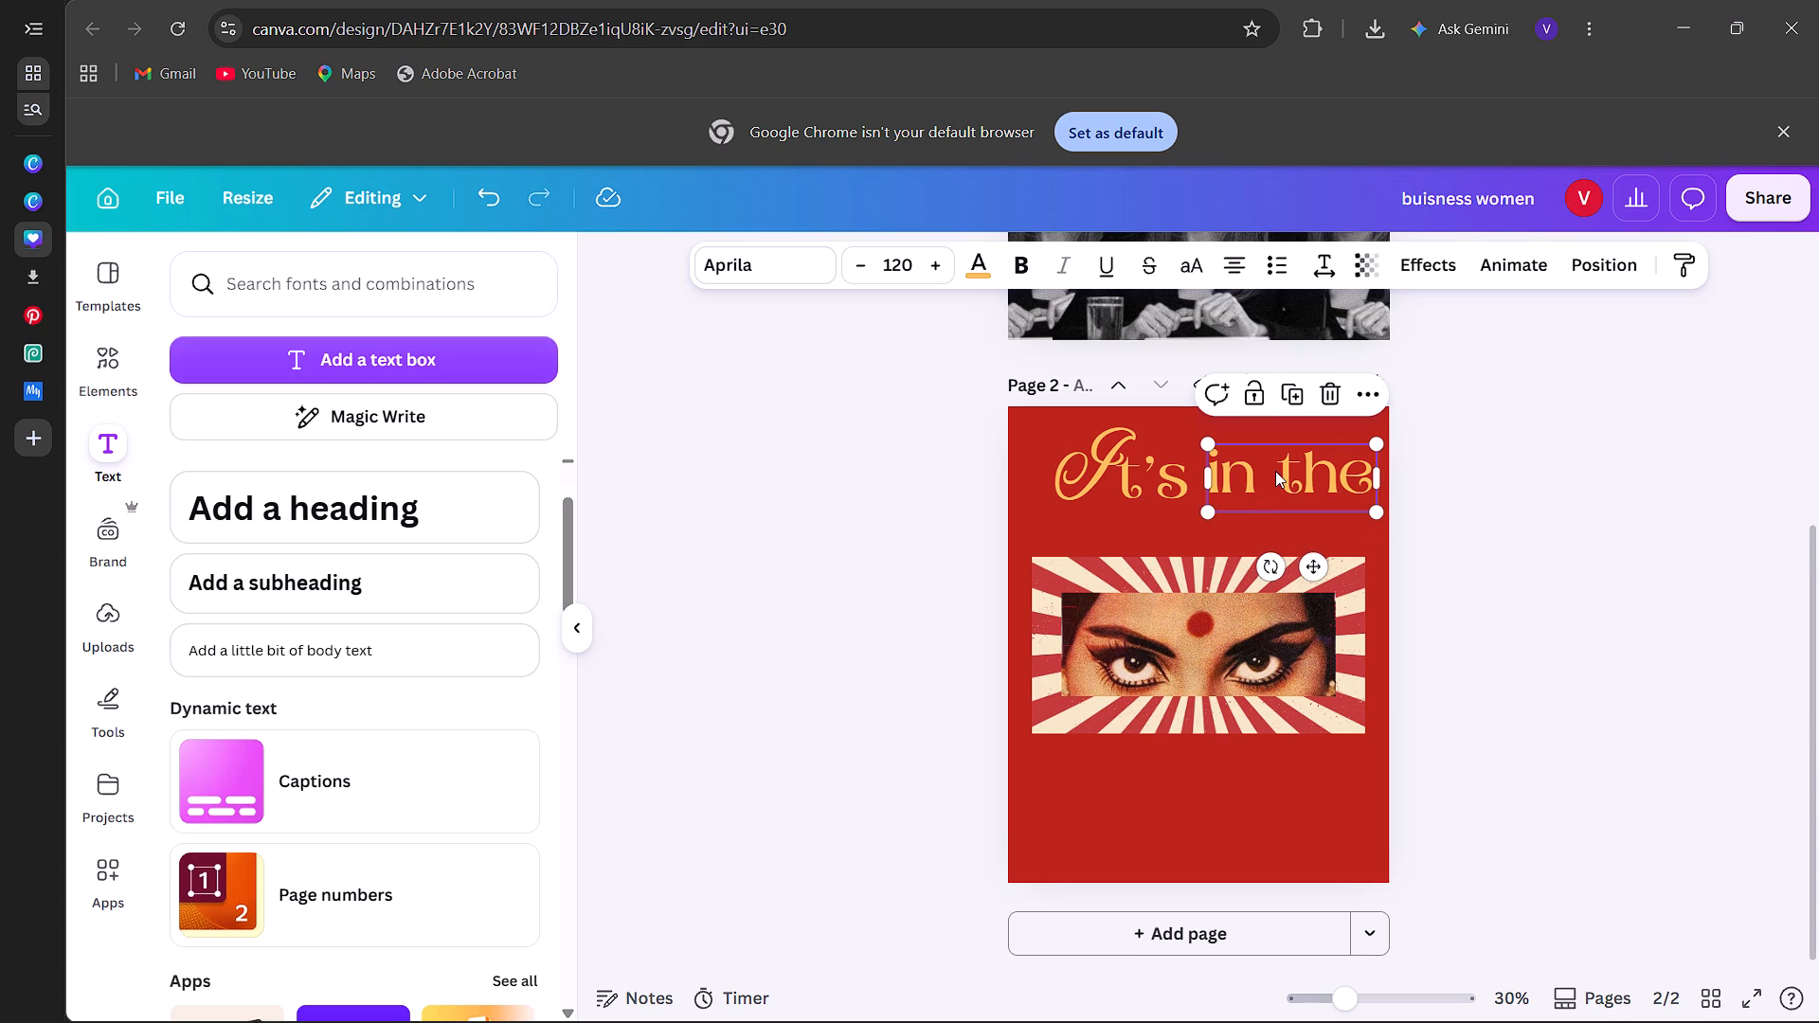
{"action": "left_click", "coordinate": [1275, 471]}
{"action": "left_click", "coordinate": [1306, 573]}
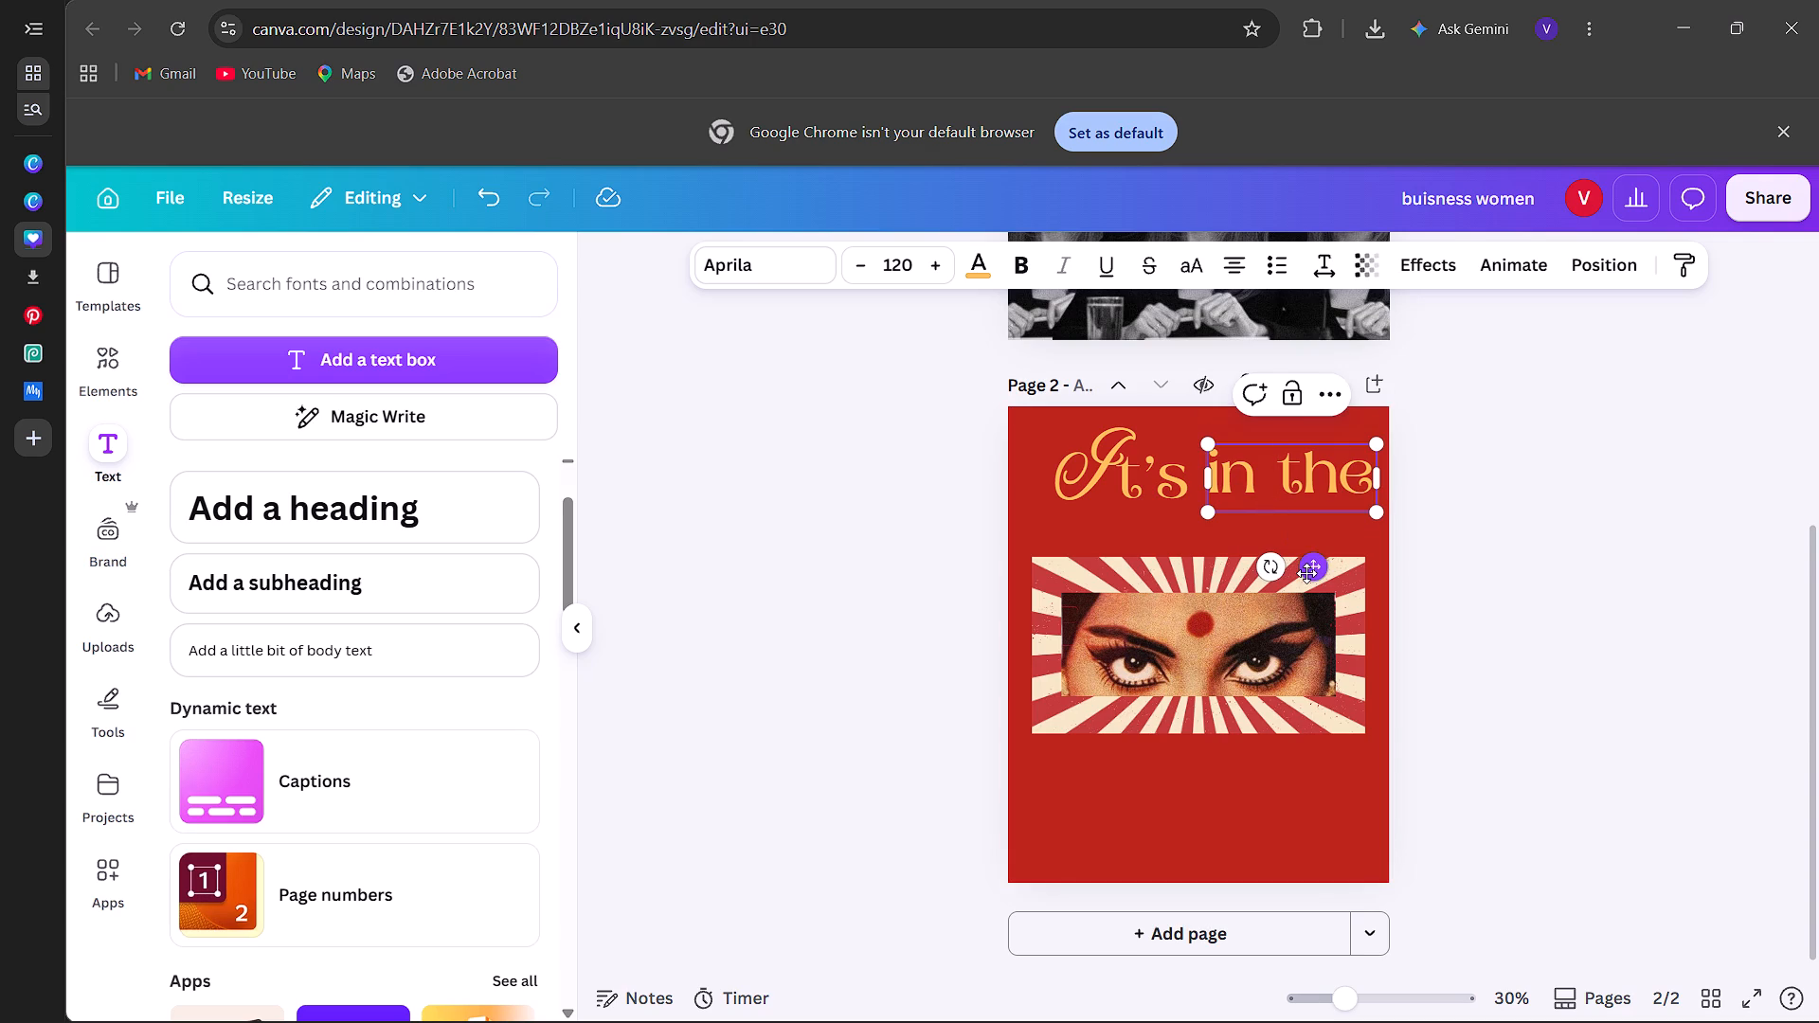
{"action": "left_click_drag", "start_coordinate": [1306, 573], "coordinate": [1287, 580]}
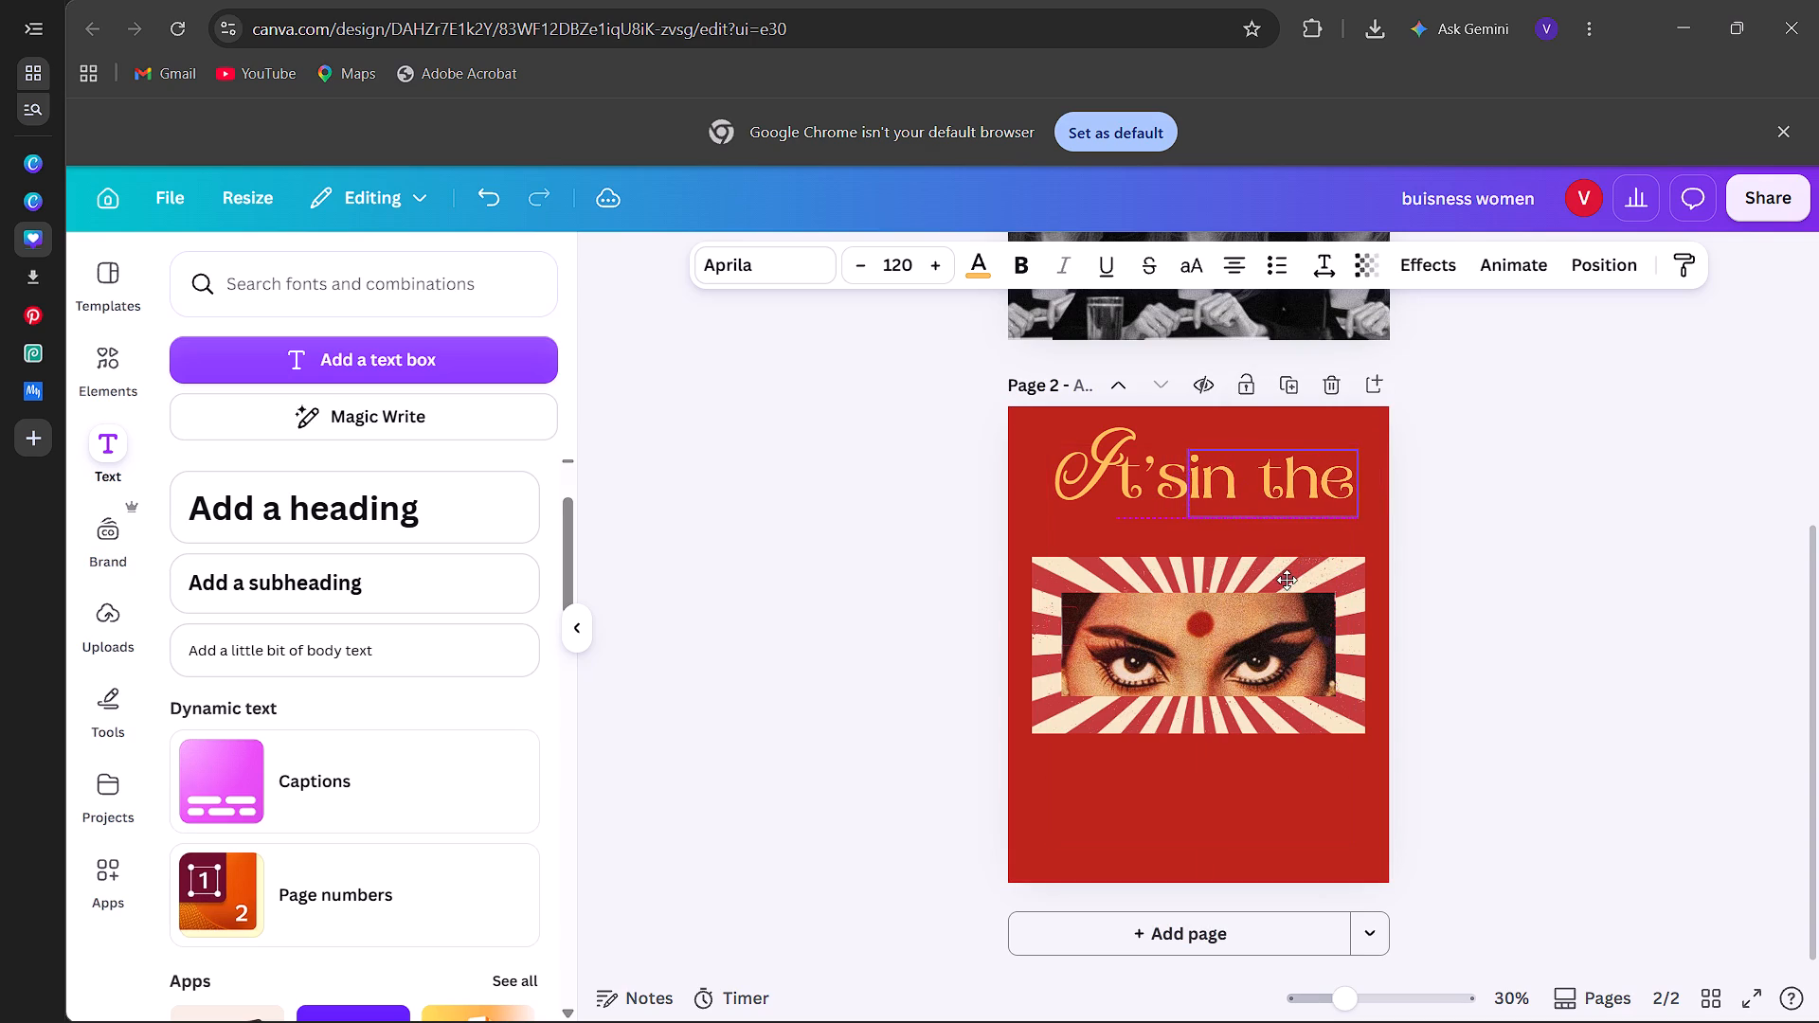
{"action": "left_click_drag", "start_coordinate": [1287, 580], "coordinate": [1293, 578]}
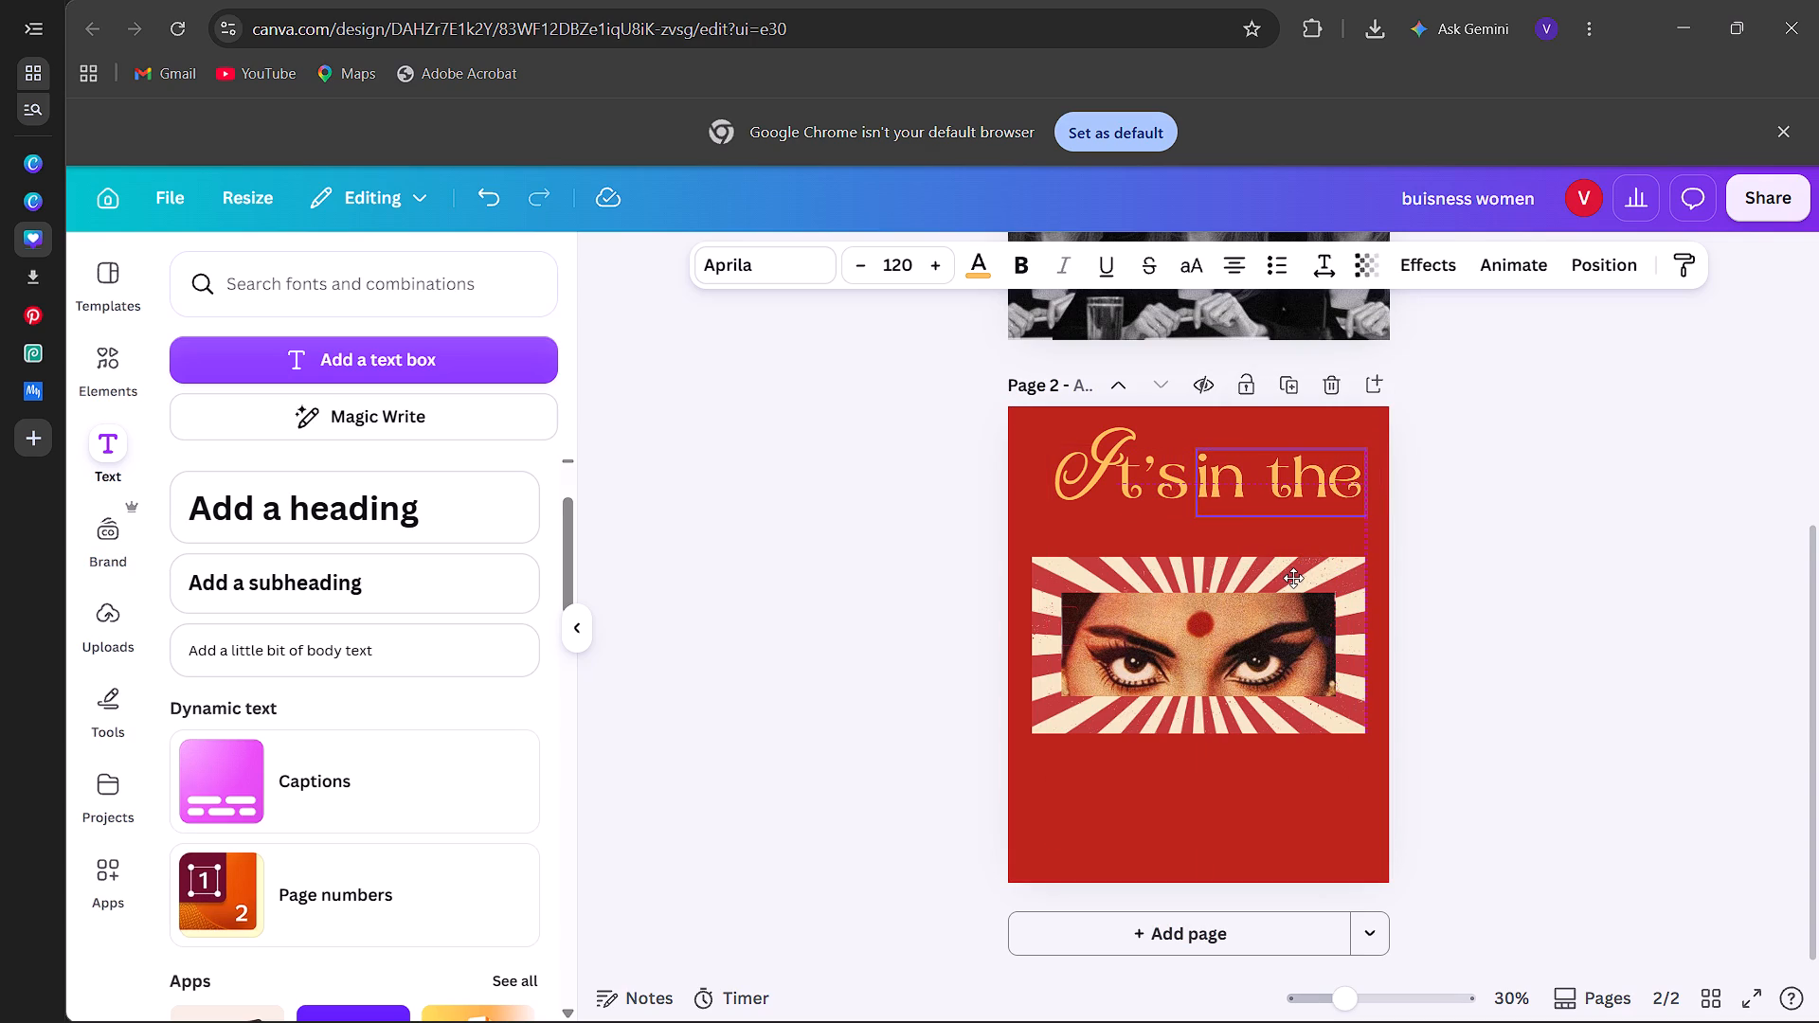
{"action": "left_click_drag", "start_coordinate": [1293, 578], "coordinate": [1293, 579]}
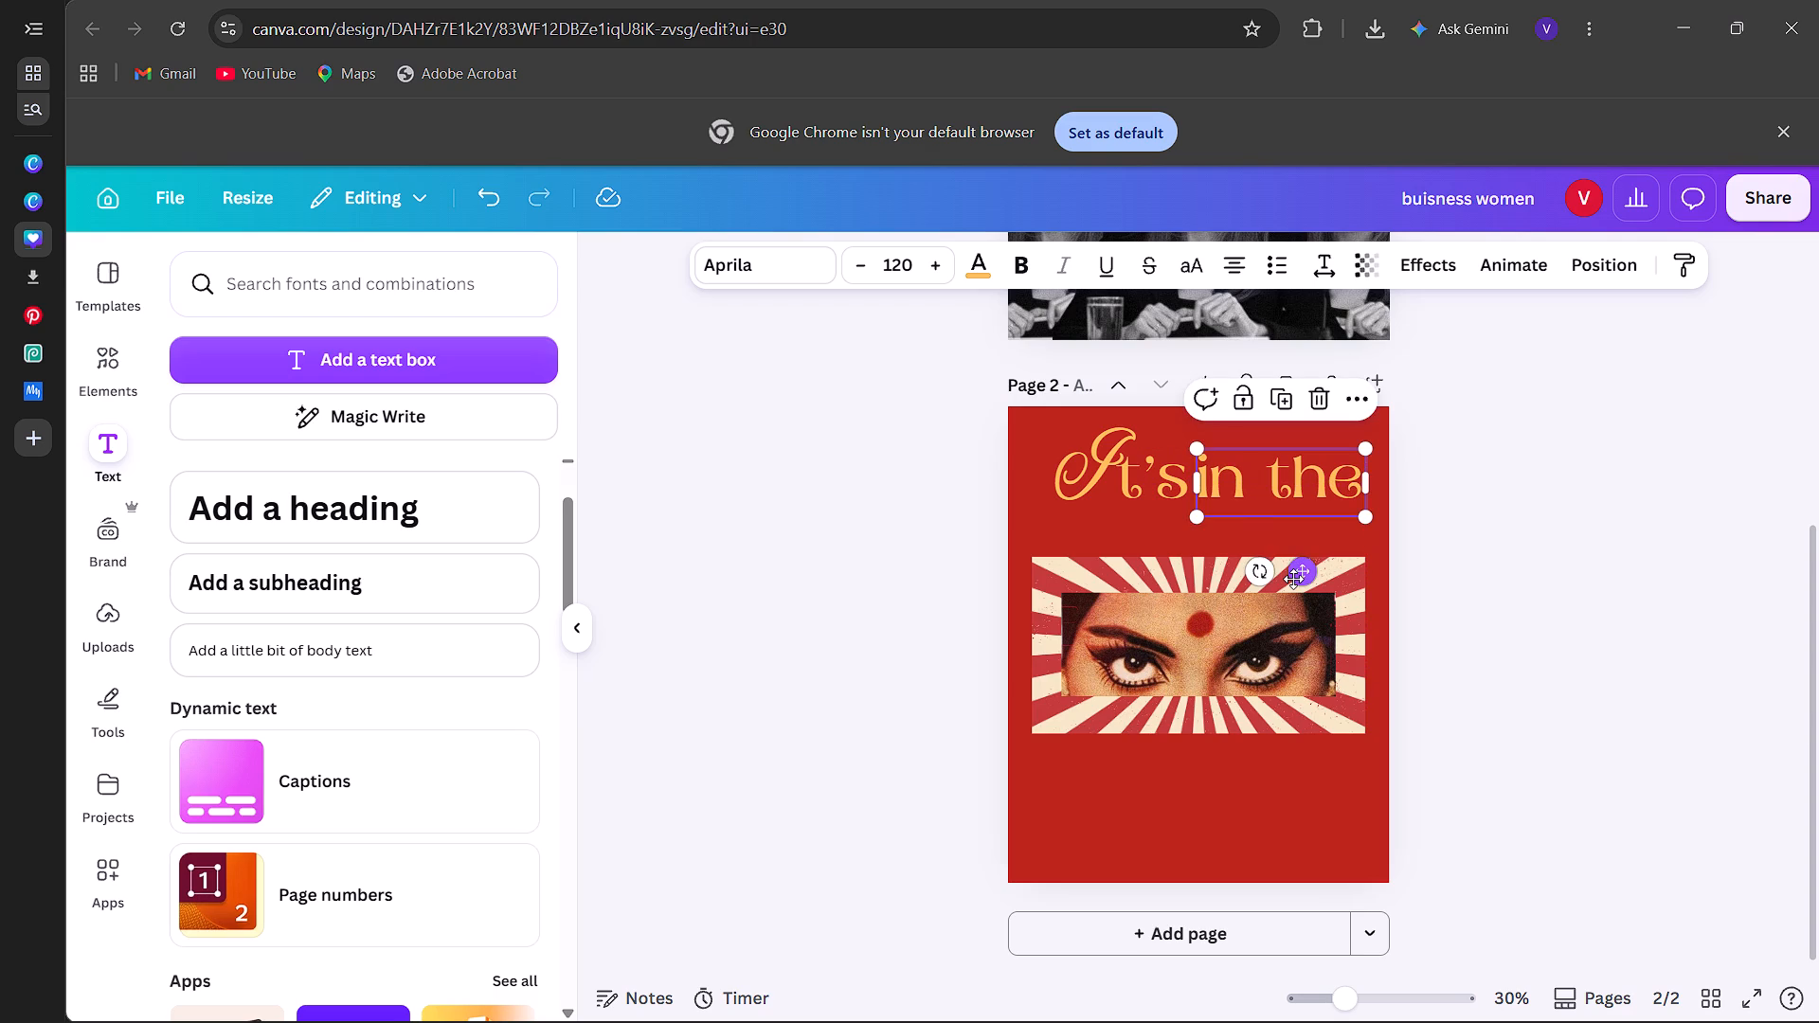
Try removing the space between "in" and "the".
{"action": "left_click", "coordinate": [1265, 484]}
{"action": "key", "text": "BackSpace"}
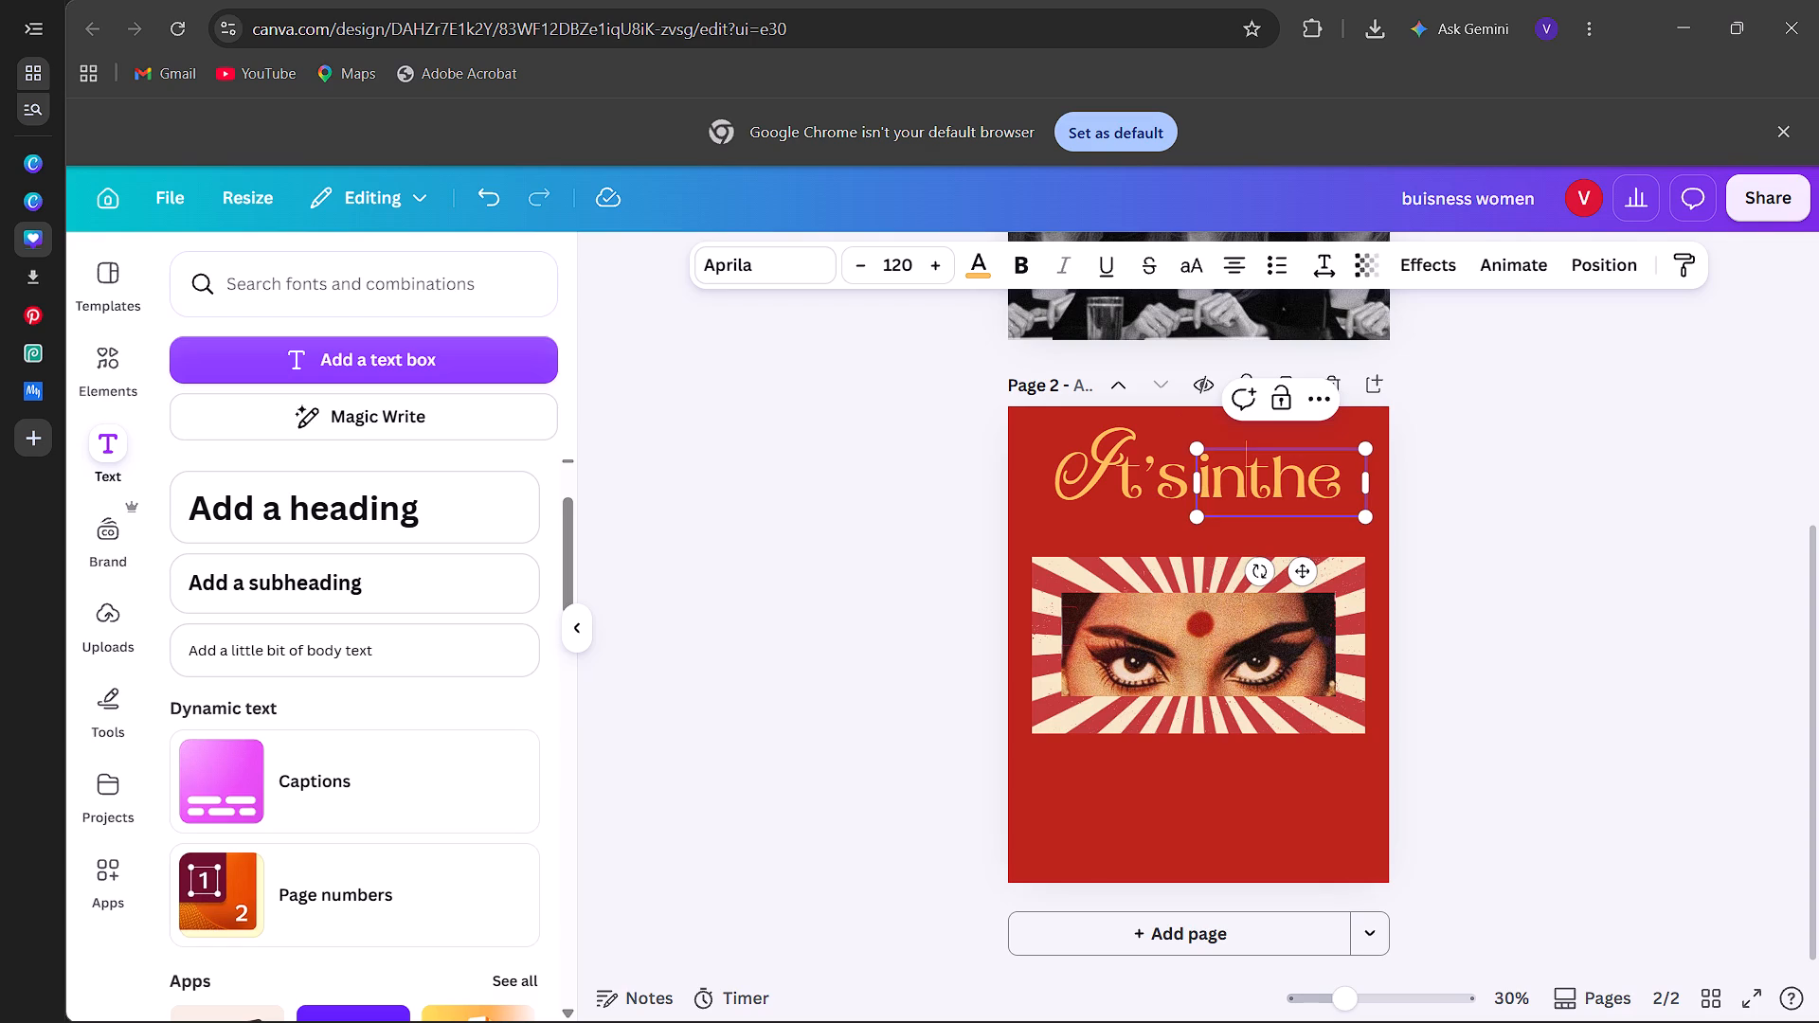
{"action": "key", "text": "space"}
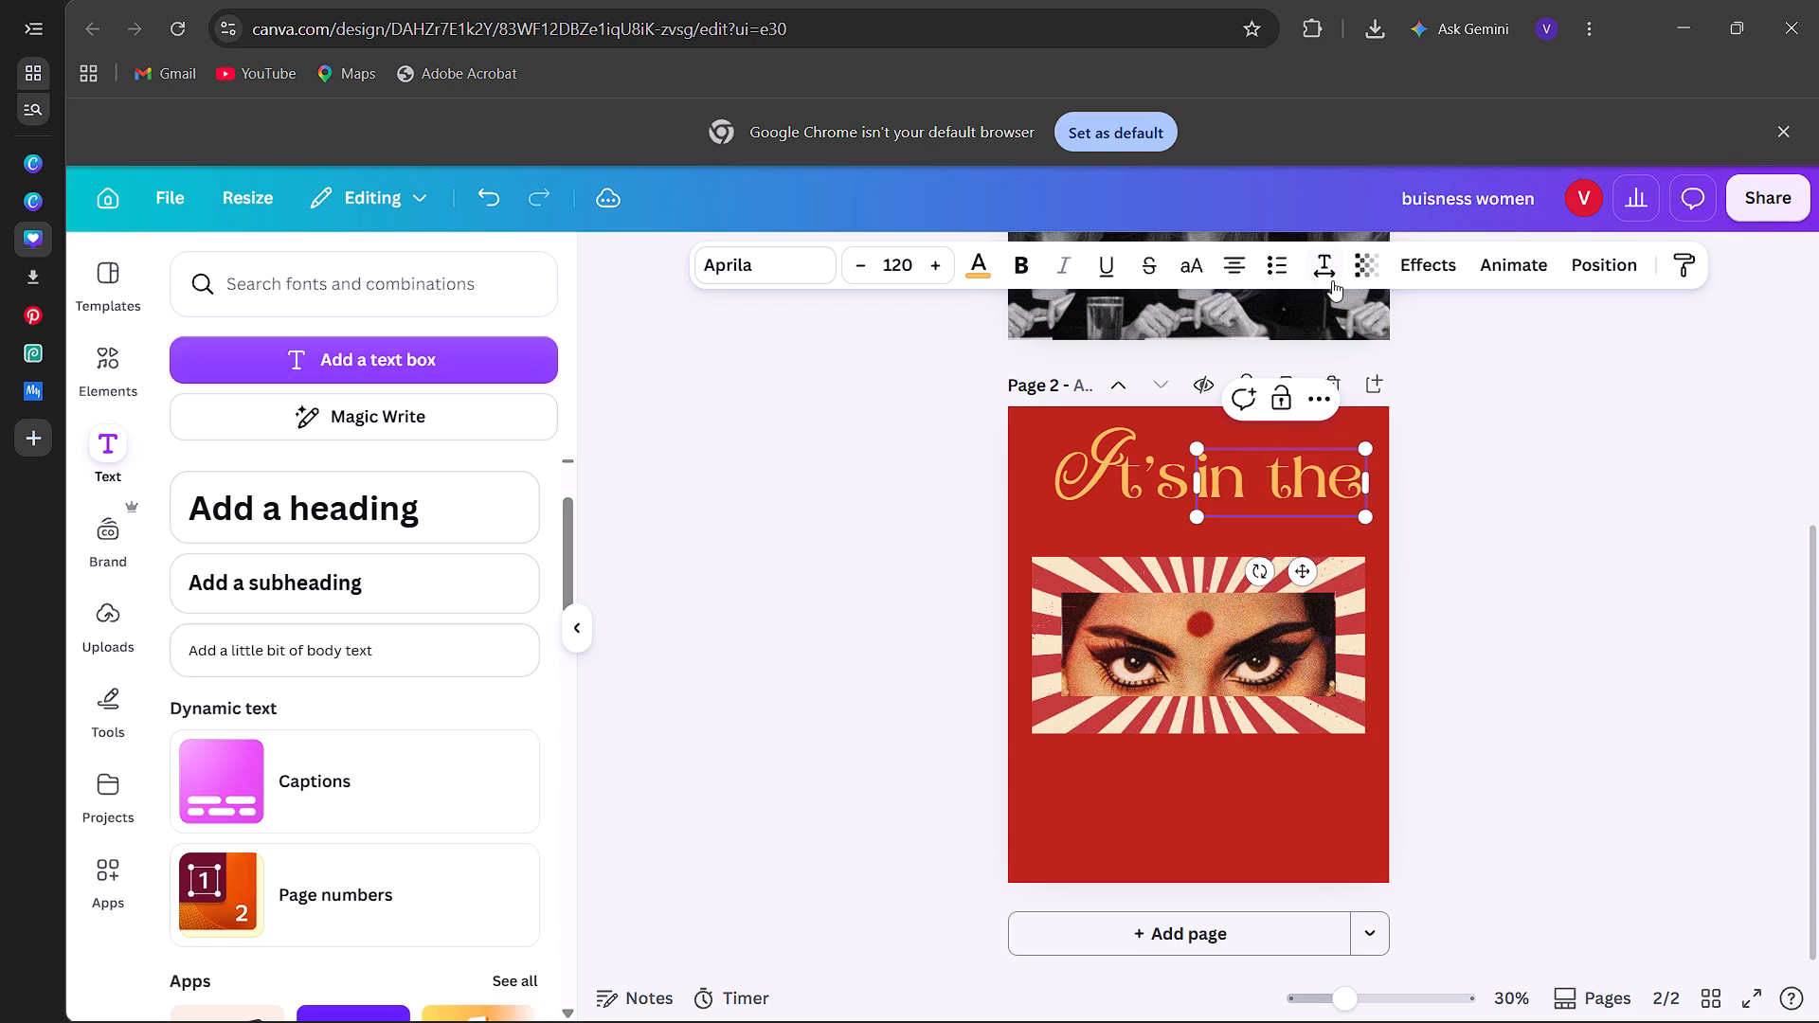
Tighten the letter spacing of the "in the" text to -57.
{"action": "left_click", "coordinate": [1319, 270]}
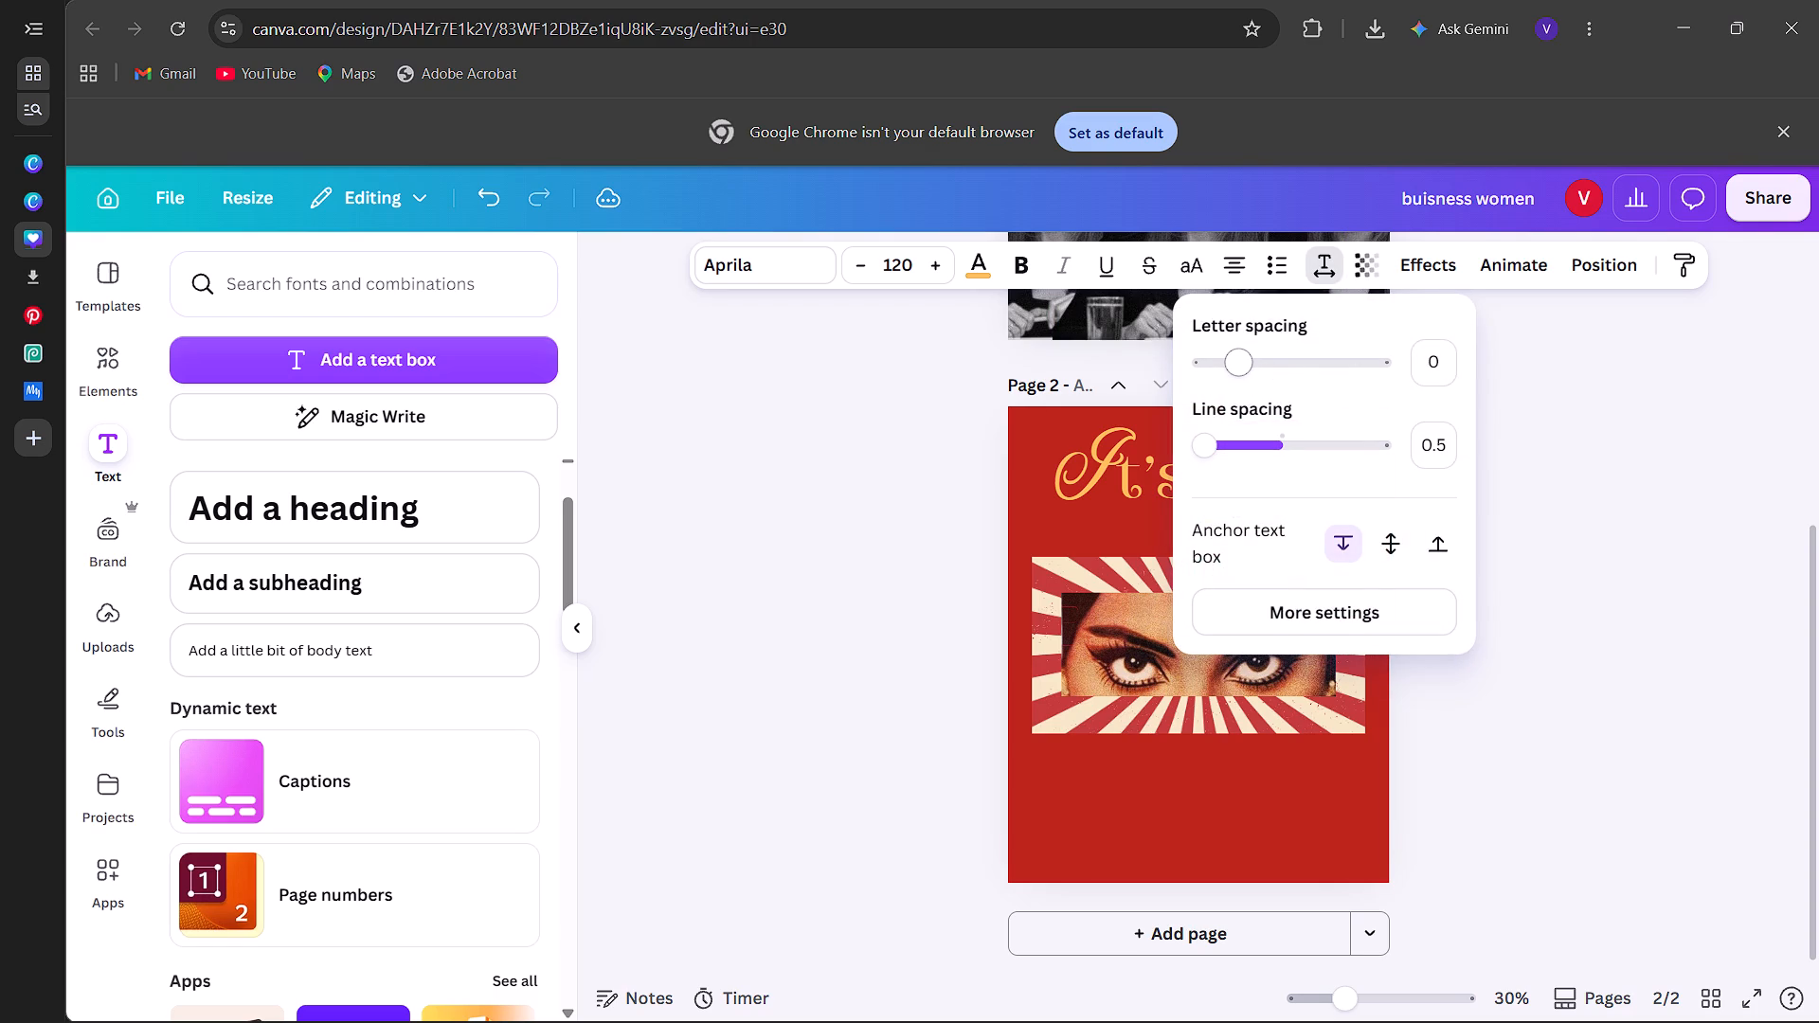
{"action": "left_click_drag", "start_coordinate": [1243, 367], "coordinate": [1236, 368]}
{"action": "left_click_drag", "start_coordinate": [1236, 368], "coordinate": [1225, 369]}
{"action": "left_click_drag", "start_coordinate": [1225, 369], "coordinate": [1227, 369]}
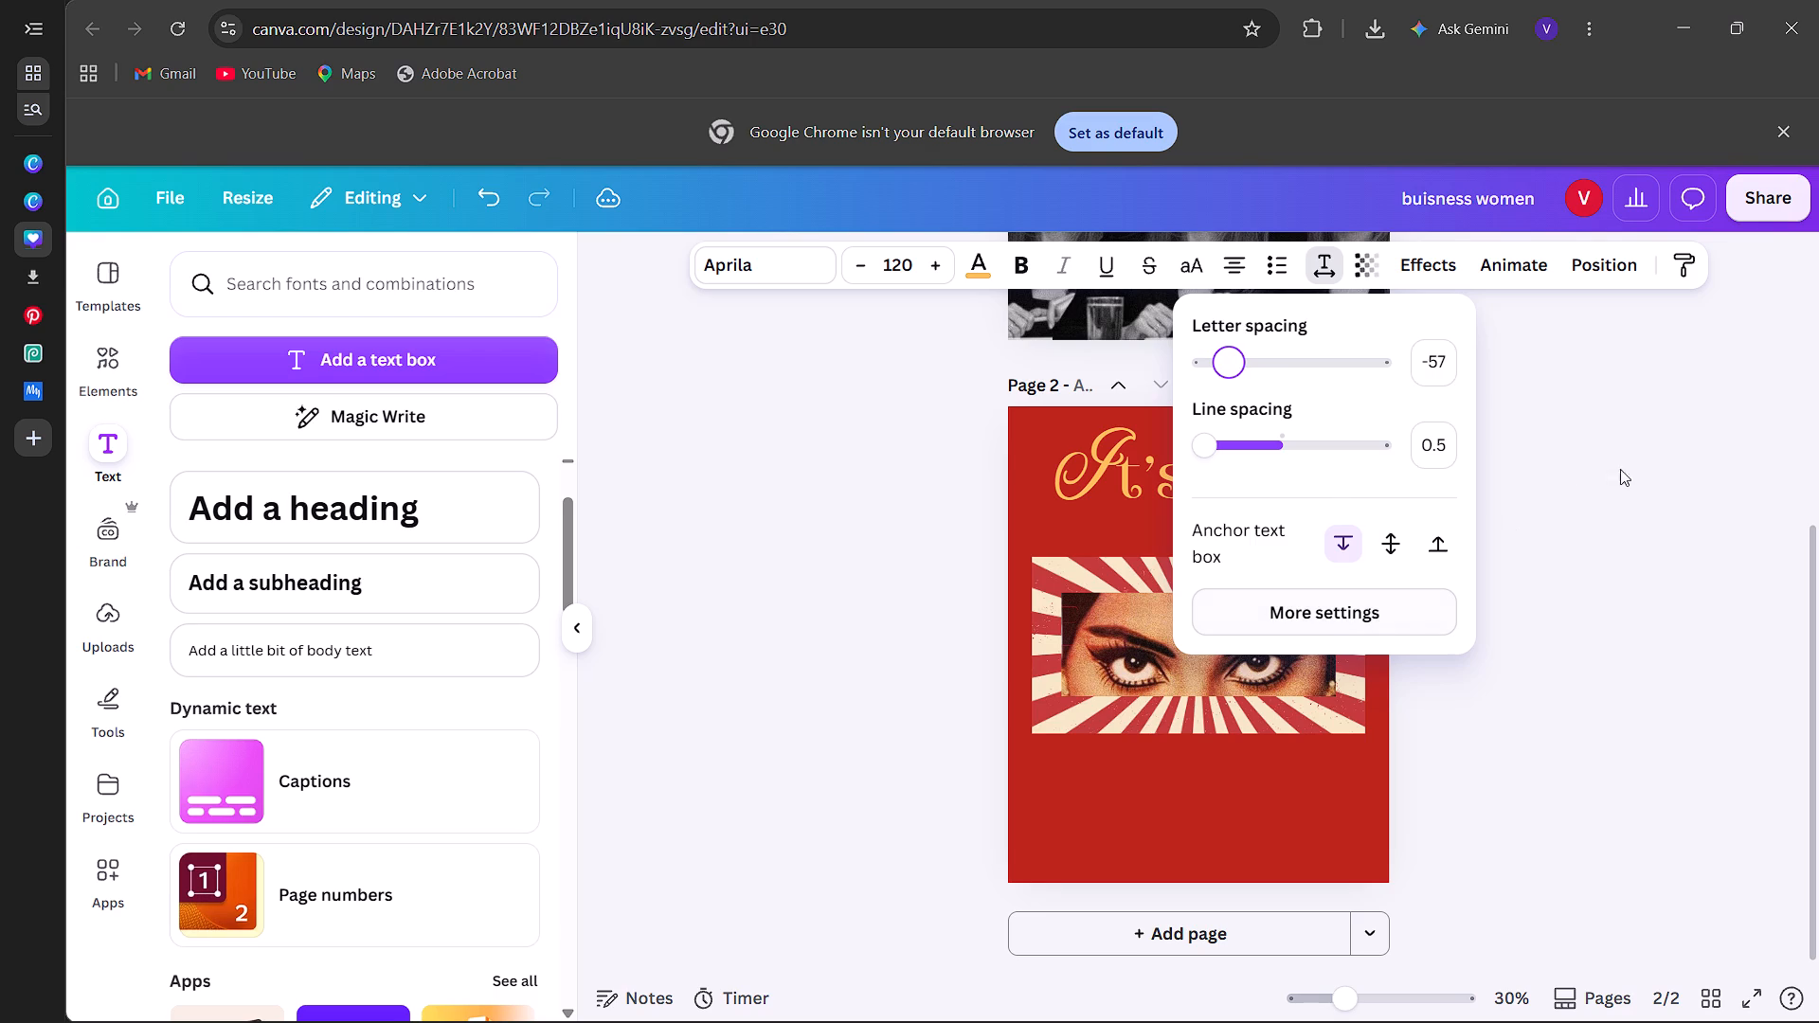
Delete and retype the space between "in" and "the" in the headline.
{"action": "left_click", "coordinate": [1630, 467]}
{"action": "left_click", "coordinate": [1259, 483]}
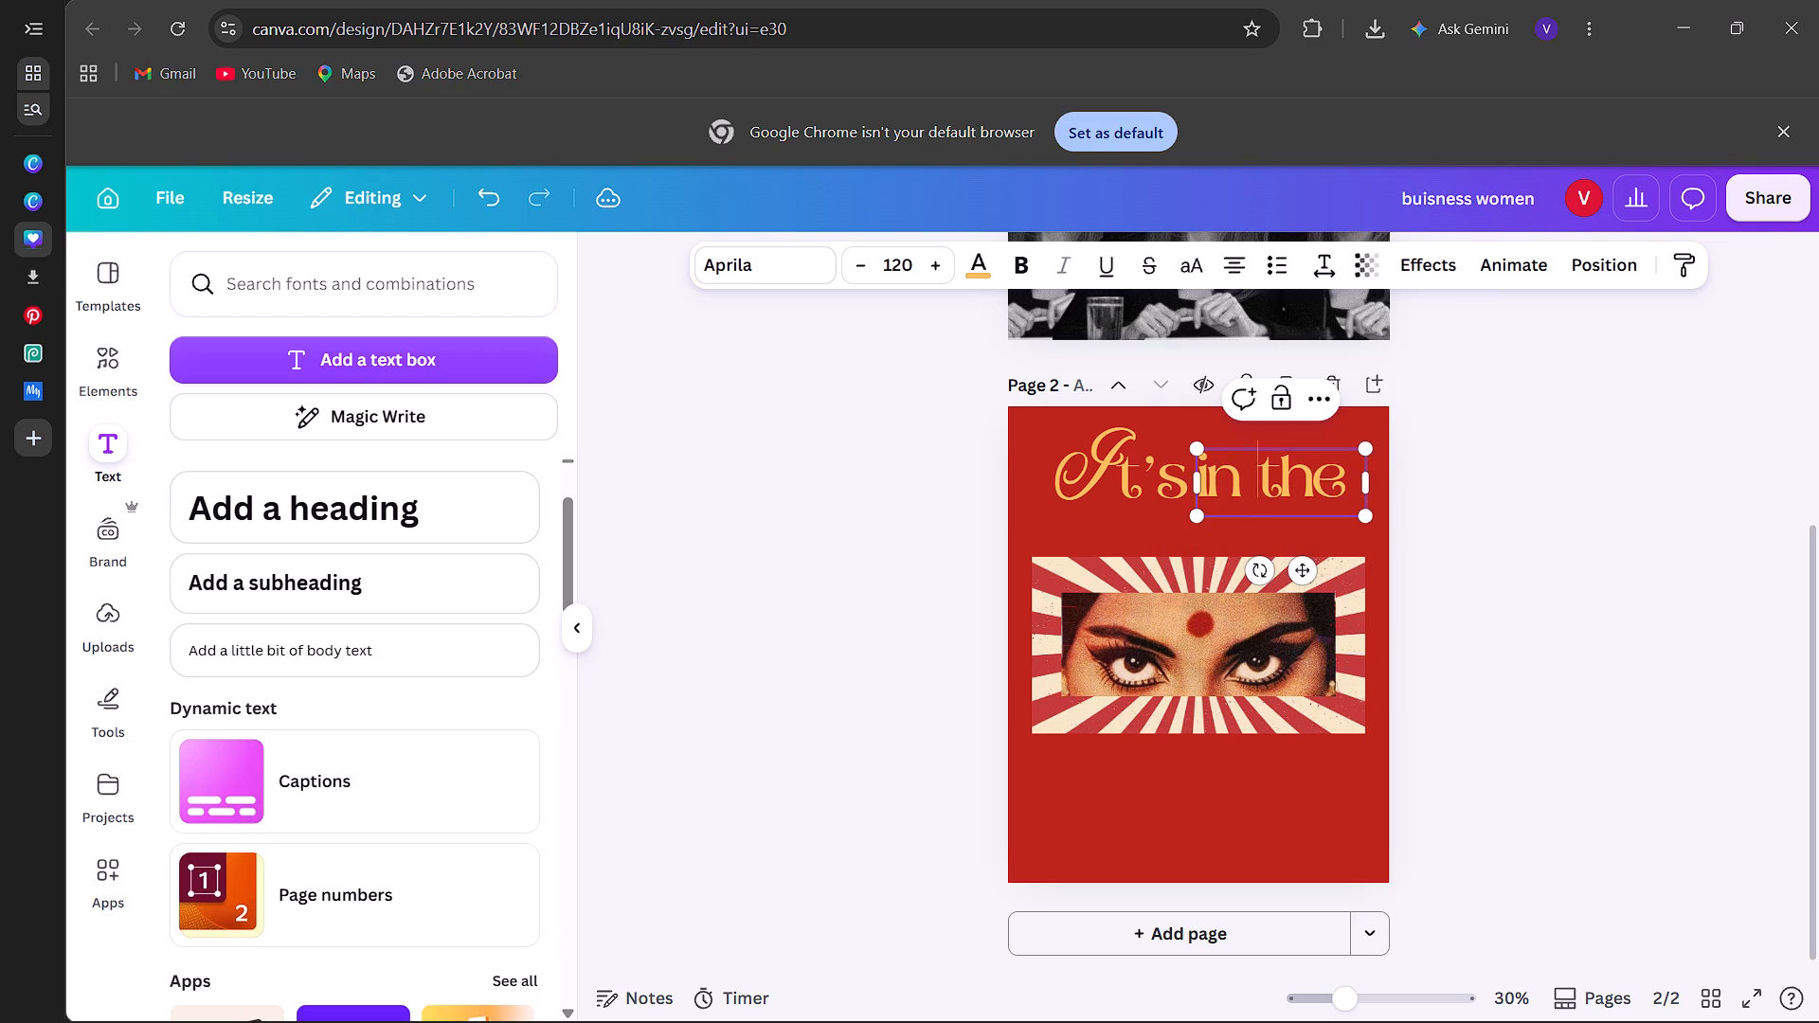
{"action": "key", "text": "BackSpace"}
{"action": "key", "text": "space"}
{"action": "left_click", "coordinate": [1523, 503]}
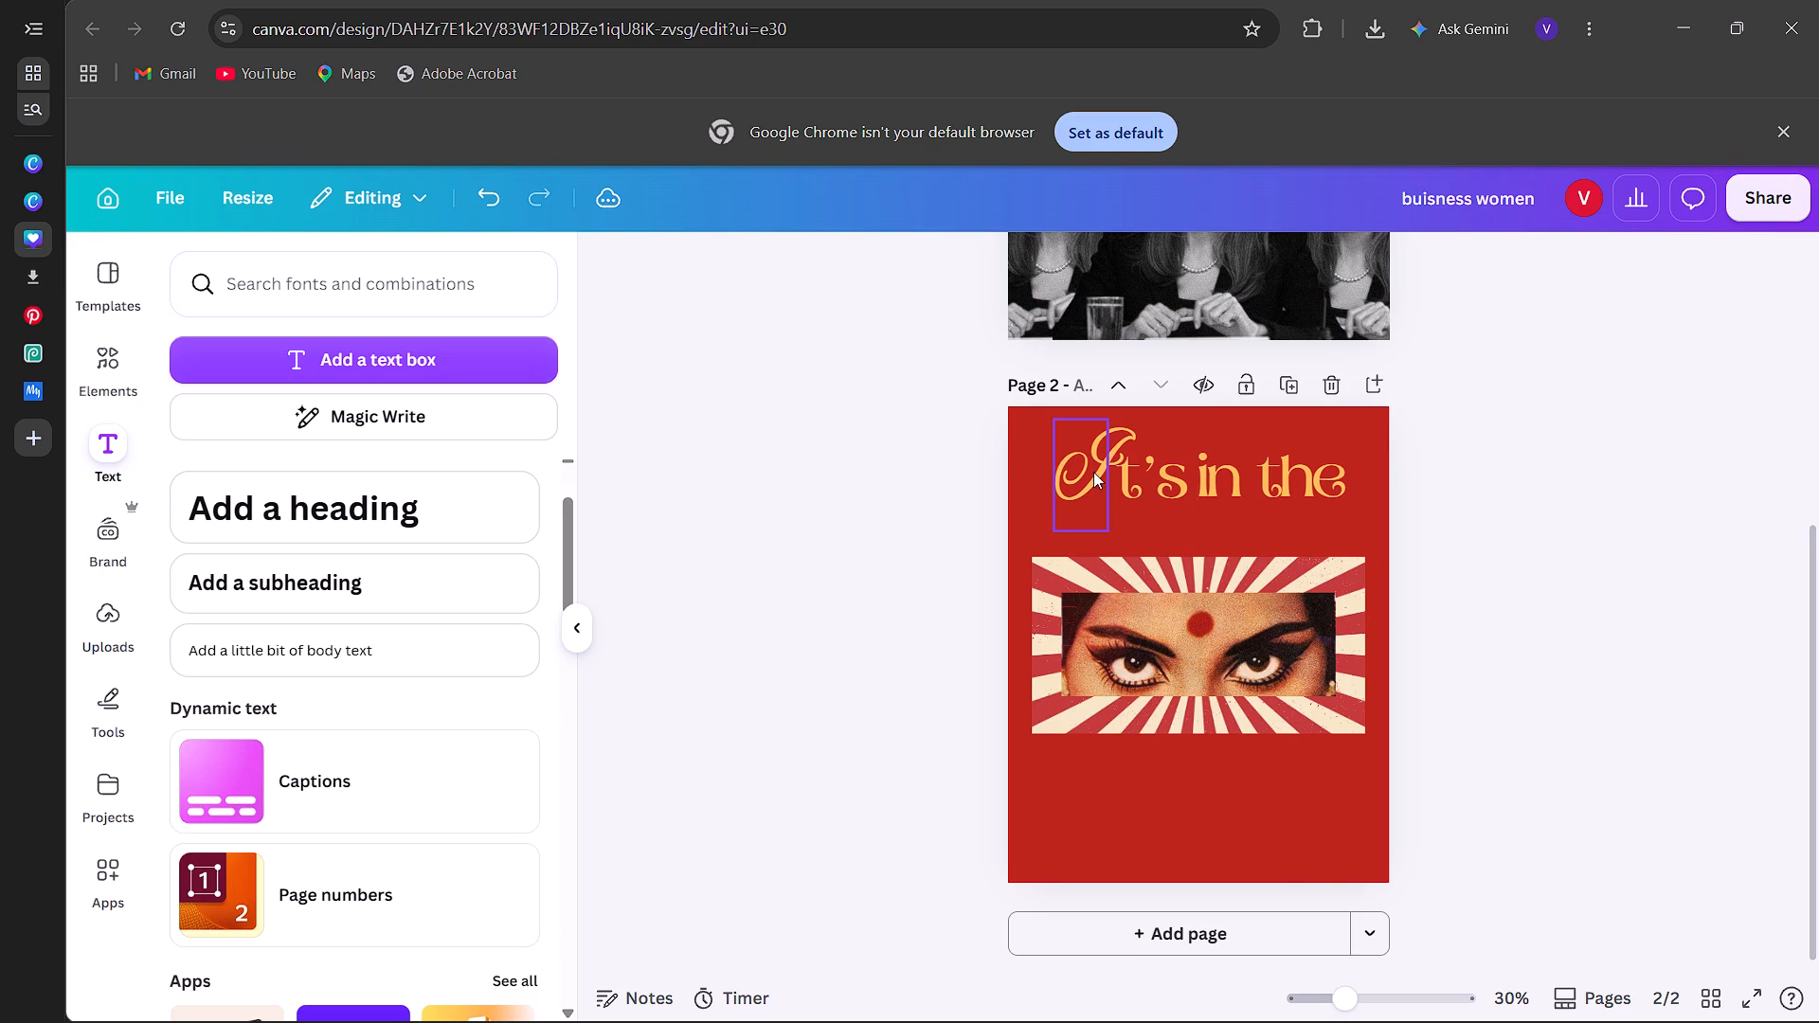
Move the "I", "t's" and "in the" headline pieces down so they line up just above the sunburst picture.
{"action": "left_click_drag", "start_coordinate": [1091, 471], "coordinate": [1084, 496]}
{"action": "left_click_drag", "start_coordinate": [1142, 482], "coordinate": [1141, 505]}
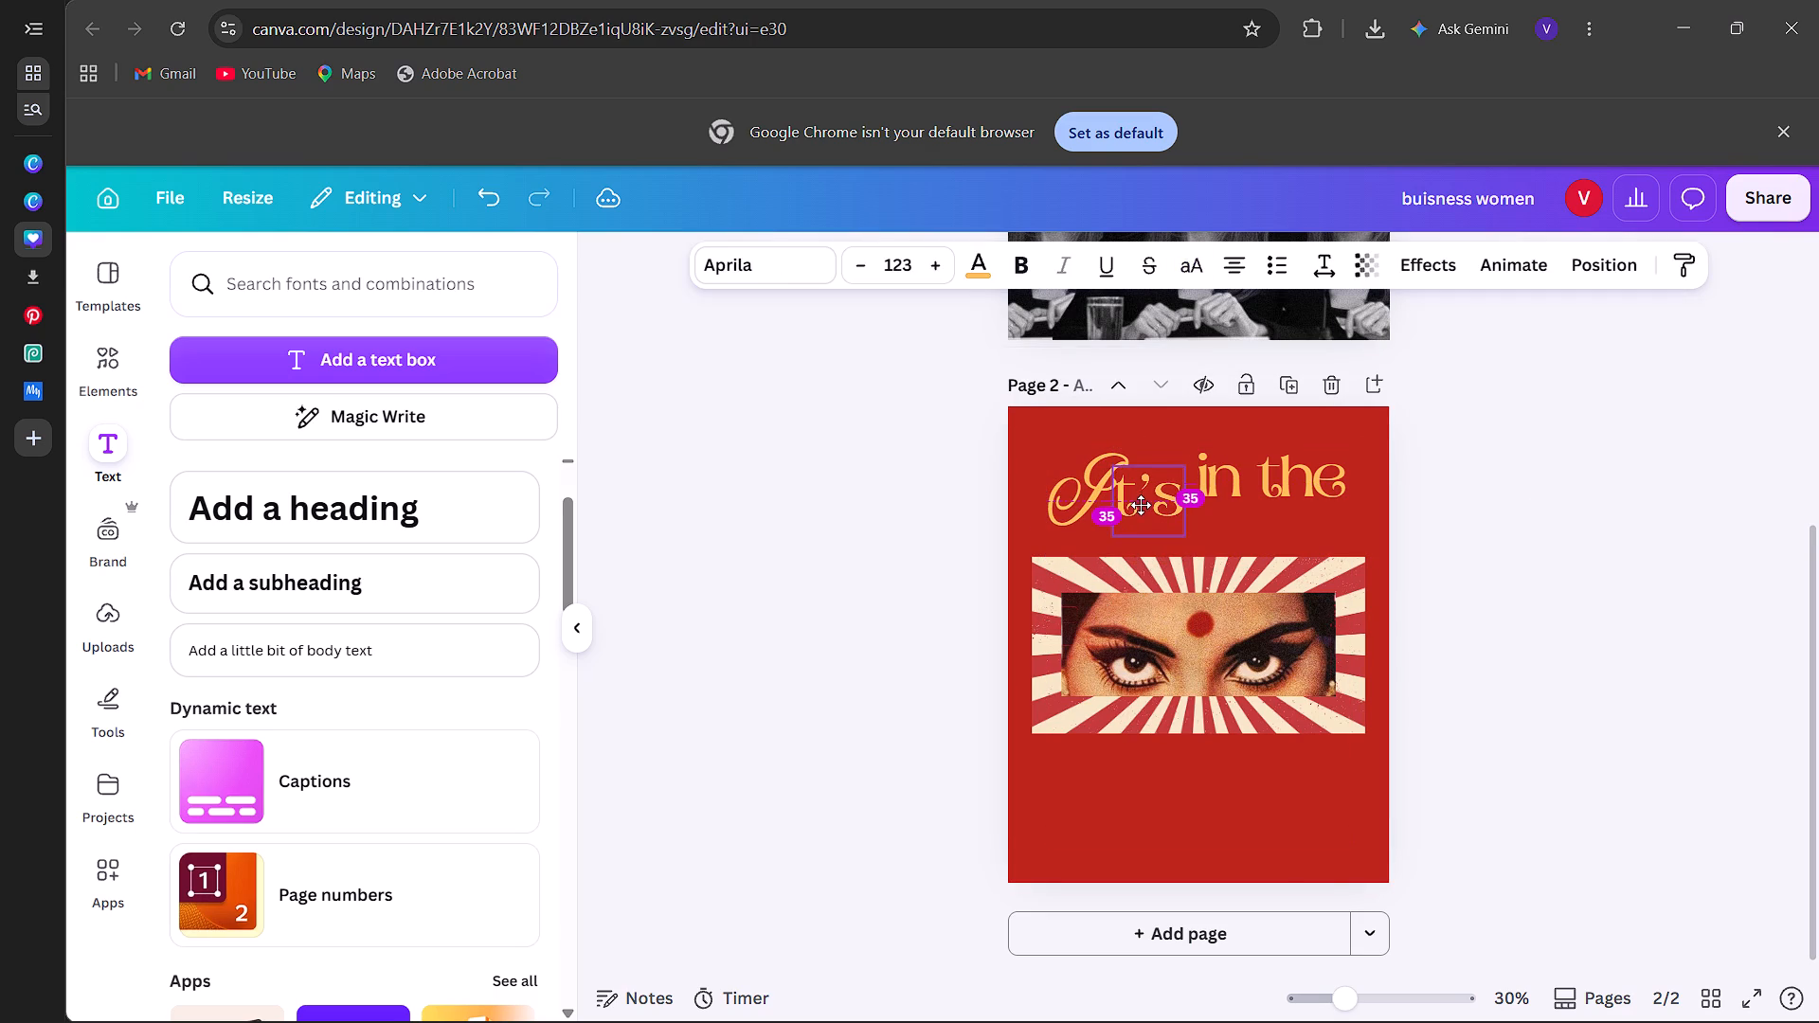
{"action": "left_click_drag", "start_coordinate": [1141, 505], "coordinate": [1142, 511]}
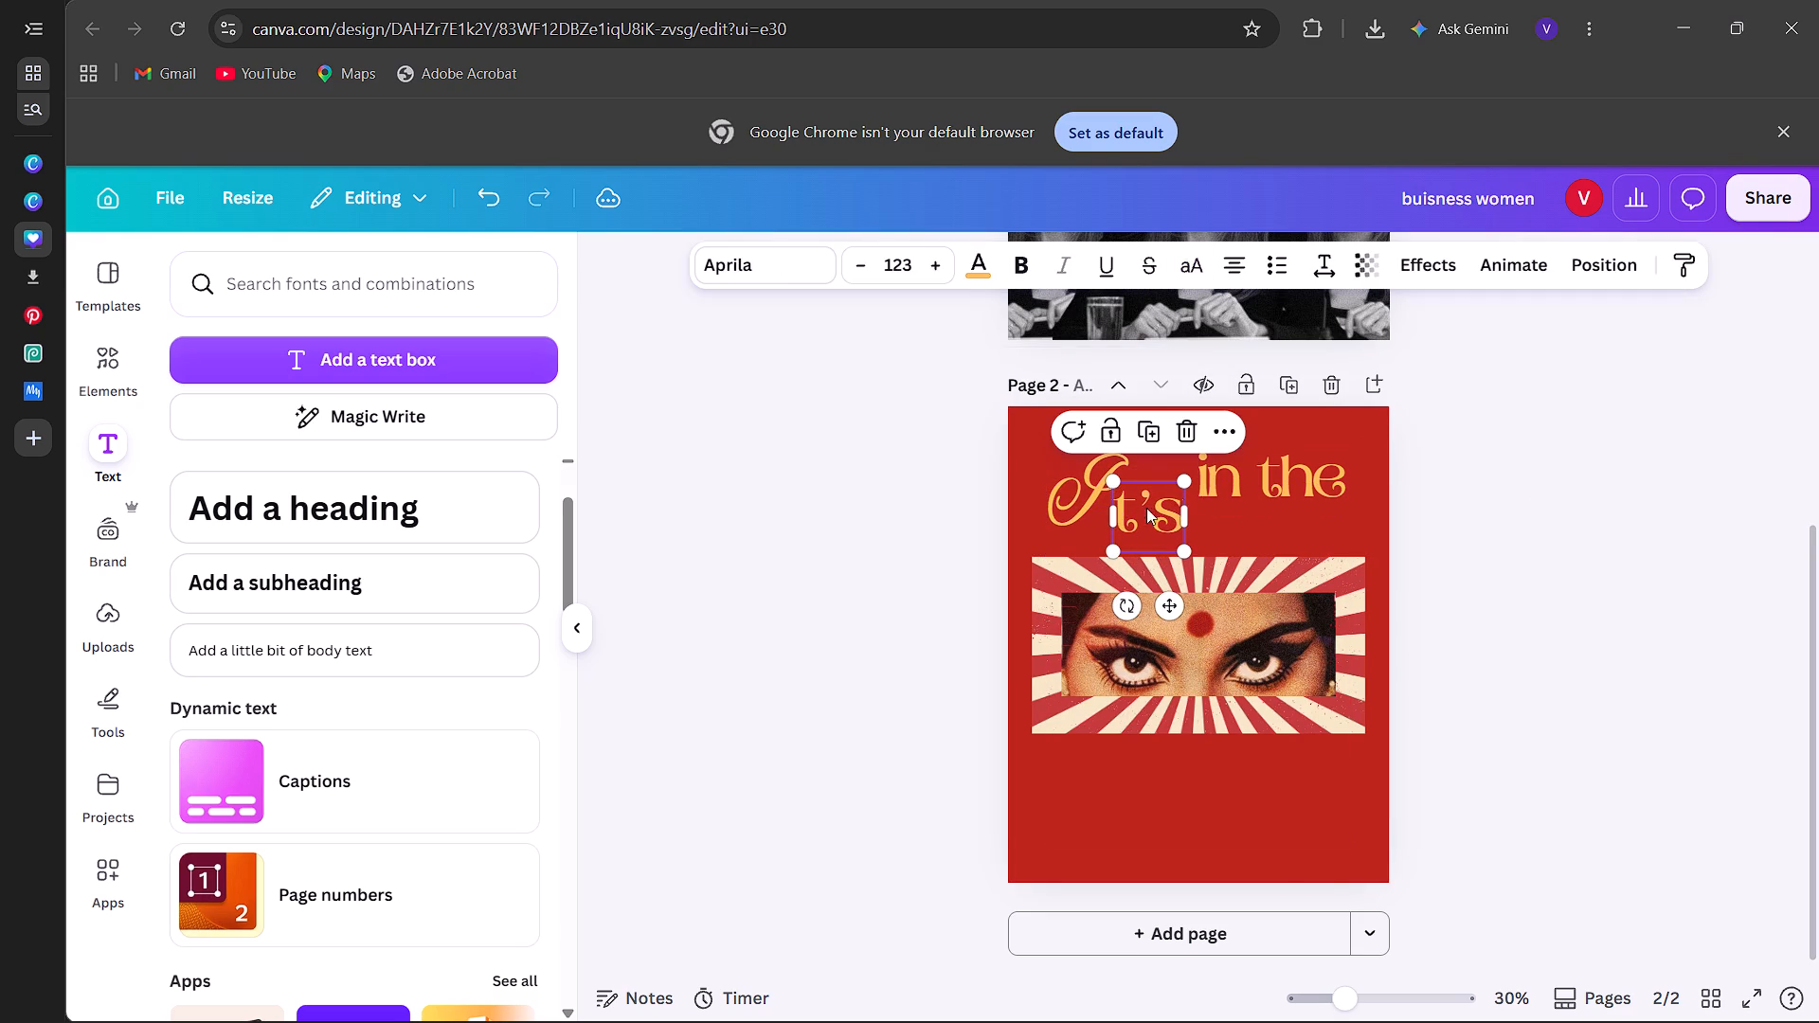
{"action": "left_click_drag", "start_coordinate": [1216, 478], "coordinate": [1216, 511]}
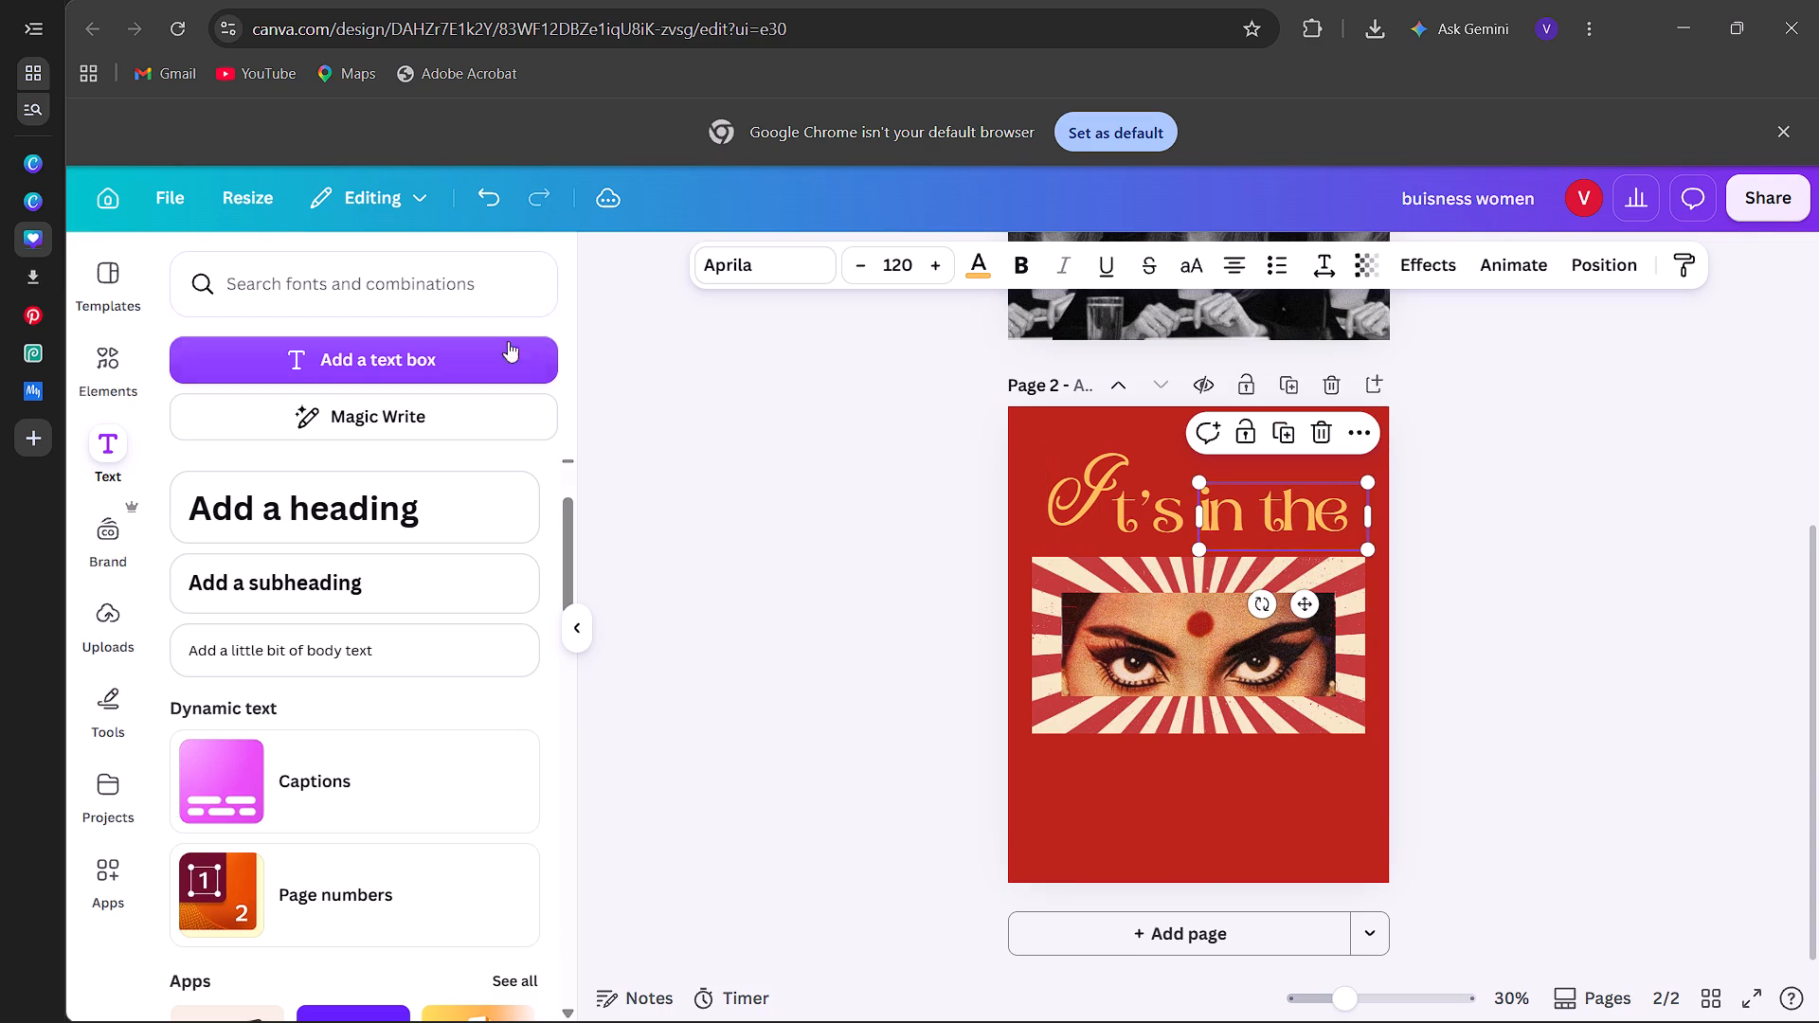
Add a text box reading "EYES" on the red page and set its font to Alex Brush.
{"action": "left_click", "coordinate": [488, 351]}
{"action": "key", "text": "BackSpace"}
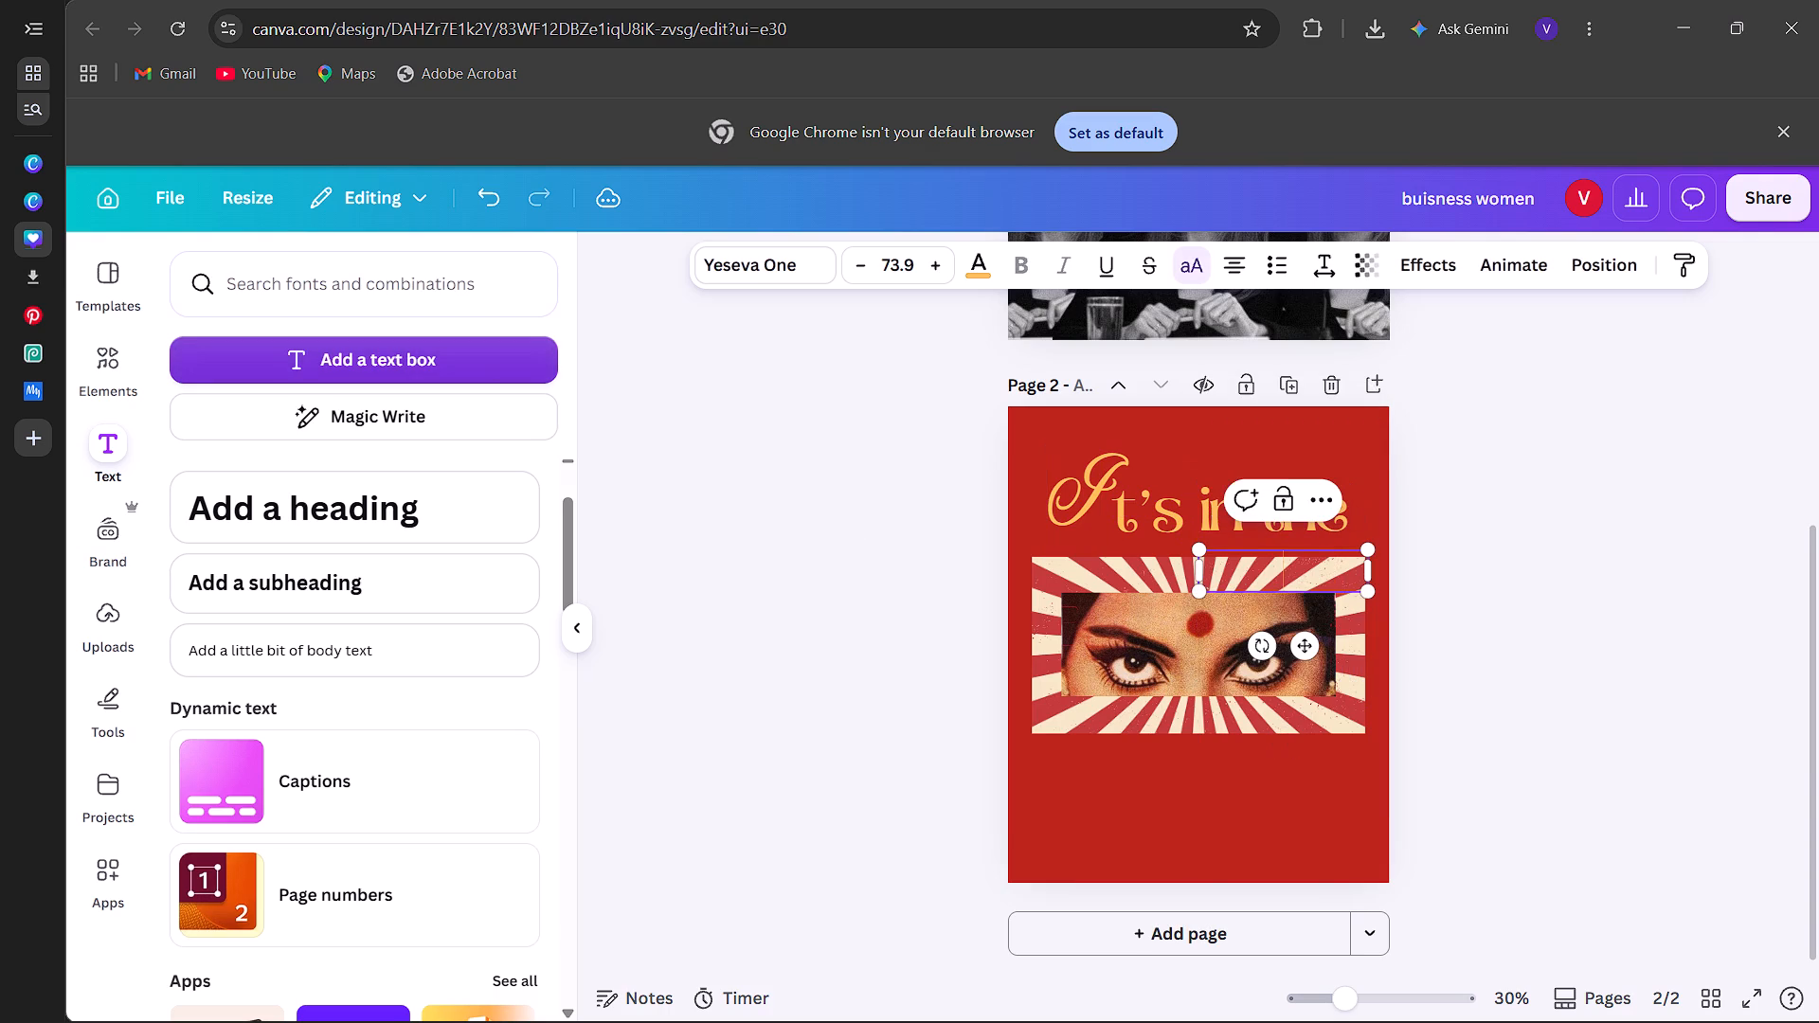
{"action": "type", "text": "eu"}
{"action": "key", "text": "BackSpace"}
{"action": "type", "text": "yes"}
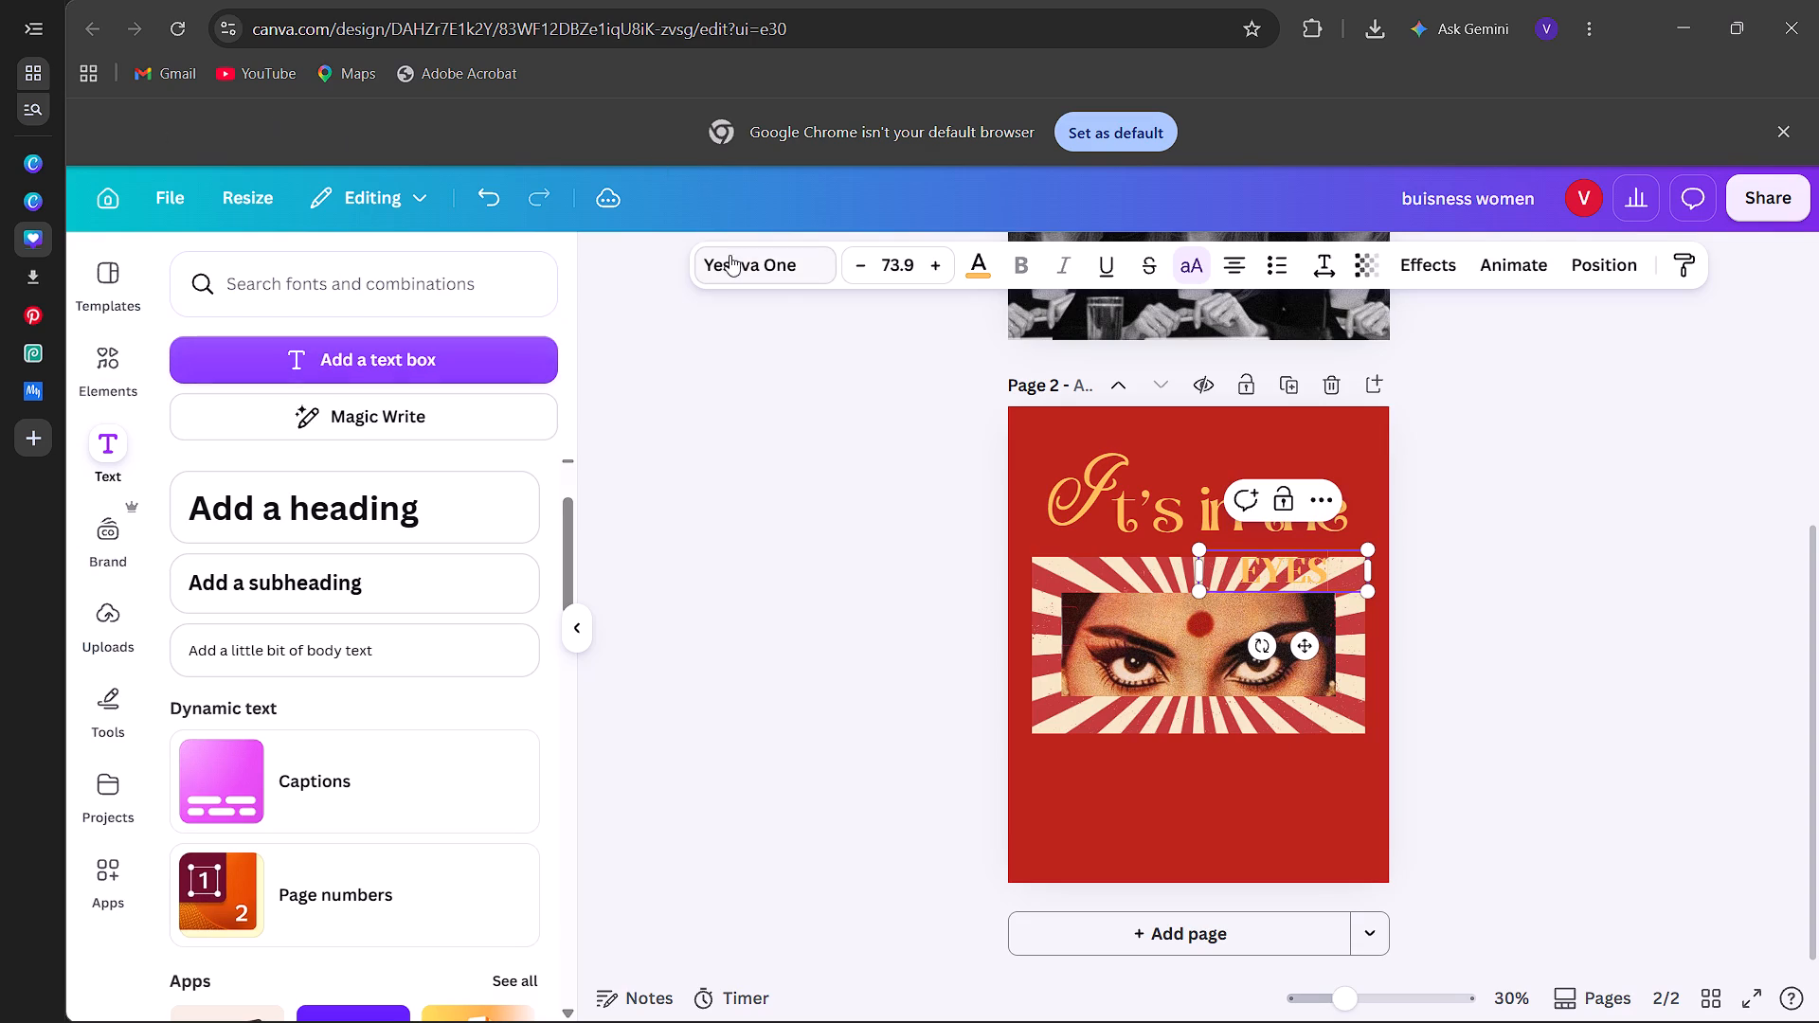
{"action": "left_click", "coordinate": [730, 256]}
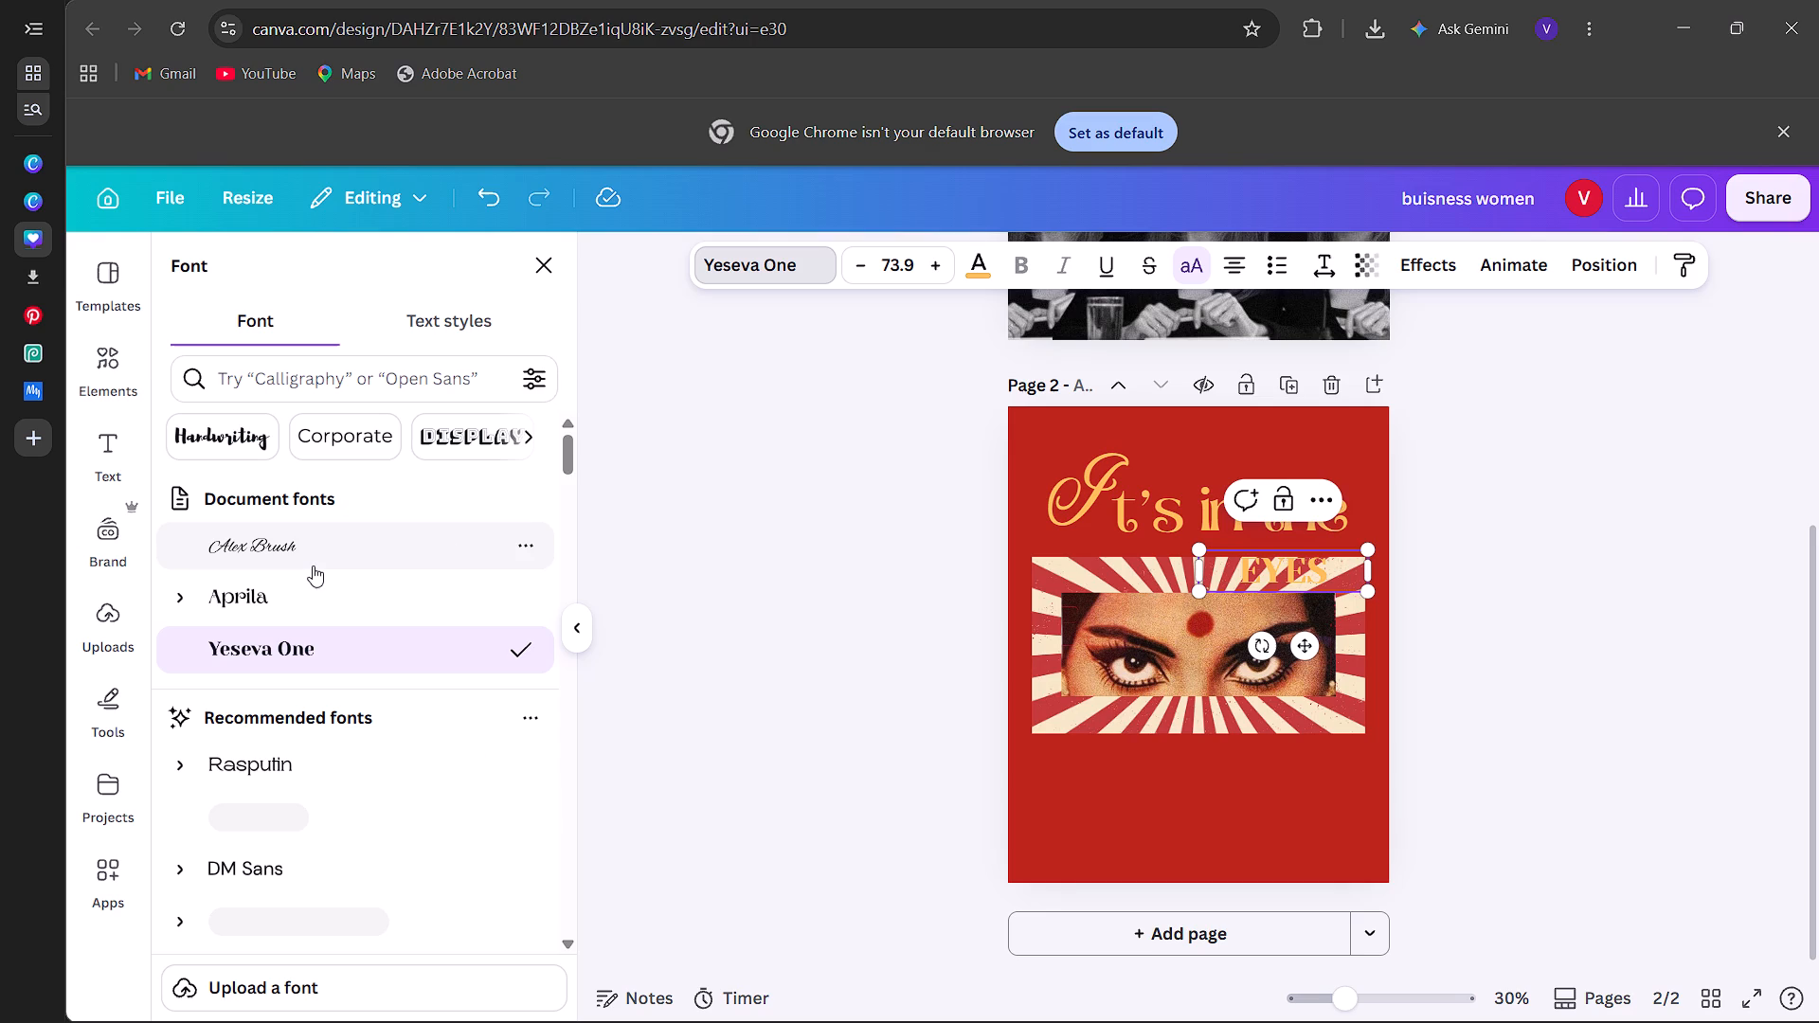
{"action": "left_click", "coordinate": [312, 565]}
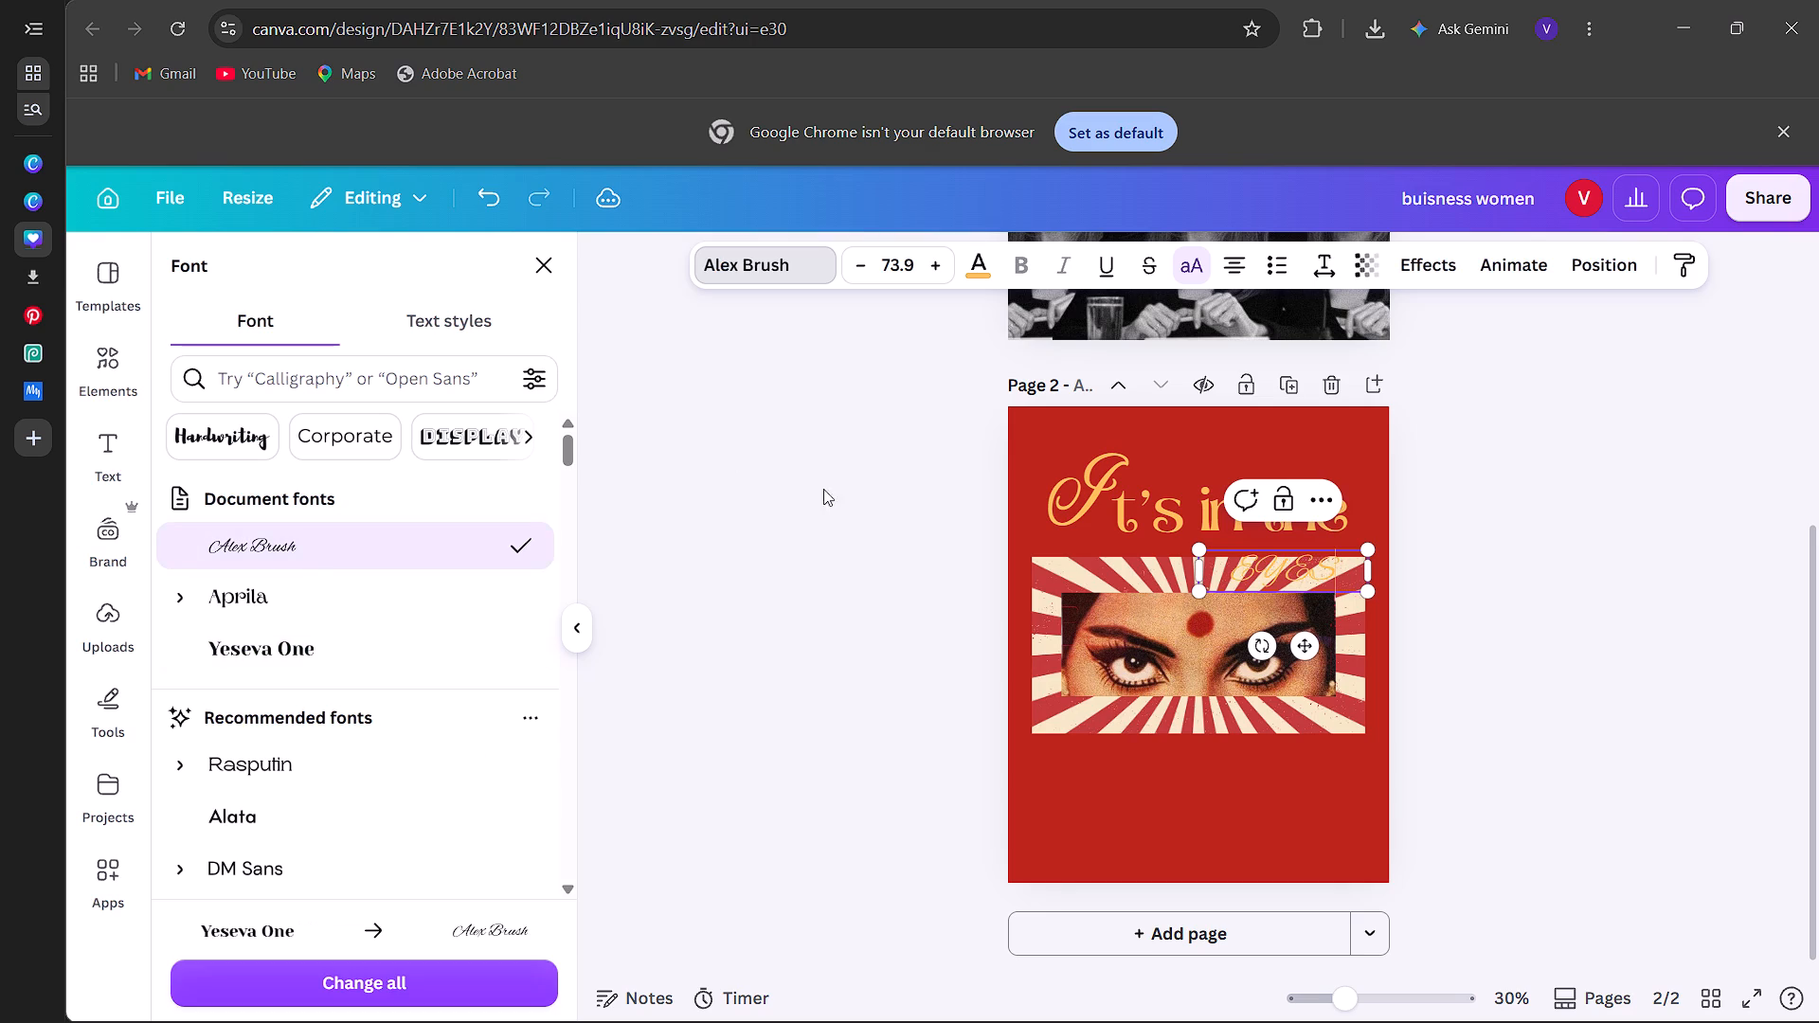
{"action": "left_click", "coordinate": [844, 506]}
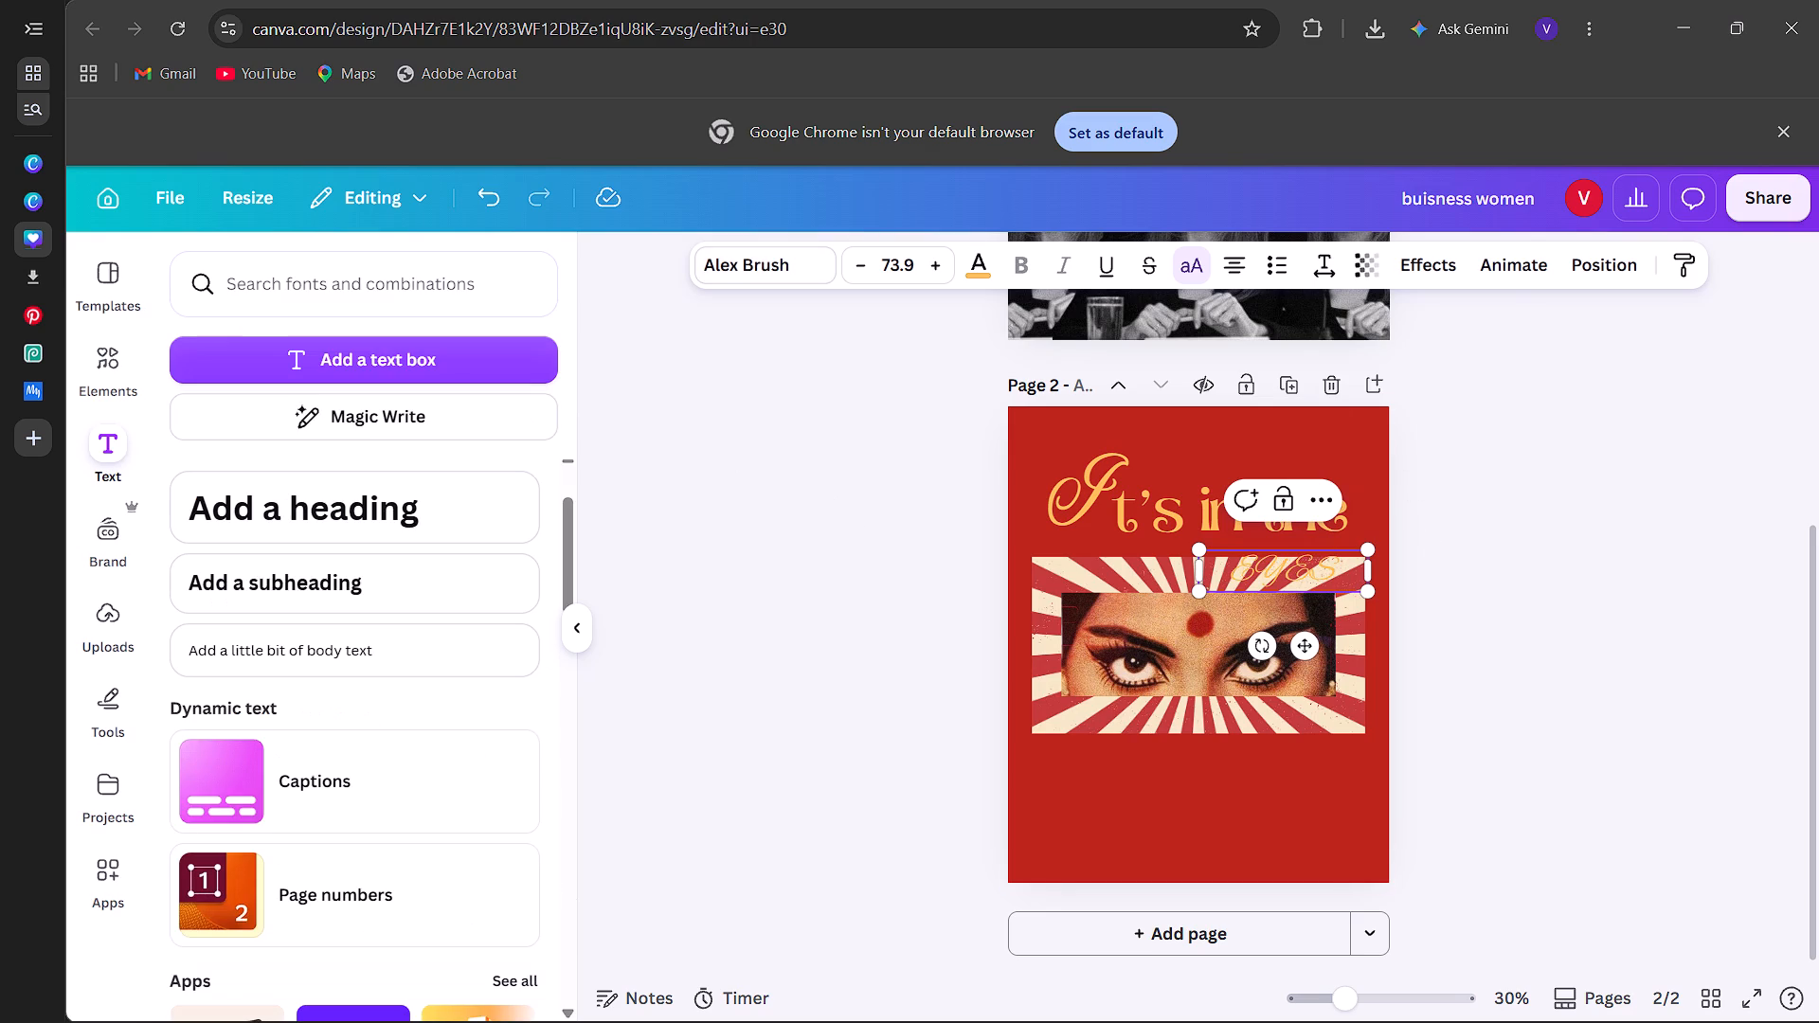
Scale the "EYES" text up to font size 163.
{"action": "left_click_drag", "start_coordinate": [1197, 596], "coordinate": [1042, 707]}
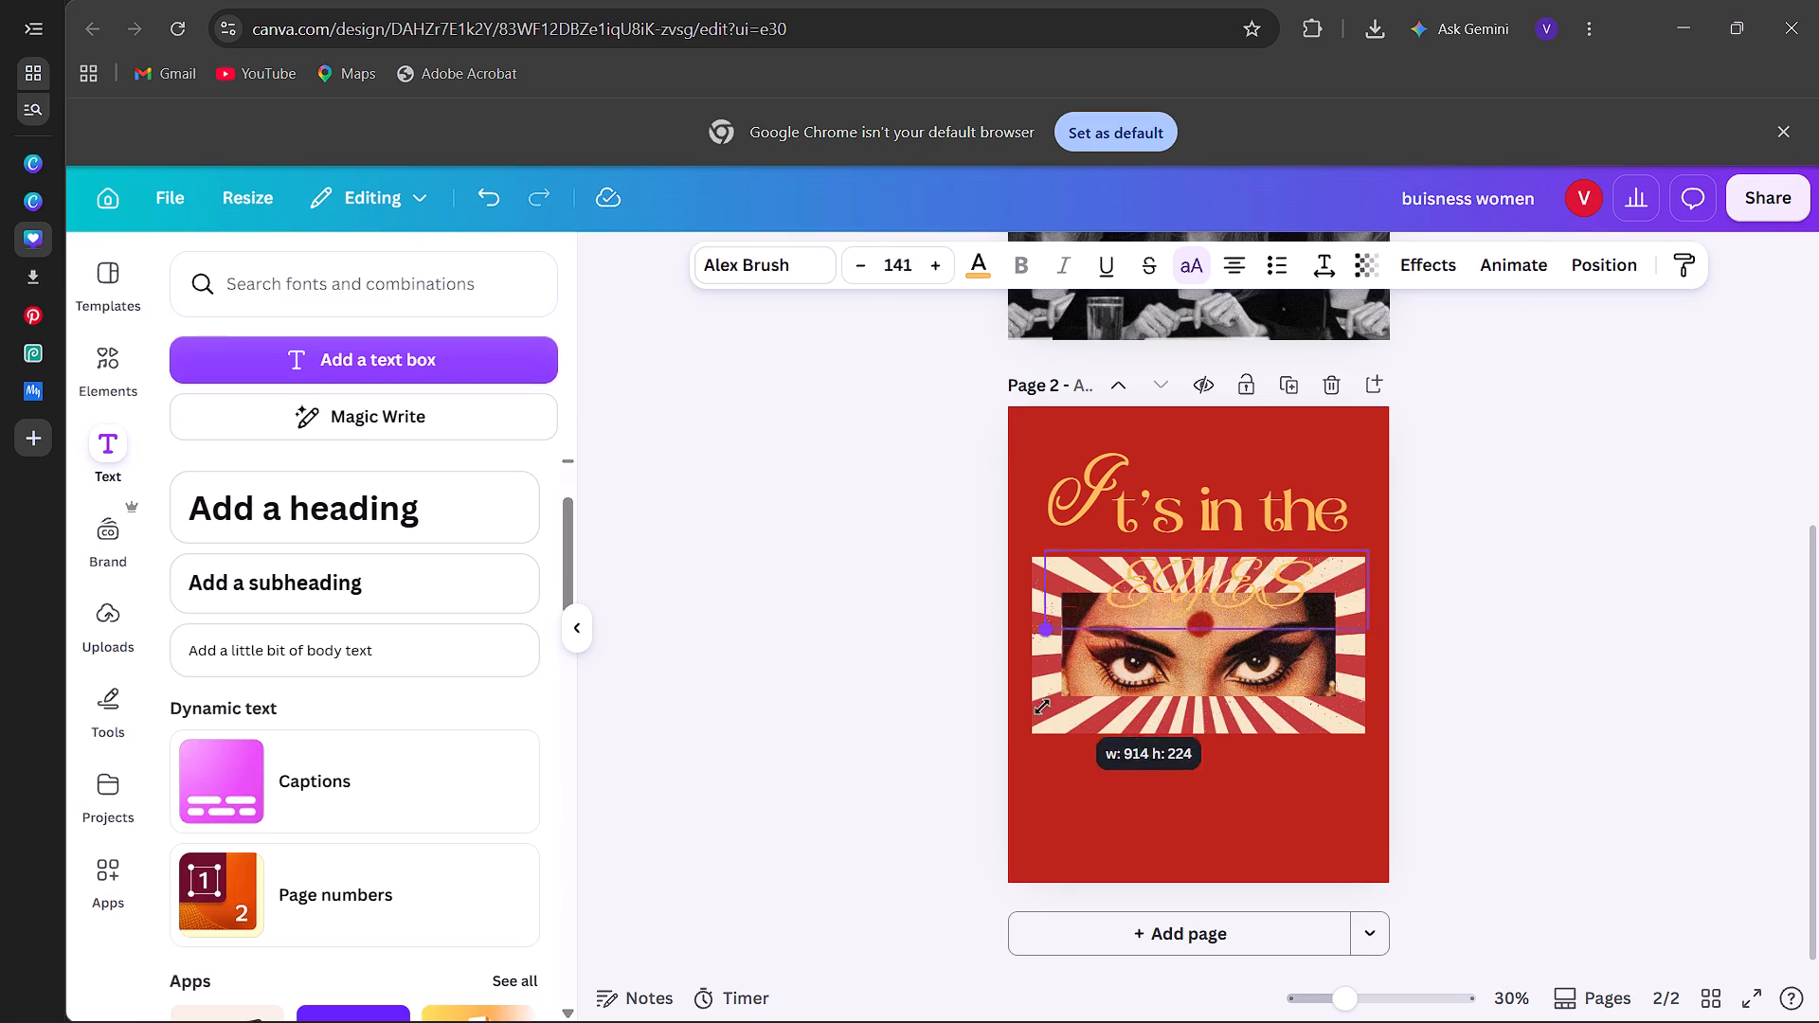
{"action": "left_click_drag", "start_coordinate": [1042, 707], "coordinate": [1015, 736]}
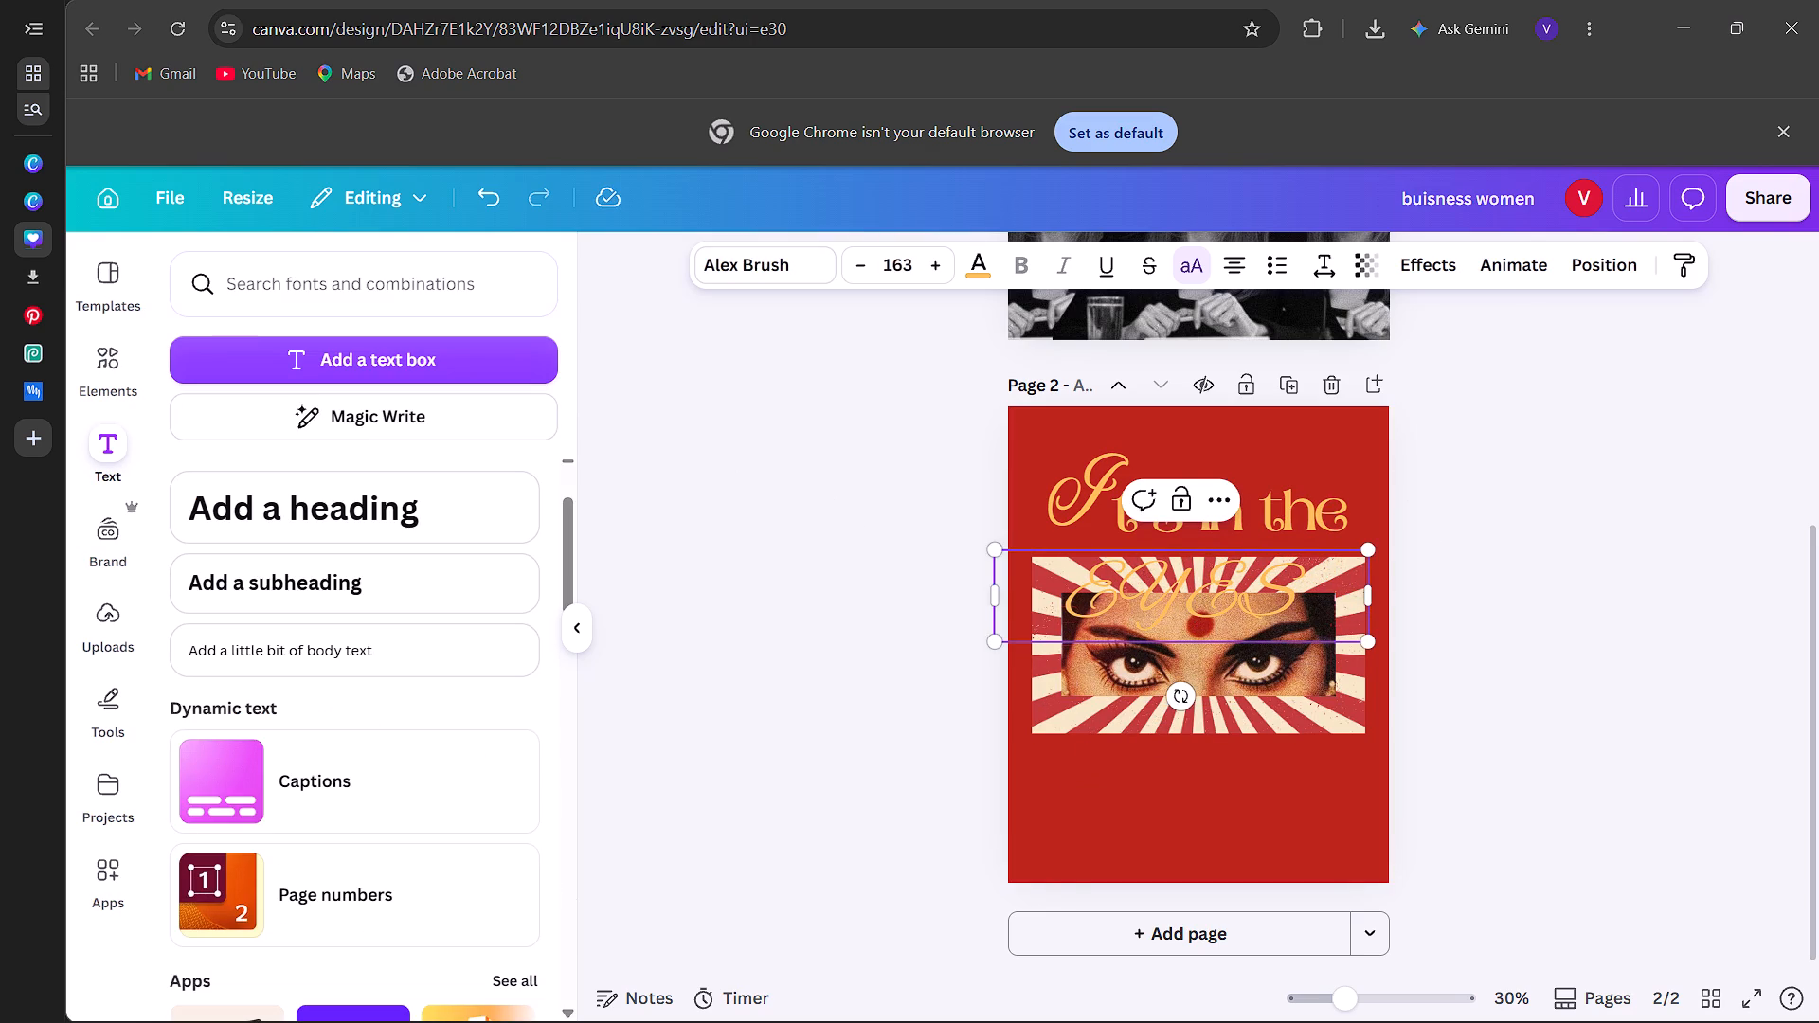
Replace "EYES" with the single letter "E" and move it onto the red area below the sunburst picture.
{"action": "left_click", "coordinate": [1322, 588]}
{"action": "key", "text": "BackSpace"}
{"action": "key", "text": "BackSpace"}
{"action": "key", "text": "BackSpace"}
{"action": "key", "text": "BackSpace"}
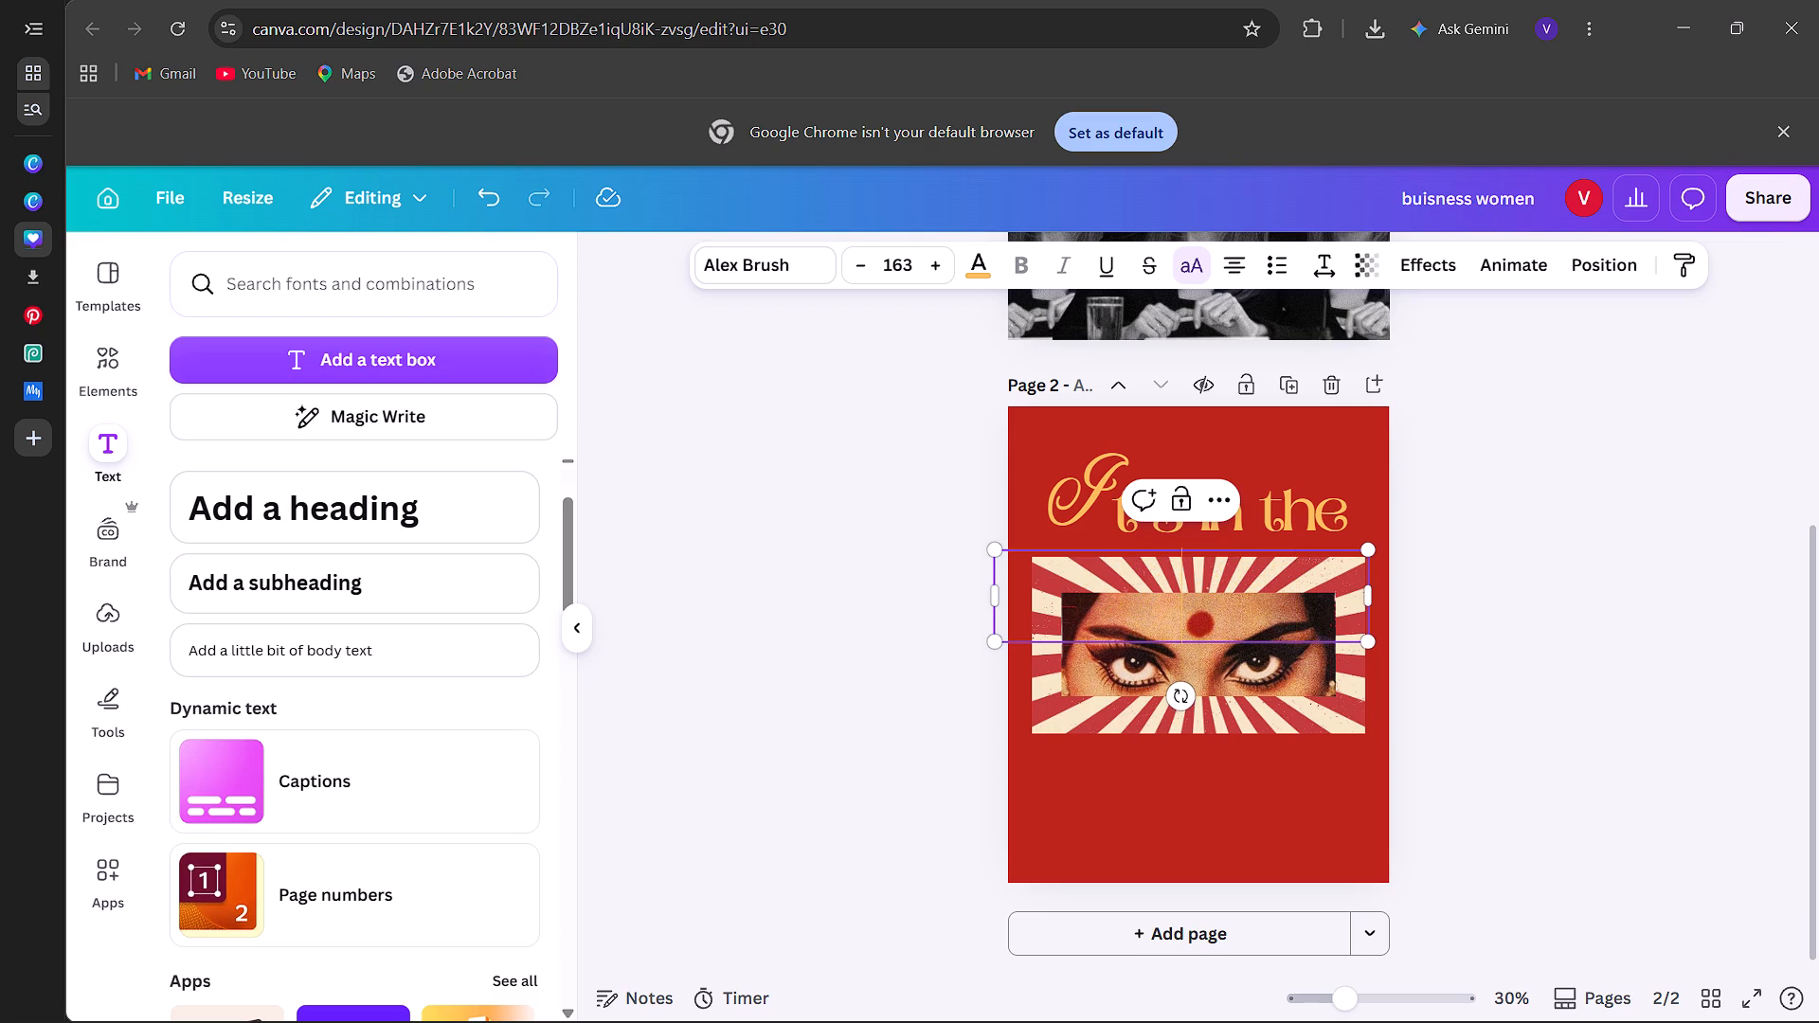
{"action": "key", "text": "e"}
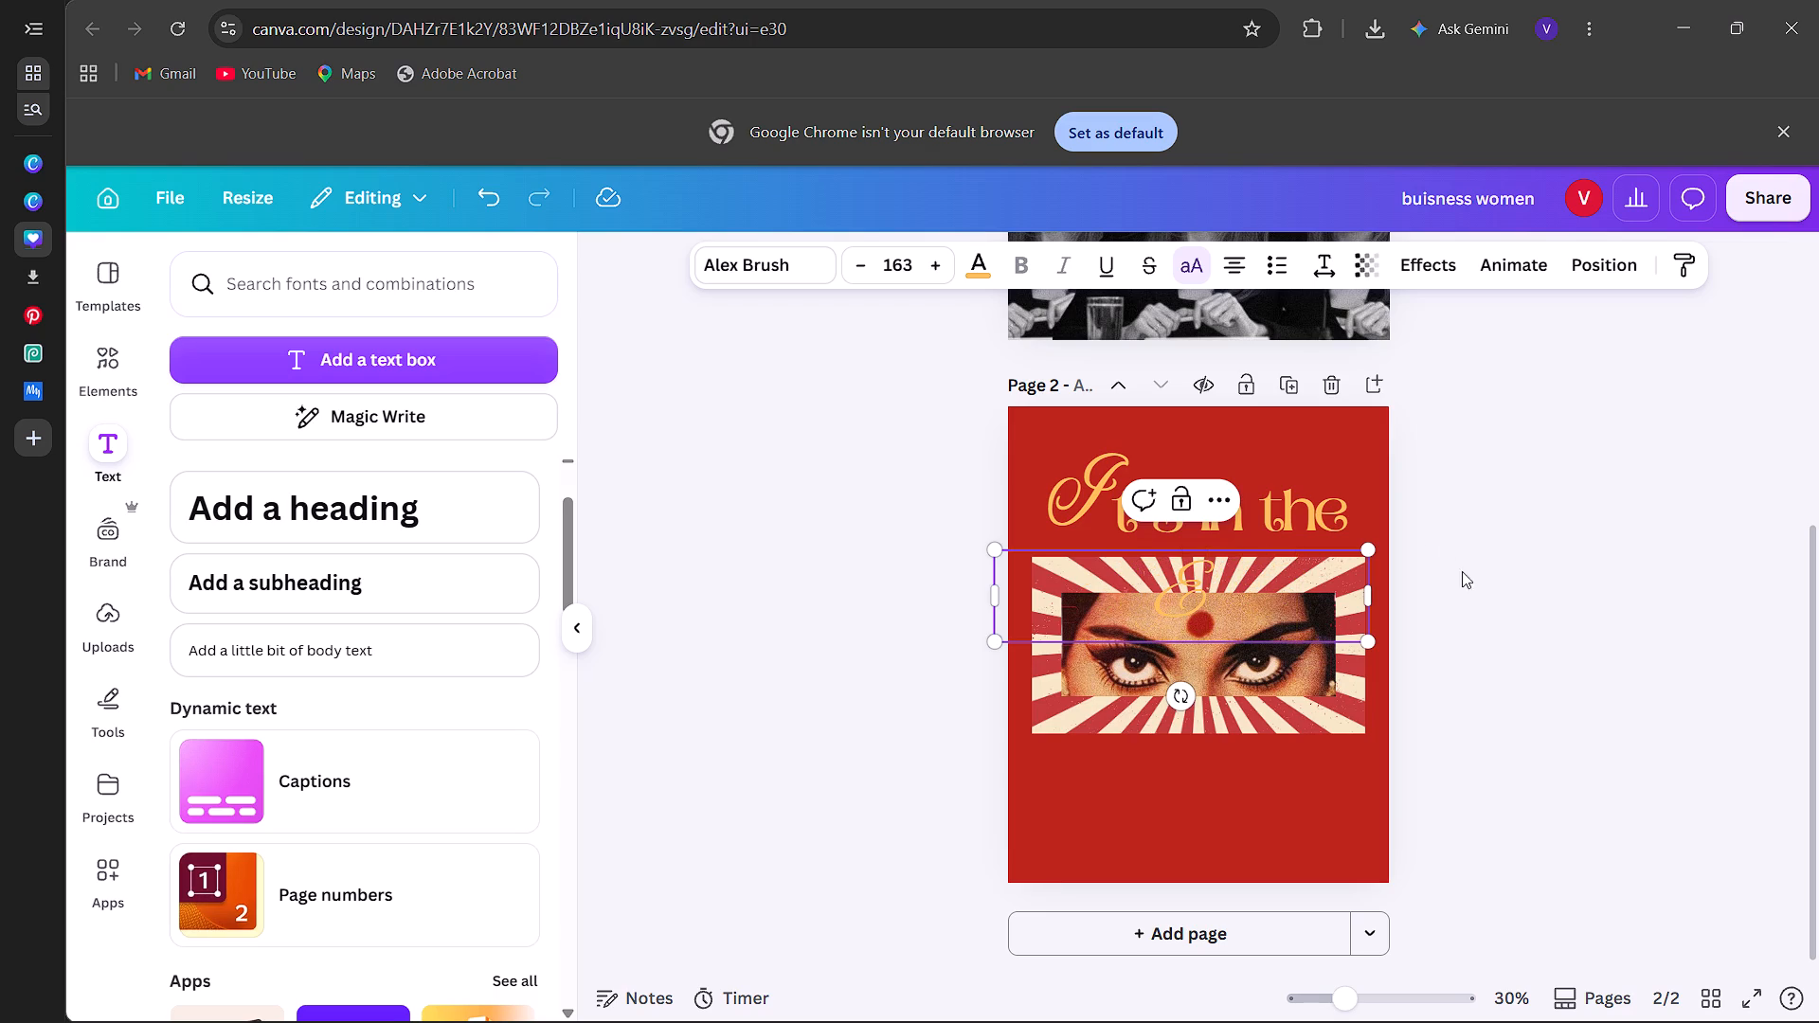
{"action": "left_click", "coordinate": [1256, 810]}
{"action": "left_click_drag", "start_coordinate": [1181, 610], "coordinate": [1108, 801]}
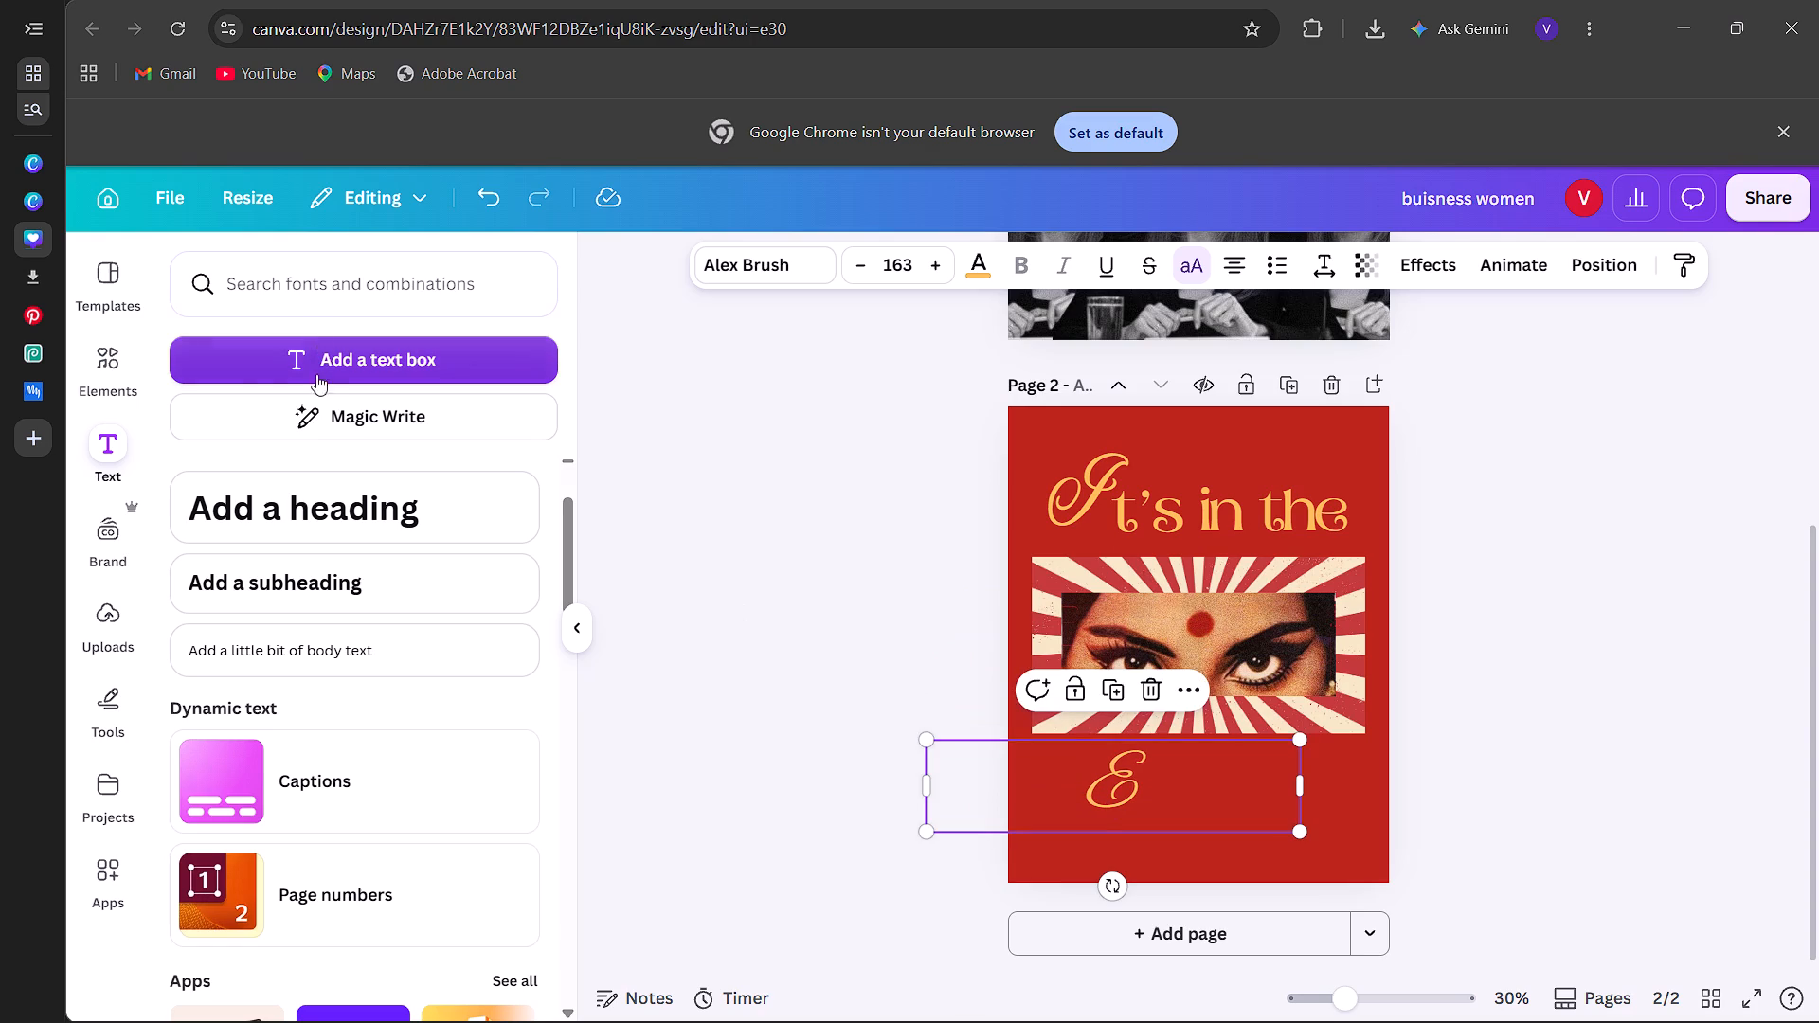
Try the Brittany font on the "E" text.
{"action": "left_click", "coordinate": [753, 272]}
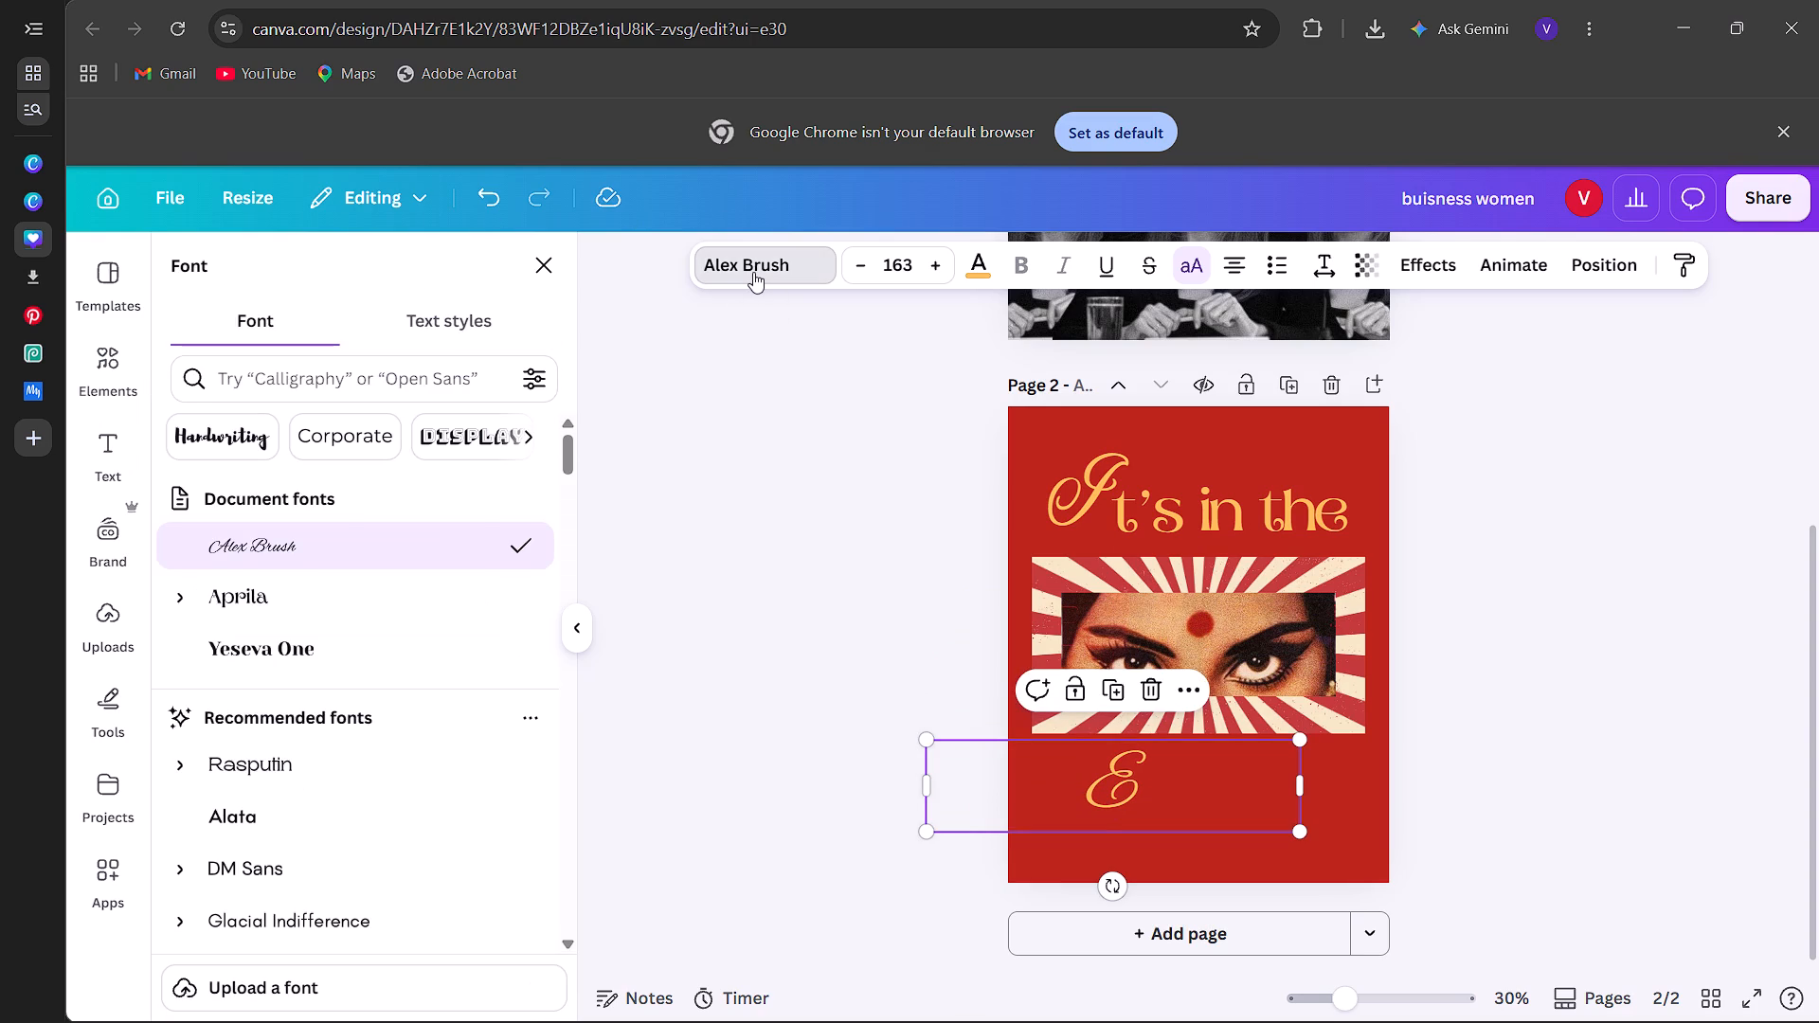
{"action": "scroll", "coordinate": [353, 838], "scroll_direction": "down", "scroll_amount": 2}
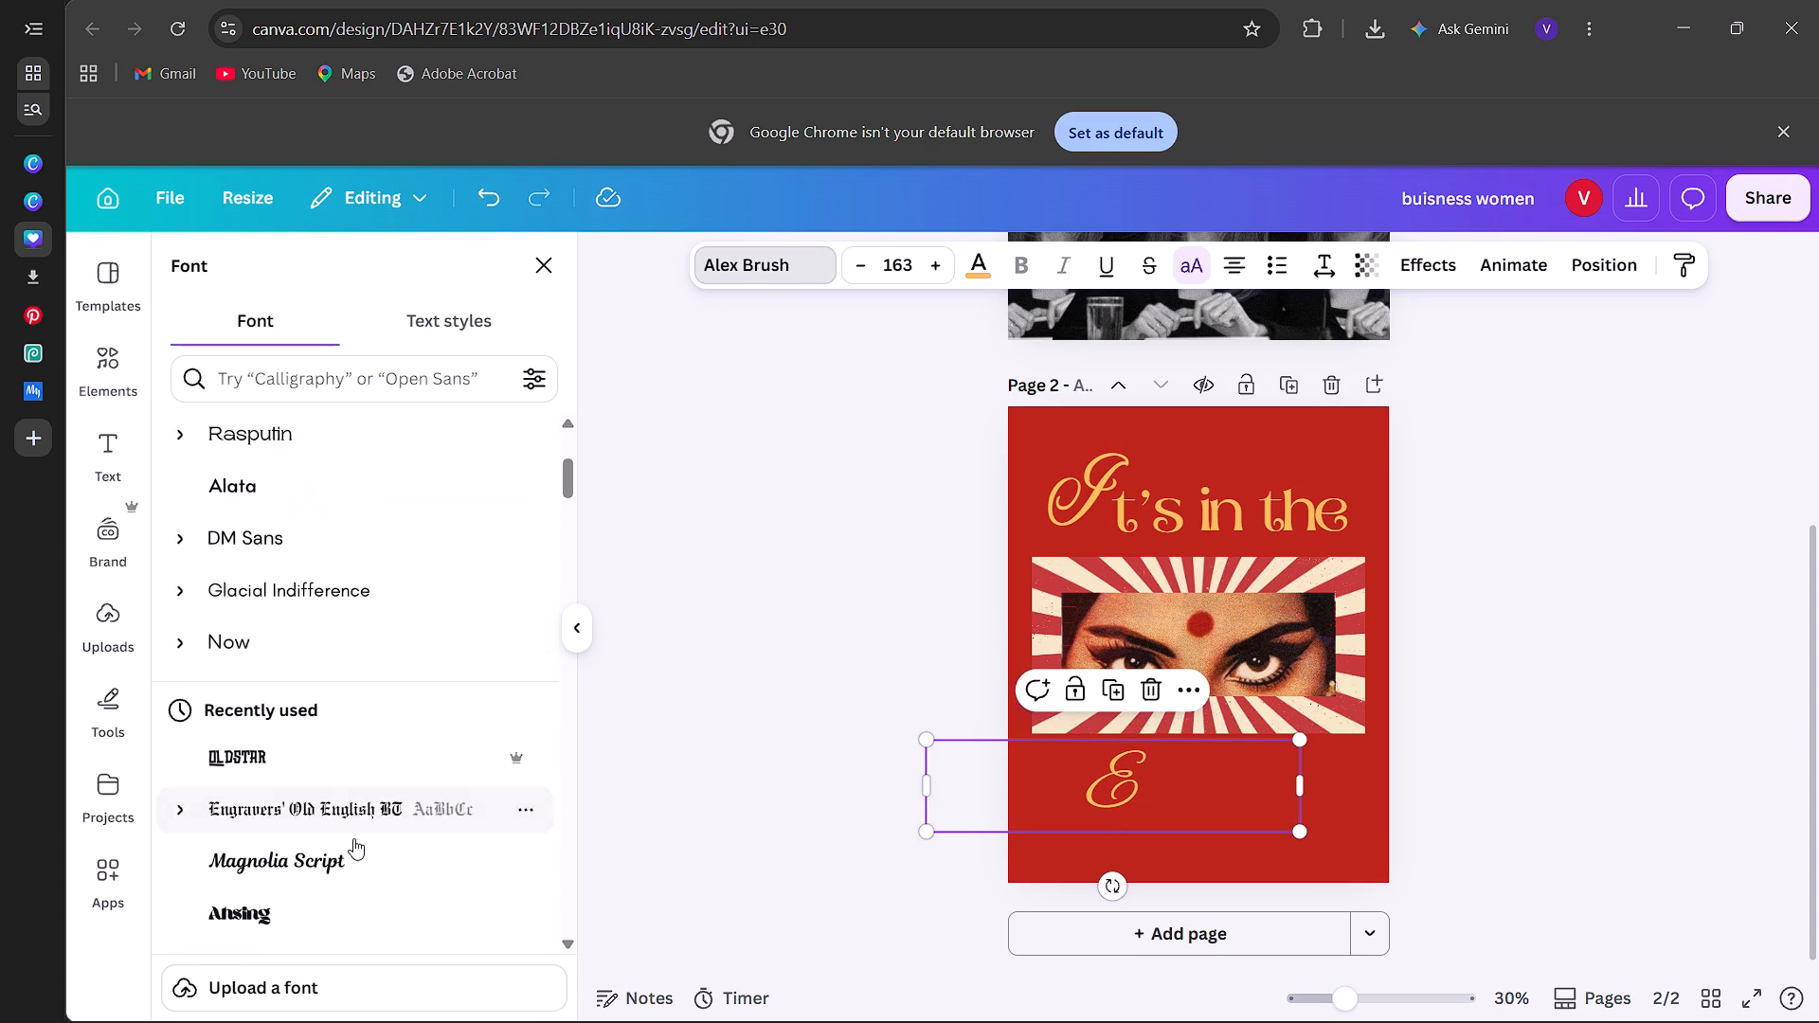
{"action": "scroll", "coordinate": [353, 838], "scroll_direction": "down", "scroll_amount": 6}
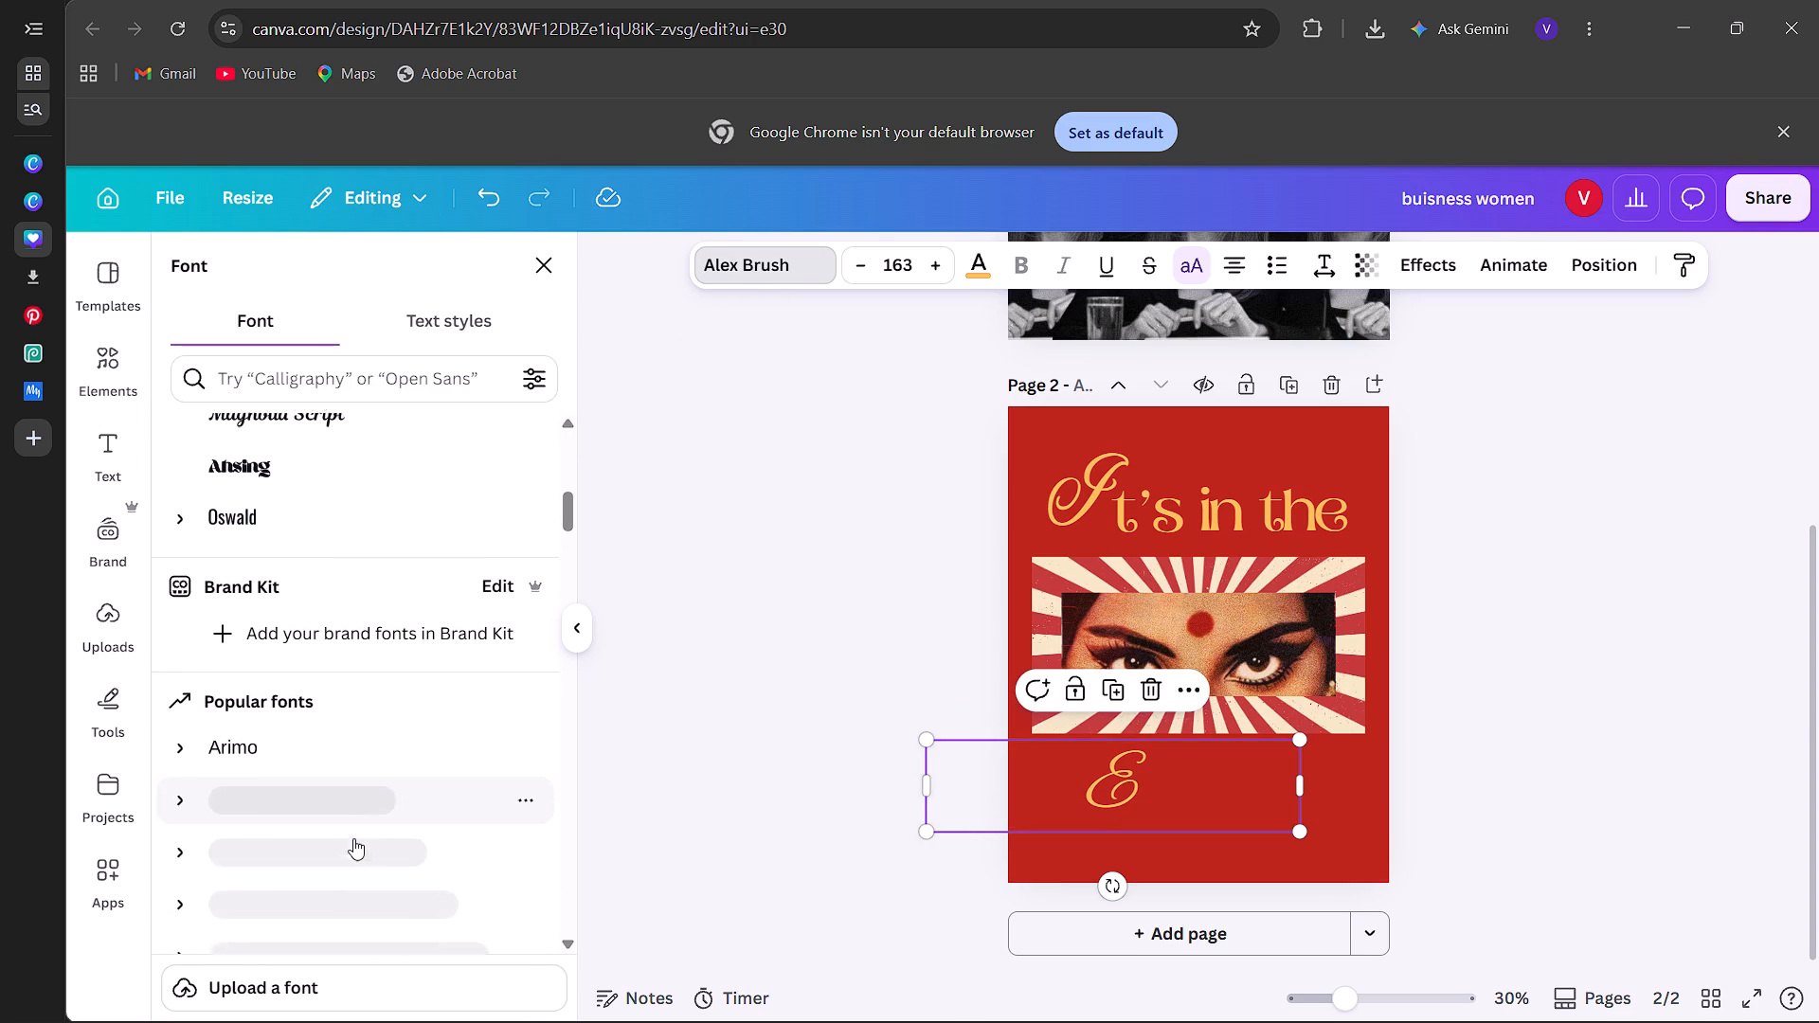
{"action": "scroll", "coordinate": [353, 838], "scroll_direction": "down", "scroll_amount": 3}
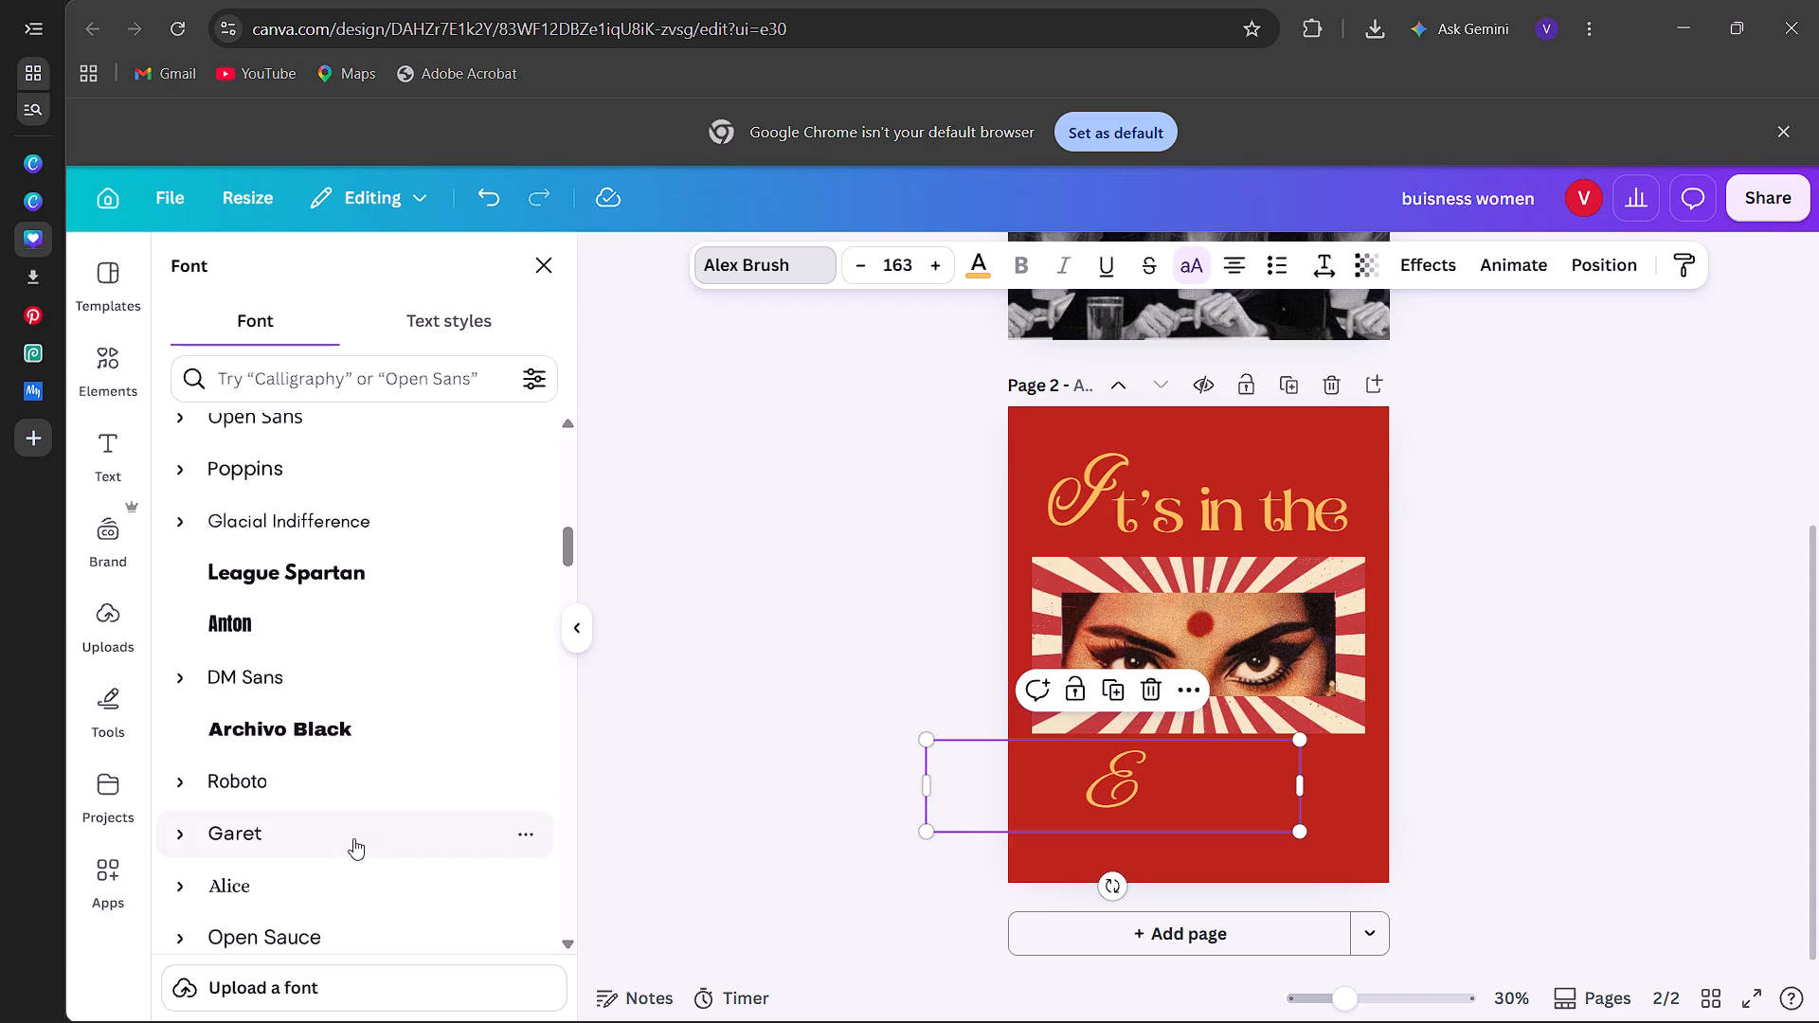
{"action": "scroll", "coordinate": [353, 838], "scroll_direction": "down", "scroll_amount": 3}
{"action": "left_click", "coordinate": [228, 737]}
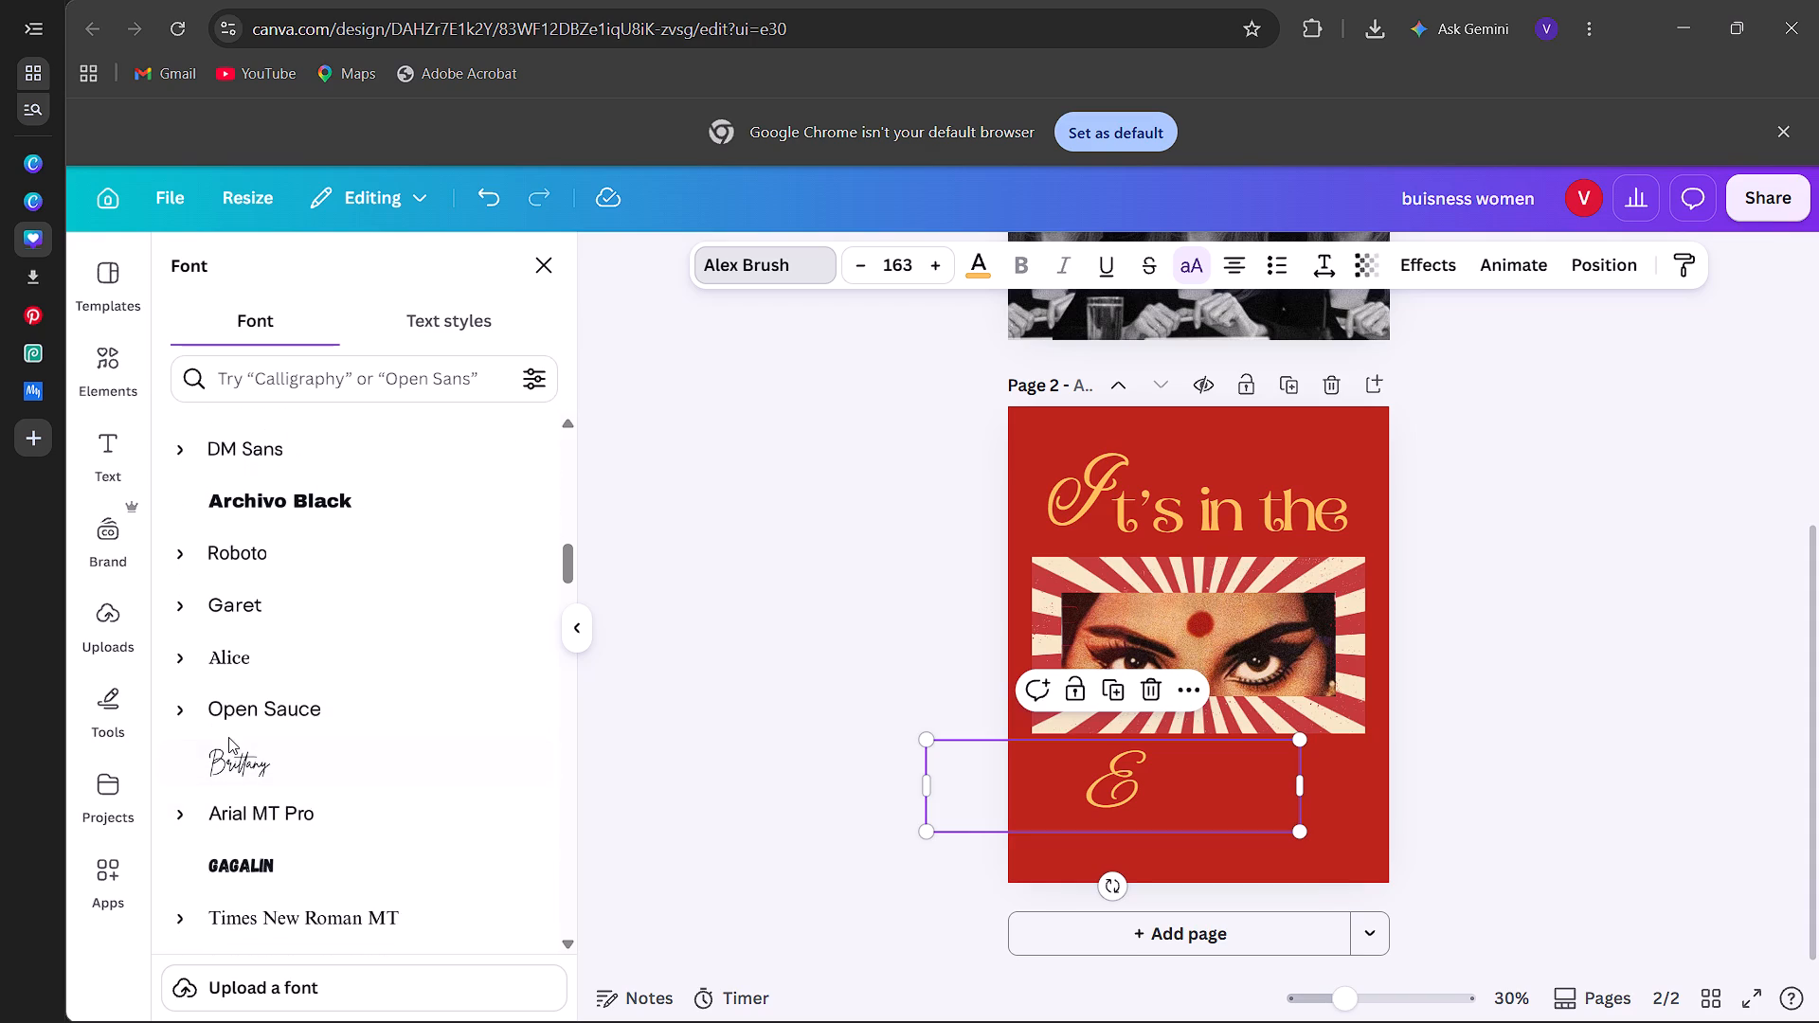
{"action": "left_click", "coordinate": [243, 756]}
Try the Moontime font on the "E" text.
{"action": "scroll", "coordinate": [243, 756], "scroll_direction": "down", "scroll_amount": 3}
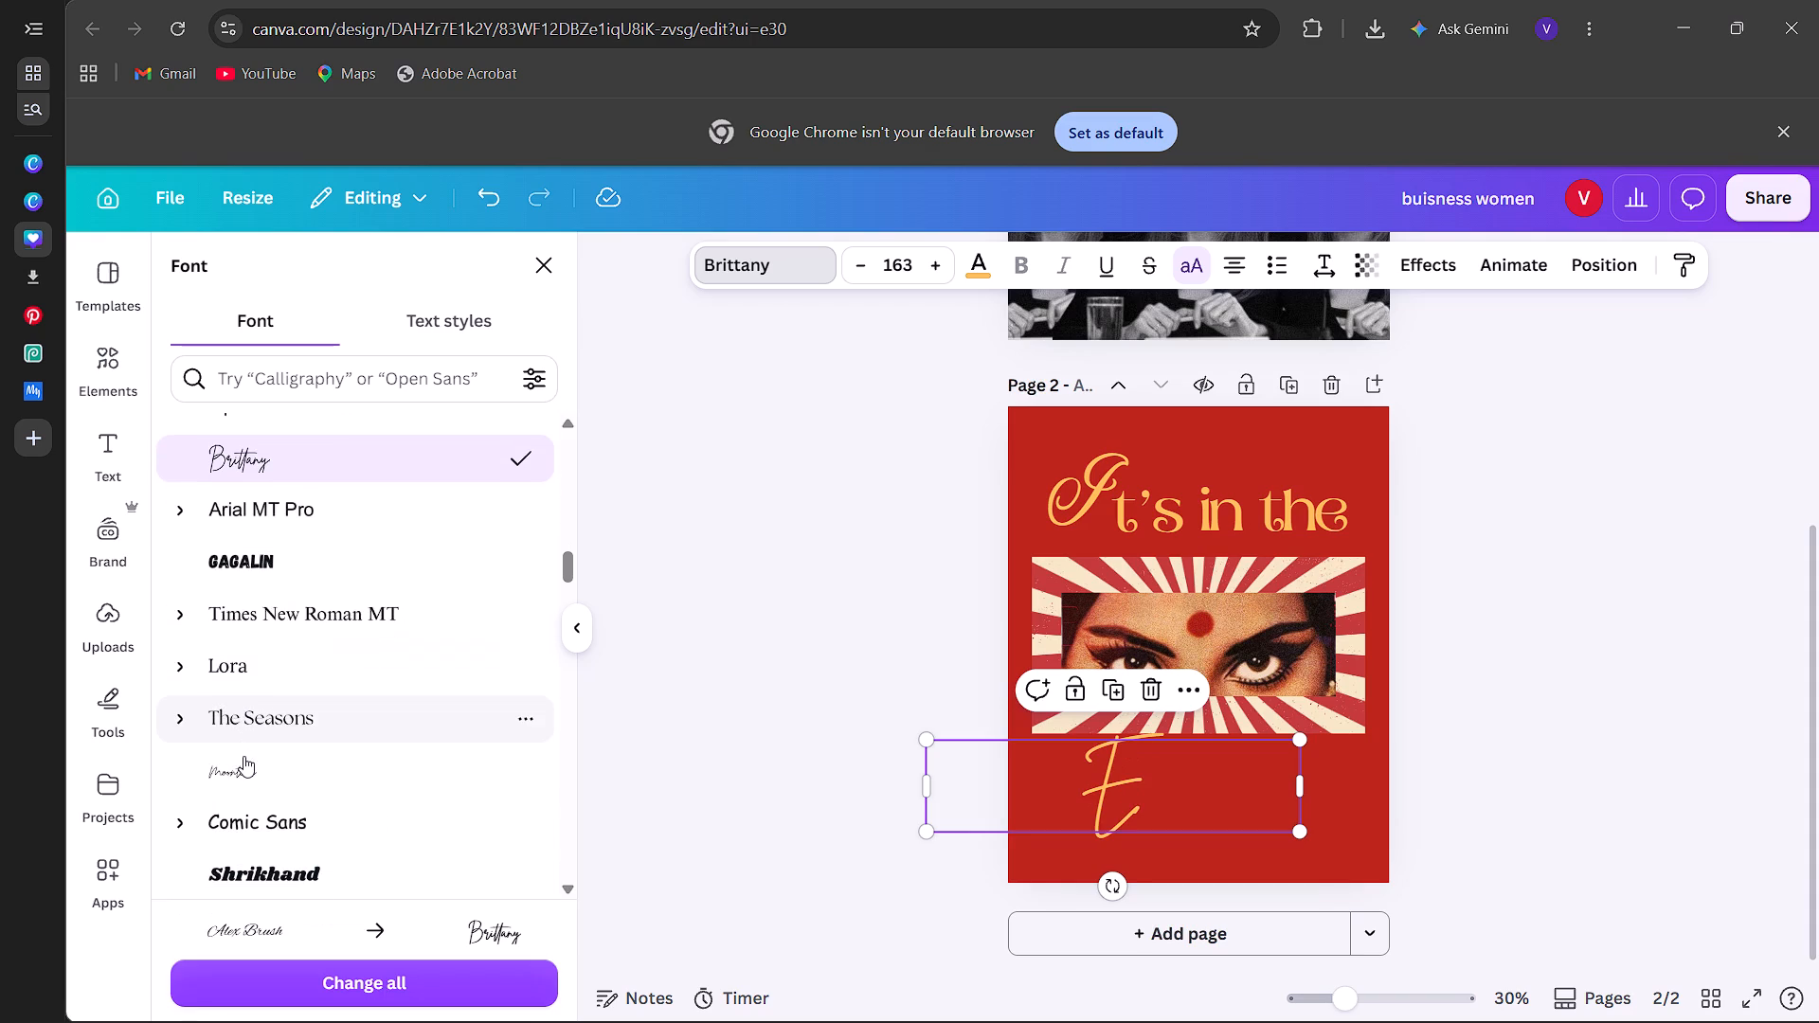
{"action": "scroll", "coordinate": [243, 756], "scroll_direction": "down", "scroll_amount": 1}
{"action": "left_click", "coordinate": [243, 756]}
Browse further through the popular fonts and choose Citadel Script for the "E" text.
{"action": "scroll", "coordinate": [243, 756], "scroll_direction": "down", "scroll_amount": 3}
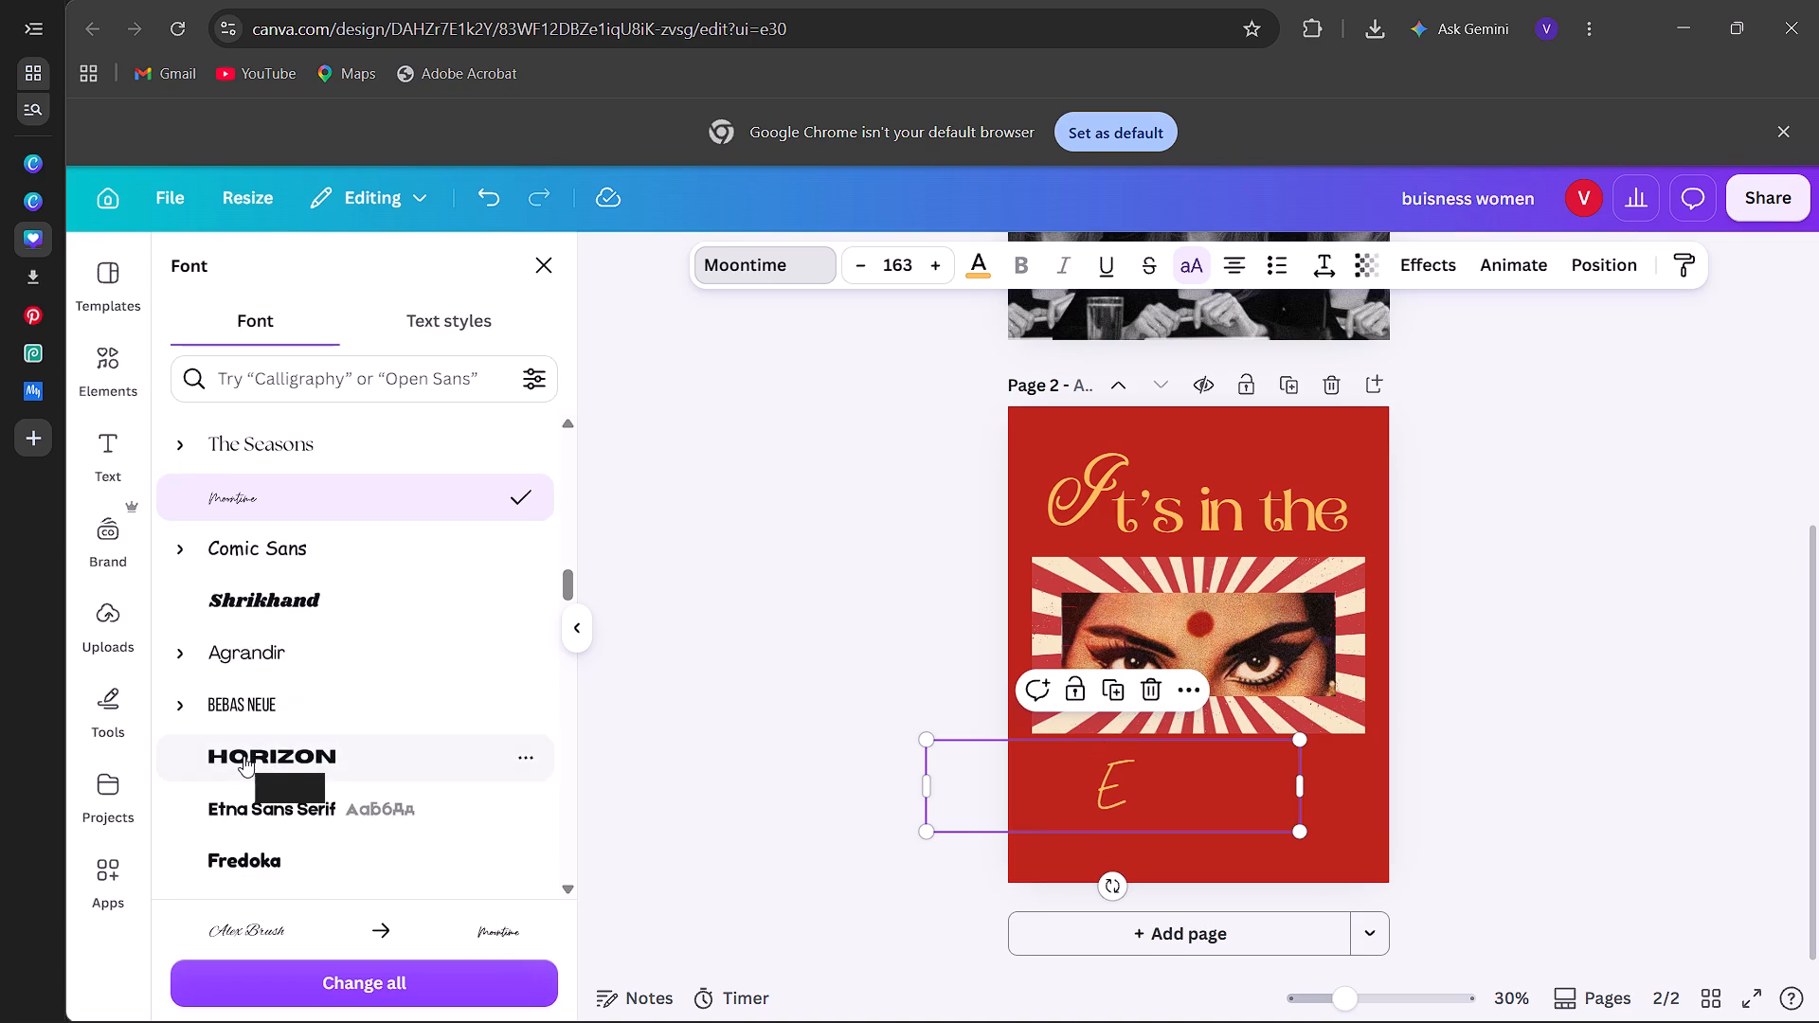
{"action": "scroll", "coordinate": [243, 756], "scroll_direction": "down", "scroll_amount": 8}
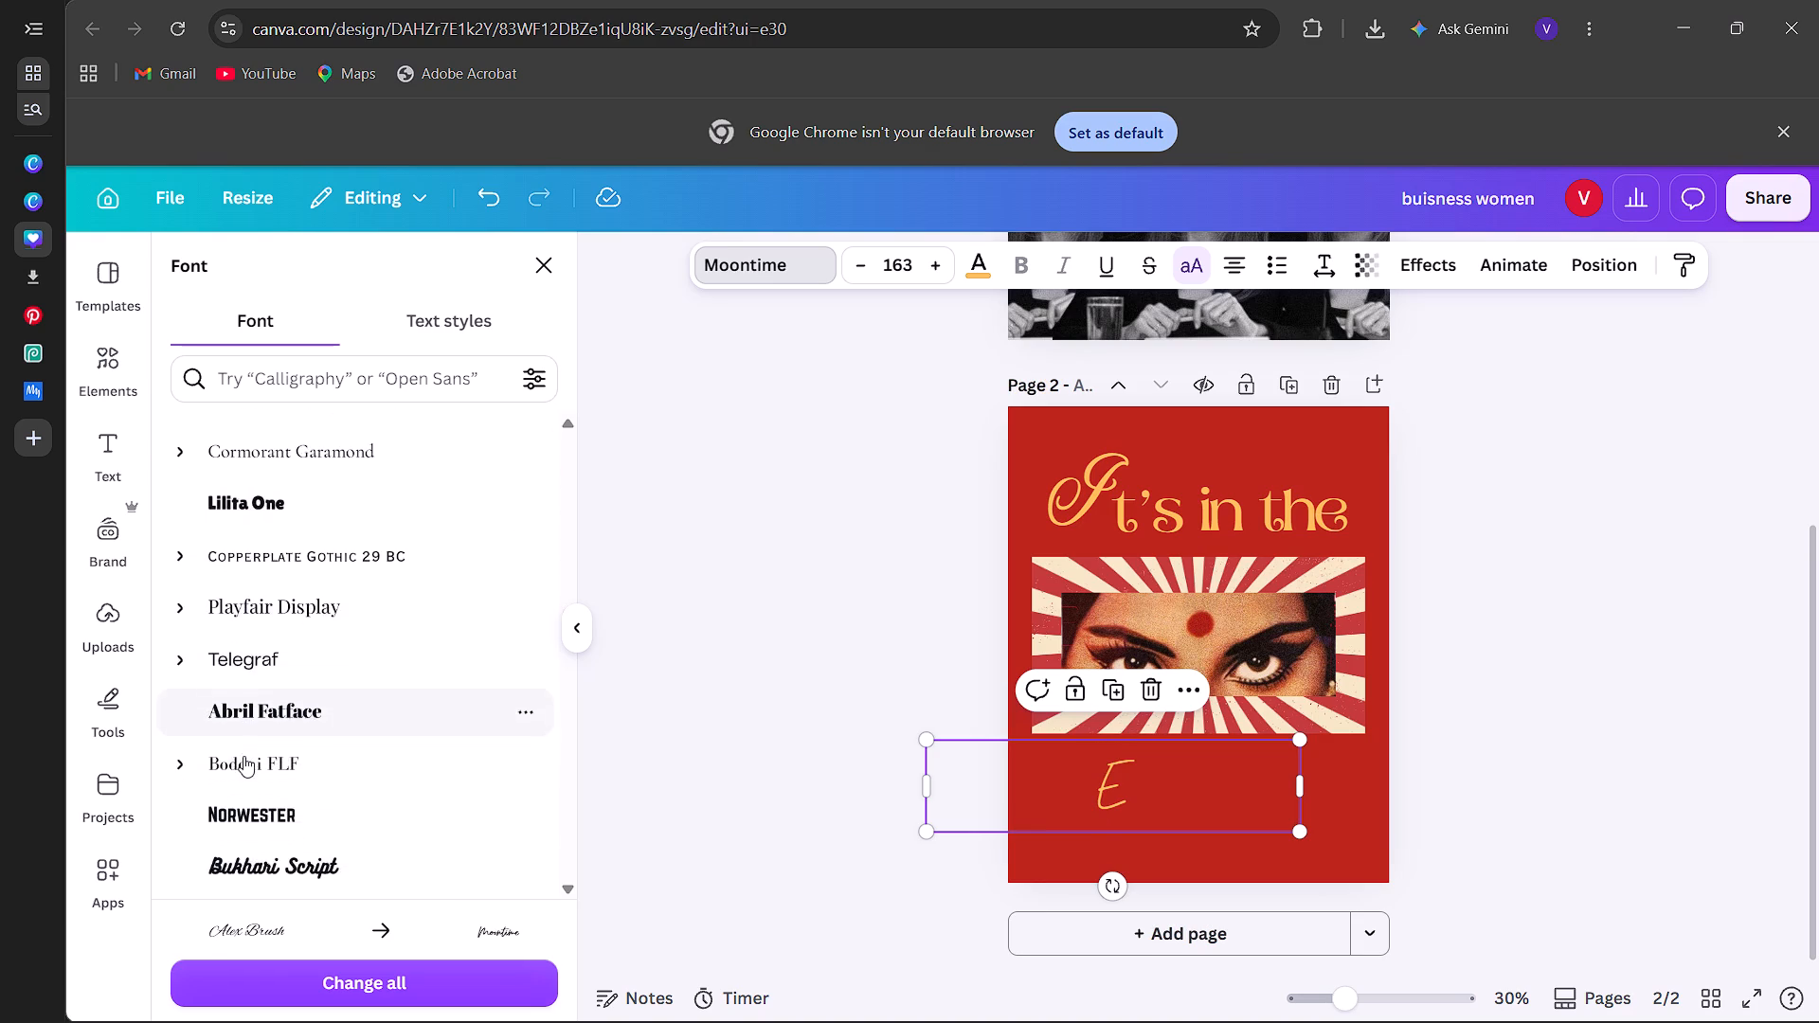
{"action": "scroll", "coordinate": [243, 756], "scroll_direction": "down", "scroll_amount": 3}
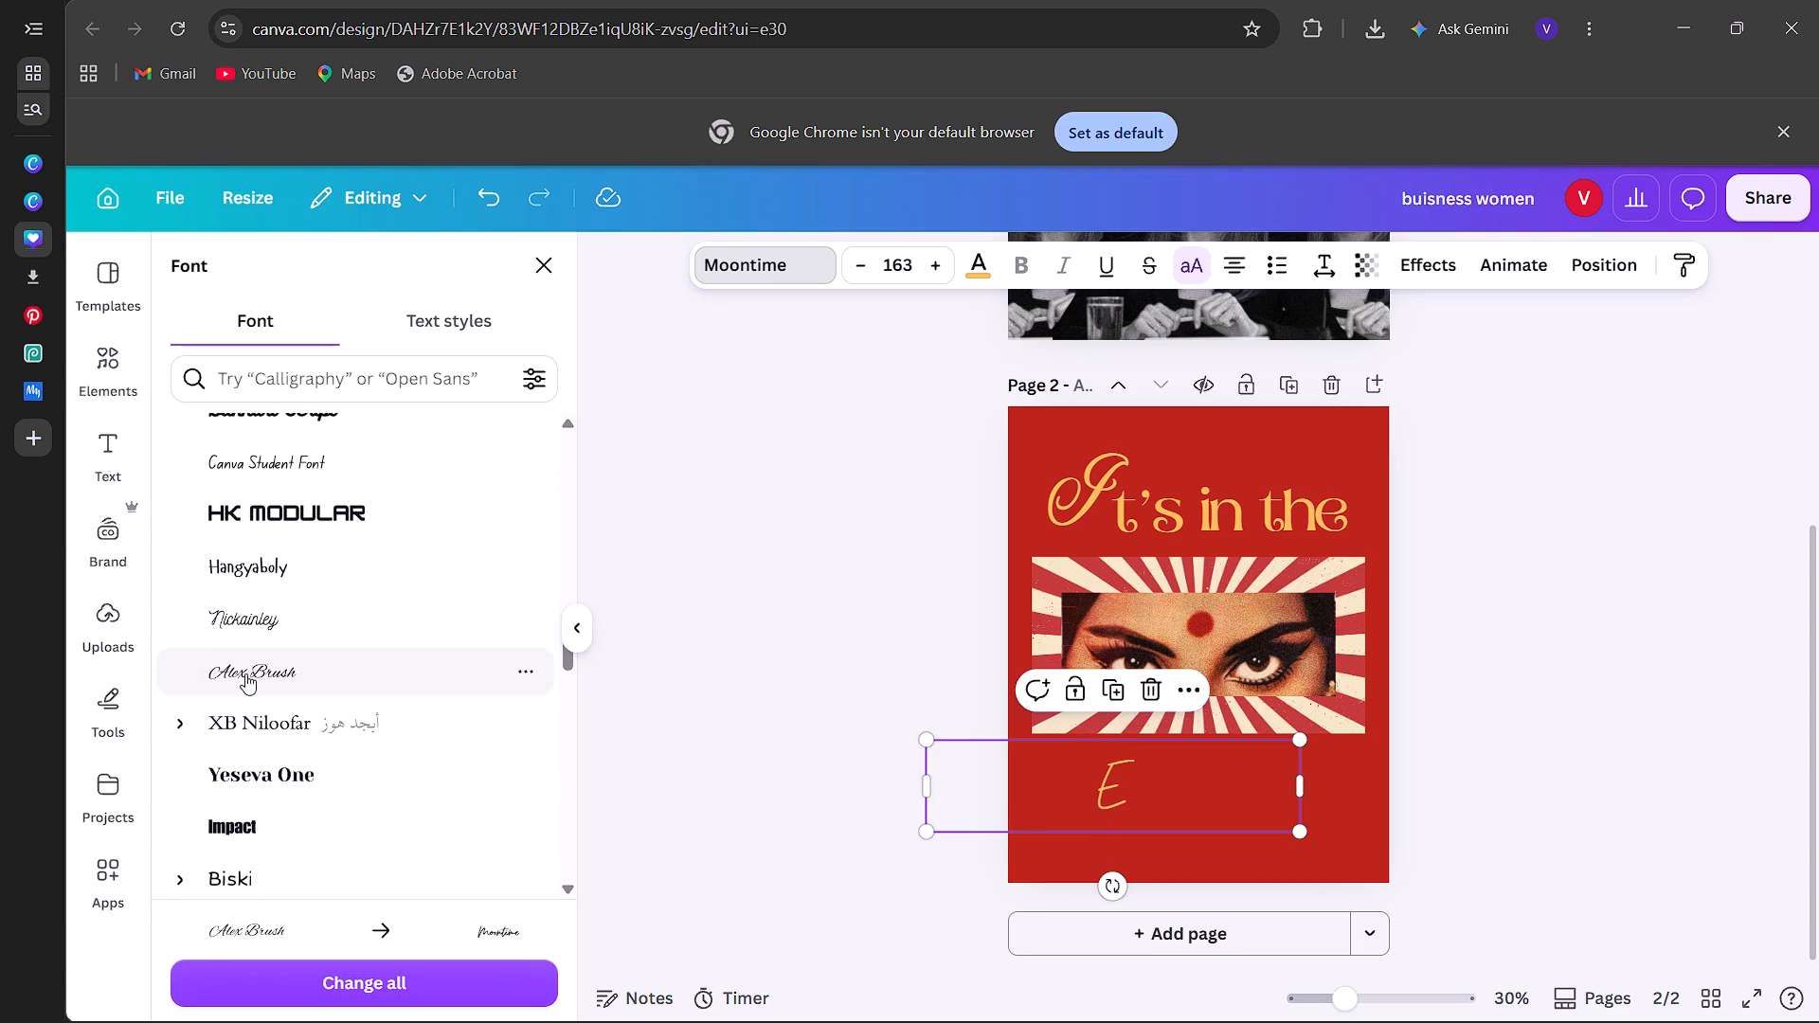
{"action": "scroll", "coordinate": [245, 673], "scroll_direction": "down", "scroll_amount": 7}
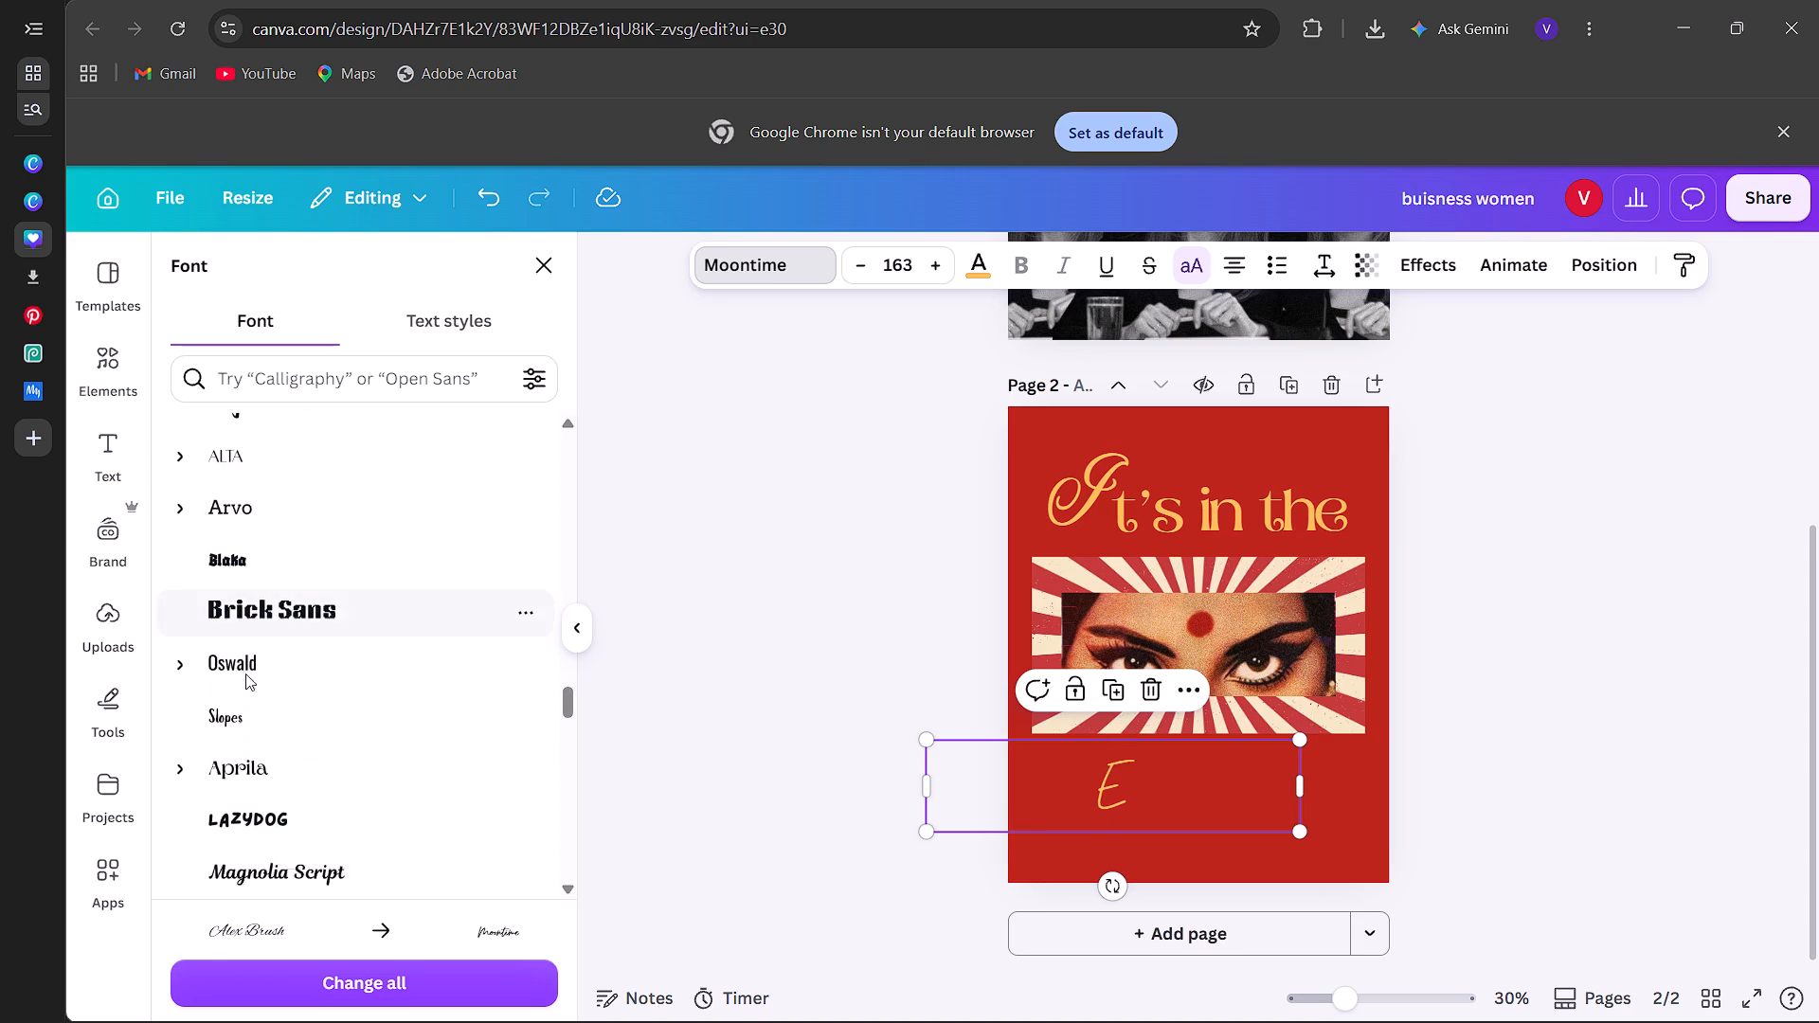
{"action": "scroll", "coordinate": [245, 673], "scroll_direction": "down", "scroll_amount": 7}
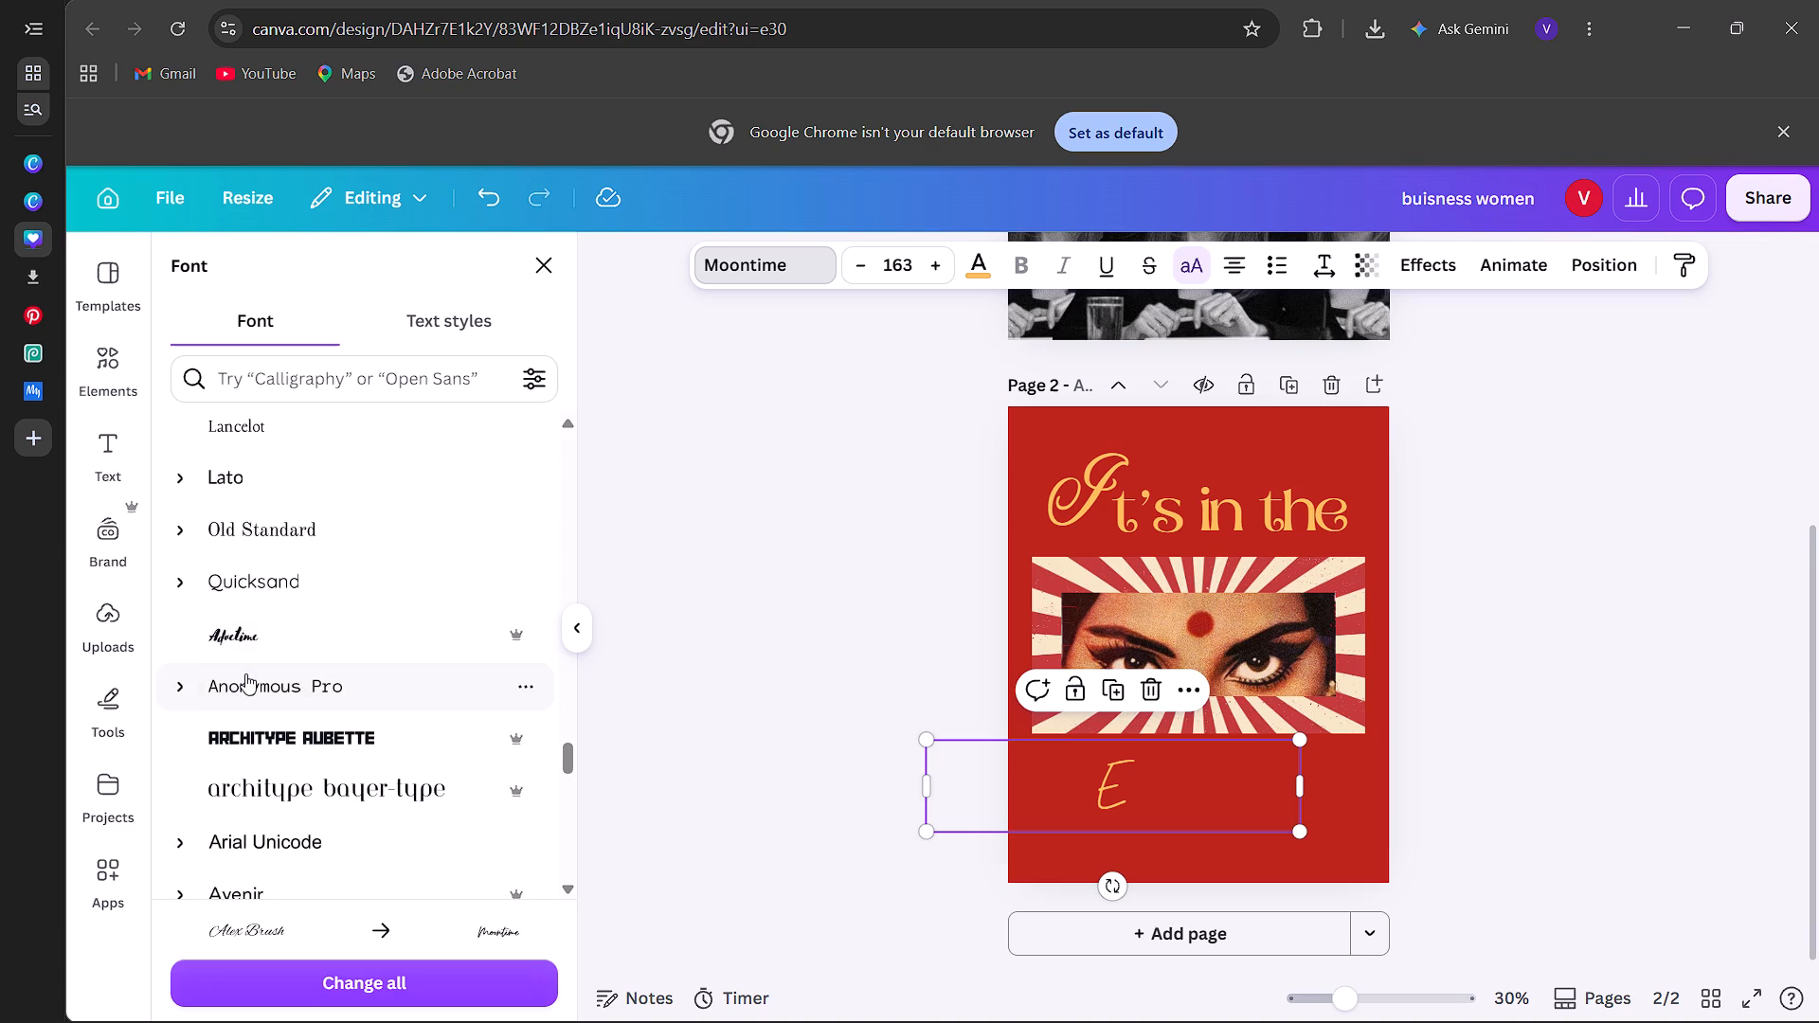
{"action": "scroll", "coordinate": [245, 673], "scroll_direction": "down", "scroll_amount": 5}
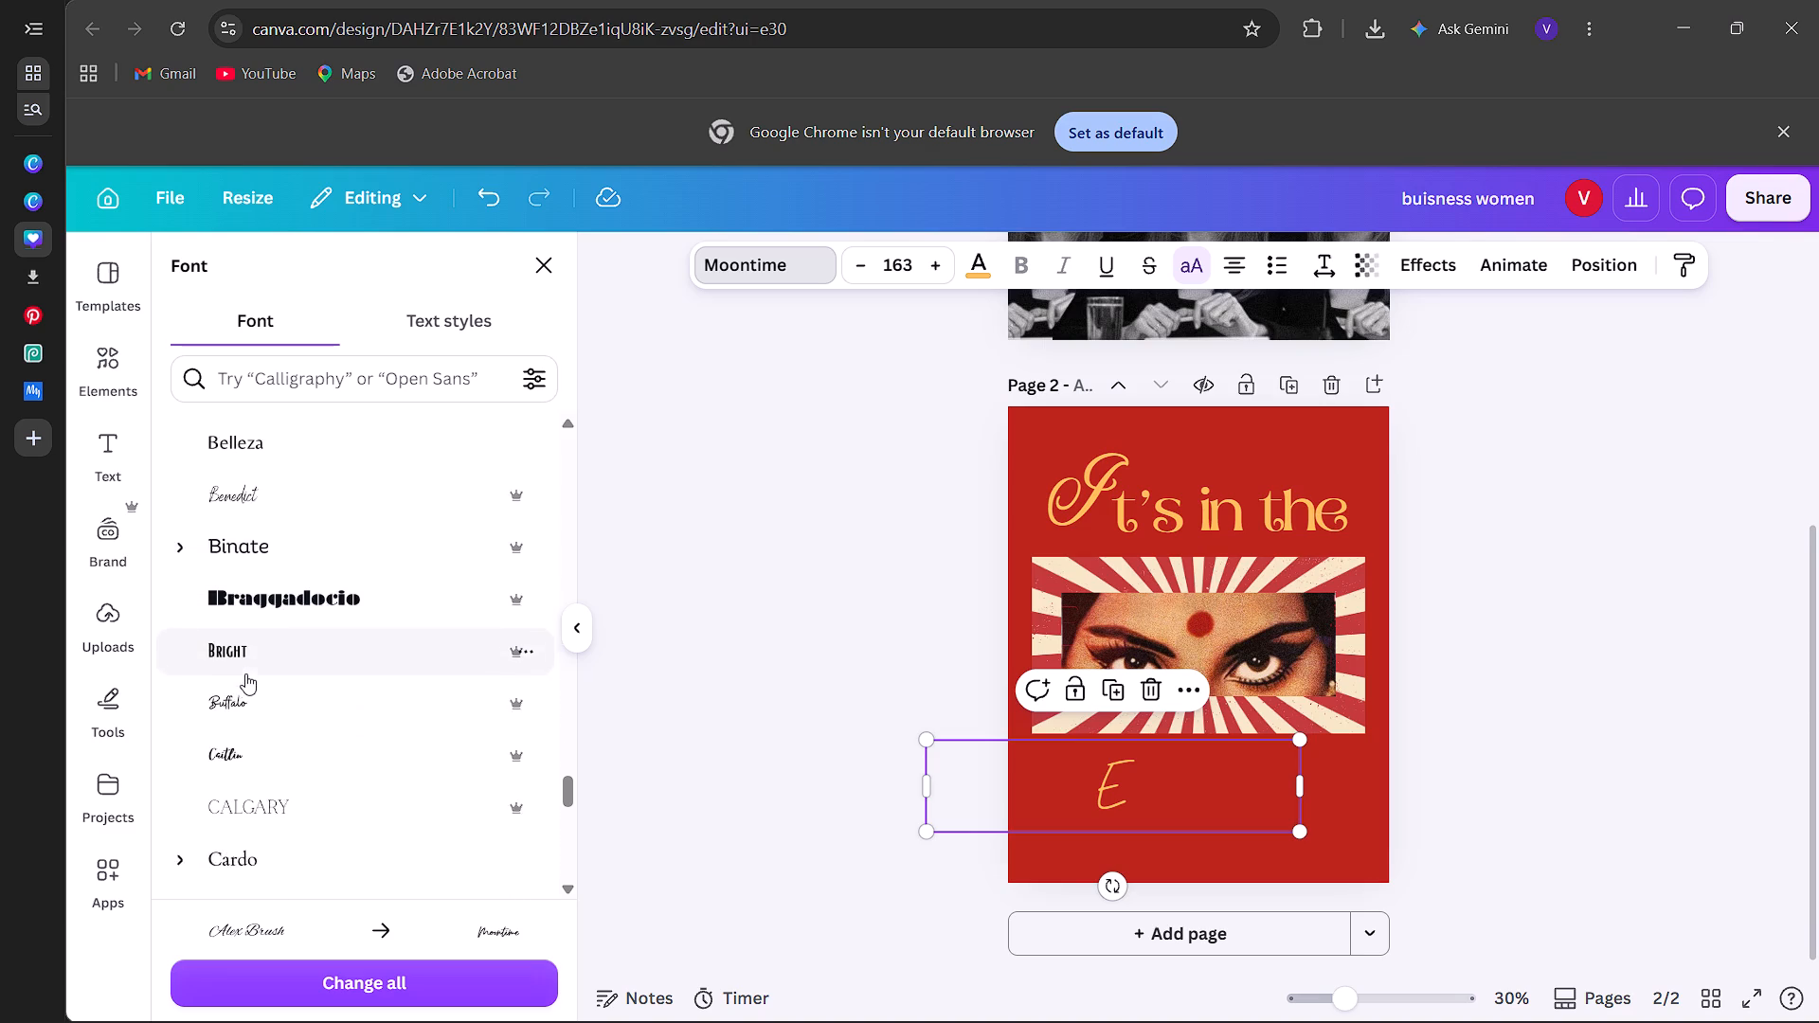
{"action": "scroll", "coordinate": [245, 673], "scroll_direction": "down", "scroll_amount": 5}
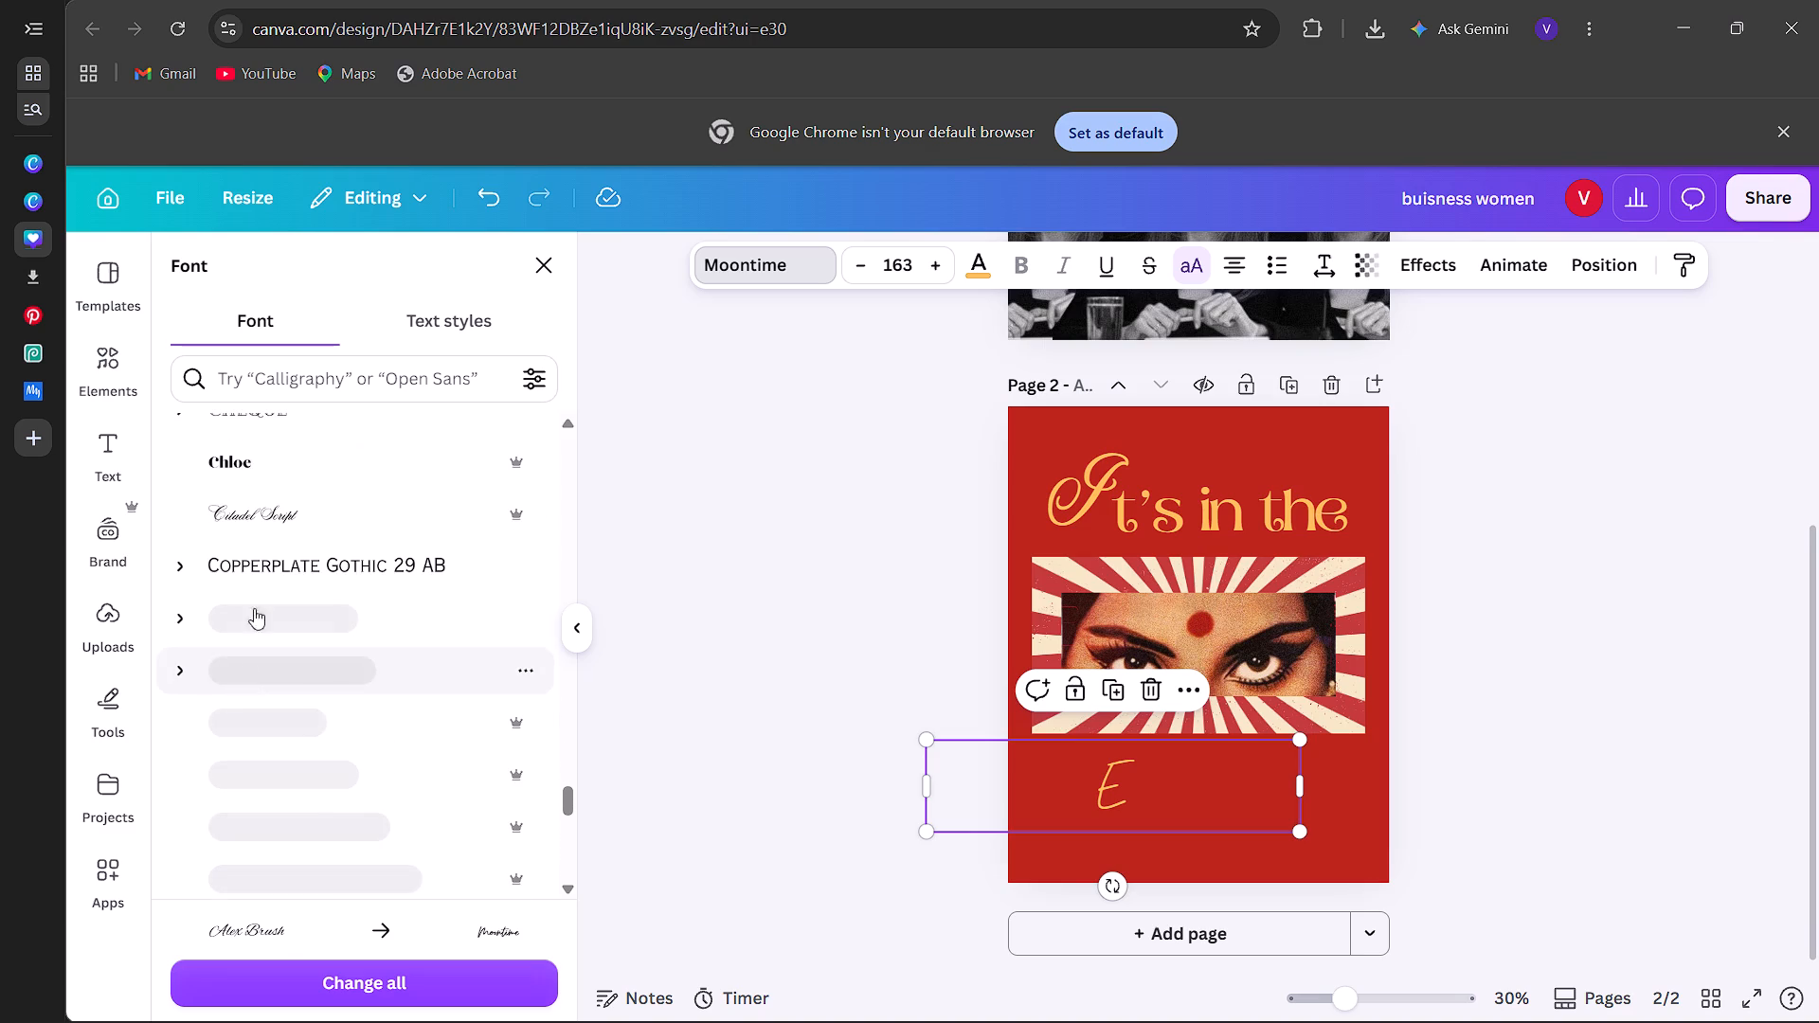
{"action": "left_click", "coordinate": [252, 502]}
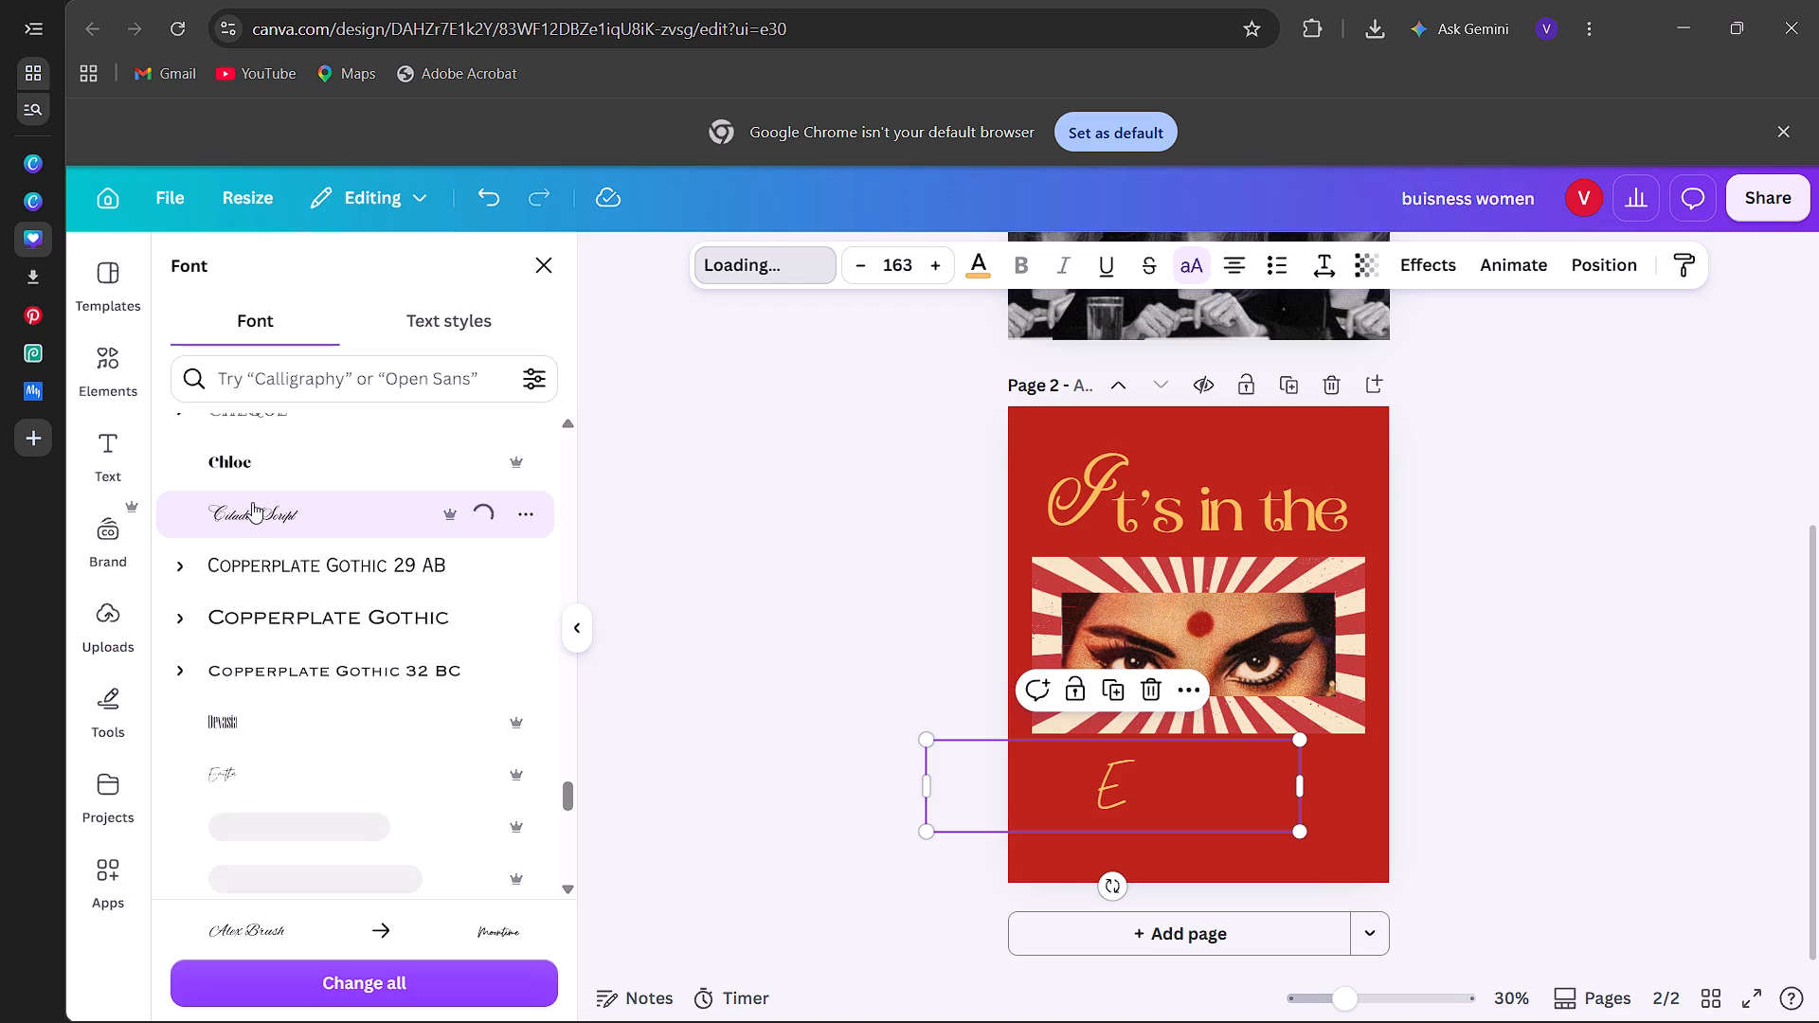
Select the patterned star on page 1 and search the graphics elements for "star".
{"action": "scroll", "coordinate": [685, 672], "scroll_direction": "up", "scroll_amount": 6}
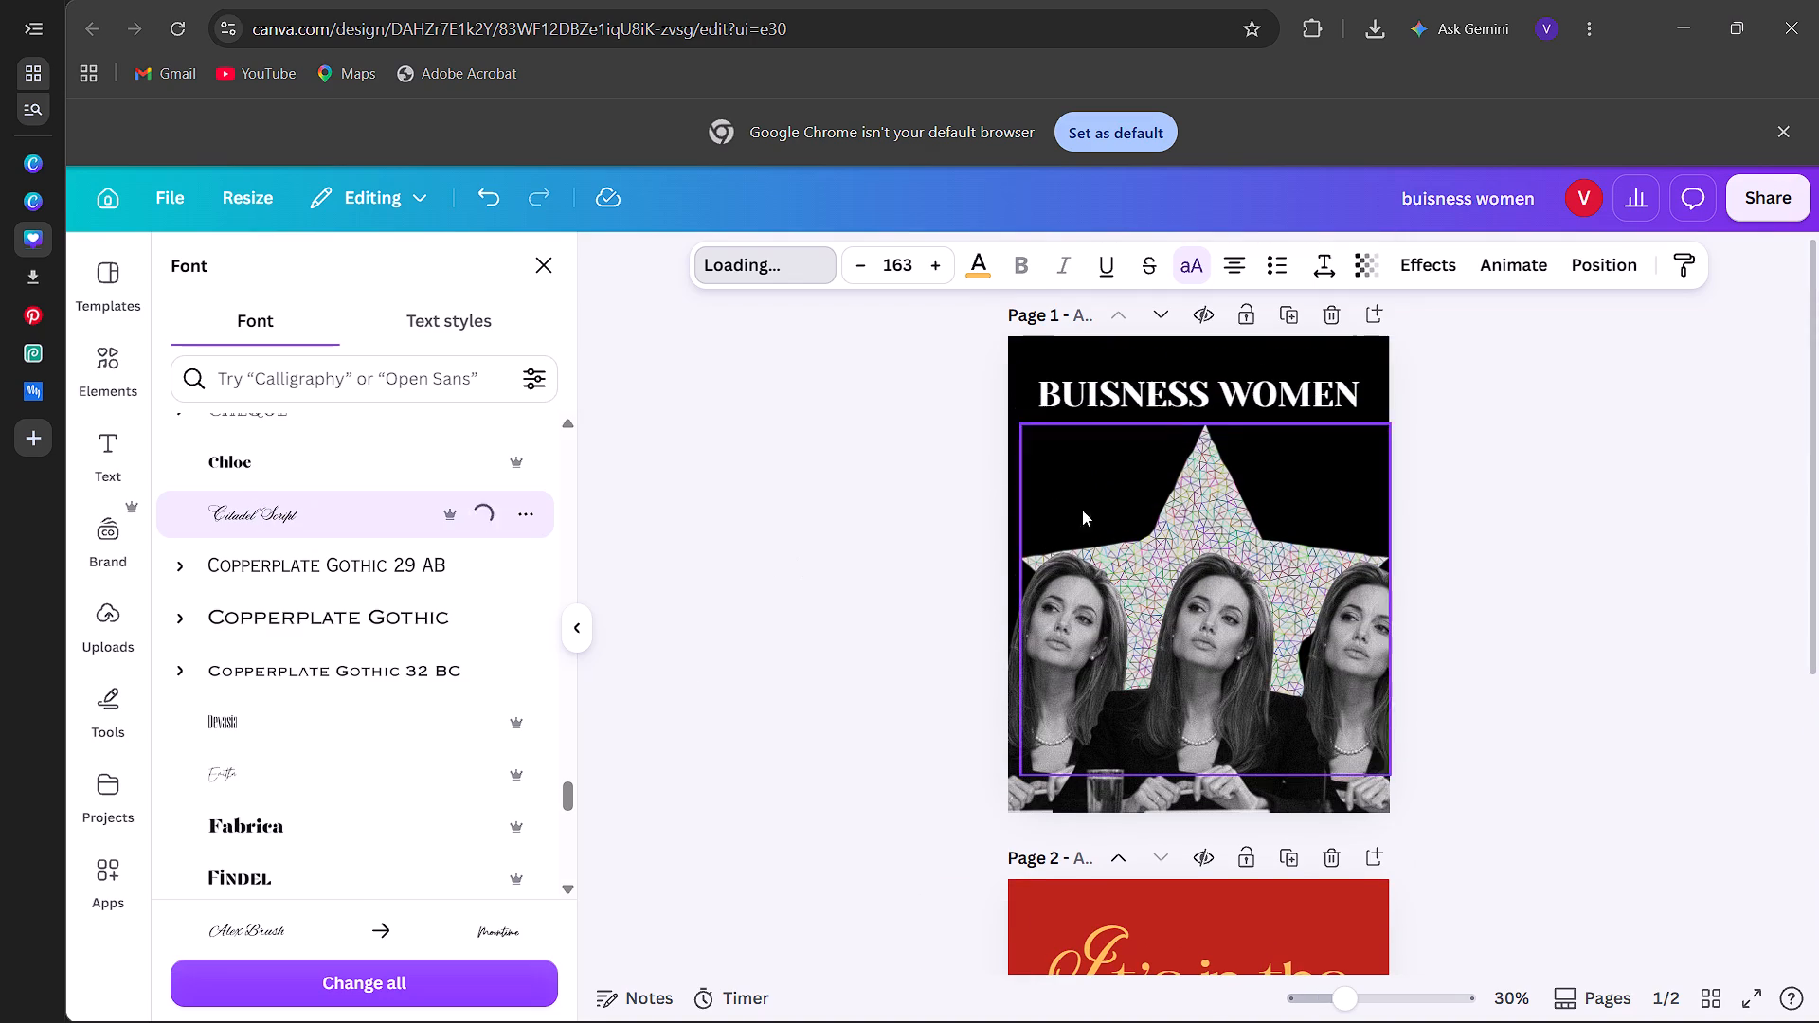
{"action": "left_click", "coordinate": [1141, 530]}
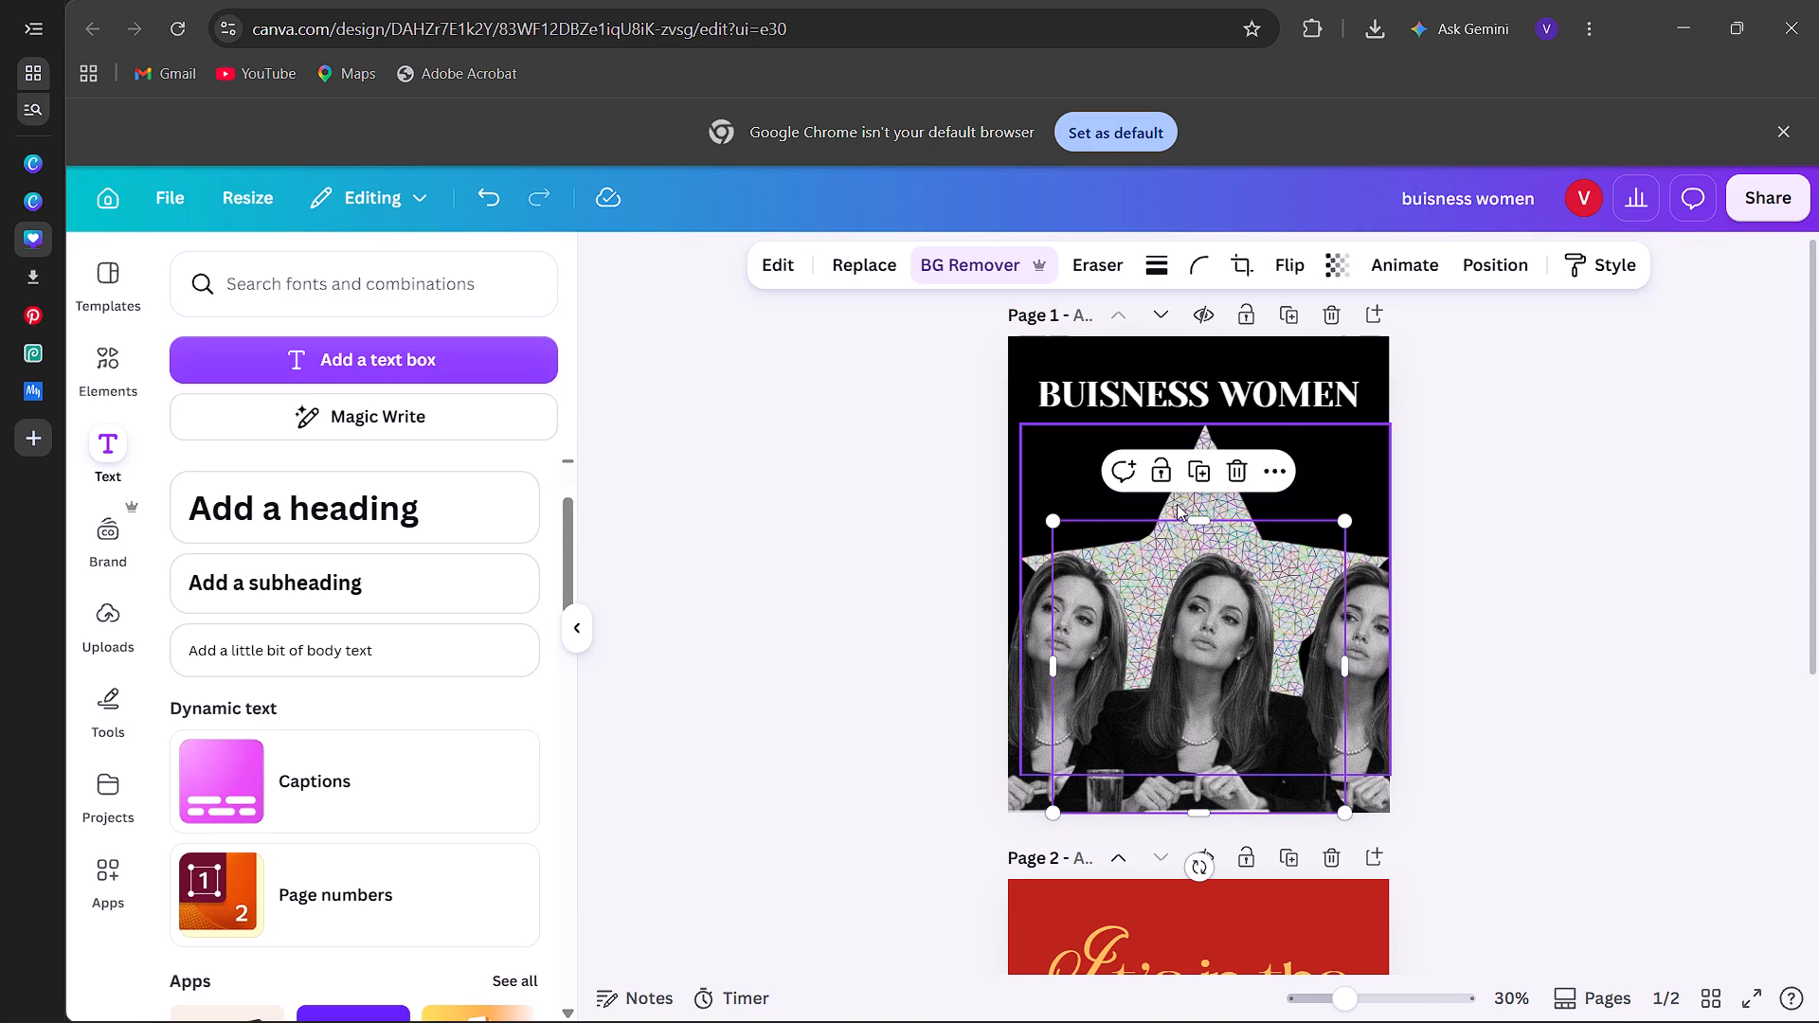
{"action": "left_click", "coordinate": [1177, 499]}
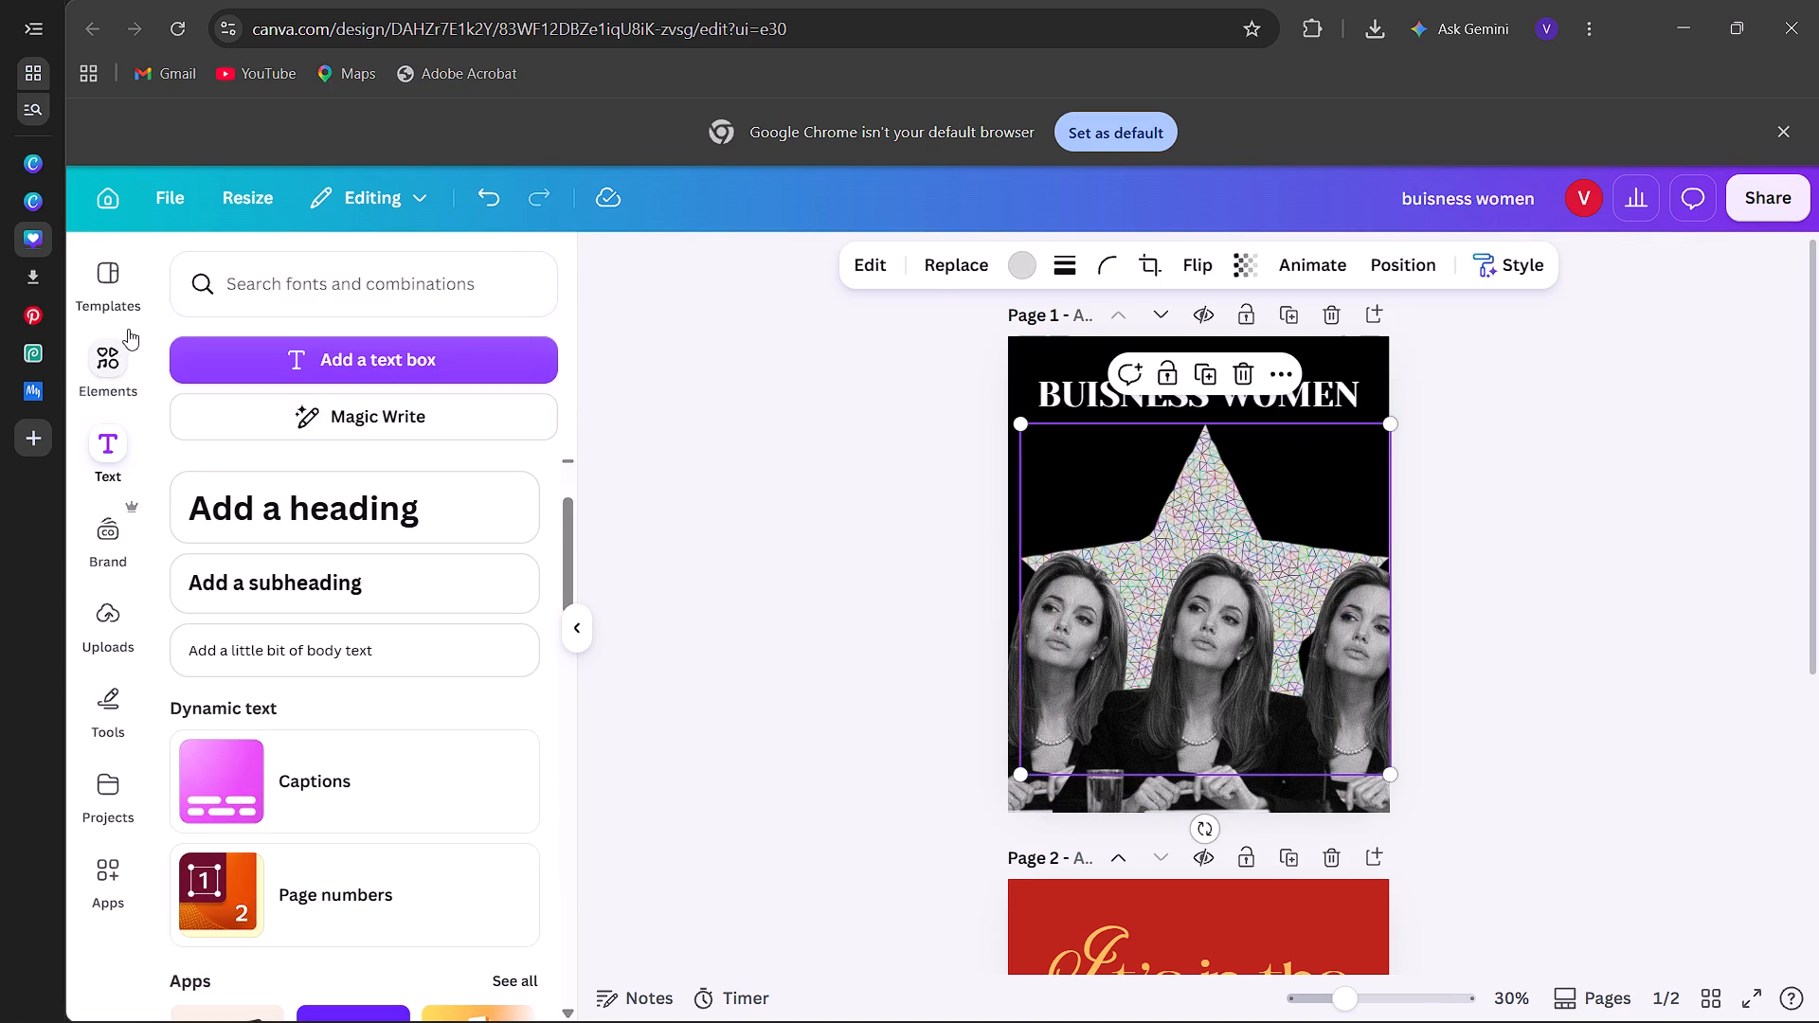
{"action": "left_click", "coordinate": [104, 360]}
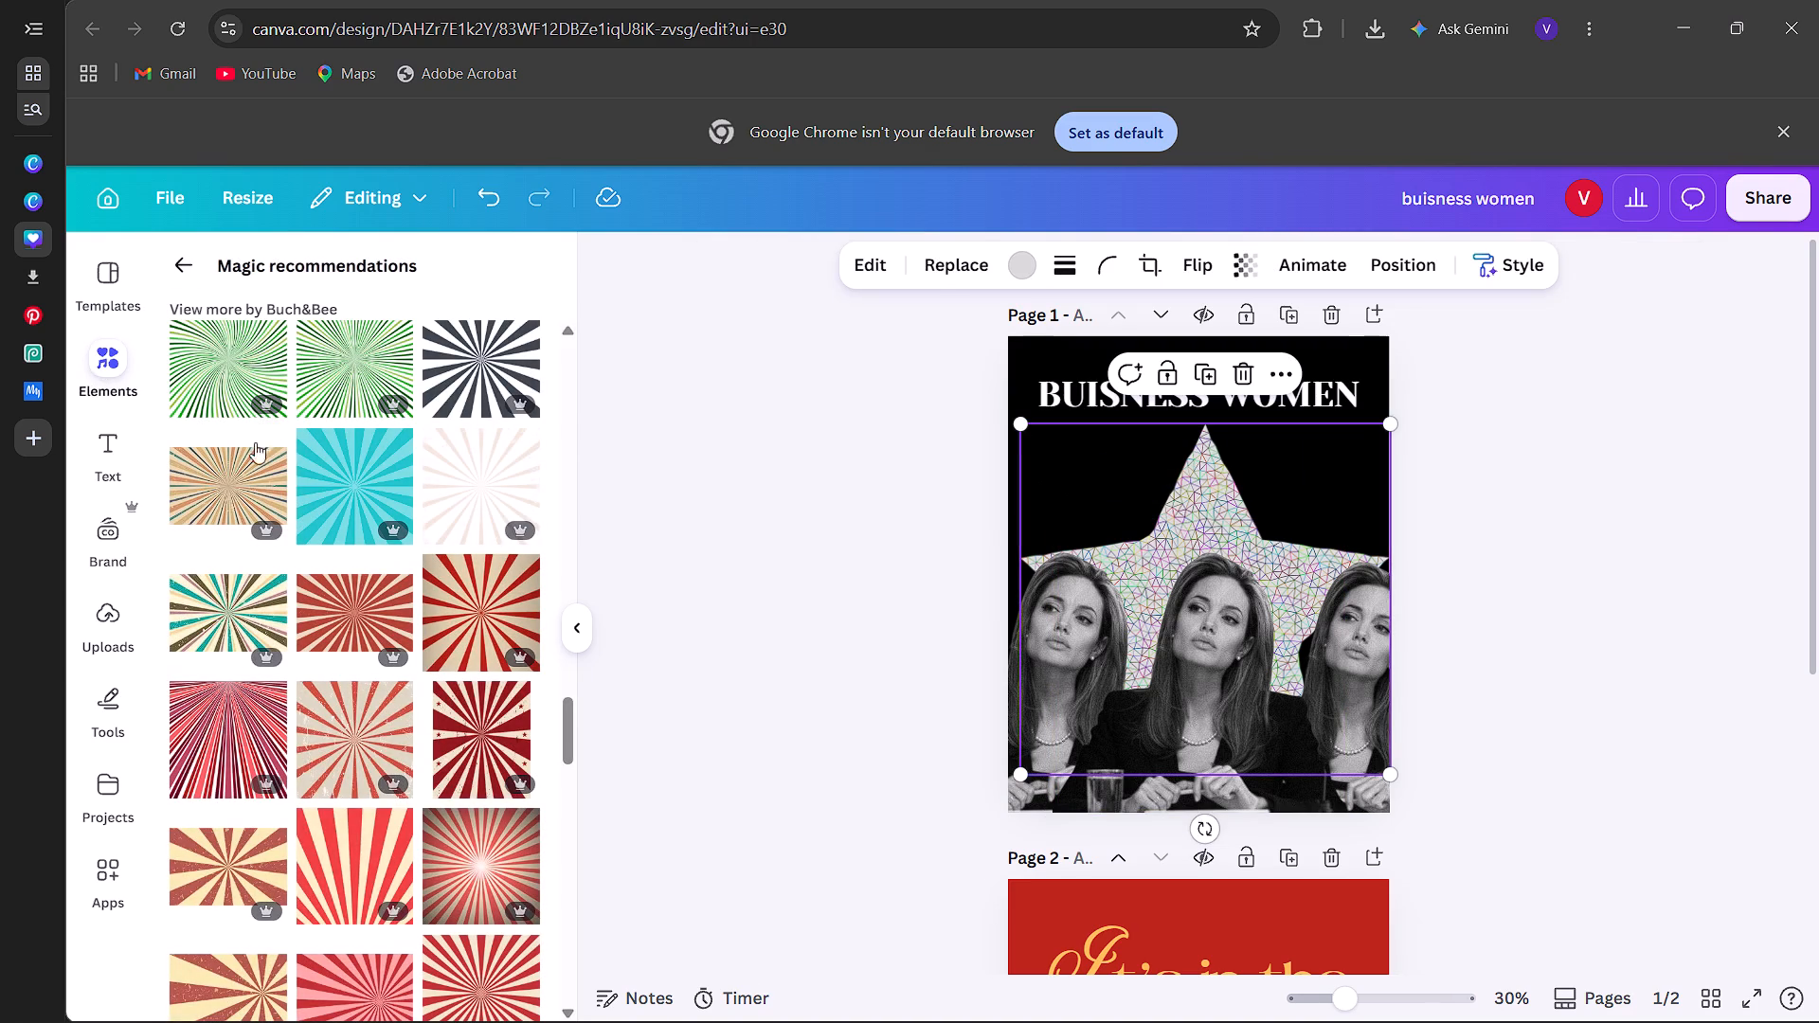
{"action": "left_click", "coordinate": [179, 275]}
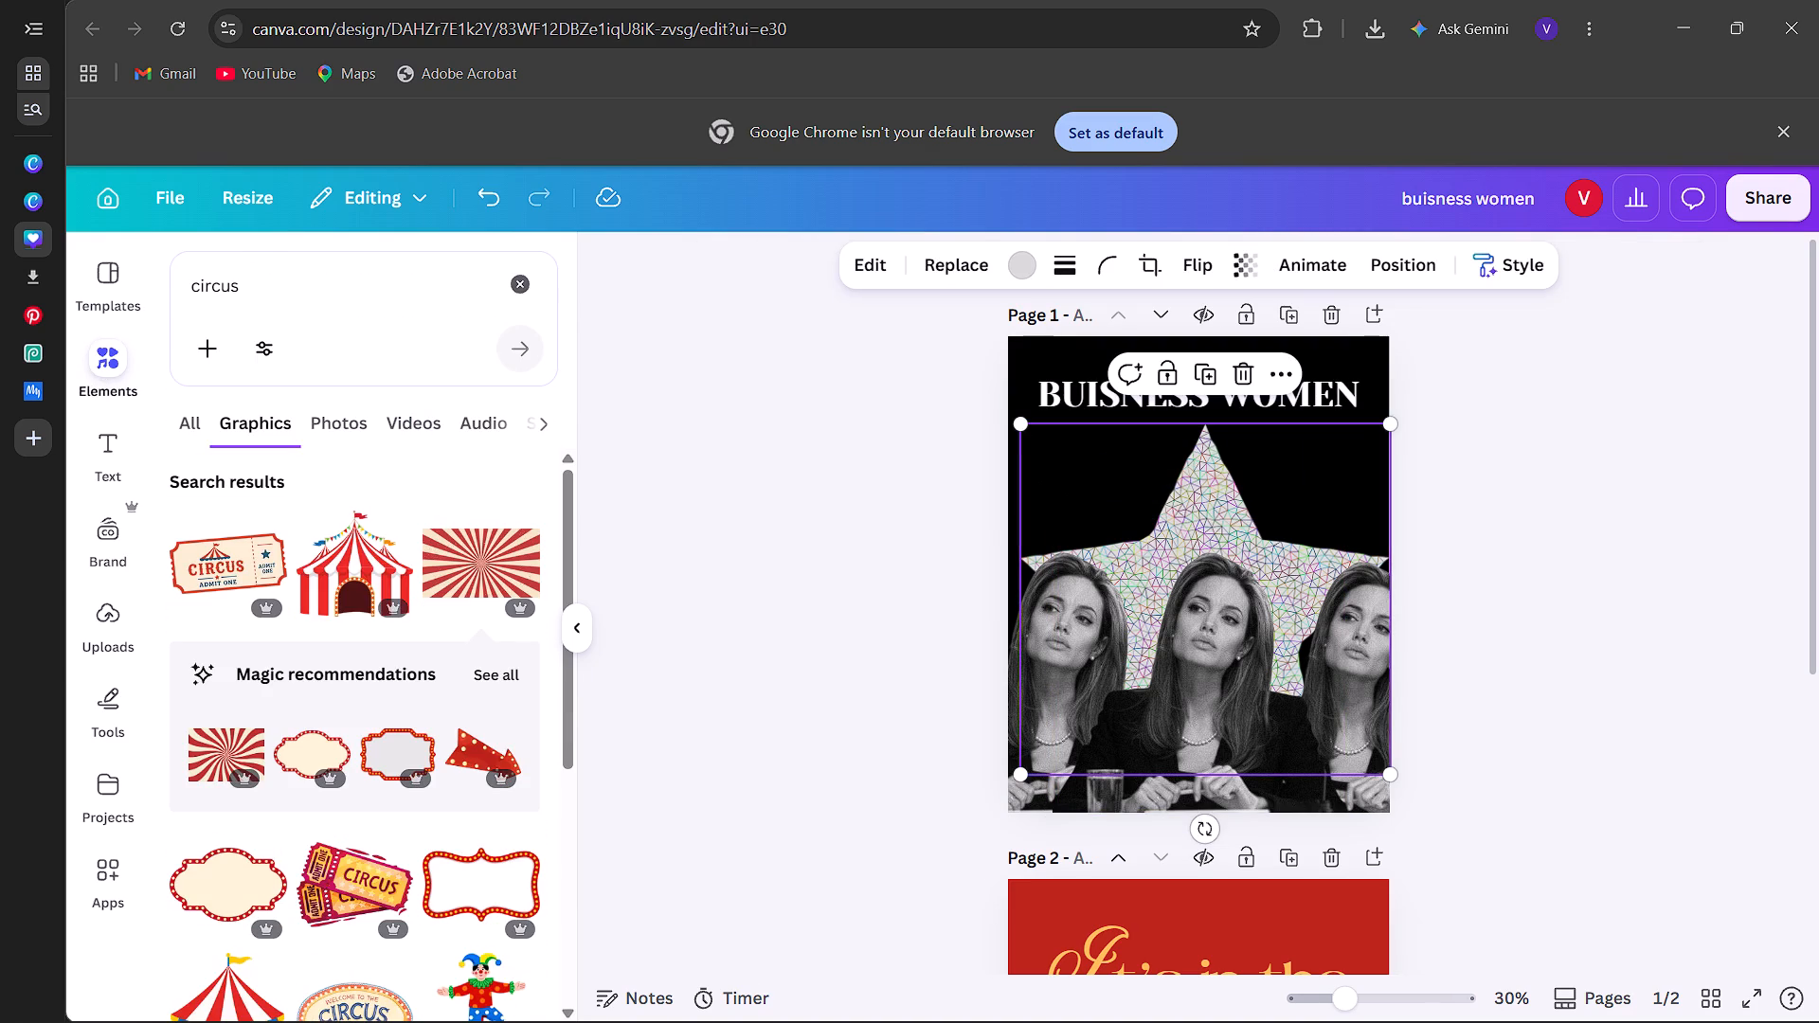
{"action": "left_click", "coordinate": [301, 314]}
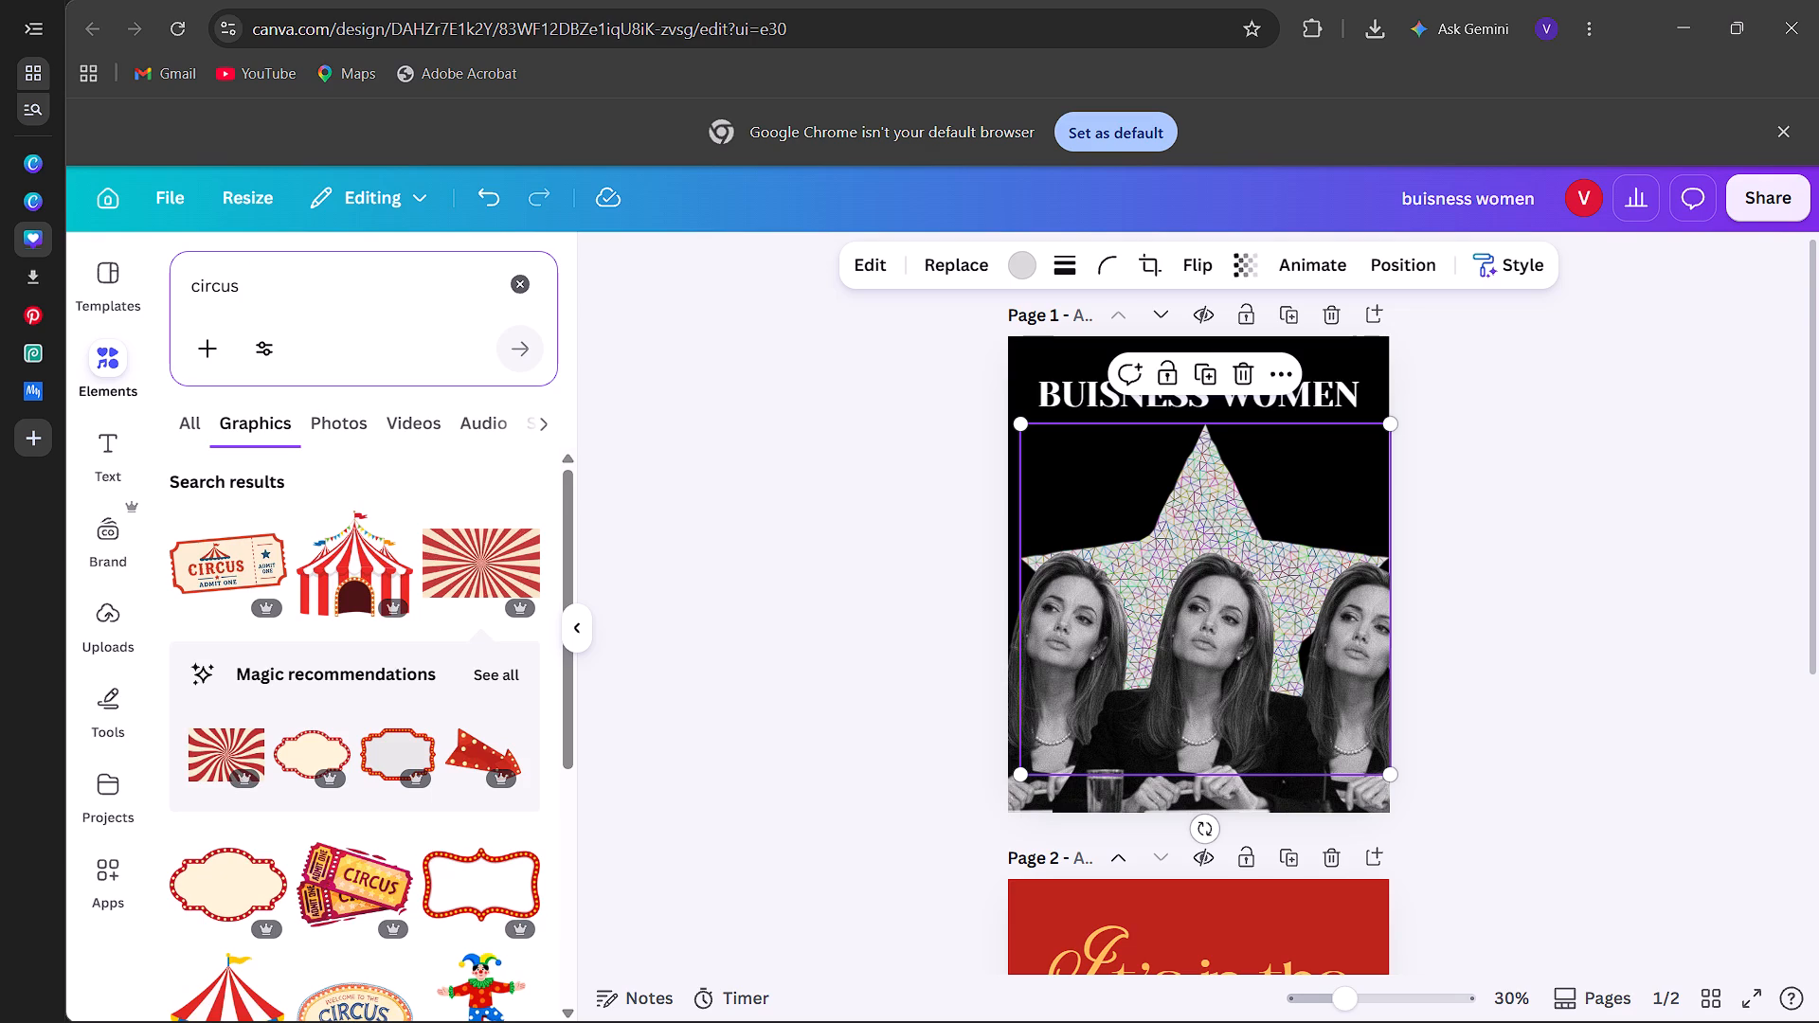
{"action": "left_click", "coordinate": [270, 295]}
{"action": "key", "text": "BackSpace"}
{"action": "key", "text": "BackSpace"}
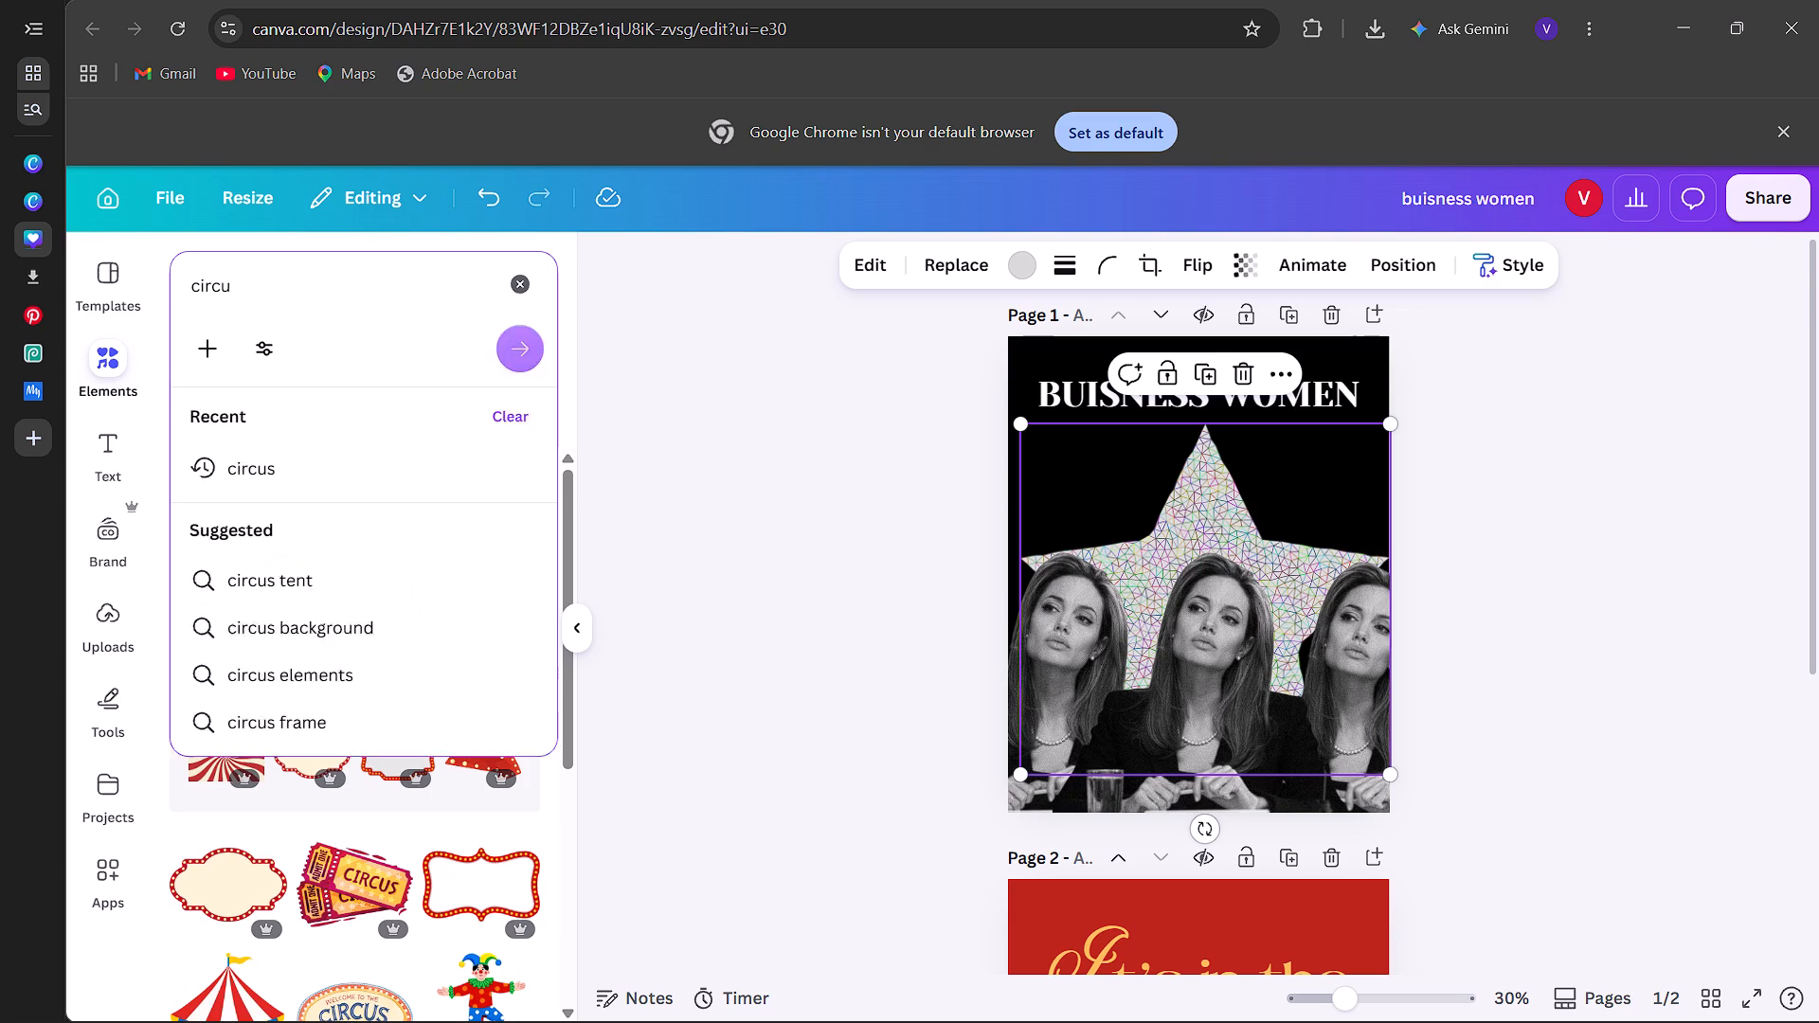
{"action": "key", "text": "BackSpace"}
{"action": "key", "text": "BackSpace"}
{"action": "key", "text": "BackSpace"}
{"action": "key", "text": "BackSpace"}
{"action": "type", "text": "star"}
{"action": "key", "text": "Return"}
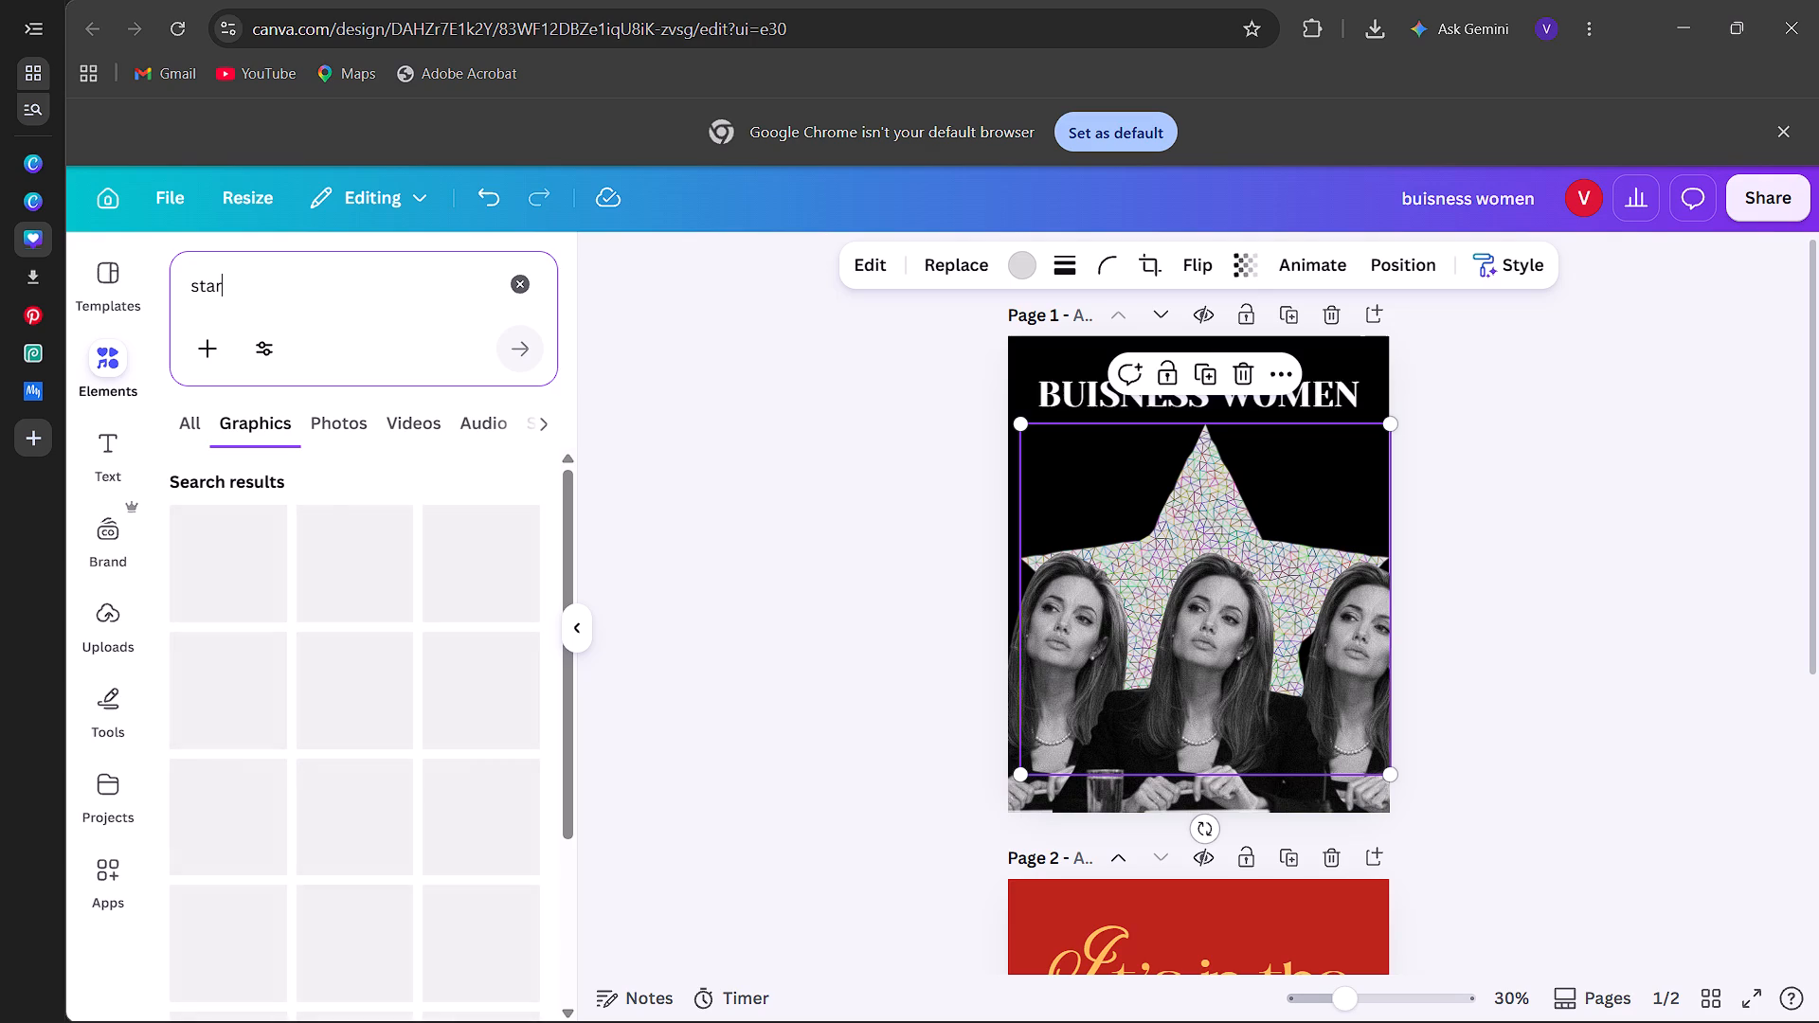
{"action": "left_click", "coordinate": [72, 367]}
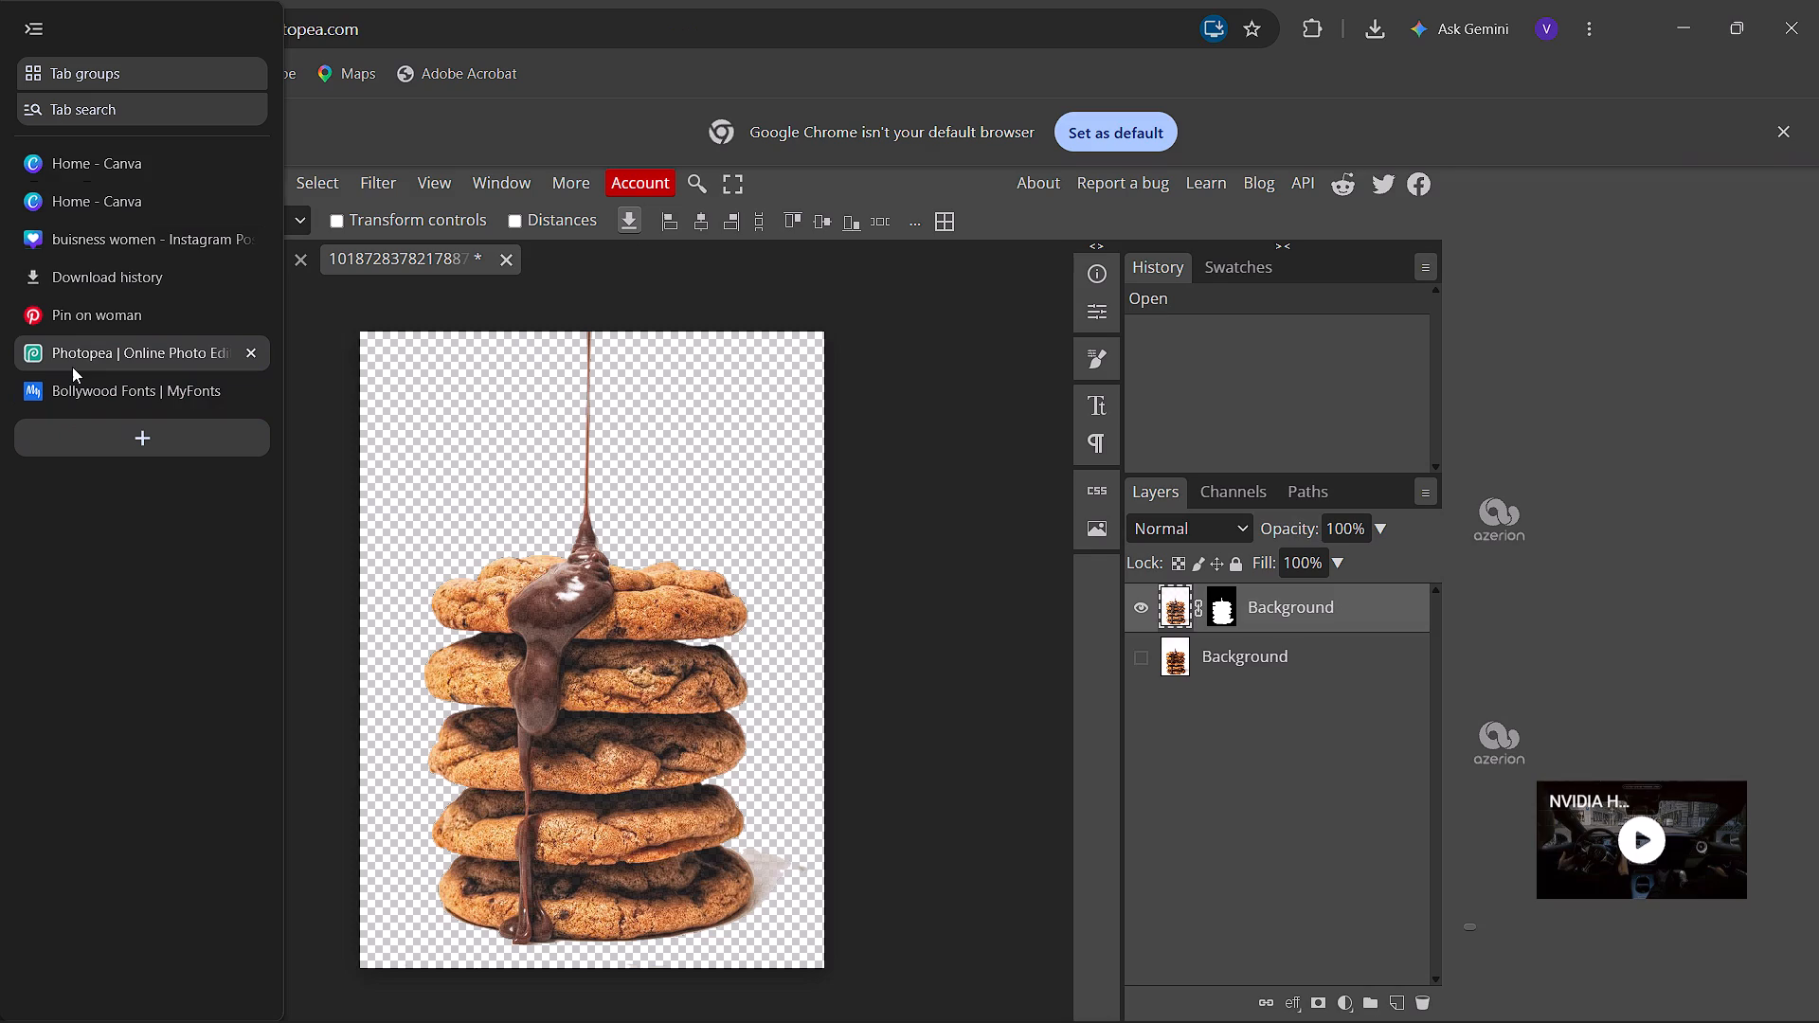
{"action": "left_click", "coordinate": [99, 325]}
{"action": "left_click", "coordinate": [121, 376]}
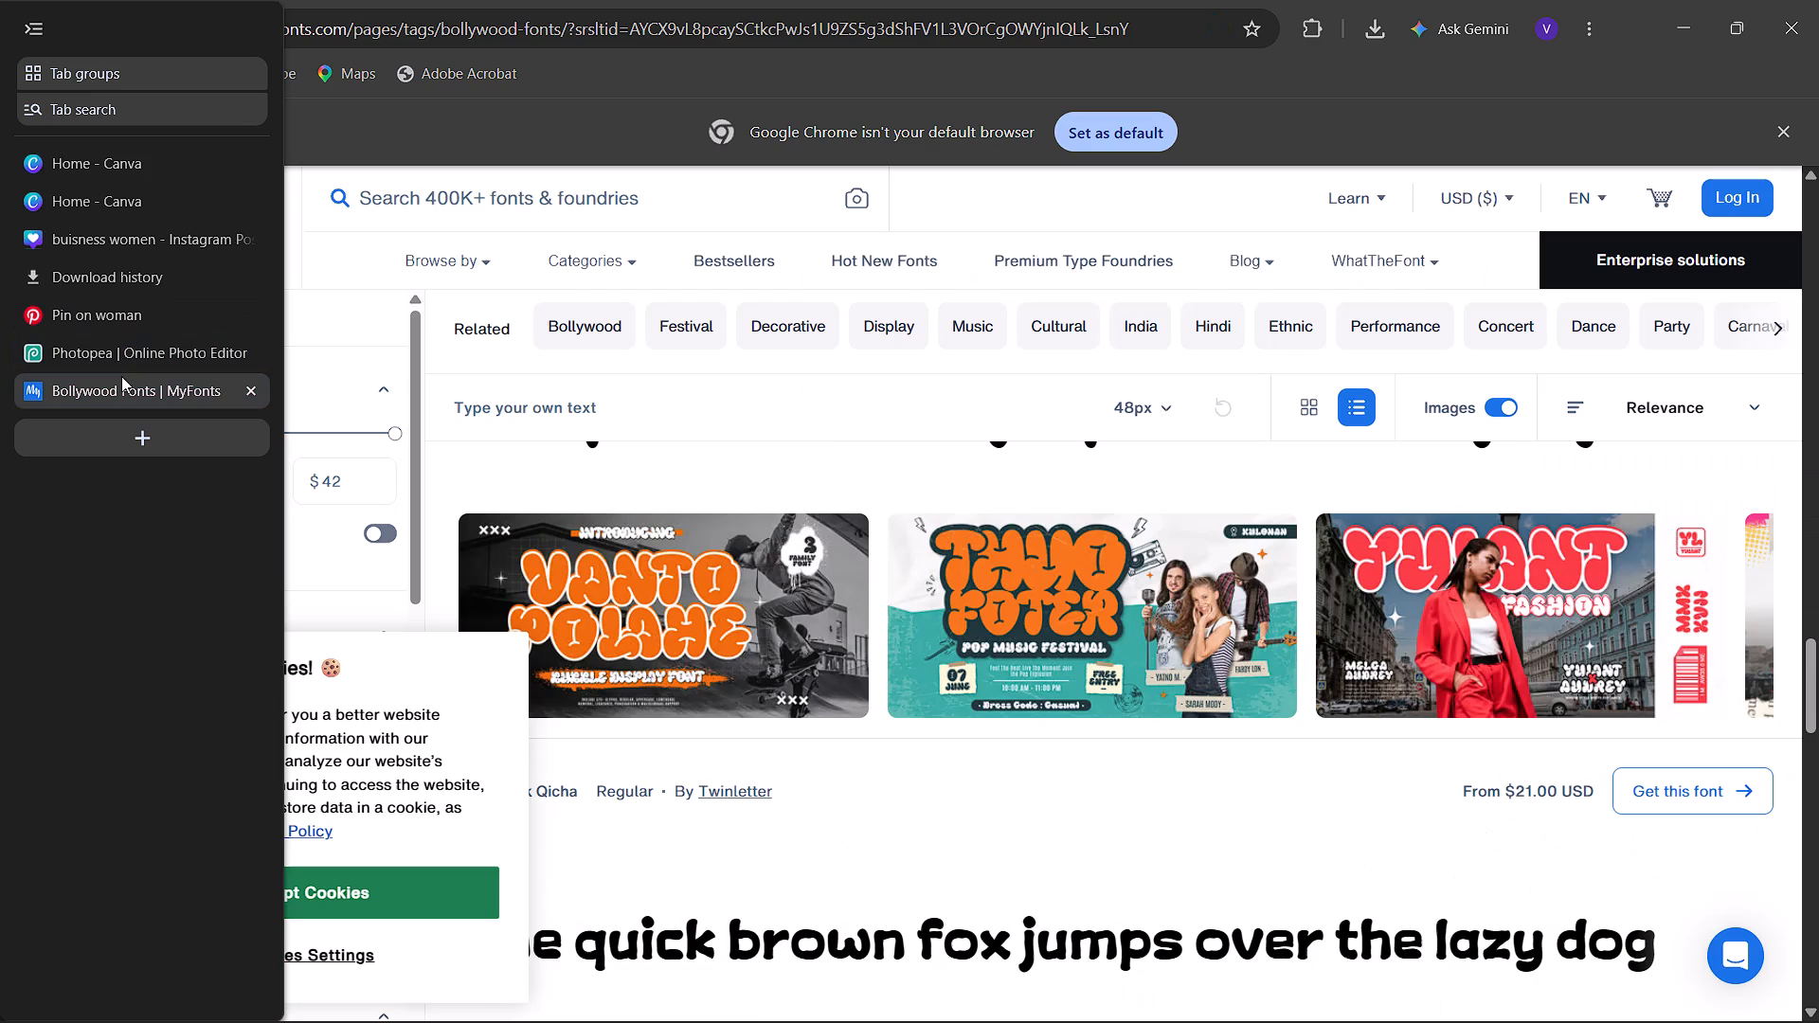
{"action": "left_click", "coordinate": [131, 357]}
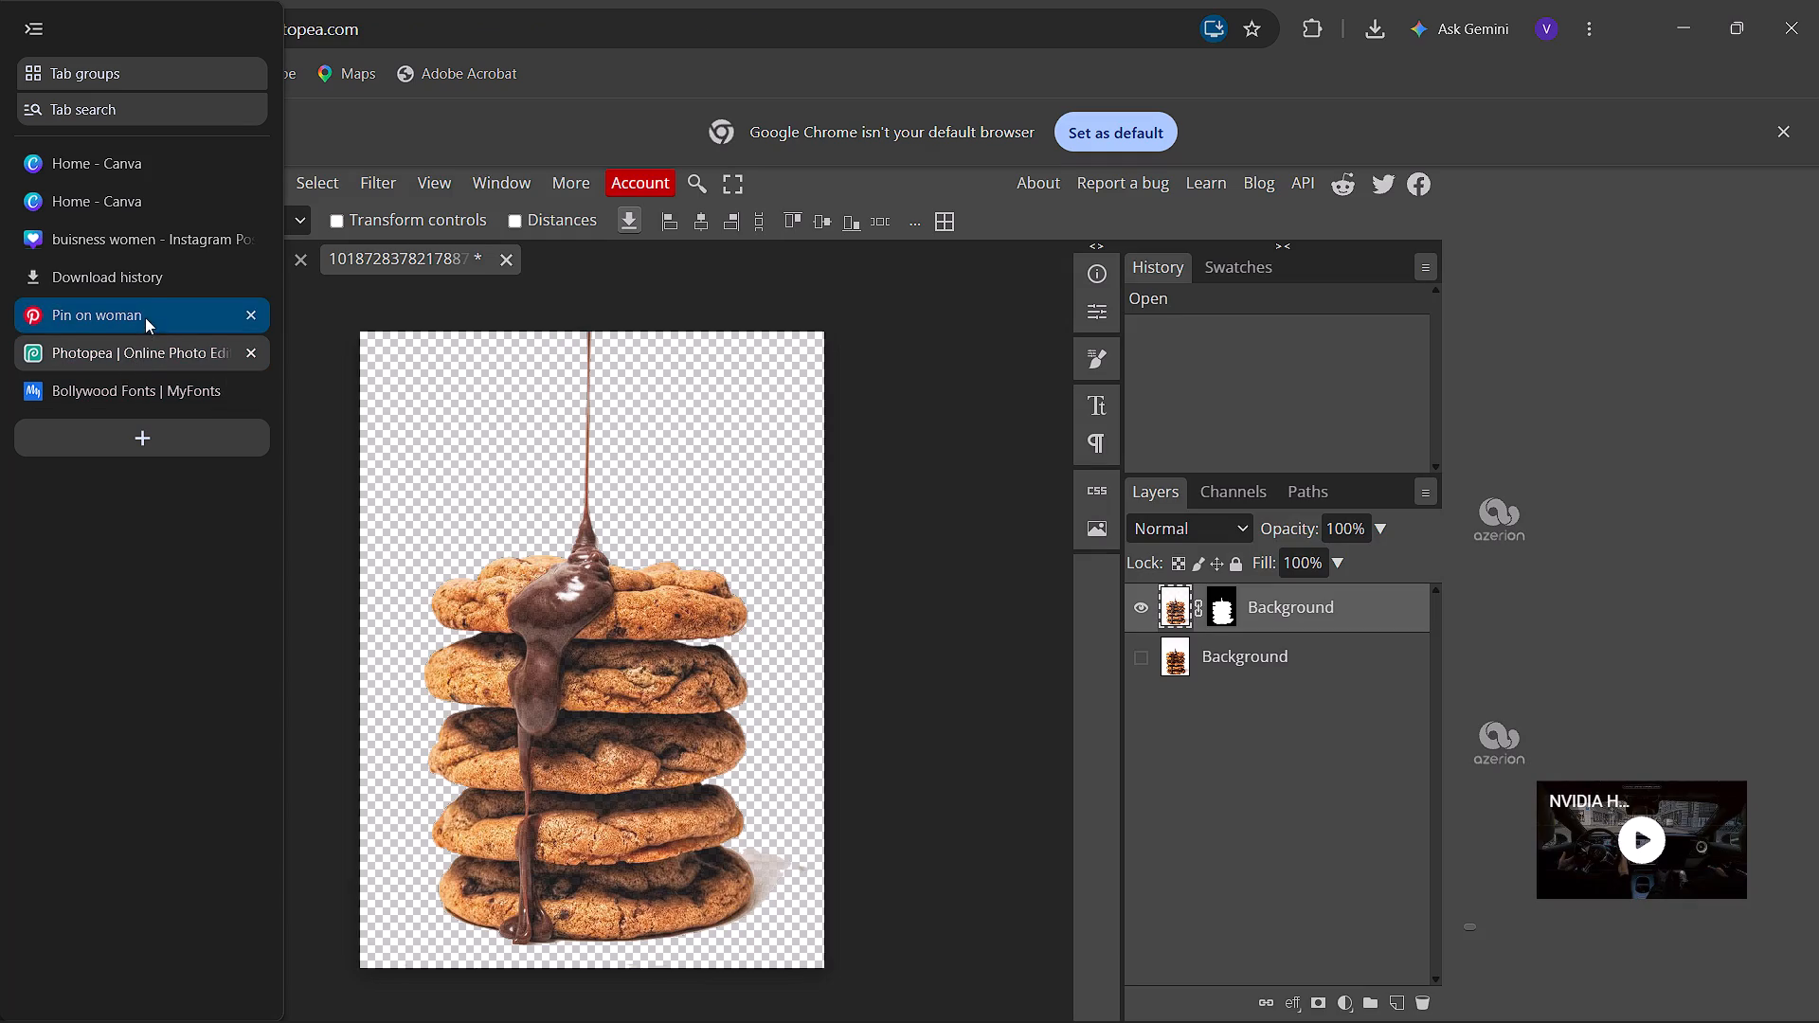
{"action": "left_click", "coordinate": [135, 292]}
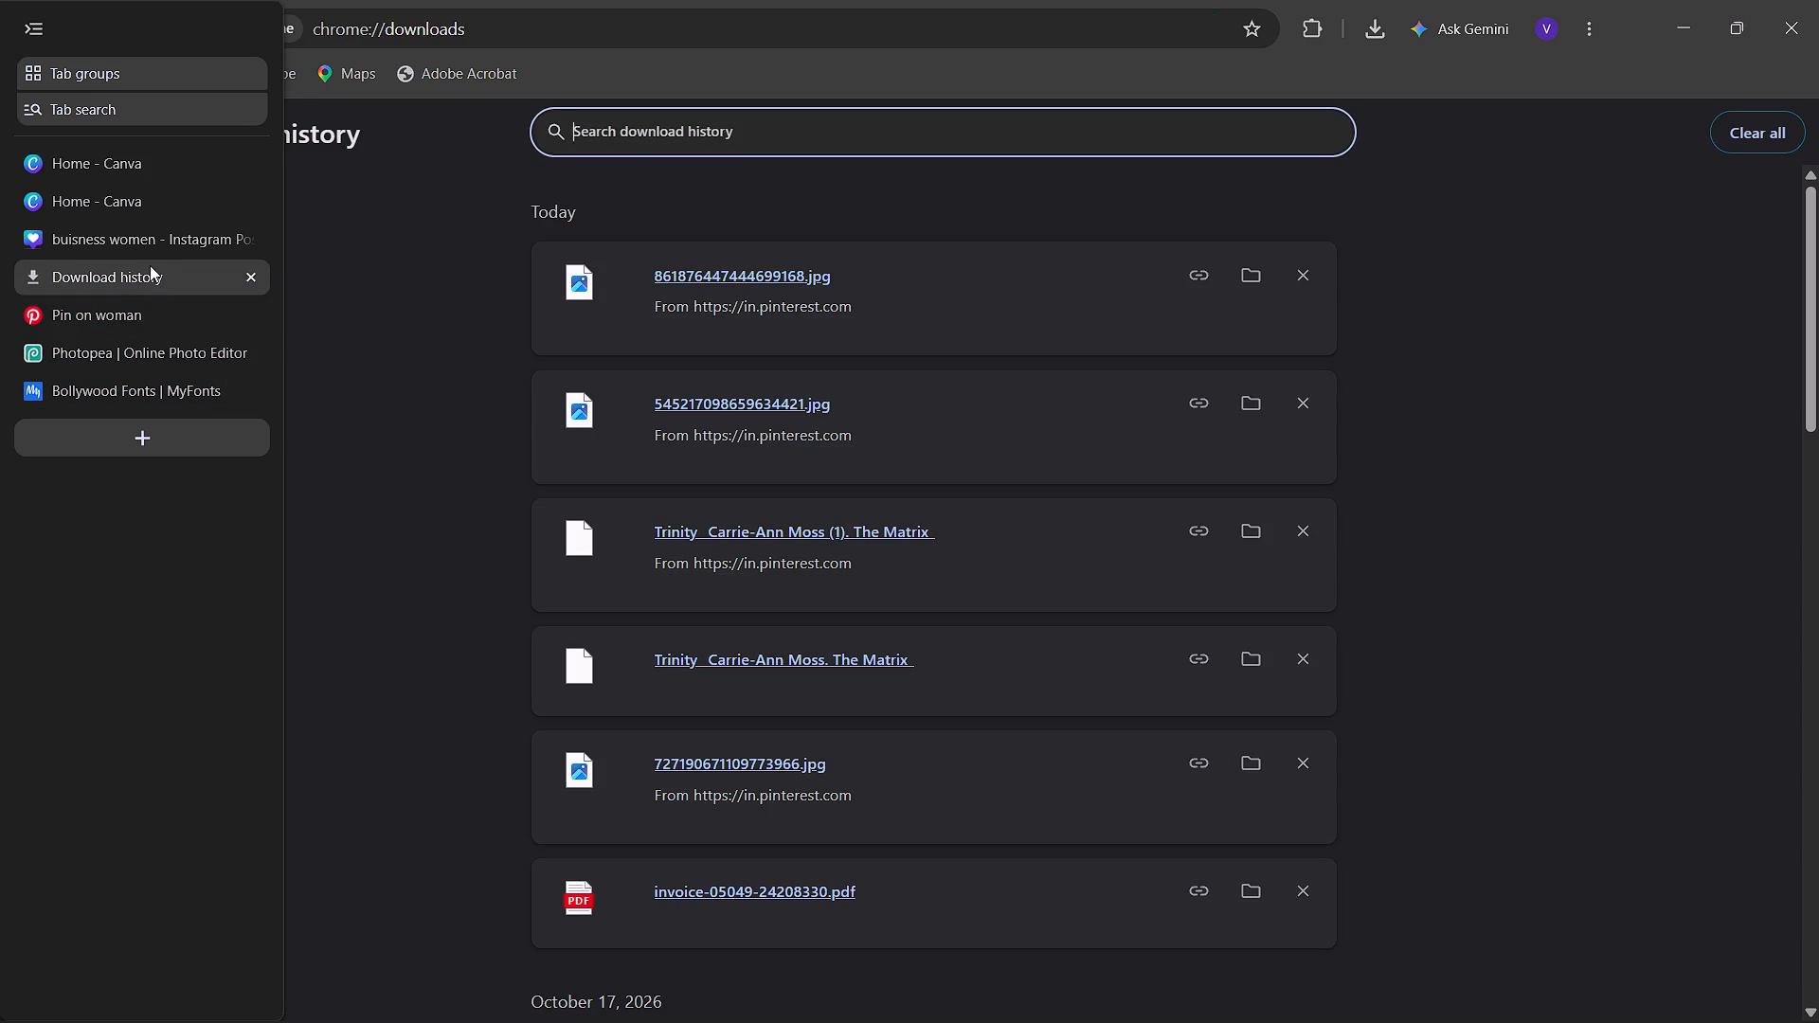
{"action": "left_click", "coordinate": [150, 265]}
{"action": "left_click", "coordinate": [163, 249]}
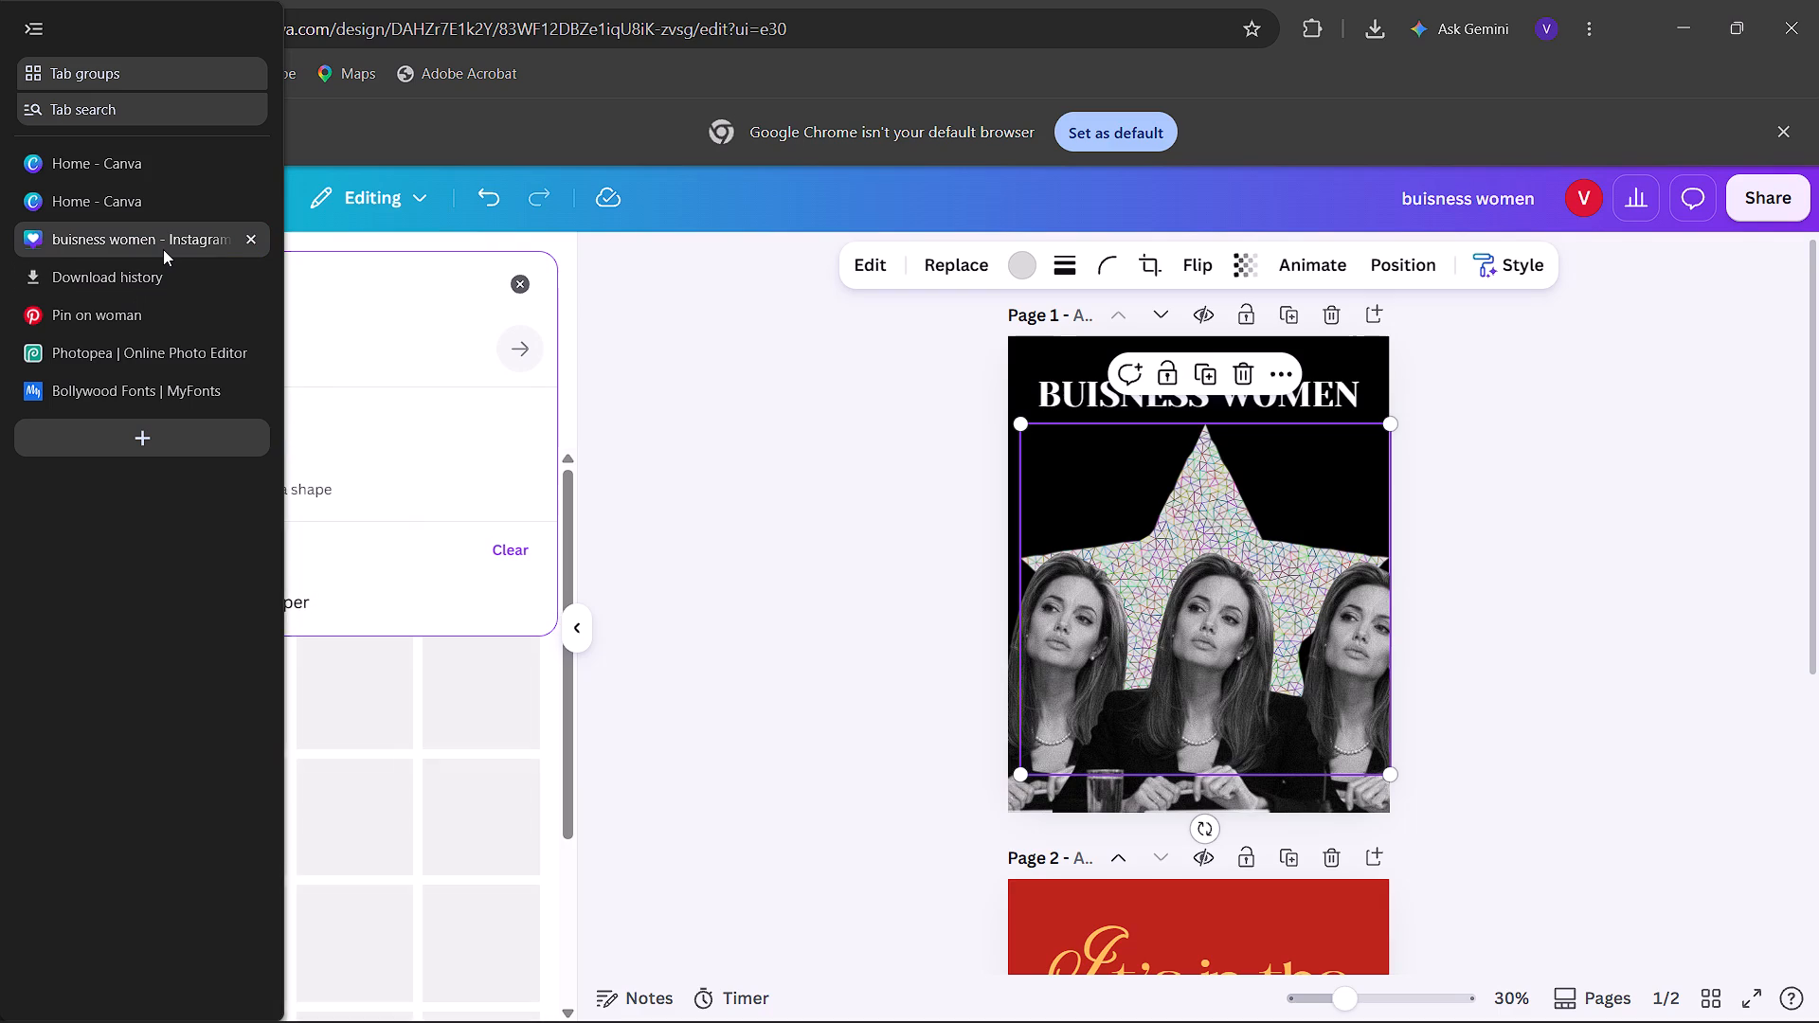
Insert the solid black five-pointed star graphic and move it onto page 1, just below the "BUISNESS WOMEN" title.
{"action": "scroll", "coordinate": [673, 495], "scroll_direction": "down", "scroll_amount": 4}
{"action": "left_click", "coordinate": [807, 549]}
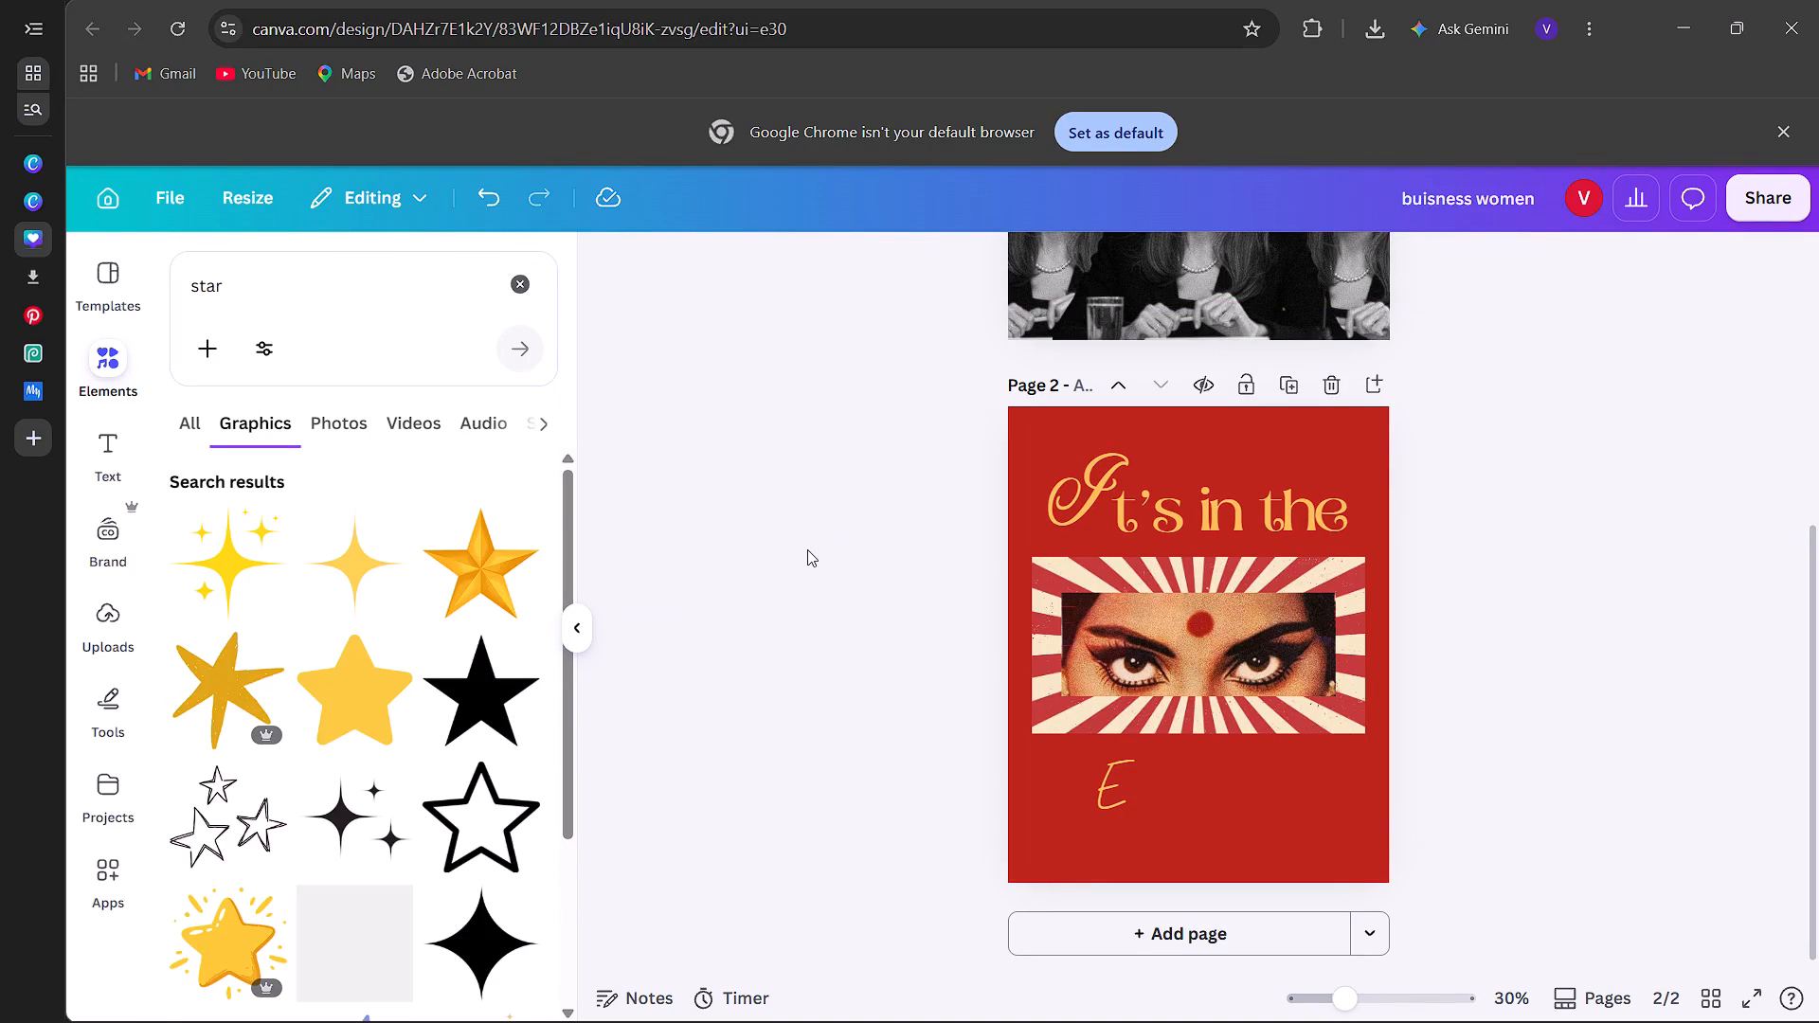
{"action": "left_click", "coordinate": [489, 719]}
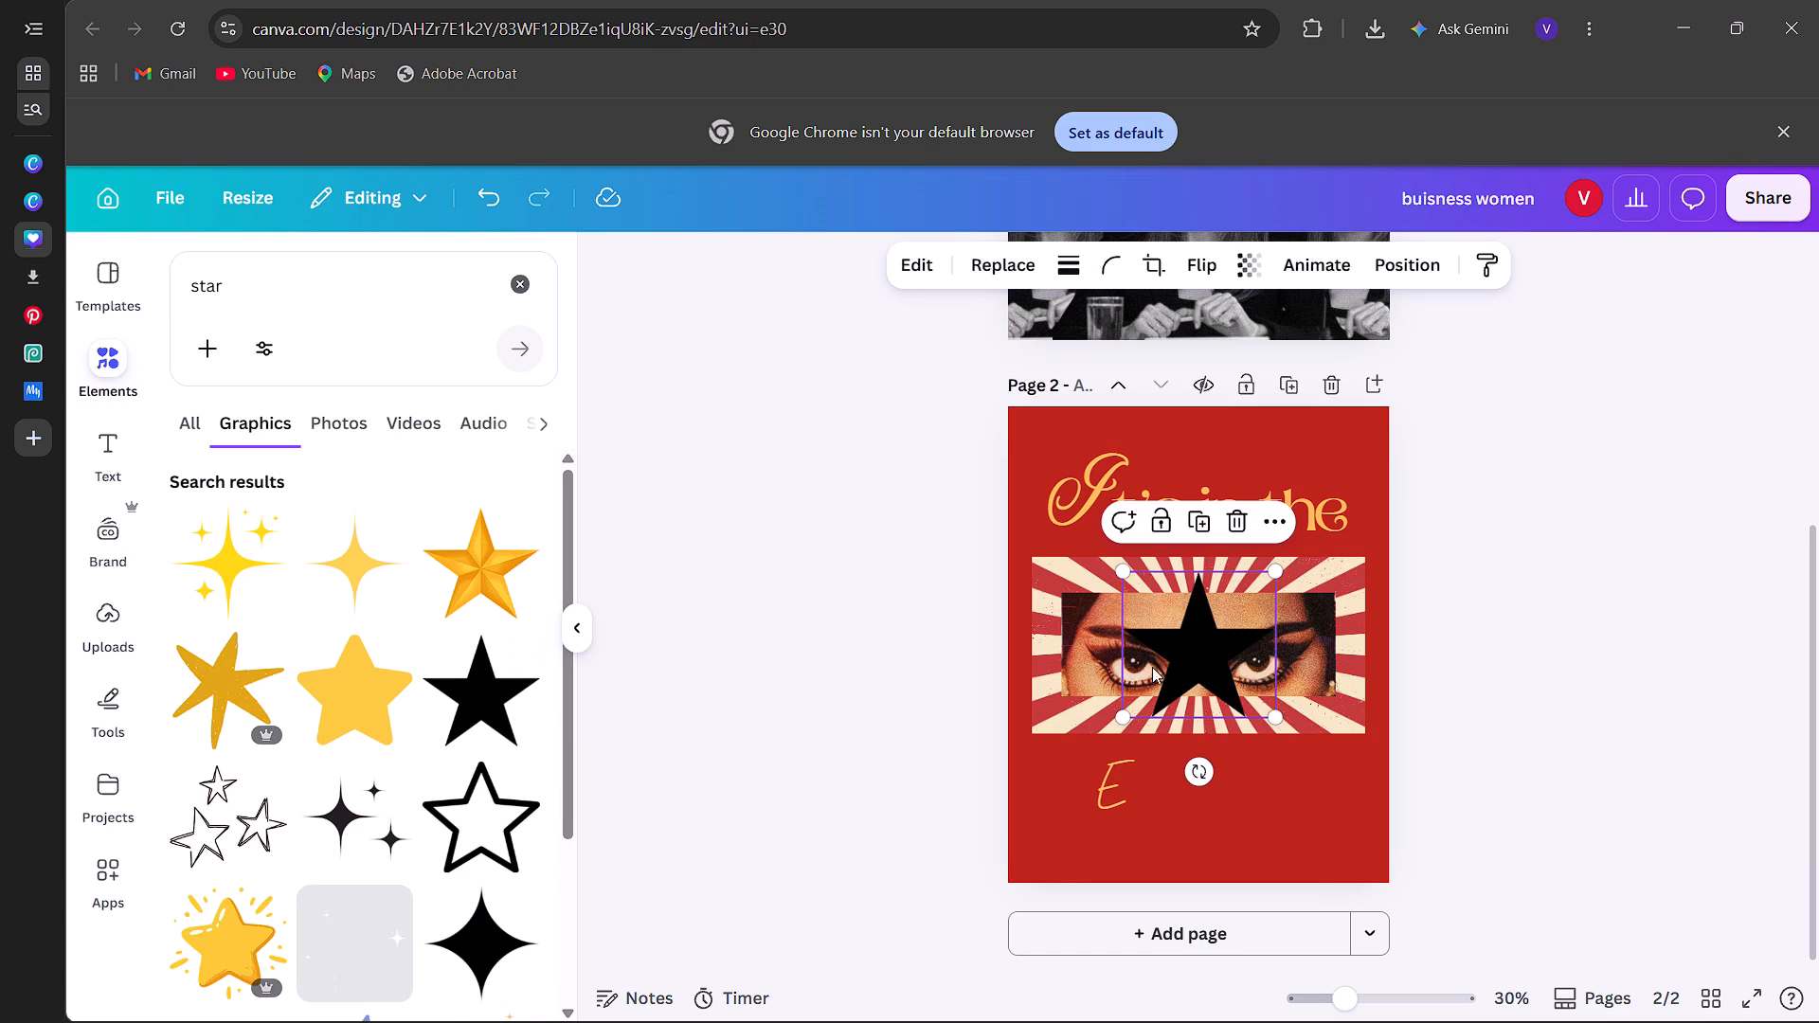
{"action": "left_click_drag", "start_coordinate": [1207, 642], "coordinate": [1185, 235]}
{"action": "scroll", "coordinate": [1060, 468], "scroll_direction": "up", "scroll_amount": 3}
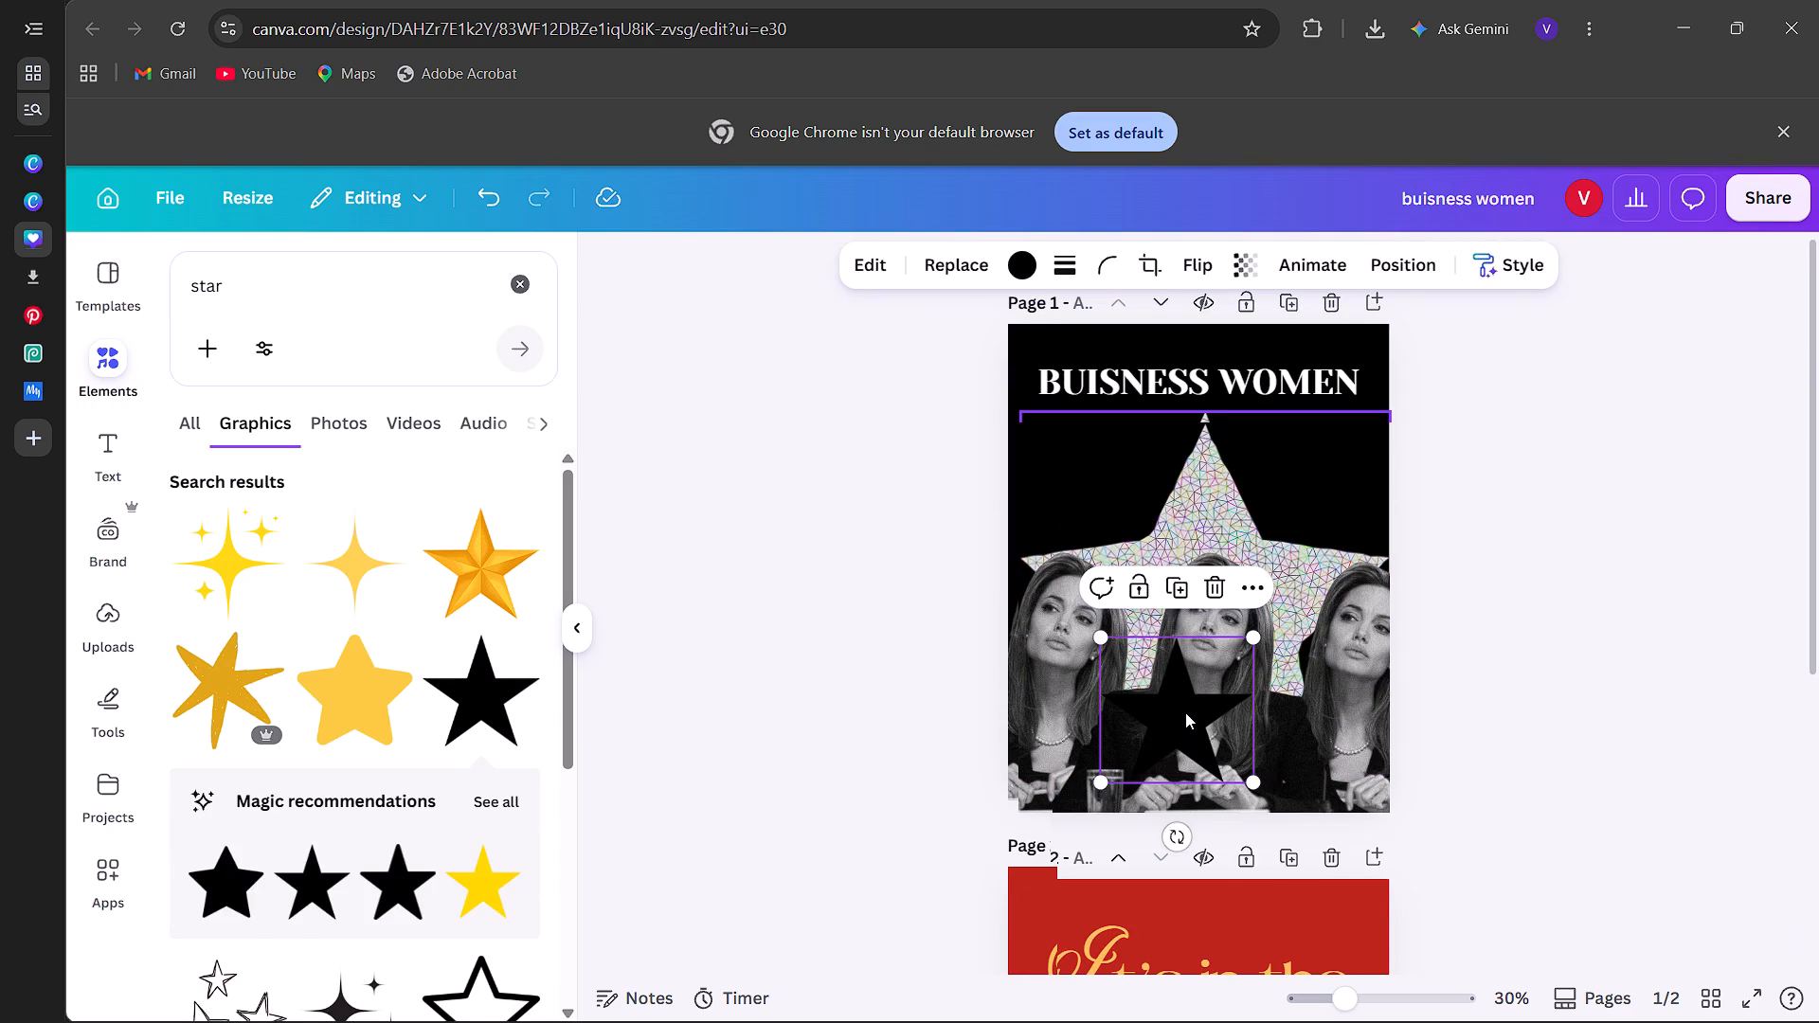
{"action": "left_click_drag", "start_coordinate": [1186, 716], "coordinate": [1096, 504]}
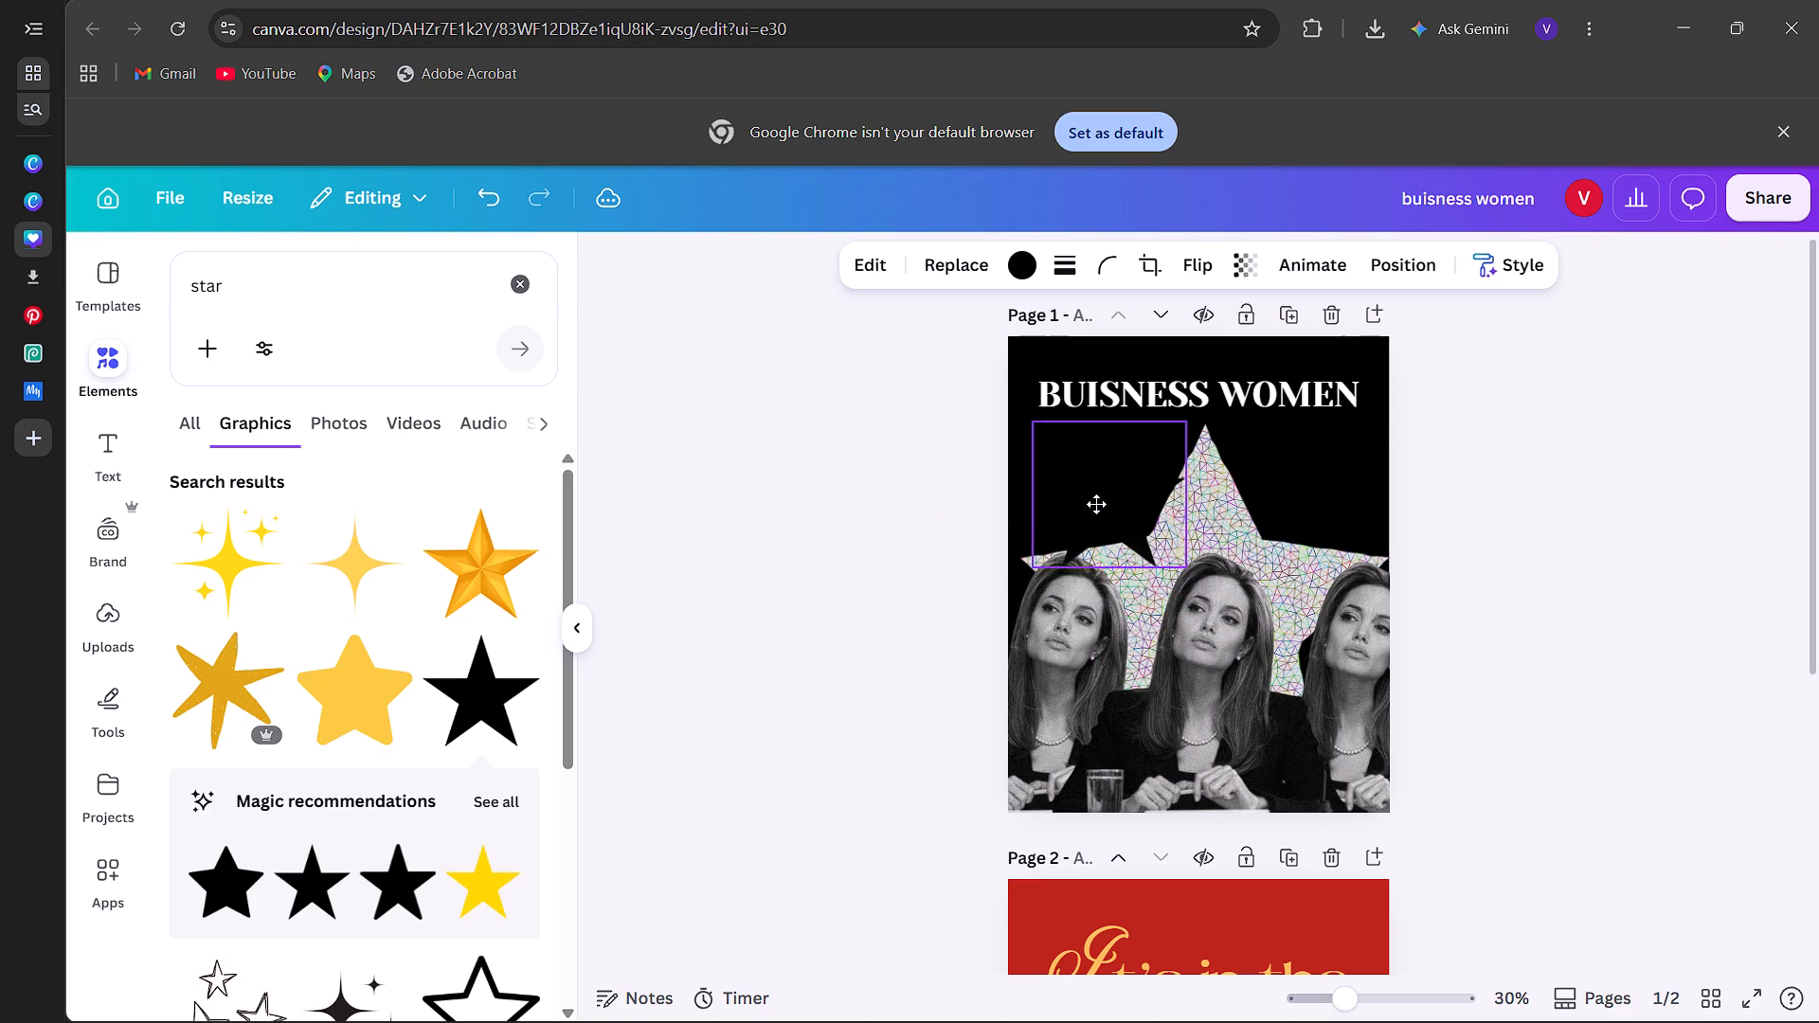
{"action": "left_click_drag", "start_coordinate": [1096, 504], "coordinate": [1078, 507]}
Delete the large patterned star behind the three women on page 1.
{"action": "left_click", "coordinate": [1202, 487]}
{"action": "key", "text": "BackSpace"}
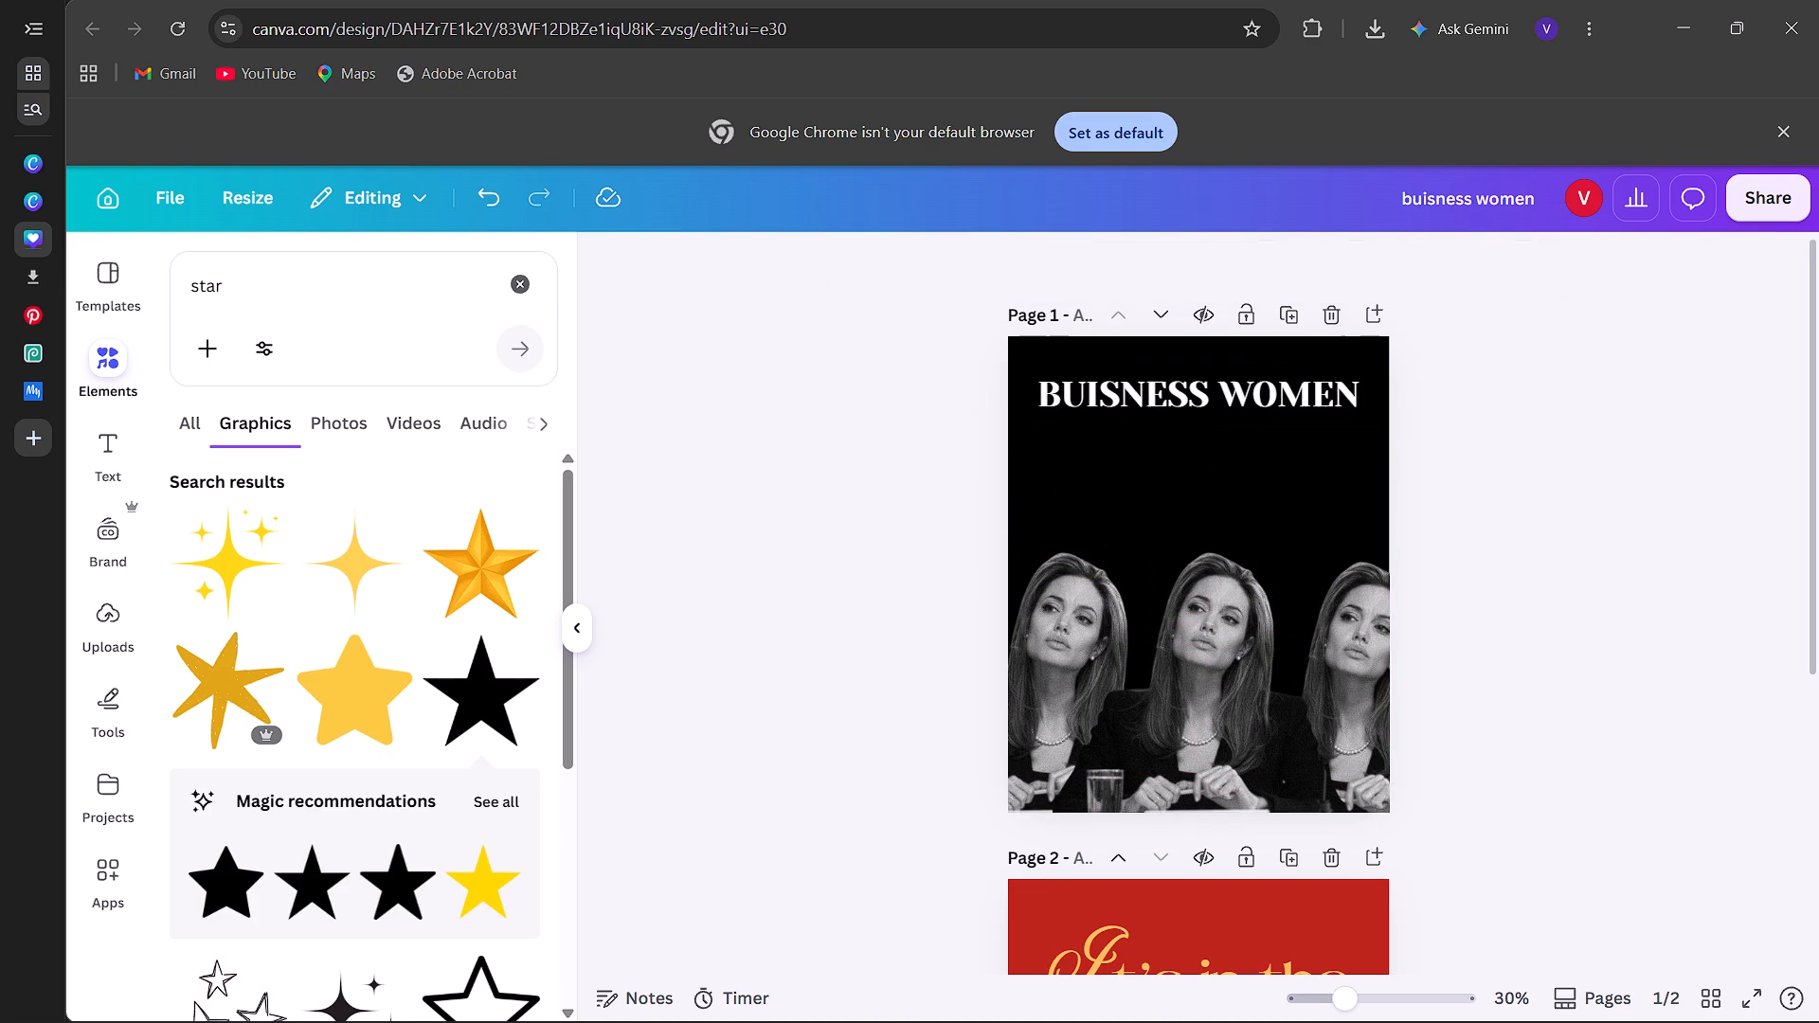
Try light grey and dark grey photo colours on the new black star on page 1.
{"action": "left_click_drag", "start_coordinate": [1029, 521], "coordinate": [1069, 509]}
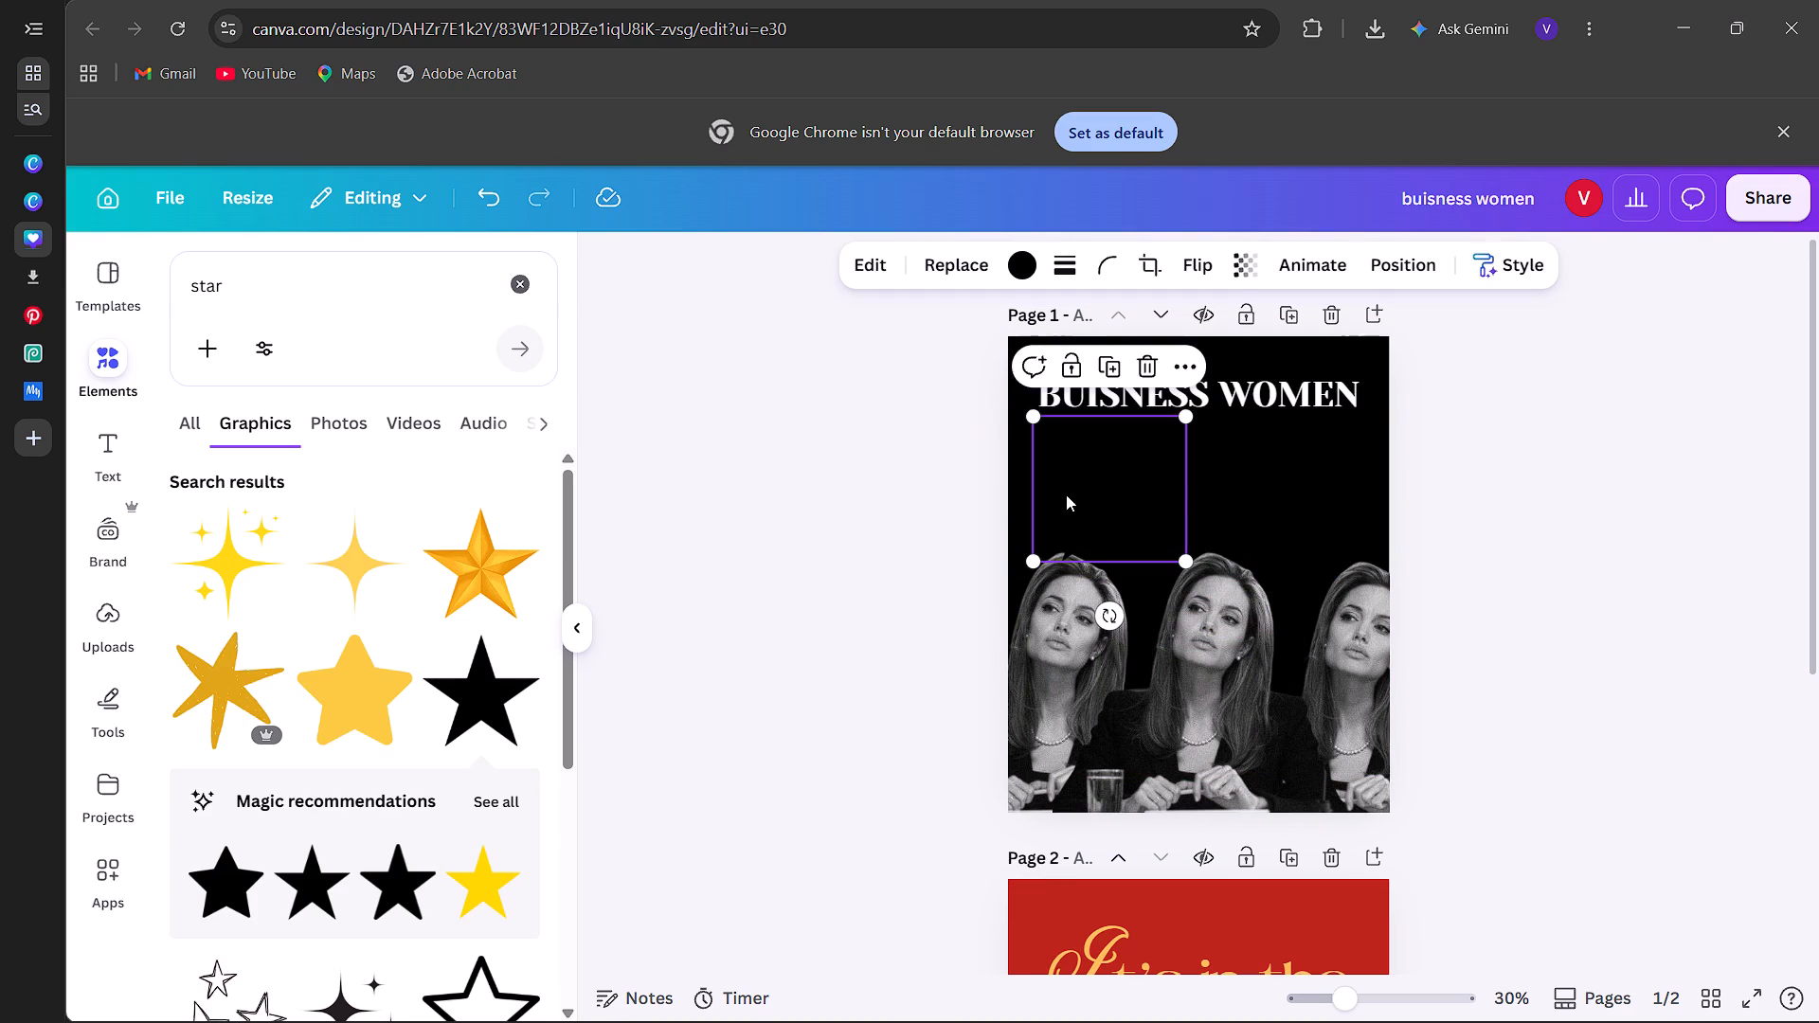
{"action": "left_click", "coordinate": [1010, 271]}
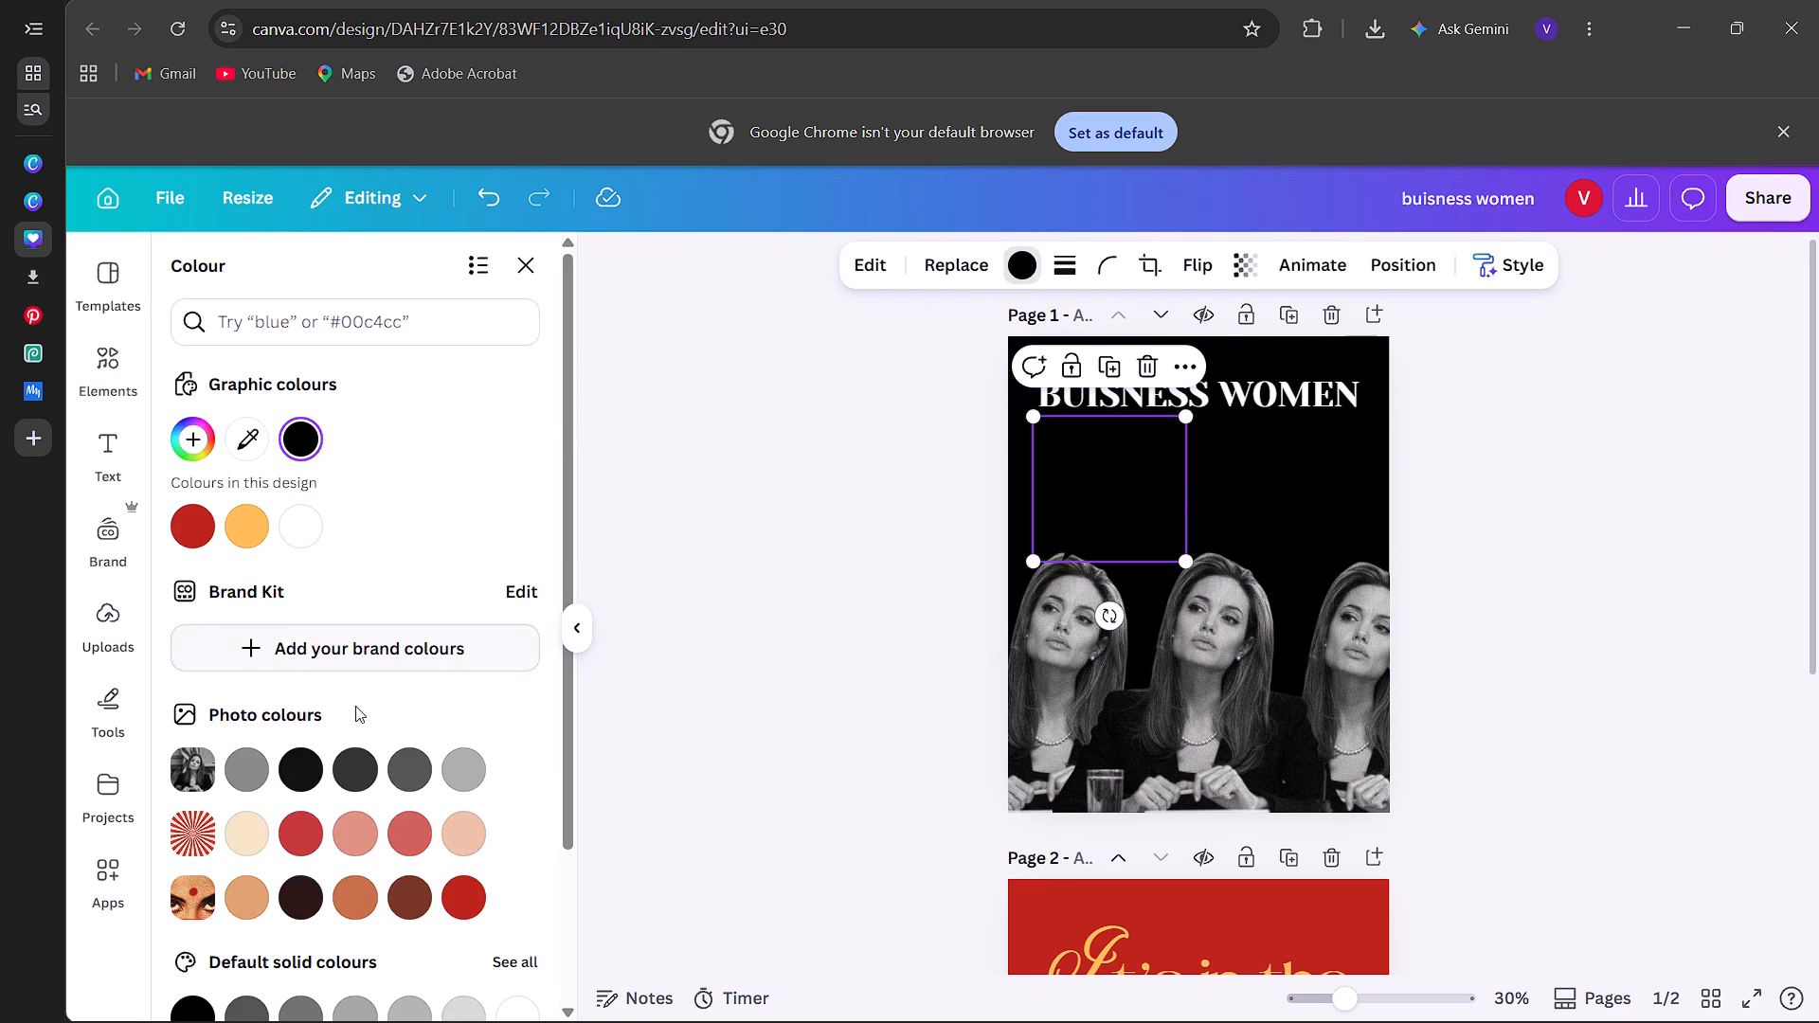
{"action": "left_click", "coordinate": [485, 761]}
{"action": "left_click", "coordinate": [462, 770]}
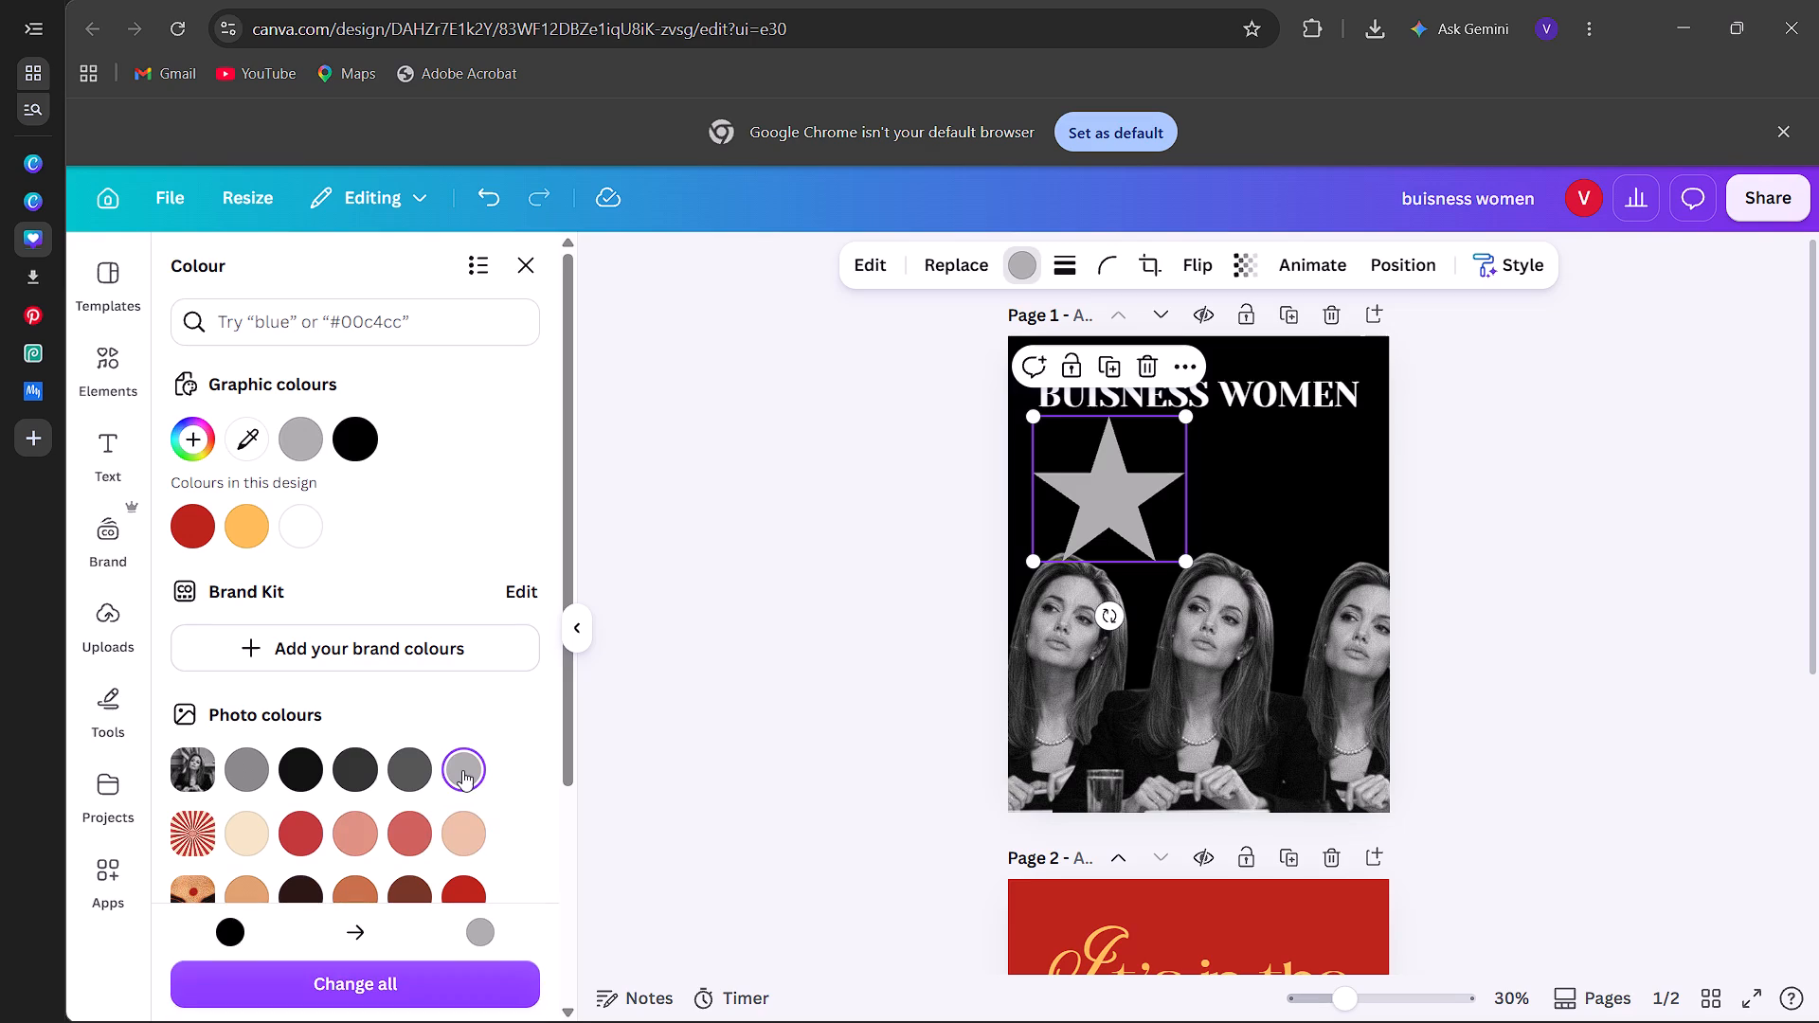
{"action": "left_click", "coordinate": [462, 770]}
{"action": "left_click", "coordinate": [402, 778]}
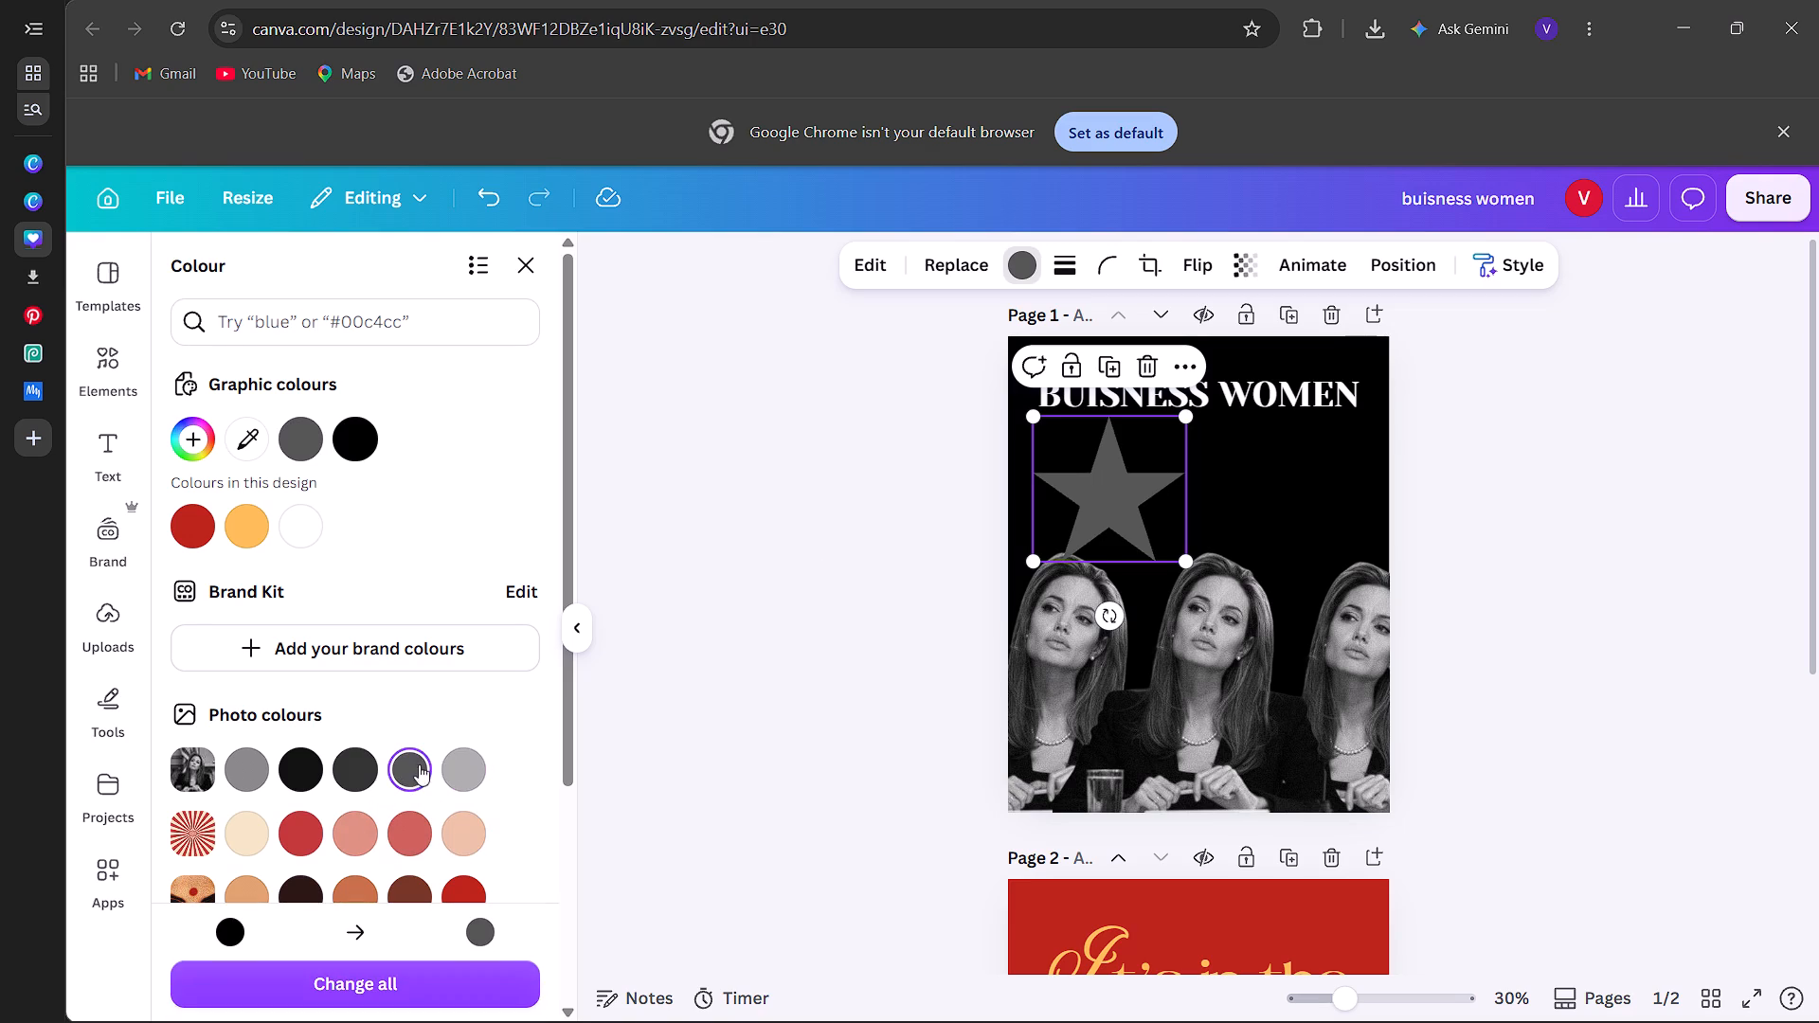
Enlarge the star to about 1018 × 972 px and position it below the title, spanning the three women.
{"action": "left_click_drag", "start_coordinate": [1032, 569], "coordinate": [818, 800]}
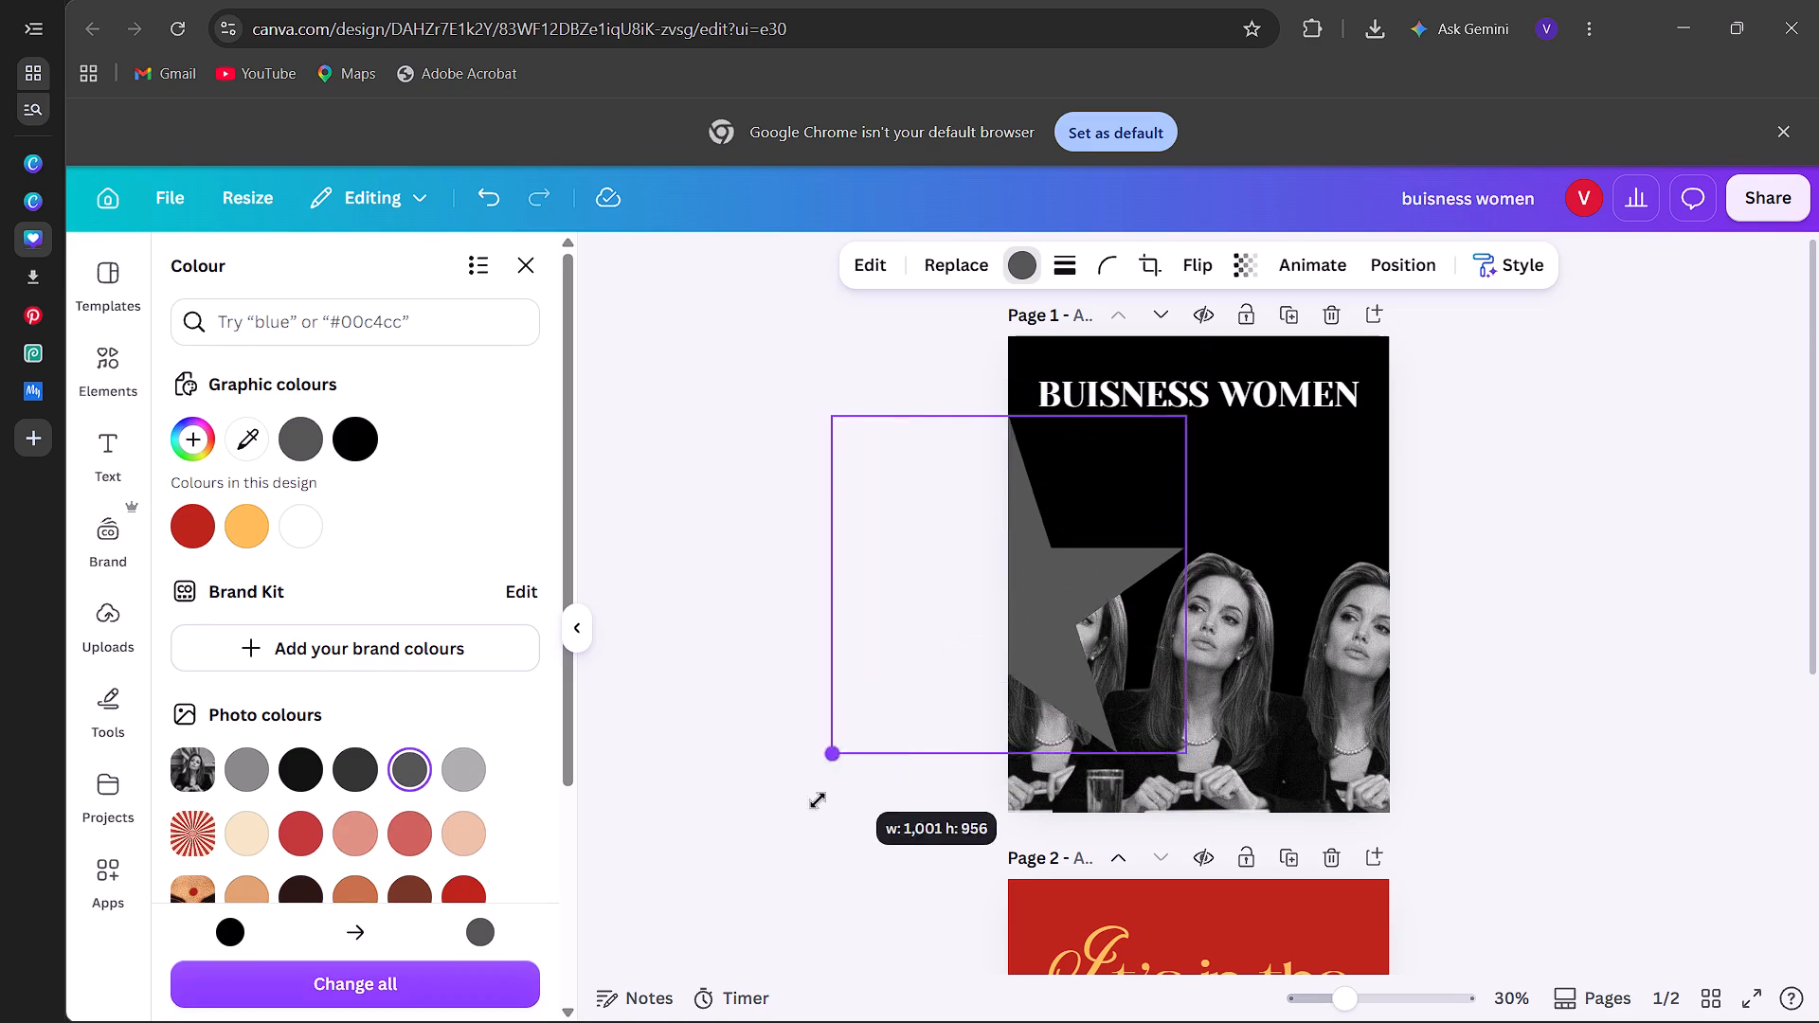
{"action": "left_click_drag", "start_coordinate": [818, 800], "coordinate": [806, 822]}
{"action": "left_click_drag", "start_coordinate": [1030, 621], "coordinate": [1246, 601]}
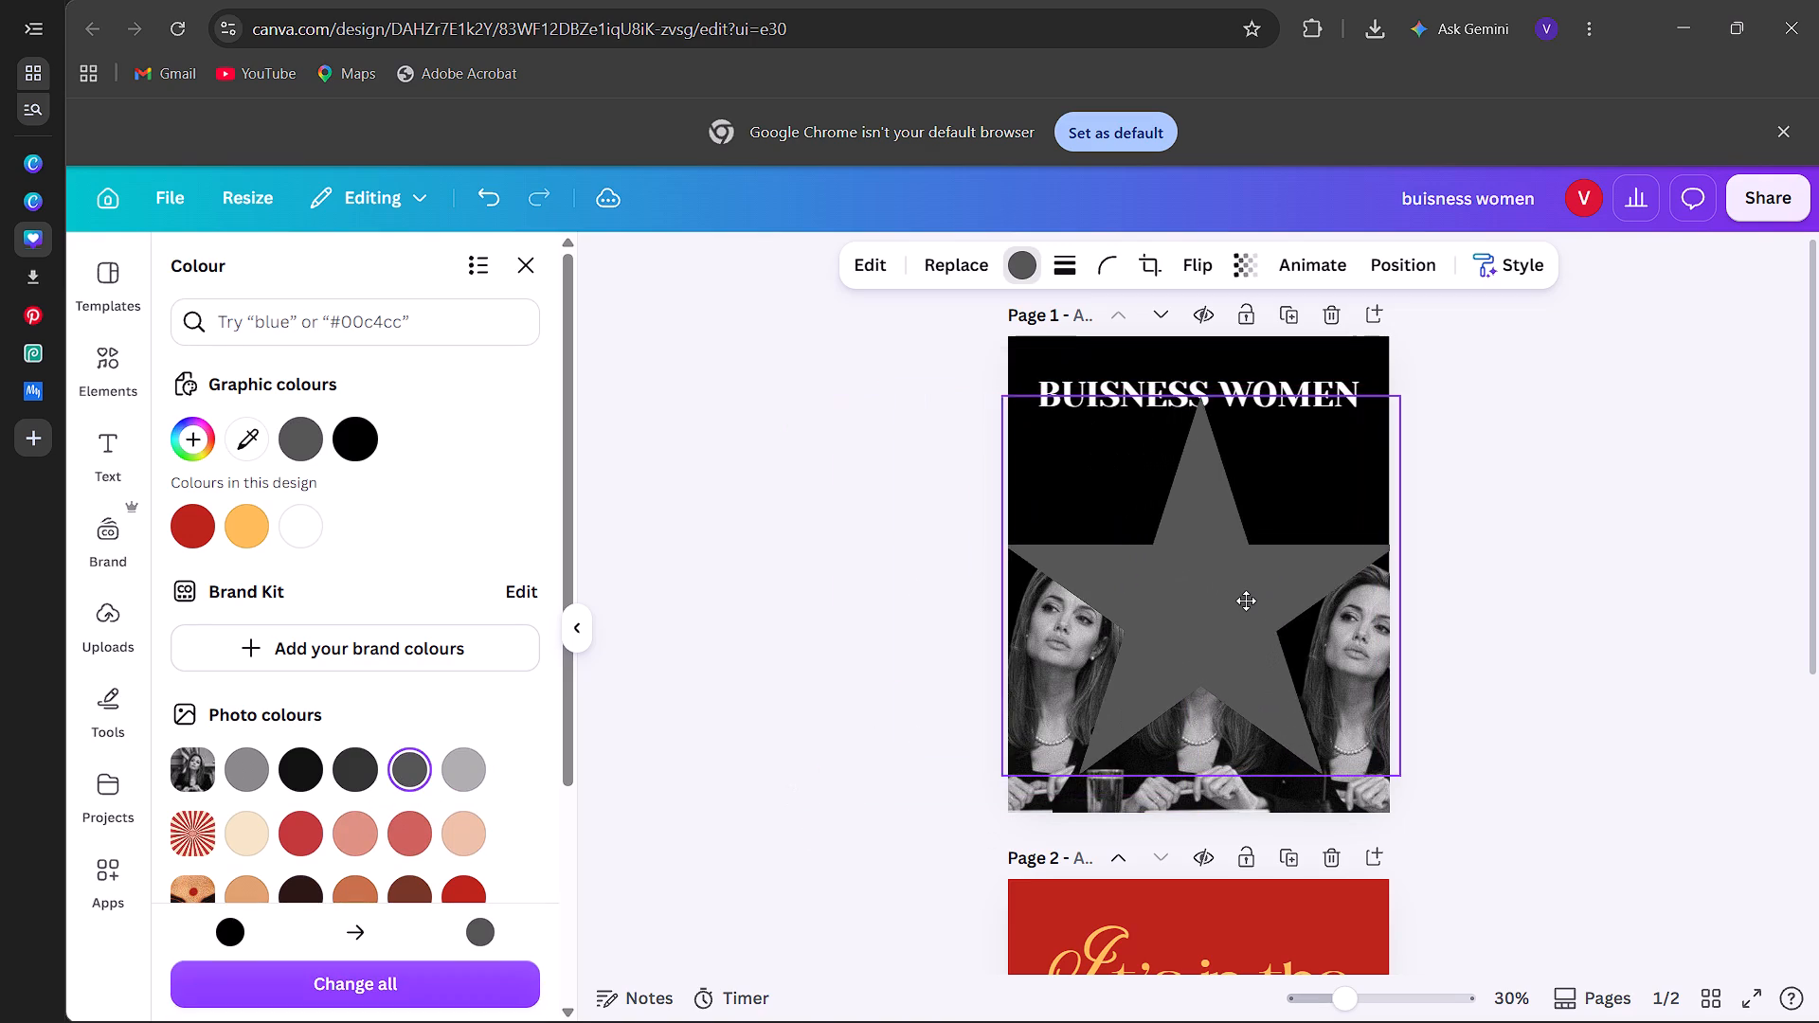
{"action": "left_click_drag", "start_coordinate": [1246, 601], "coordinate": [1252, 598]}
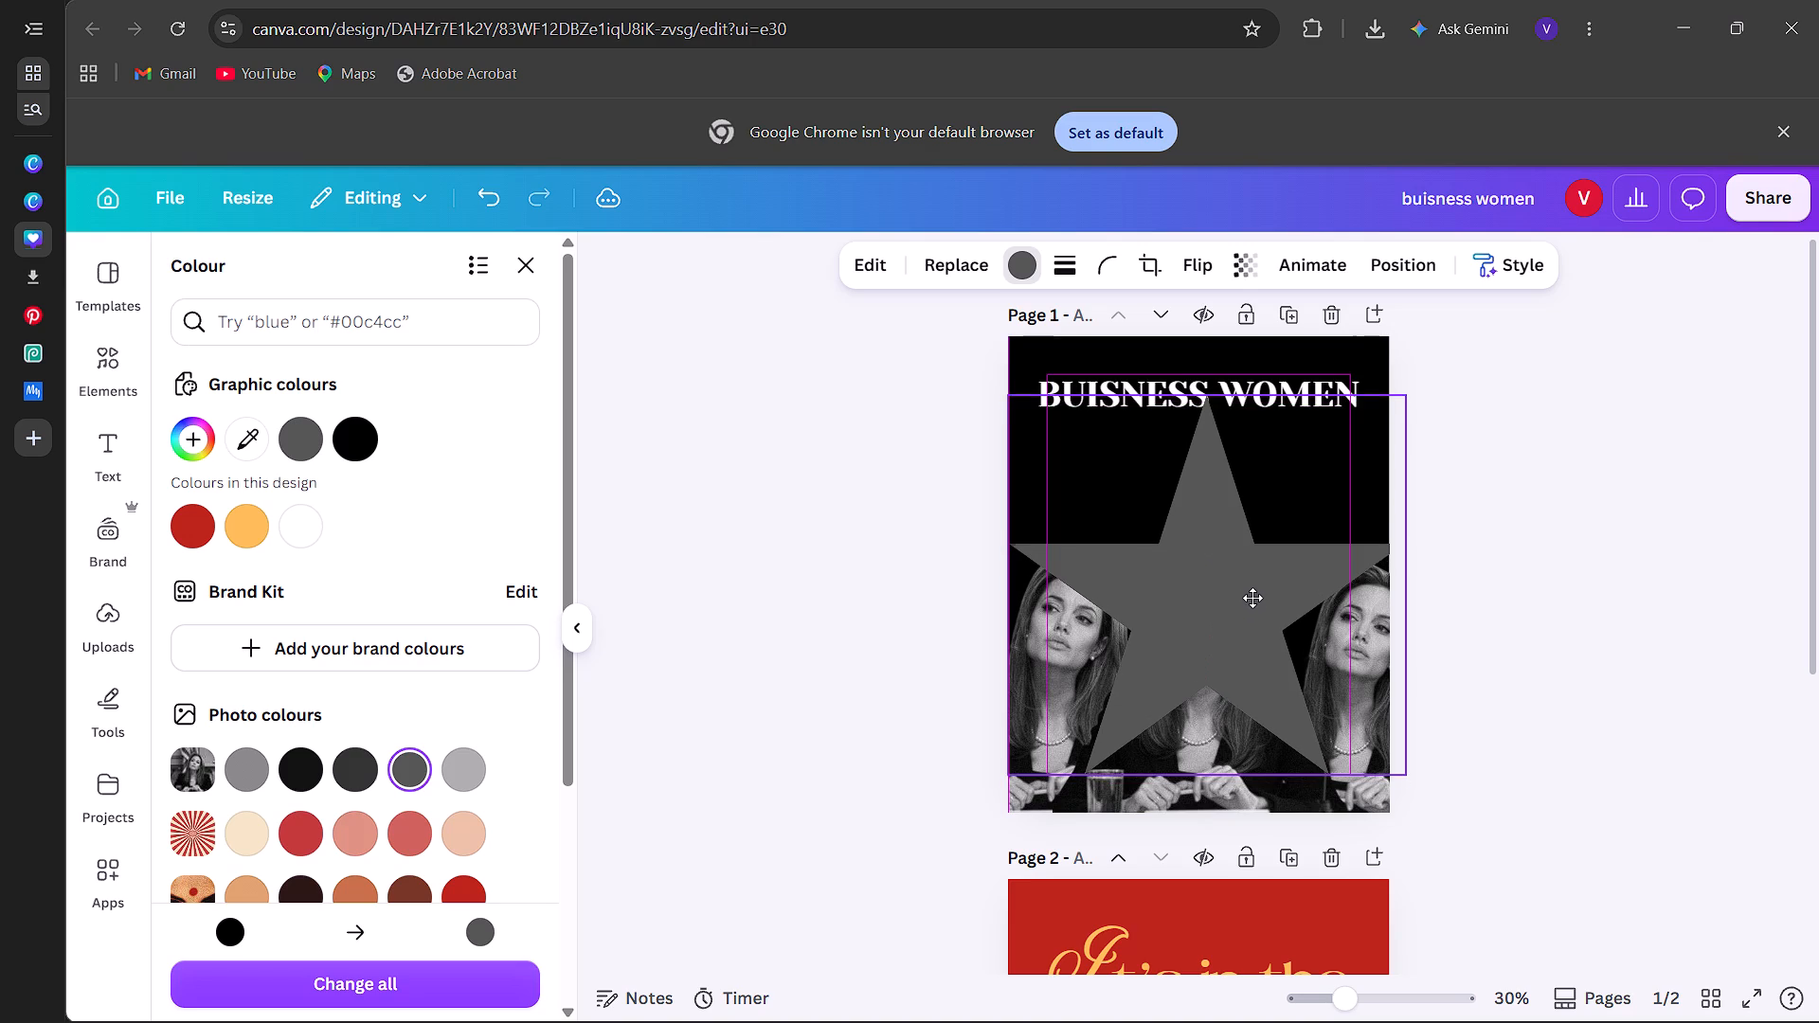
{"action": "left_click_drag", "start_coordinate": [1252, 598], "coordinate": [1250, 603]}
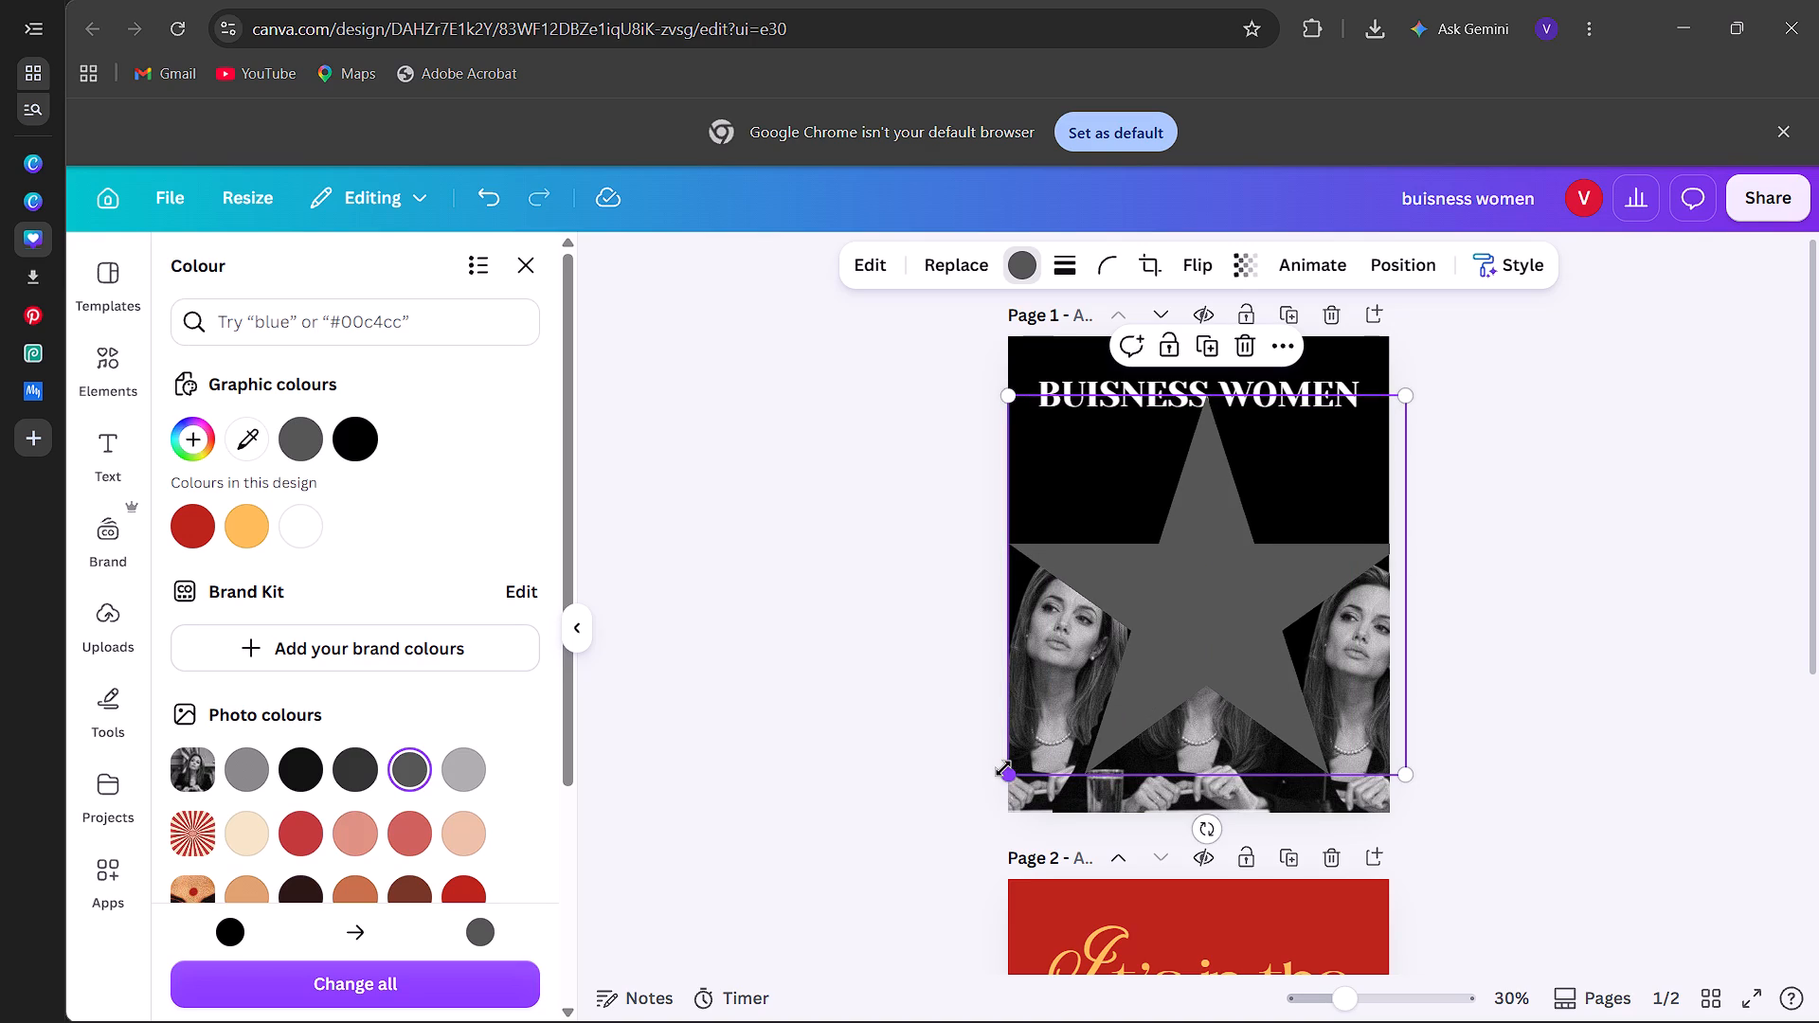
{"action": "left_click_drag", "start_coordinate": [1003, 768], "coordinate": [1036, 733]}
{"action": "left_click_drag", "start_coordinate": [1183, 639], "coordinate": [1168, 650]}
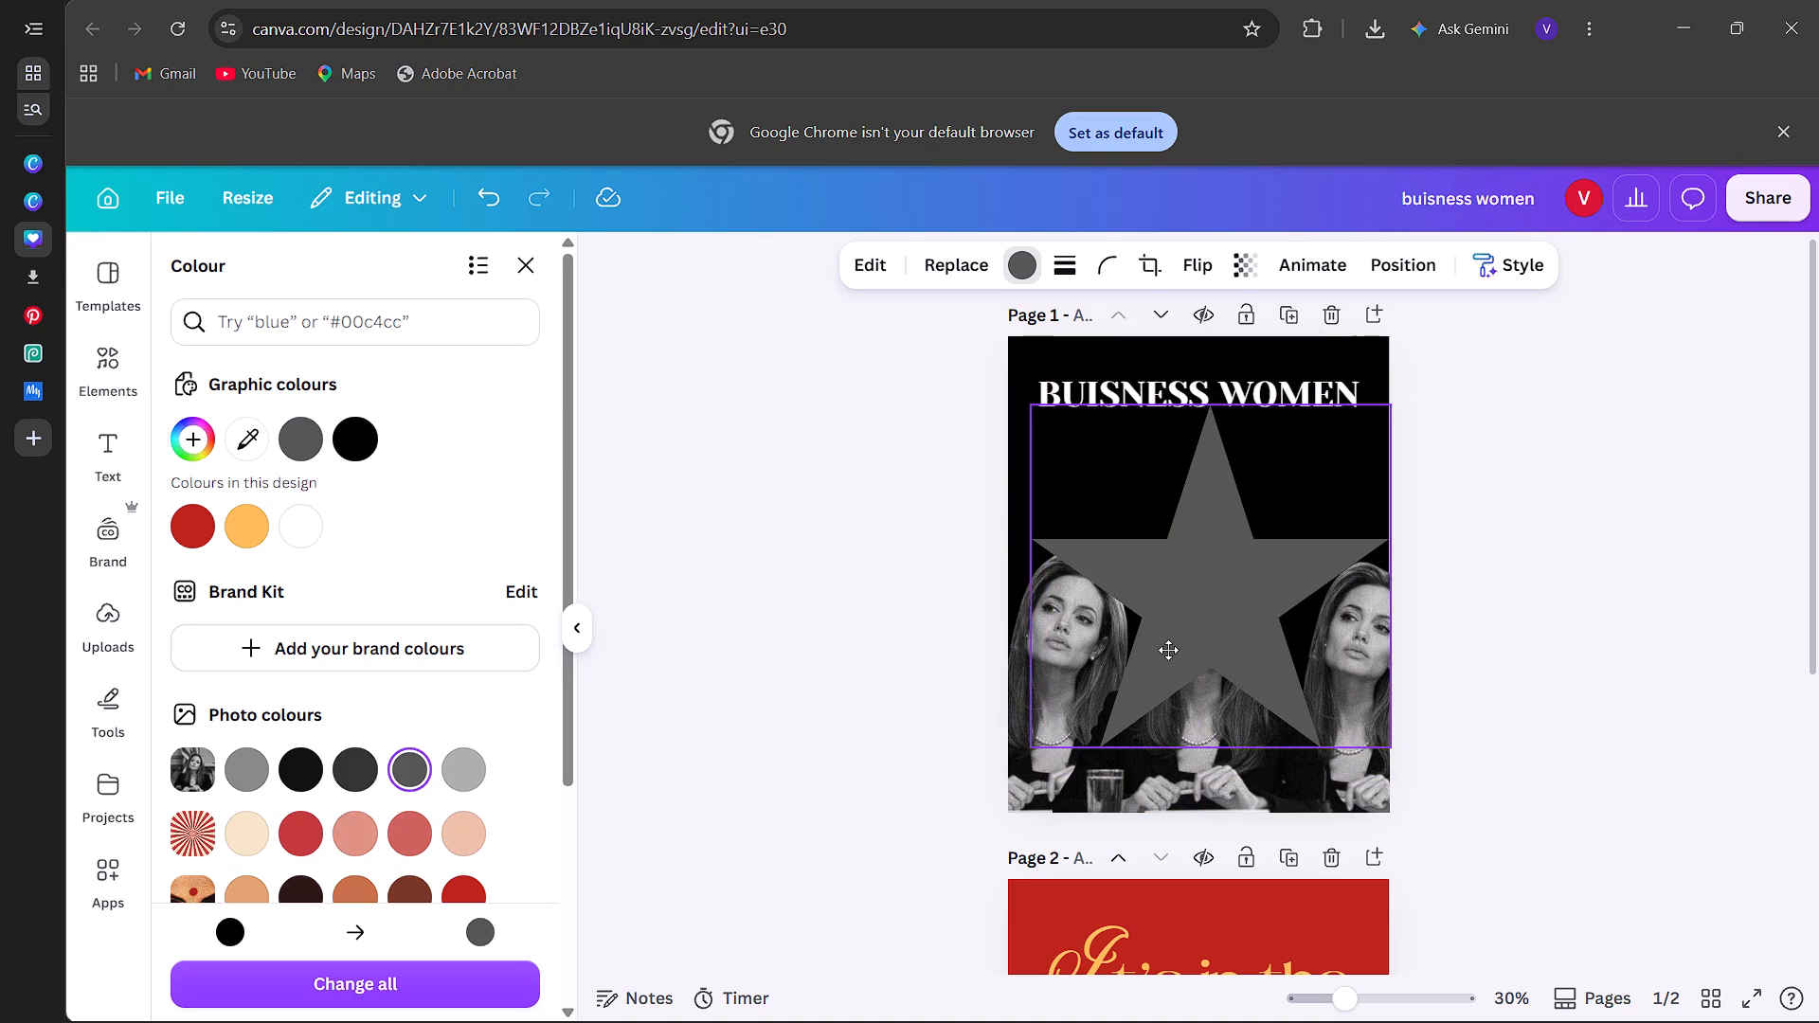
{"action": "left_click_drag", "start_coordinate": [1168, 650], "coordinate": [1167, 652]}
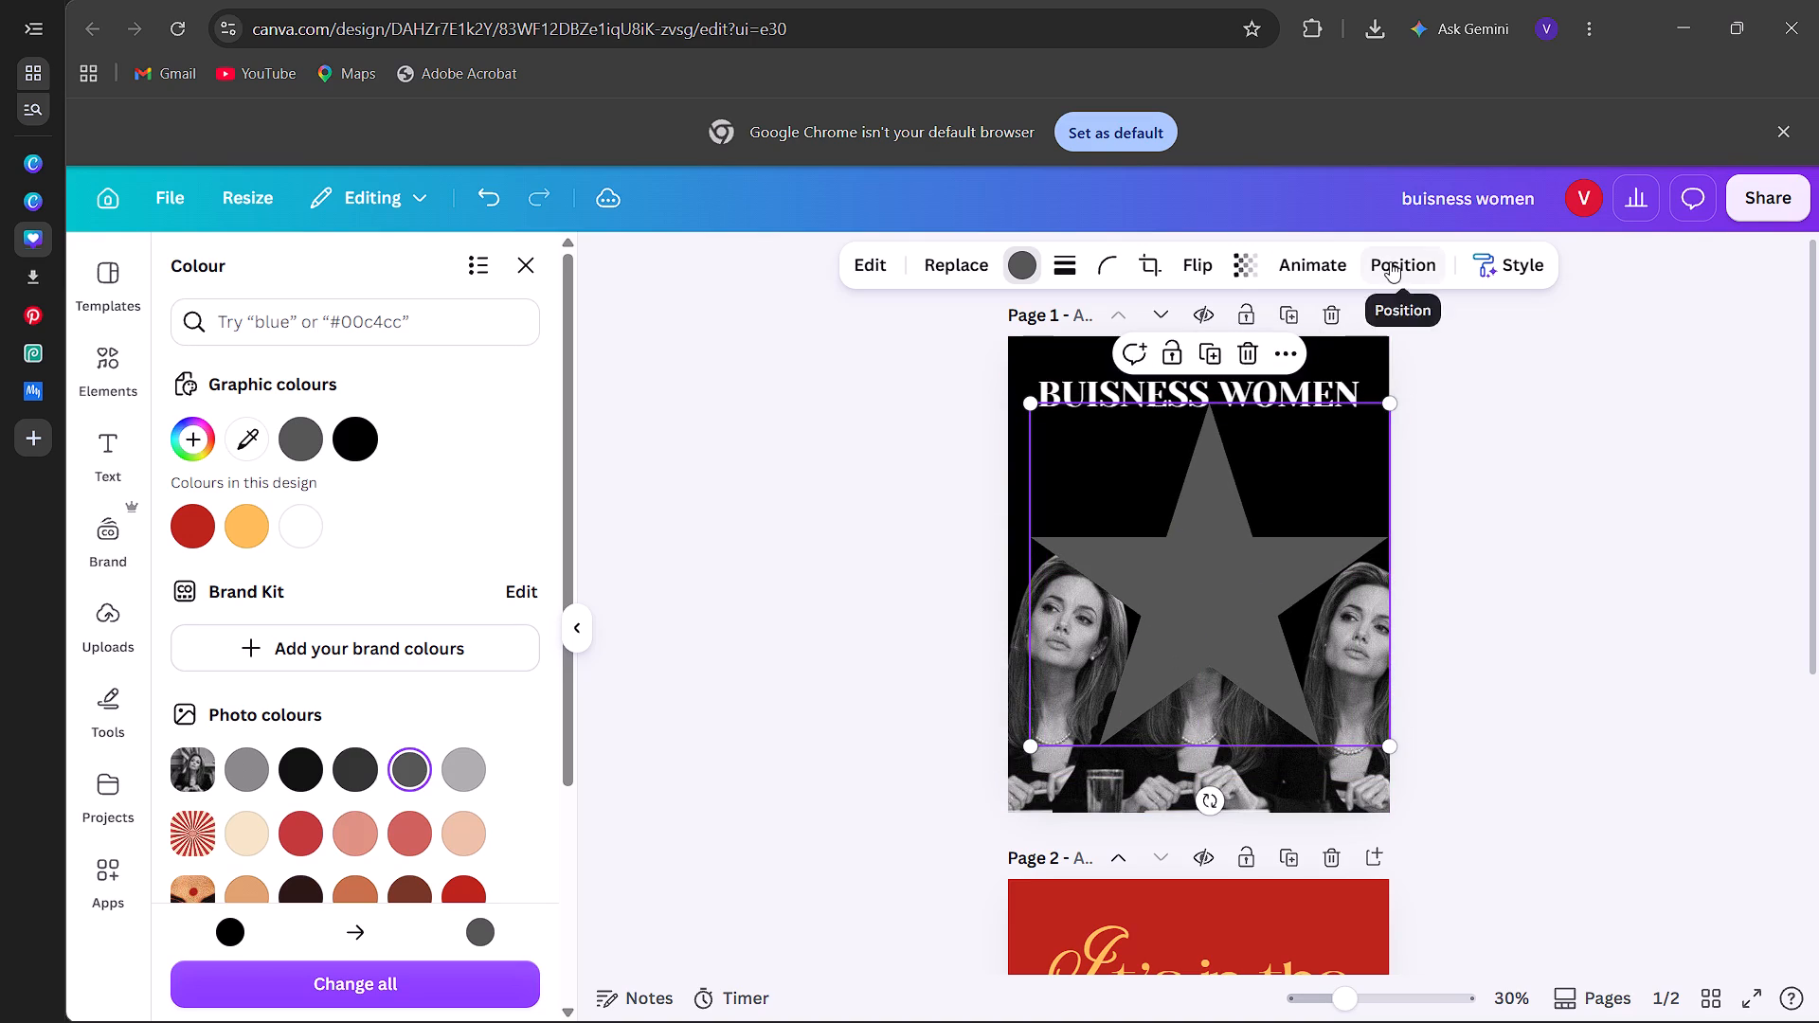
Send the star to the back so it sits behind the three women and the title.
{"action": "left_click", "coordinate": [1390, 261]}
{"action": "left_click", "coordinate": [482, 467]}
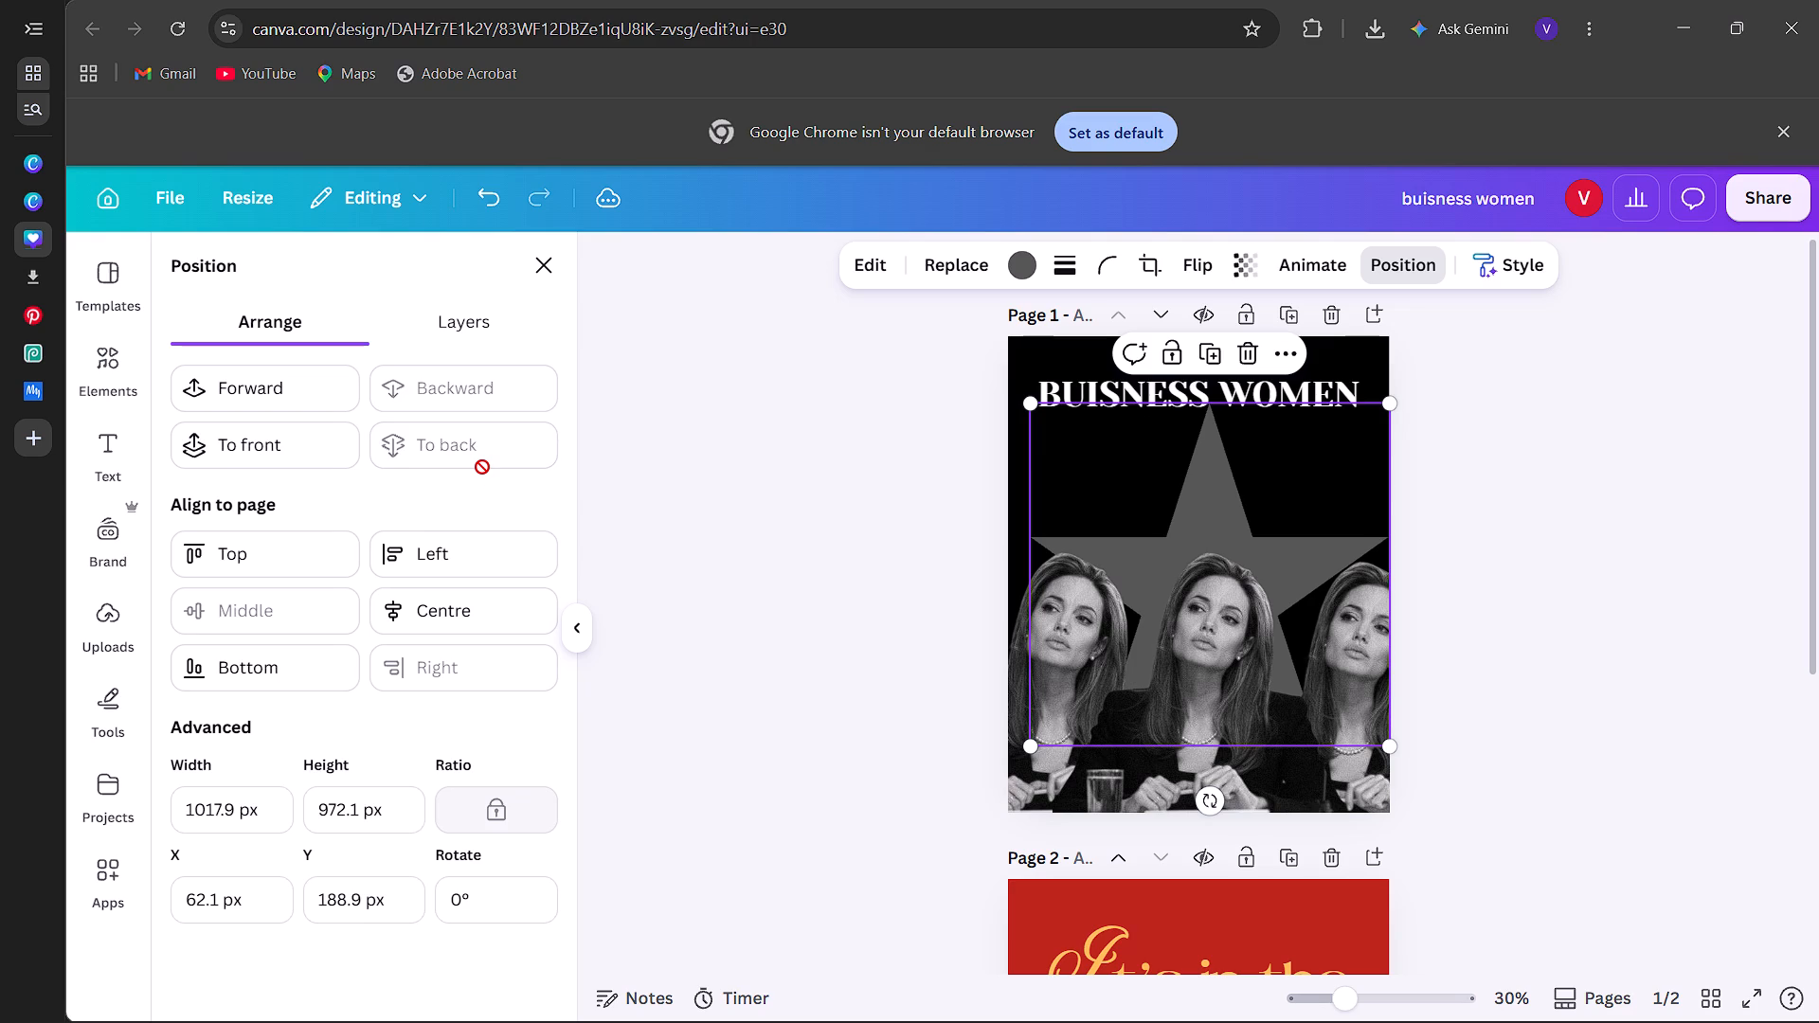
{"action": "left_click", "coordinate": [549, 254]}
Recolour the star very light grey from the default solid colours and look through the full colour range.
{"action": "left_click", "coordinate": [1027, 268]}
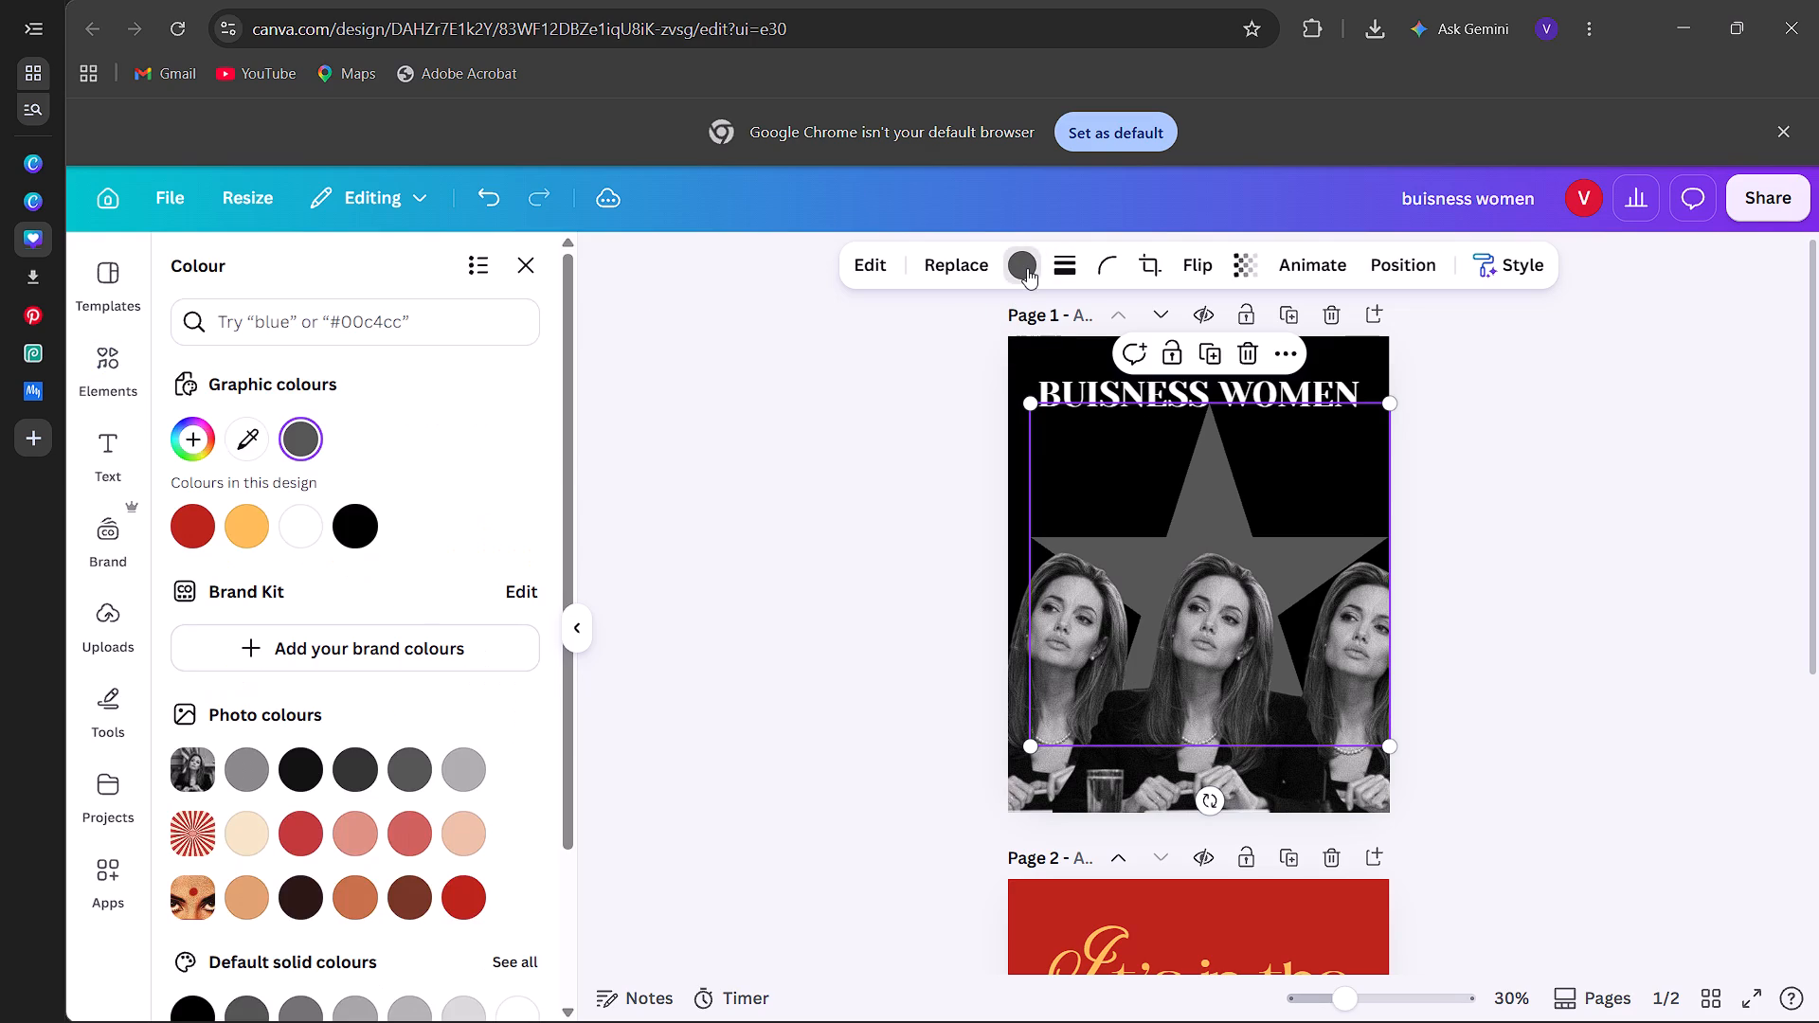
{"action": "scroll", "coordinate": [495, 664], "scroll_direction": "down", "scroll_amount": 4}
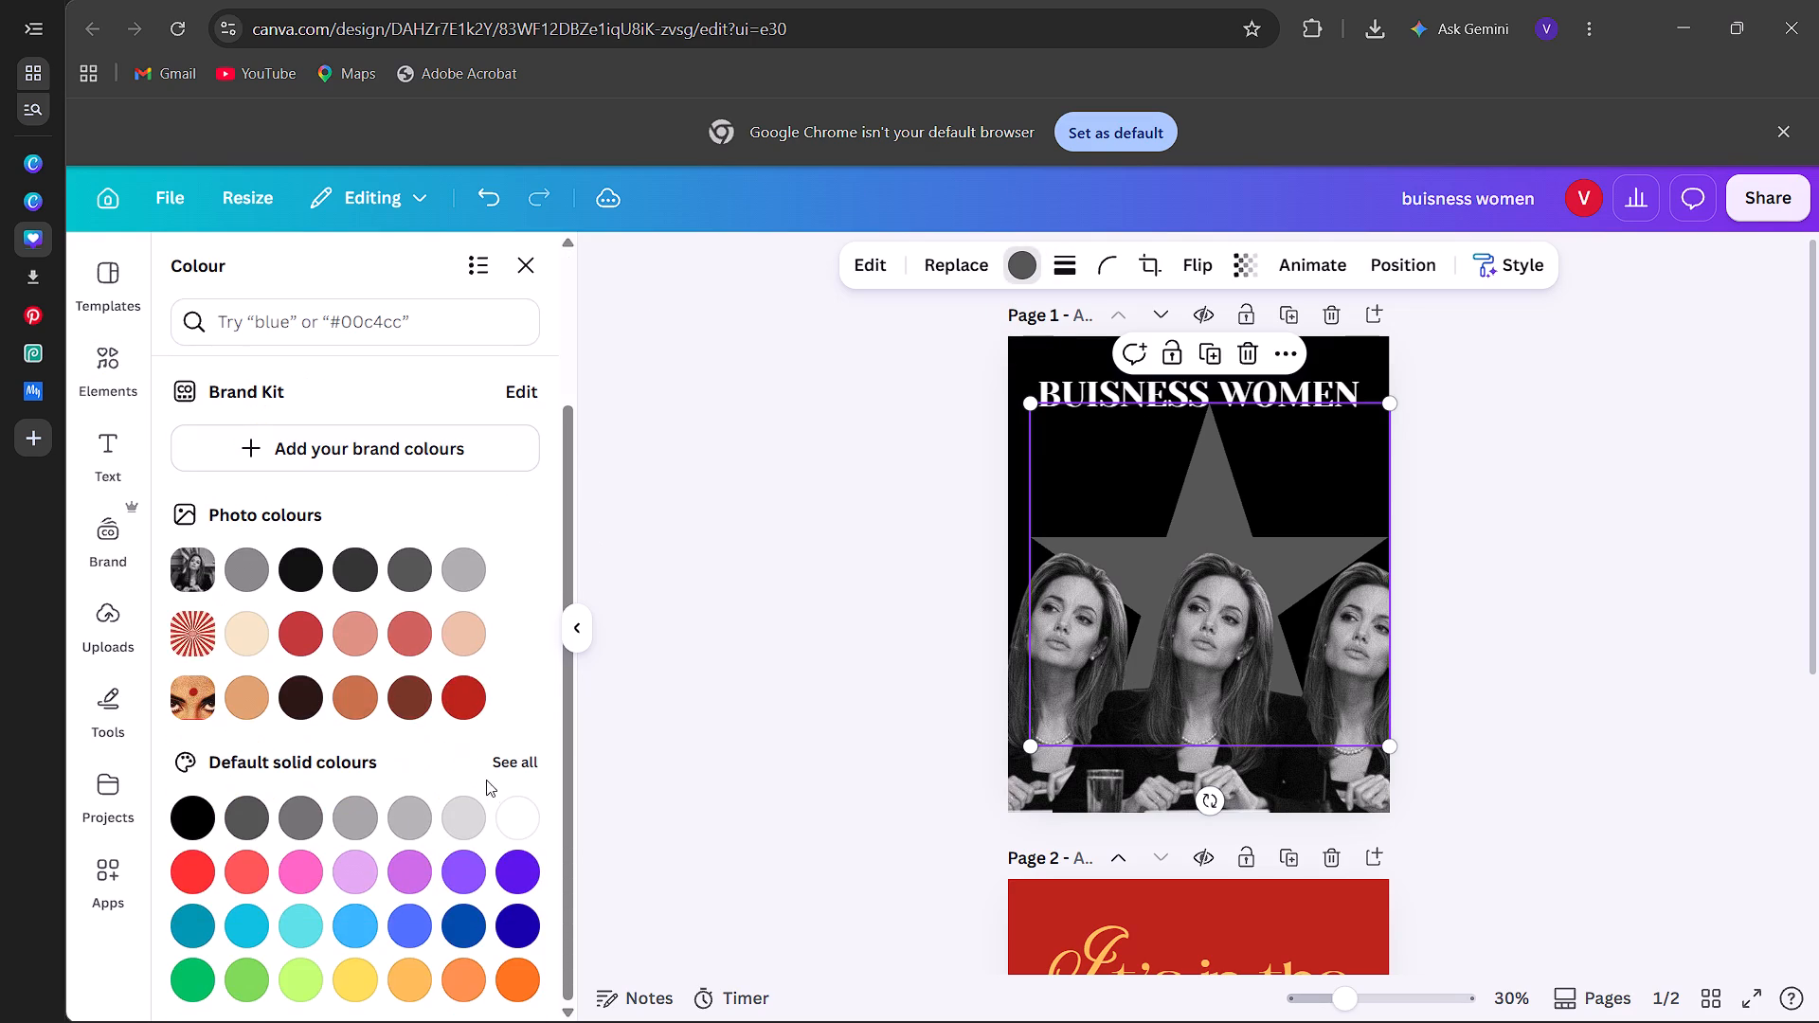
{"action": "left_click", "coordinate": [462, 818]}
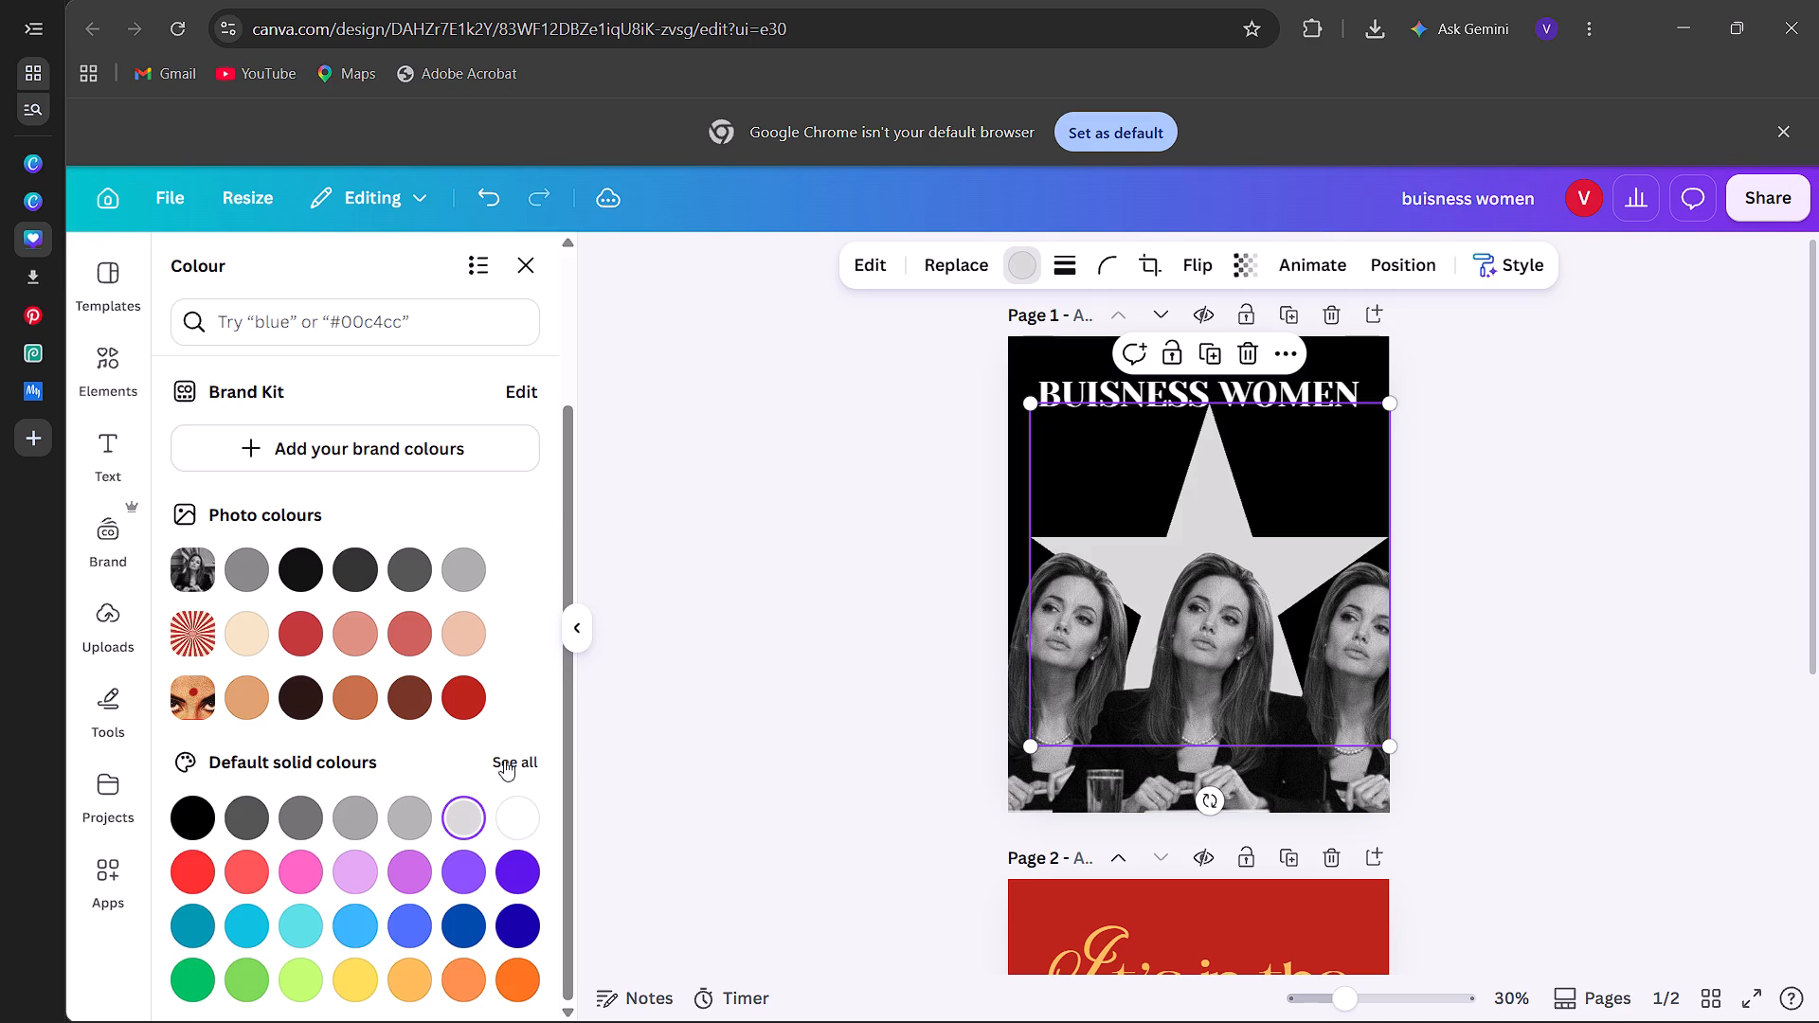
{"action": "left_click", "coordinate": [505, 753]}
{"action": "scroll", "coordinate": [505, 753], "scroll_direction": "down", "scroll_amount": 4}
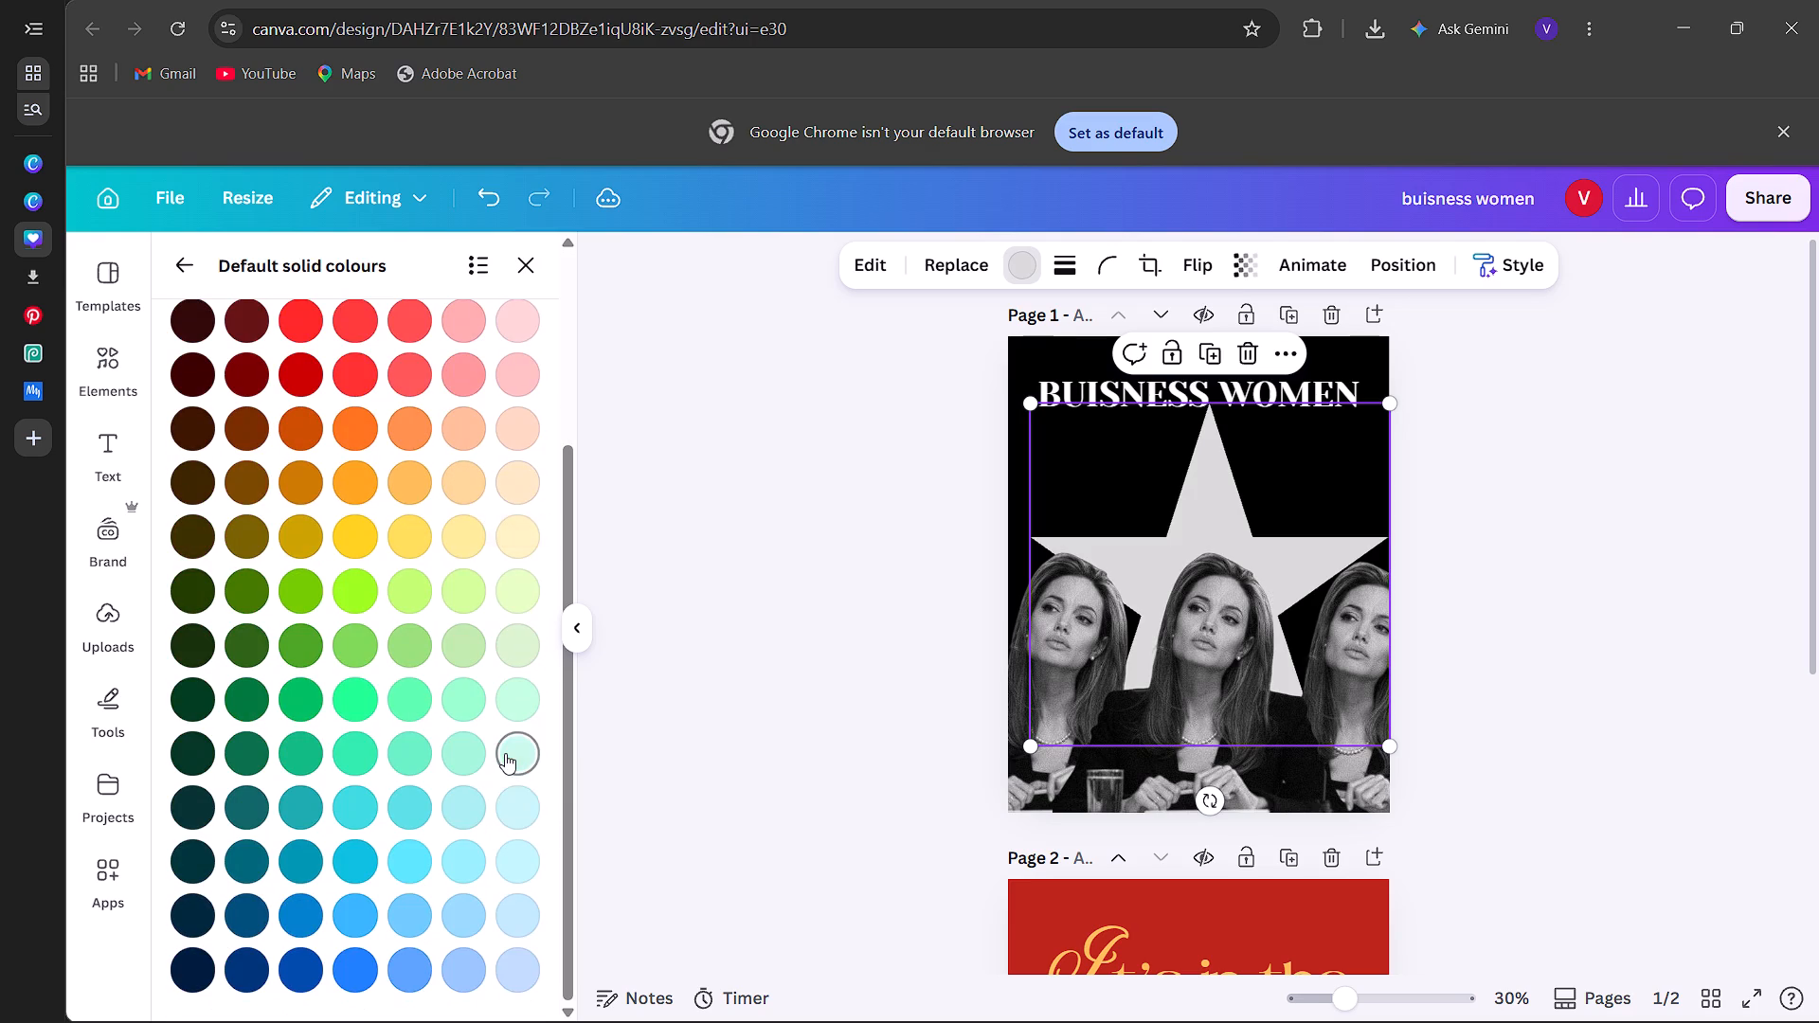
{"action": "scroll", "coordinate": [460, 712], "scroll_direction": "up", "scroll_amount": 3}
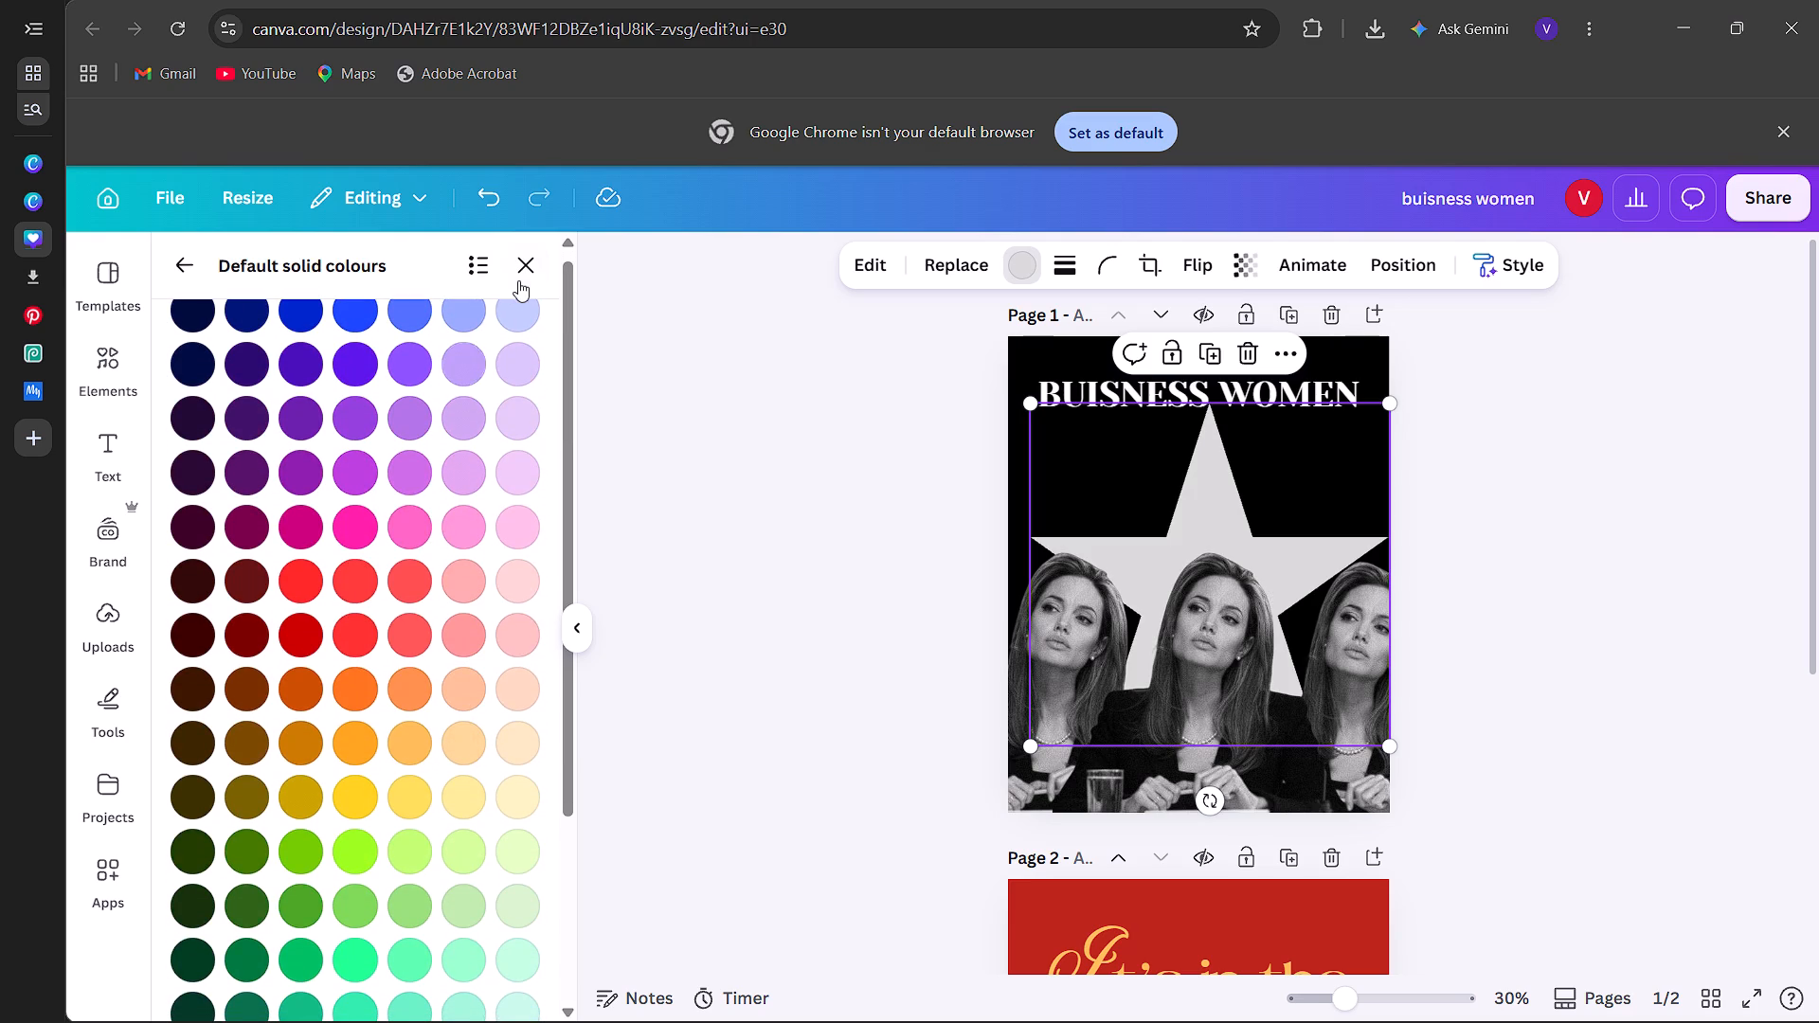
Search the fonts for calligraphy styles for the letter E below the eyes on page 2.
{"action": "left_click", "coordinate": [528, 278]}
{"action": "scroll", "coordinate": [793, 583], "scroll_direction": "down", "scroll_amount": 3}
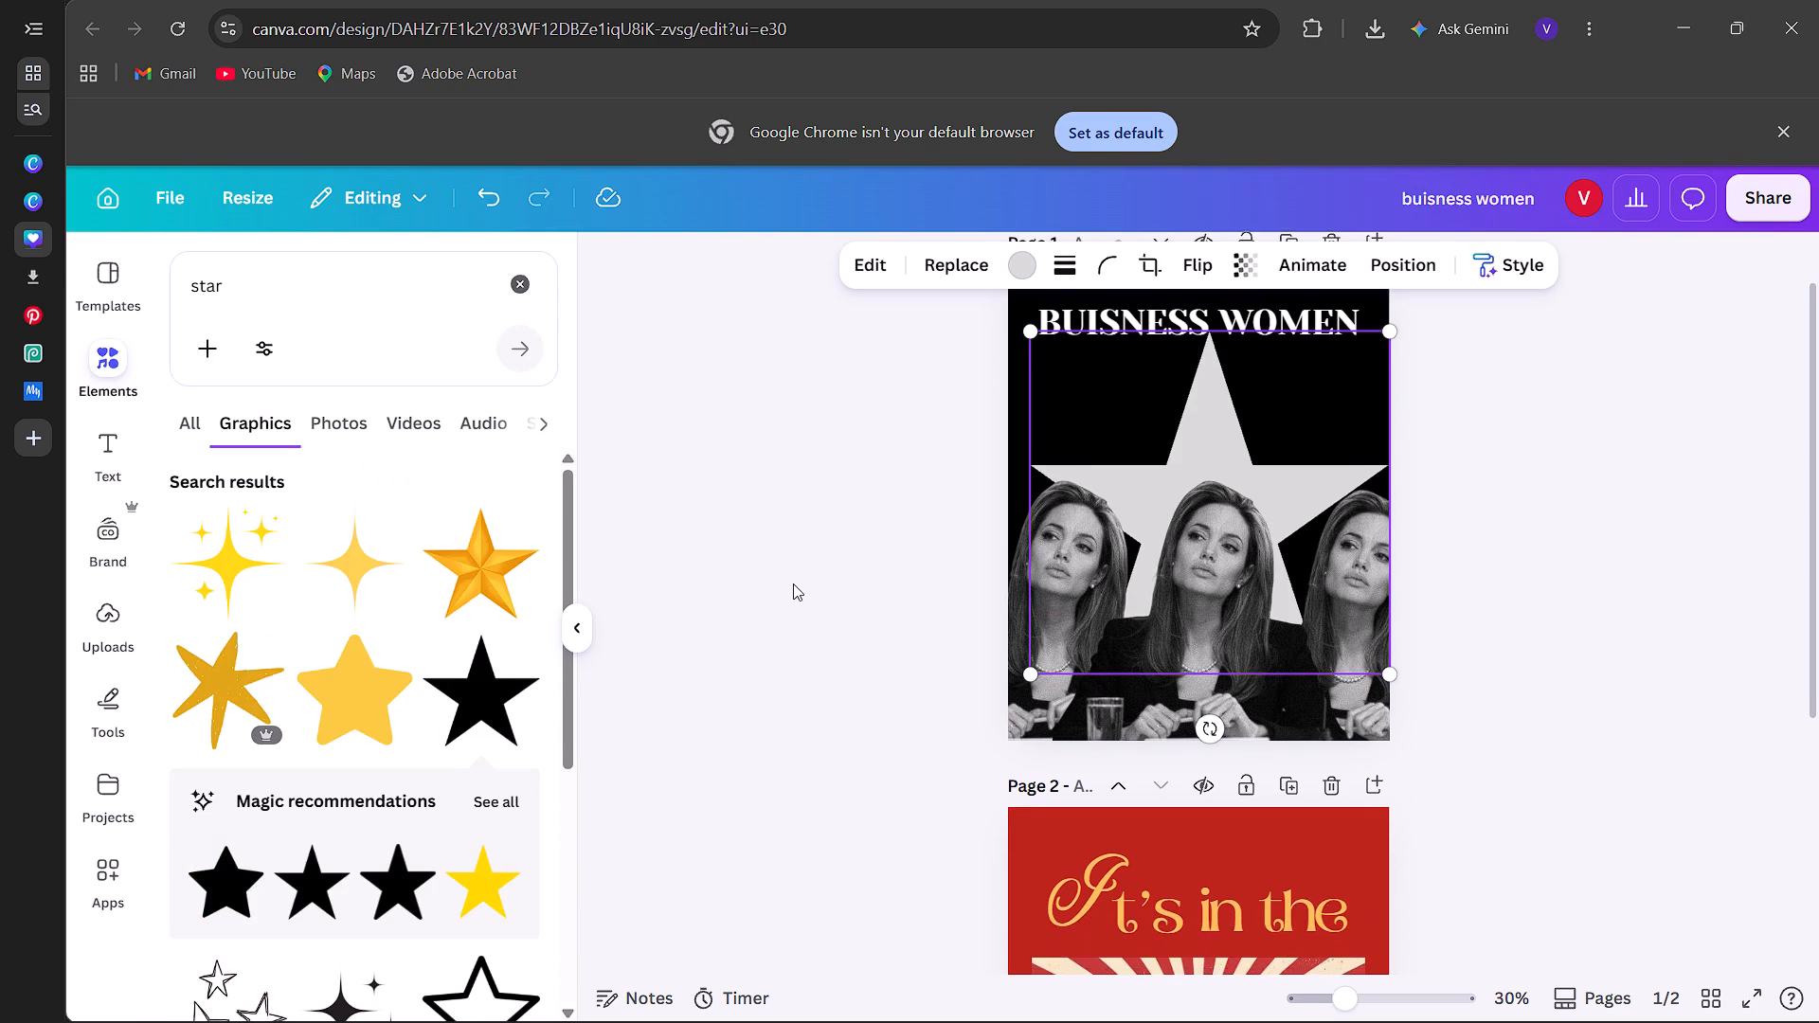
{"action": "scroll", "coordinate": [793, 583], "scroll_direction": "down", "scroll_amount": 2}
{"action": "left_click", "coordinate": [1104, 804]}
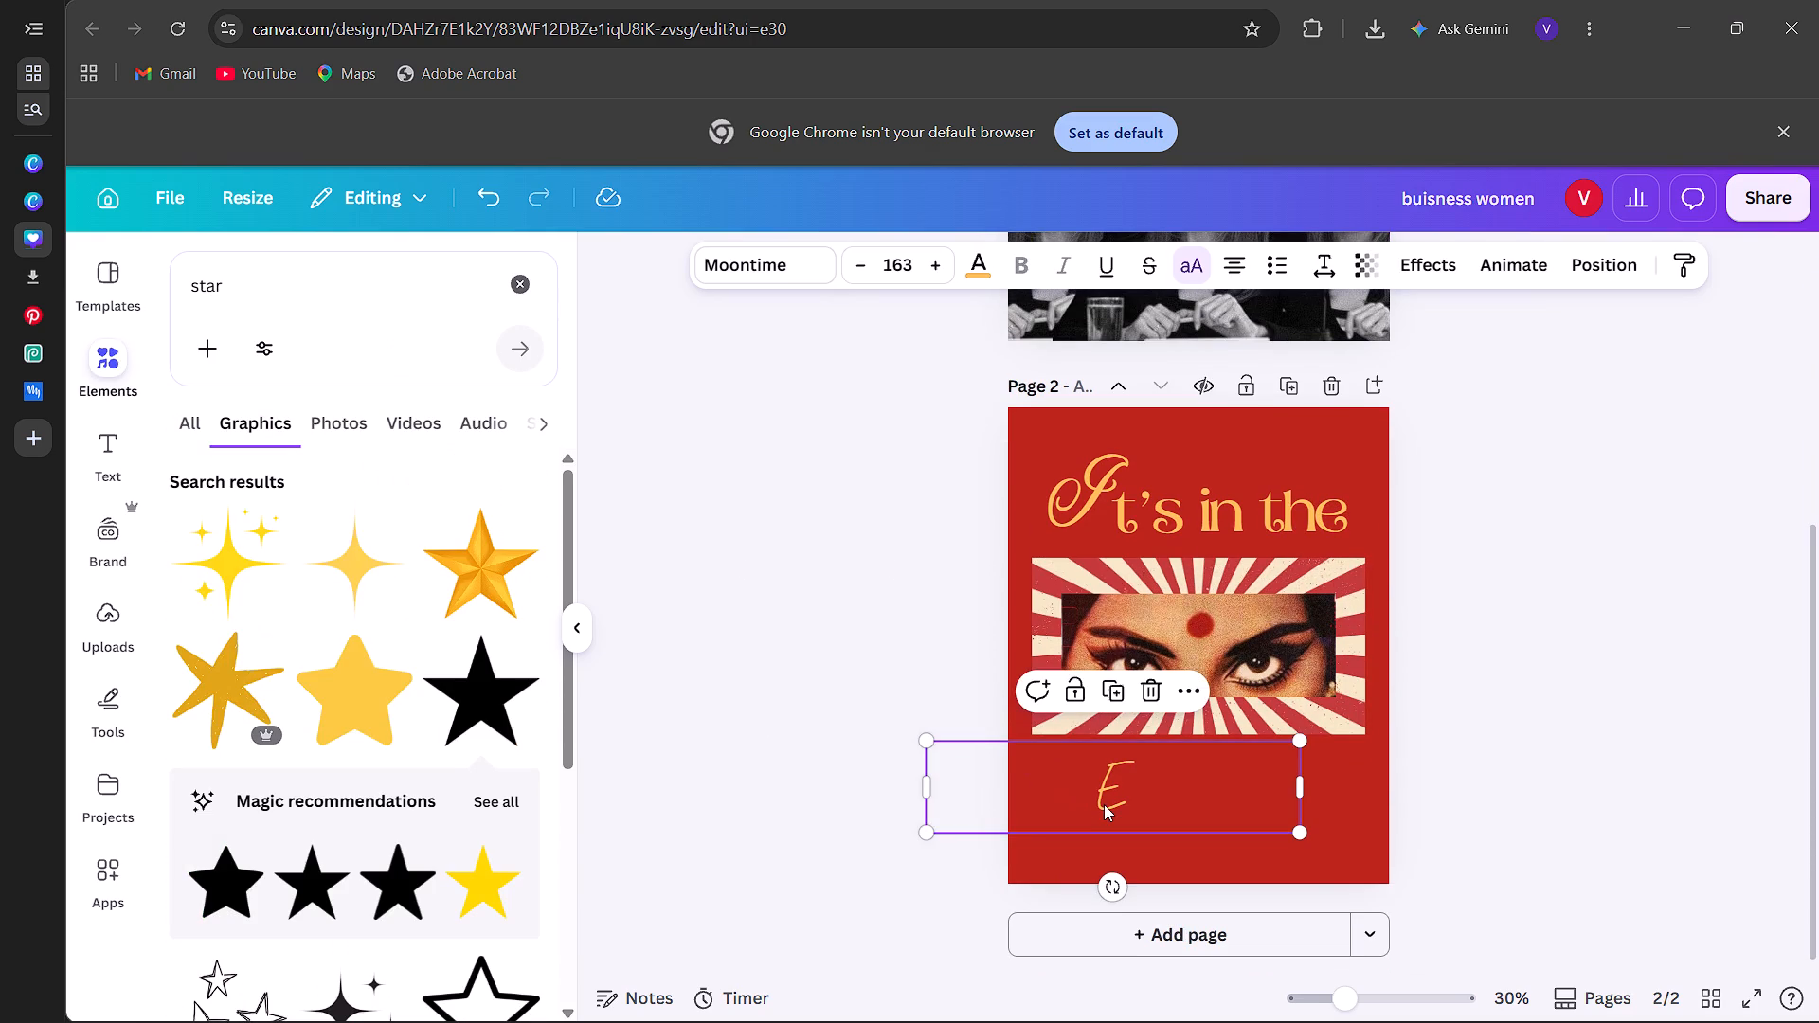
{"action": "left_click", "coordinate": [746, 259]}
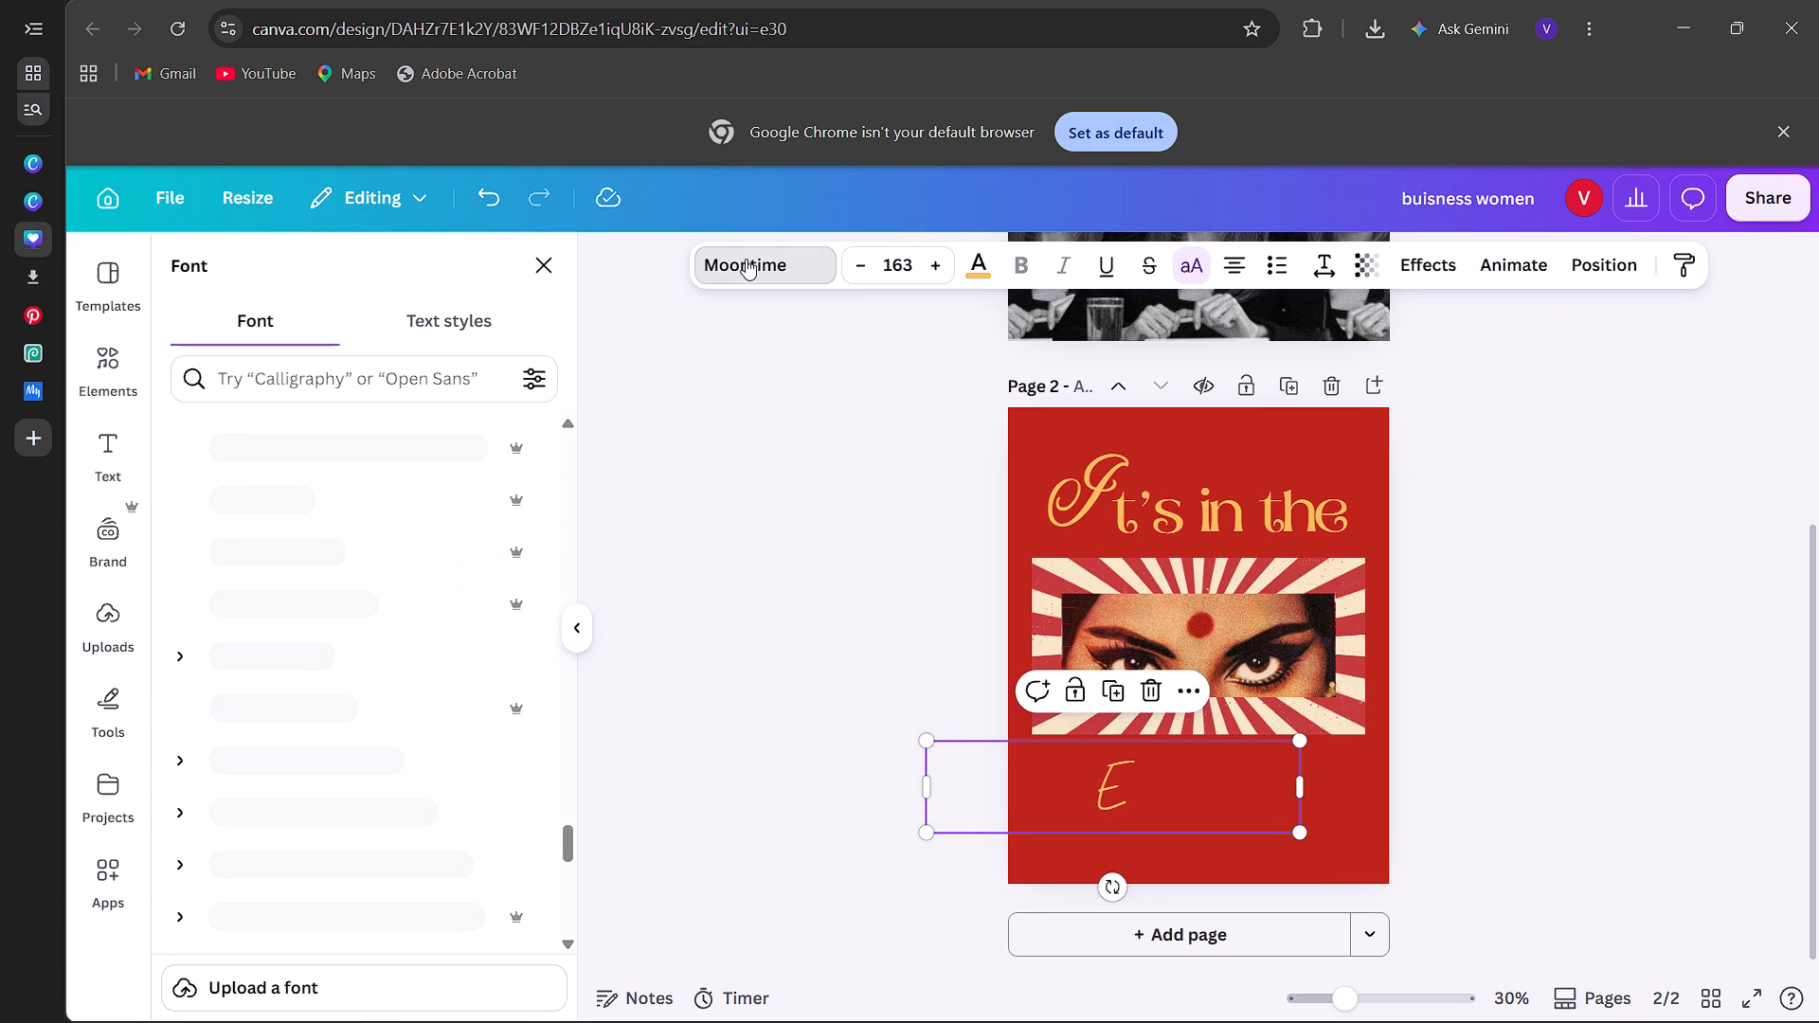
{"action": "scroll", "coordinate": [382, 684], "scroll_direction": "down", "scroll_amount": 3}
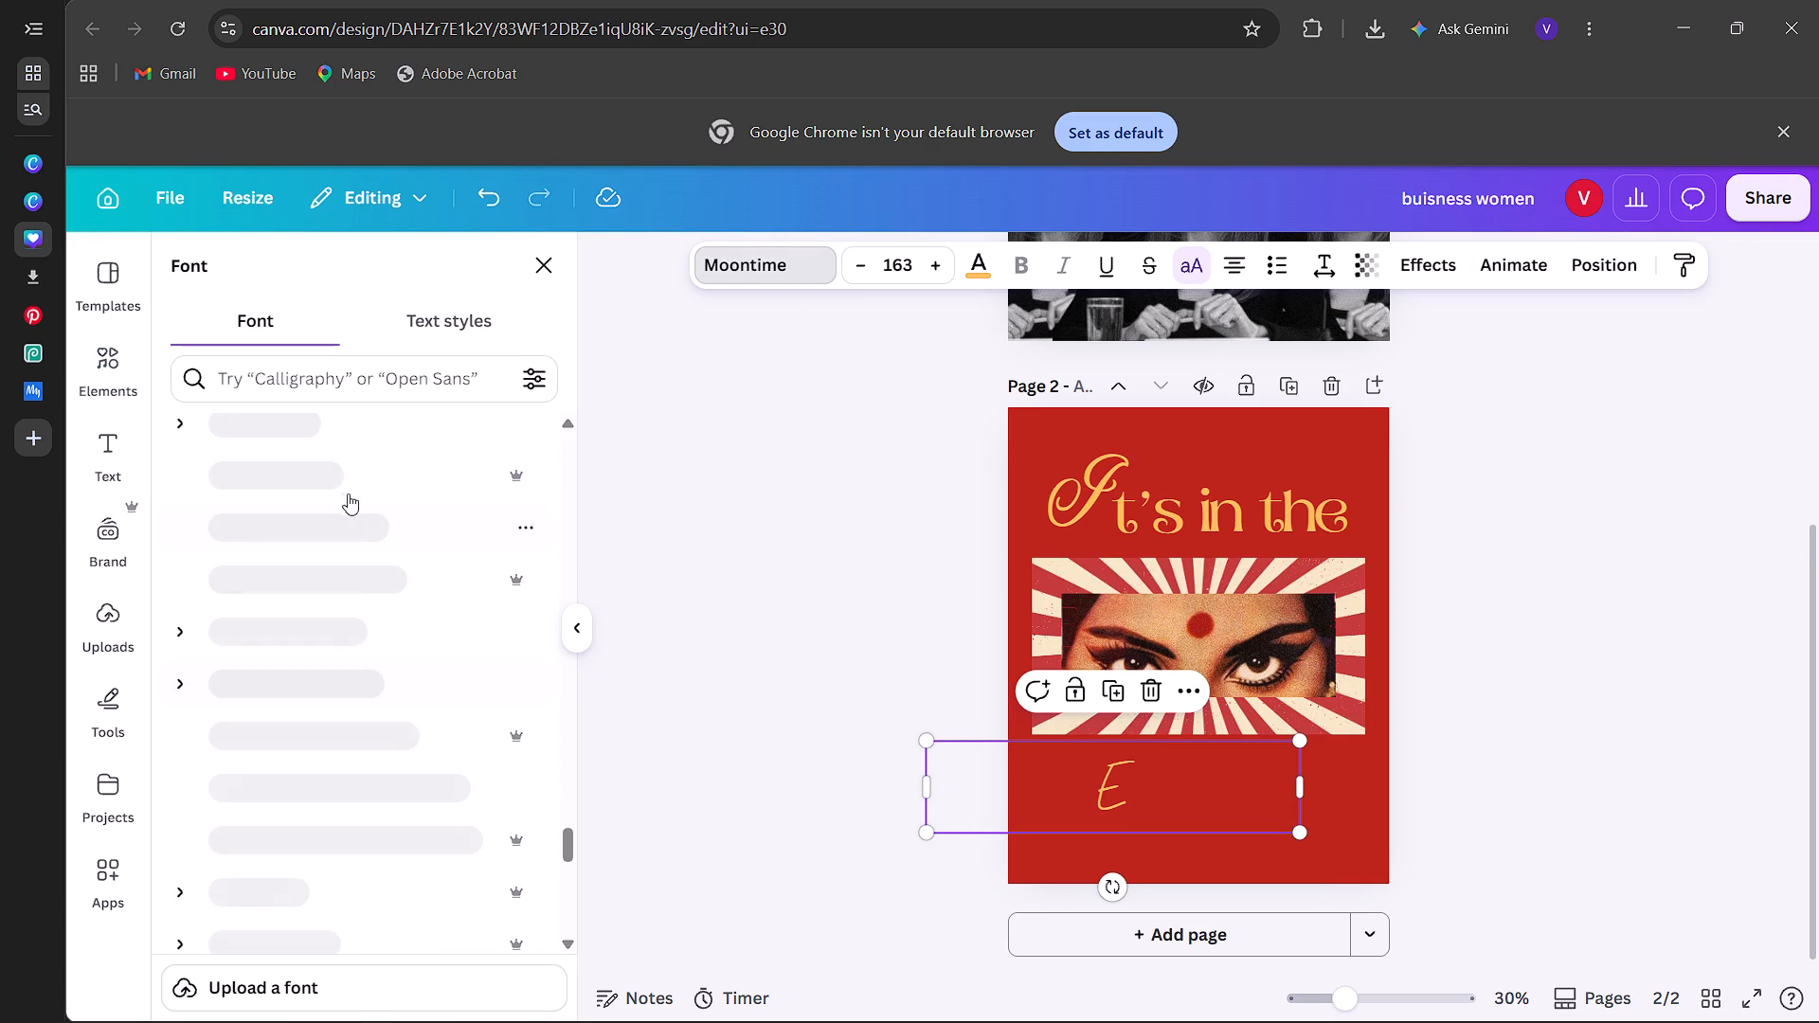
{"action": "left_click", "coordinate": [332, 375]}
{"action": "left_click", "coordinate": [537, 372]}
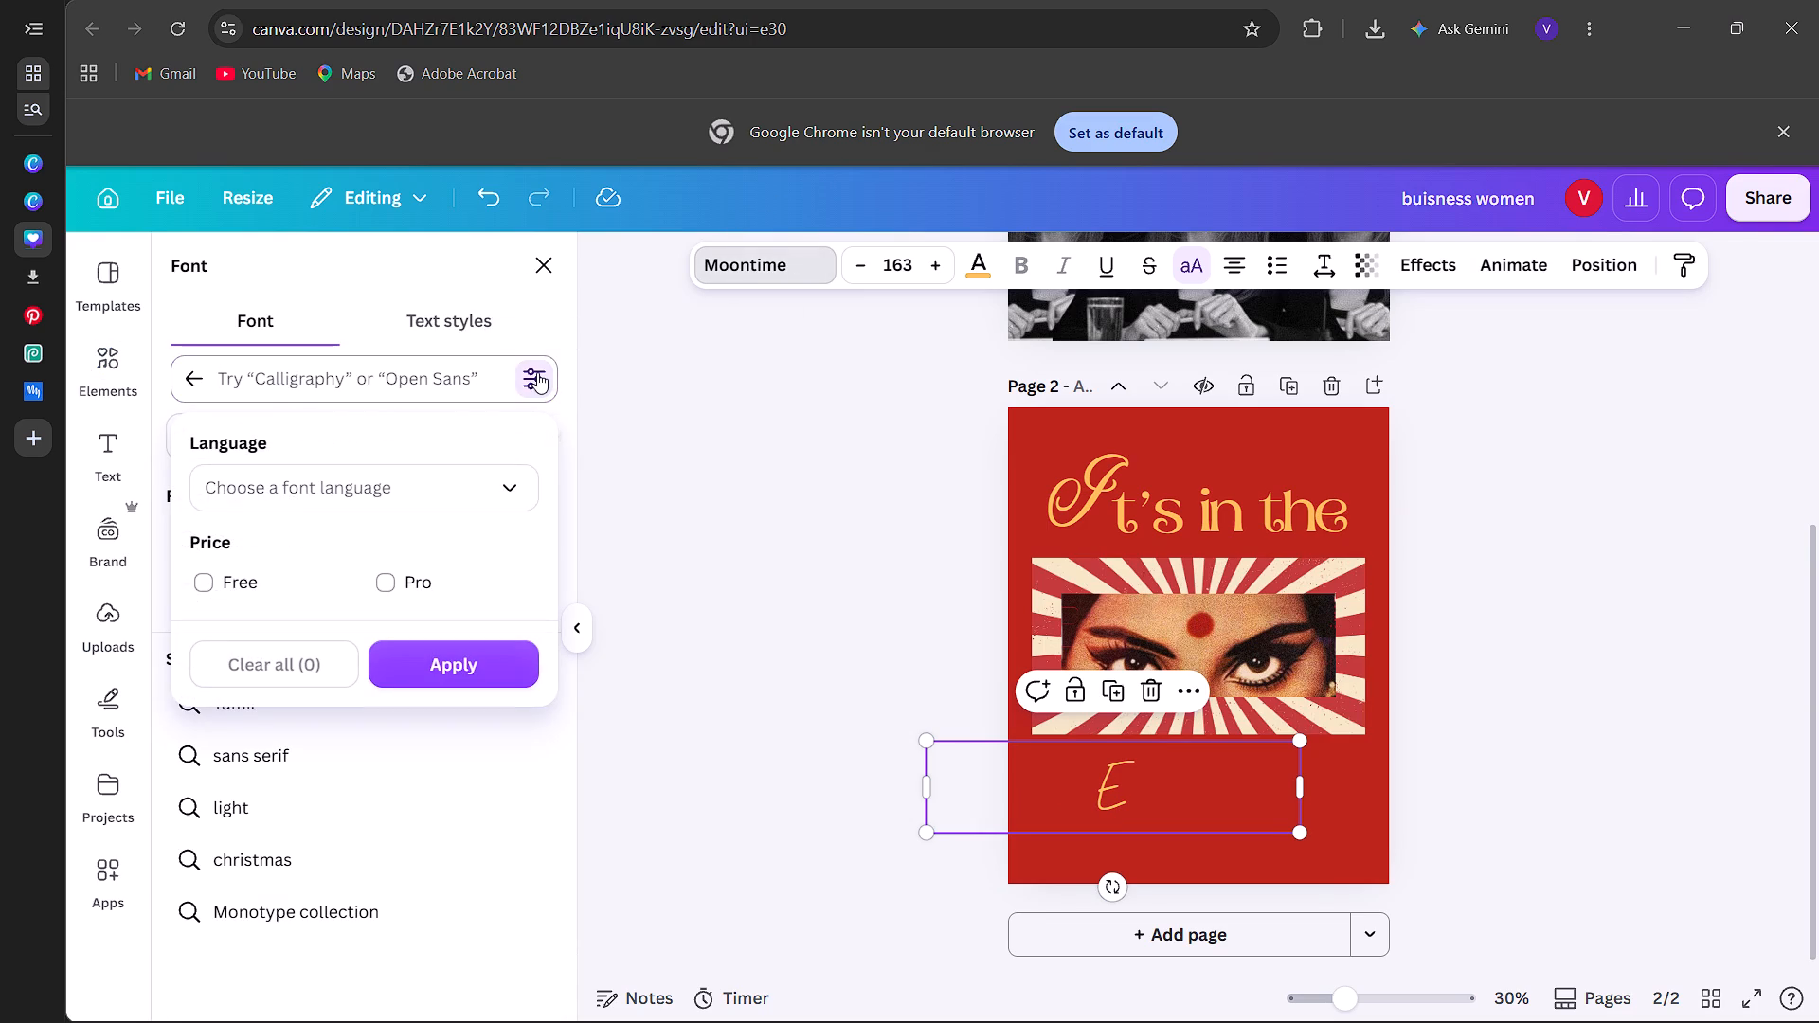
{"action": "left_click", "coordinate": [537, 372]}
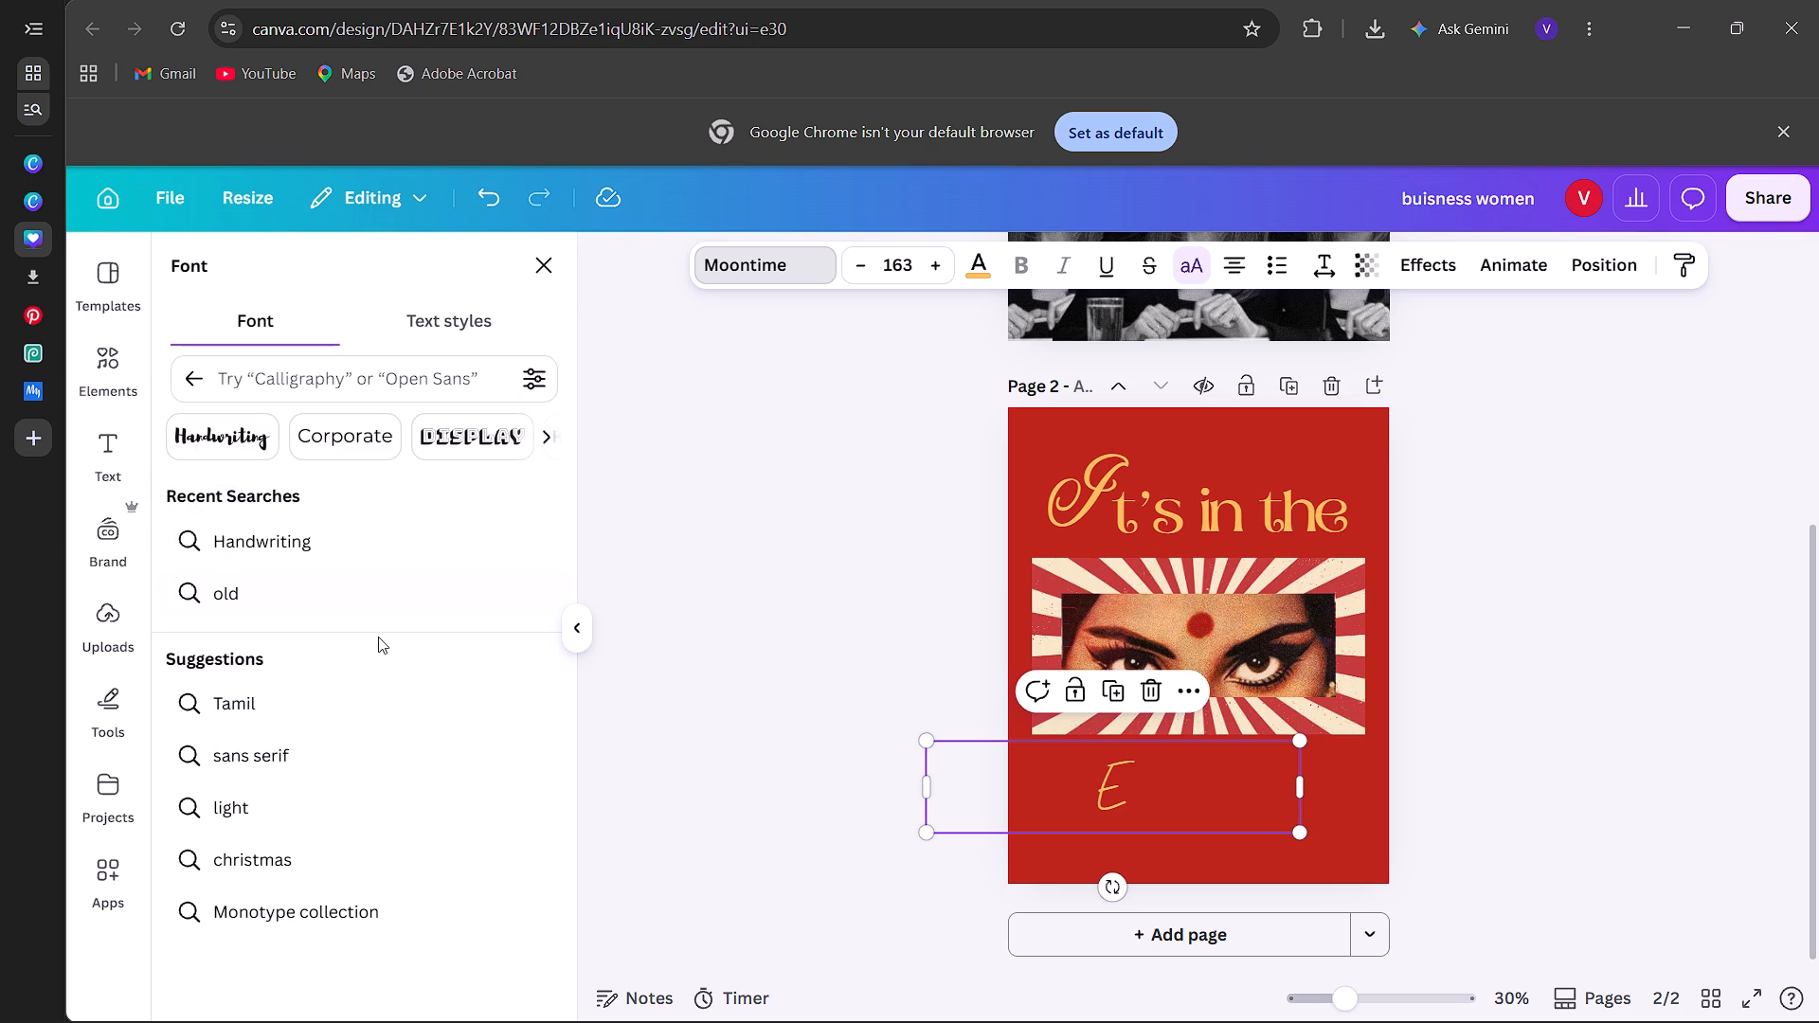
{"action": "scroll", "coordinate": [378, 637], "scroll_direction": "down", "scroll_amount": 1}
{"action": "left_click", "coordinate": [315, 369]}
{"action": "type", "text": "calli"}
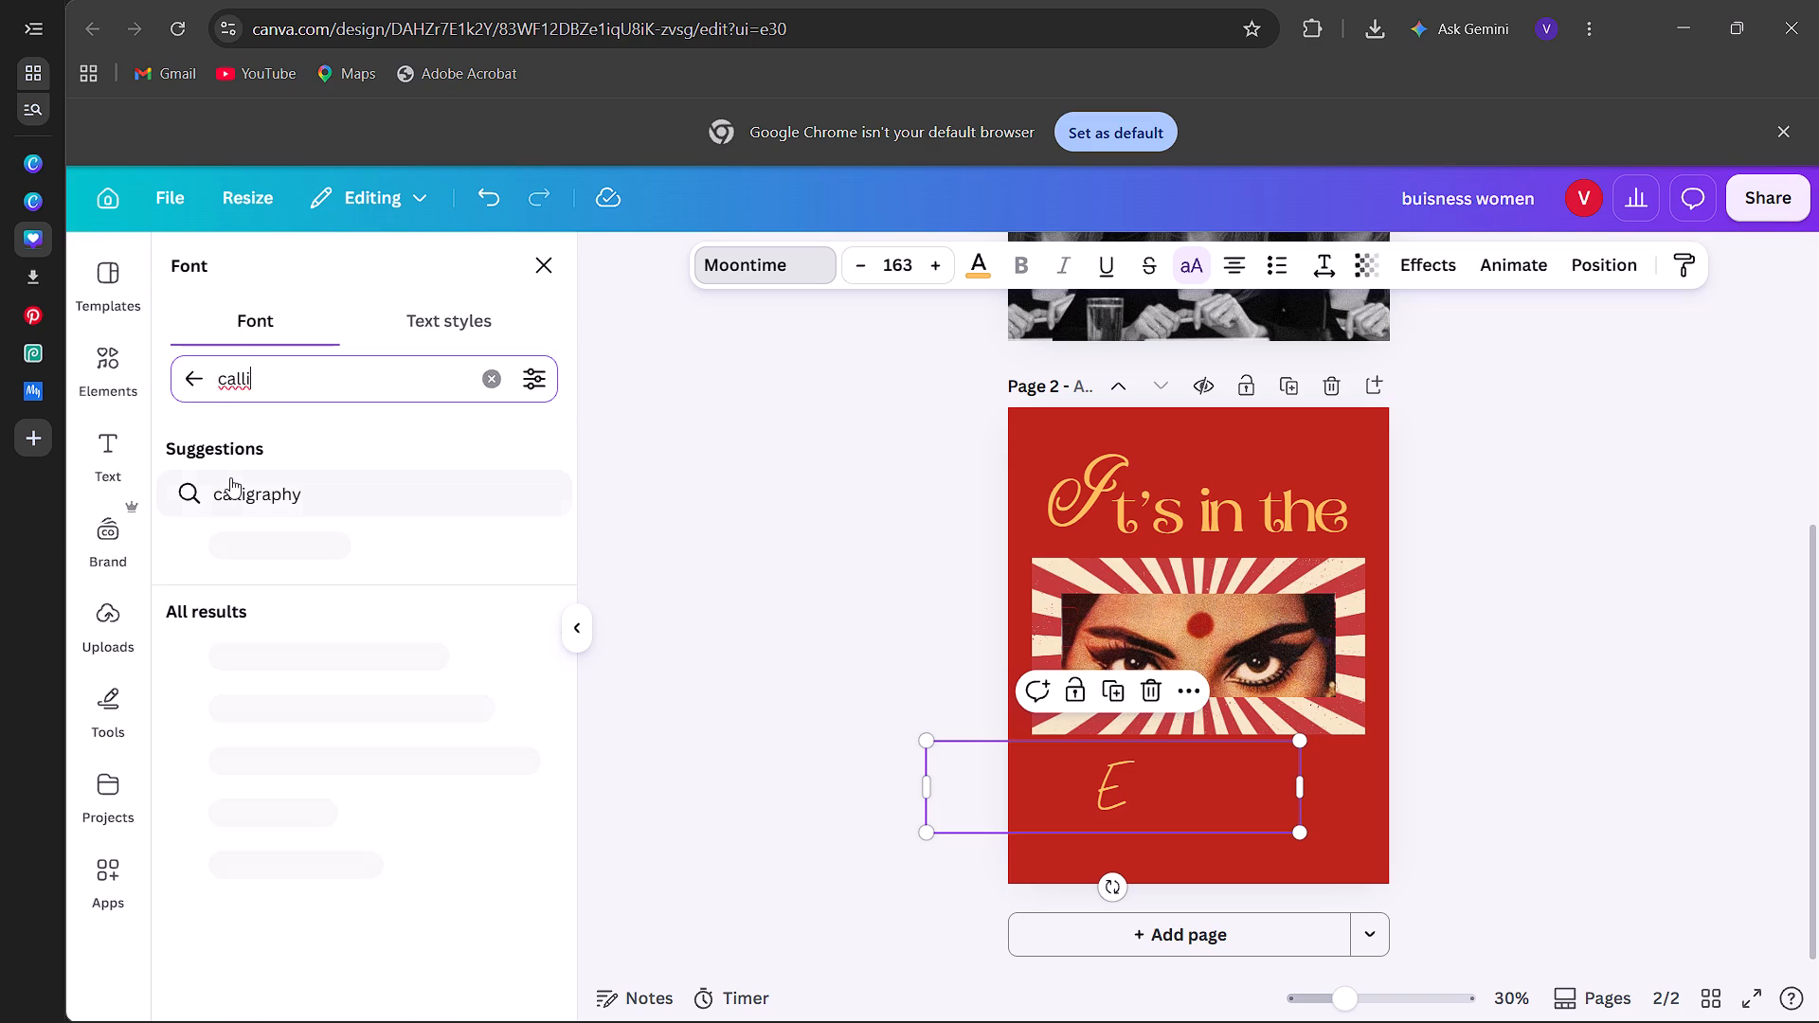
{"action": "left_click", "coordinate": [230, 477]}
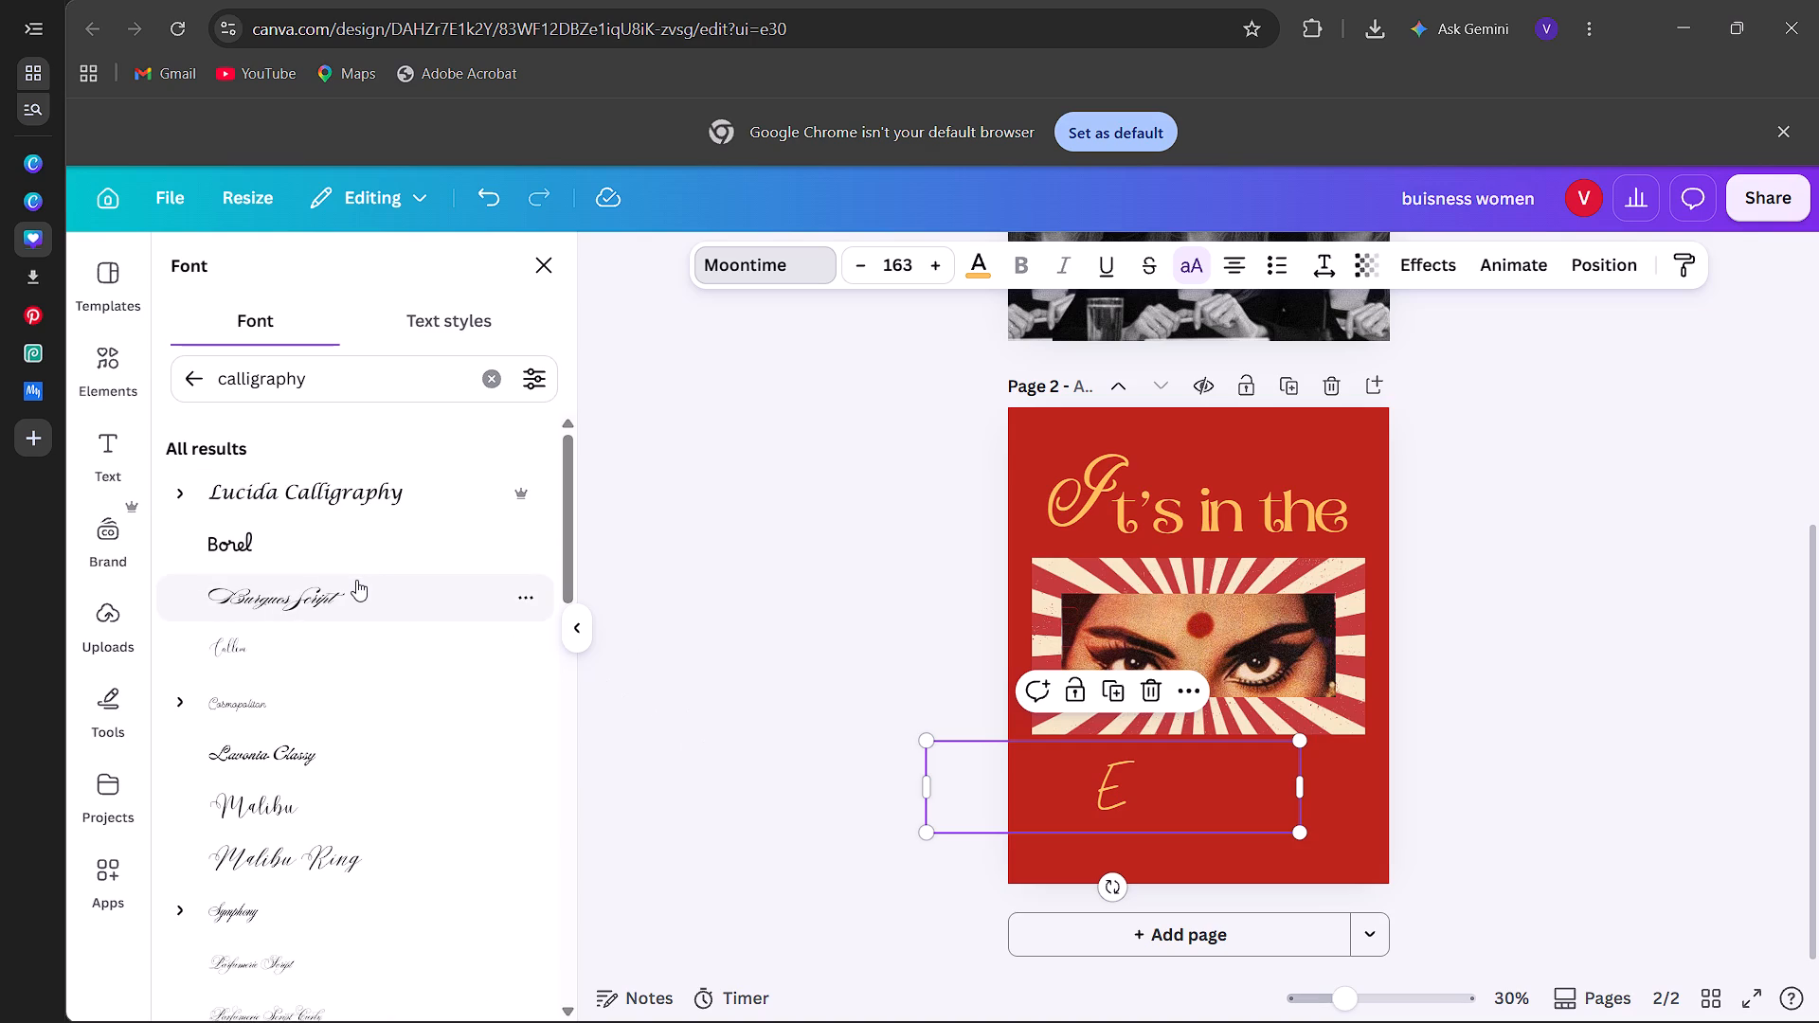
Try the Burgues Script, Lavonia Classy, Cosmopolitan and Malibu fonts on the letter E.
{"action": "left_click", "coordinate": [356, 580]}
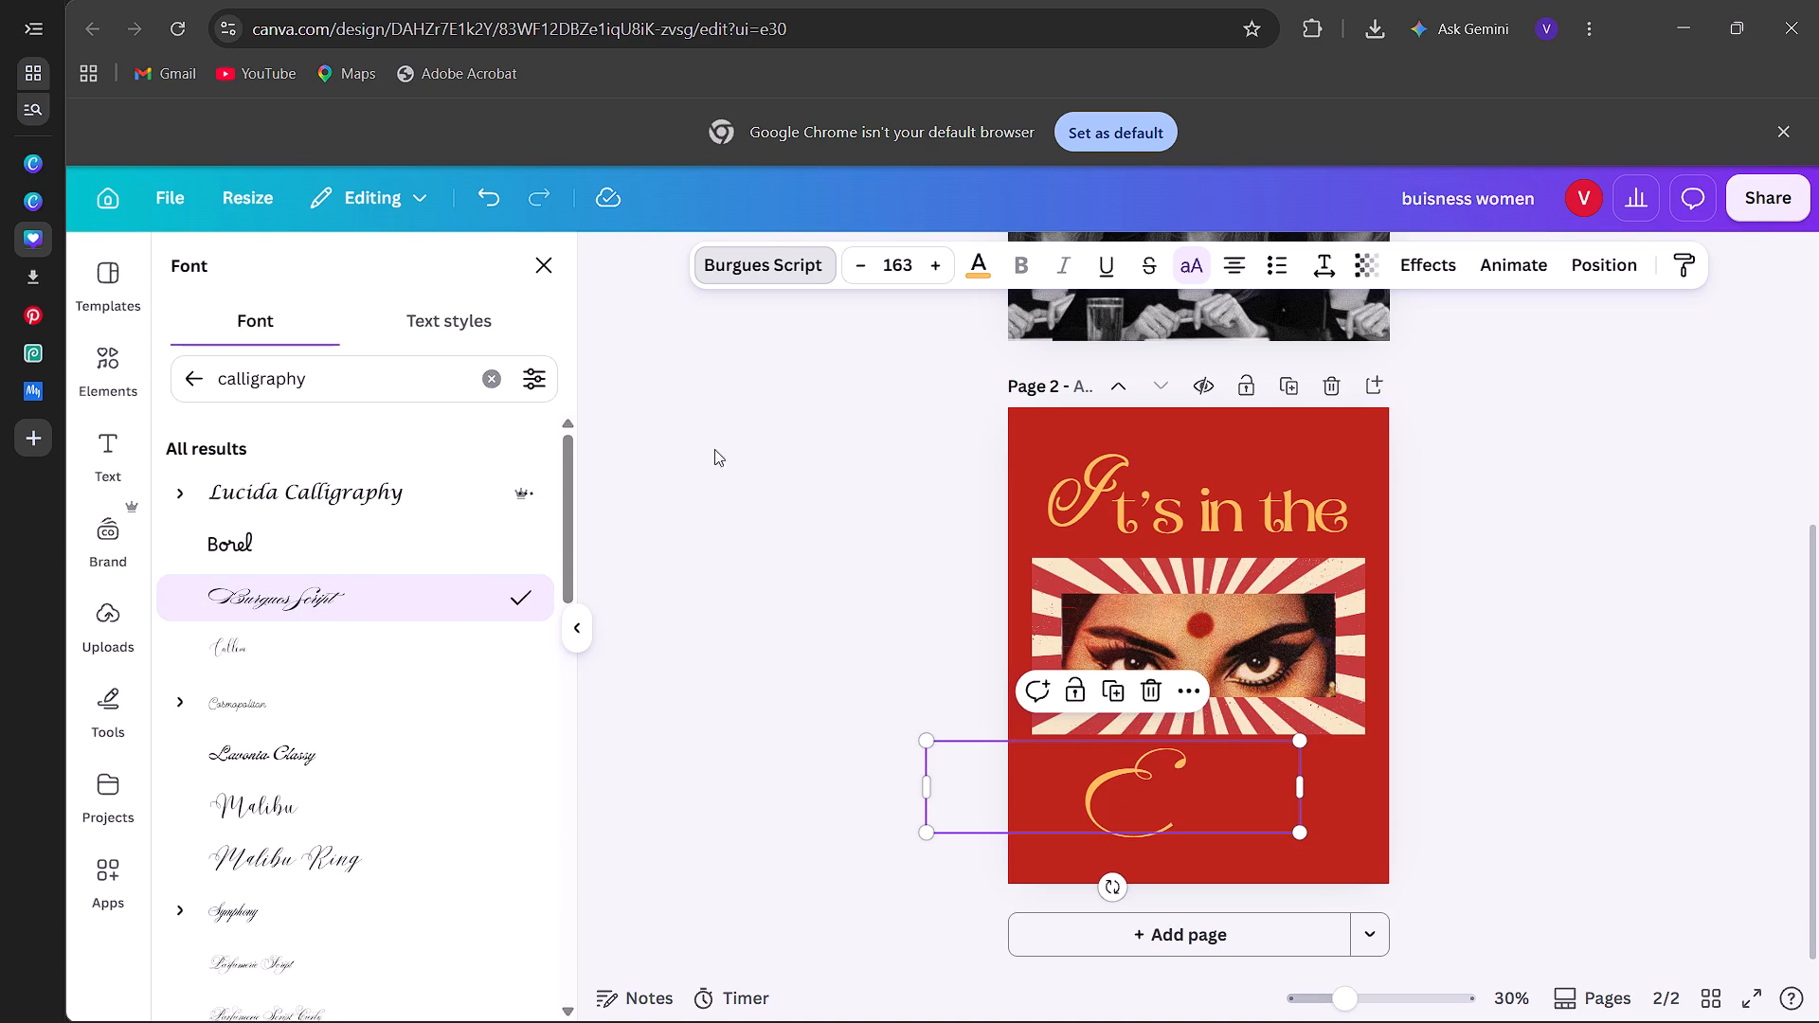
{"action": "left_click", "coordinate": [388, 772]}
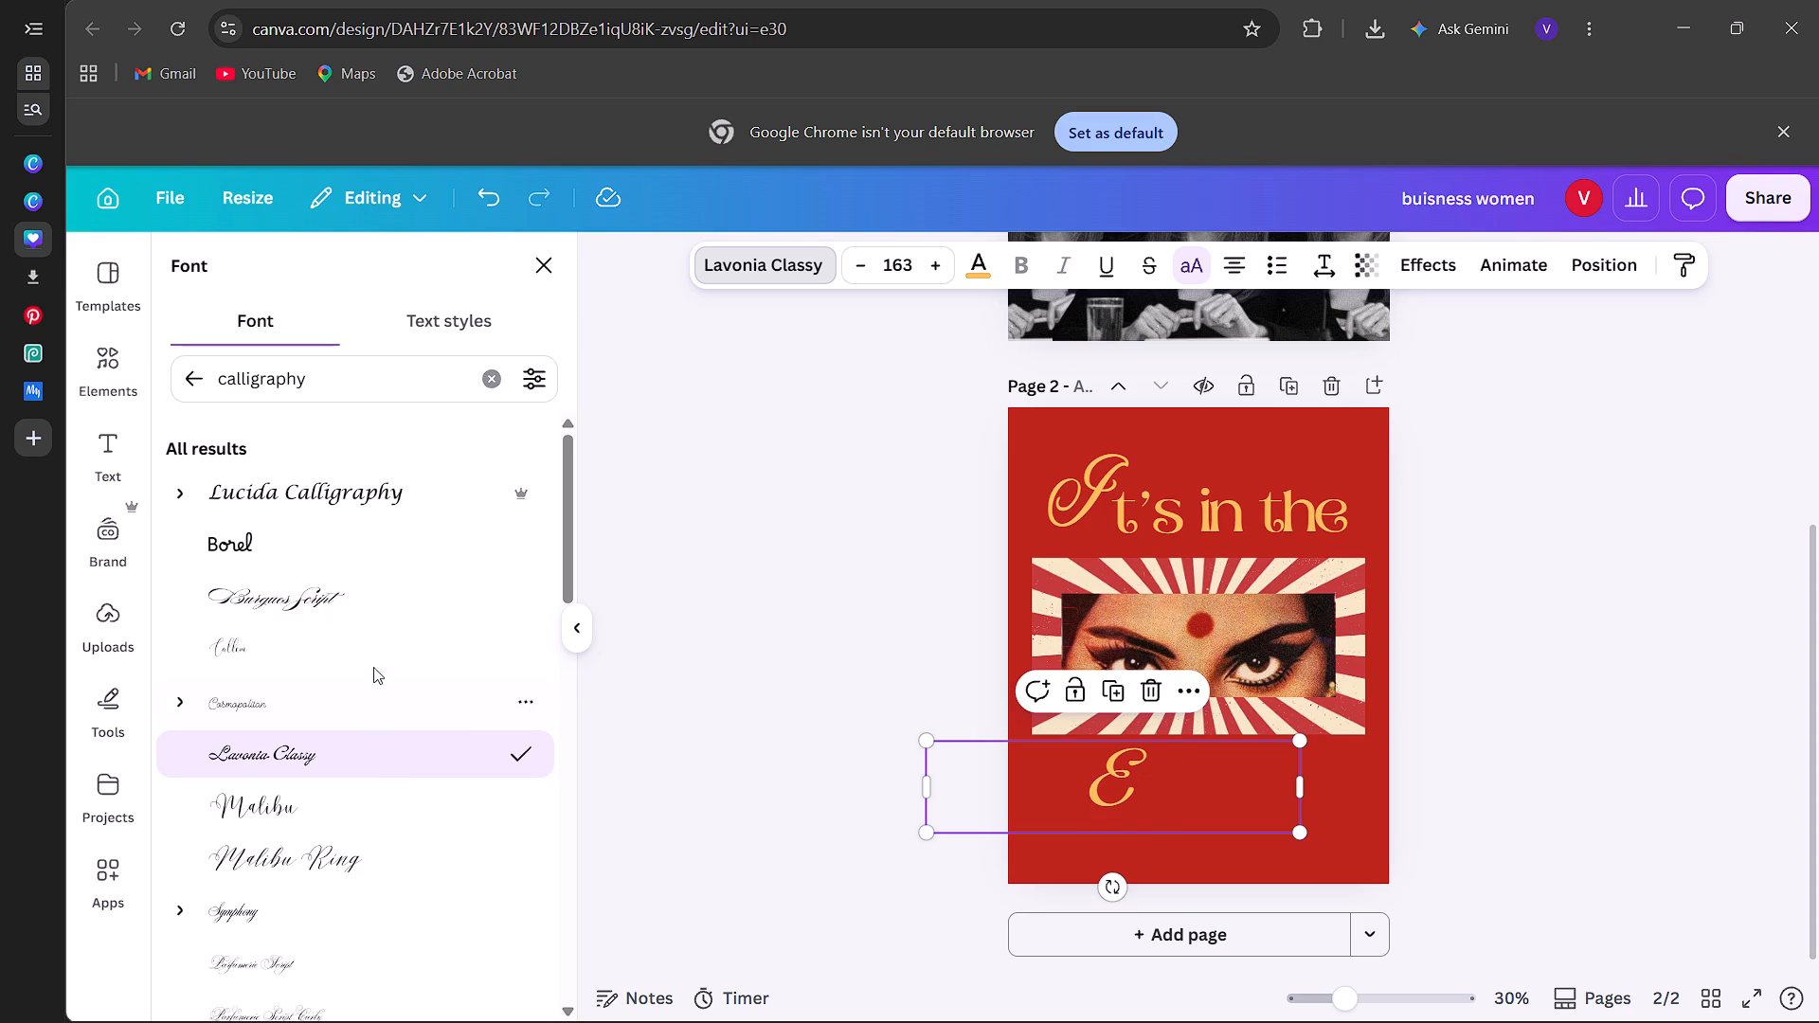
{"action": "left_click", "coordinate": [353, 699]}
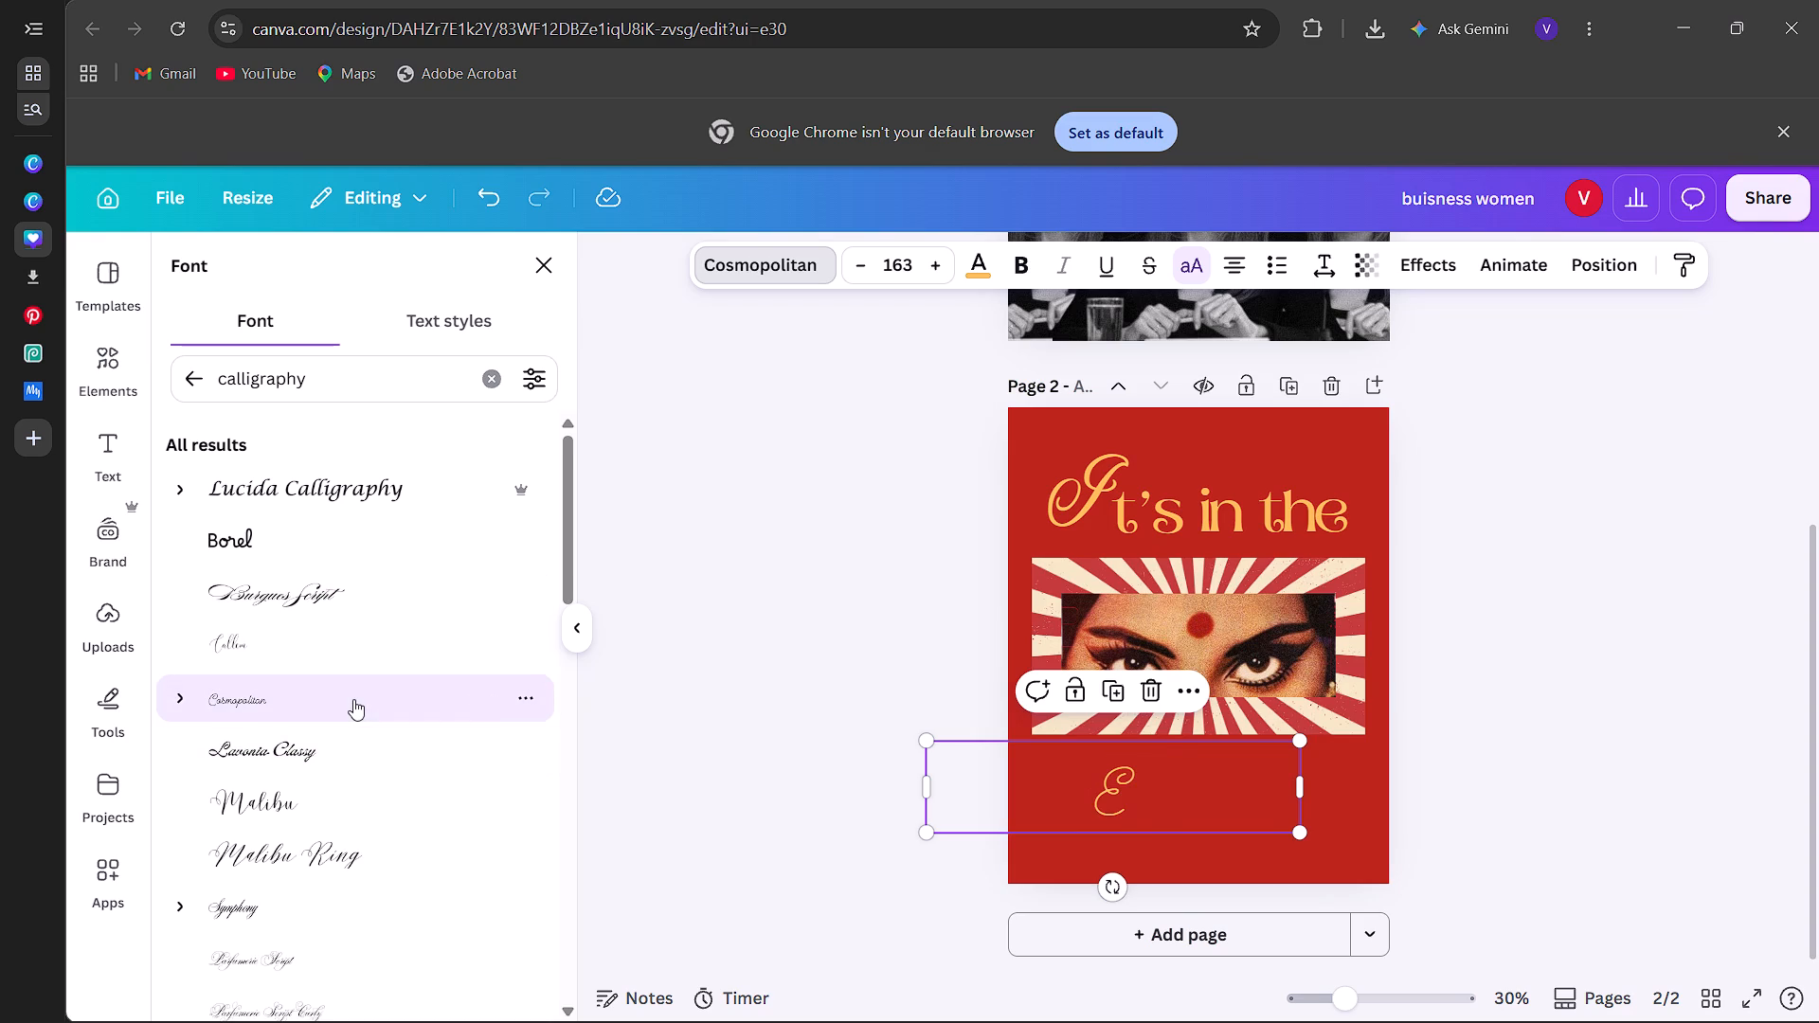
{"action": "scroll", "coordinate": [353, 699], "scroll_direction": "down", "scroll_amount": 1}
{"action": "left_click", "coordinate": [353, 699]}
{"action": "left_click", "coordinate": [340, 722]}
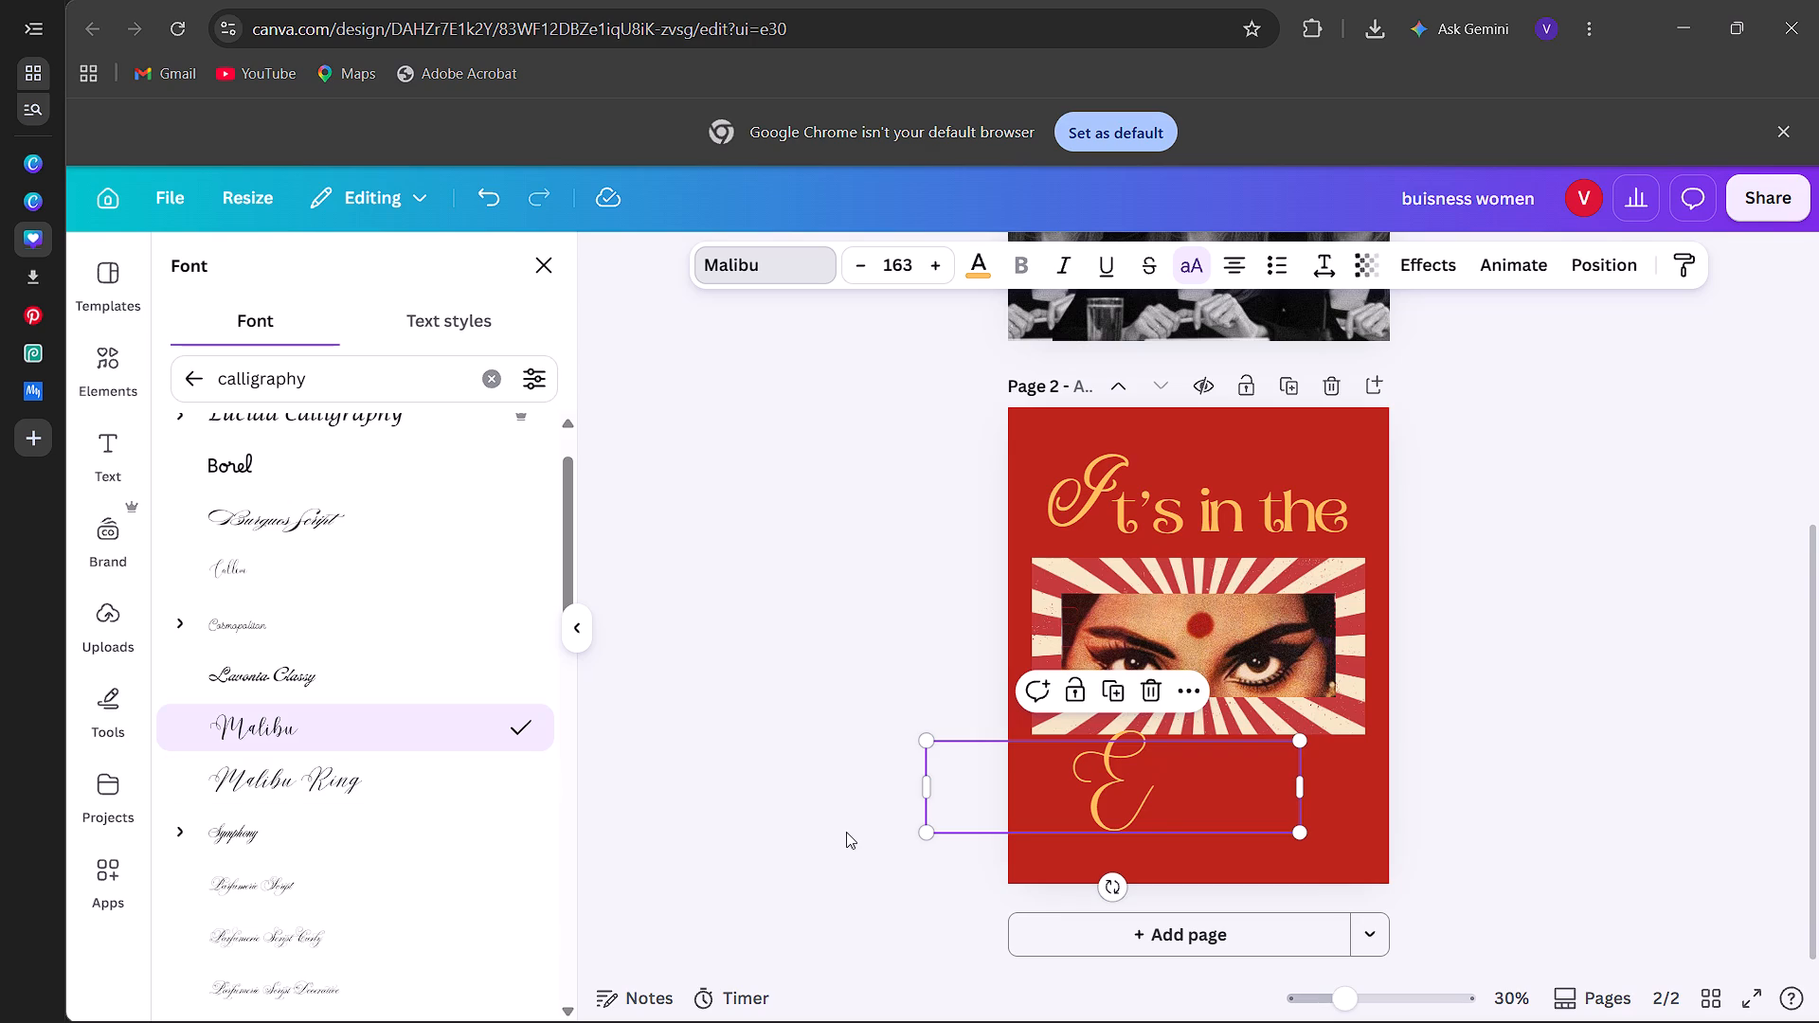
Shift the letter E slightly down and left below the eyes and set its font to Malibu Ring.
{"action": "left_click_drag", "start_coordinate": [1128, 792], "coordinate": [1101, 804]}
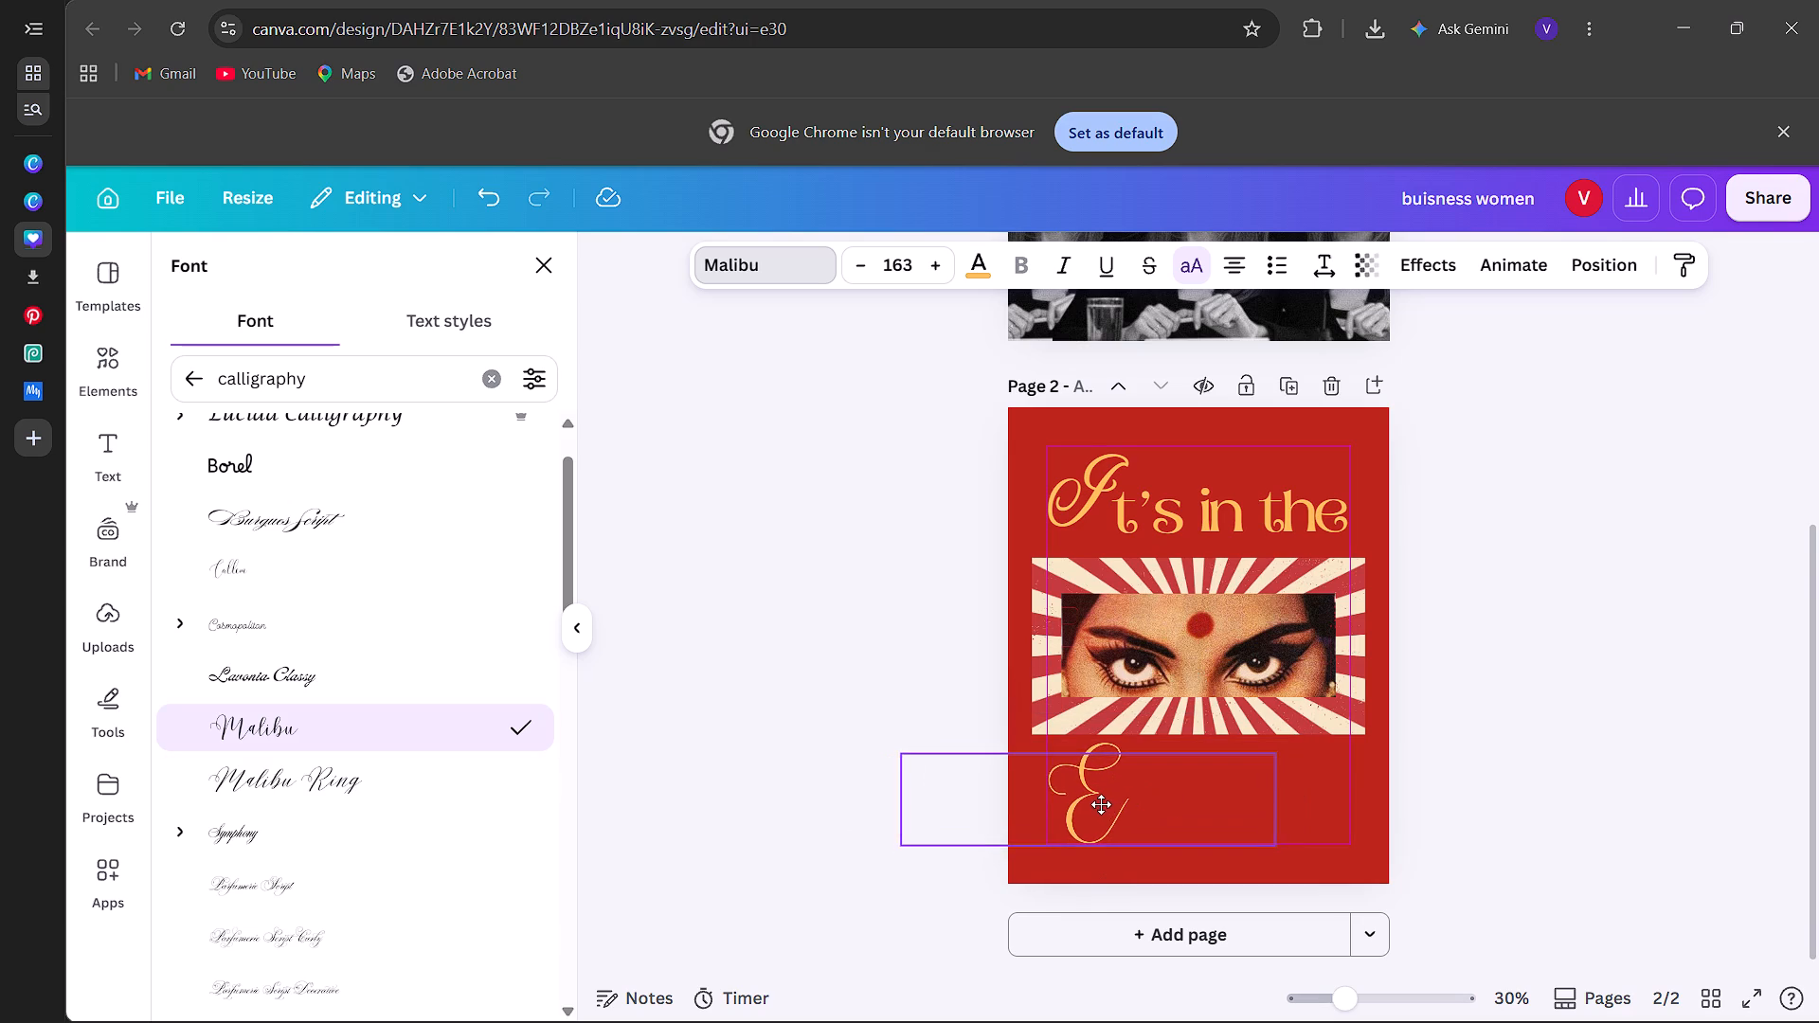
{"action": "left_click_drag", "start_coordinate": [1101, 804], "coordinate": [1100, 804]}
{"action": "left_click", "coordinate": [340, 786]}
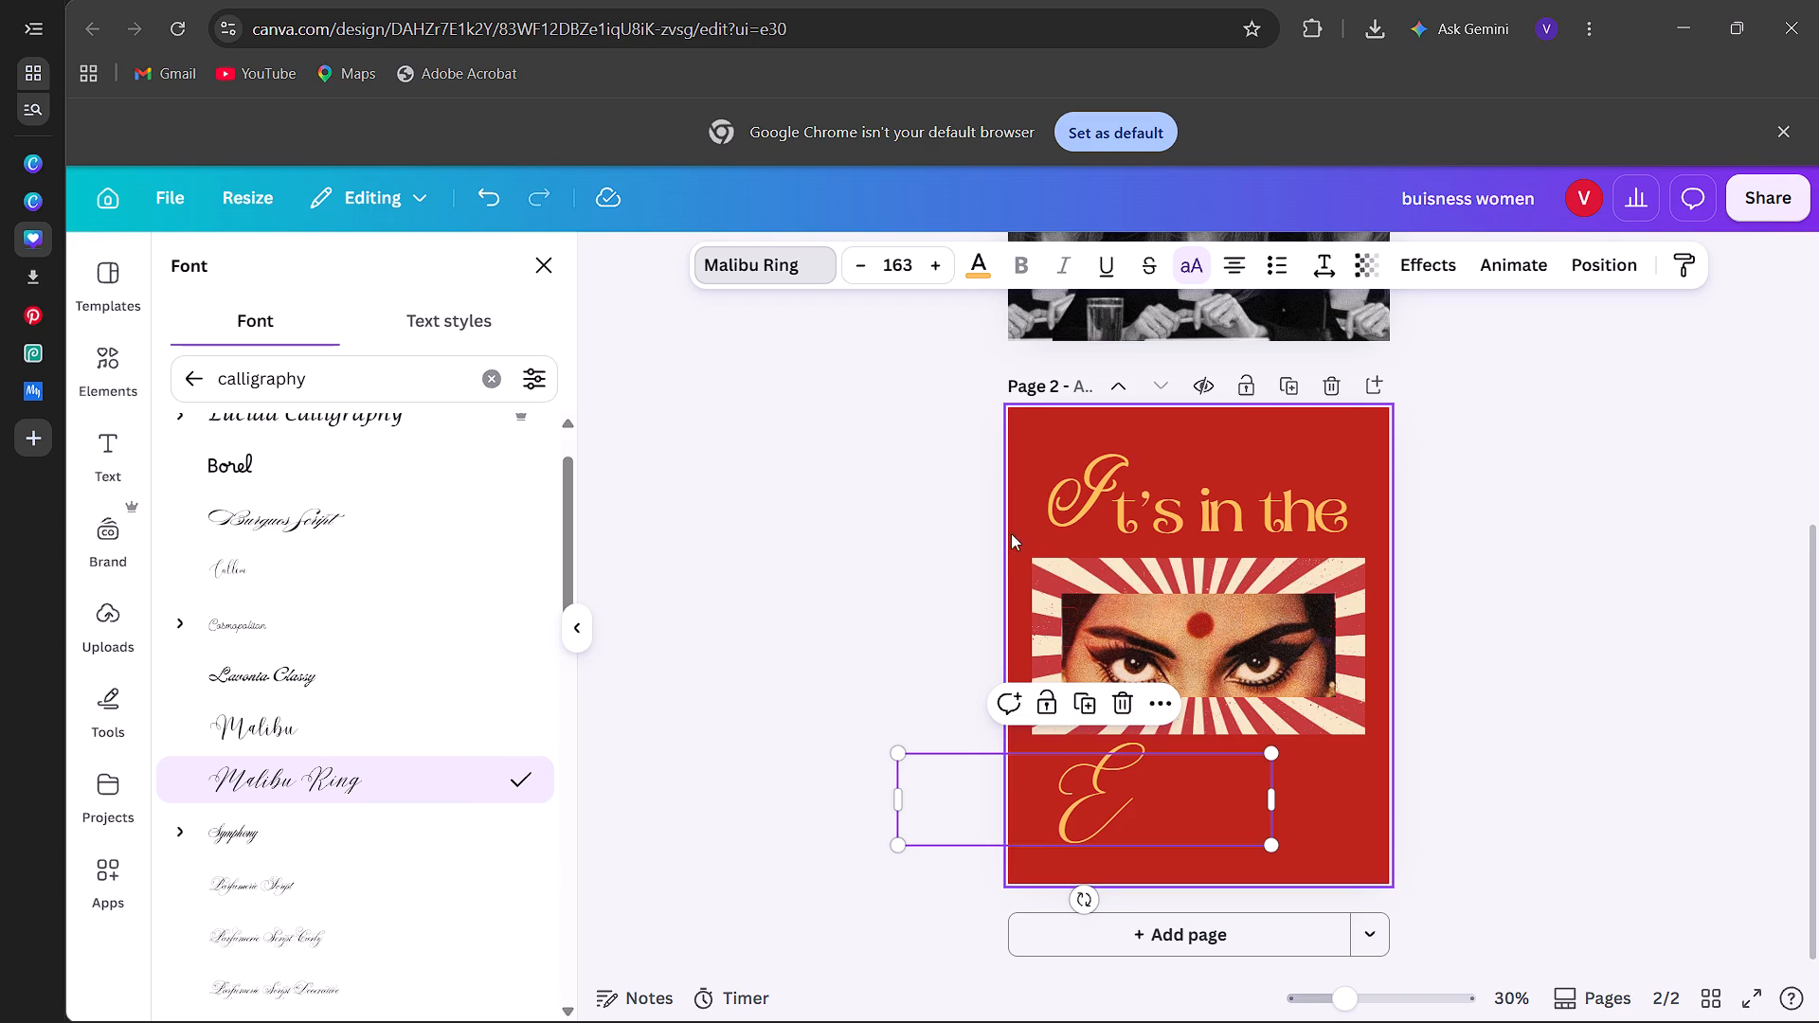
Set the initial I of "It's in the" to Malibu Ring and move it slightly up to the page's left edge.
{"action": "left_click", "coordinate": [1045, 510]}
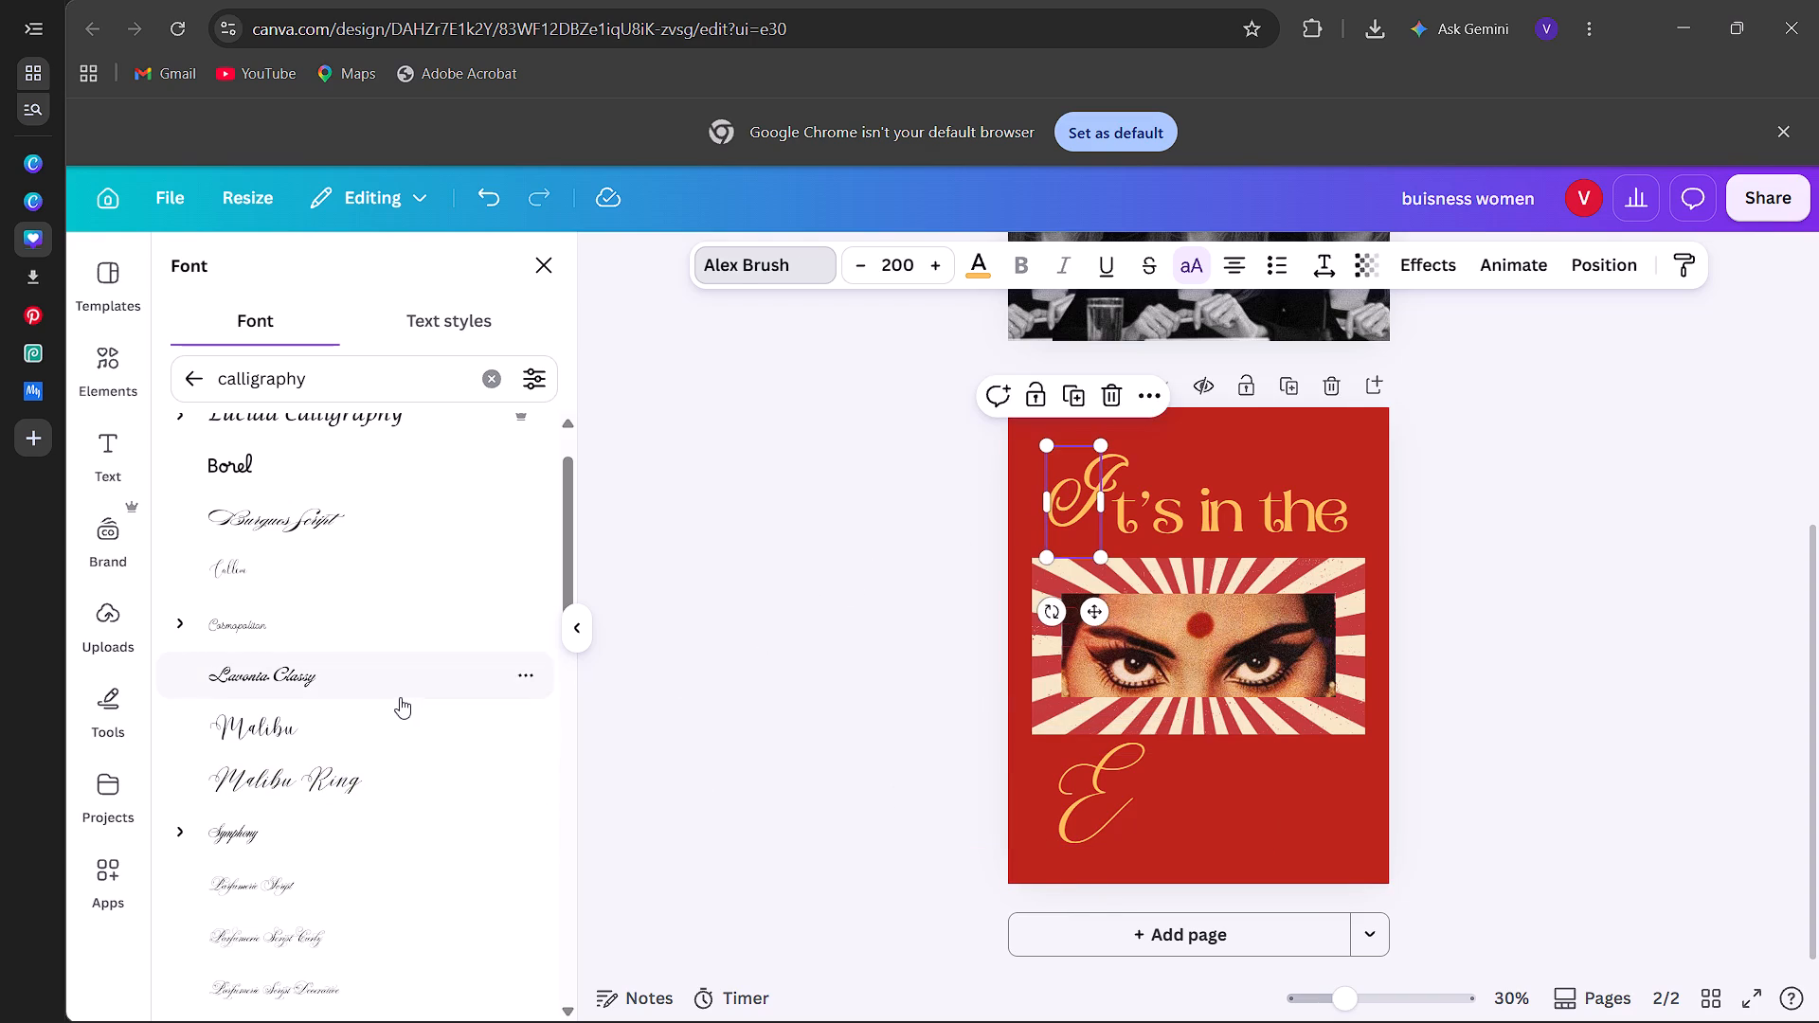
{"action": "left_click", "coordinate": [387, 779]}
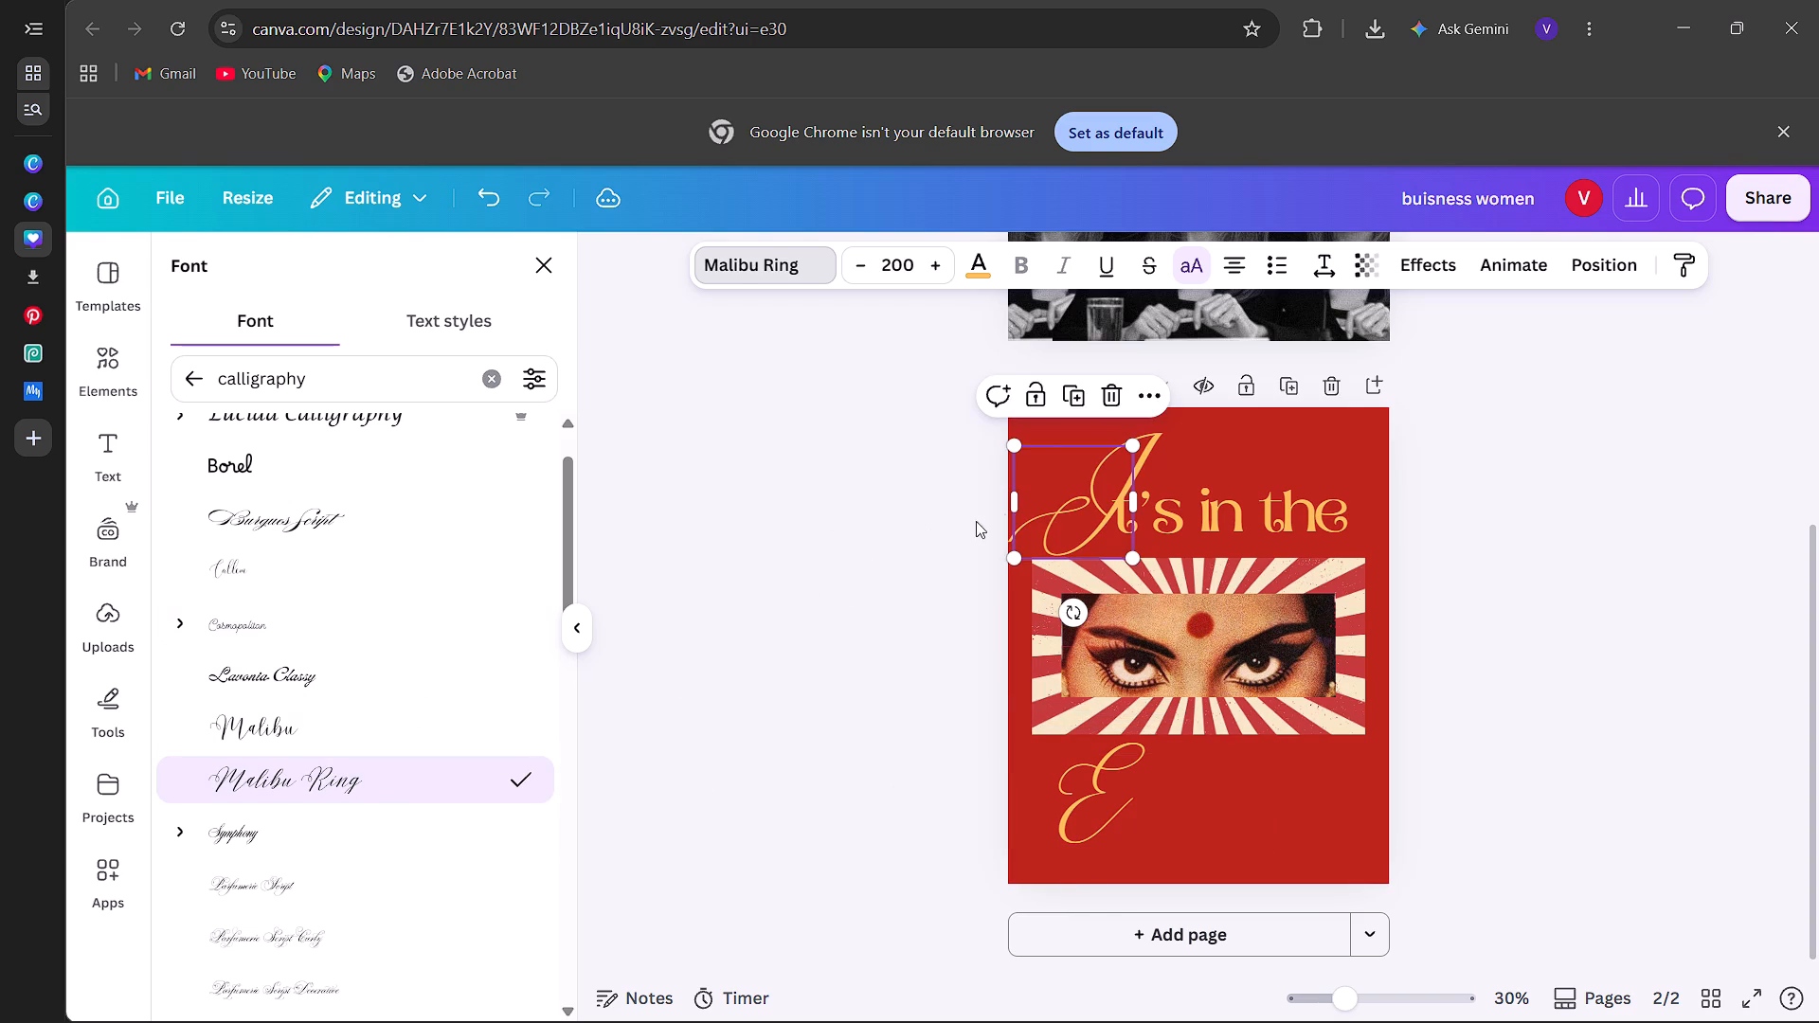
{"action": "left_click_drag", "start_coordinate": [1089, 506], "coordinate": [1082, 492]}
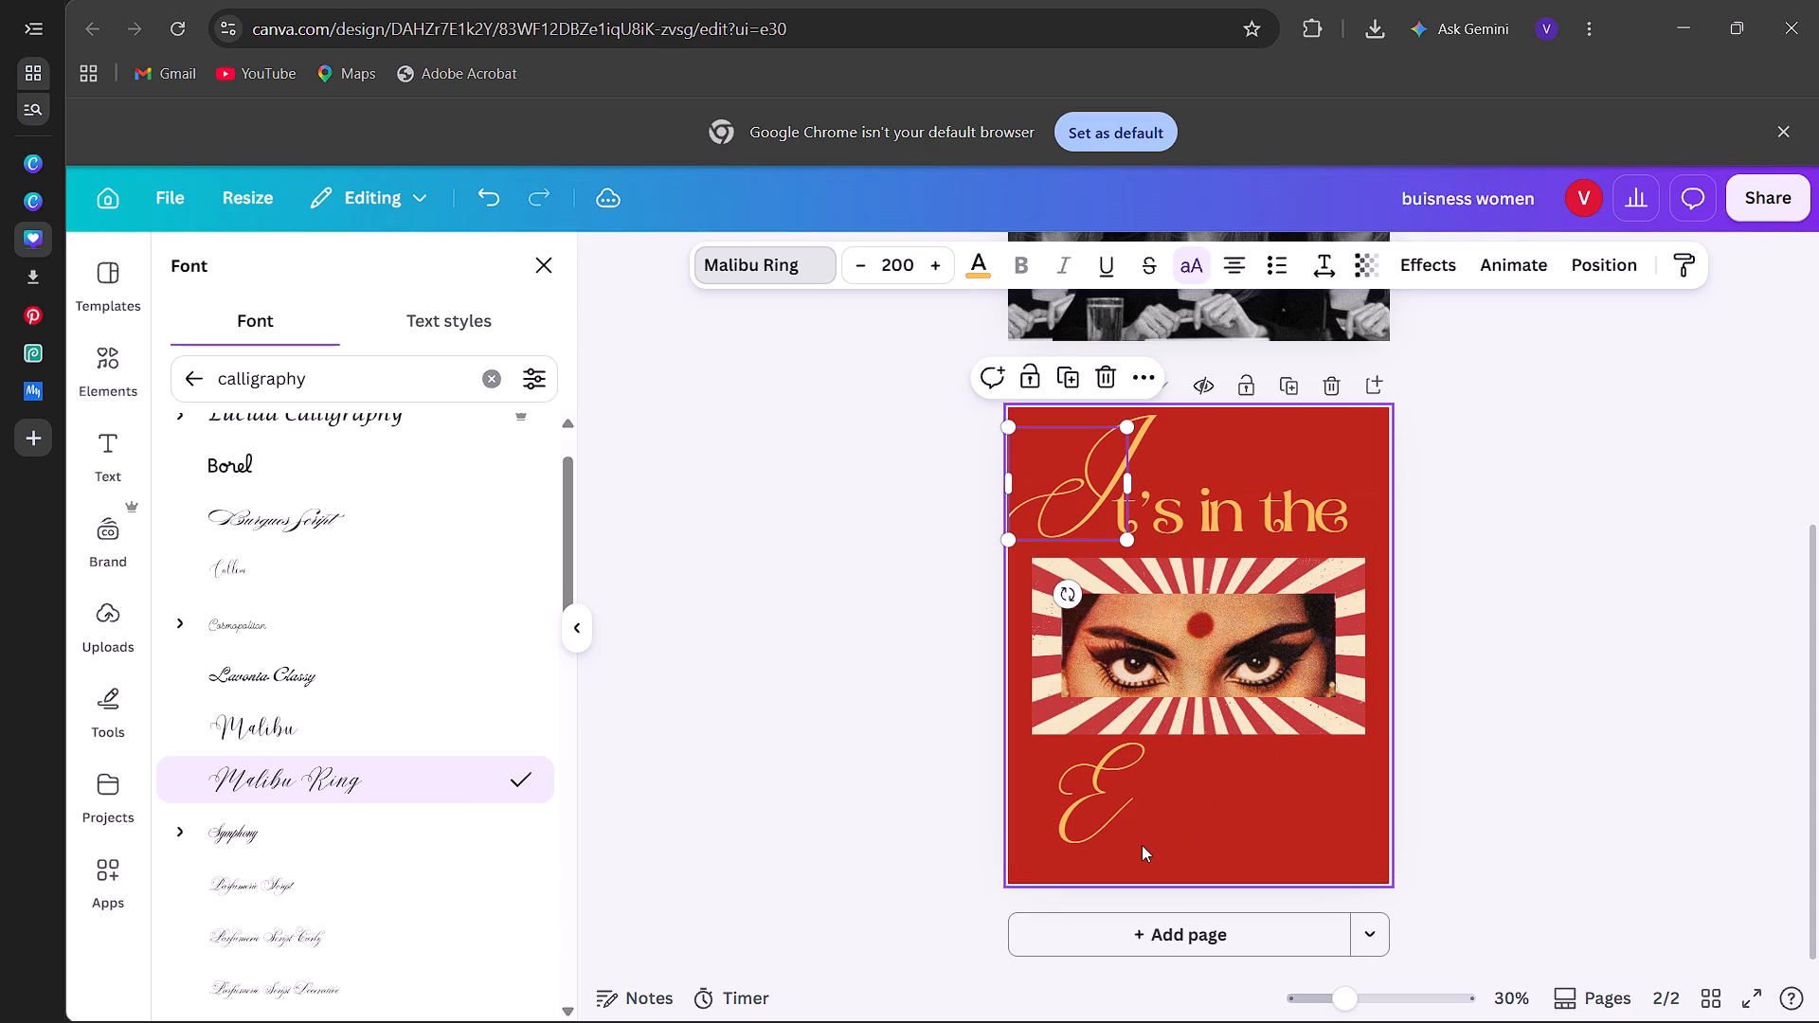
Narrow the E's text box to fit around the letter and place it below the left part of the eye image.
{"action": "left_click", "coordinate": [1108, 831]}
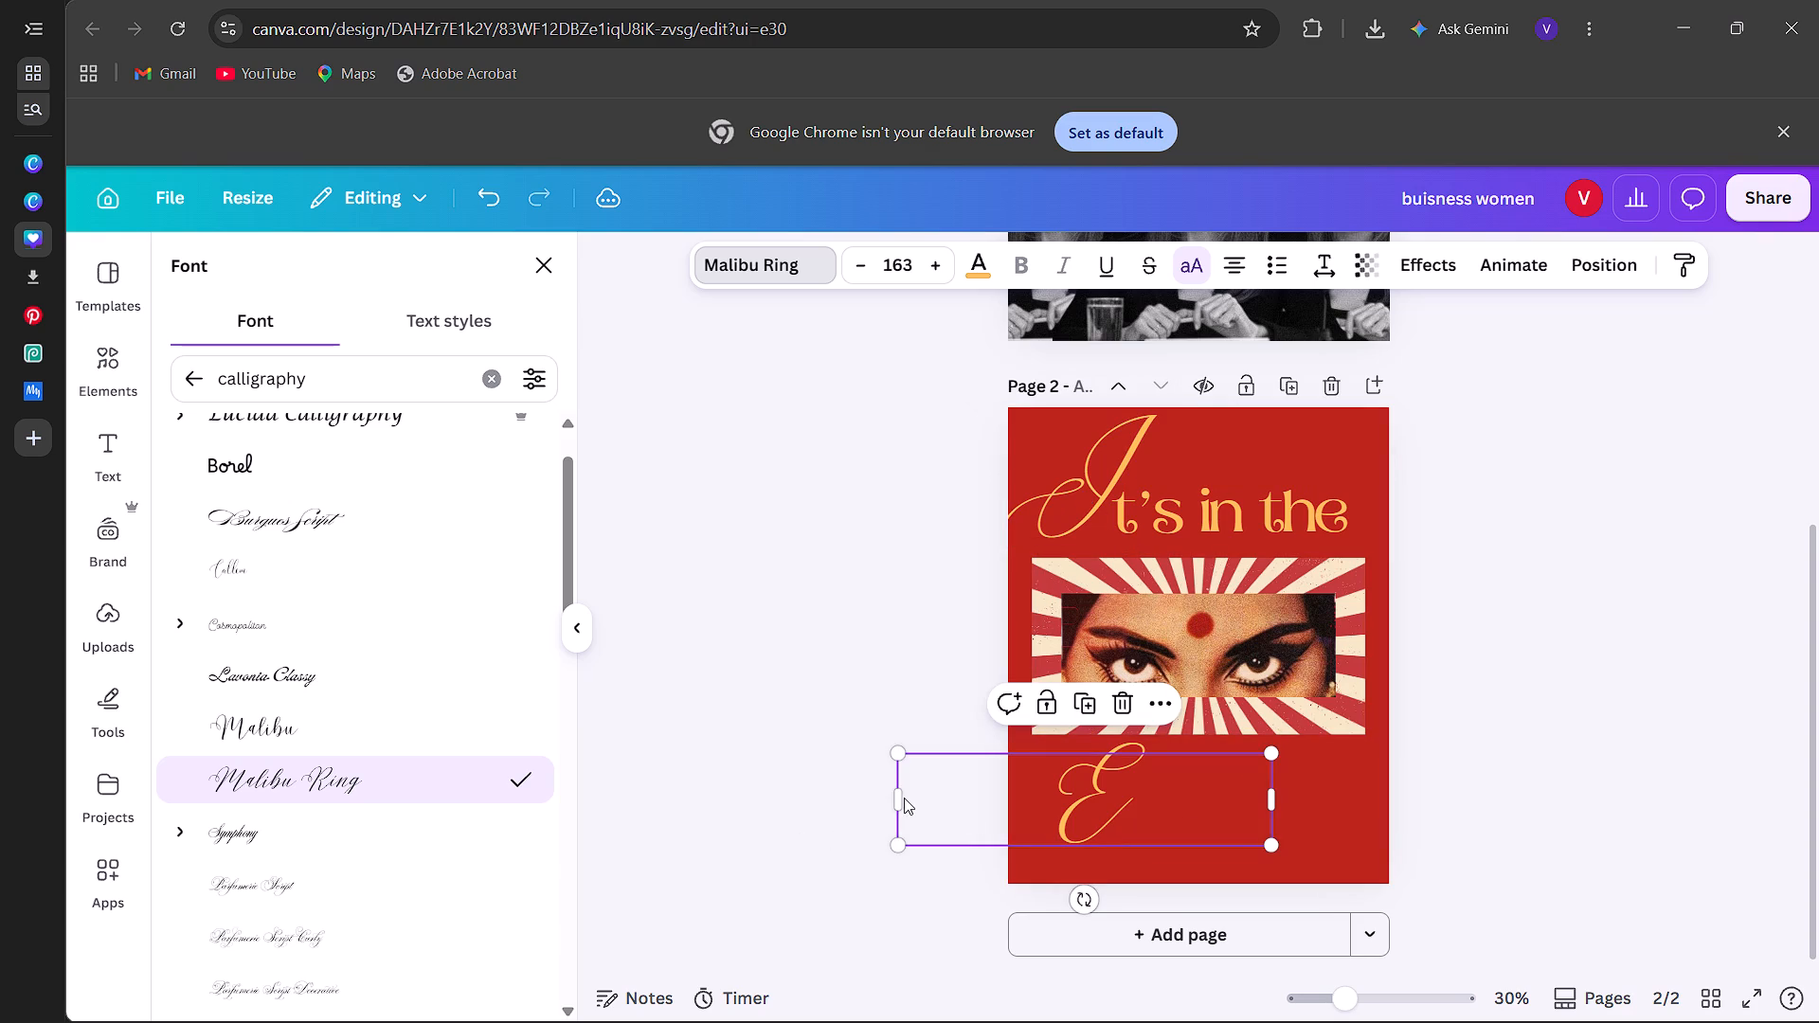
{"action": "left_click_drag", "start_coordinate": [891, 802], "coordinate": [1140, 793]}
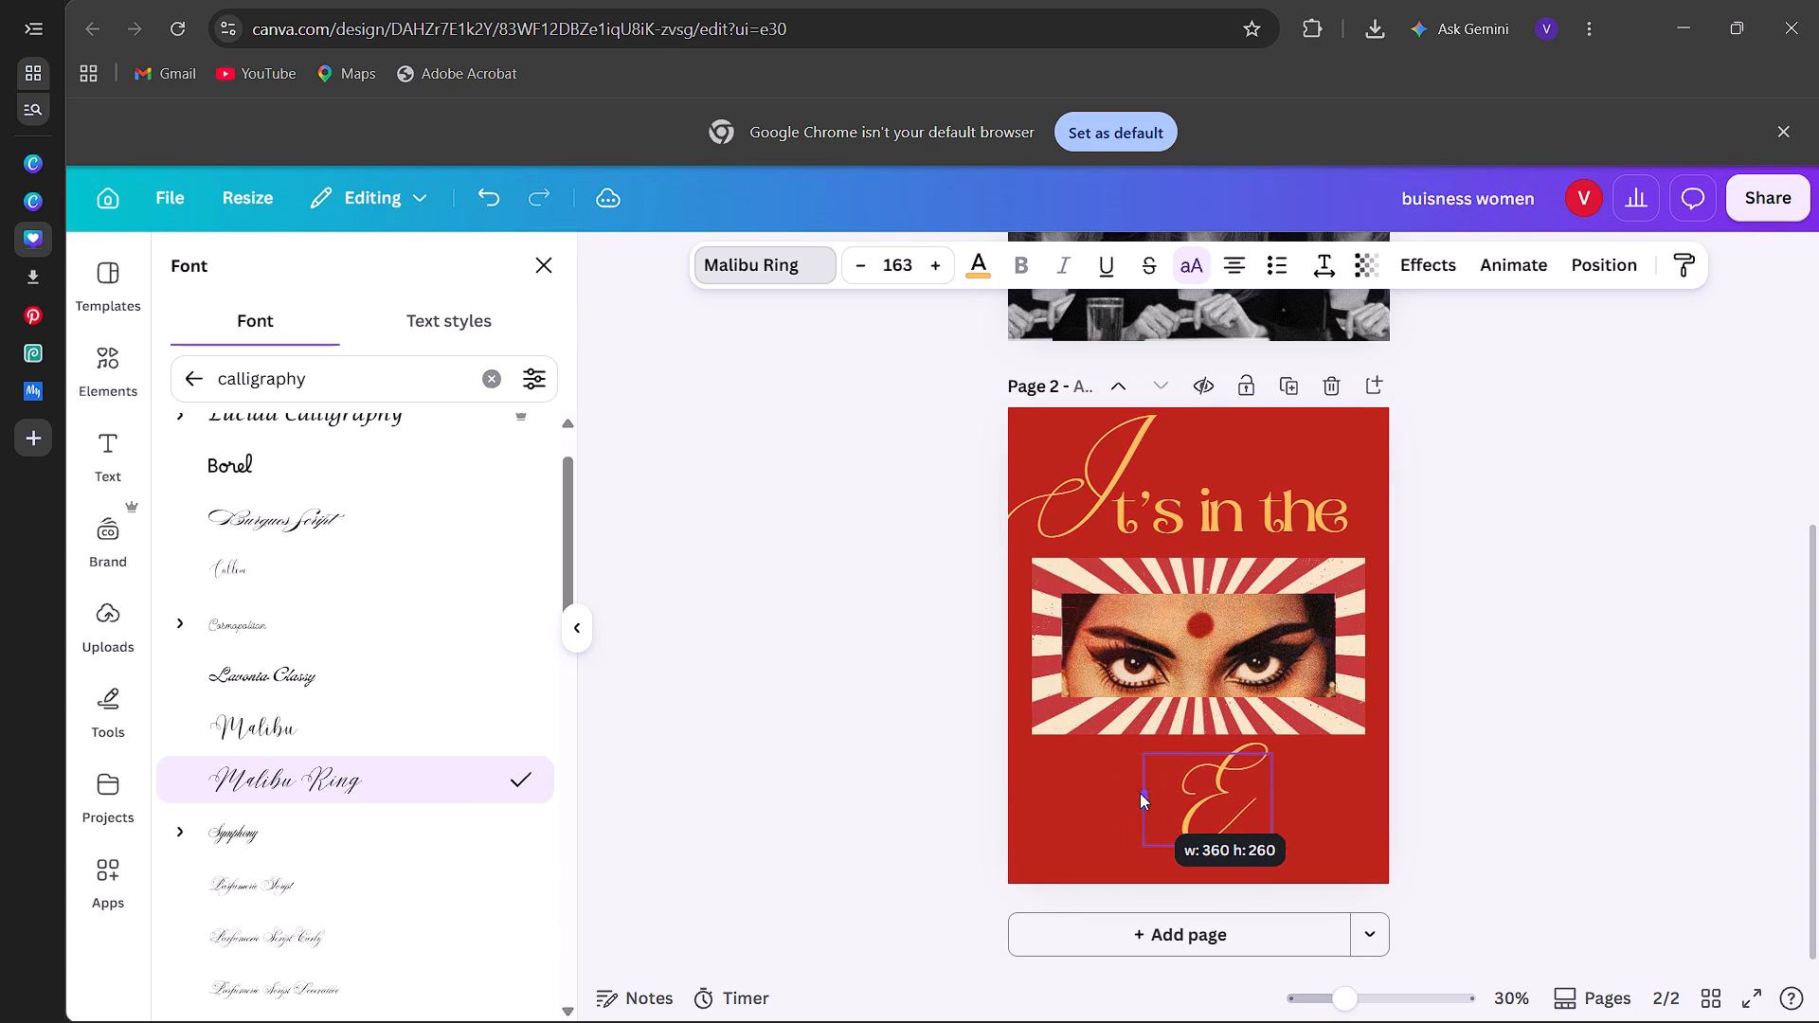
{"action": "left_click_drag", "start_coordinate": [1140, 793], "coordinate": [1186, 800]}
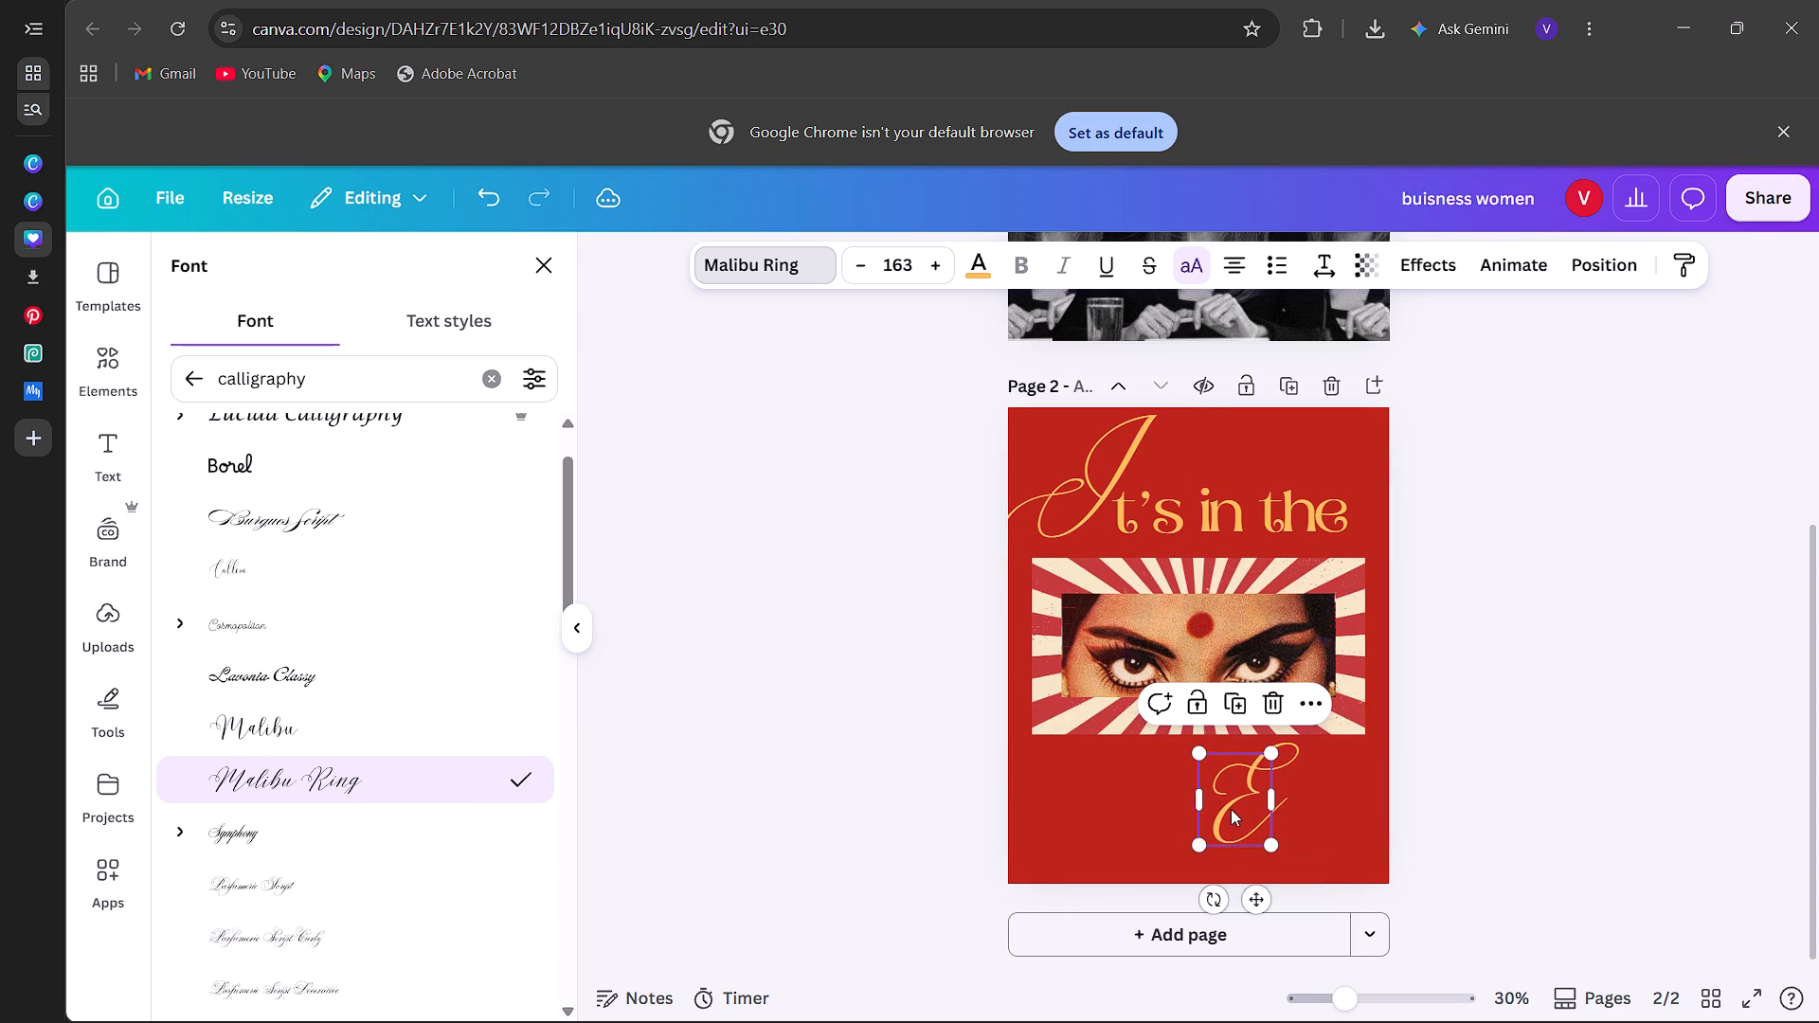
{"action": "left_click_drag", "start_coordinate": [1231, 809], "coordinate": [1082, 812]}
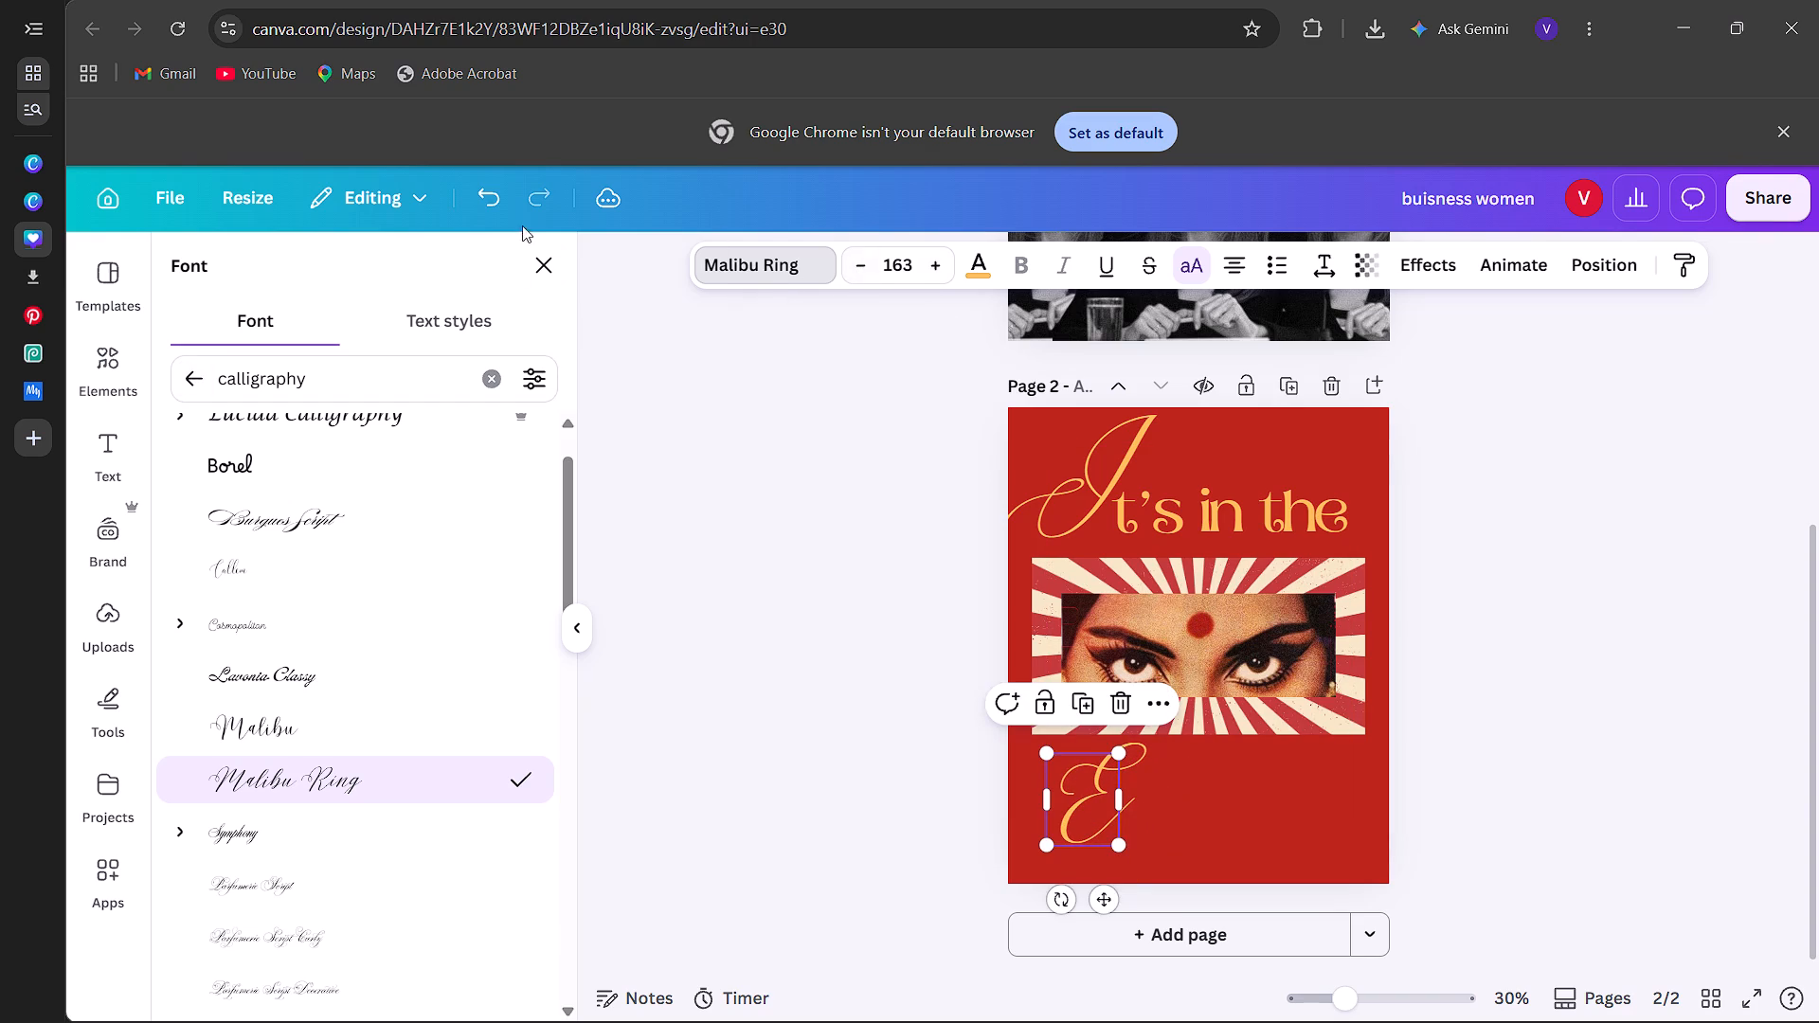
Add a text box reading "yes" on page 2.
{"action": "left_click", "coordinate": [546, 259]}
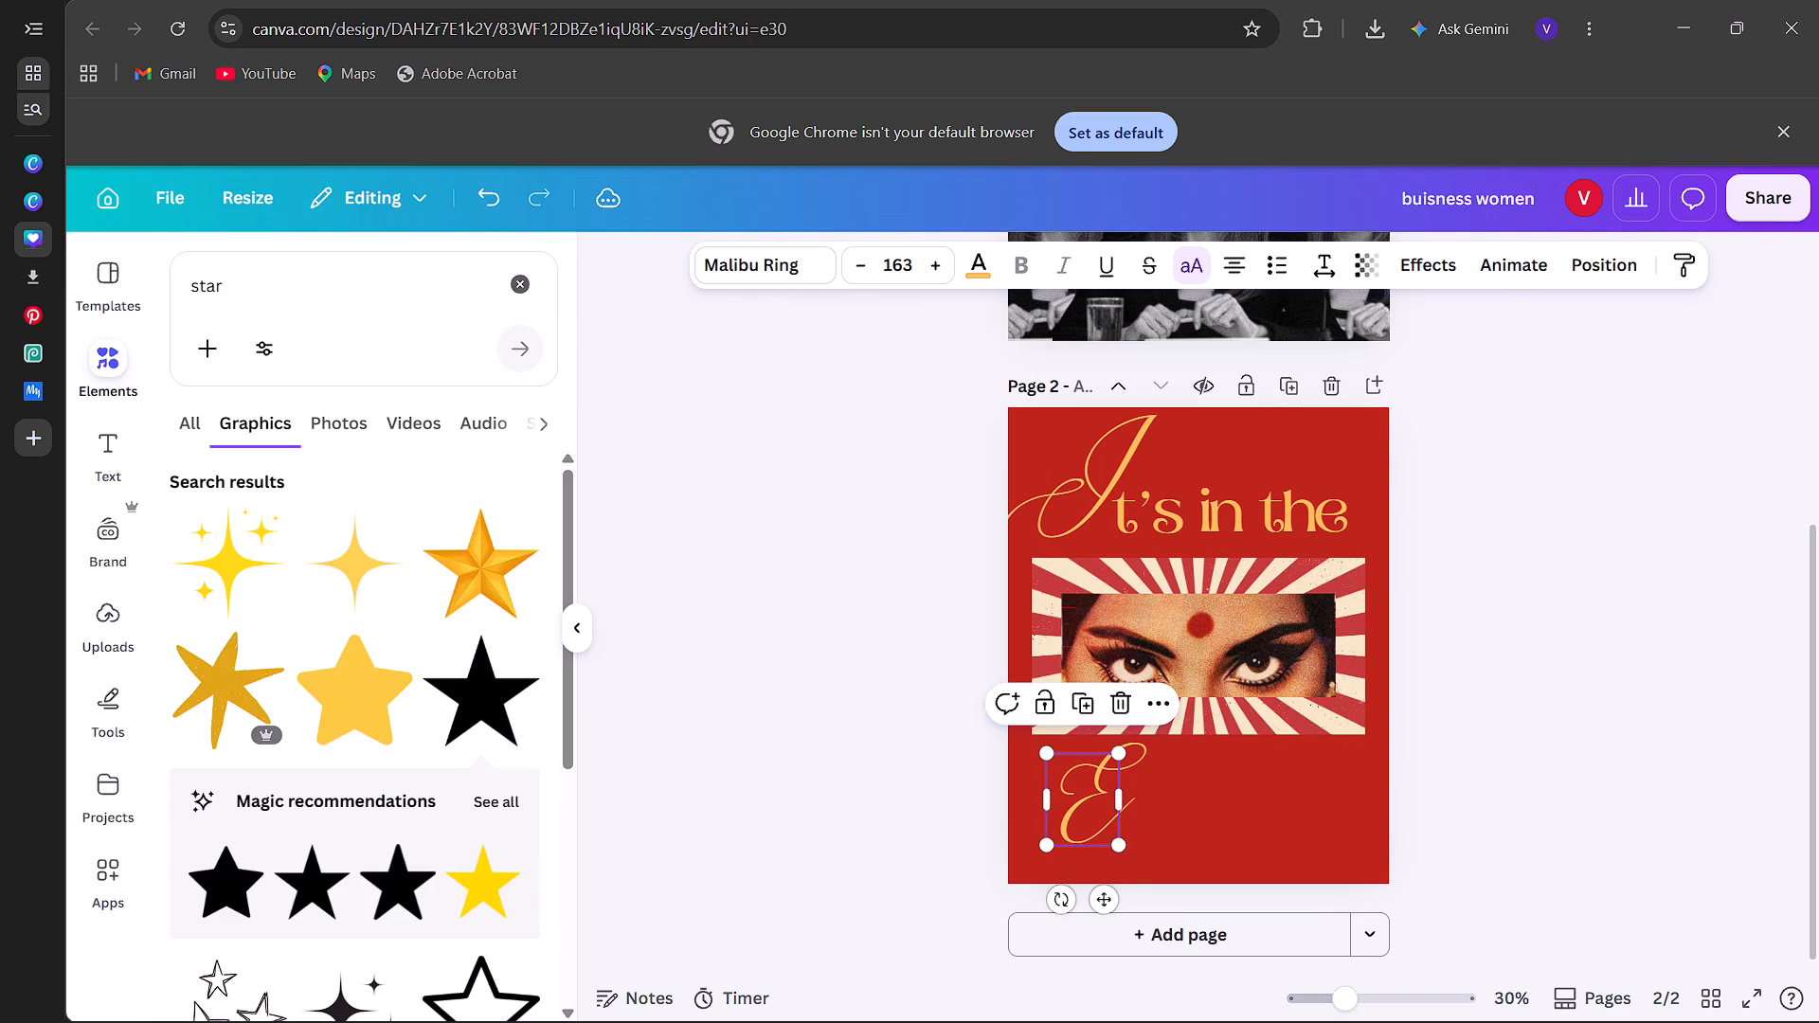
{"action": "left_click", "coordinate": [130, 444]}
{"action": "left_click", "coordinate": [344, 370]}
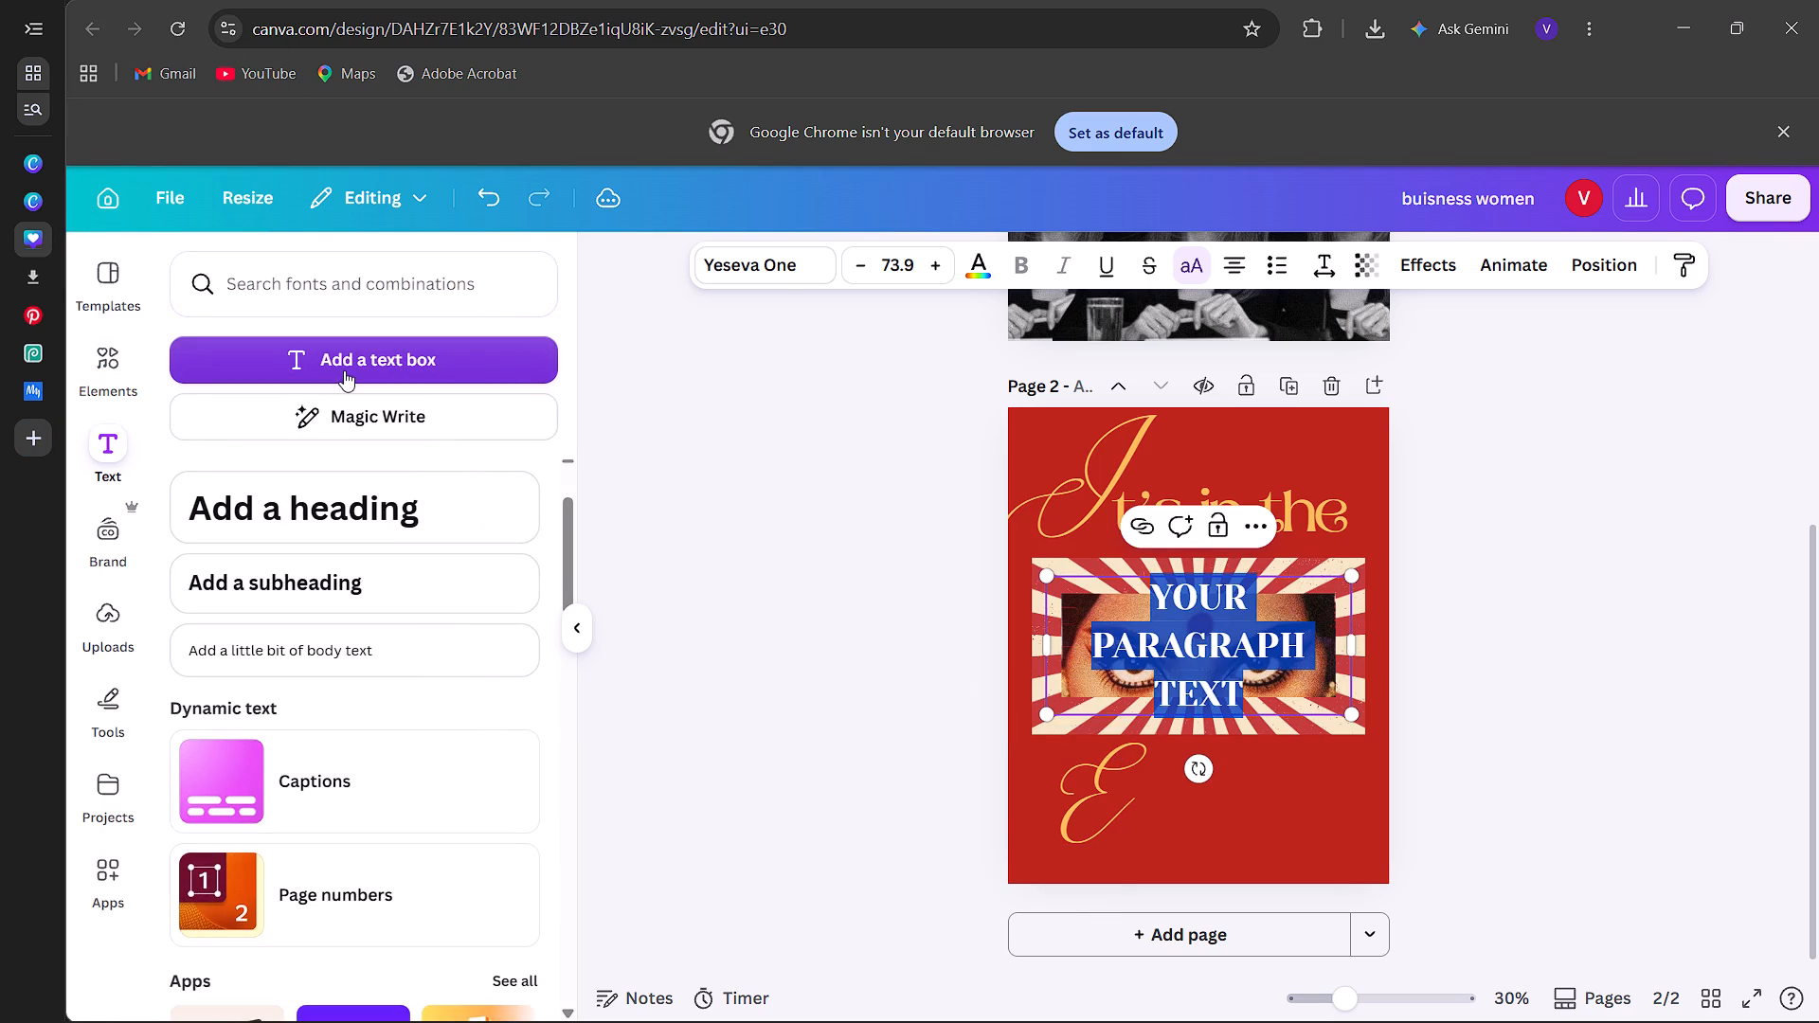
{"action": "key", "text": "BackSpace"}
{"action": "type", "text": "yes"}
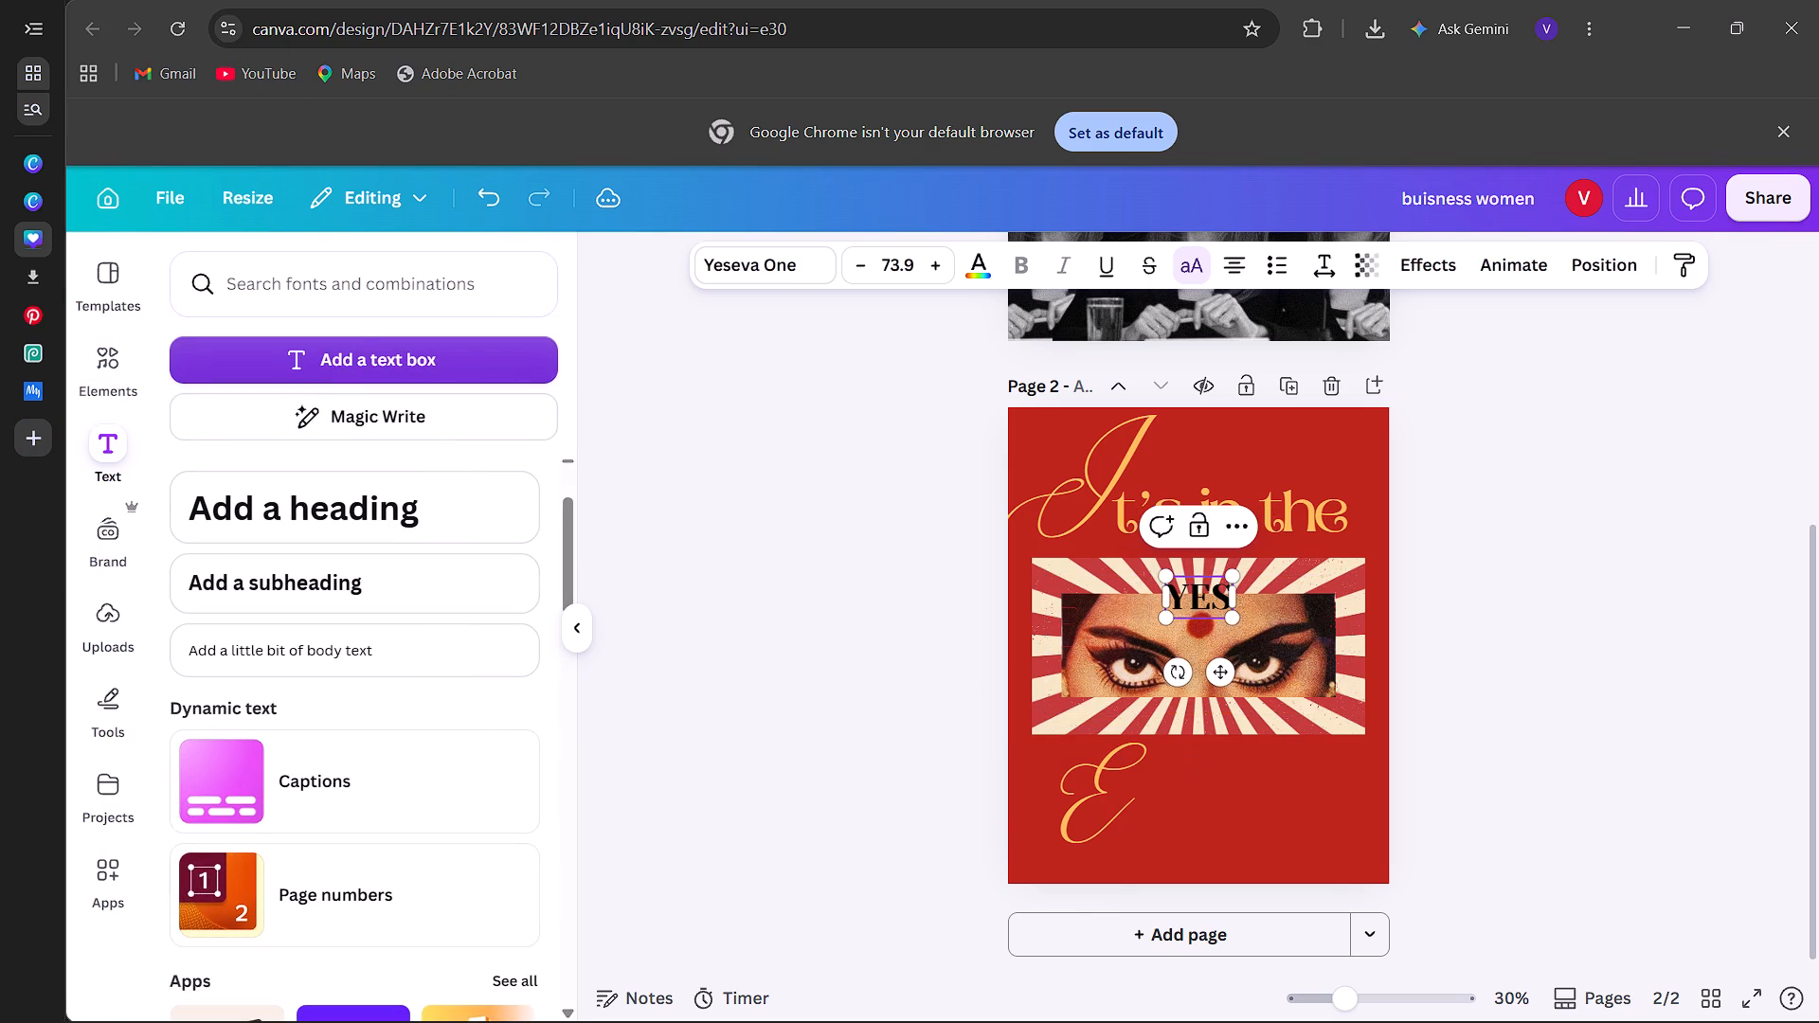
Set the font of the YES text to Aprila from the document fonts.
{"action": "left_click", "coordinate": [813, 260]}
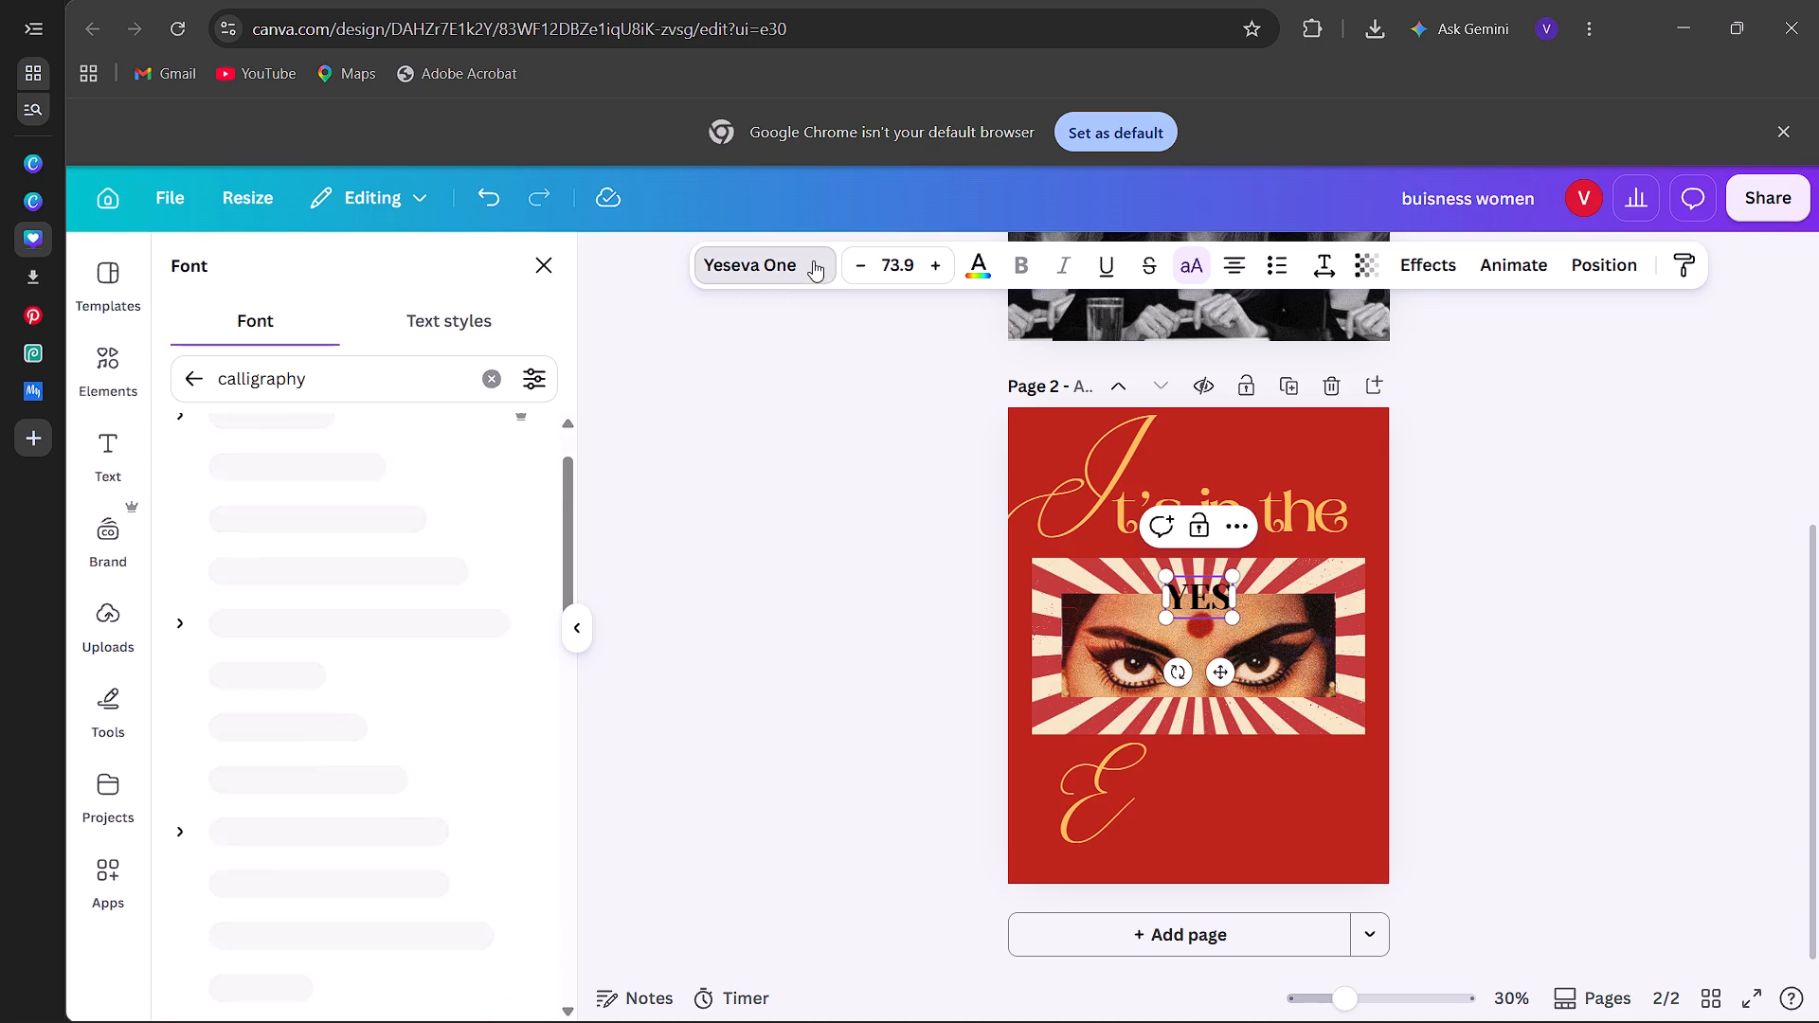
{"action": "scroll", "coordinate": [333, 504], "scroll_direction": "up", "scroll_amount": 6}
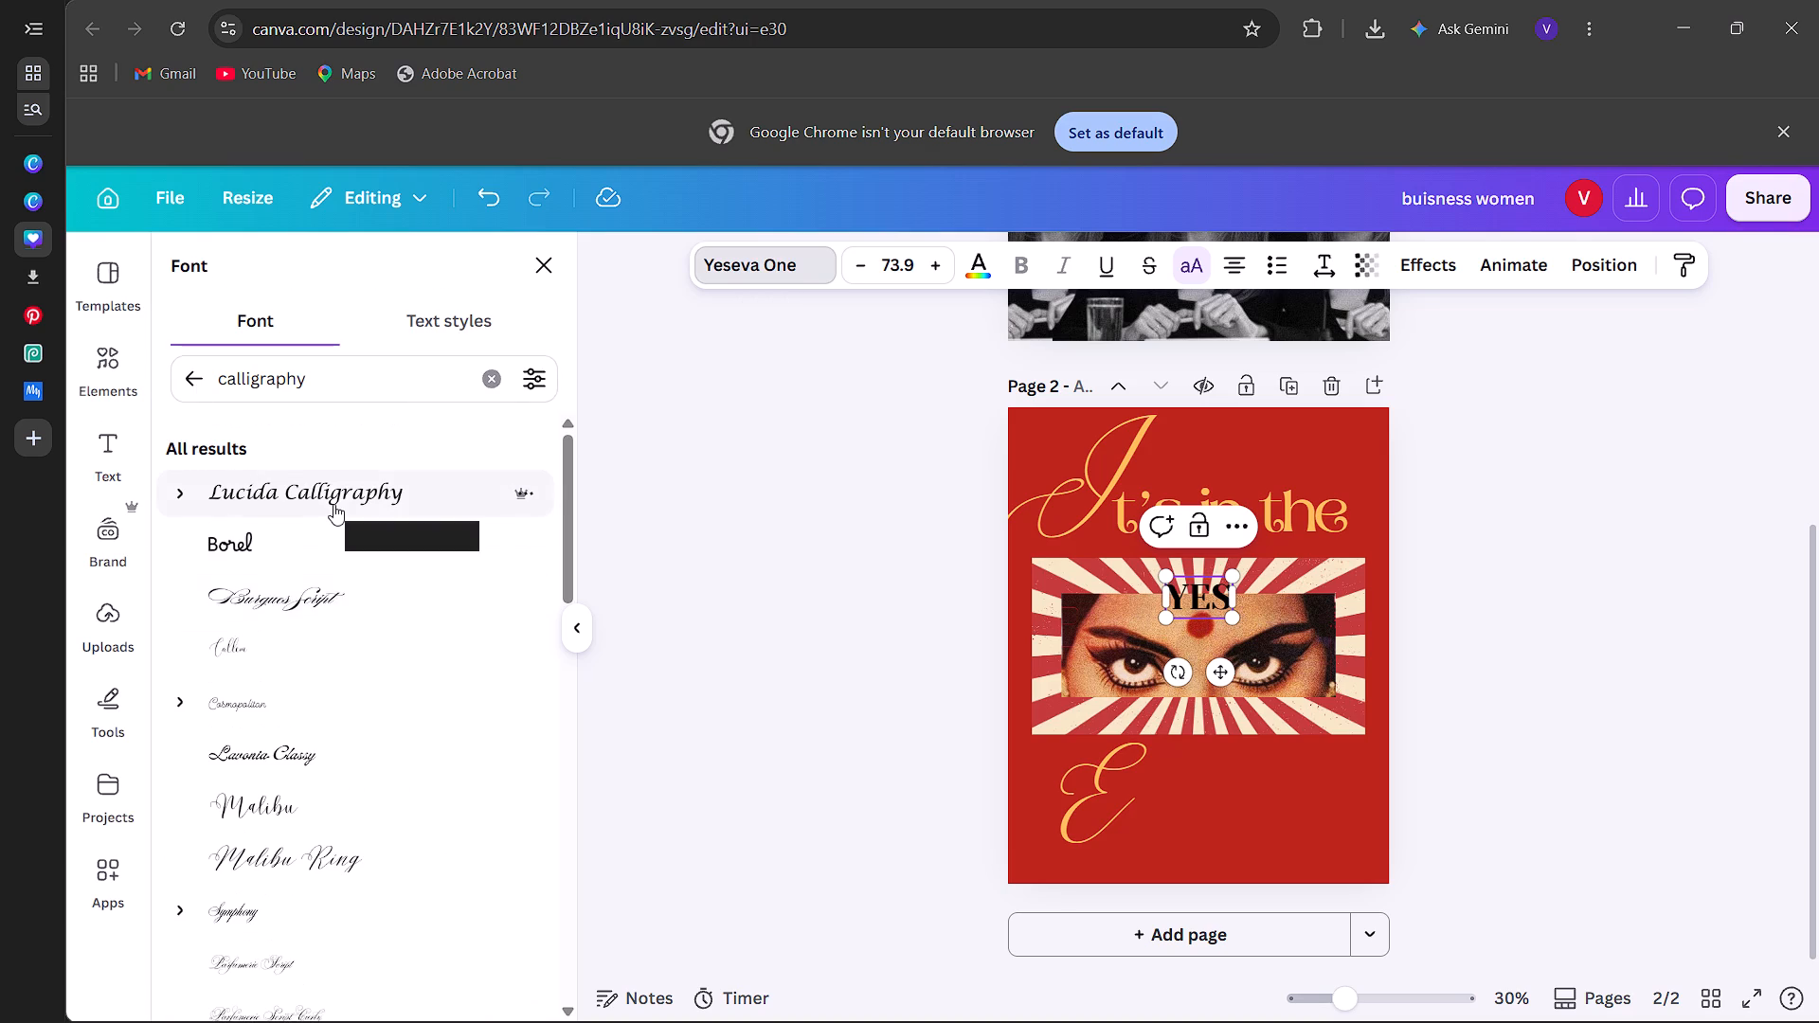
{"action": "left_click", "coordinate": [545, 270]}
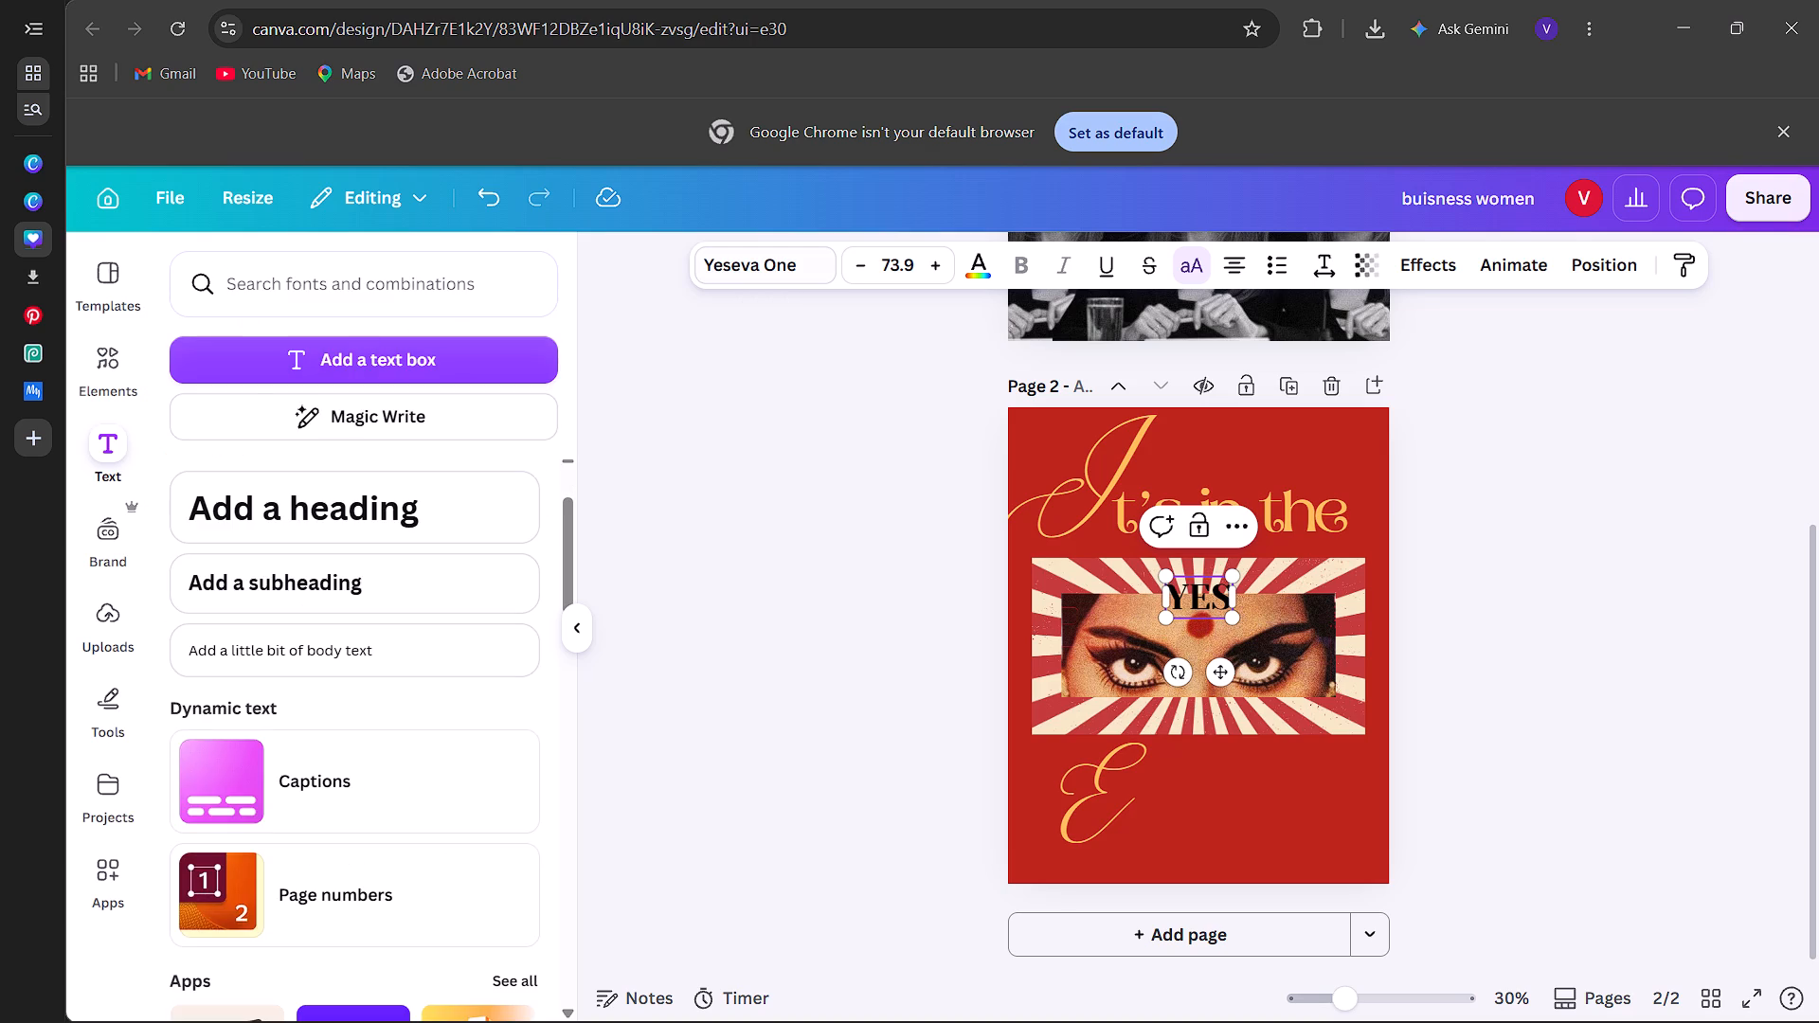
{"action": "left_click", "coordinate": [111, 447]}
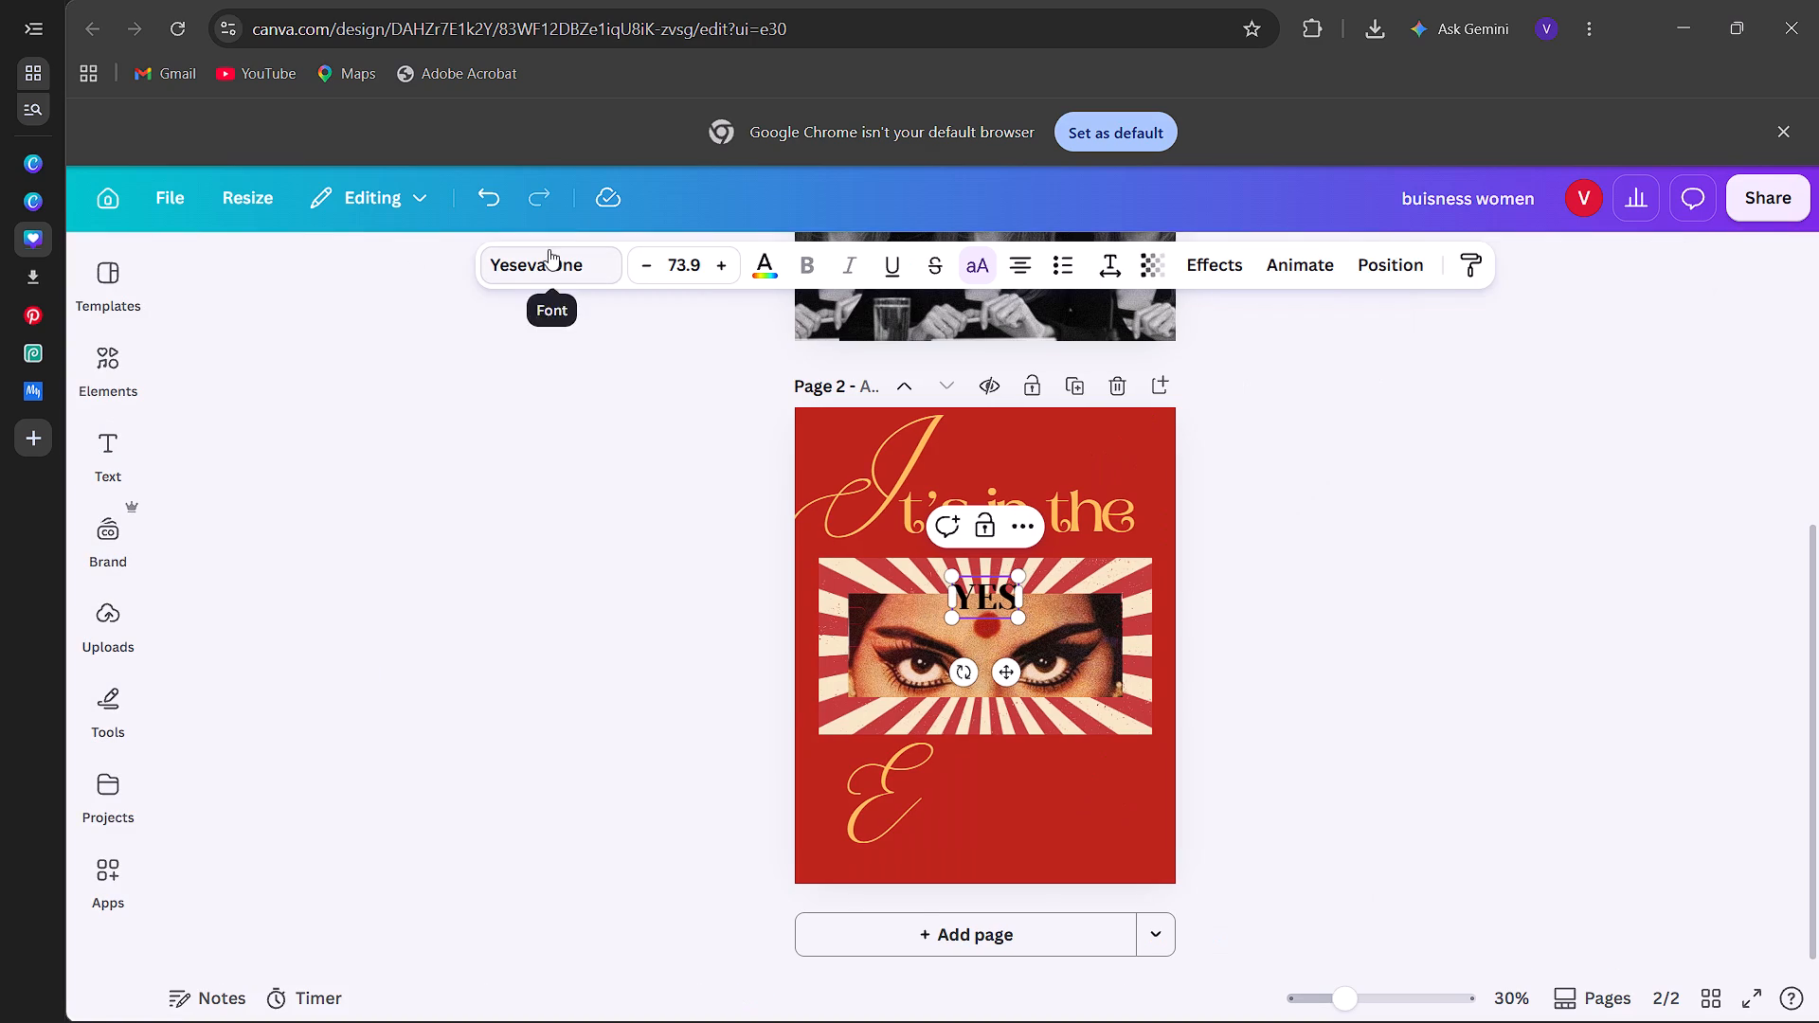
{"action": "left_click", "coordinate": [549, 249]}
{"action": "scroll", "coordinate": [311, 597], "scroll_direction": "up", "scroll_amount": 2}
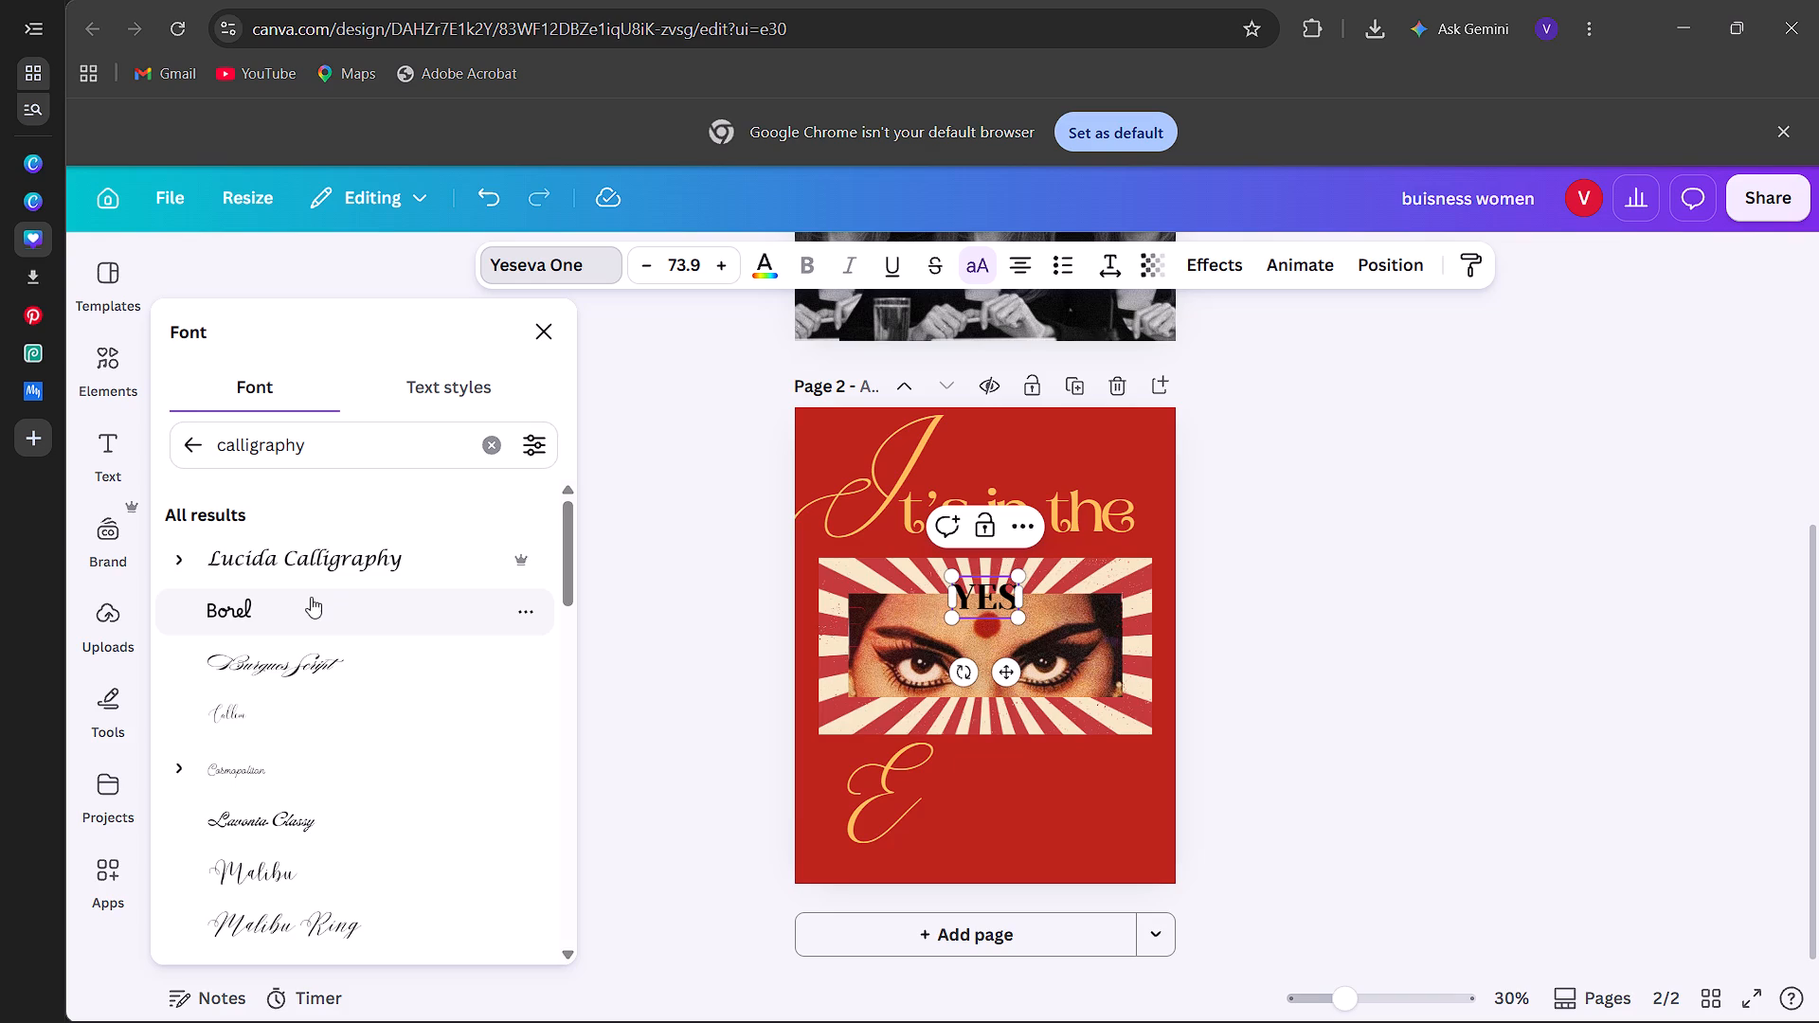
{"action": "scroll", "coordinate": [311, 597], "scroll_direction": "up", "scroll_amount": 1}
{"action": "left_click", "coordinate": [196, 448]}
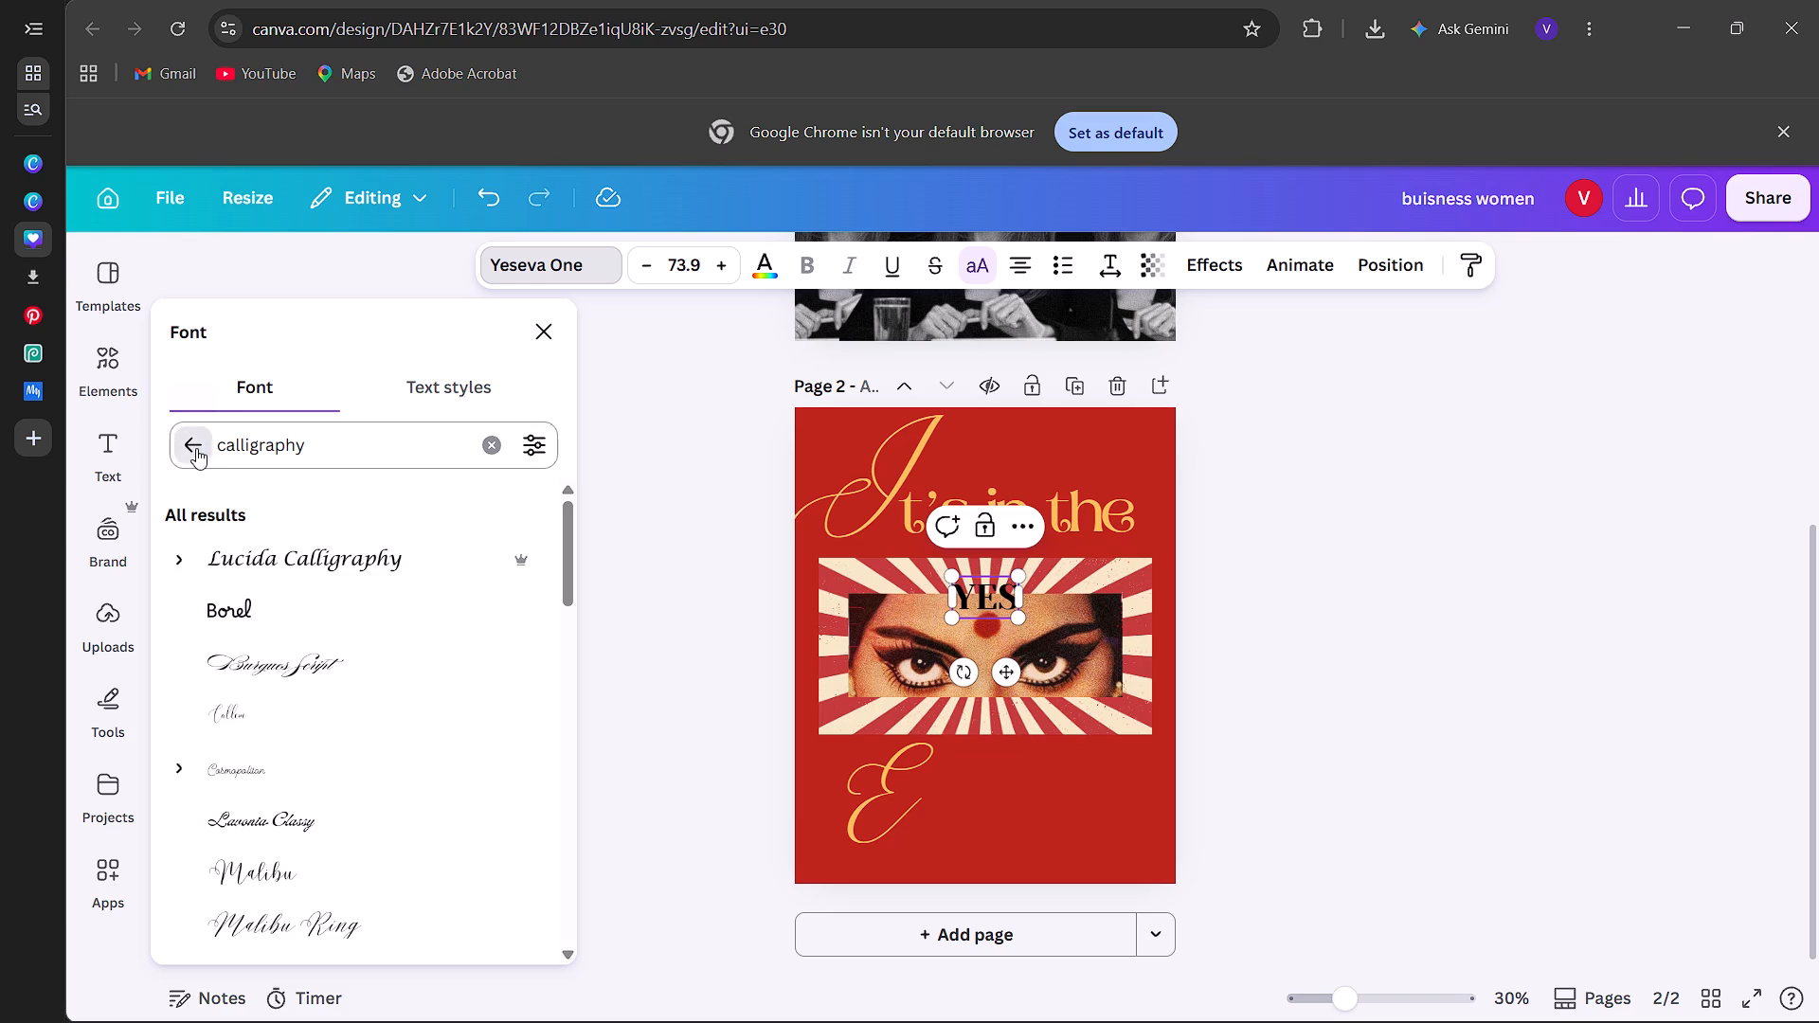
{"action": "scroll", "coordinate": [254, 610], "scroll_direction": "up", "scroll_amount": 16}
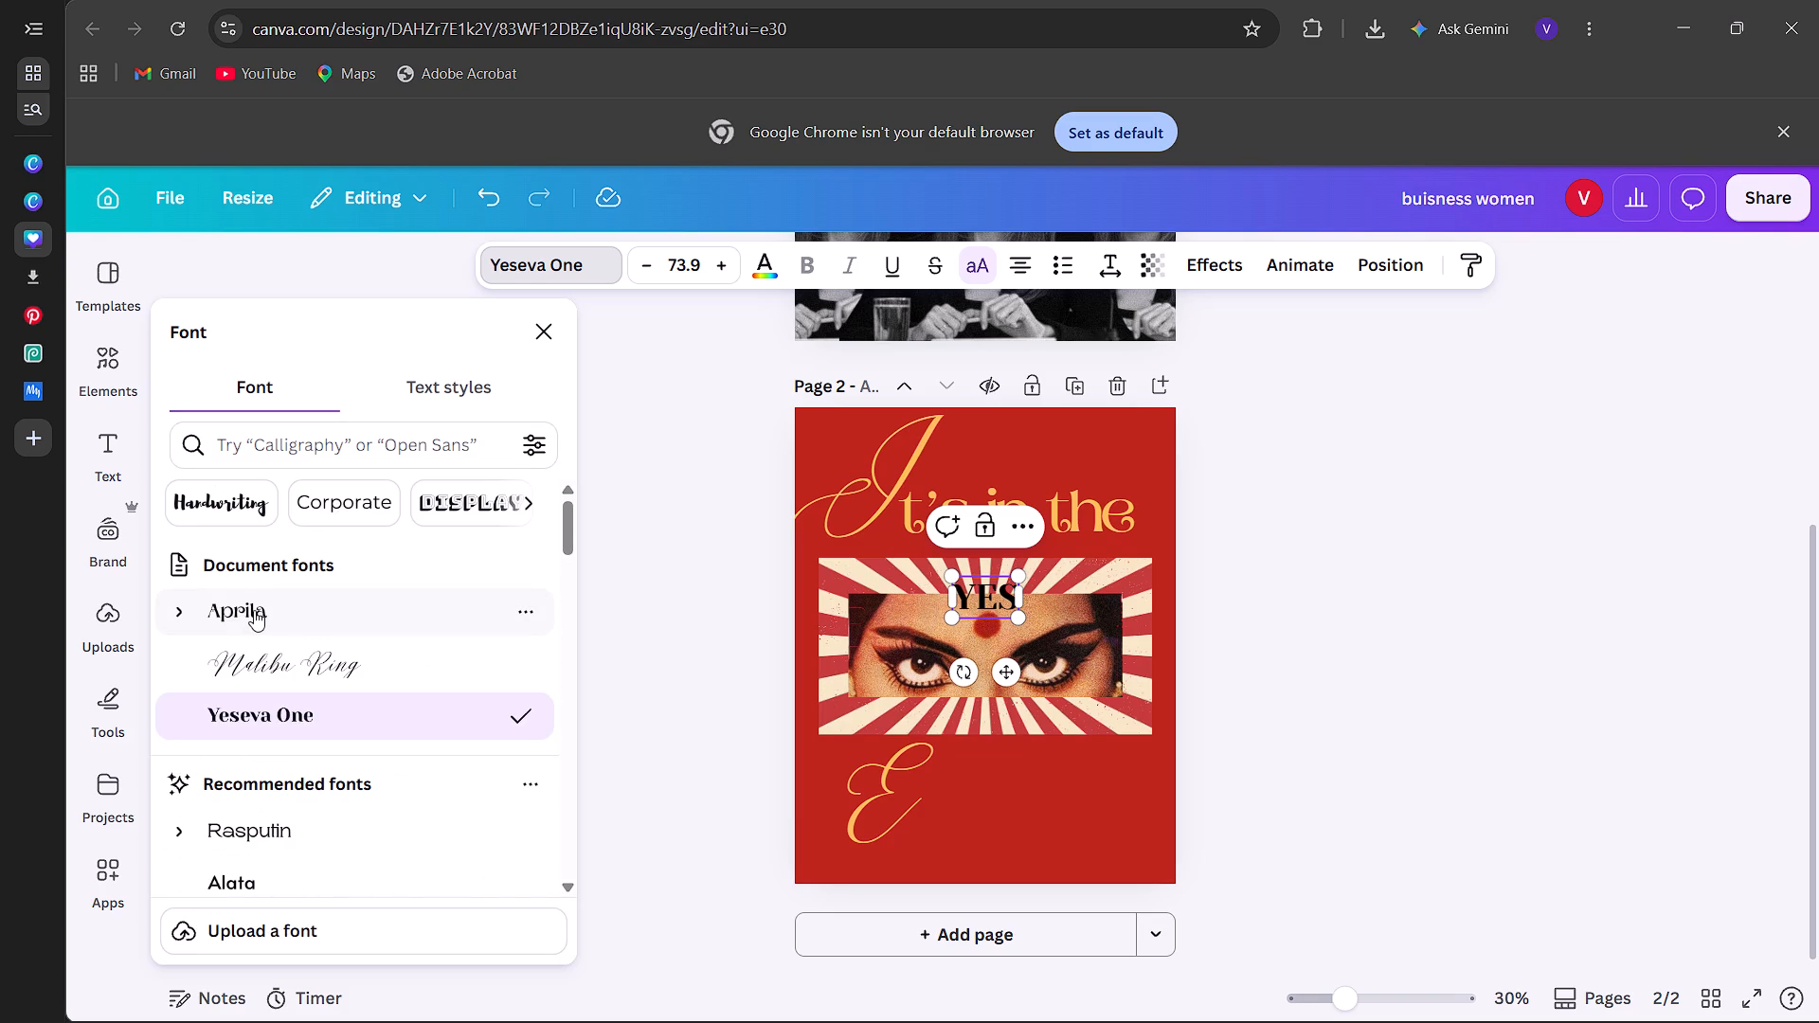
{"action": "left_click", "coordinate": [288, 622]}
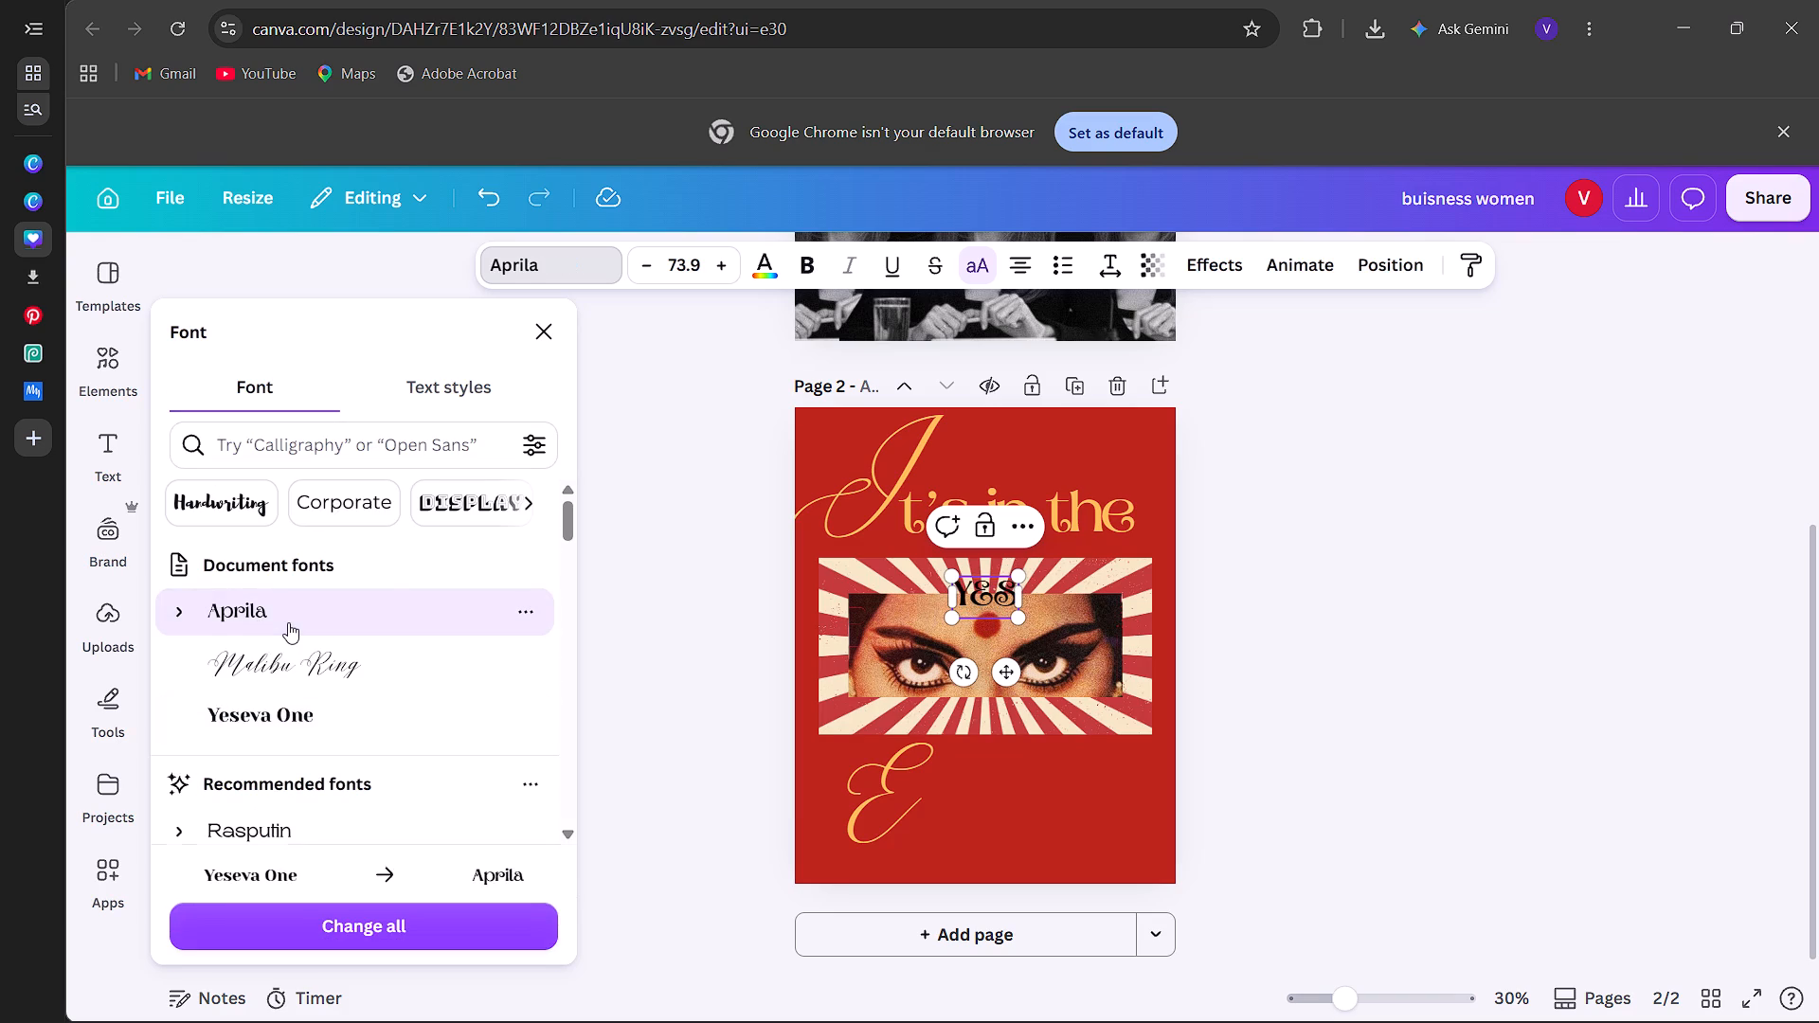
Enlarge the YES text on page 2 to about size 167 and colour it the design's light orange.
{"action": "left_click", "coordinate": [765, 277]}
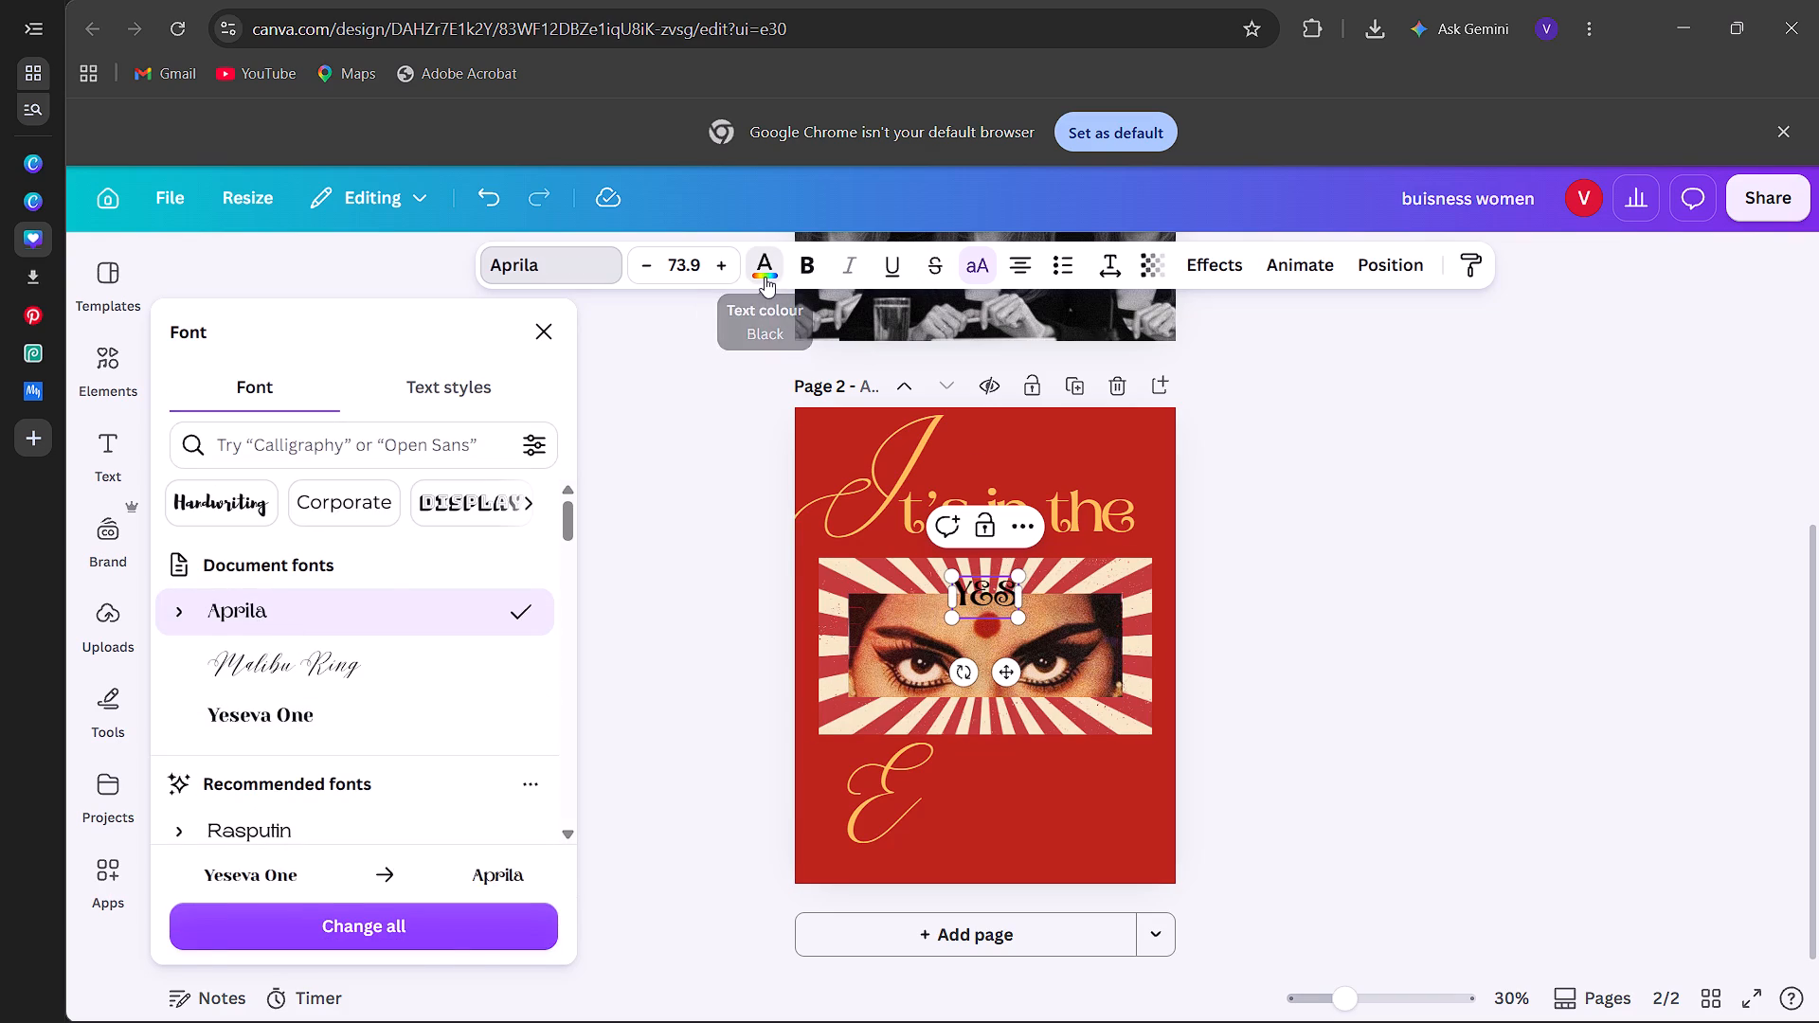
{"action": "left_click", "coordinate": [284, 504]}
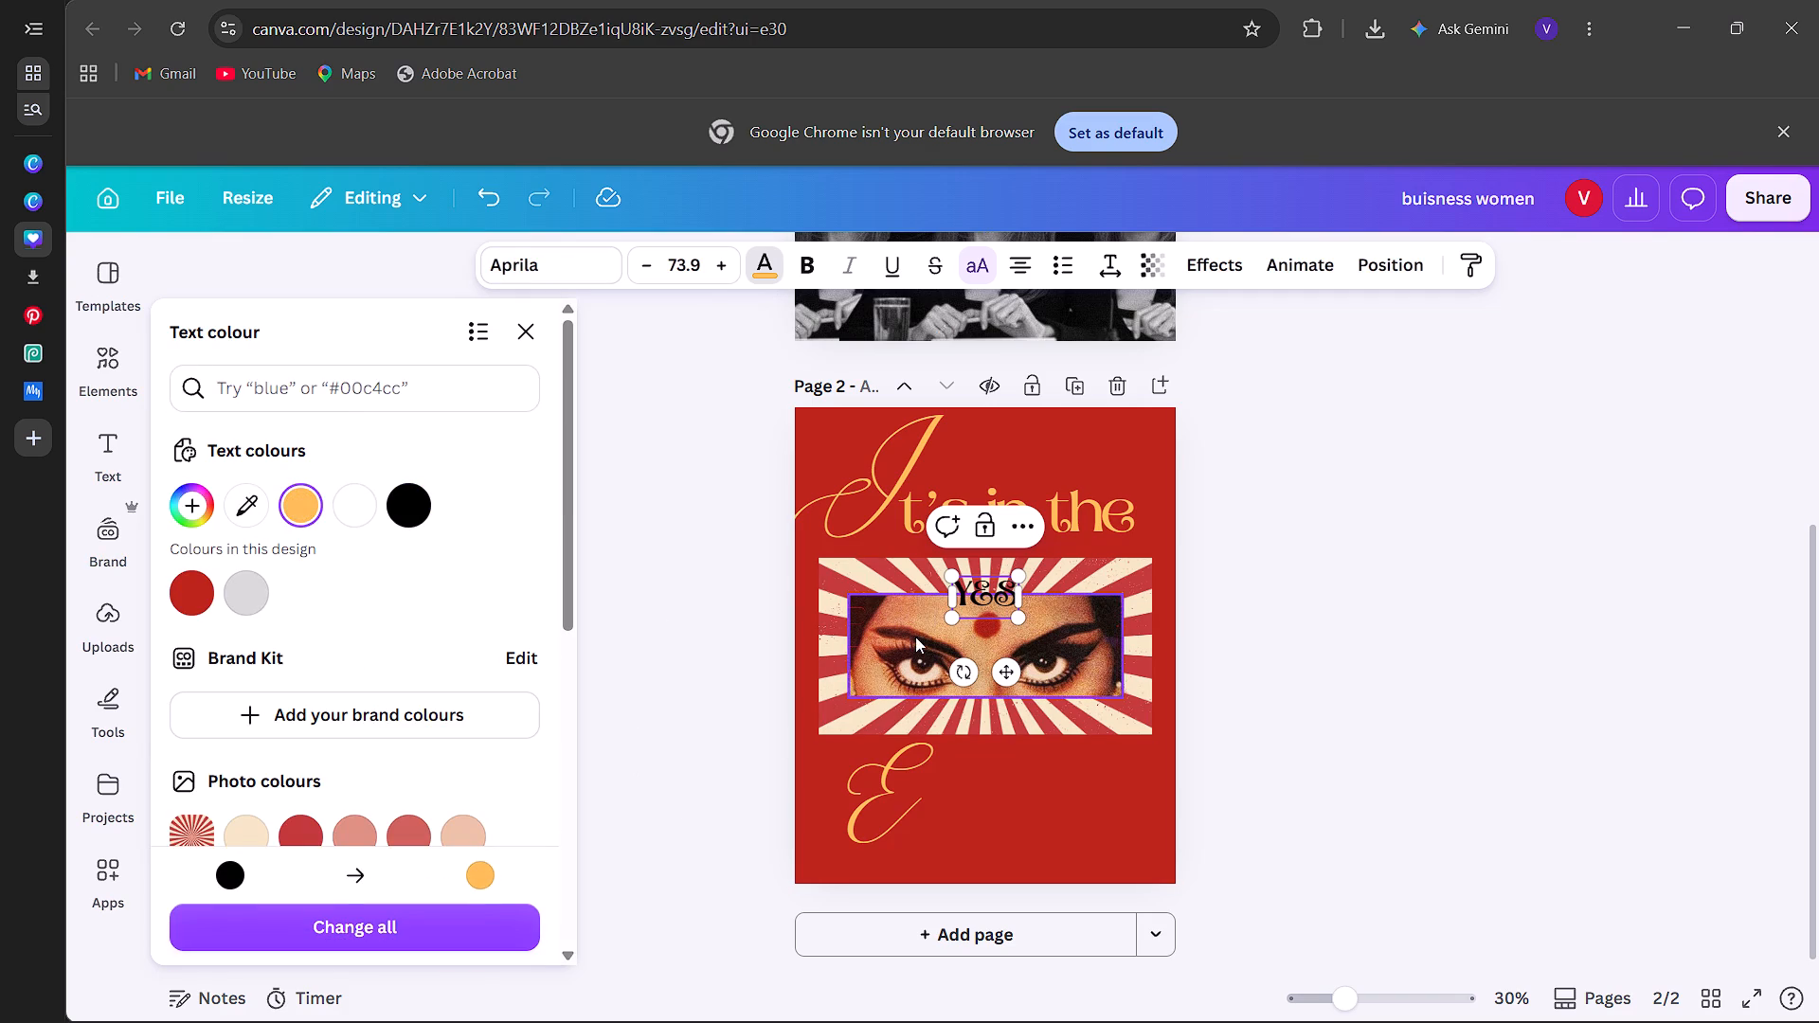
{"action": "left_click_drag", "start_coordinate": [951, 612], "coordinate": [865, 666]}
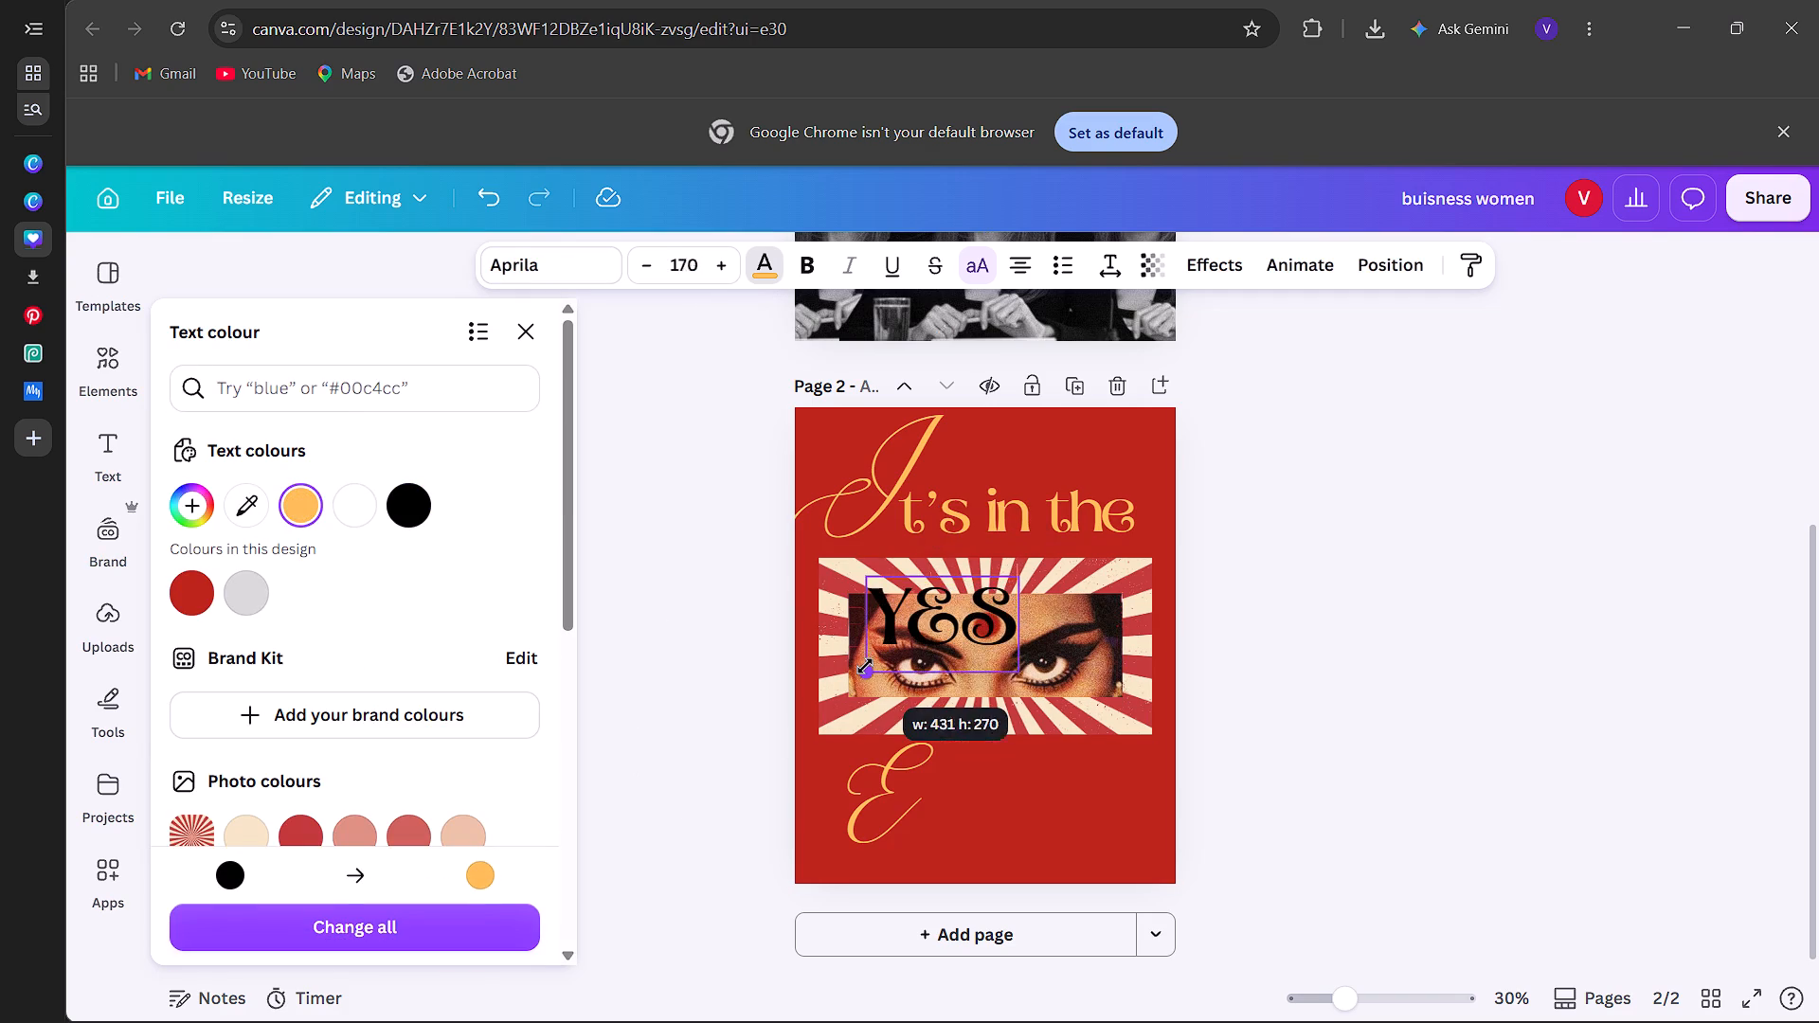
{"action": "left_click_drag", "start_coordinate": [865, 666], "coordinate": [863, 666]}
{"action": "left_click", "coordinate": [922, 628]}
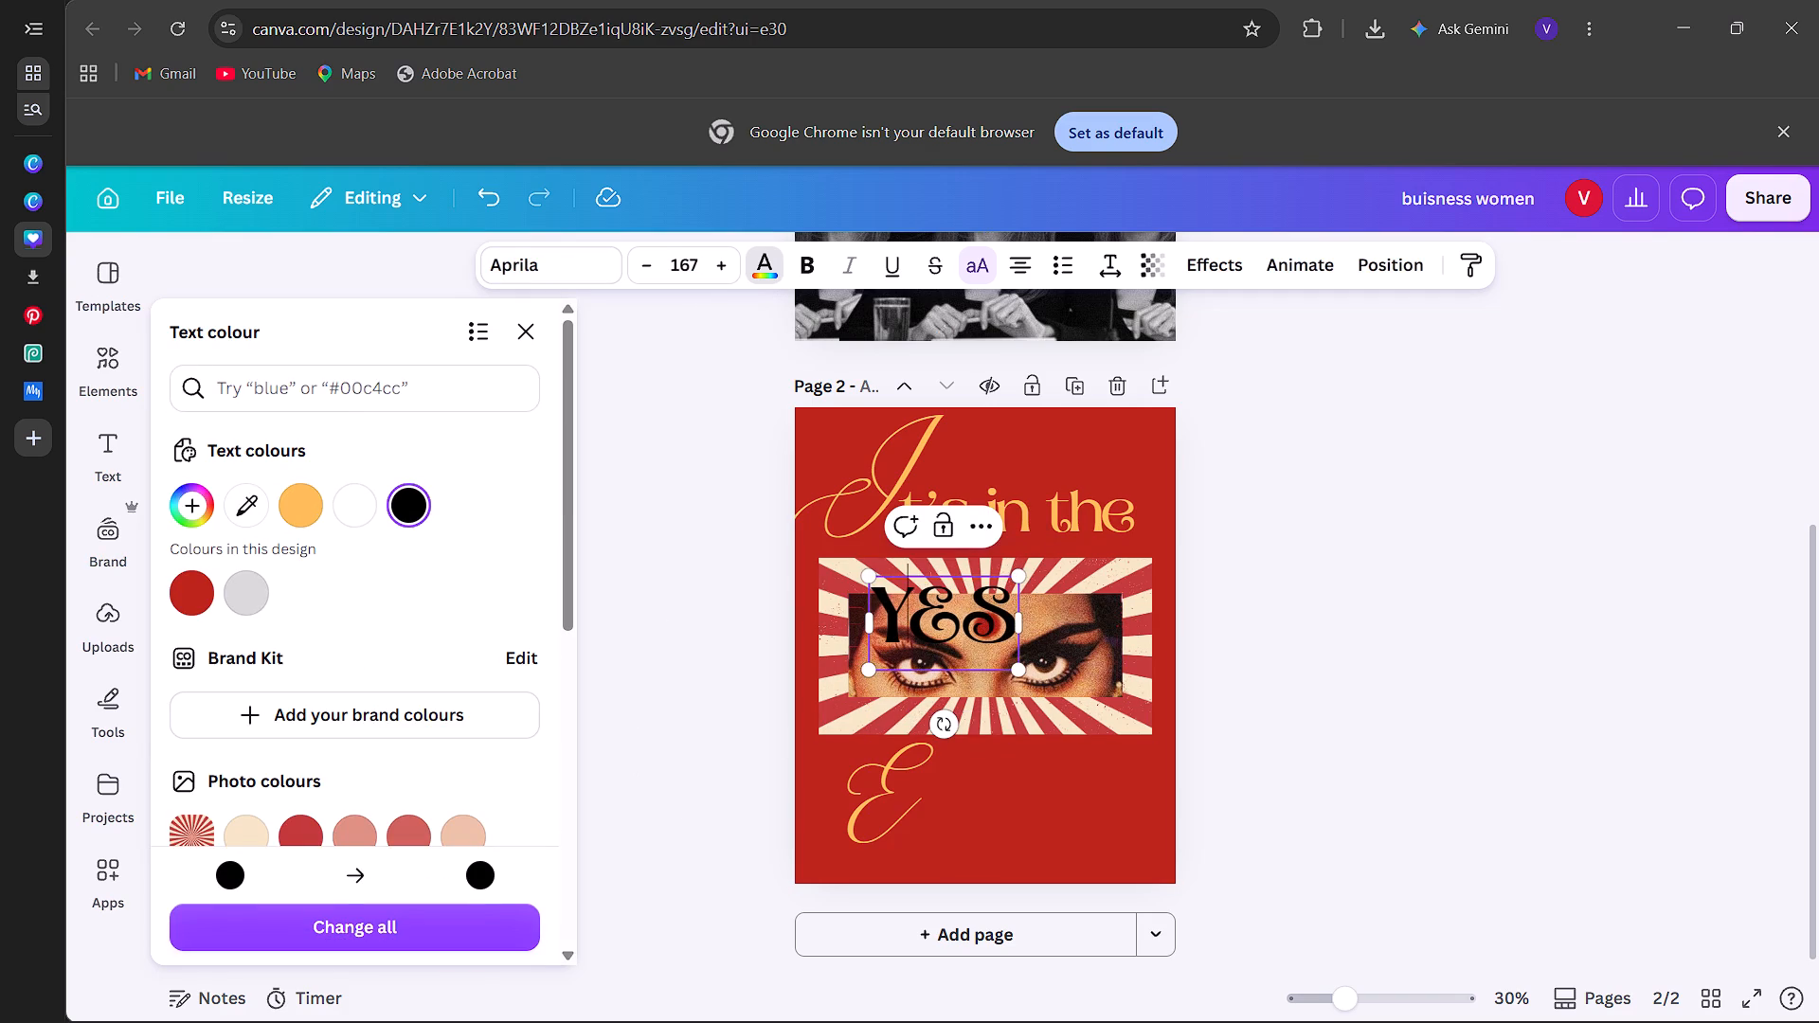
{"action": "left_click_drag", "start_coordinate": [884, 619], "coordinate": [1014, 610]}
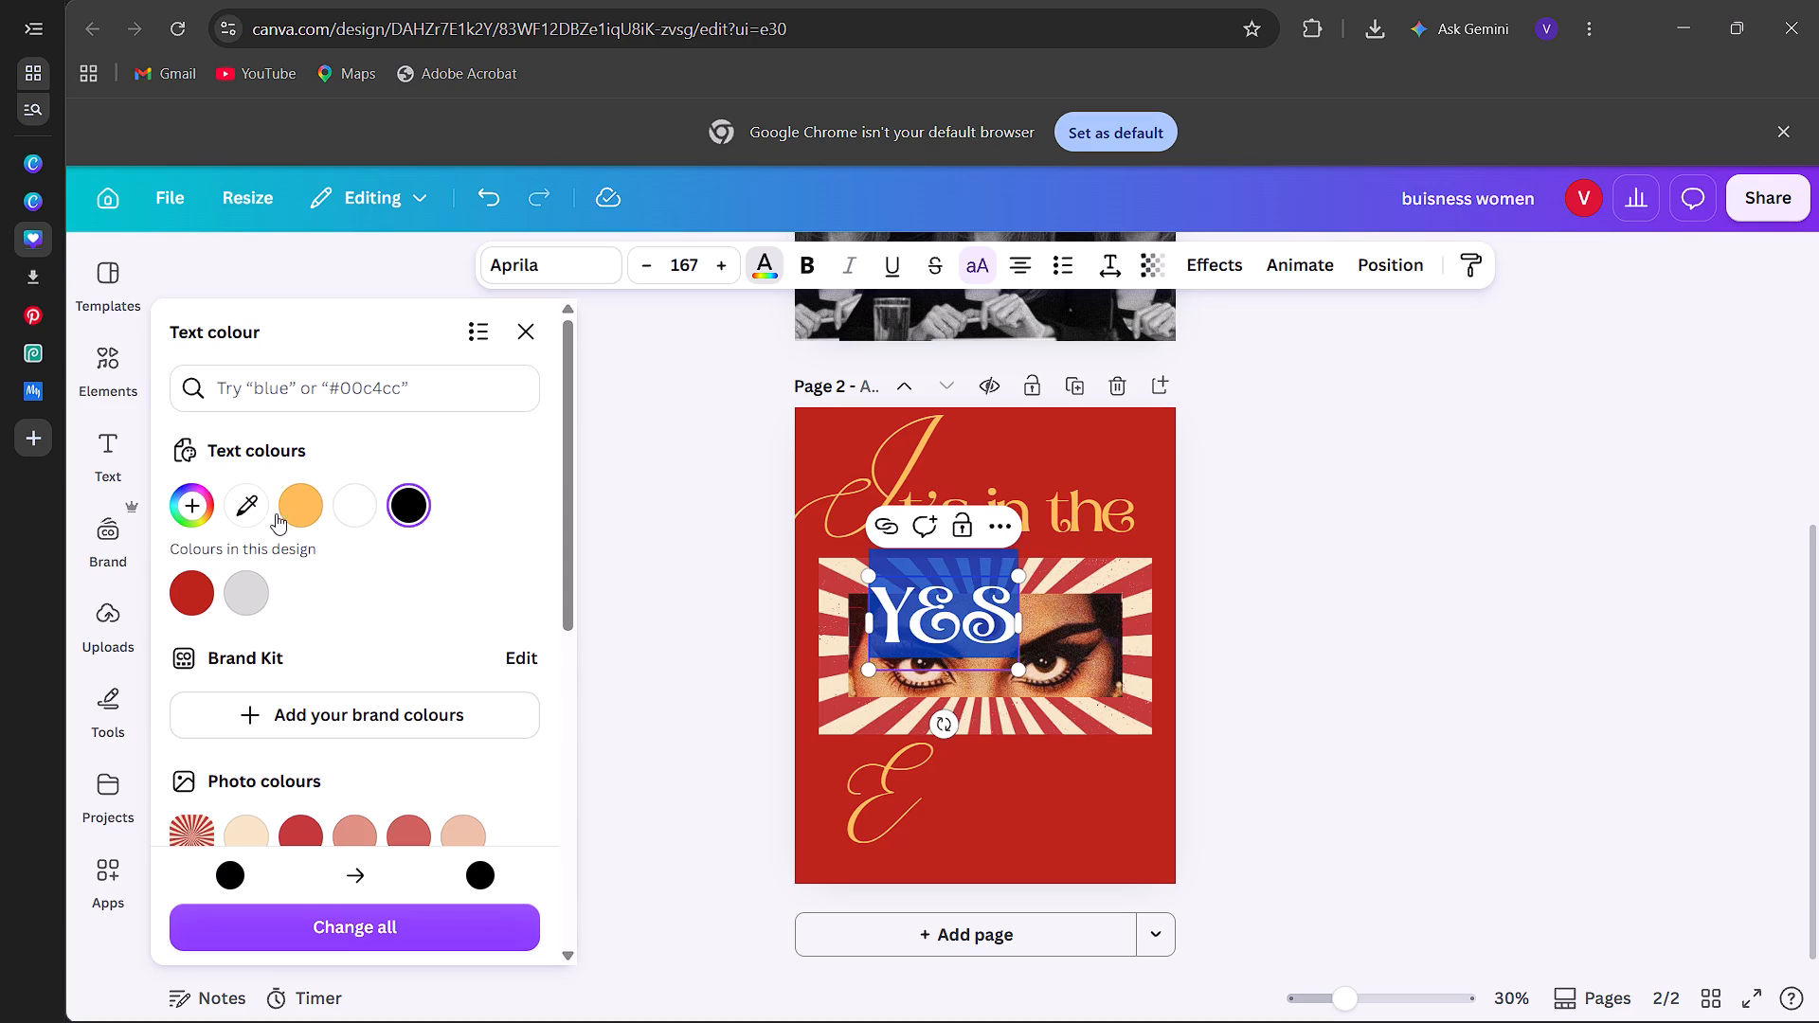
{"action": "left_click", "coordinate": [288, 510]}
{"action": "left_click", "coordinate": [480, 610]}
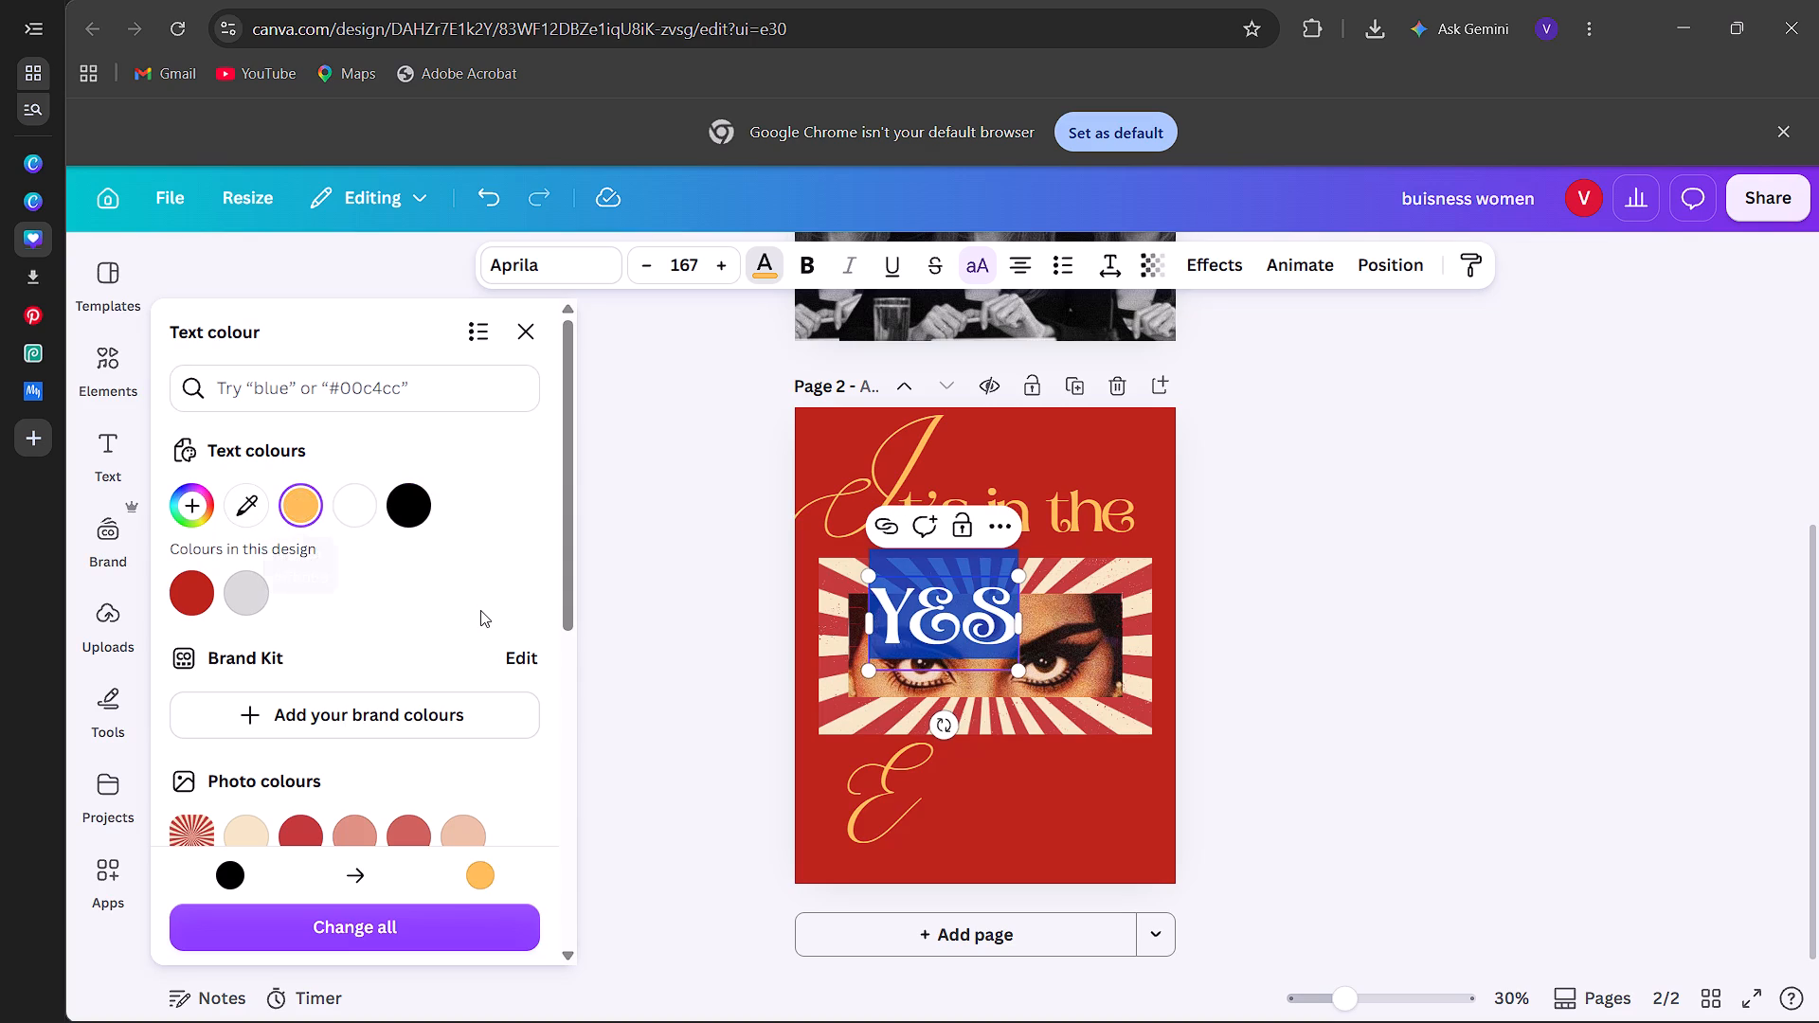
{"action": "left_click", "coordinate": [681, 616]}
{"action": "left_click", "coordinate": [781, 652]}
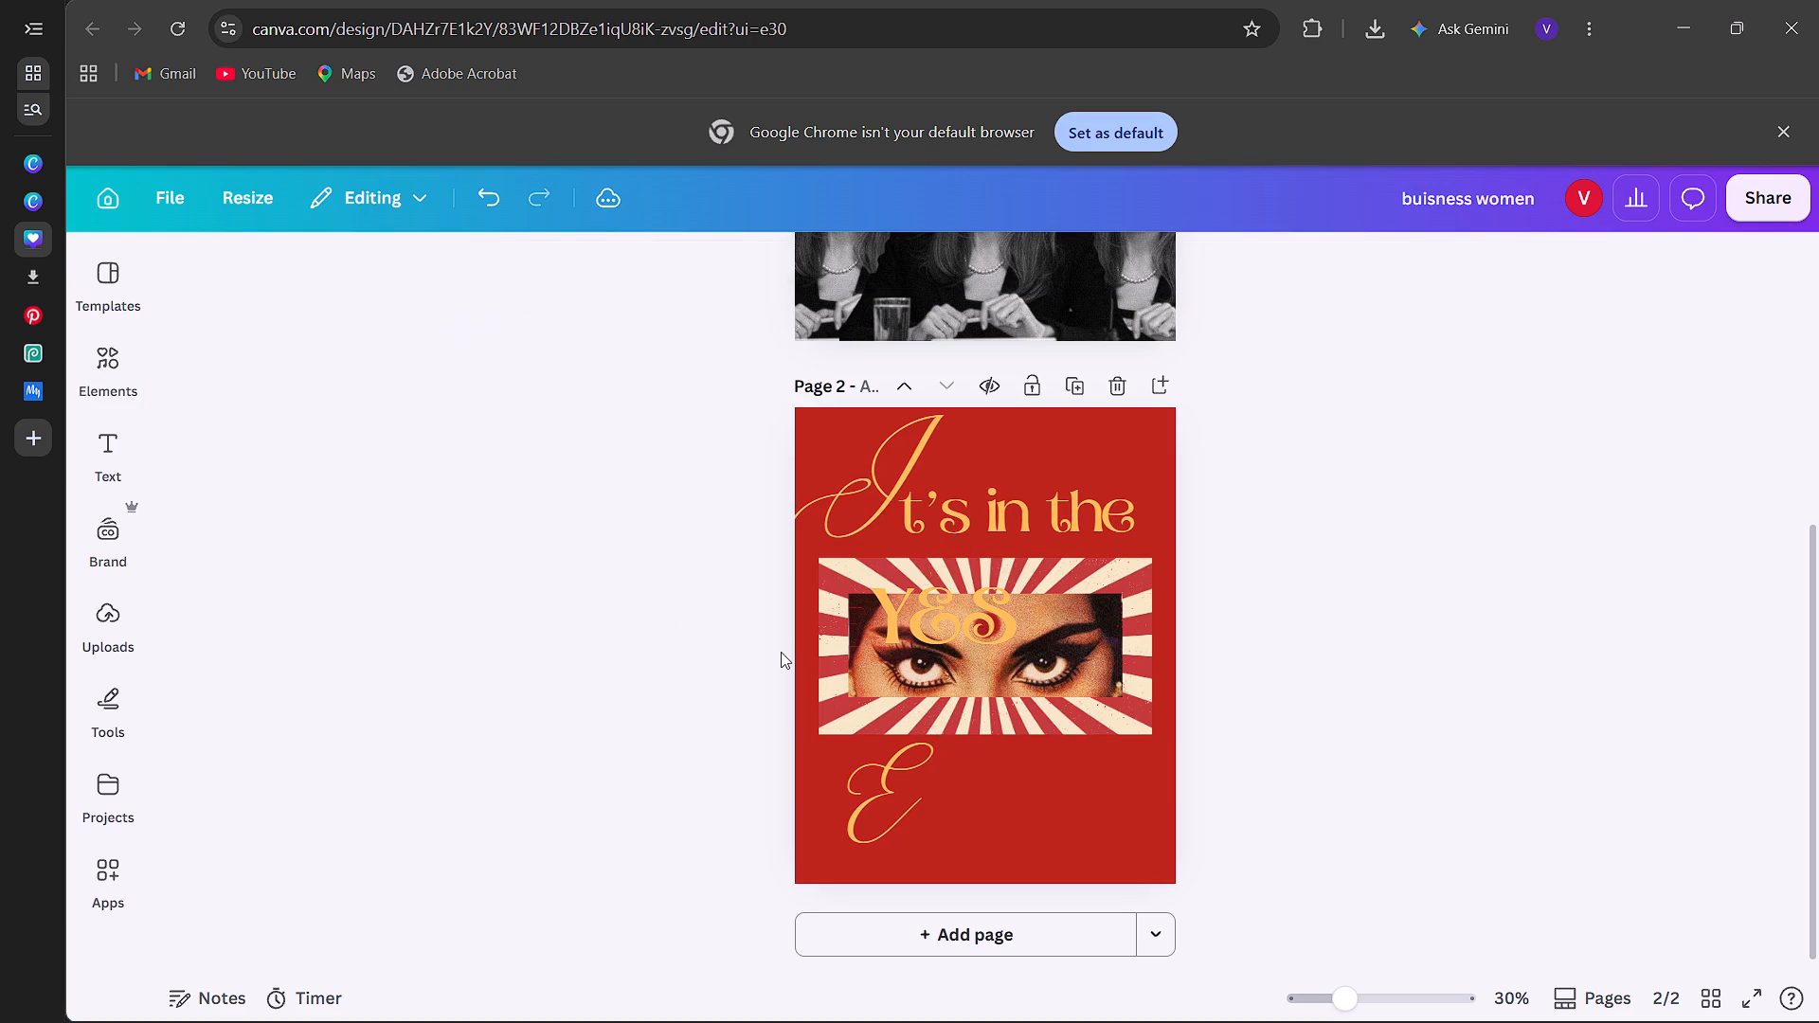
Turn off the uppercase setting on the YES text so it reads "yes".
{"action": "left_click", "coordinate": [996, 595]}
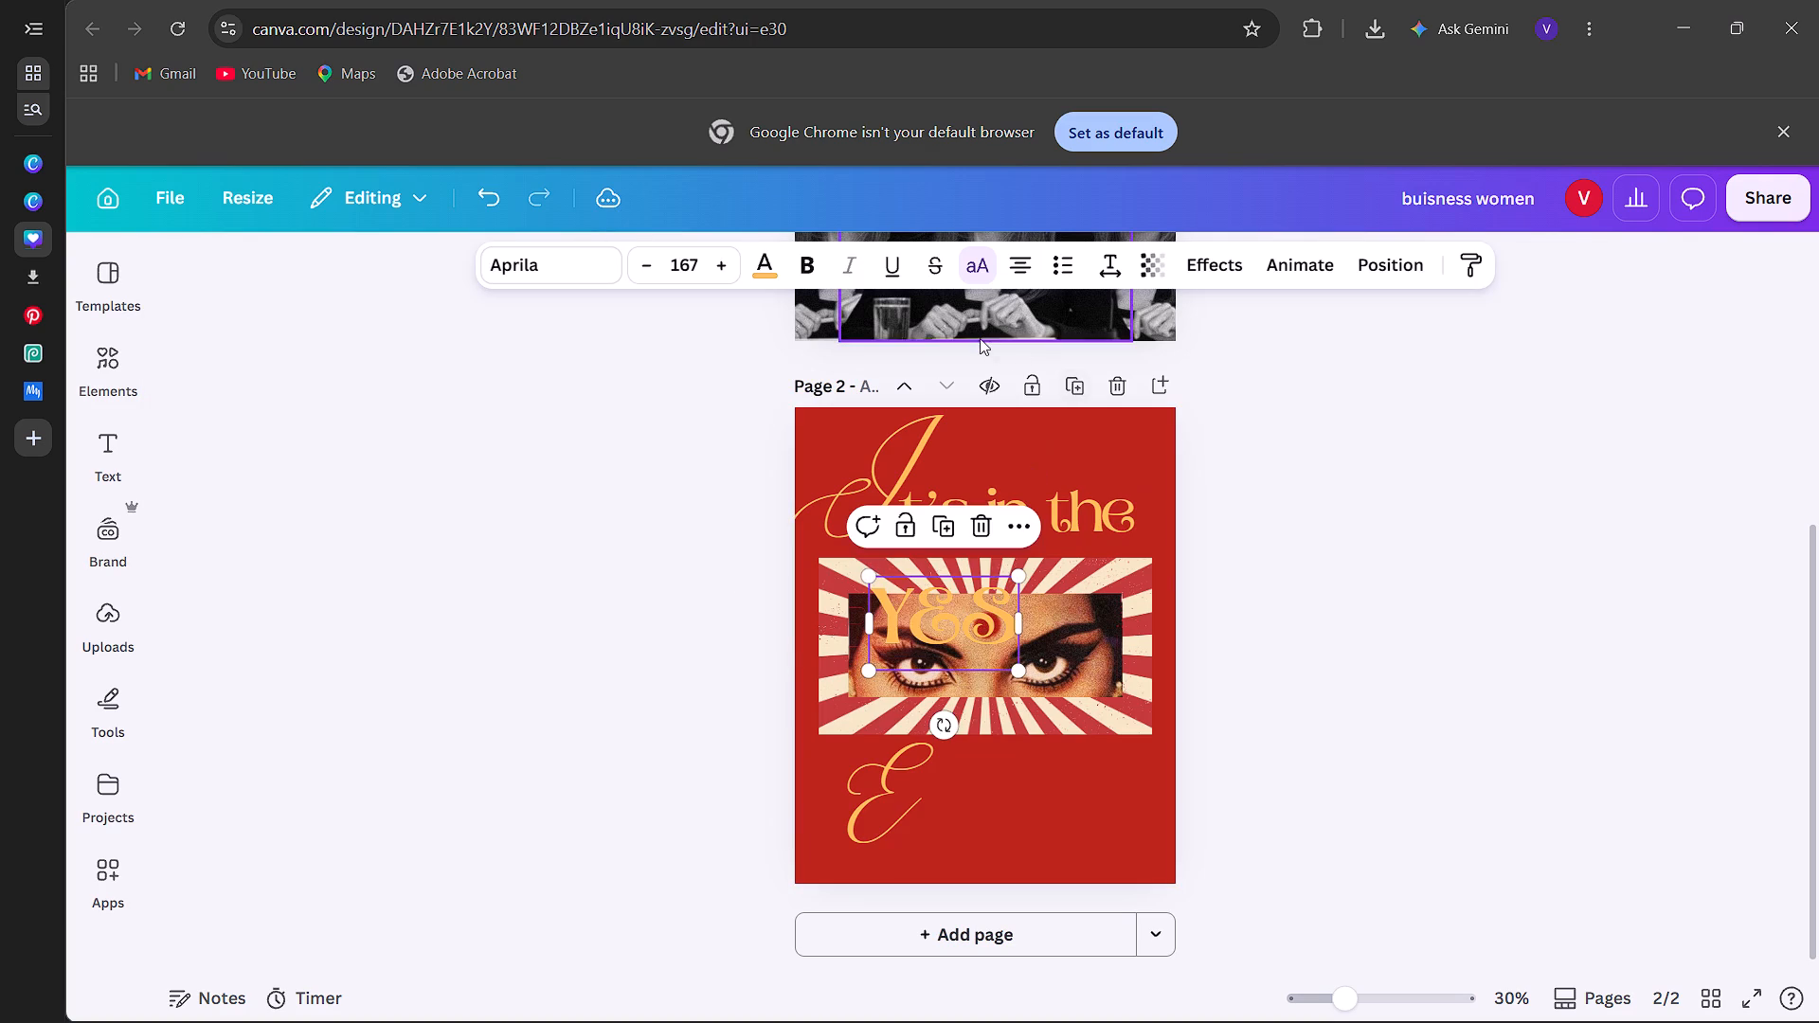
{"action": "left_click", "coordinate": [963, 261]}
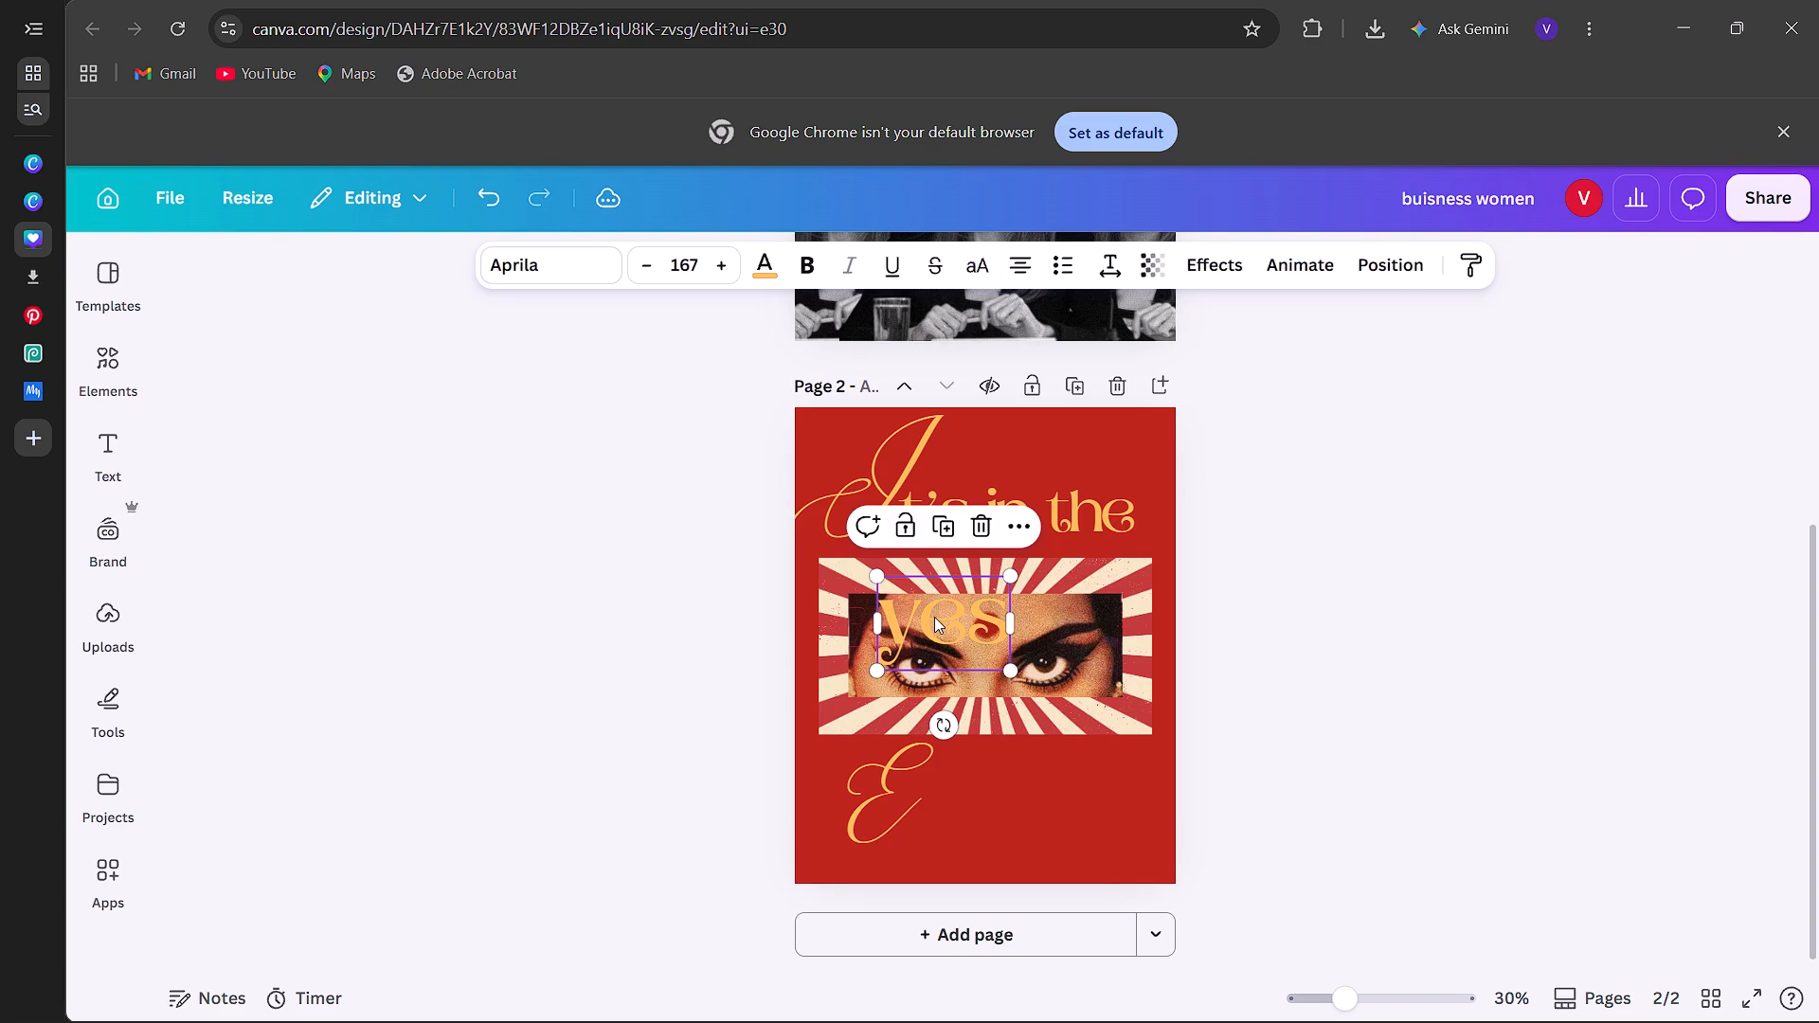
Place the "yes" text beside the E below the eye image and bring the E close against it to form "Eyes".
{"action": "left_click_drag", "start_coordinate": [934, 617], "coordinate": [988, 804]}
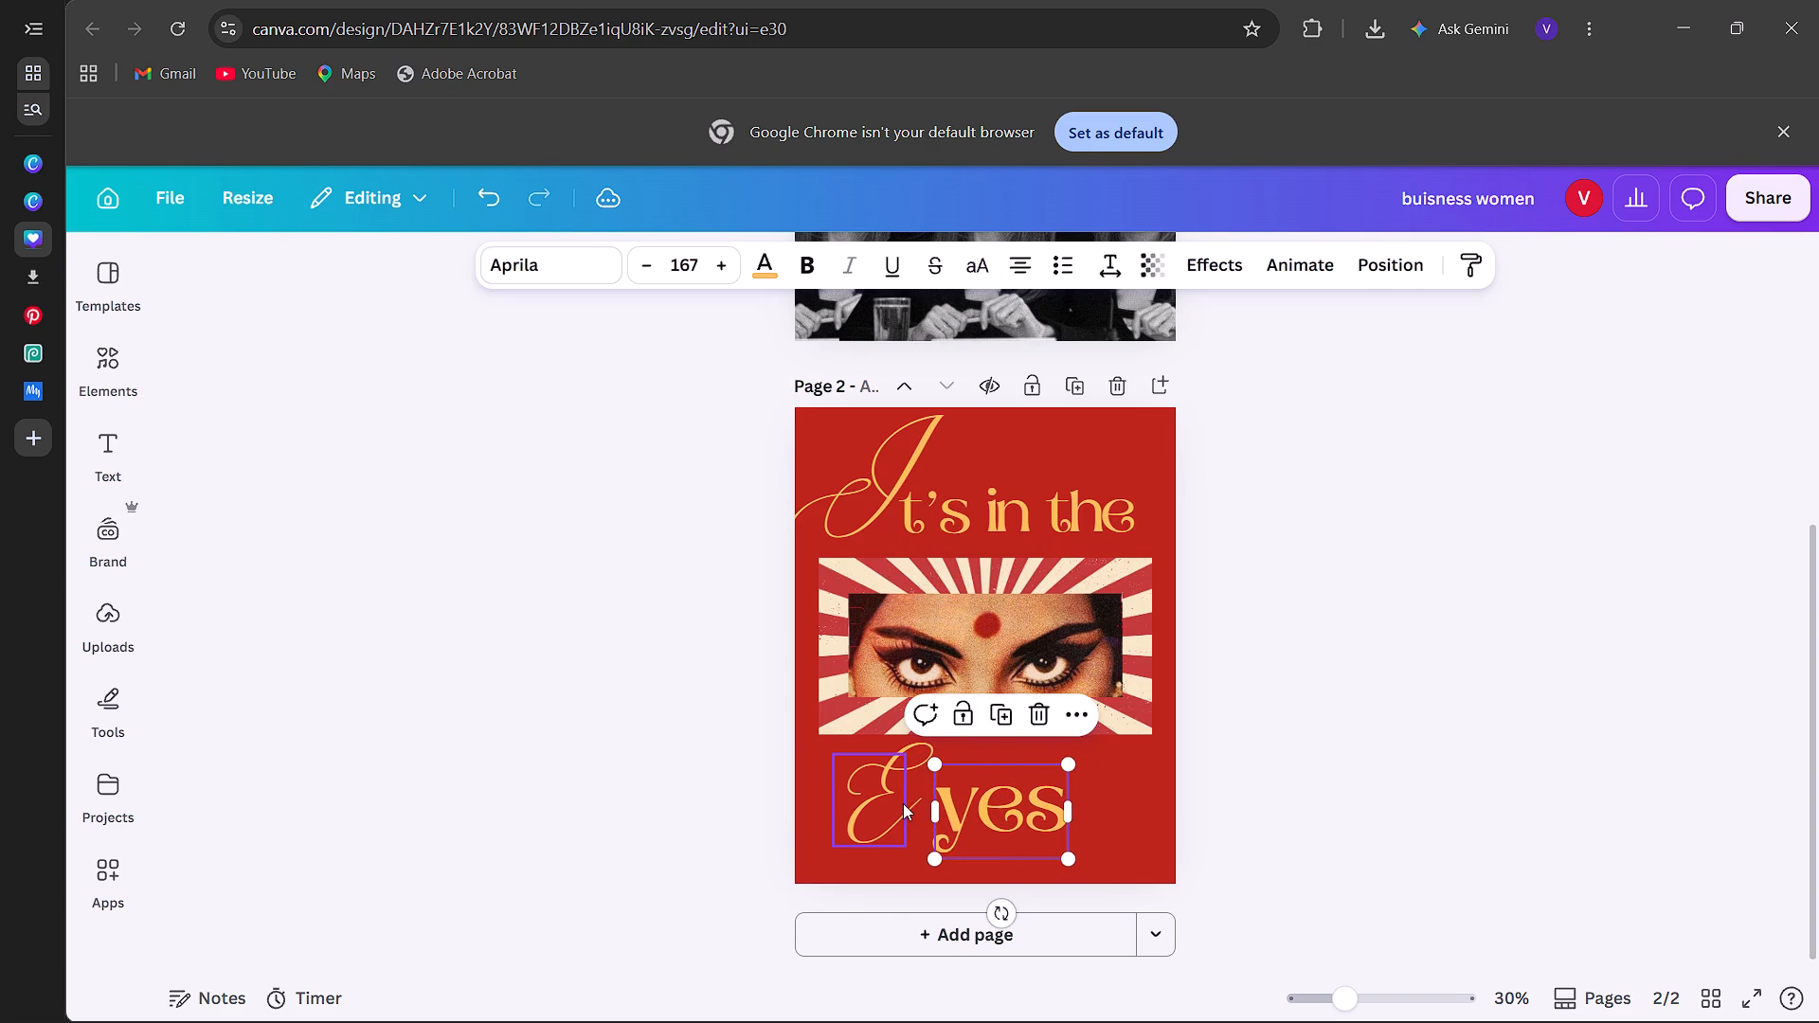
{"action": "left_click_drag", "start_coordinate": [903, 803], "coordinate": [934, 806]}
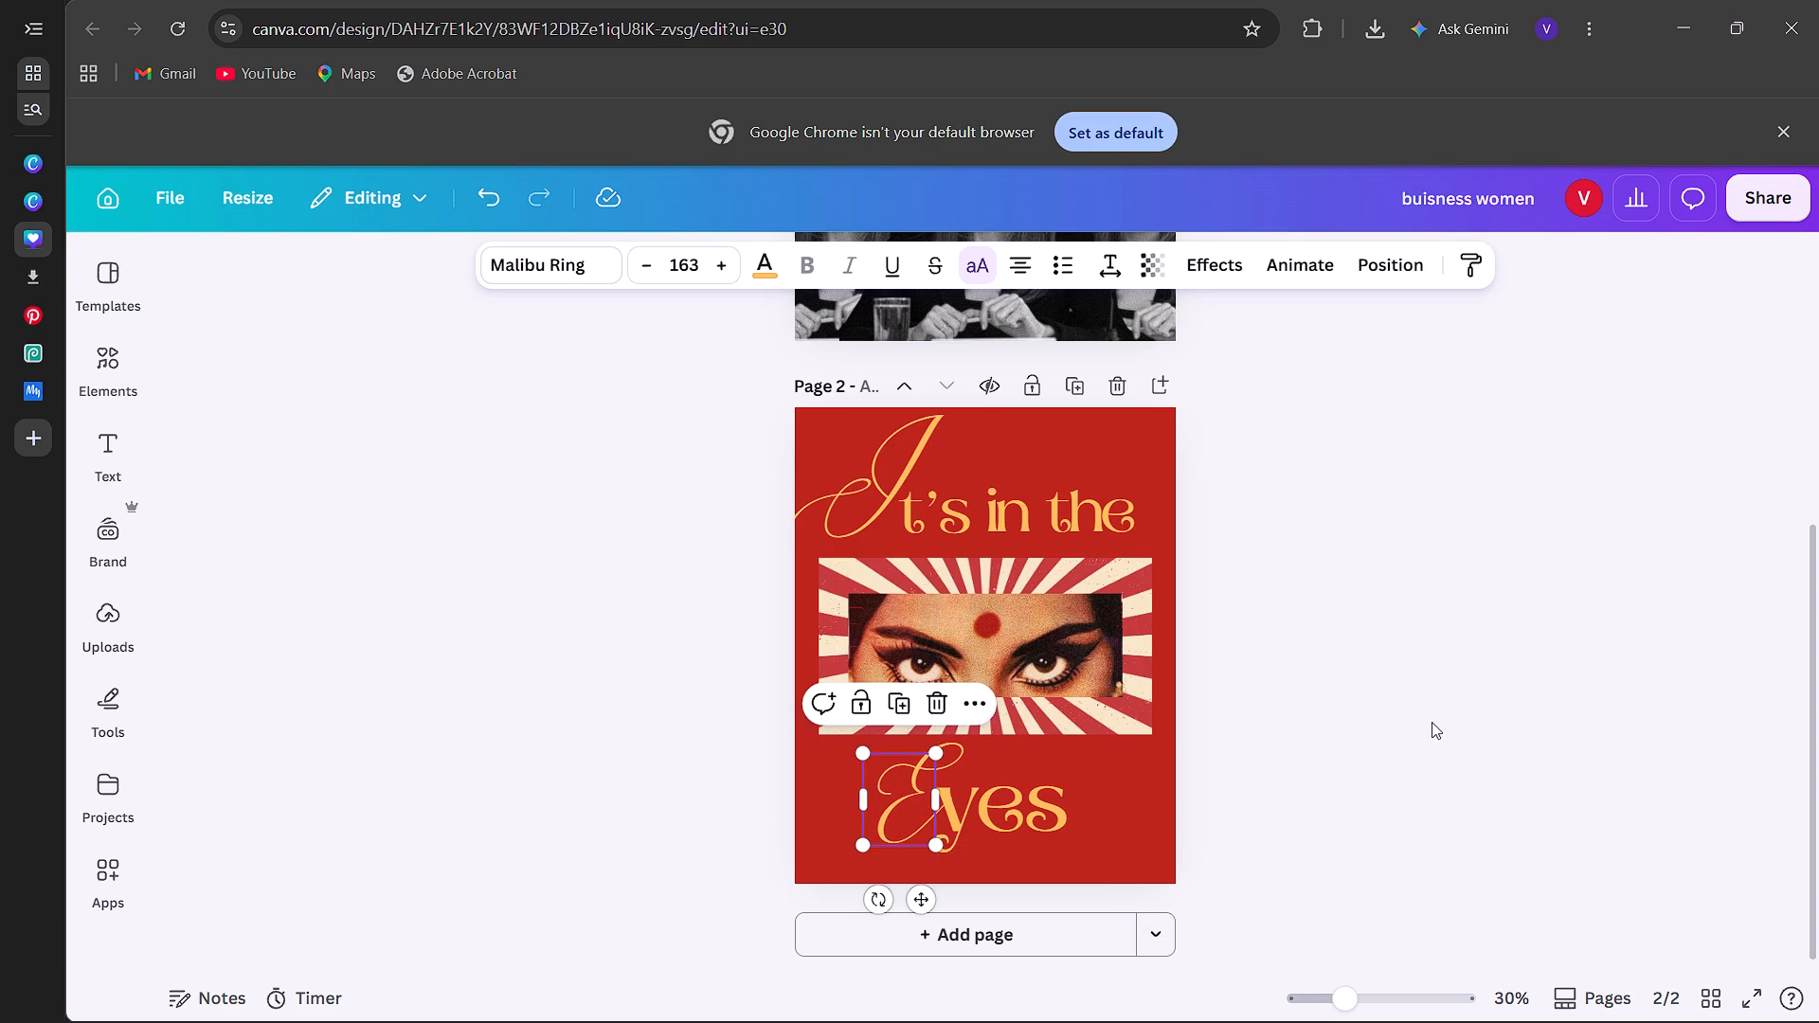
{"action": "left_click", "coordinate": [1432, 722]}
{"action": "scroll", "coordinate": [1432, 722], "scroll_direction": "down", "scroll_amount": 2}
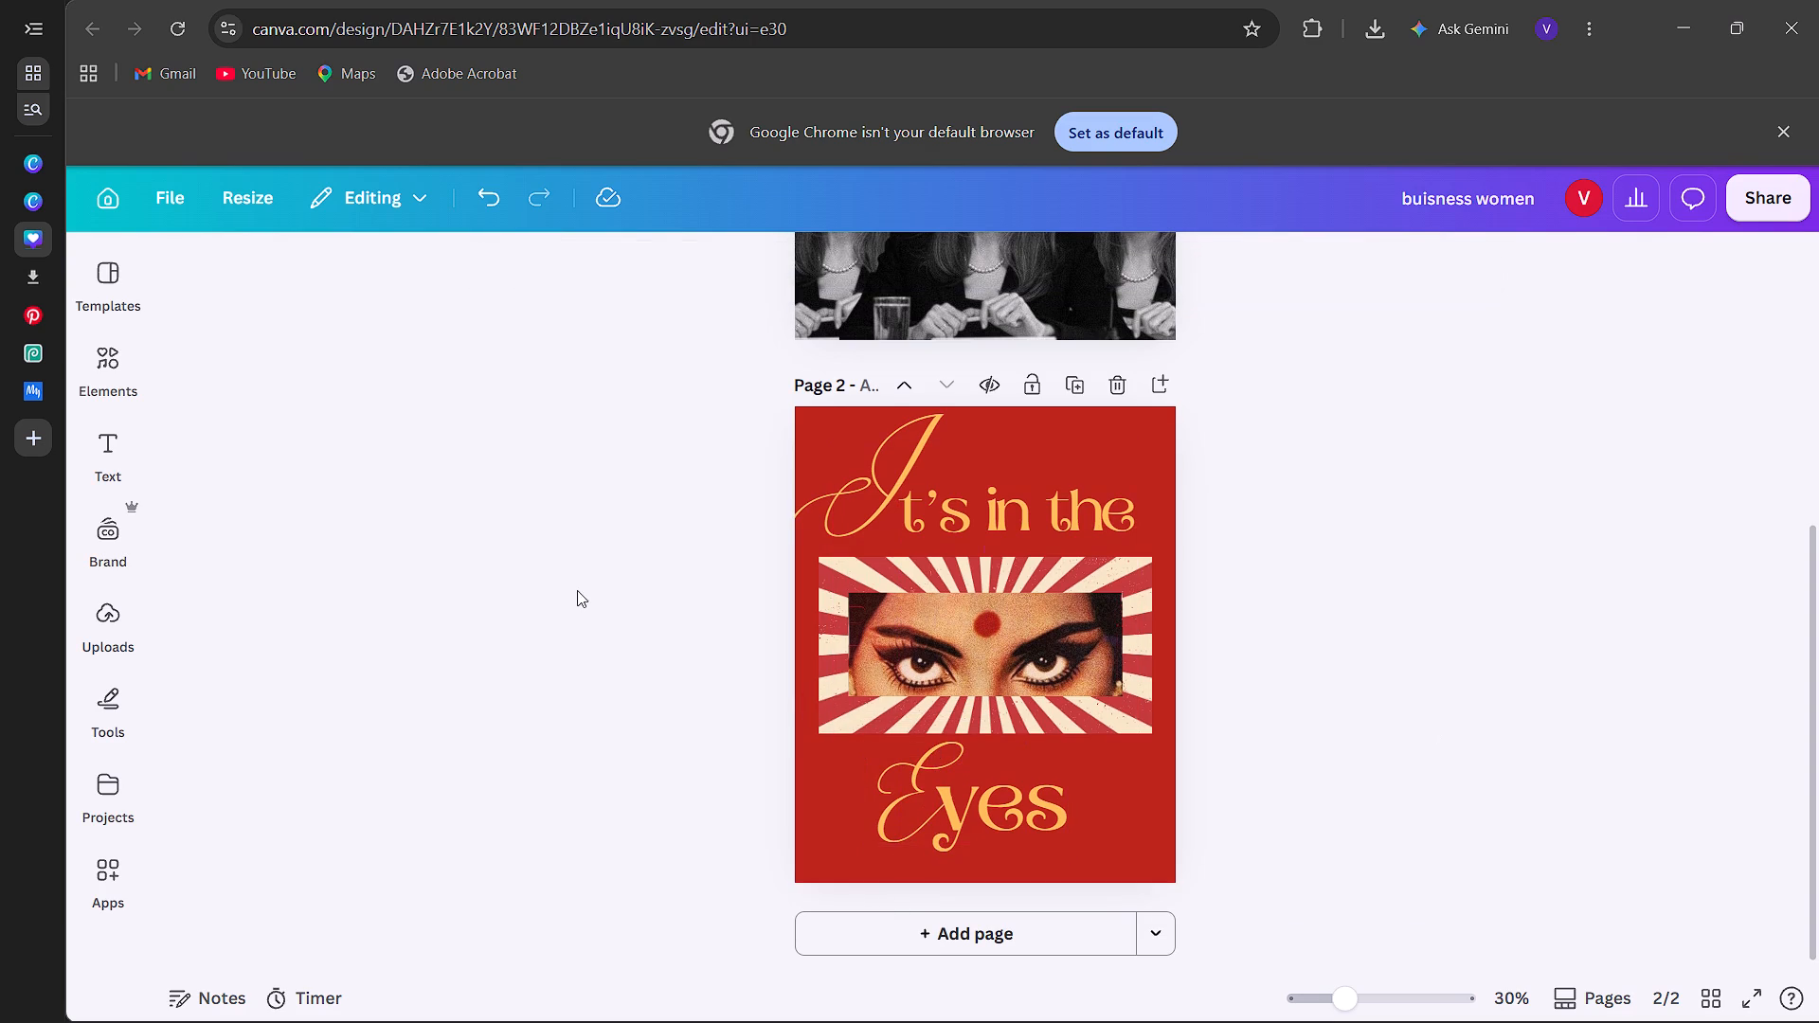
Search the graphics elements for "bollywood" and look through the results for a decoration for page 2.
{"action": "left_click", "coordinate": [102, 344]}
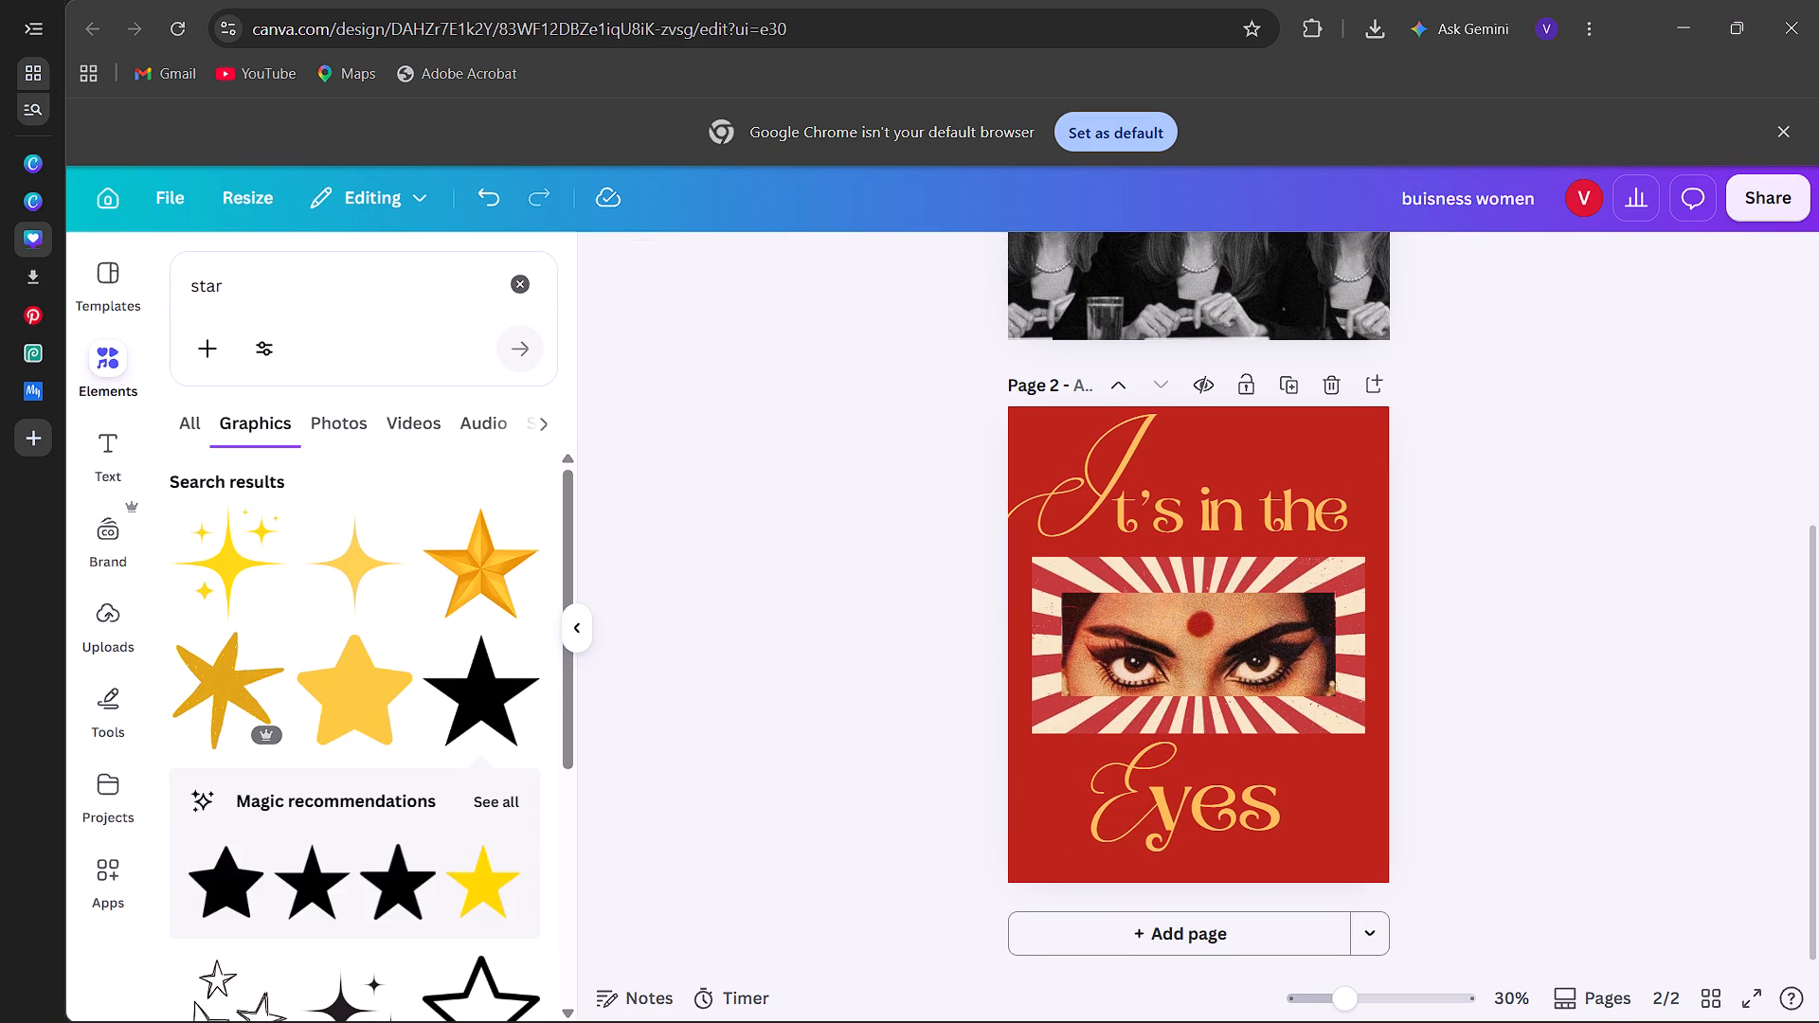
{"action": "left_click", "coordinate": [280, 288]}
{"action": "key", "text": "BackSpace"}
{"action": "key", "text": "BackSpace"}
{"action": "key", "text": "BackSpace"}
{"action": "key", "text": "BackSpace"}
{"action": "key", "text": "BackSpace"}
{"action": "key", "text": "BackSpace"}
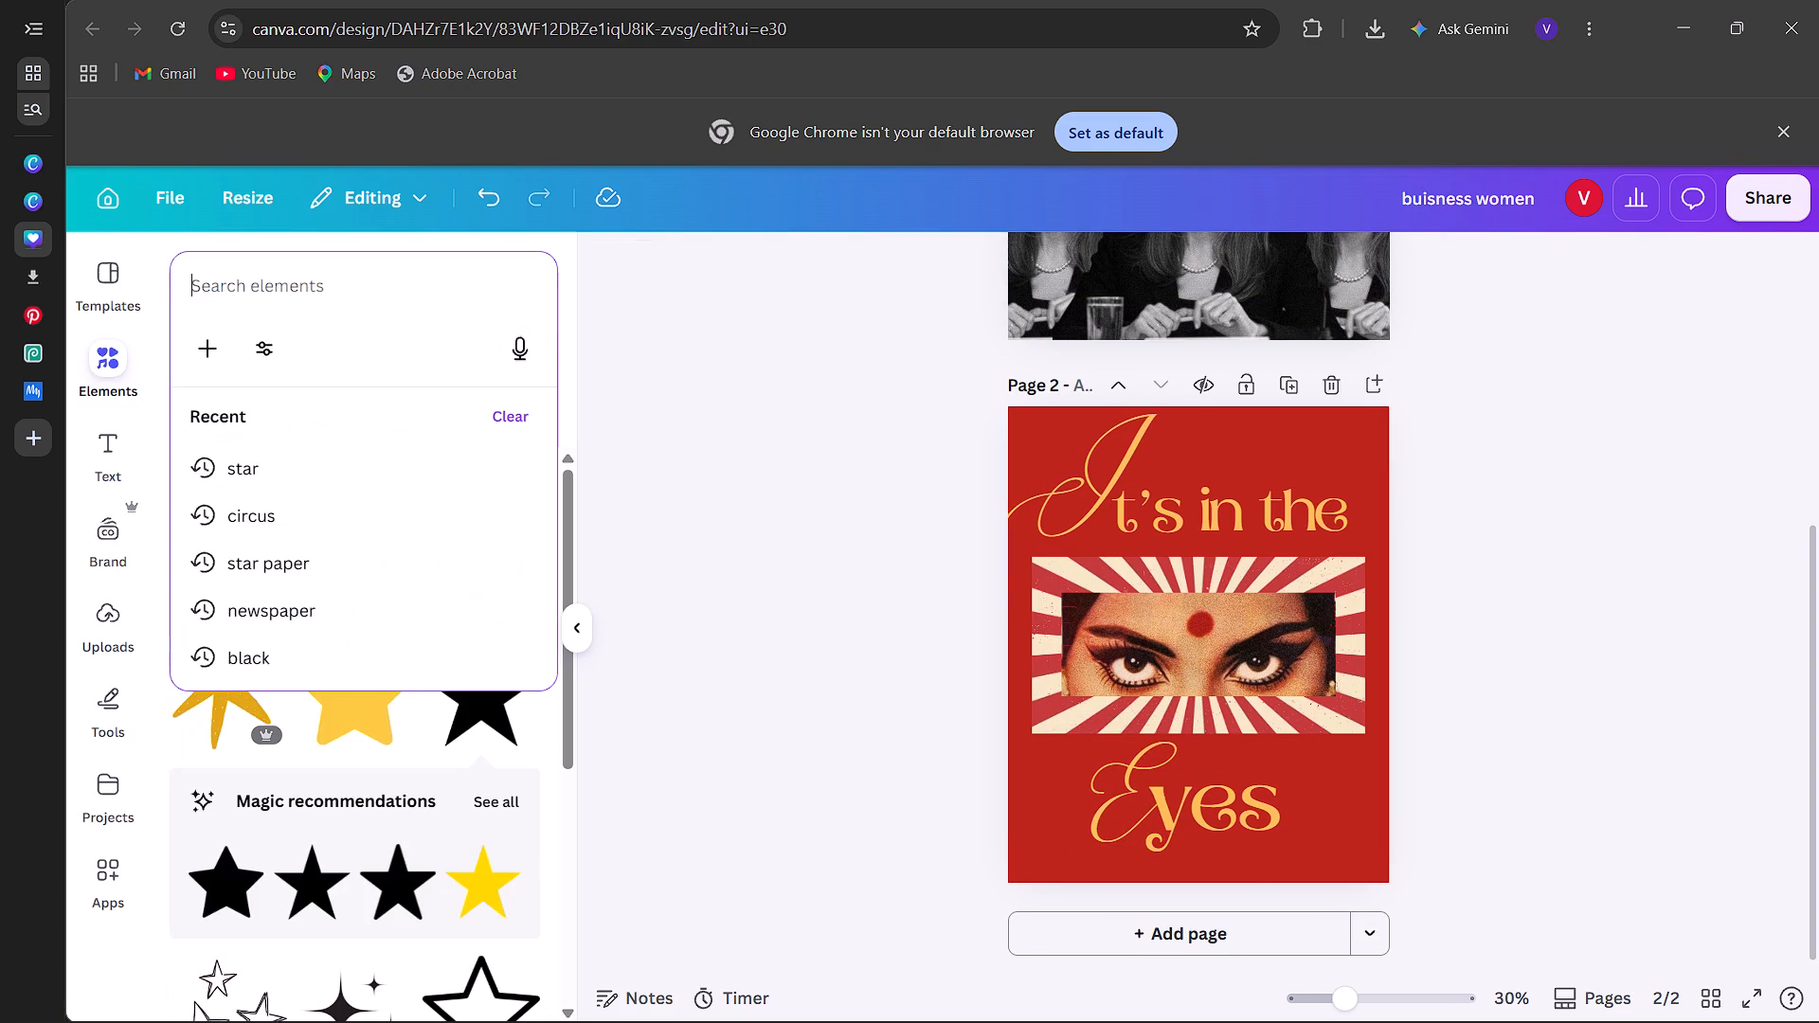
{"action": "type", "text": "bolly"}
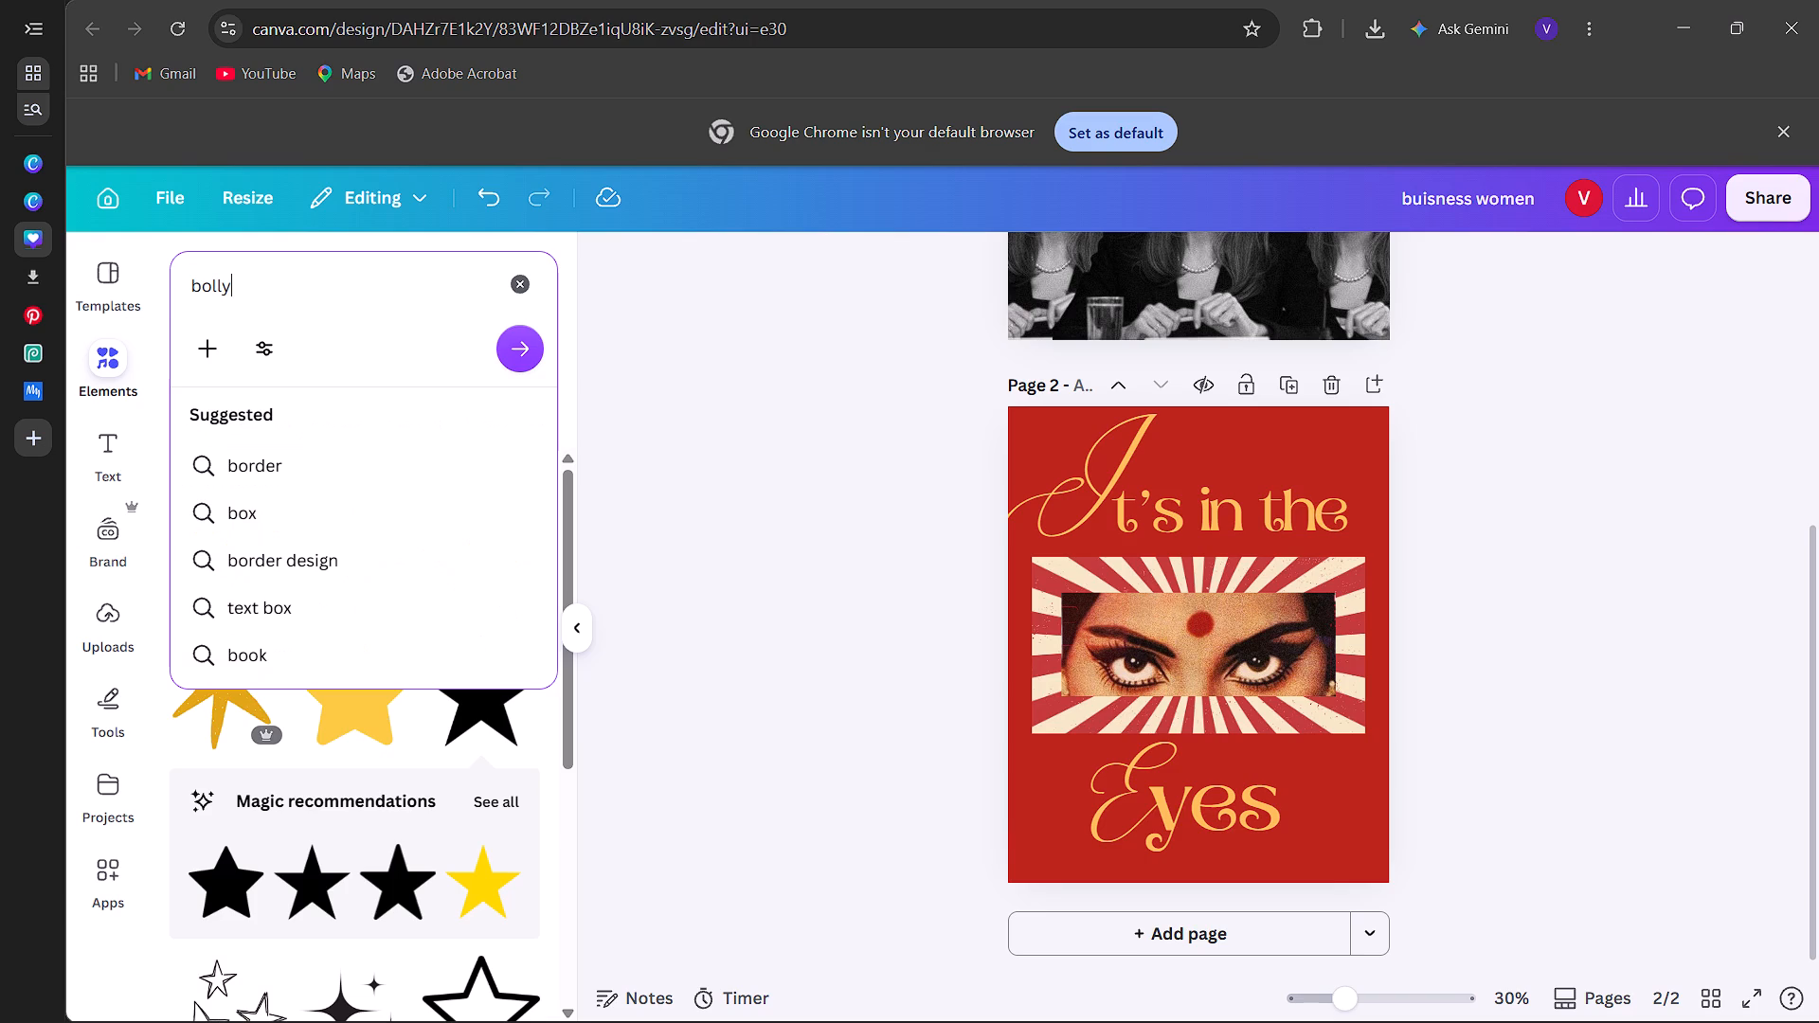
{"action": "type", "text": "wood"}
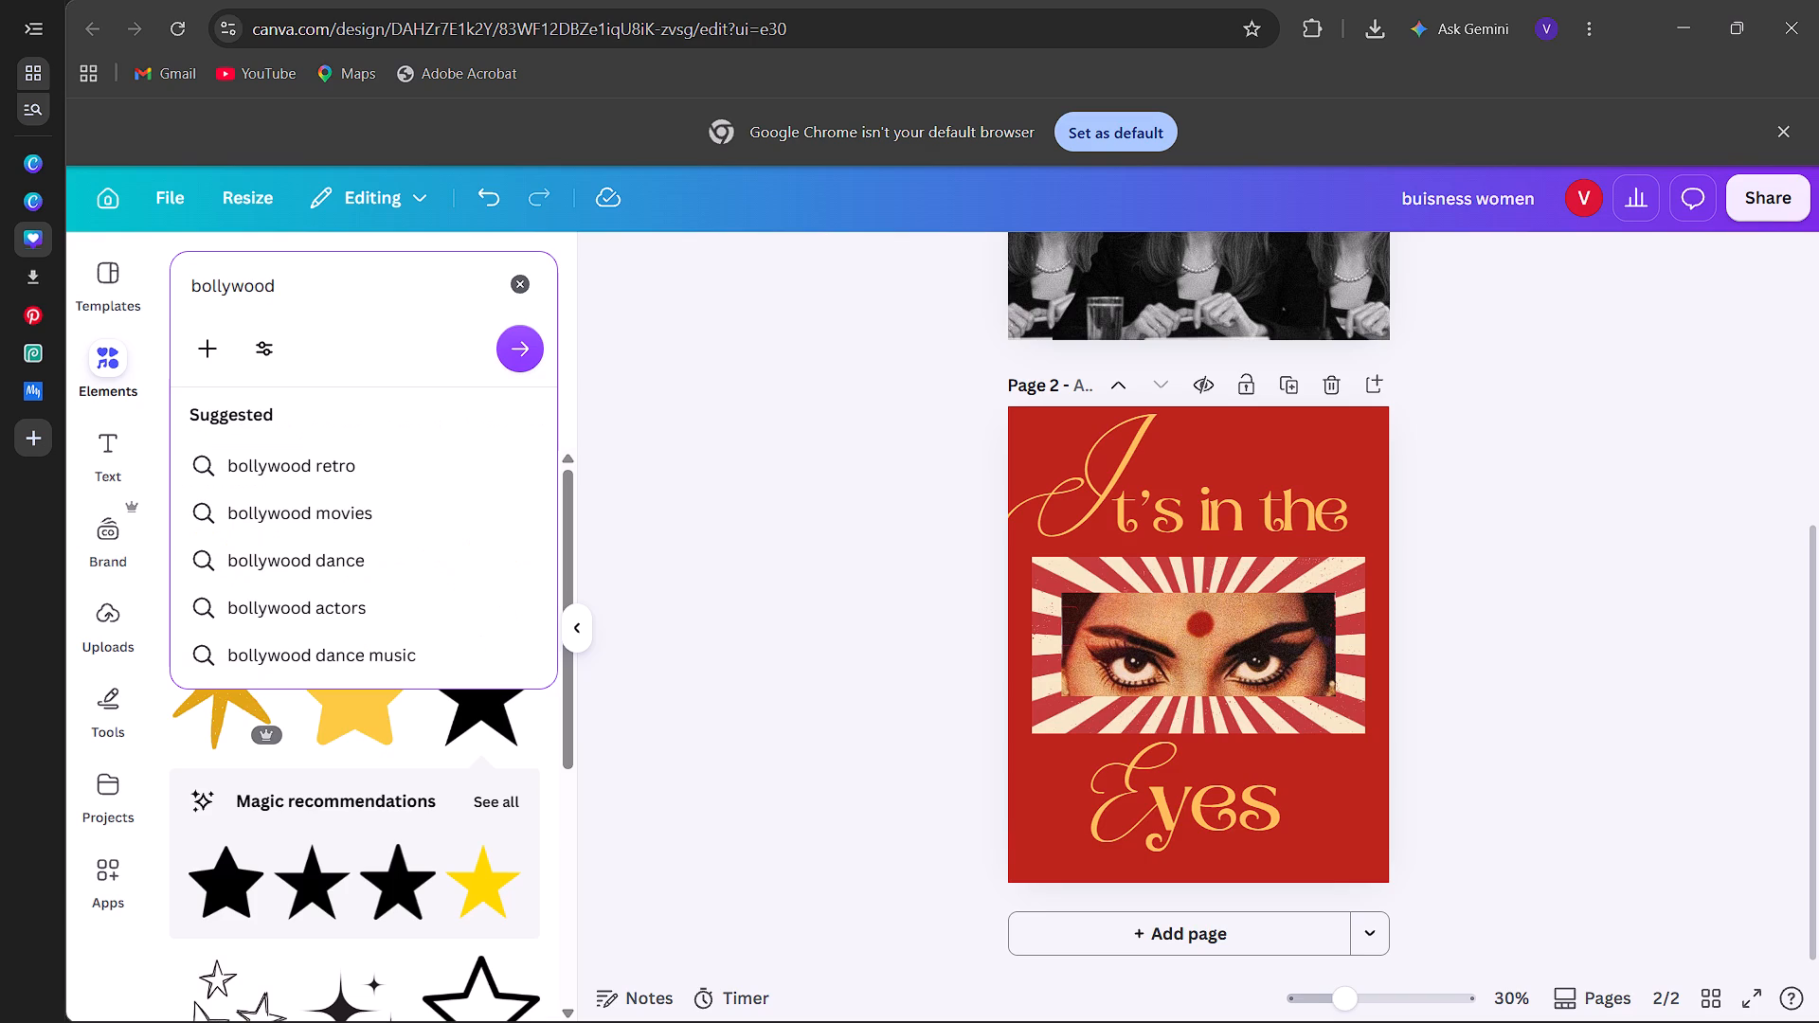
{"action": "key", "text": "Return"}
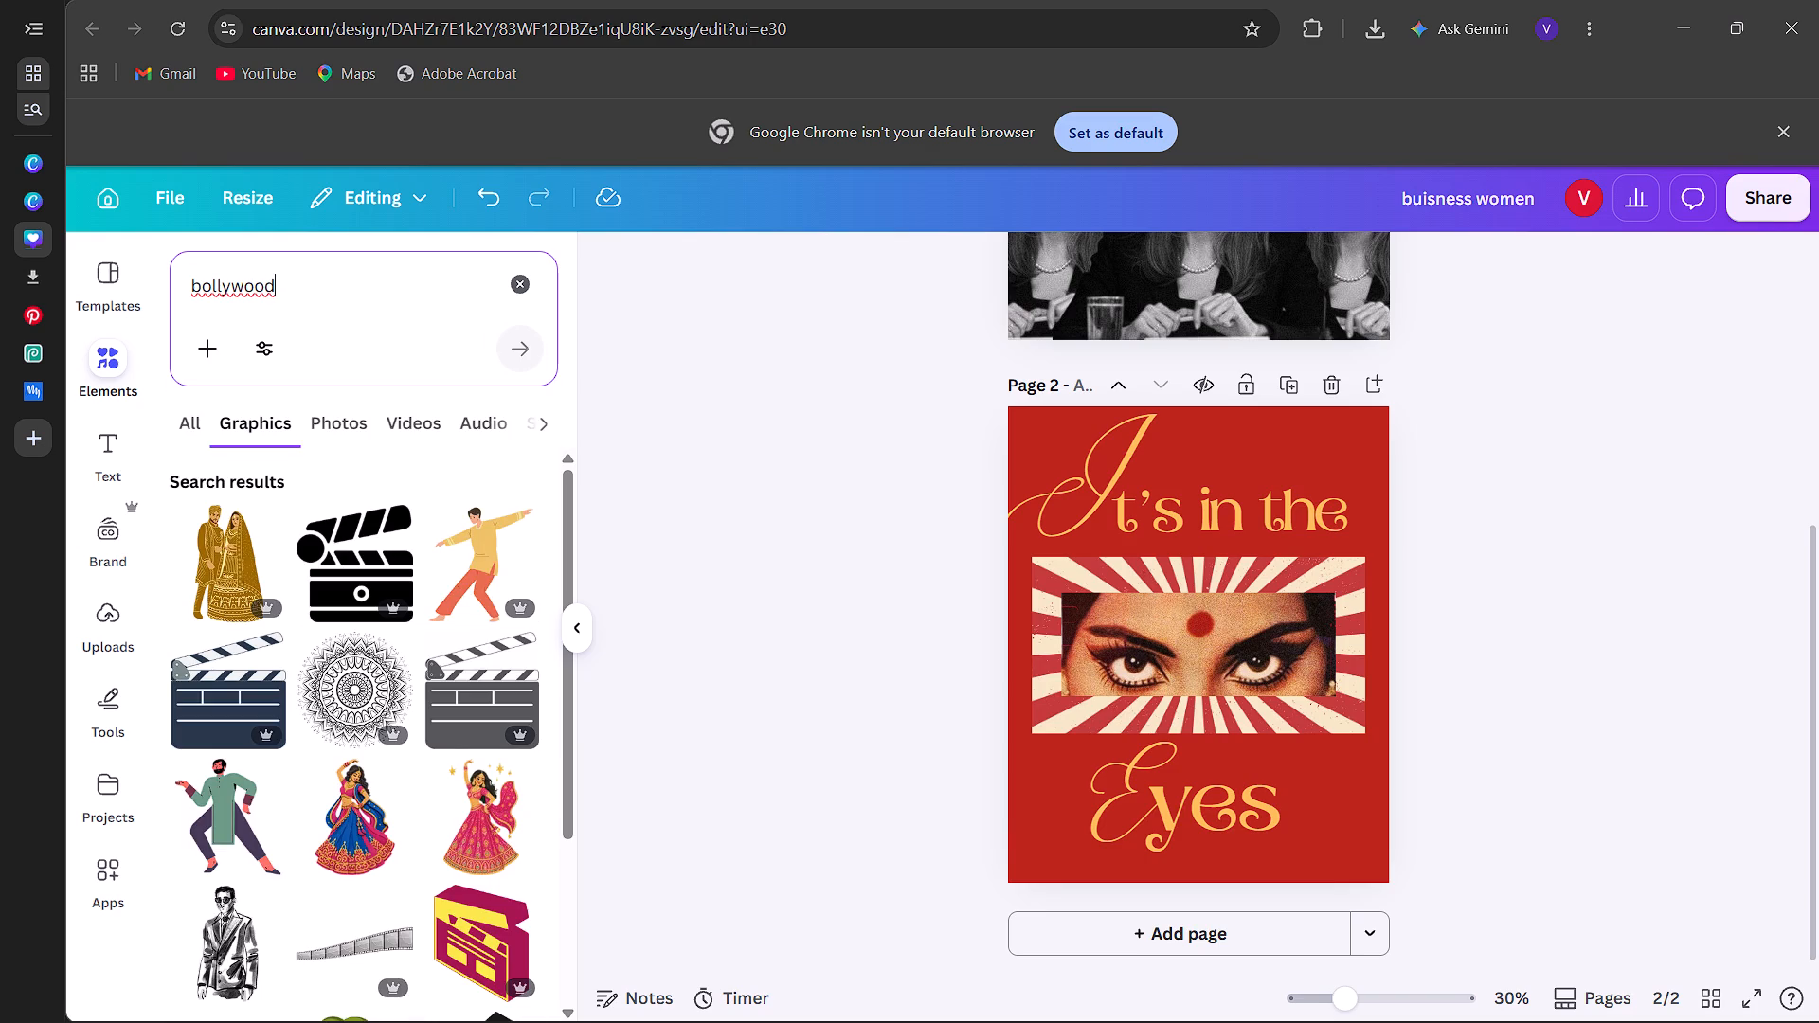
{"action": "scroll", "coordinate": [504, 694], "scroll_direction": "down", "scroll_amount": 2}
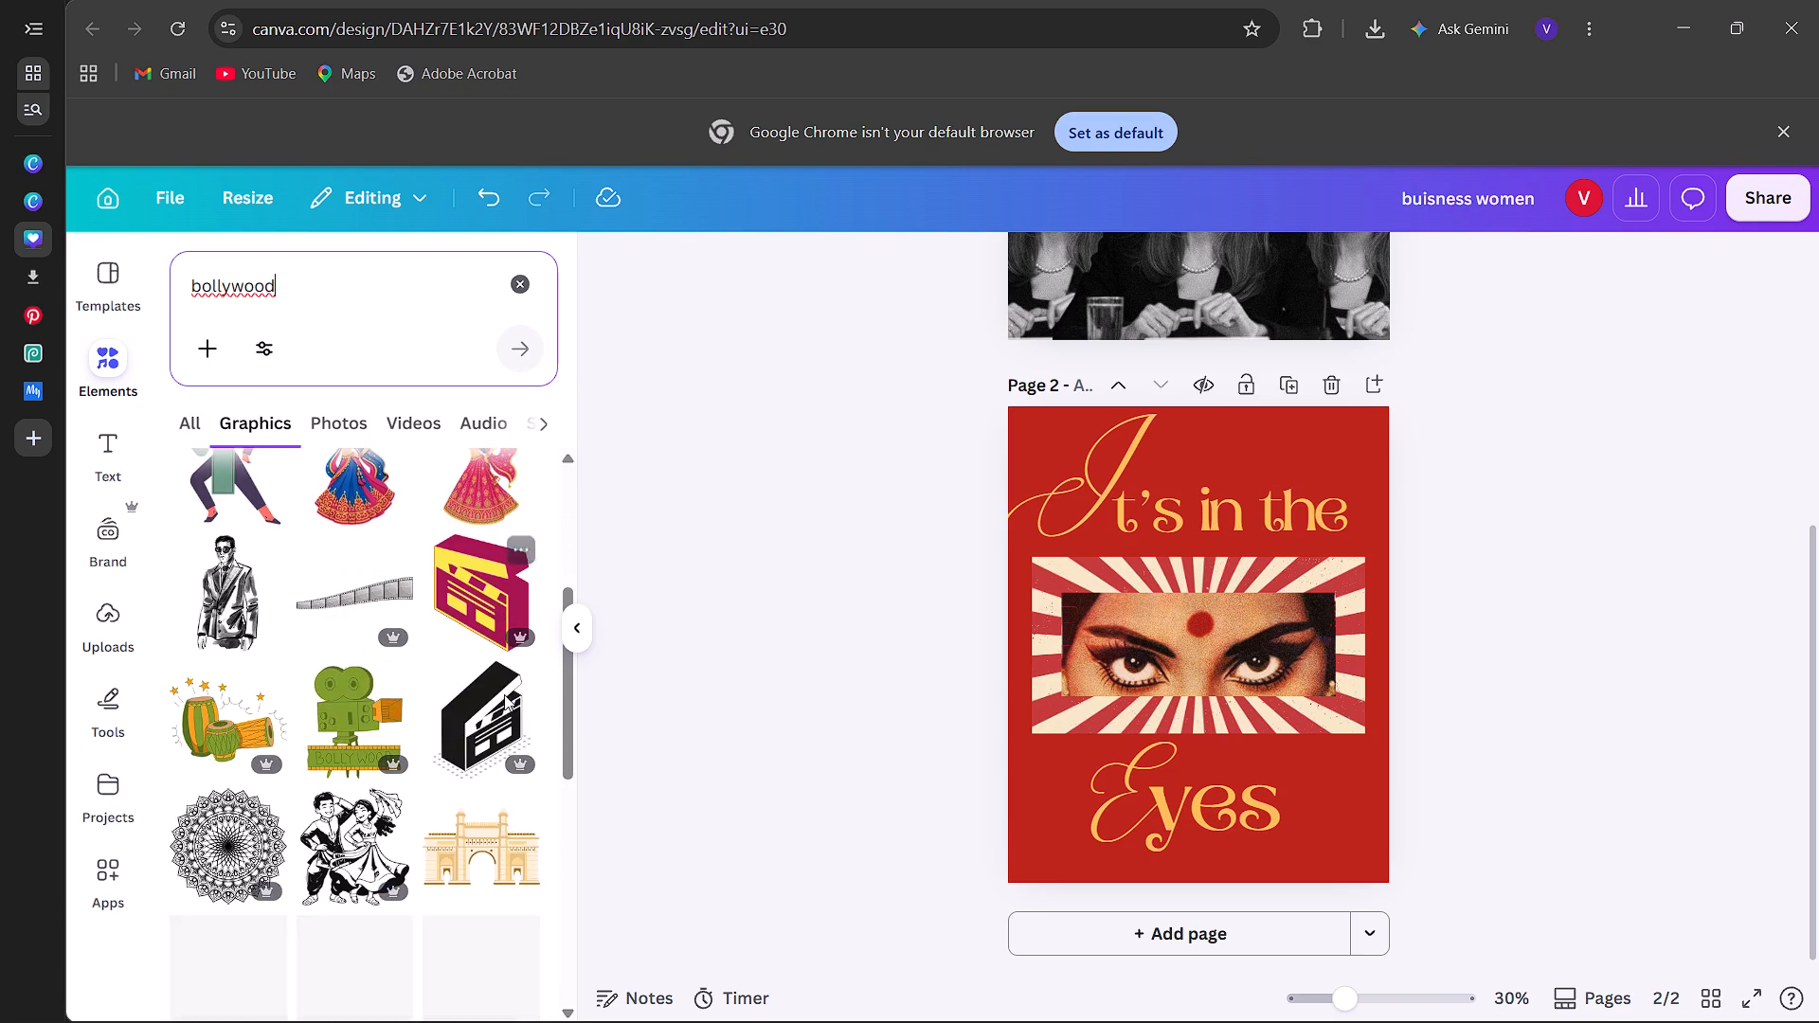
{"action": "scroll", "coordinate": [504, 694], "scroll_direction": "down", "scroll_amount": 5}
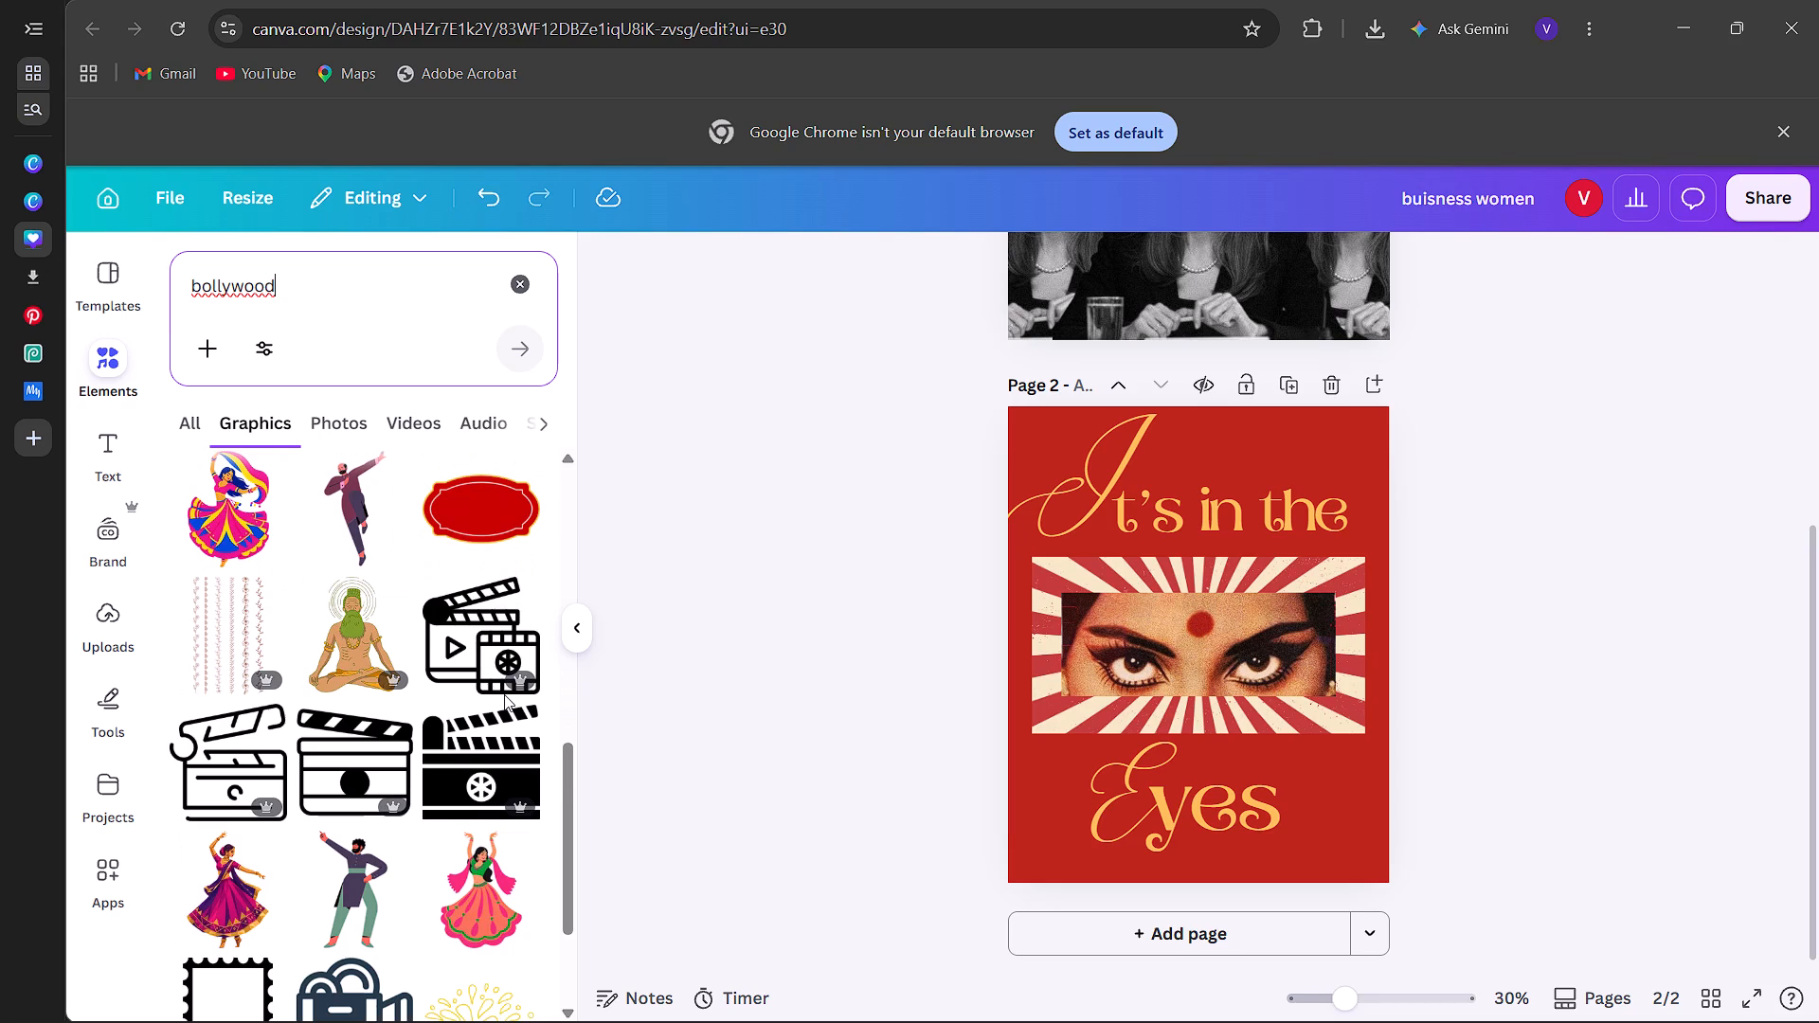
{"action": "scroll", "coordinate": [504, 694], "scroll_direction": "down", "scroll_amount": 6}
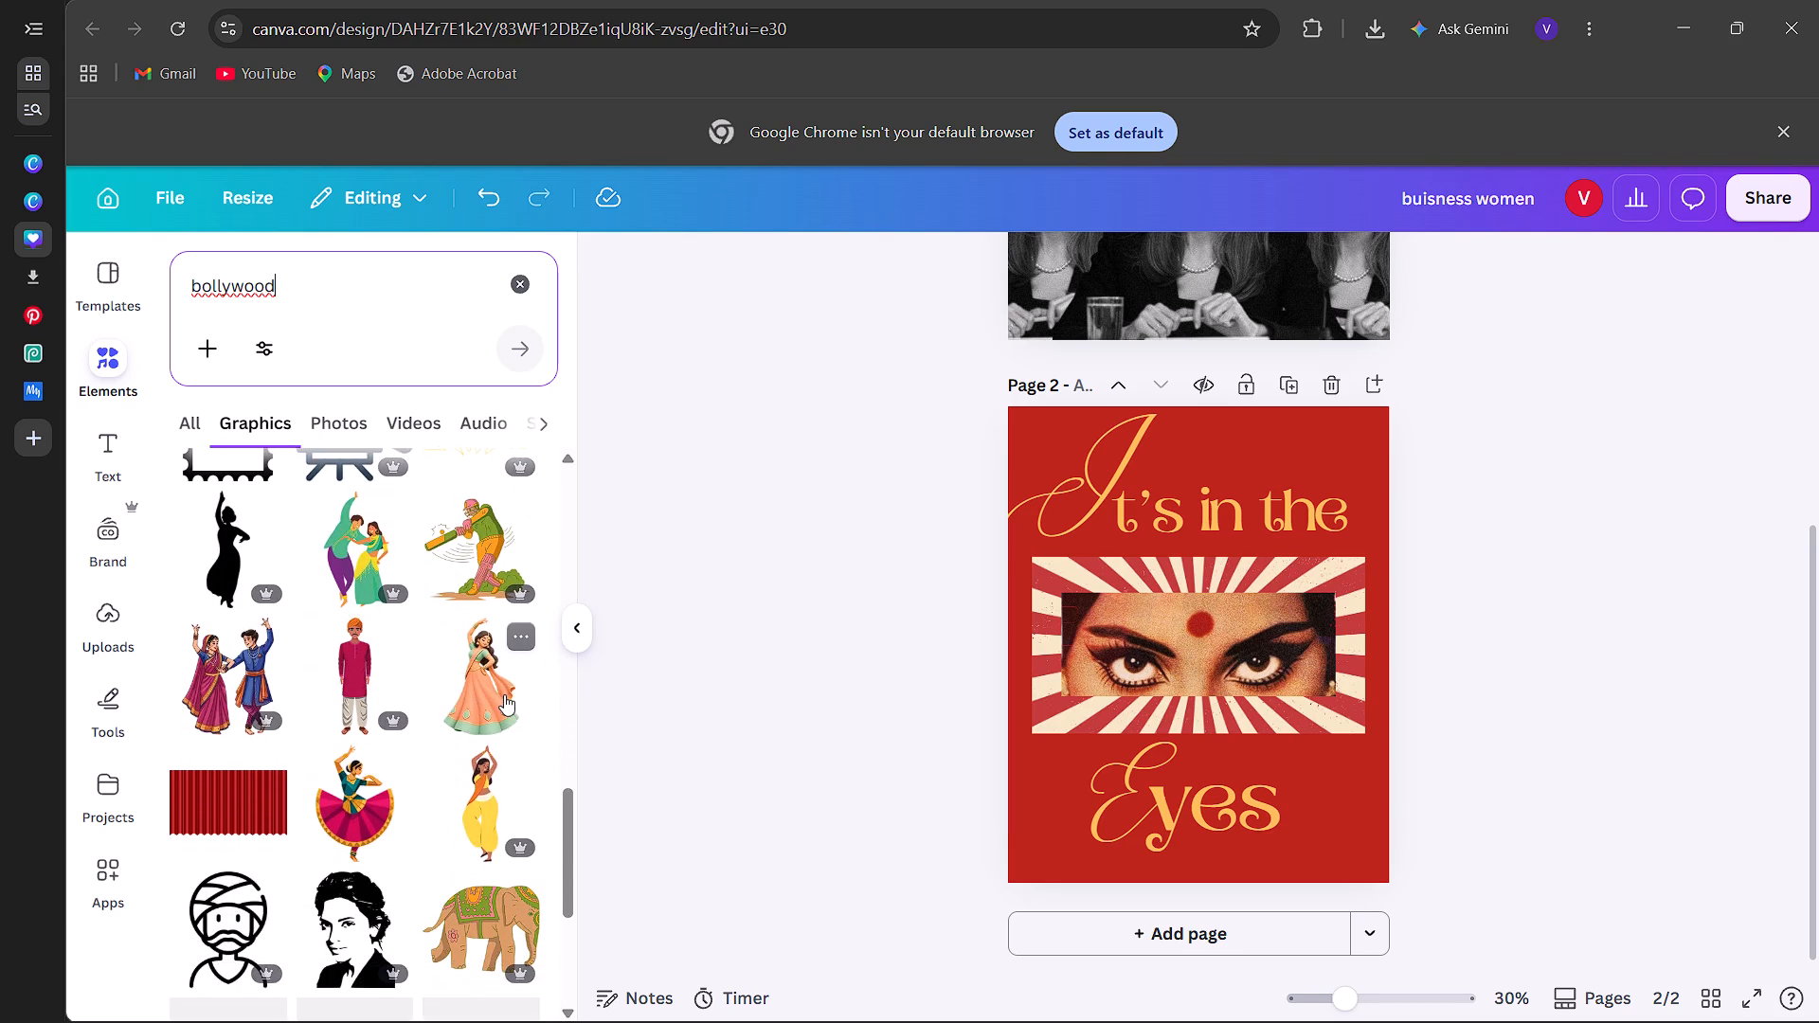
{"action": "scroll", "coordinate": [504, 694], "scroll_direction": "down", "scroll_amount": 7}
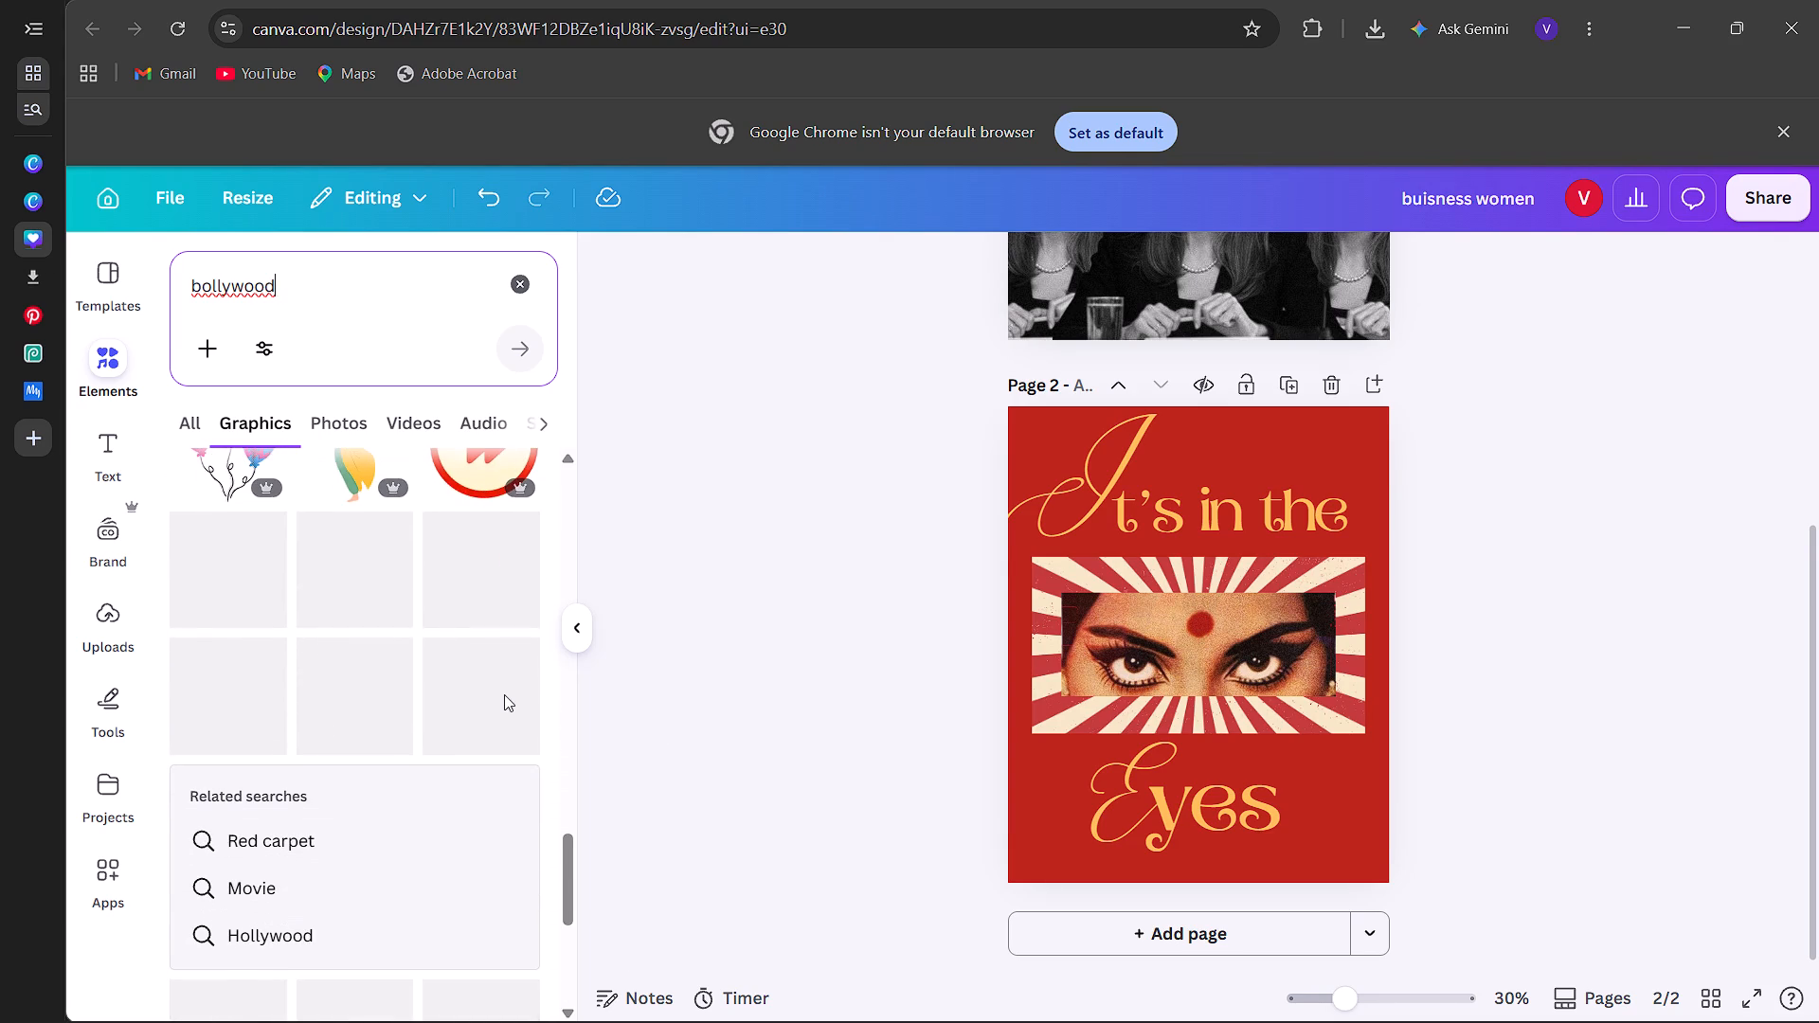
{"action": "scroll", "coordinate": [504, 694], "scroll_direction": "down", "scroll_amount": 2}
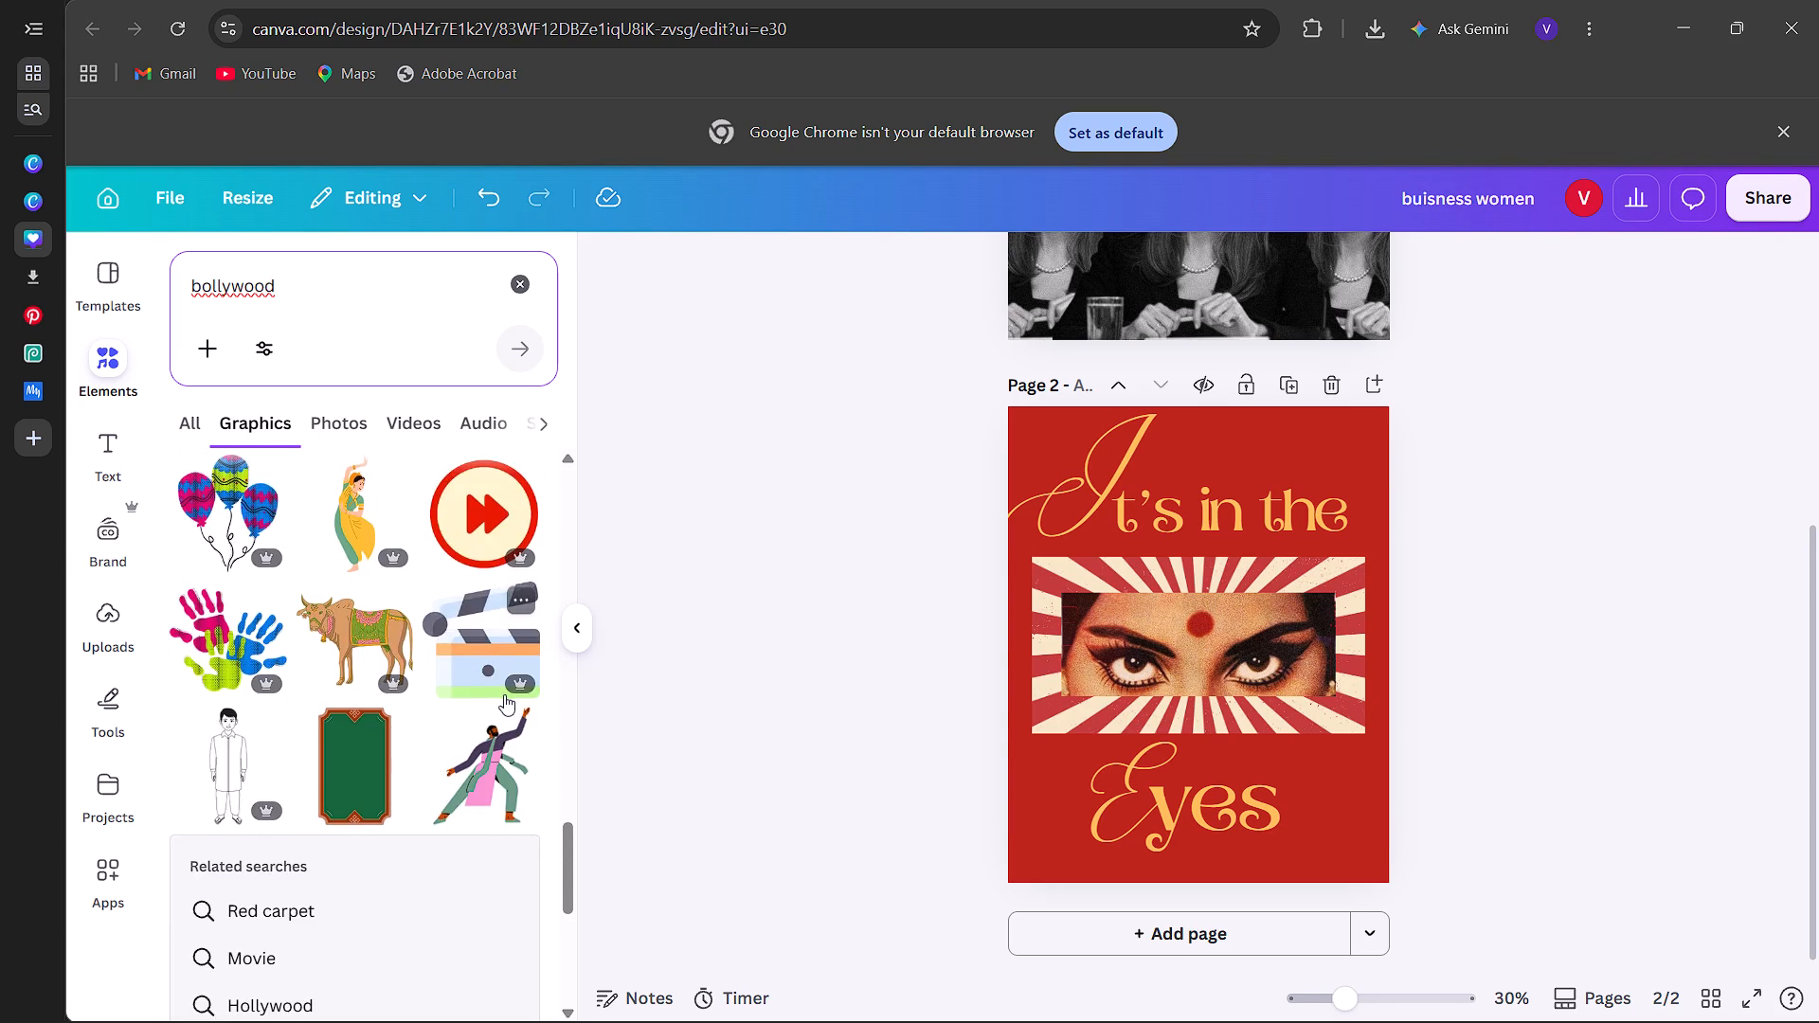
{"action": "scroll", "coordinate": [504, 694], "scroll_direction": "down", "scroll_amount": 1}
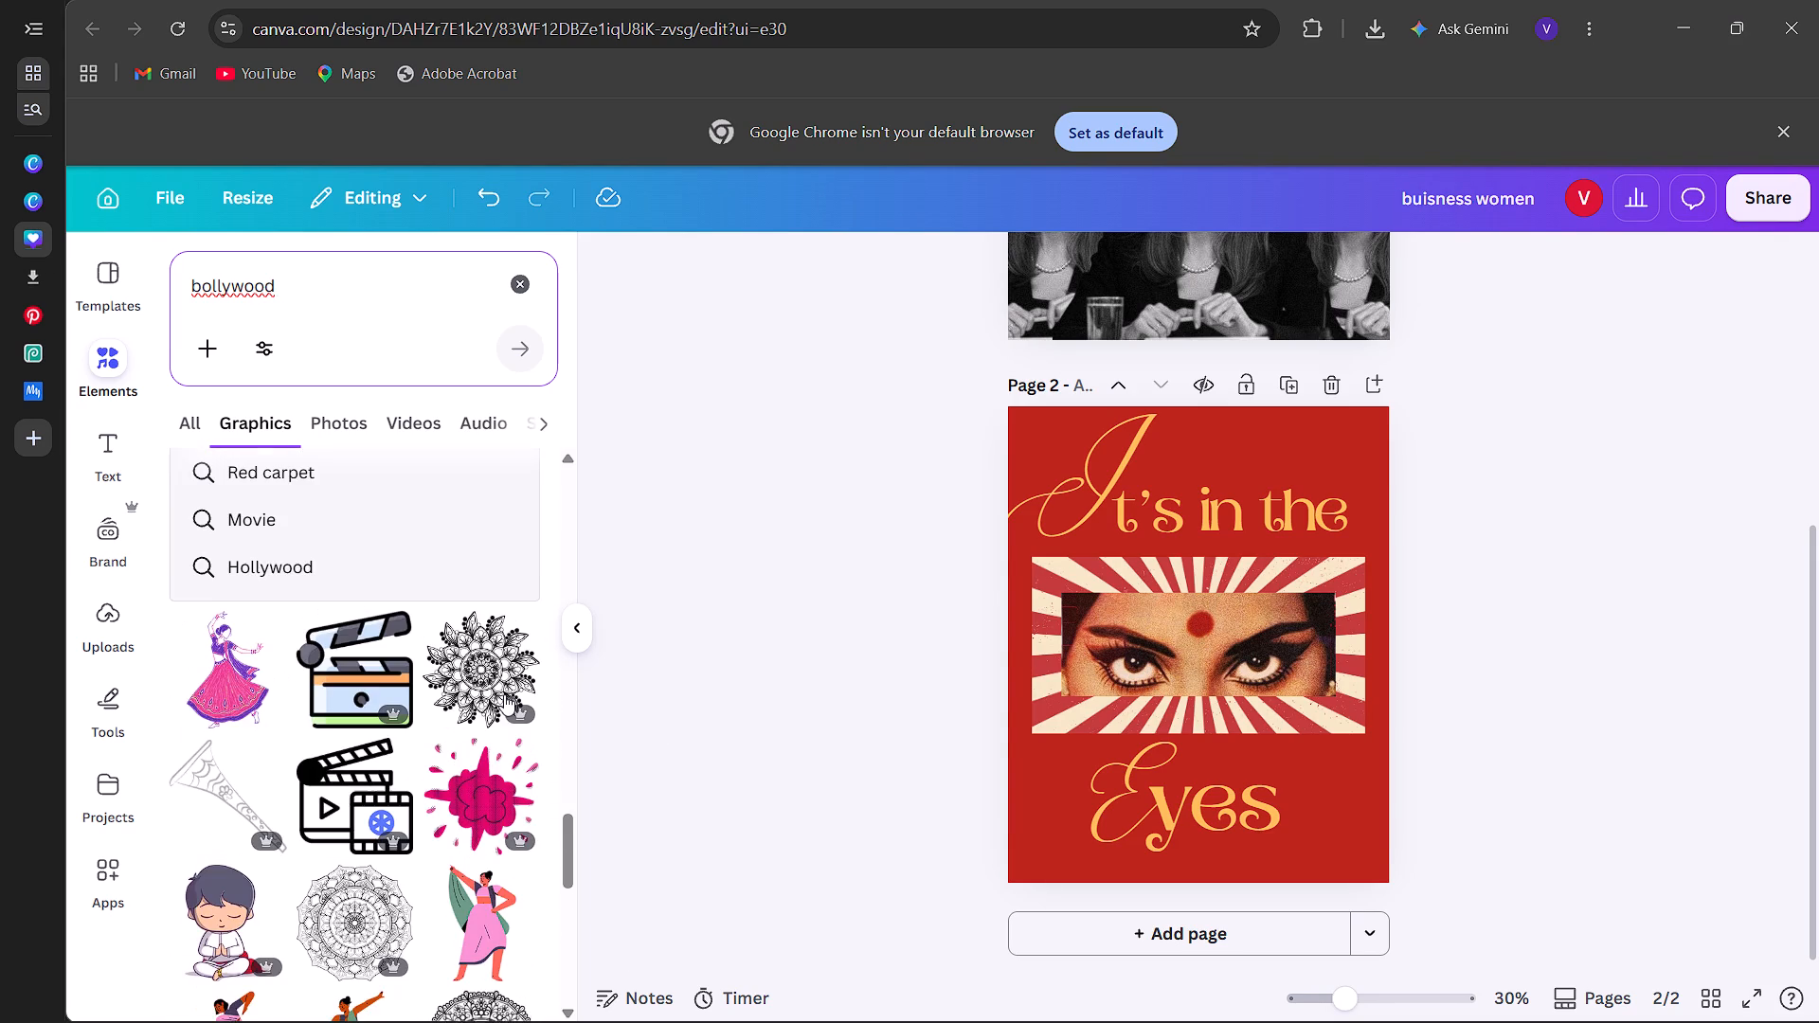
Replace the elements search with "circus".
{"action": "left_click", "coordinate": [381, 306]}
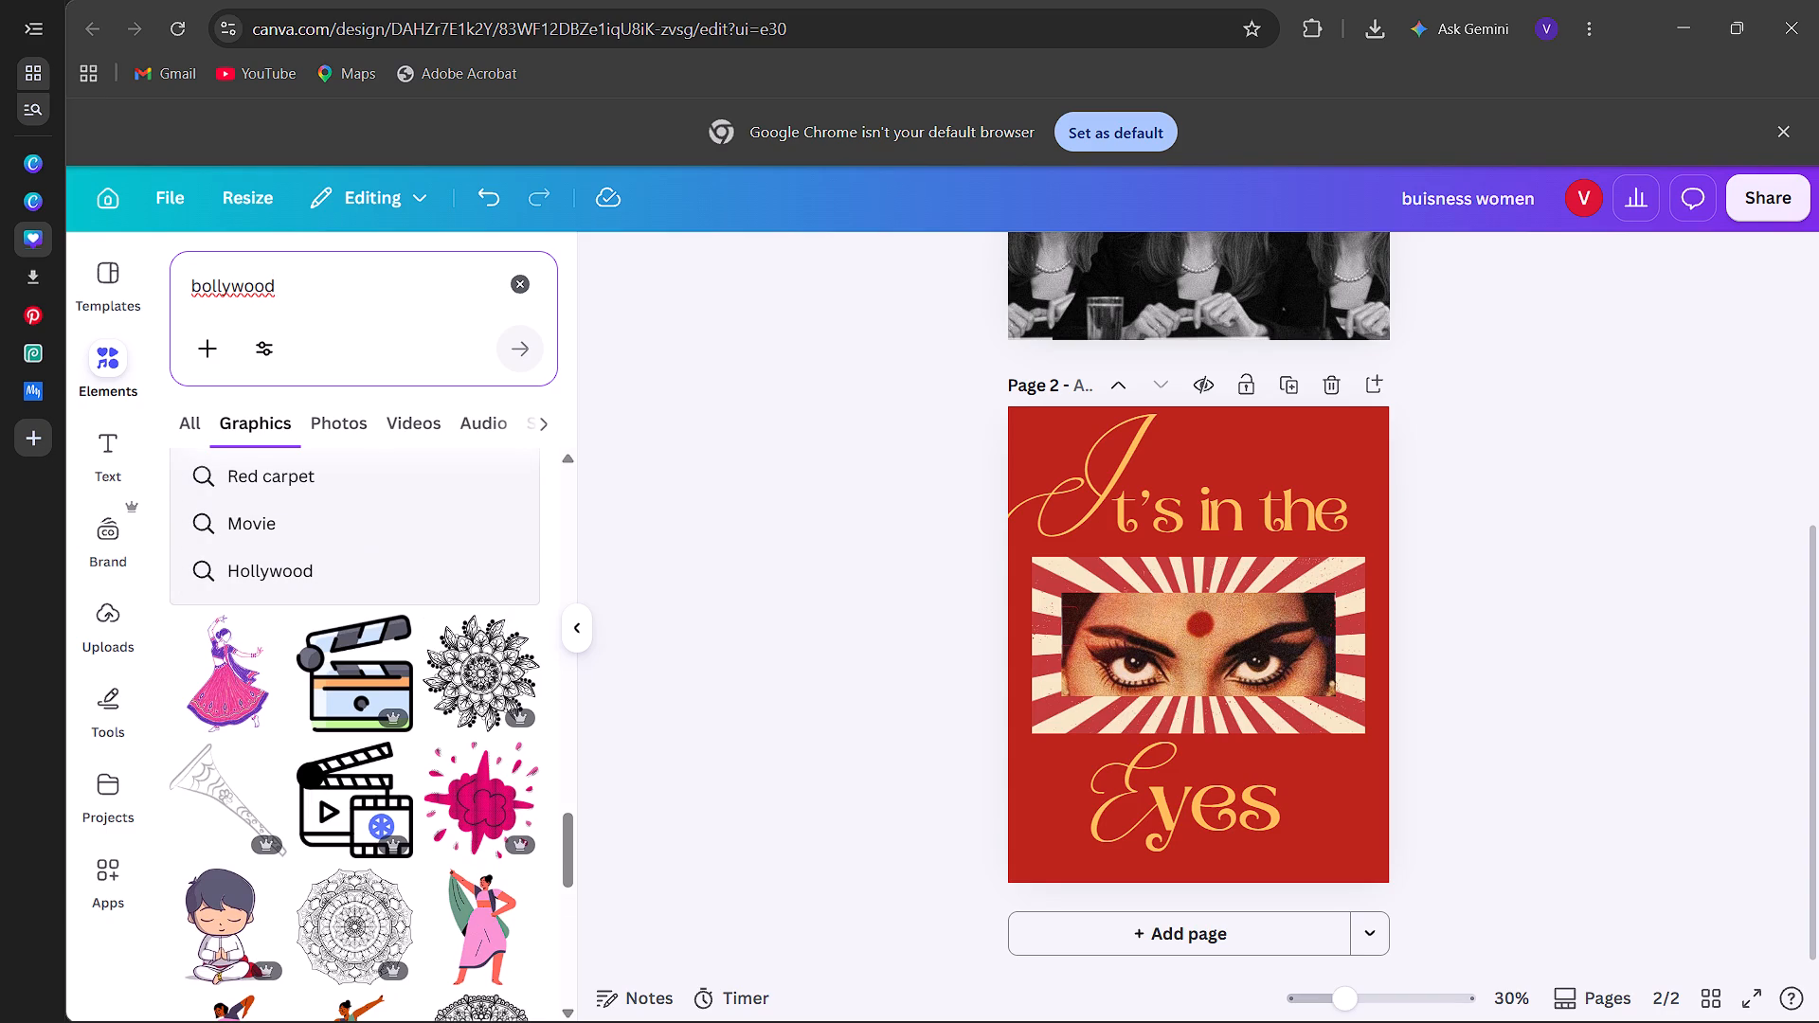
{"action": "key", "text": "BackSpace"}
{"action": "key", "text": "BackSpace"}
{"action": "key", "text": "BackSpace"}
{"action": "key", "text": "BackSpace"}
{"action": "key", "text": "BackSpace"}
{"action": "key", "text": "BackSpace"}
{"action": "key", "text": "BackSpace"}
{"action": "left_click", "coordinate": [279, 287]}
{"action": "key", "text": "BackSpace"}
{"action": "key", "text": "BackSpace"}
{"action": "key", "text": "BackSpace"}
{"action": "key", "text": "BackSpace"}
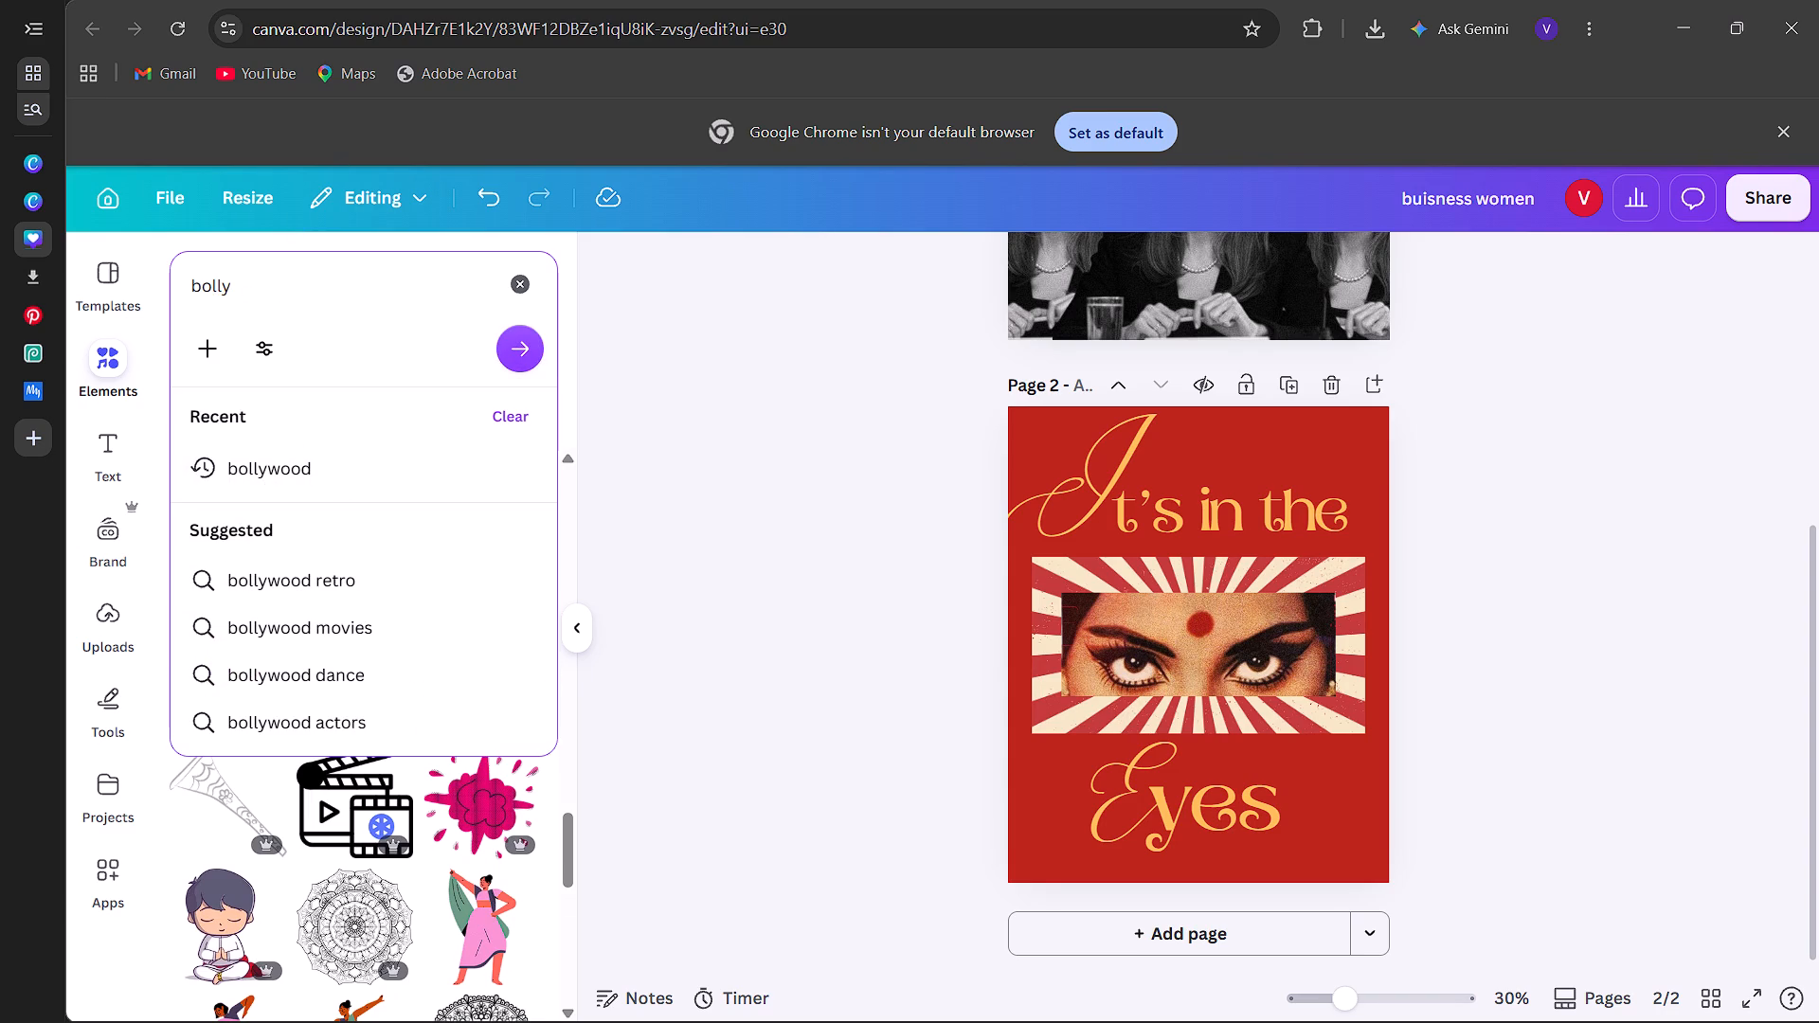
{"action": "key", "text": "BackSpace"}
{"action": "key", "text": "BackSpace"}
{"action": "key", "text": "BackSpace"}
{"action": "key", "text": "BackSpace"}
{"action": "key", "text": "BackSpace"}
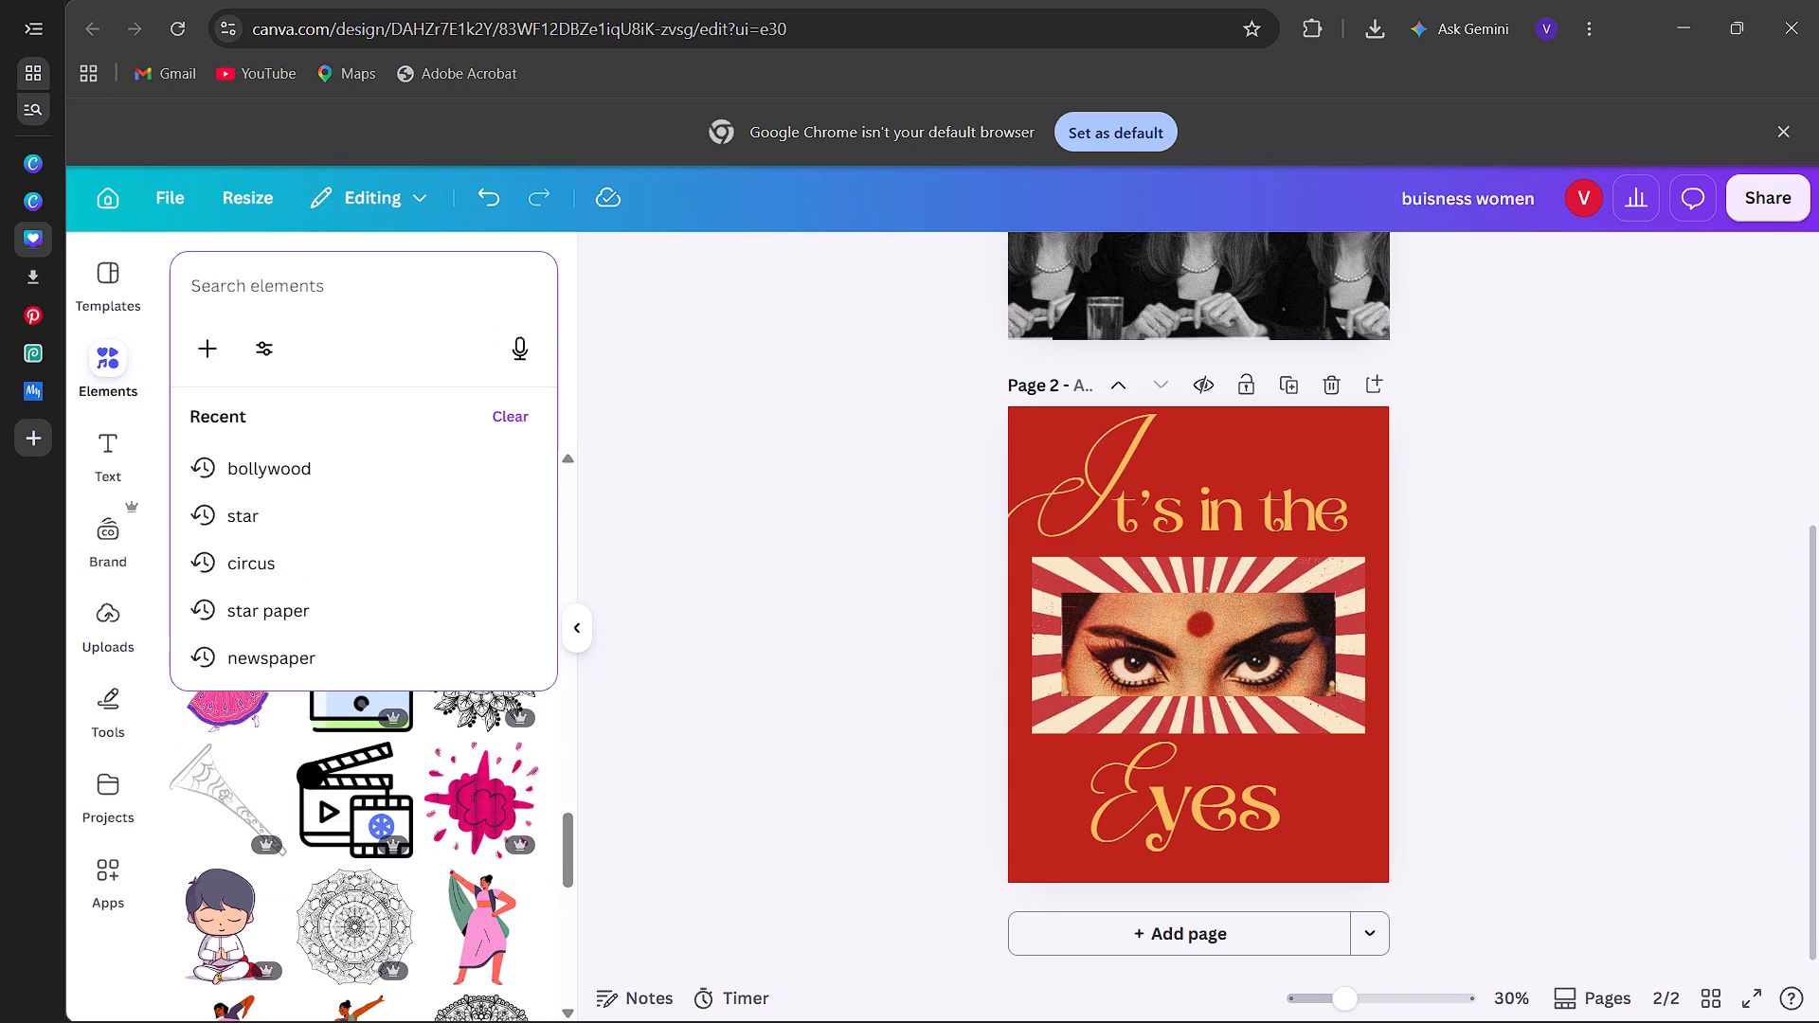
{"action": "type", "text": "circus"}
{"action": "key", "text": "Return"}
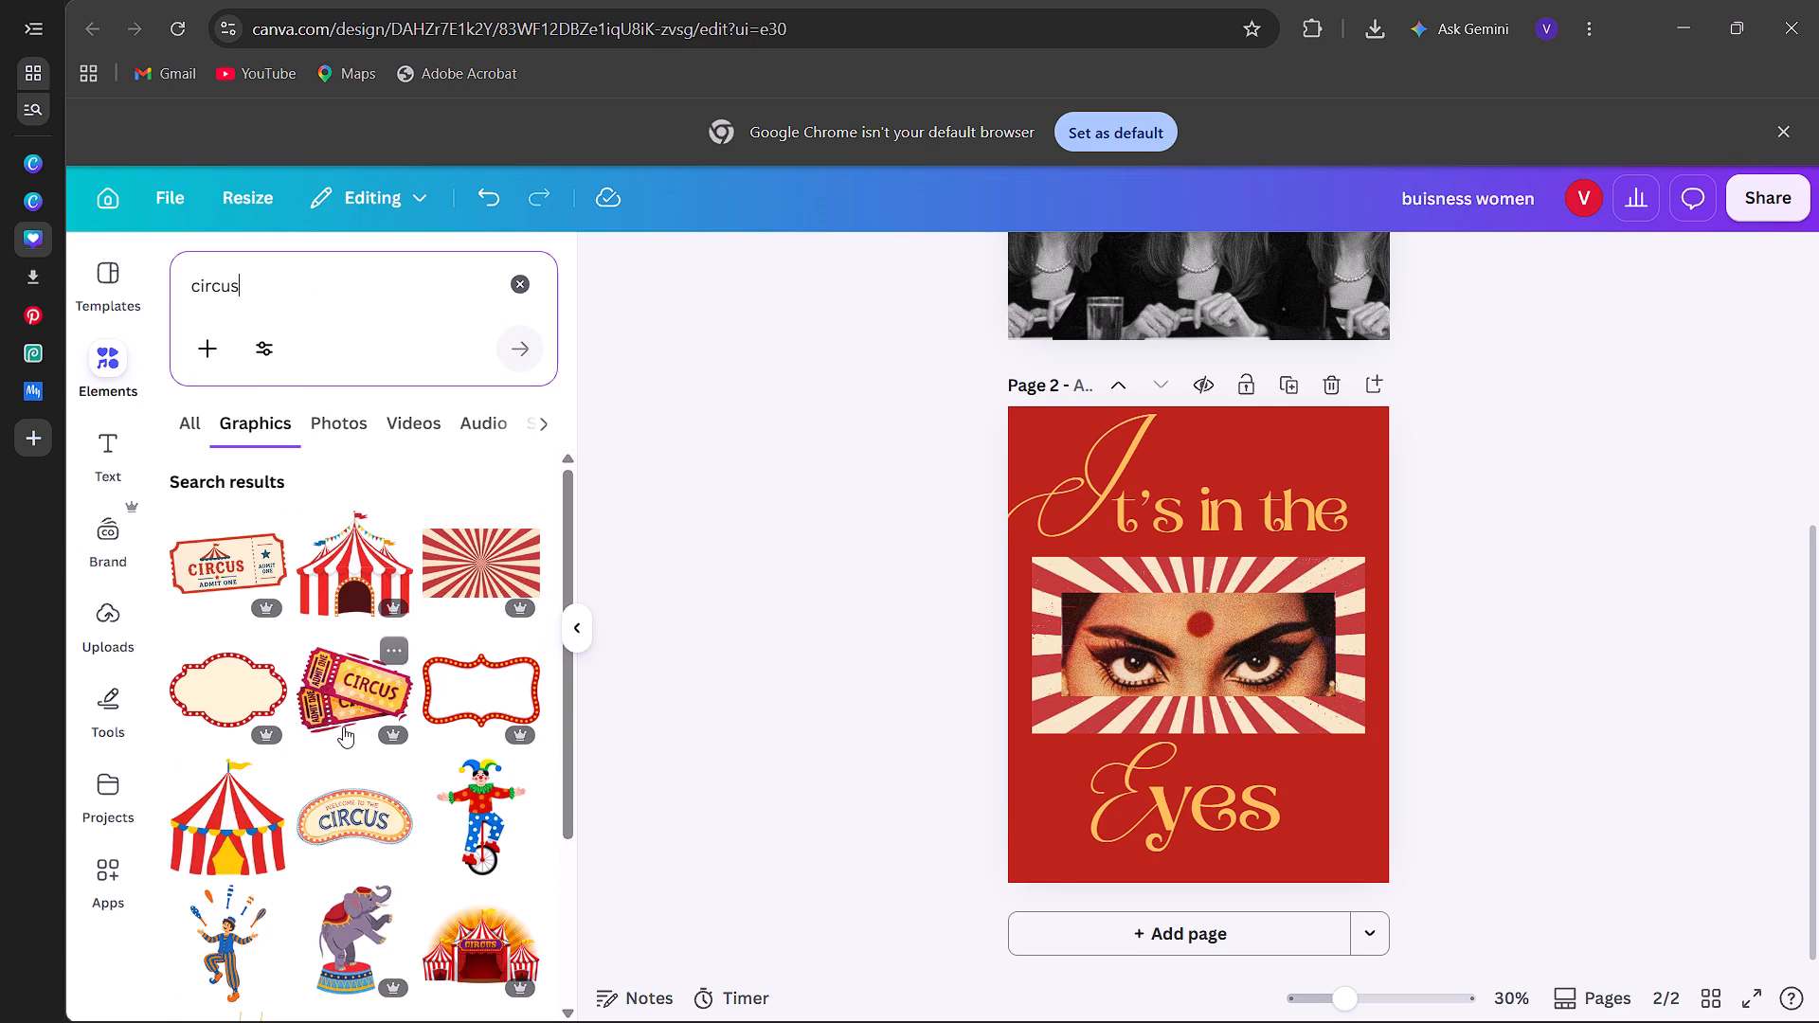
Add the yellow circus tickets graphic to page 2, shrink it and place it over the sunburst image's upper-right corner, below "the".
{"action": "scroll", "coordinate": [343, 727], "scroll_direction": "down", "scroll_amount": 5}
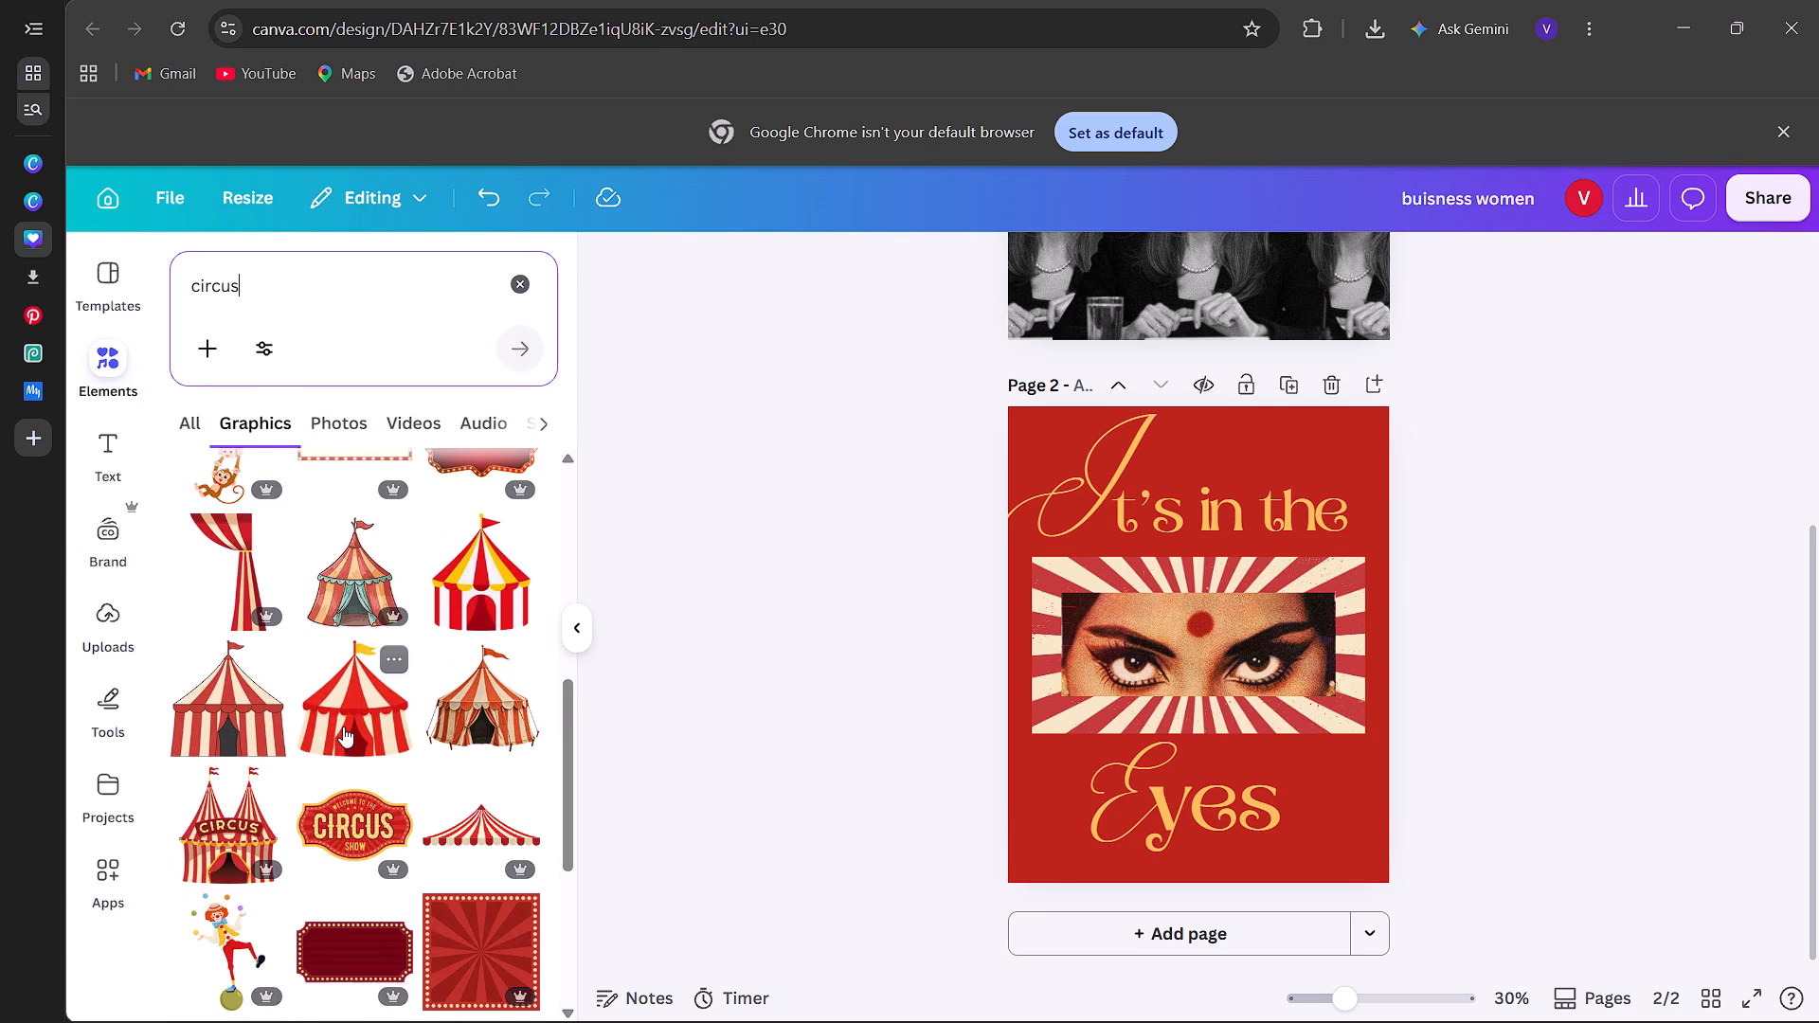
{"action": "scroll", "coordinate": [343, 727], "scroll_direction": "down", "scroll_amount": 6}
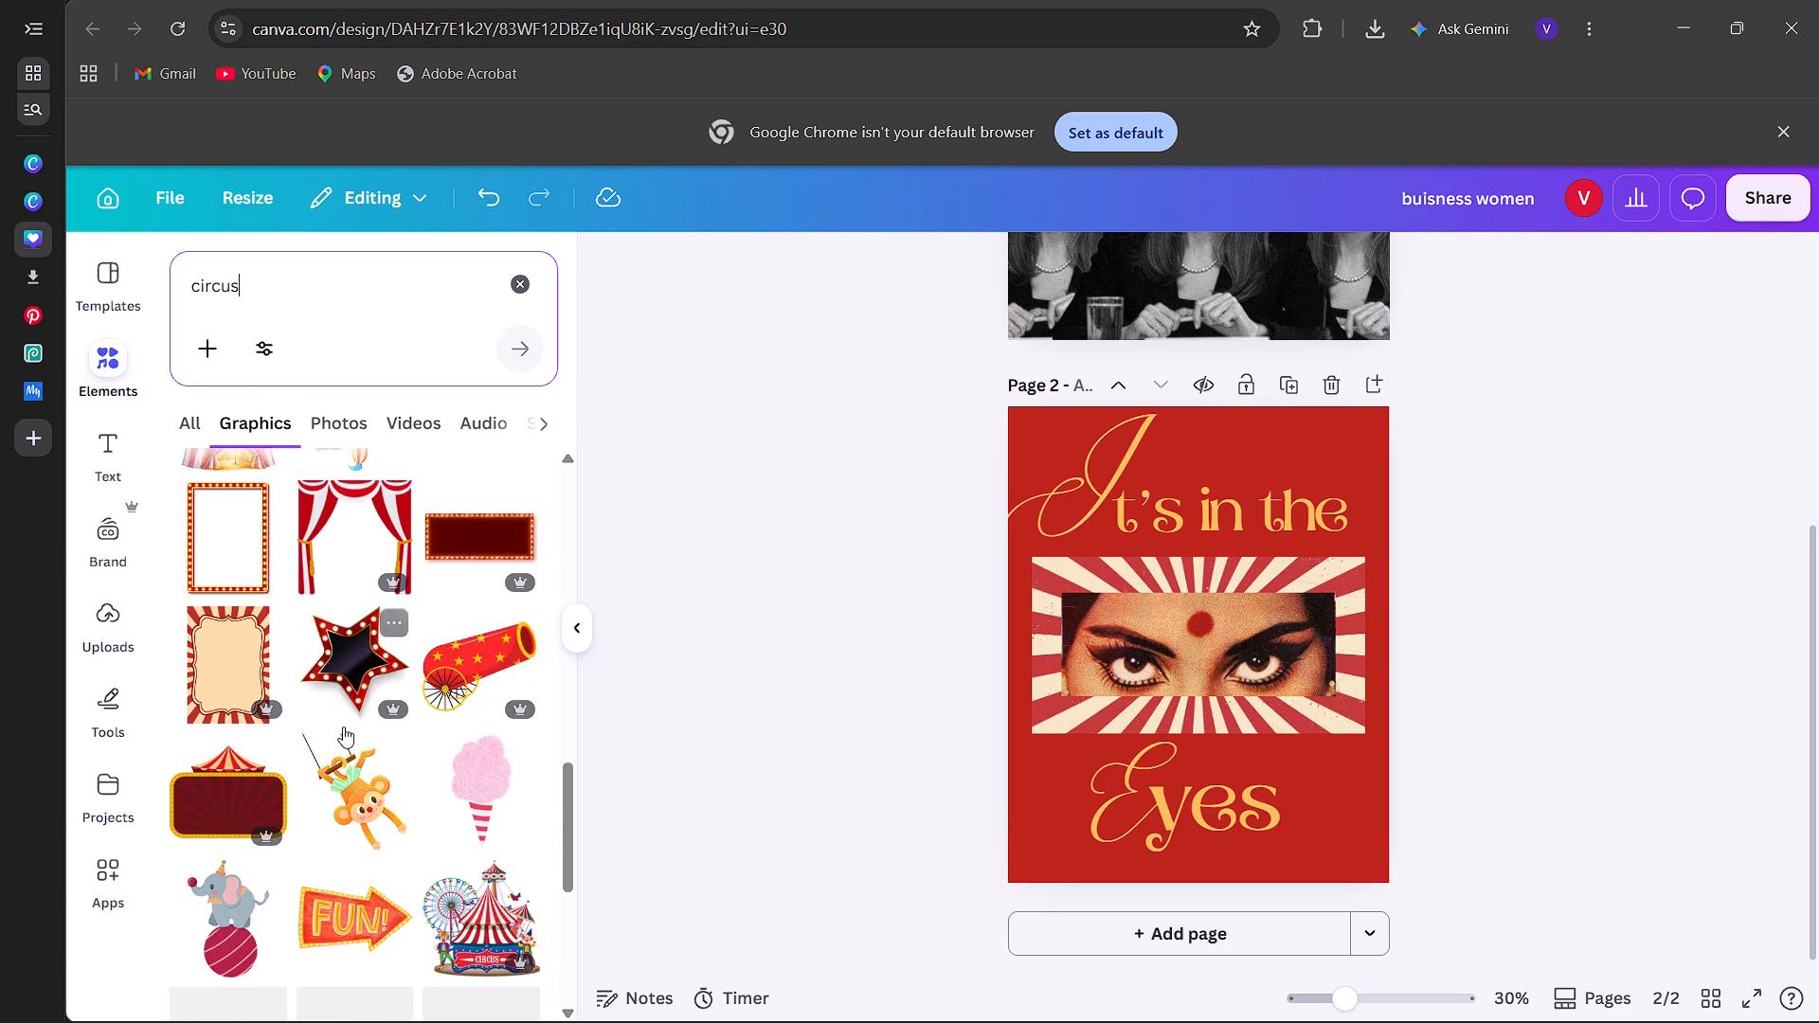
{"action": "scroll", "coordinate": [343, 727], "scroll_direction": "down", "scroll_amount": 3}
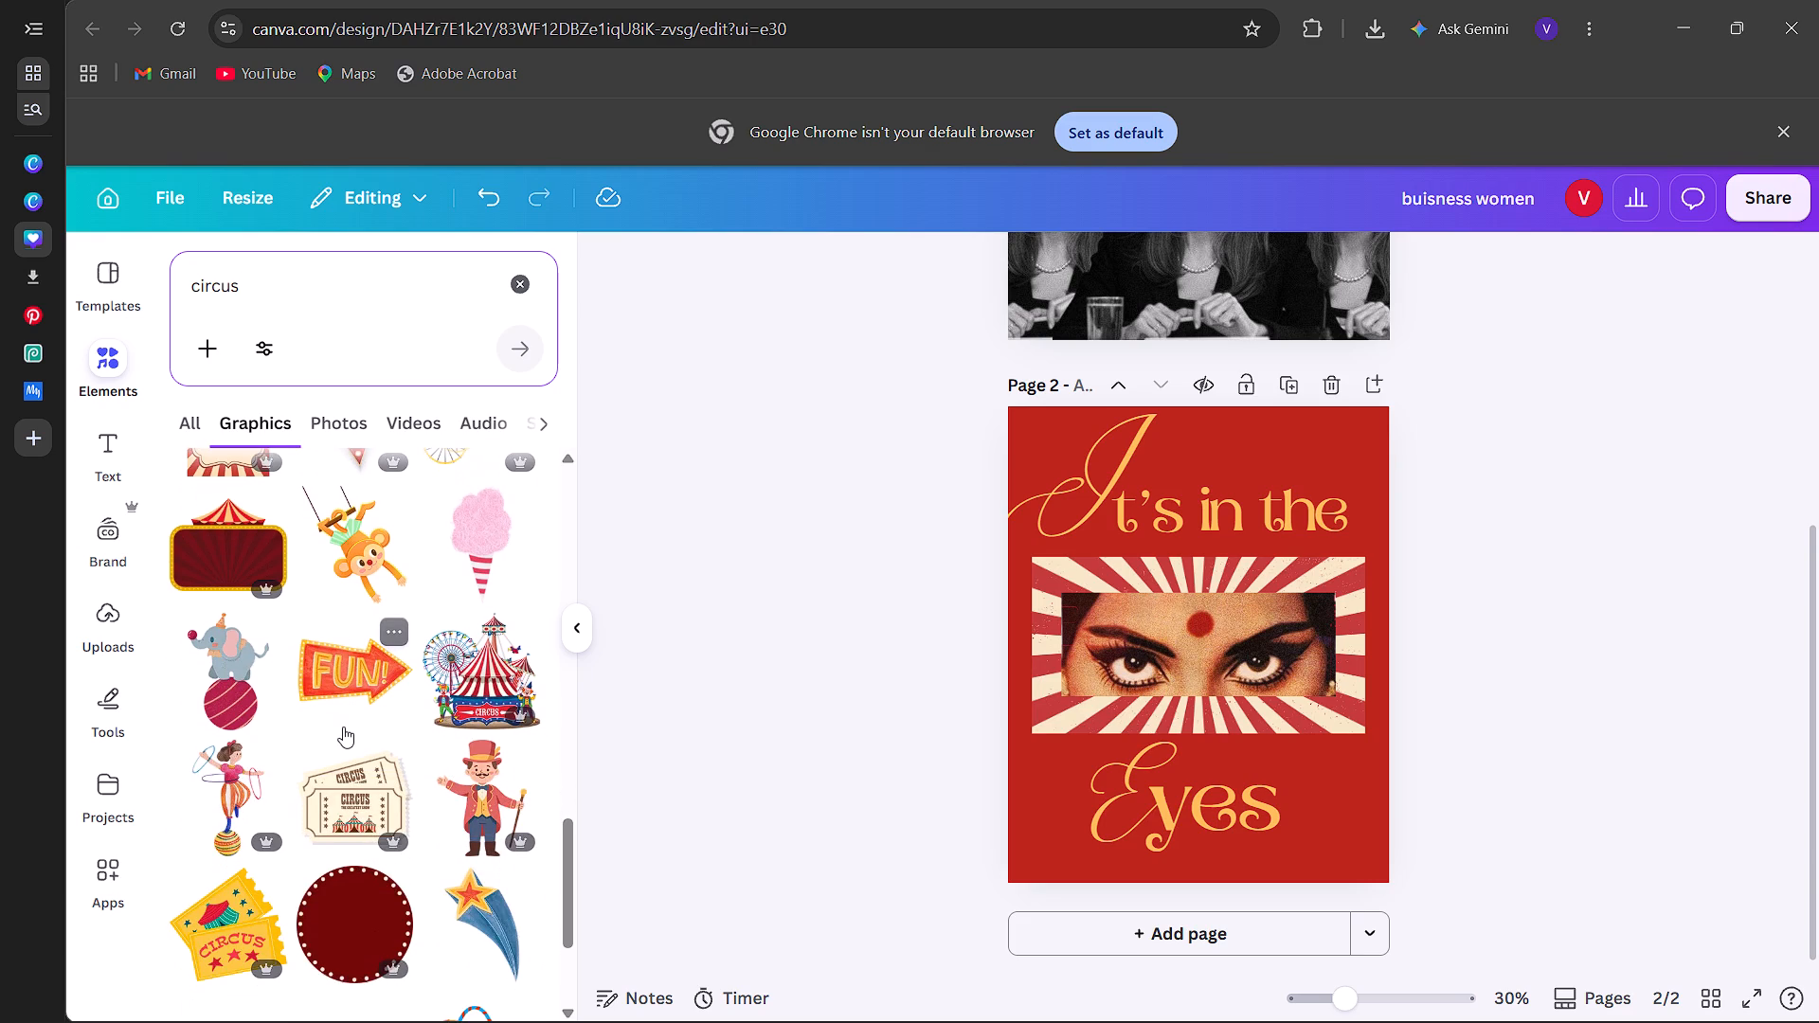
{"action": "scroll", "coordinate": [343, 727], "scroll_direction": "down", "scroll_amount": 3}
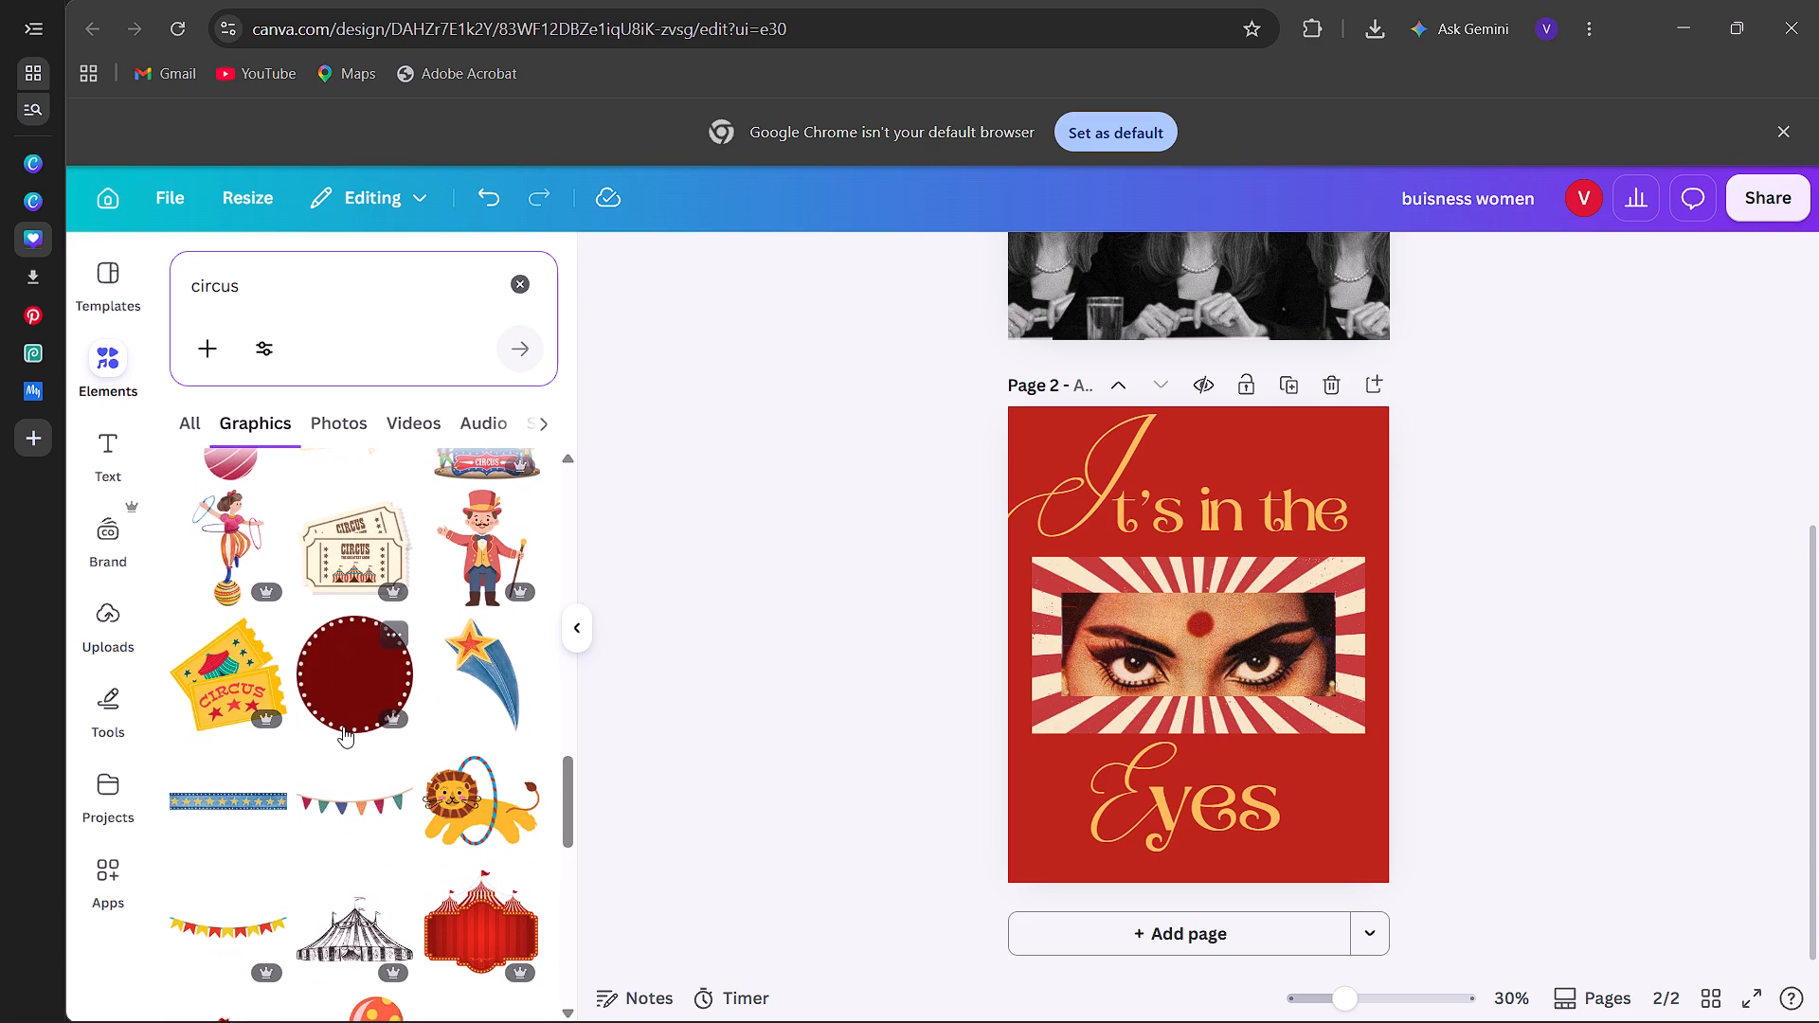
{"action": "left_click", "coordinate": [236, 664]}
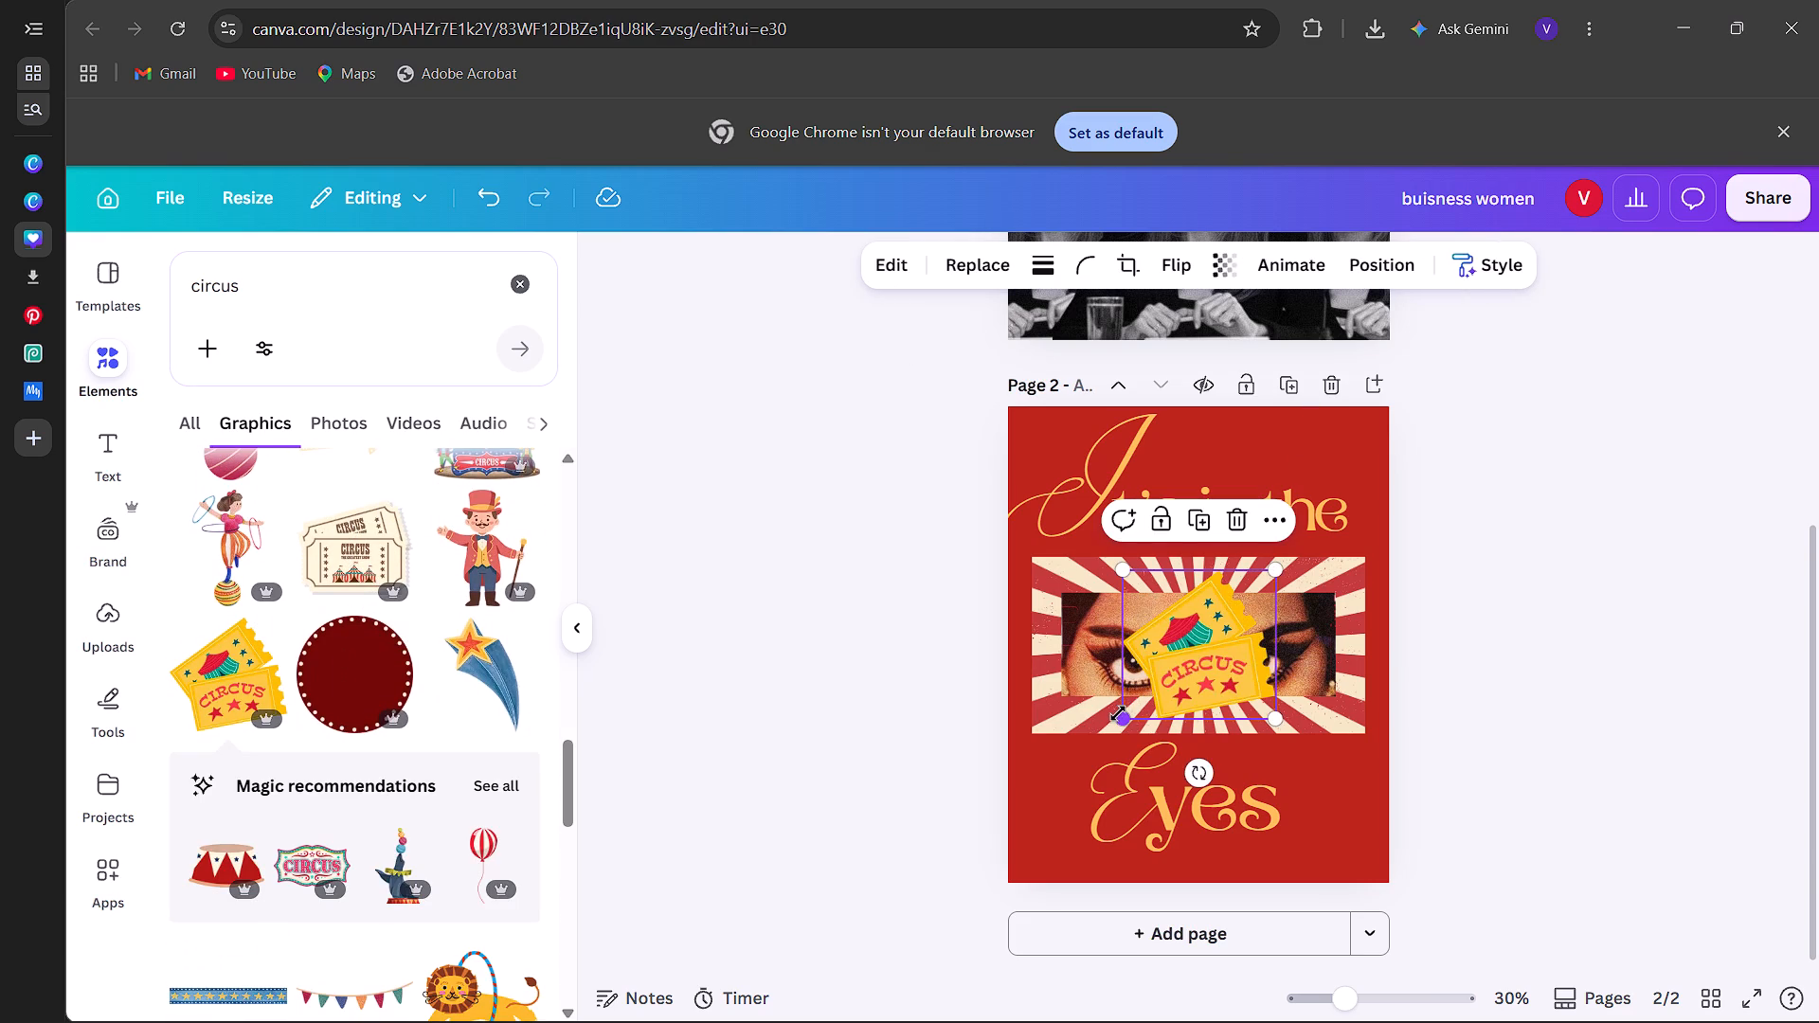
{"action": "left_click_drag", "start_coordinate": [1118, 713], "coordinate": [1218, 643]}
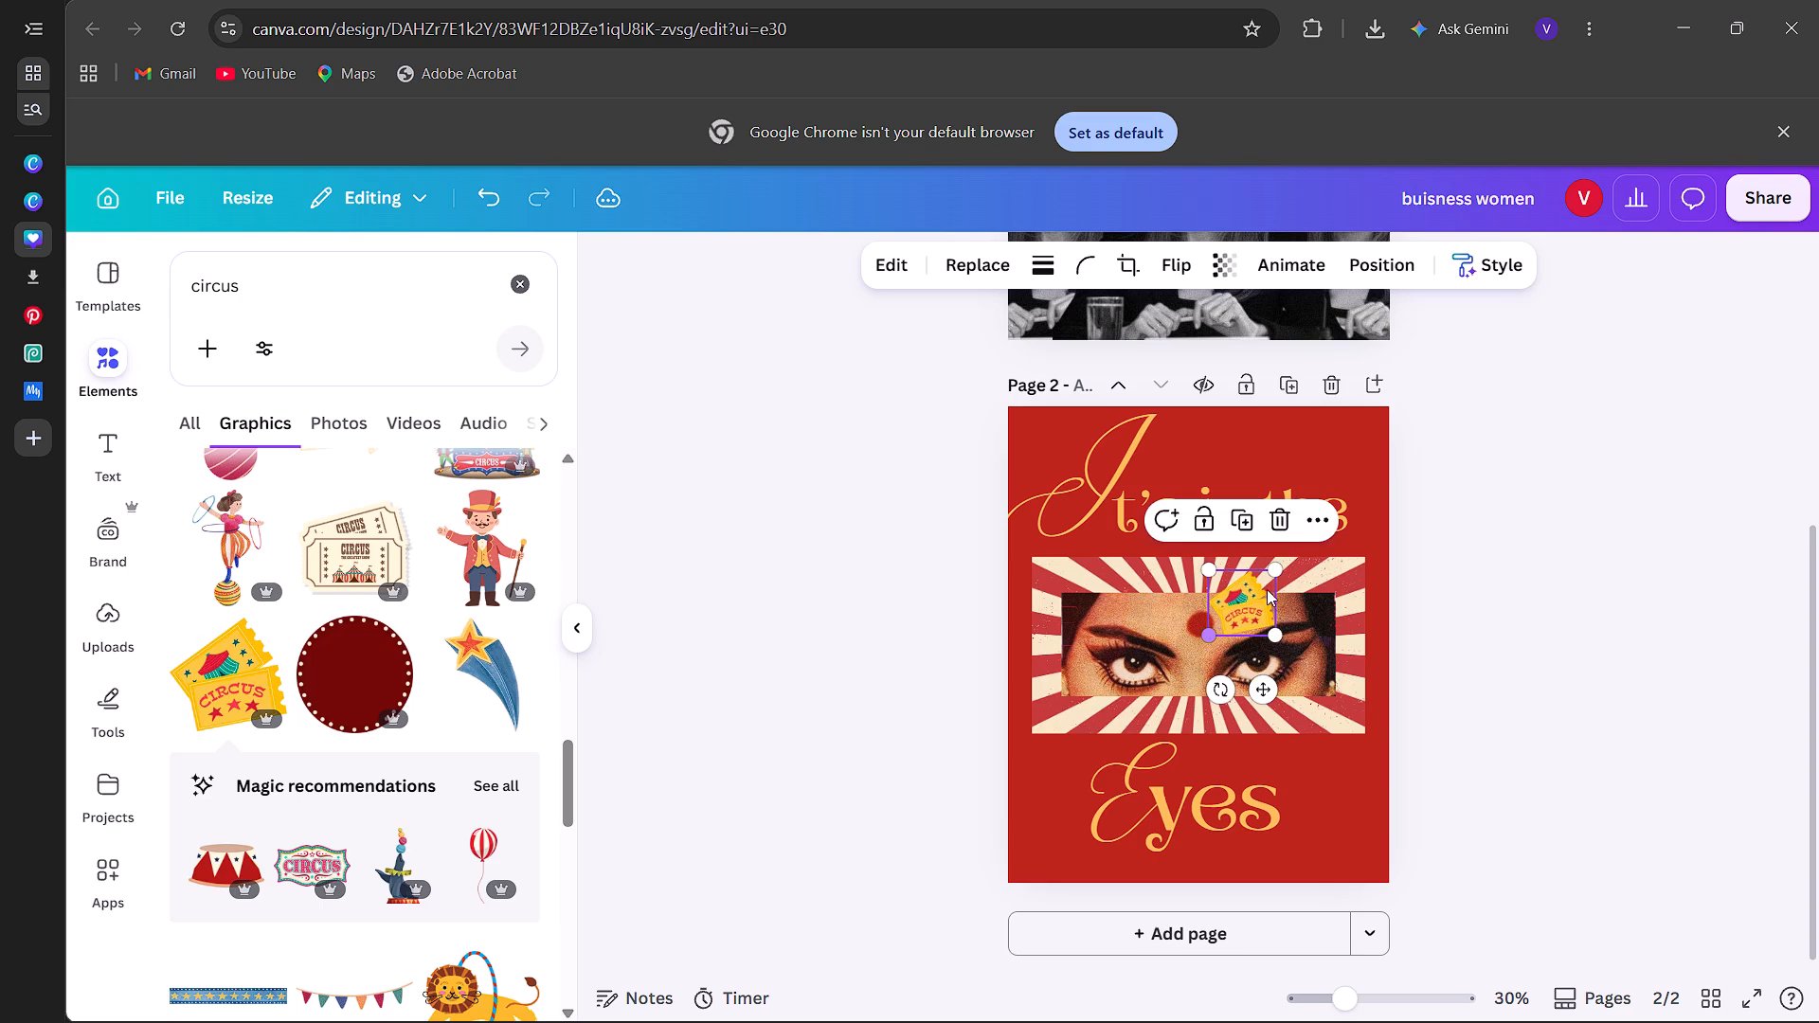
{"action": "left_click_drag", "start_coordinate": [1243, 599], "coordinate": [1332, 552]}
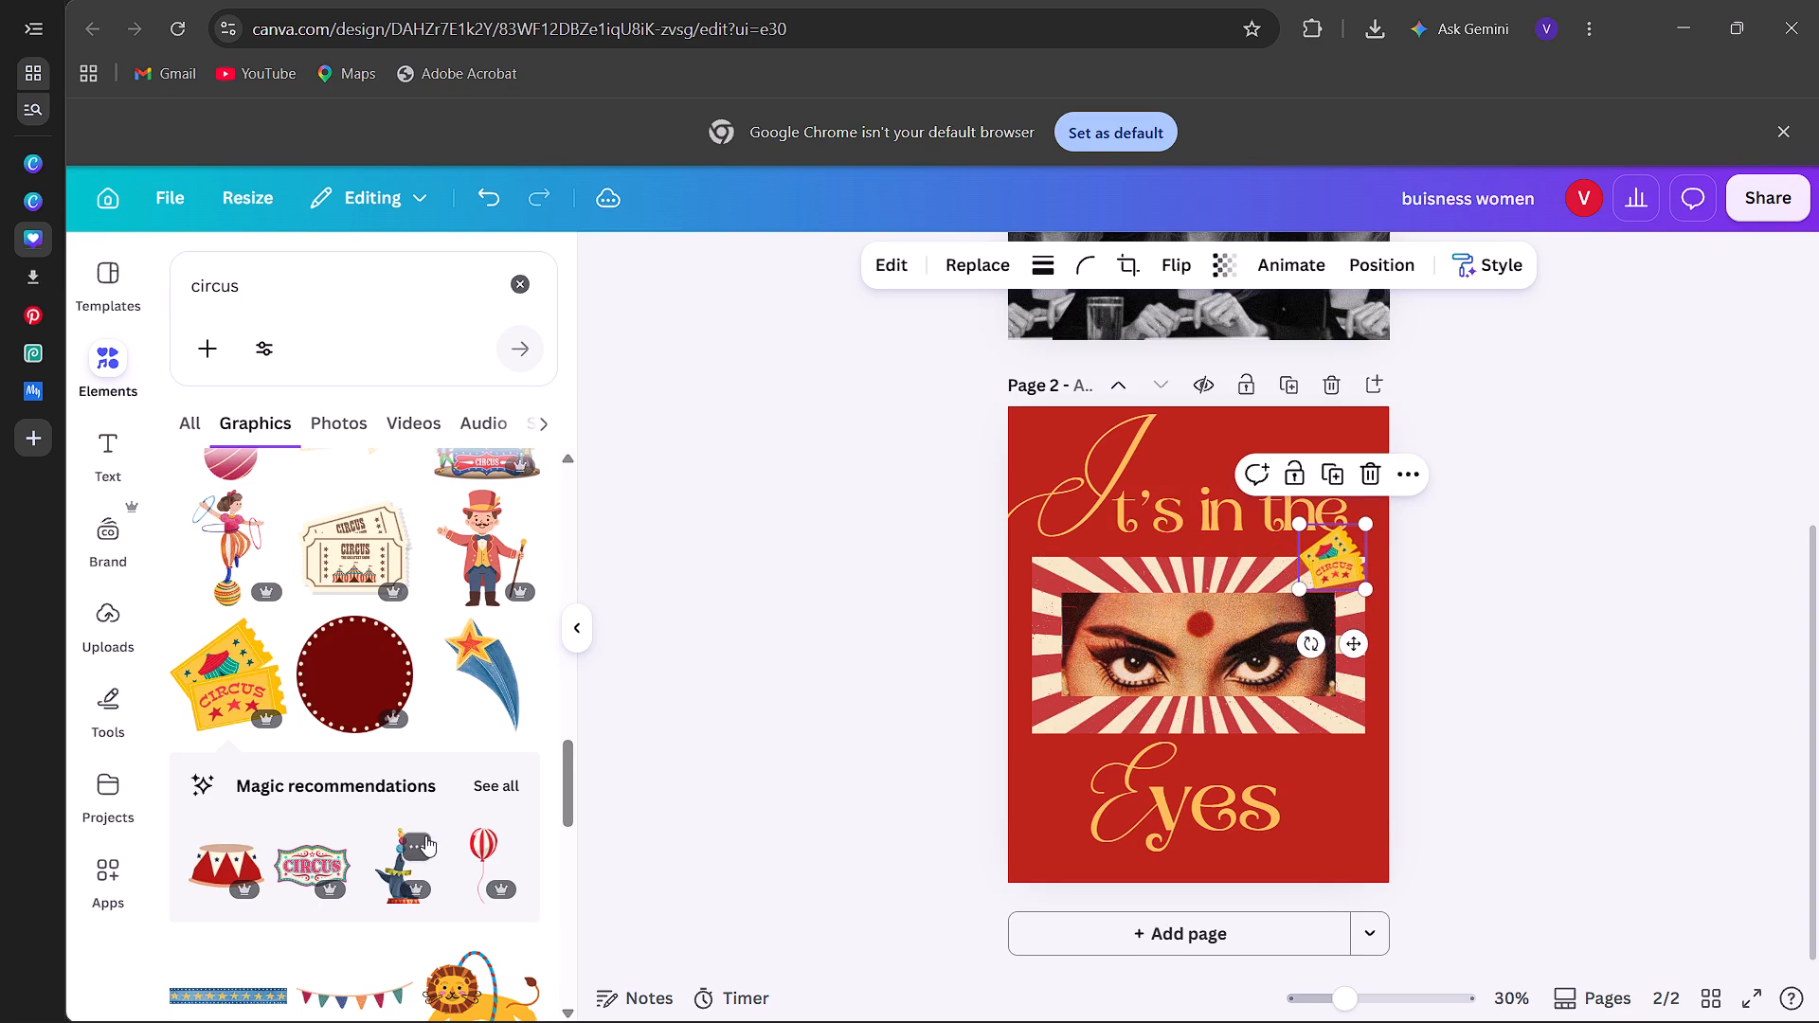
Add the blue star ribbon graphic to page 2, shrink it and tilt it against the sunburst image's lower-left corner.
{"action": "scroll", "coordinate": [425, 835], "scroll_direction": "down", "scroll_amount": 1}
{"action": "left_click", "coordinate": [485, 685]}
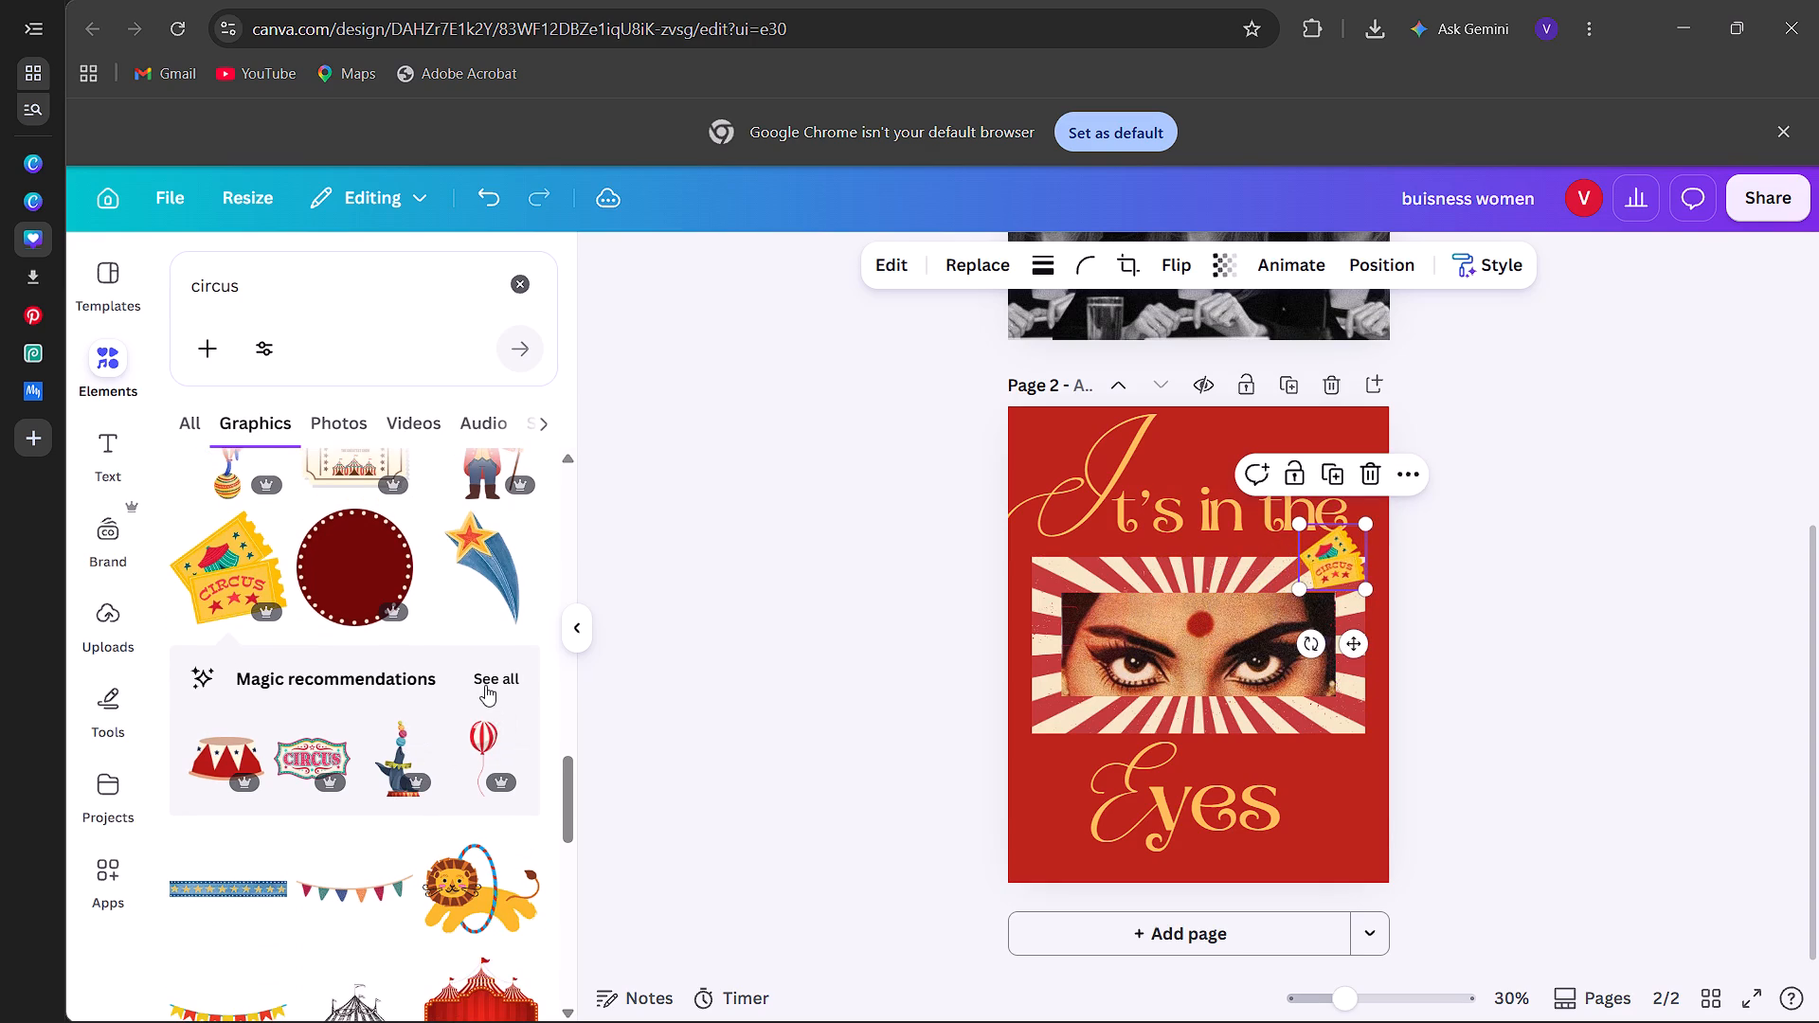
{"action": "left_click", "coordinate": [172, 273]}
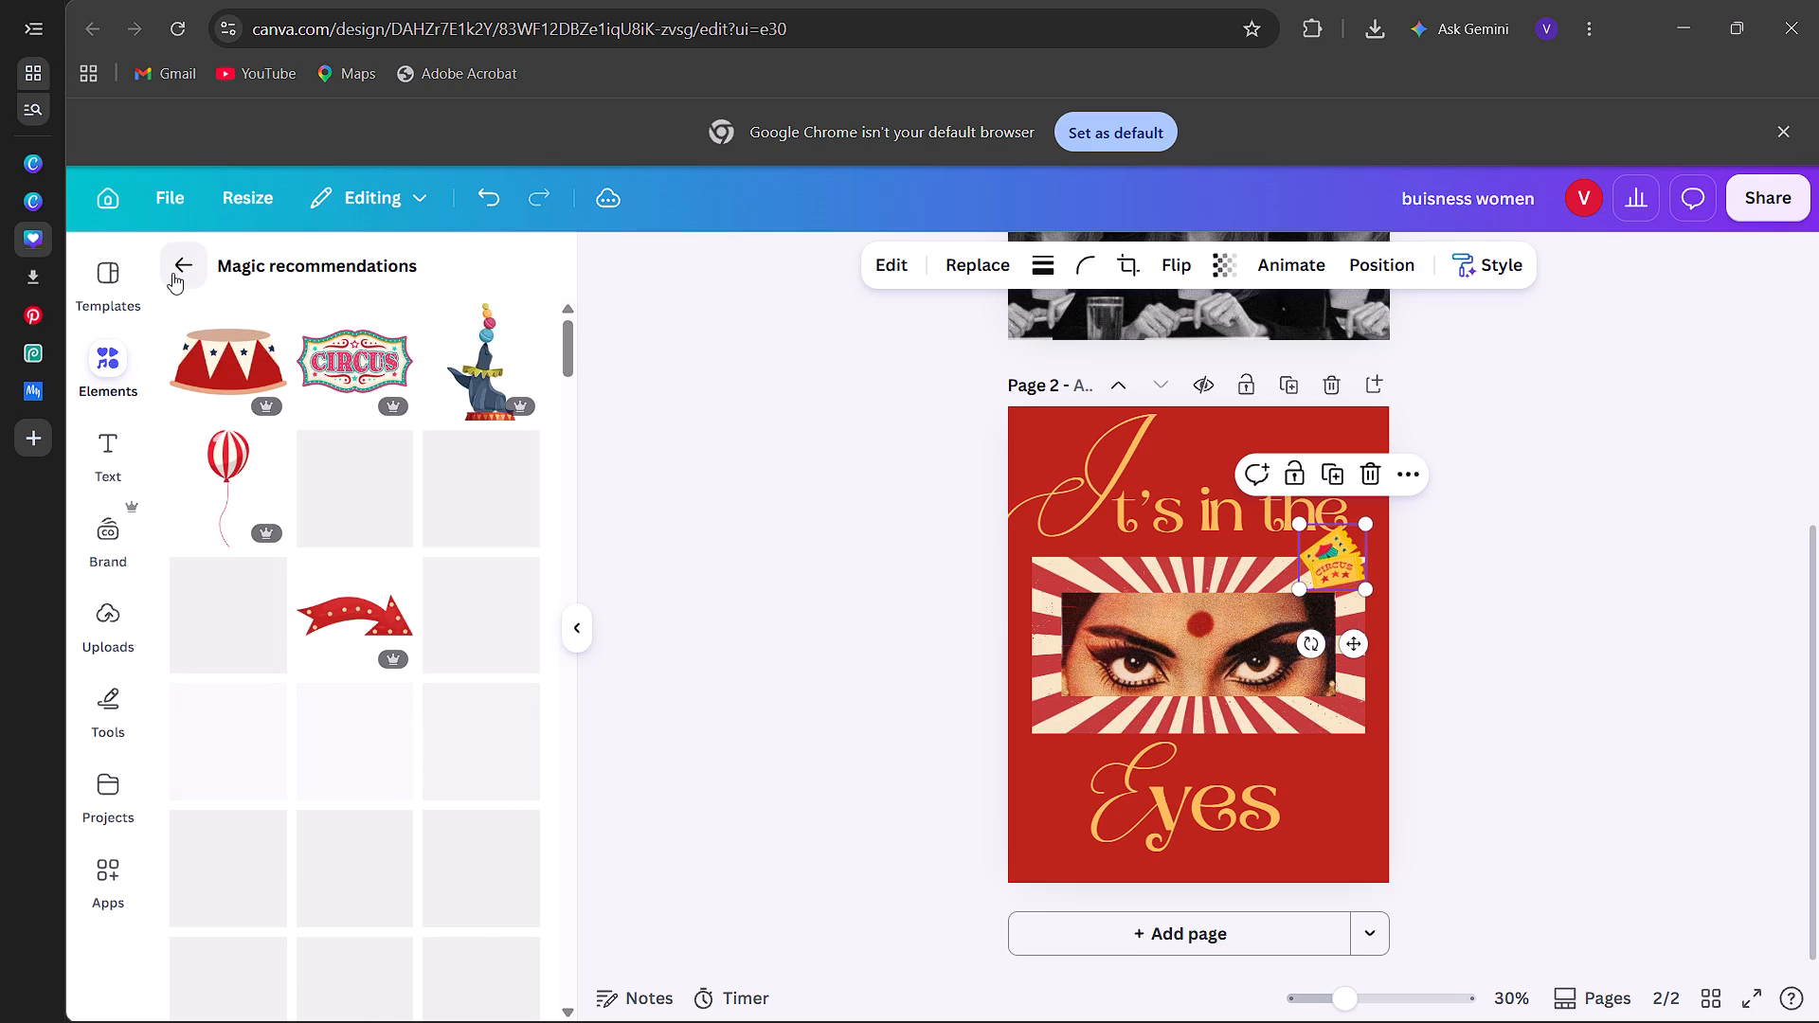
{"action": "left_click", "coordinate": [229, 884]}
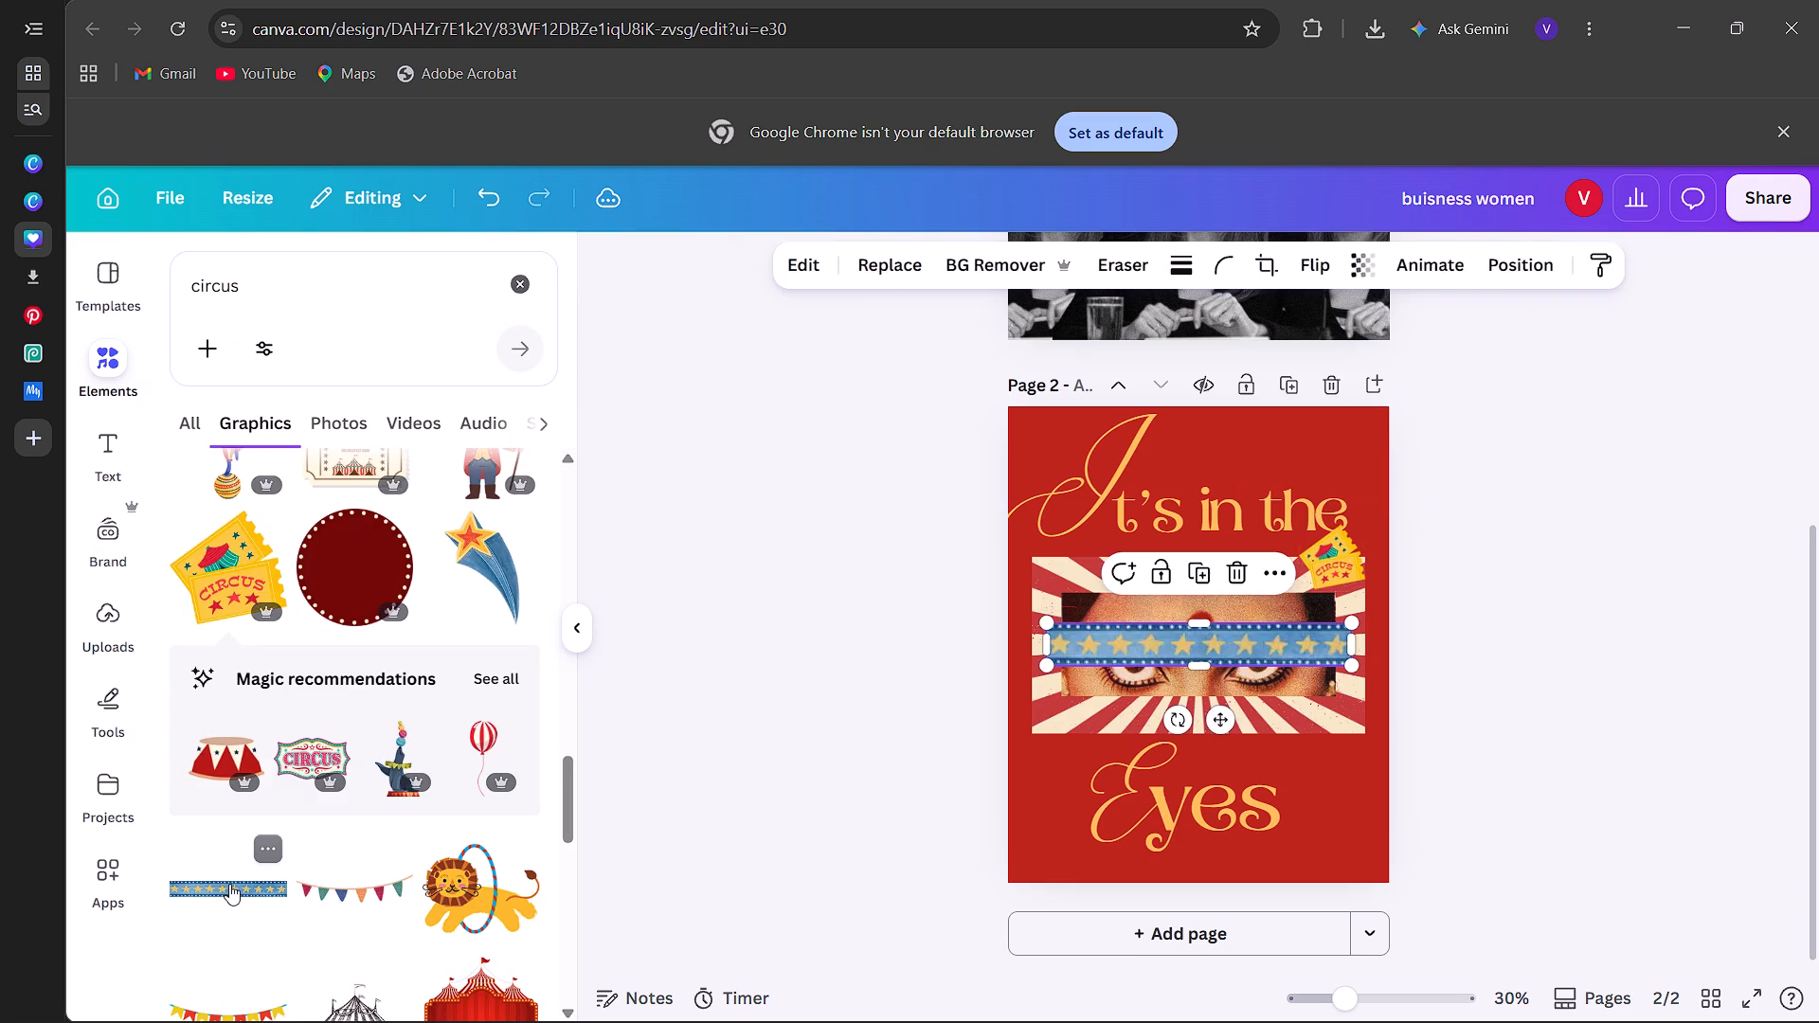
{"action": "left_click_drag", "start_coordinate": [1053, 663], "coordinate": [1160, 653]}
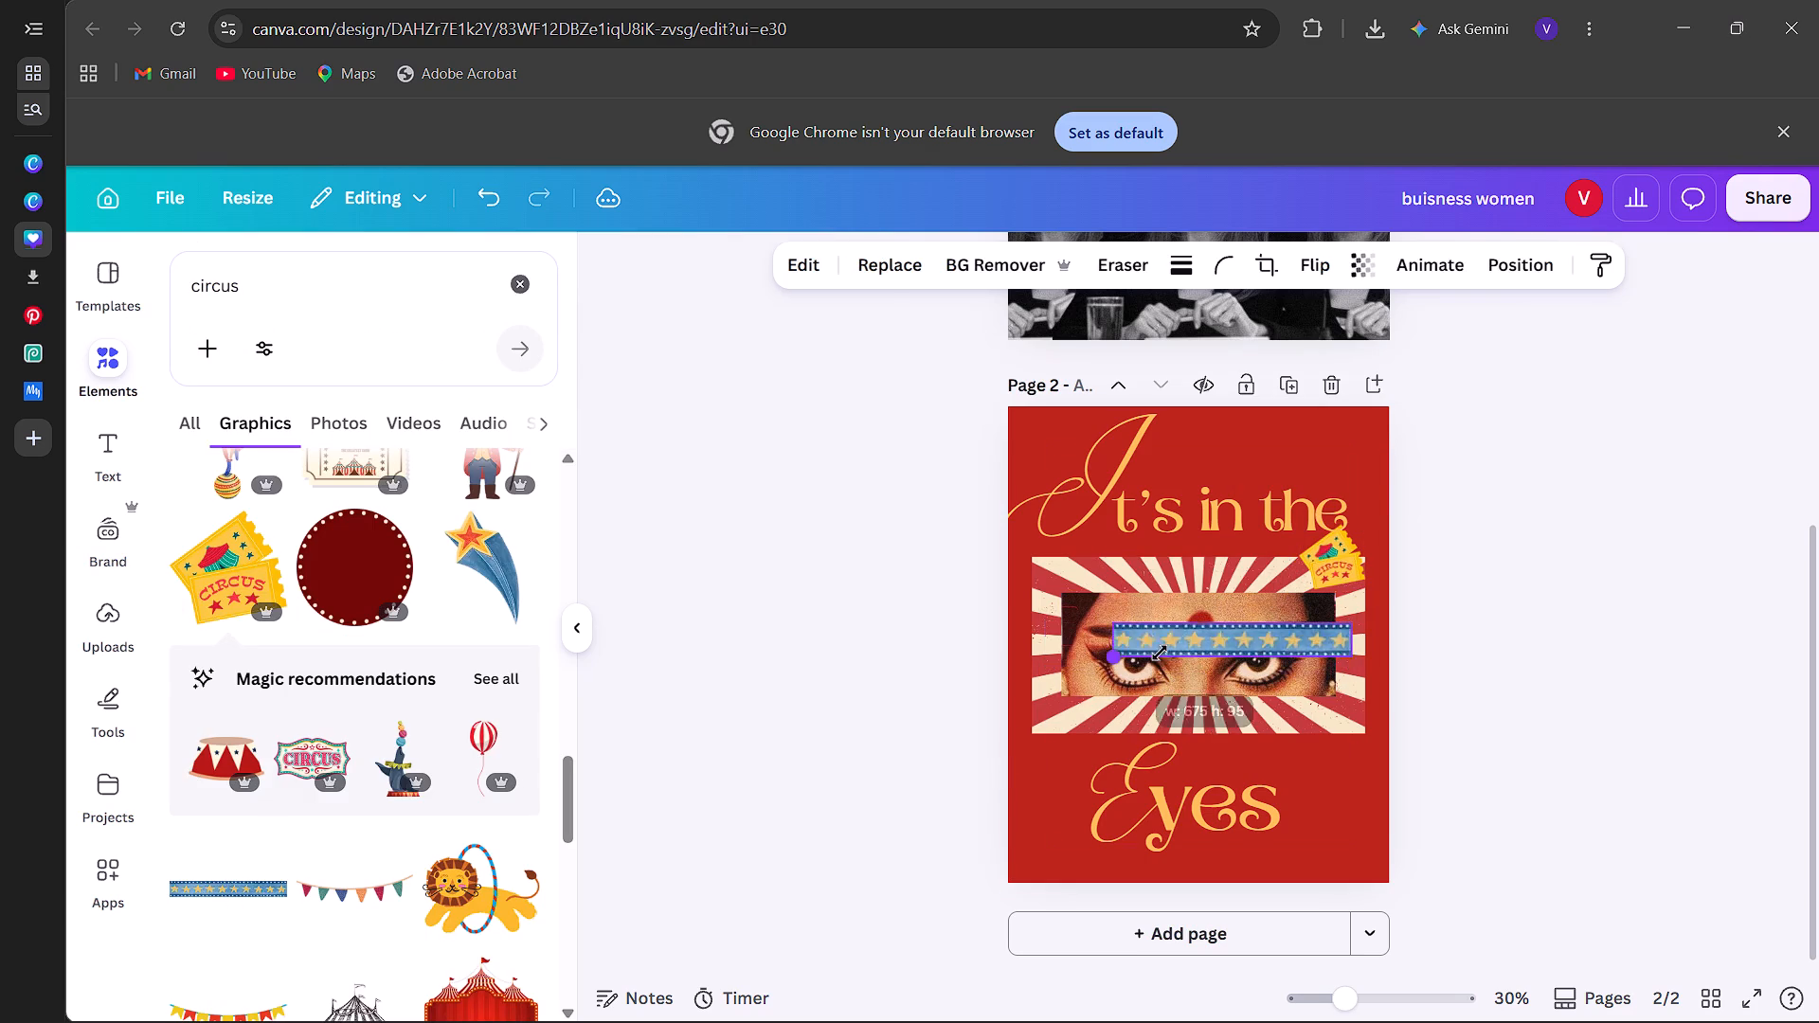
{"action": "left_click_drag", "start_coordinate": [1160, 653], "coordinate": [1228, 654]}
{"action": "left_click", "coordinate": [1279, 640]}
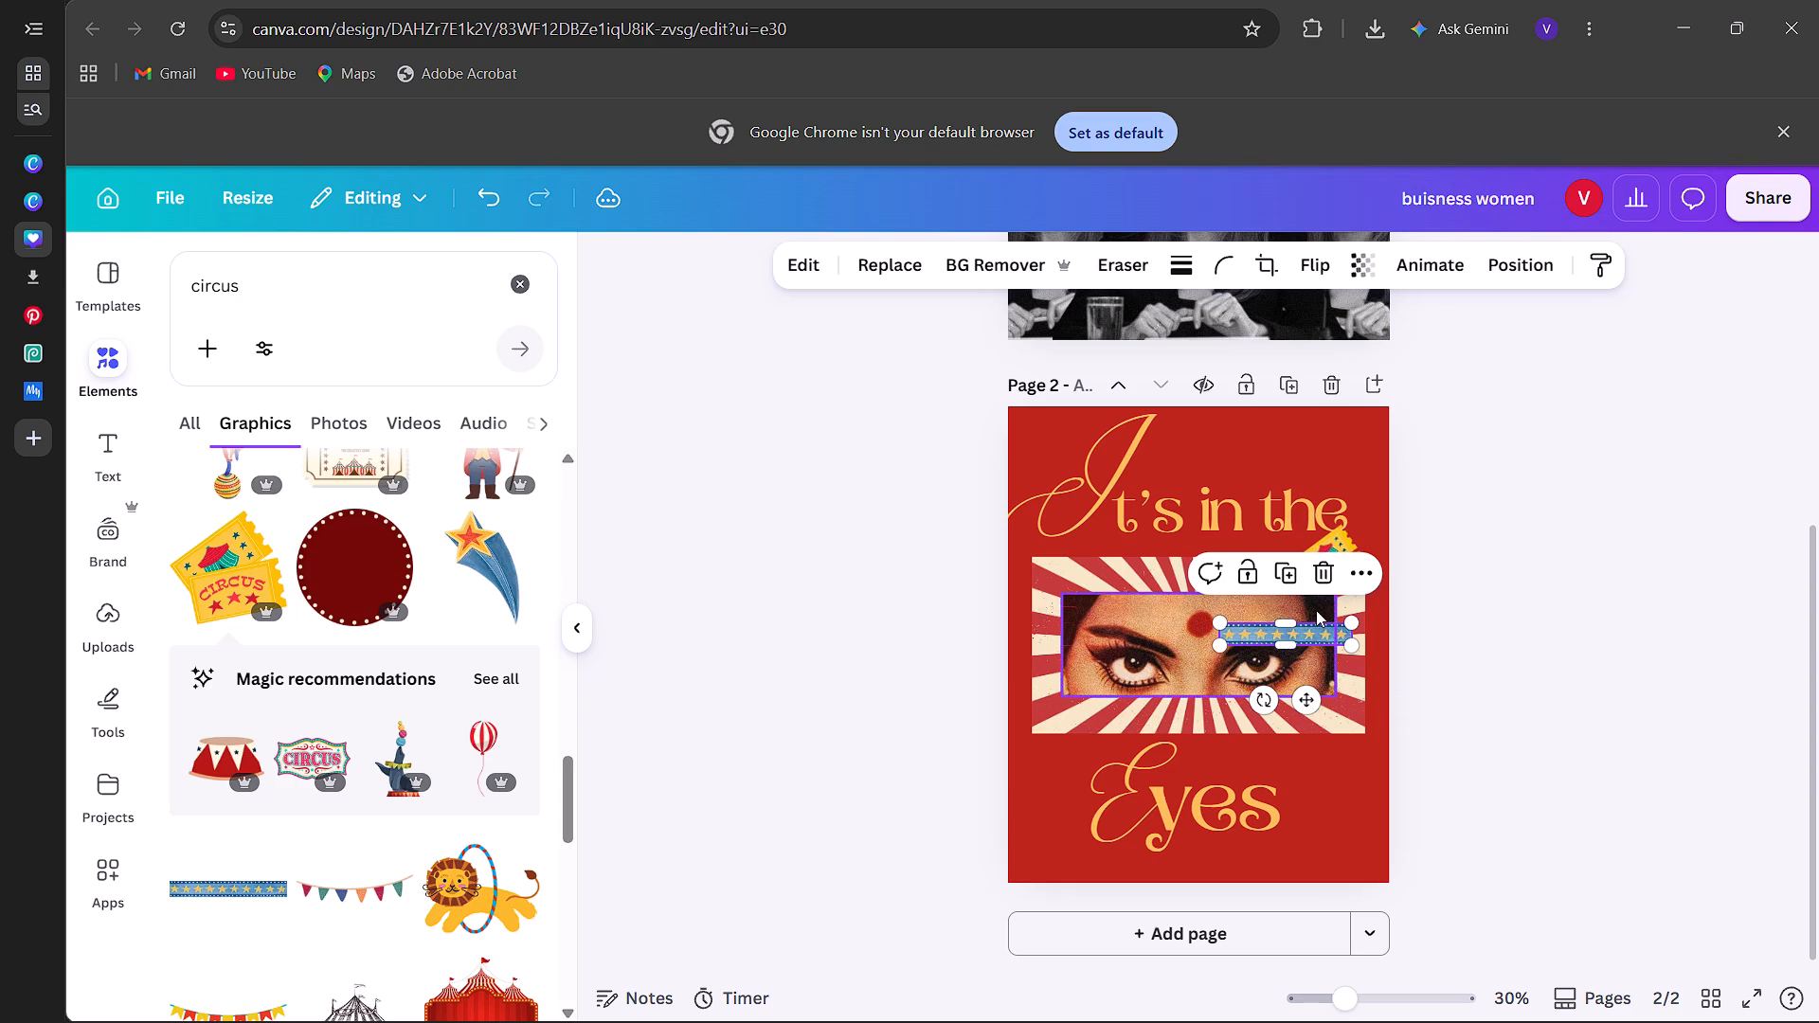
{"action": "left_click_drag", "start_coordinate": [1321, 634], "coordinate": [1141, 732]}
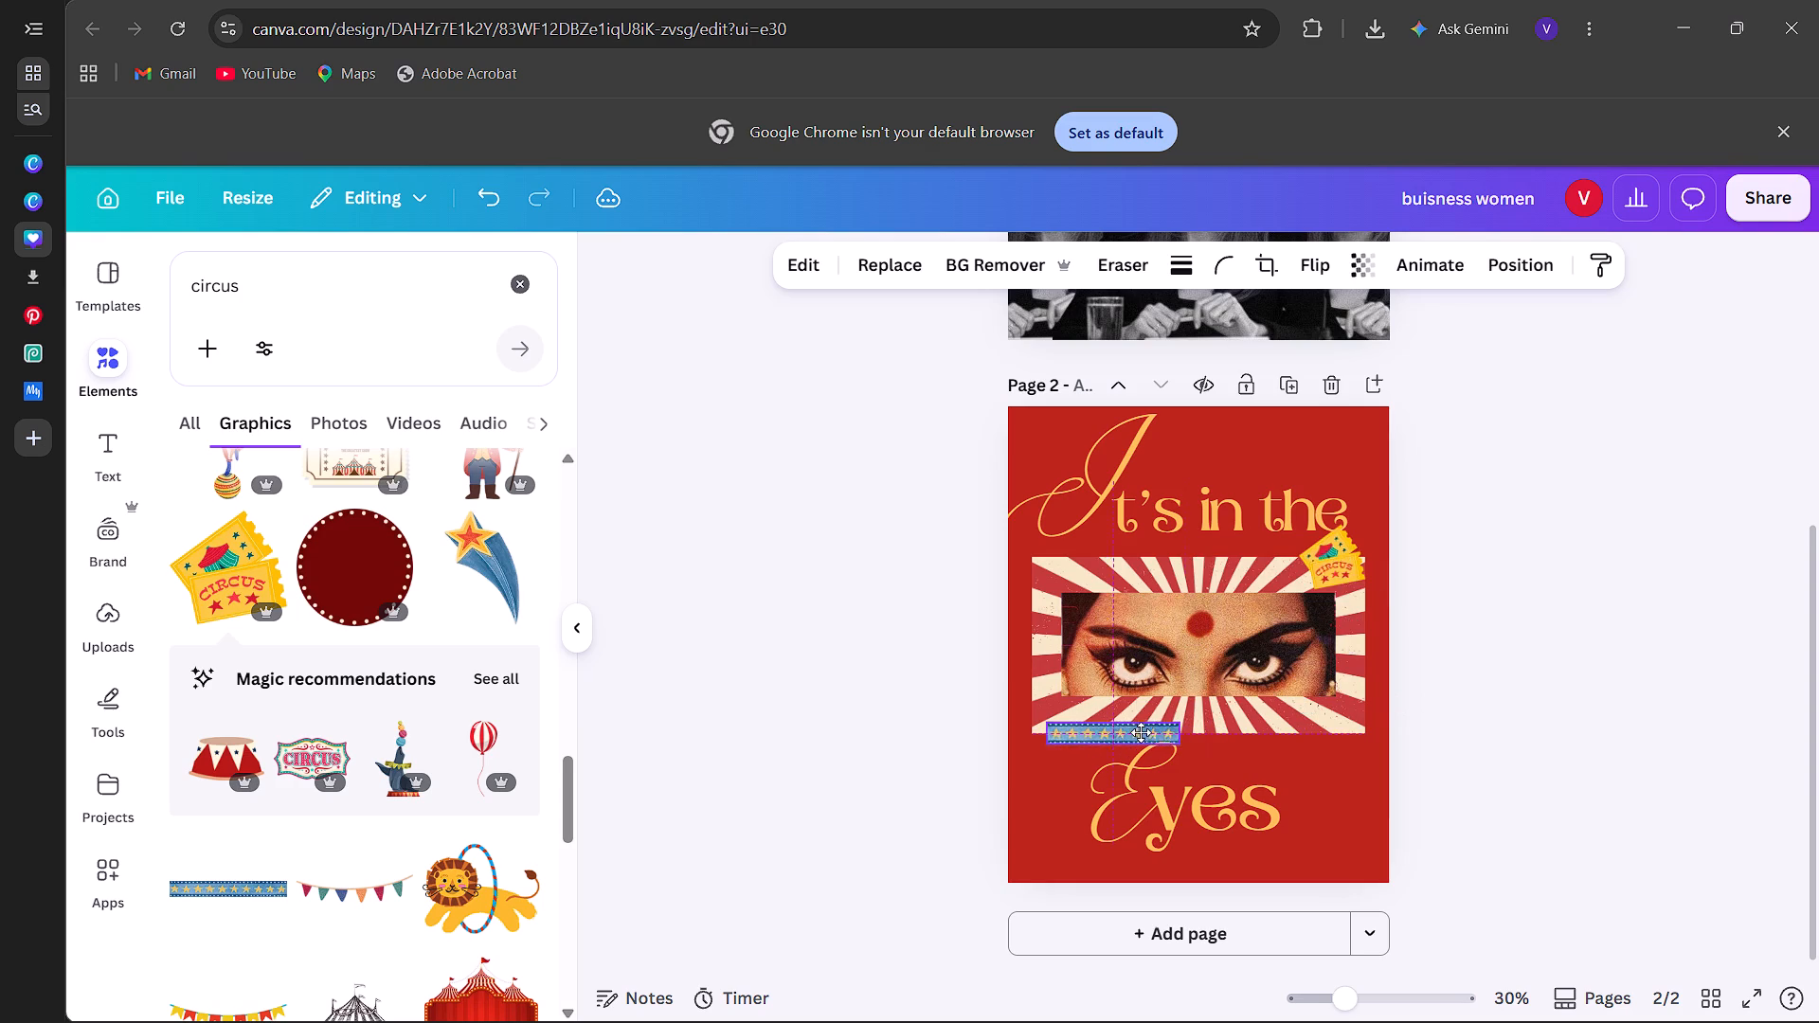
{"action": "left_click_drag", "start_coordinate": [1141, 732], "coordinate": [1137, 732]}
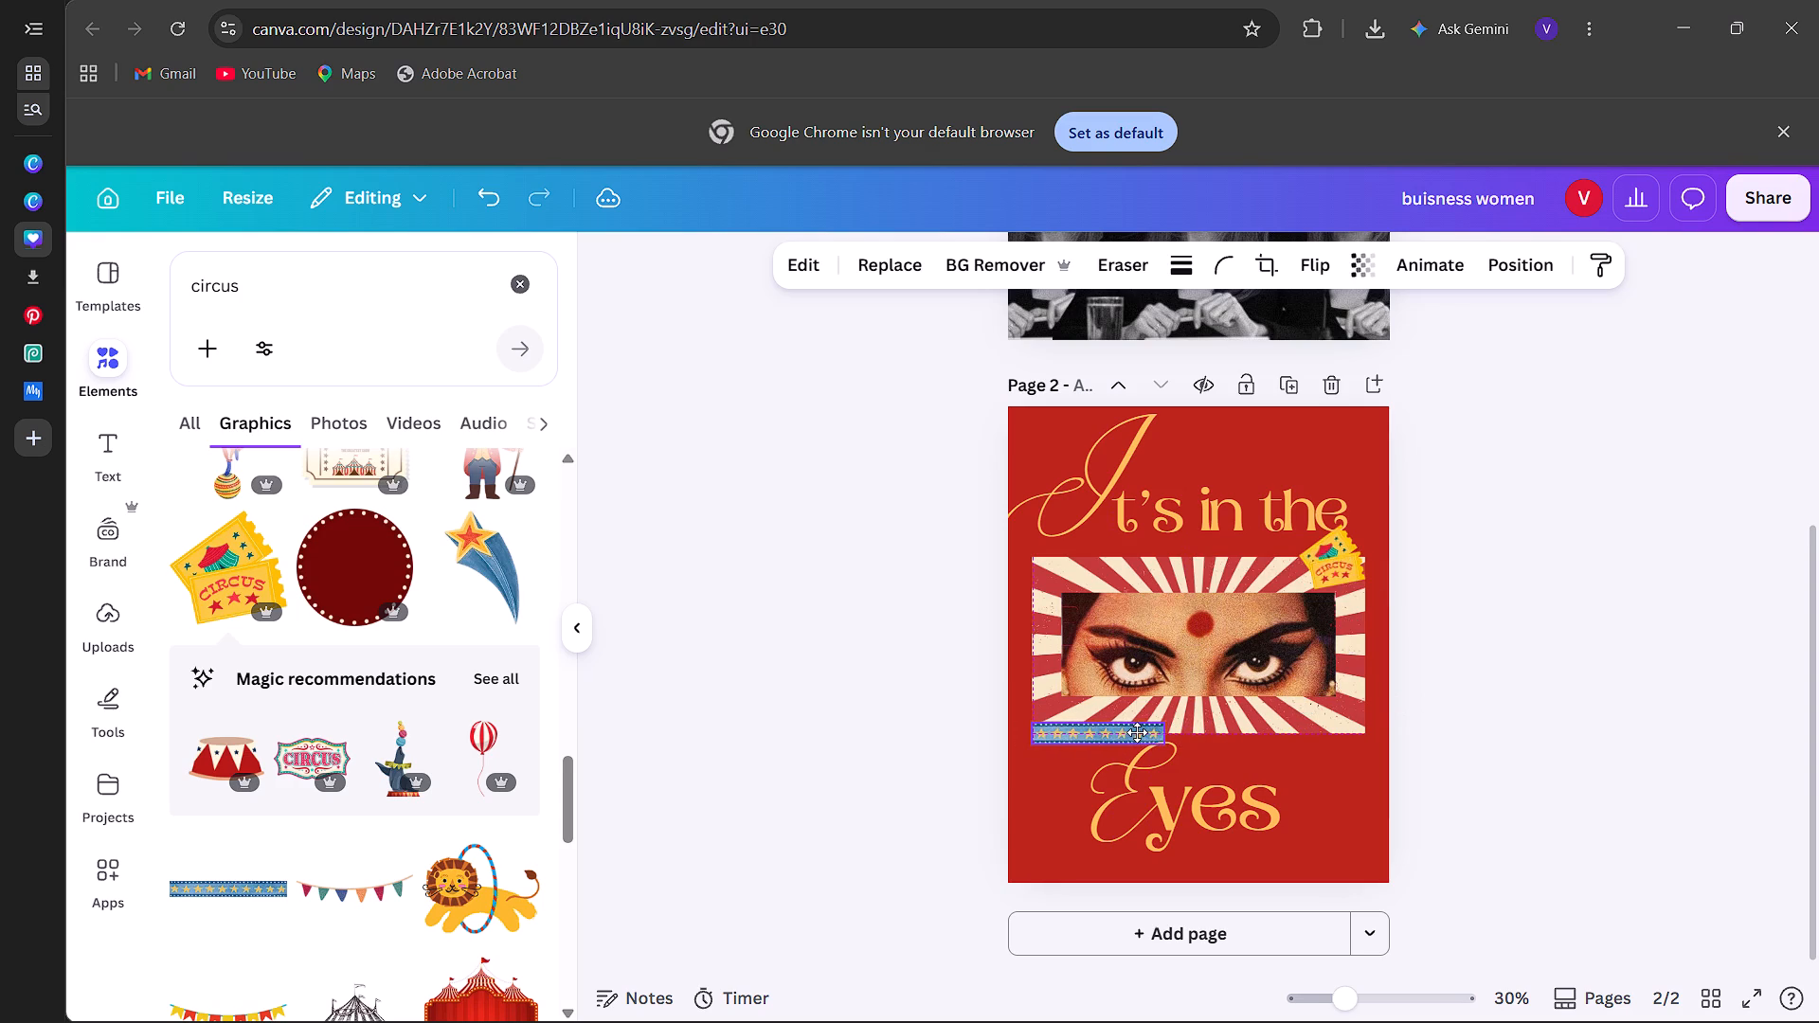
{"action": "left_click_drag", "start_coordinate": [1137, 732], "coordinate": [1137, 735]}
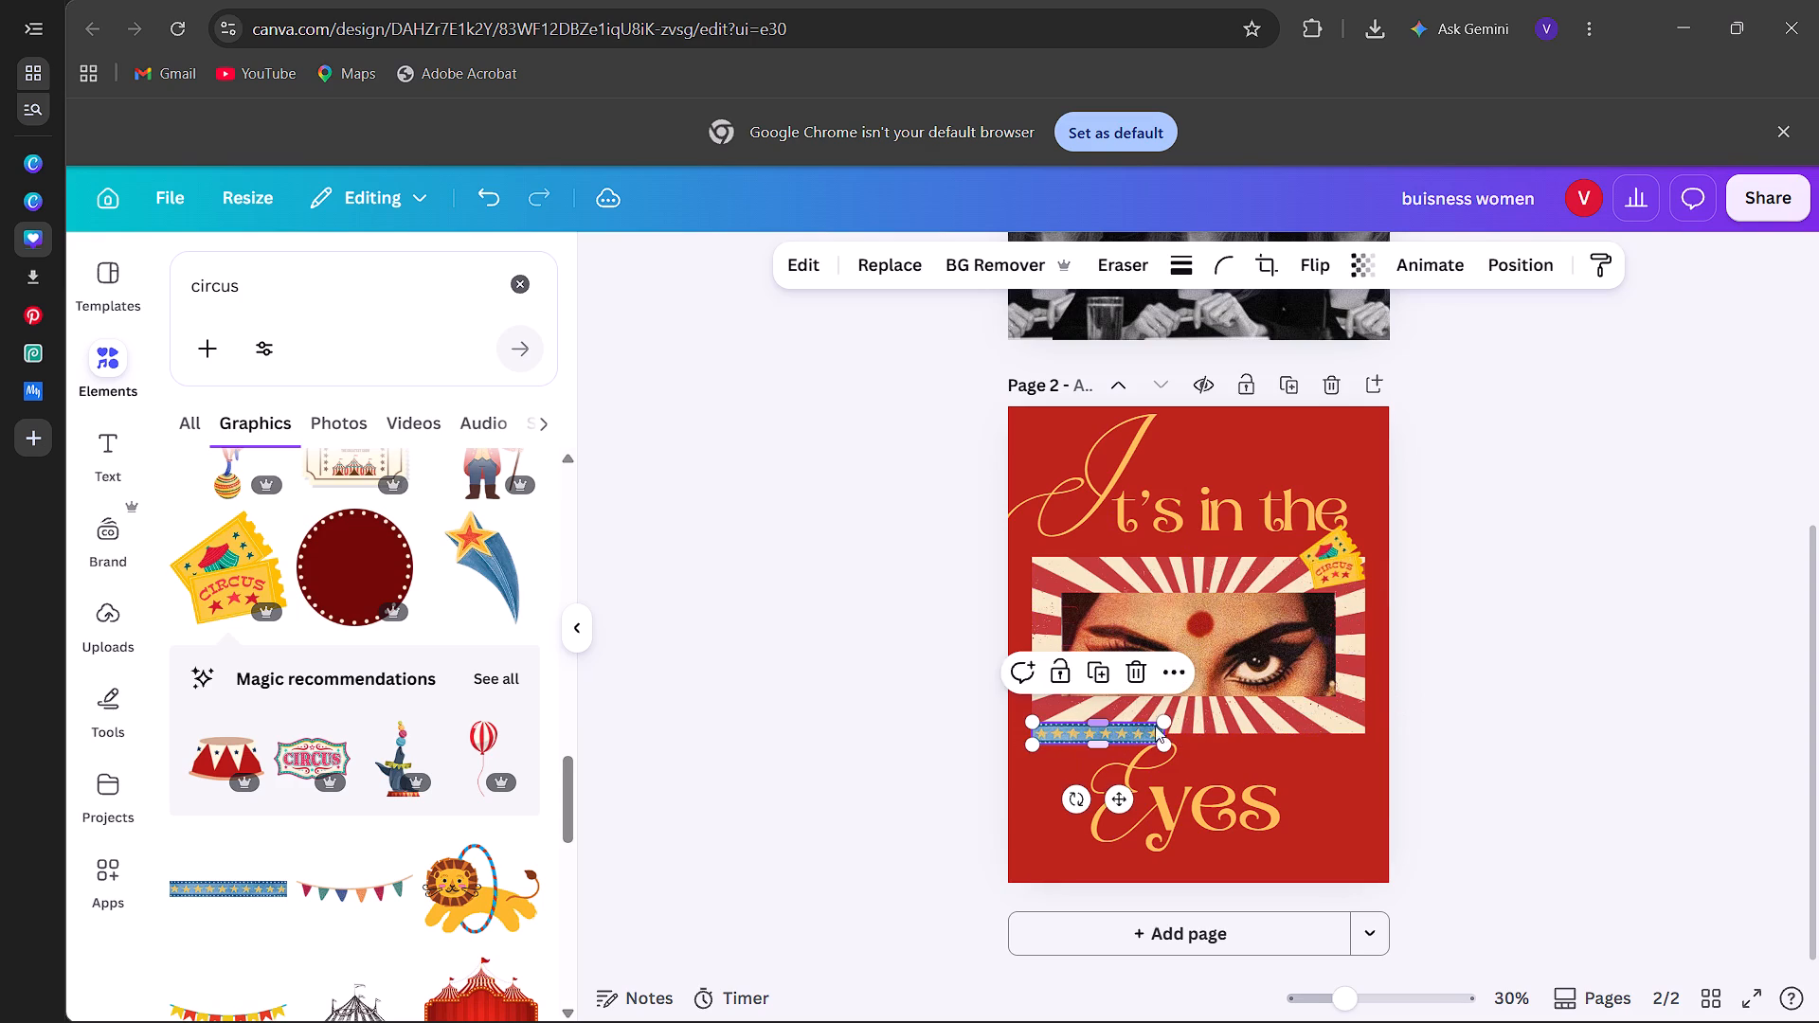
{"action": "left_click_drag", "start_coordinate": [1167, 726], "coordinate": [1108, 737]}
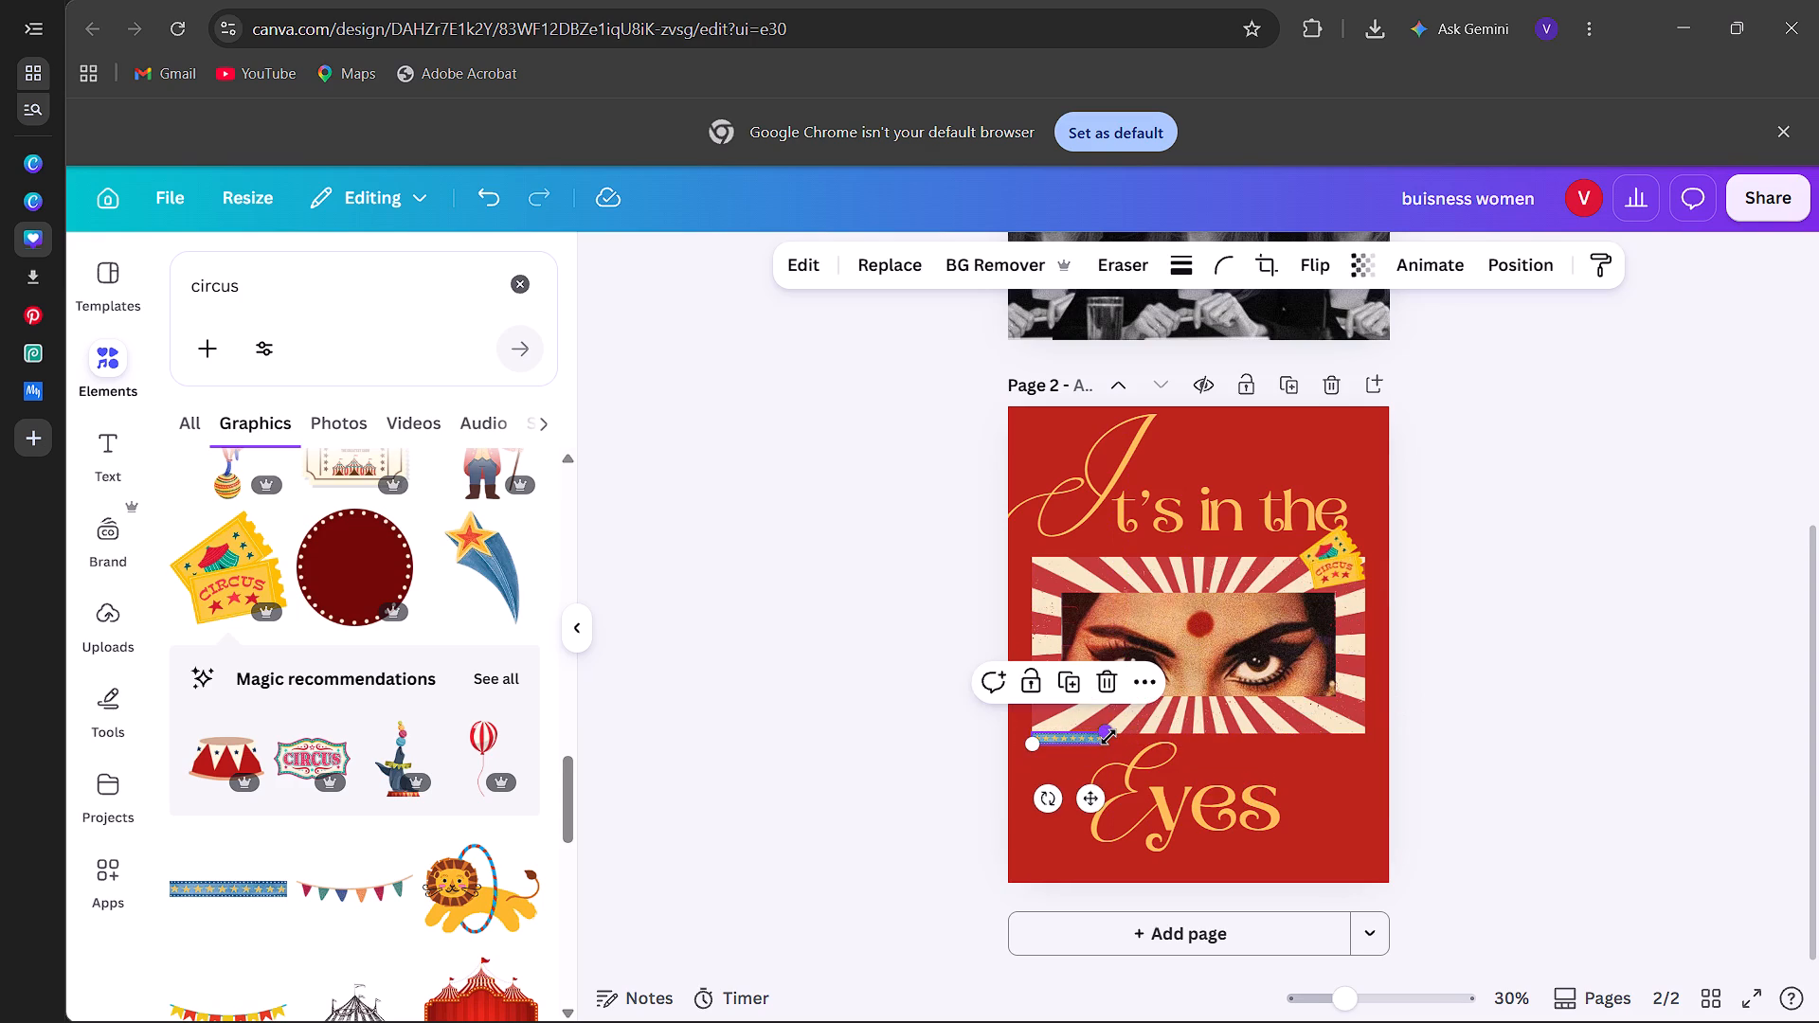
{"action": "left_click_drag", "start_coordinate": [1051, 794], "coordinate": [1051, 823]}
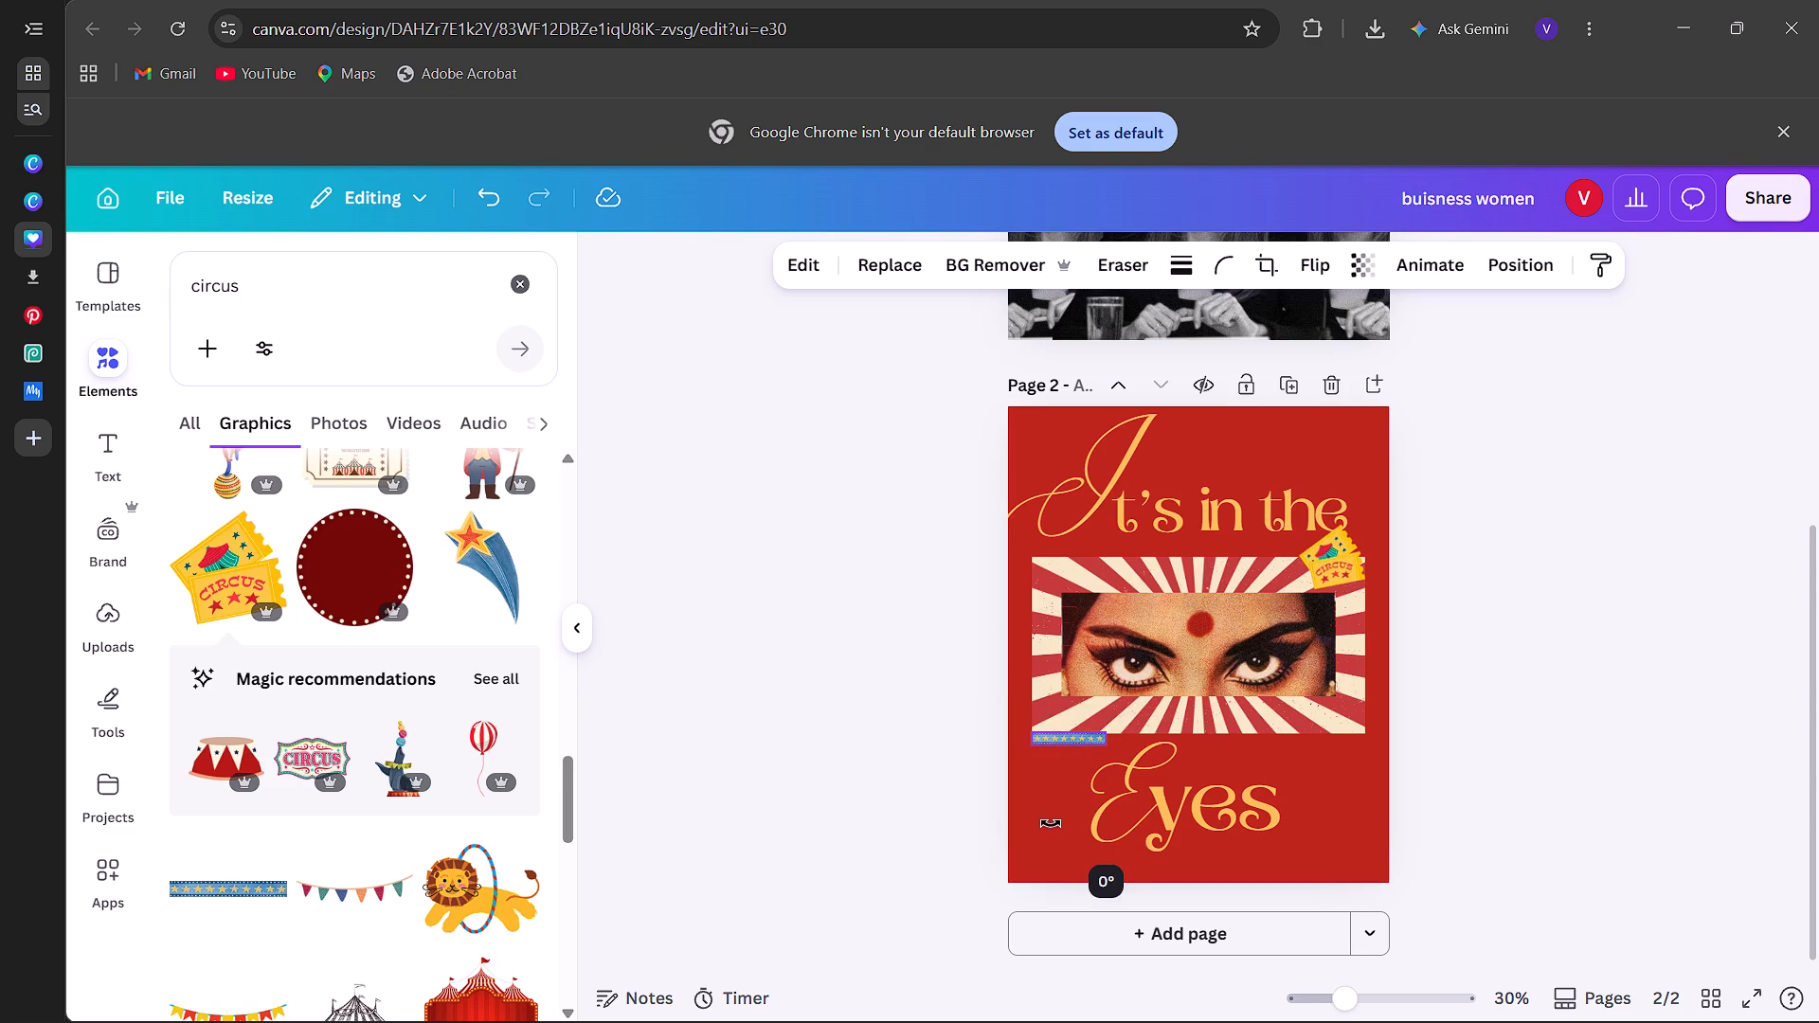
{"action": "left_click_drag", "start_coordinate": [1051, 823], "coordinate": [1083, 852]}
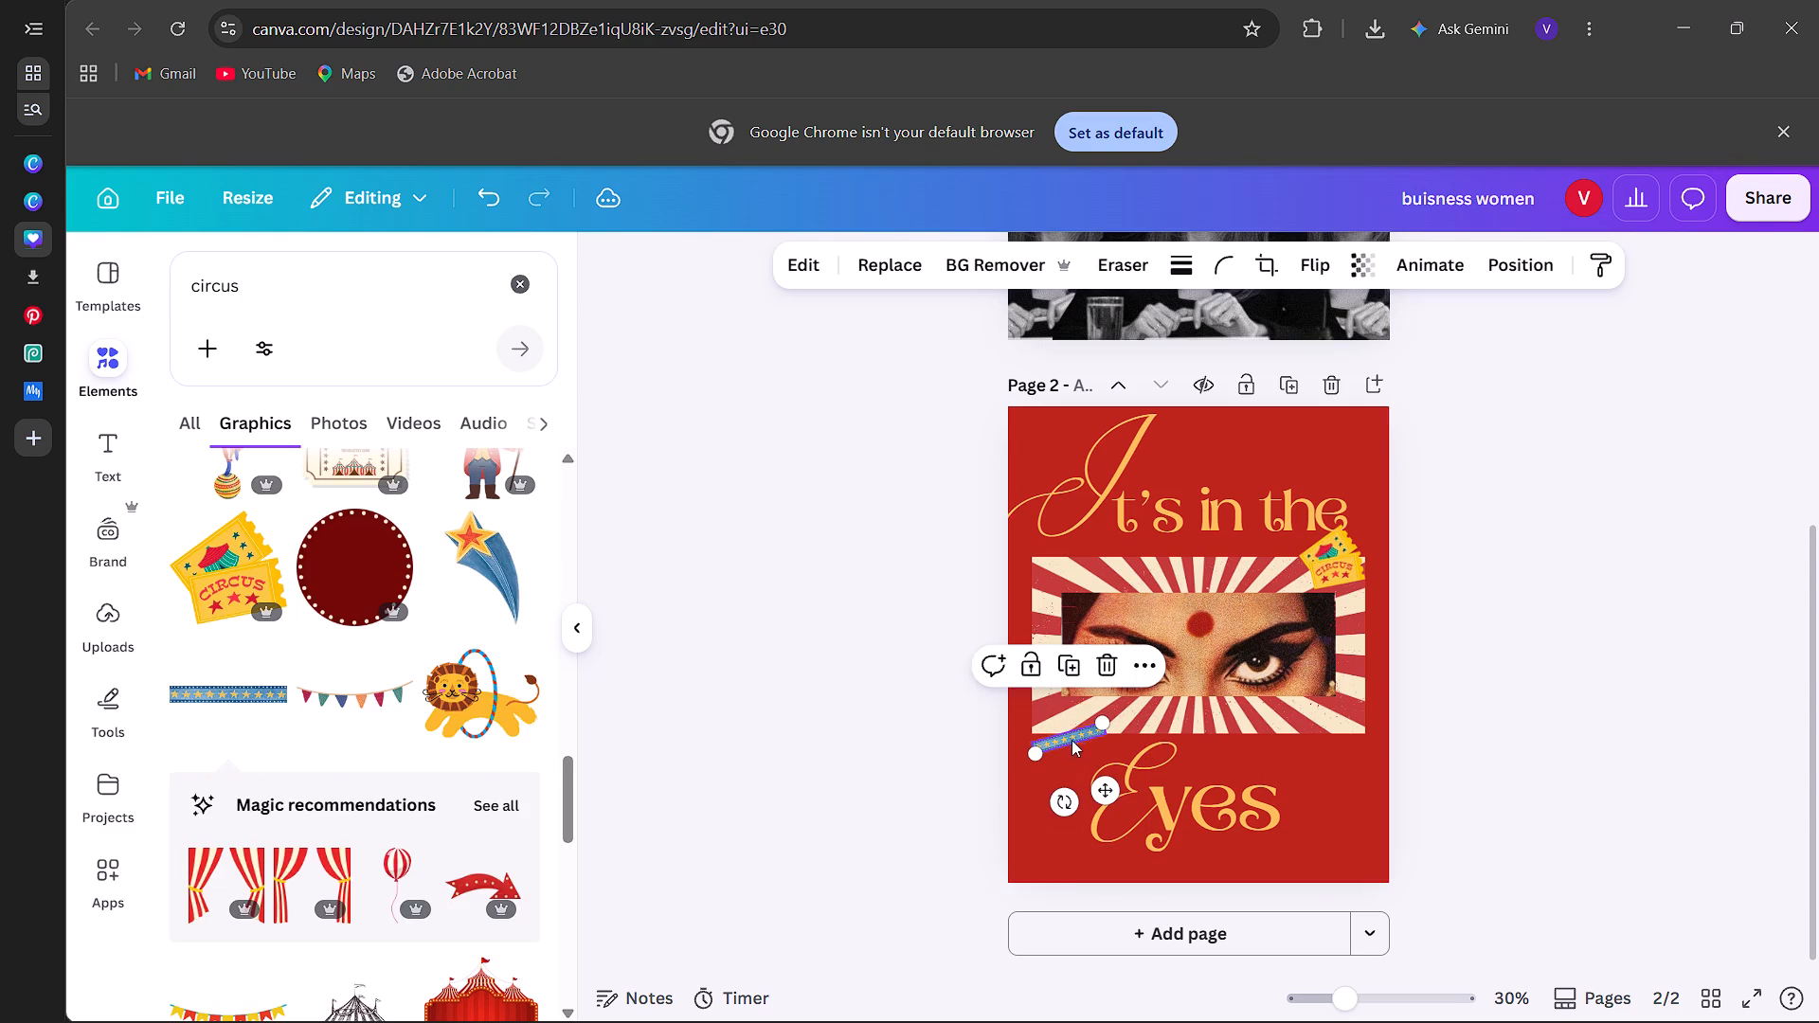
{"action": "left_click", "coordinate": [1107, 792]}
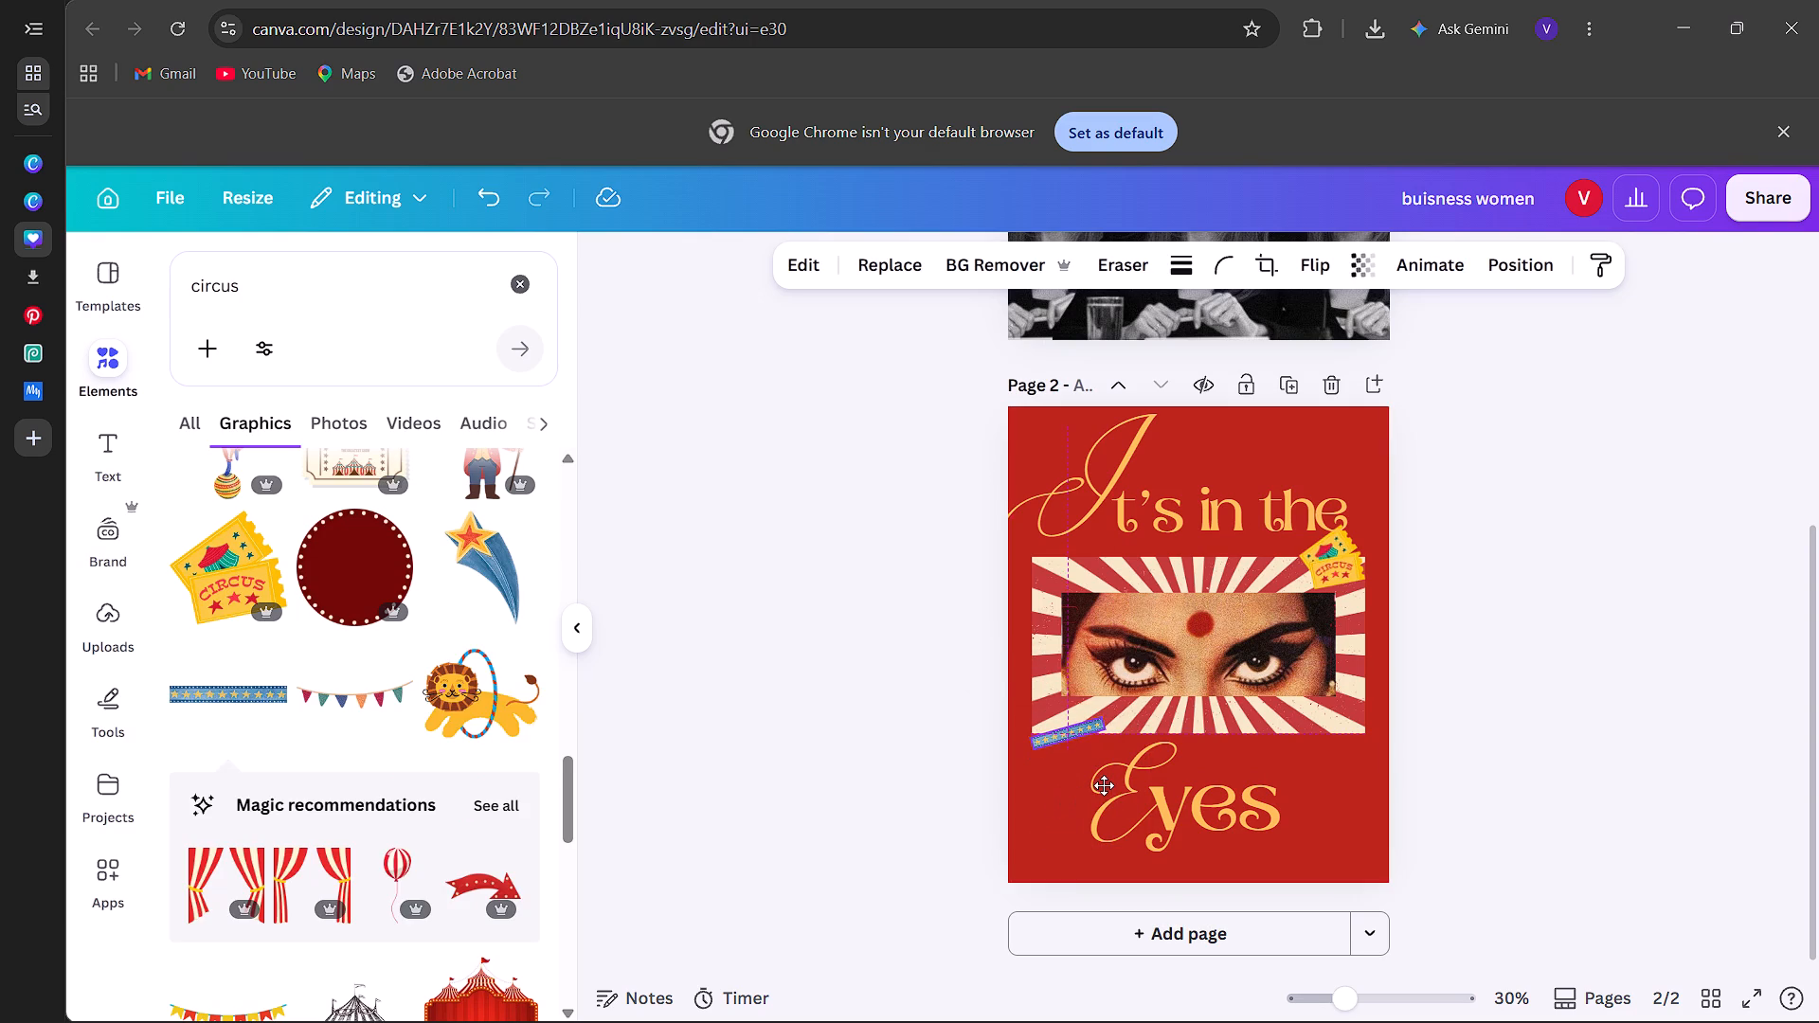
Look further through the circus graphics for another decoration for page 2.
{"action": "left_click", "coordinate": [1336, 564]}
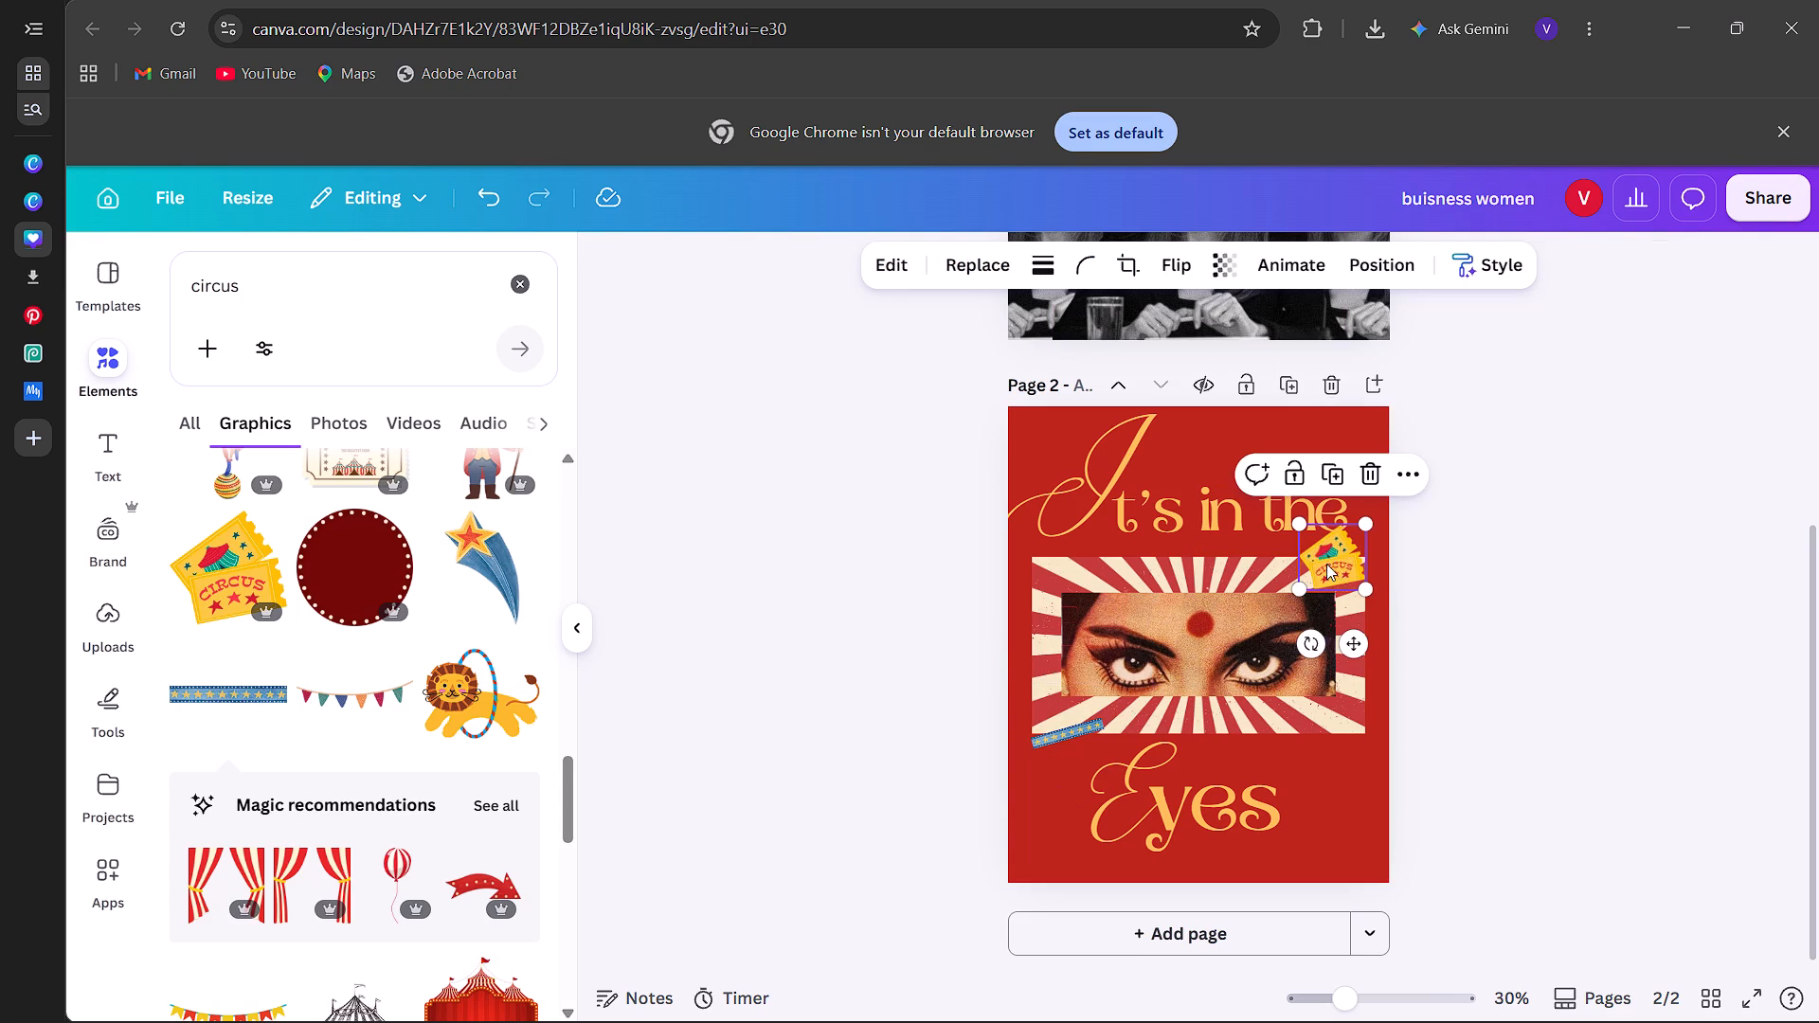
{"action": "scroll", "coordinate": [413, 781], "scroll_direction": "down", "scroll_amount": 3}
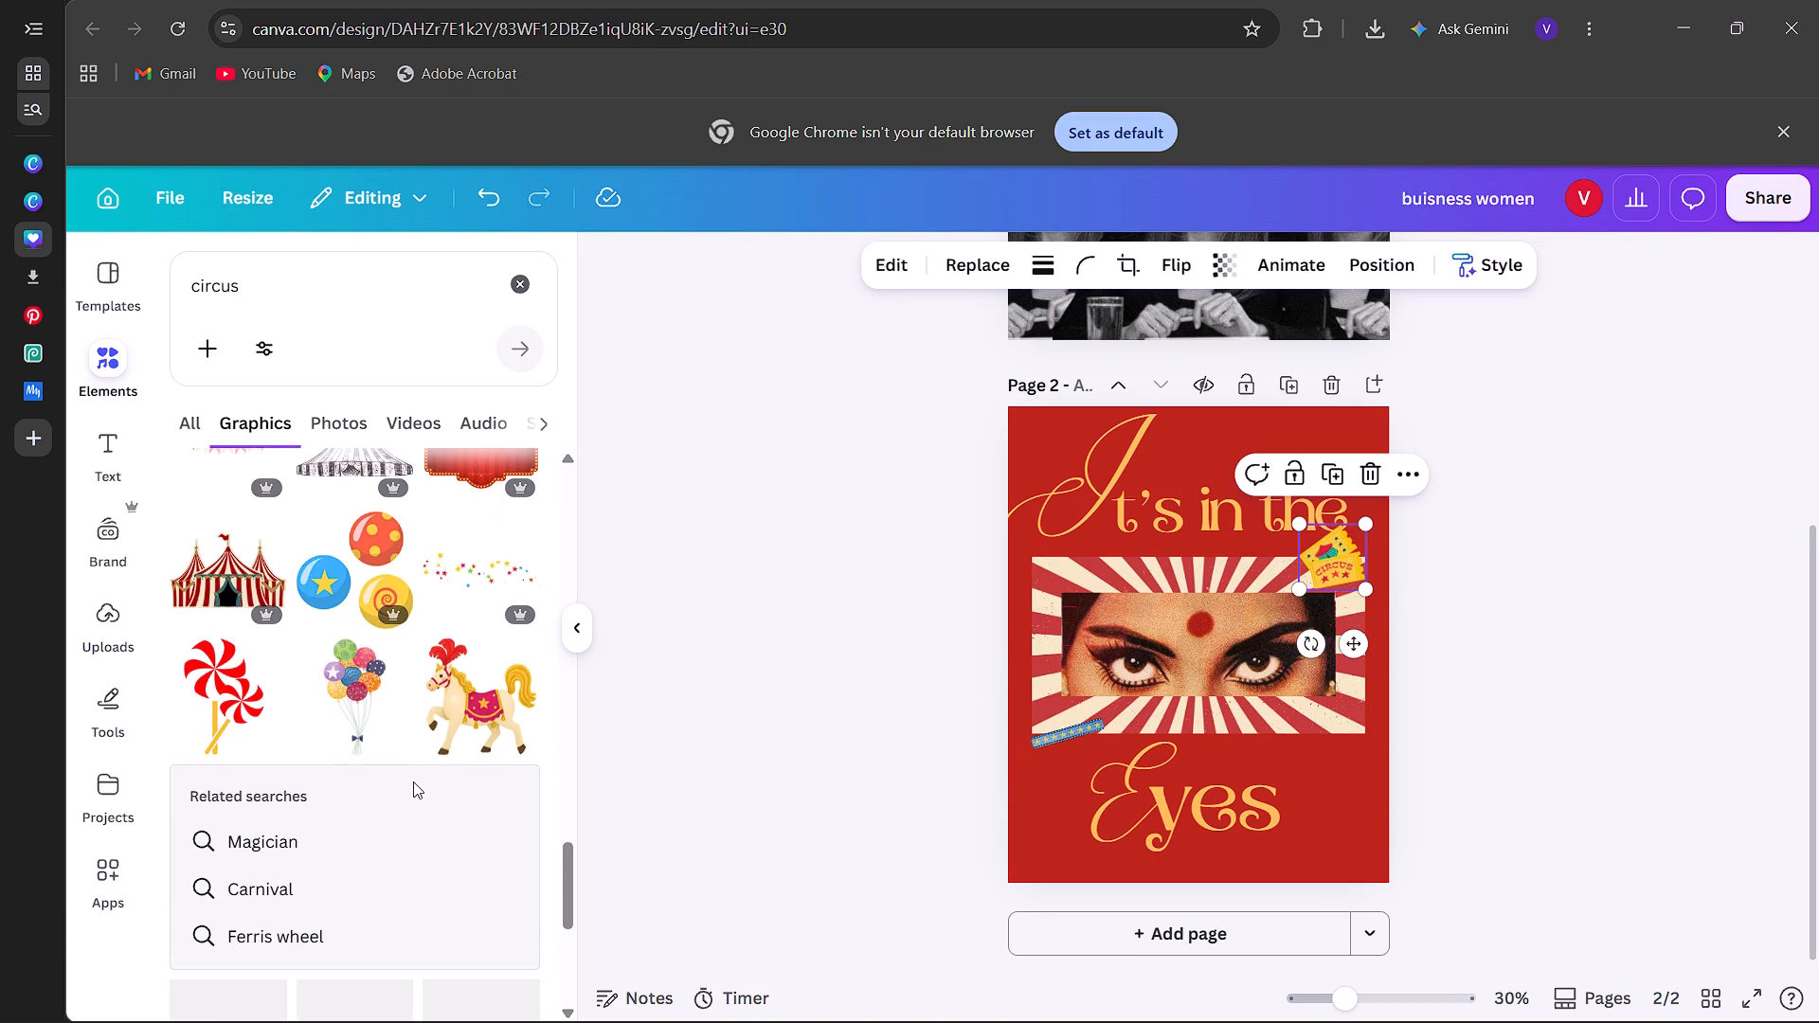
{"action": "scroll", "coordinate": [413, 781], "scroll_direction": "down", "scroll_amount": 6}
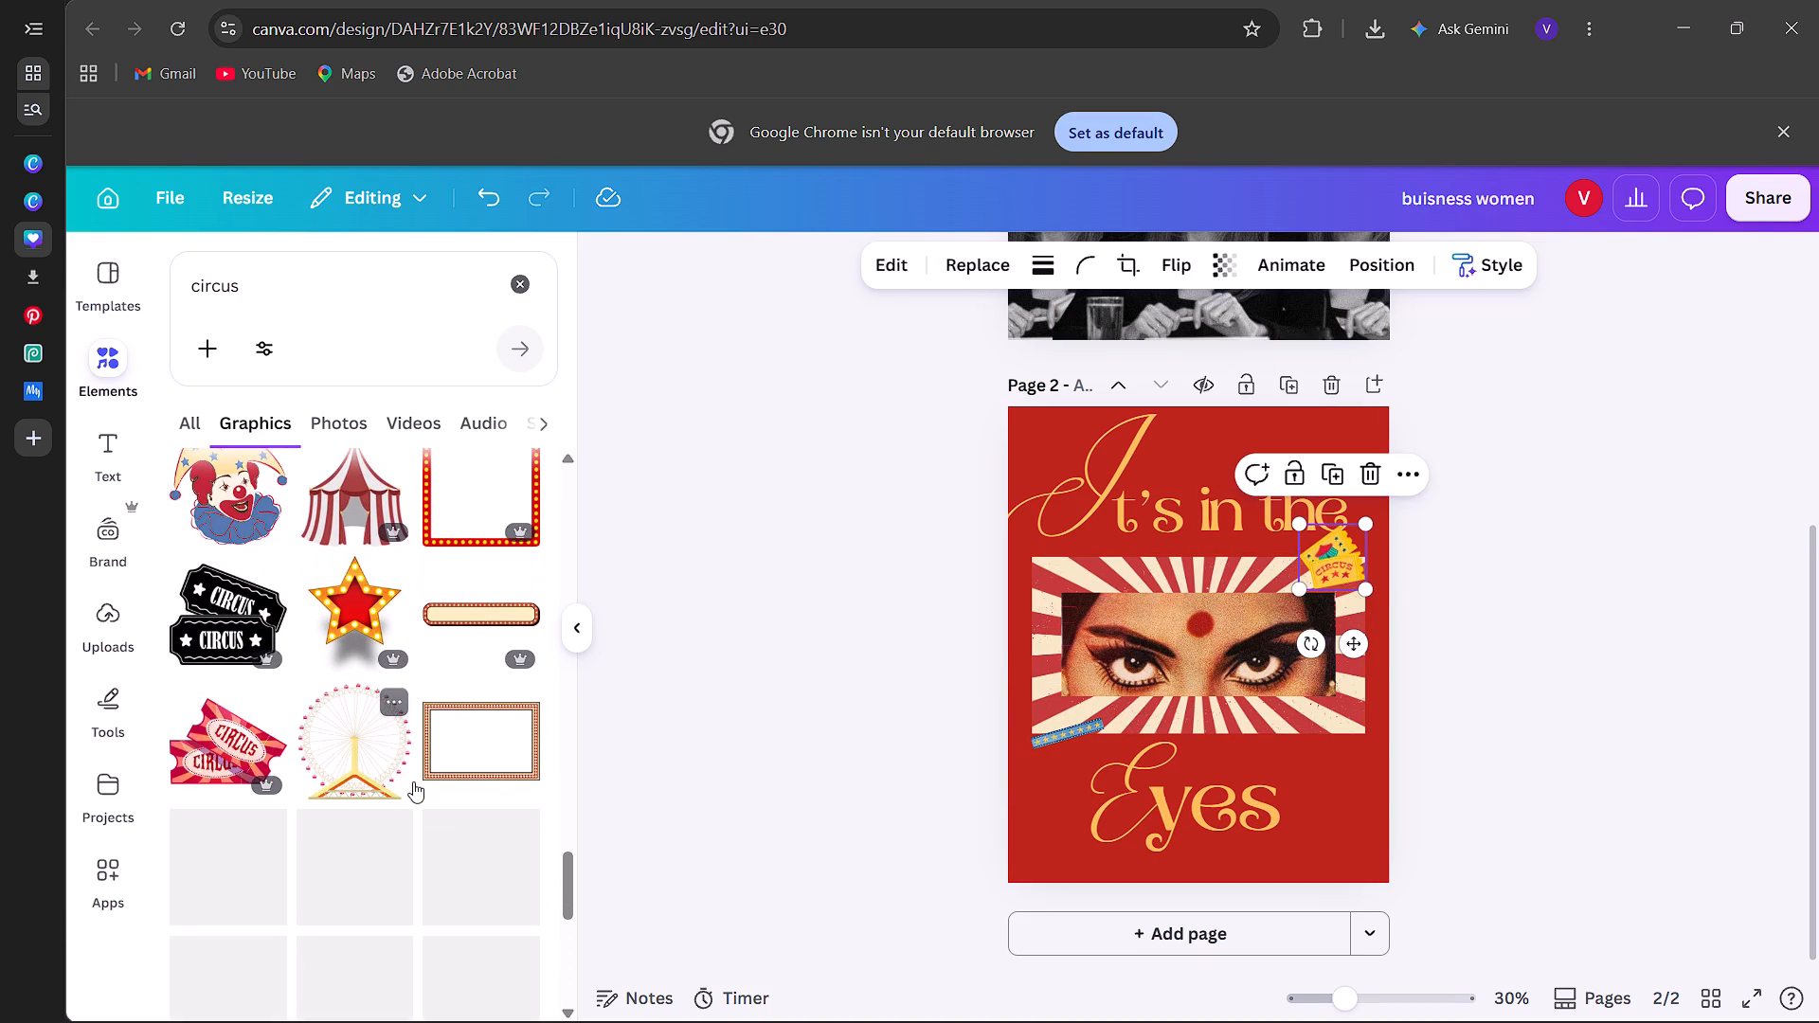
{"action": "scroll", "coordinate": [413, 781], "scroll_direction": "down", "scroll_amount": 2}
{"action": "scroll", "coordinate": [413, 781], "scroll_direction": "up", "scroll_amount": 1}
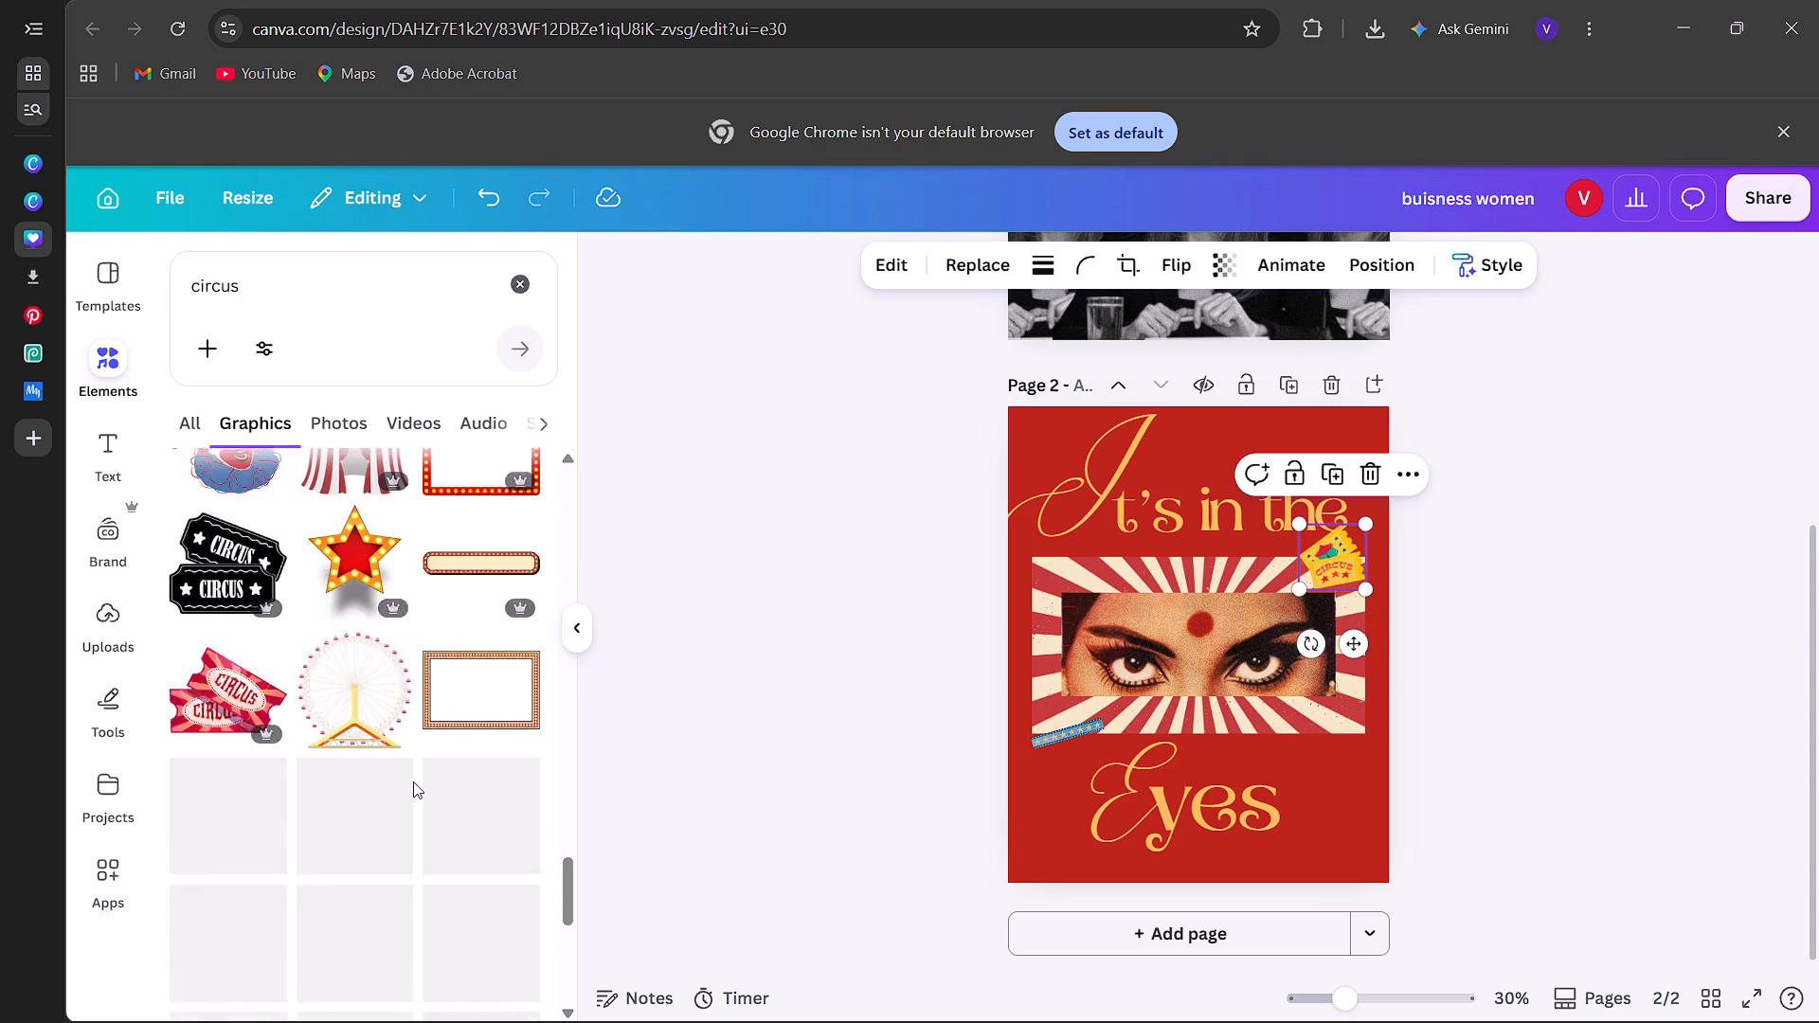
{"action": "scroll", "coordinate": [413, 781], "scroll_direction": "up", "scroll_amount": 1}
Replace the elements search with "button".
{"action": "left_click", "coordinate": [263, 271]}
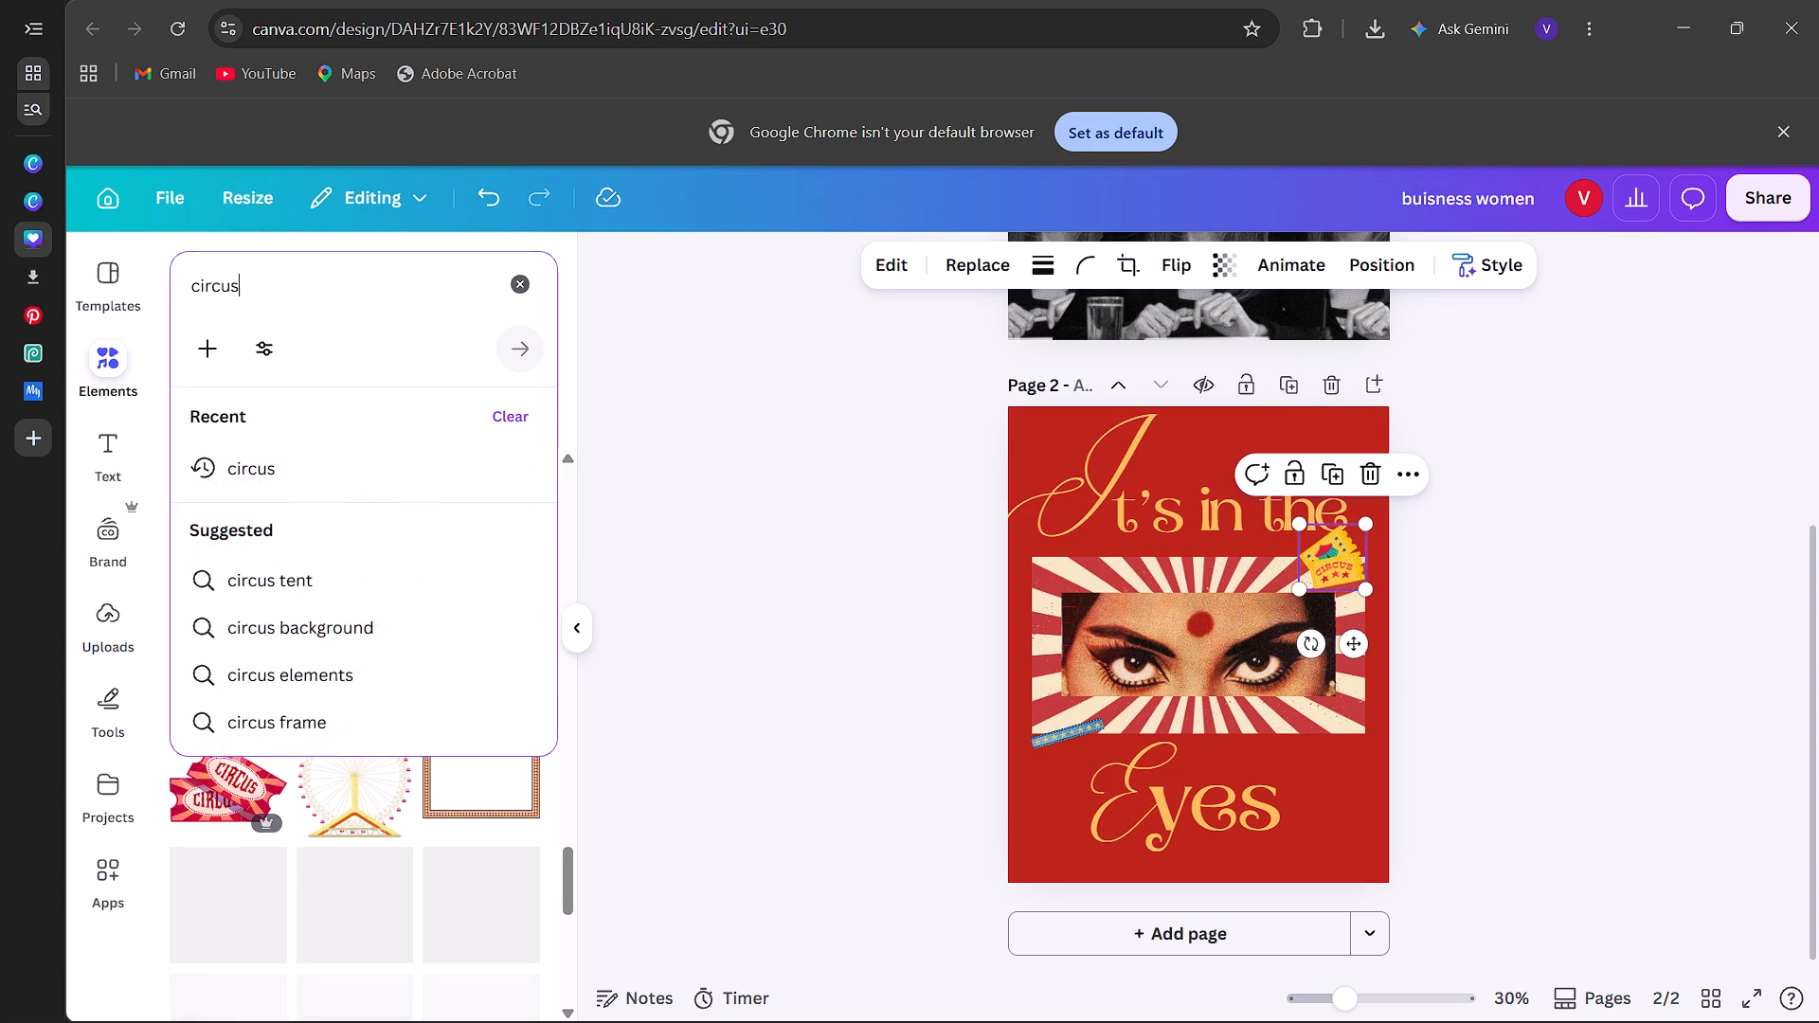
{"action": "key", "text": "BackSpace"}
{"action": "key", "text": "BackSpace"}
{"action": "key", "text": "BackSpace"}
{"action": "key", "text": "BackSpace"}
{"action": "key", "text": "BackSpace"}
{"action": "key", "text": "BackSpace"}
{"action": "key", "text": "BackSpace"}
{"action": "key", "text": "BackSpace"}
{"action": "type", "text": "button"}
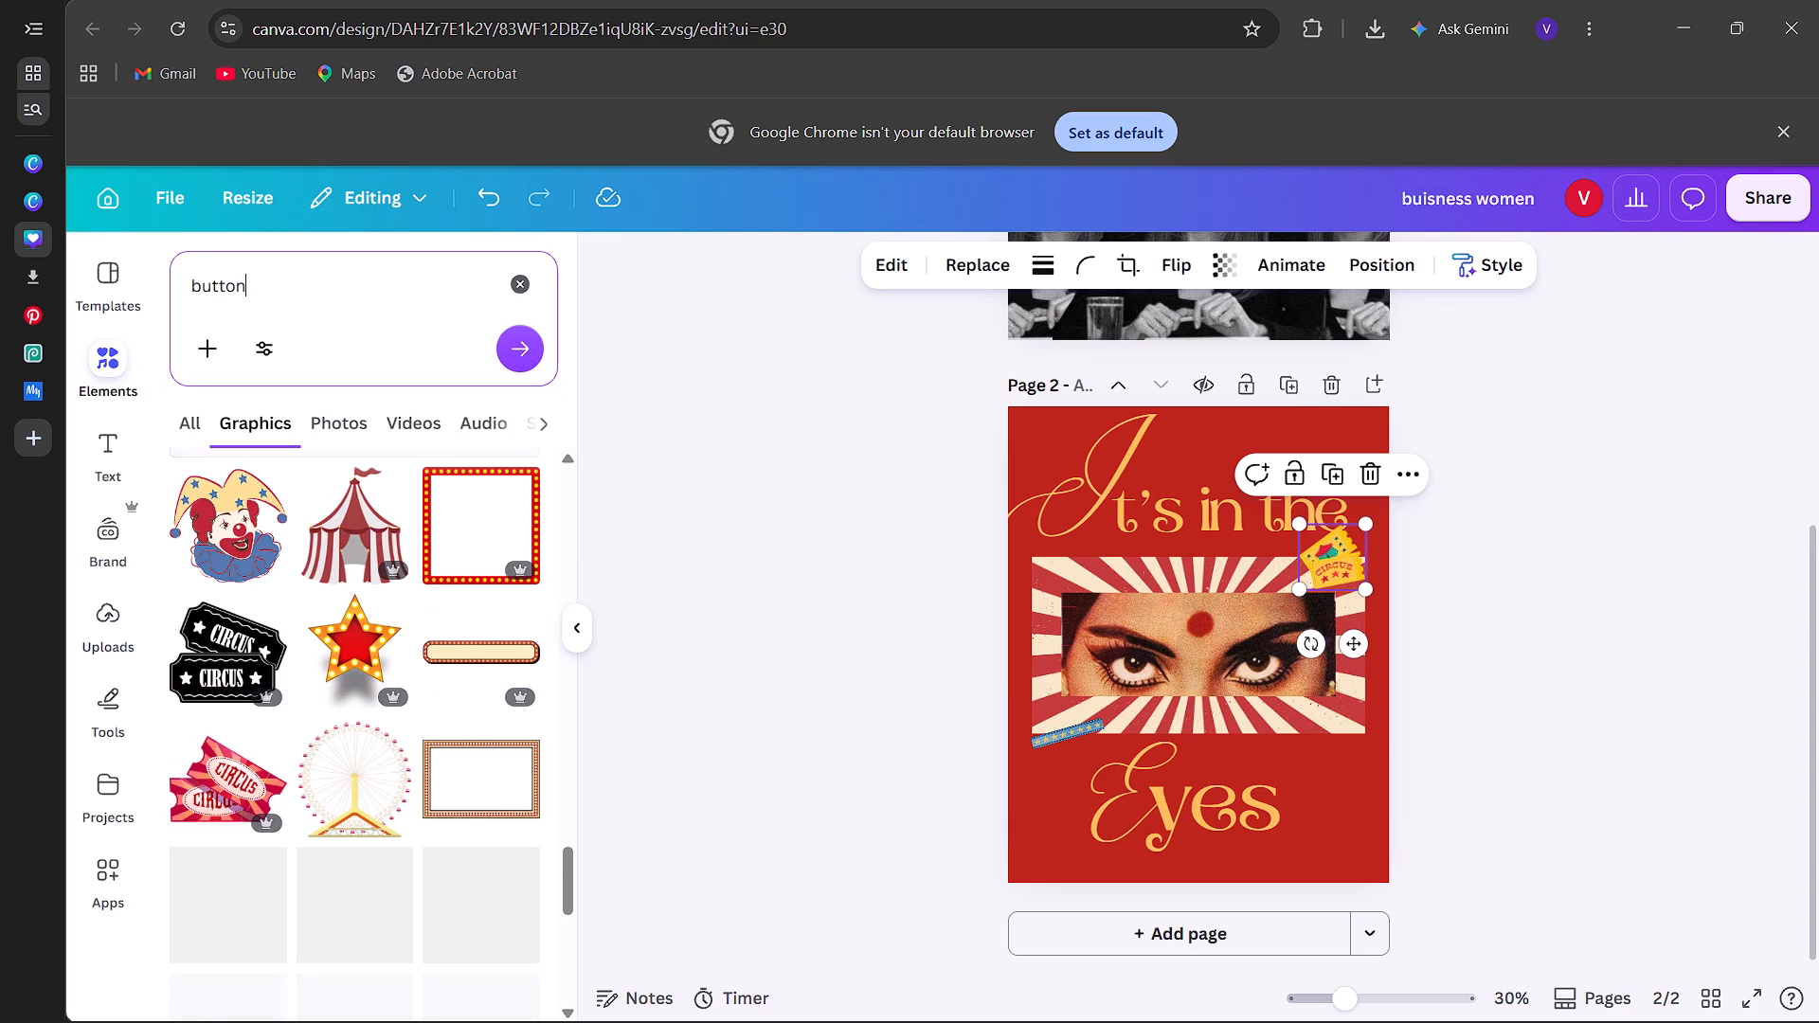
{"action": "key", "text": "Return"}
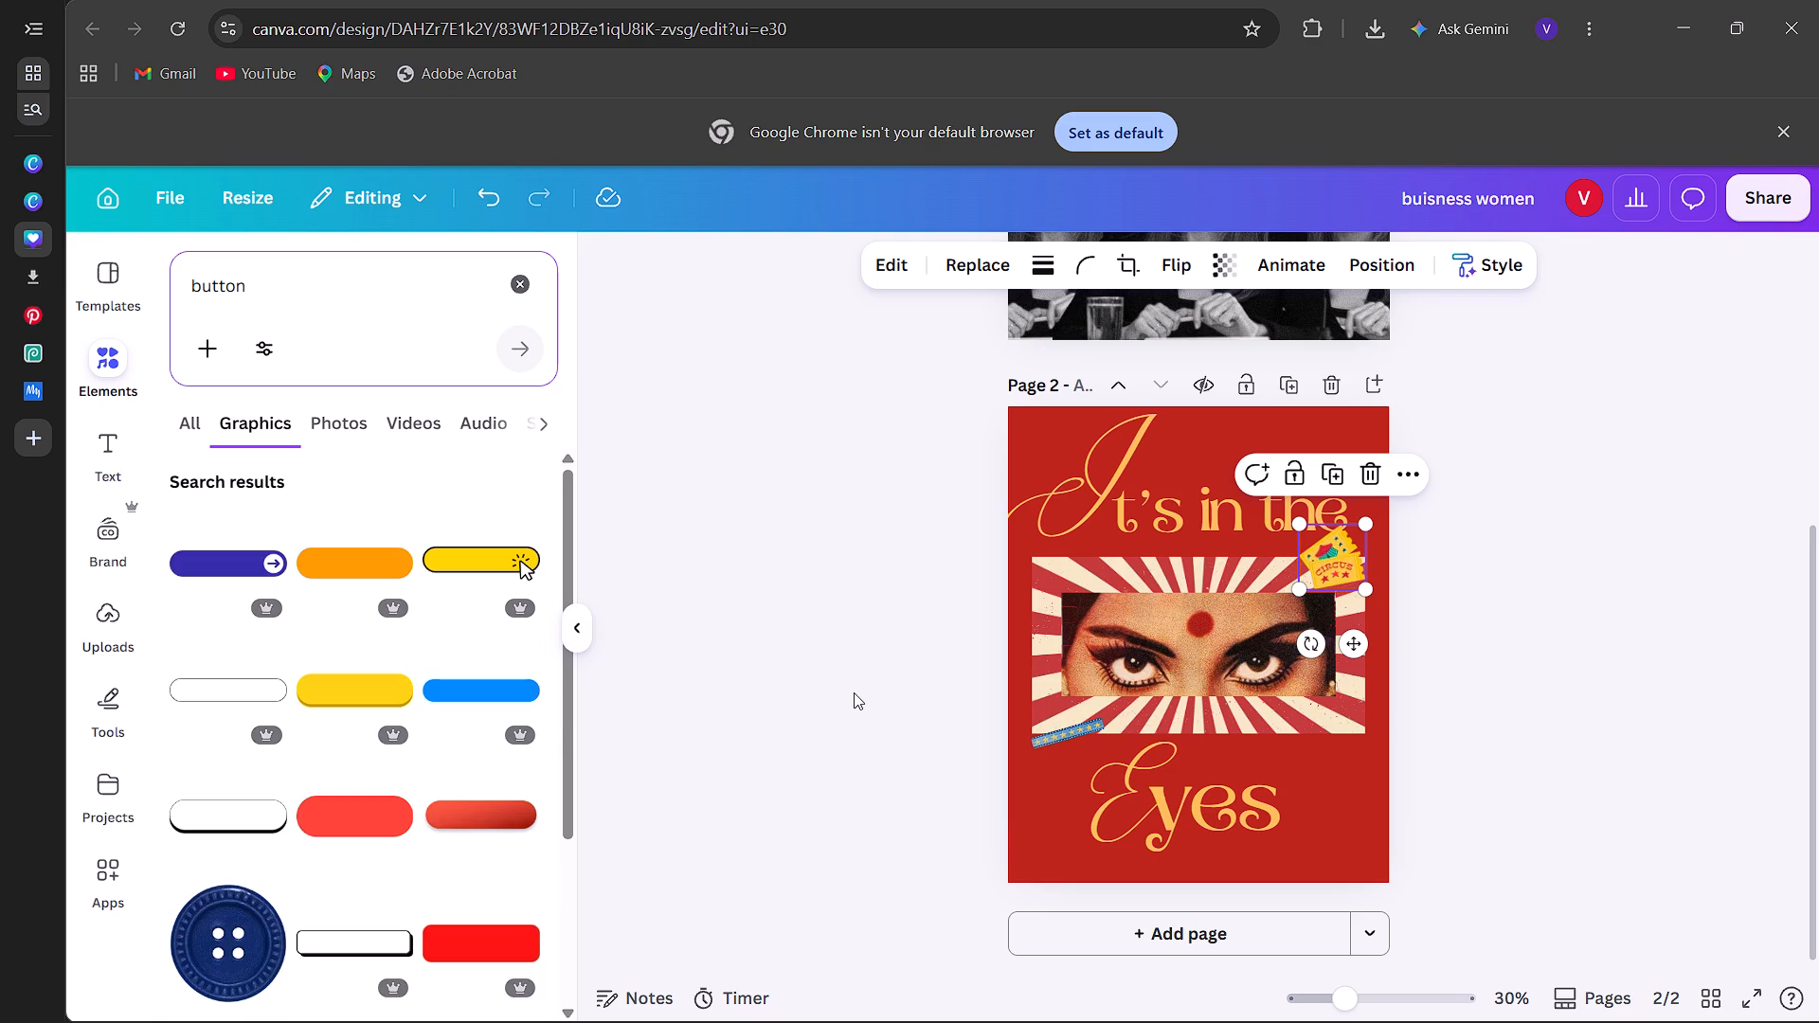
Add the light-blue four-hole sewing button graphic to page 2, shrink it and place it over the circus tickets at the sunburst's upper-right corner.
{"action": "scroll", "coordinate": [441, 723], "scroll_direction": "down", "scroll_amount": 2}
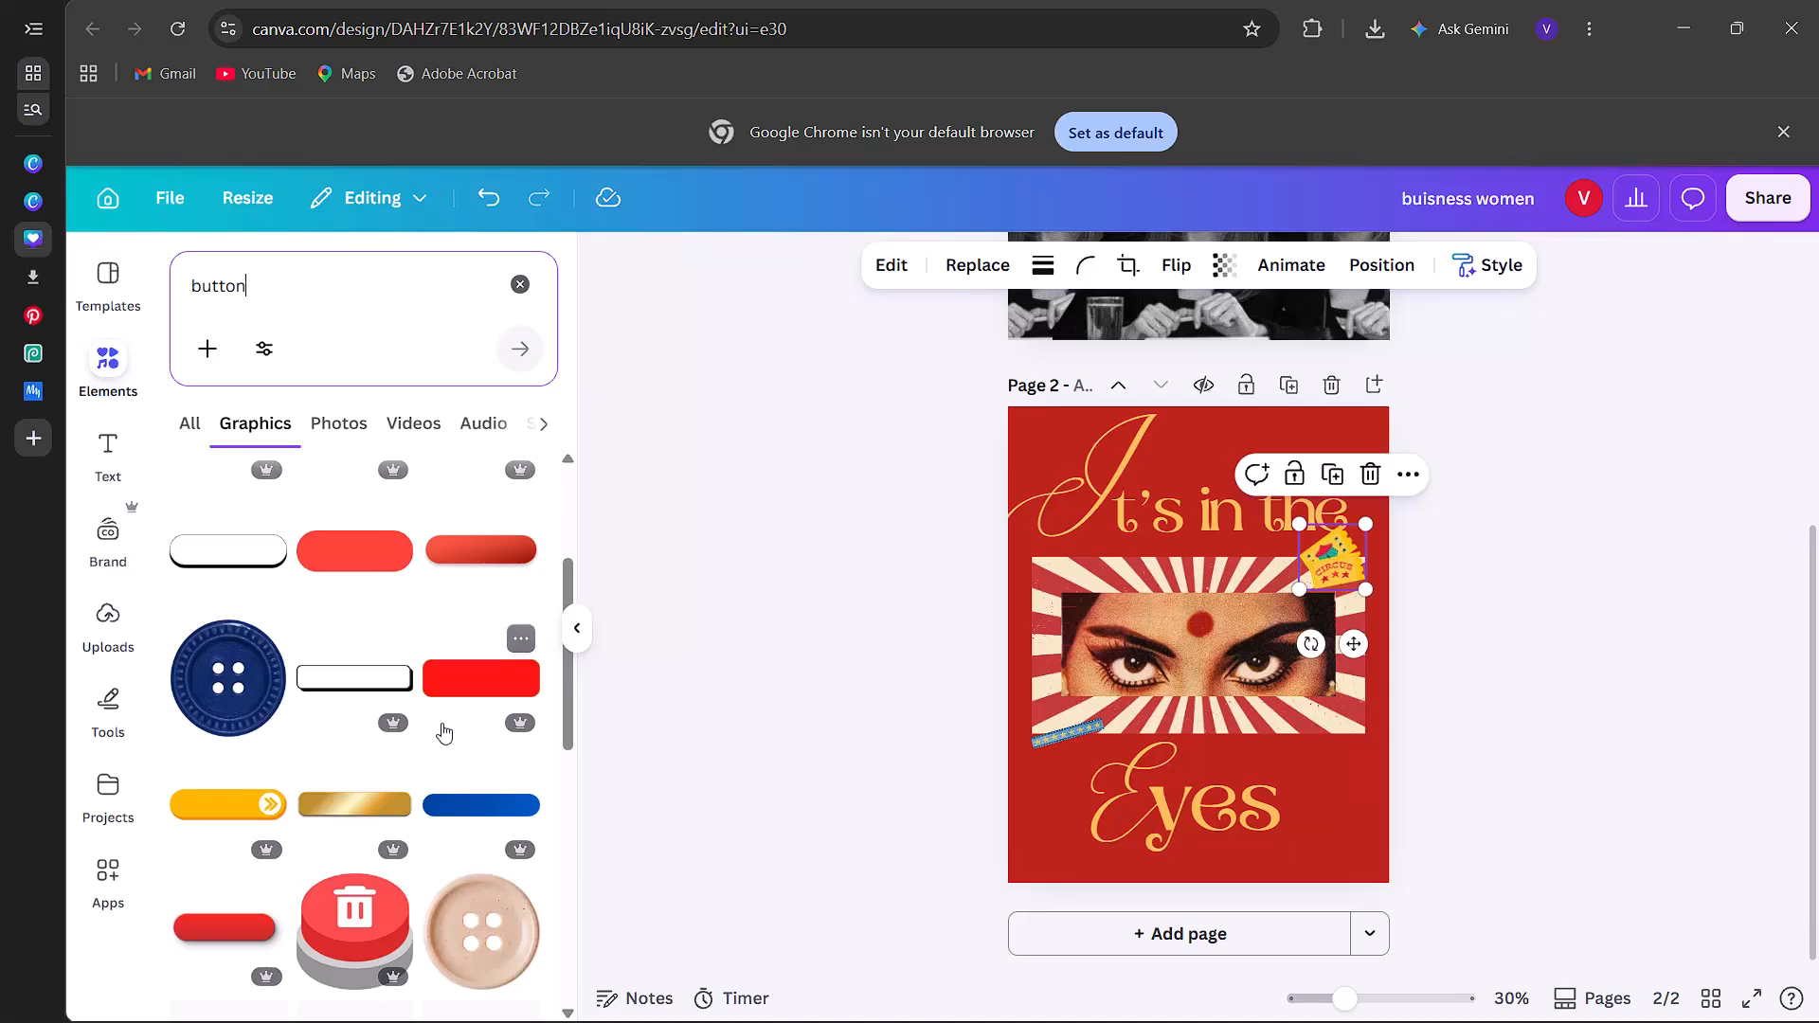
{"action": "scroll", "coordinate": [441, 723], "scroll_direction": "down", "scroll_amount": 5}
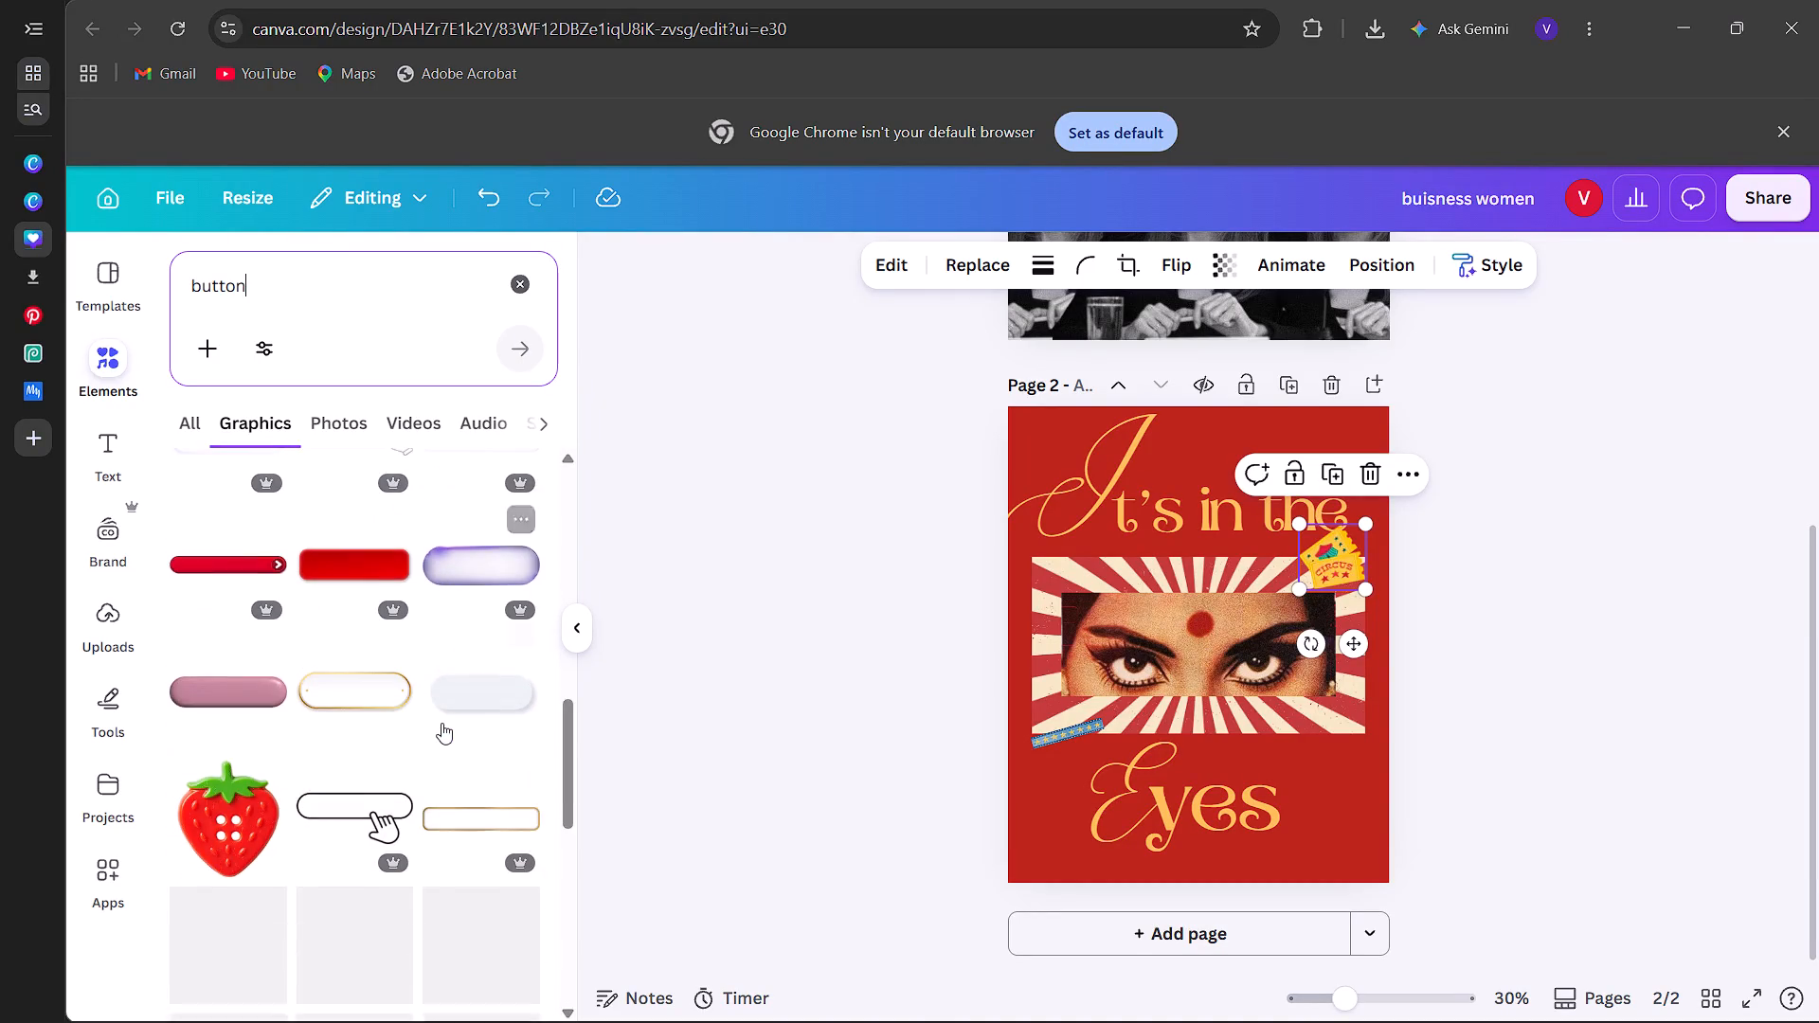
{"action": "scroll", "coordinate": [441, 723], "scroll_direction": "down", "scroll_amount": 6}
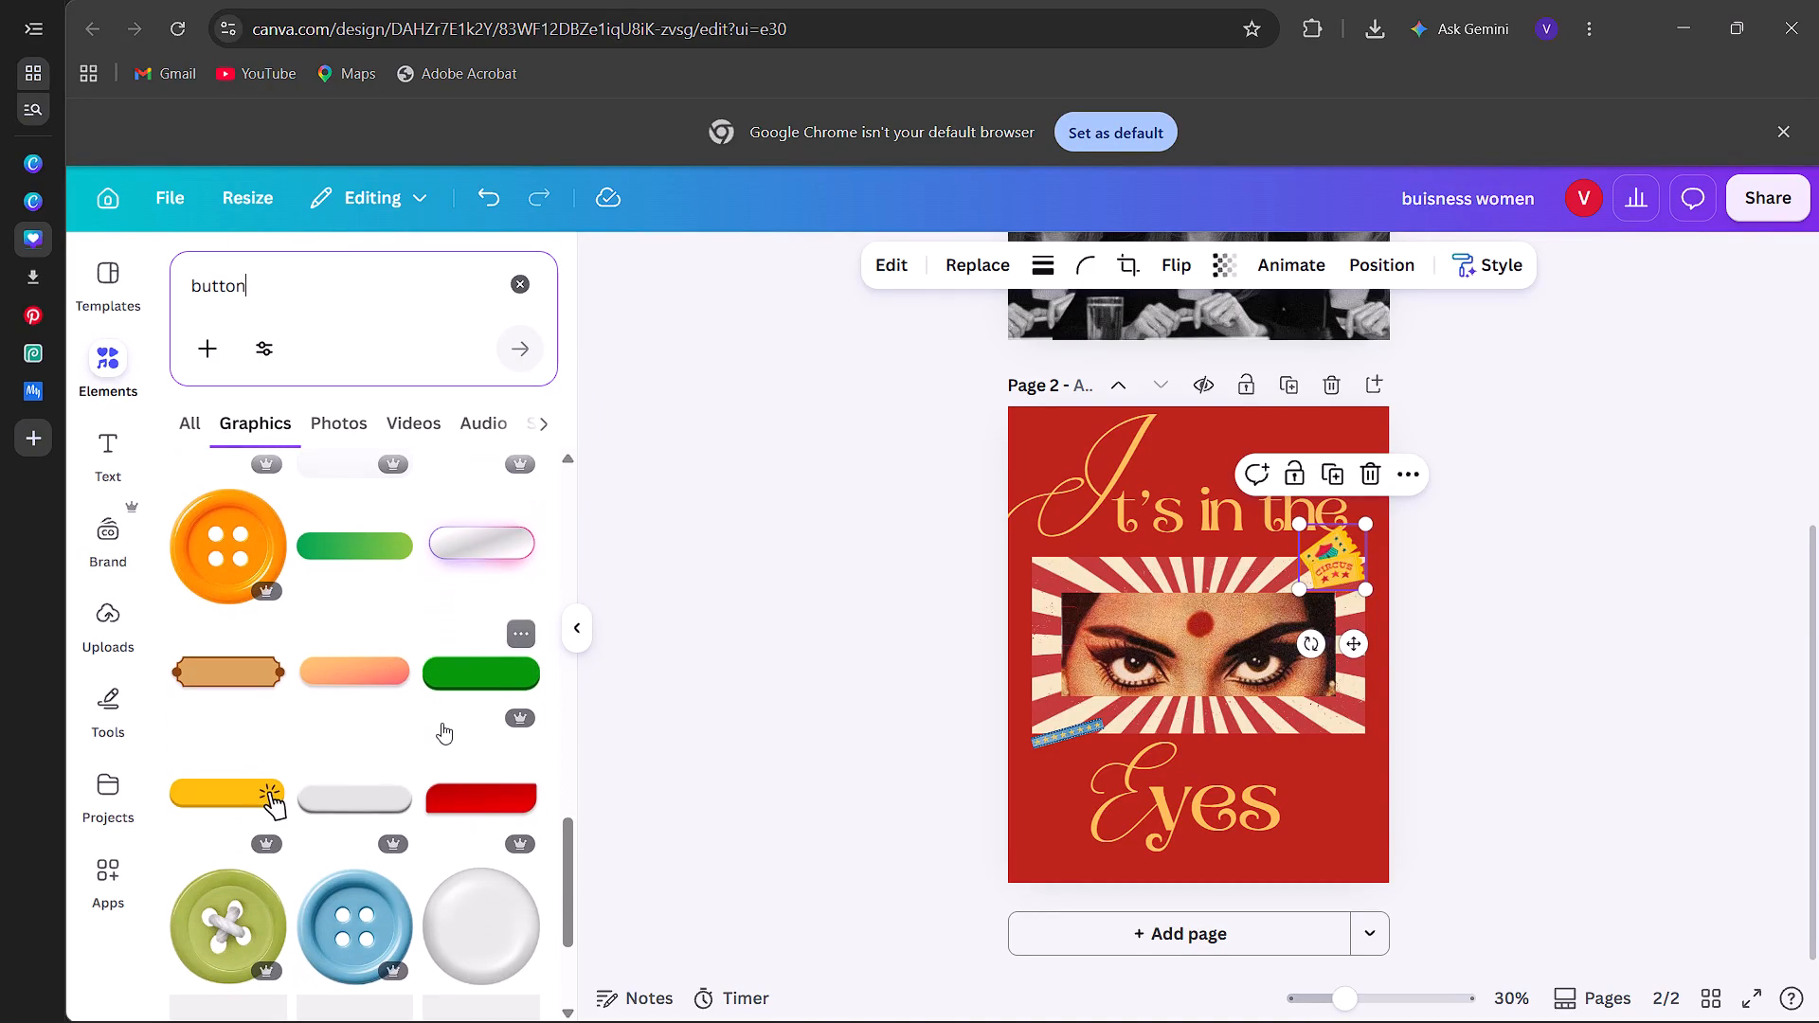
{"action": "scroll", "coordinate": [441, 723], "scroll_direction": "down", "scroll_amount": 2}
{"action": "left_click", "coordinate": [356, 731]}
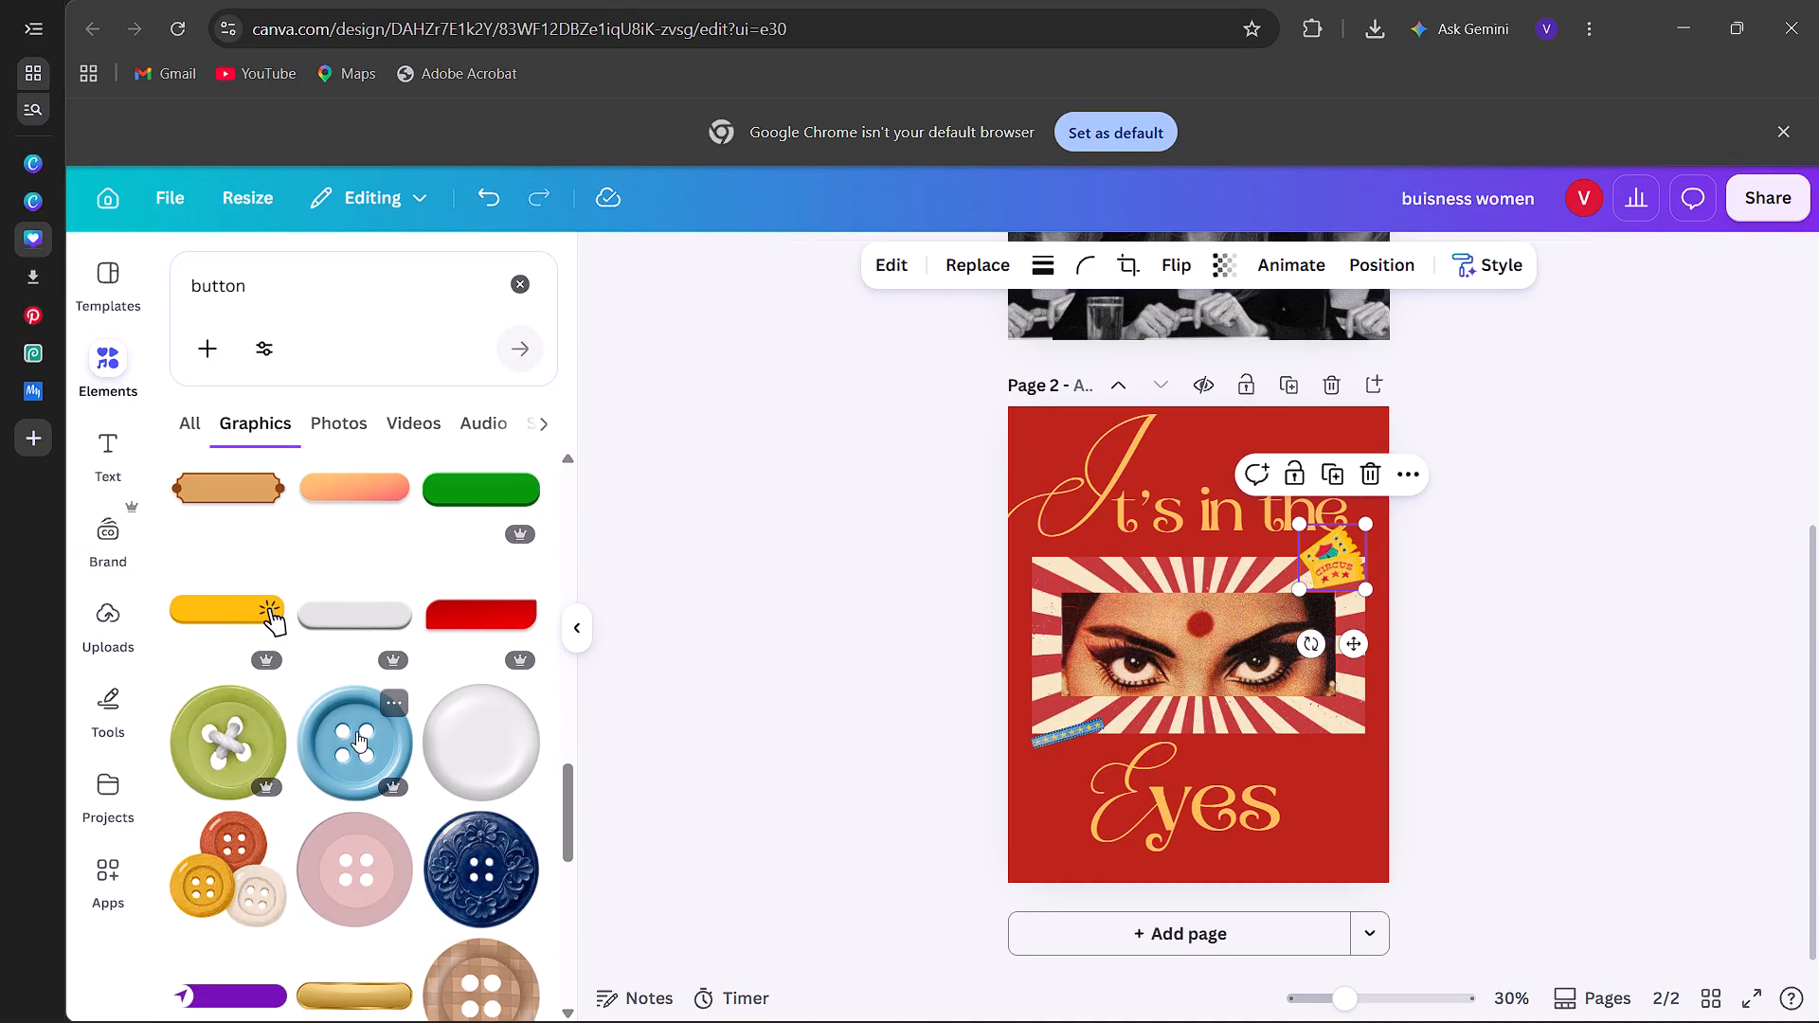
{"action": "left_click_drag", "start_coordinate": [1039, 798], "coordinate": [1128, 673]}
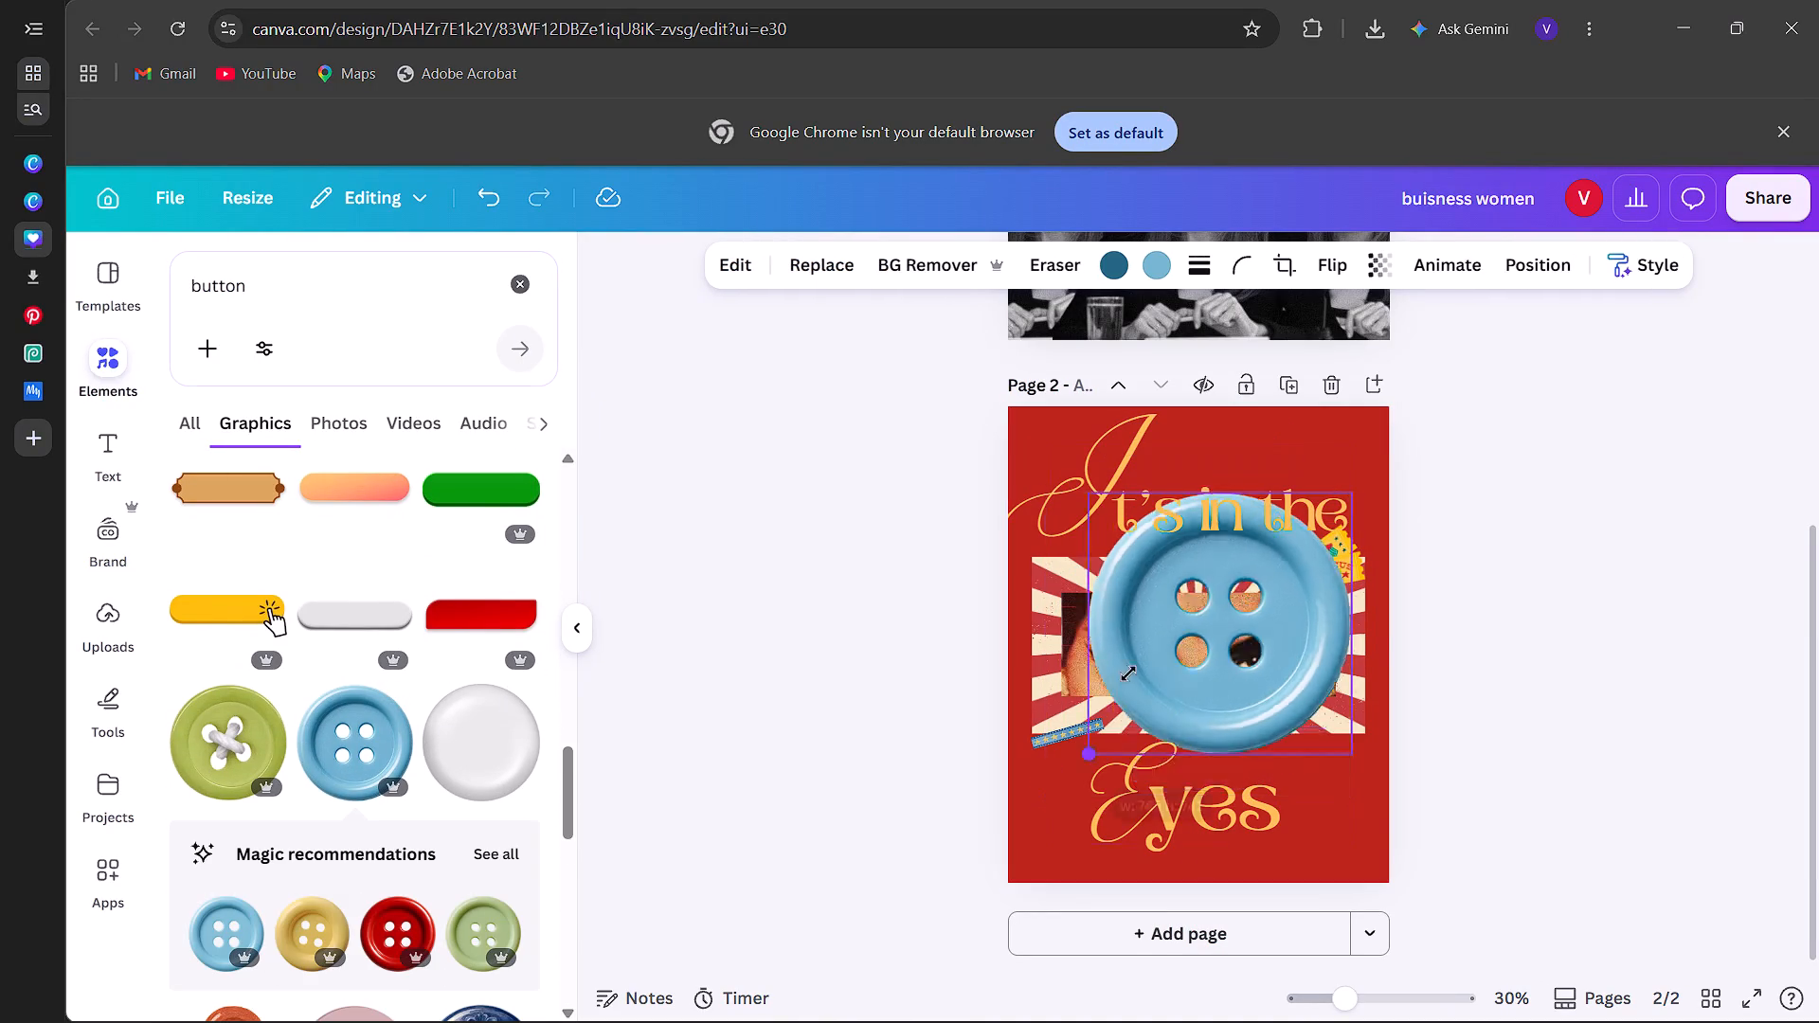
{"action": "left_click_drag", "start_coordinate": [1128, 673], "coordinate": [1328, 644]}
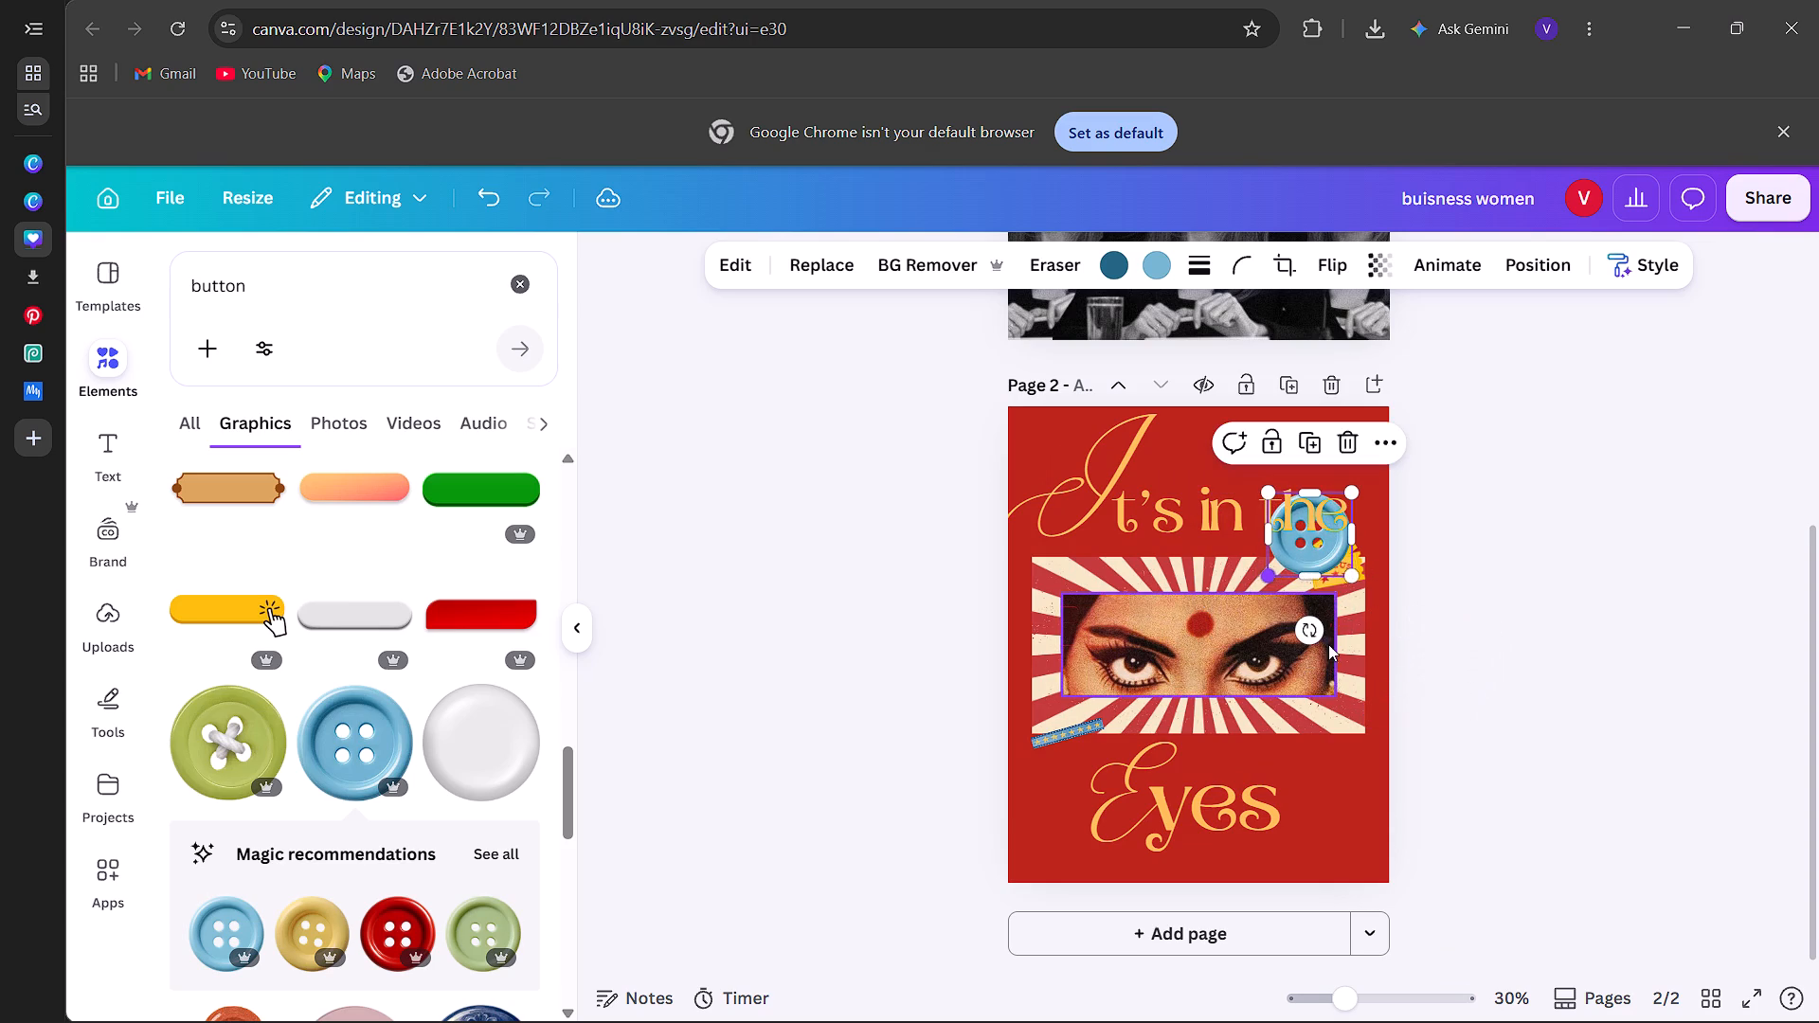
{"action": "left_click_drag", "start_coordinate": [1307, 551], "coordinate": [1329, 581]}
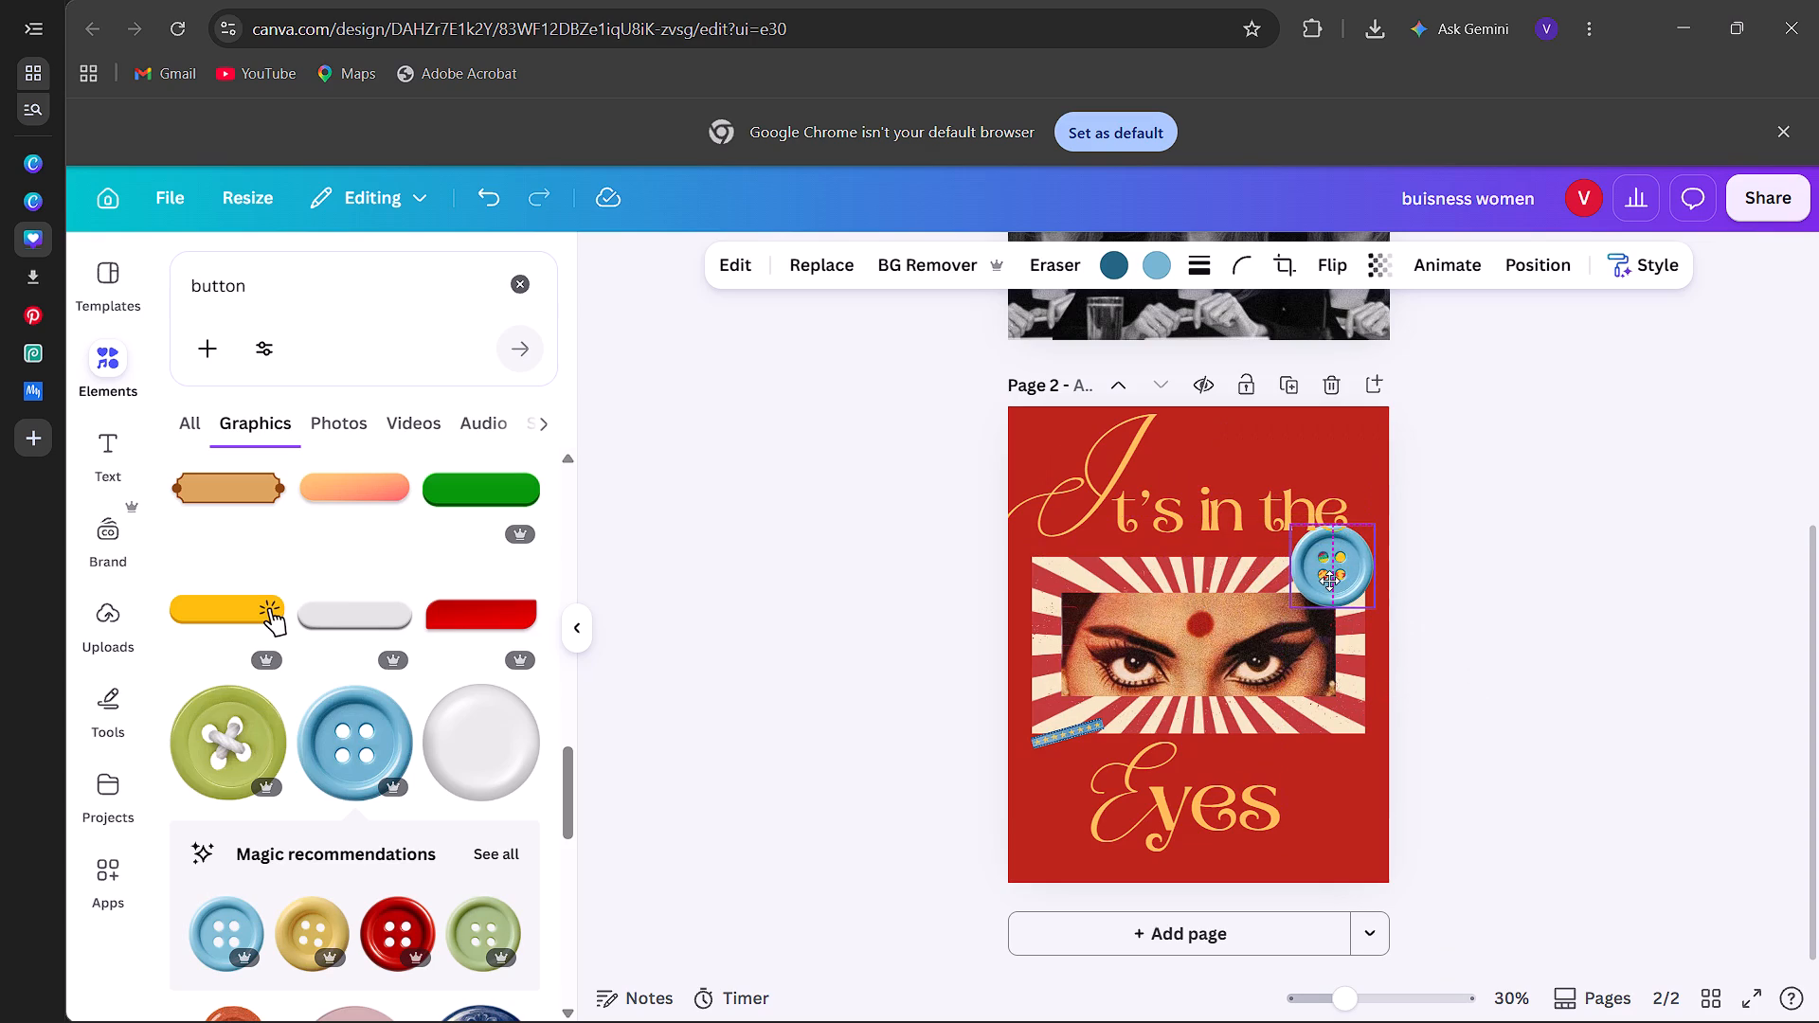
{"action": "left_click_drag", "start_coordinate": [1329, 581], "coordinate": [1341, 585]}
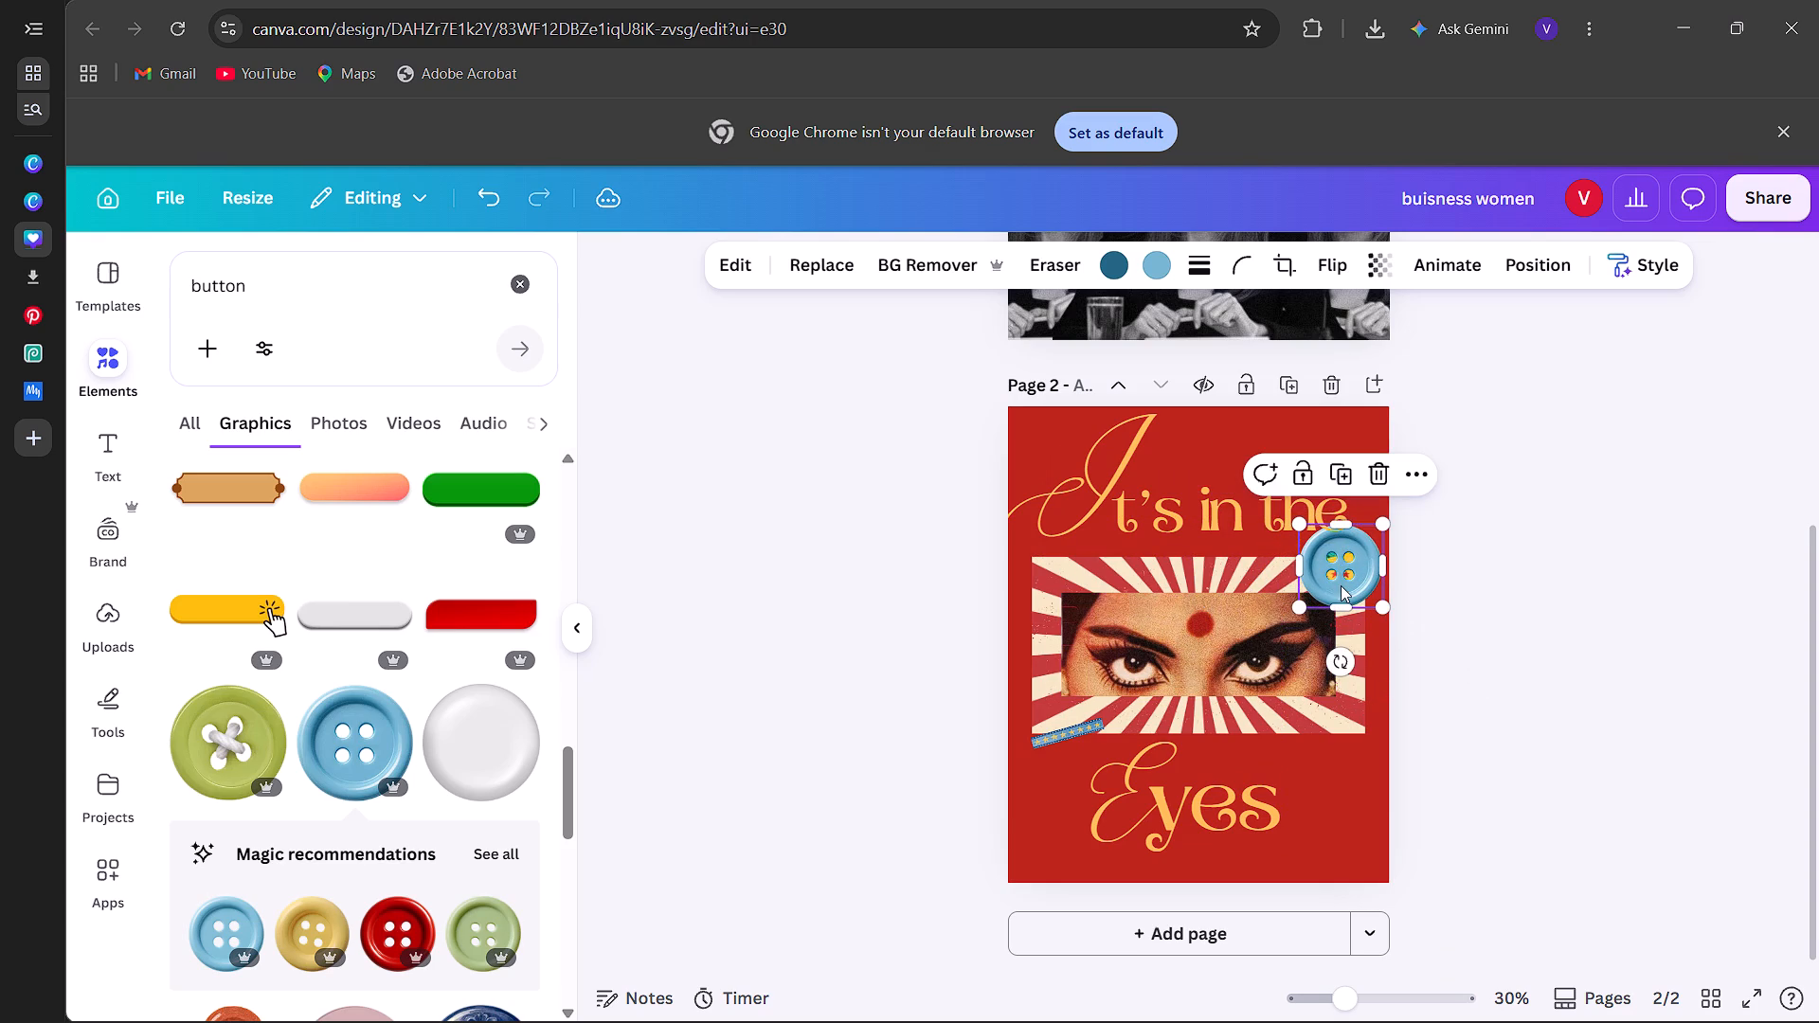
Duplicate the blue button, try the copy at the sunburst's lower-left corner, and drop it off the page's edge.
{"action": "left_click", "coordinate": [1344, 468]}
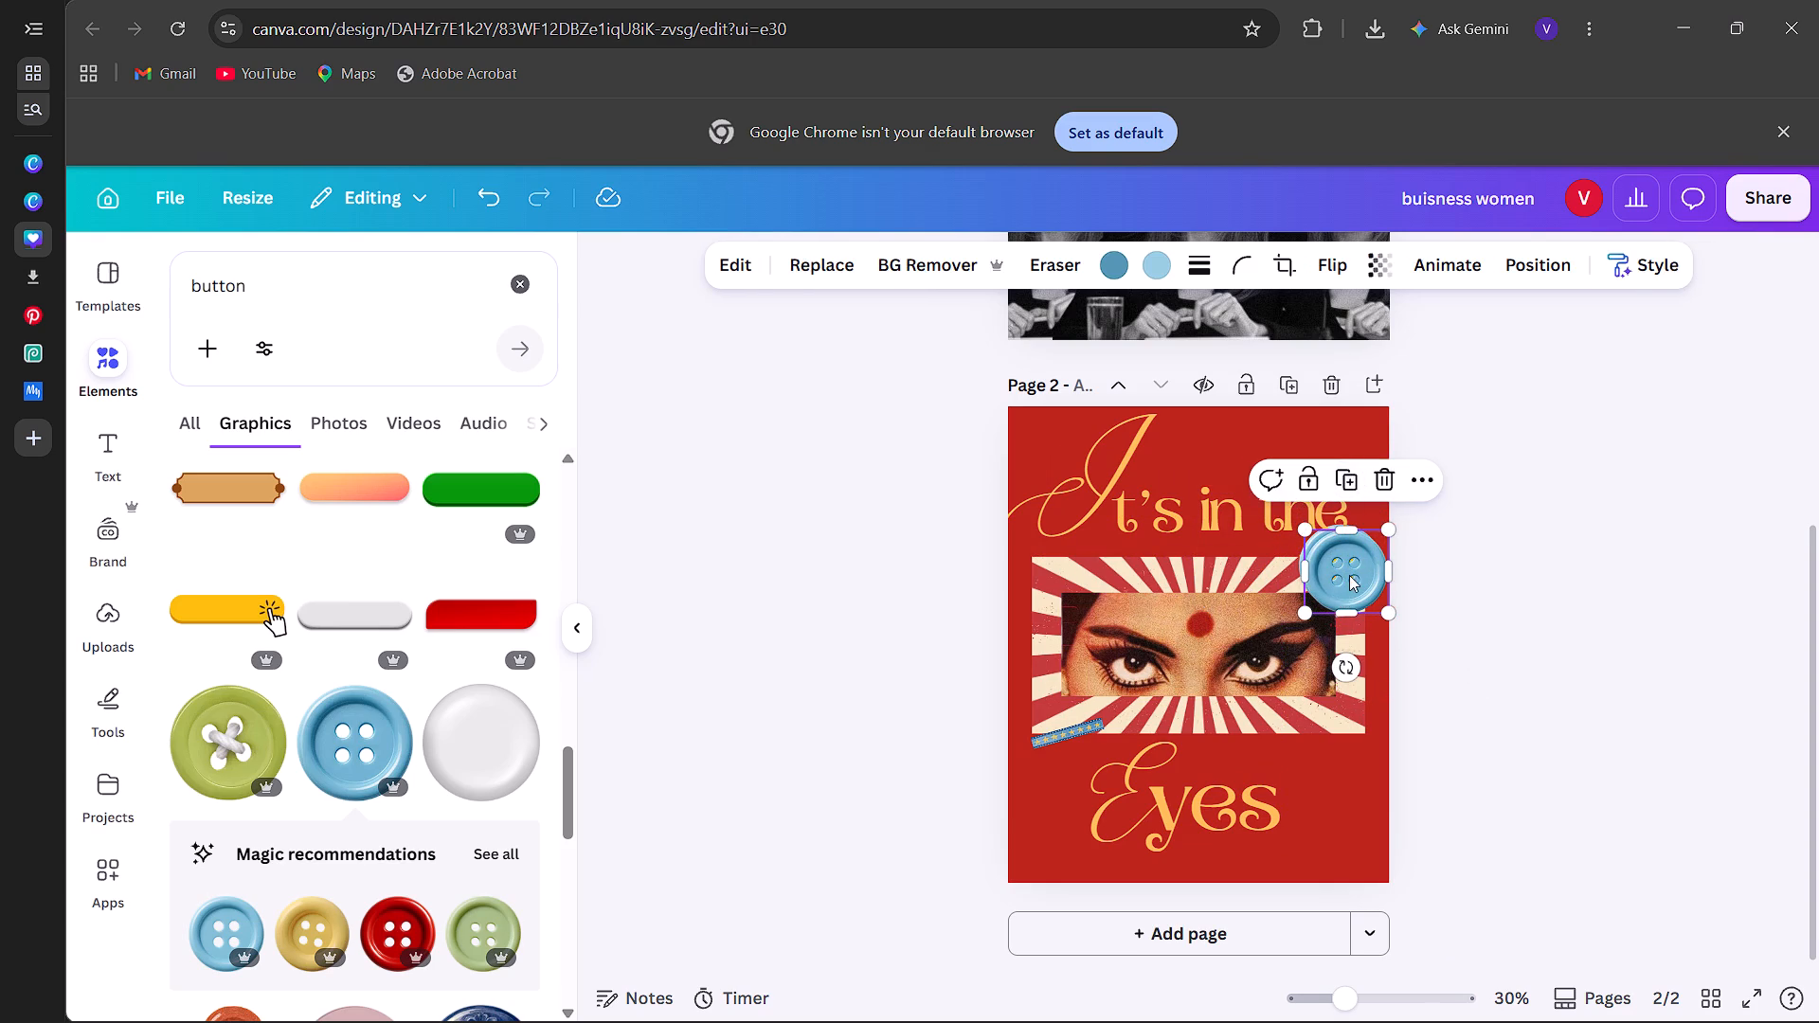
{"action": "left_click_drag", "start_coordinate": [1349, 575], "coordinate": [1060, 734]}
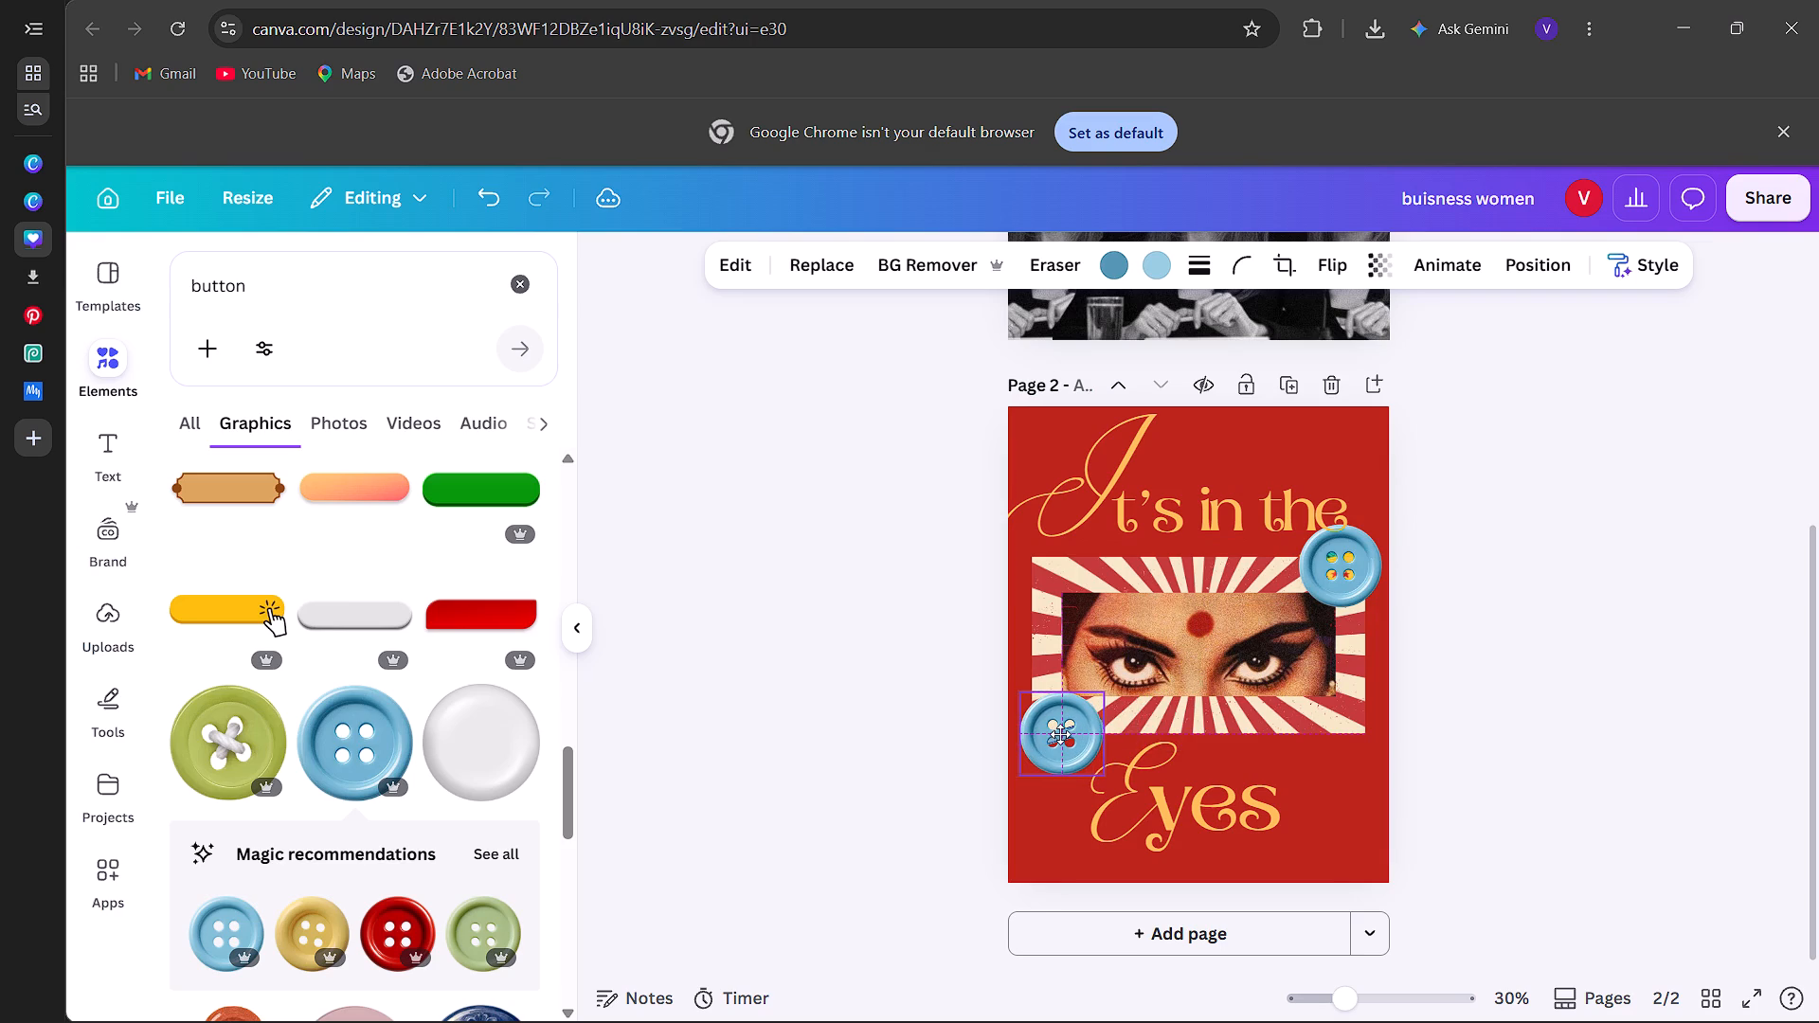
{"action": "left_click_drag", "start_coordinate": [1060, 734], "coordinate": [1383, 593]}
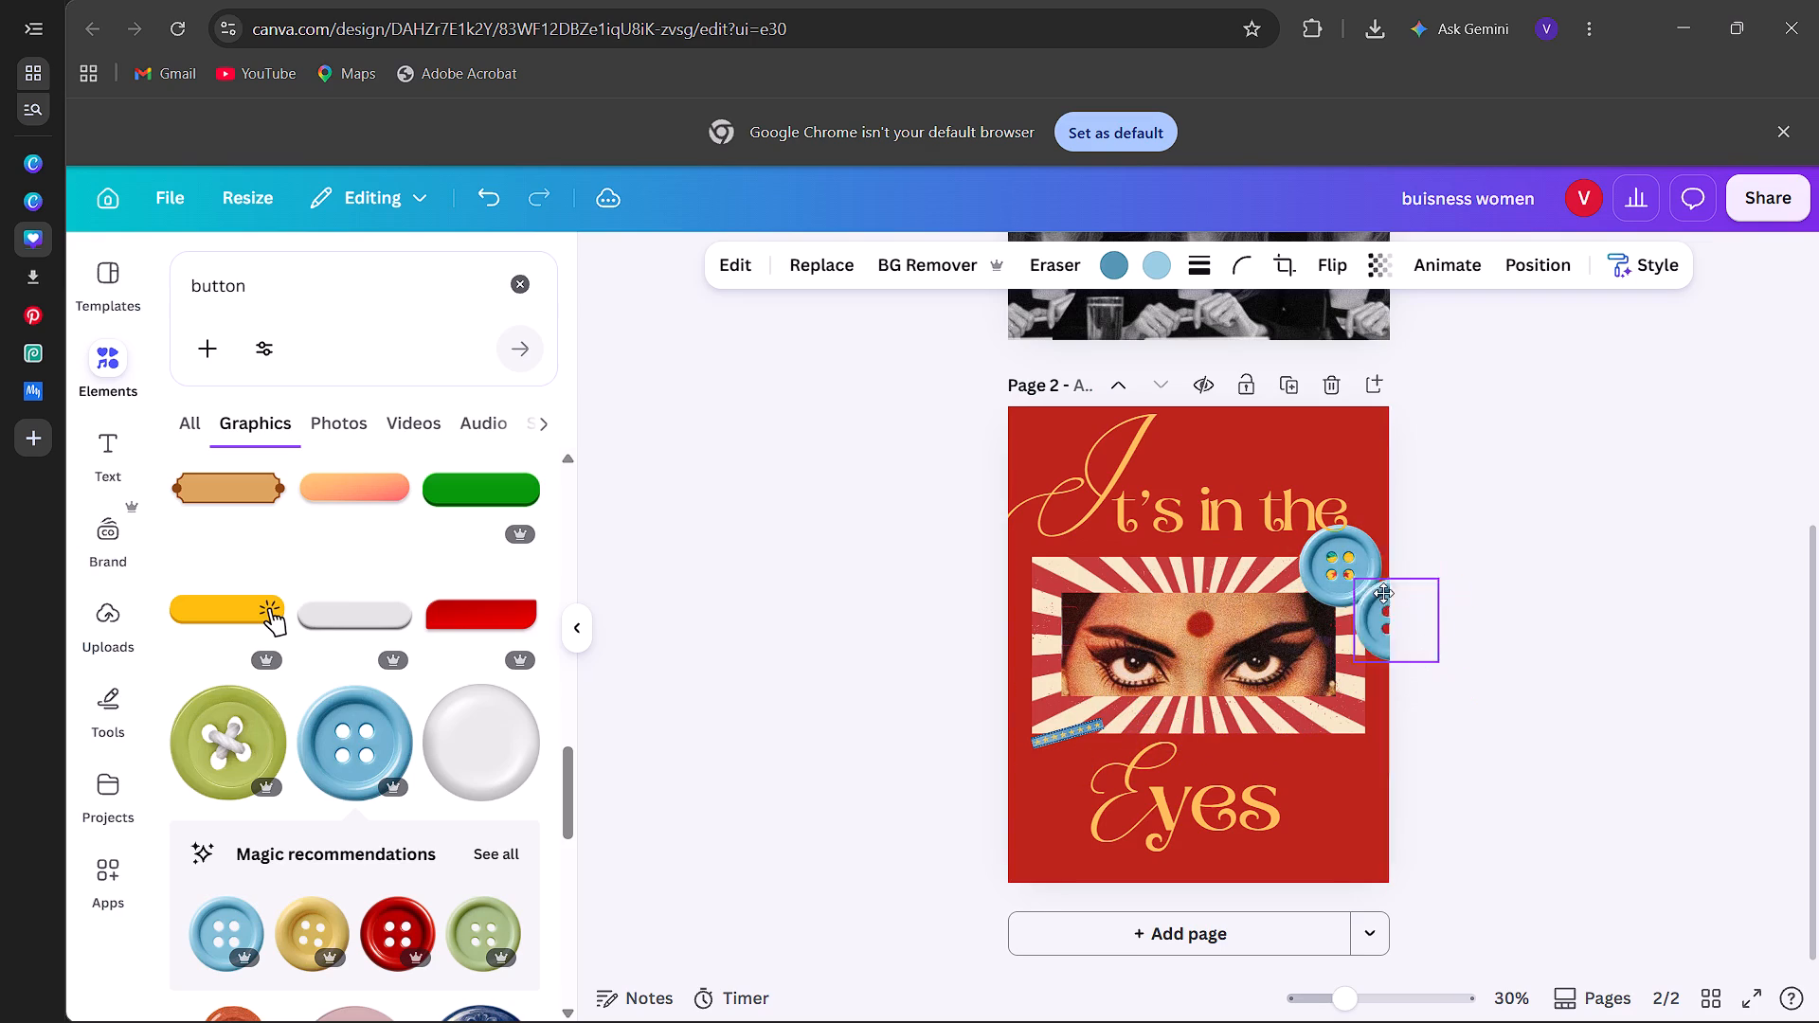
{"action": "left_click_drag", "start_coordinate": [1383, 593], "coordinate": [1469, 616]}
Shift the blue button to page 2's right edge, and delete the blue star ribbon and the circus tickets graphics.
{"action": "left_click", "coordinate": [1348, 550]}
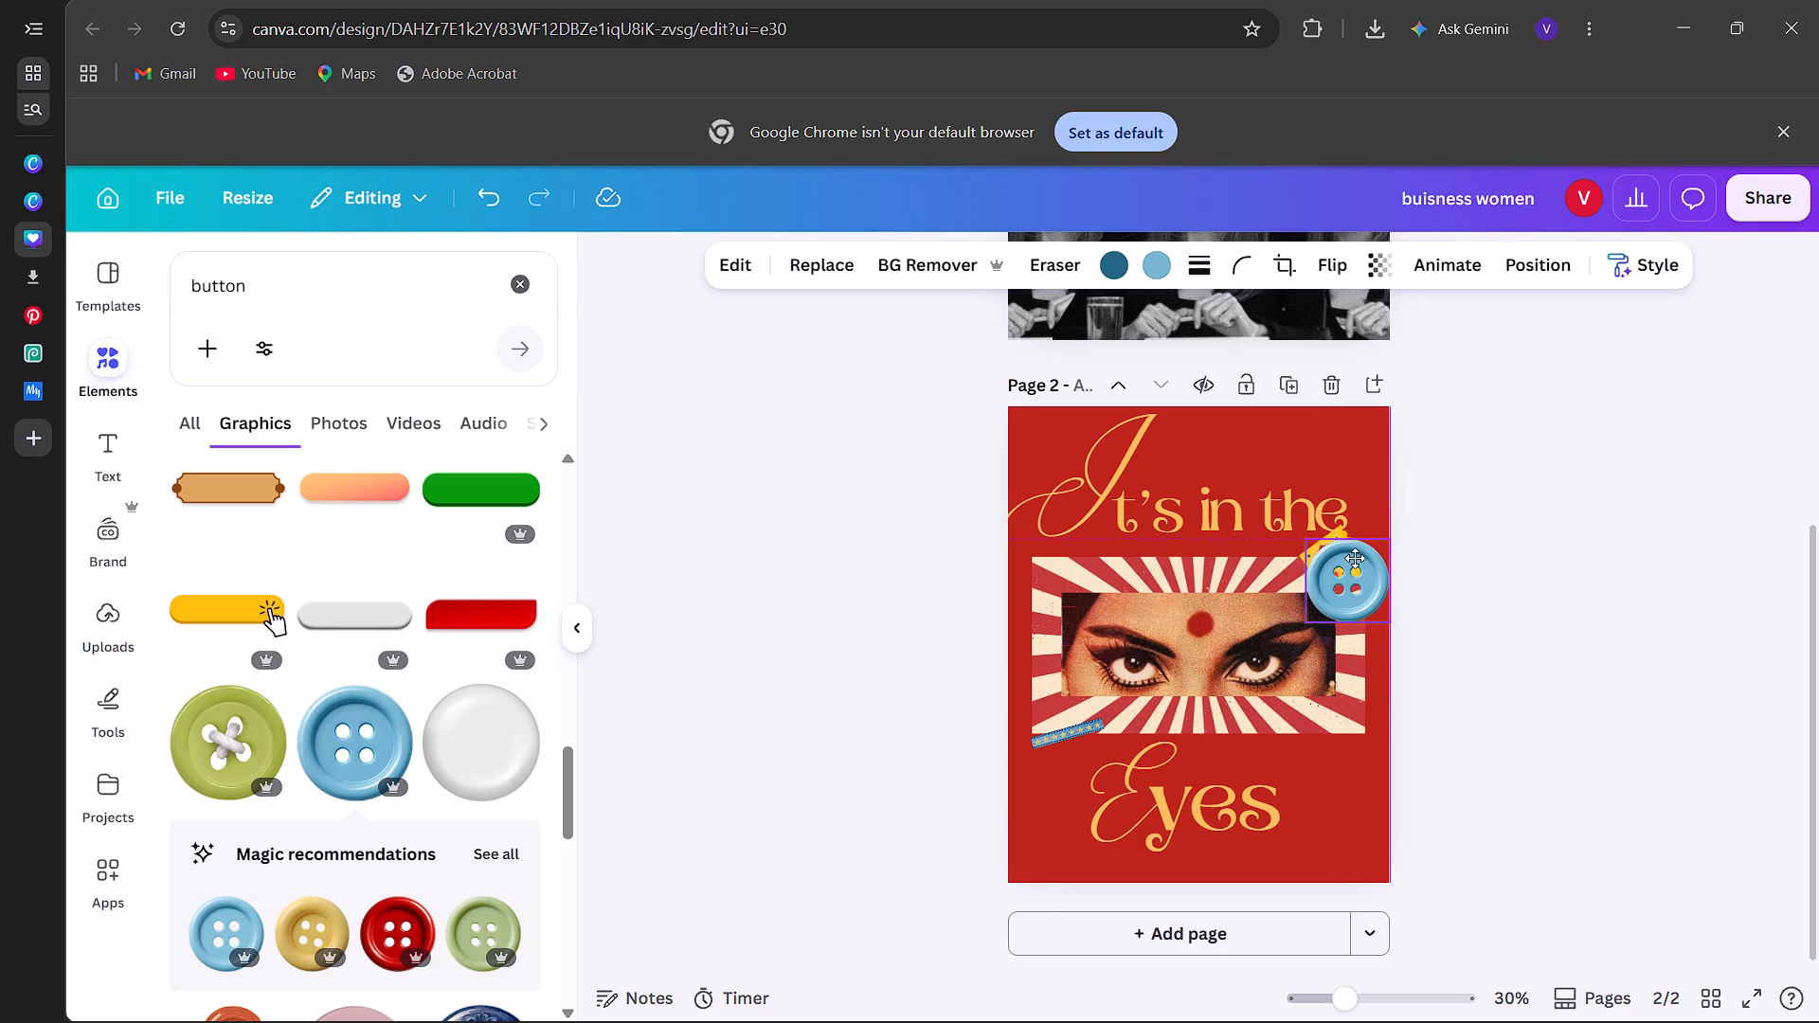
{"action": "left_click", "coordinate": [1542, 257]}
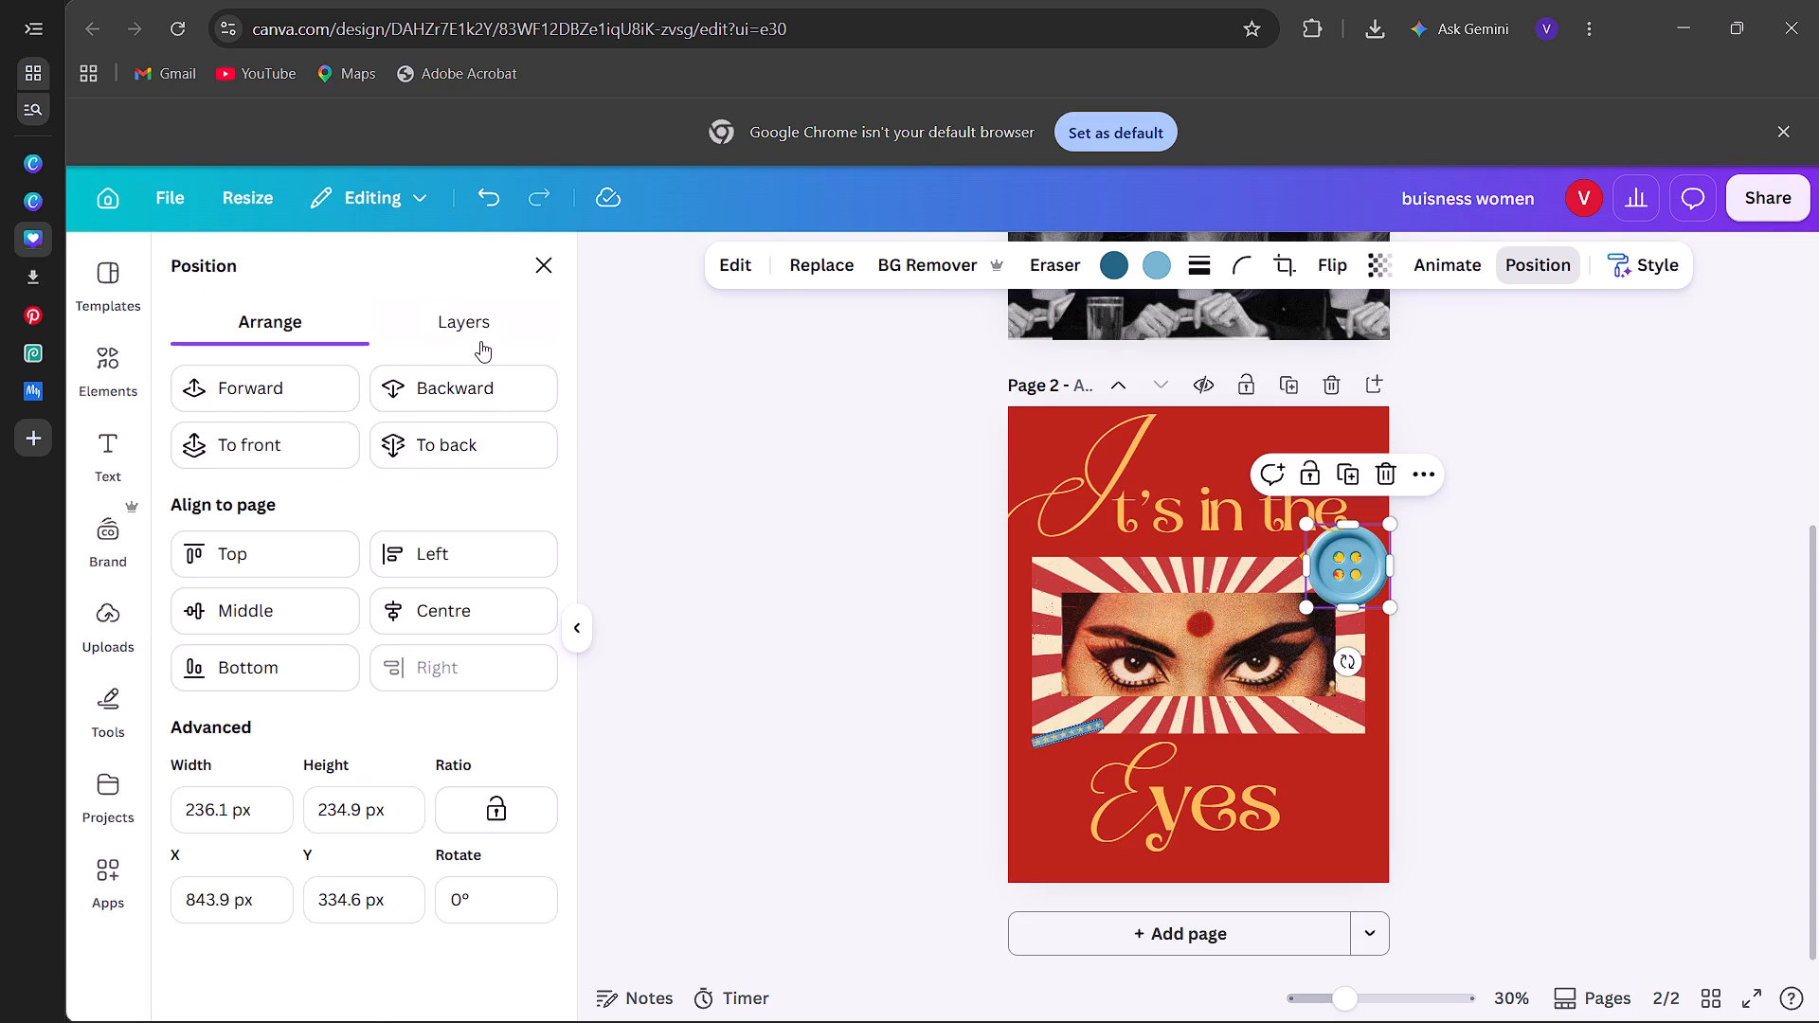
{"action": "left_click", "coordinate": [480, 341]}
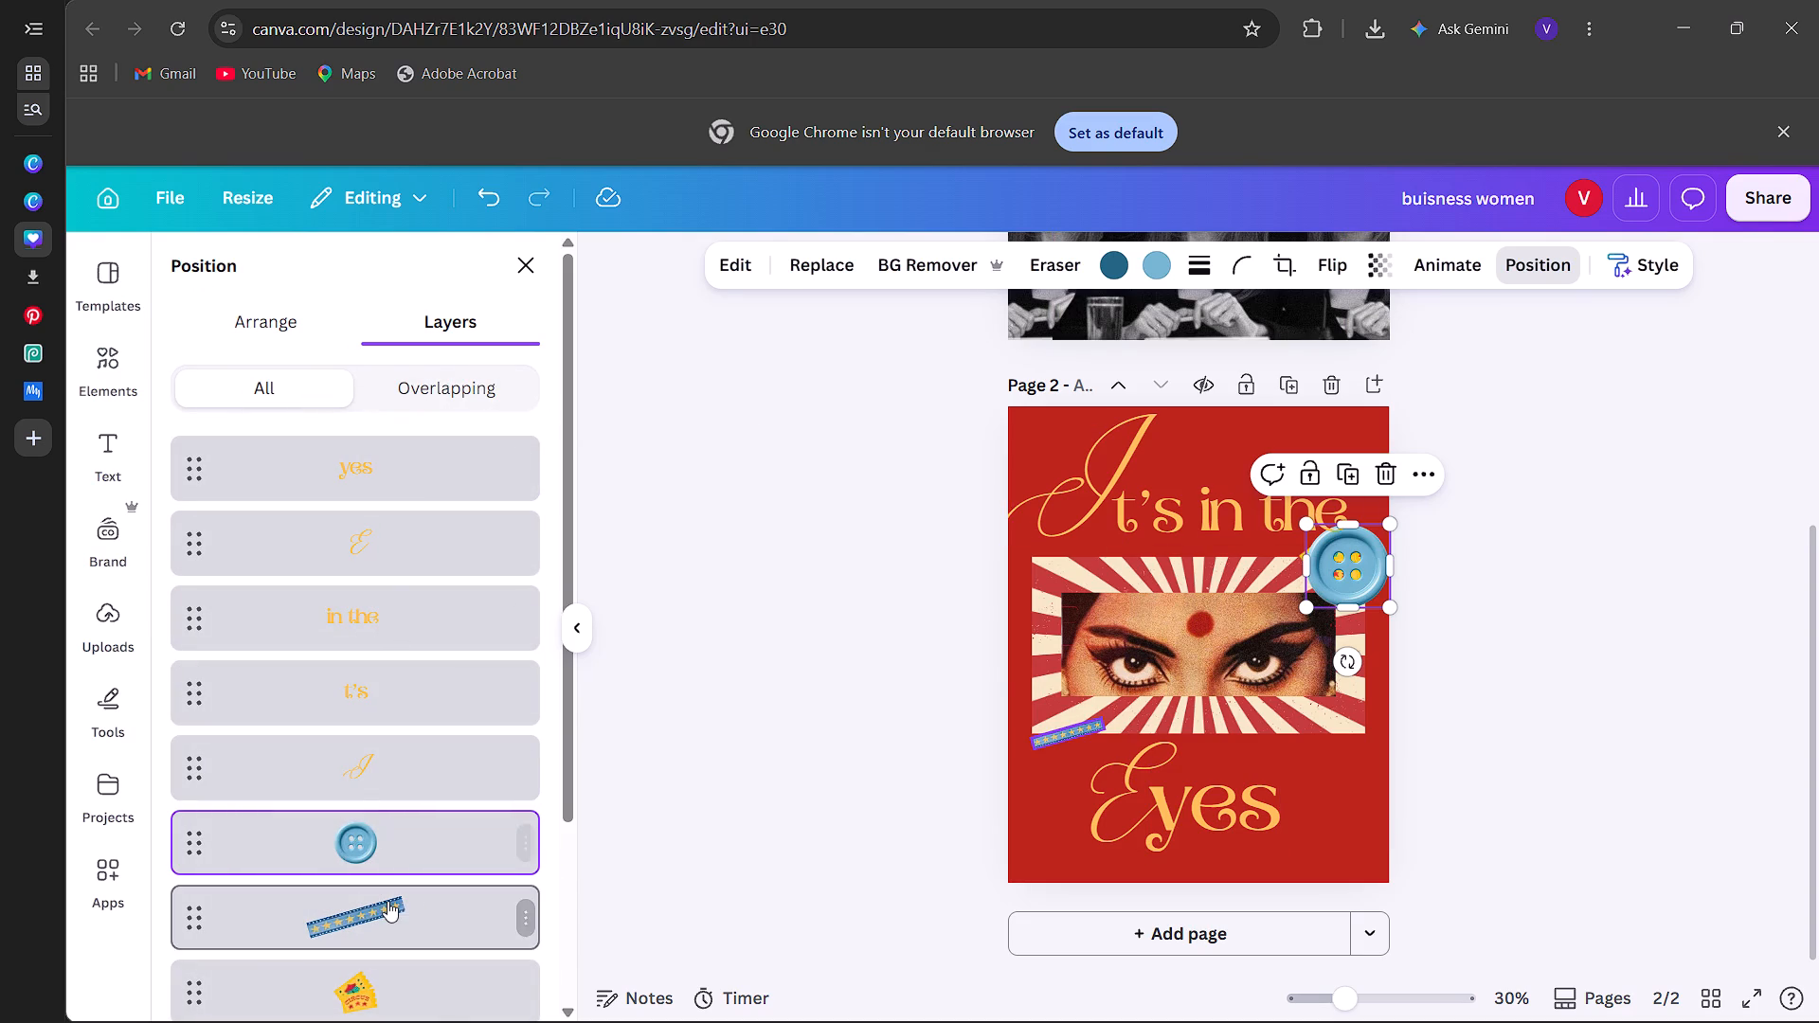
{"action": "left_click", "coordinate": [387, 906]}
{"action": "key", "text": "Delete"}
{"action": "scroll", "coordinate": [387, 906], "scroll_direction": "down", "scroll_amount": 1}
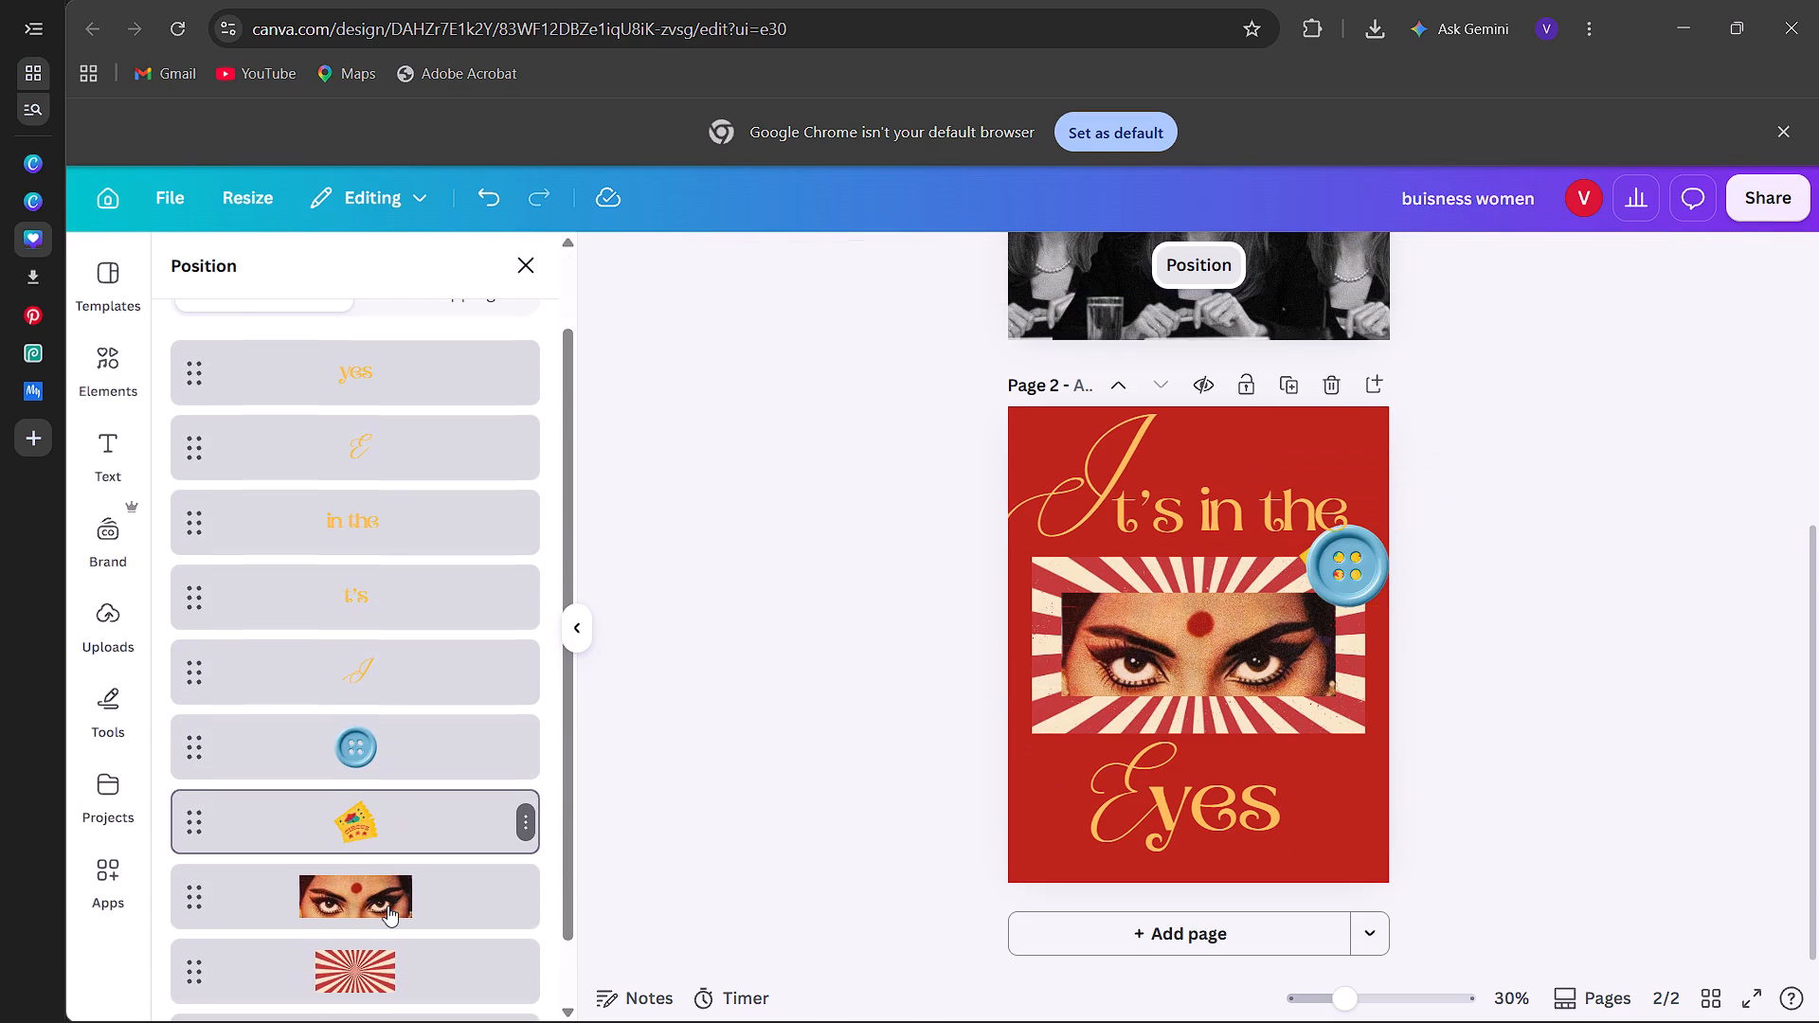
{"action": "left_click", "coordinate": [419, 815]}
{"action": "key", "text": "Delete"}
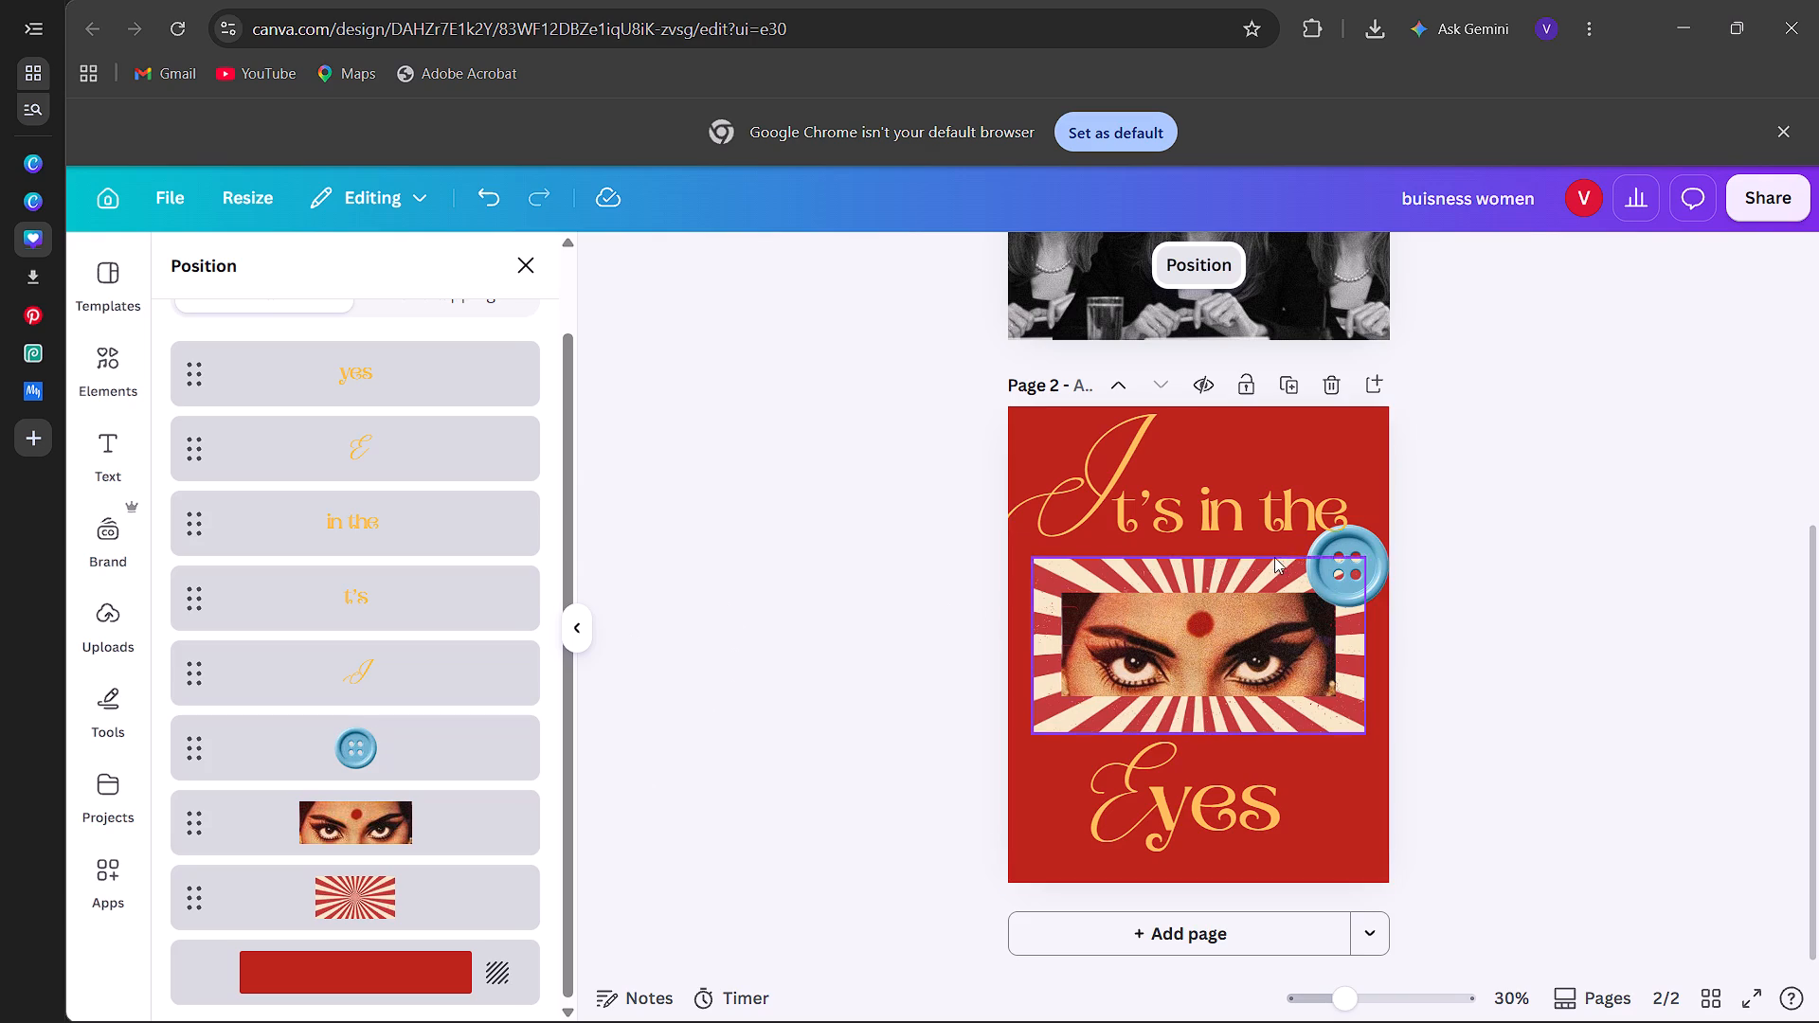
Shrink page 2's blue button slightly and reposition it over the sunburst's upper-right corner.
{"action": "left_click", "coordinate": [1342, 558]}
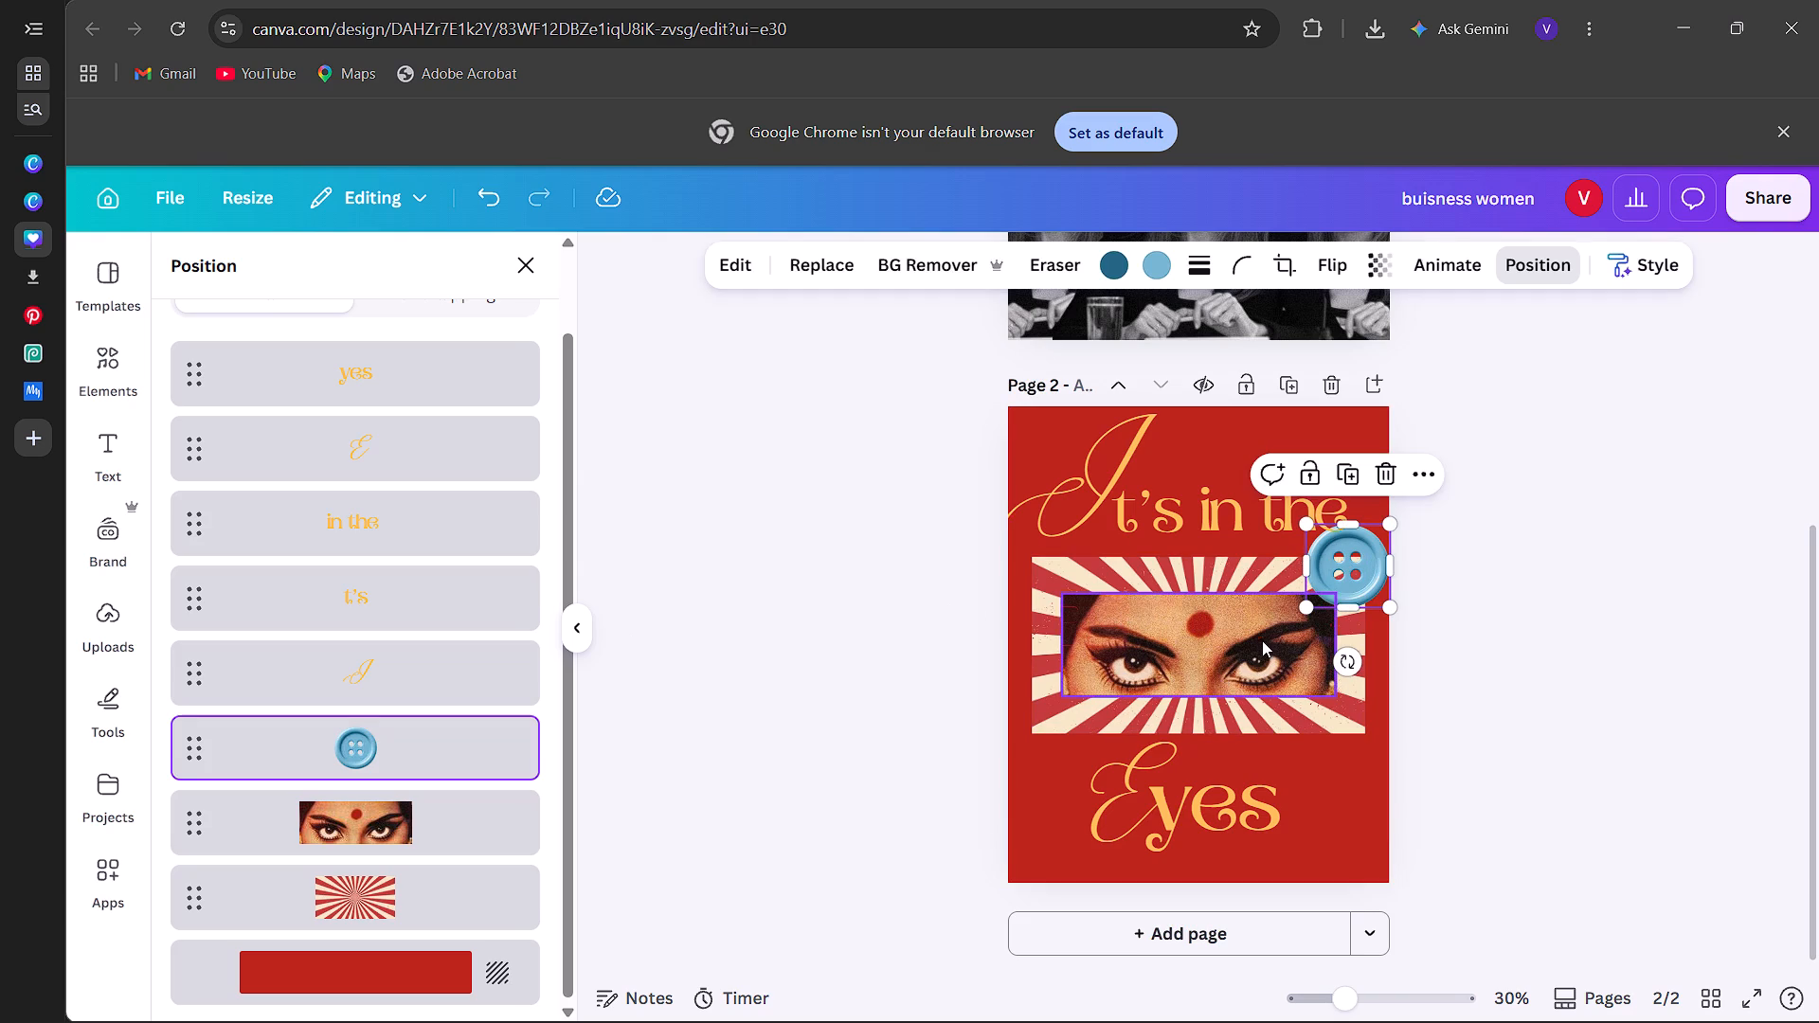
{"action": "left_click_drag", "start_coordinate": [1309, 611], "coordinate": [1330, 601]}
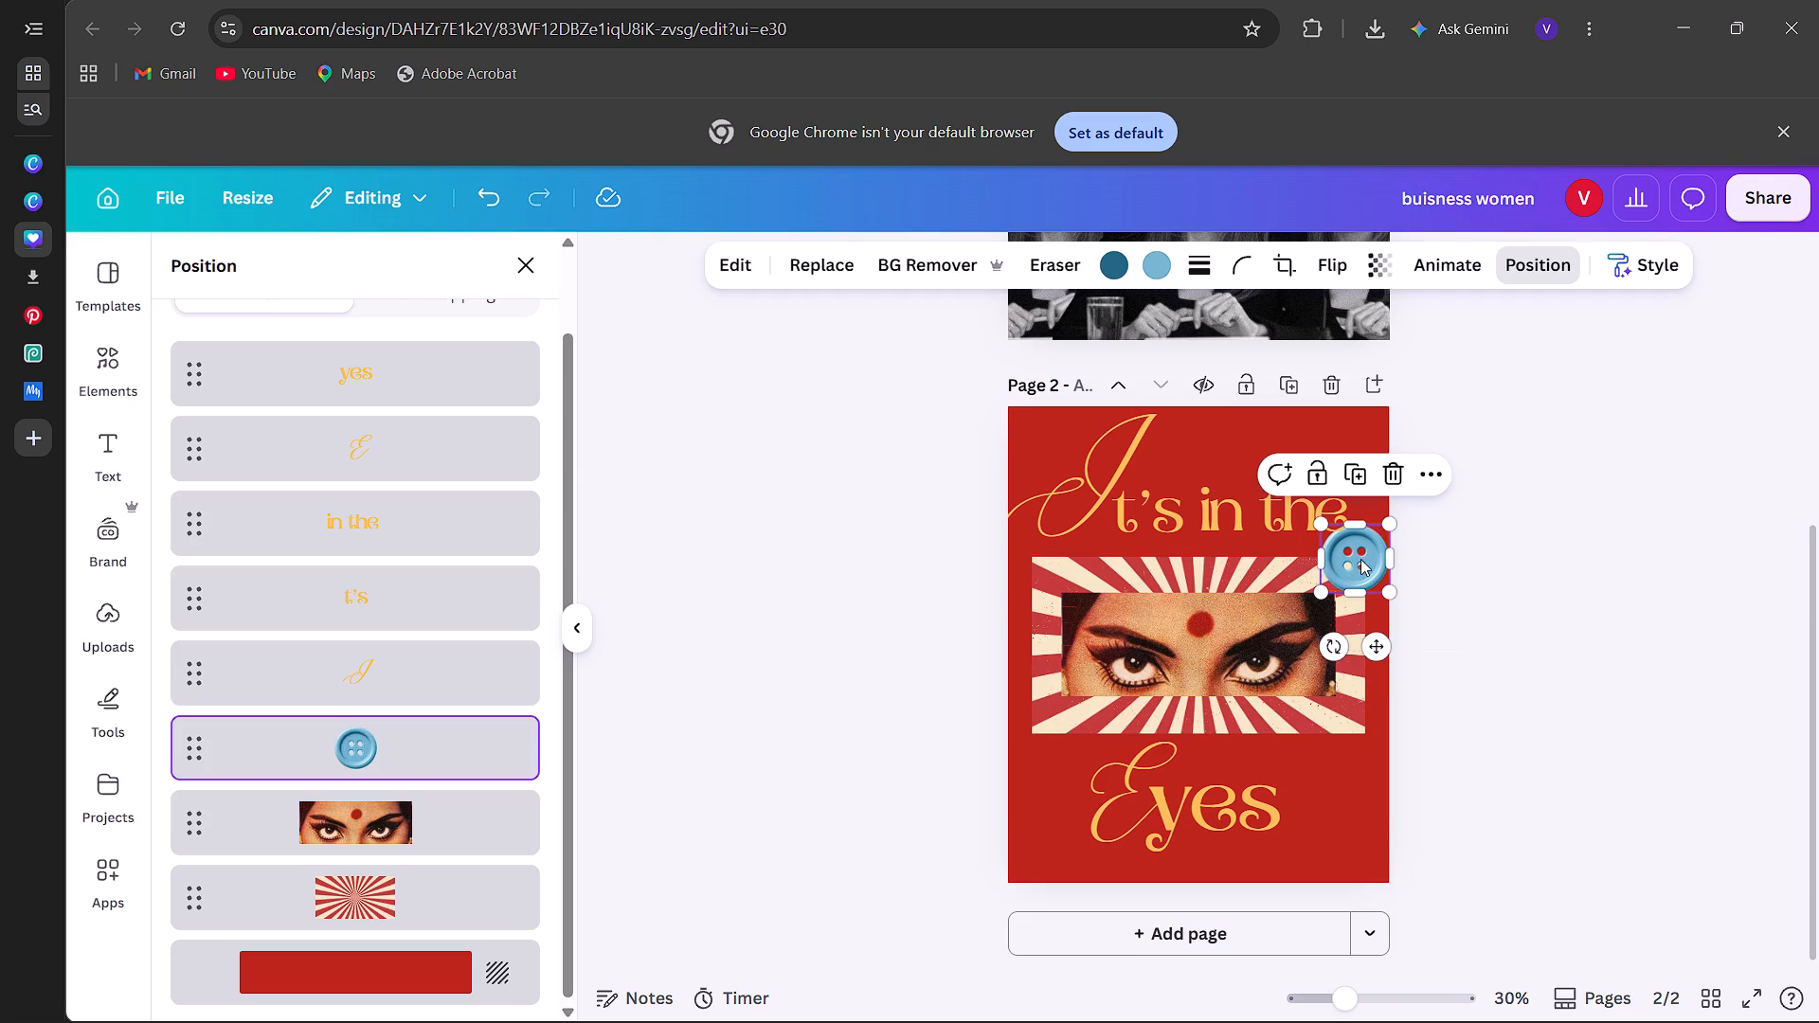
{"action": "left_click_drag", "start_coordinate": [1361, 557], "coordinate": [1347, 570]}
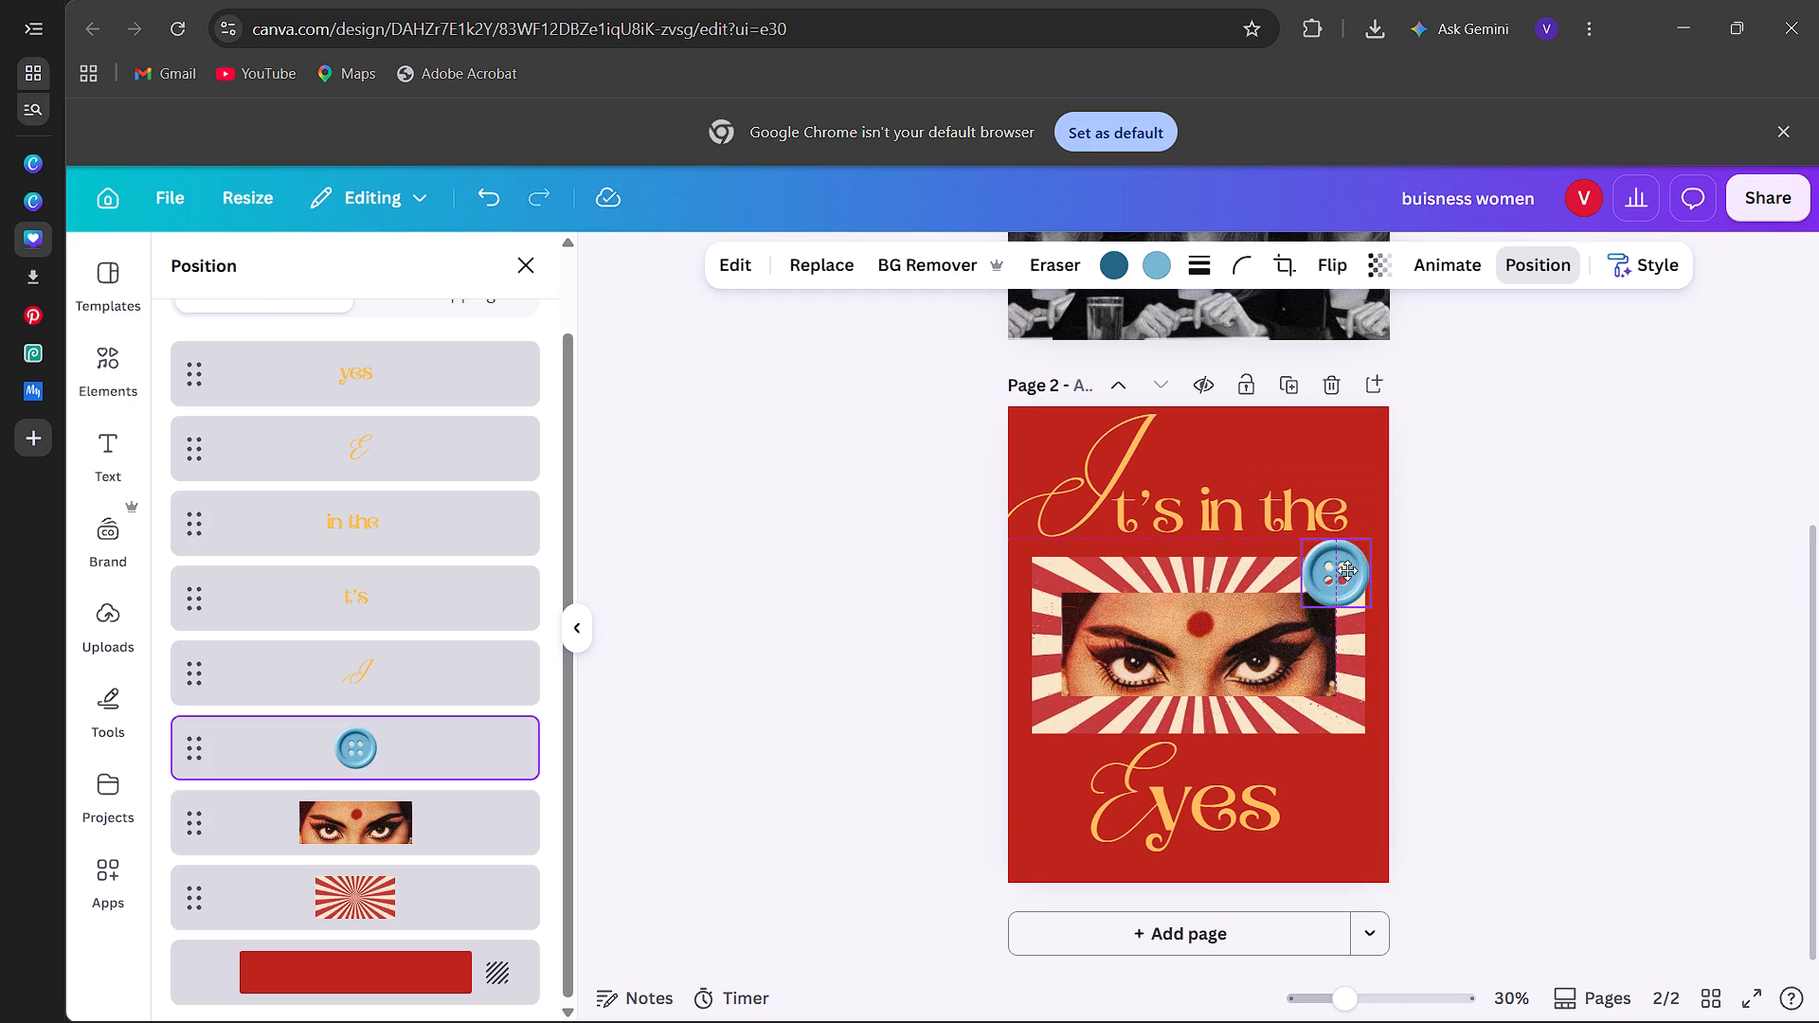
{"action": "left_click_drag", "start_coordinate": [1347, 570], "coordinate": [1353, 570]}
{"action": "left_click", "coordinate": [1597, 501]}
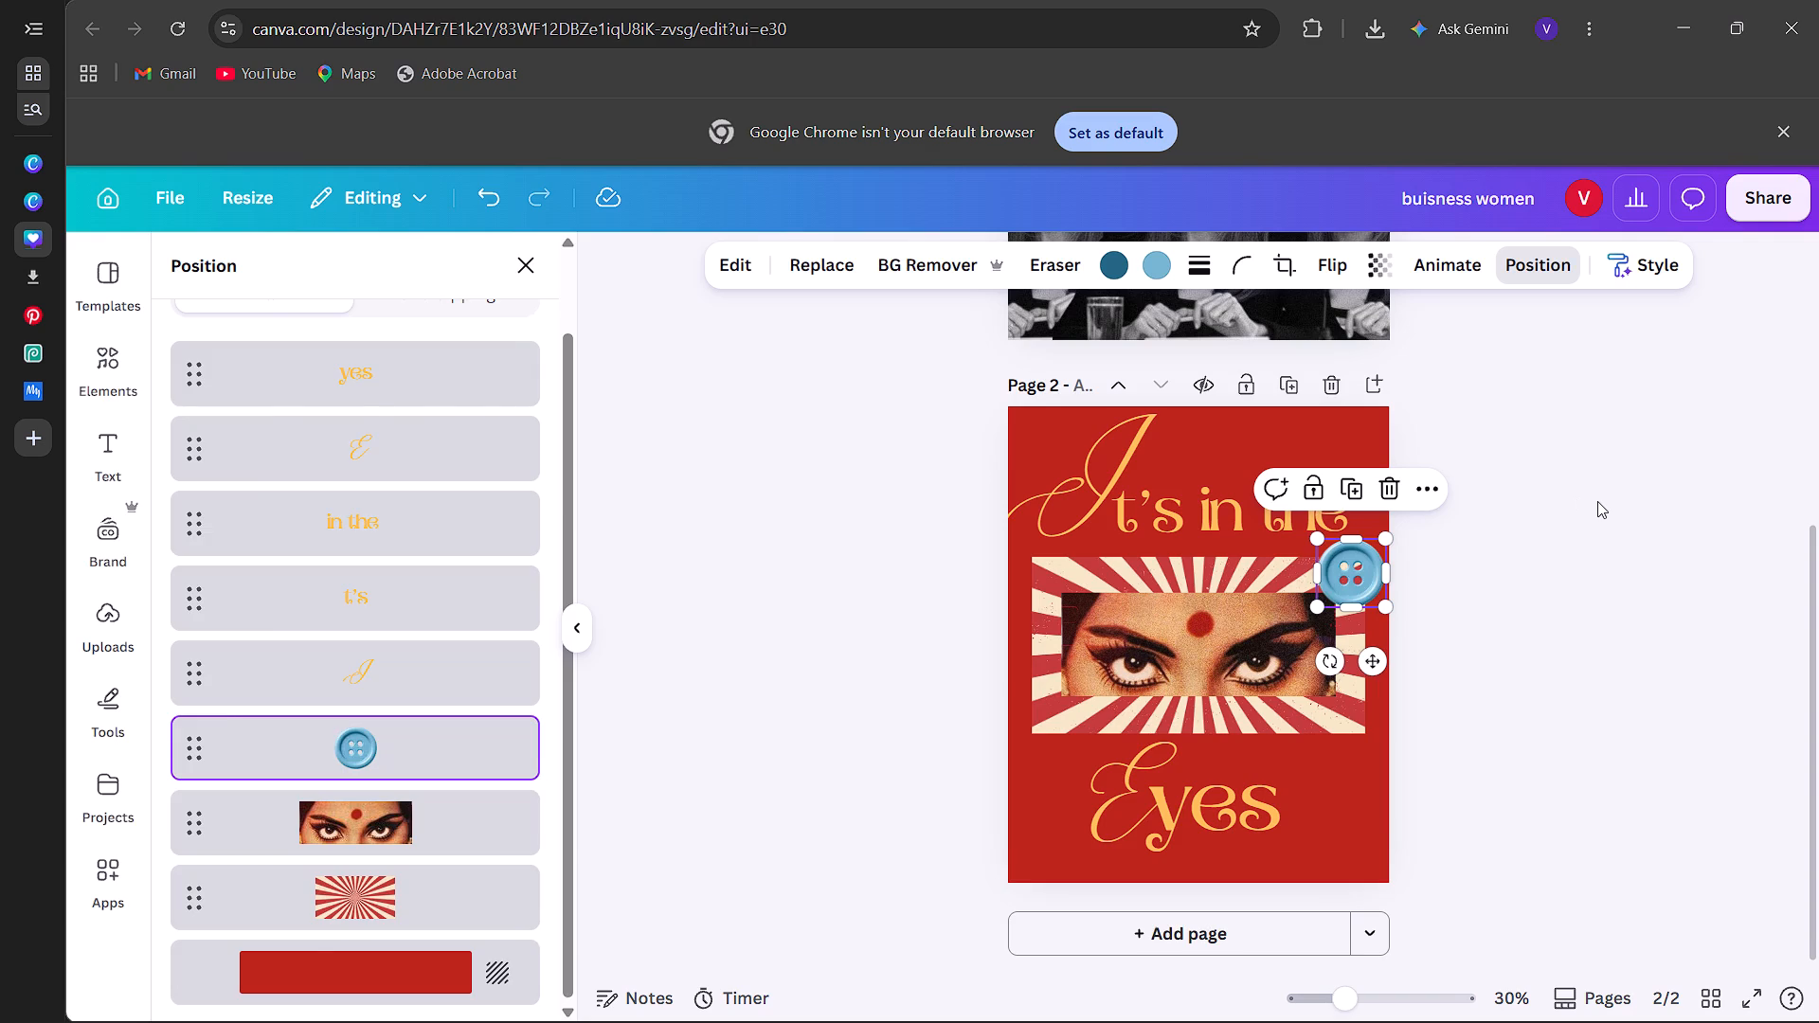
{"action": "scroll", "coordinate": [213, 671], "scroll_direction": "down", "scroll_amount": 3}
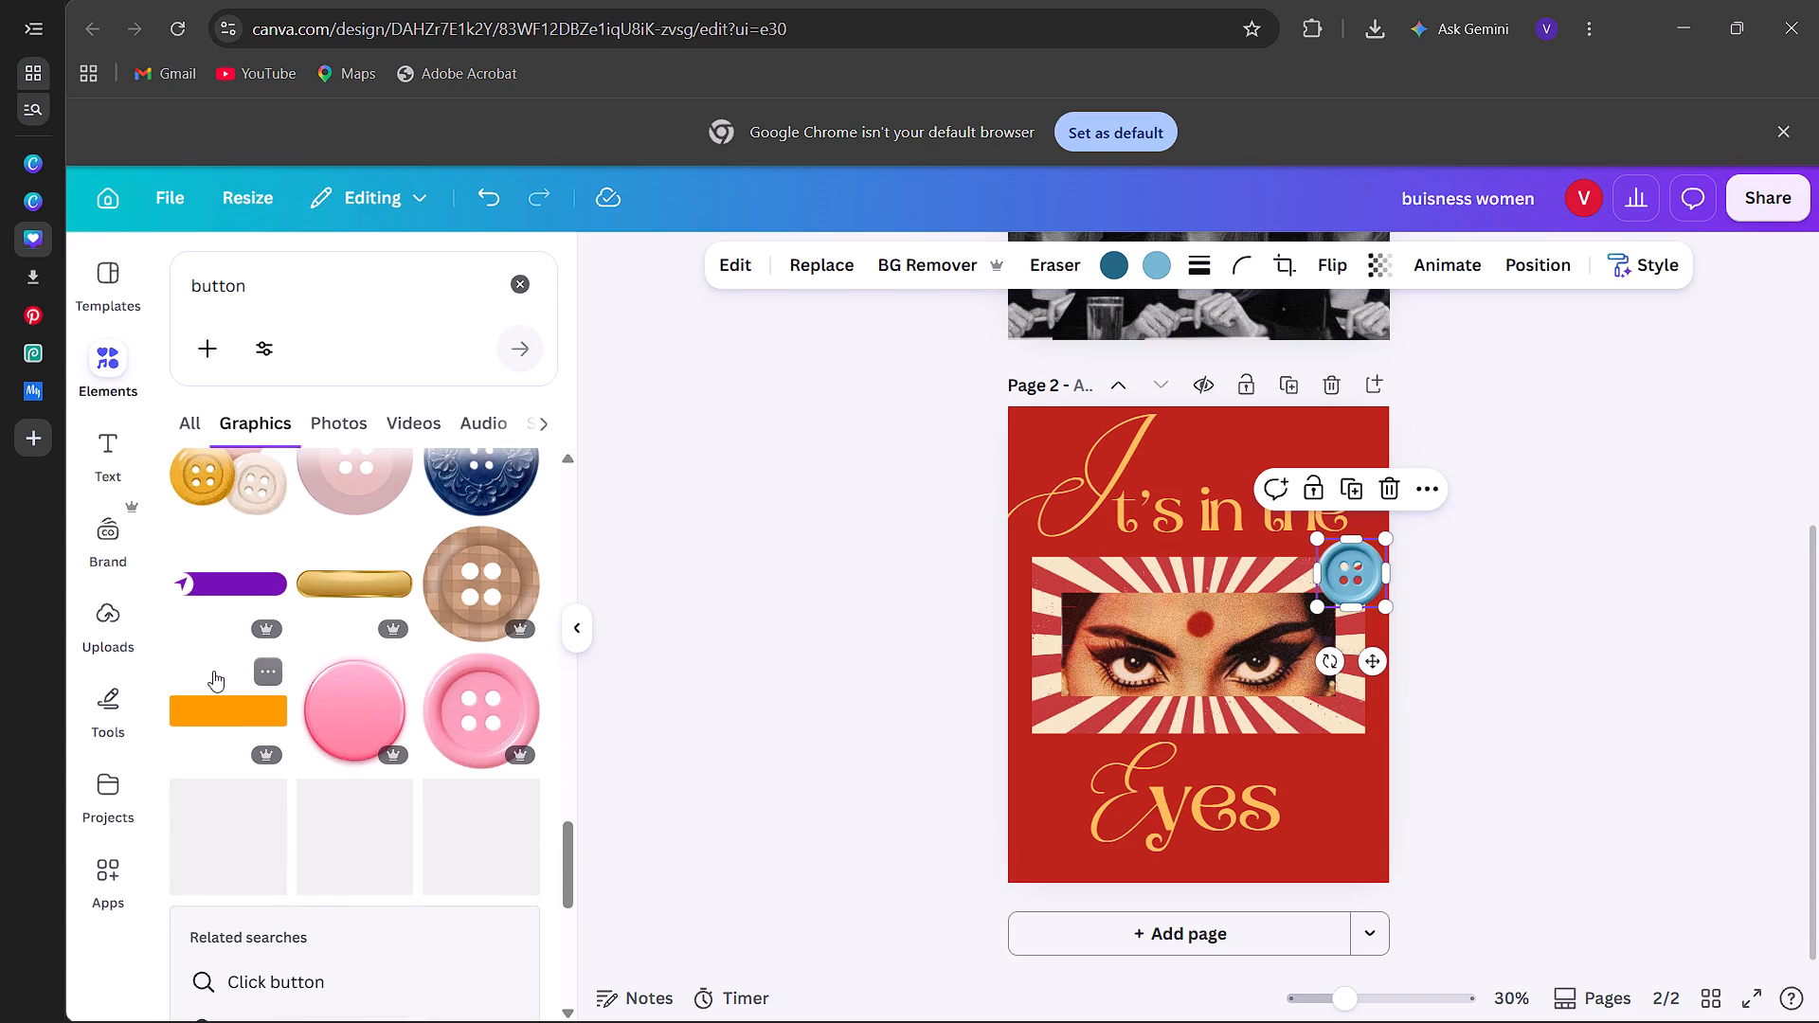
{"action": "left_click", "coordinate": [732, 842]}
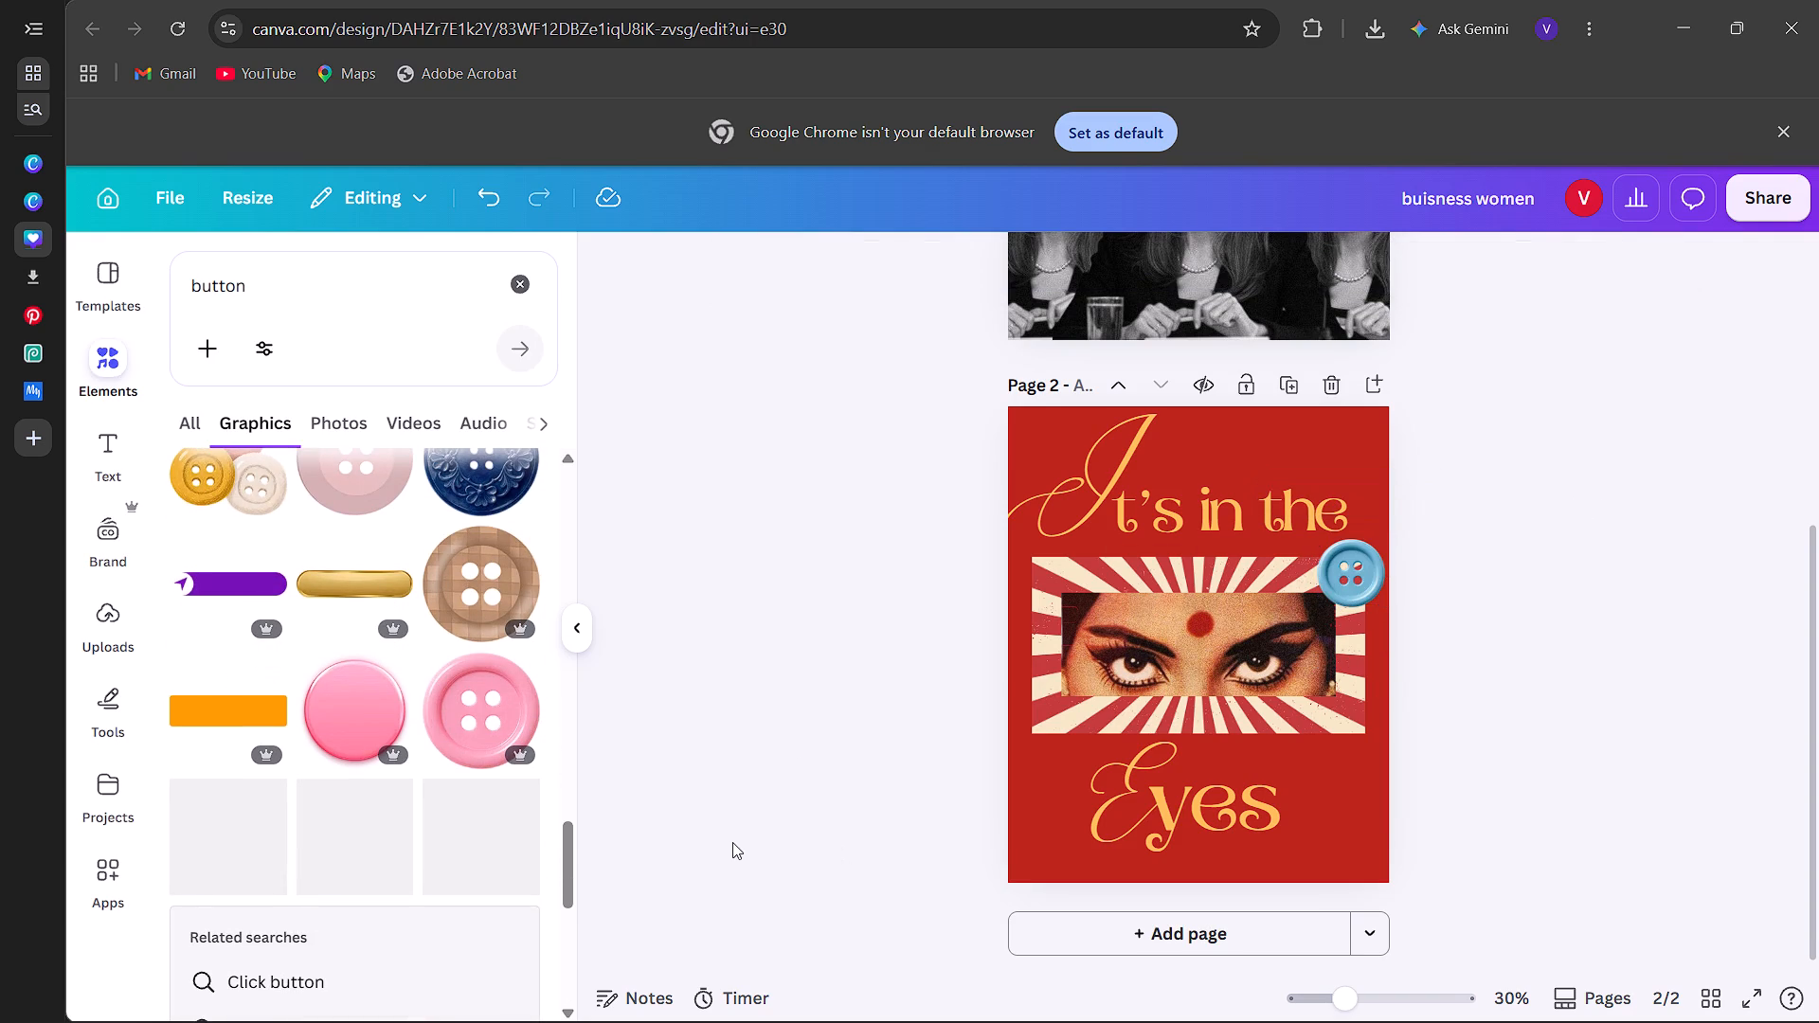
Add a third page to the design after page 2.
{"action": "left_click", "coordinate": [1163, 911]}
{"action": "left_click", "coordinate": [1187, 797]}
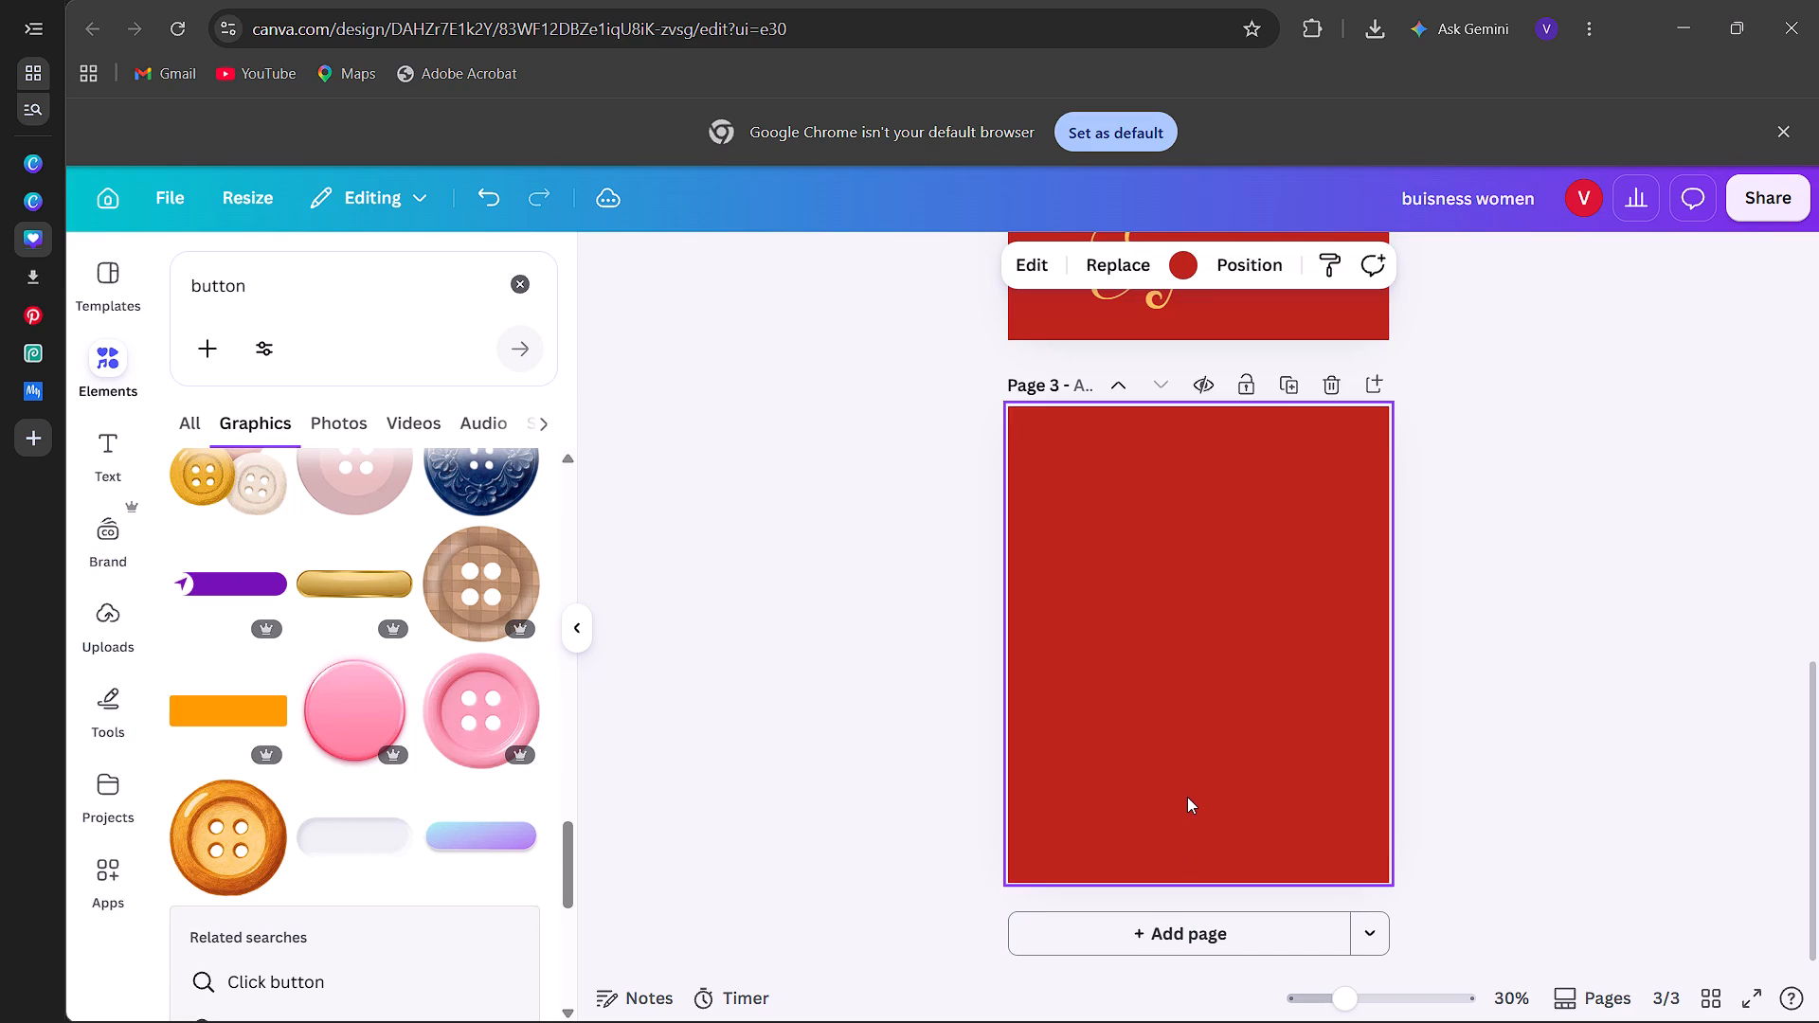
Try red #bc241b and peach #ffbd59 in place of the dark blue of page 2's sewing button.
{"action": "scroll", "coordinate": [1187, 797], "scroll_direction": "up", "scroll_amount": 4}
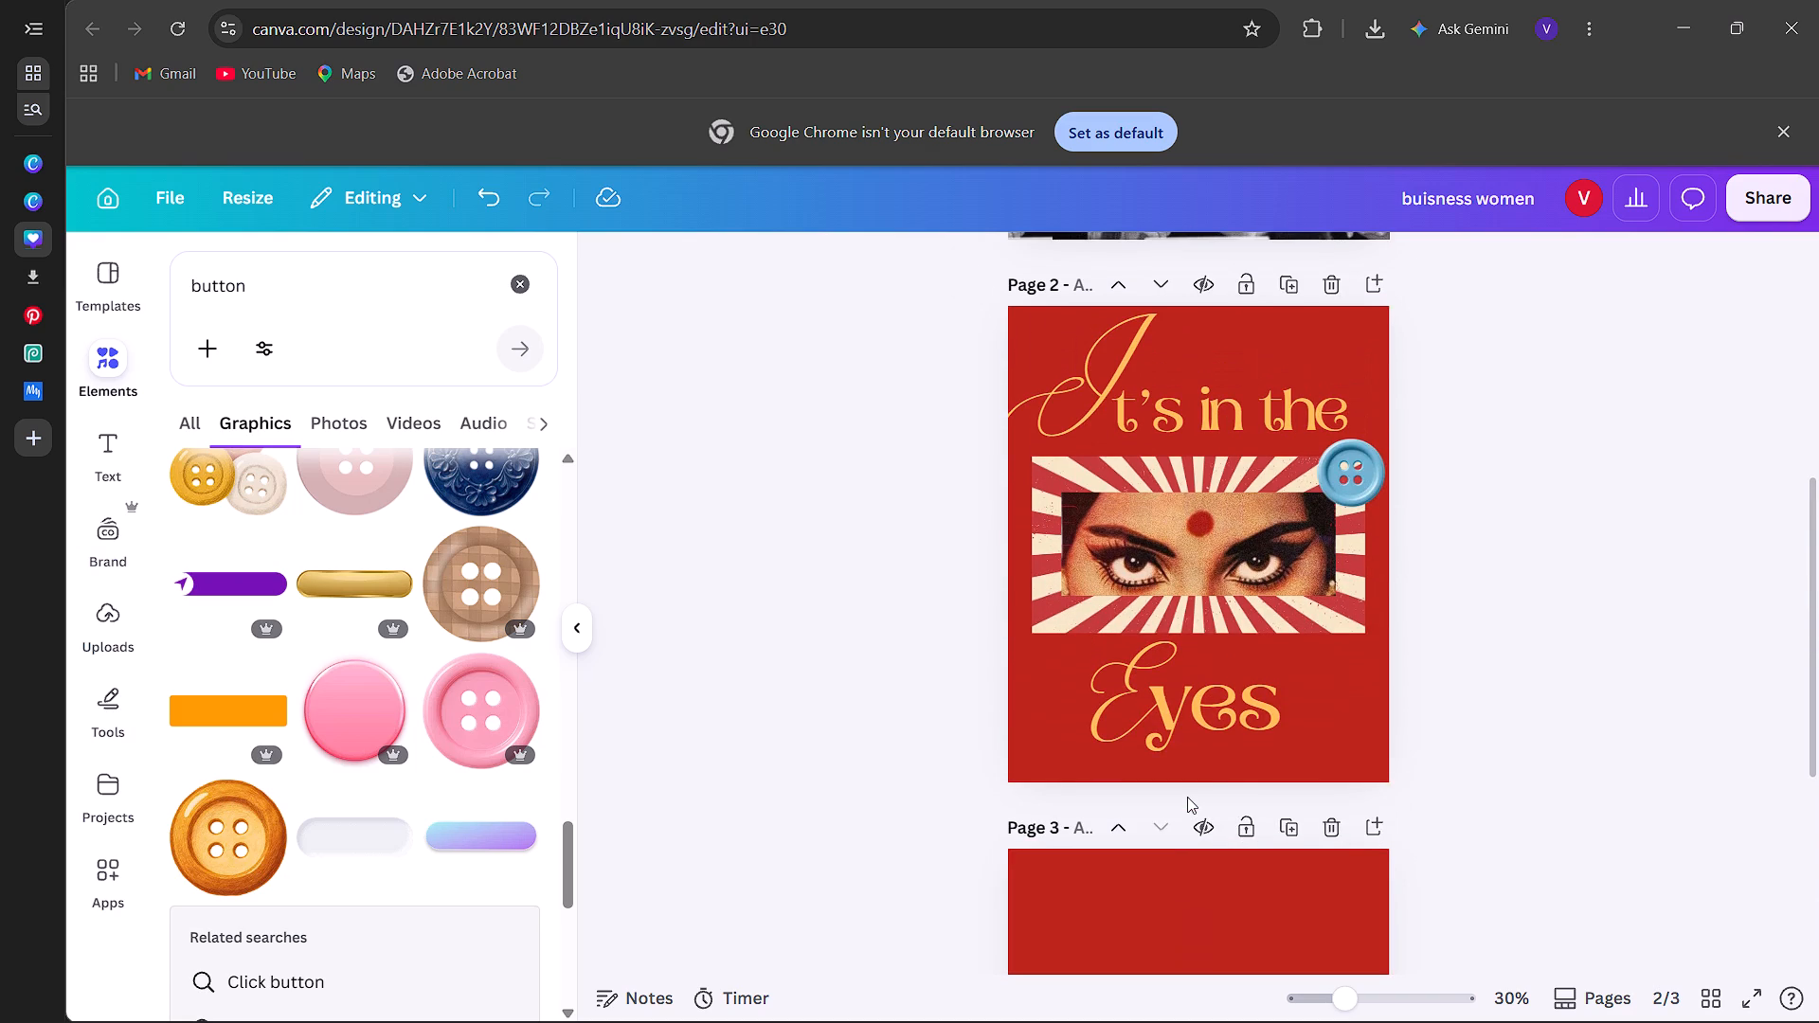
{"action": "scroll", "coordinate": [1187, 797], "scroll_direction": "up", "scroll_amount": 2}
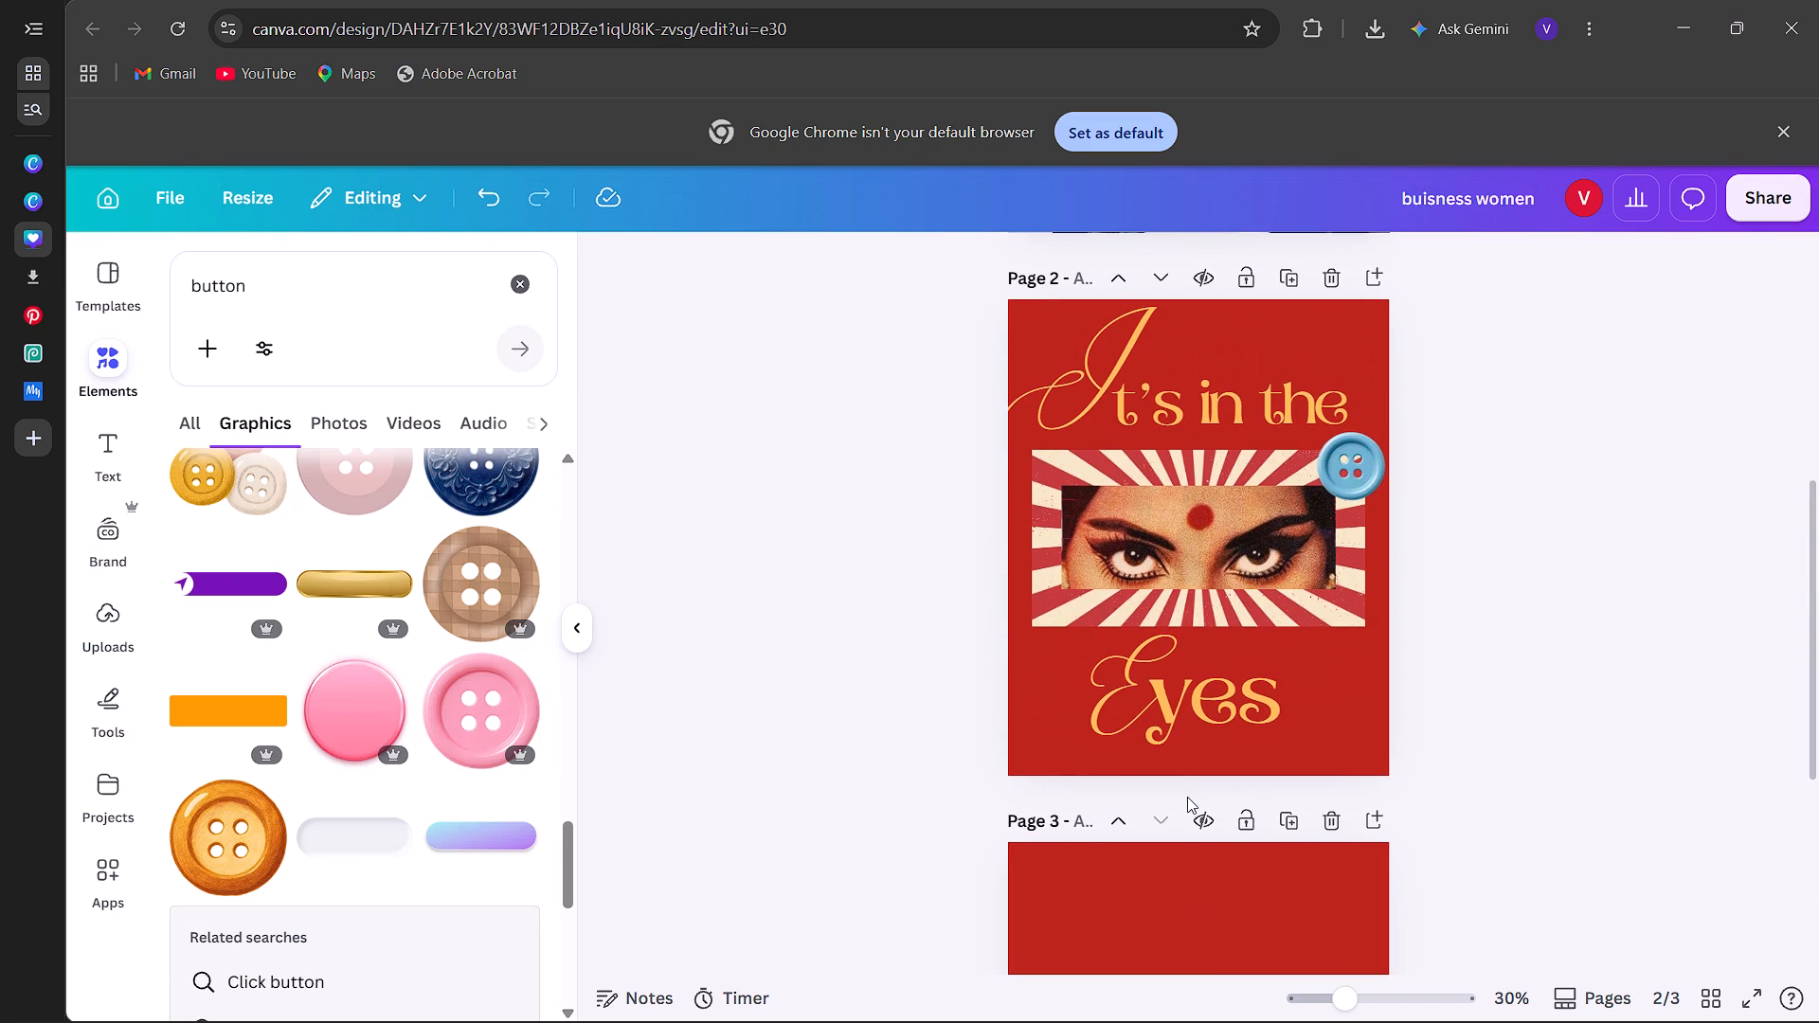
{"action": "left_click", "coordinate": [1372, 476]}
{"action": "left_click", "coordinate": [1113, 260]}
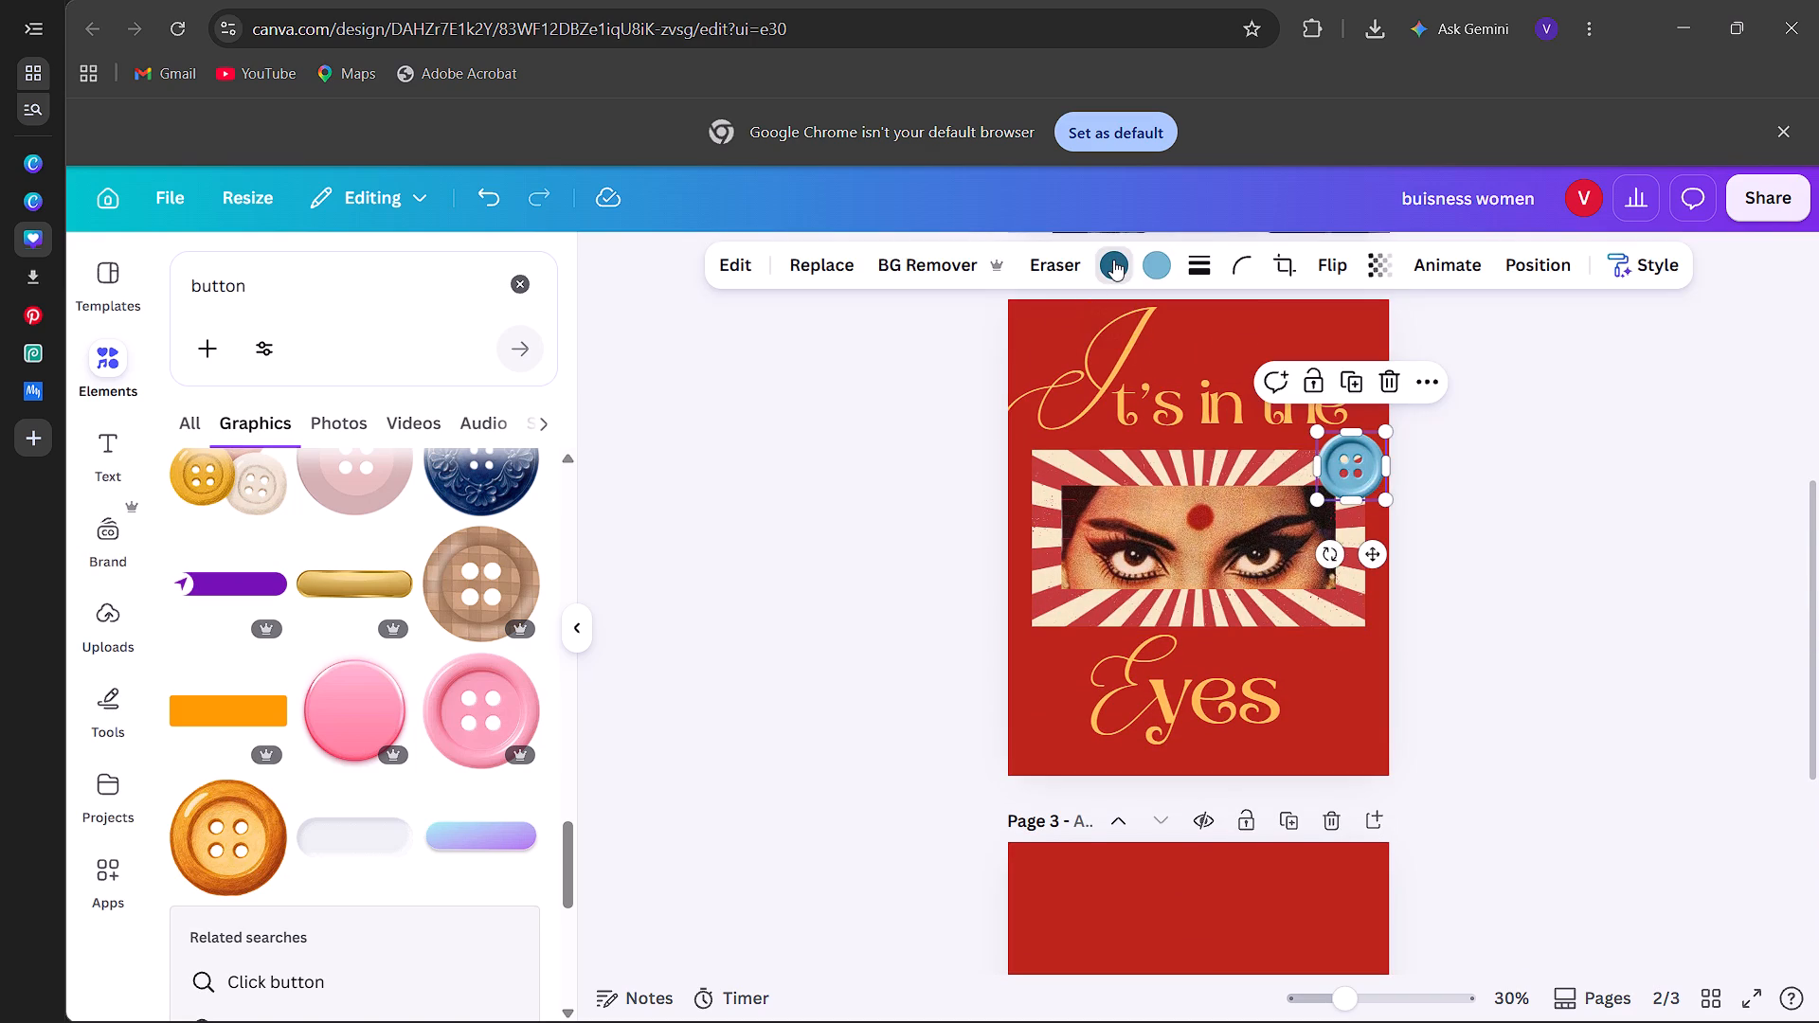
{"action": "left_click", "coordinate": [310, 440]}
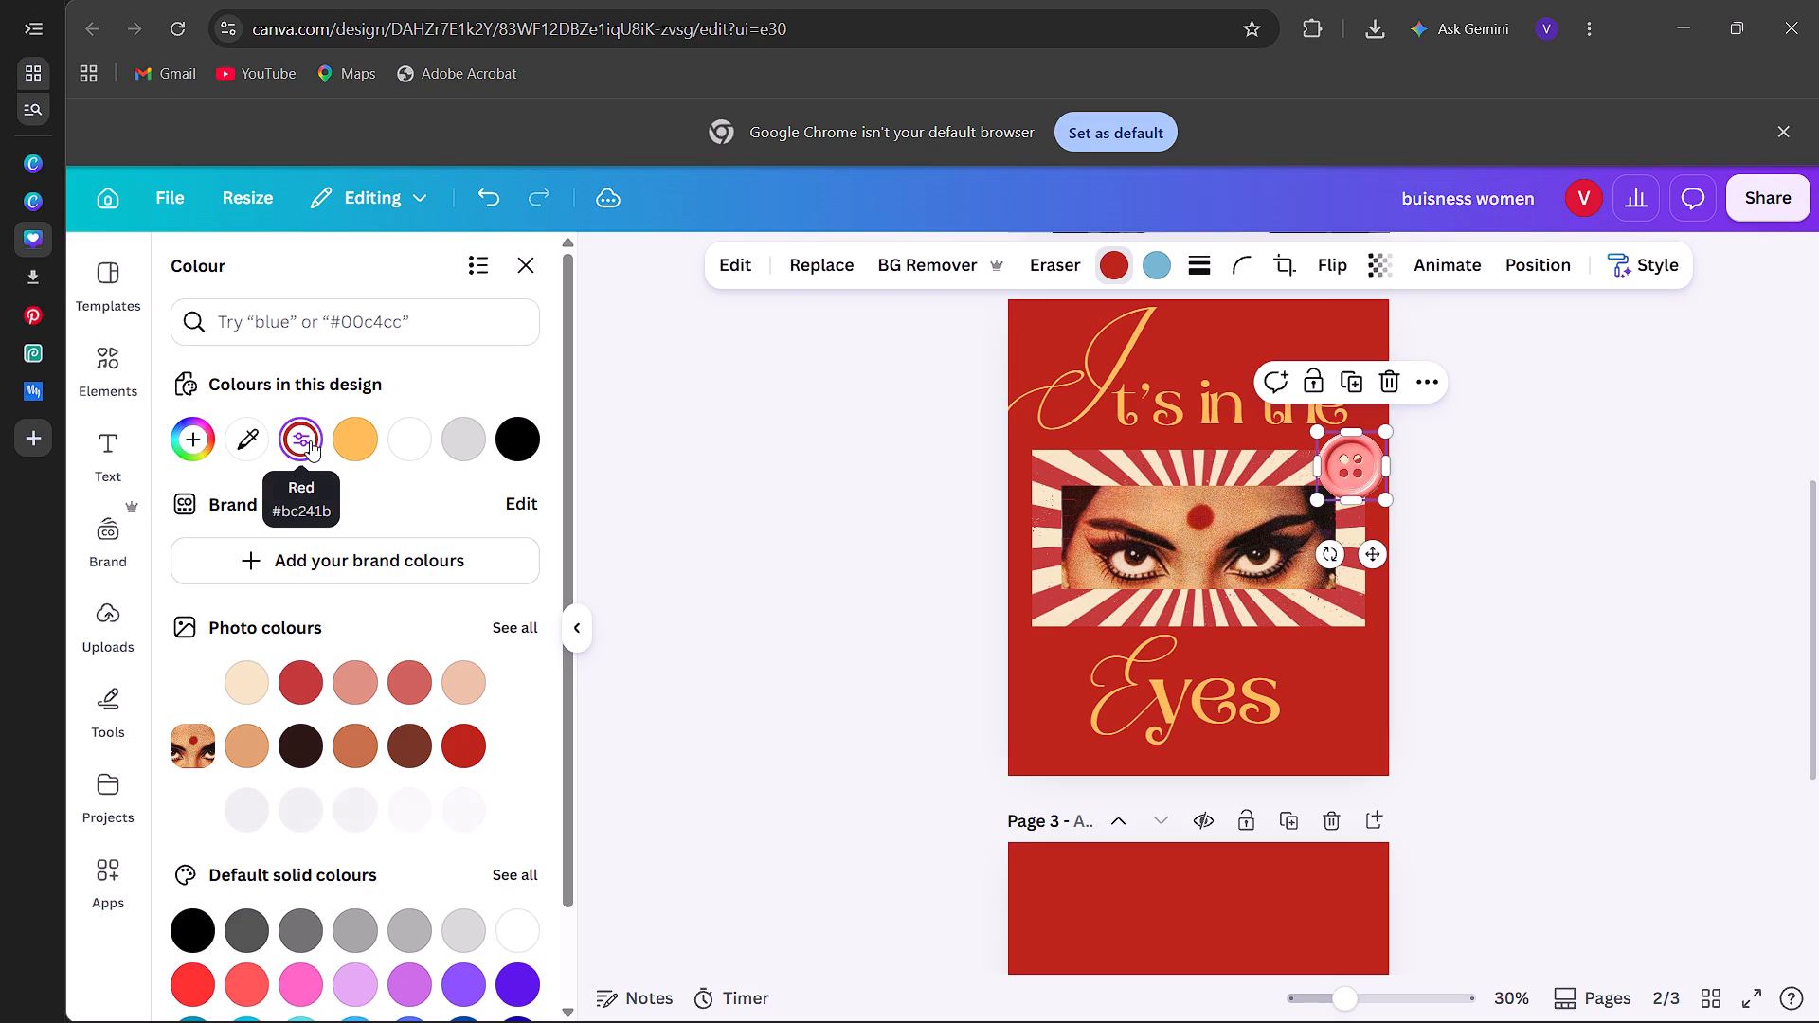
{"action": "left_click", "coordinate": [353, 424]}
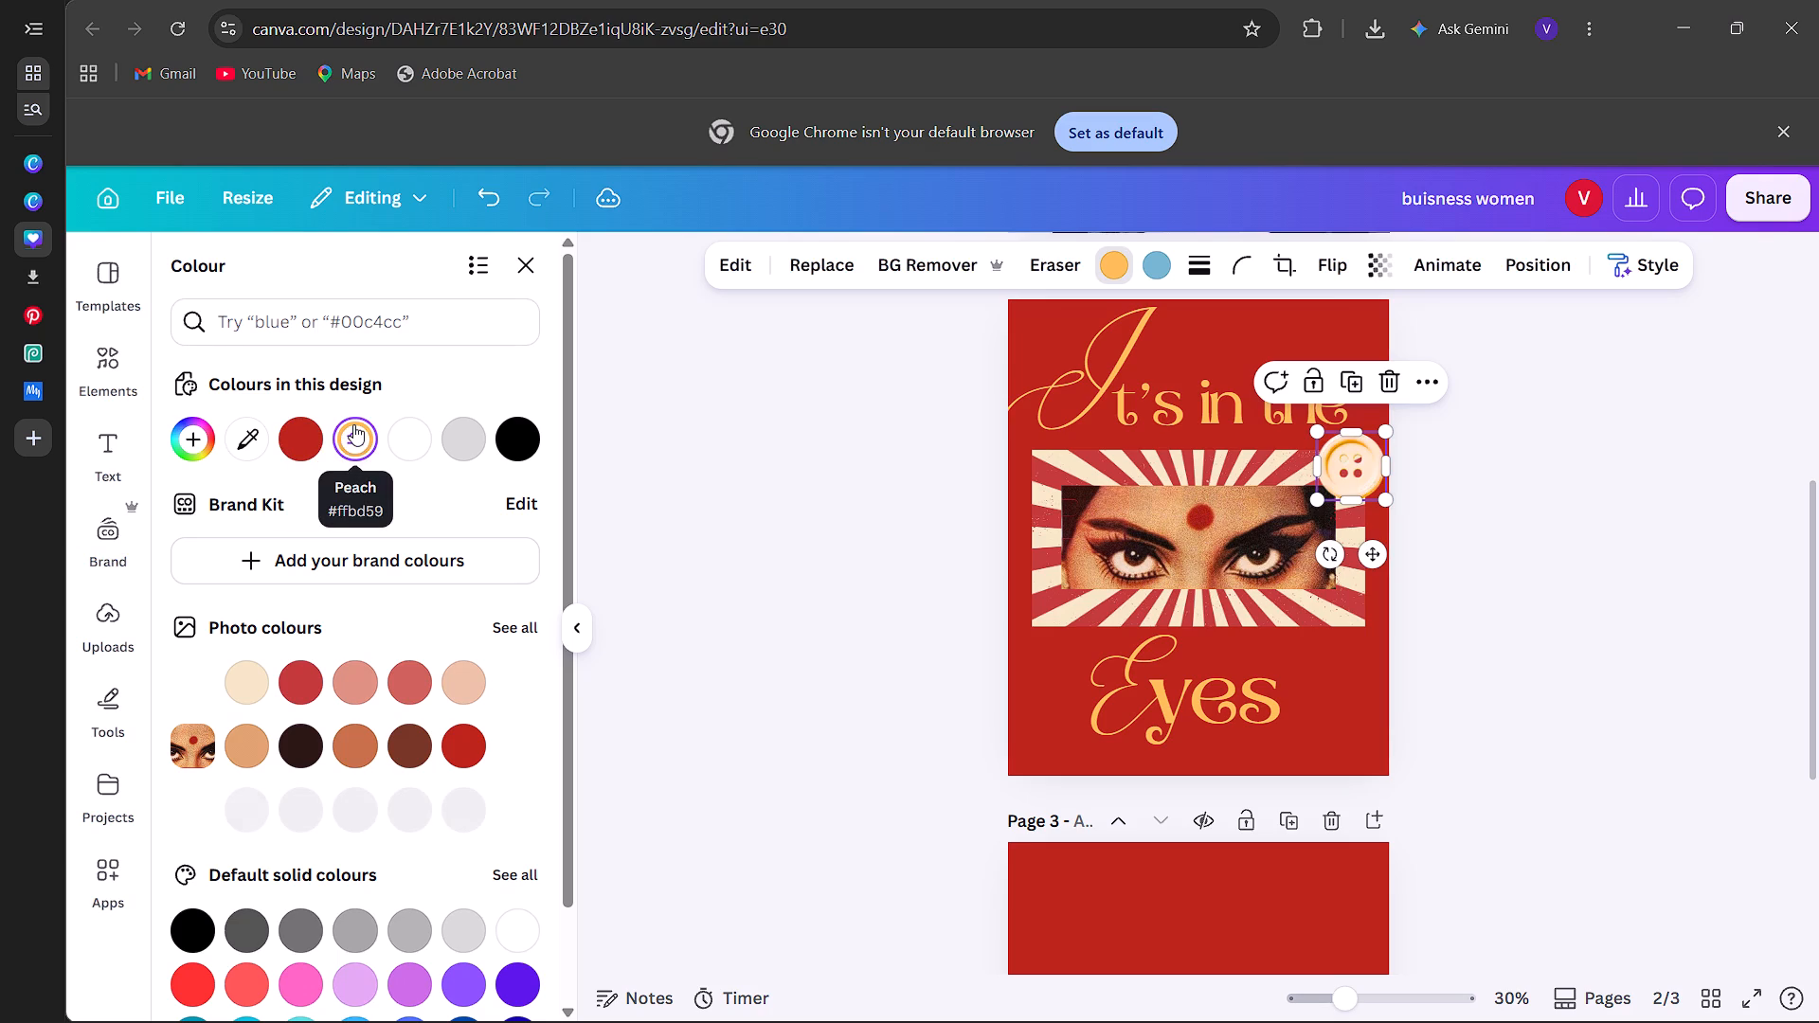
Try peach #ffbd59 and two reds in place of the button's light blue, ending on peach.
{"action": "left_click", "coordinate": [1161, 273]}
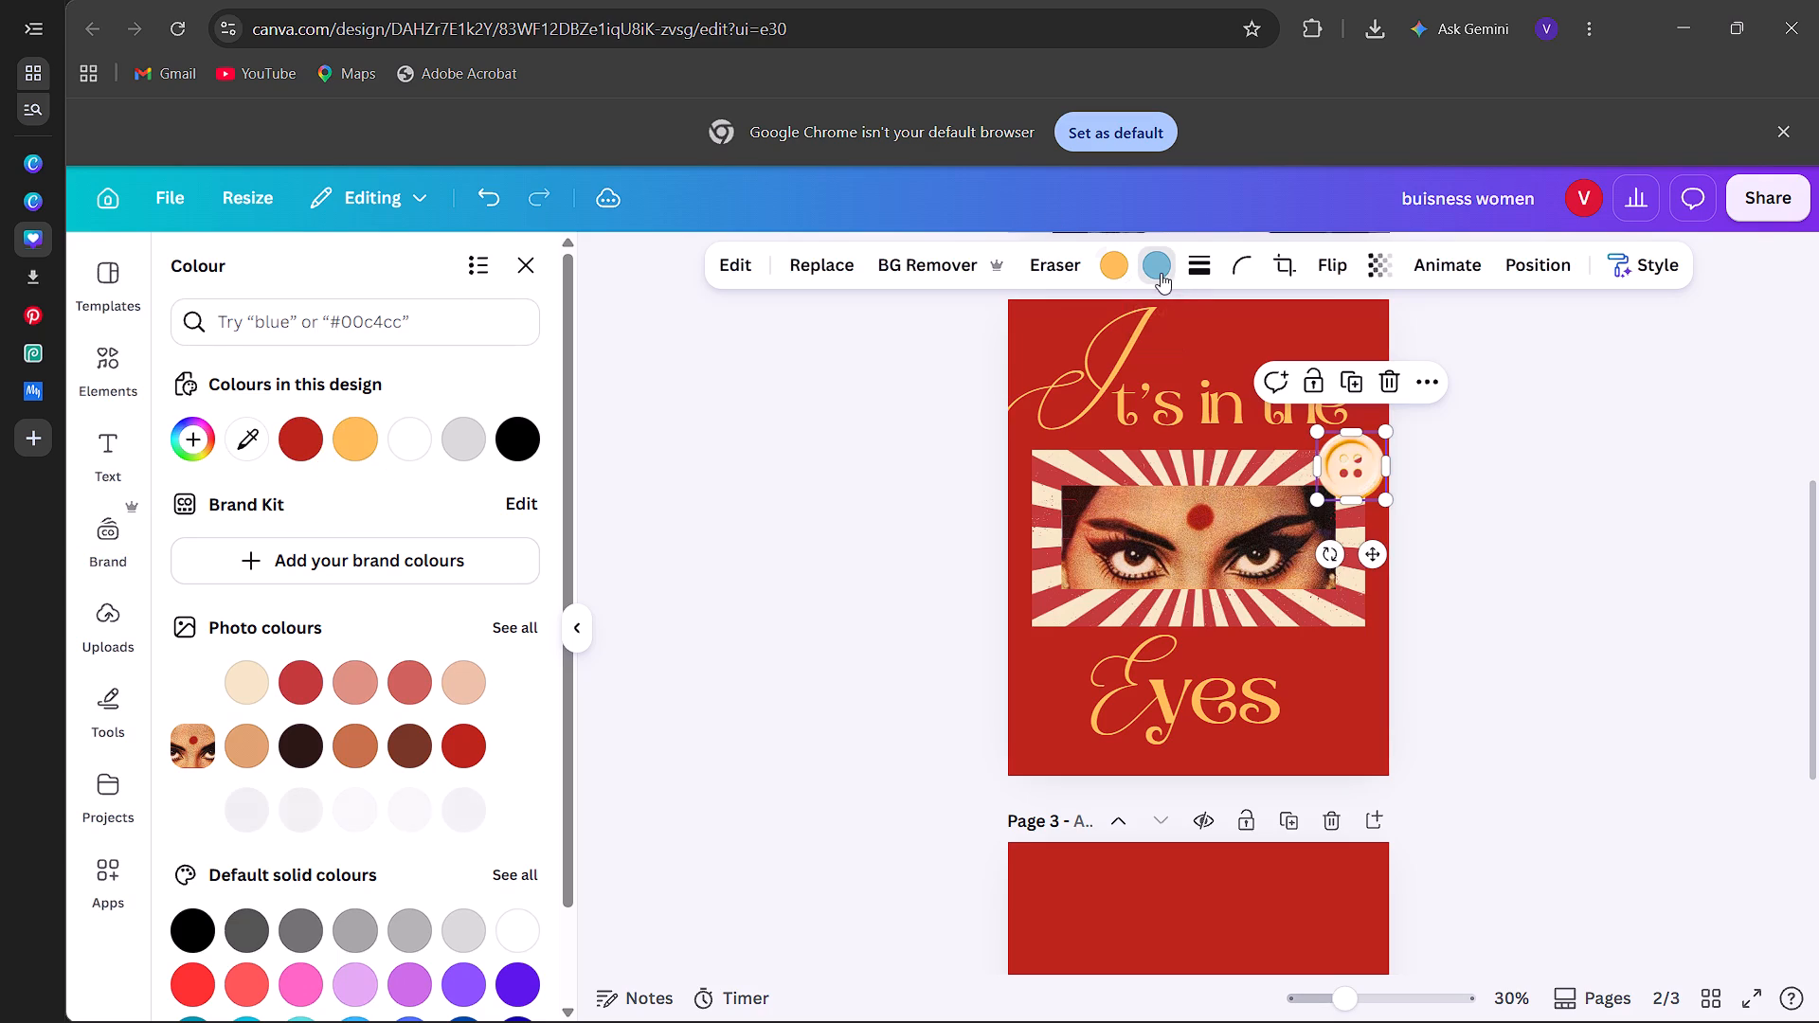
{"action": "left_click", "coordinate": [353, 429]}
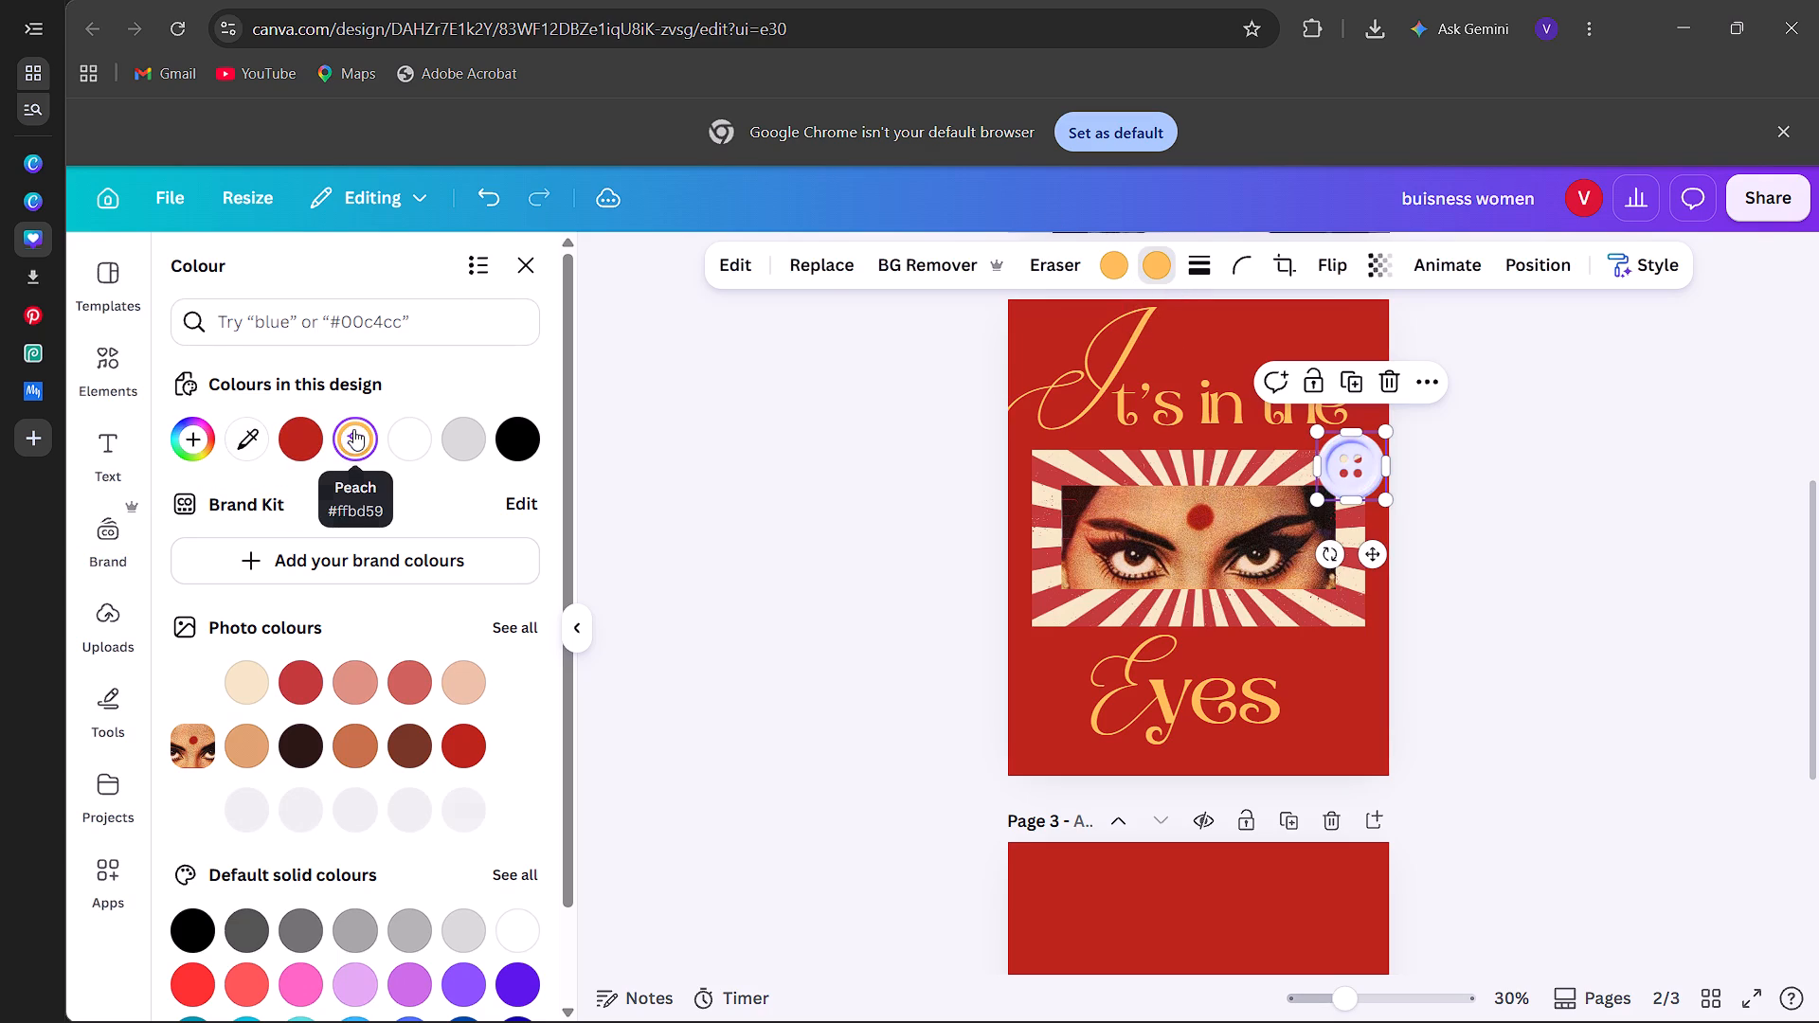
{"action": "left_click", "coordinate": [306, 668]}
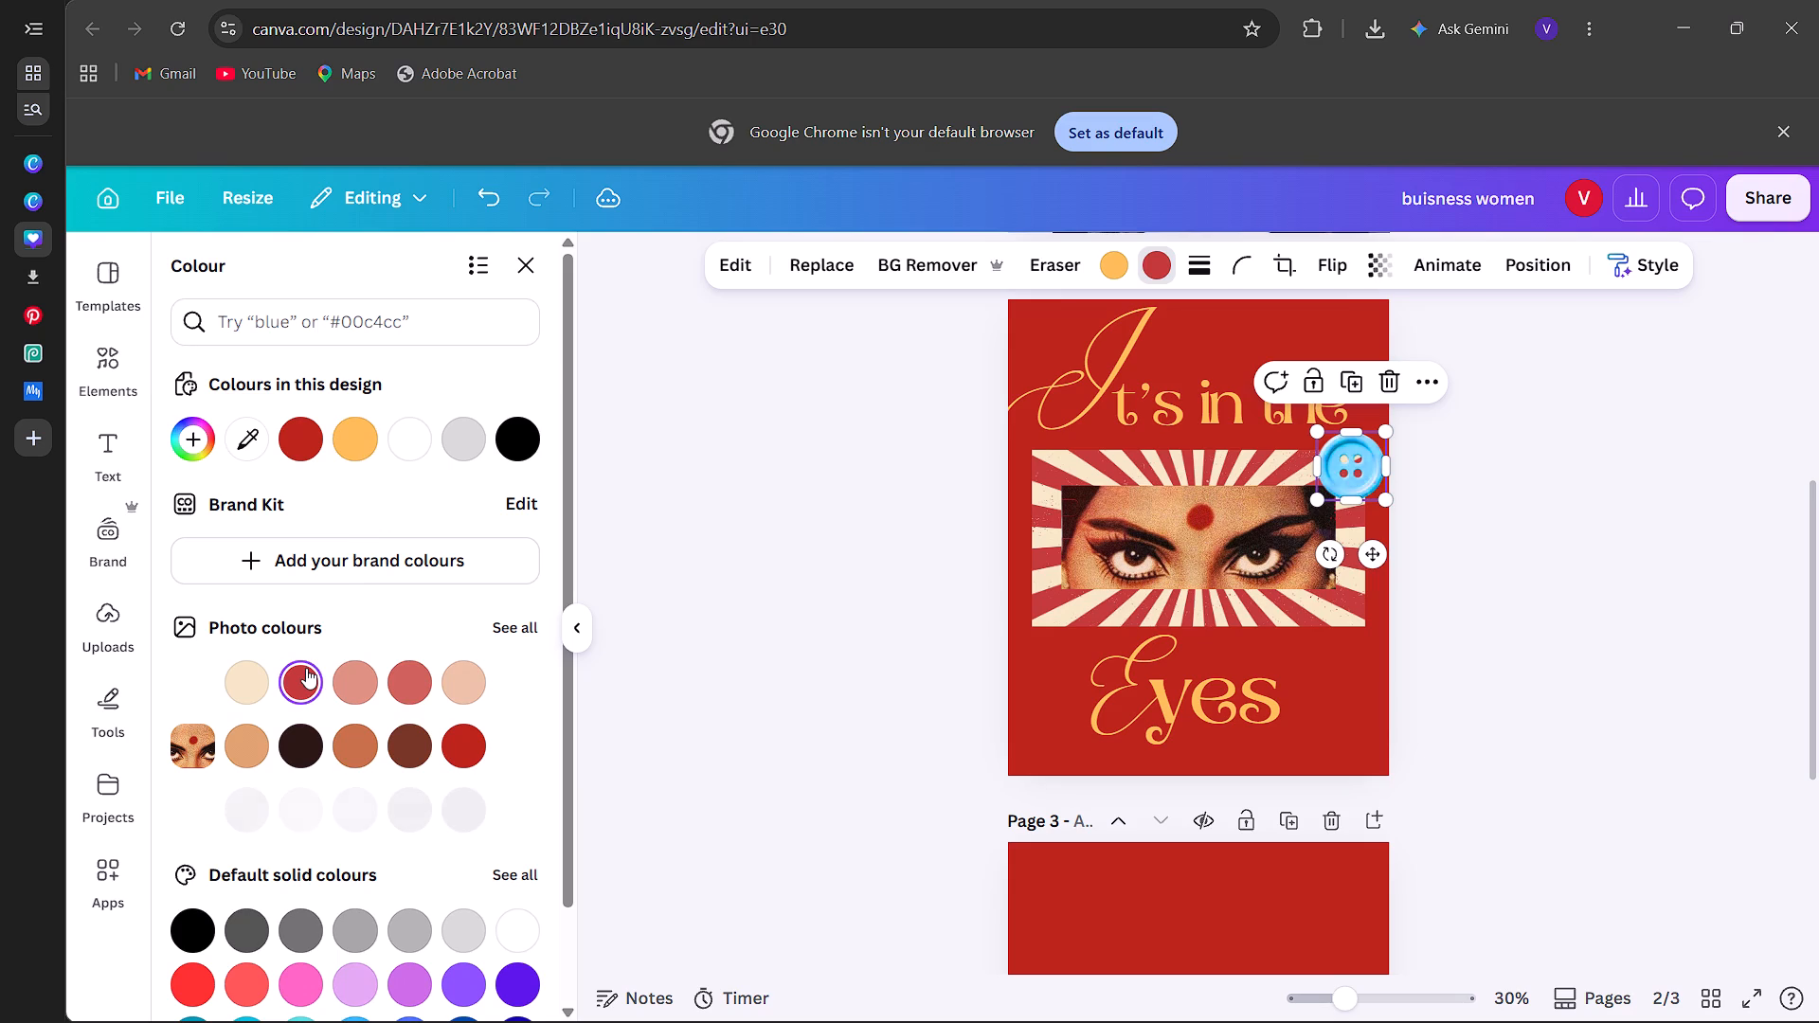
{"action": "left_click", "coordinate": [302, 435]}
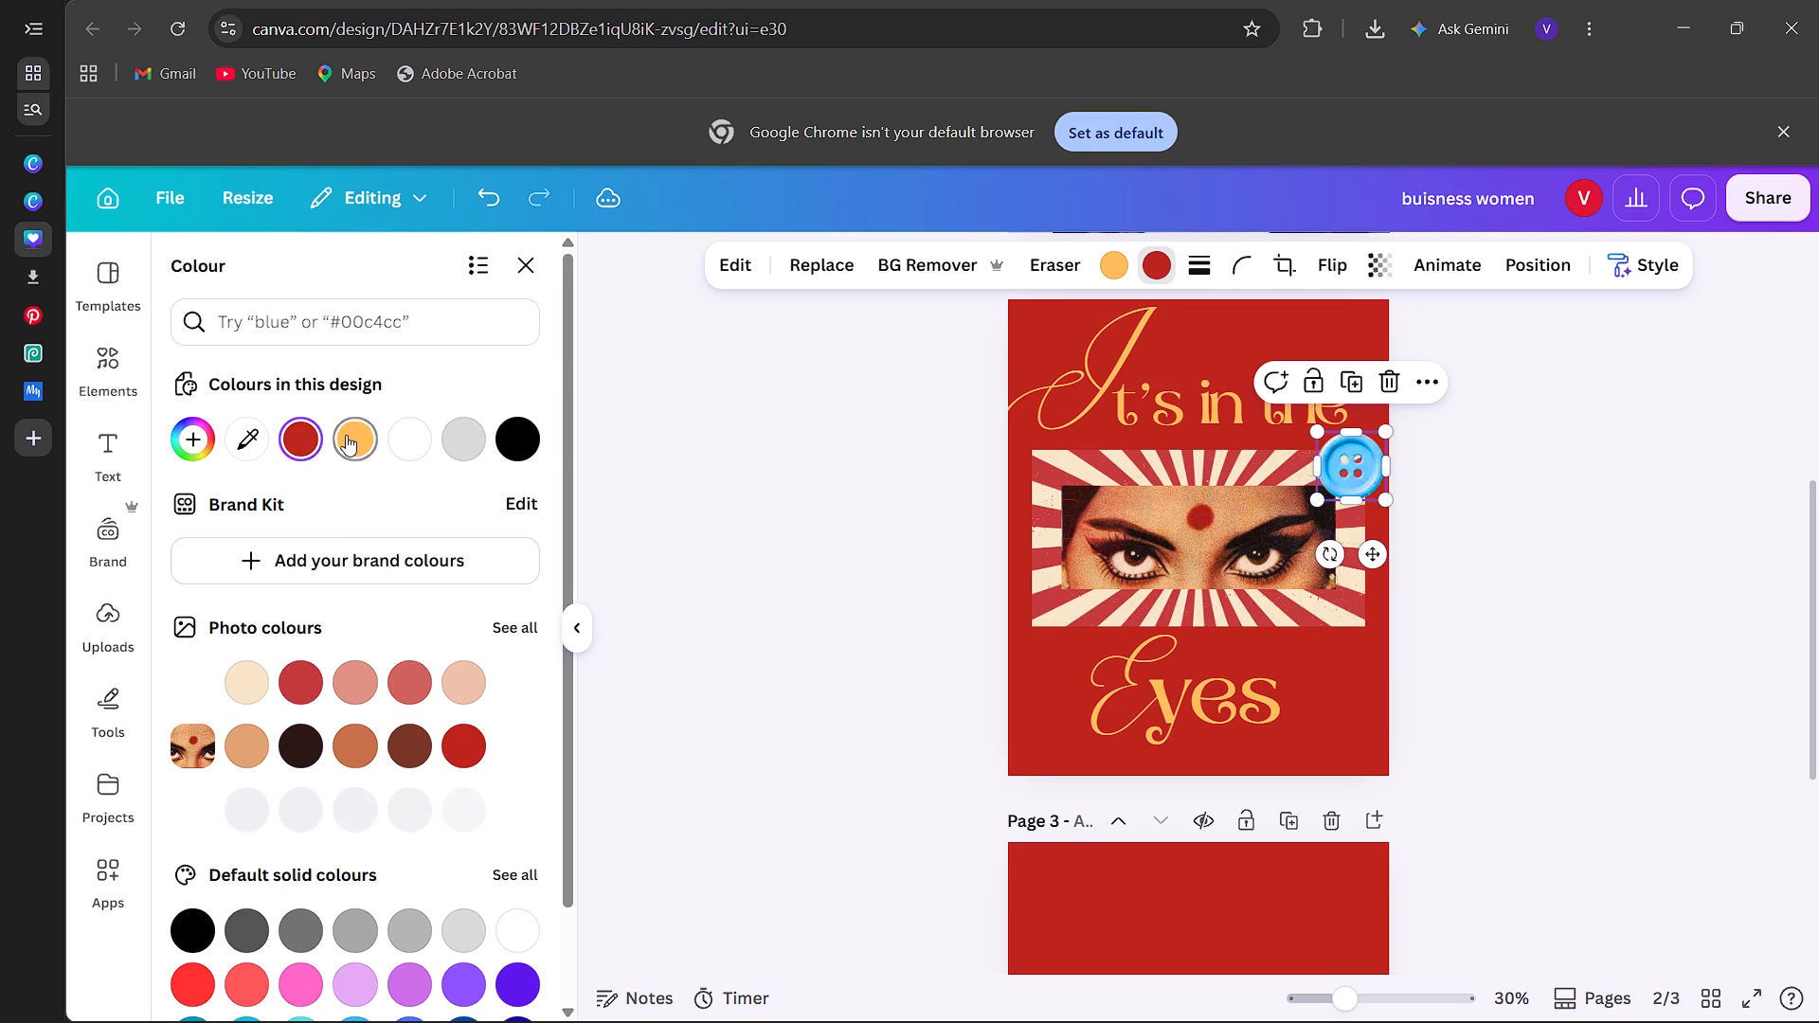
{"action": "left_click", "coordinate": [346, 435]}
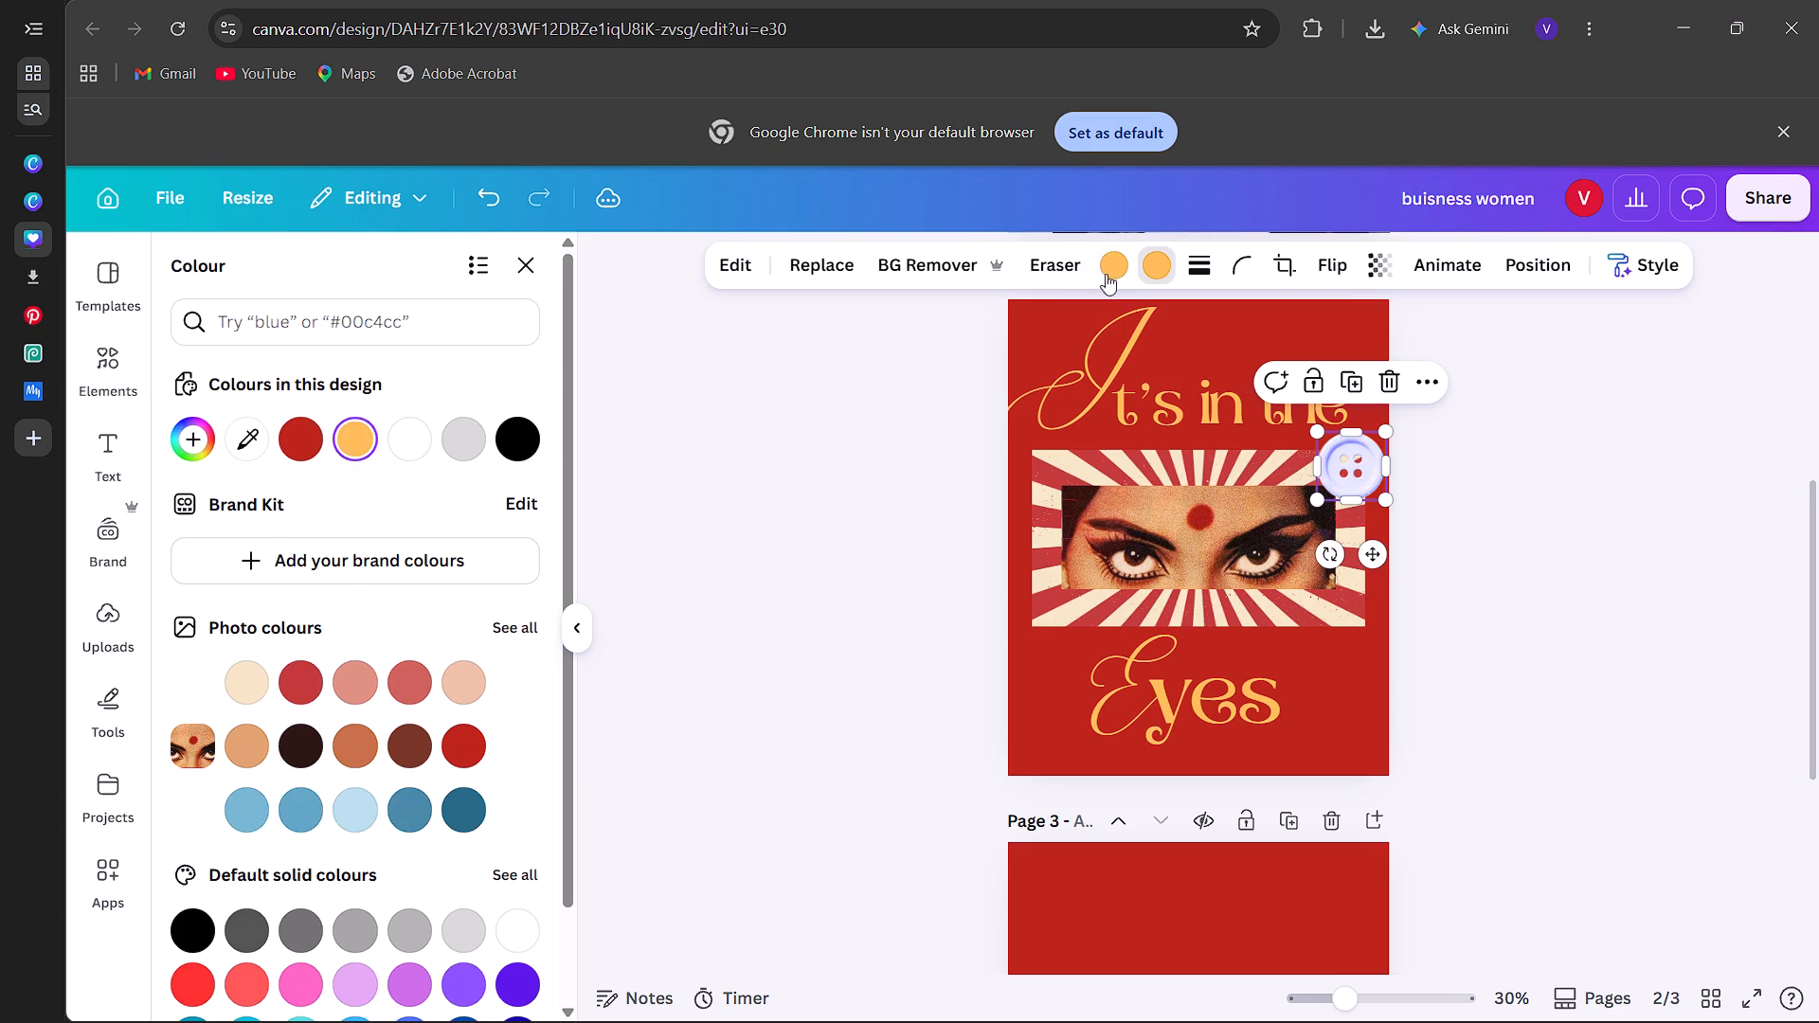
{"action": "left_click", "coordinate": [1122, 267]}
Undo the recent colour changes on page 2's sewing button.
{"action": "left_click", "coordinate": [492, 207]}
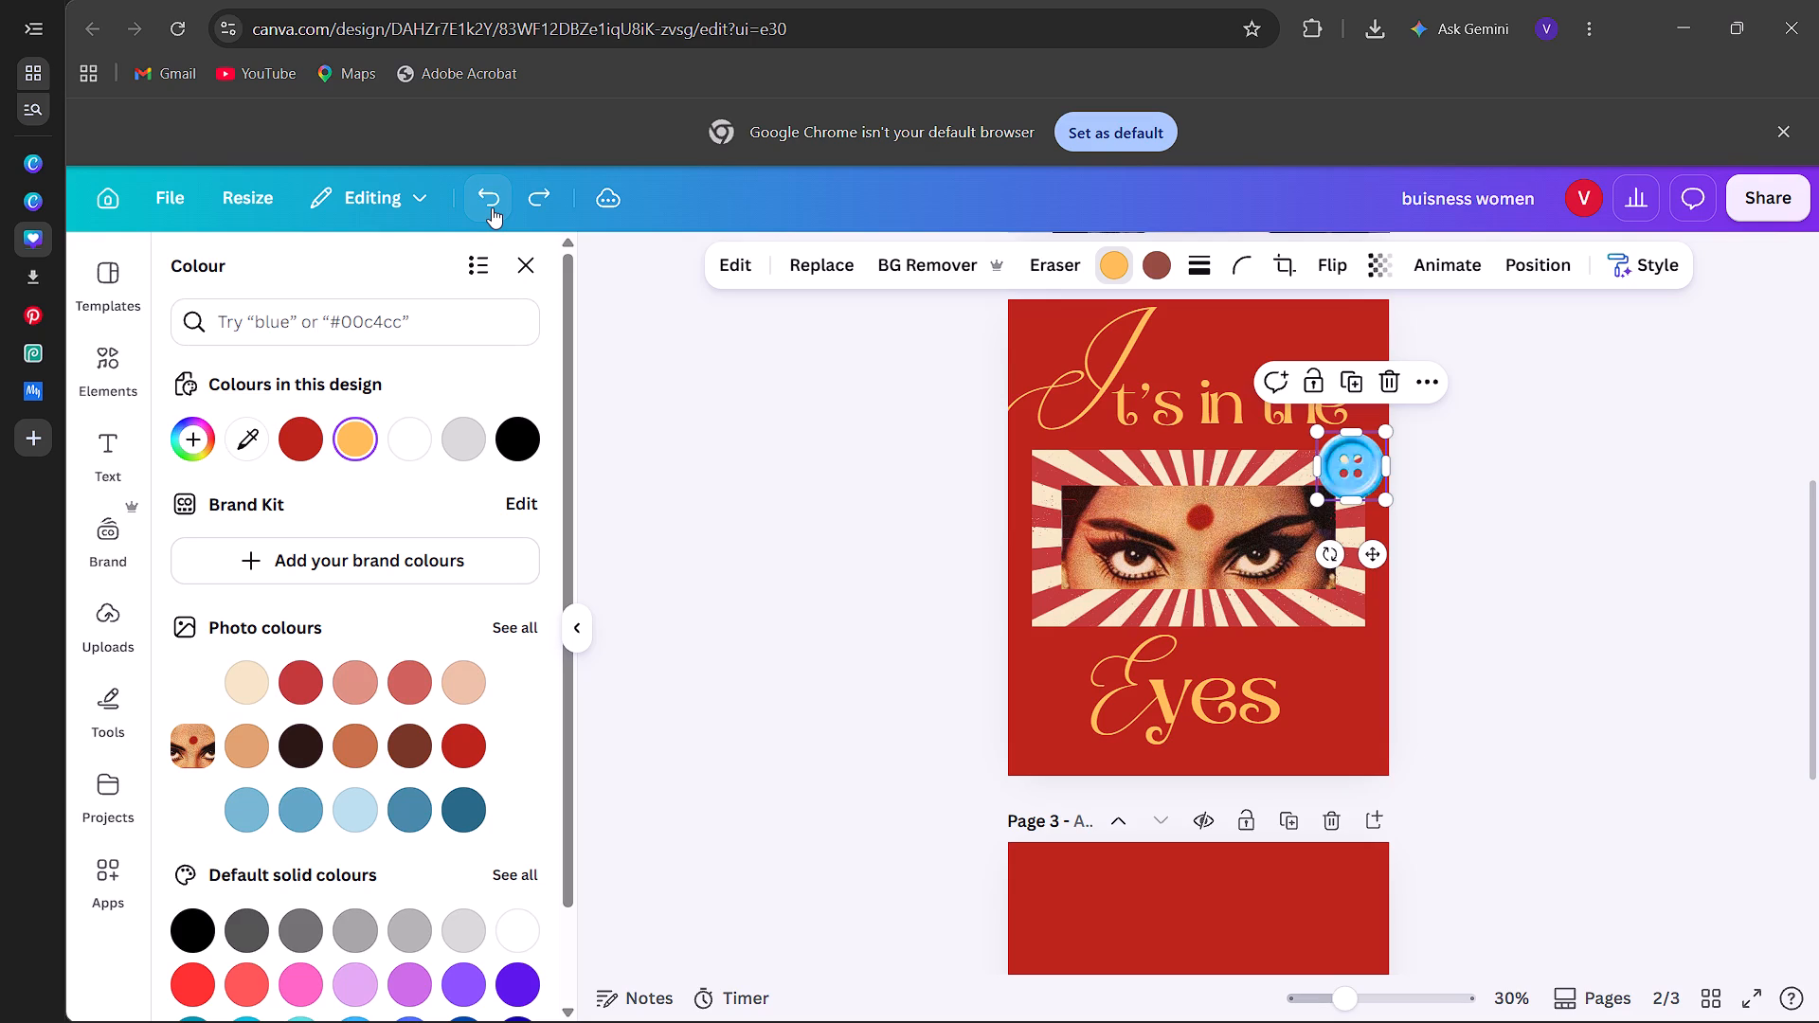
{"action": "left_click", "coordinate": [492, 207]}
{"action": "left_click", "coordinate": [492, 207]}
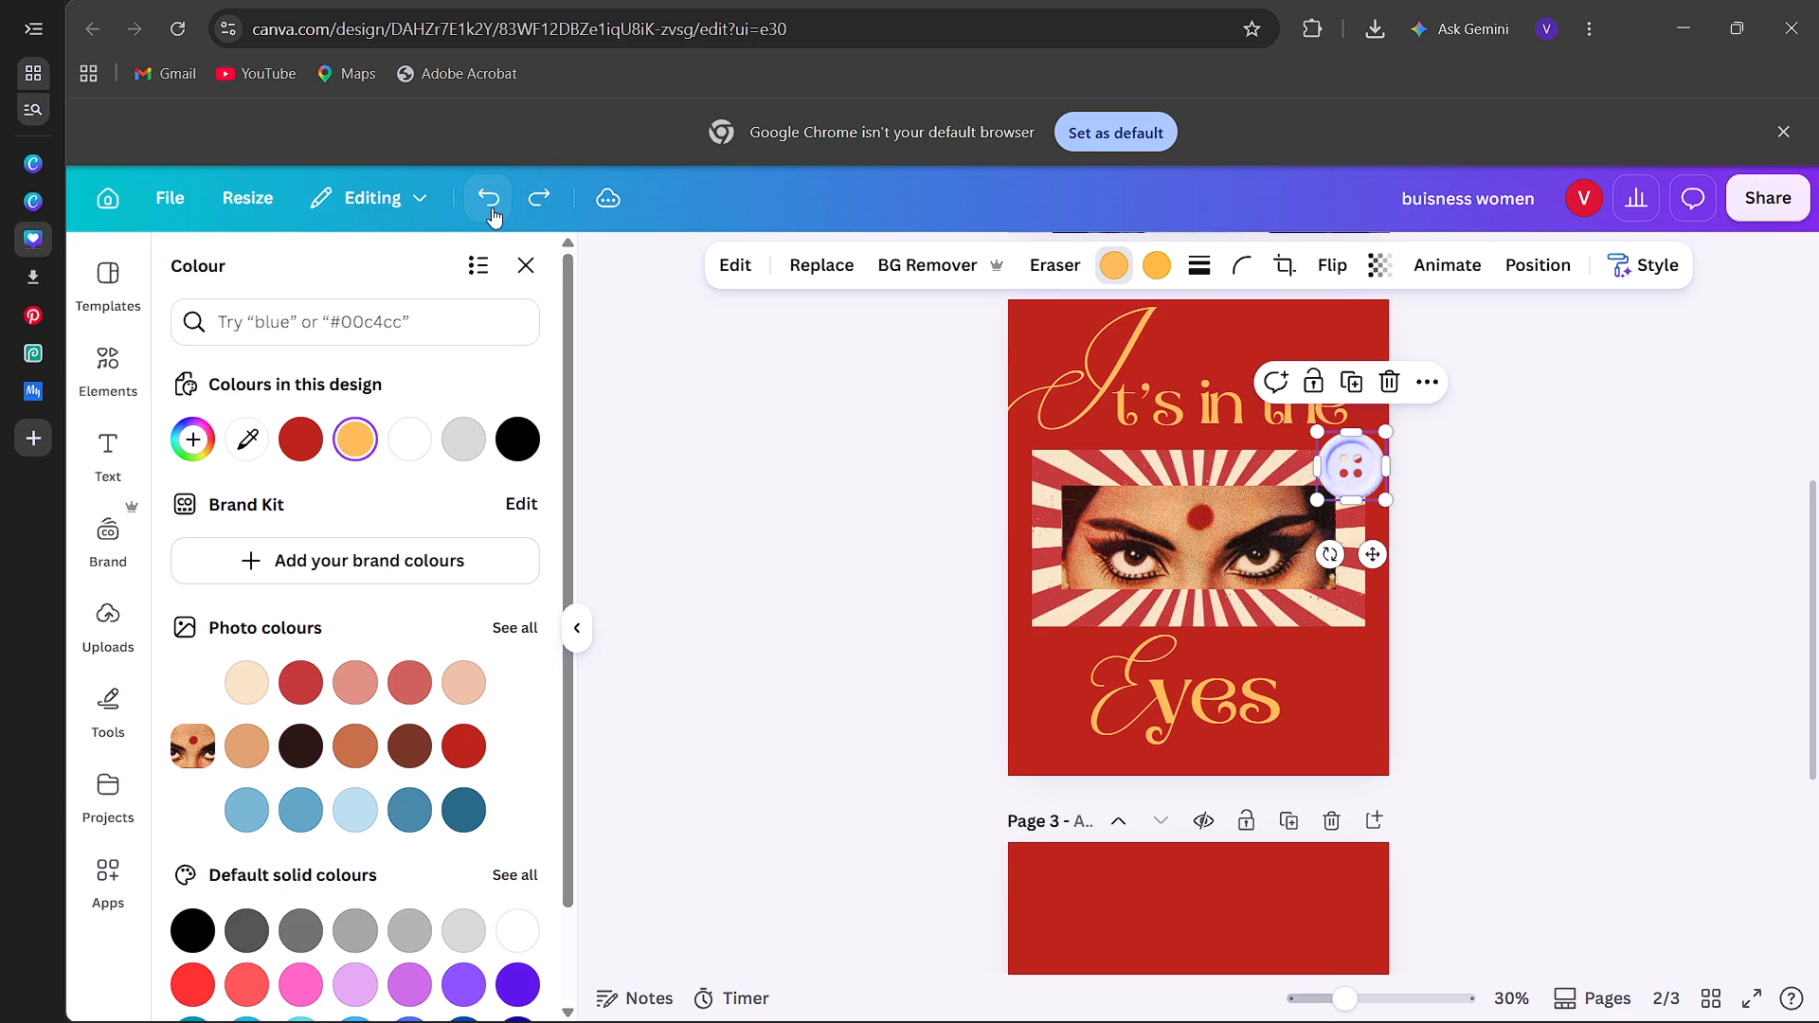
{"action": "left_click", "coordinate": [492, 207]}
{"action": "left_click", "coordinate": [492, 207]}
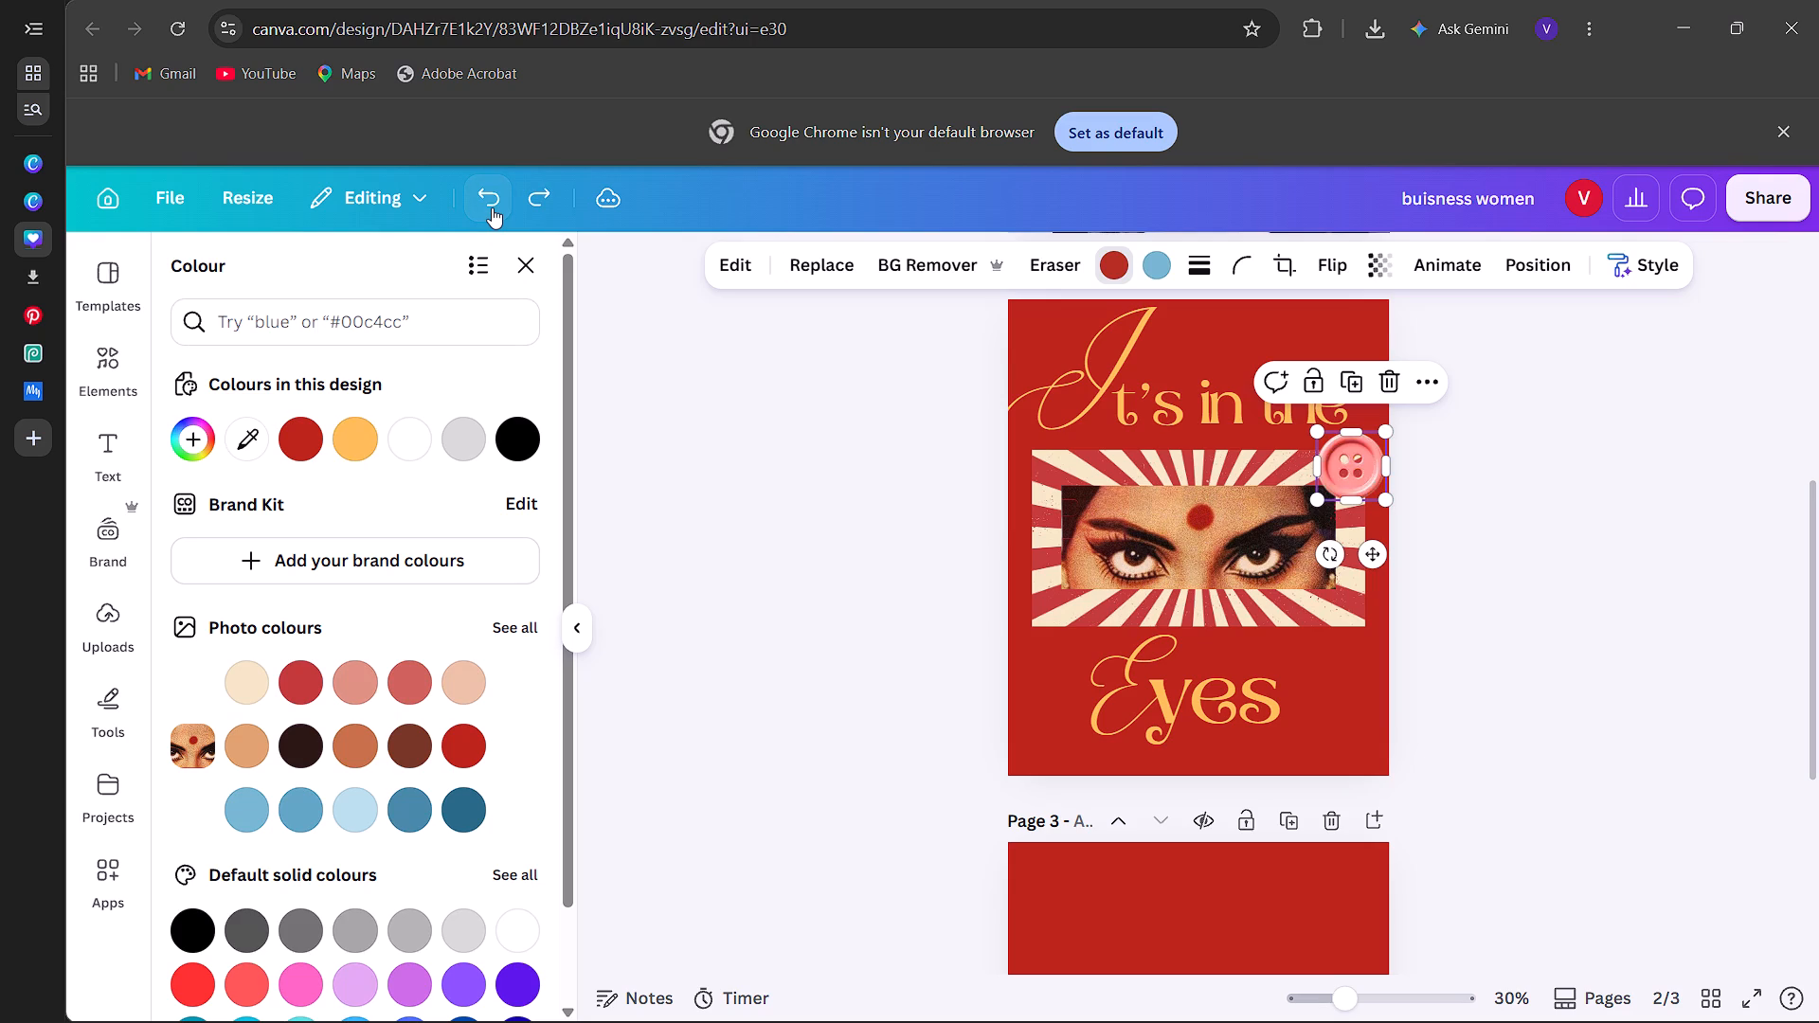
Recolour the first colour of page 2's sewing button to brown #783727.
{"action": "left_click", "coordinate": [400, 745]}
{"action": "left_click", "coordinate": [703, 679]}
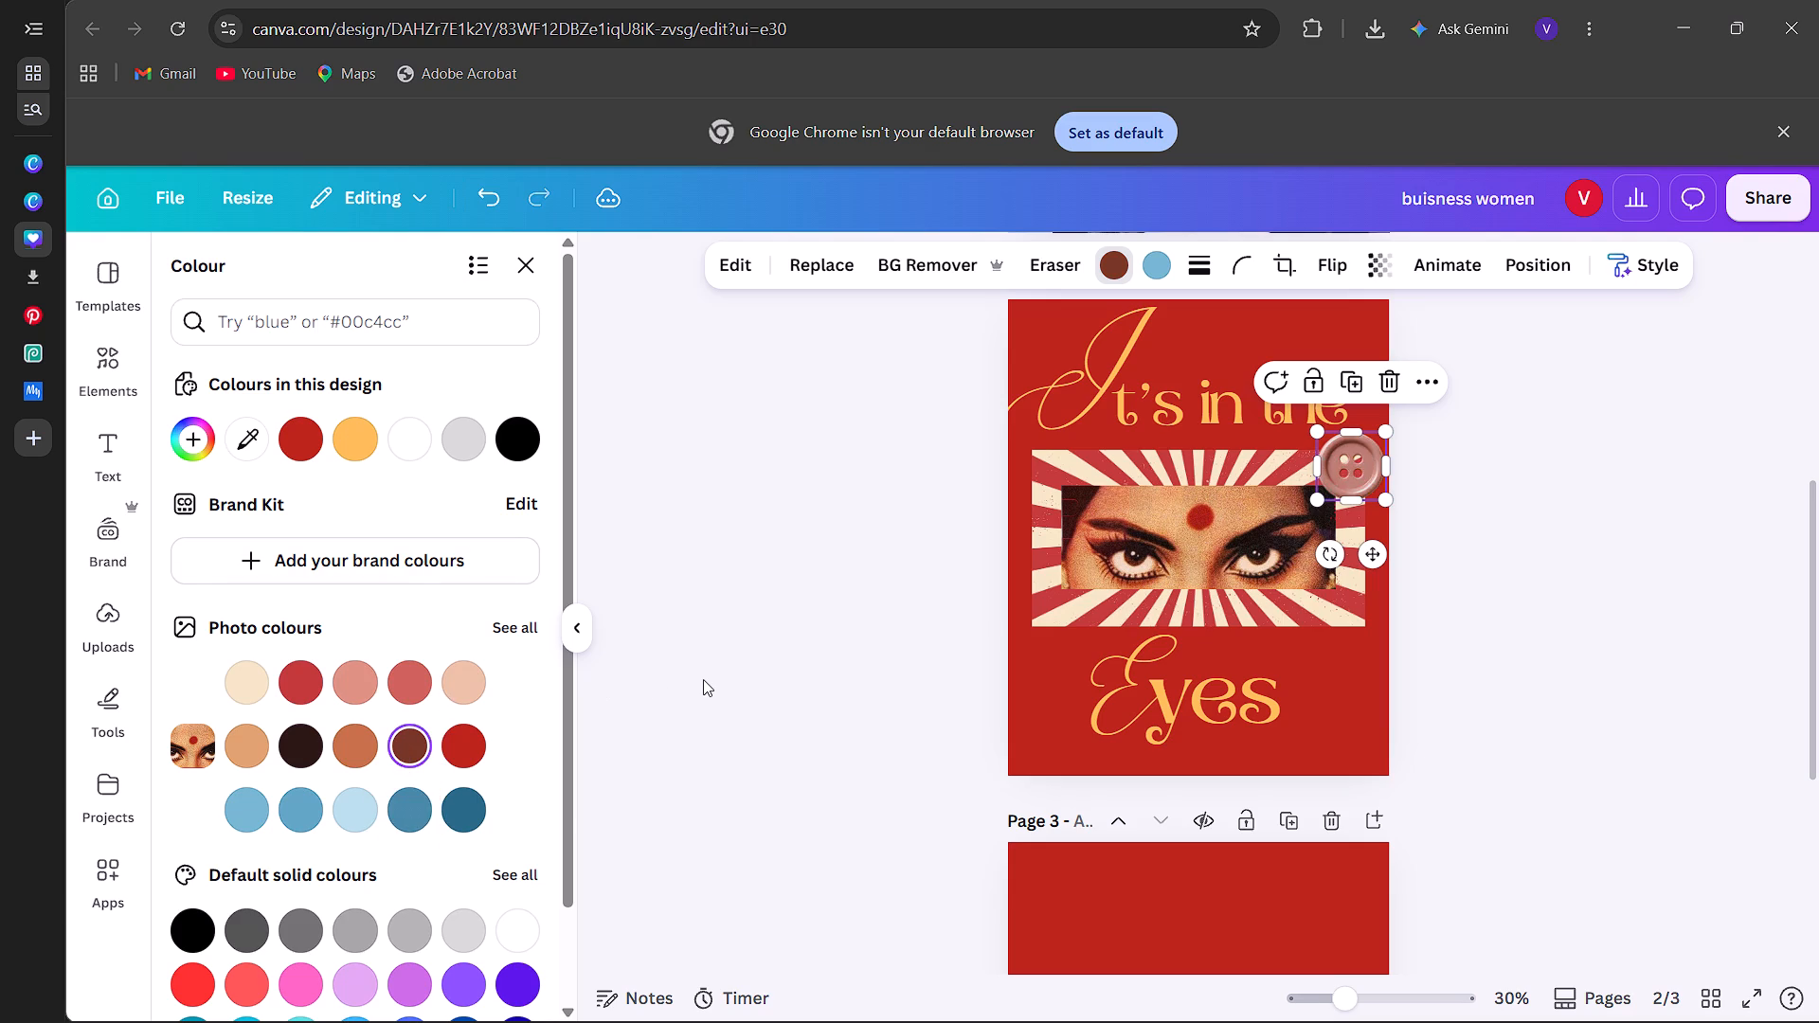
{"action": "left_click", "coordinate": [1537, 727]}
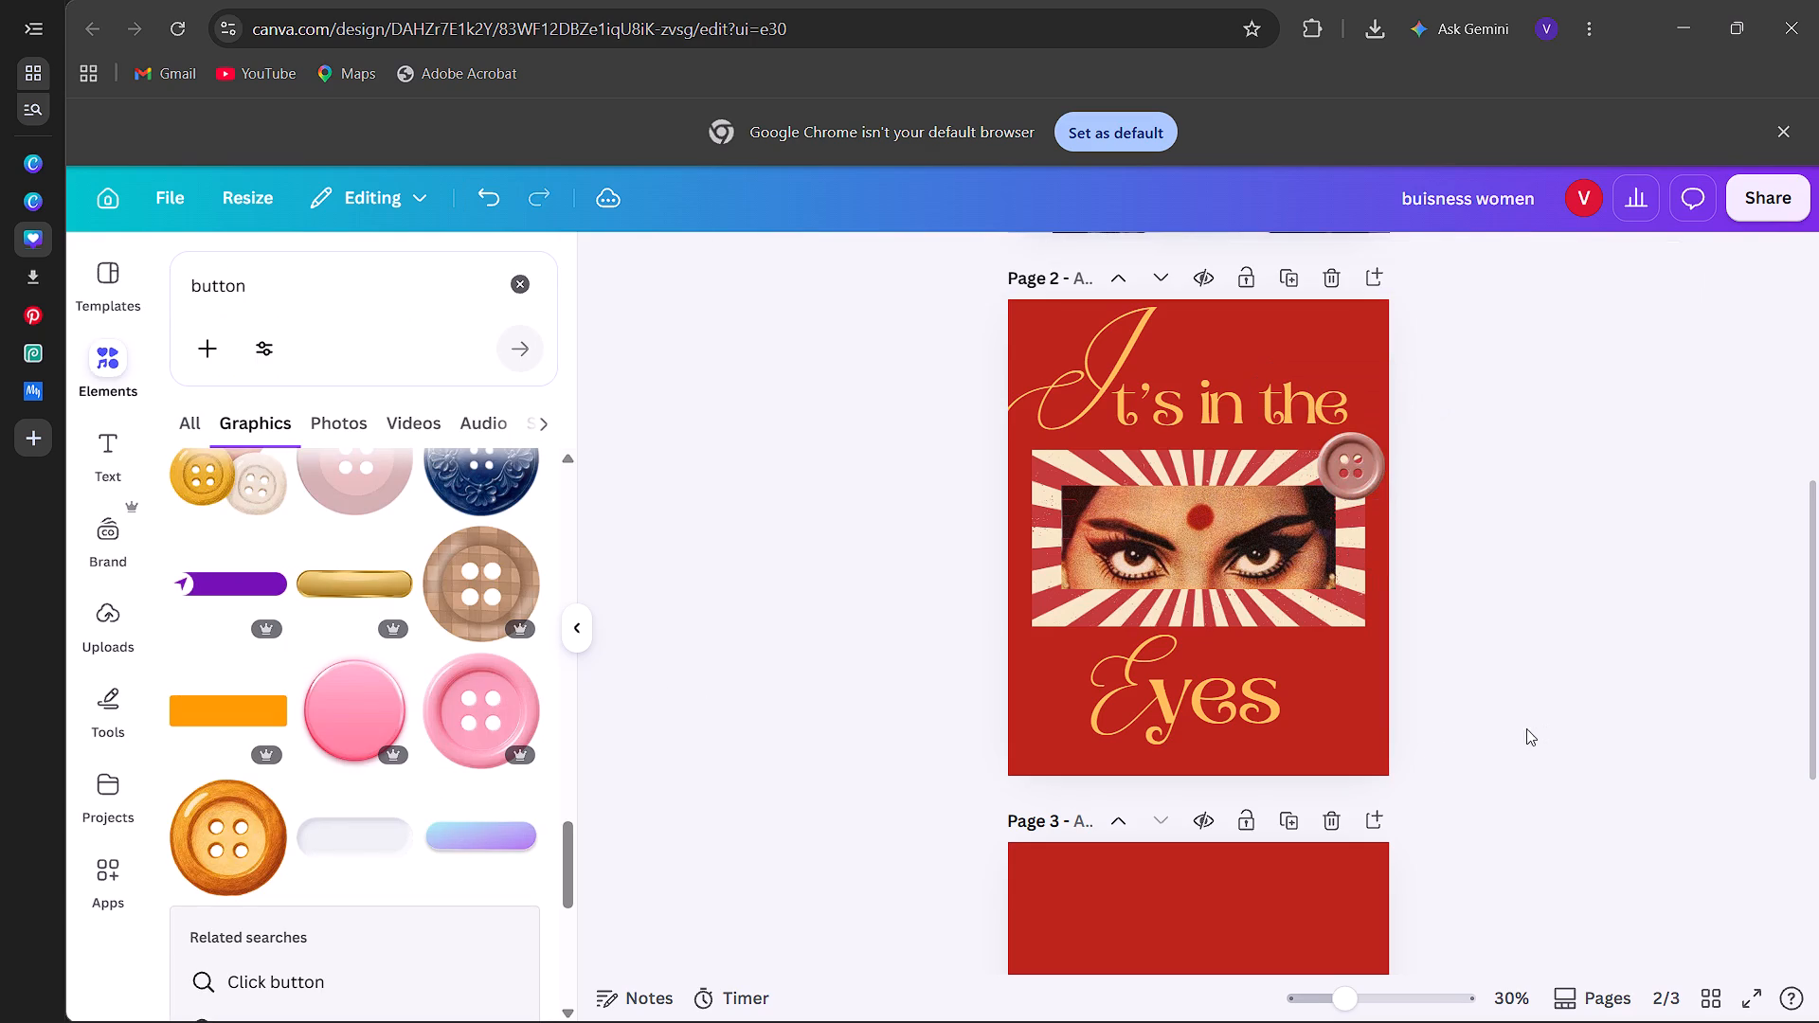
Shift the "yes" text and the script "E" slightly right along the bottom line of page 2.
{"action": "left_click", "coordinate": [1122, 690]}
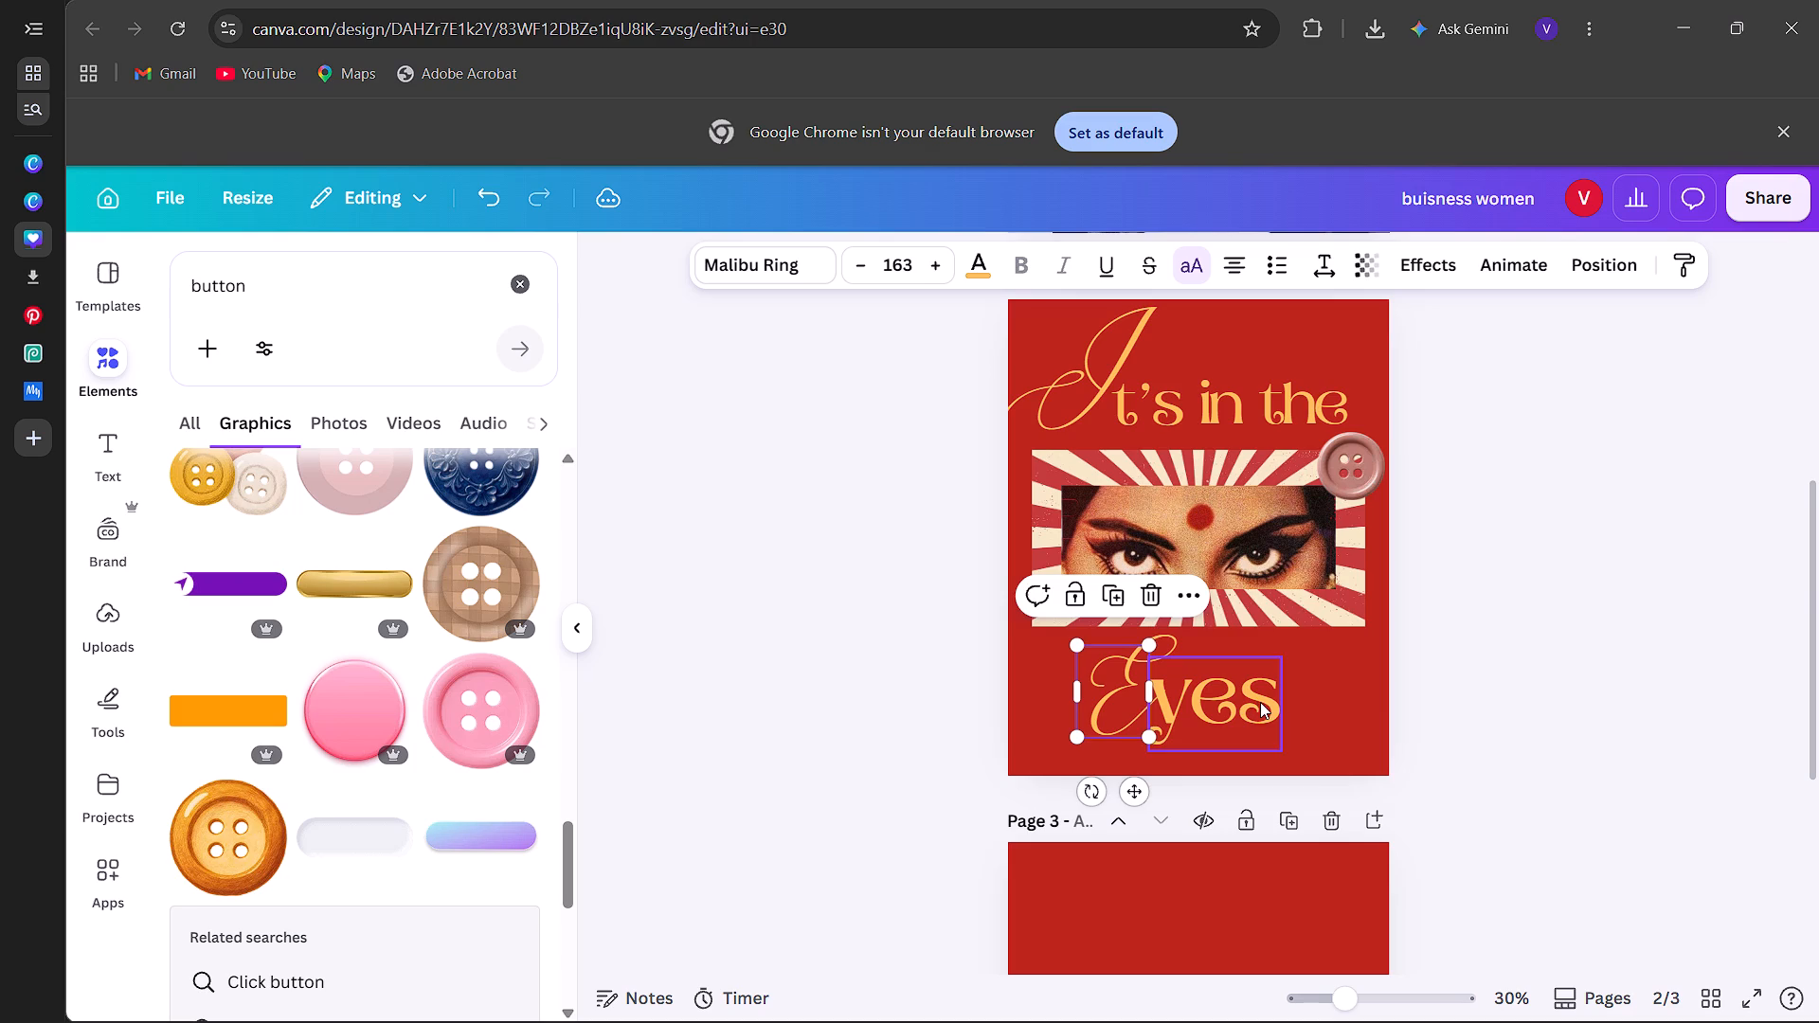
{"action": "left_click_drag", "start_coordinate": [1260, 702], "coordinate": [1281, 701]}
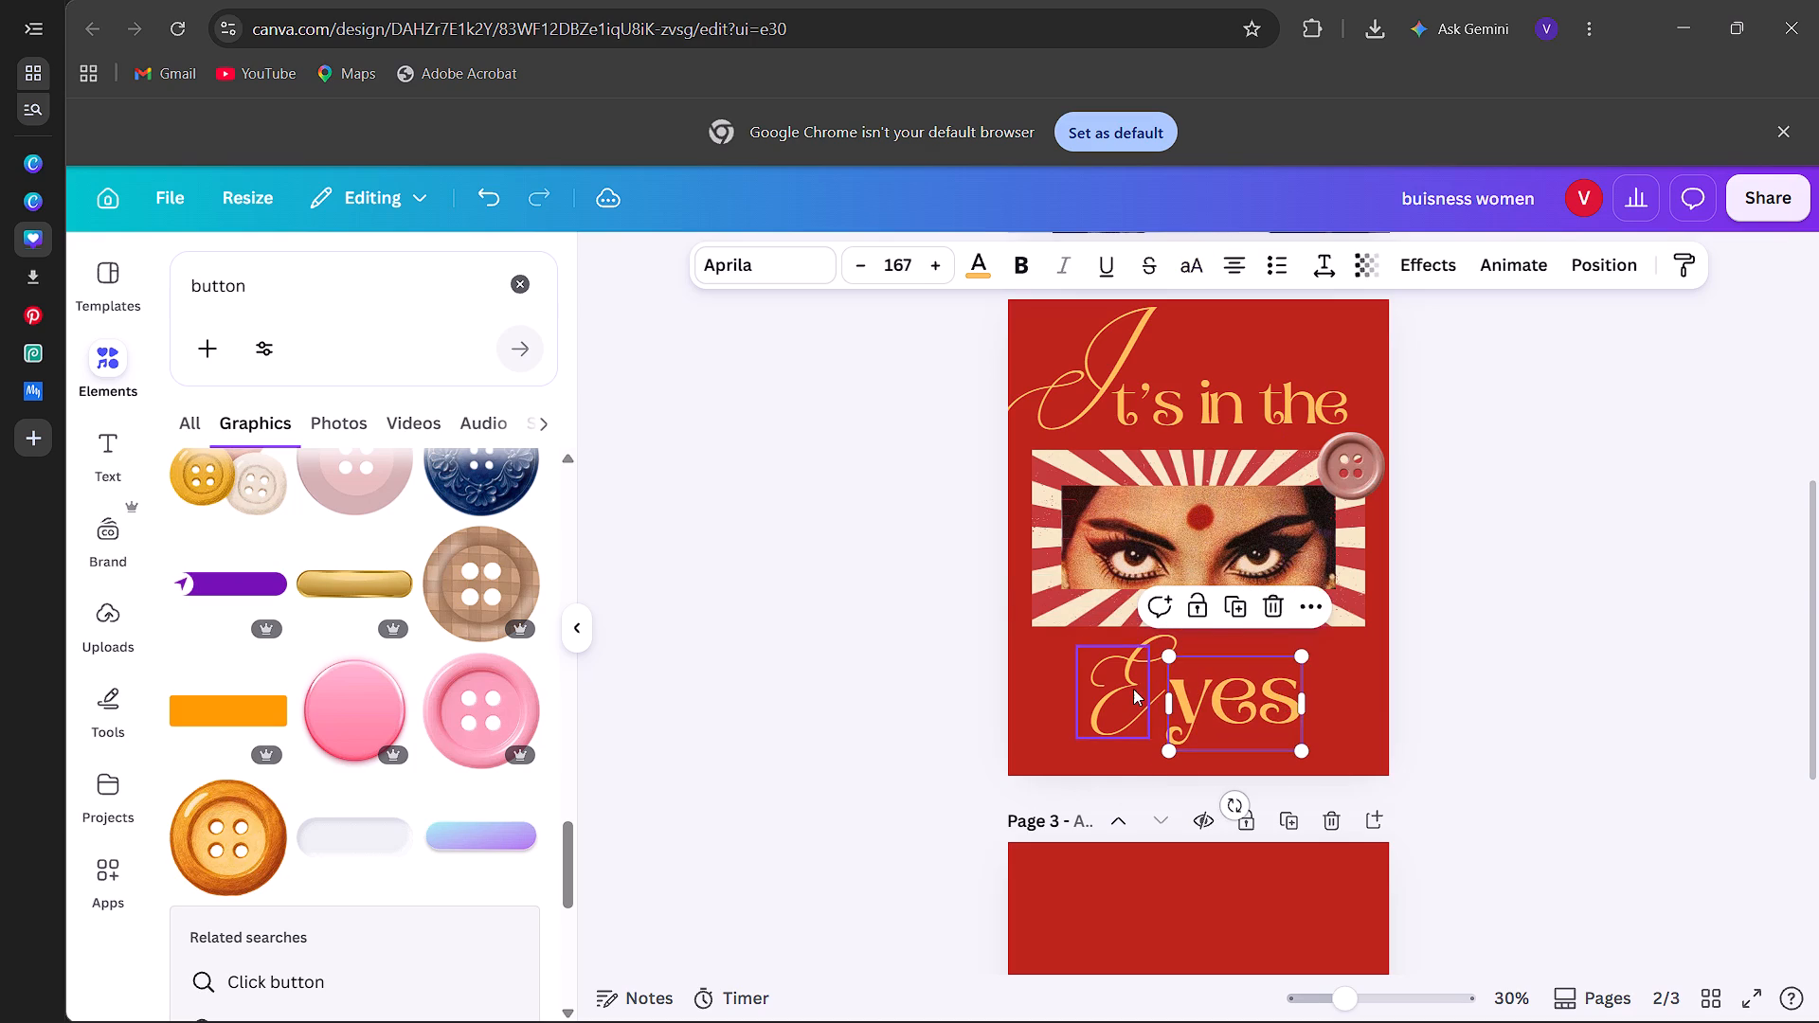
{"action": "left_click_drag", "start_coordinate": [1131, 689], "coordinate": [1143, 690]}
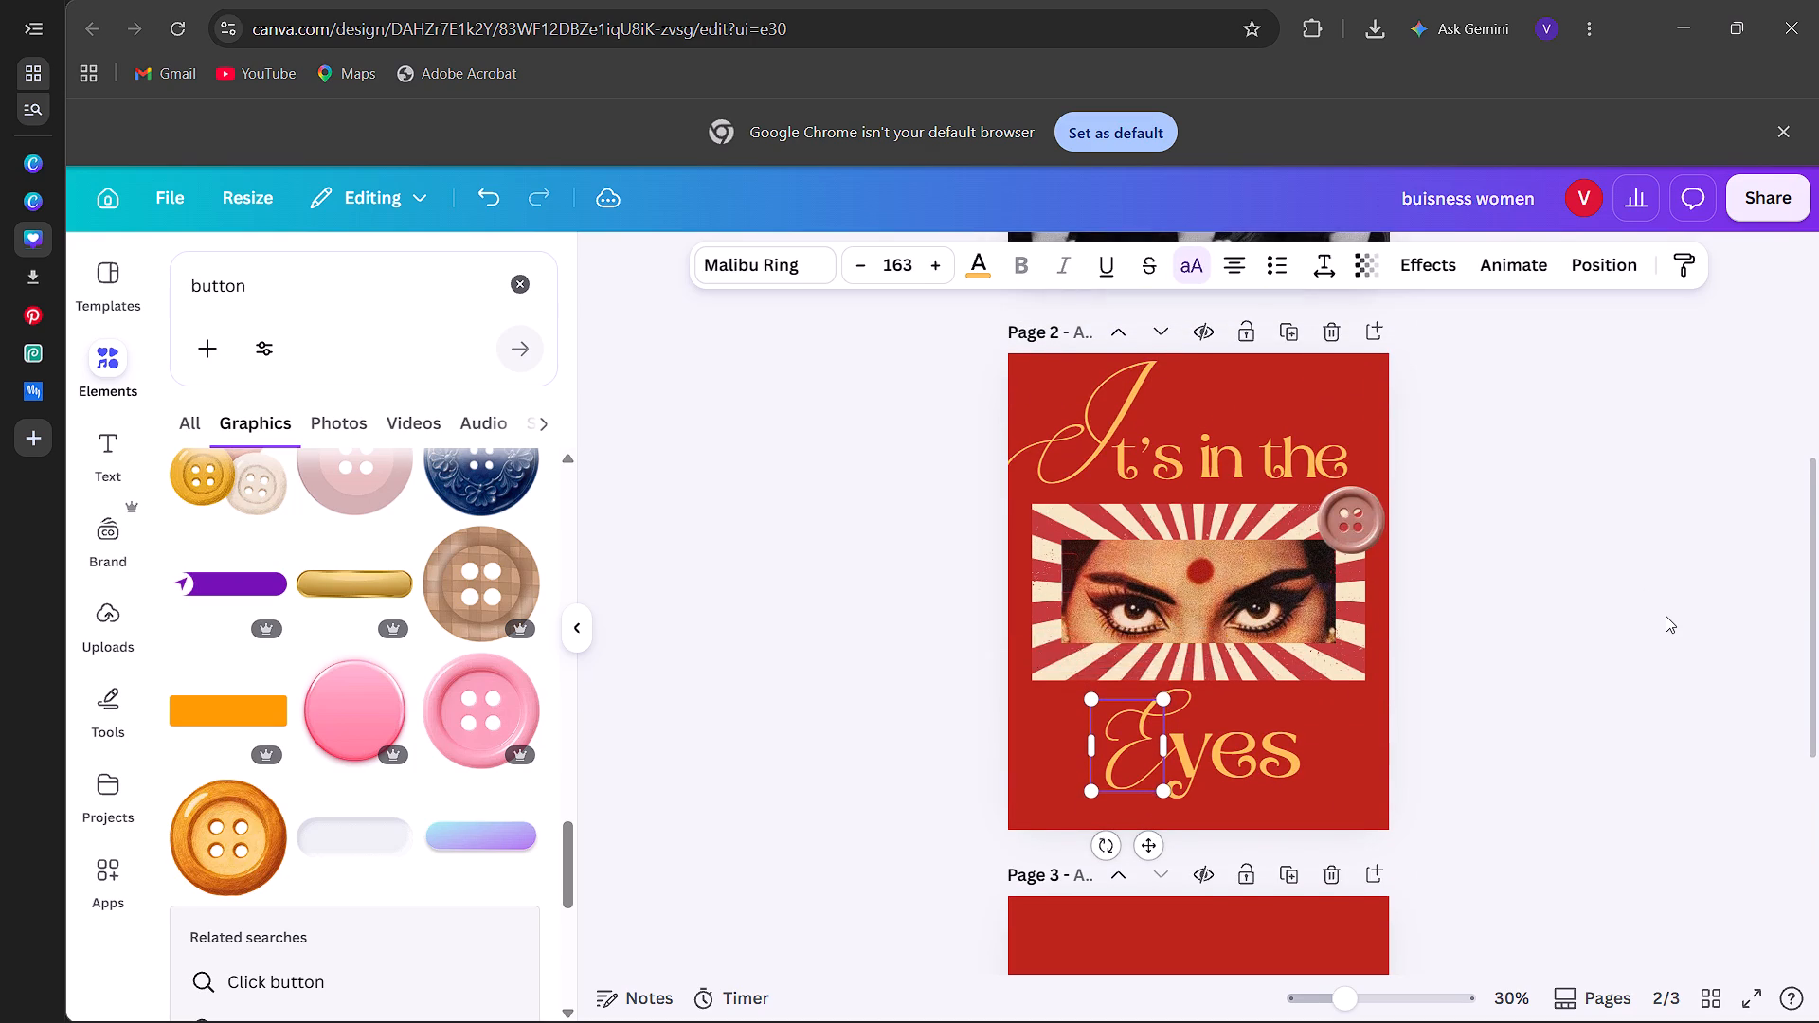
Change the brown colour of page 2's sewing button to white #ffffff.
{"action": "left_click", "coordinate": [1358, 515]}
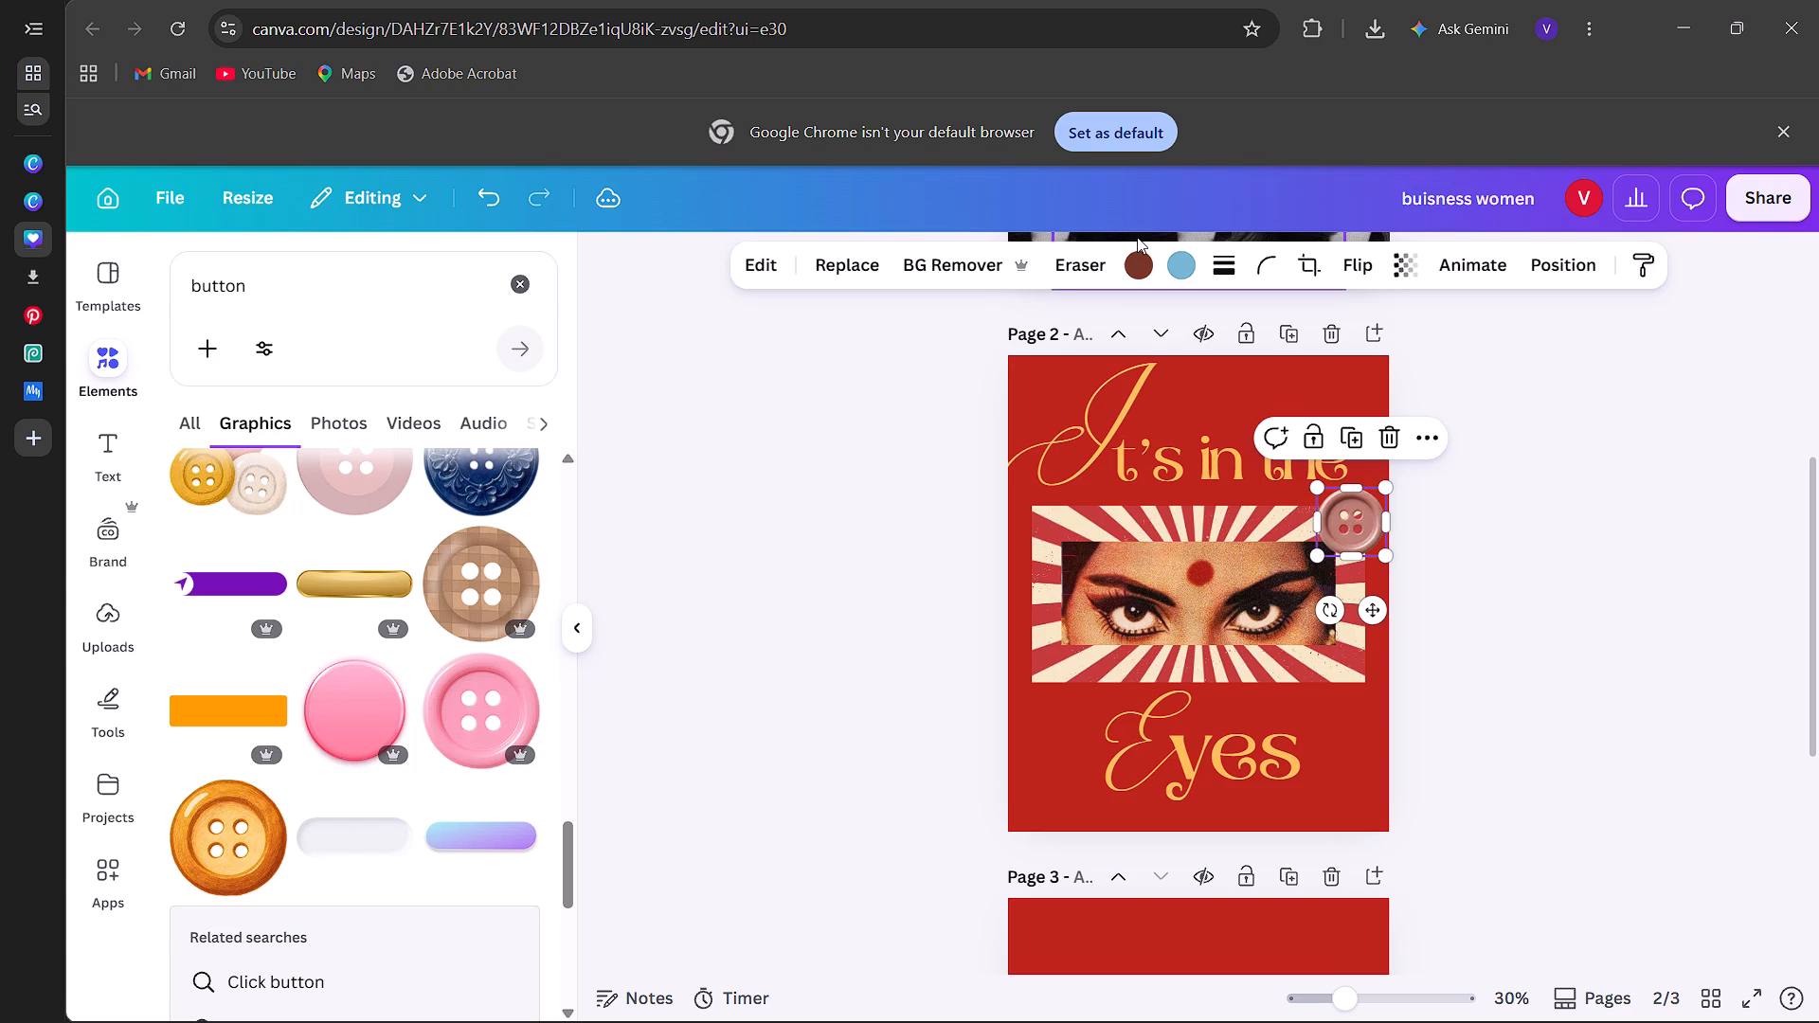
{"action": "left_click", "coordinate": [1139, 265]}
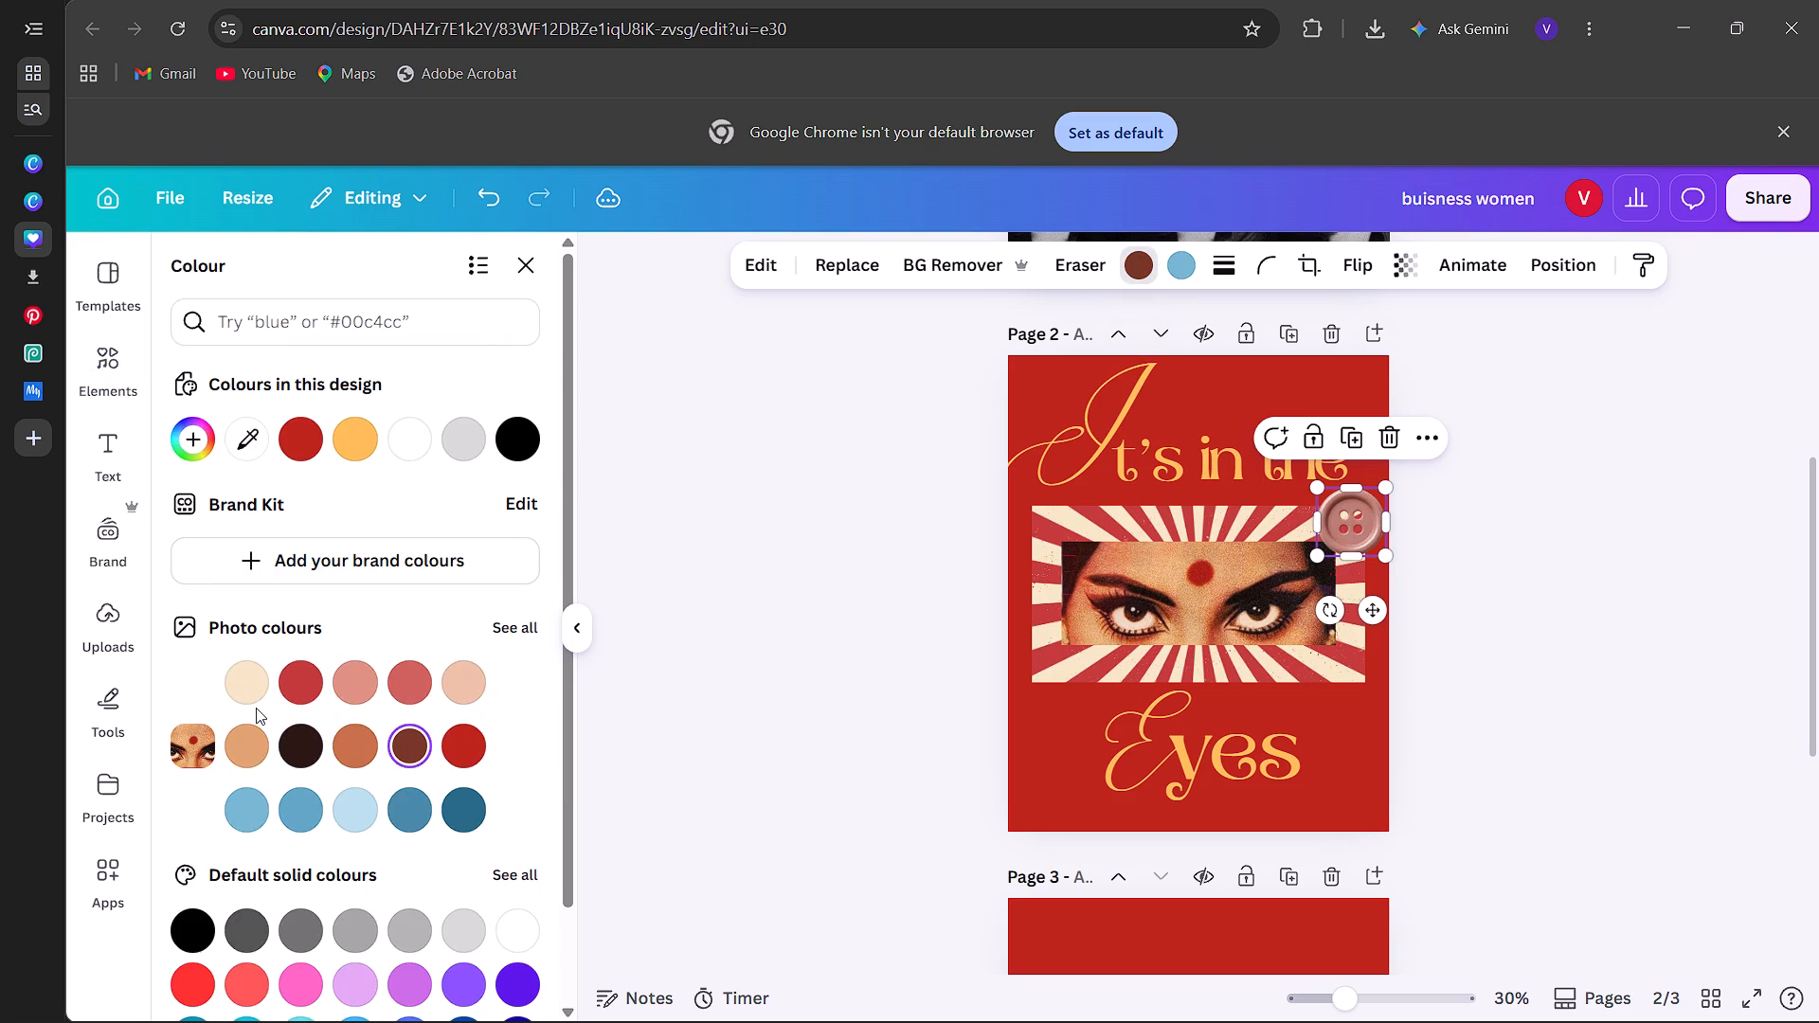
{"action": "left_click", "coordinate": [412, 450]}
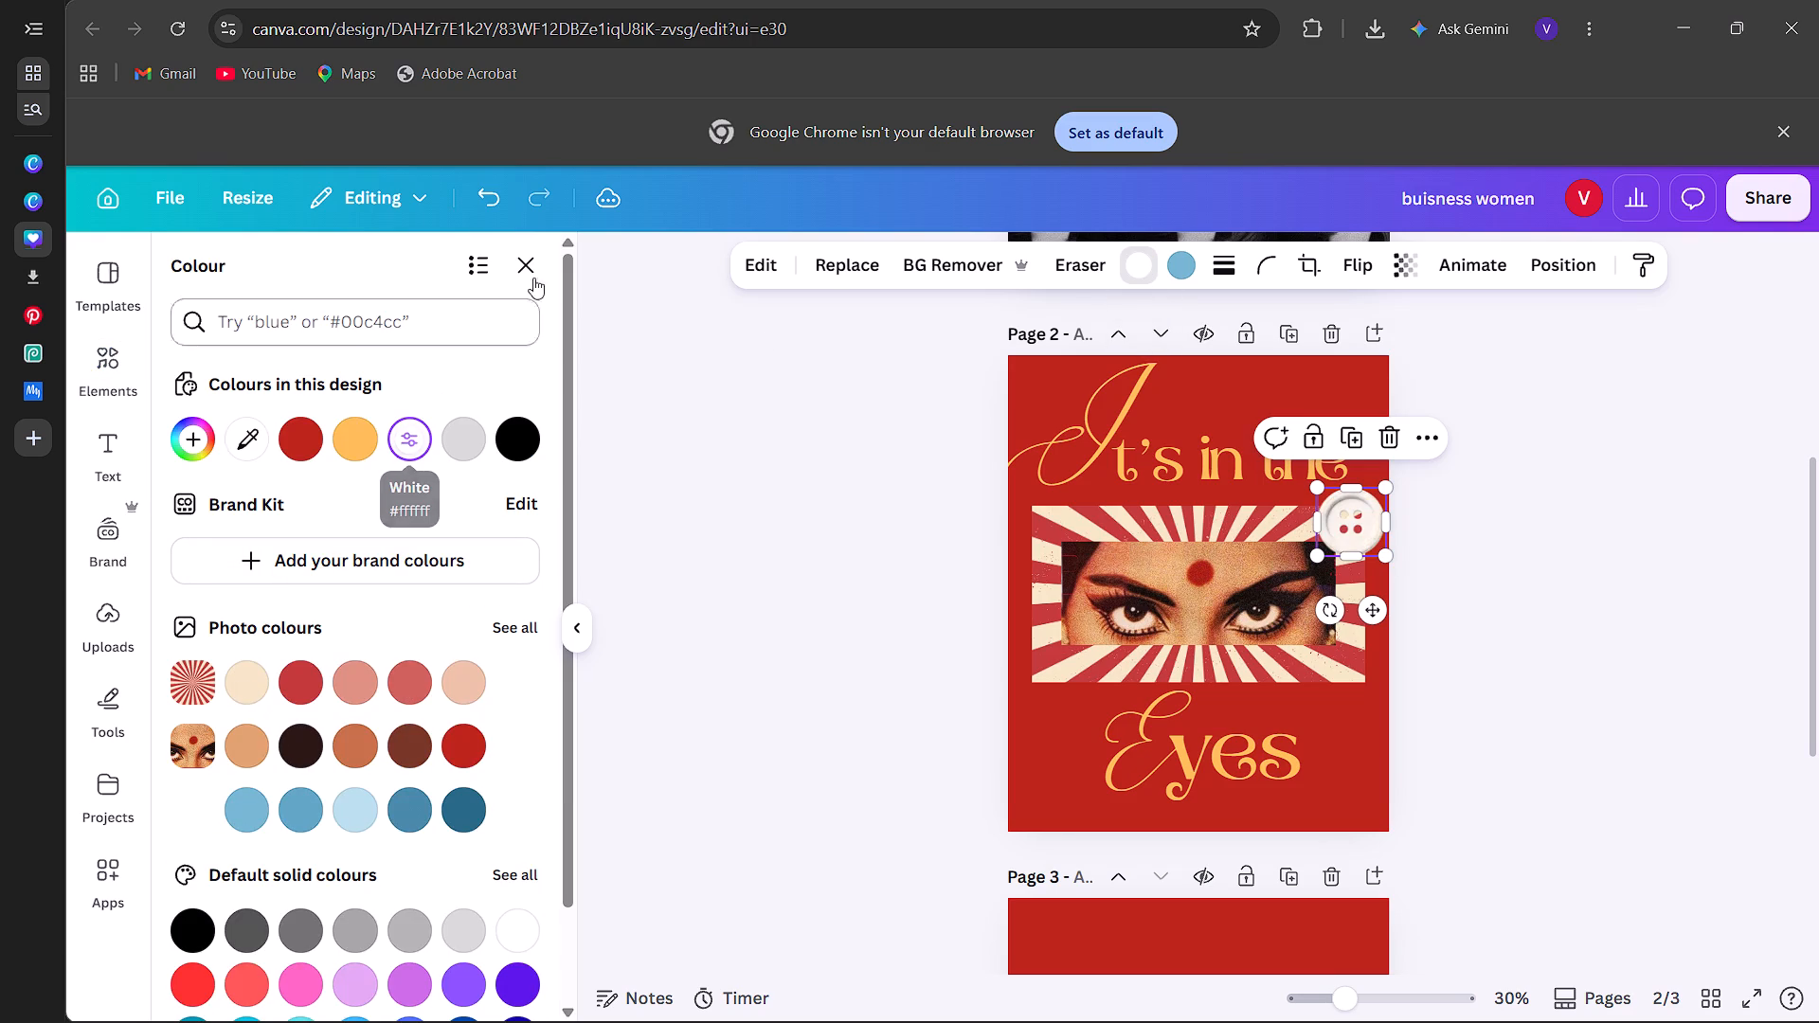
{"action": "left_click", "coordinate": [528, 263]}
{"action": "left_click", "coordinate": [734, 655]}
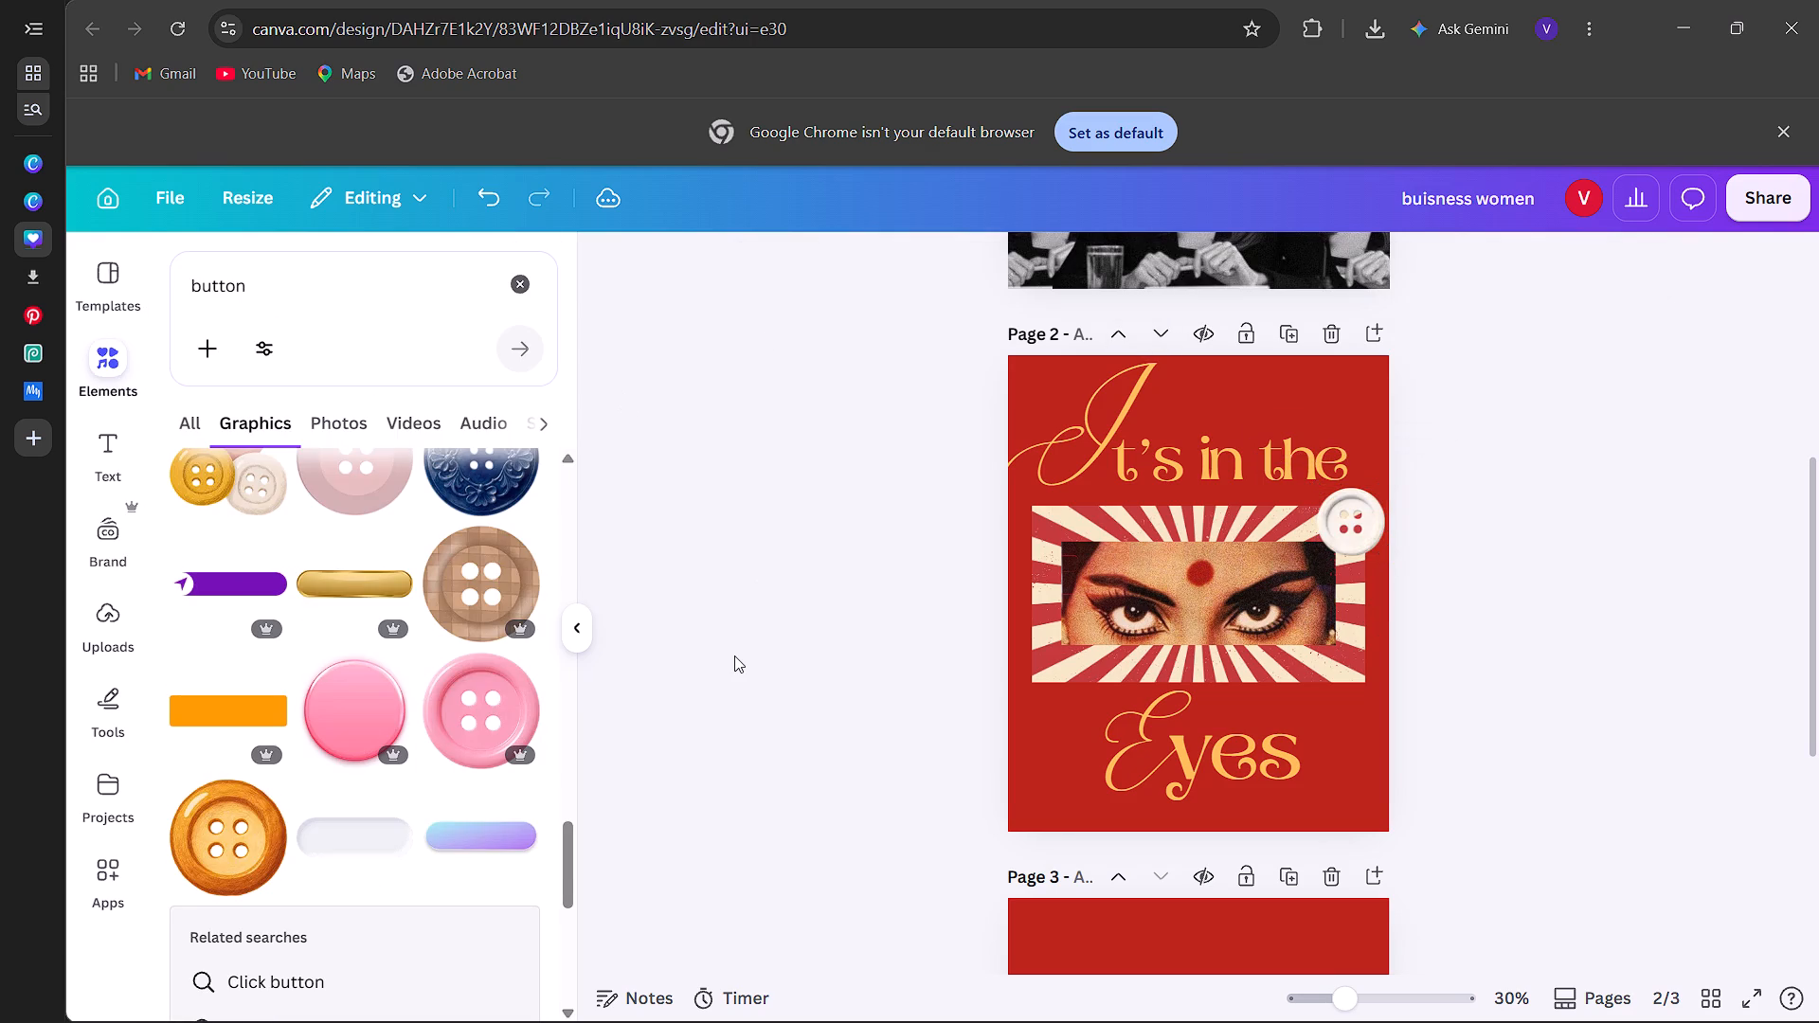
Change page 3's red background to solid white.
{"action": "scroll", "coordinate": [734, 655], "scroll_direction": "down", "scroll_amount": 5}
{"action": "left_click", "coordinate": [1103, 722]}
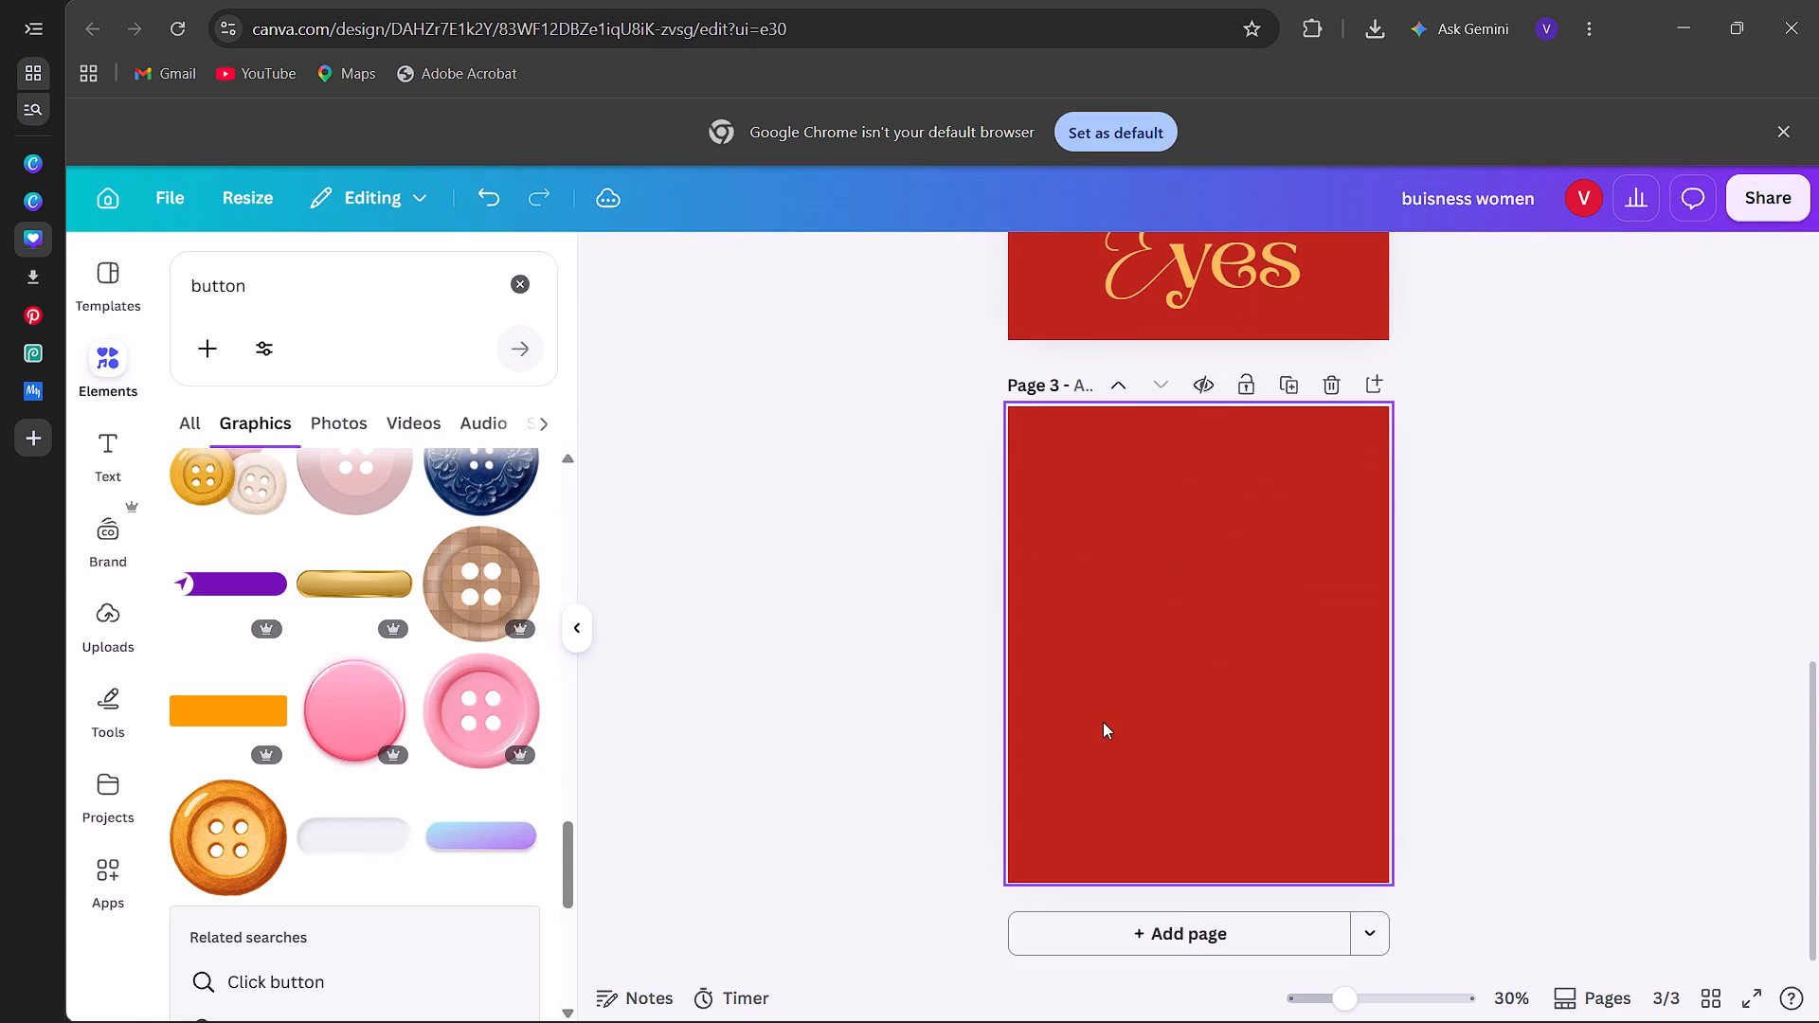
{"action": "left_click", "coordinate": [1187, 262]}
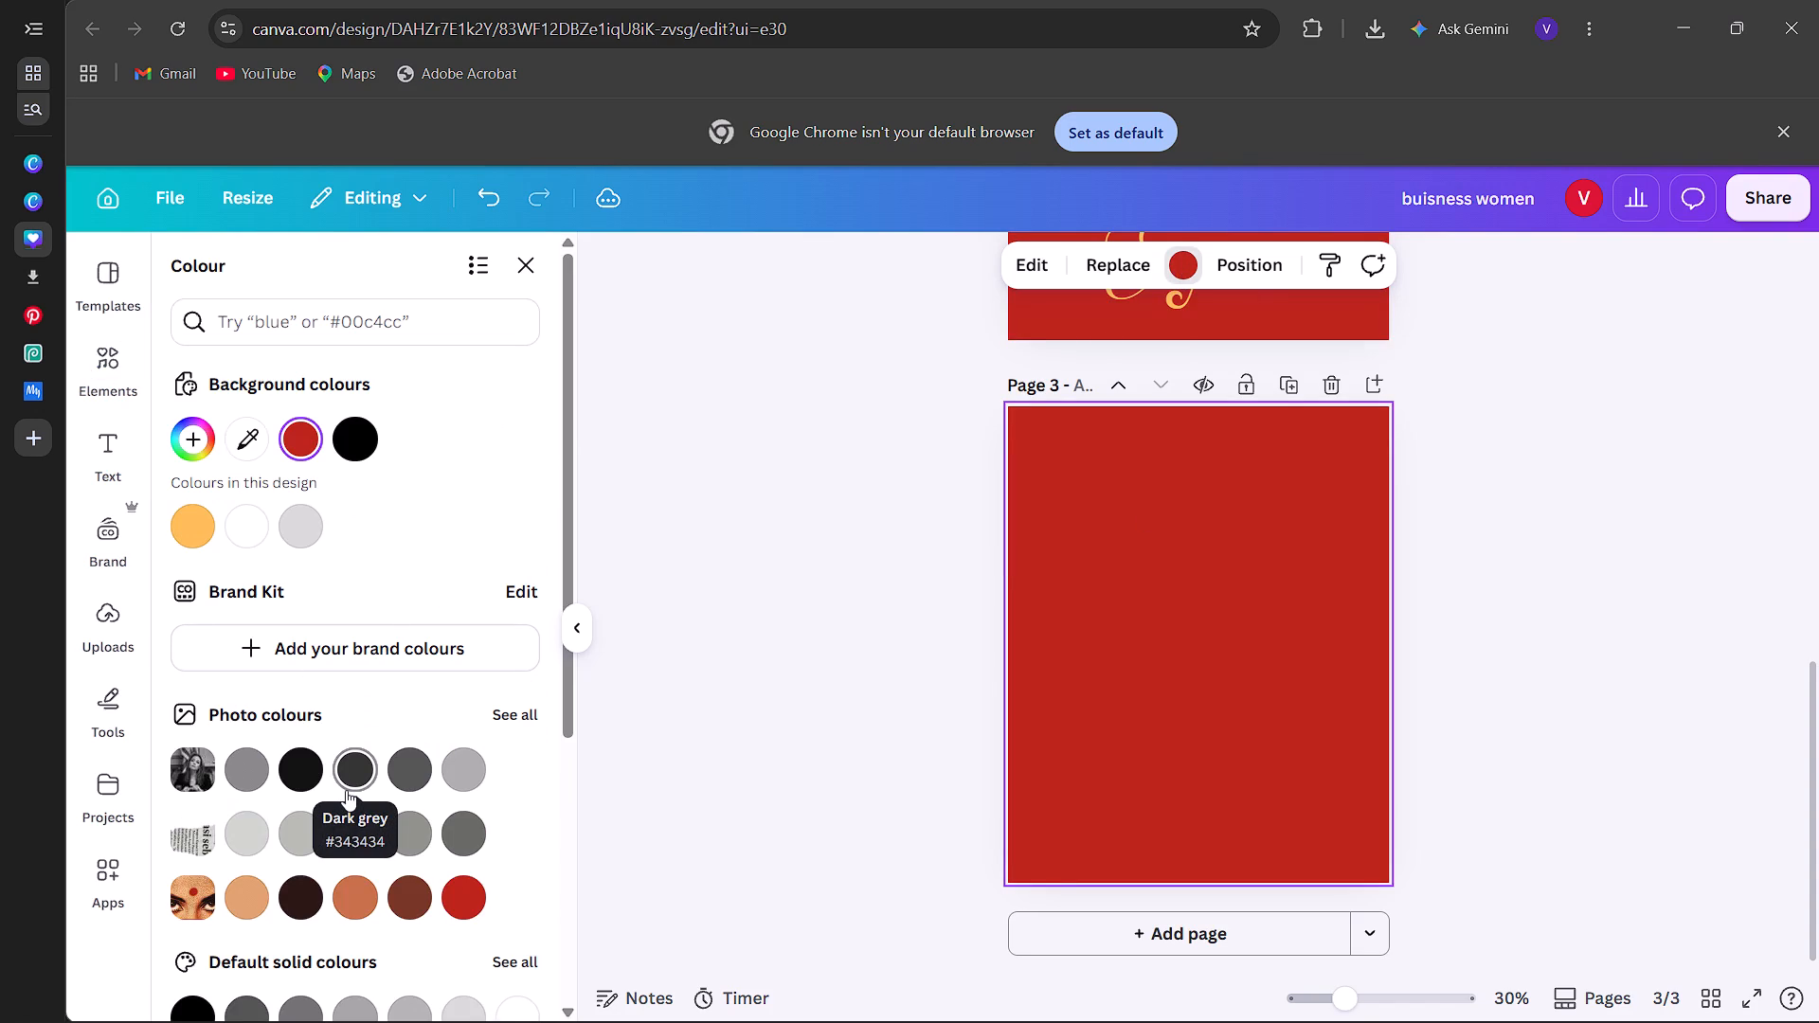
{"action": "scroll", "coordinate": [346, 790], "scroll_direction": "down", "scroll_amount": 4}
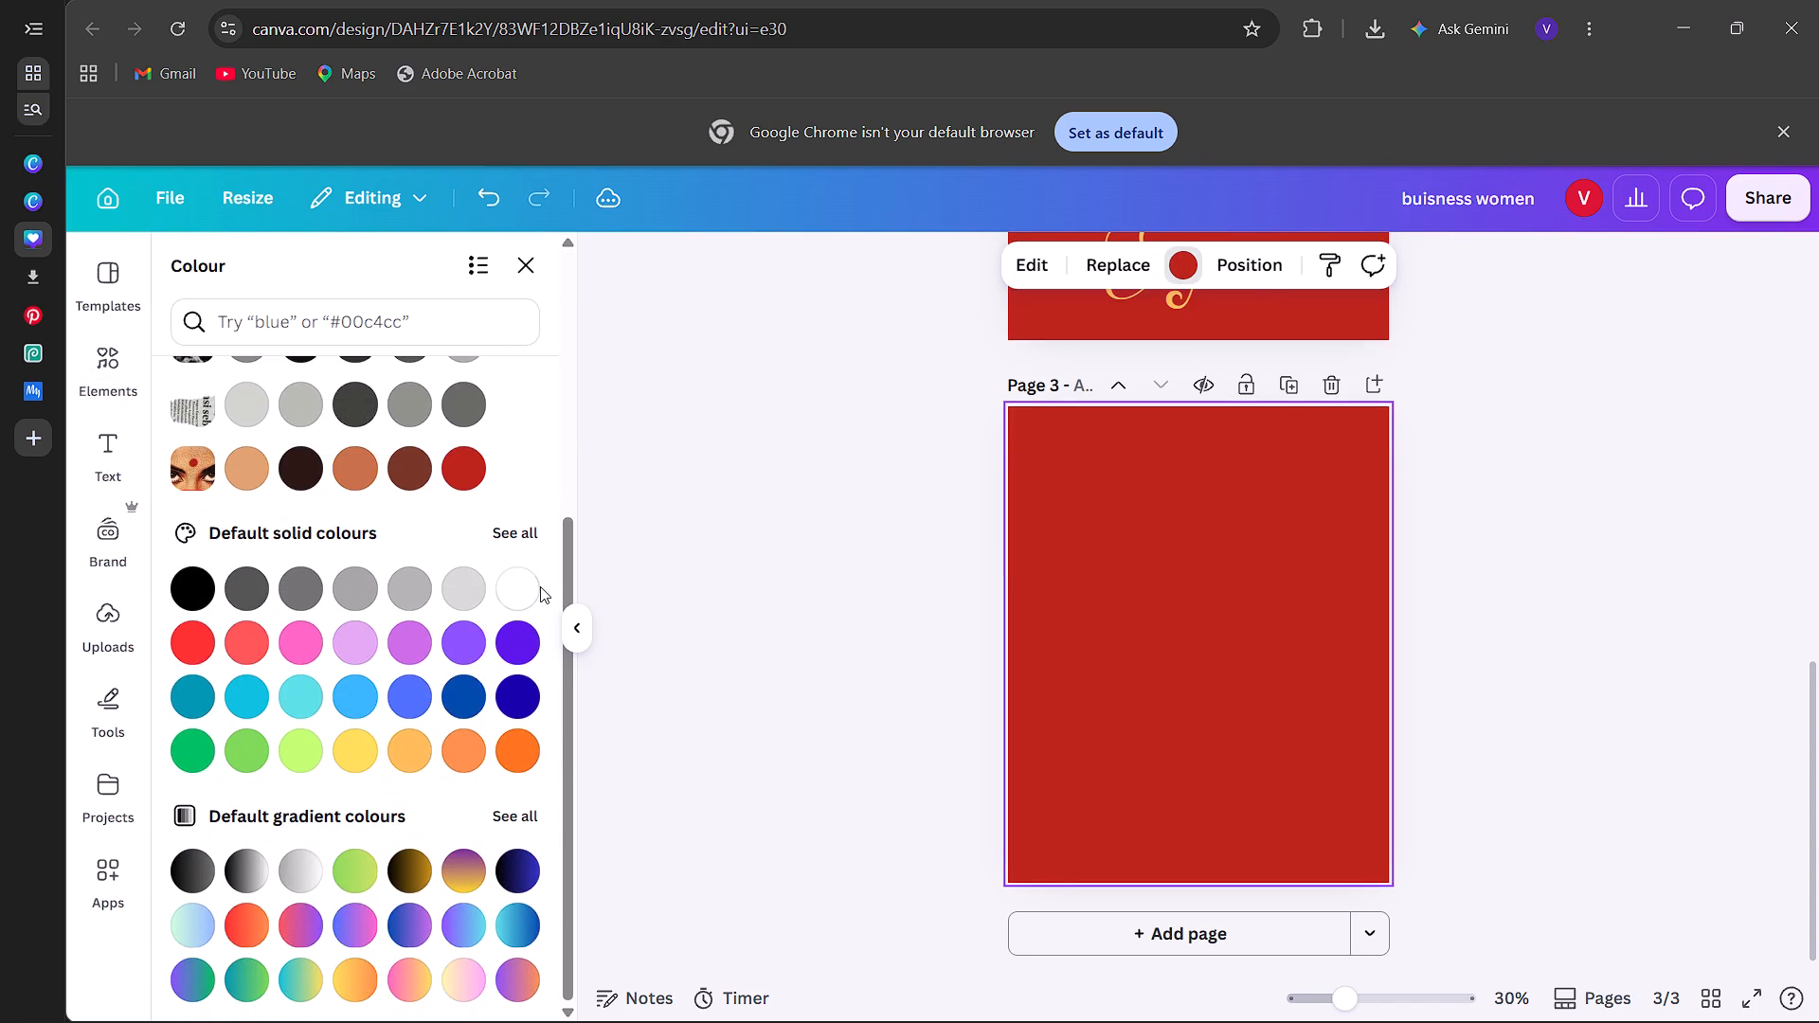
{"action": "left_click", "coordinate": [540, 586]}
{"action": "left_click", "coordinate": [518, 594]}
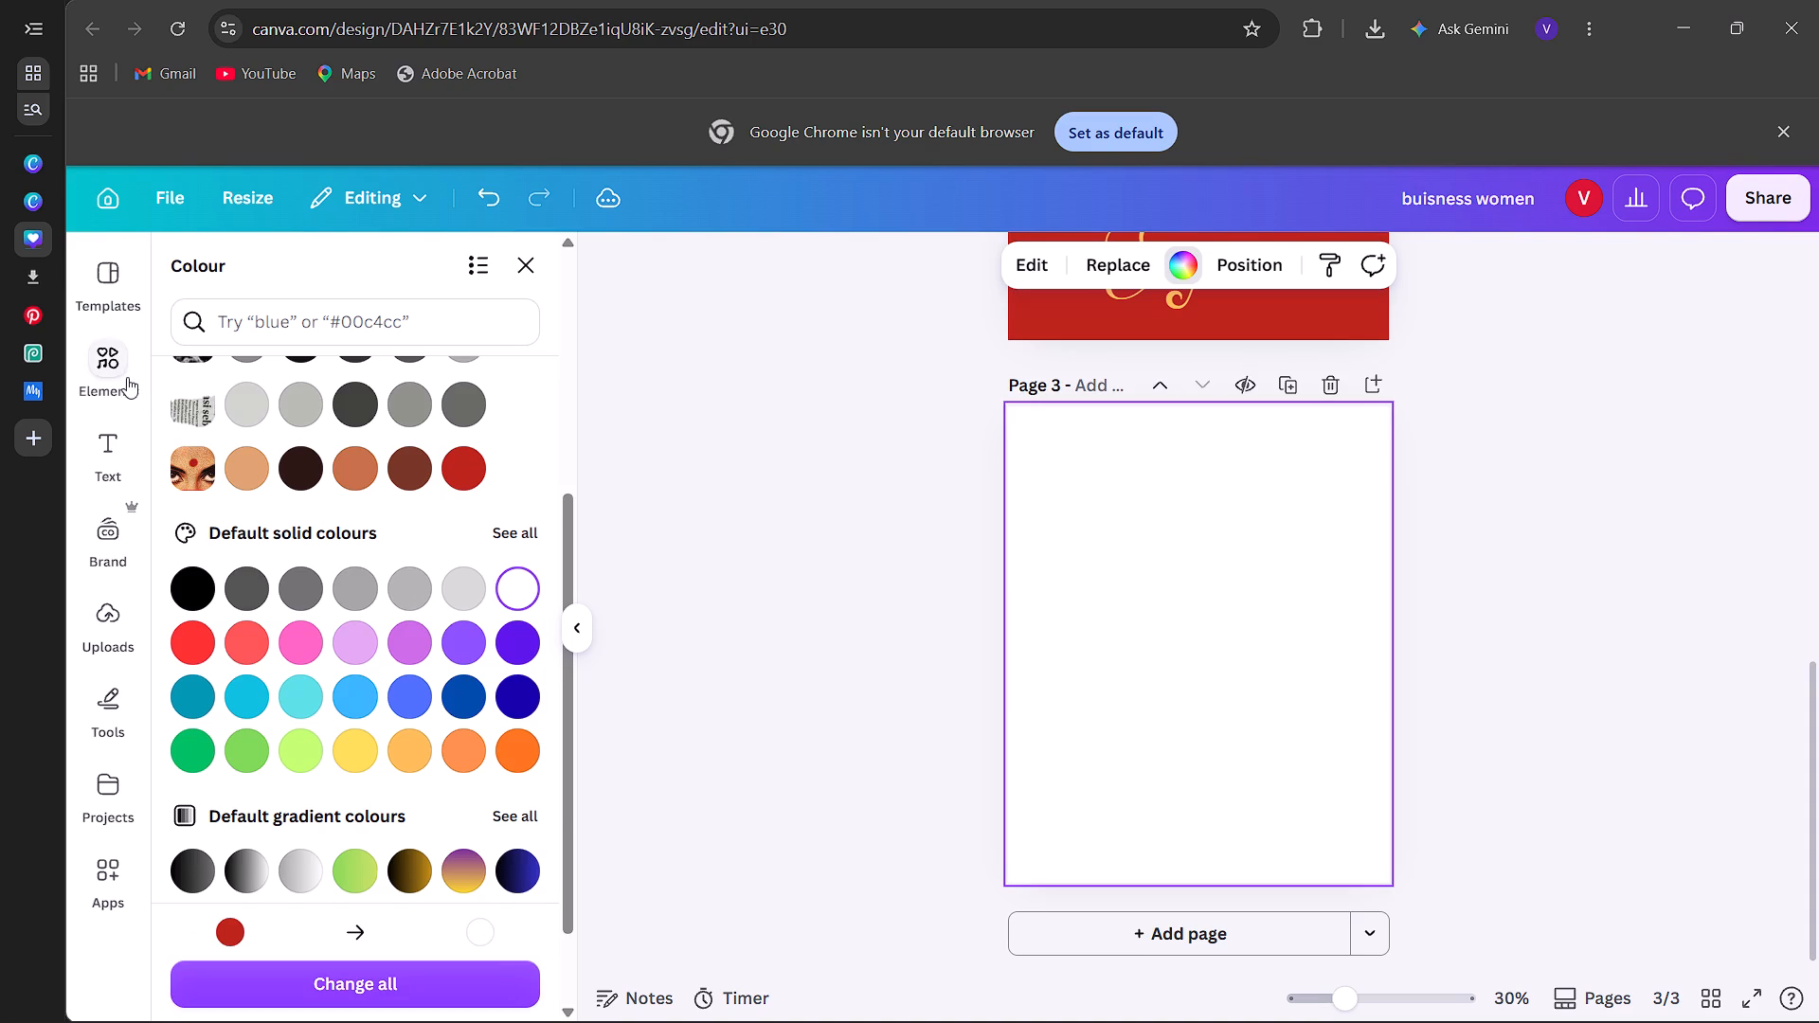
Clear the "button" search term from the Elements search.
{"action": "left_click", "coordinate": [125, 377]}
{"action": "left_click", "coordinate": [332, 268]}
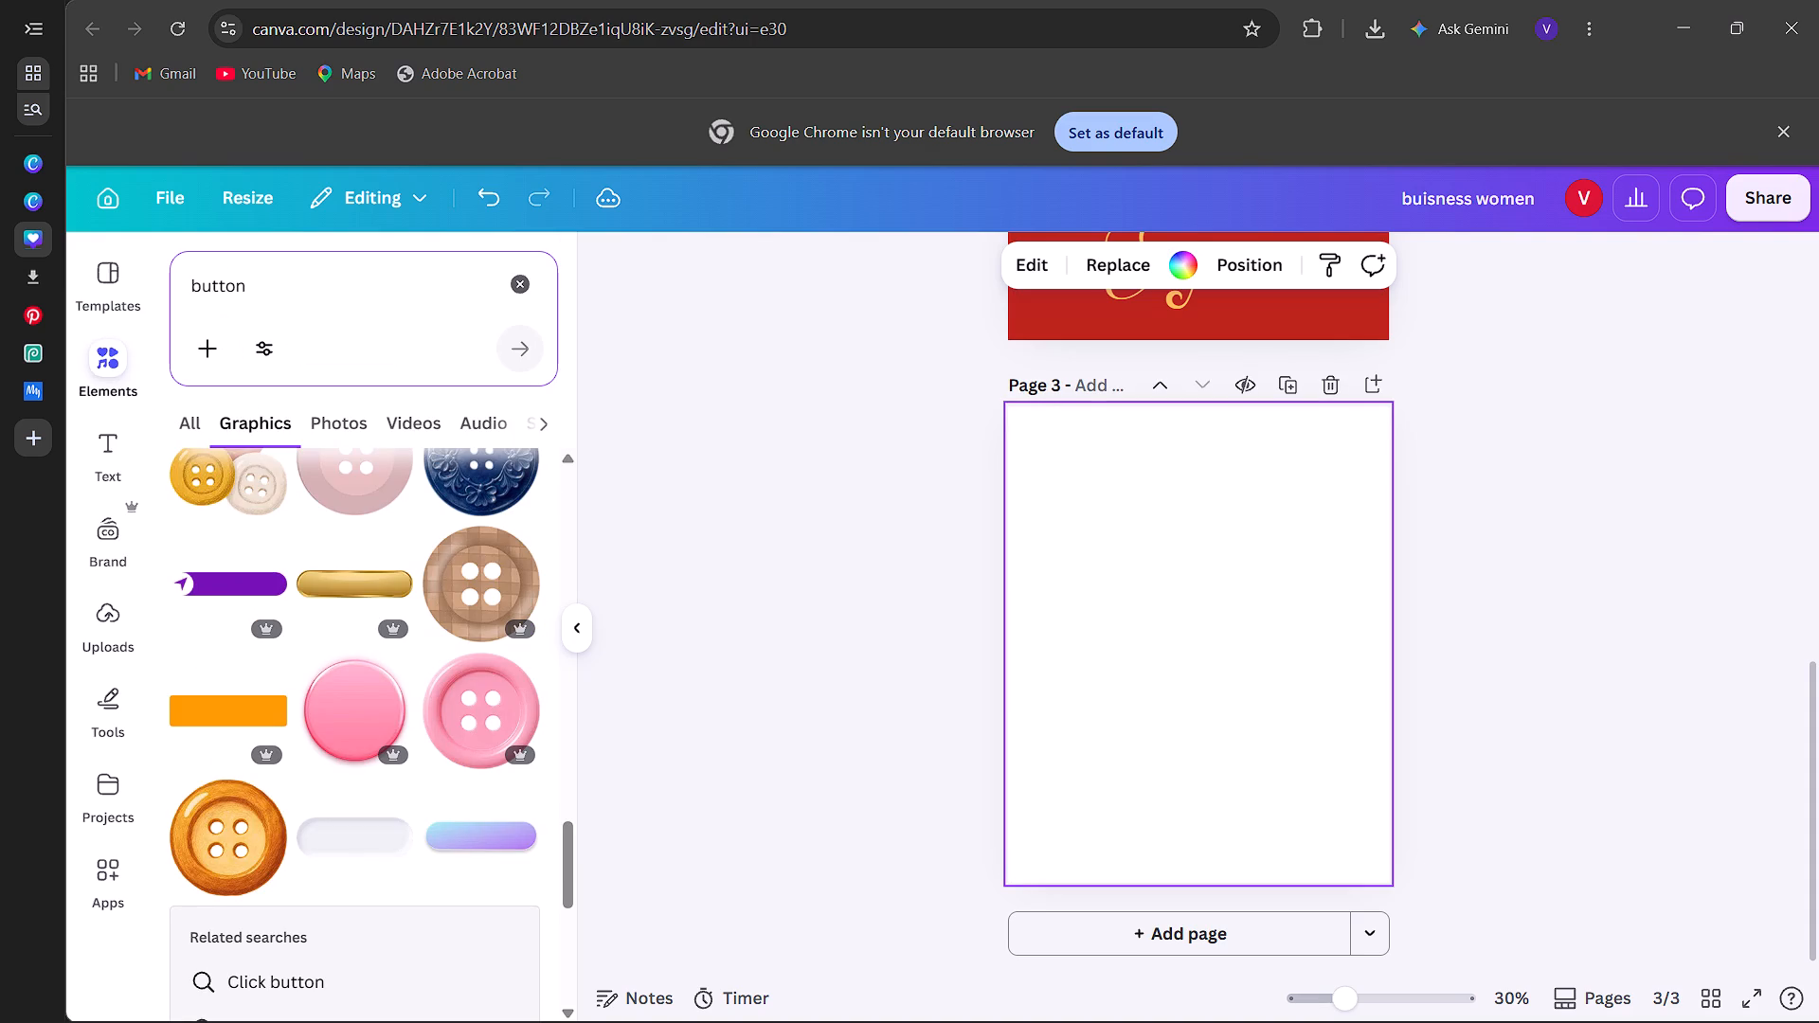
{"action": "key", "text": "BackSpace"}
{"action": "key", "text": "BackSpace"}
{"action": "key", "text": "BackSpace"}
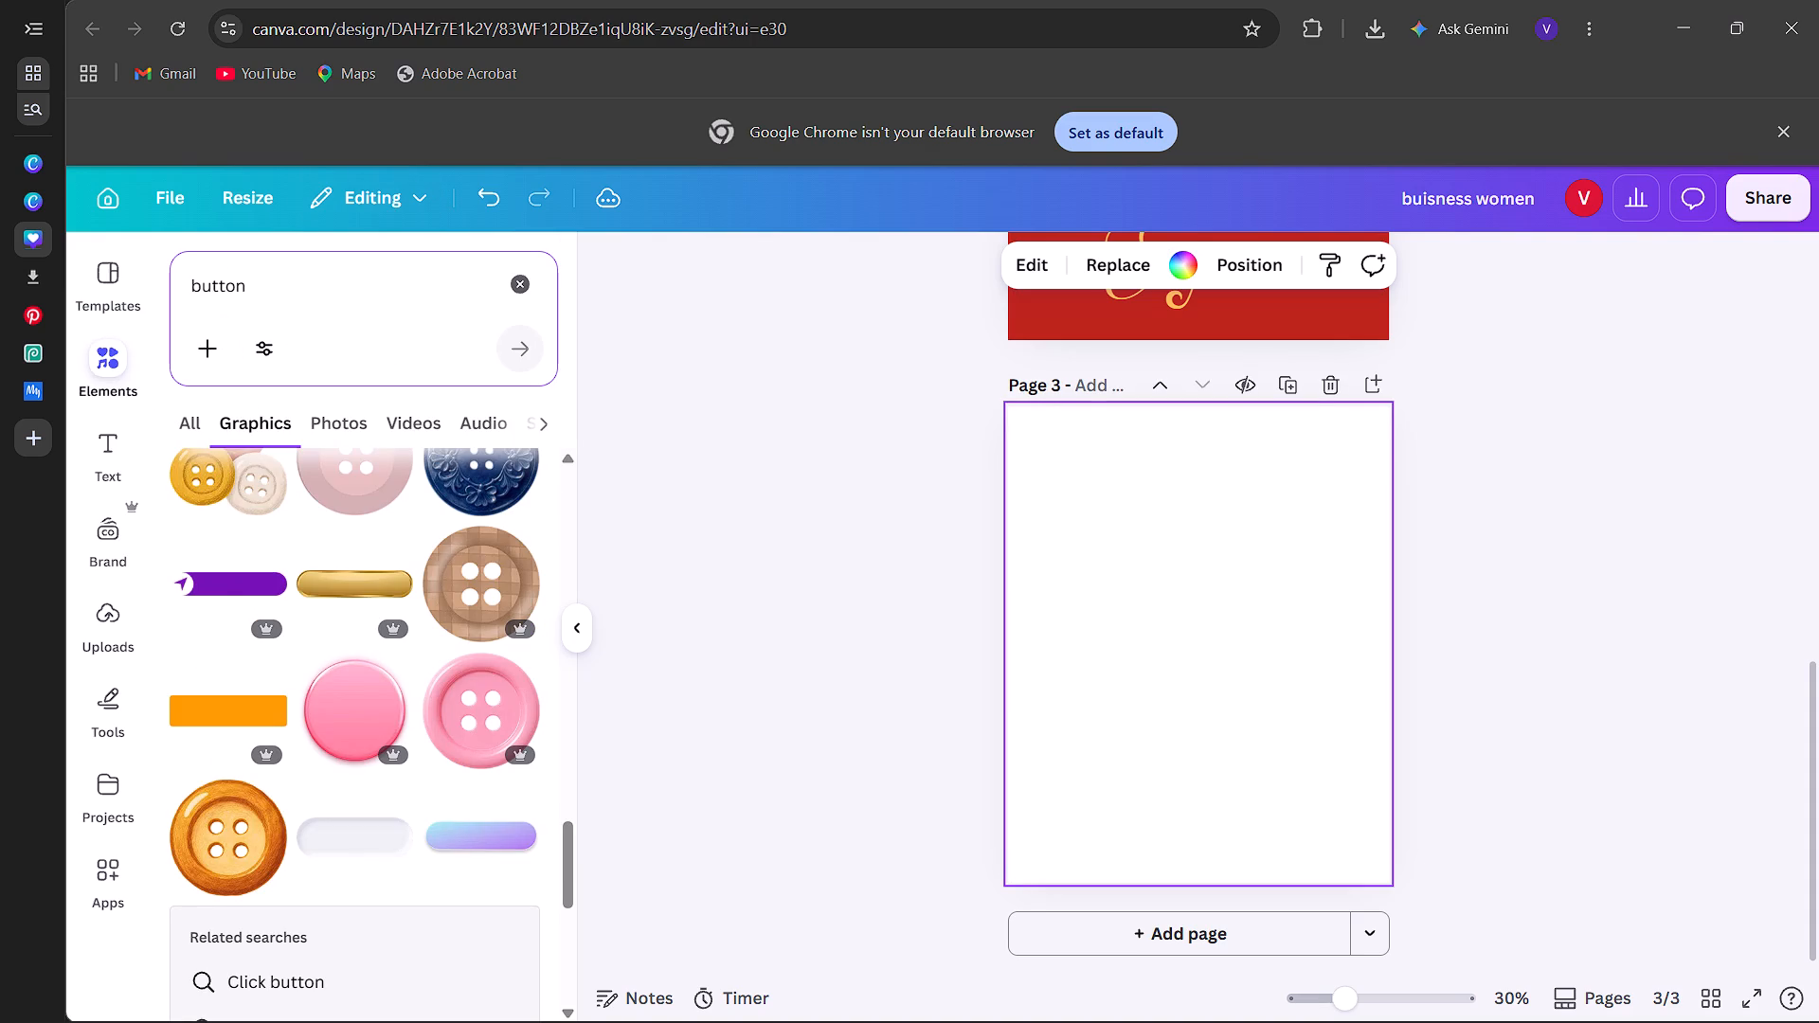
{"action": "left_click", "coordinate": [310, 274]}
{"action": "key", "text": "BackSpace"}
{"action": "key", "text": "BackSpace"}
{"action": "key", "text": "BackSpace"}
{"action": "key", "text": "BackSpace"}
{"action": "key", "text": "BackSpace"}
{"action": "key", "text": "BackSpace"}
{"action": "key", "text": "BackSpace"}
{"action": "key", "text": "BackSpace"}
{"action": "key", "text": "BackSpace"}
{"action": "key", "text": "BackSpace"}
{"action": "key", "text": "BackSpace"}
{"action": "key", "text": "BackSpace"}
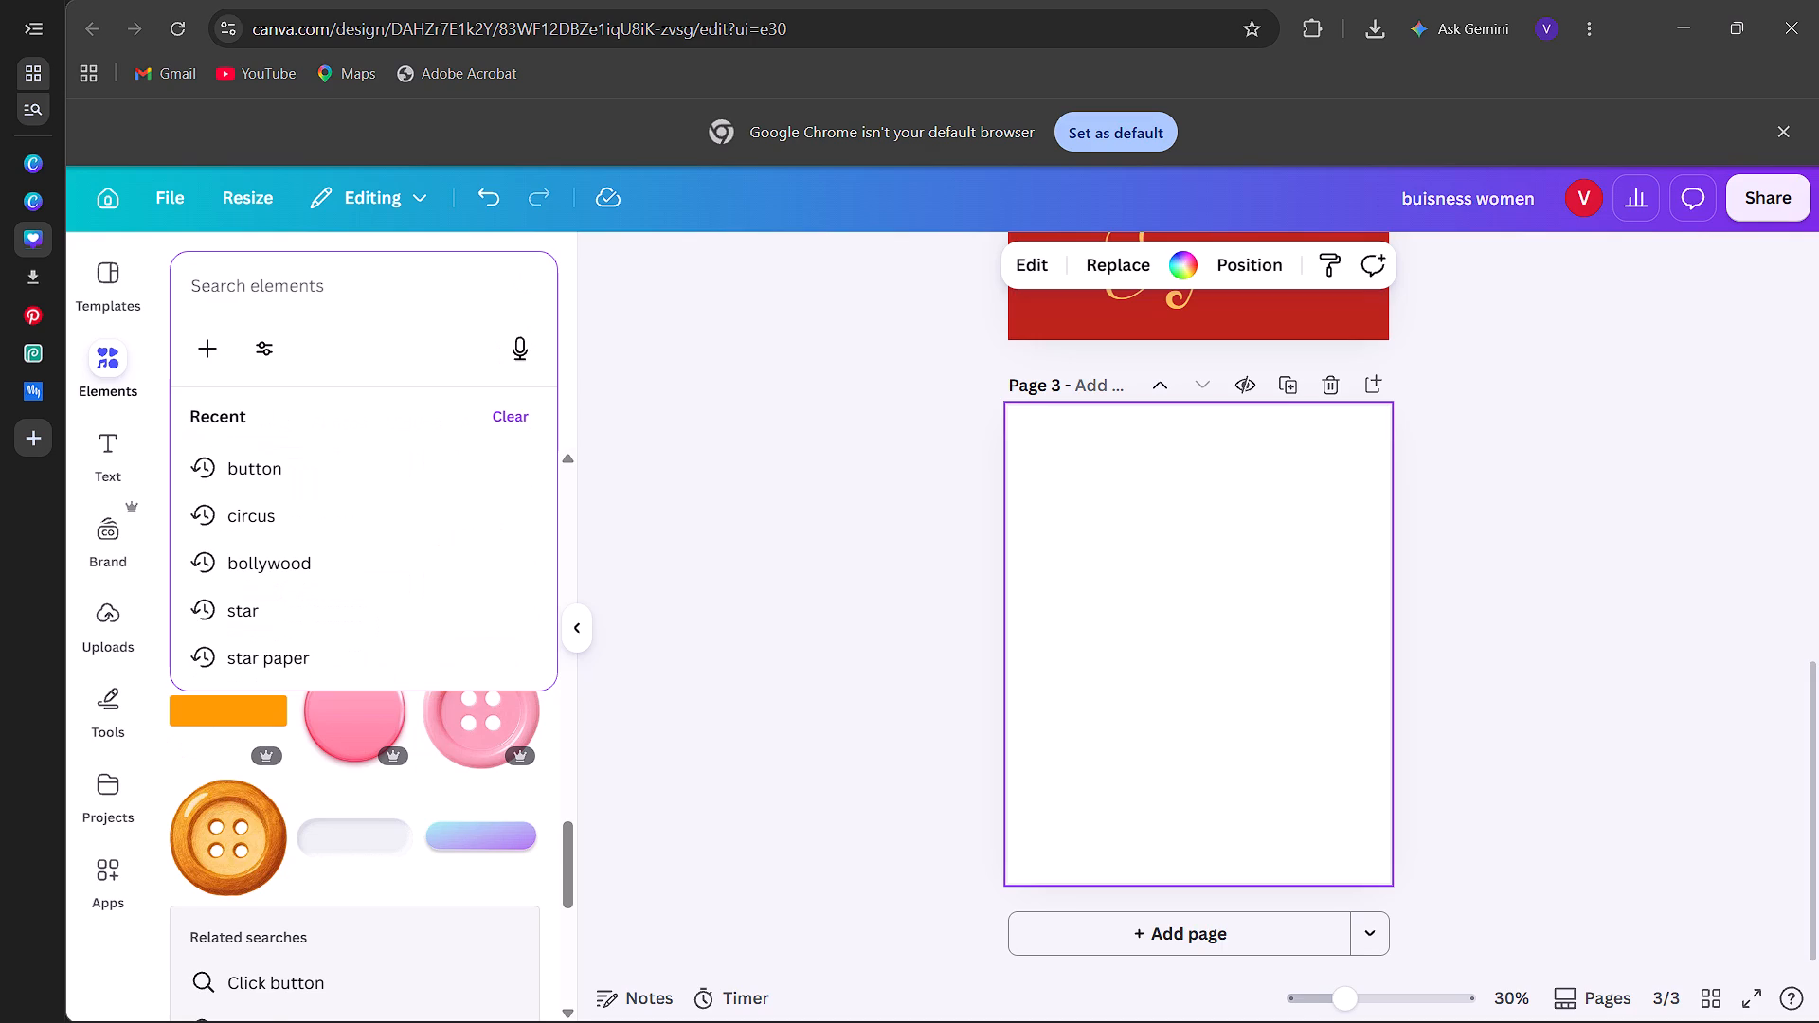
Switch to Pinterest and search for "y2k".
{"action": "left_click", "coordinate": [99, 324]}
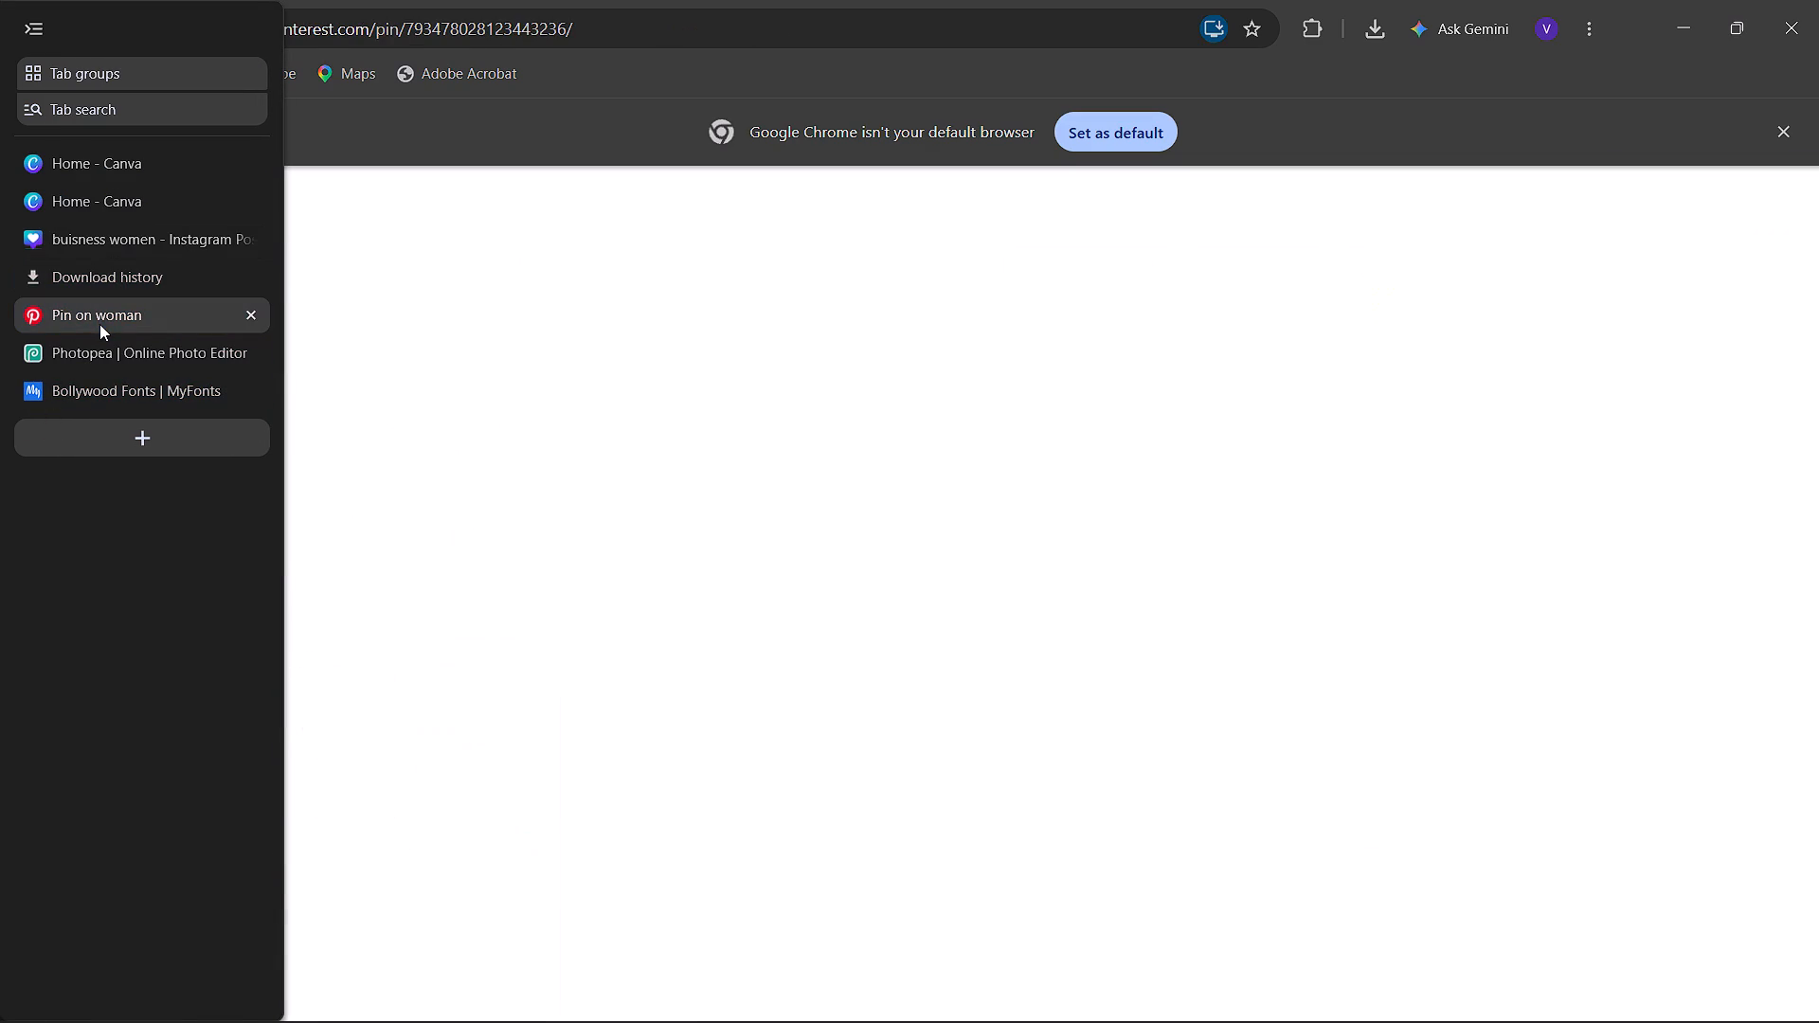
{"action": "left_click", "coordinate": [495, 242]}
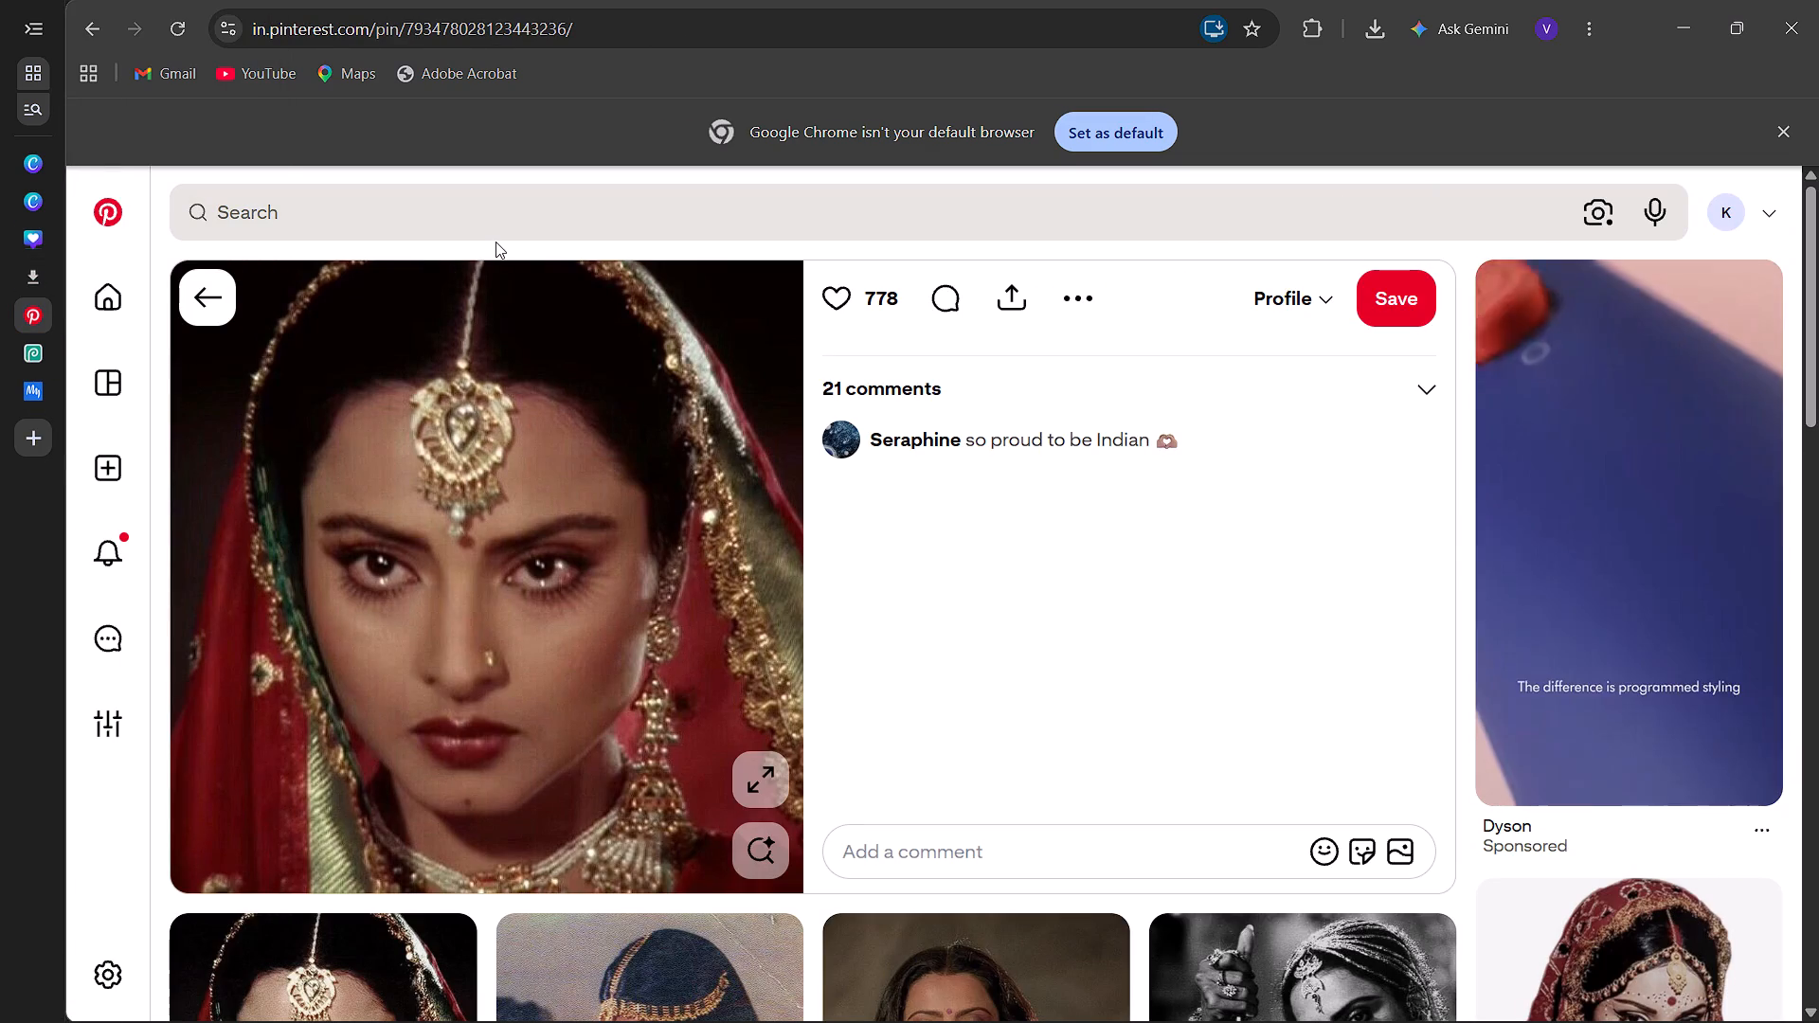
{"action": "left_click", "coordinate": [522, 226]}
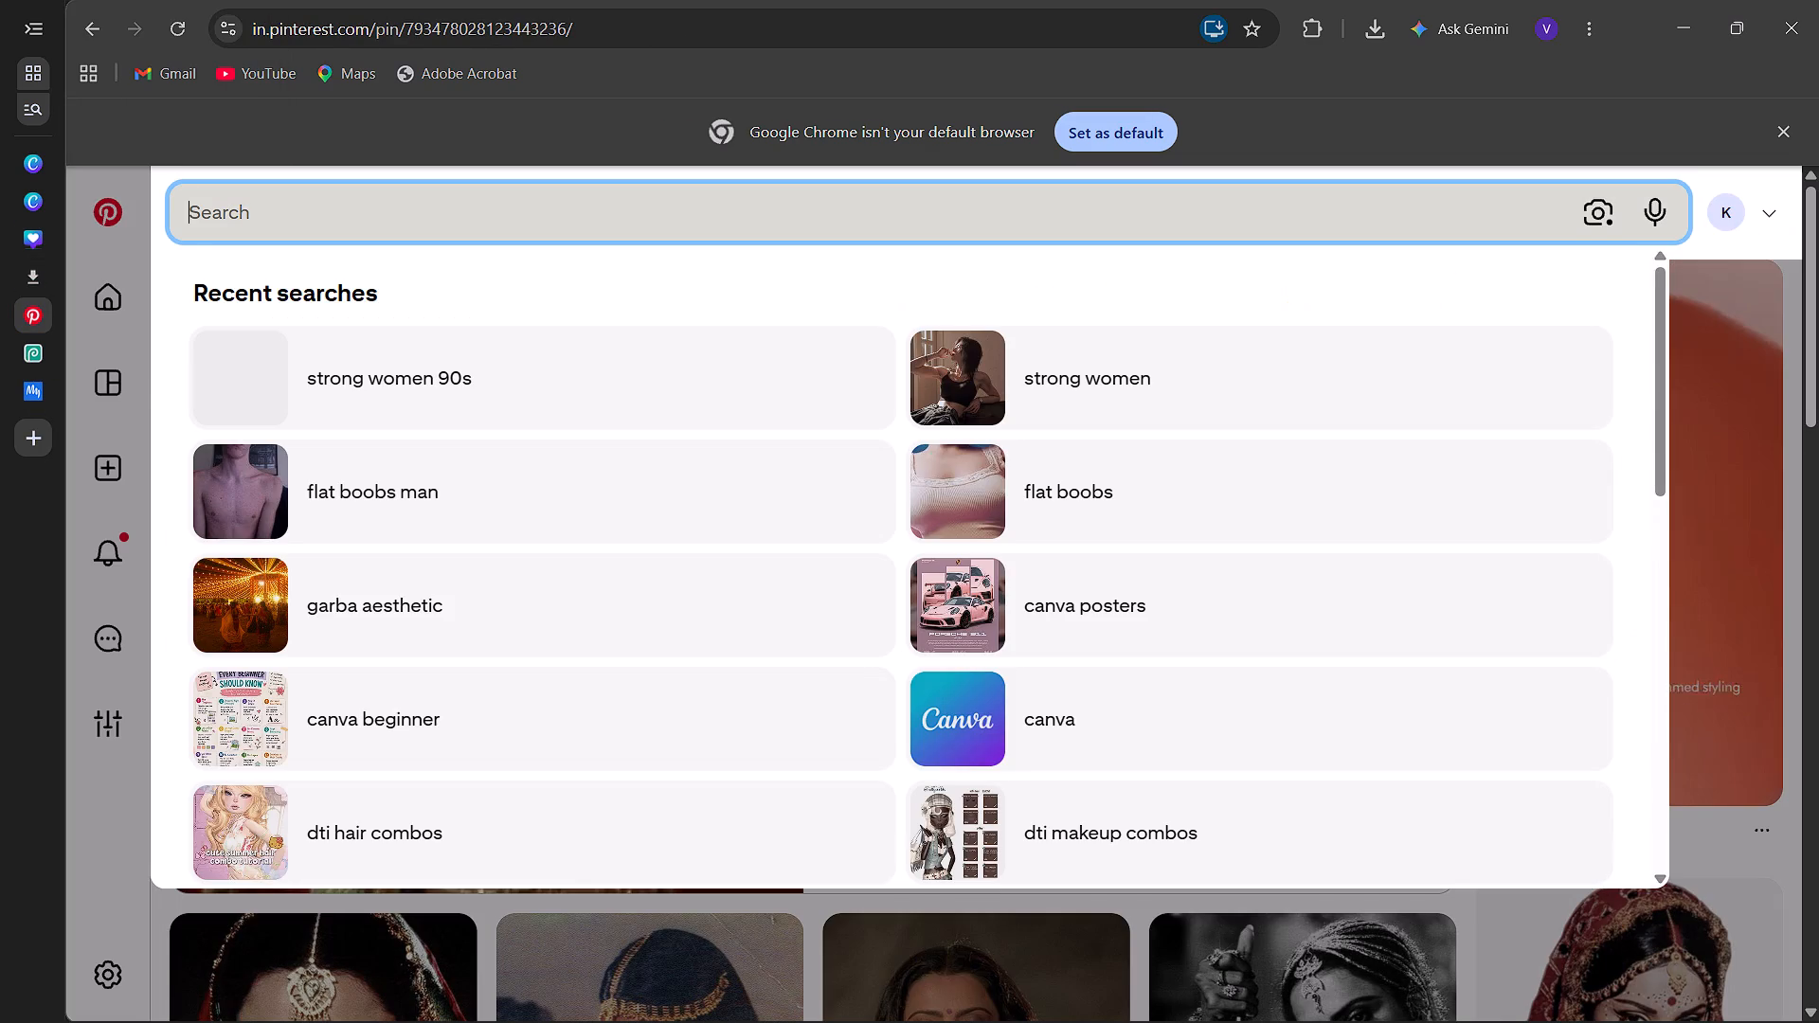
{"action": "type", "text": "y2k"}
{"action": "key", "text": "Return"}
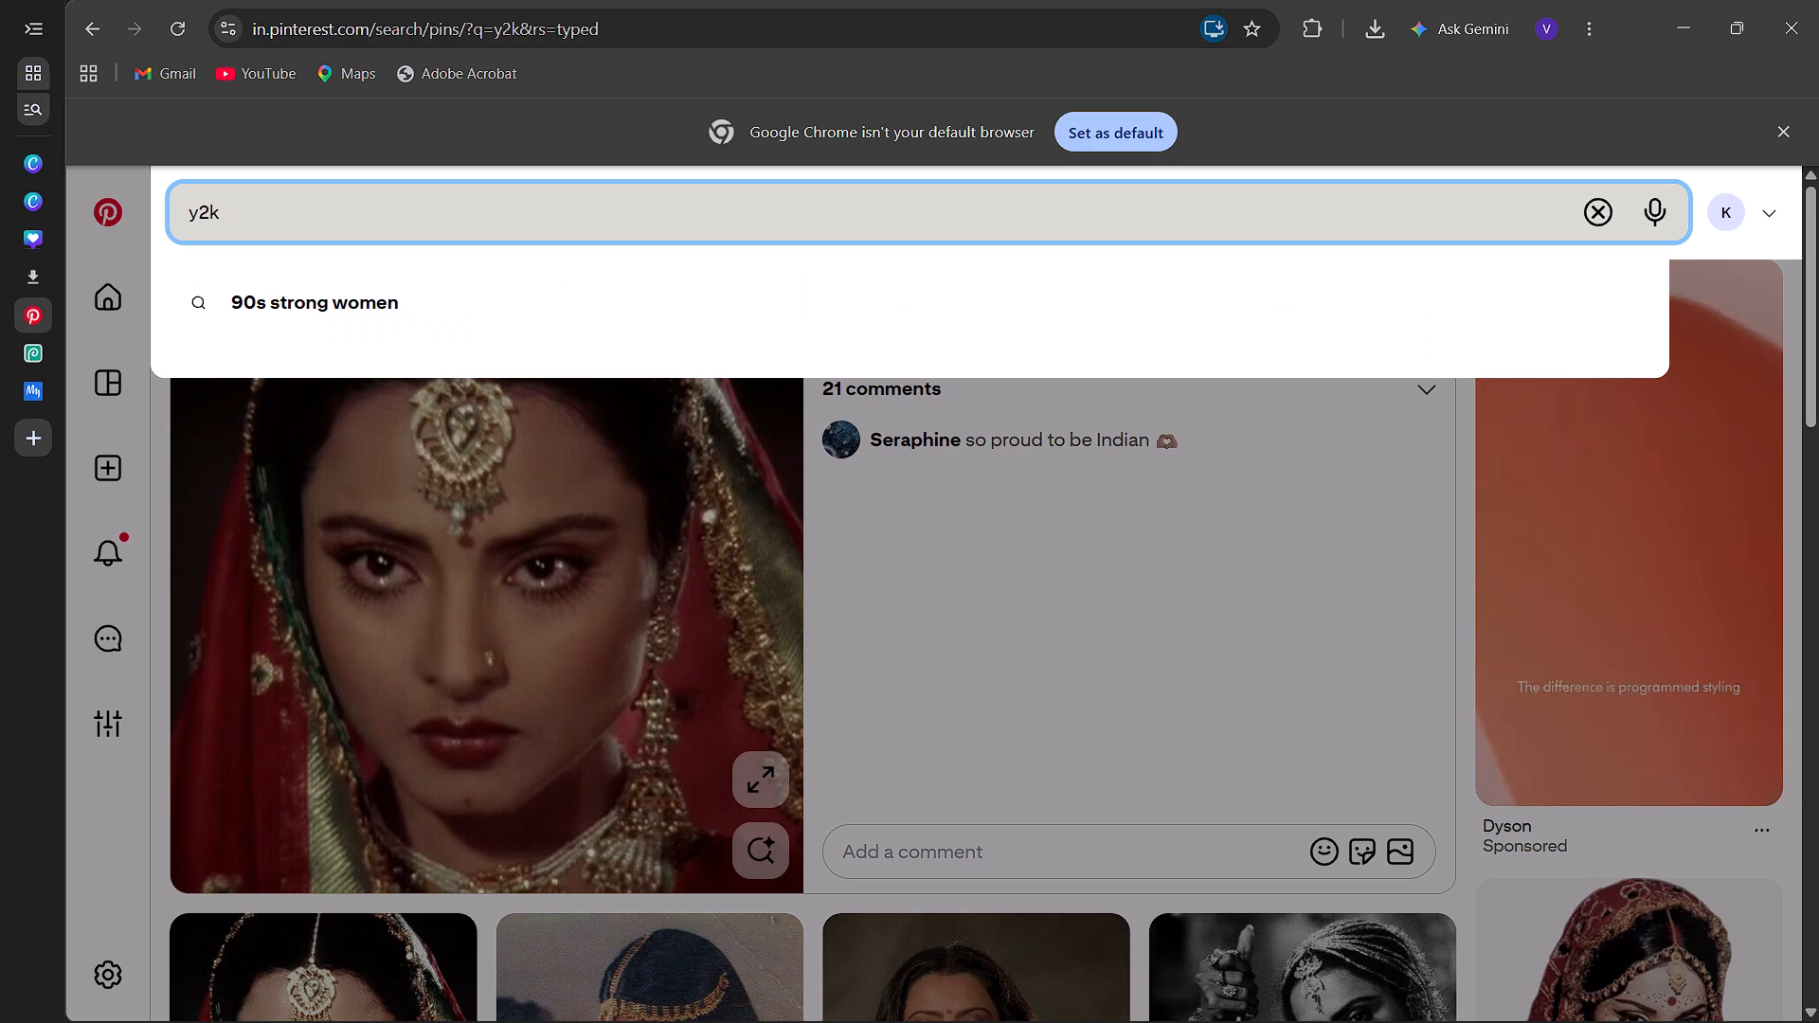
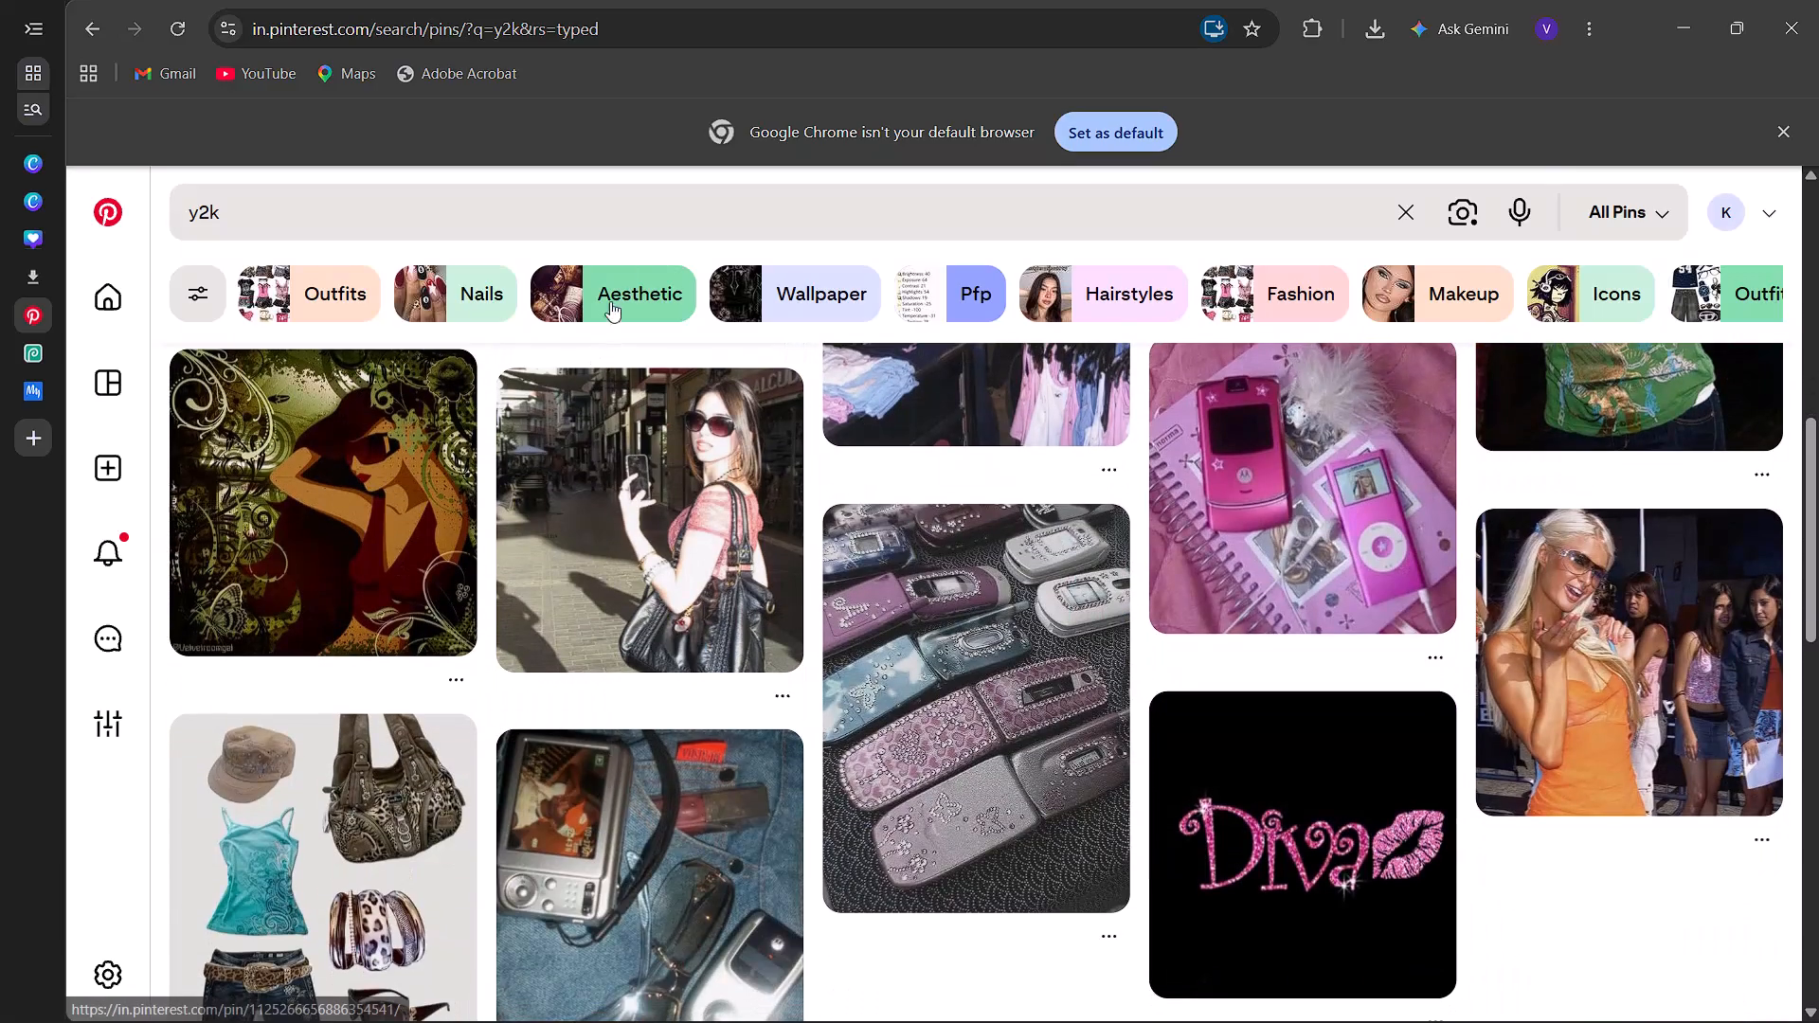
Search Pinterest for "y2k elements".
{"action": "left_click", "coordinate": [638, 209]}
{"action": "key", "text": "space"}
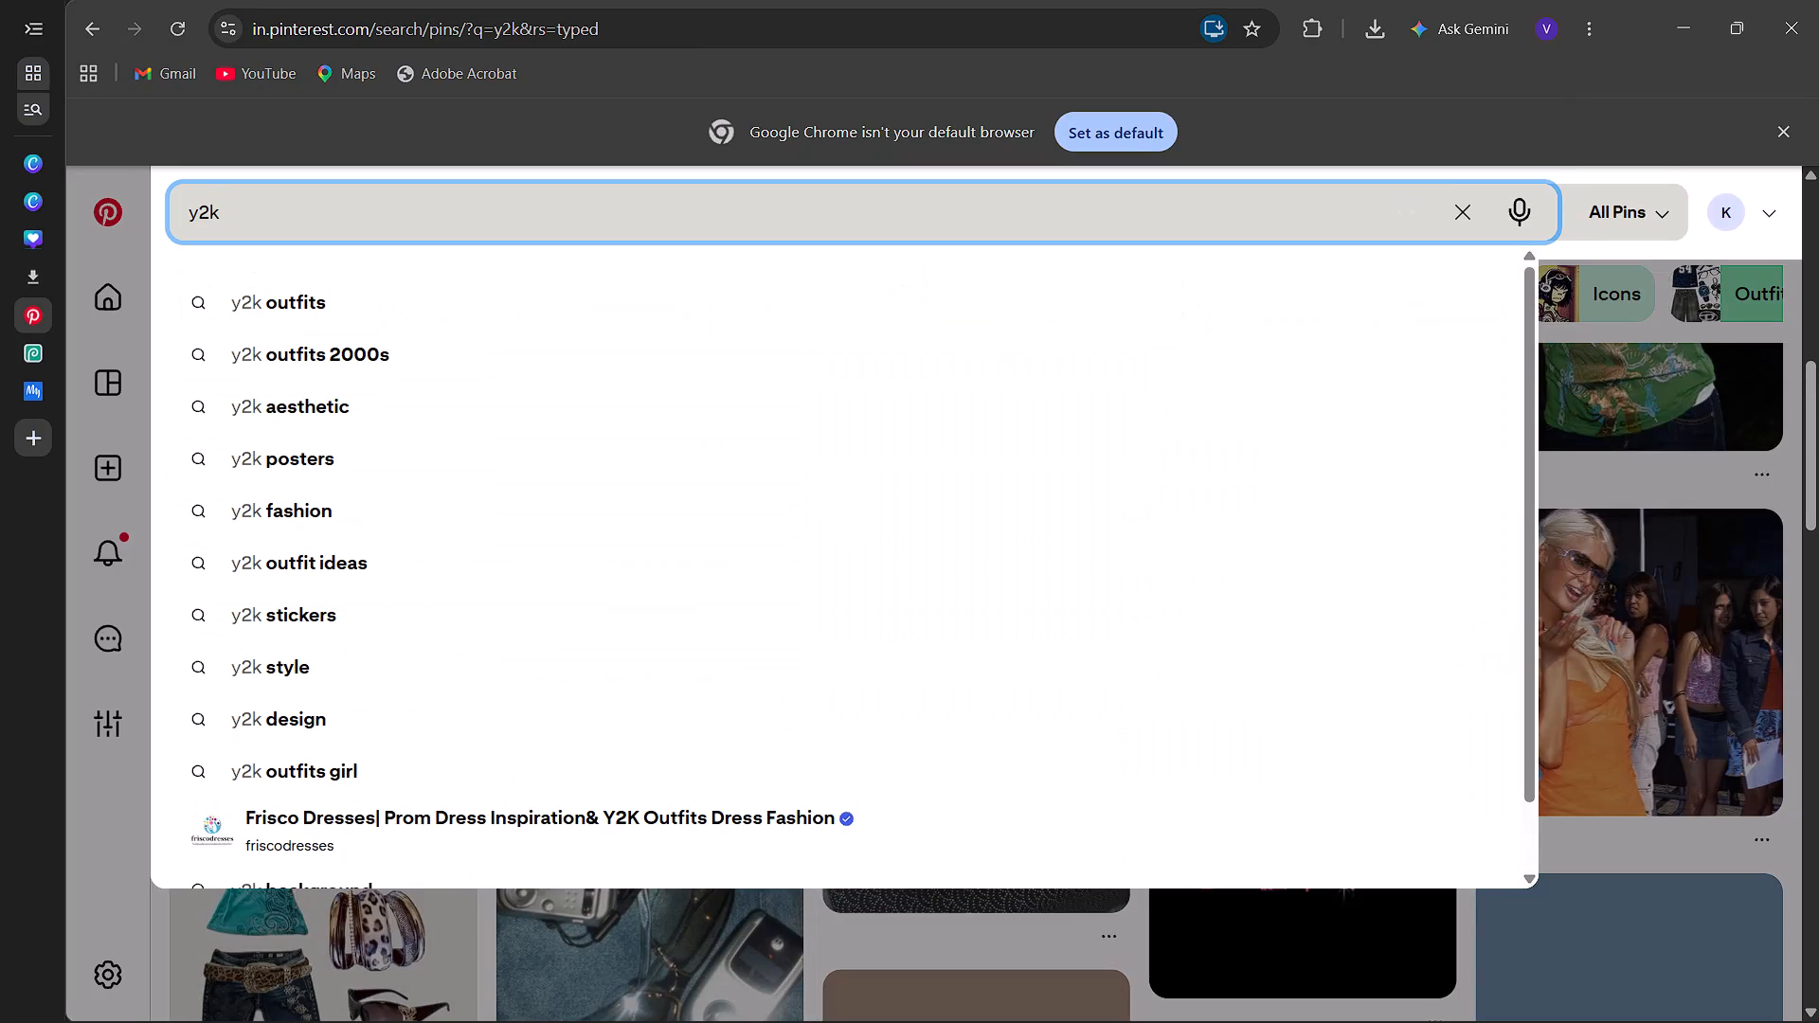
{"action": "type", "text": "elem"}
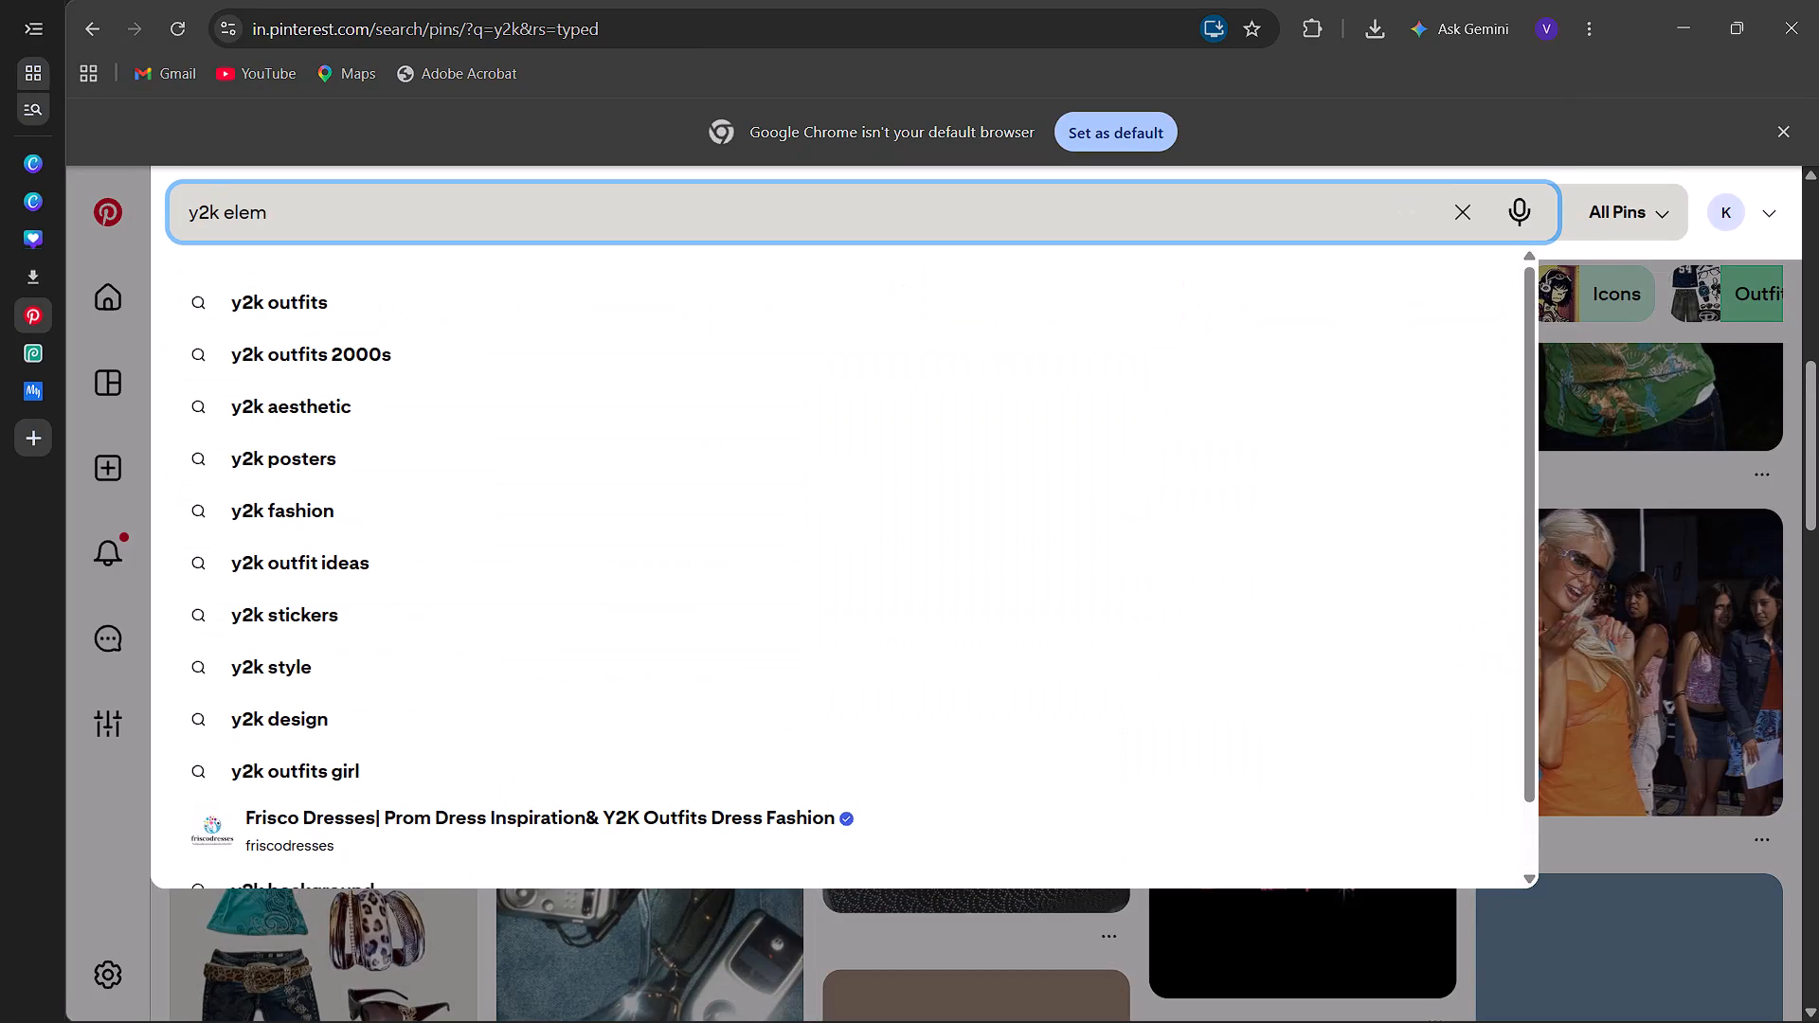
{"action": "type", "text": "ents"}
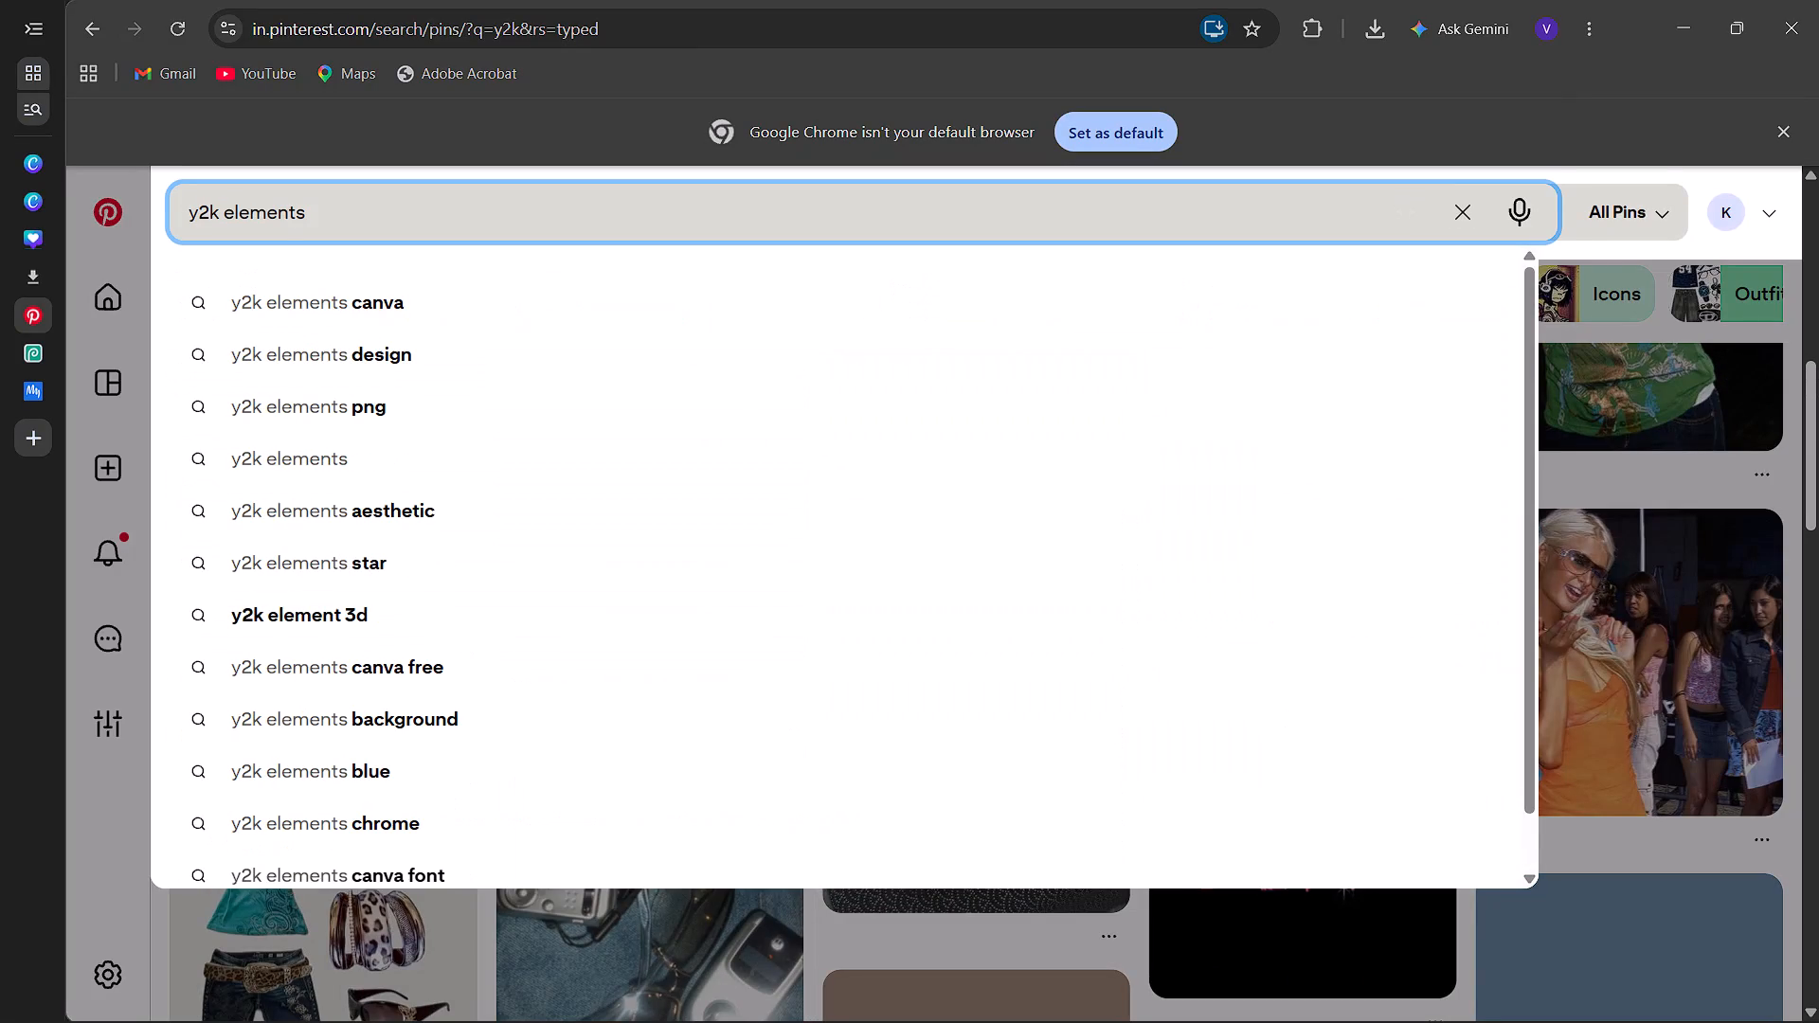
{"action": "key", "text": "Return"}
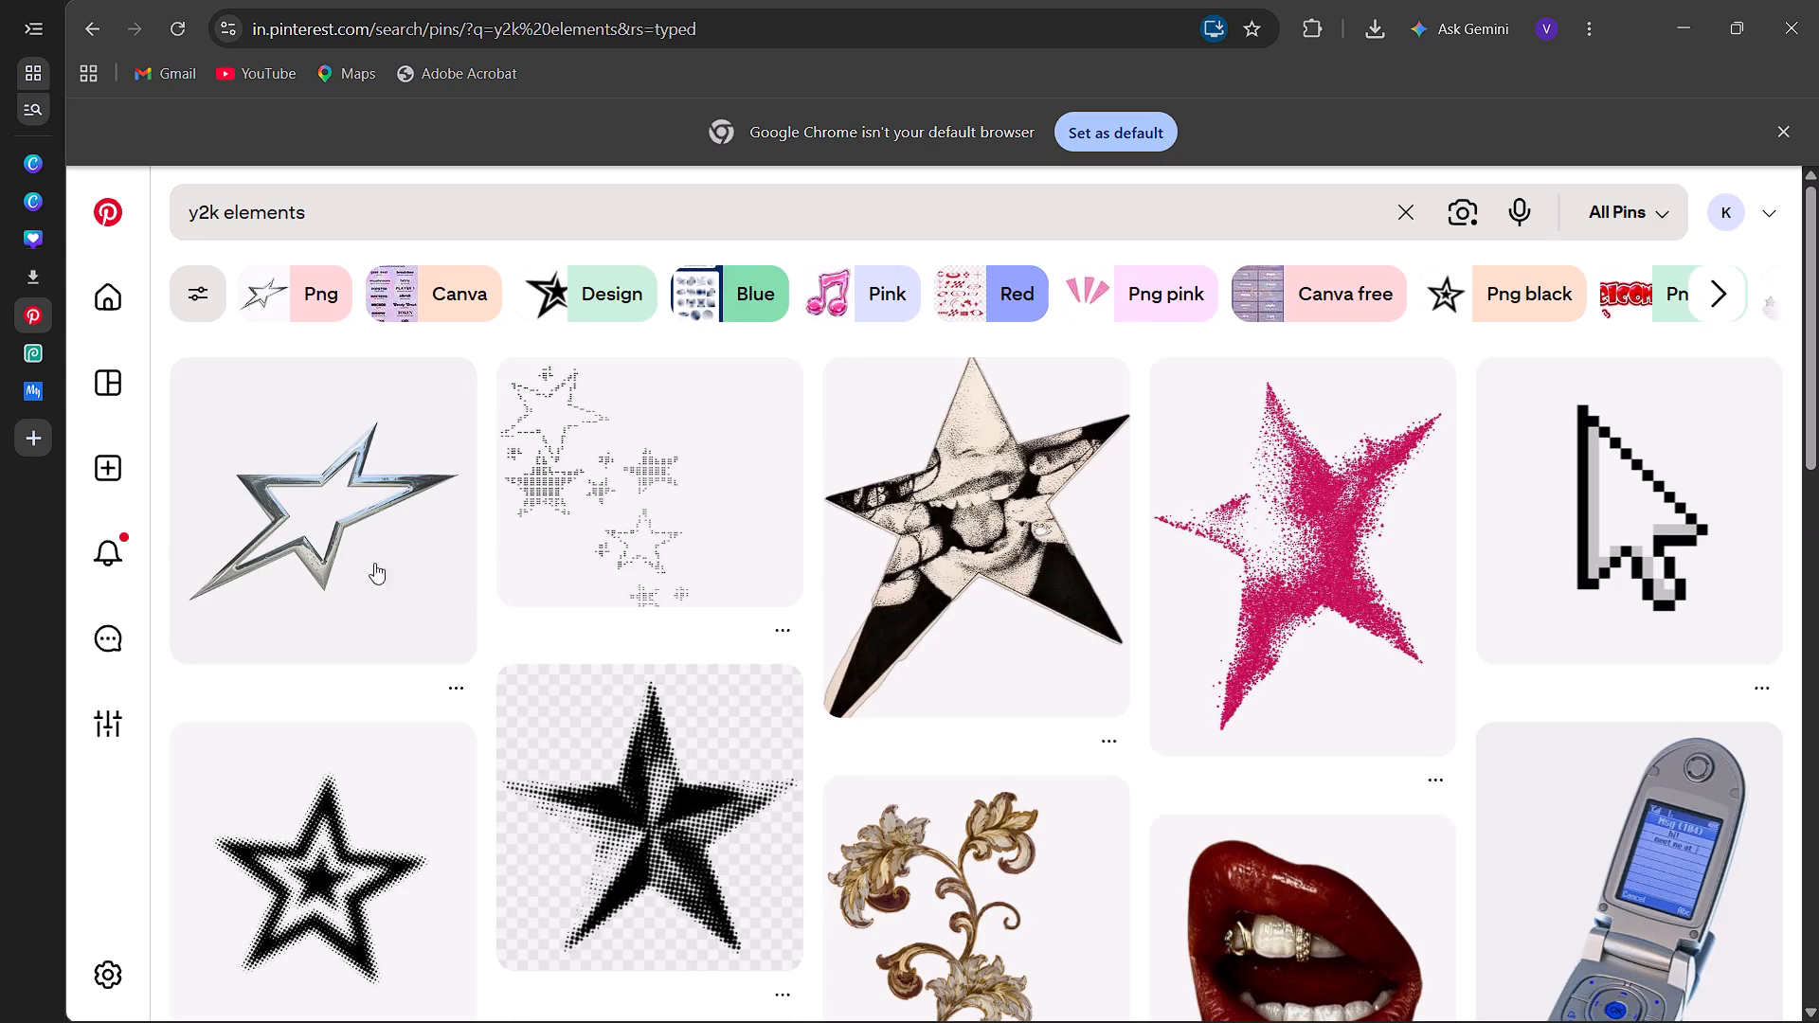
Download the silver chrome star outline and the red lips with gold tooth images.
{"action": "left_click", "coordinate": [455, 699]}
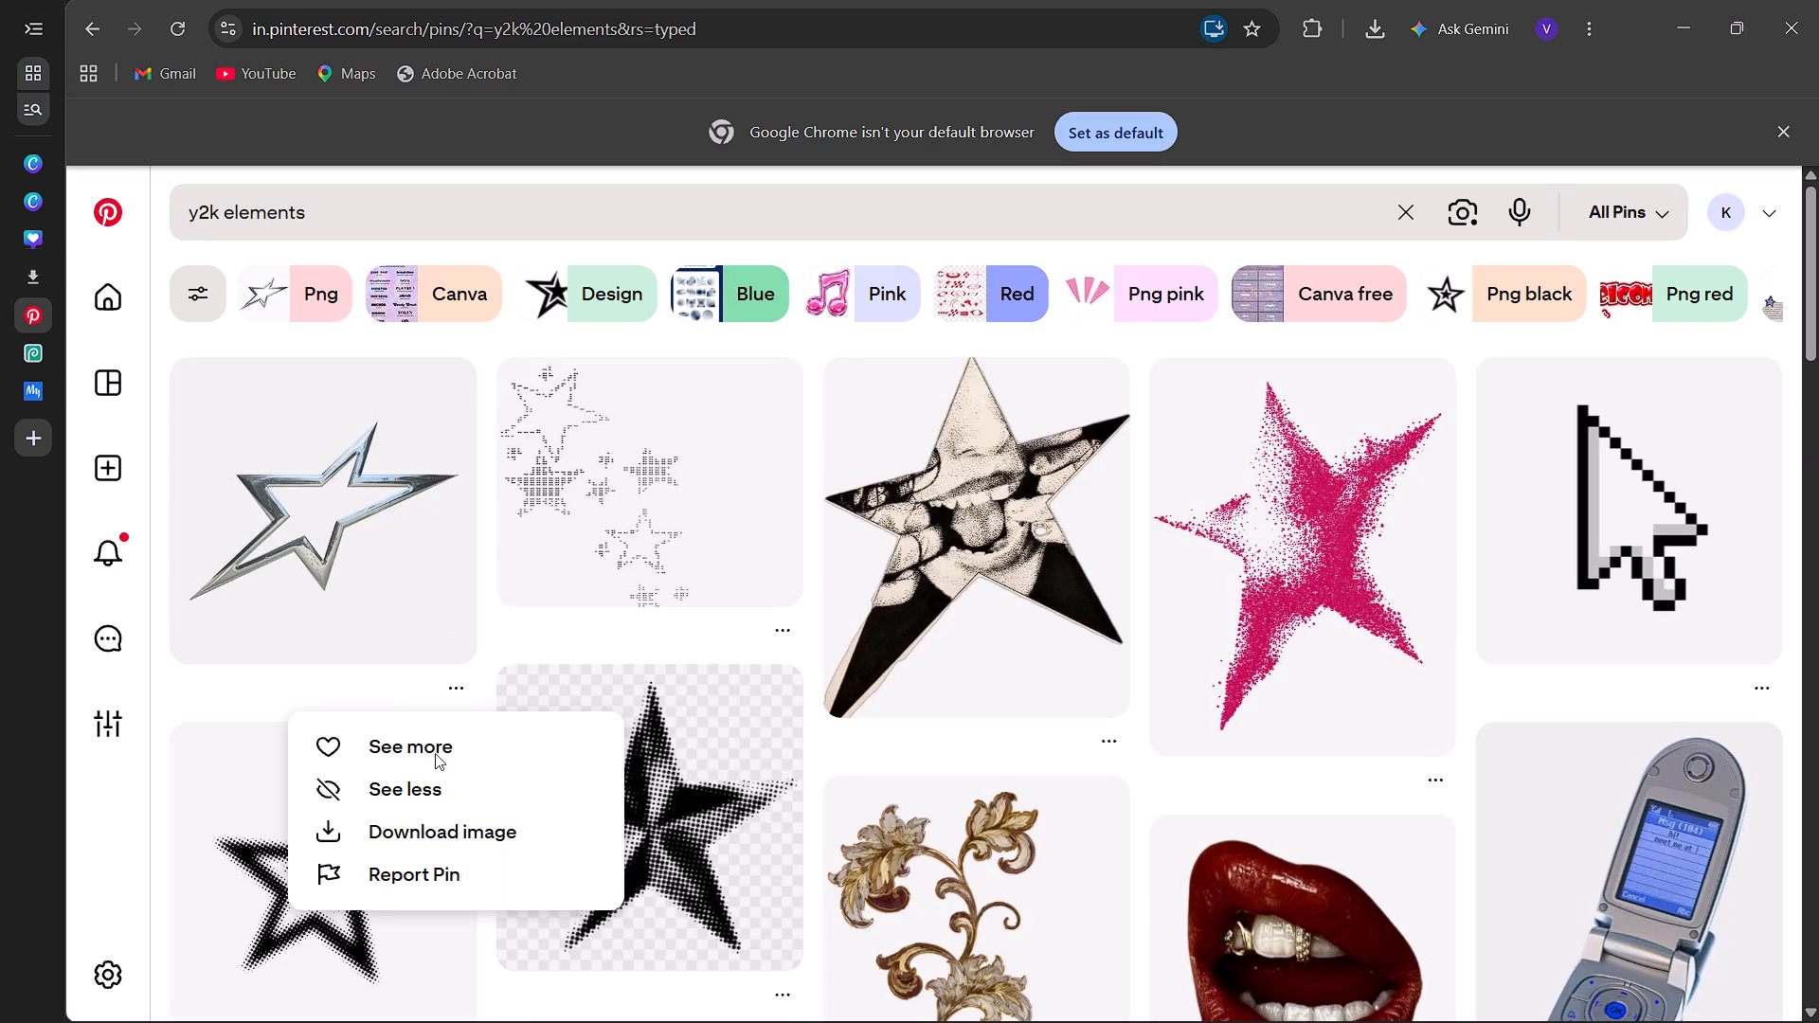
{"action": "left_click", "coordinate": [425, 821]}
{"action": "scroll", "coordinate": [754, 666], "scroll_direction": "down", "scroll_amount": 2}
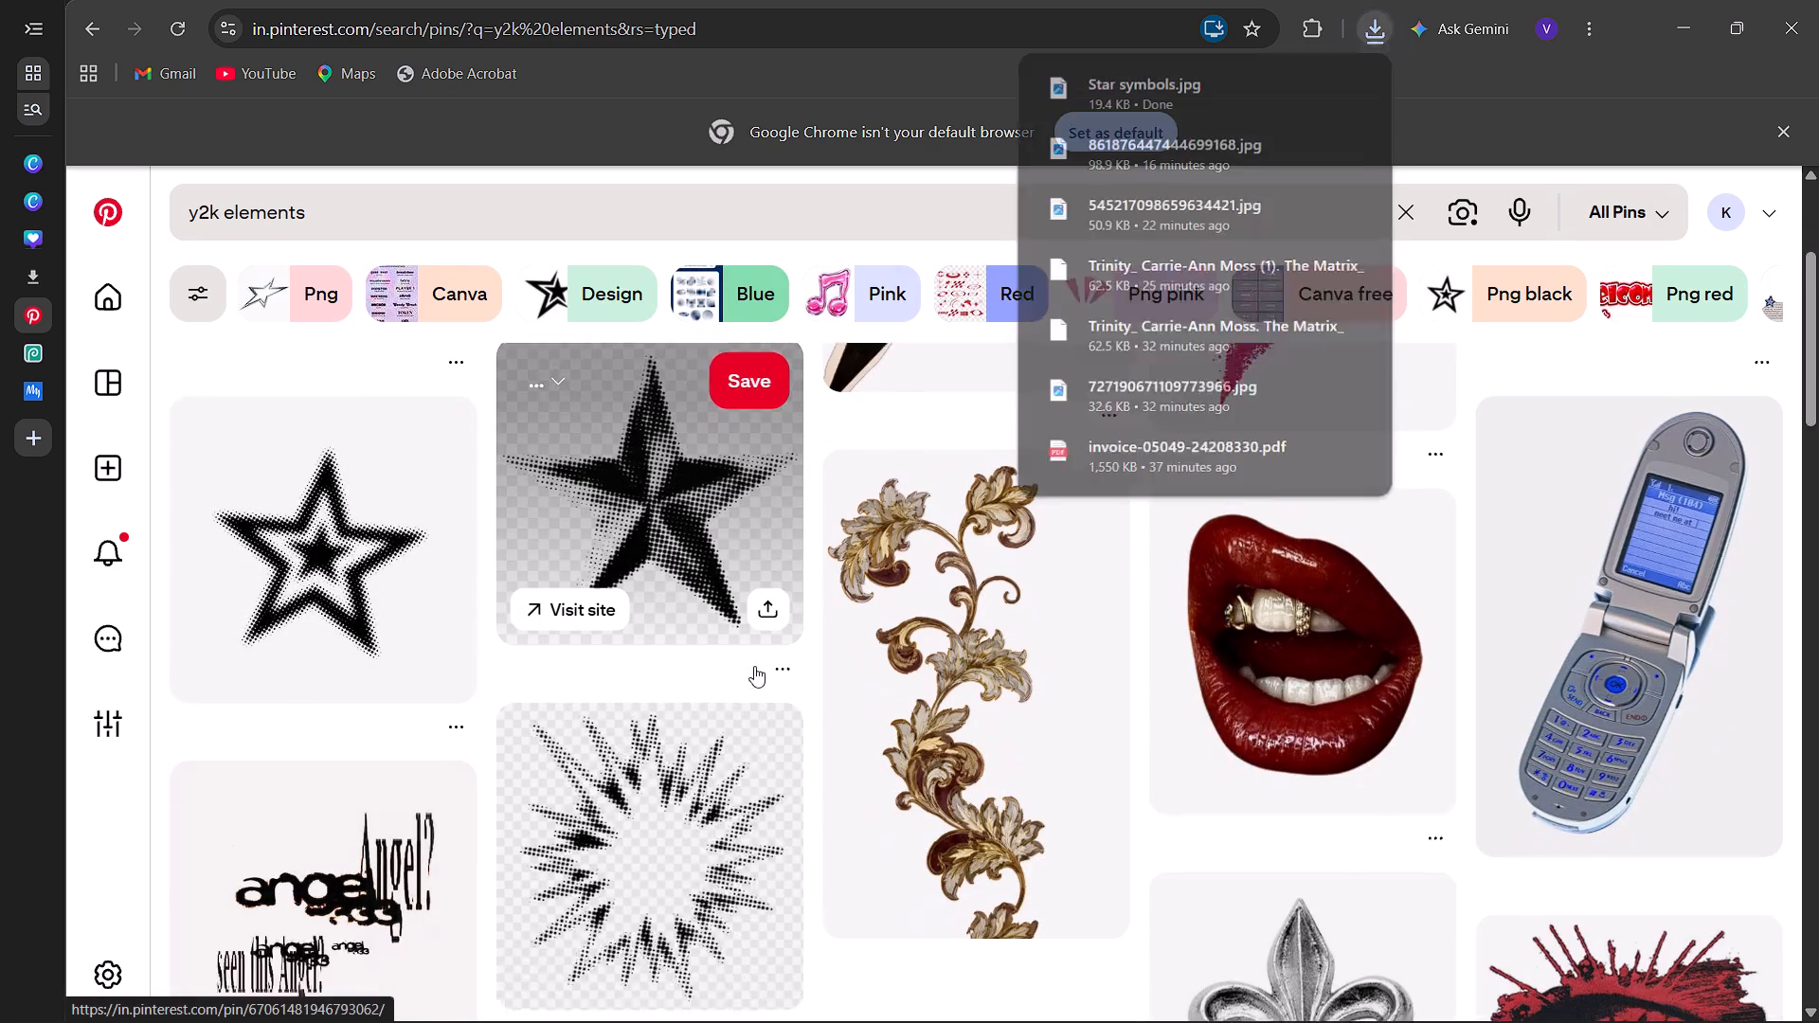
{"action": "scroll", "coordinate": [754, 666], "scroll_direction": "down", "scroll_amount": 2}
{"action": "left_click", "coordinate": [1437, 720]}
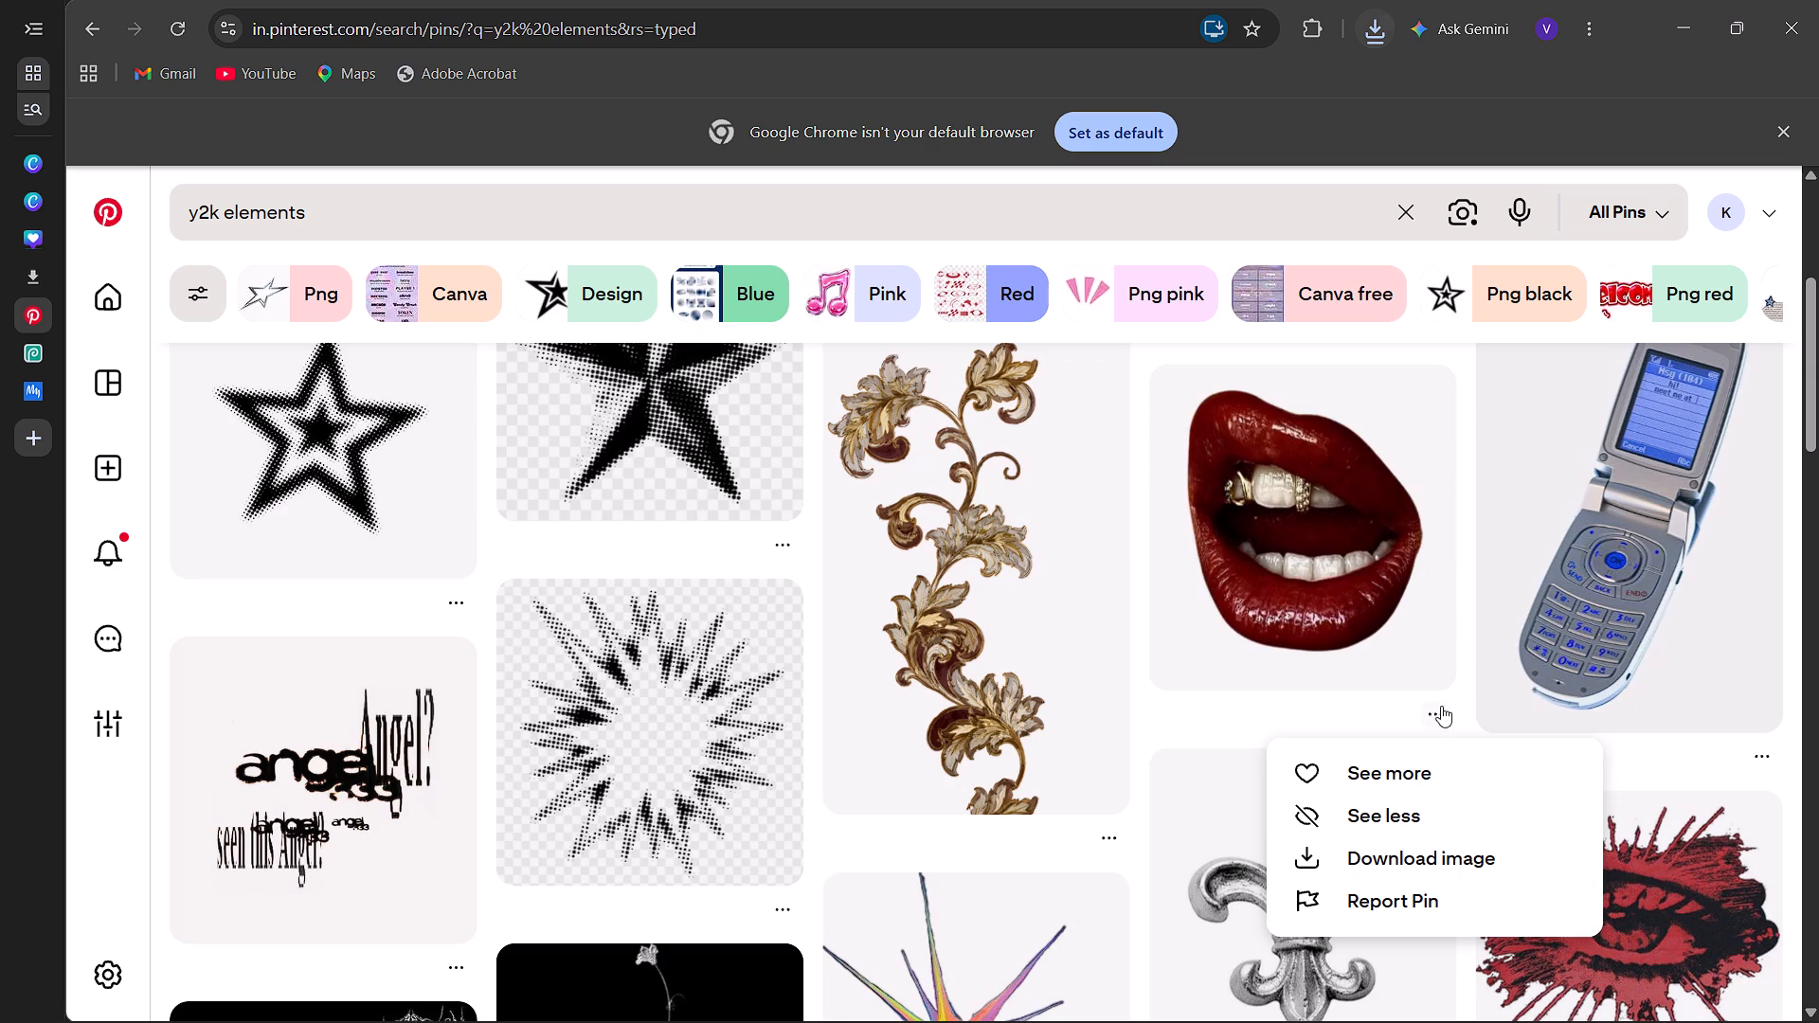
{"action": "left_click", "coordinate": [1379, 863]}
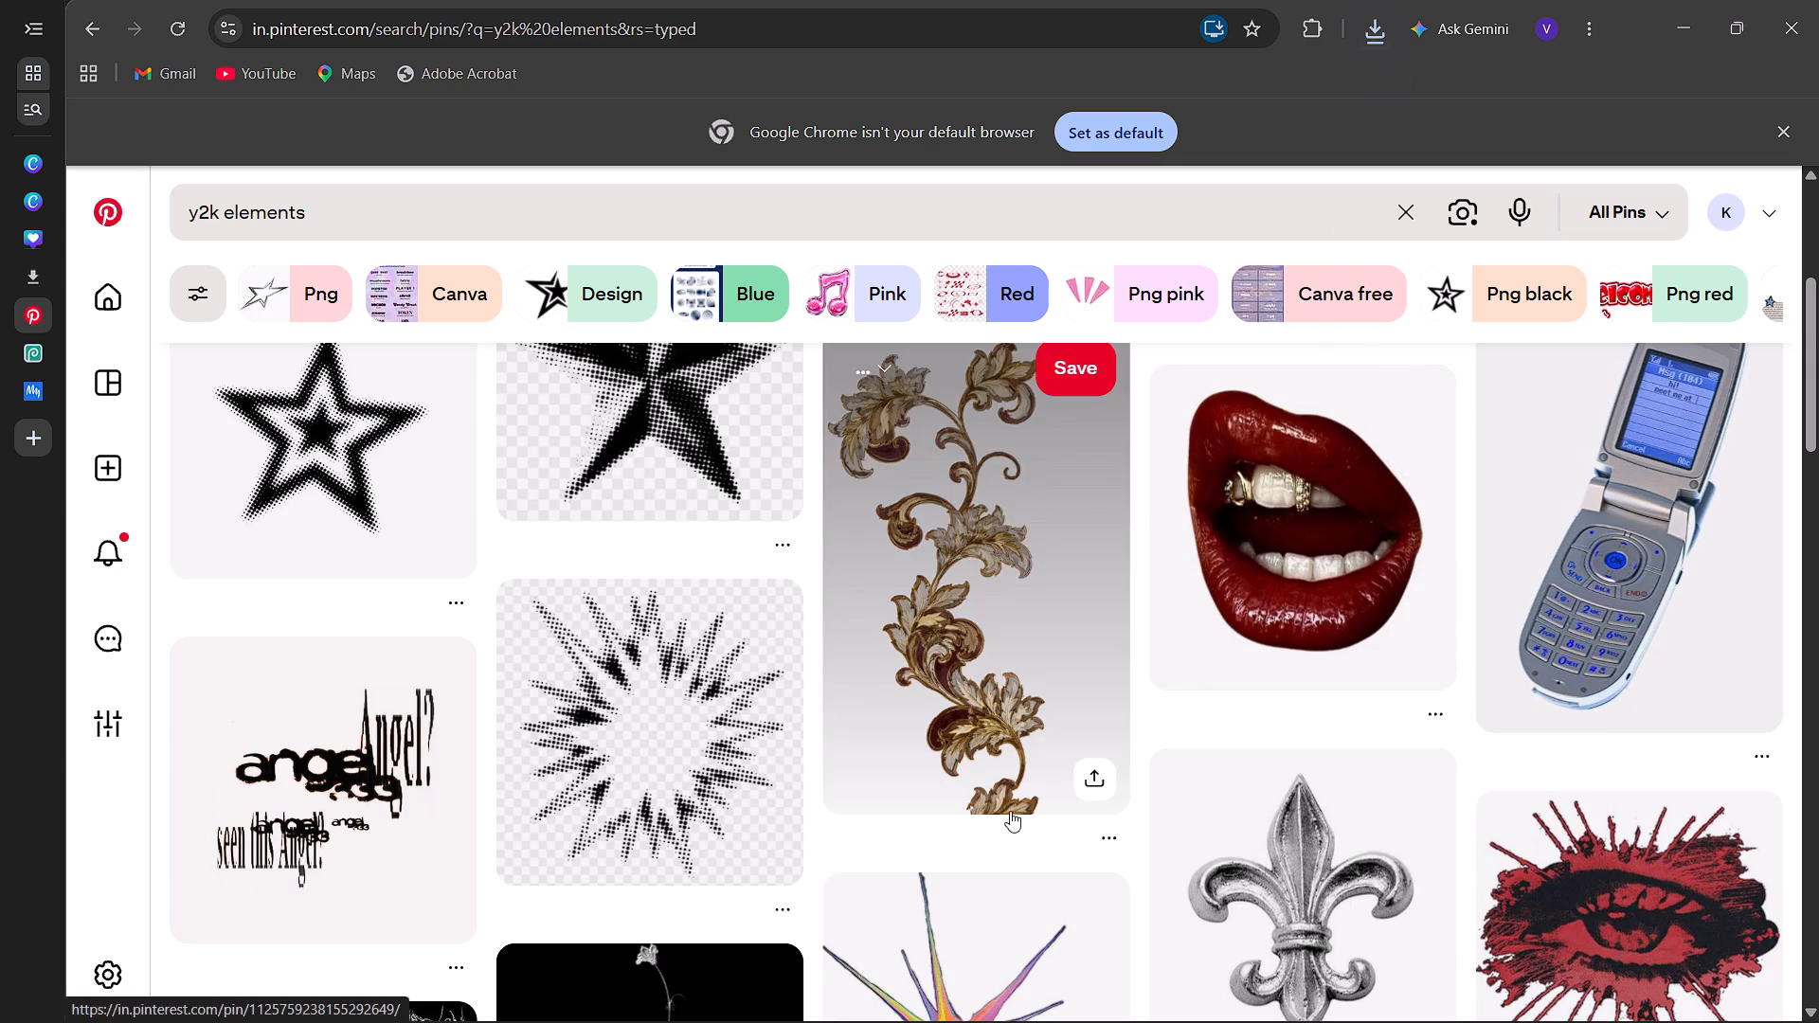
Download the distorted black "Angel?" lettering image and the Canon camera image decorated with silver stars.
{"action": "scroll", "coordinate": [1010, 811], "scroll_direction": "down", "scroll_amount": 2}
{"action": "left_click", "coordinate": [443, 680]}
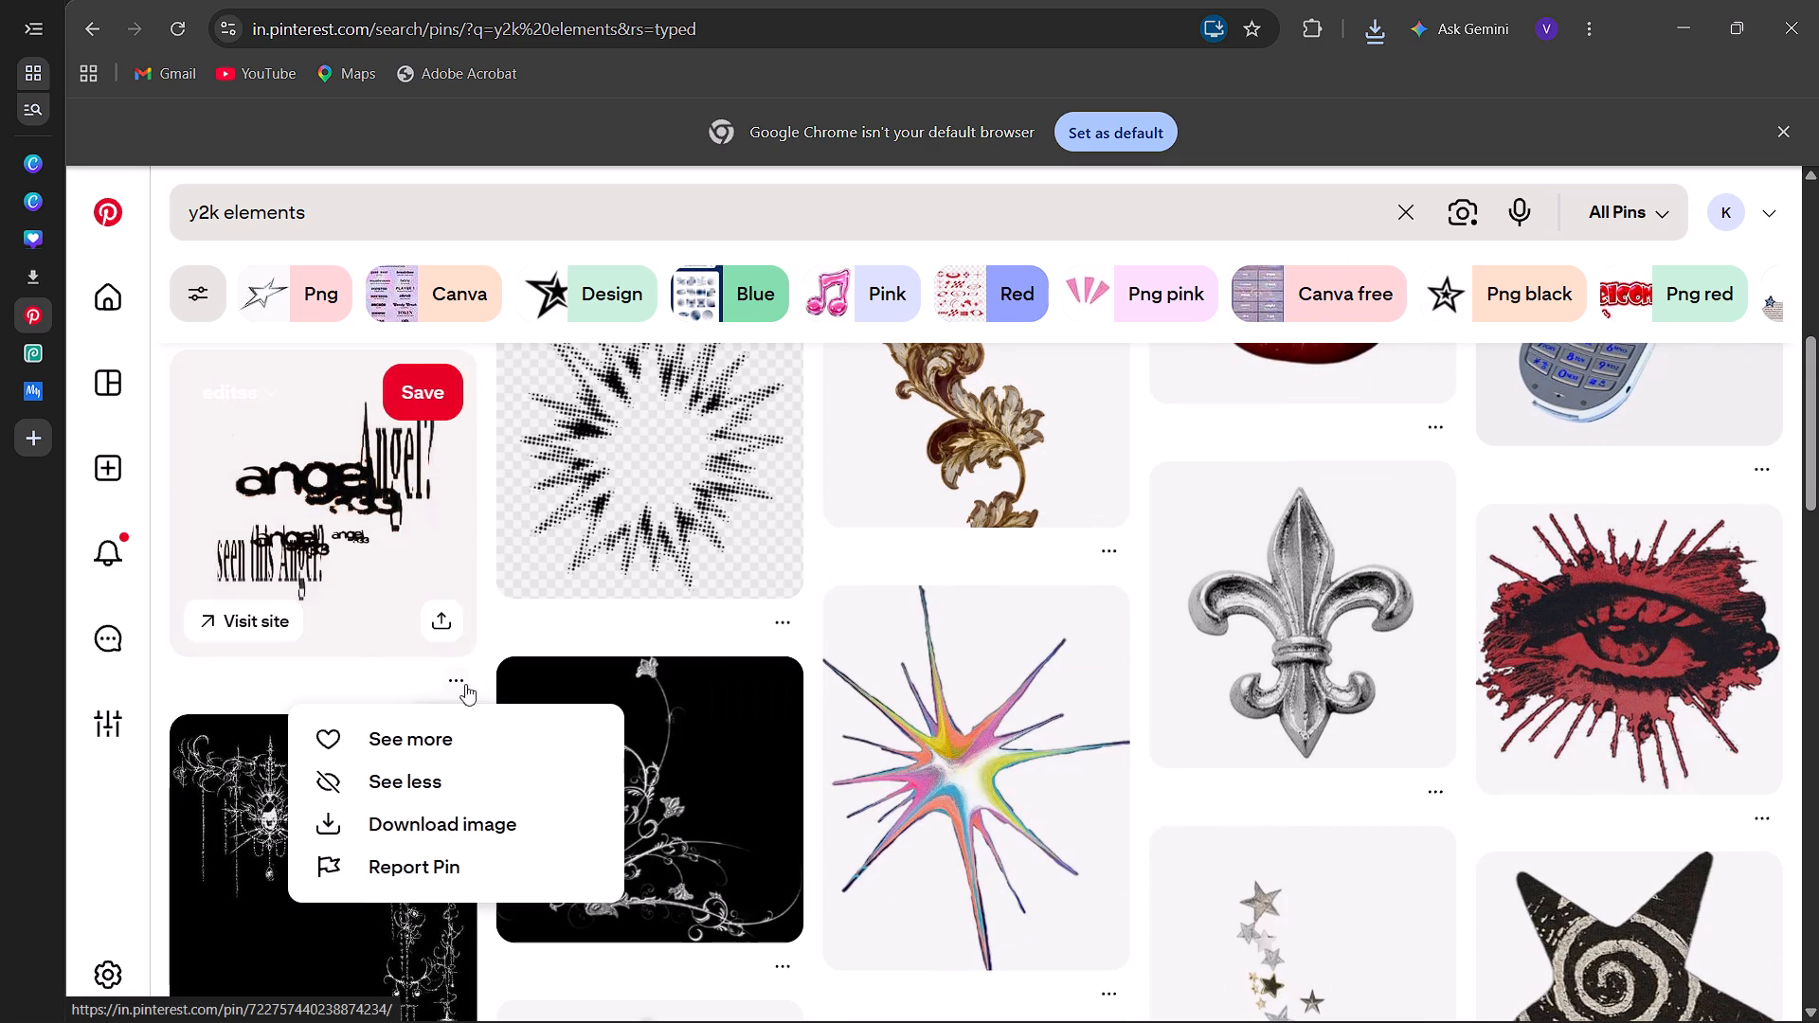
{"action": "left_click", "coordinate": [456, 817]}
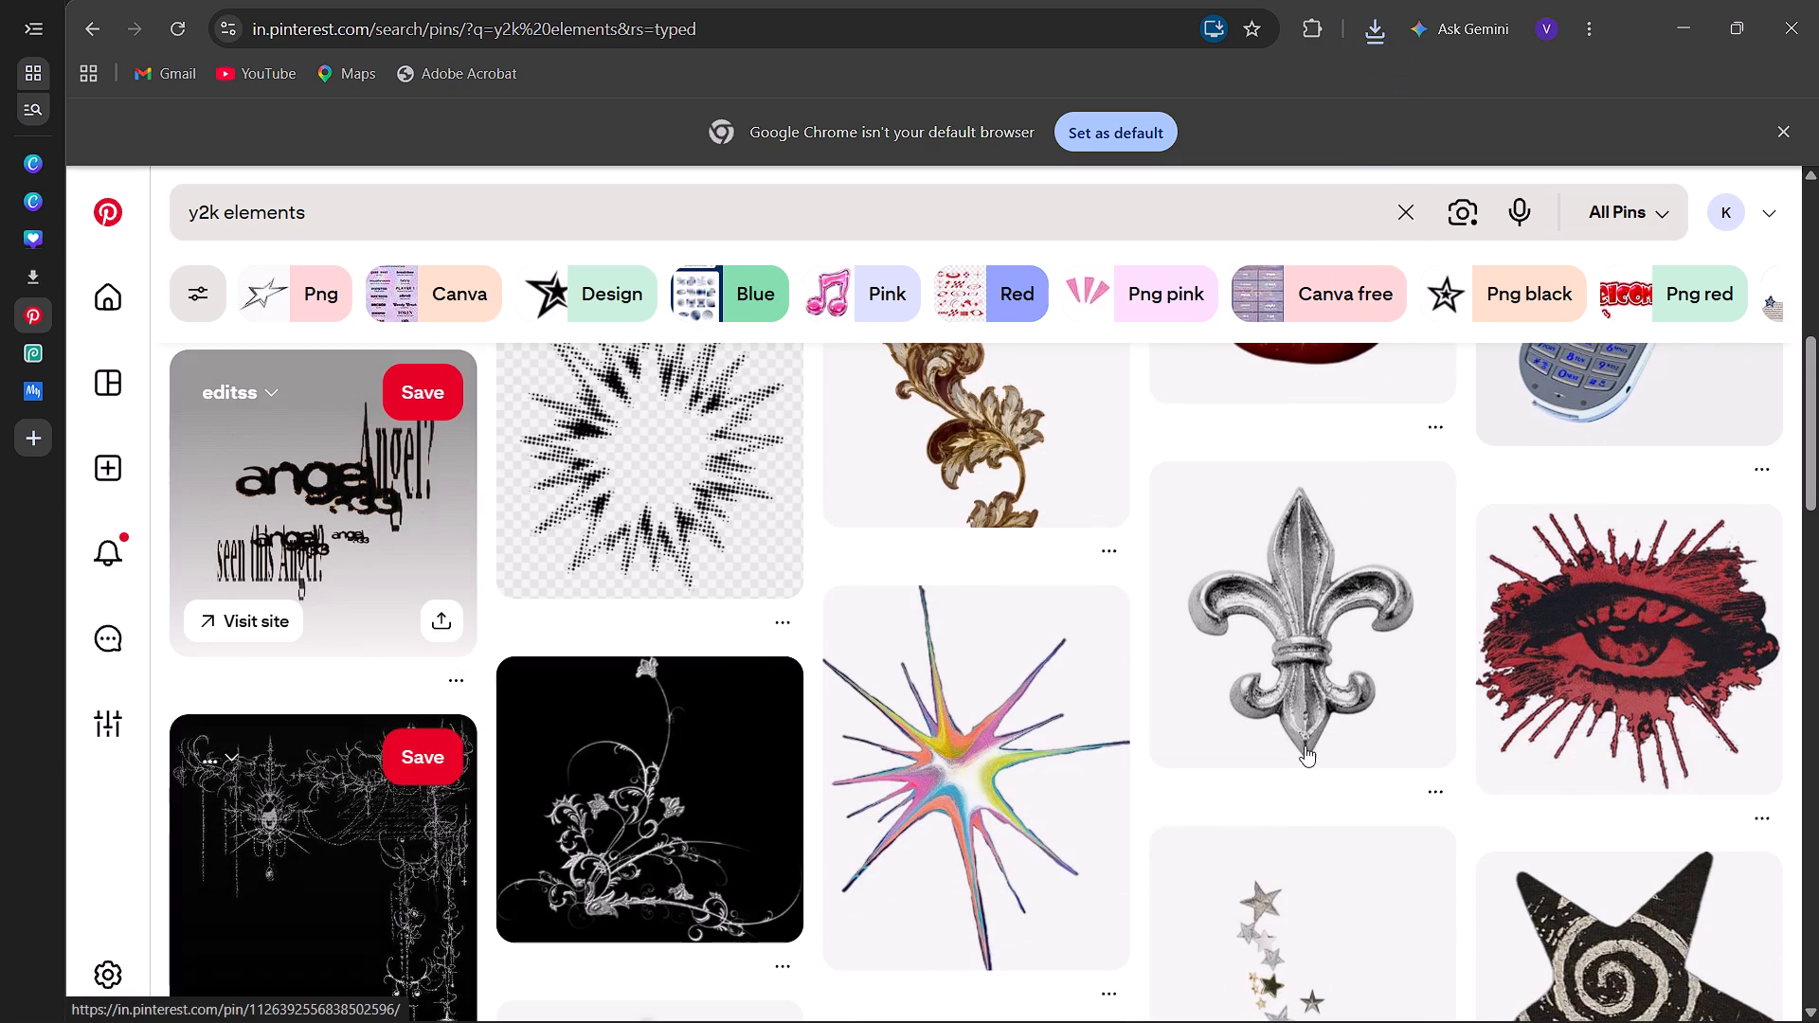
{"action": "scroll", "coordinate": [1408, 784], "scroll_direction": "down", "scroll_amount": 5}
{"action": "scroll", "coordinate": [855, 730], "scroll_direction": "down", "scroll_amount": 1}
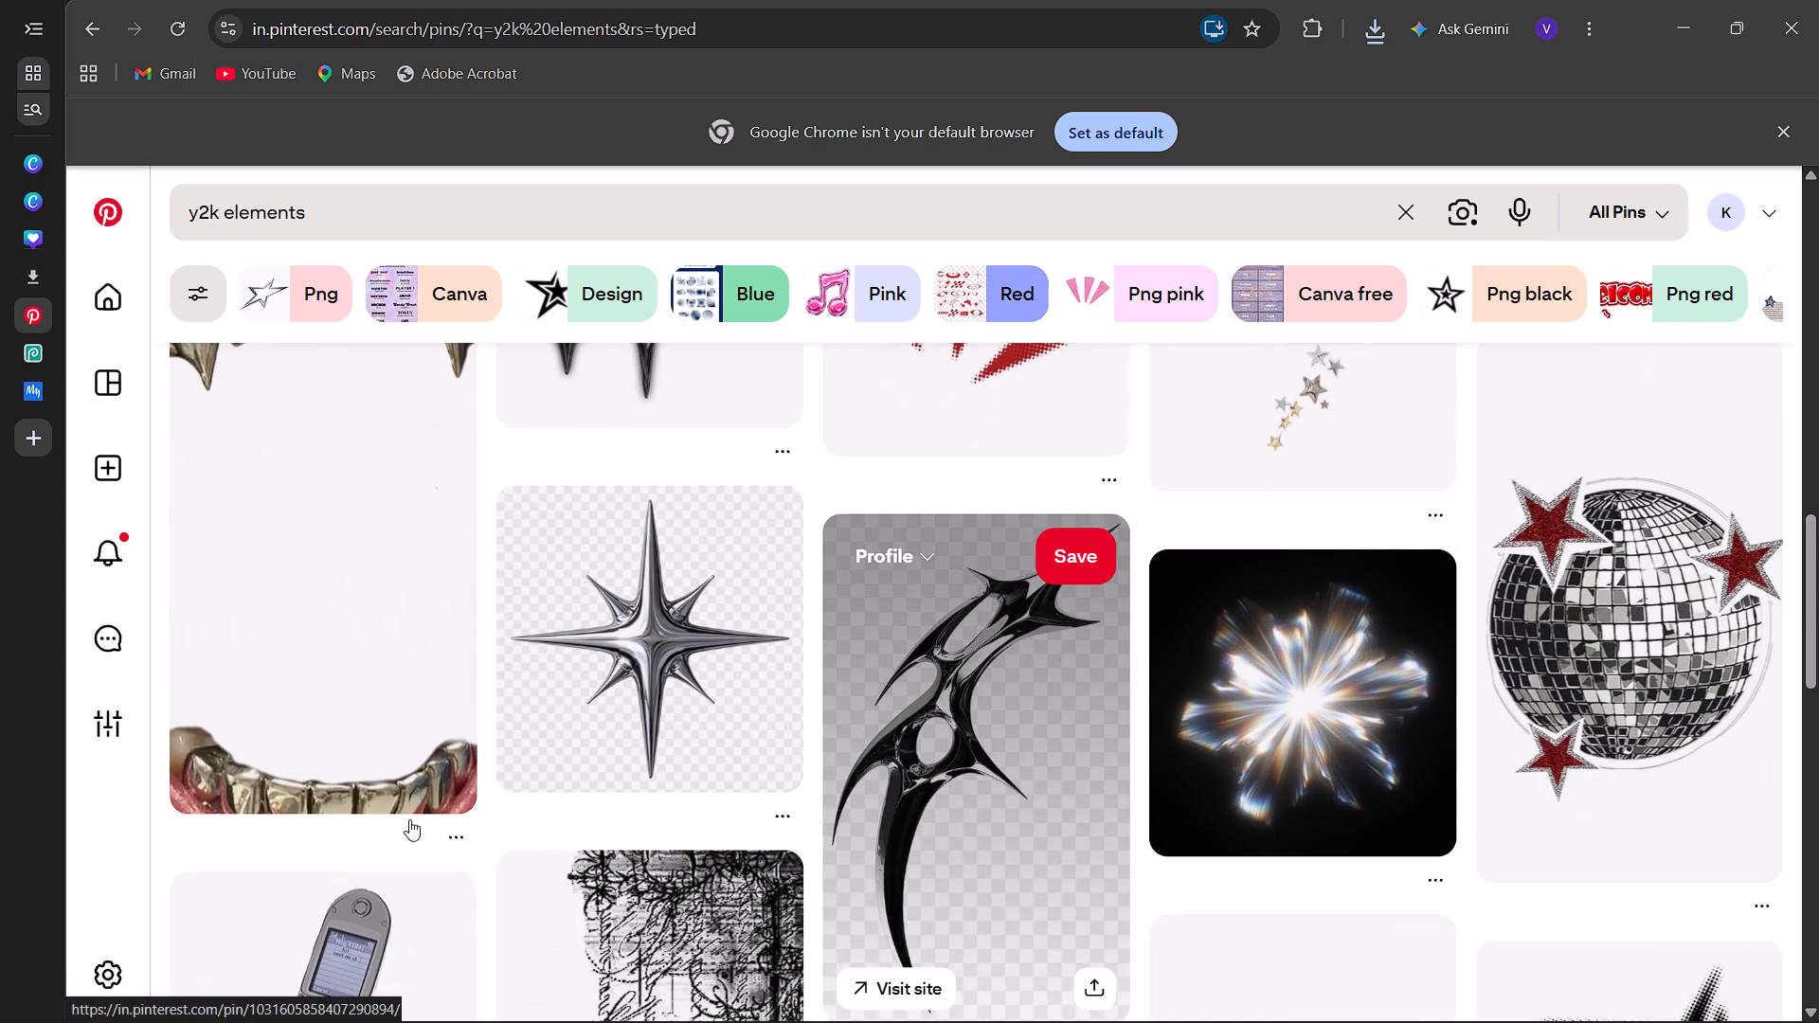
{"action": "scroll", "coordinate": [447, 834], "scroll_direction": "down", "scroll_amount": 3}
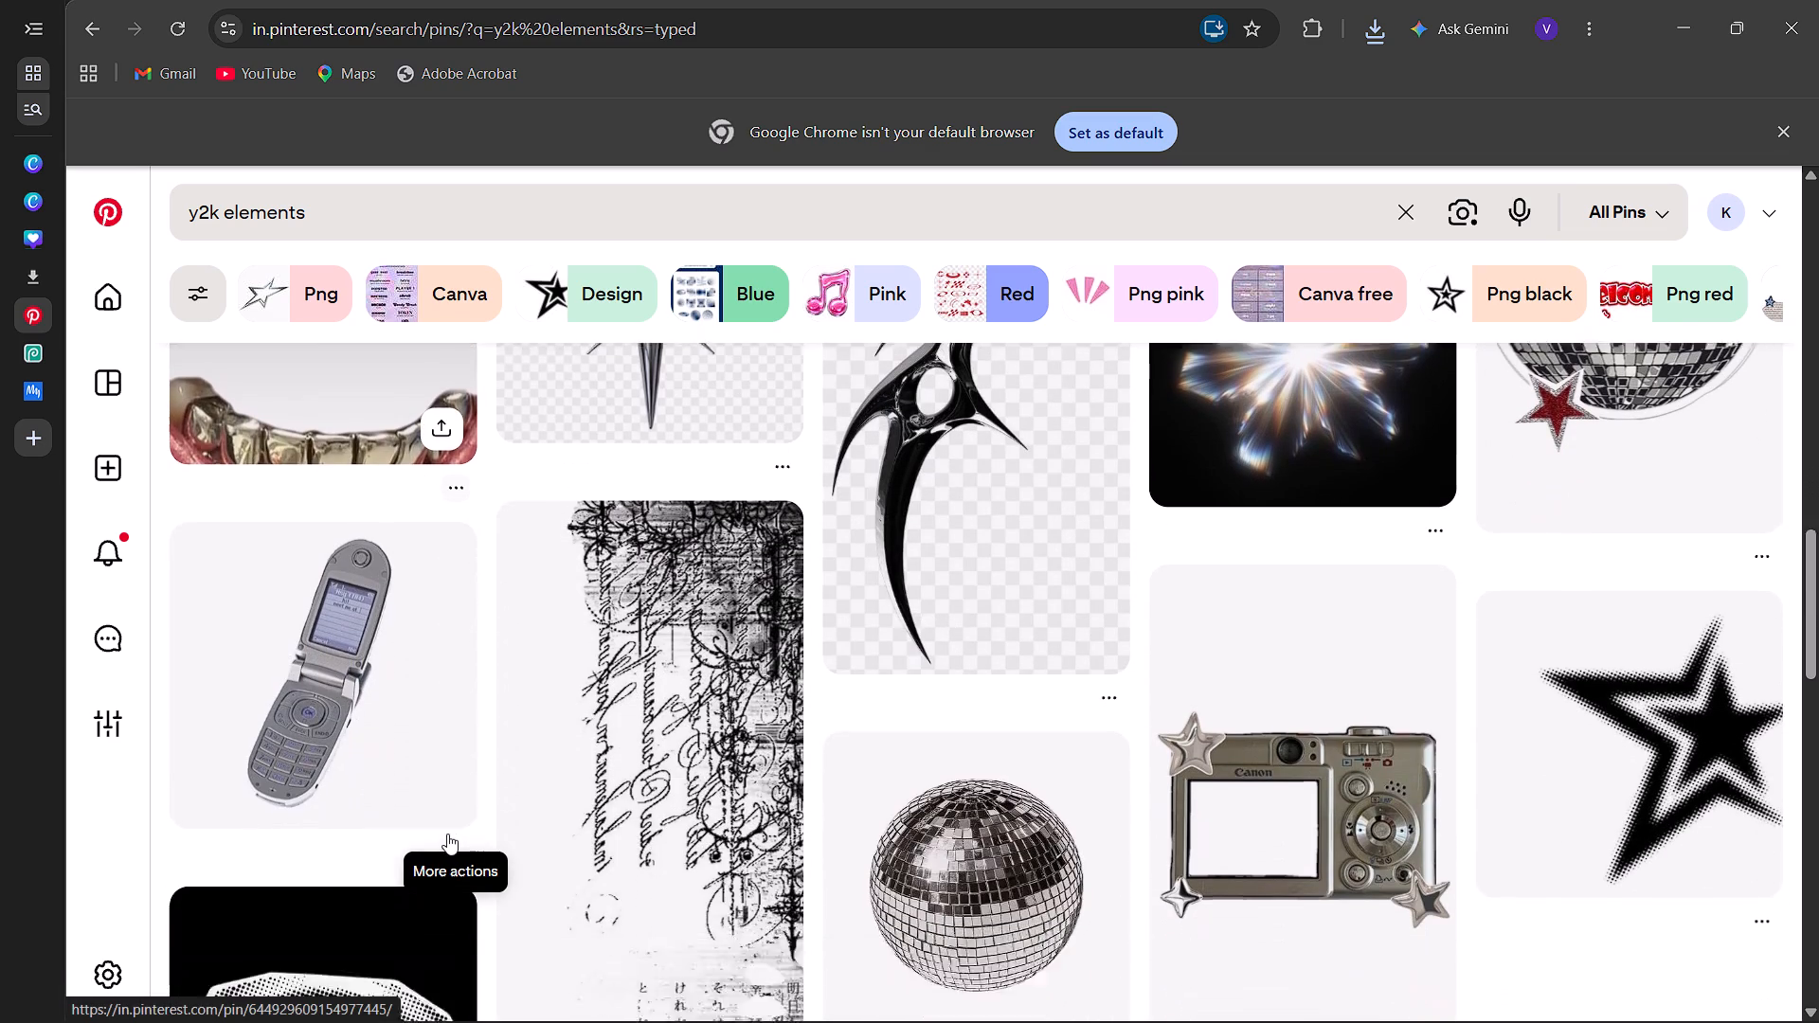
{"action": "scroll", "coordinate": [447, 834], "scroll_direction": "down", "scroll_amount": 1}
{"action": "left_click", "coordinate": [1426, 860]}
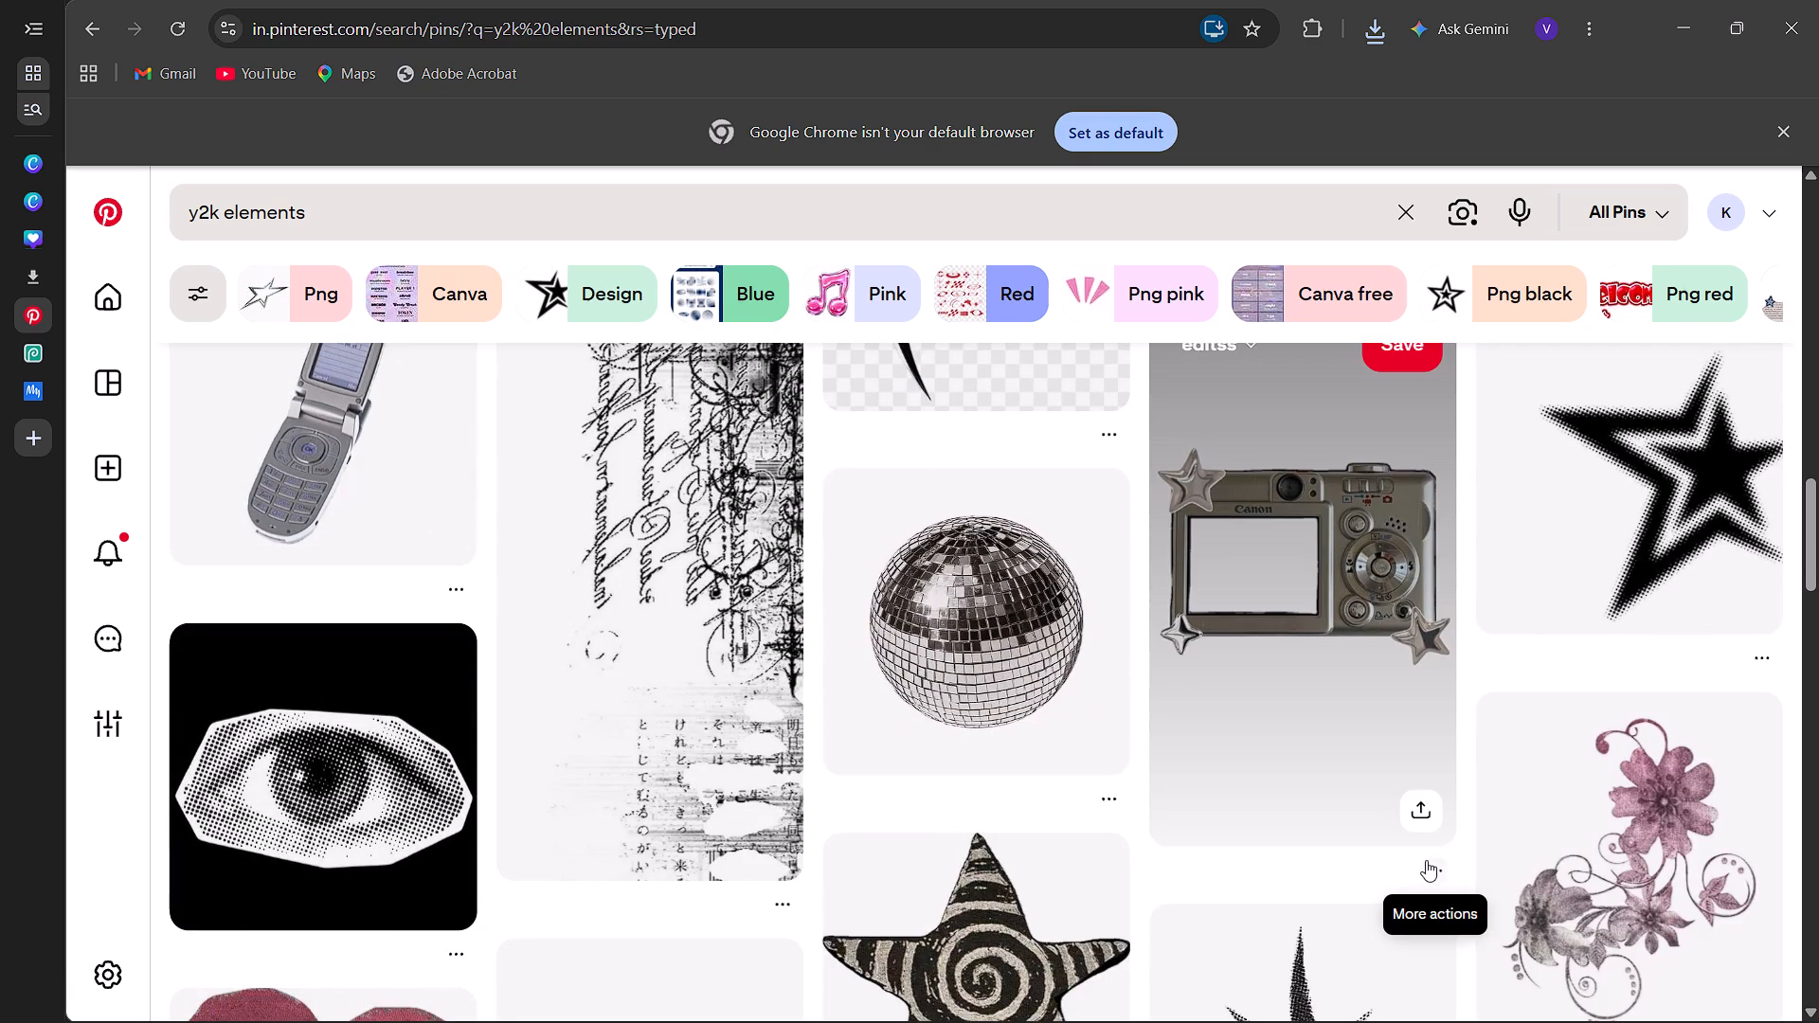
{"action": "left_click", "coordinate": [1423, 755]}
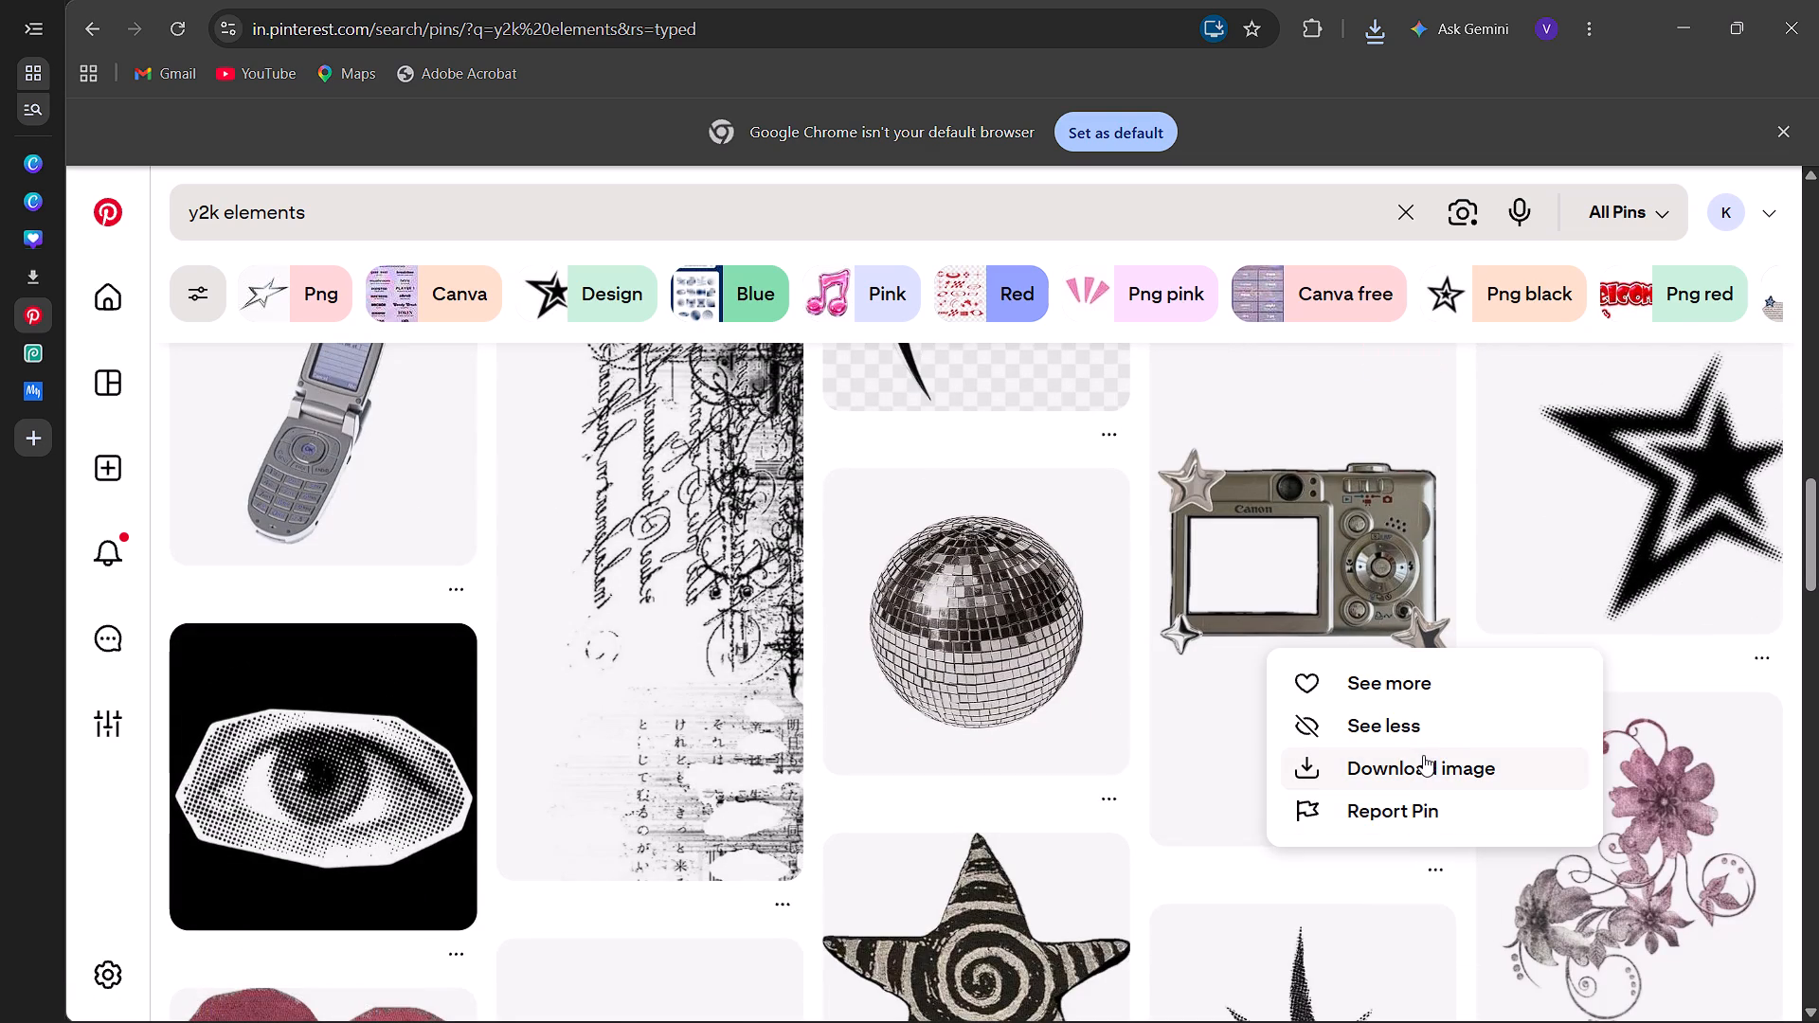
Download the faded purple flower ornament and the silver chrome flower images.
{"action": "scroll", "coordinate": [1423, 755], "scroll_direction": "down", "scroll_amount": 2}
{"action": "scroll", "coordinate": [1615, 680], "scroll_direction": "down", "scroll_amount": 1}
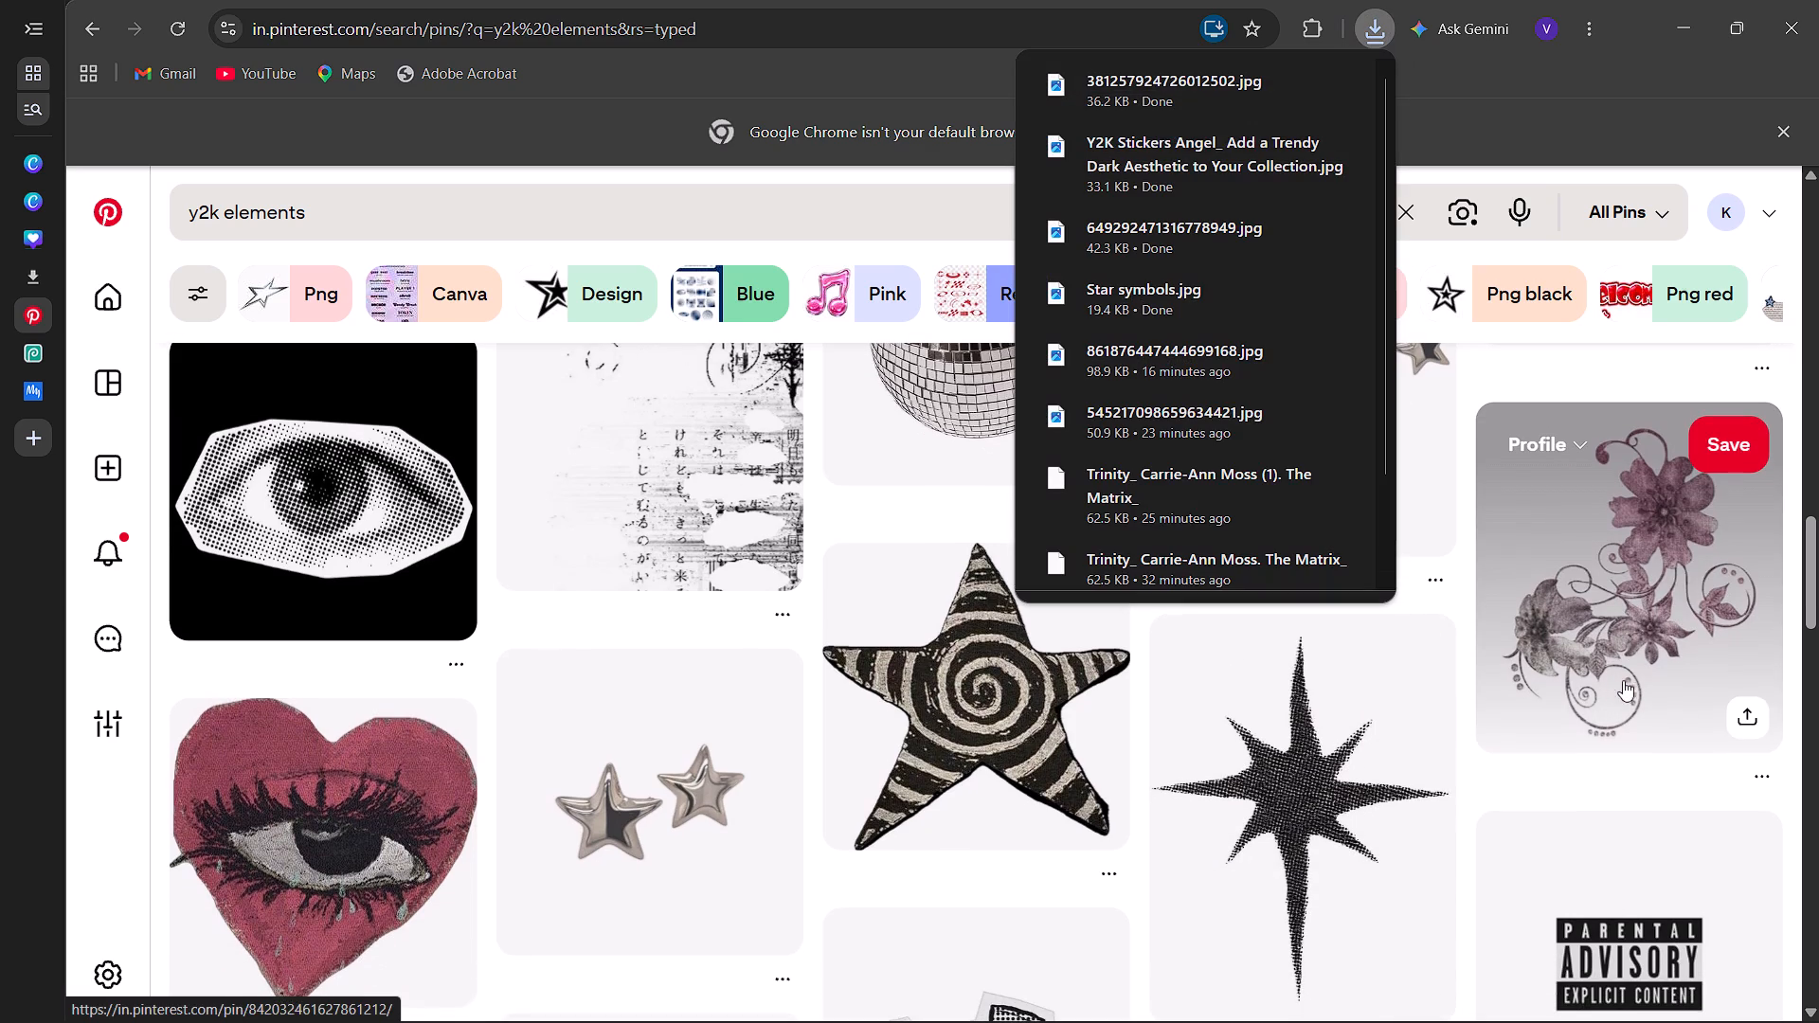
{"action": "left_click", "coordinate": [1759, 764]}
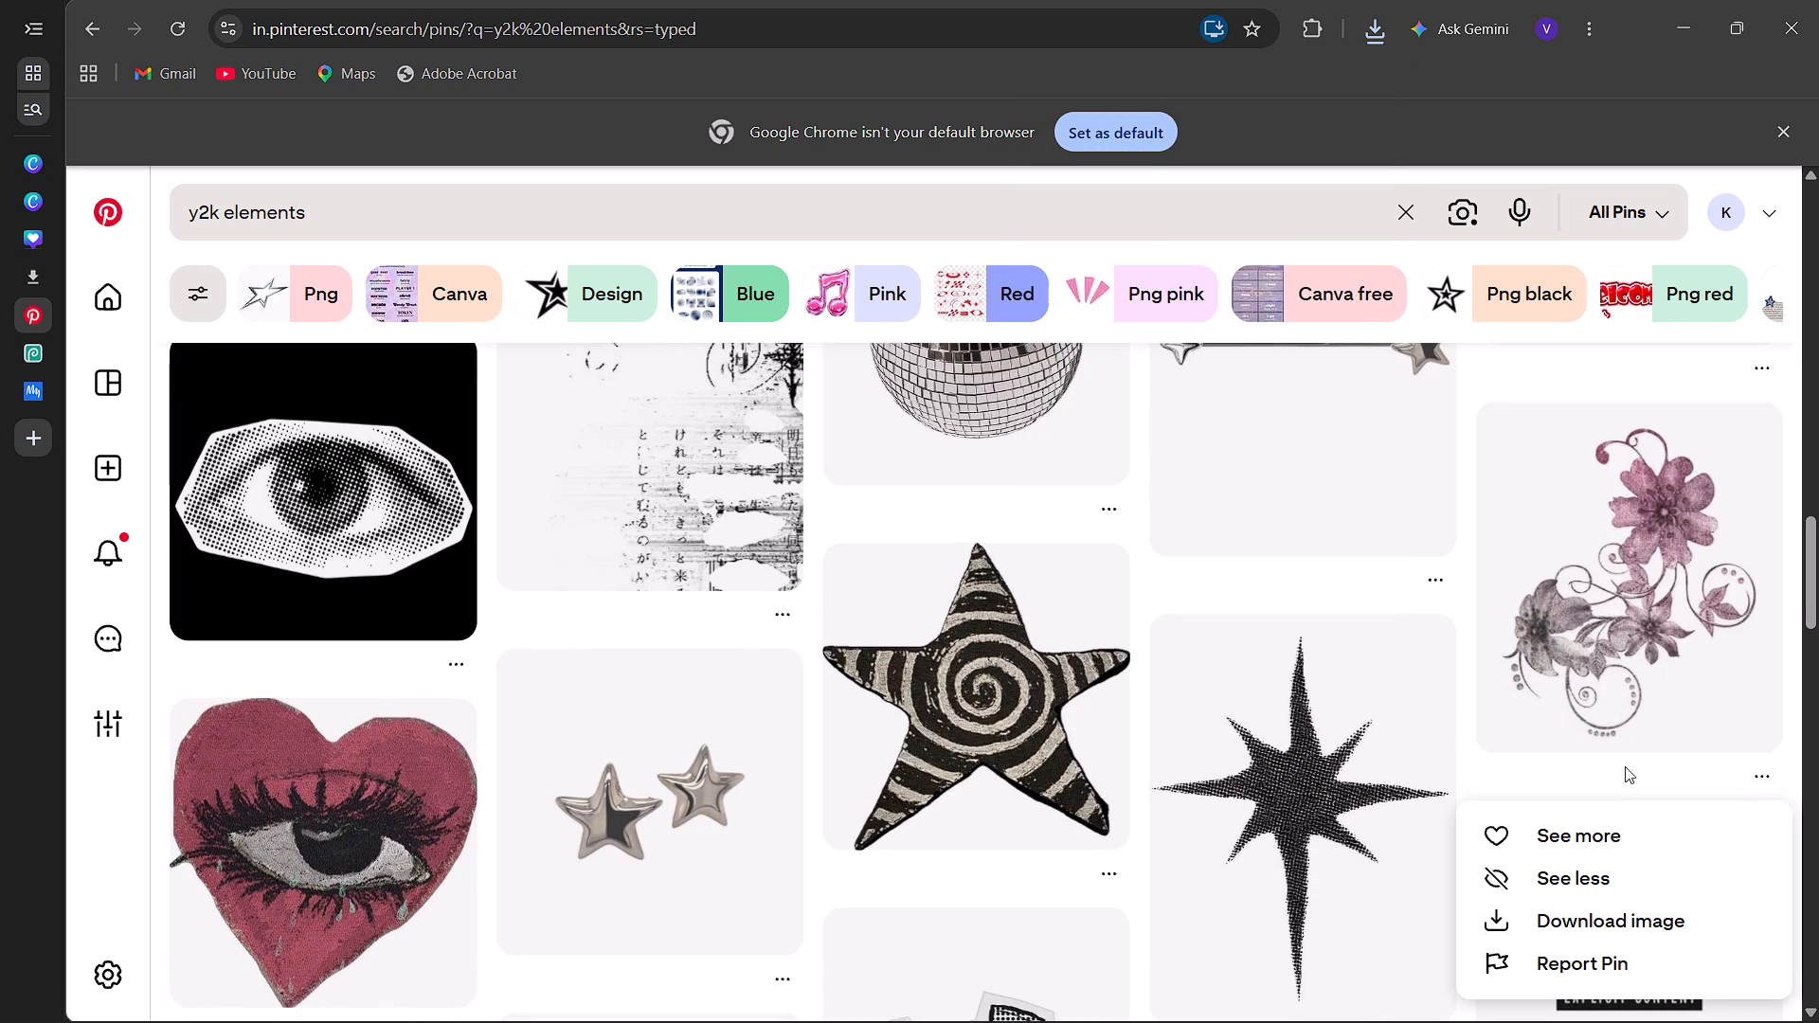
{"action": "left_click", "coordinate": [1570, 904]}
{"action": "scroll", "coordinate": [1545, 817], "scroll_direction": "down", "scroll_amount": 2}
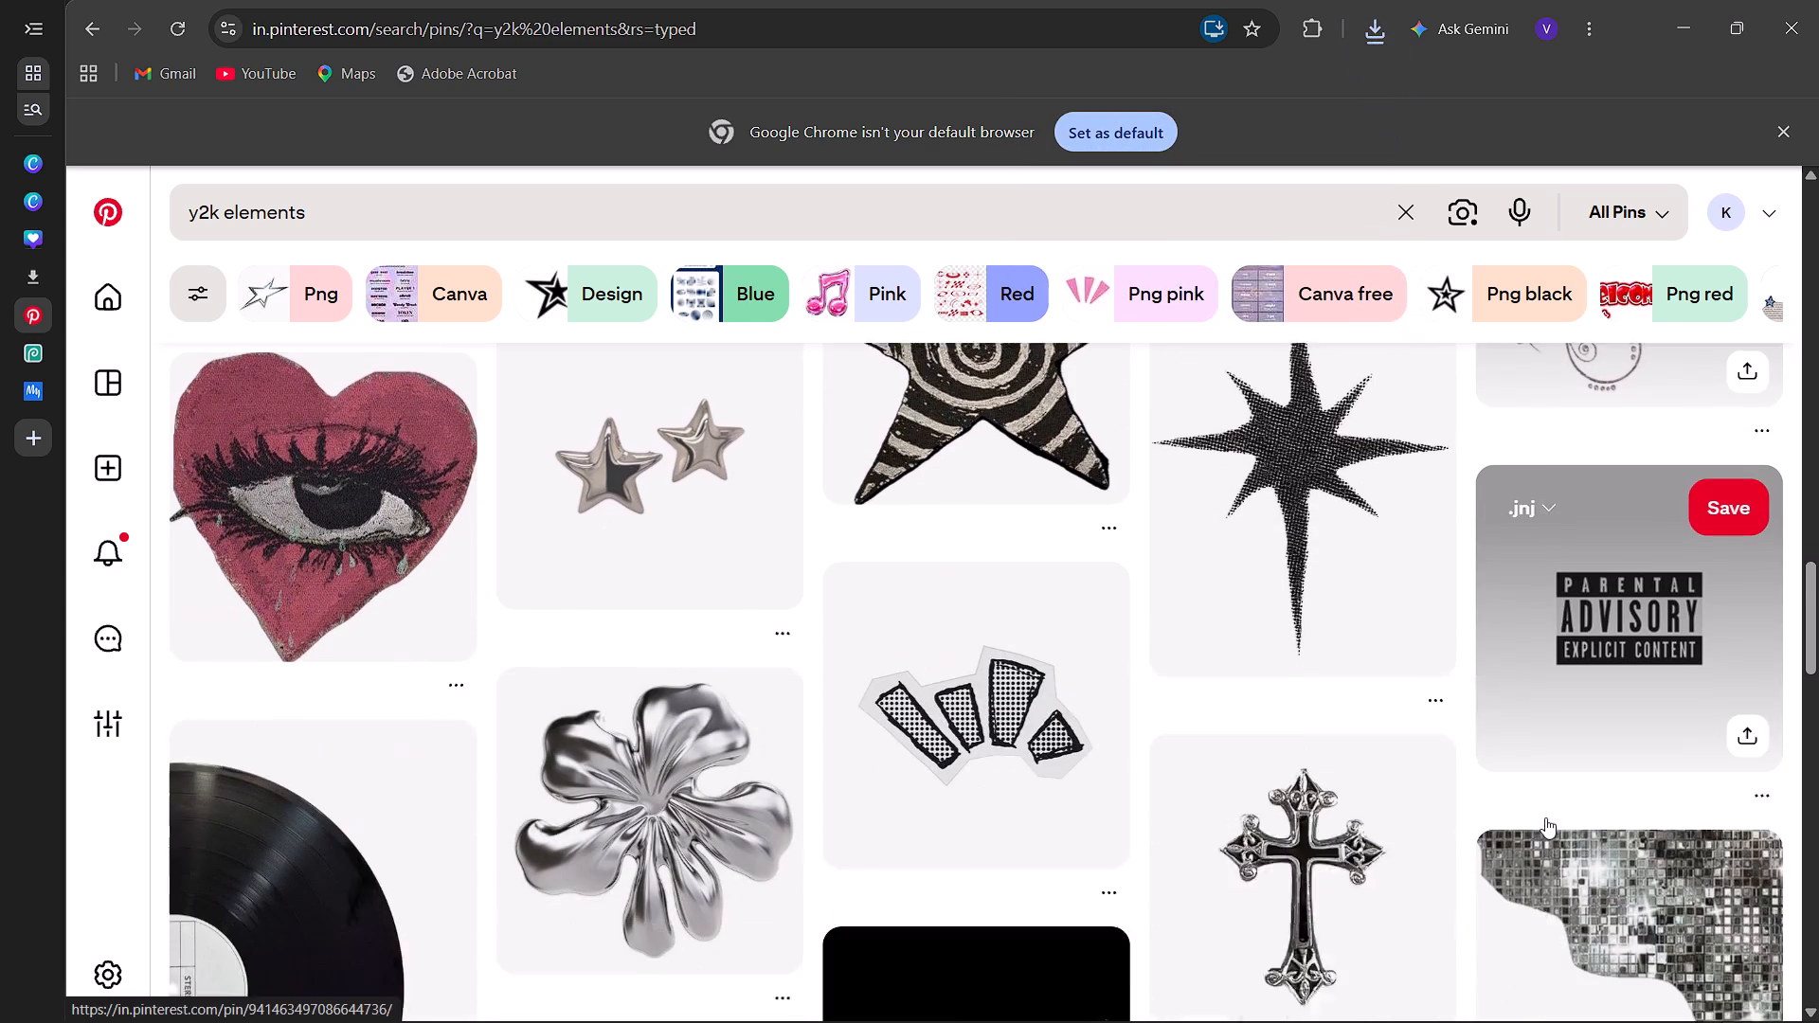
{"action": "scroll", "coordinate": [1545, 817], "scroll_direction": "down", "scroll_amount": 3}
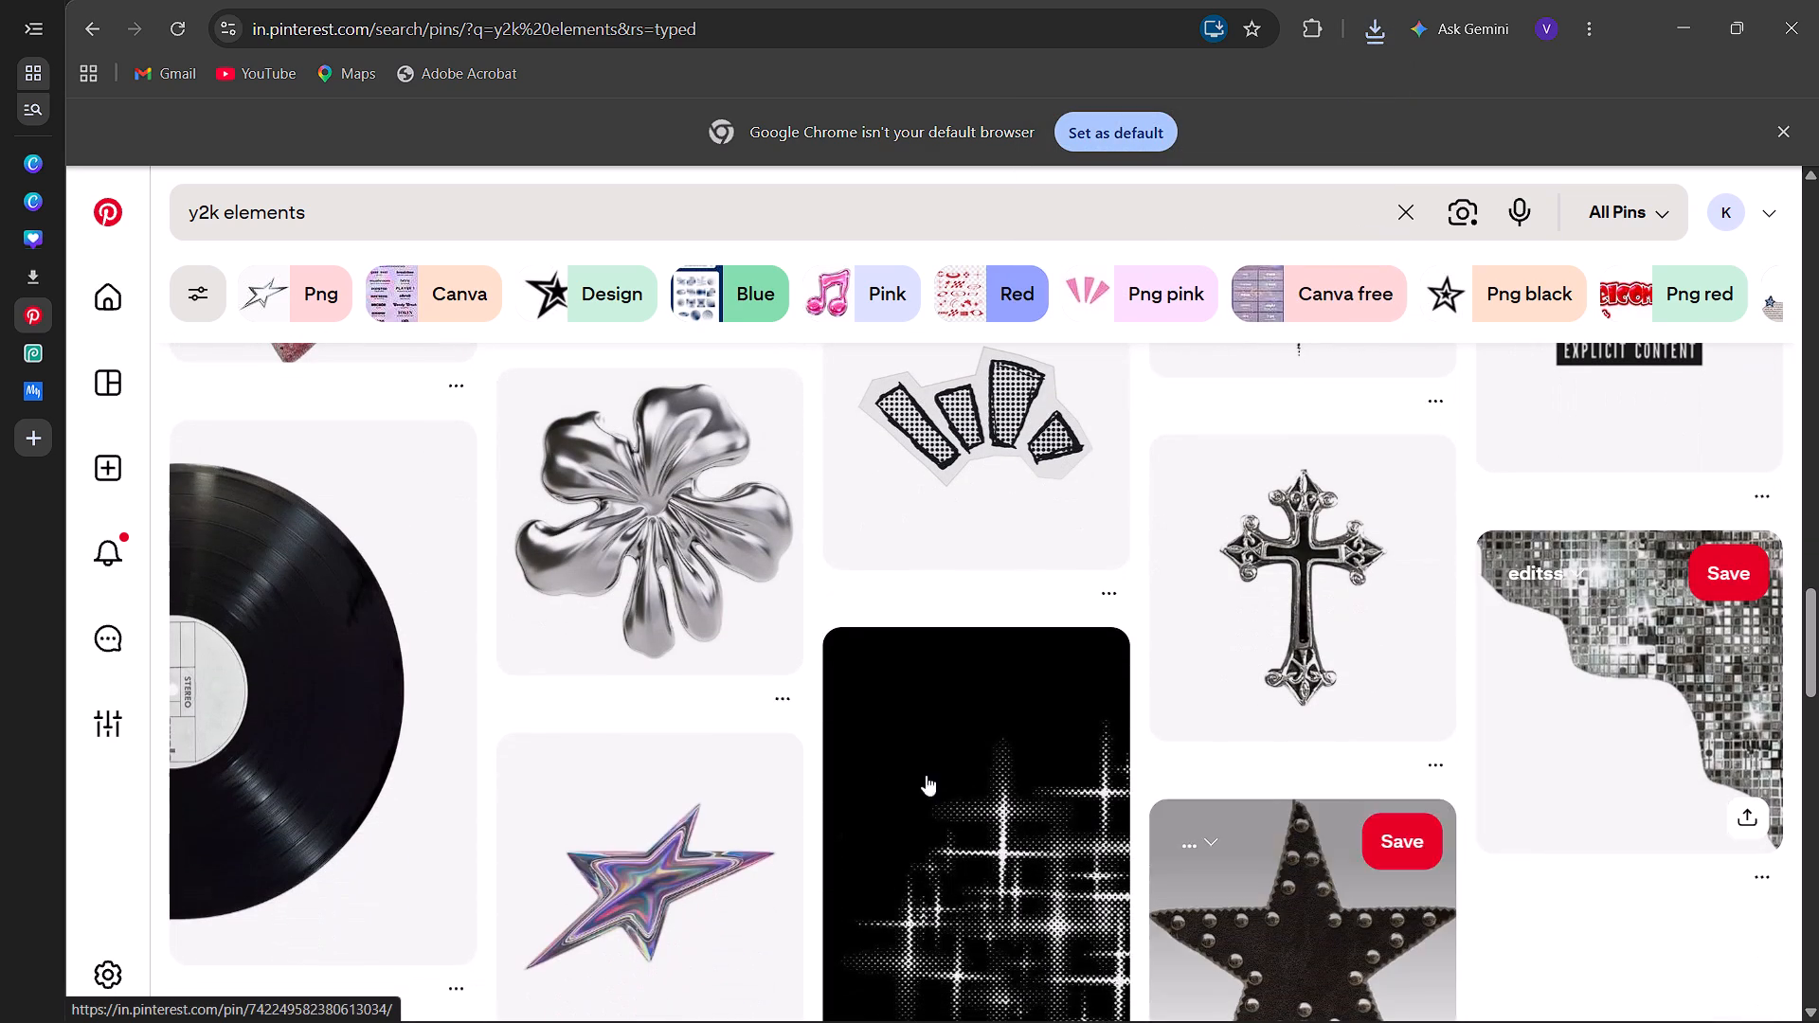
{"action": "left_click", "coordinate": [774, 706]}
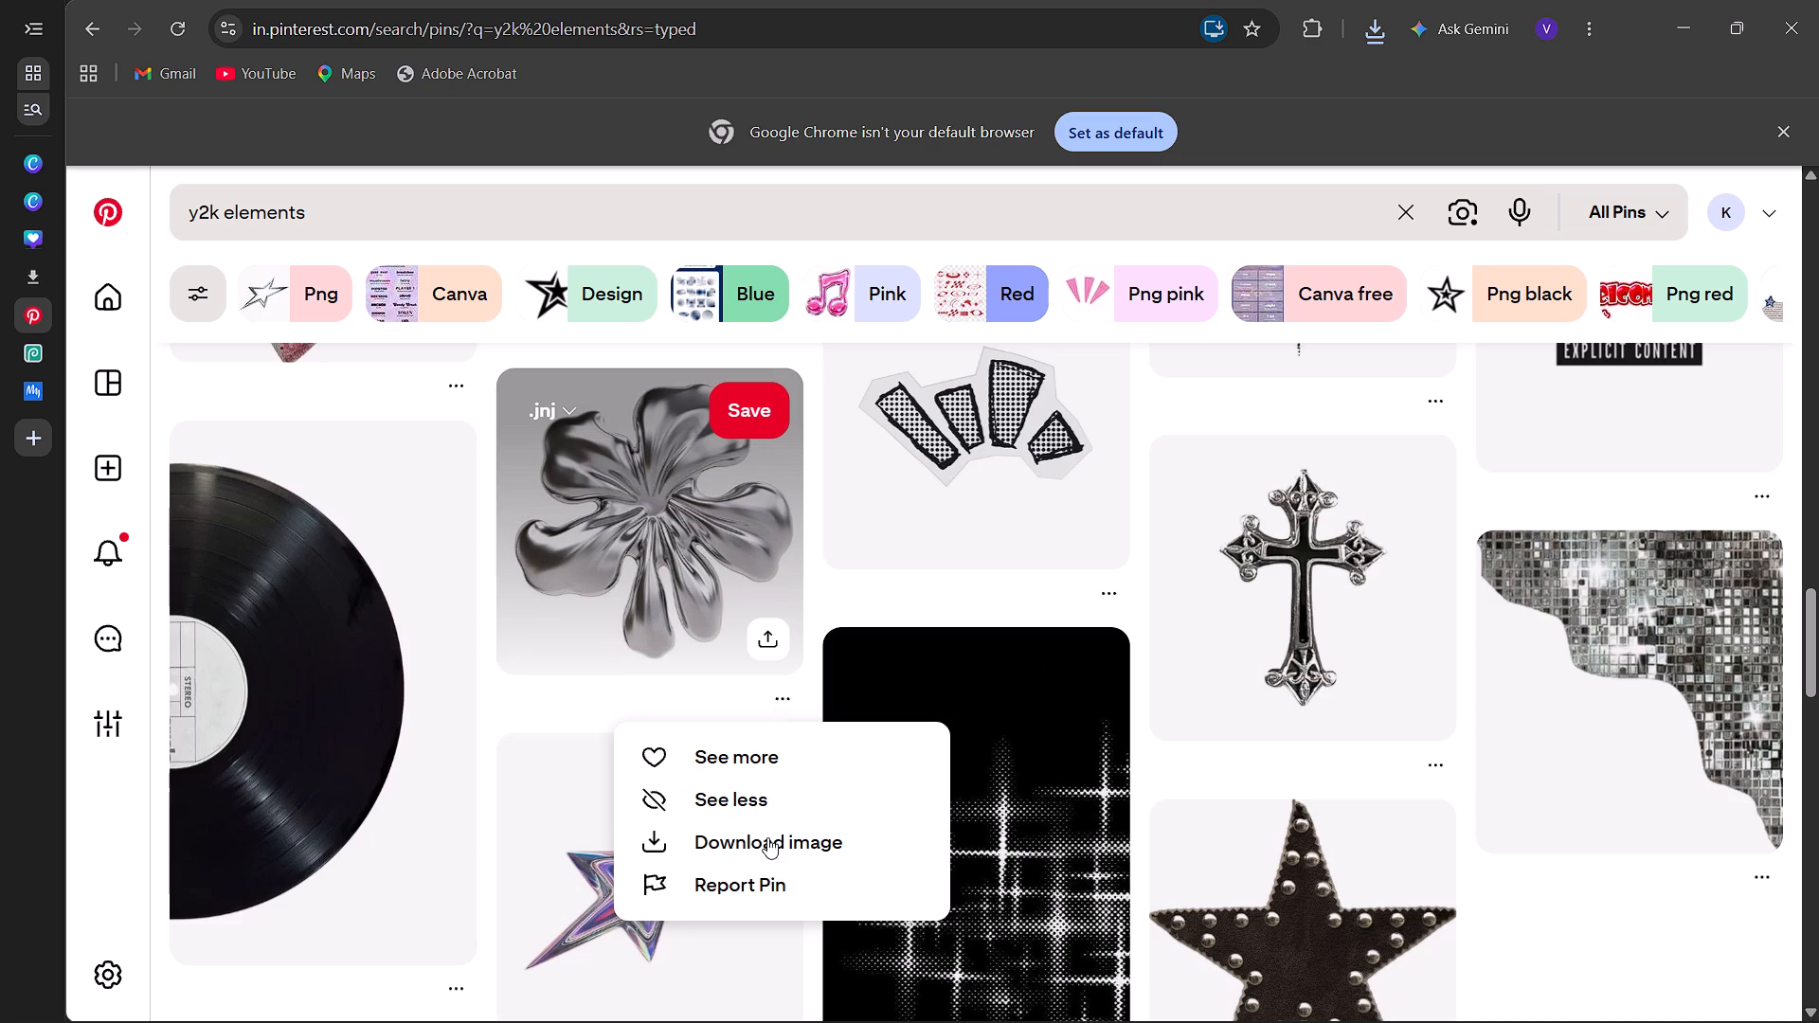
{"action": "left_click", "coordinate": [767, 837]}
Download the silver disco mirror-tile corner image.
{"action": "scroll", "coordinate": [767, 837], "scroll_direction": "down", "scroll_amount": 2}
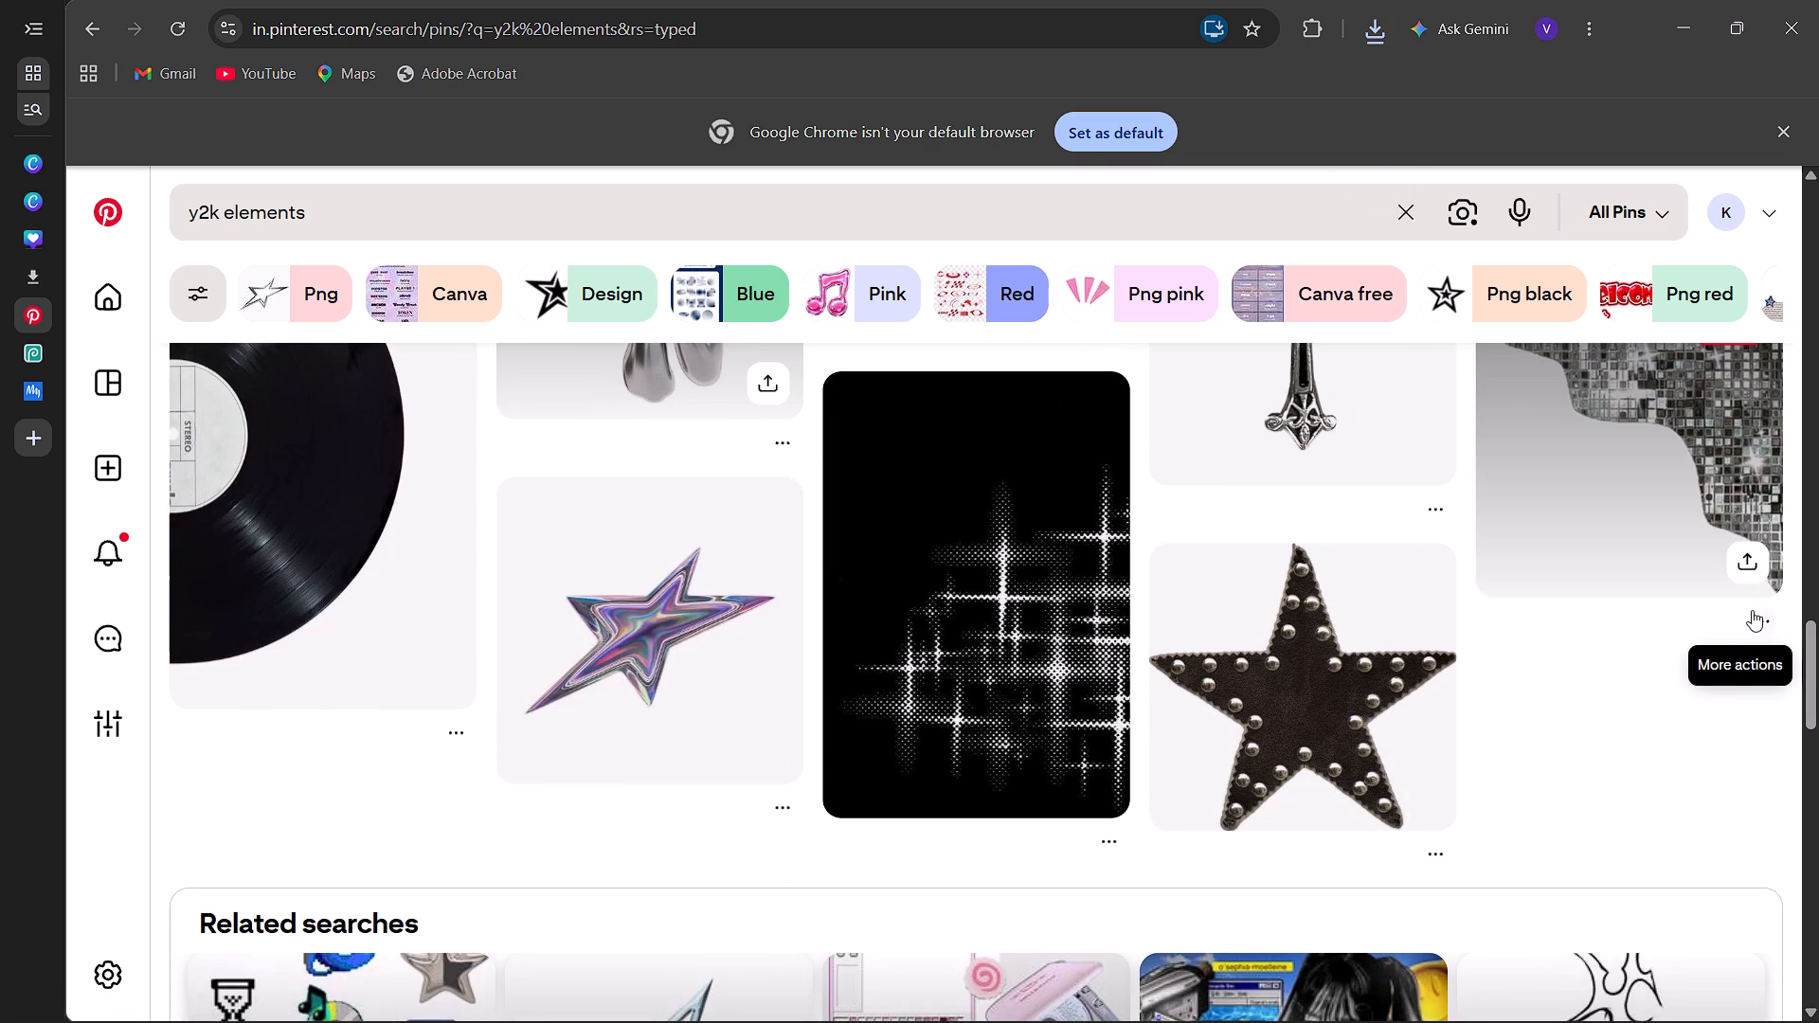
{"action": "left_click", "coordinate": [1752, 610]}
{"action": "left_click", "coordinate": [1627, 774]}
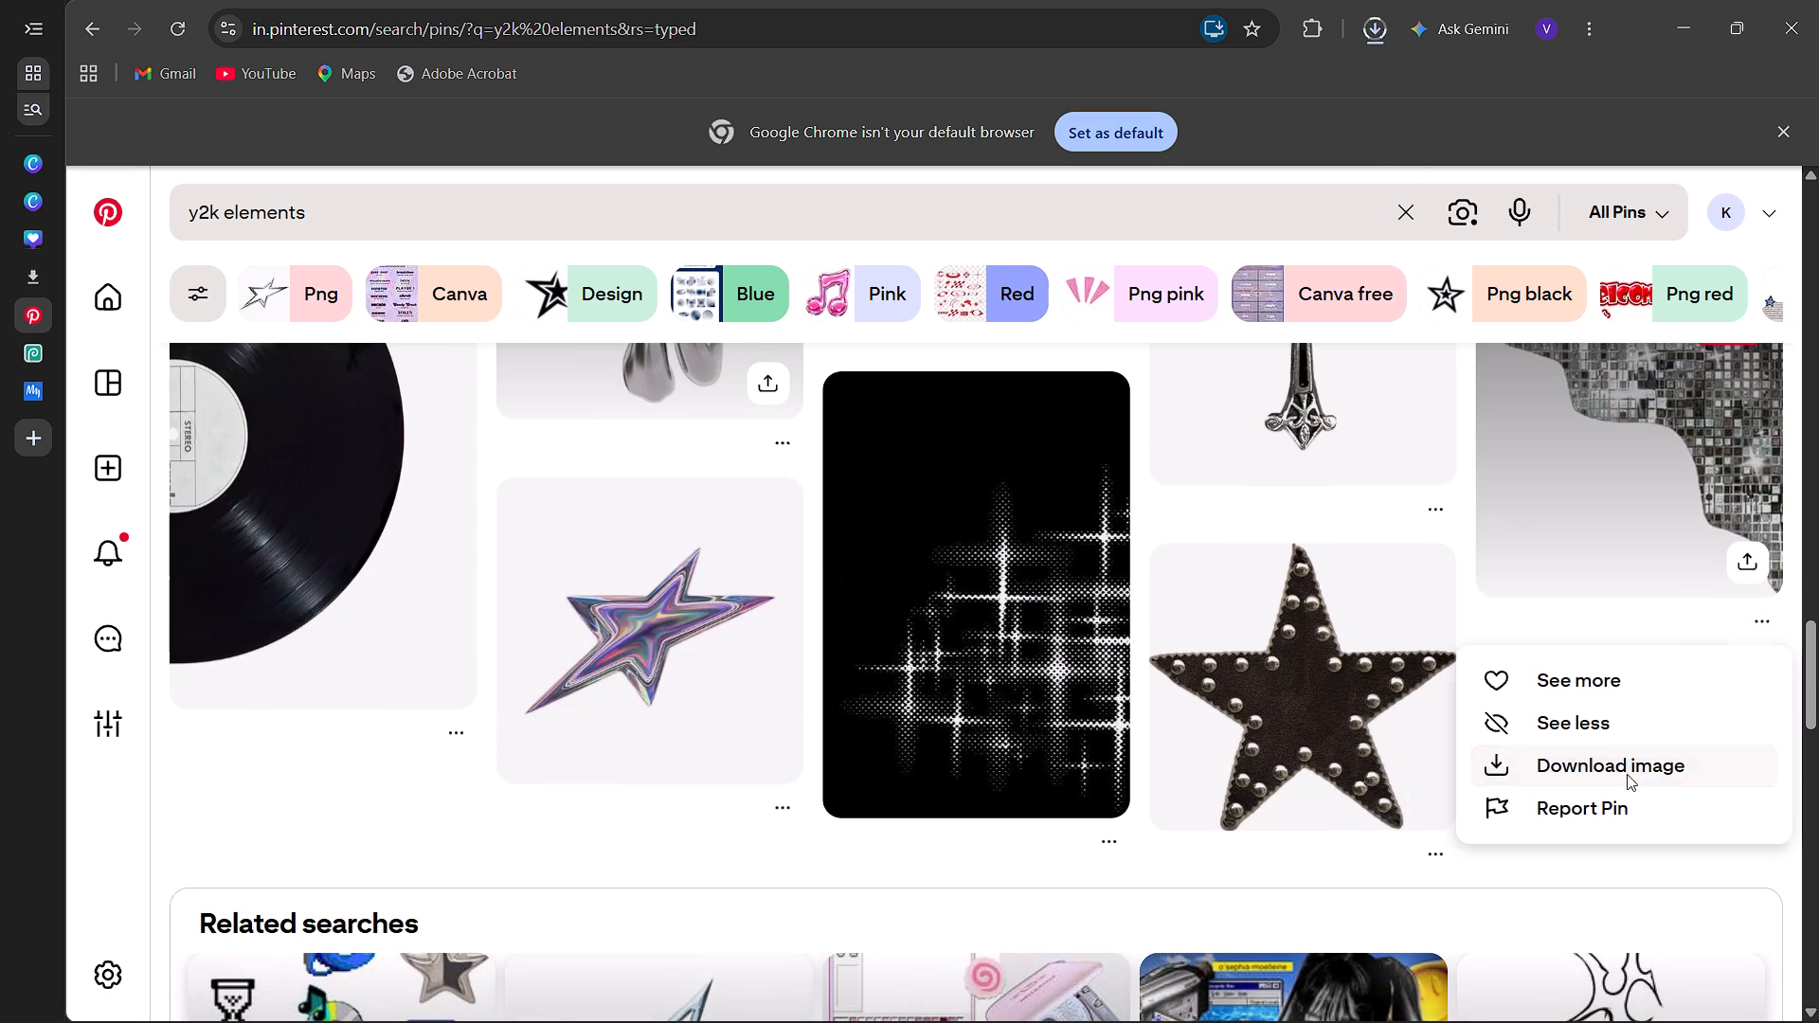
Download the full vinyl record with the cream label and the pink pixel-art flourish.
{"action": "scroll", "coordinate": [1367, 755], "scroll_direction": "down", "scroll_amount": 3}
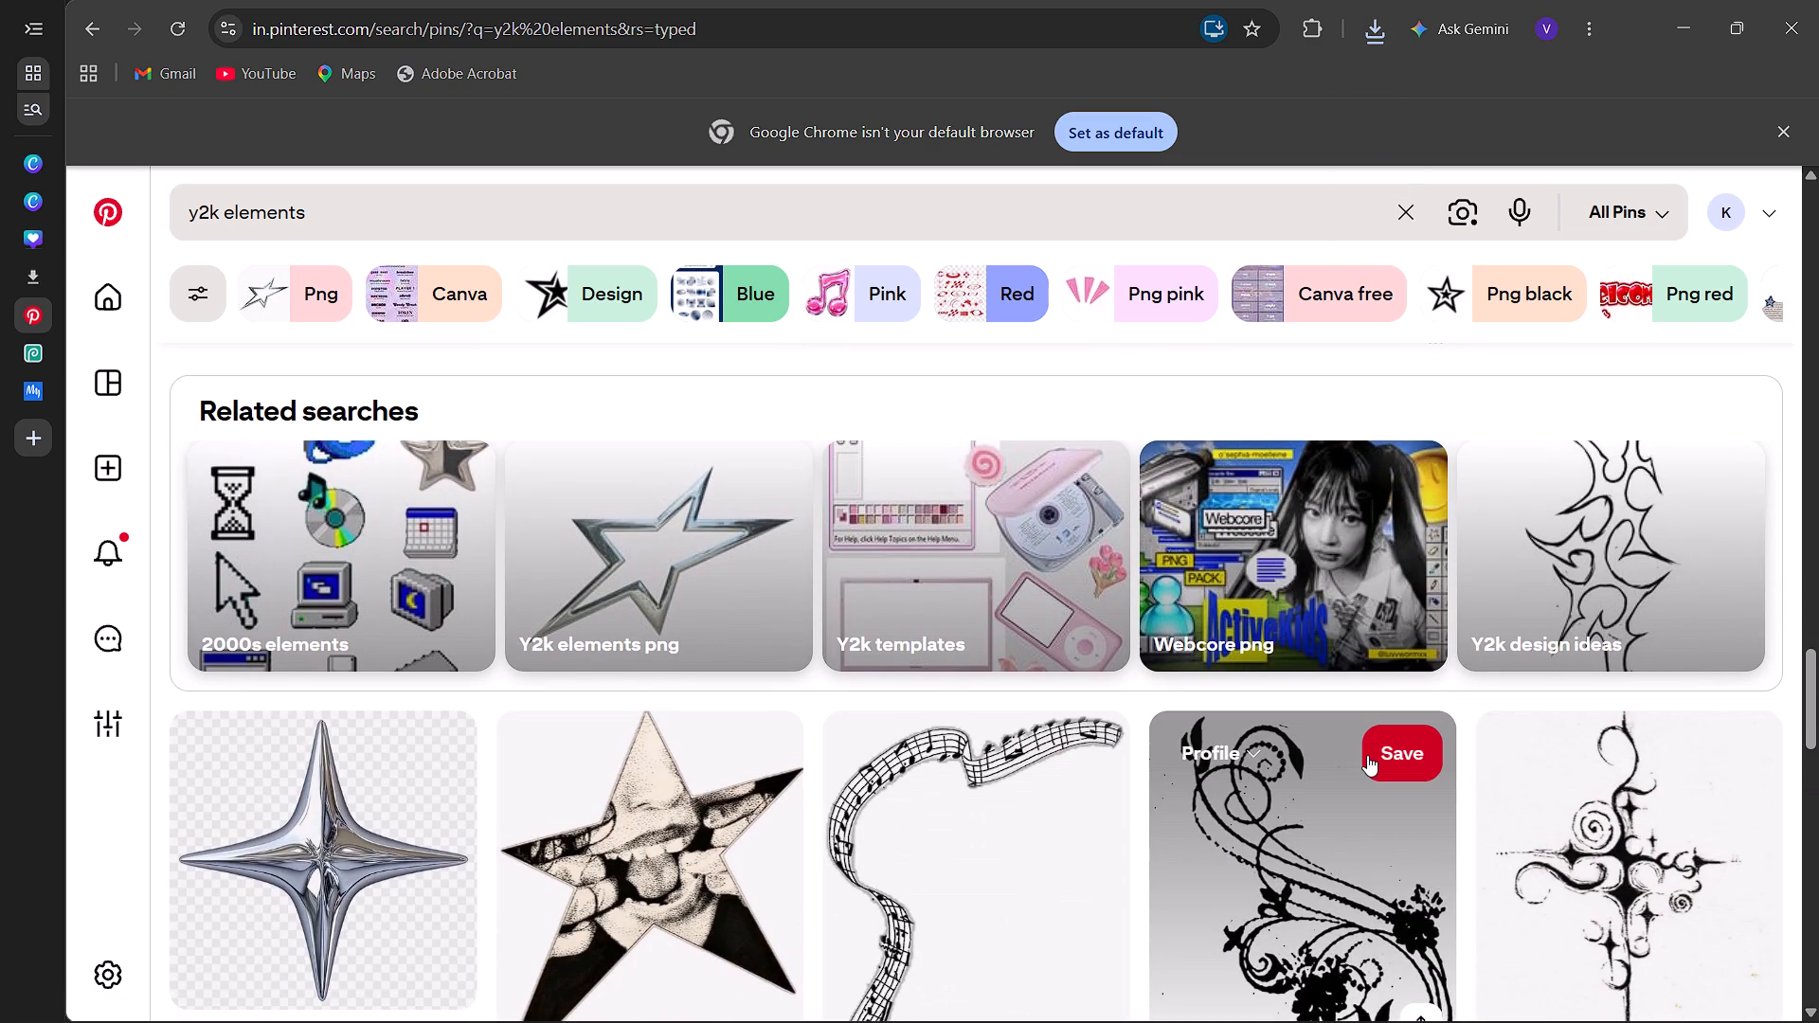
{"action": "scroll", "coordinate": [1367, 755], "scroll_direction": "down", "scroll_amount": 2}
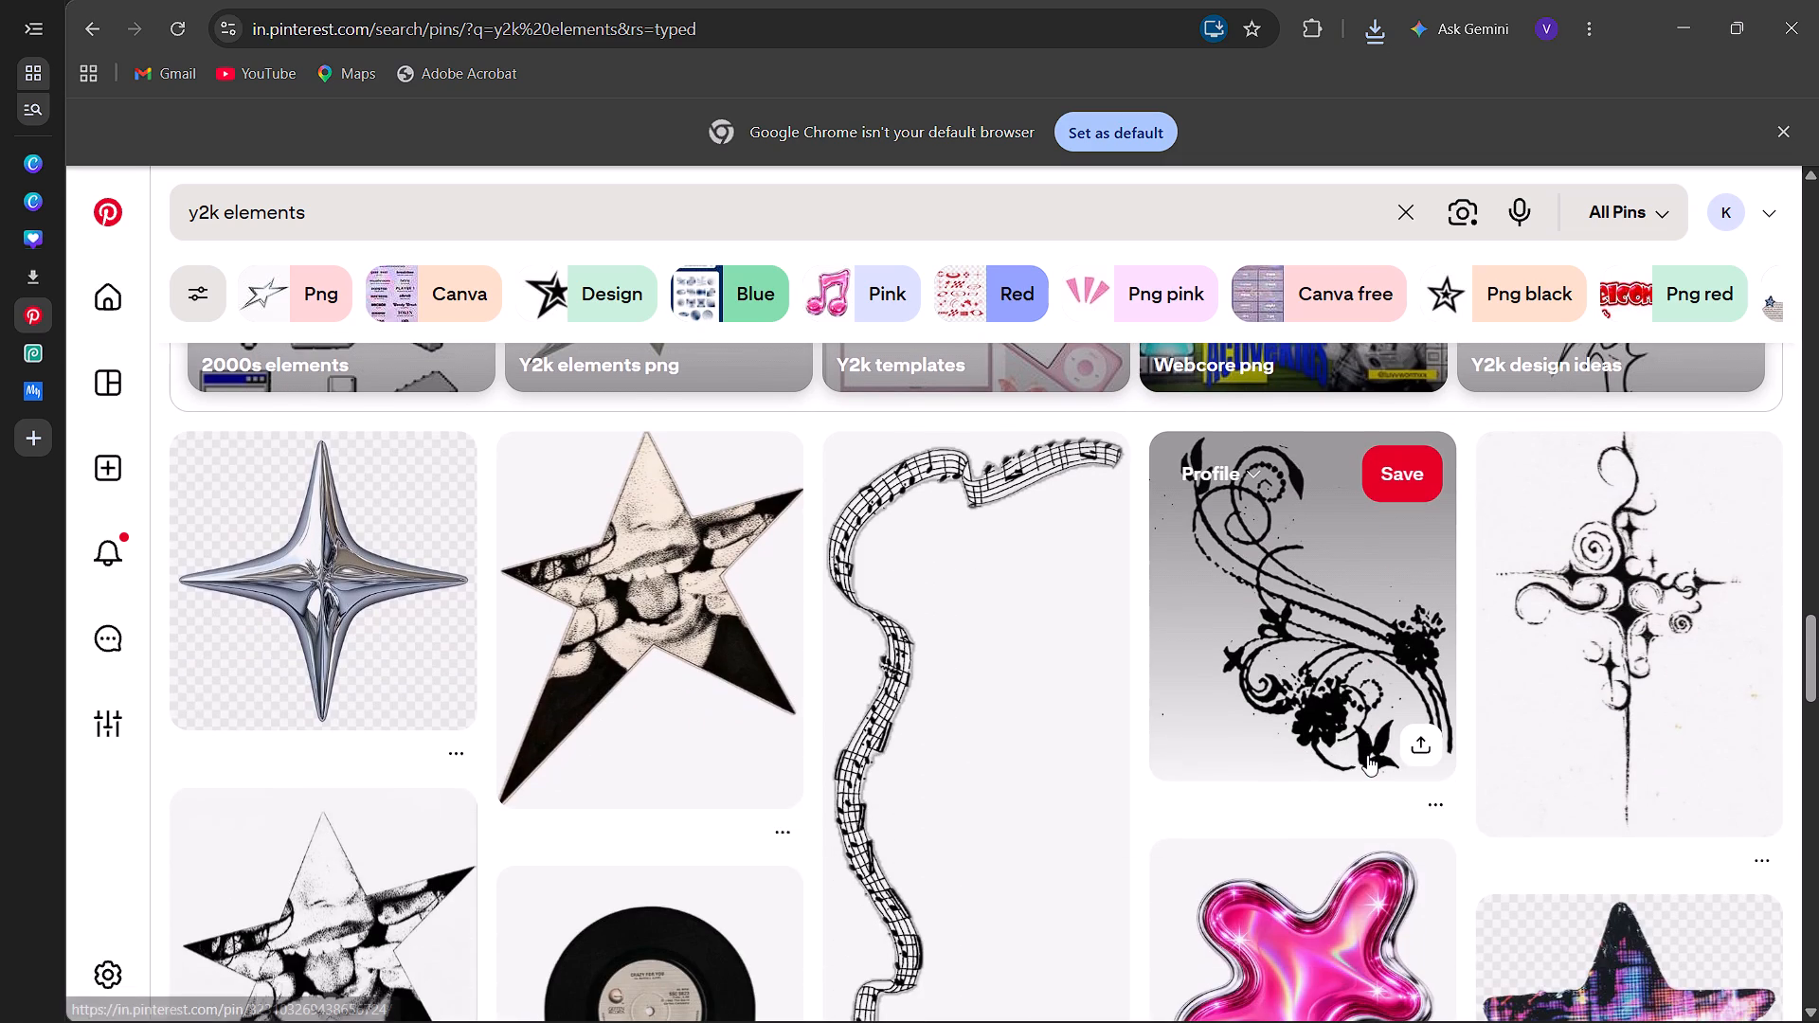
{"action": "scroll", "coordinate": [1367, 755], "scroll_direction": "down", "scroll_amount": 6}
{"action": "left_click", "coordinate": [772, 621]}
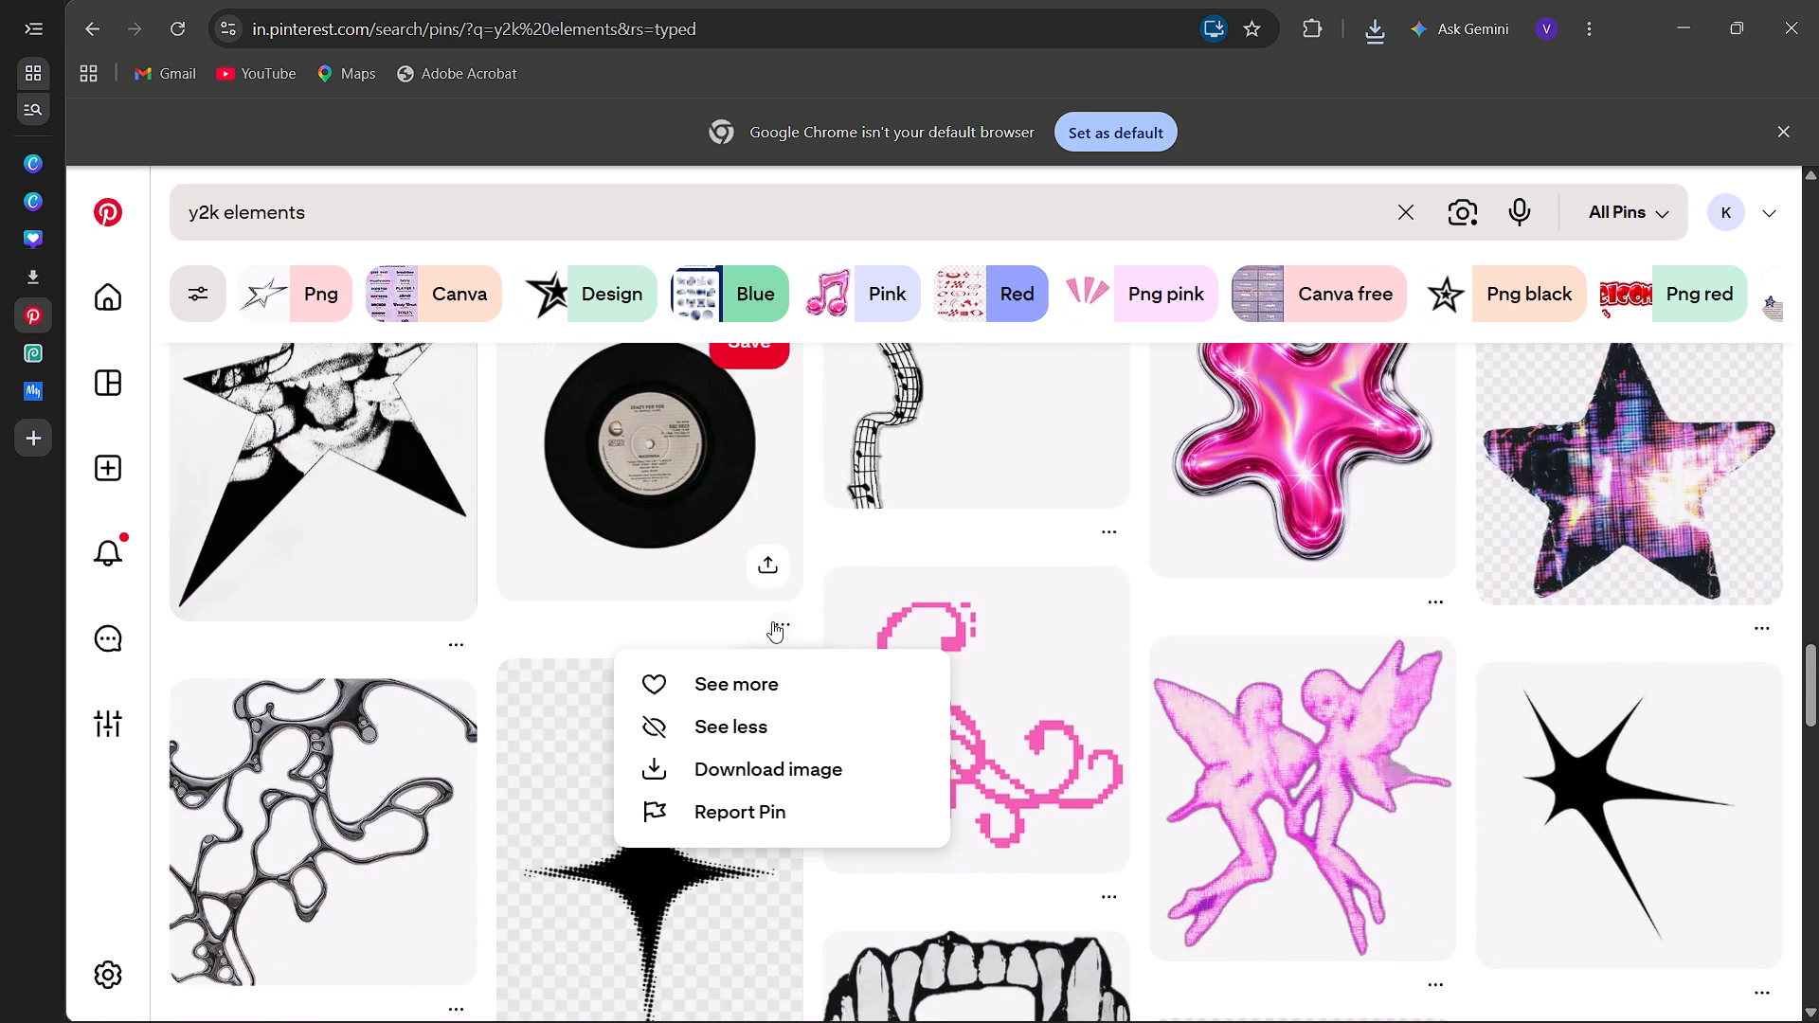
{"action": "left_click", "coordinate": [771, 769]}
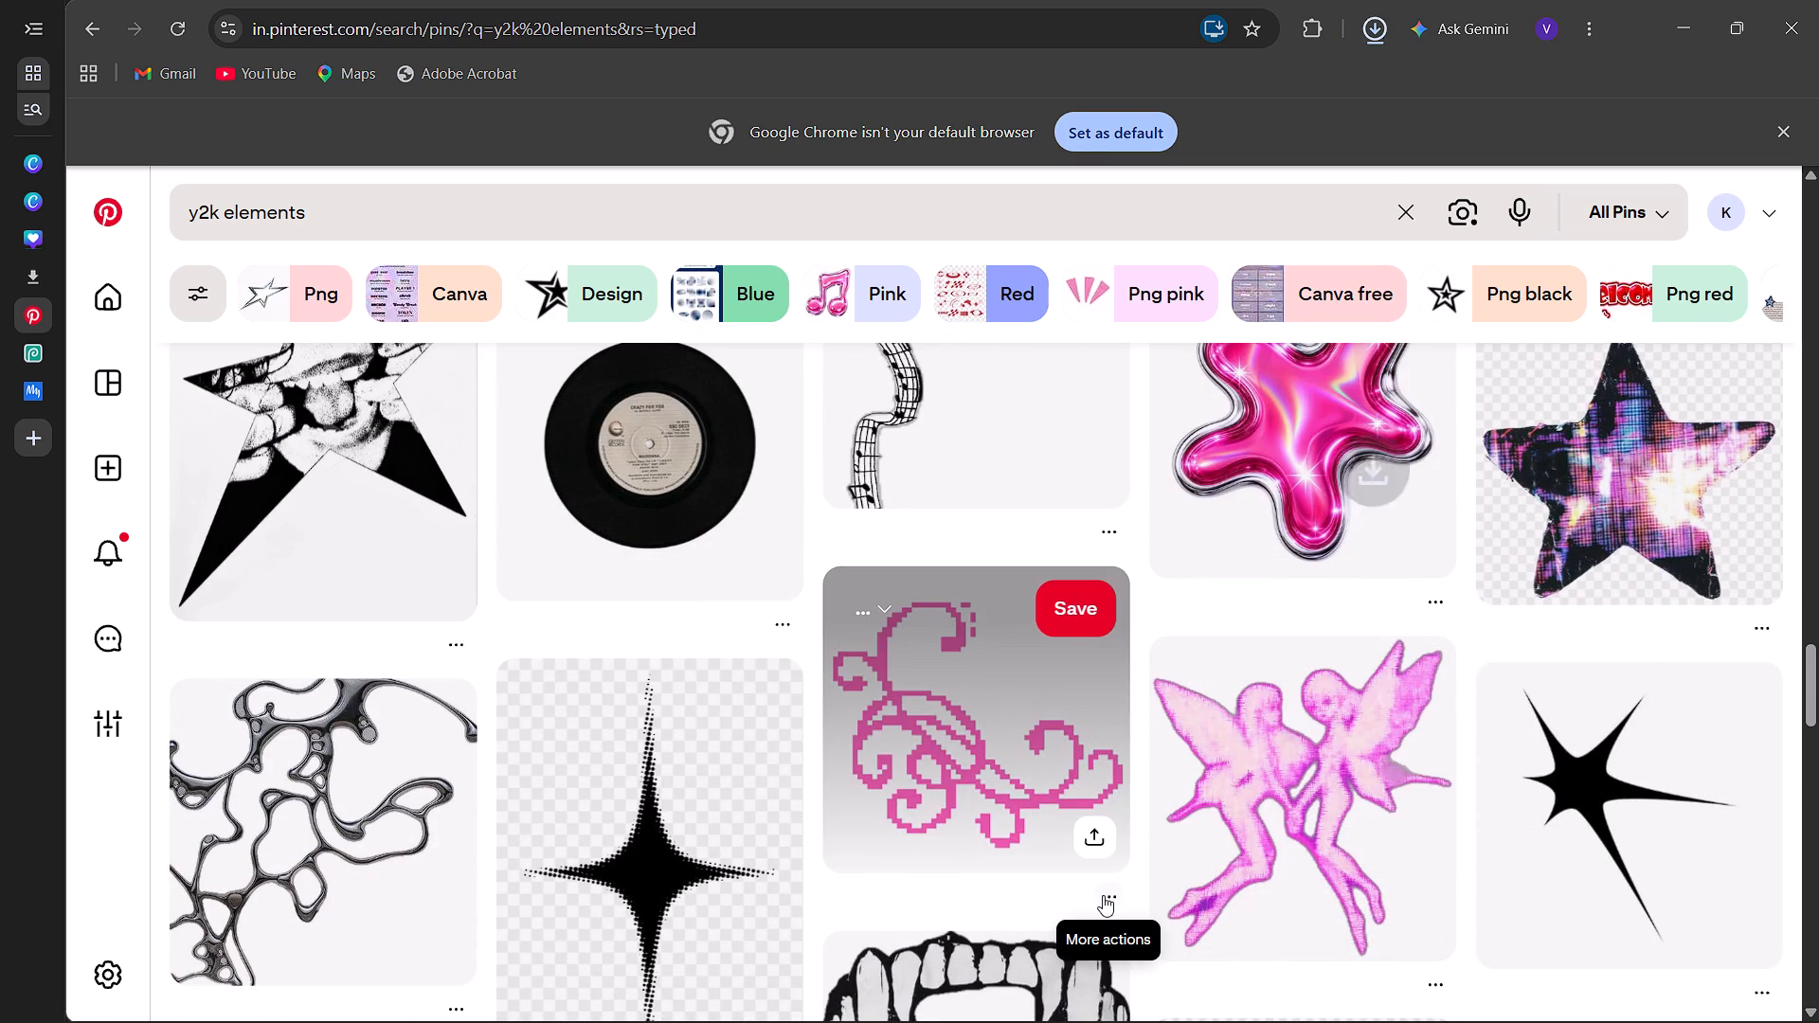
{"action": "left_click", "coordinate": [1103, 895]}
{"action": "left_click", "coordinate": [1135, 792]}
Download the black grunge ornament with handwritten script.
{"action": "scroll", "coordinate": [1135, 792], "scroll_direction": "down", "scroll_amount": 1}
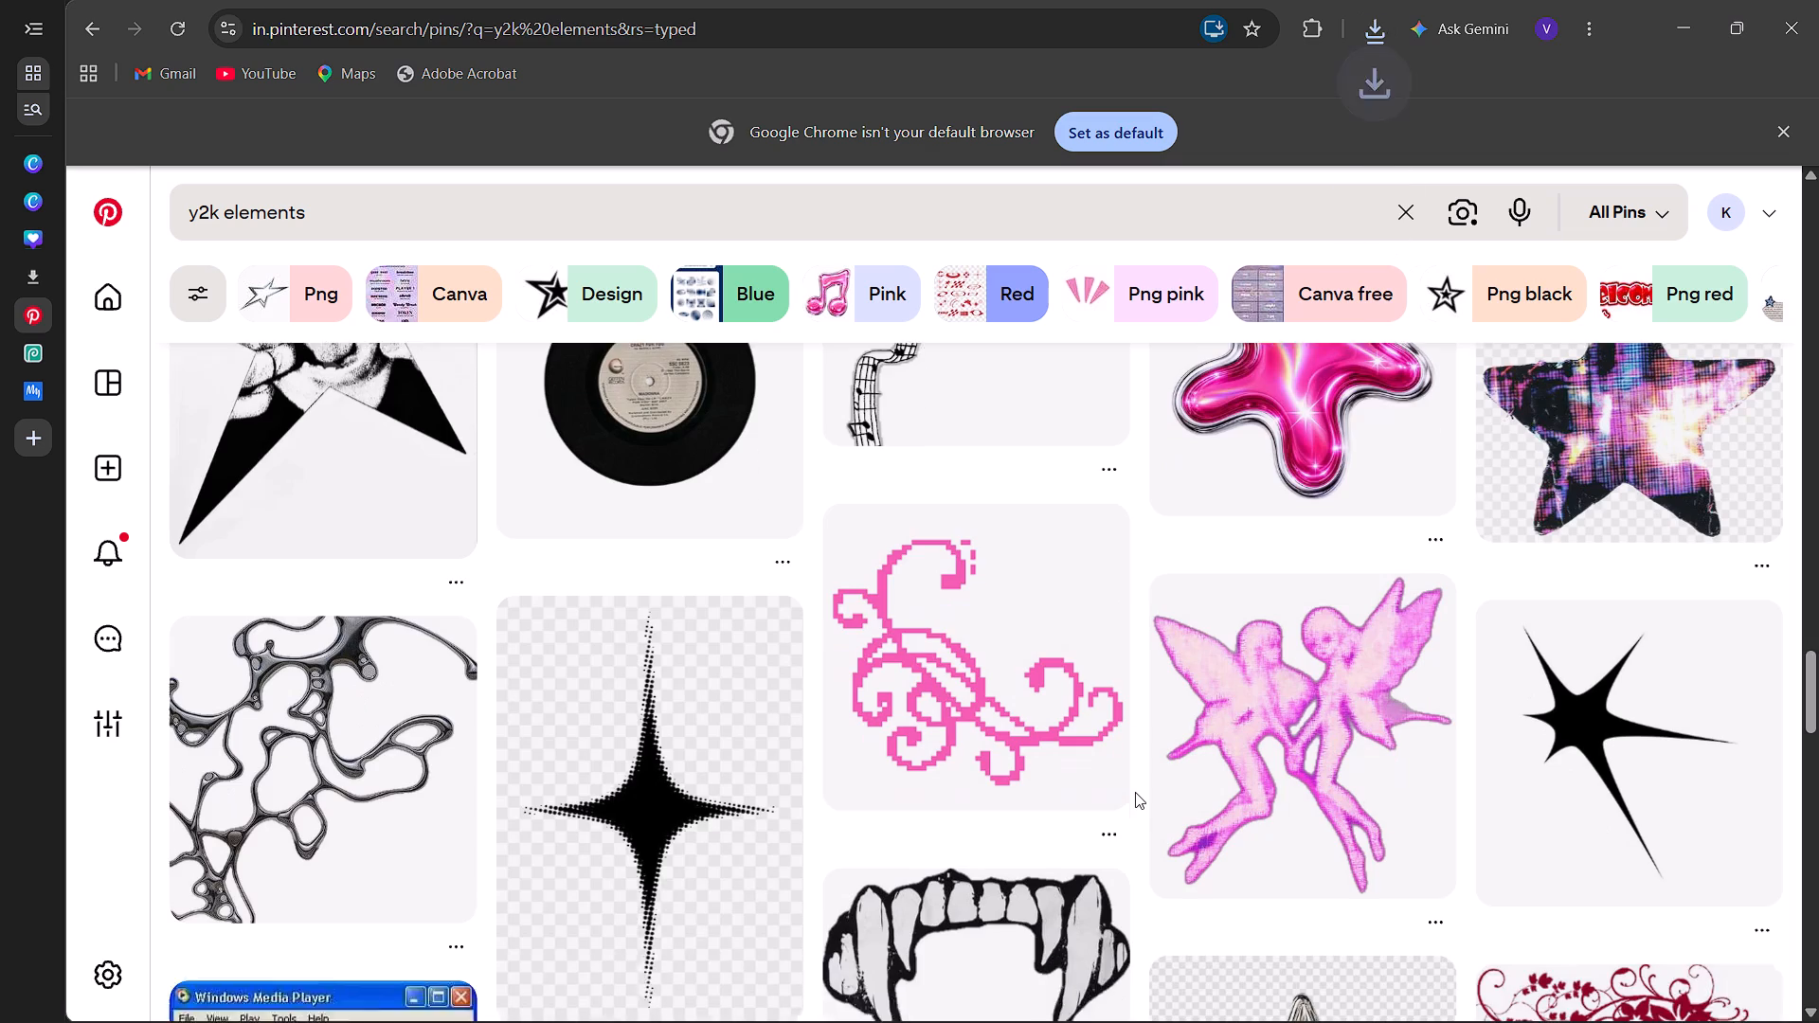
{"action": "scroll", "coordinate": [1135, 792], "scroll_direction": "down", "scroll_amount": 5}
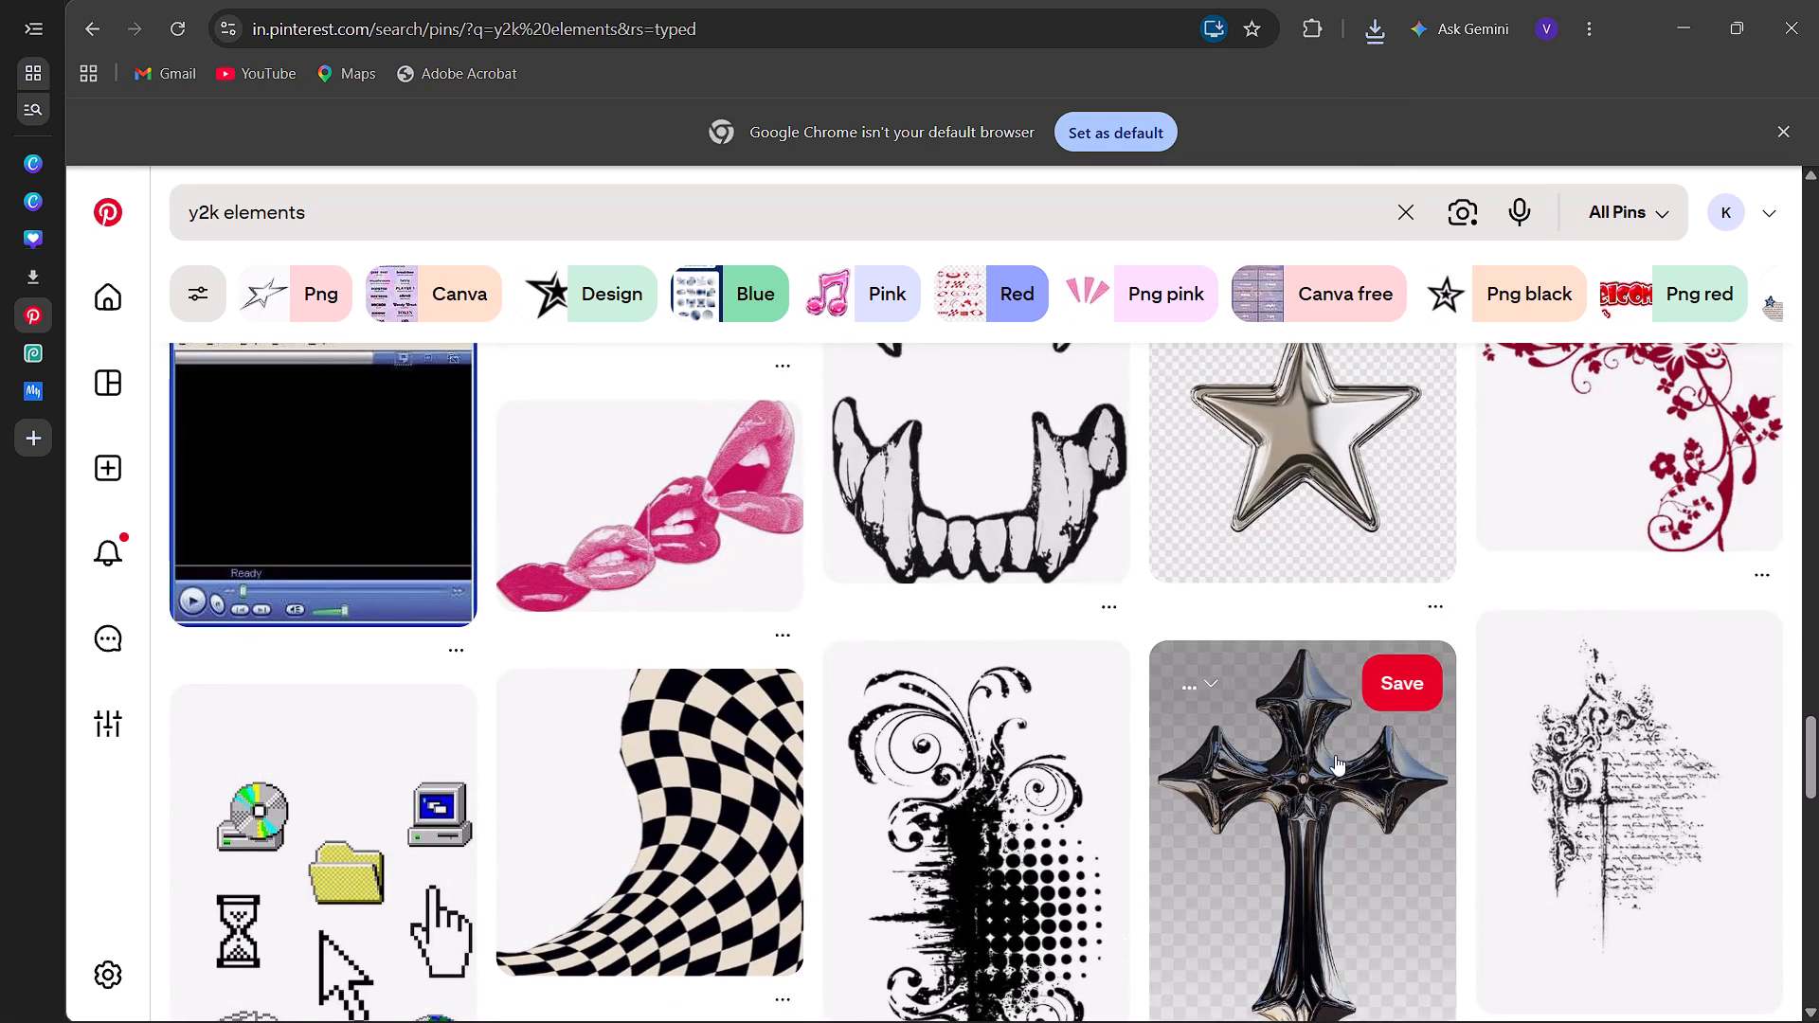
{"action": "scroll", "coordinate": [1335, 755], "scroll_direction": "down", "scroll_amount": 2}
{"action": "left_click", "coordinate": [1771, 754]}
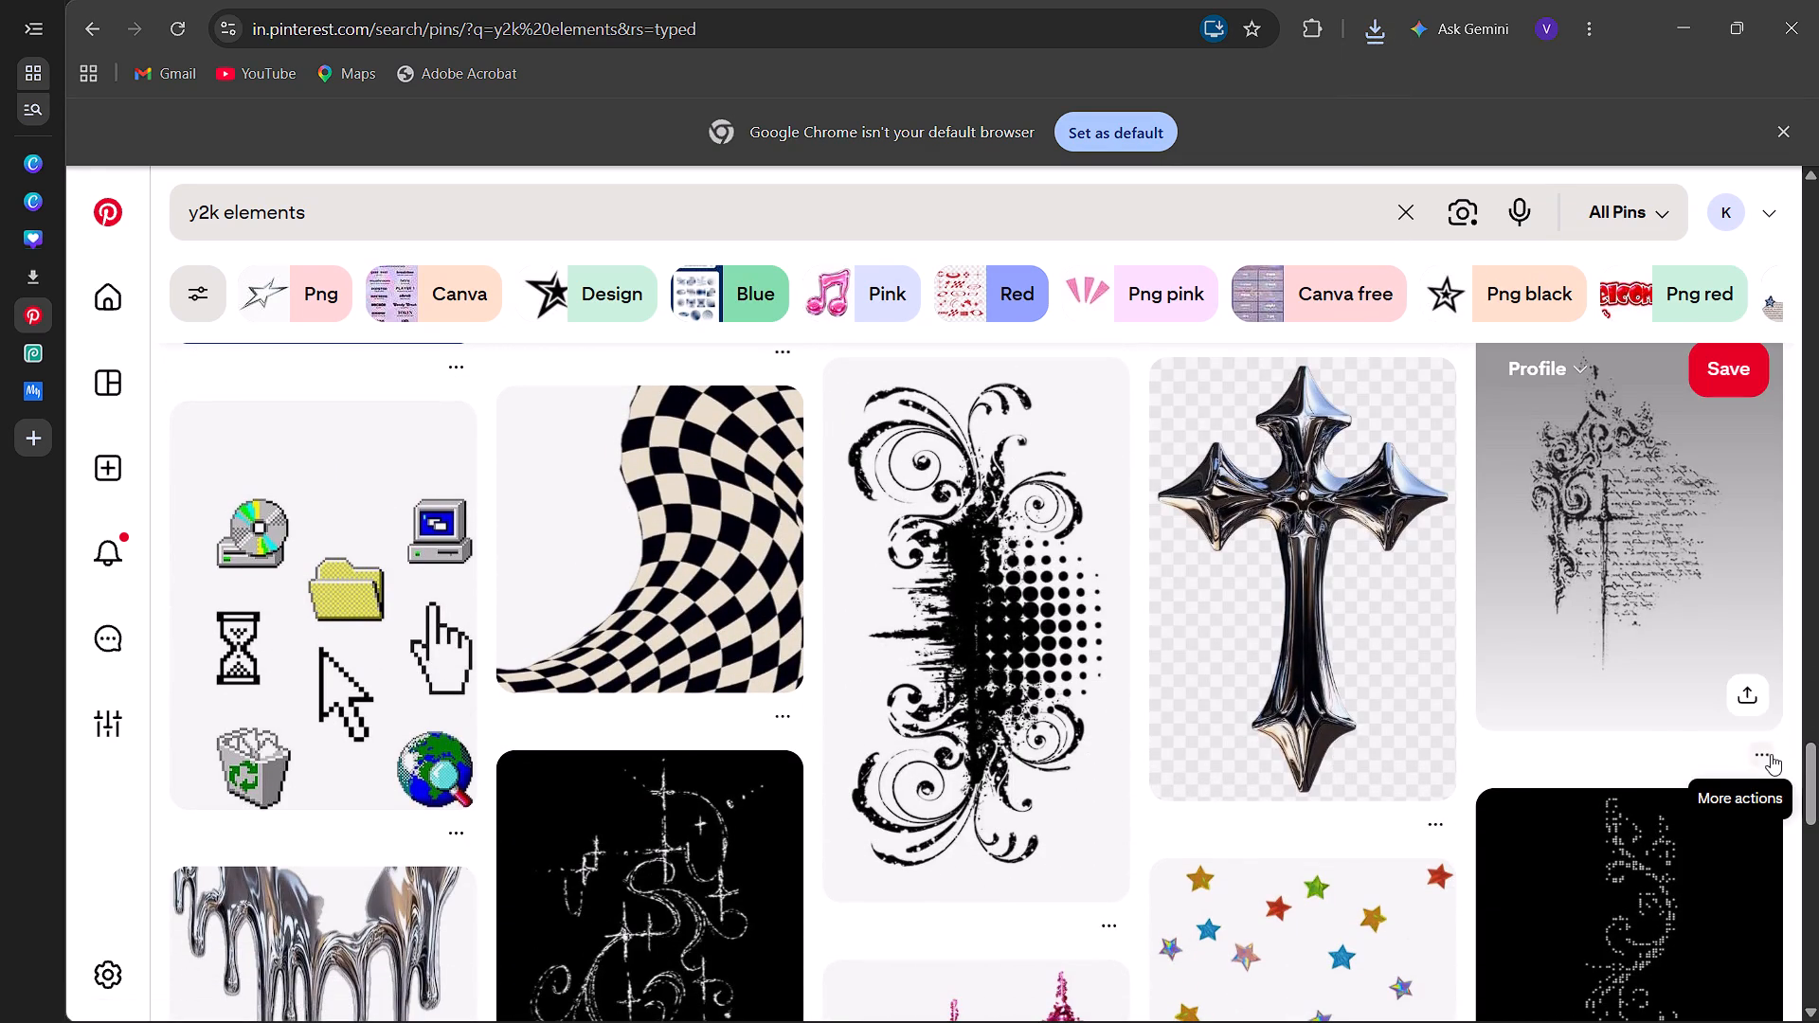
{"action": "left_click", "coordinate": [1583, 892]}
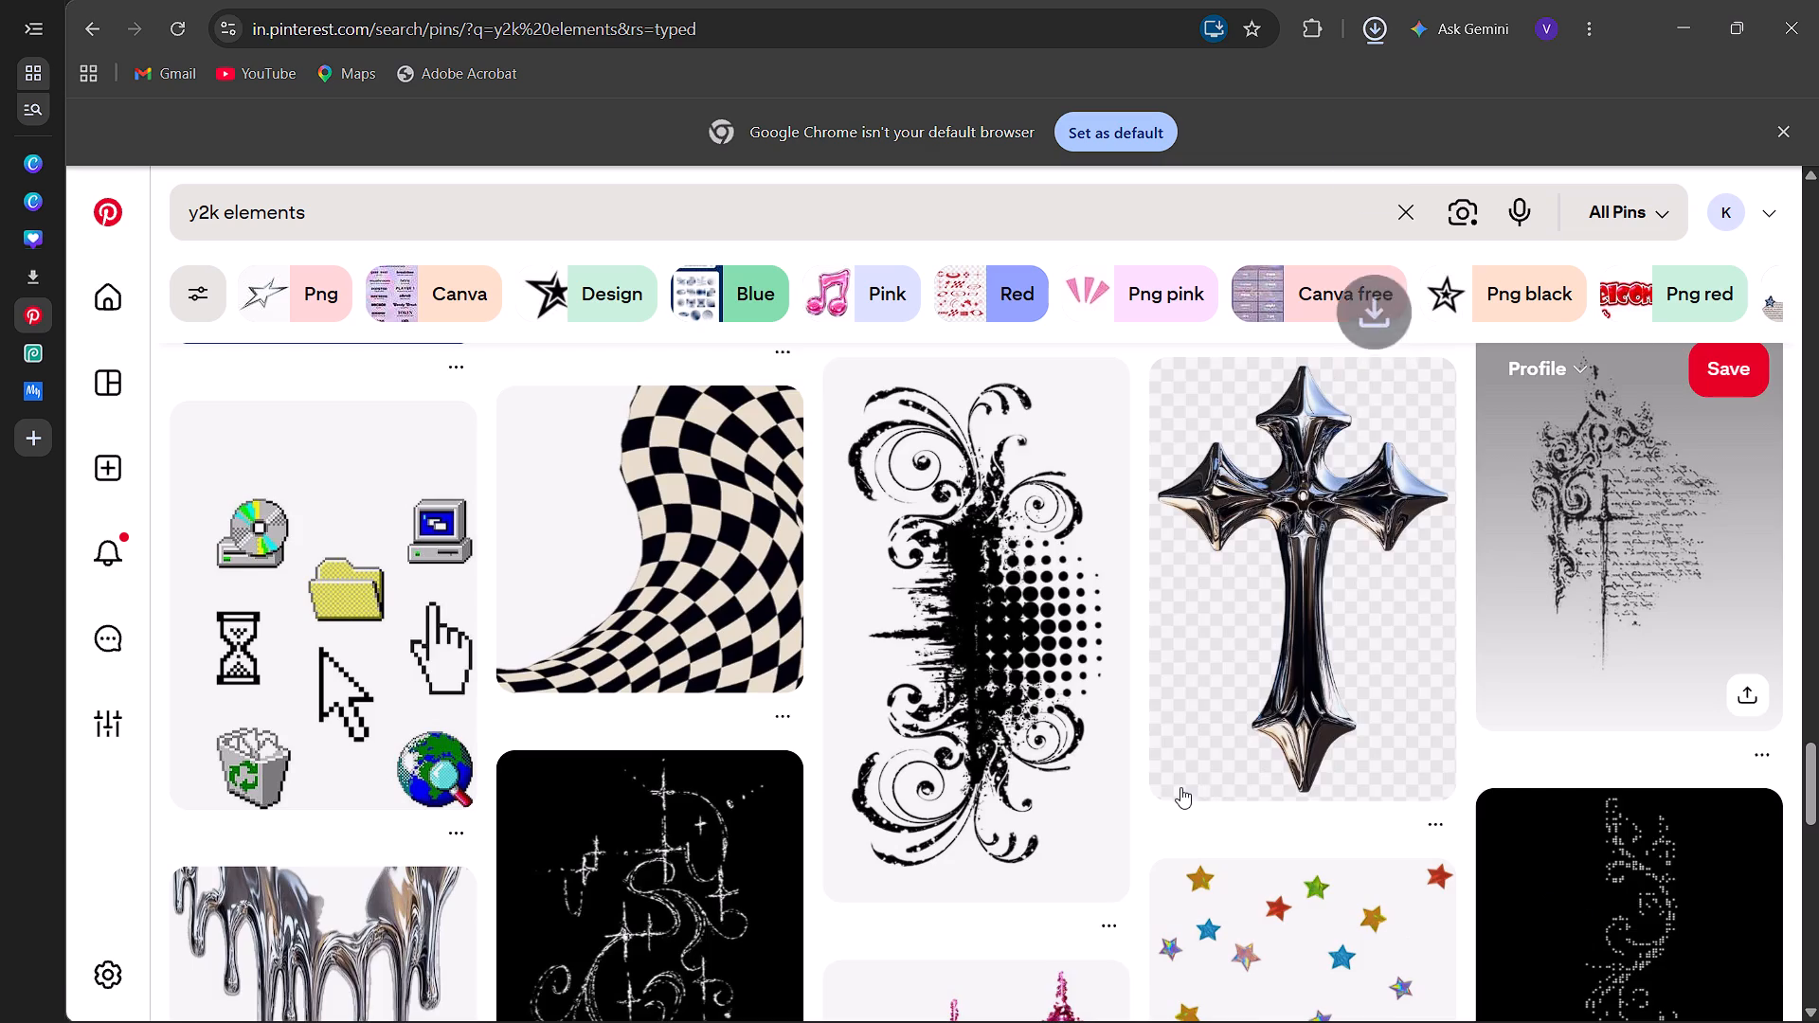
Download the retro paint-program tool palette image.
{"action": "scroll", "coordinate": [1180, 787], "scroll_direction": "down", "scroll_amount": 6}
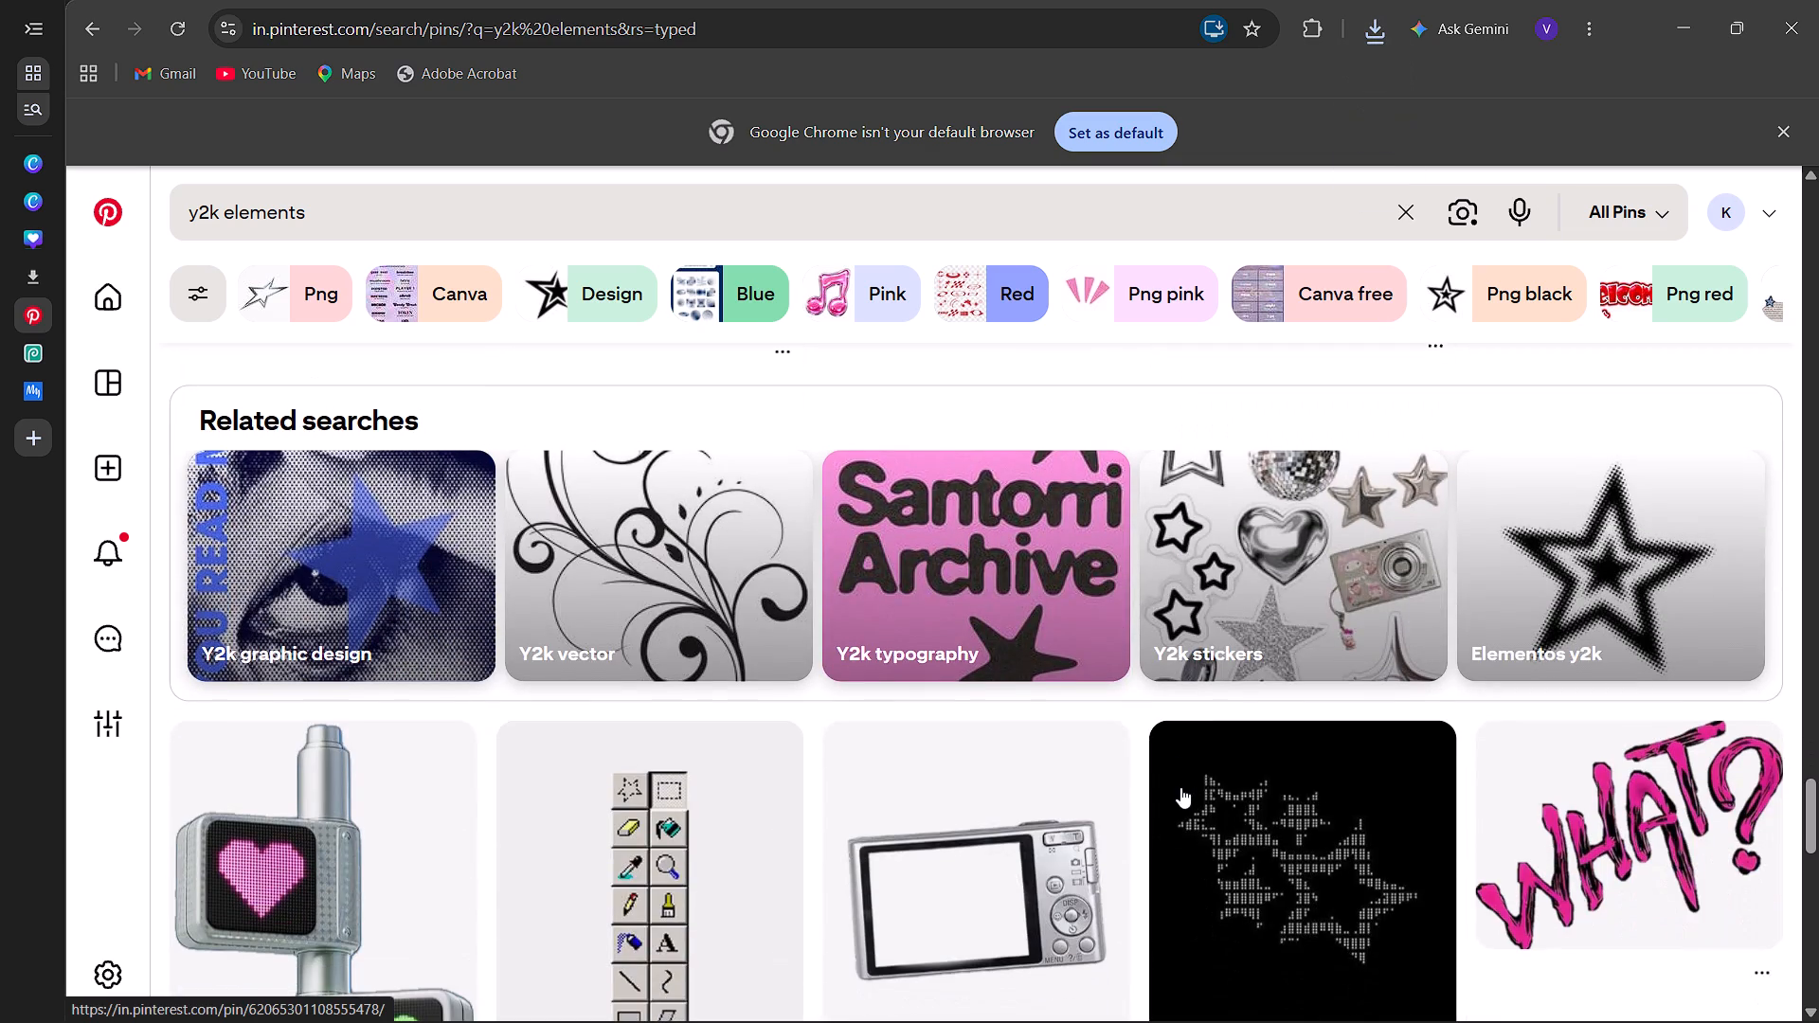
{"action": "scroll", "coordinate": [1180, 787], "scroll_direction": "down", "scroll_amount": 2}
{"action": "left_click", "coordinate": [793, 840]}
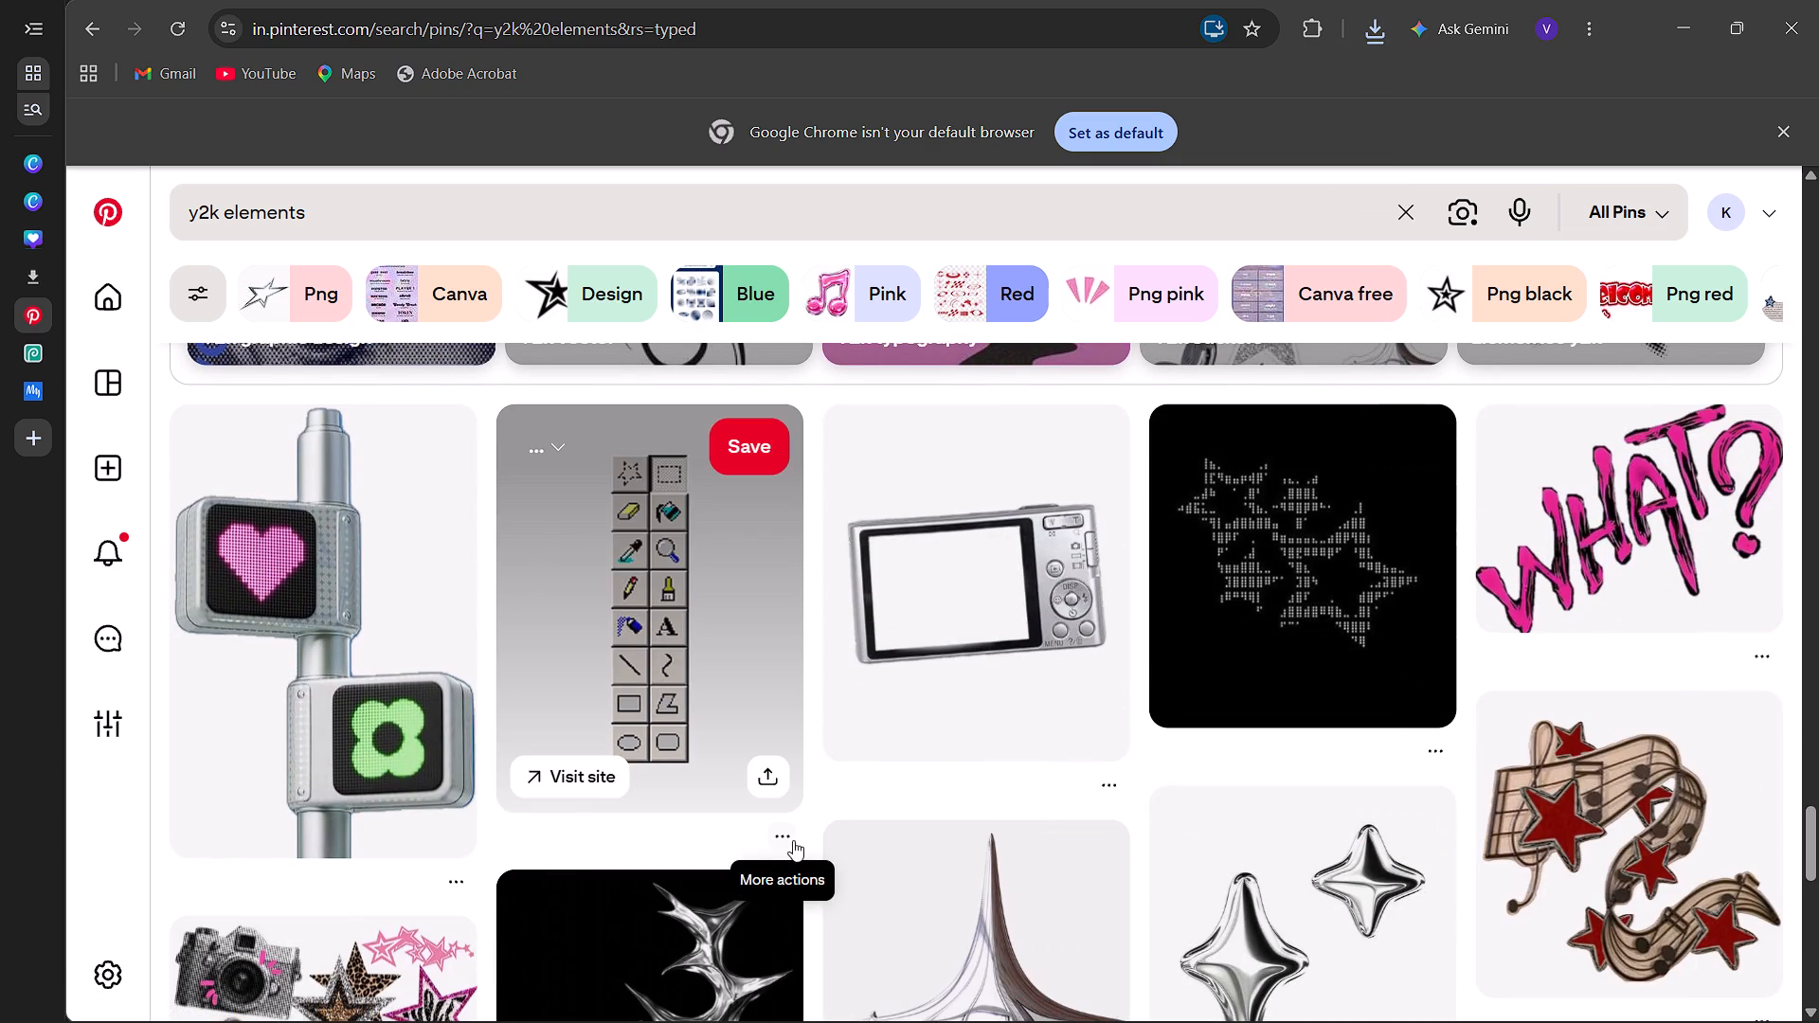
{"action": "left_click", "coordinate": [801, 747]}
{"action": "scroll", "coordinate": [801, 747], "scroll_direction": "down", "scroll_amount": 1}
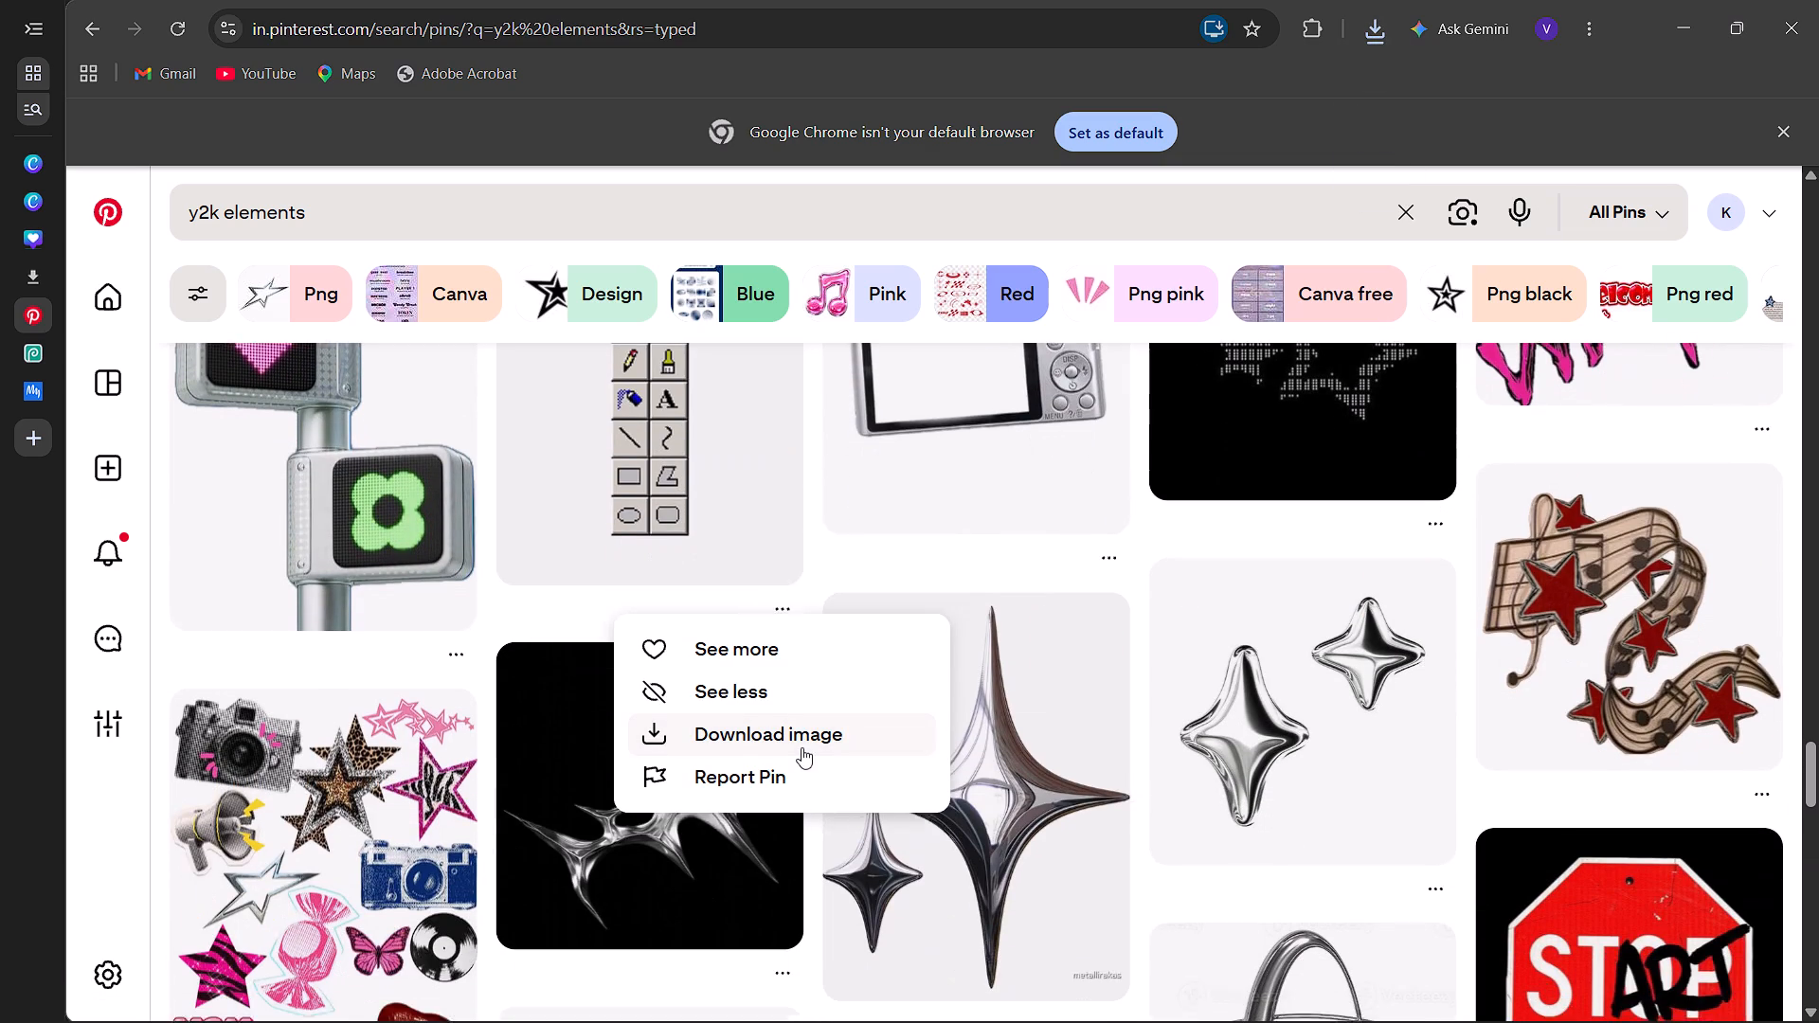
{"action": "scroll", "coordinate": [801, 747], "scroll_direction": "down", "scroll_amount": 1}
{"action": "left_click", "coordinate": [801, 747]}
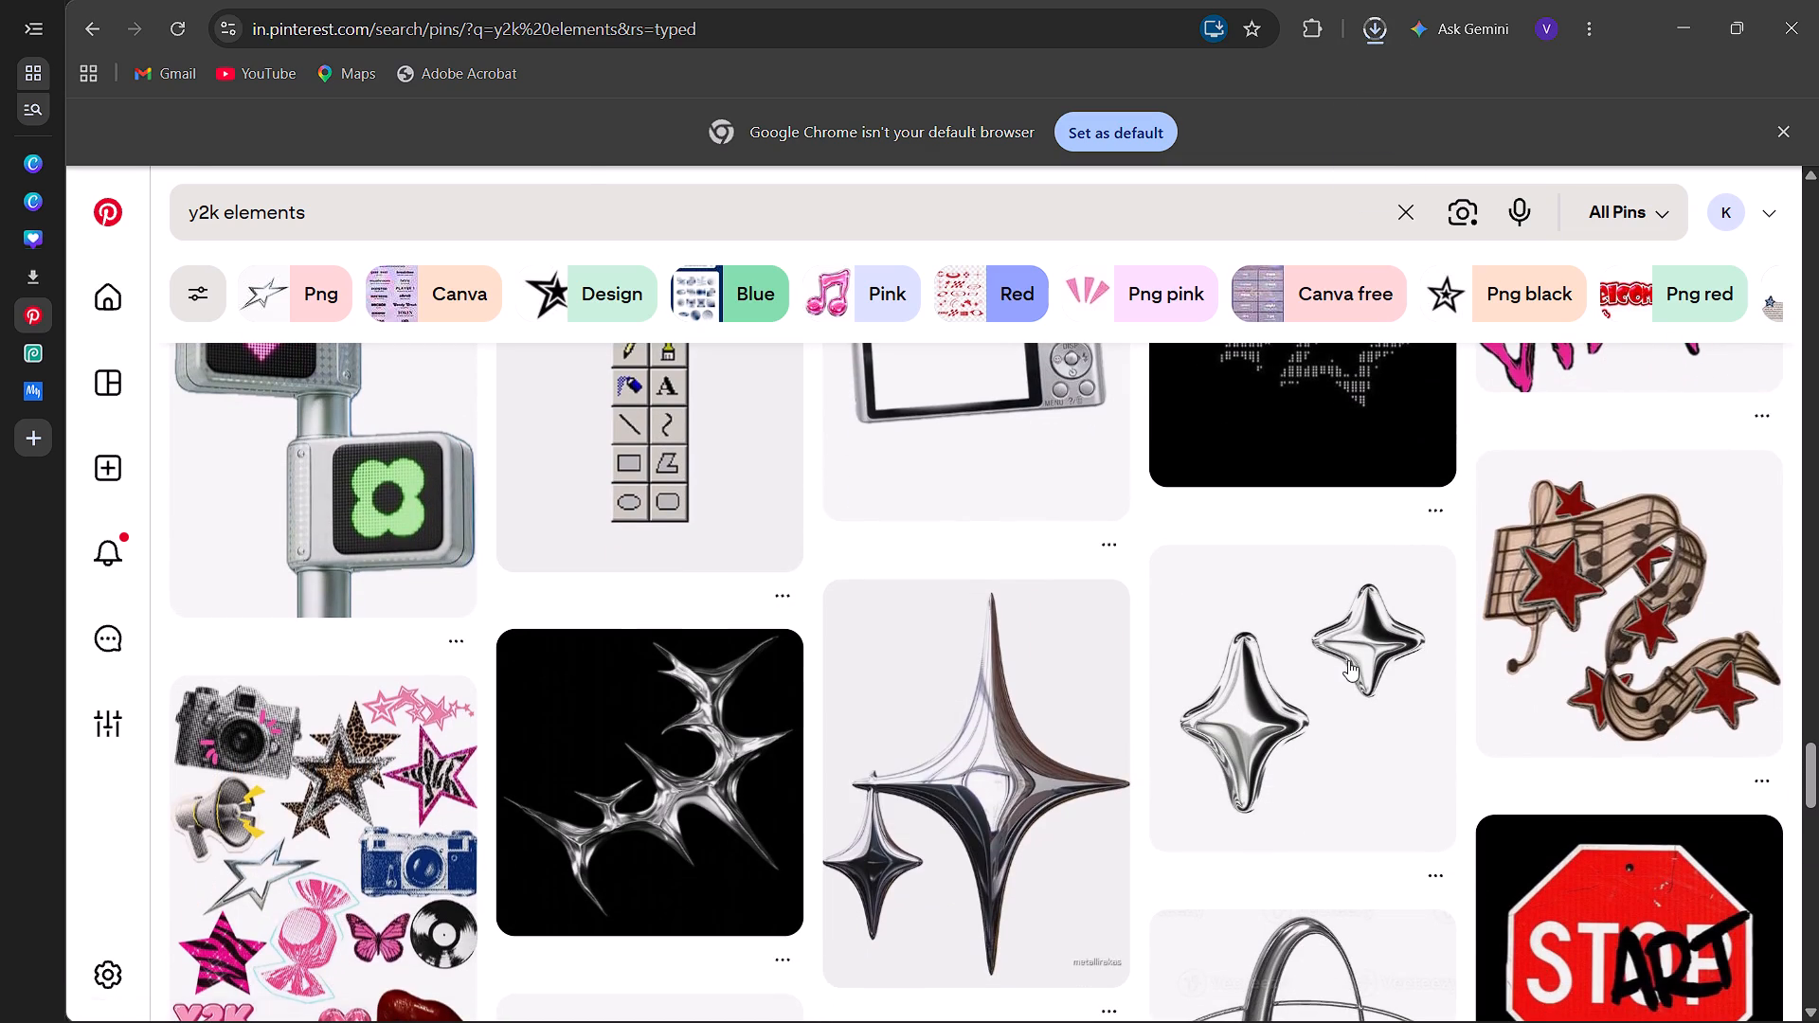
Download the pink "WHAM!" graffiti lettering image.
{"action": "scroll", "coordinate": [1348, 660], "scroll_direction": "up", "scroll_amount": 2}
{"action": "left_click", "coordinate": [1752, 526]}
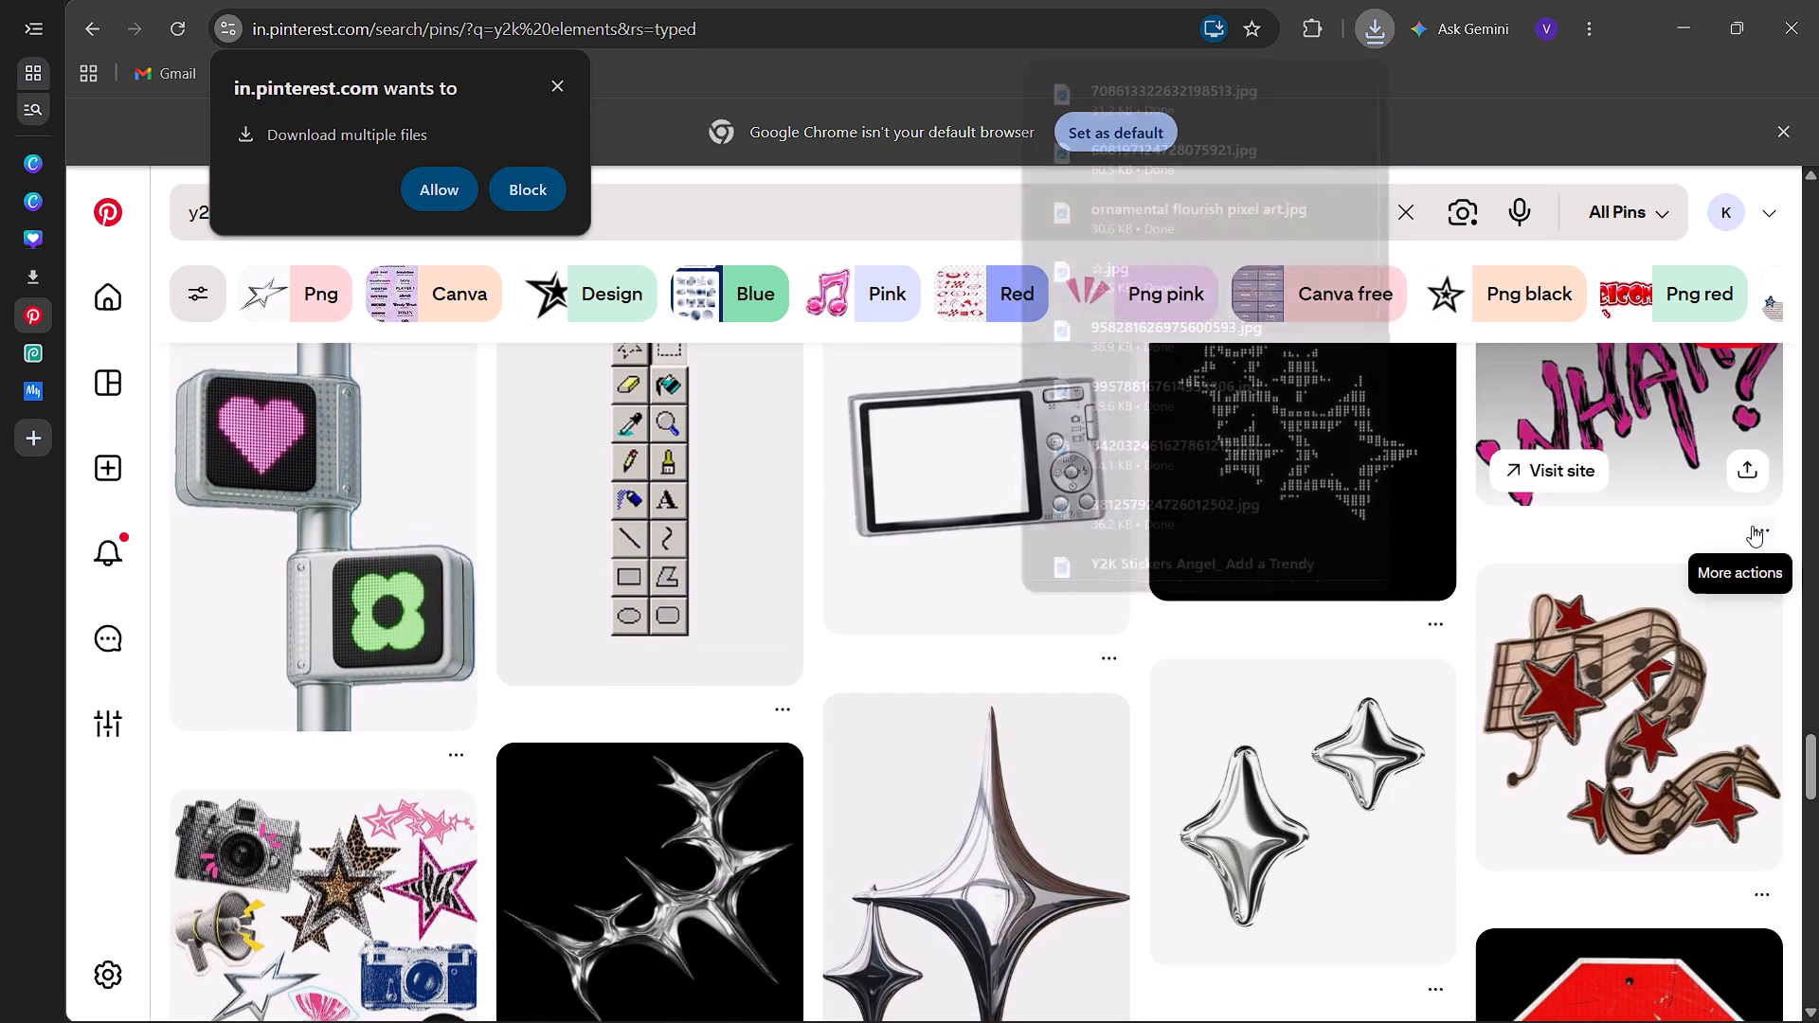
{"action": "left_click", "coordinate": [1550, 688]}
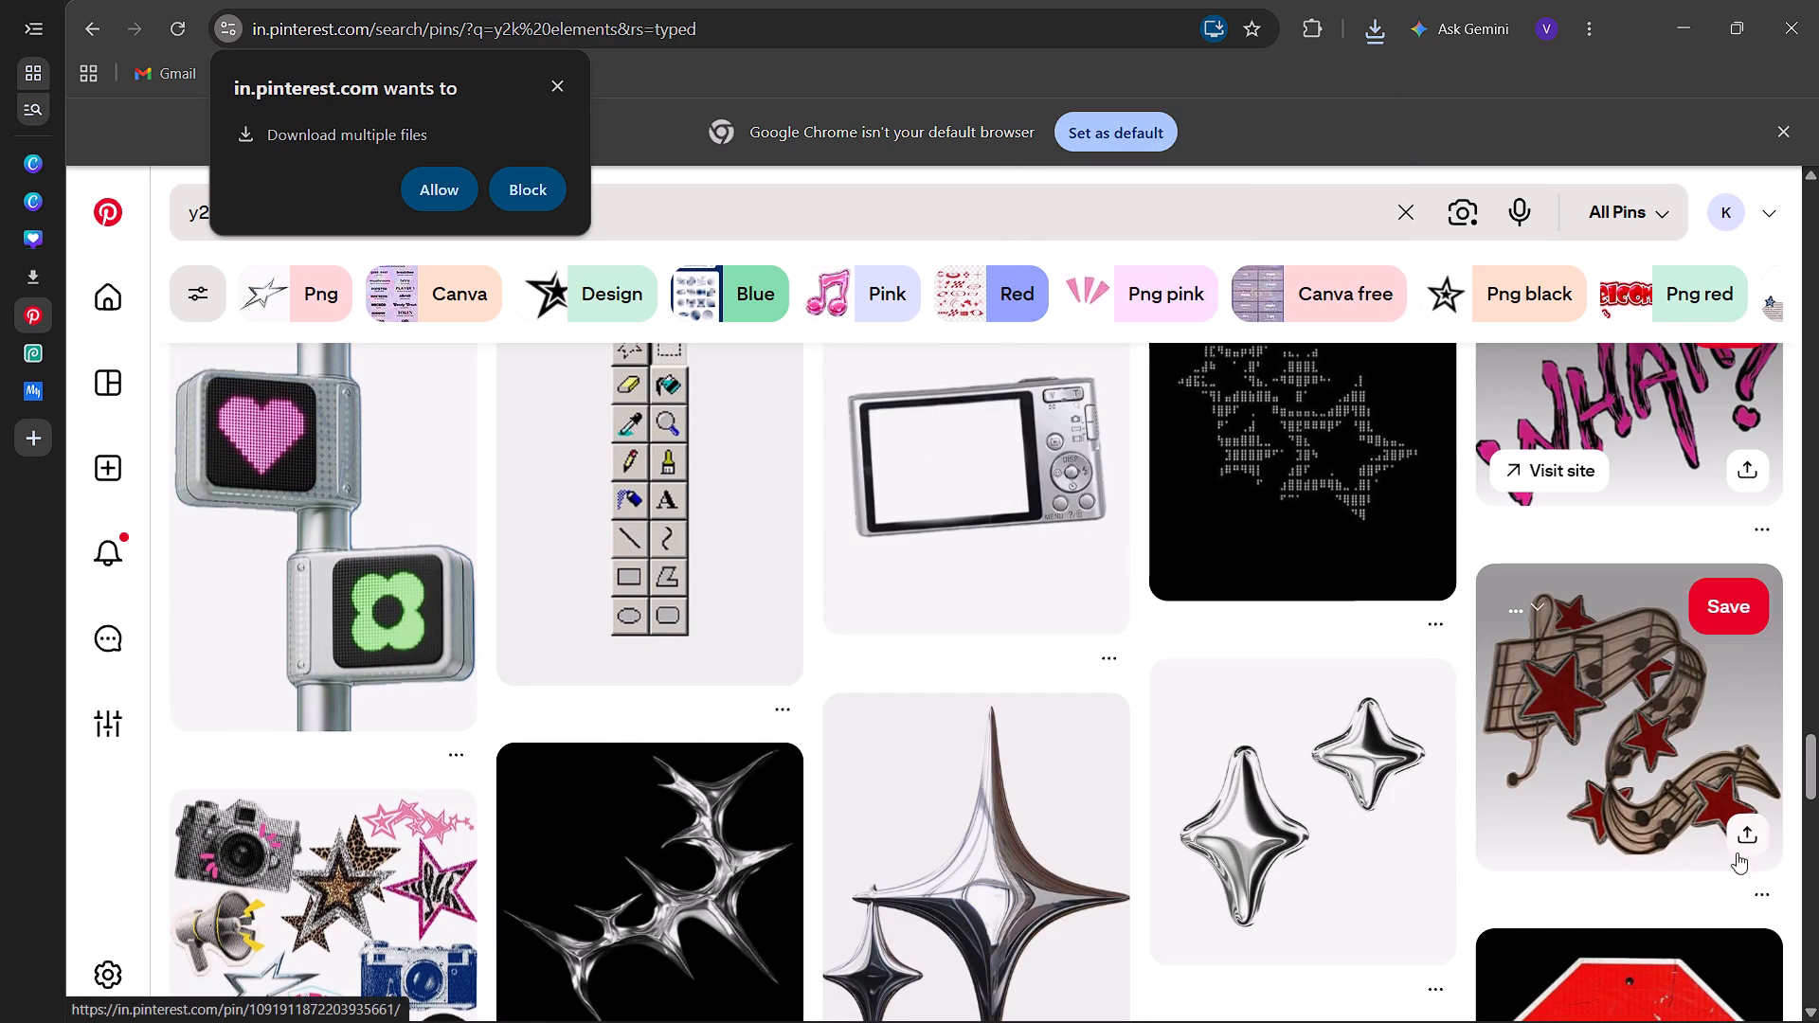
Download the curved sheet-music image with the music notes and red stars.
{"action": "left_click", "coordinate": [1754, 883]}
{"action": "left_click", "coordinate": [1642, 798]}
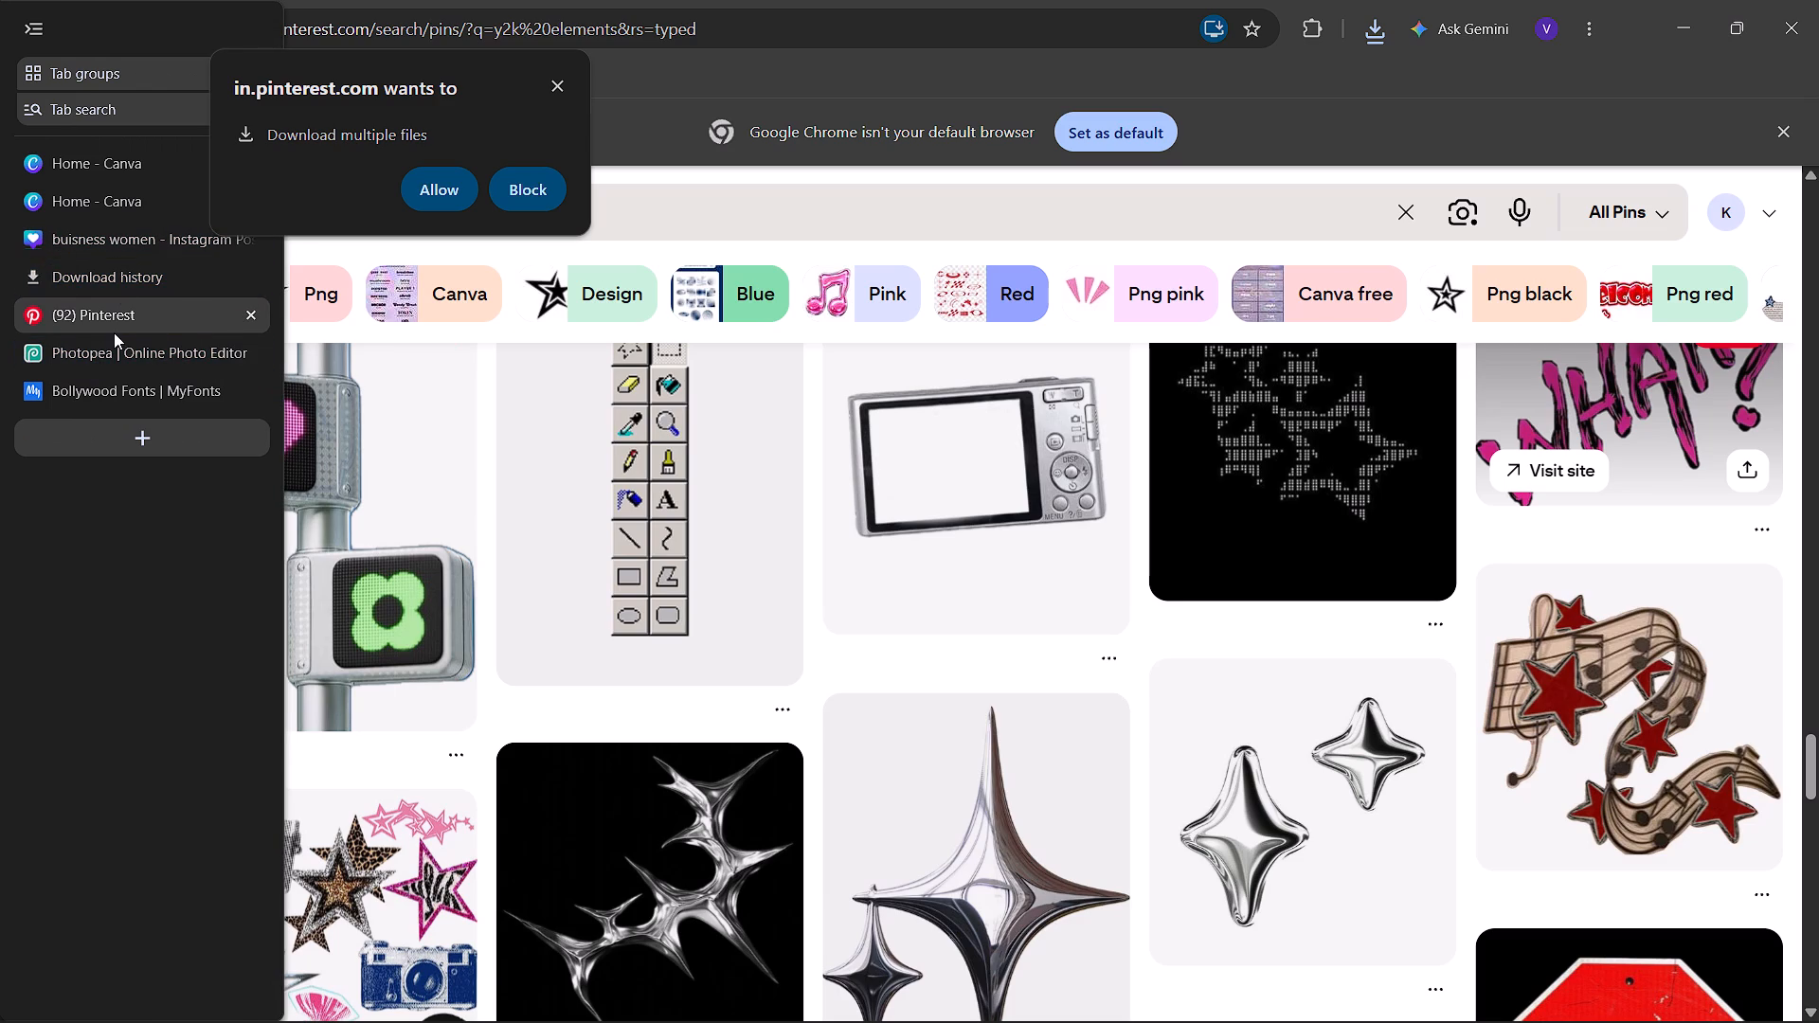
Switch to the "buisness women" Canva design and upload the downloaded y2k images to it.
{"action": "left_click", "coordinate": [115, 239]}
{"action": "left_click", "coordinate": [1175, 616]}
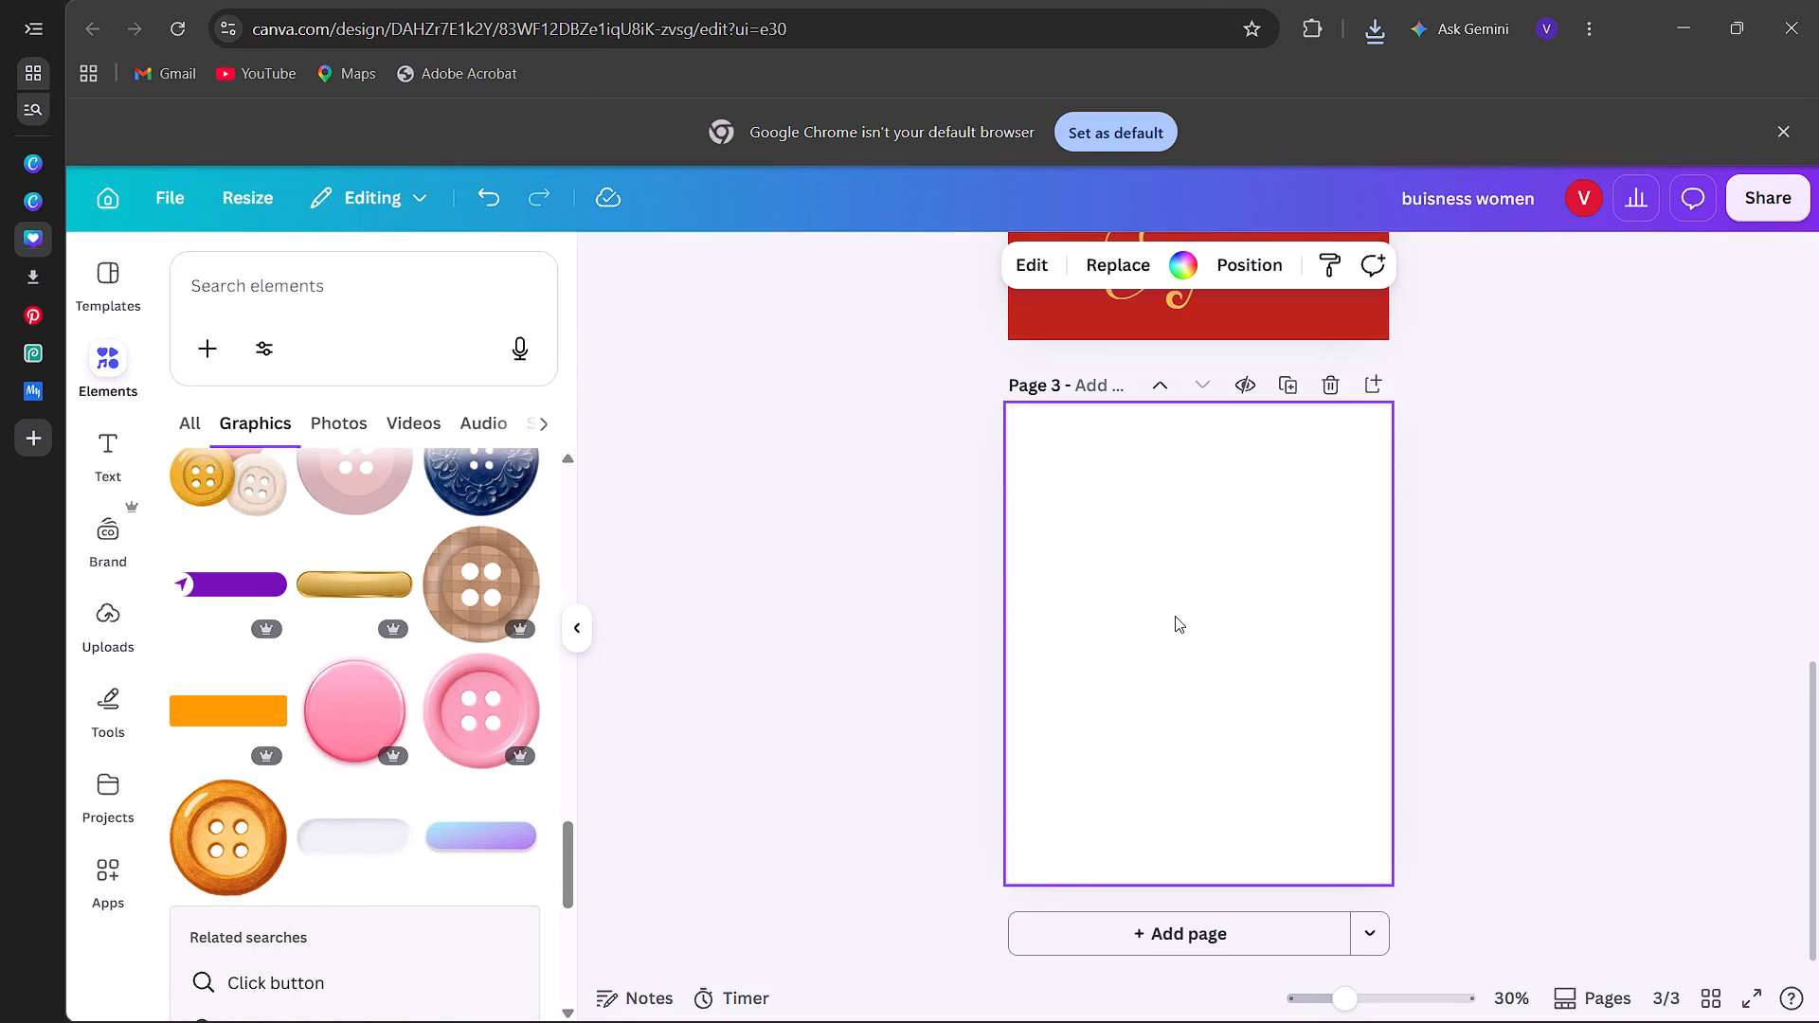
{"action": "left_click", "coordinate": [101, 610]}
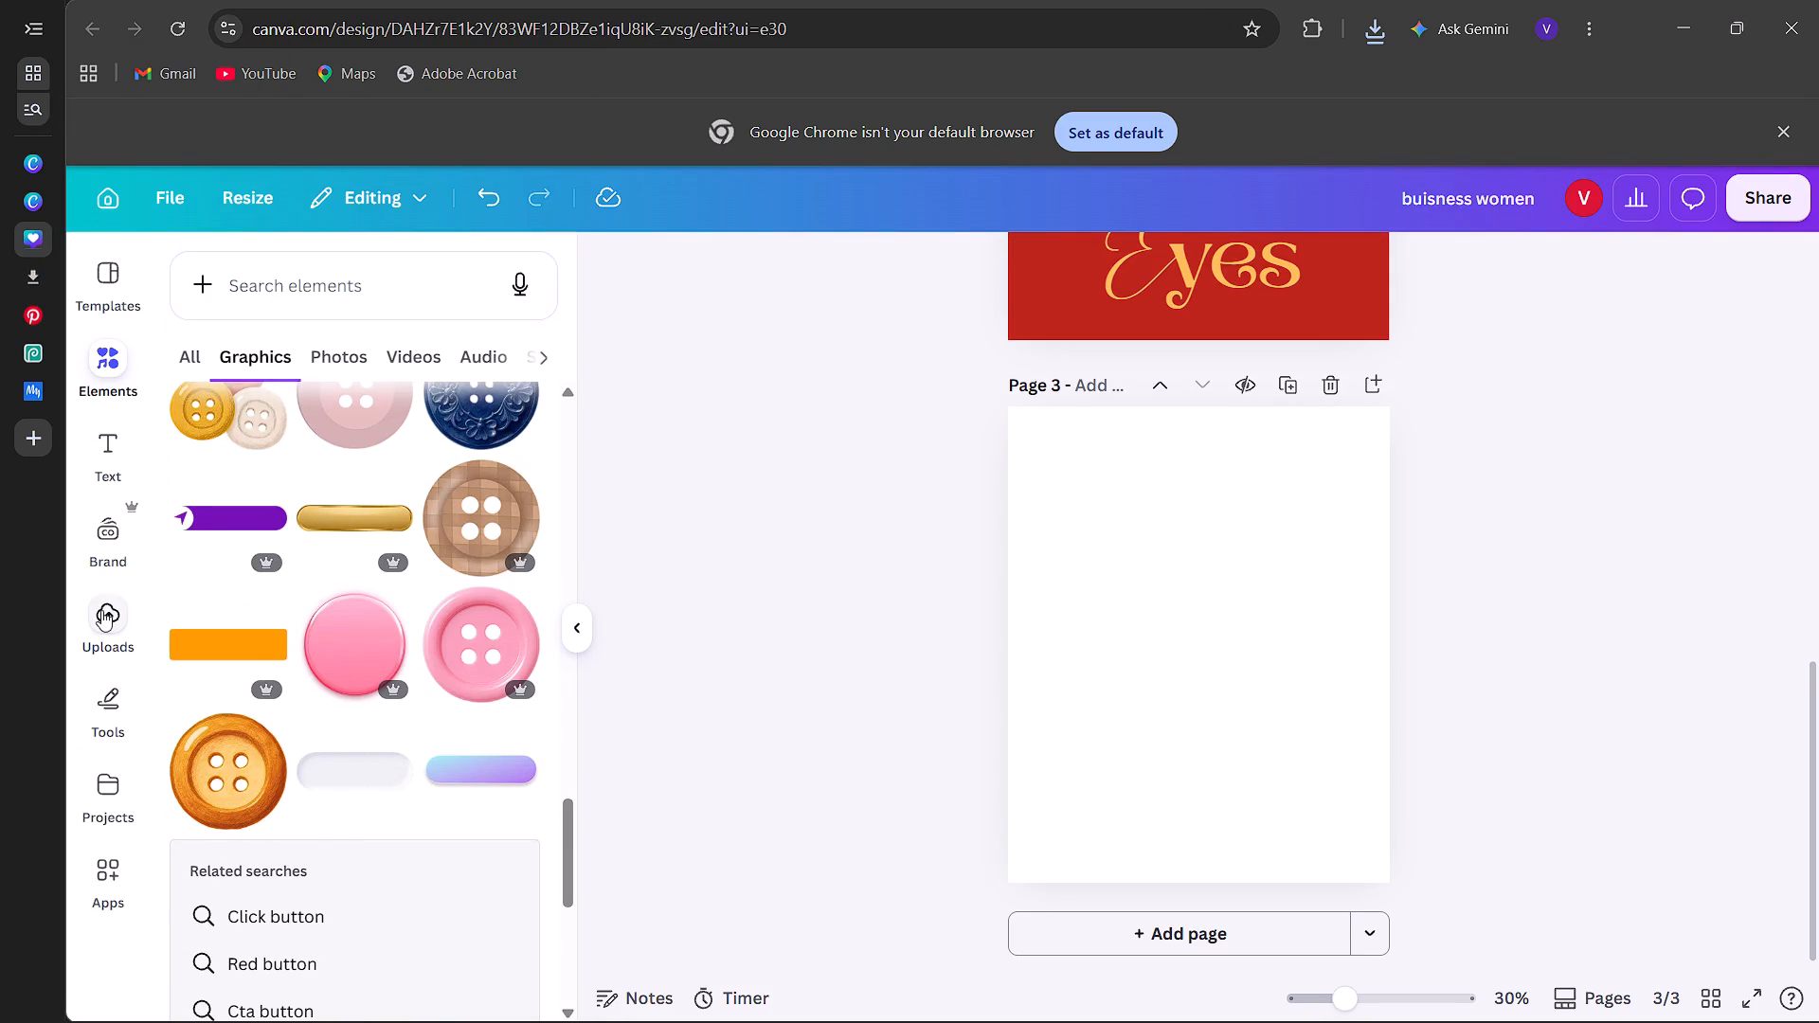
{"action": "left_click", "coordinate": [388, 361]}
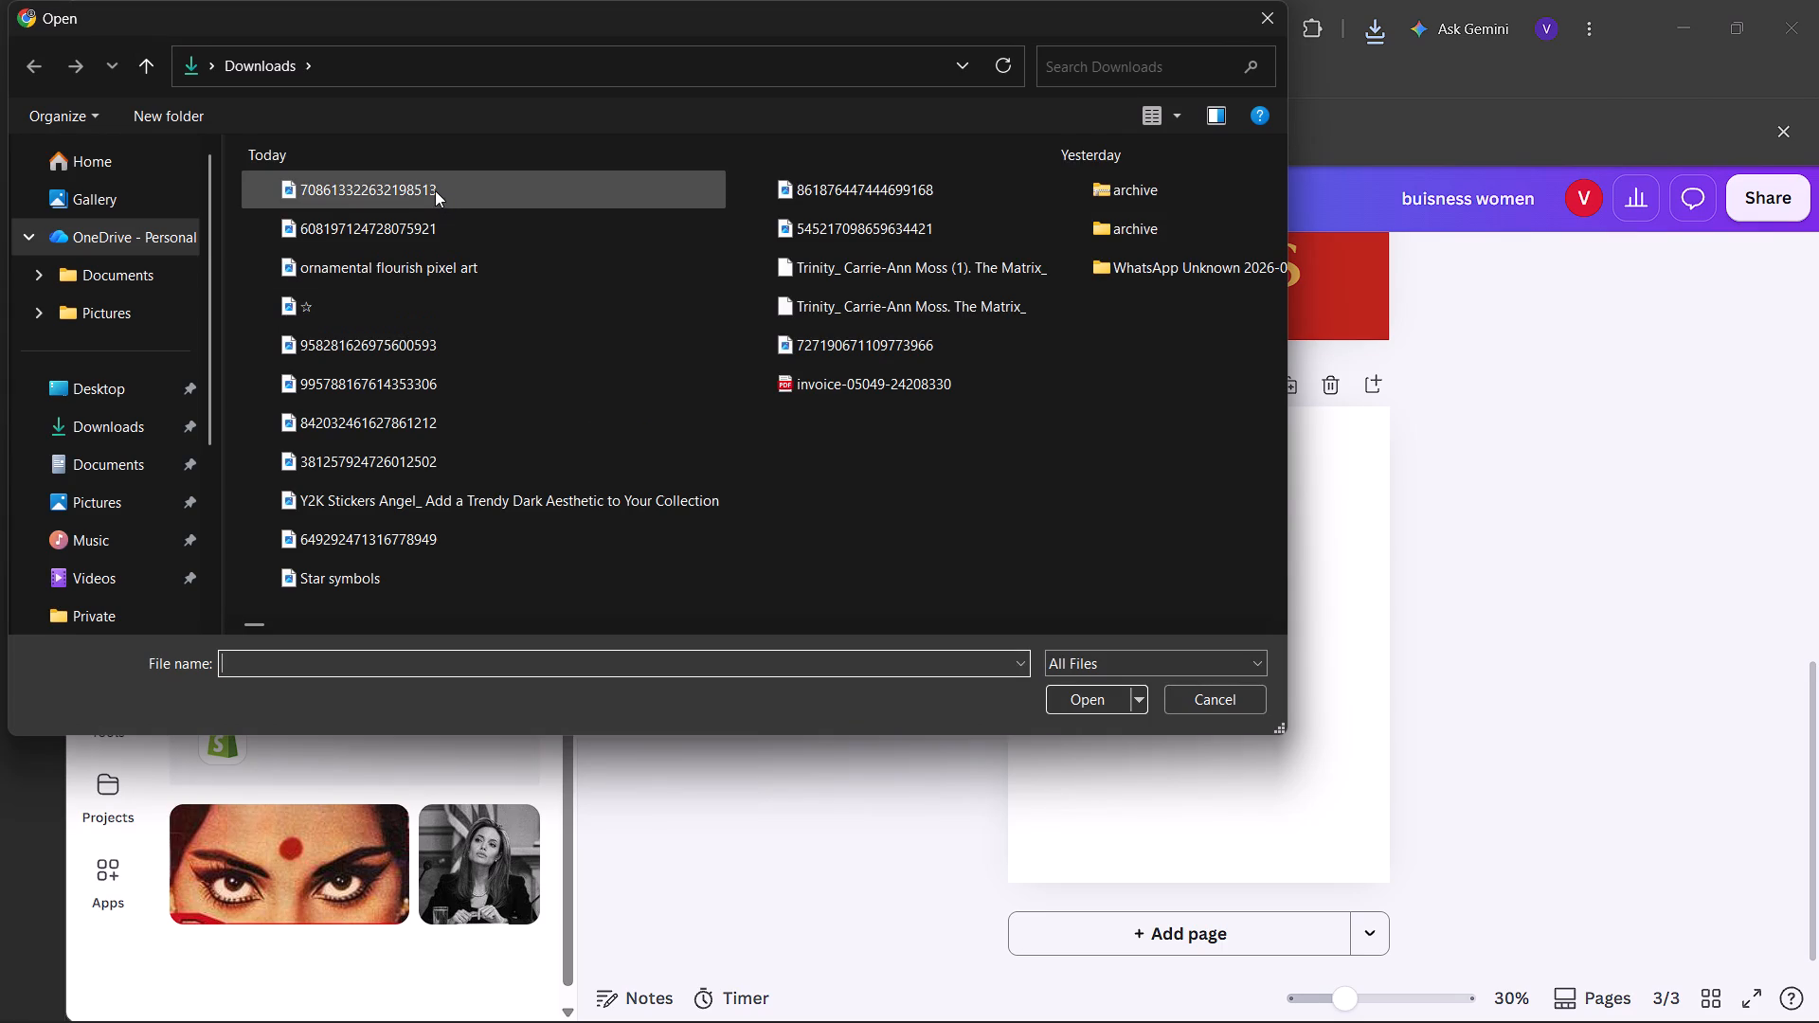
{"action": "left_click_drag", "start_coordinate": [599, 139], "coordinate": [419, 263]}
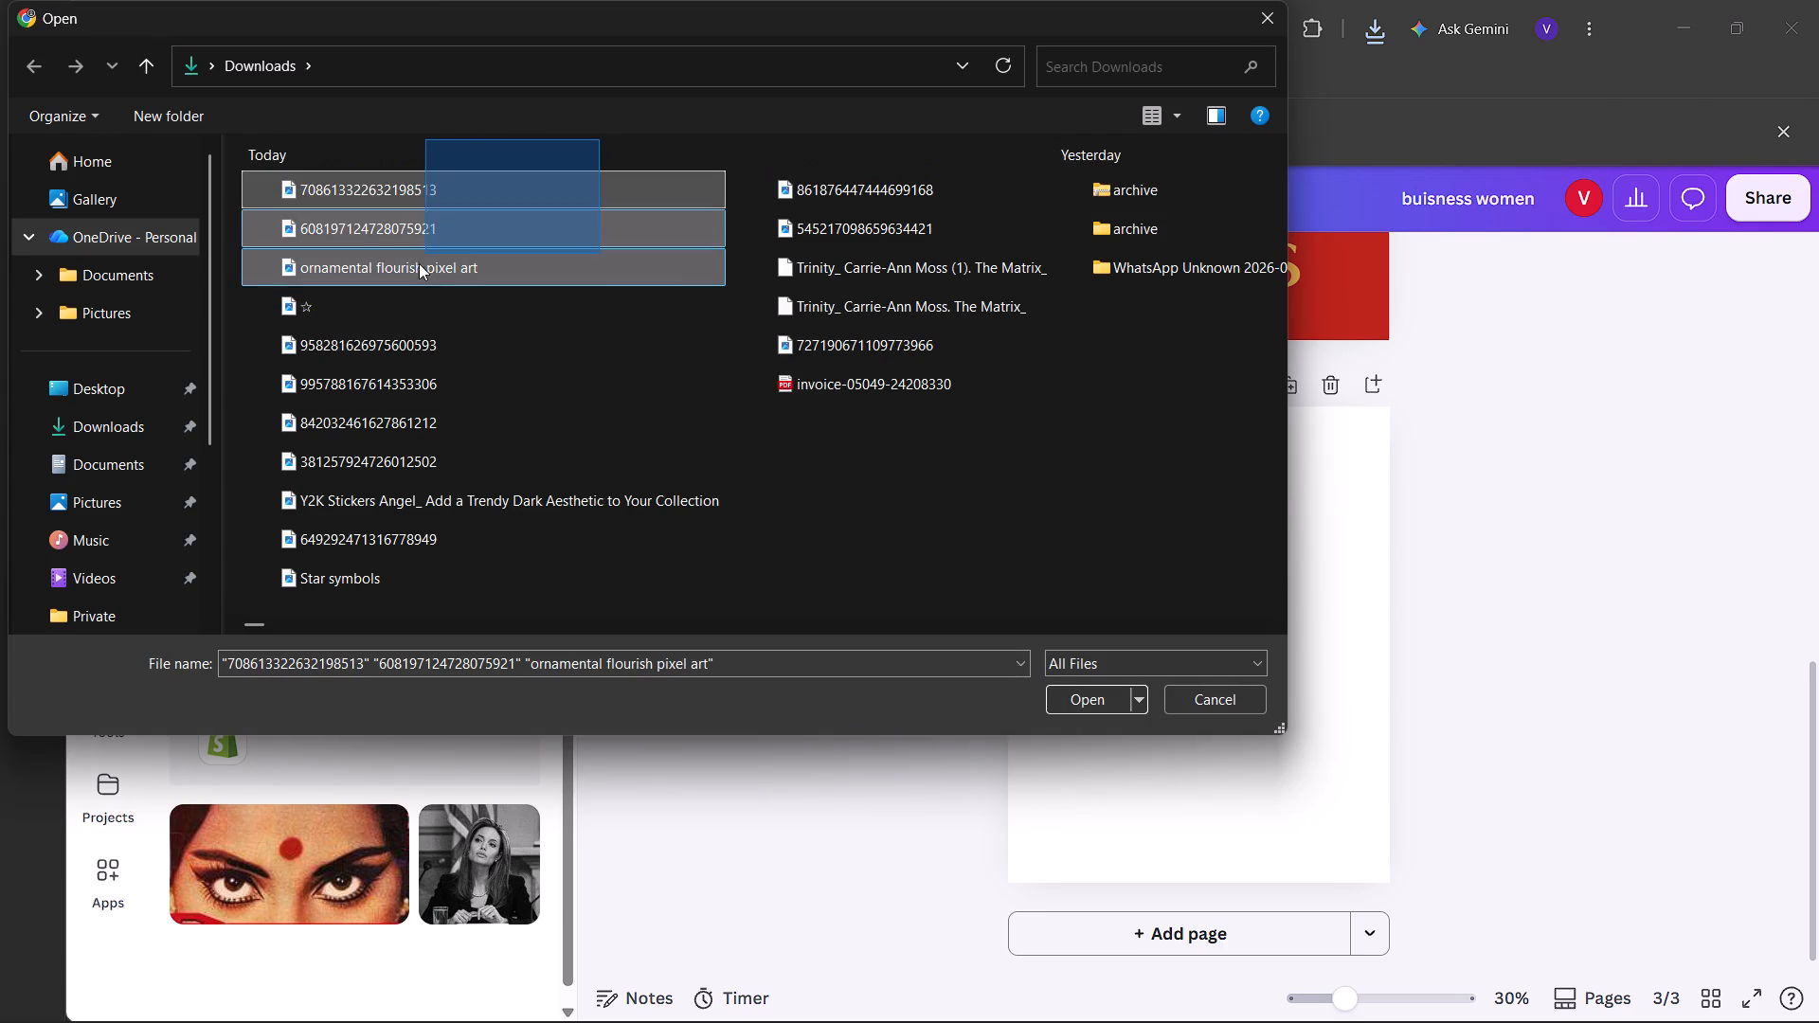
{"action": "left_click_drag", "start_coordinate": [419, 263], "coordinate": [313, 489]}
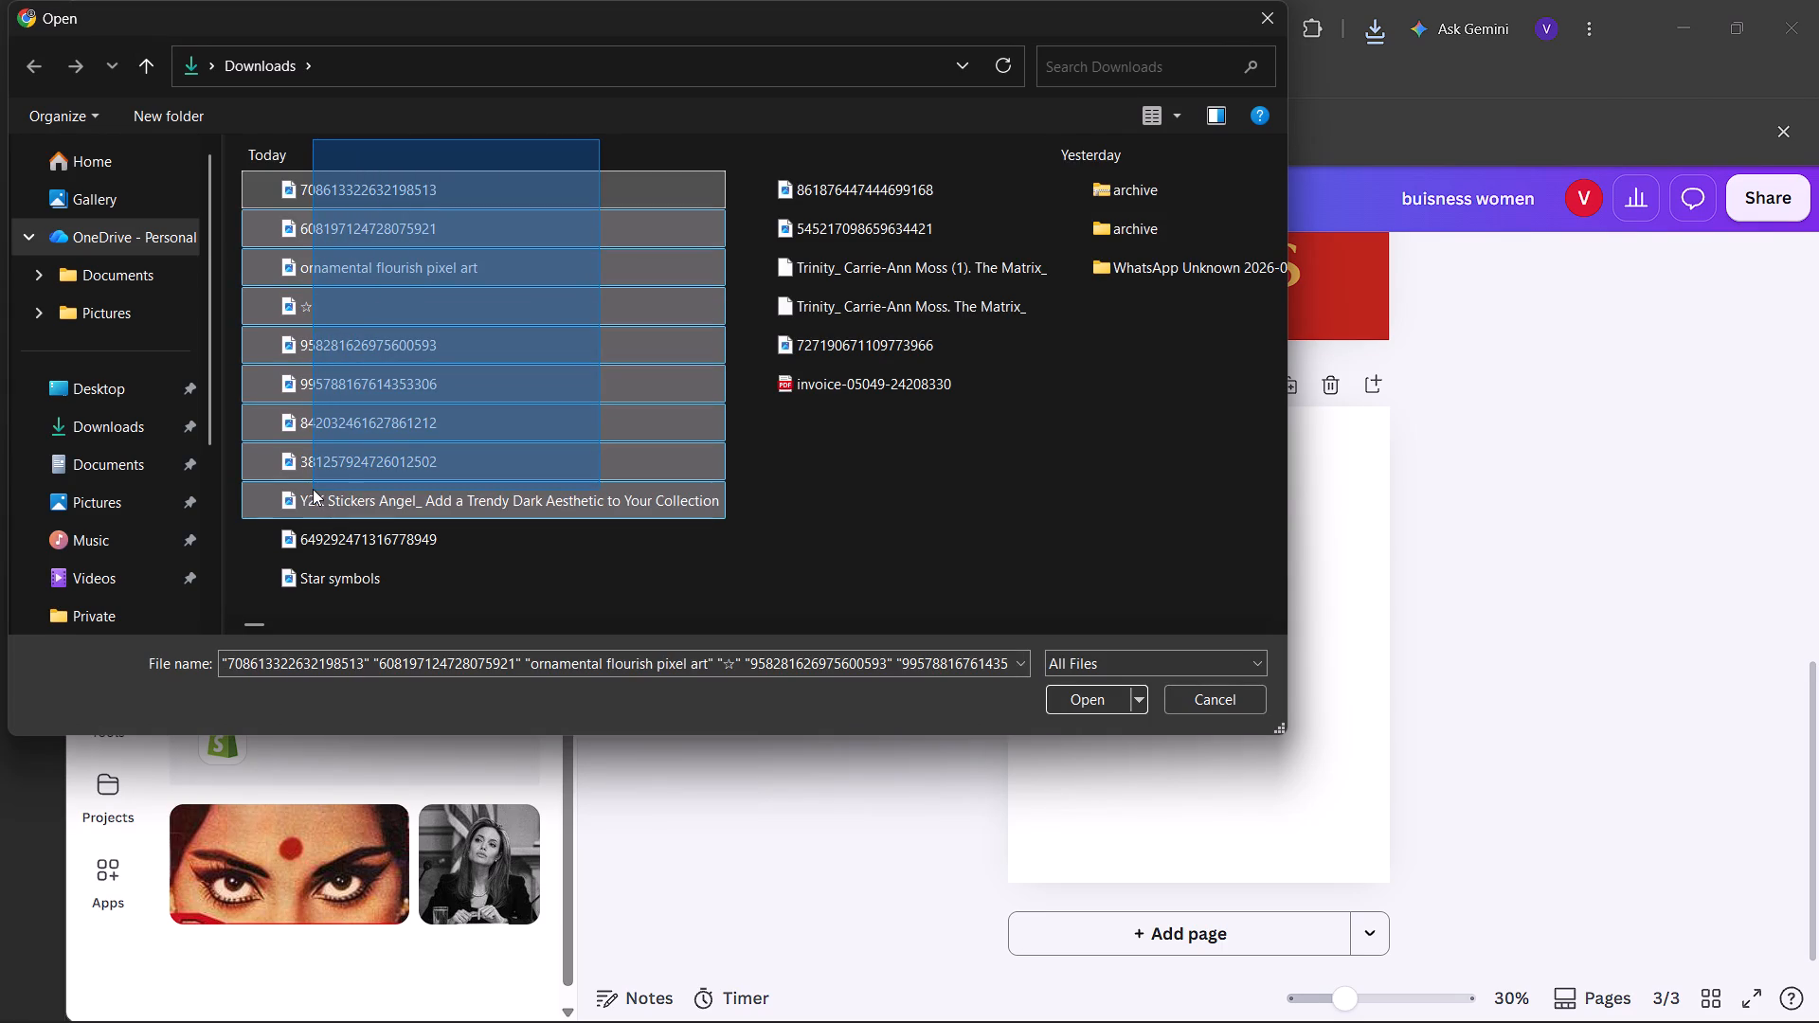
{"action": "left_click_drag", "start_coordinate": [313, 489], "coordinate": [307, 573]}
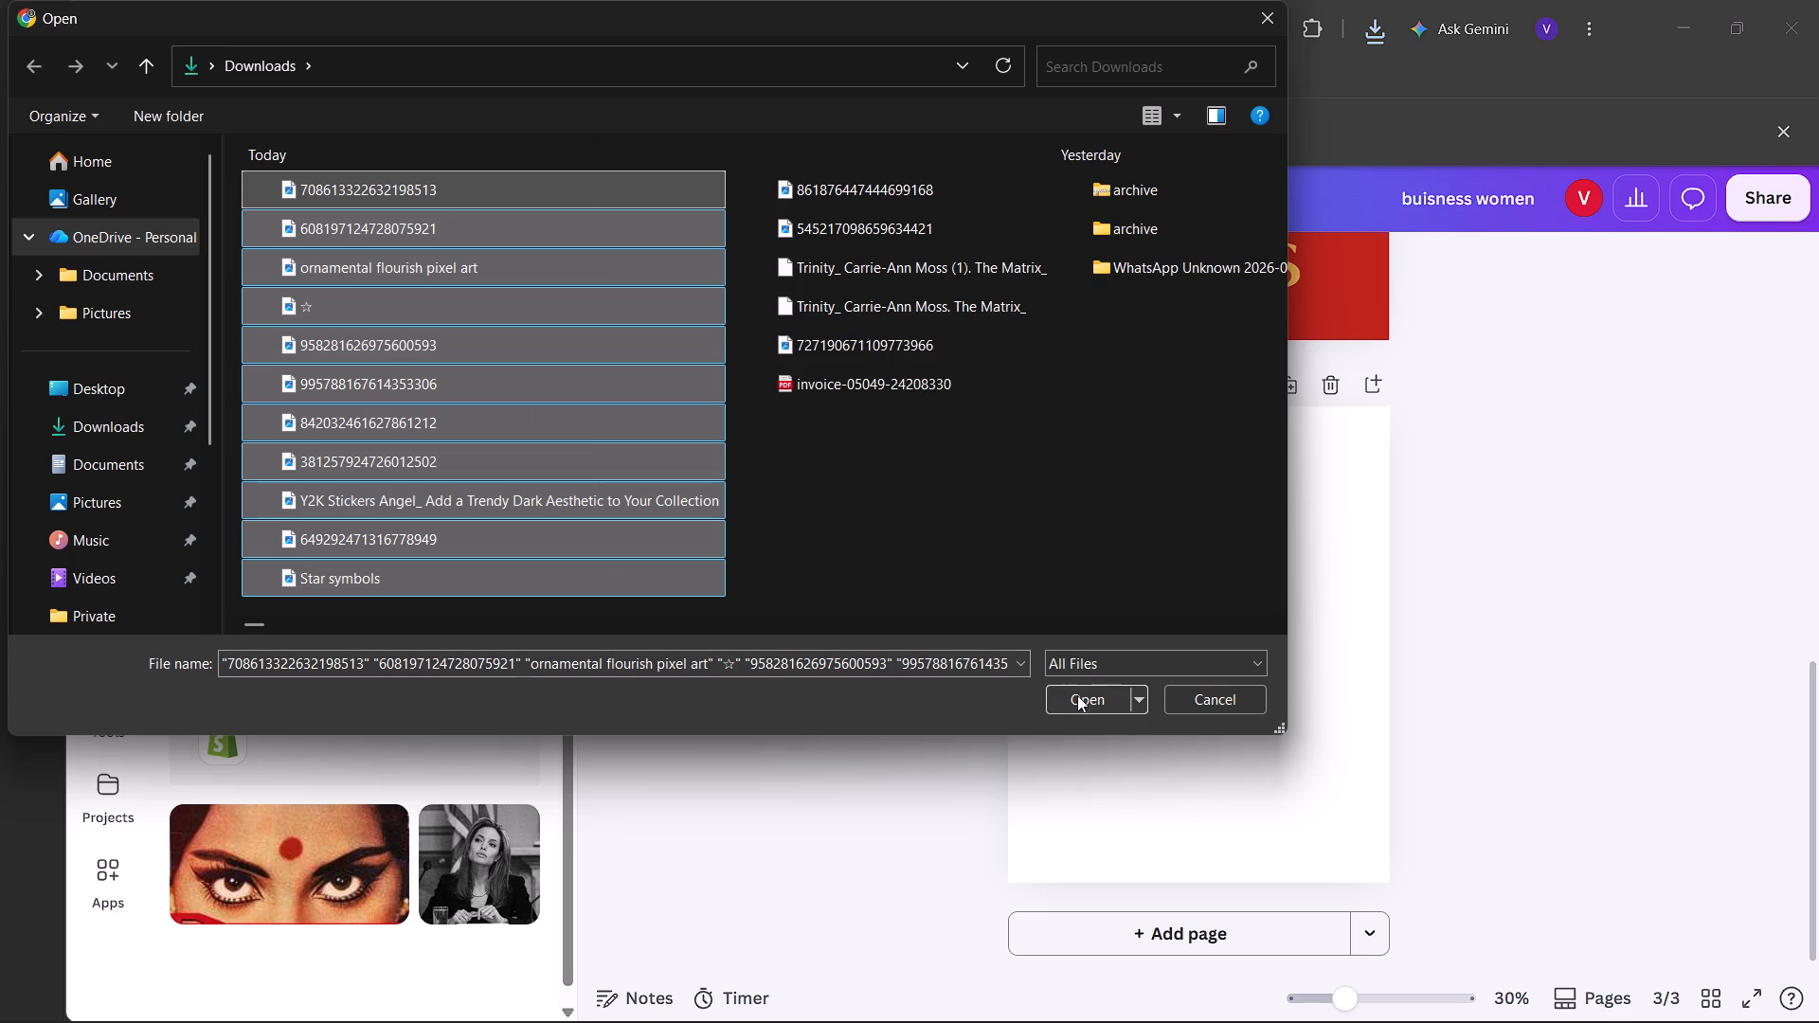
{"action": "left_click", "coordinate": [1078, 697]}
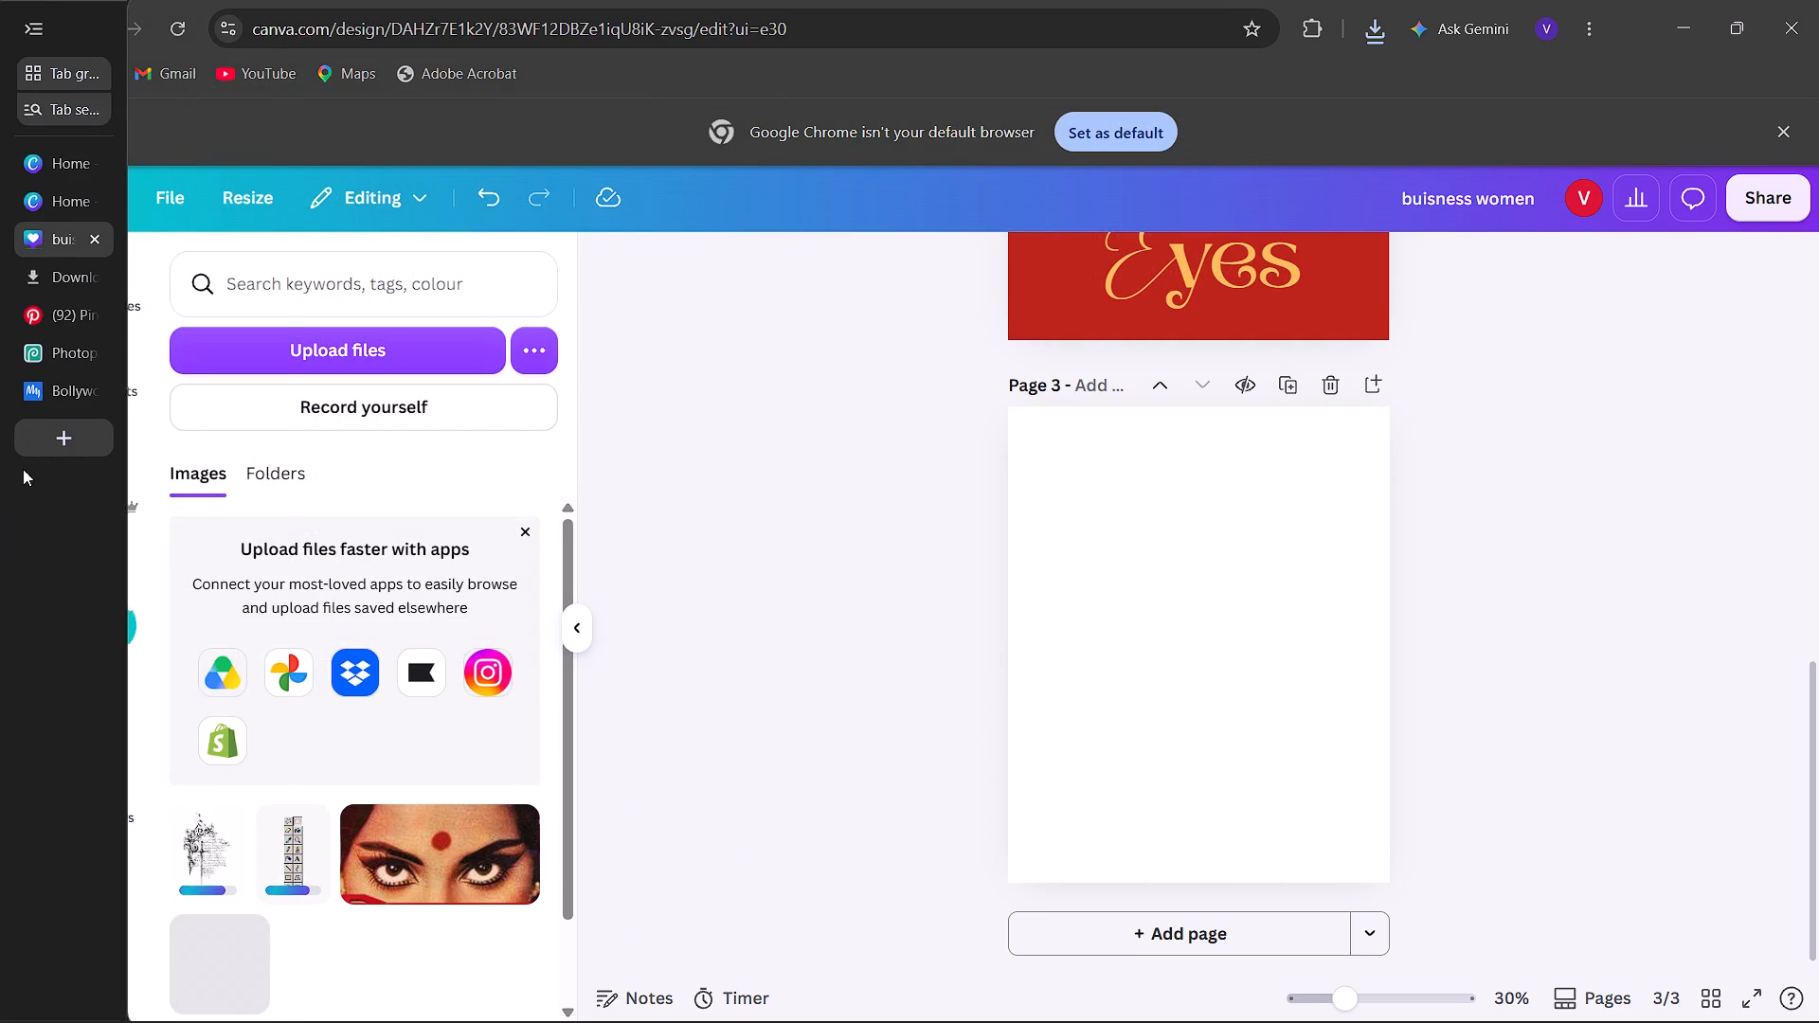
Switch to the Pinterest "y2k elements" results and download the blue image with the silver compact discs.
{"action": "left_click", "coordinate": [52, 313]}
{"action": "scroll", "coordinate": [681, 704], "scroll_direction": "down", "scroll_amount": 2}
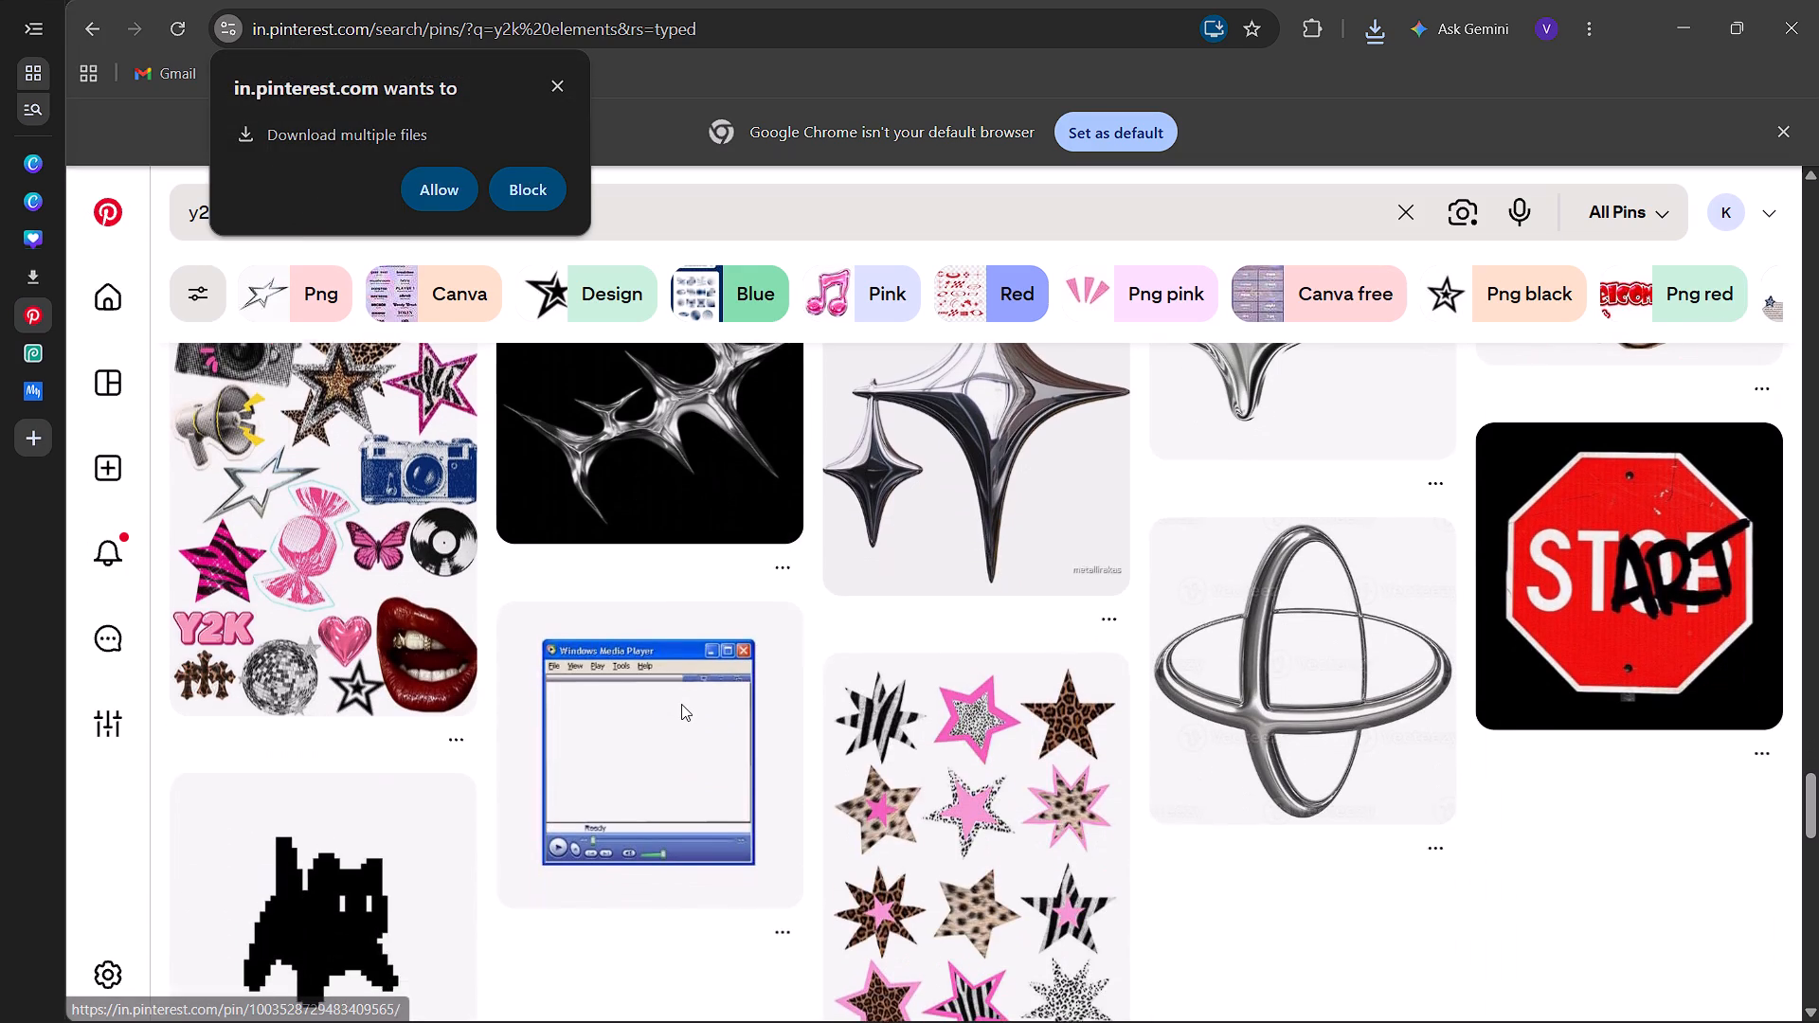
{"action": "scroll", "coordinate": [681, 704], "scroll_direction": "down", "scroll_amount": 5}
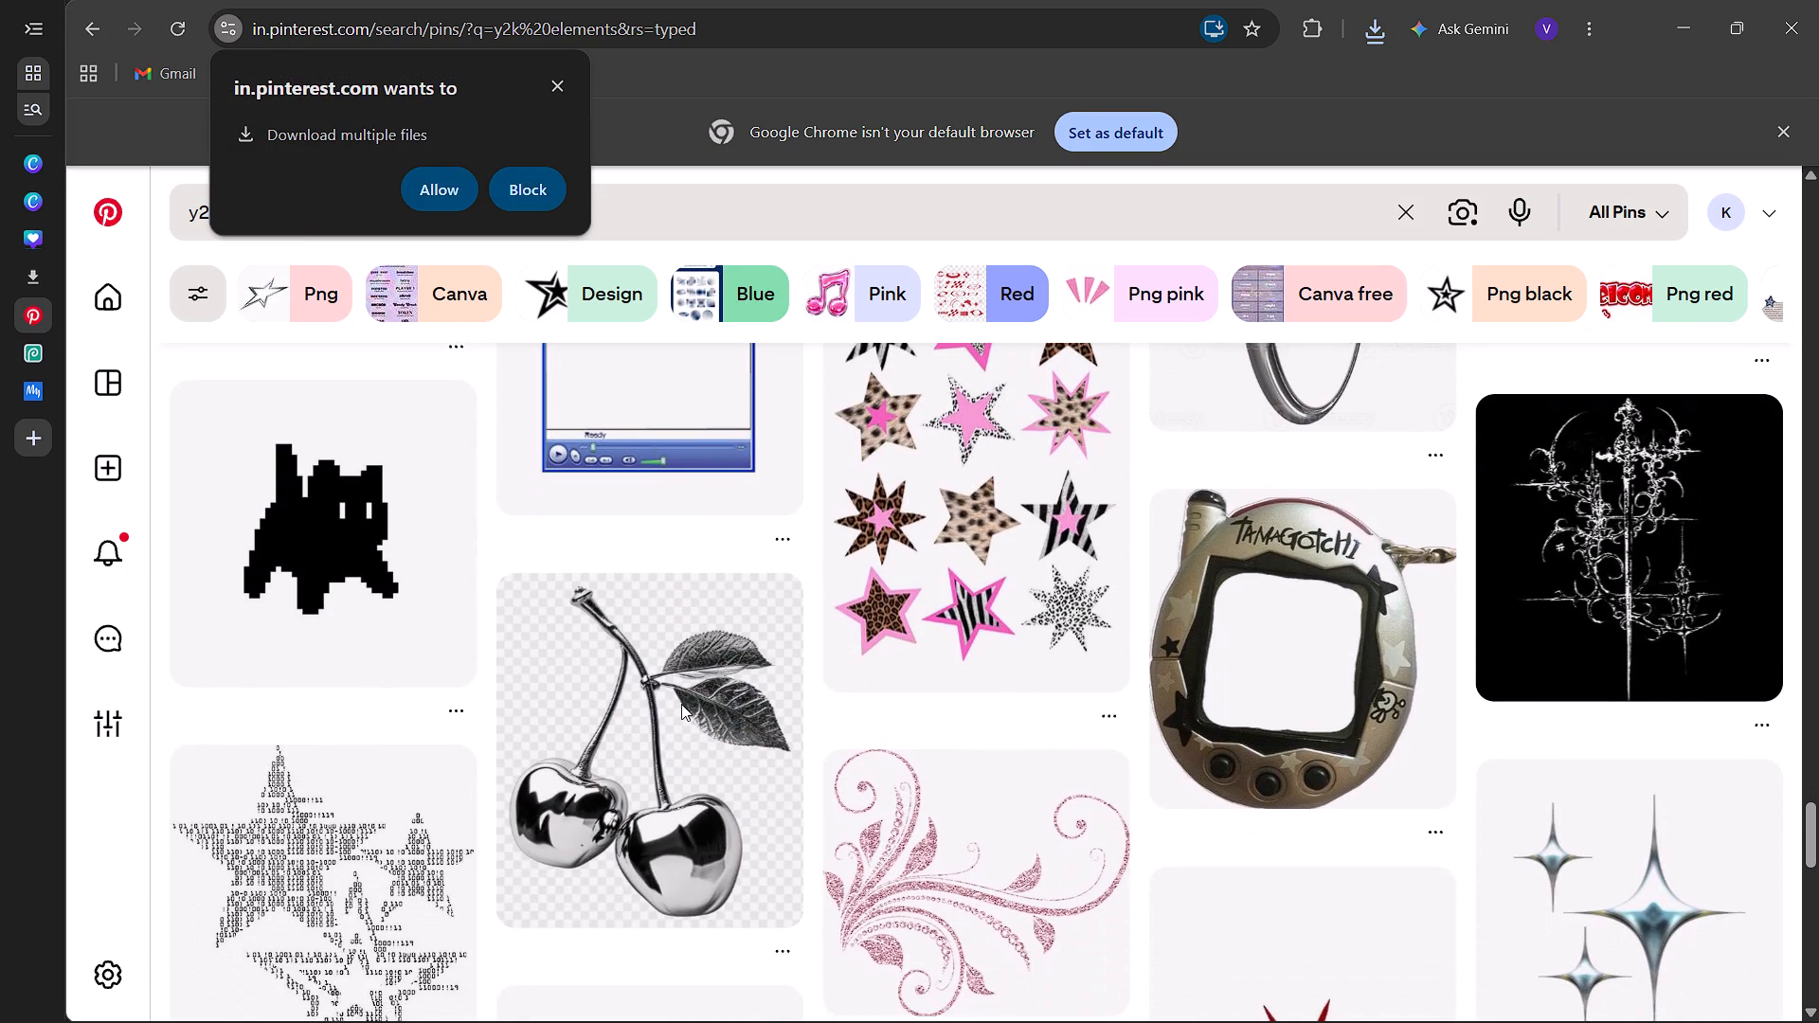
{"action": "scroll", "coordinate": [681, 704], "scroll_direction": "down", "scroll_amount": 2}
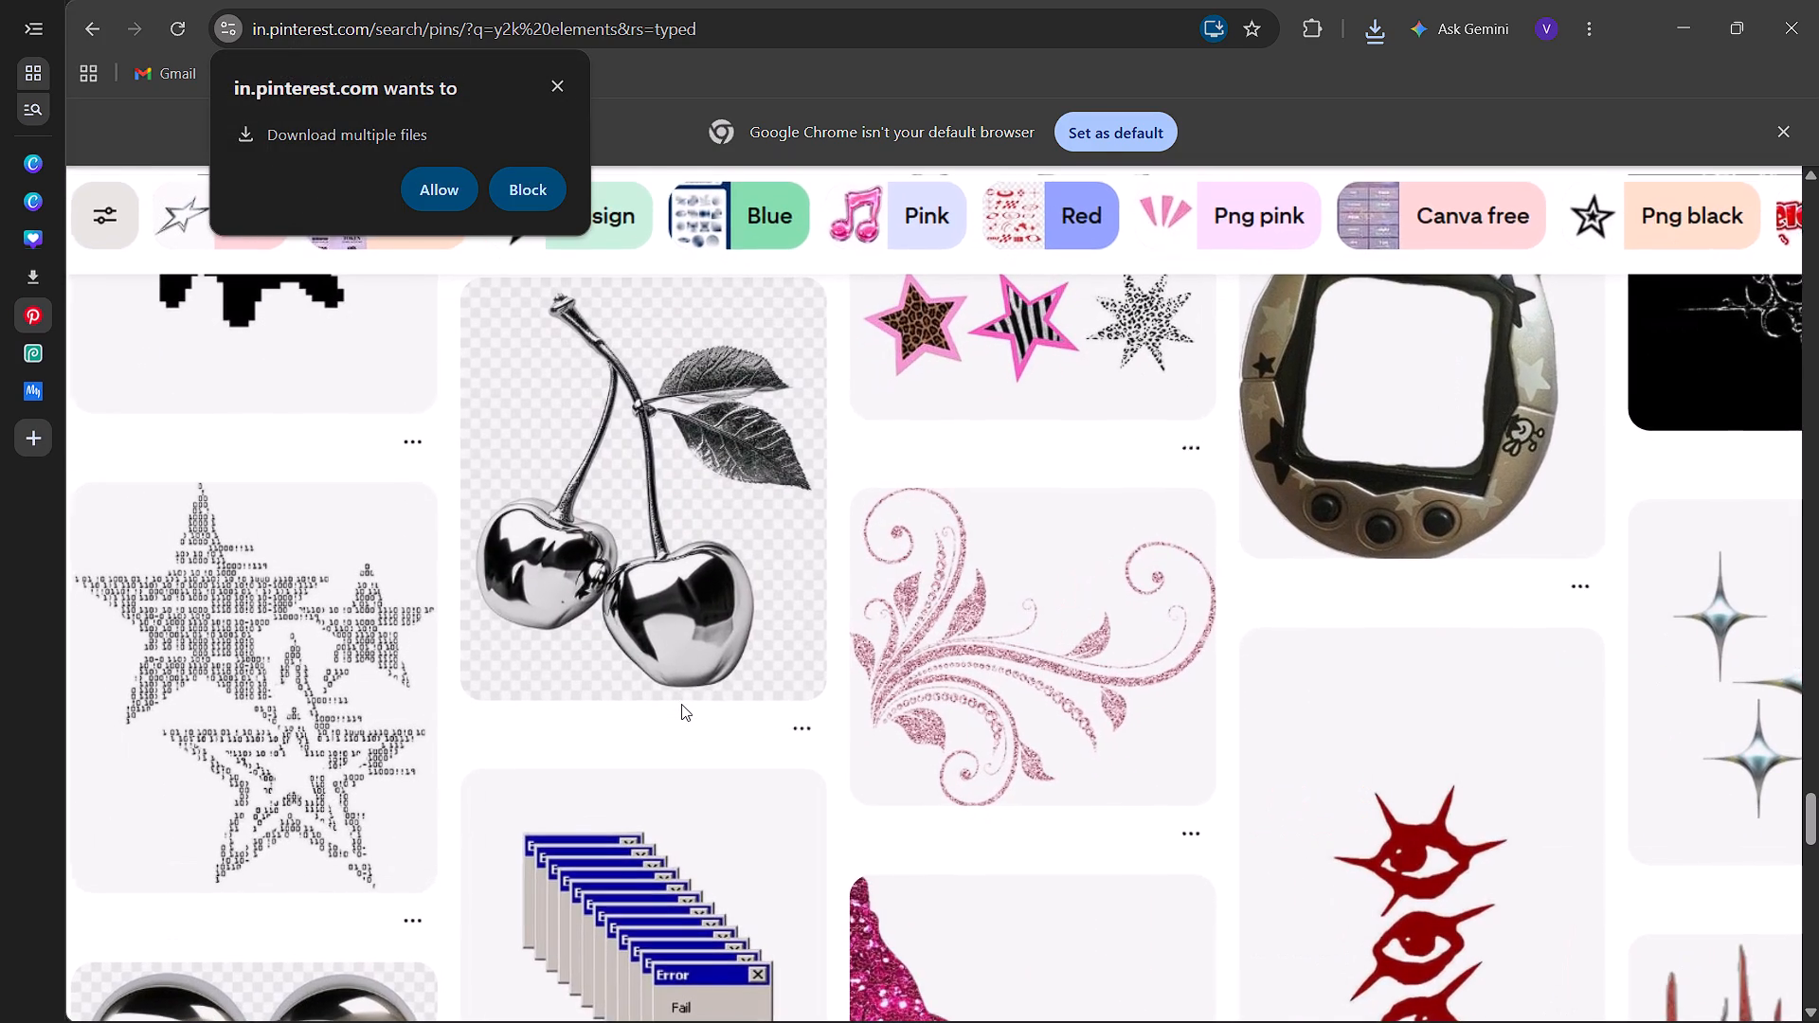
{"action": "scroll", "coordinate": [681, 704], "scroll_direction": "down", "scroll_amount": 4}
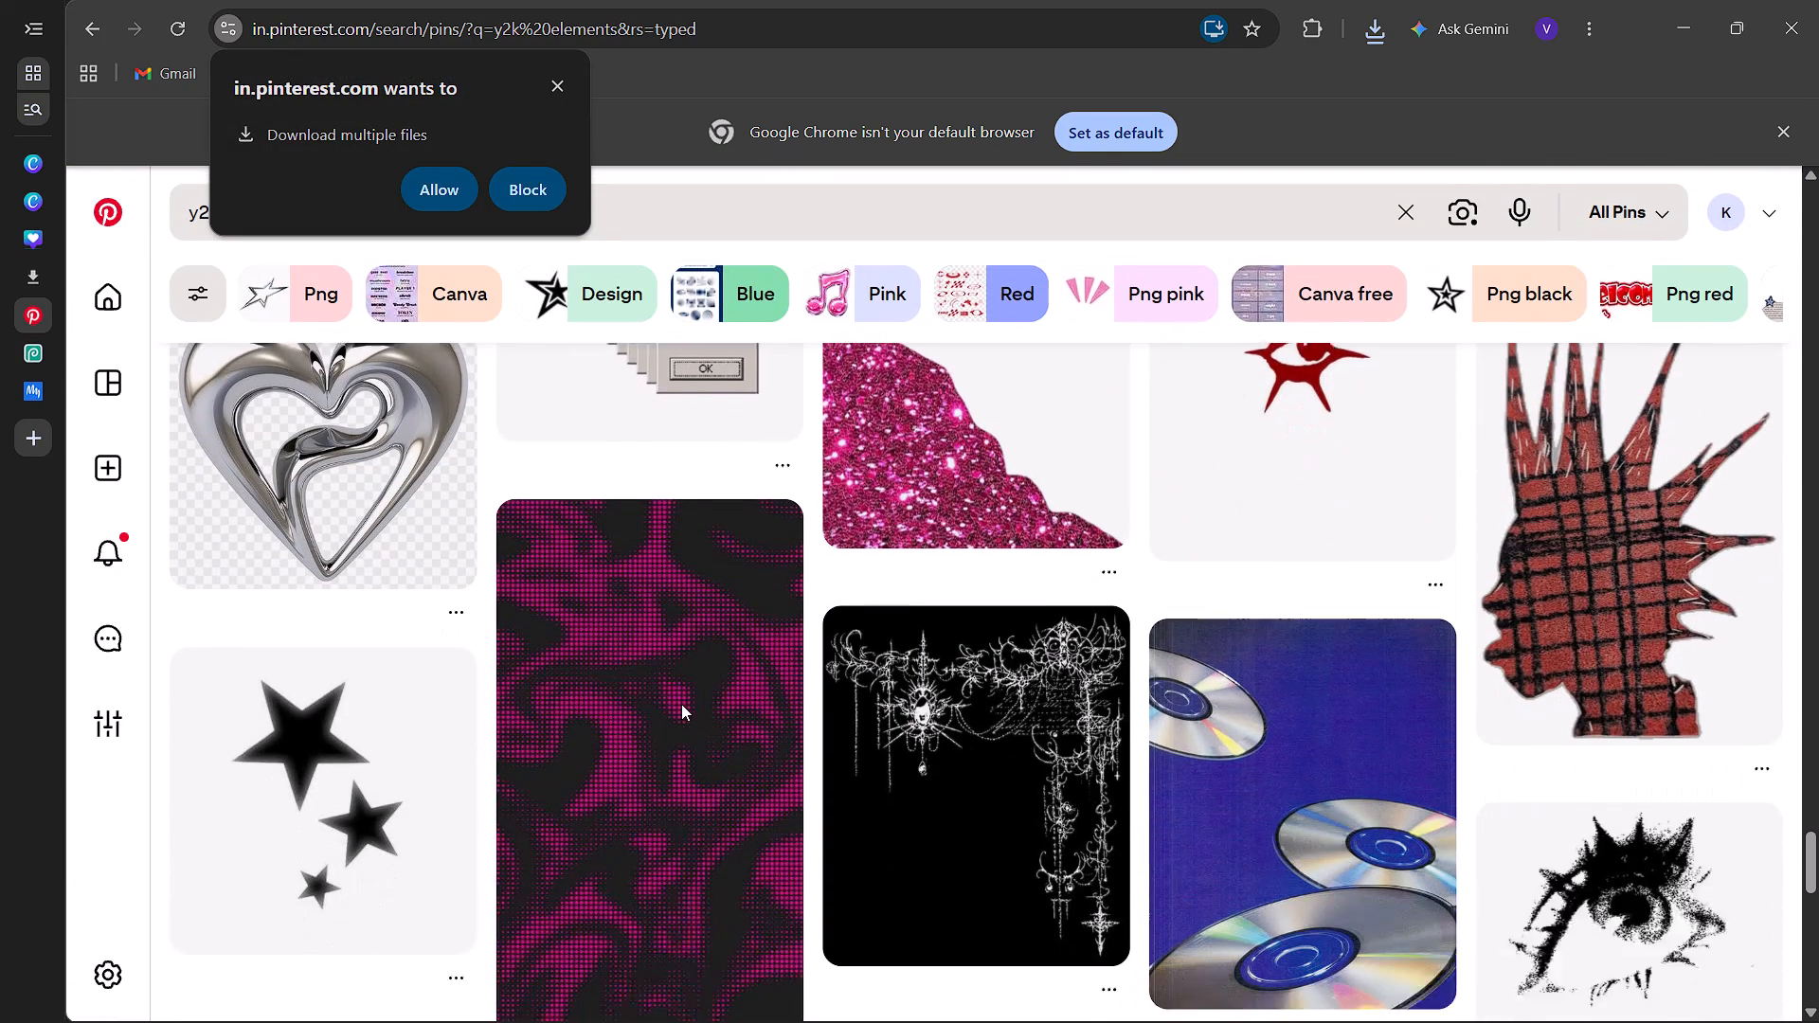
{"action": "scroll", "coordinate": [681, 704], "scroll_direction": "down", "scroll_amount": 2}
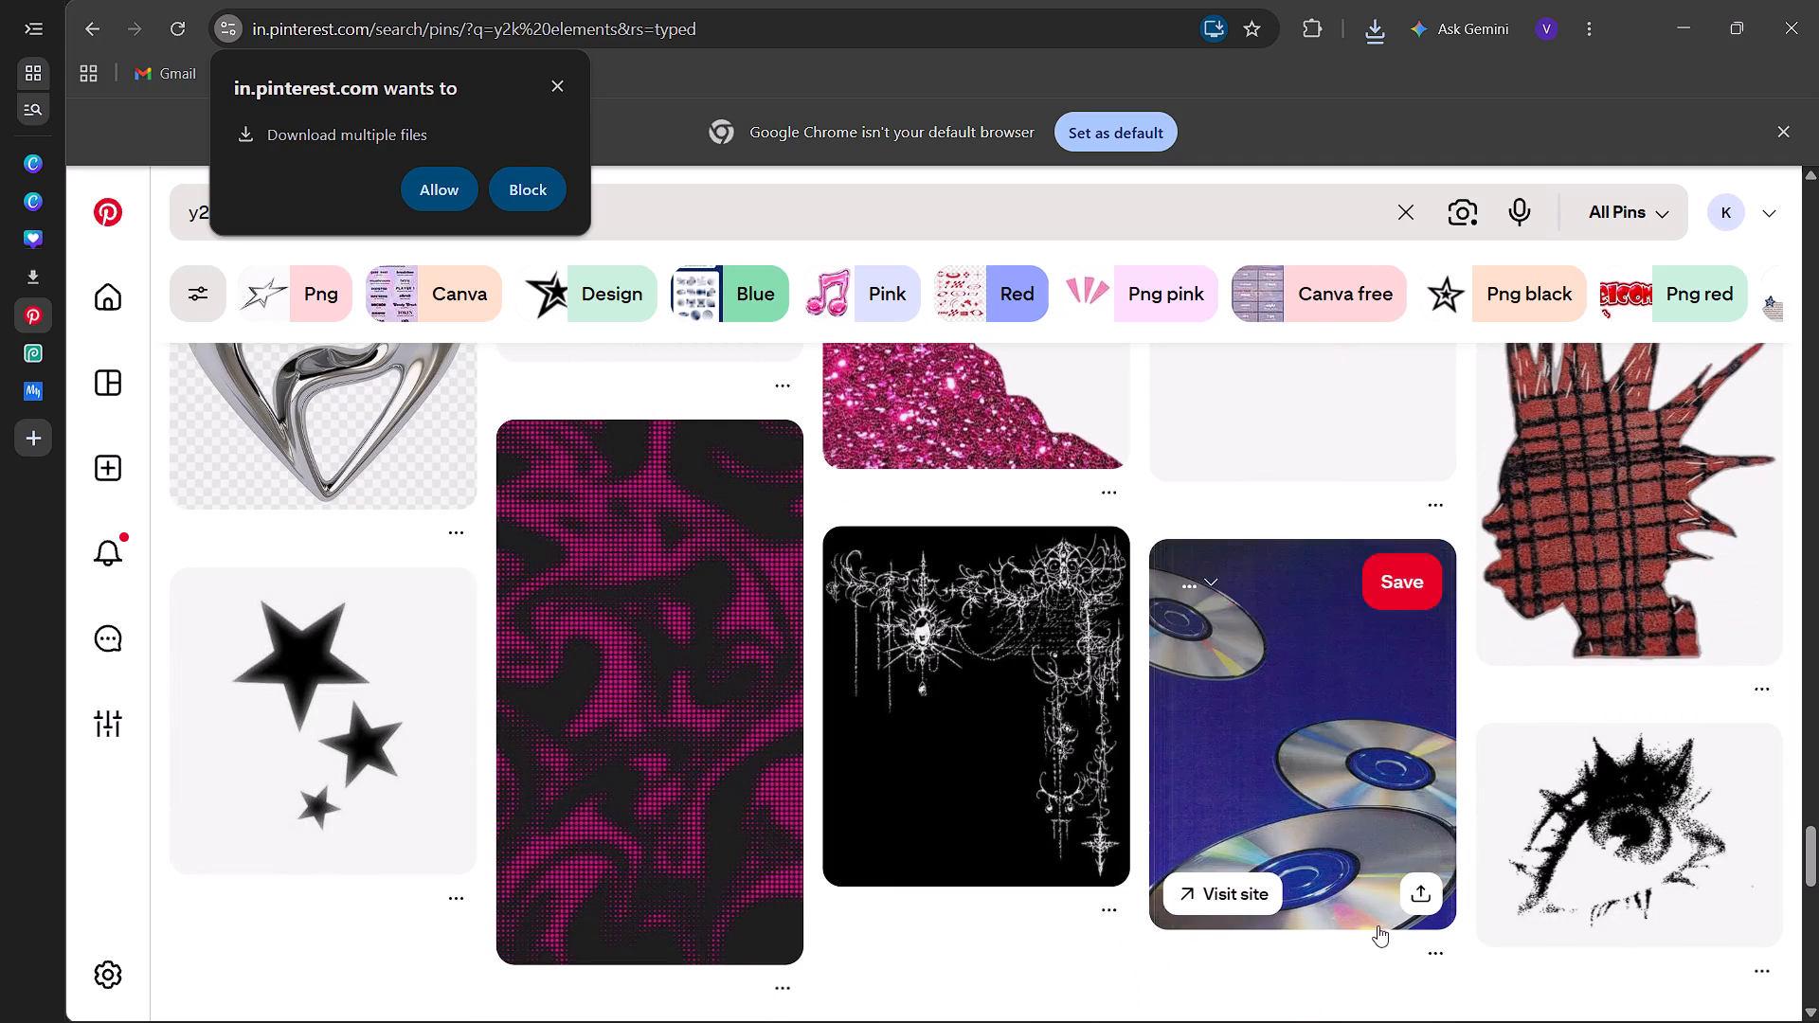
{"action": "left_click", "coordinate": [1438, 958]}
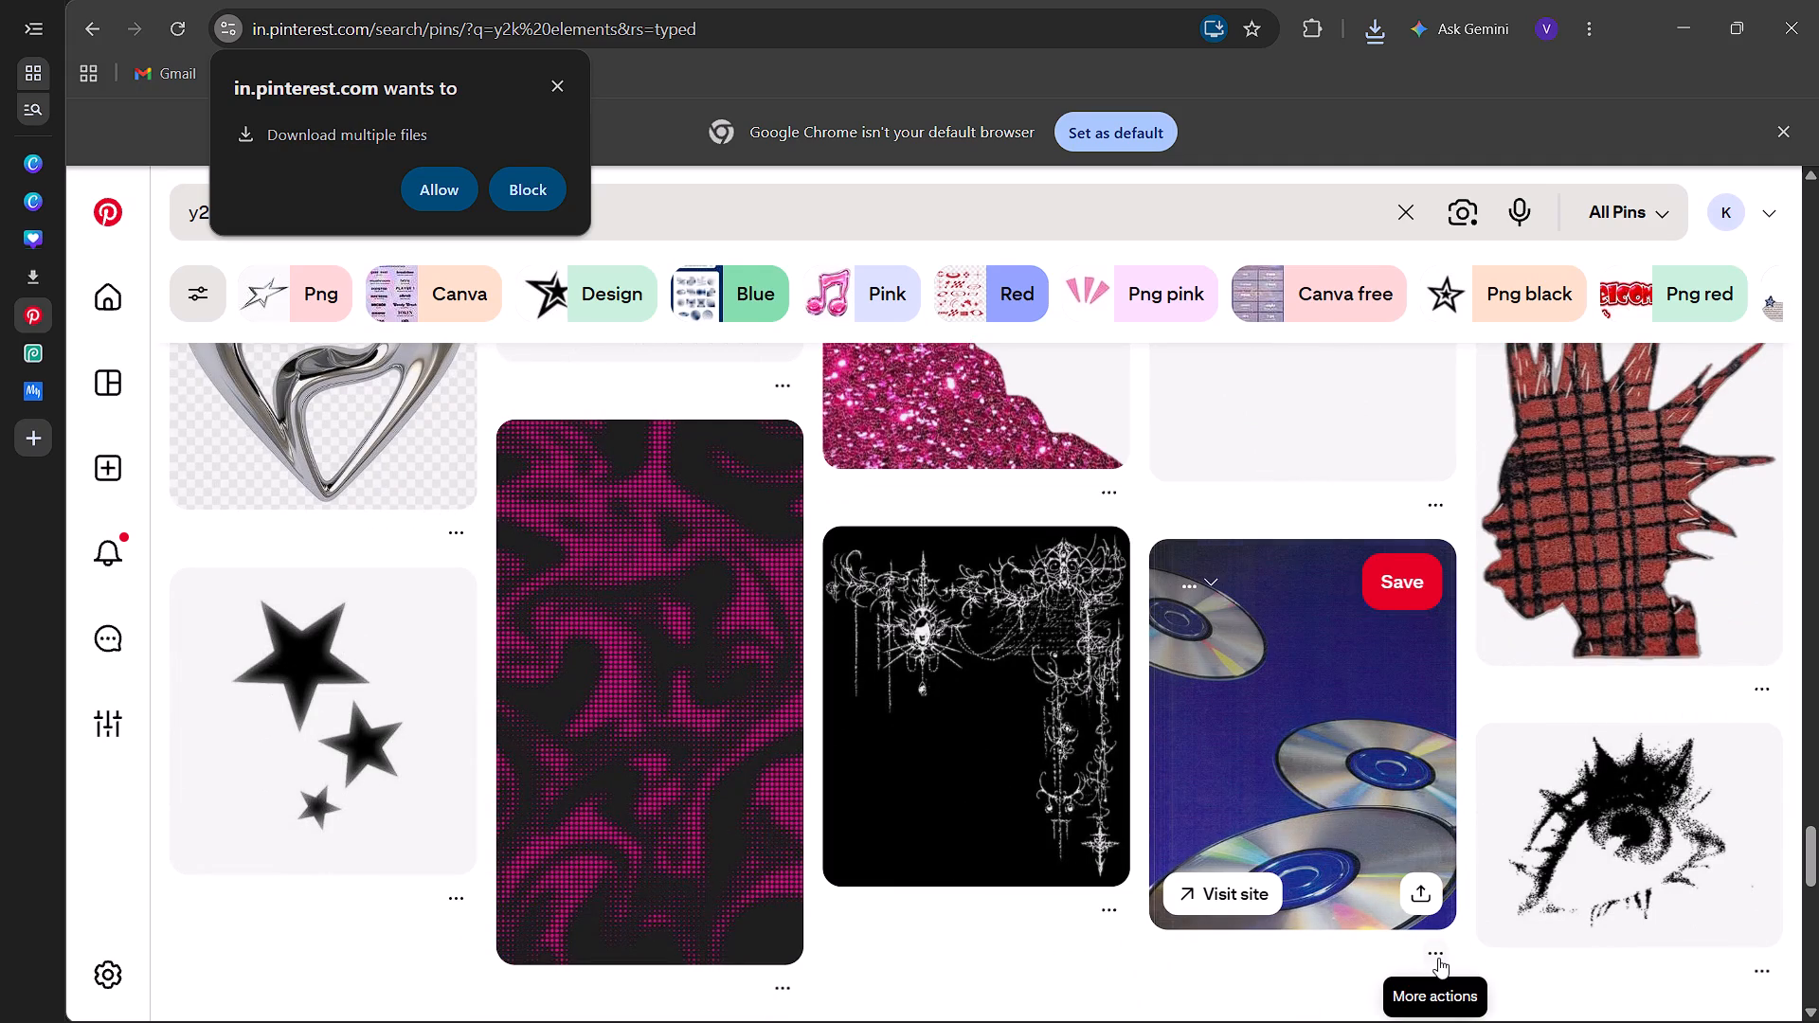
Download the Pinterest image of silver CDs on a blue background.
{"action": "left_click", "coordinate": [1428, 852]}
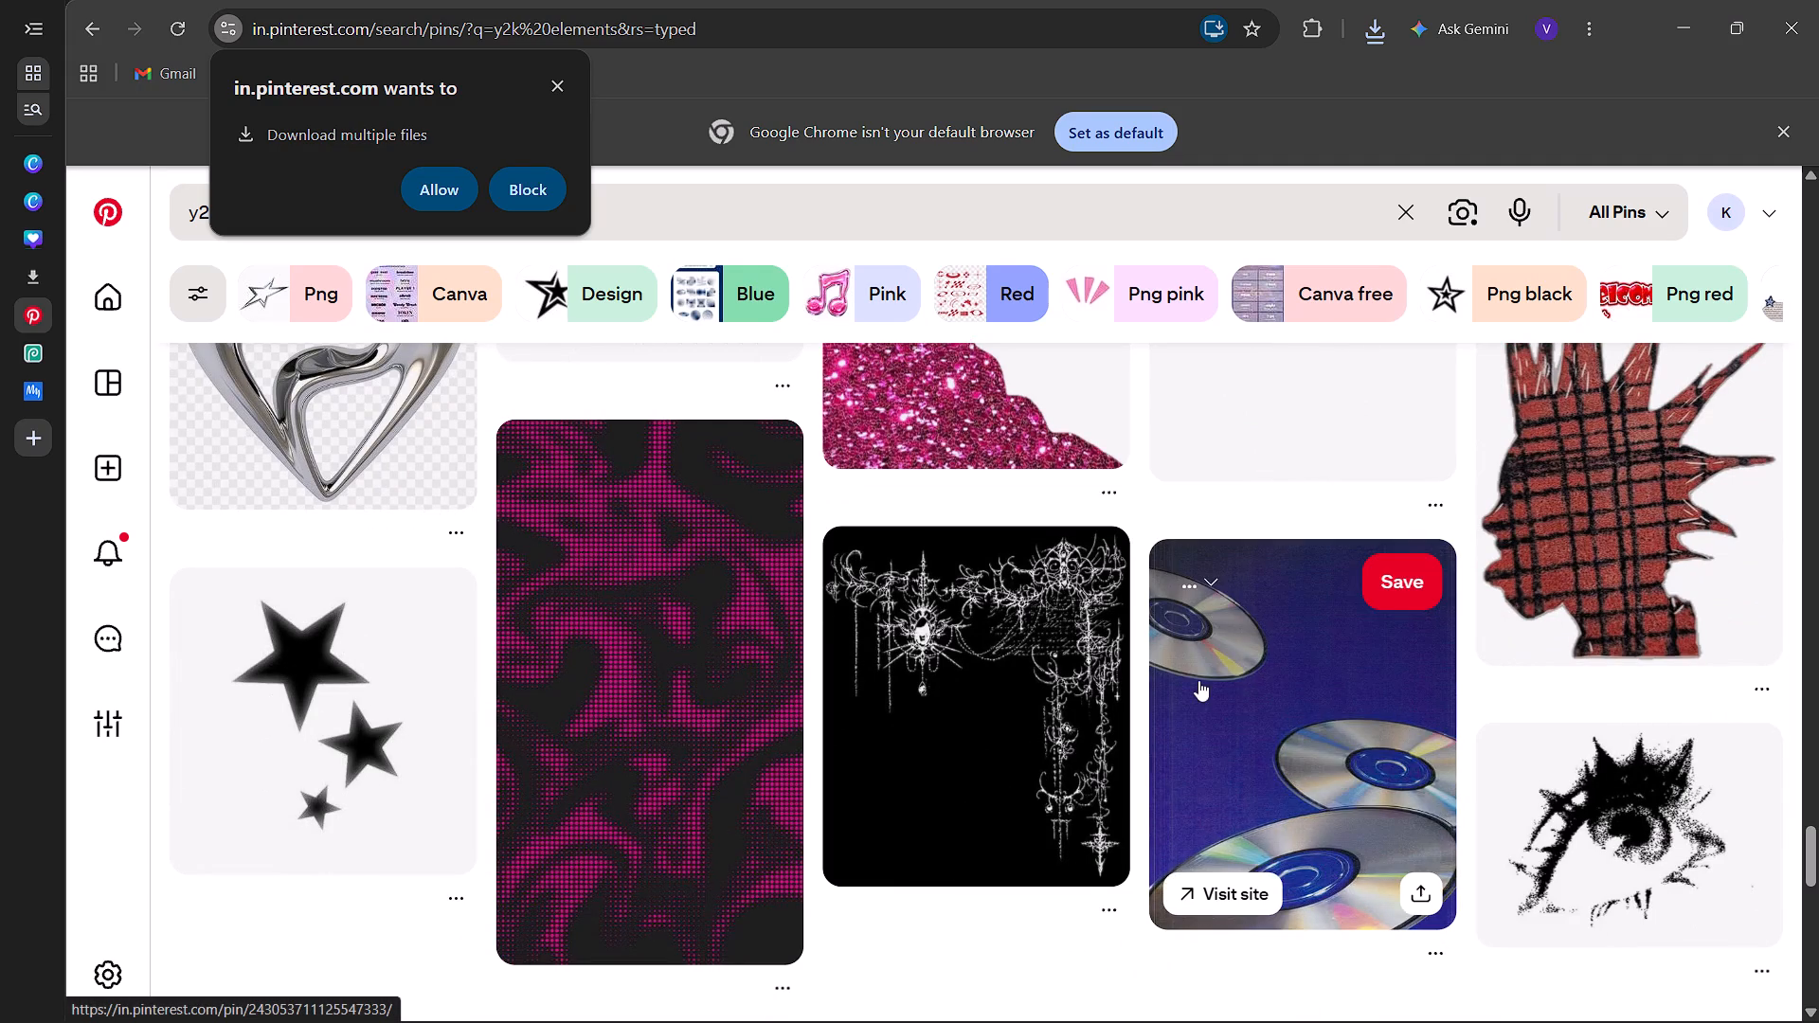
Download the silver metallic butterfly image.
{"action": "scroll", "coordinate": [1198, 680], "scroll_direction": "down", "scroll_amount": 6}
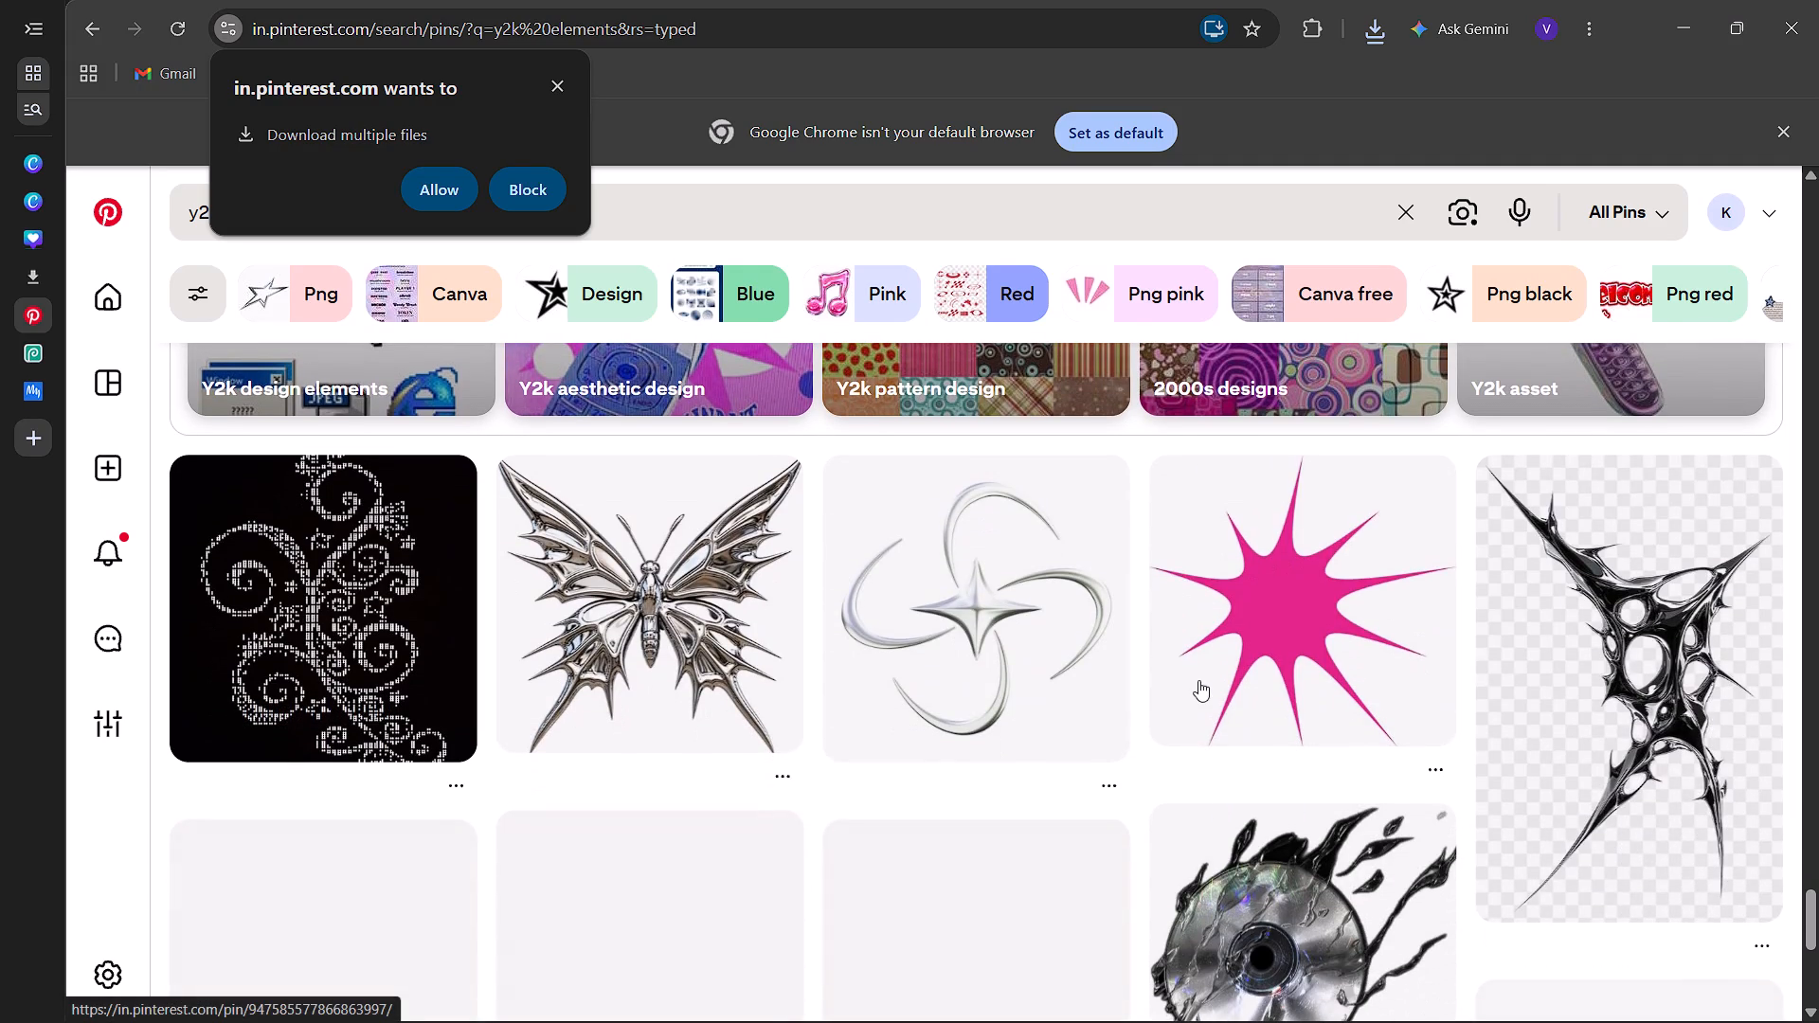
{"action": "scroll", "coordinate": [1198, 680], "scroll_direction": "down", "scroll_amount": 1}
{"action": "left_click", "coordinate": [772, 778]}
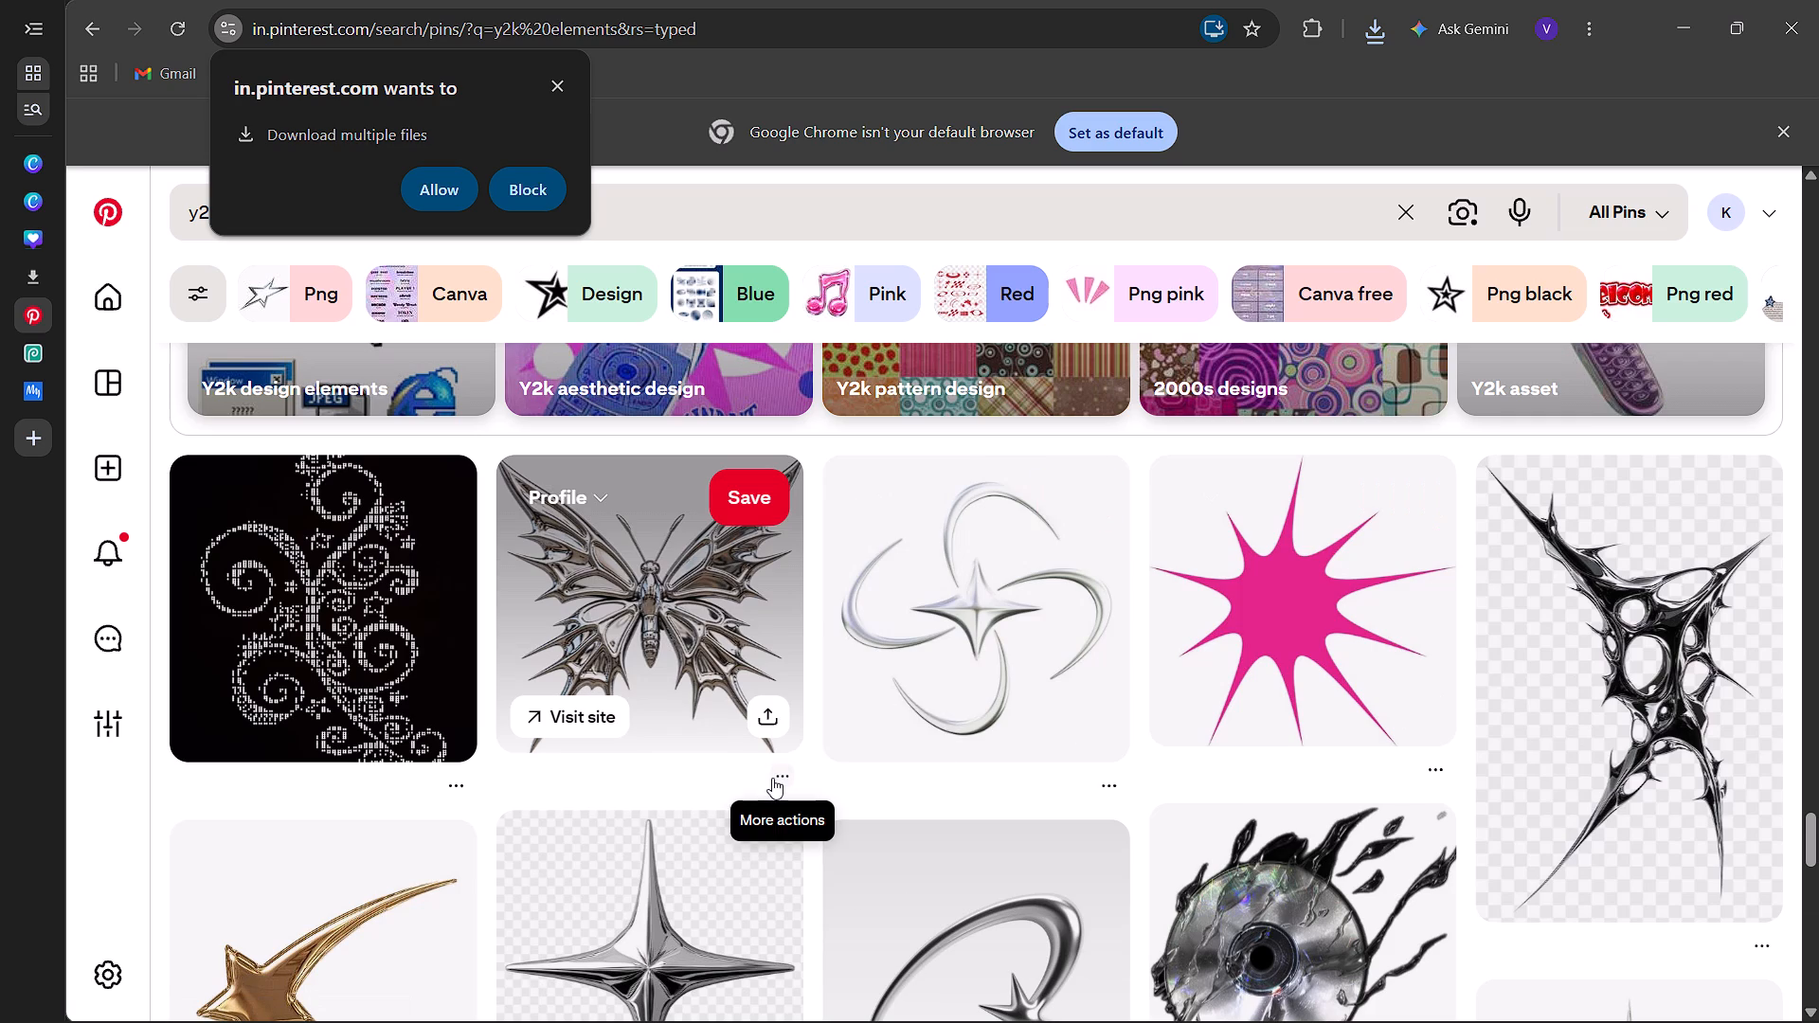
{"action": "left_click", "coordinate": [764, 670]}
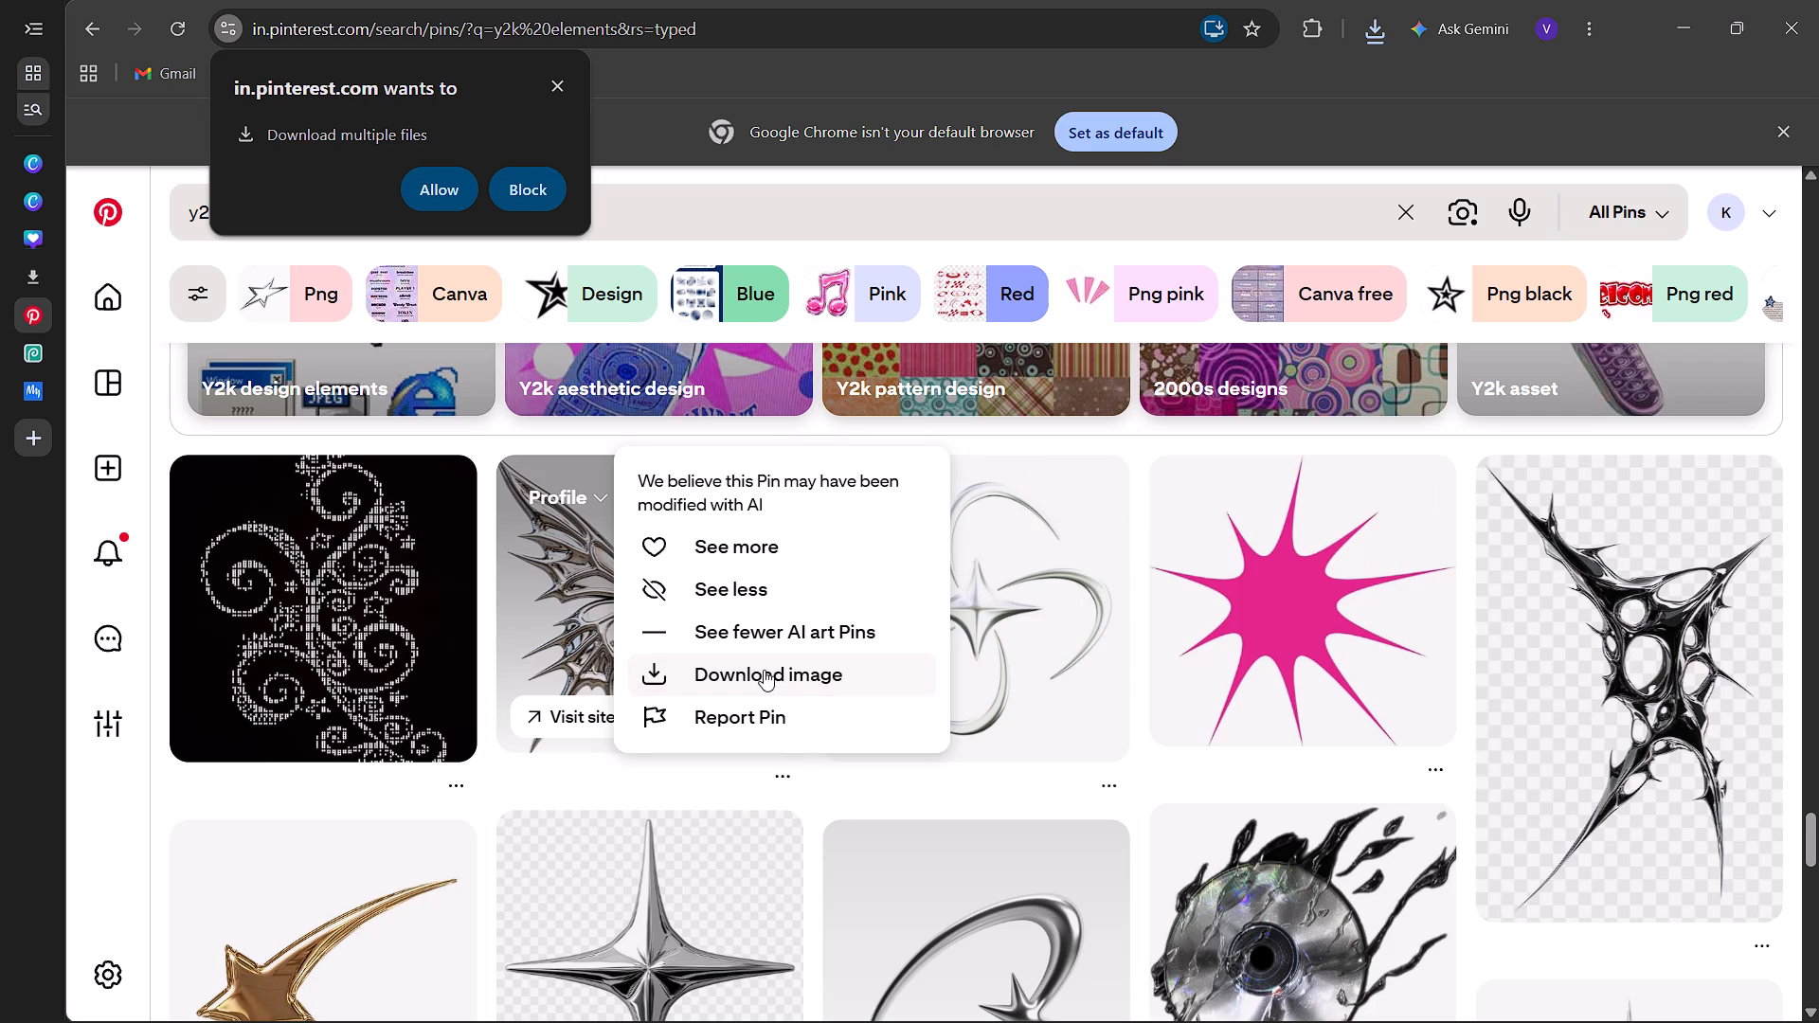
Download the silver CD image with the black liquid splashes.
{"action": "scroll", "coordinate": [944, 733], "scroll_direction": "down", "scroll_amount": 3}
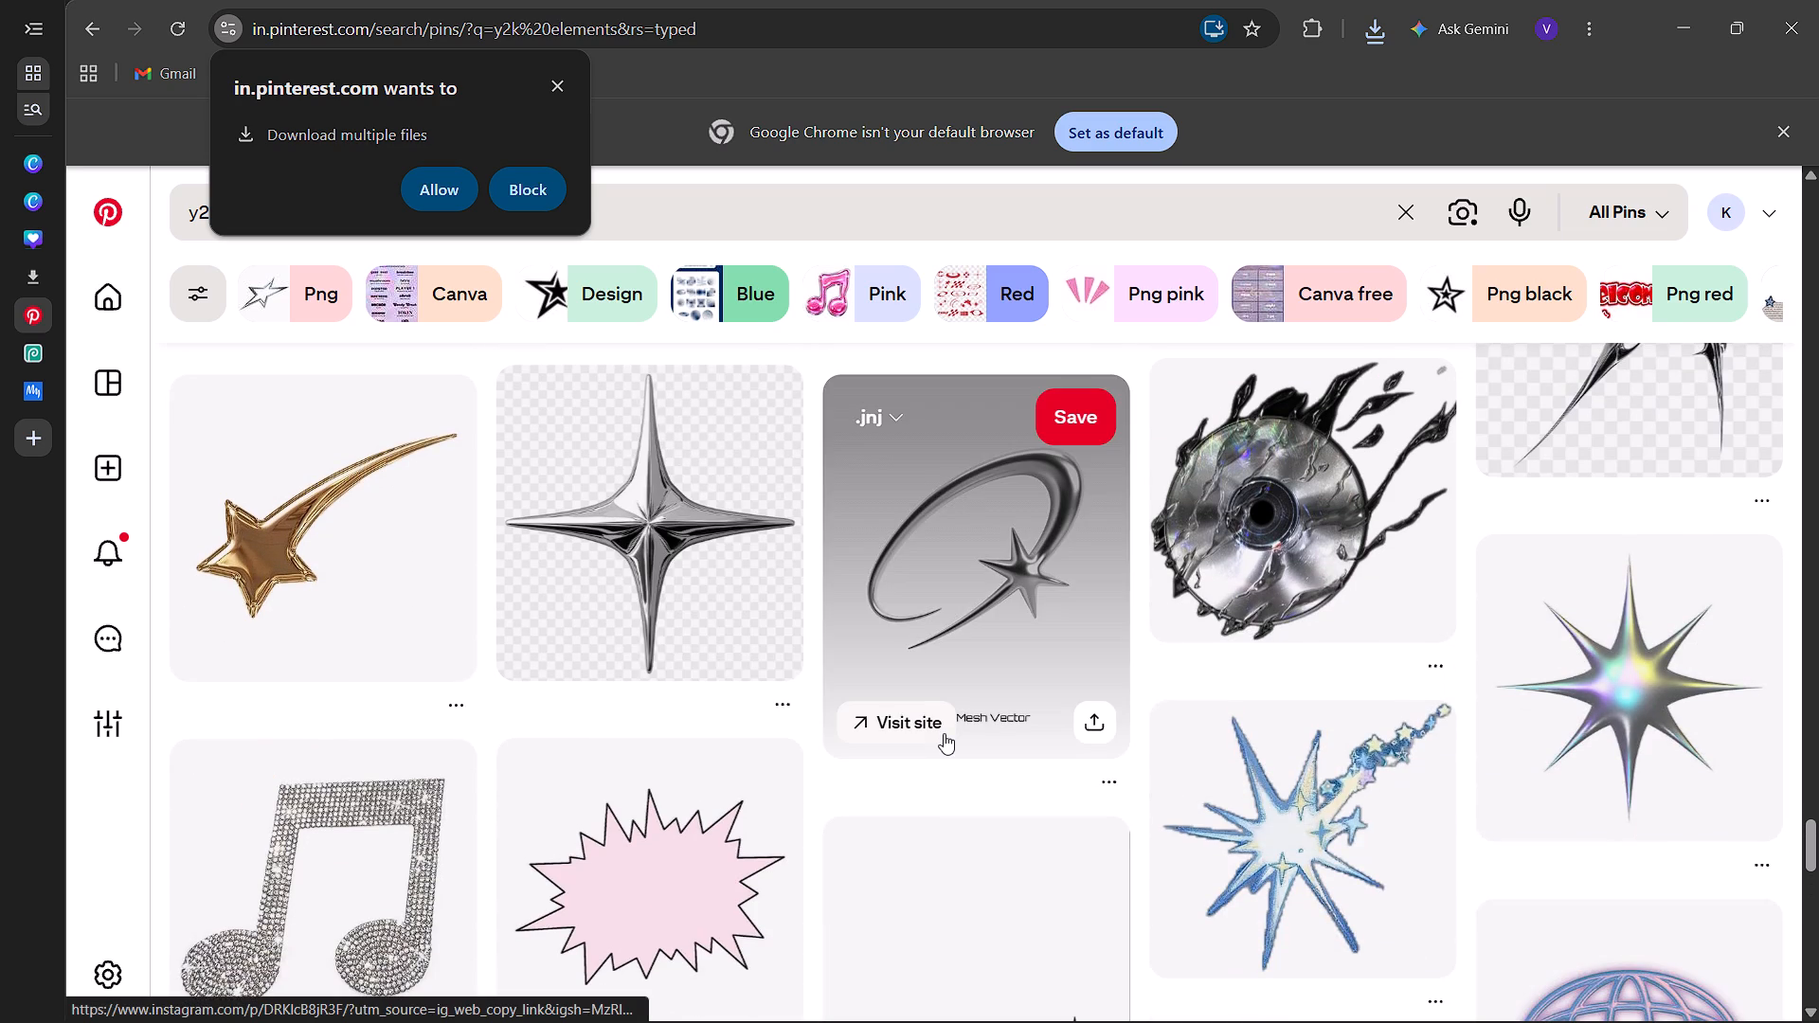
{"action": "left_click", "coordinate": [1419, 654]}
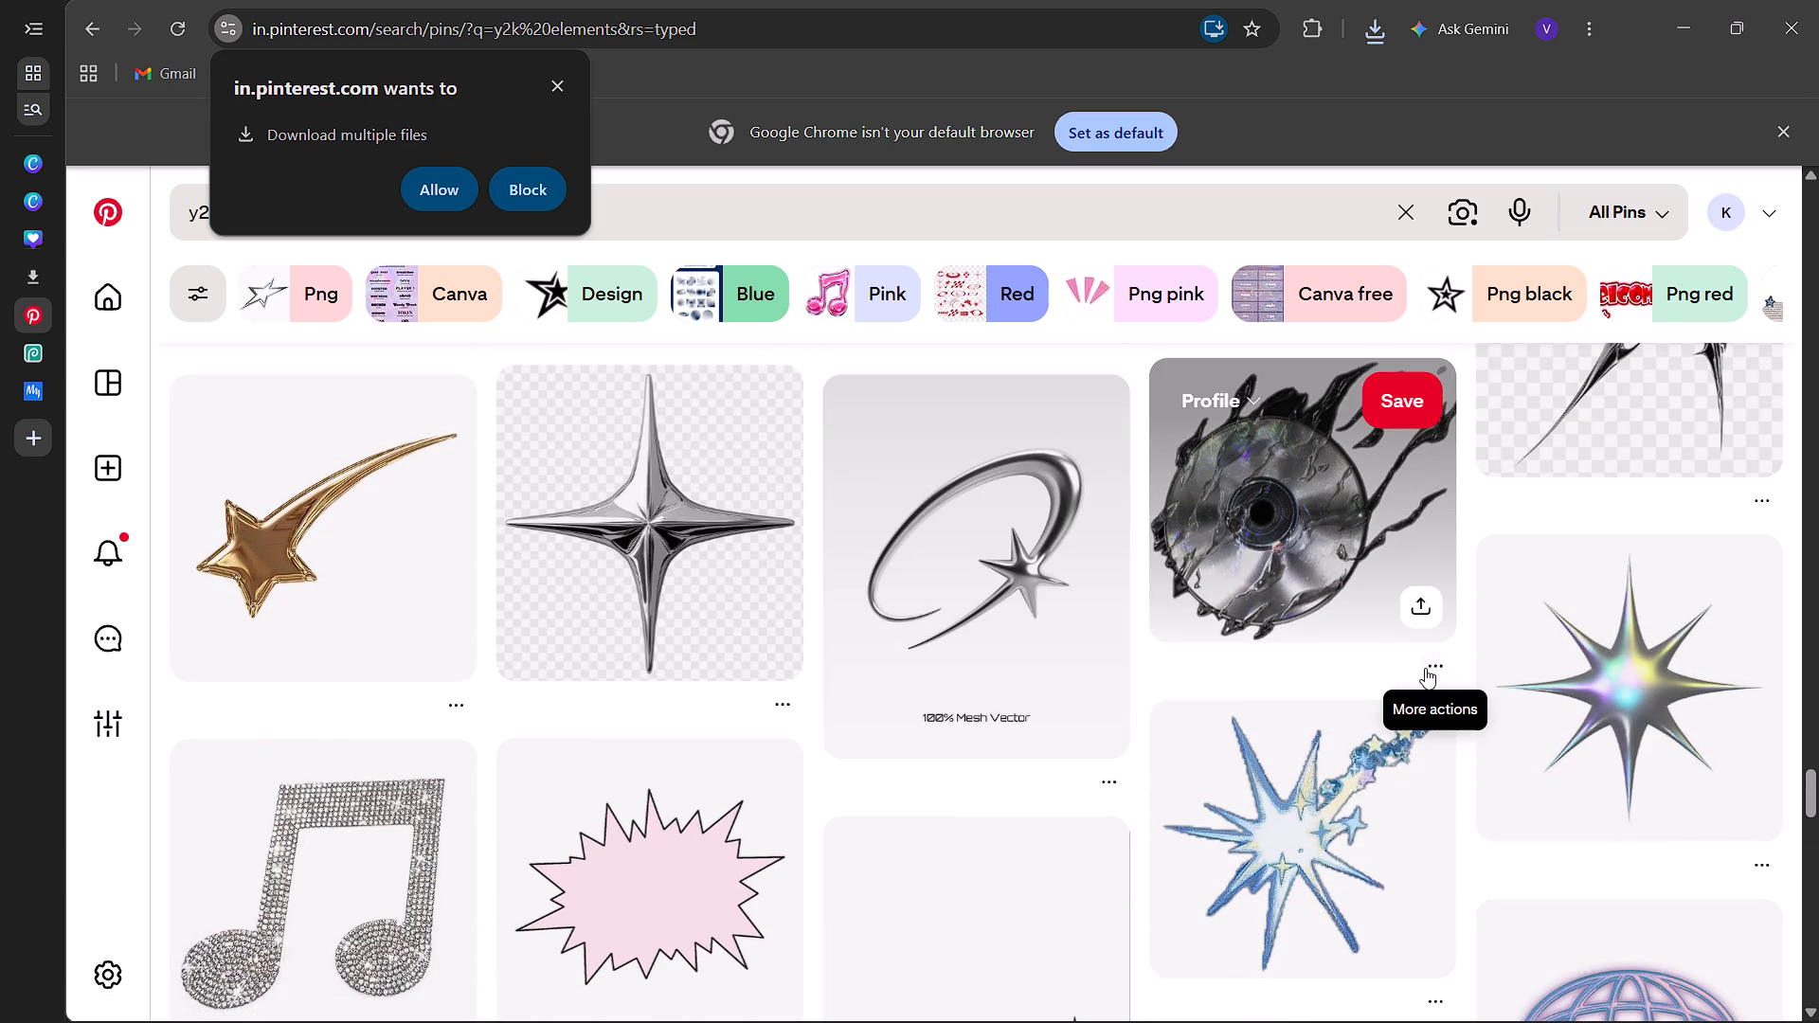
{"action": "left_click", "coordinate": [1425, 668]}
{"action": "left_click", "coordinate": [1382, 800]}
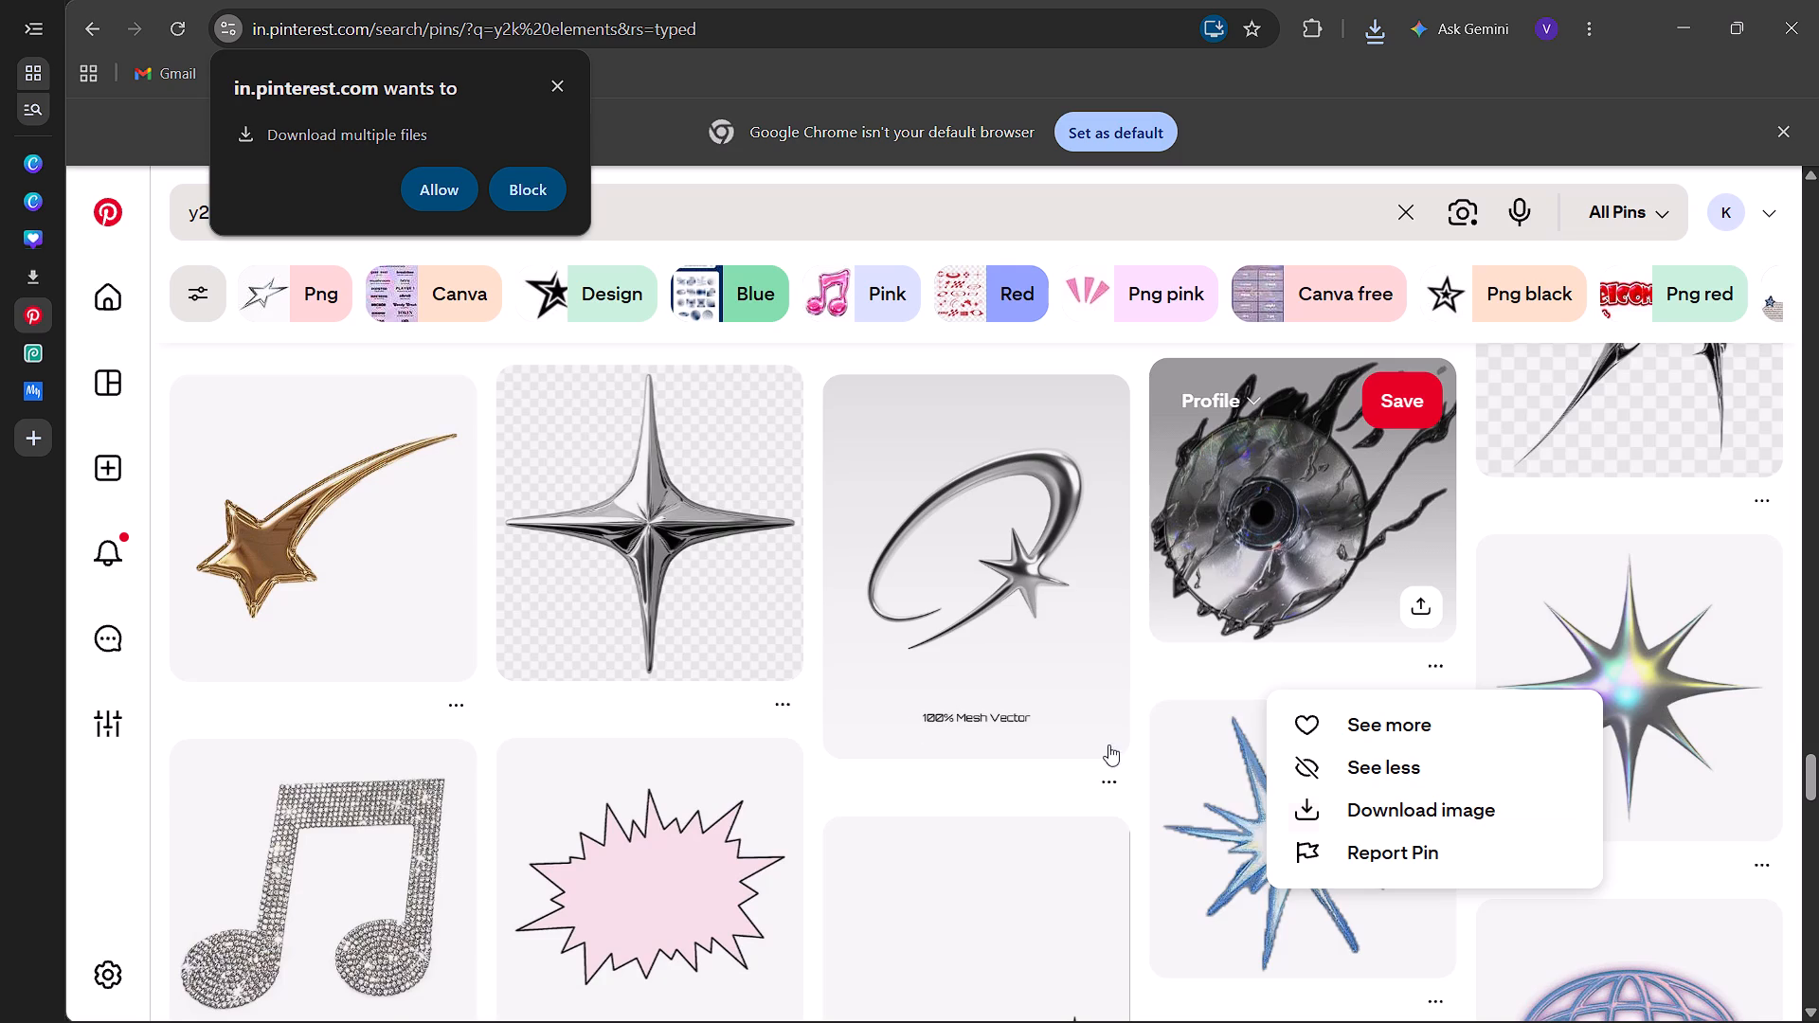
Download the rhinestone music note image.
{"action": "scroll", "coordinate": [911, 719], "scroll_direction": "down", "scroll_amount": 3}
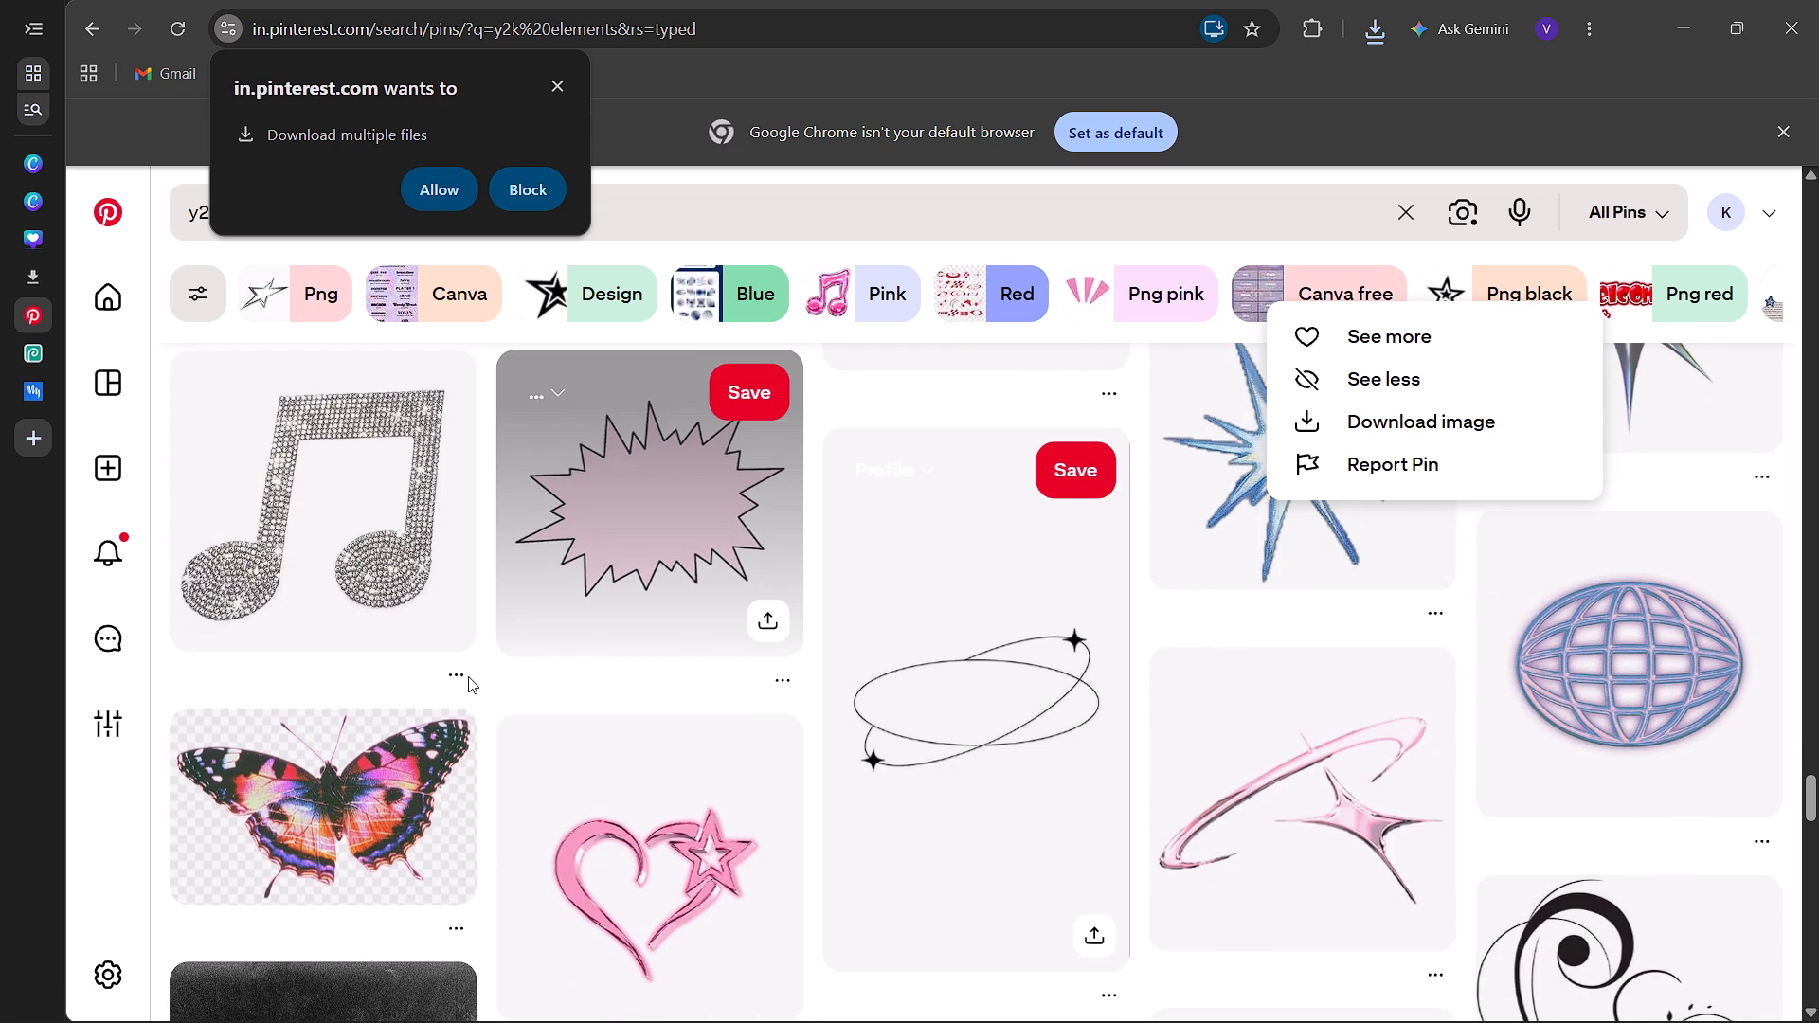
{"action": "left_click", "coordinate": [468, 676]}
{"action": "left_click", "coordinate": [446, 815]}
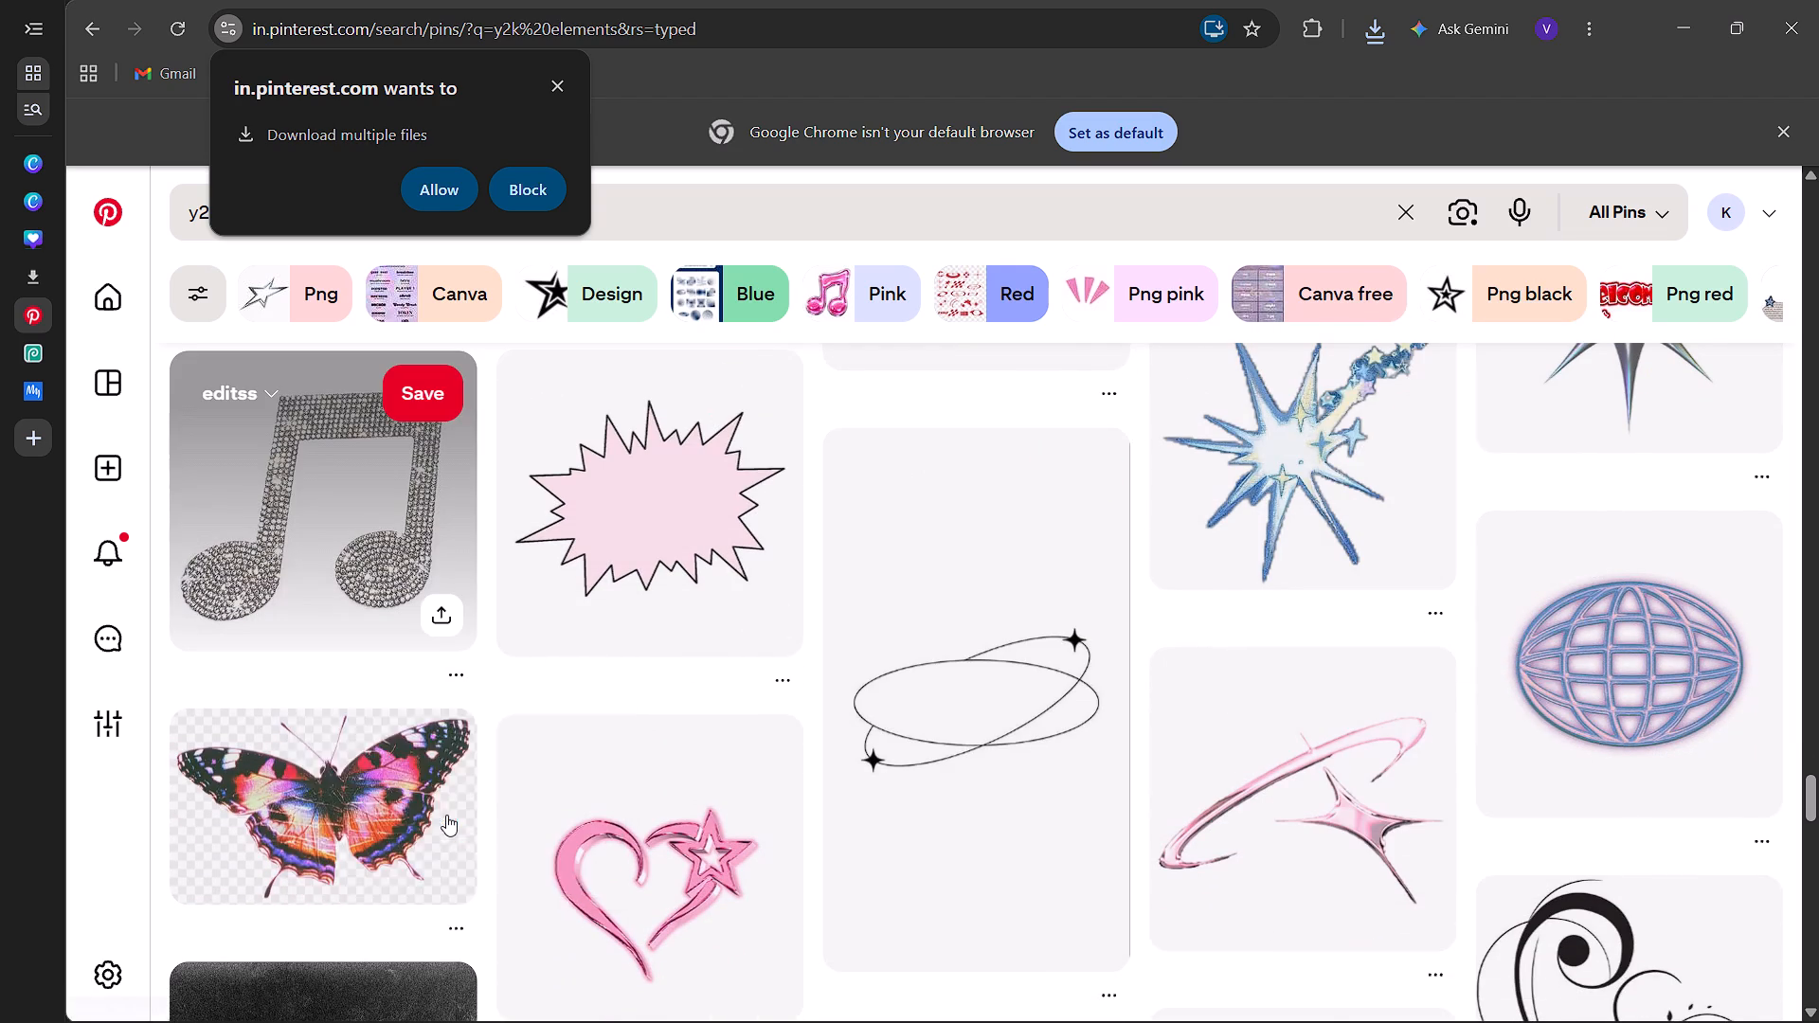
Browse further through the y2k elements and download the crushed red Coca-Cola can image.
{"action": "scroll", "coordinate": [446, 815], "scroll_direction": "down", "scroll_amount": 3}
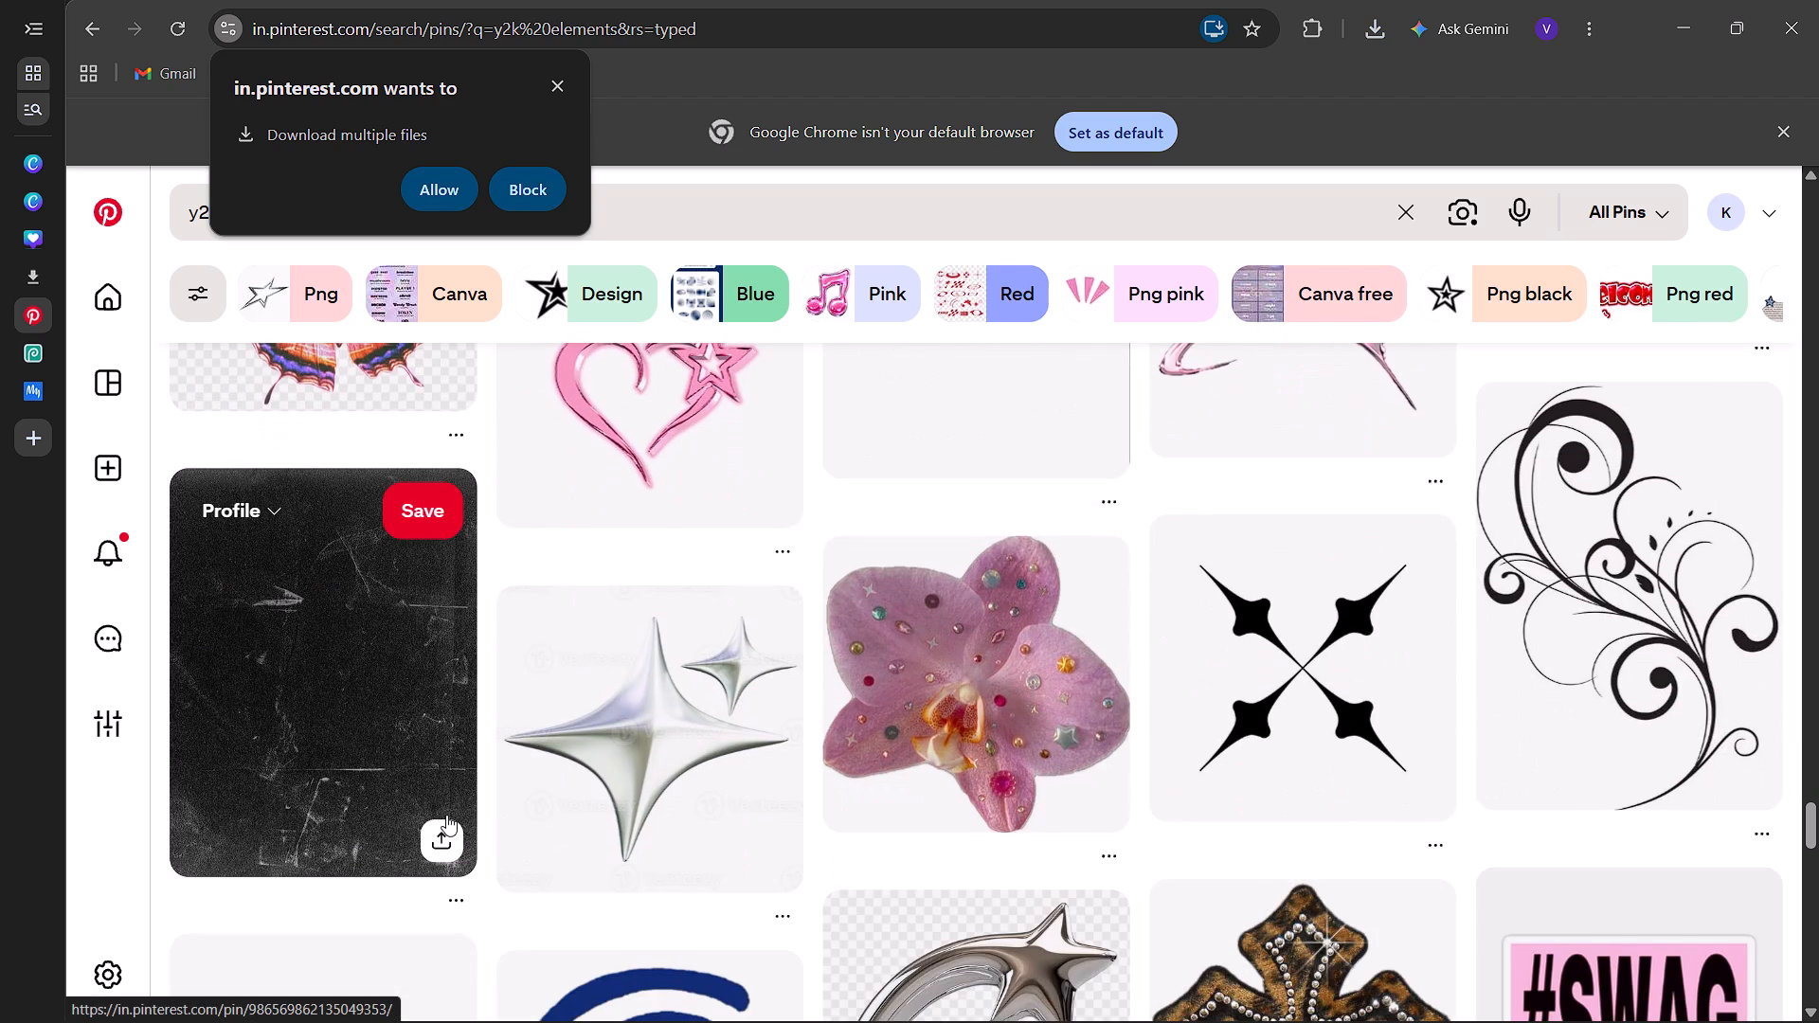
{"action": "scroll", "coordinate": [446, 815], "scroll_direction": "down", "scroll_amount": 2}
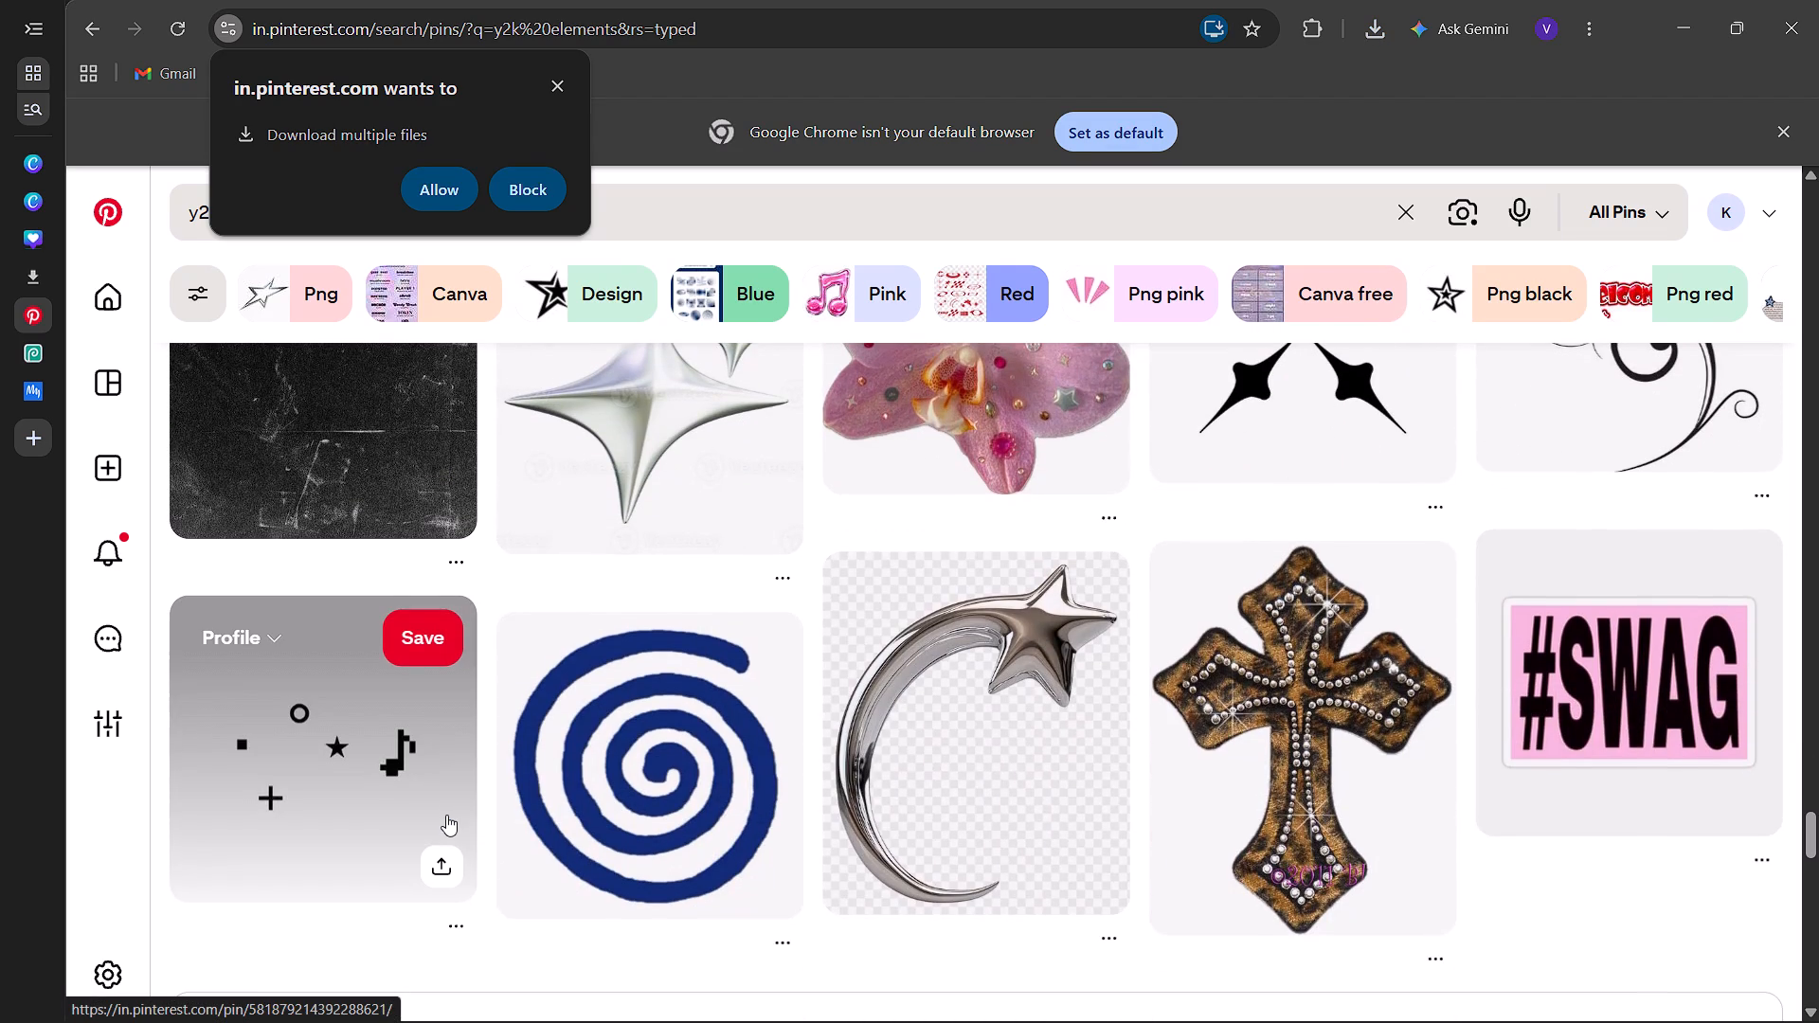
{"action": "scroll", "coordinate": [446, 815], "scroll_direction": "down", "scroll_amount": 7}
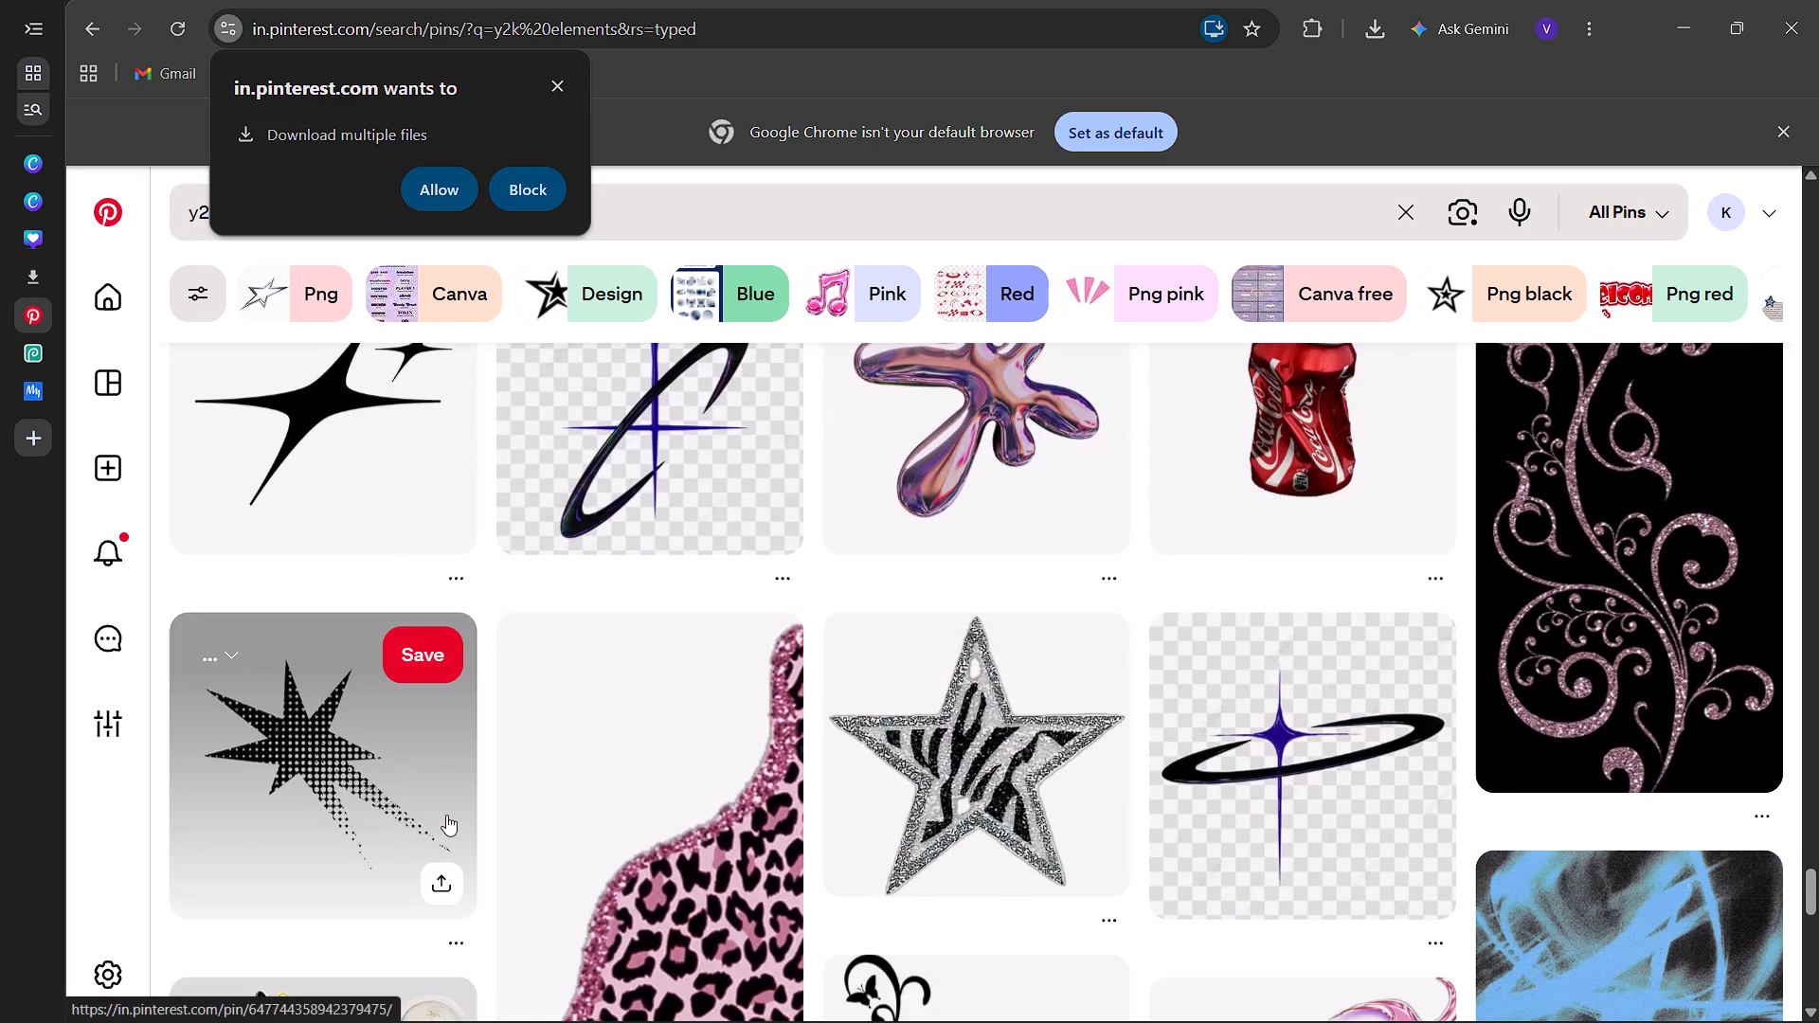
{"action": "scroll", "coordinate": [446, 815], "scroll_direction": "up", "scroll_amount": 1}
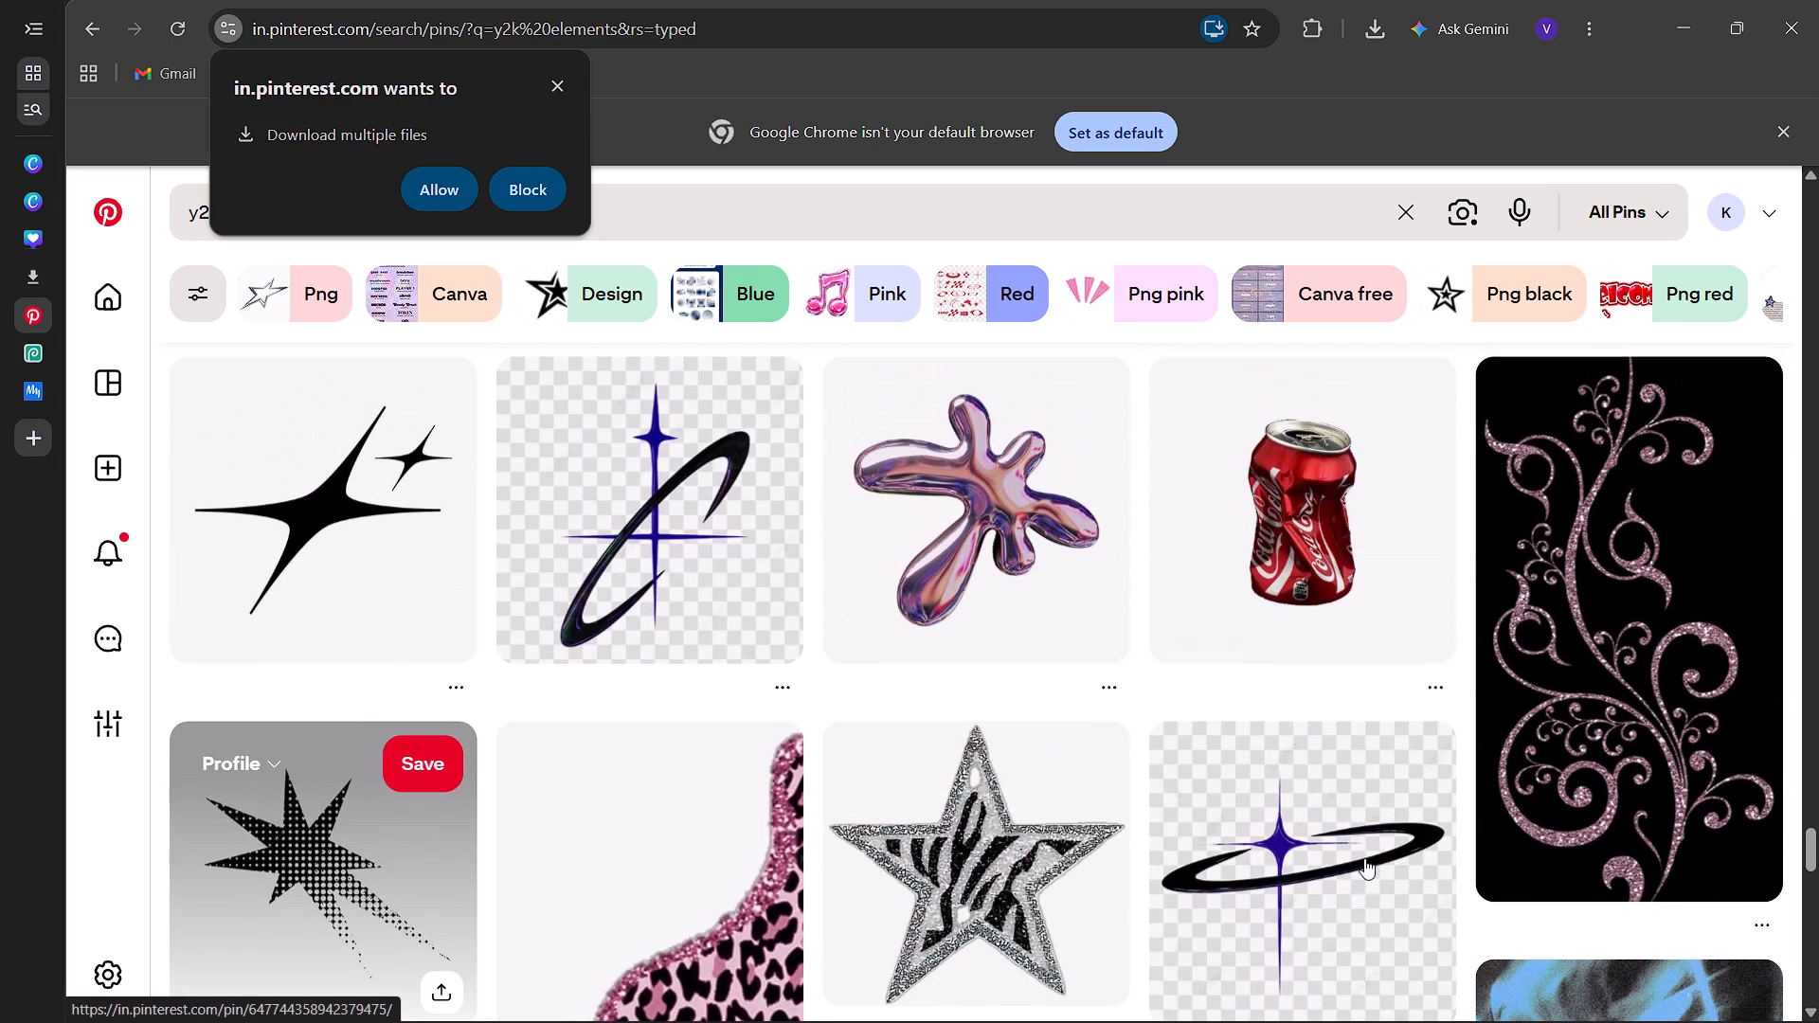
{"action": "left_click", "coordinate": [1440, 698]}
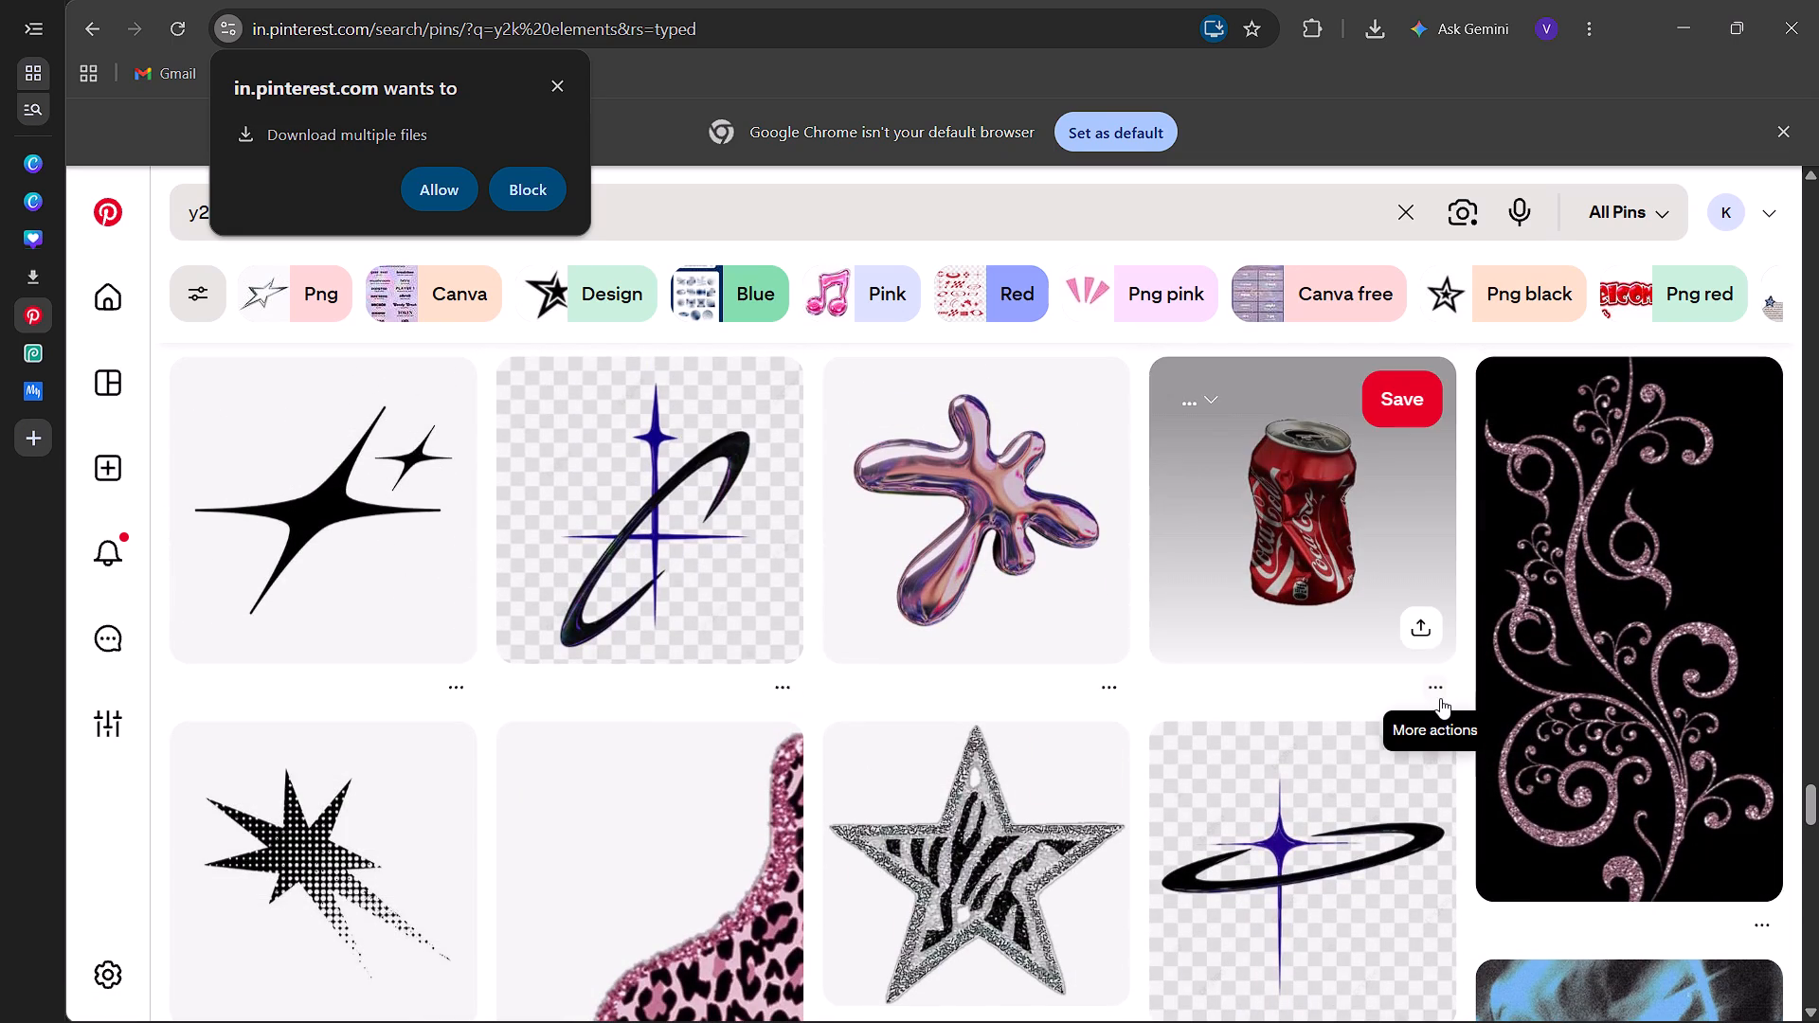
{"action": "left_click", "coordinate": [1383, 831]}
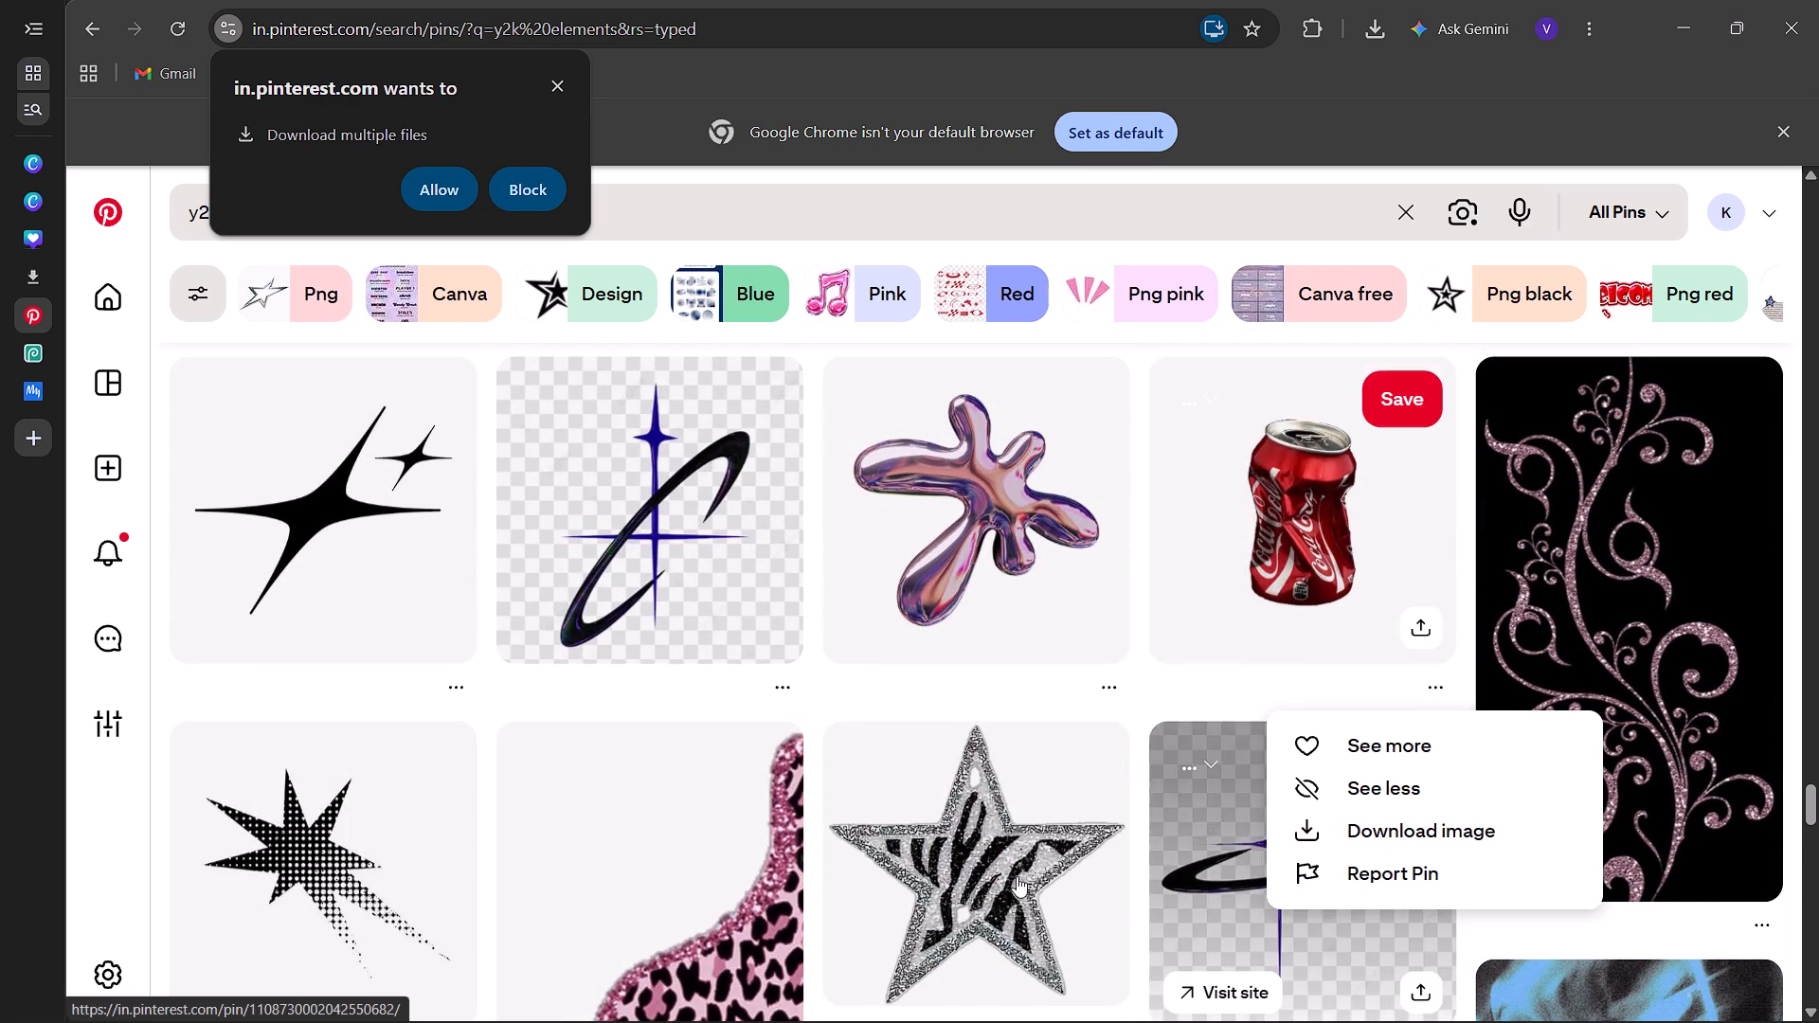
Switch to the "buisness women" Canva design and look through the uploaded images.
{"action": "scroll", "coordinate": [1017, 876], "scroll_direction": "down", "scroll_amount": 2}
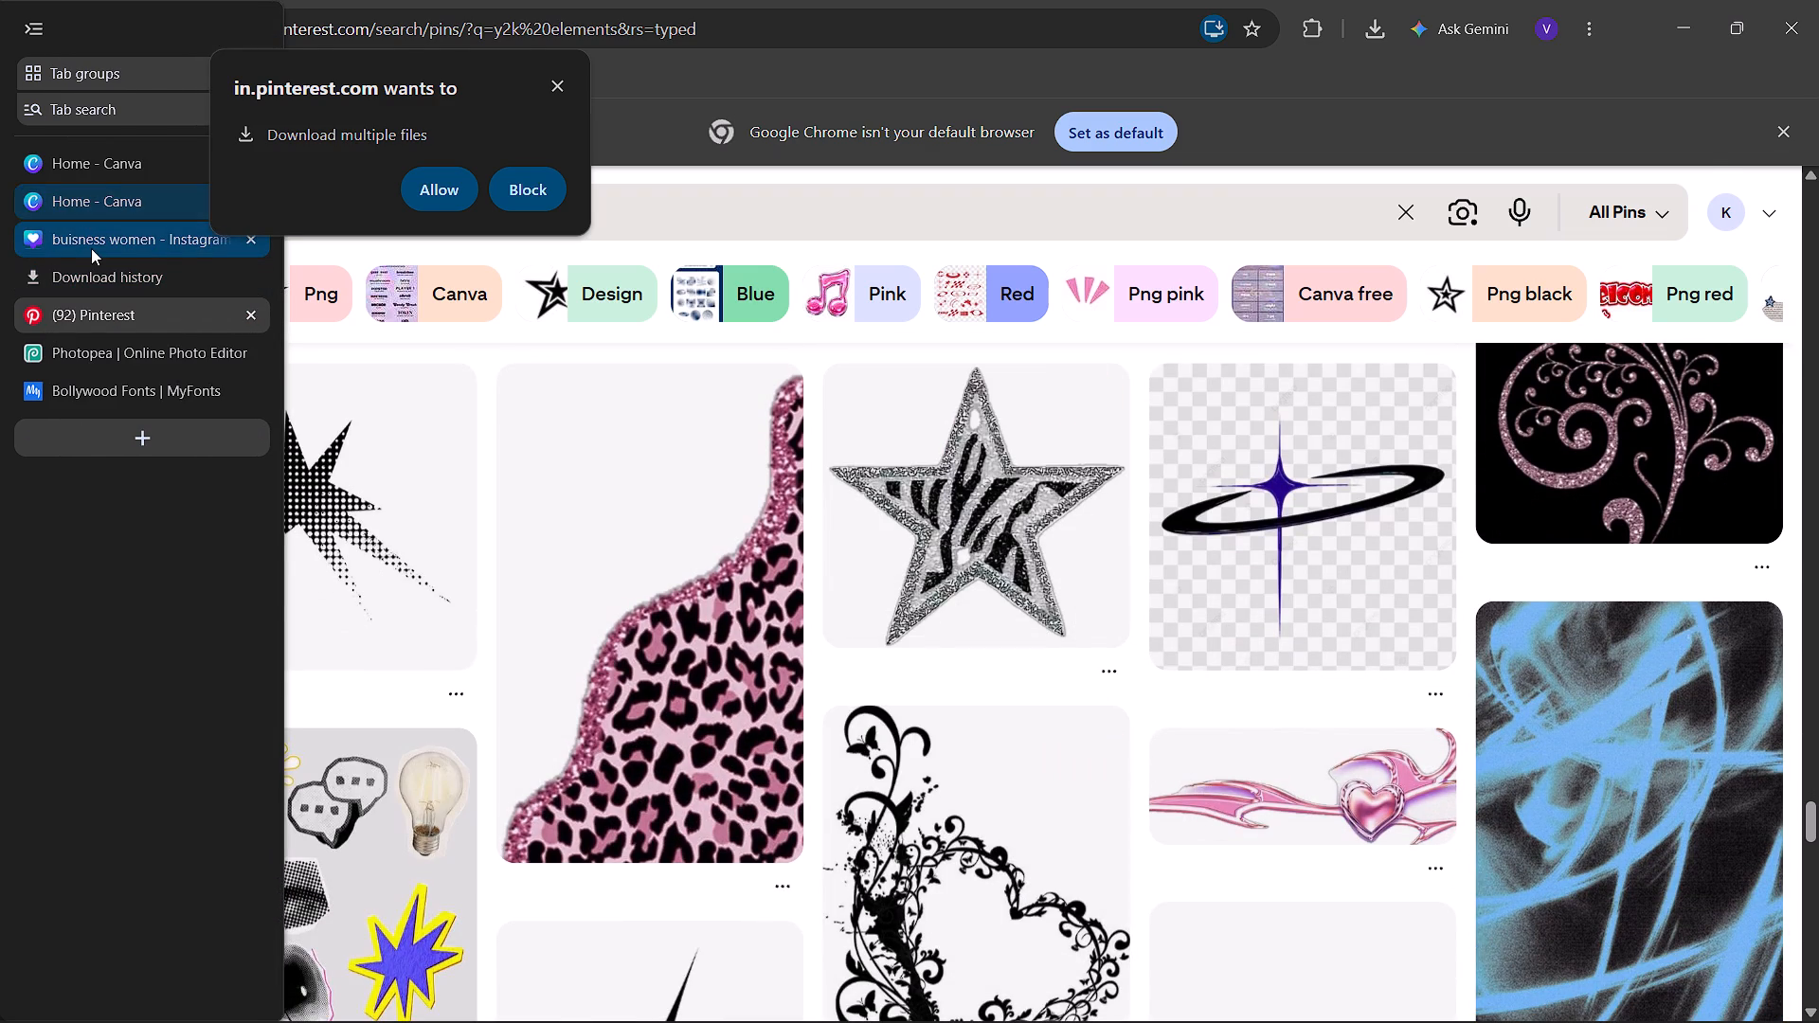
{"action": "left_click", "coordinate": [91, 248]}
{"action": "scroll", "coordinate": [441, 655], "scroll_direction": "down", "scroll_amount": 1}
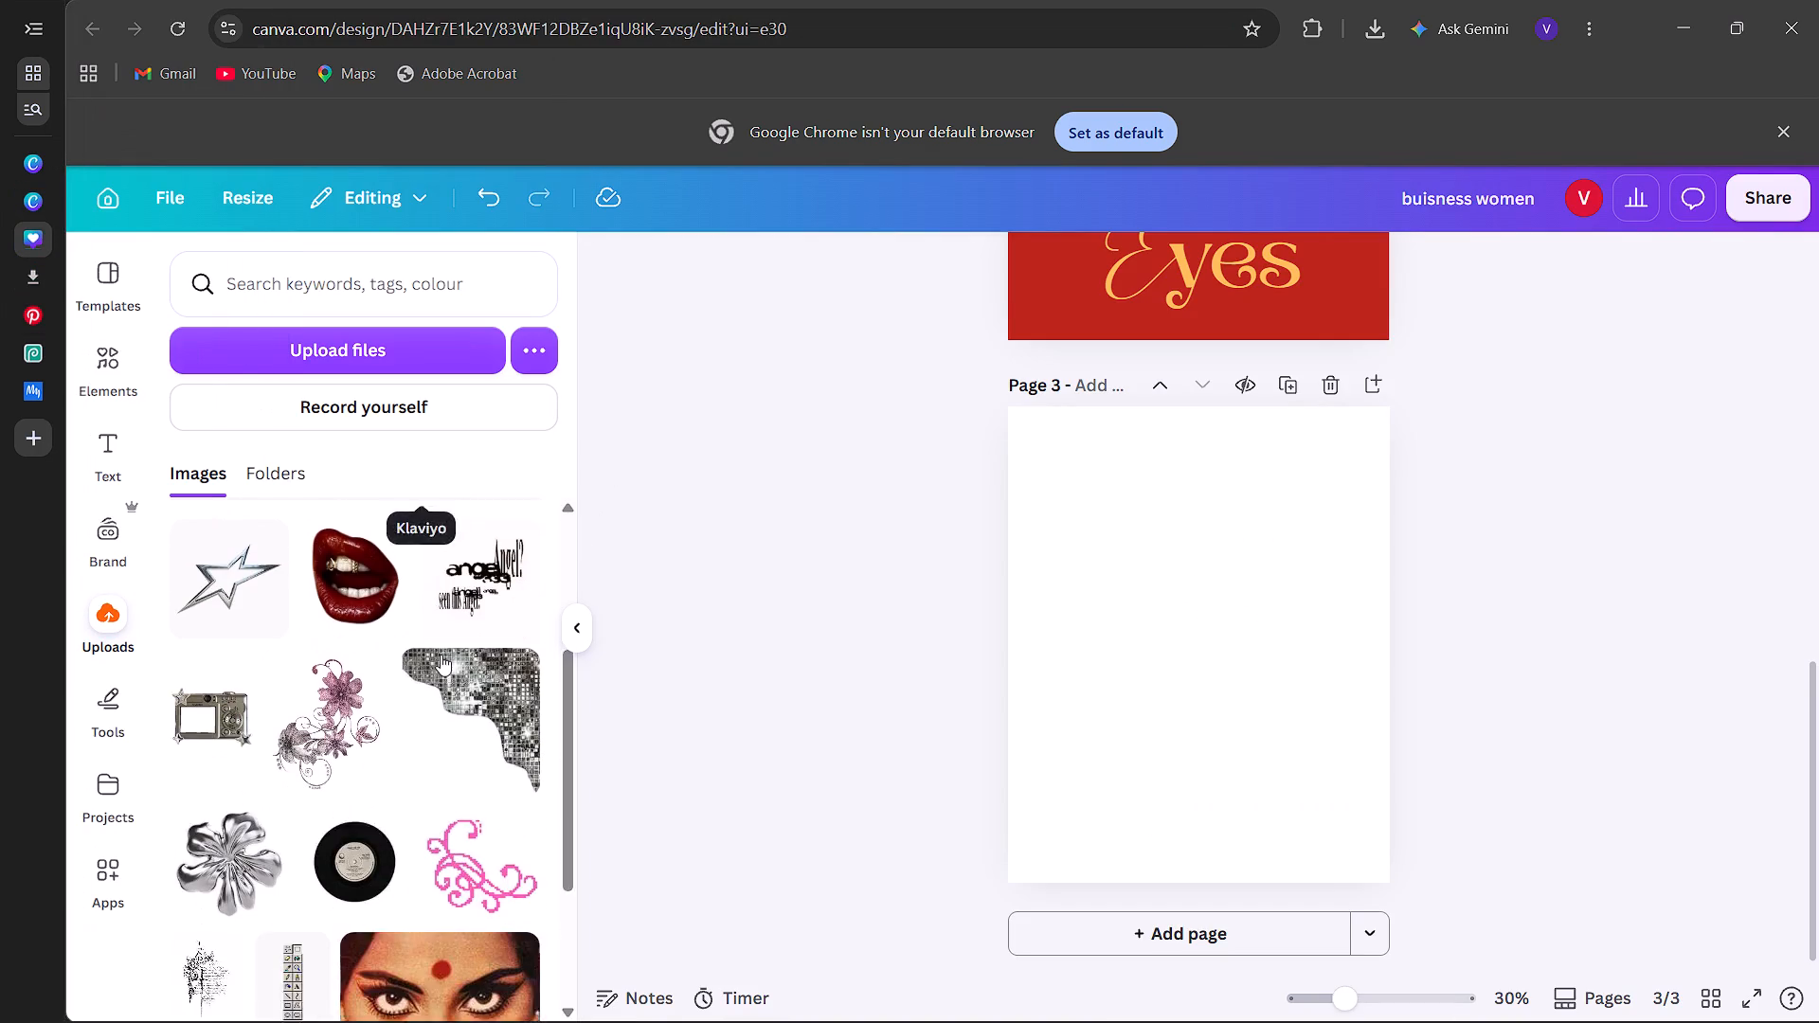
{"action": "scroll", "coordinate": [441, 655], "scroll_direction": "down", "scroll_amount": 1}
With page 3 selected, search the graphics elements for "vinyl".
{"action": "left_click", "coordinate": [1165, 583]}
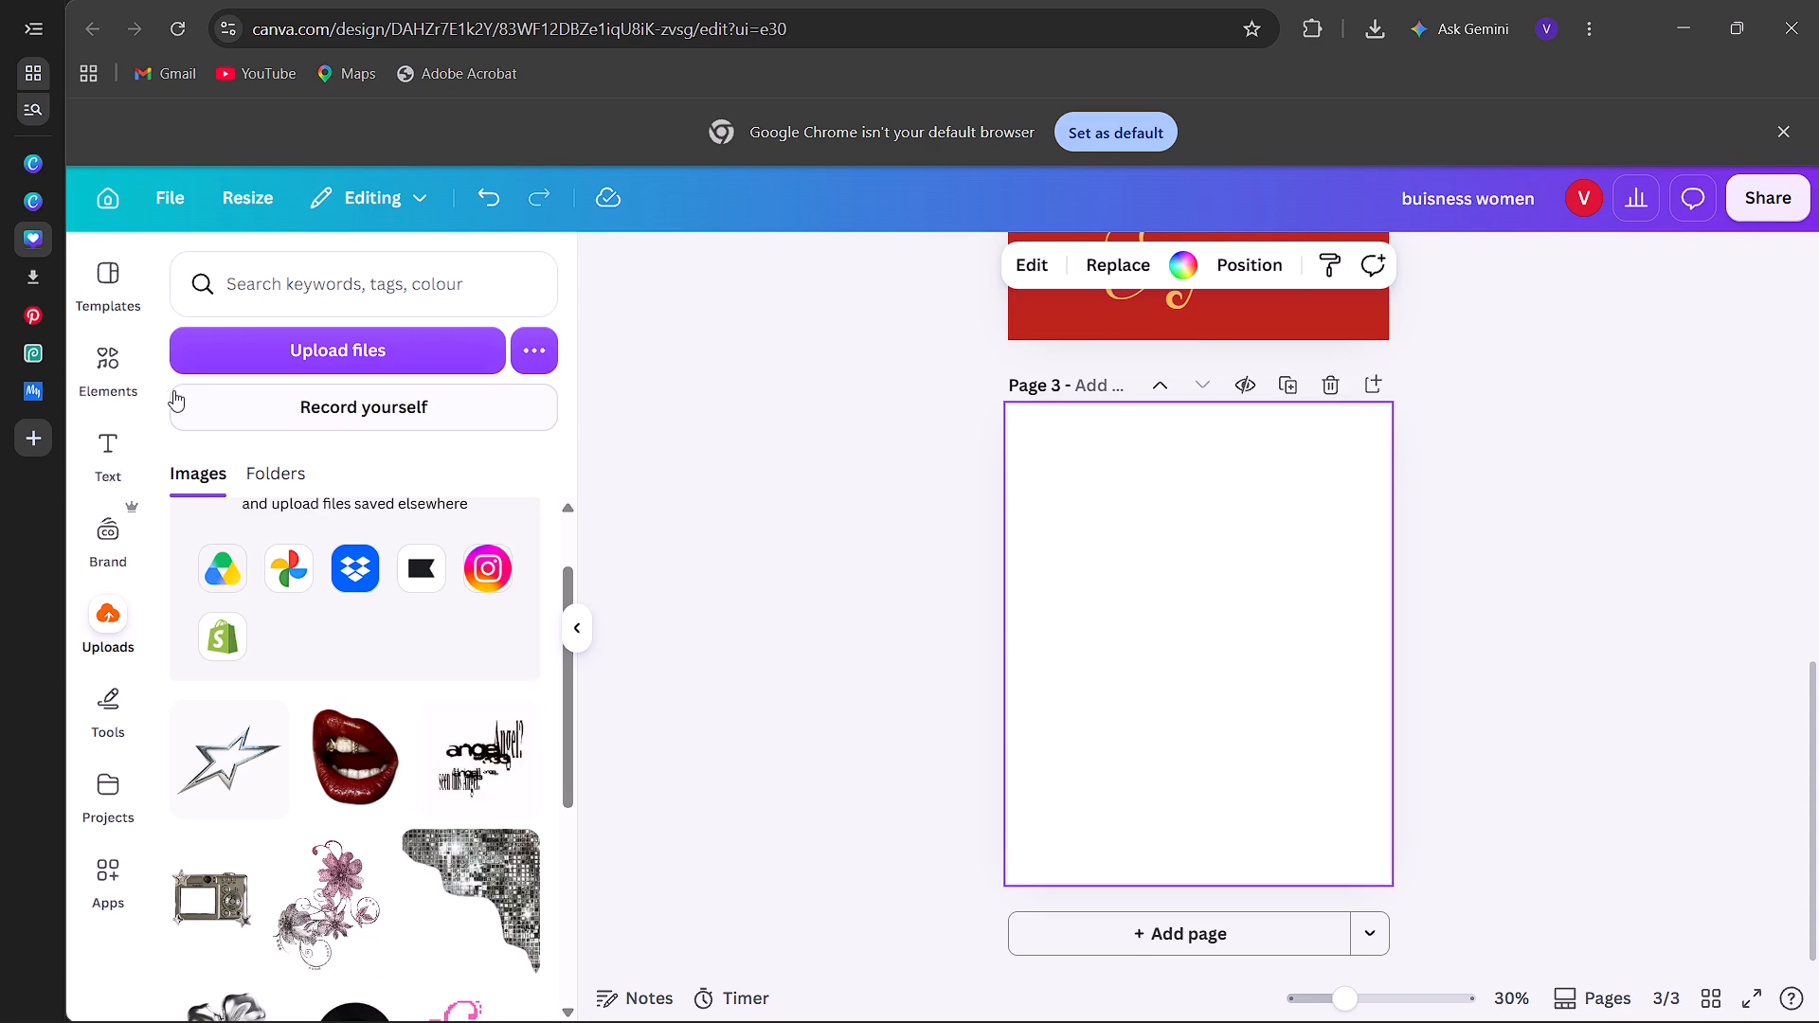
{"action": "left_click", "coordinate": [91, 368]}
{"action": "left_click", "coordinate": [310, 300]}
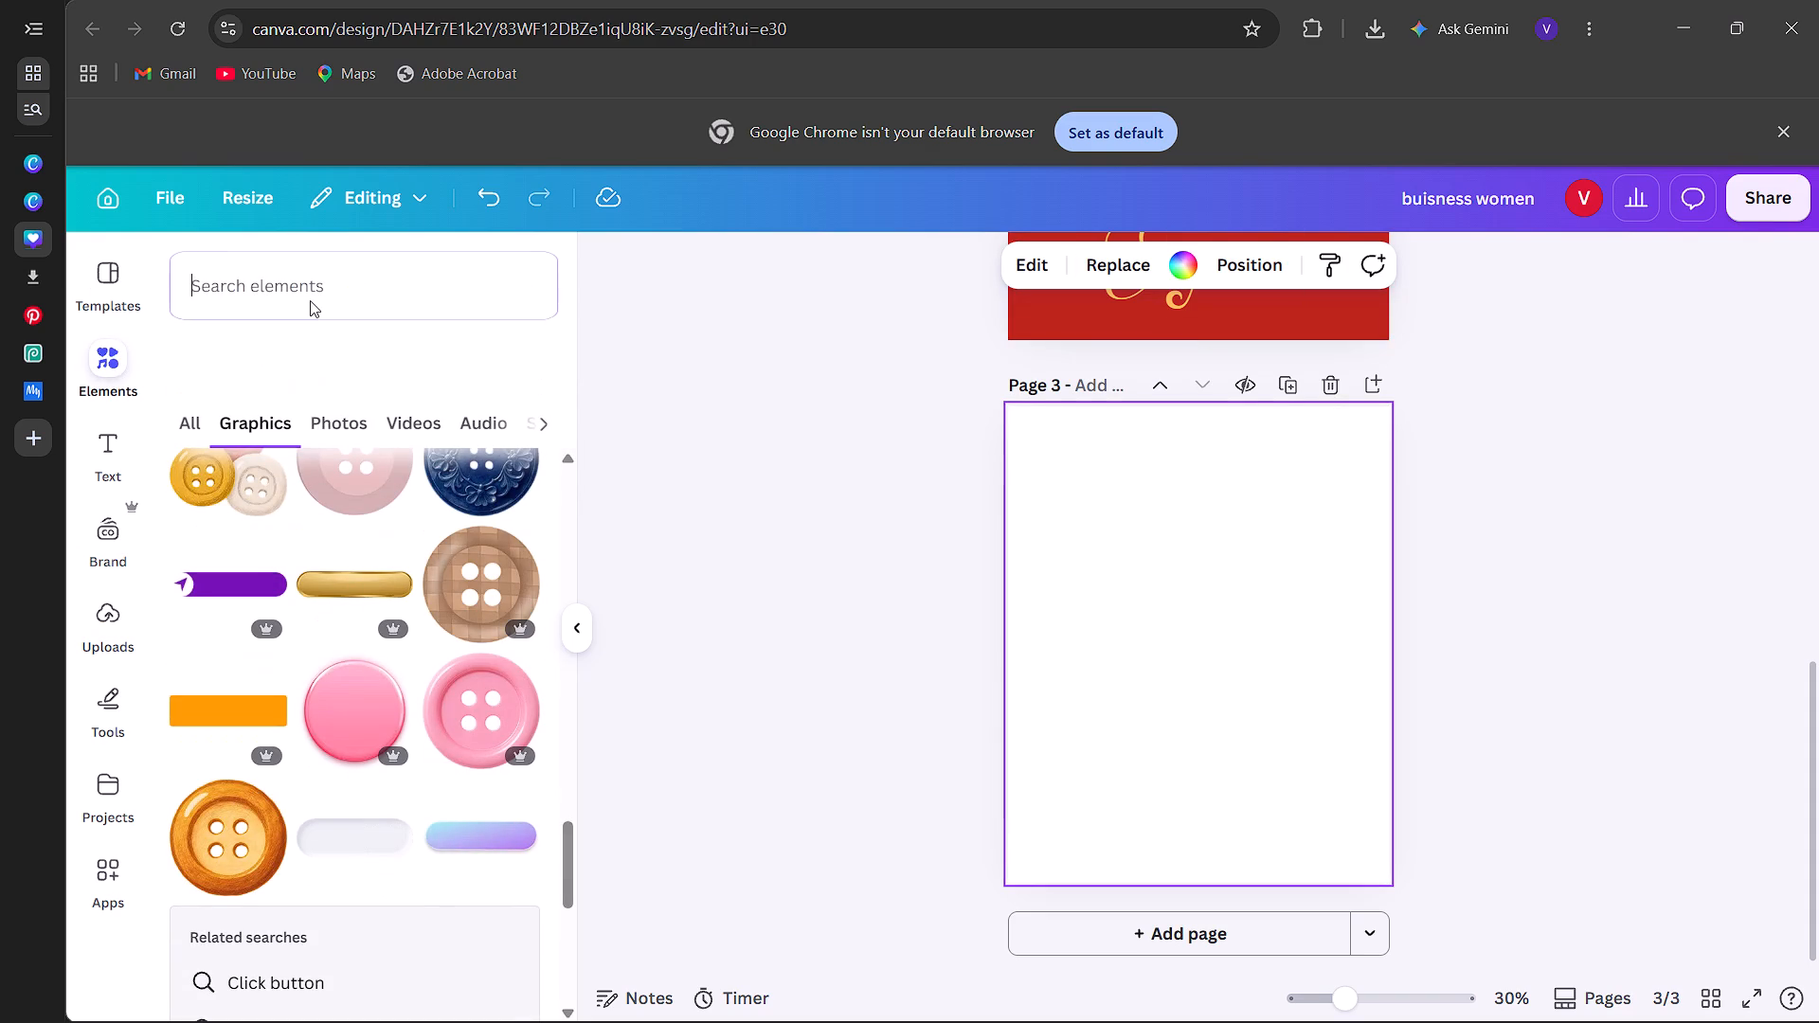
{"action": "key", "text": "BackSpace"}
{"action": "key", "text": "BackSpace"}
{"action": "key", "text": "BackSpace"}
{"action": "key", "text": "BackSpace"}
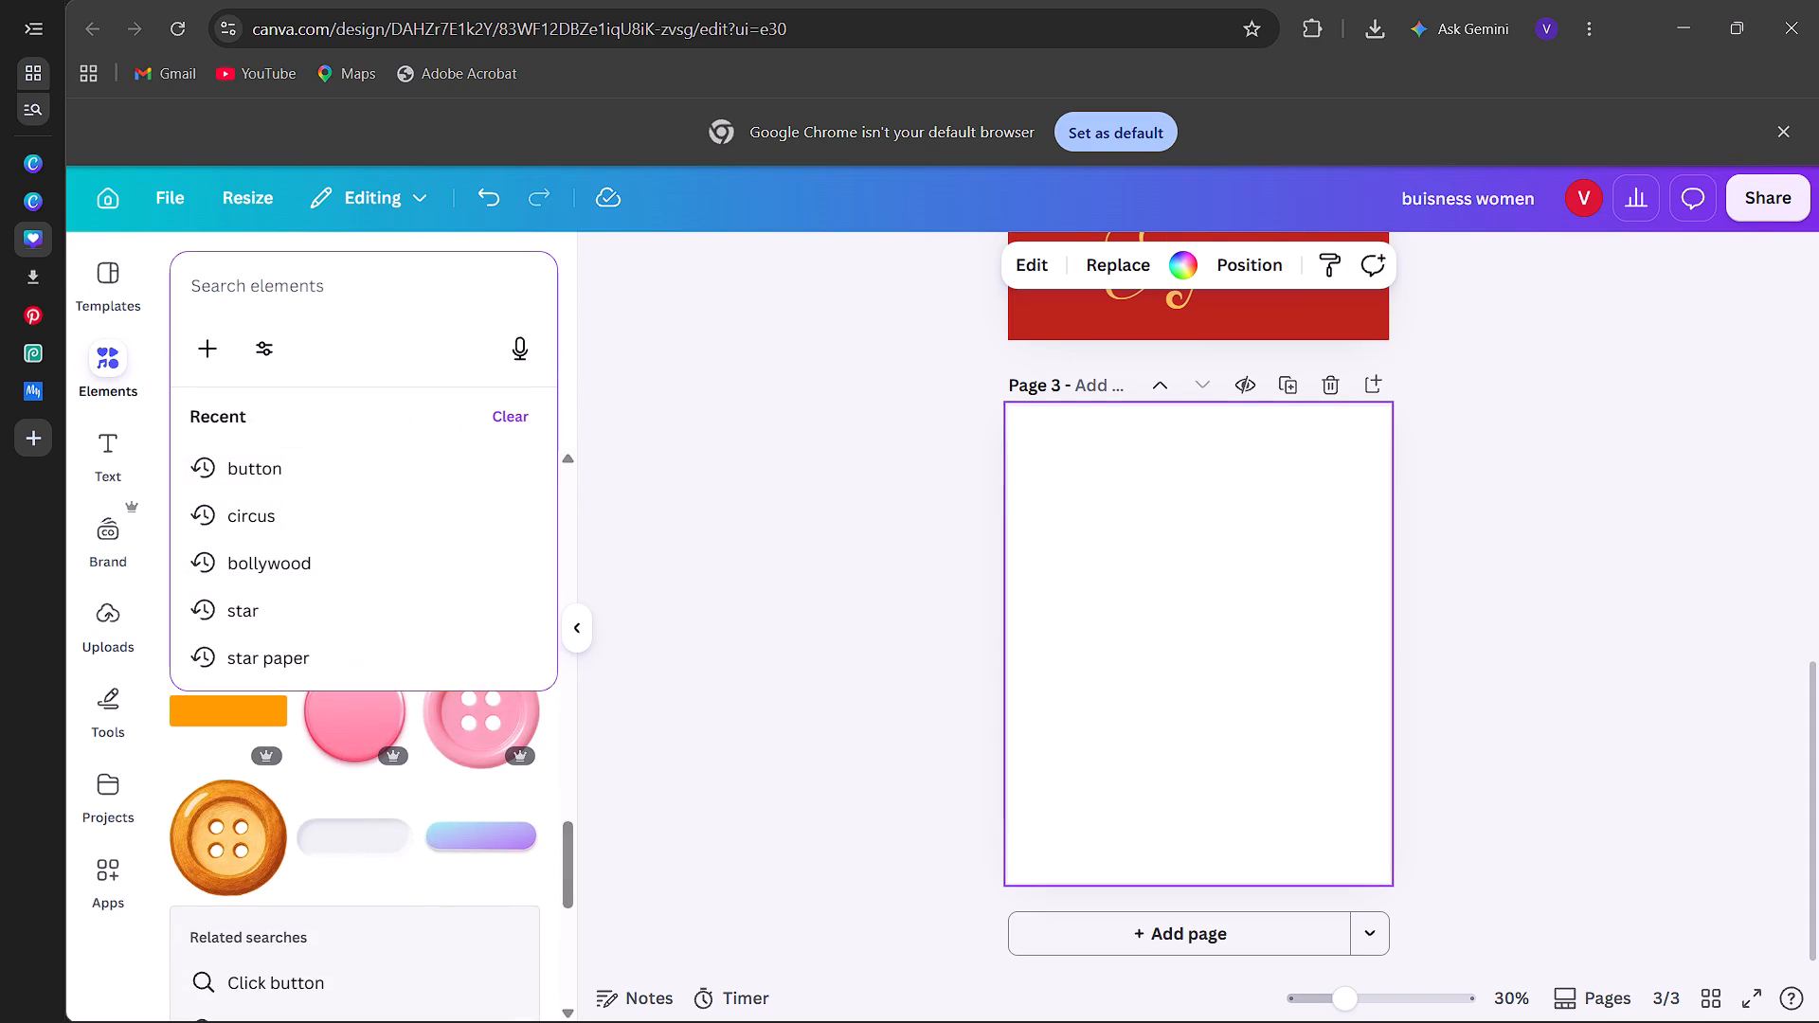
{"action": "type", "text": "pl"}
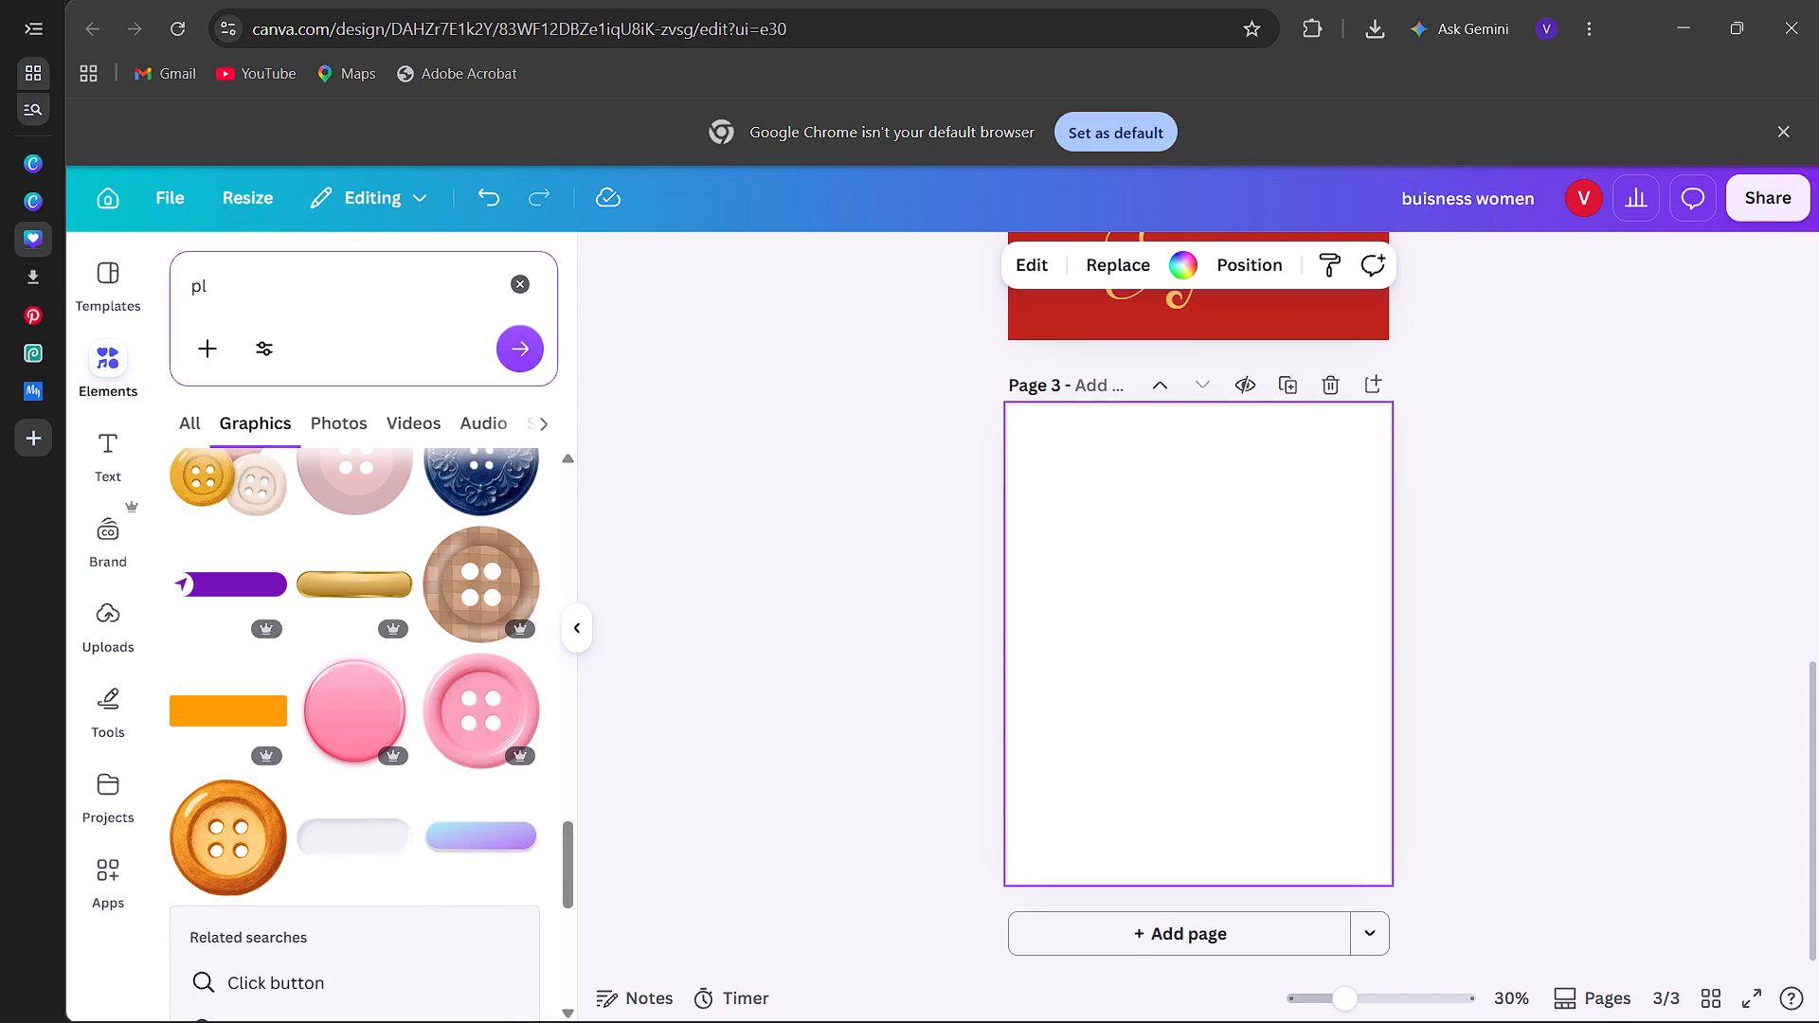
{"action": "key", "text": "BackSpace"}
{"action": "key", "text": "BackSpace"}
{"action": "key", "text": "BackSpace"}
{"action": "key", "text": "BackSpace"}
{"action": "type", "text": "vinyl"}
{"action": "key", "text": "Return"}
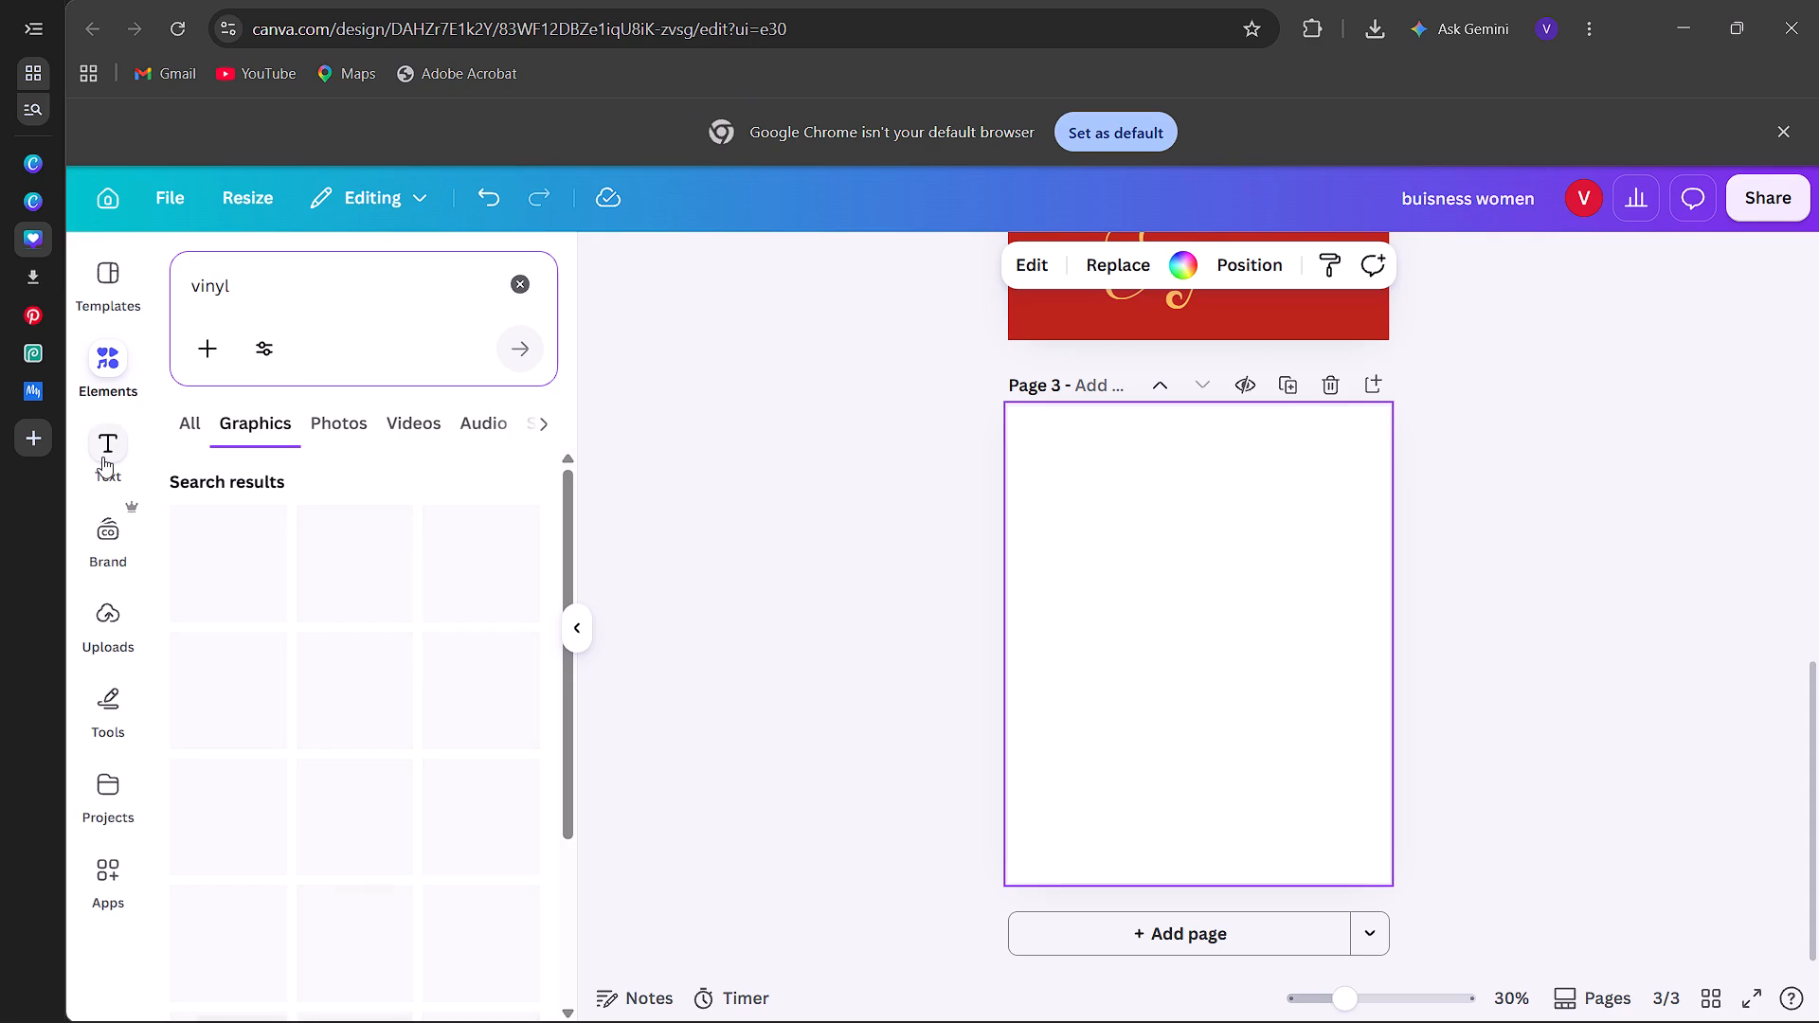
Add the uploaded silver mirror-tile corner image to page 3 and remove its background.
{"action": "left_click", "coordinate": [105, 607]}
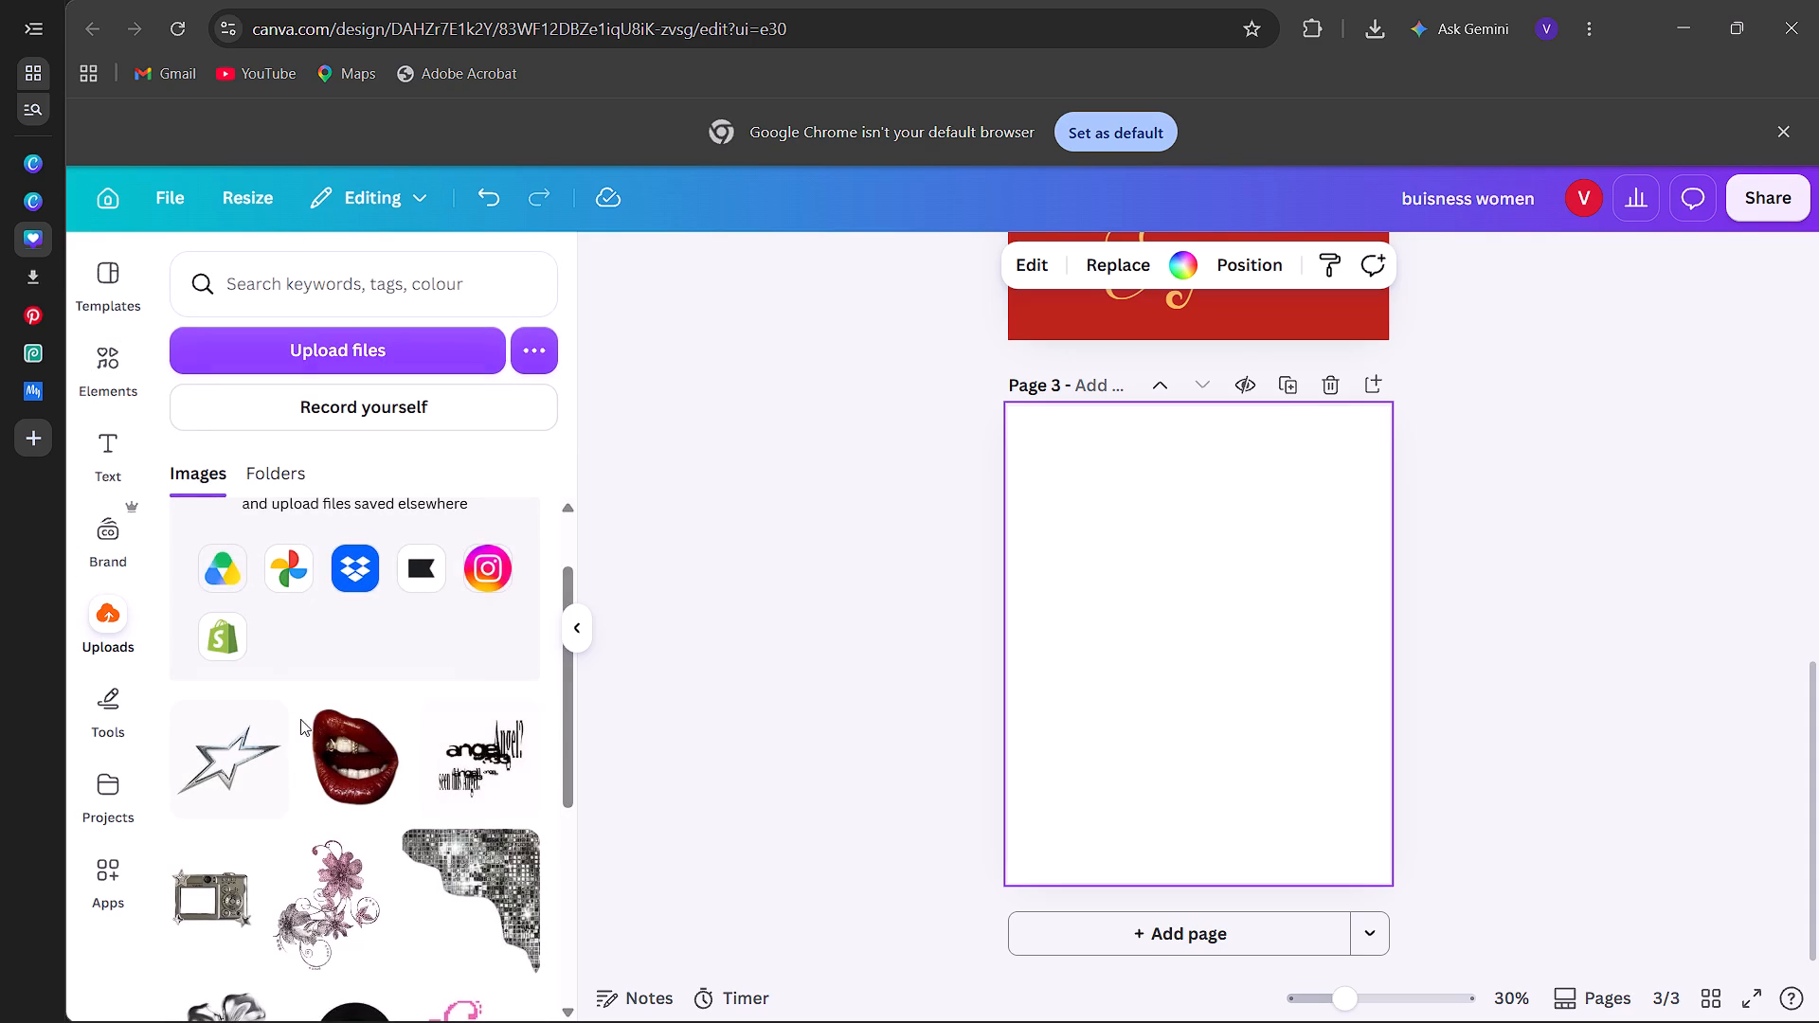
{"action": "scroll", "coordinate": [310, 721], "scroll_direction": "down", "scroll_amount": 2}
{"action": "left_click", "coordinate": [468, 694]}
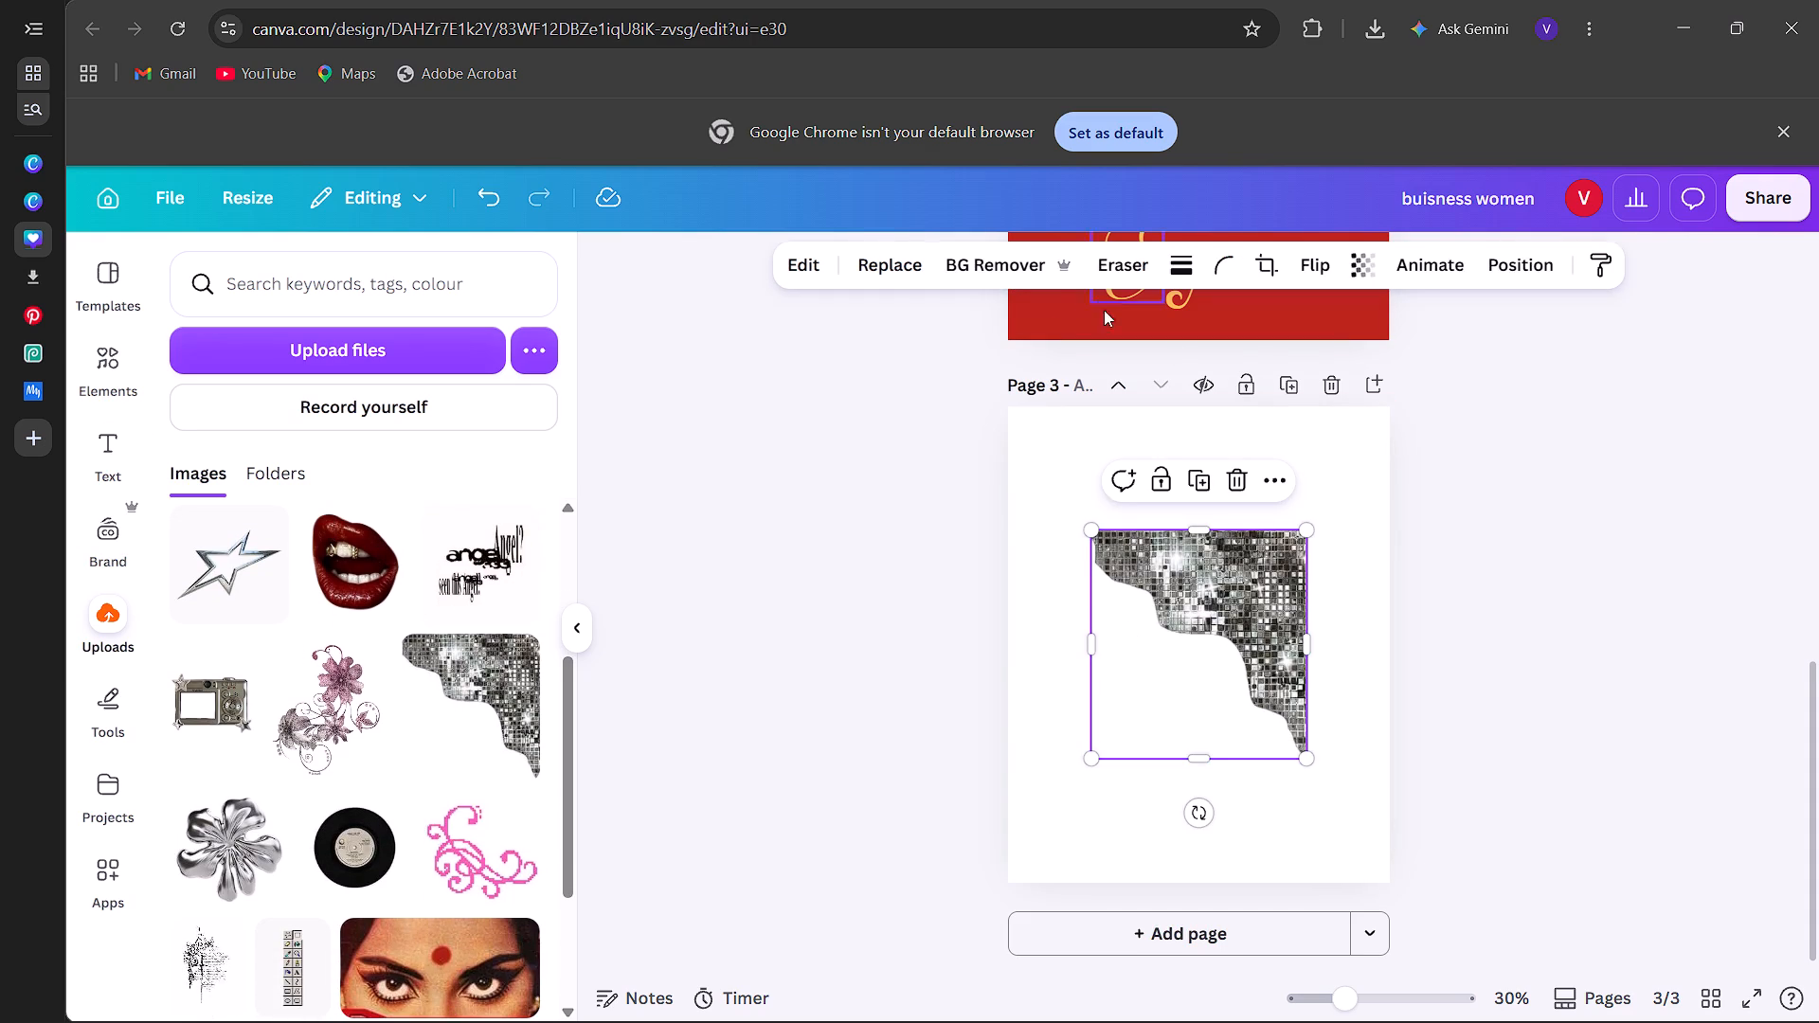
{"action": "left_click", "coordinate": [994, 265]}
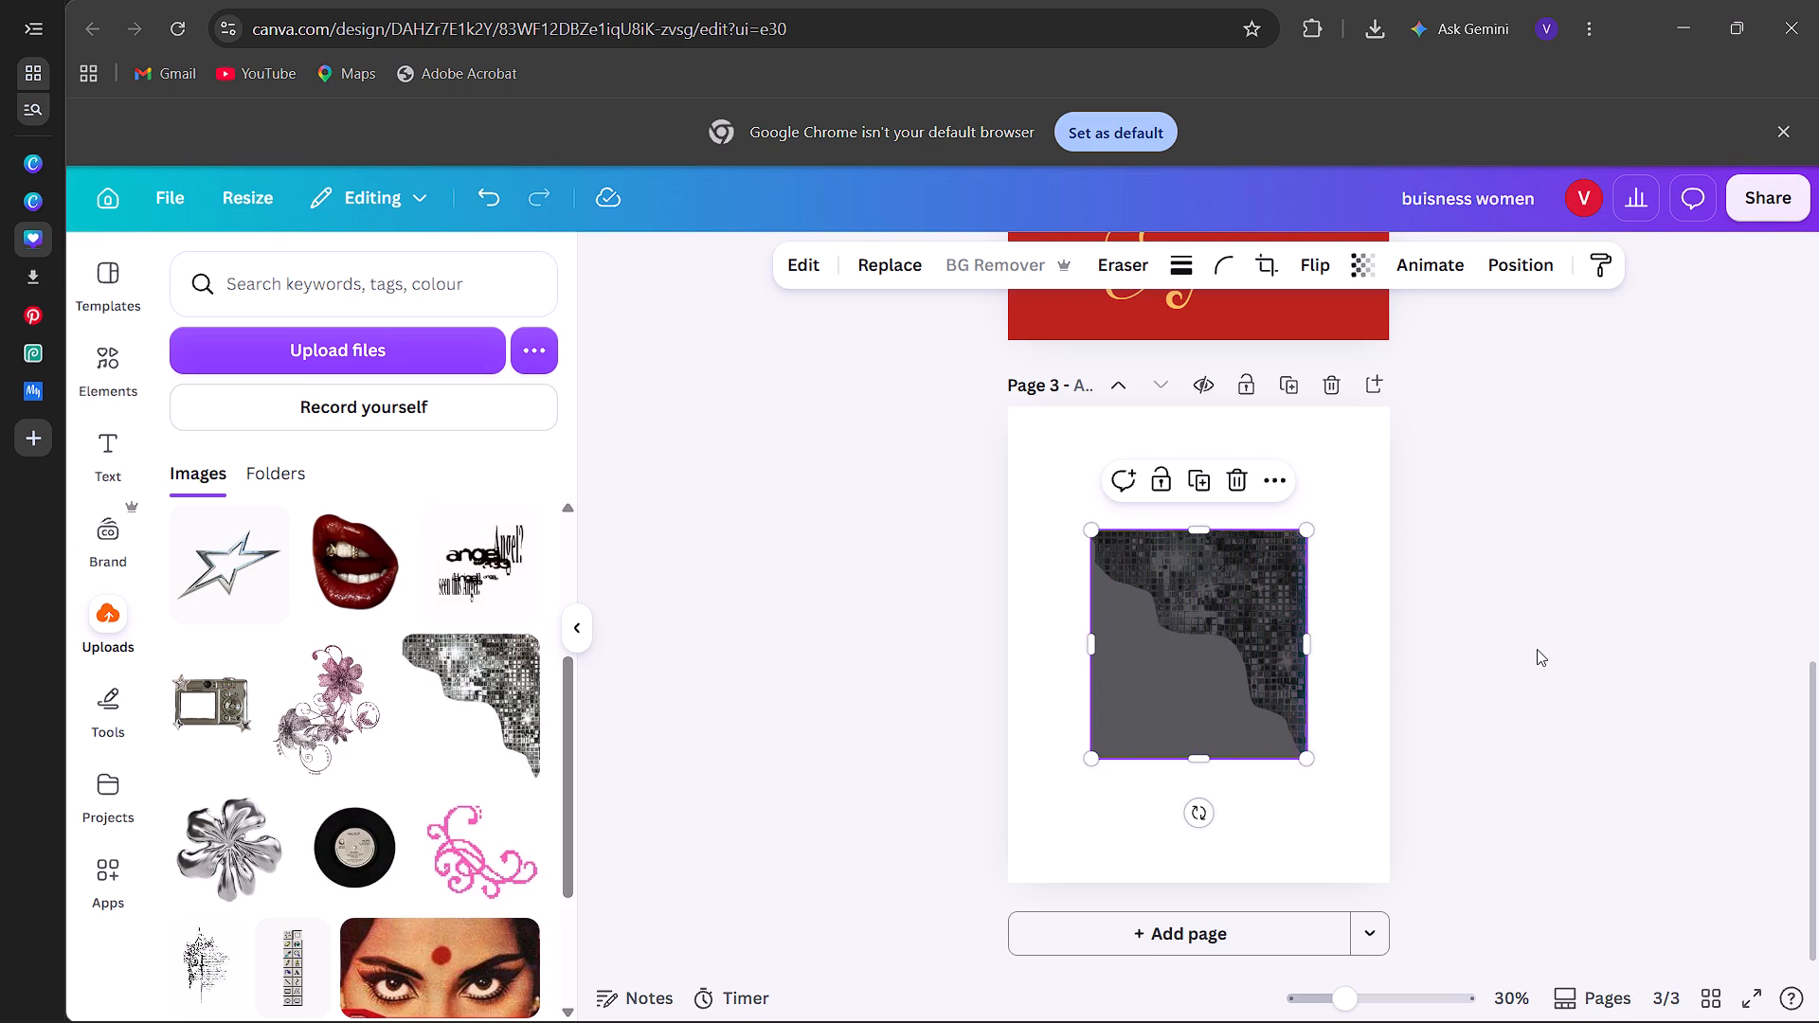
Move the mirror-tile image flush into the top-right corner of page 3.
{"action": "left_click_drag", "start_coordinate": [1186, 573], "coordinate": [1257, 495]}
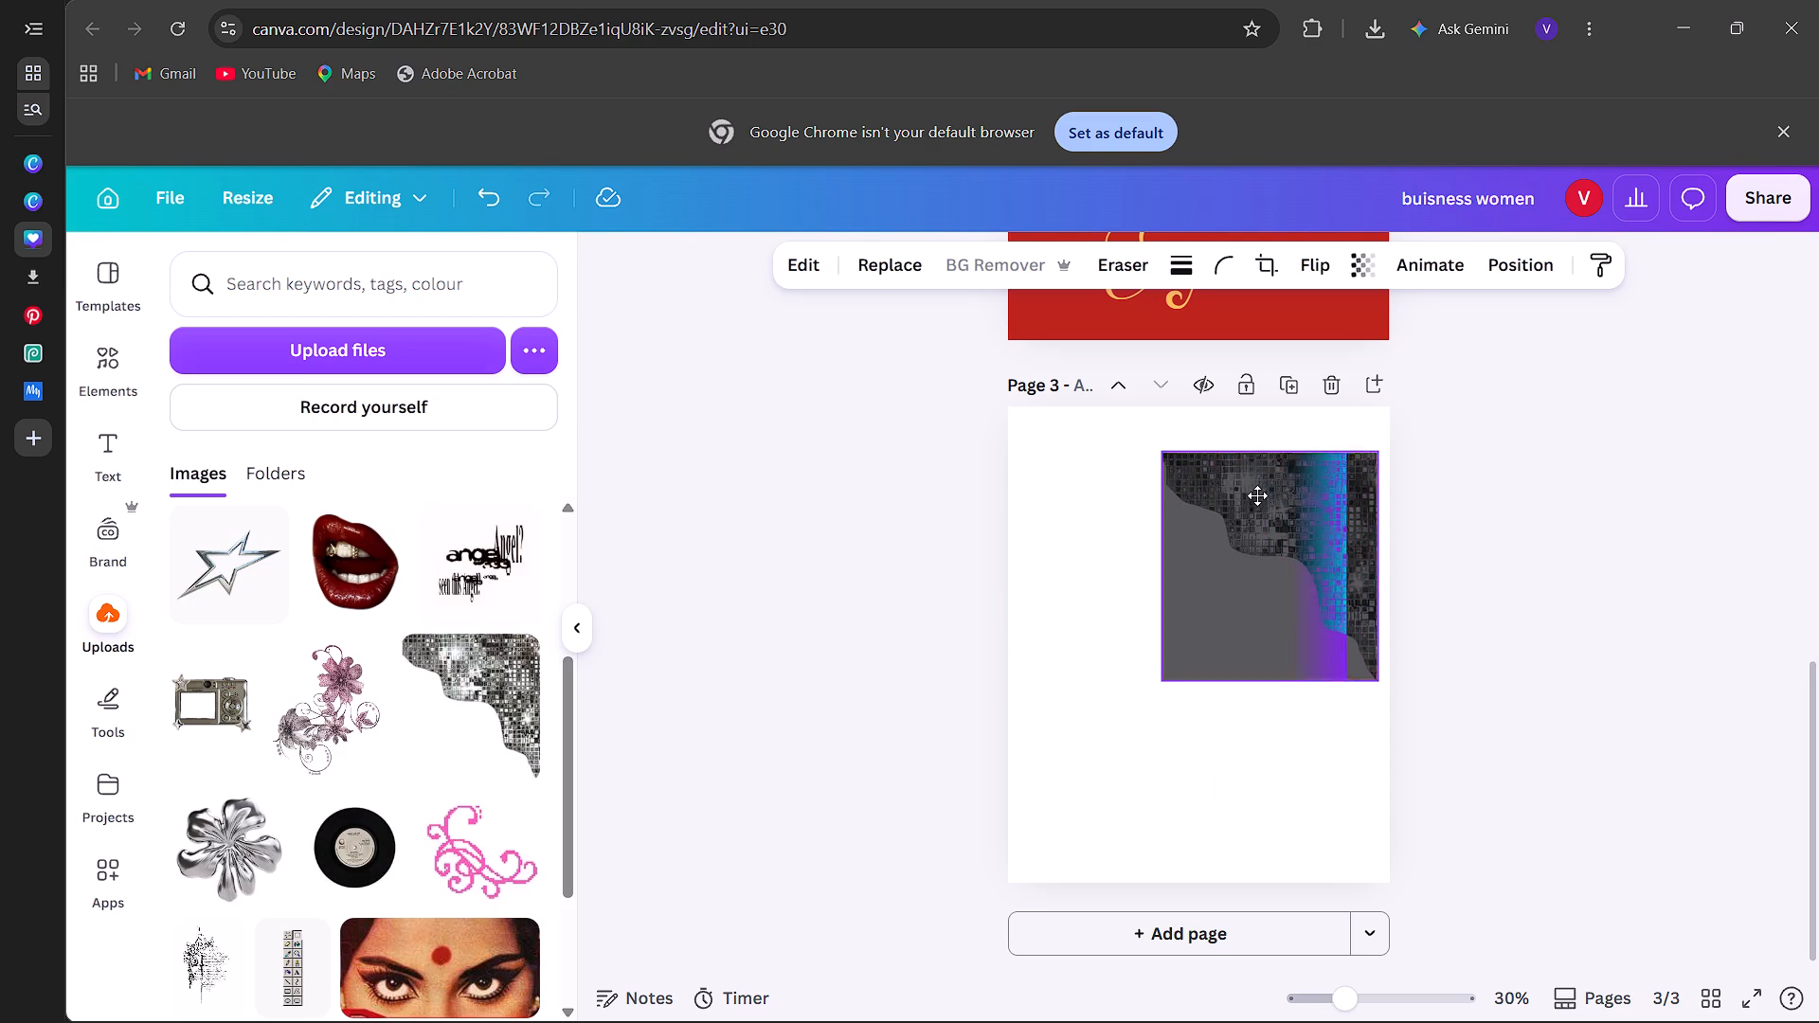
{"action": "left_click_drag", "start_coordinate": [1257, 495], "coordinate": [1268, 451]}
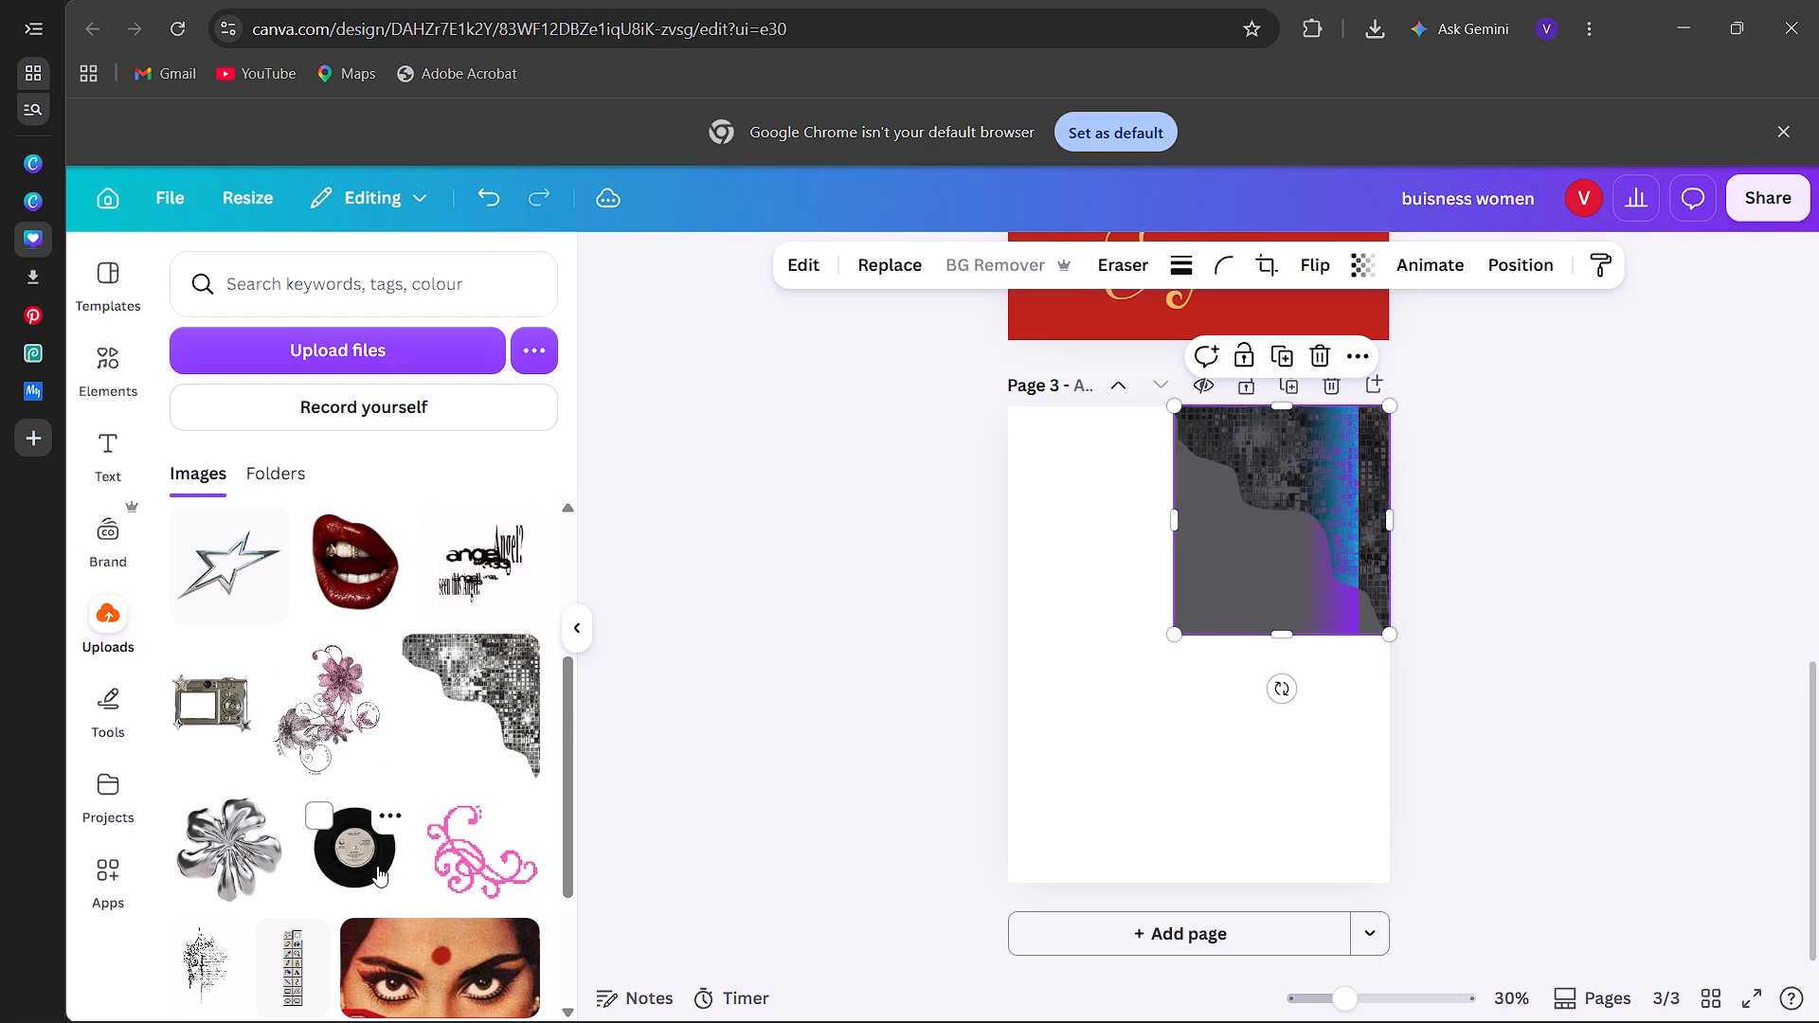
Add the uploaded black vinyl record image with the cream label to page 3.
{"action": "scroll", "coordinate": [377, 866], "scroll_direction": "down", "scroll_amount": 1}
{"action": "left_click", "coordinate": [347, 655]}
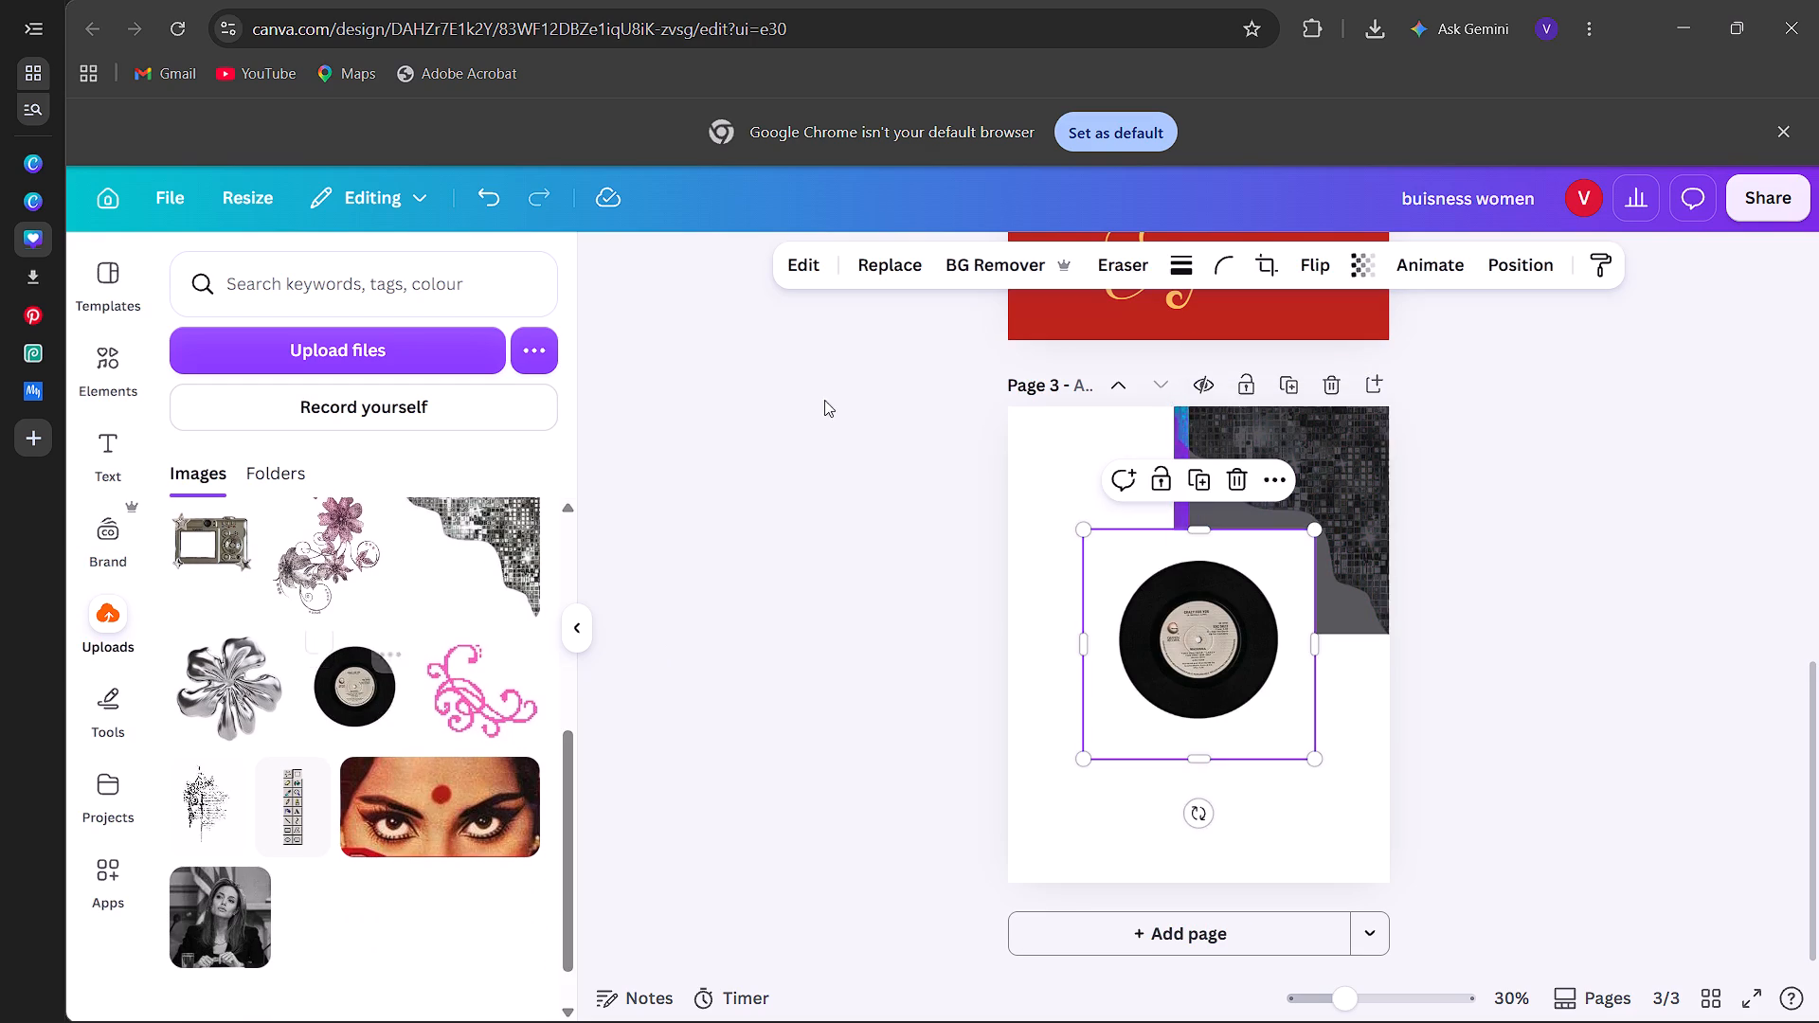
Move the vinyl record partly off page 3's left edge and remove its background.
{"action": "left_click_drag", "start_coordinate": [1192, 605], "coordinate": [1017, 610]}
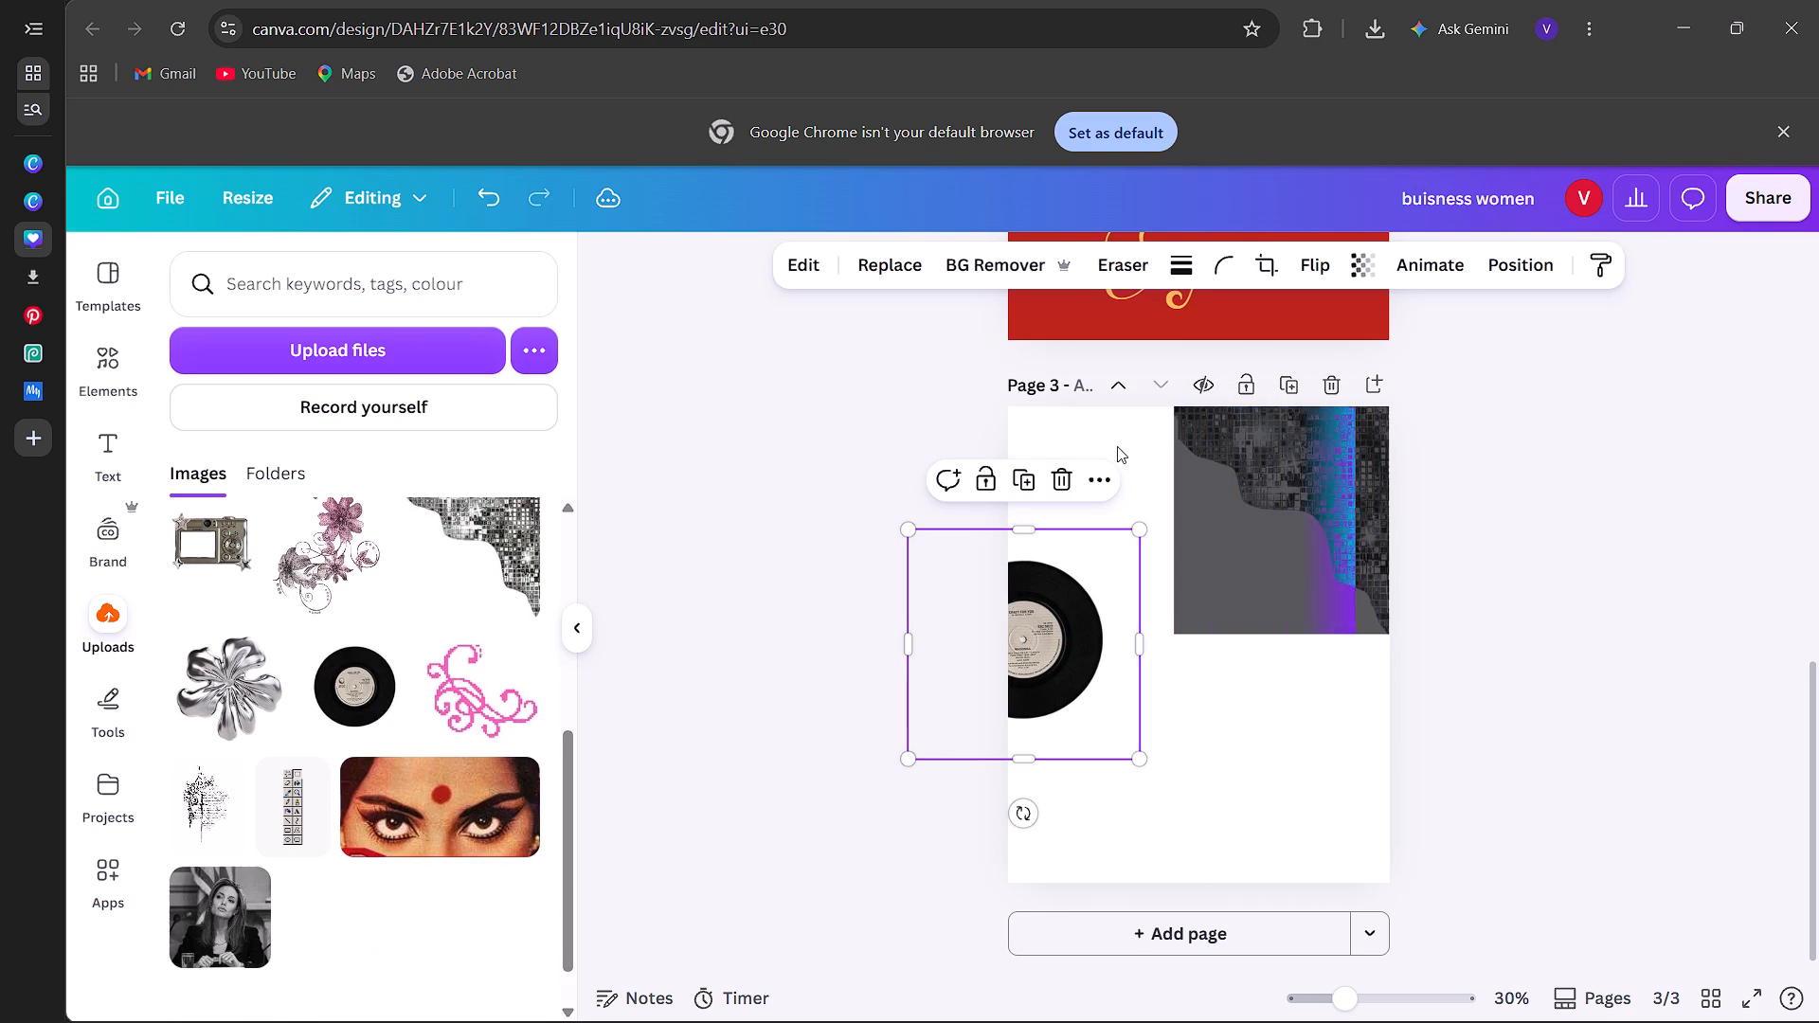
{"action": "left_click", "coordinate": [1017, 241]}
{"action": "left_click", "coordinate": [1017, 267]}
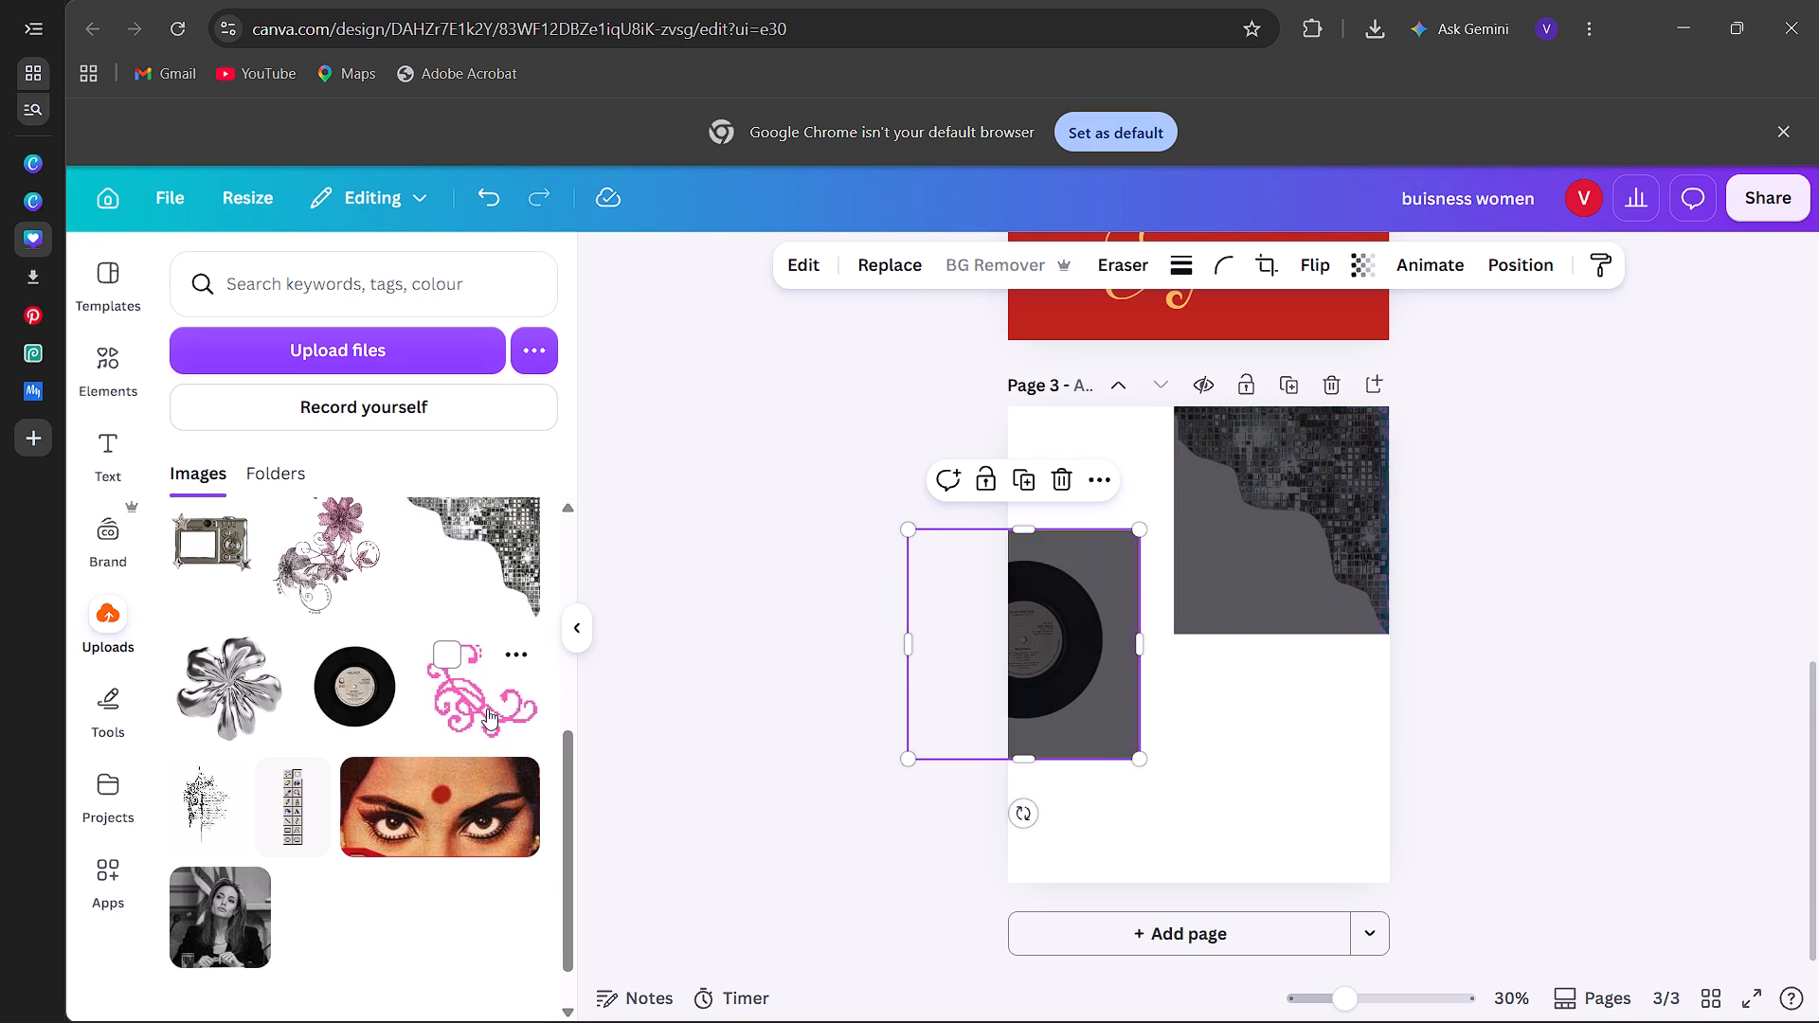
Add the uploaded black "Angel?" lettering image, remove its background, and place it slightly above the centre of page 3.
{"action": "scroll", "coordinate": [487, 709], "scroll_direction": "up", "scroll_amount": 3}
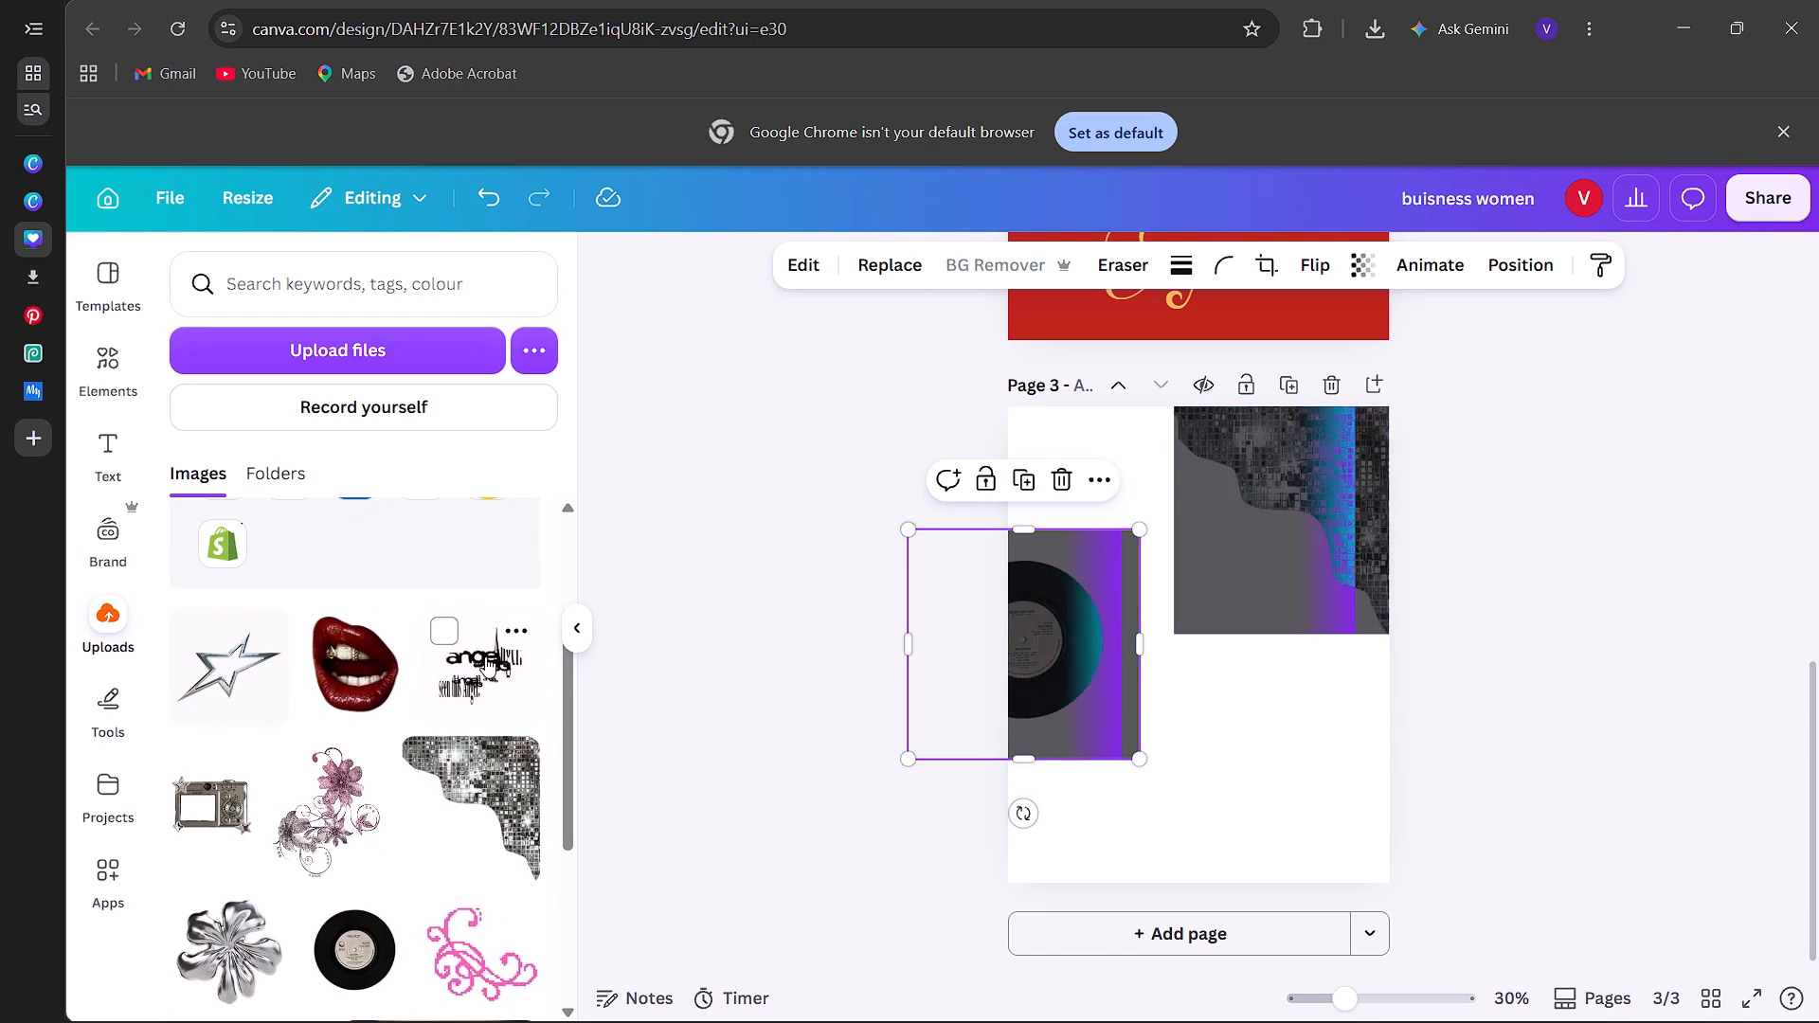
{"action": "left_click", "coordinate": [485, 656]}
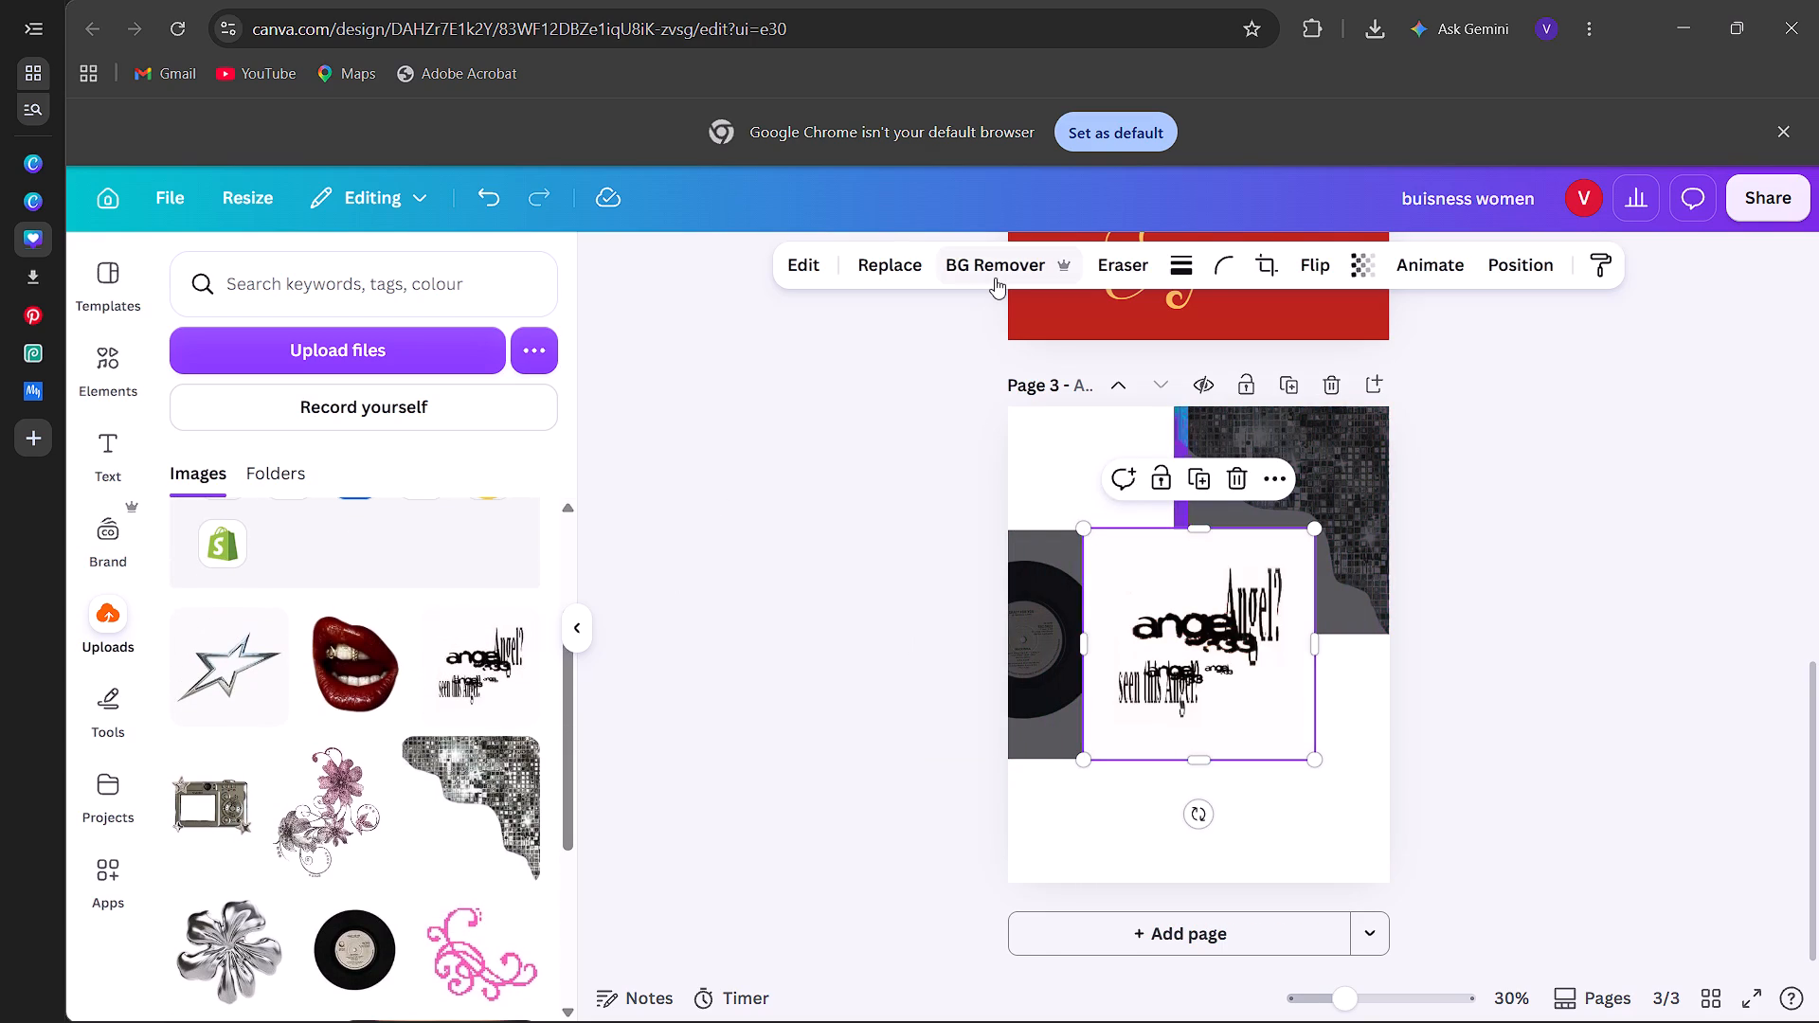
{"action": "left_click", "coordinate": [995, 278]}
{"action": "left_click_drag", "start_coordinate": [1205, 652], "coordinate": [1213, 614]}
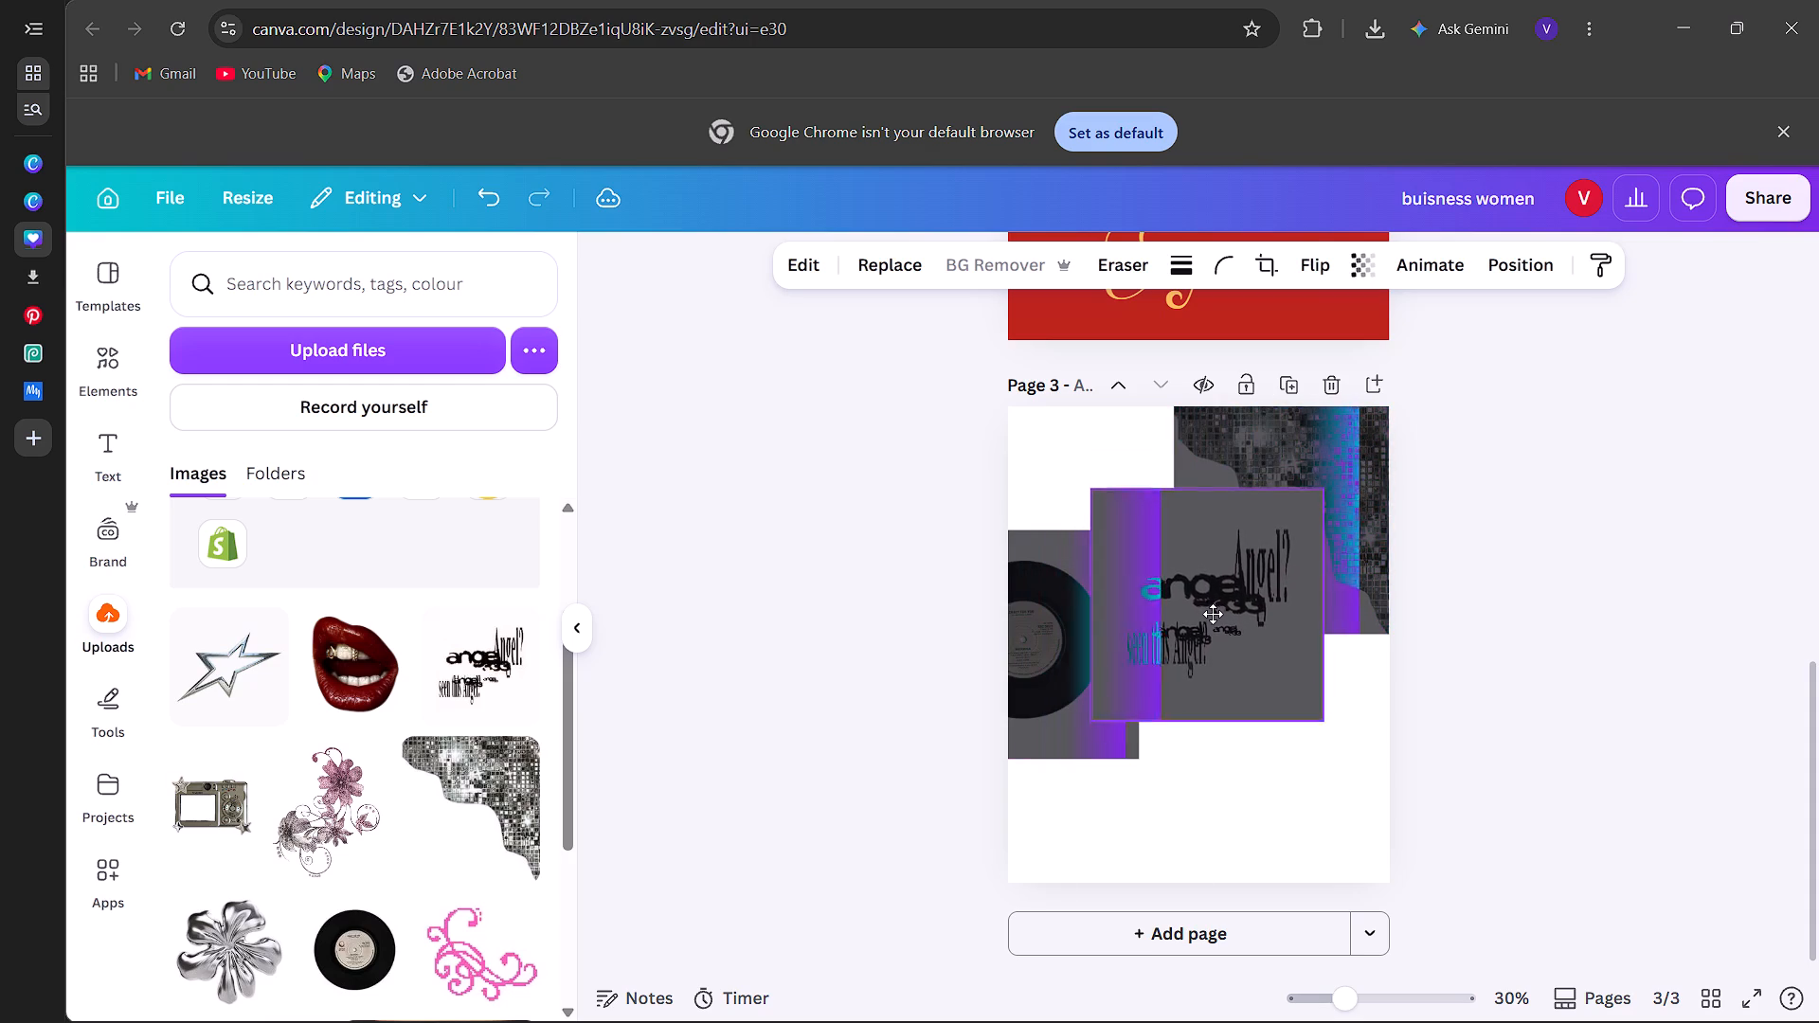
{"action": "left_click_drag", "start_coordinate": [1213, 614], "coordinate": [1213, 612]}
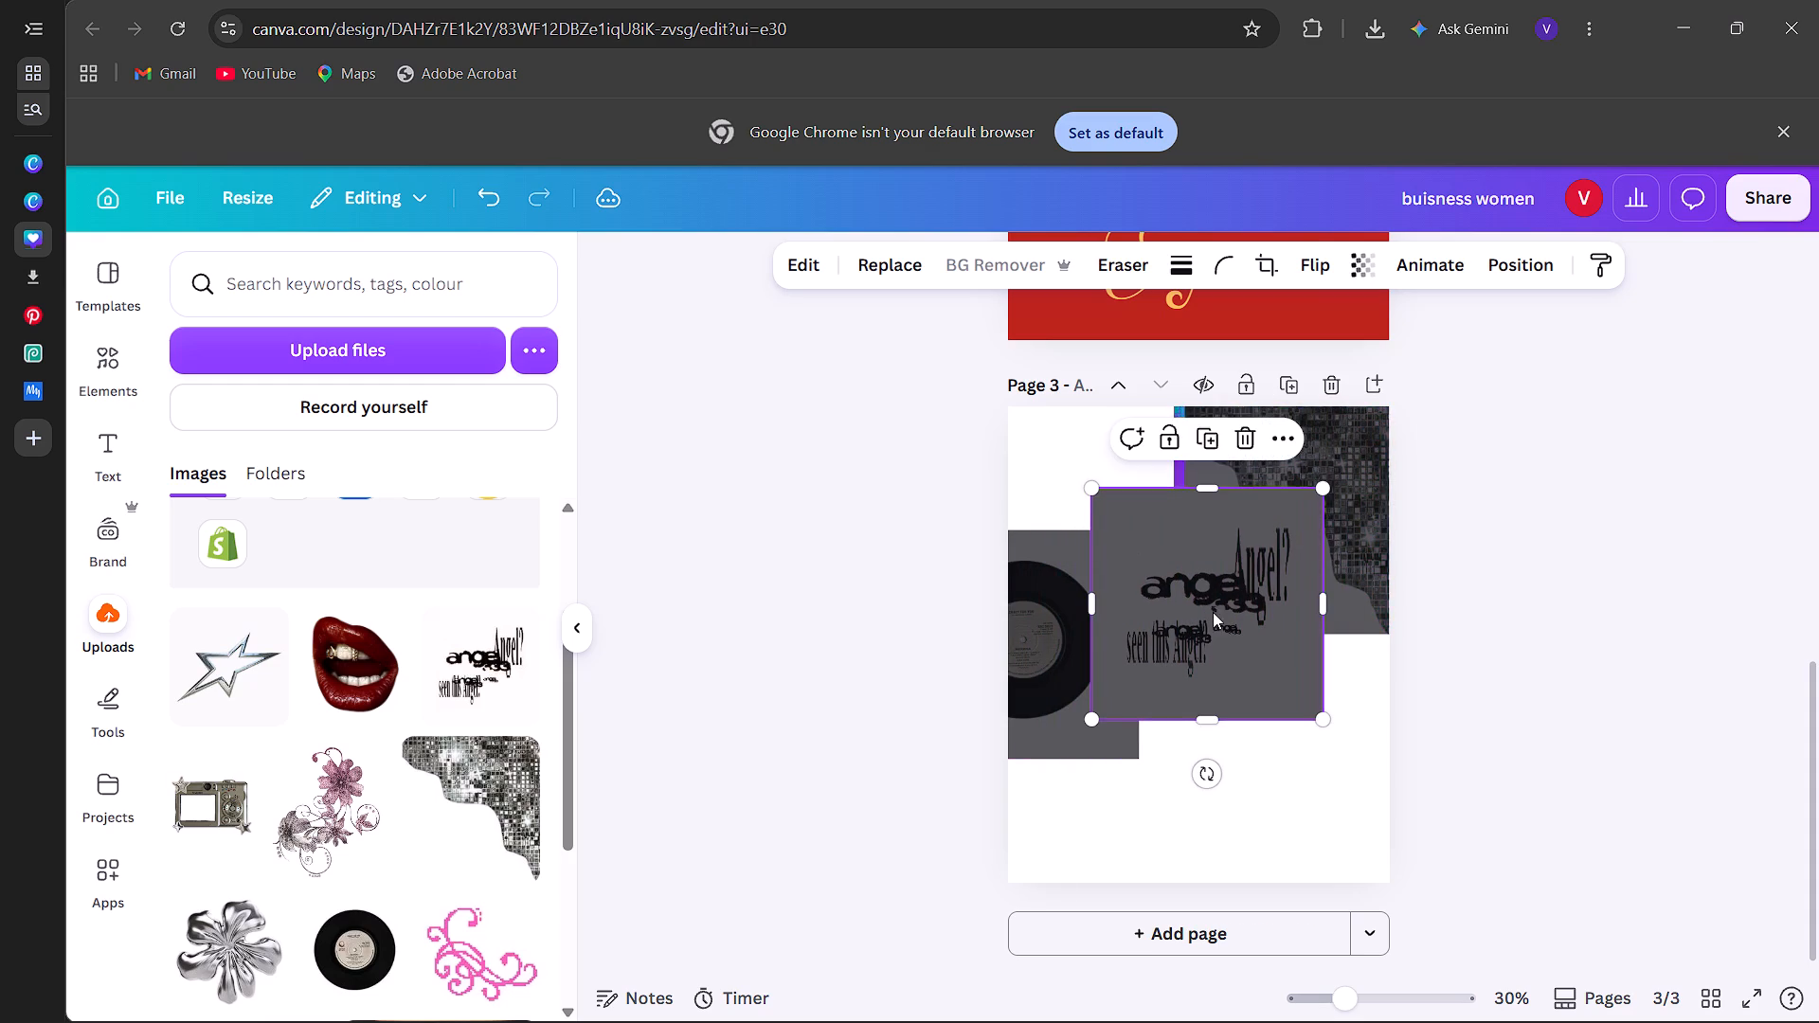
Move the vinyl record up to page 3's top-left corner, partly off the edge, and enlarge it slightly.
{"action": "left_click", "coordinate": [1025, 643]}
{"action": "left_click_drag", "start_coordinate": [1025, 643], "coordinate": [1035, 519]}
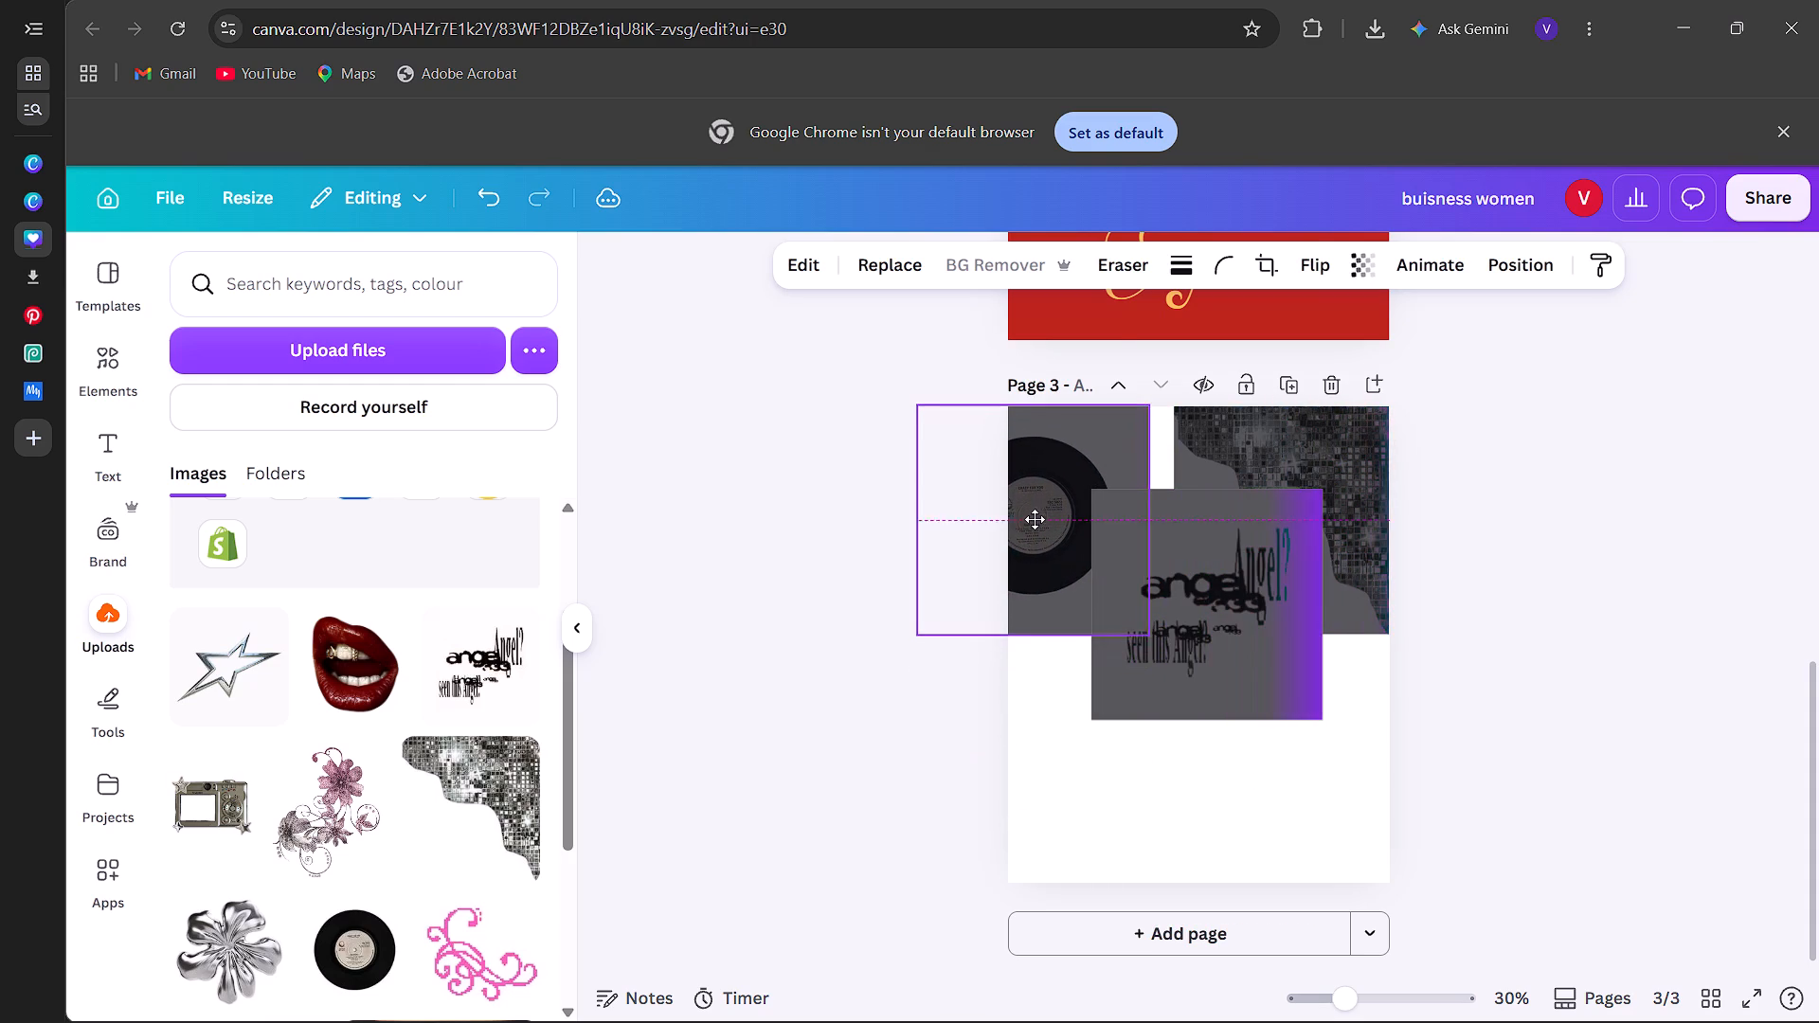
{"action": "left_click_drag", "start_coordinate": [1035, 519], "coordinate": [1035, 518]}
{"action": "left_click_drag", "start_coordinate": [1144, 642], "coordinate": [1193, 661]}
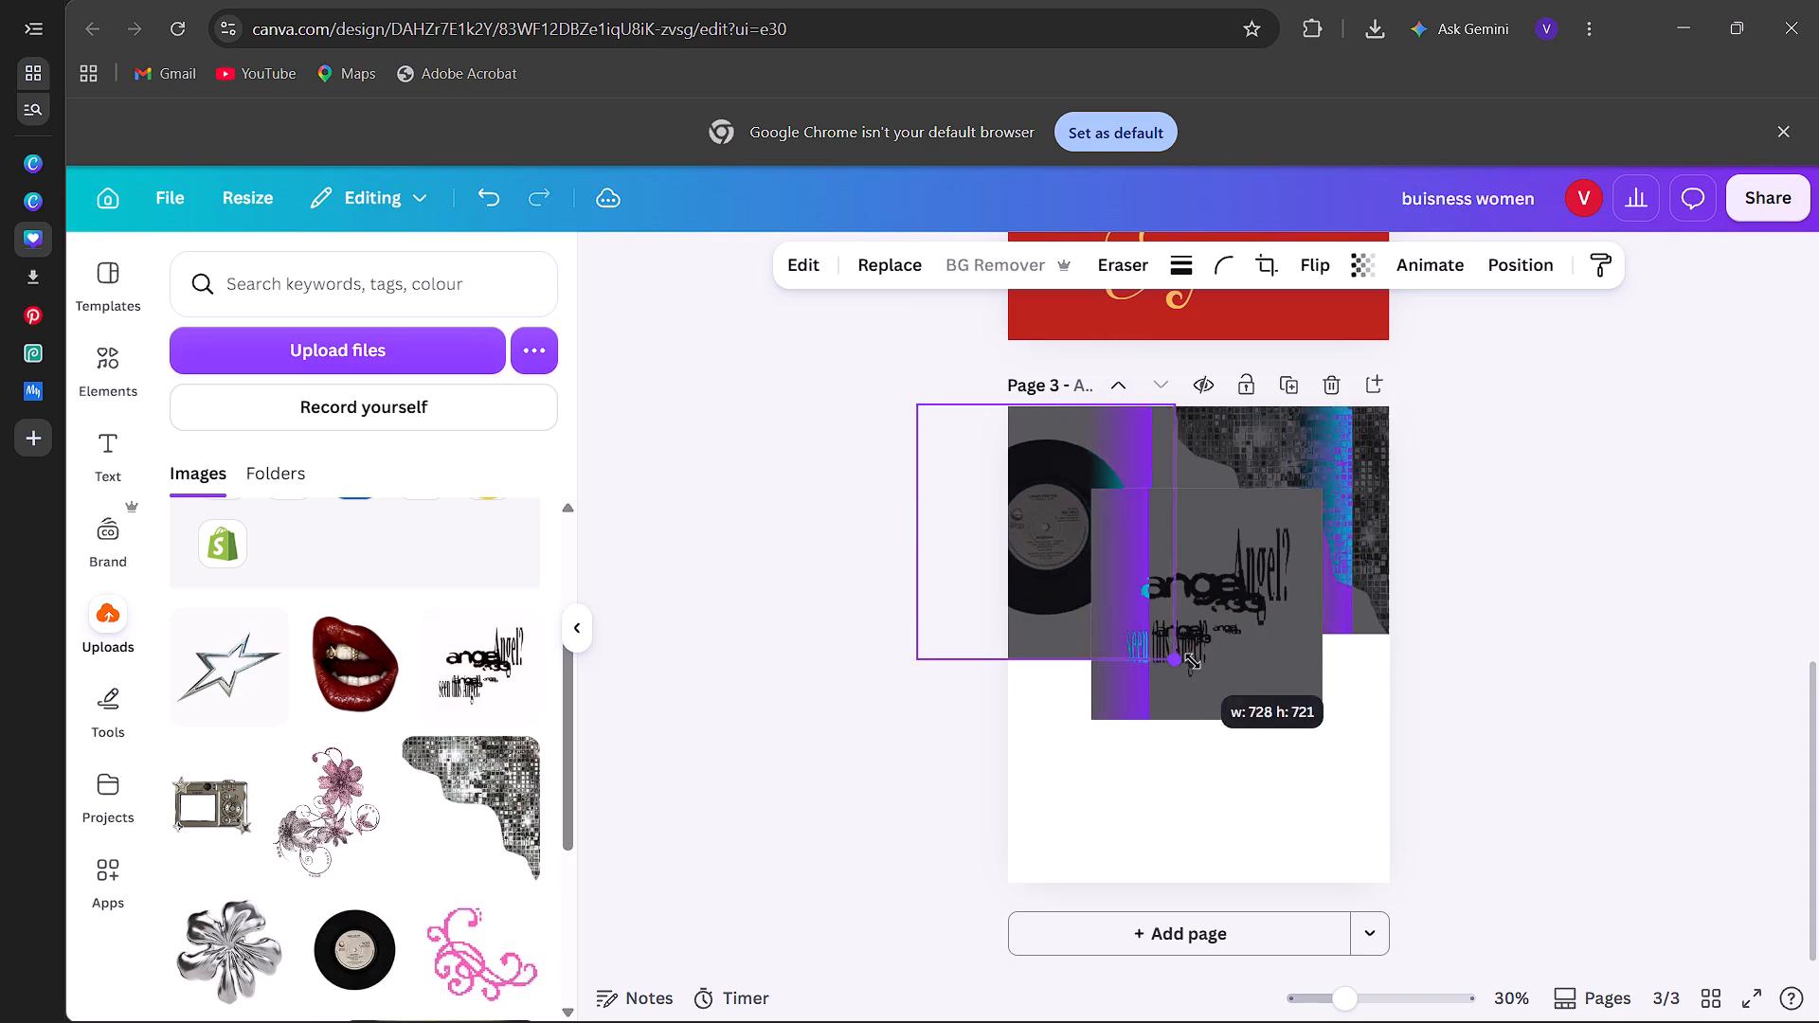
{"action": "left_click_drag", "start_coordinate": [1193, 661], "coordinate": [1190, 675]}
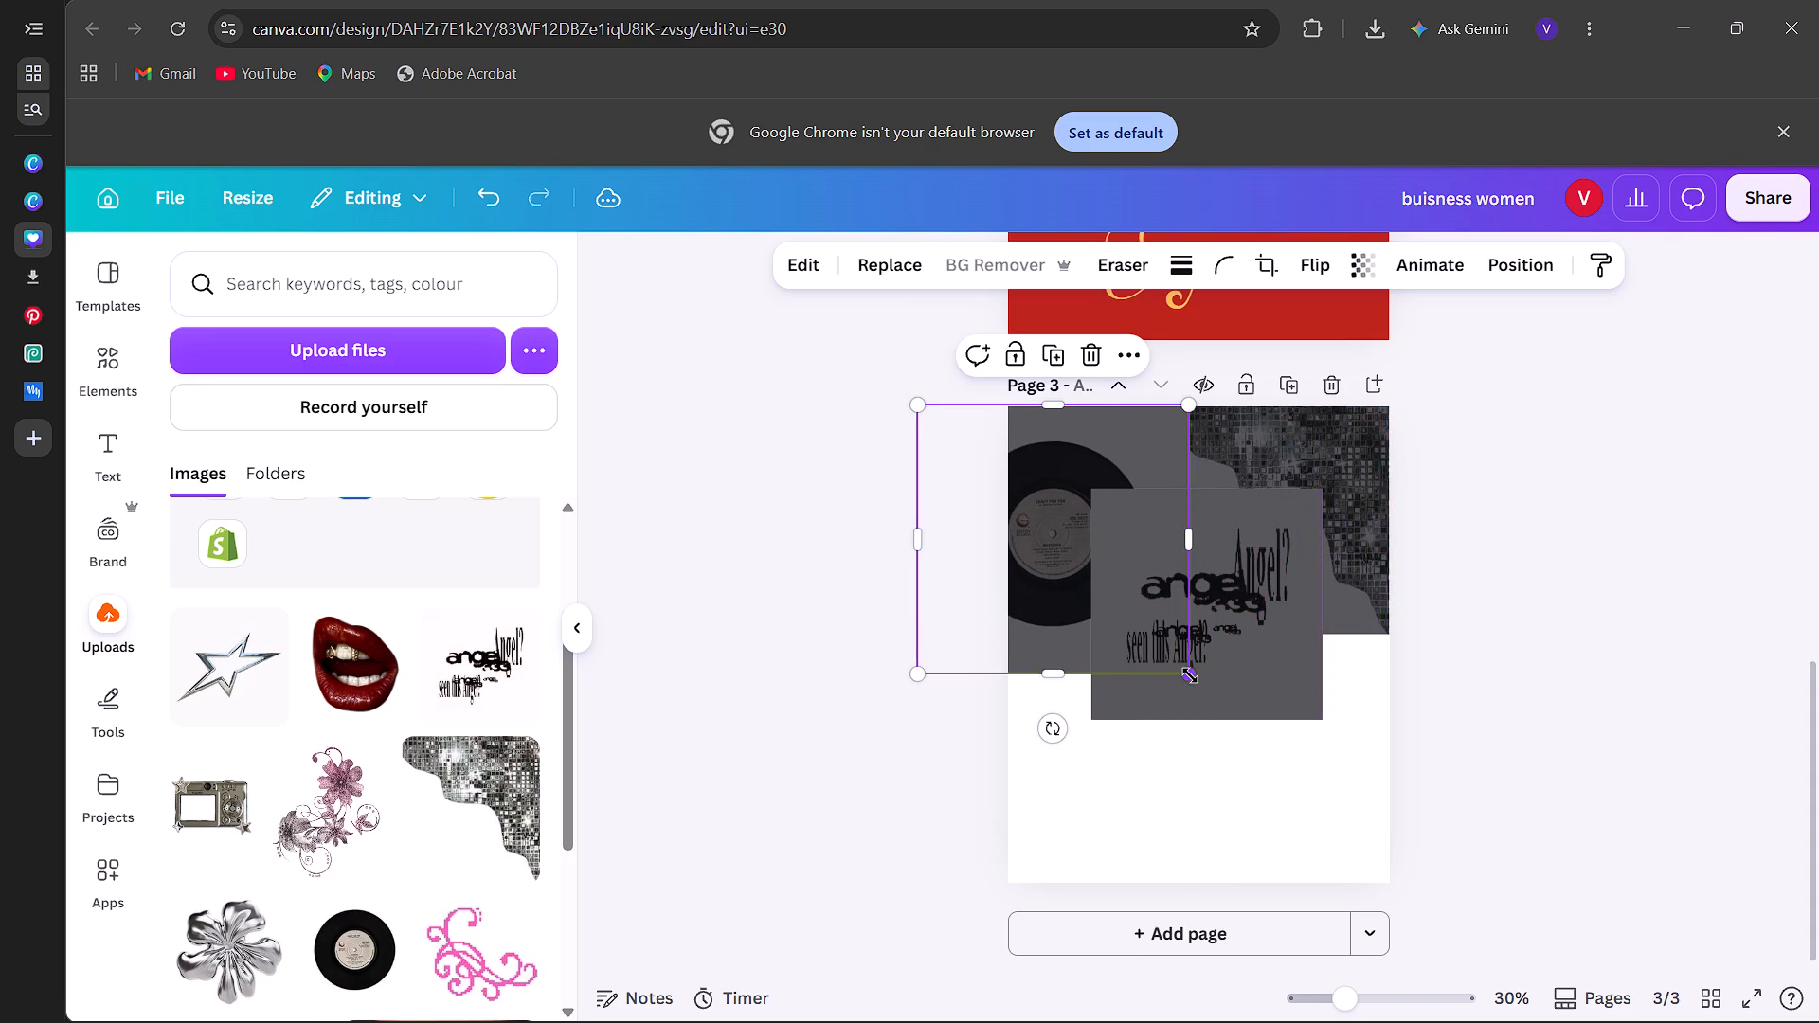
Add the uploaded chrome flower image, remove its background, and place it at page 3's lower right, slightly past the edge.
{"action": "scroll", "coordinate": [325, 866], "scroll_direction": "down", "scroll_amount": 2}
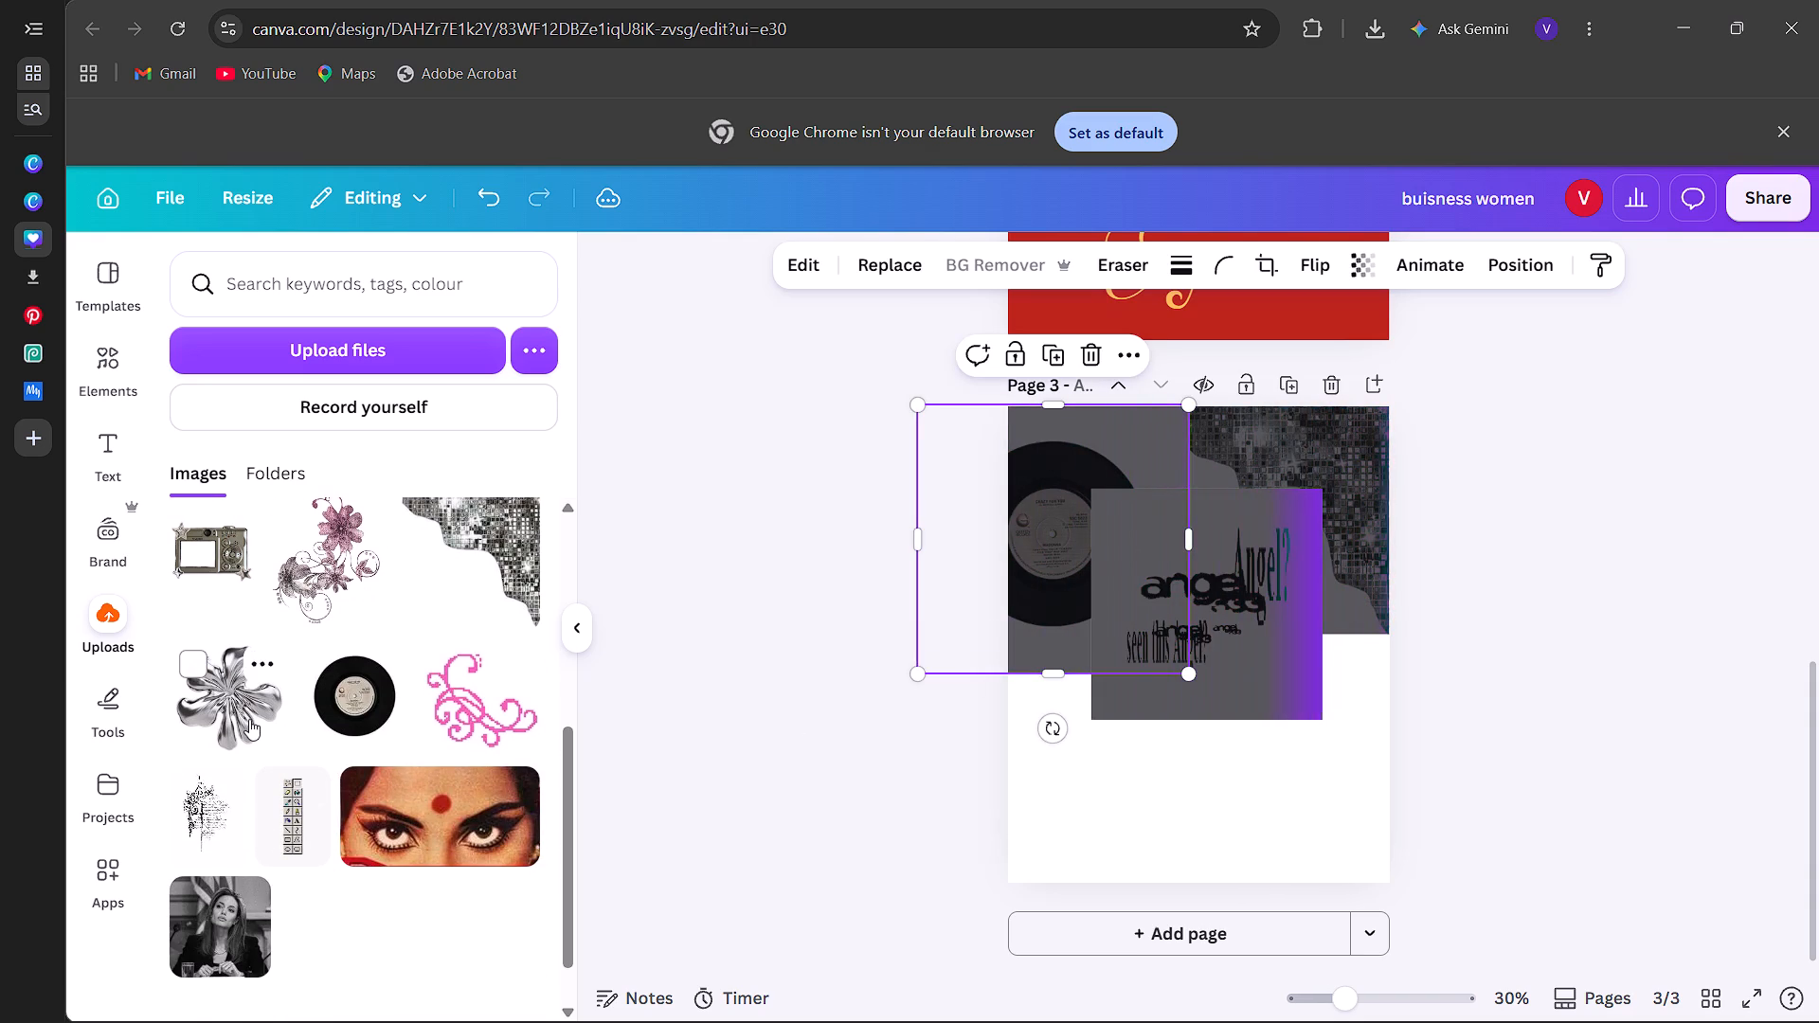
{"action": "left_click", "coordinate": [249, 719]}
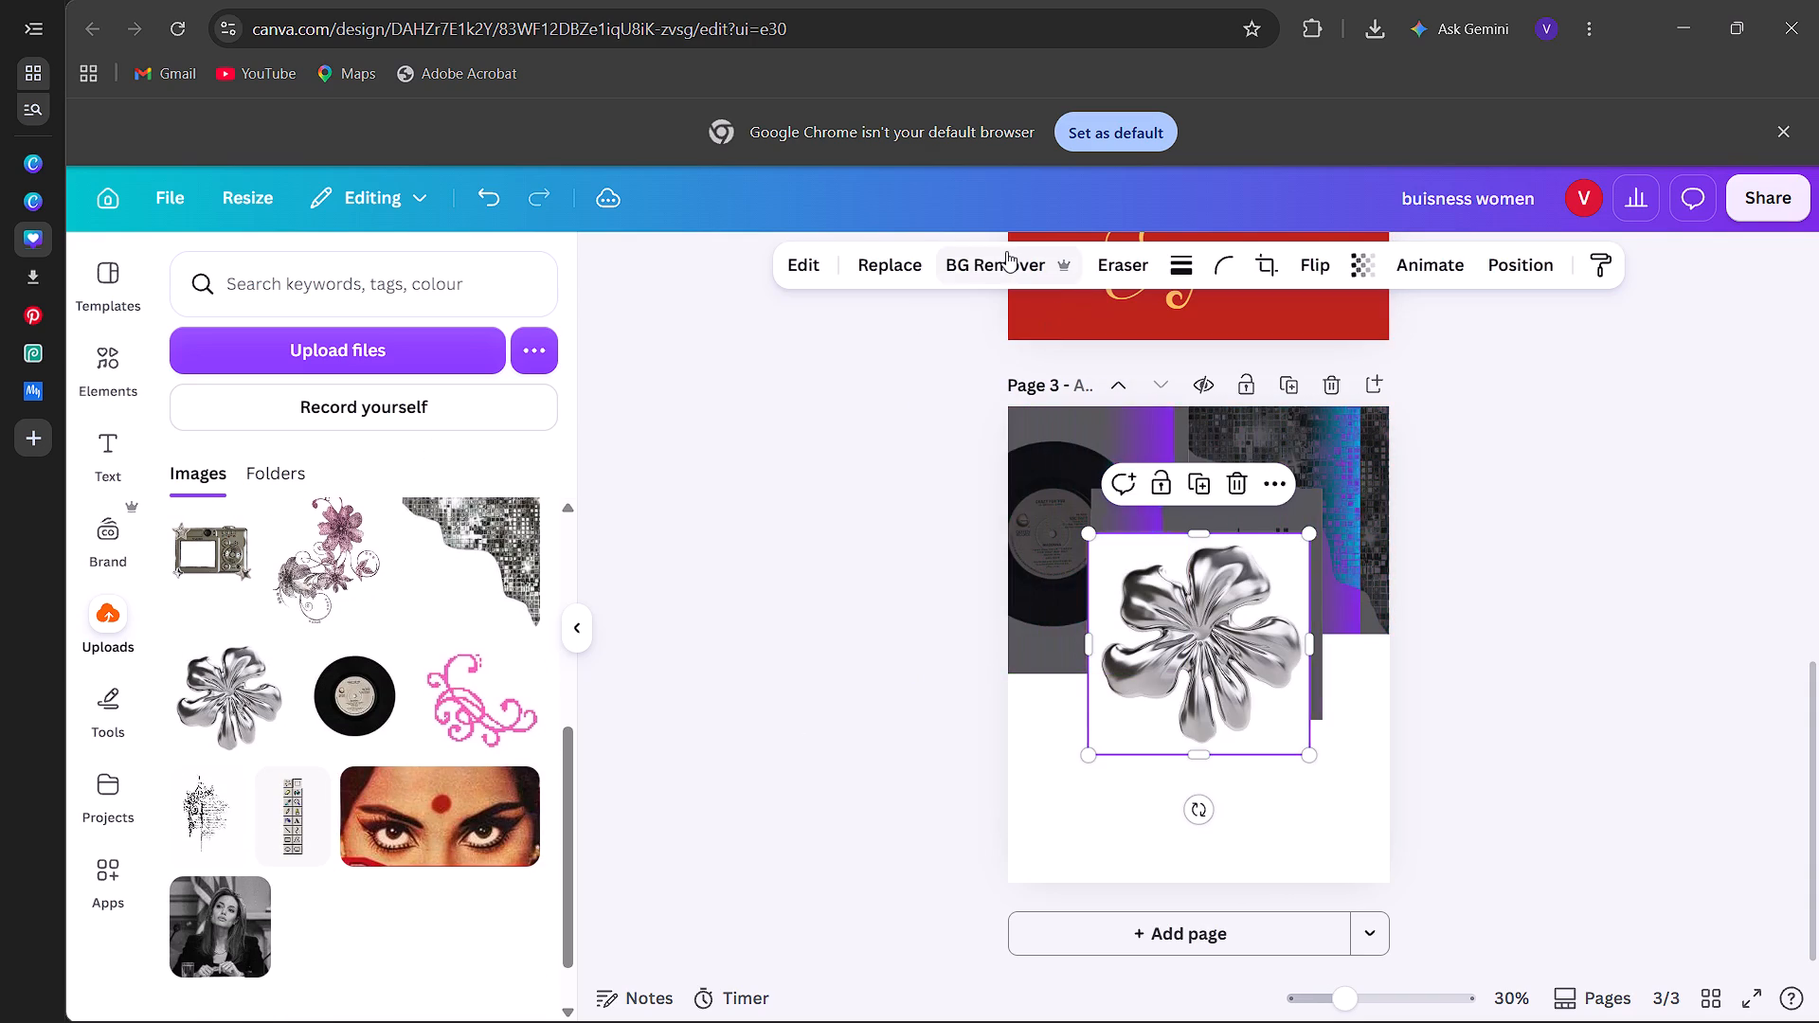
{"action": "left_click", "coordinate": [1006, 251]}
{"action": "left_click_drag", "start_coordinate": [1249, 619], "coordinate": [1342, 504]}
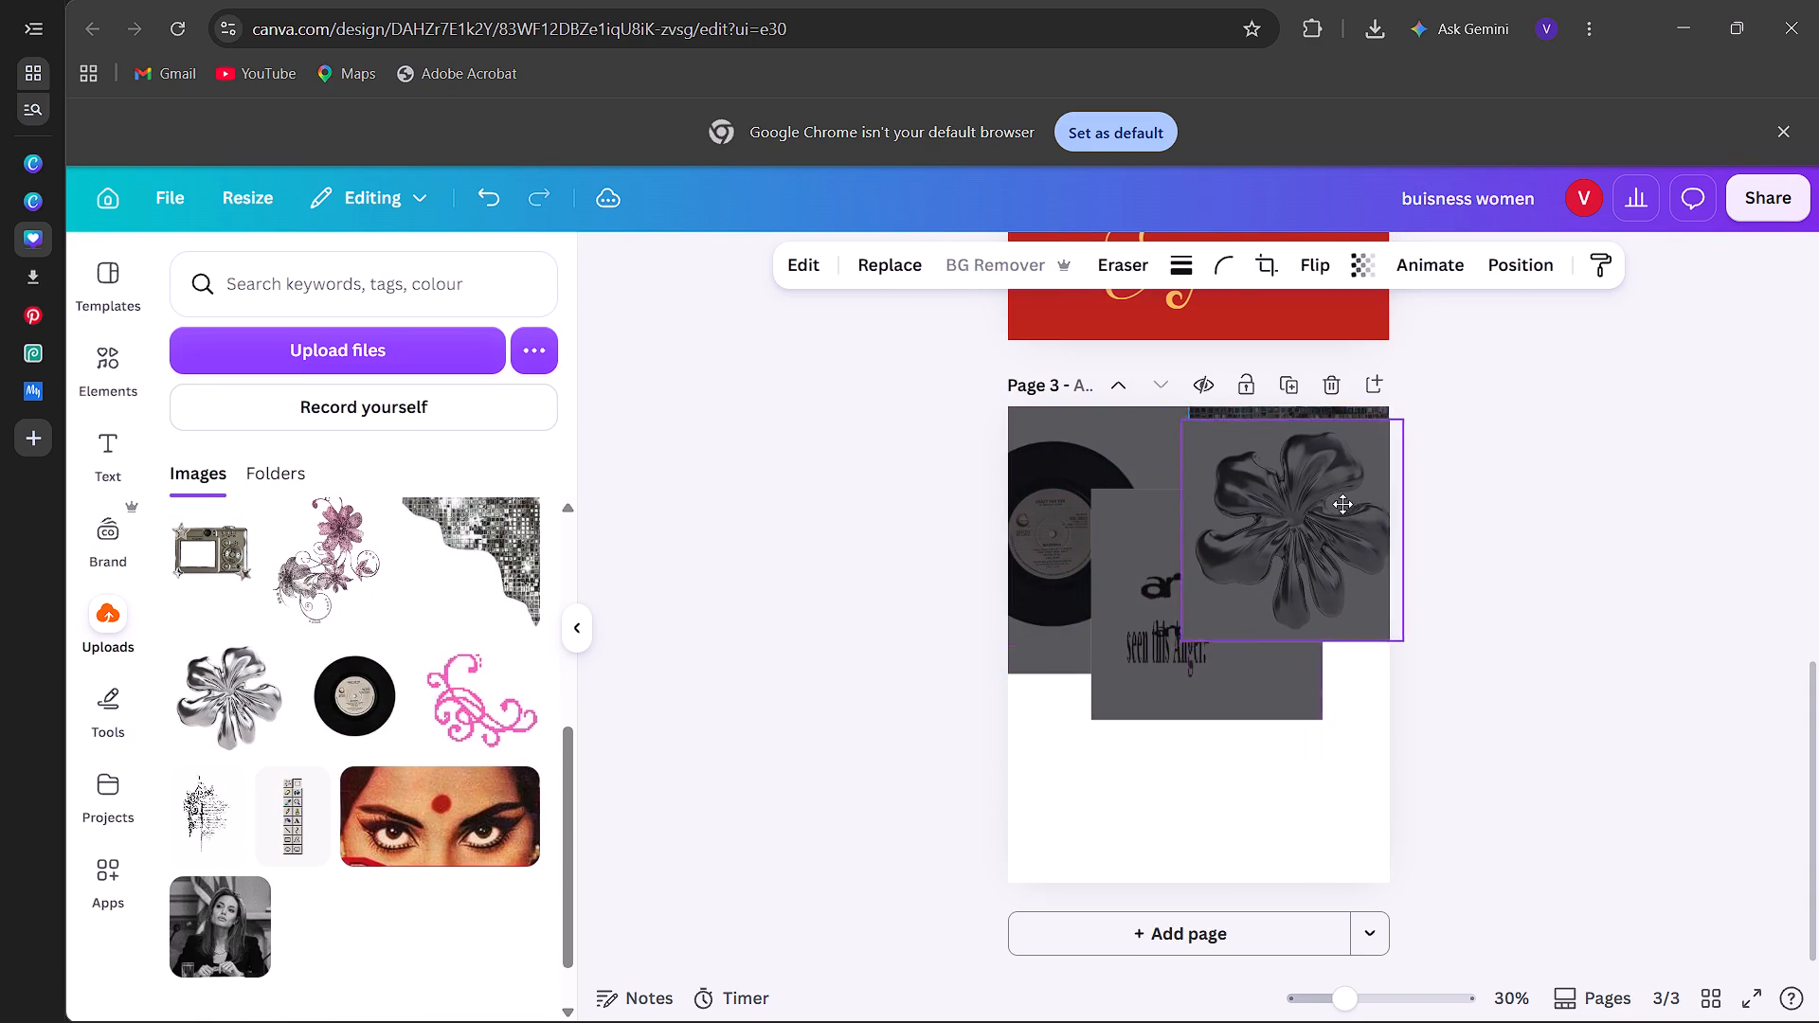
{"action": "left_click_drag", "start_coordinate": [1342, 504], "coordinate": [1353, 720]}
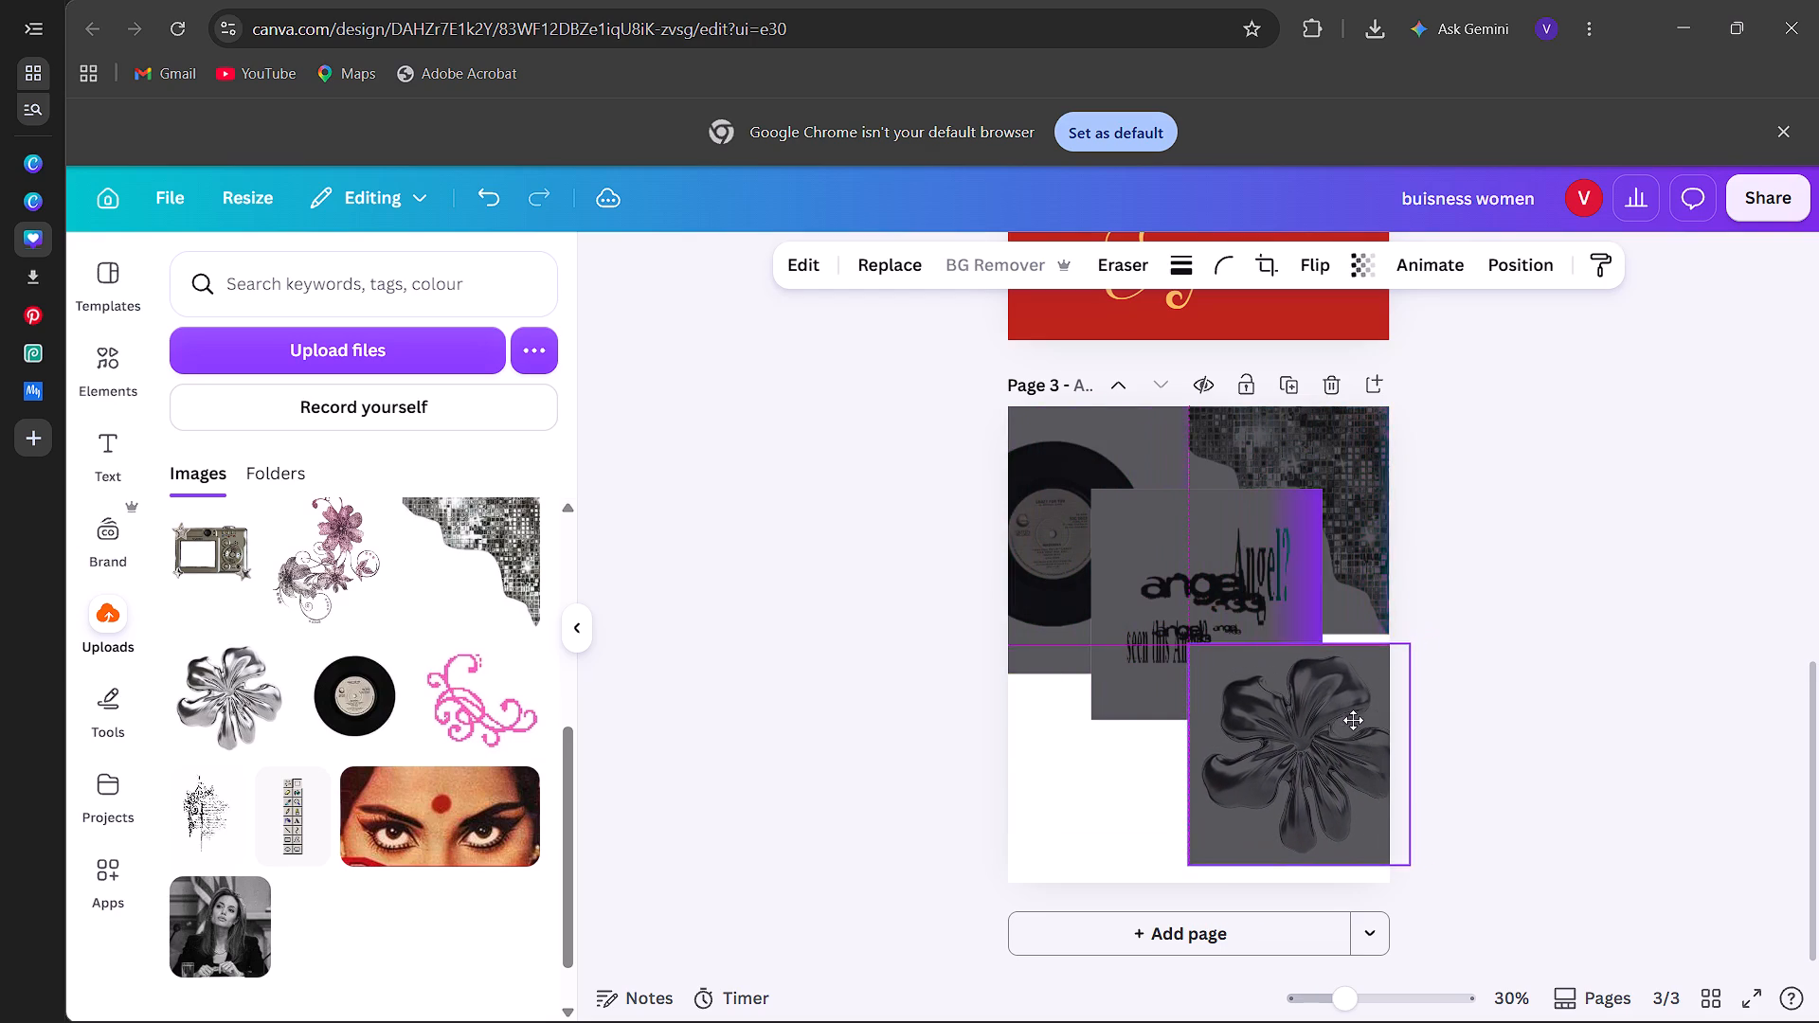
{"action": "left_click_drag", "start_coordinate": [1353, 720], "coordinate": [1358, 709]}
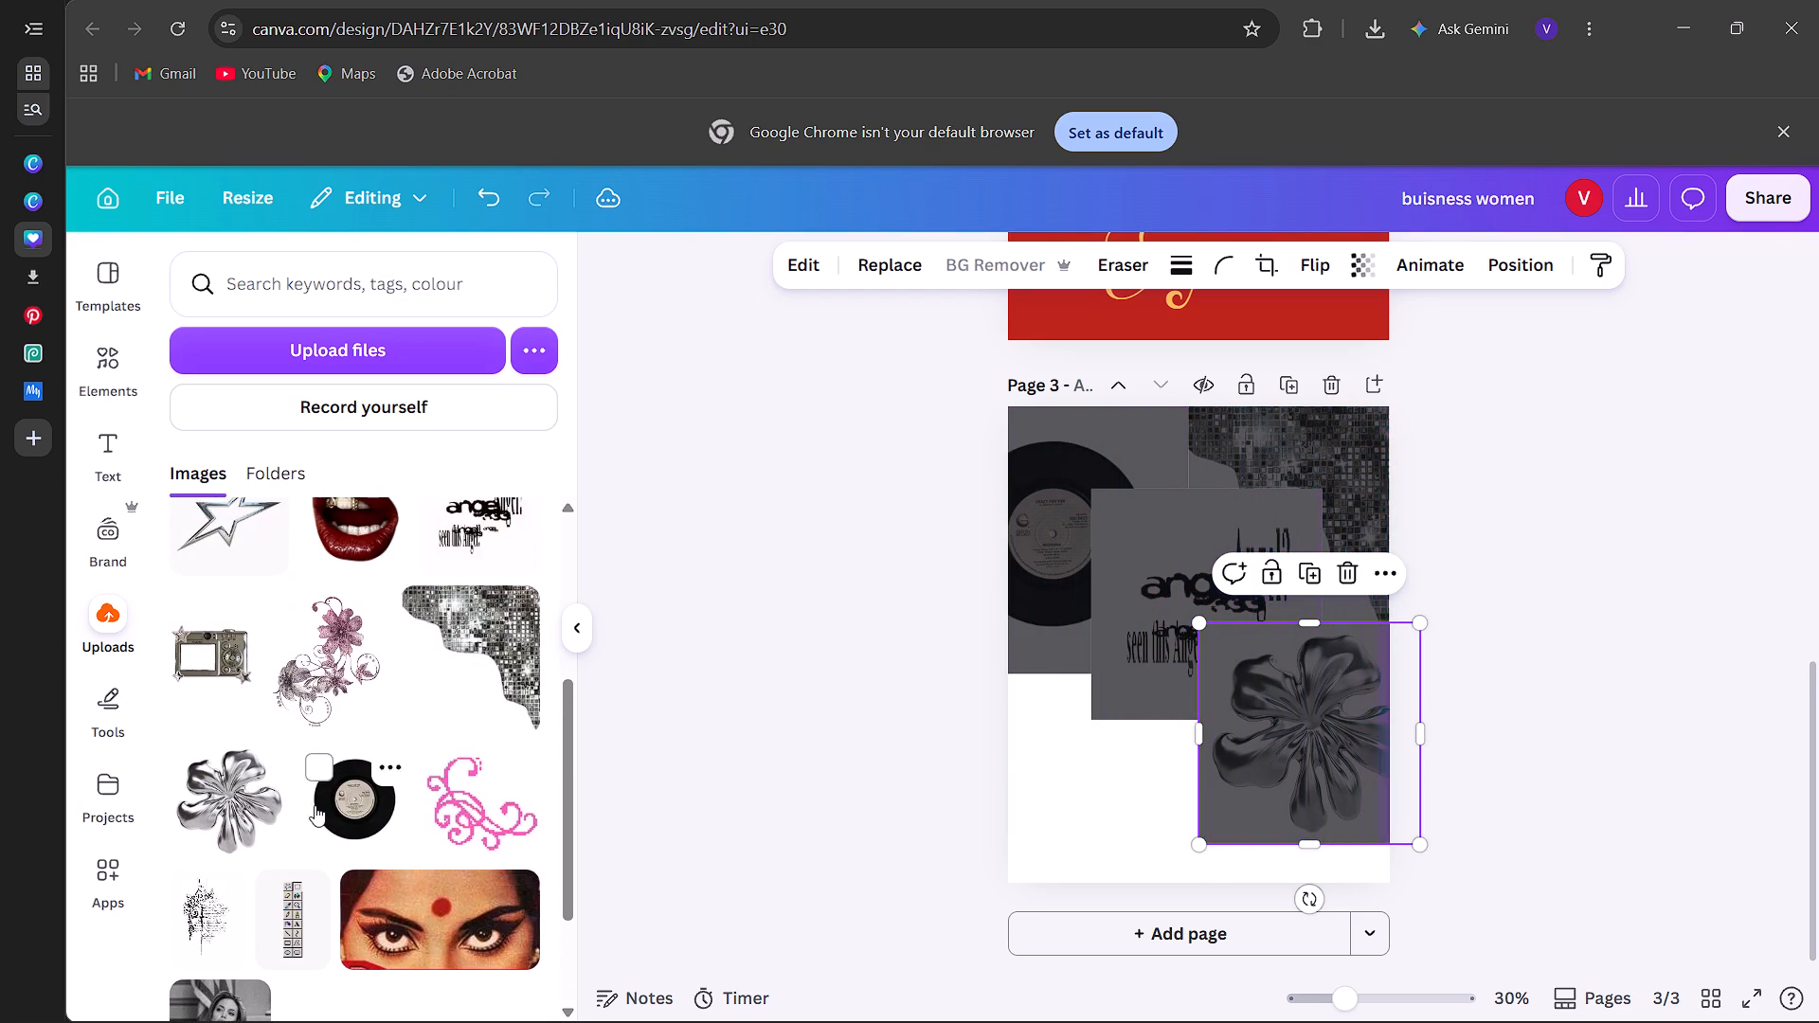
Add the uploaded pink and grey floral swirl image and place it in page 3's bottom-left corner, slightly past the edge.
{"action": "scroll", "coordinate": [315, 805], "scroll_direction": "up", "scroll_amount": 1}
{"action": "left_click", "coordinate": [315, 805]}
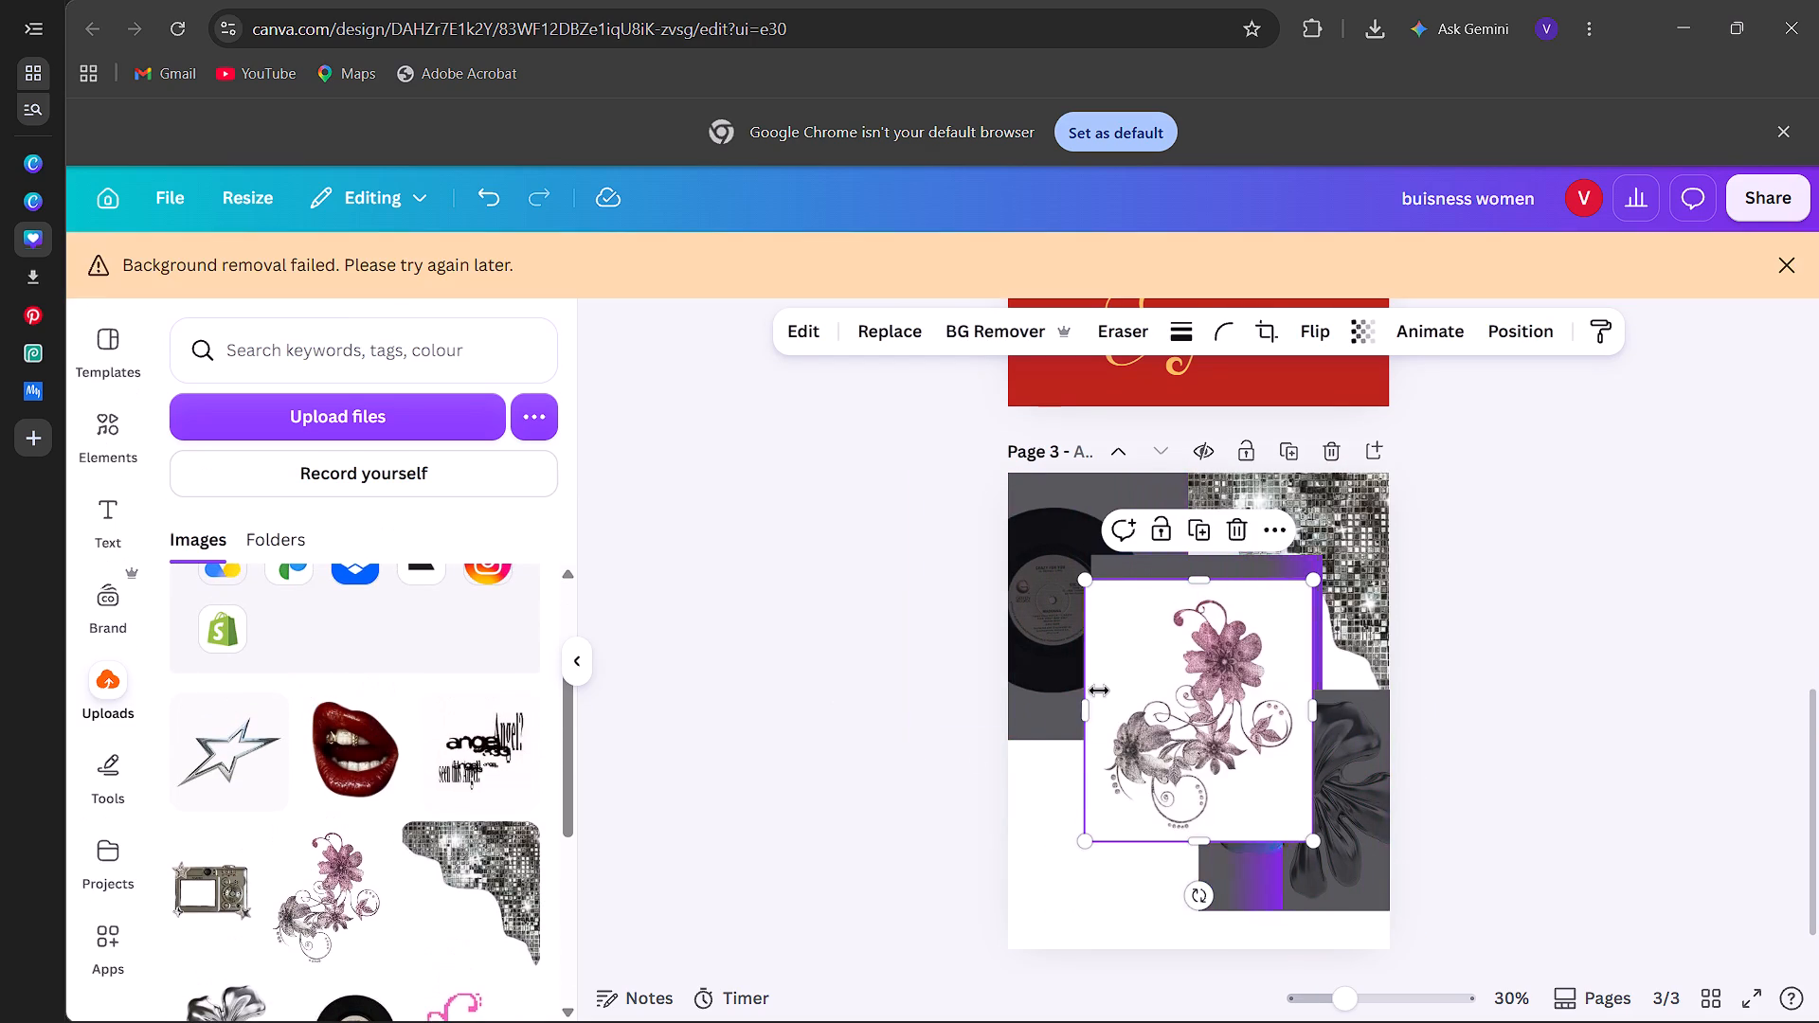
{"action": "left_click_drag", "start_coordinate": [1162, 663], "coordinate": [1097, 692]}
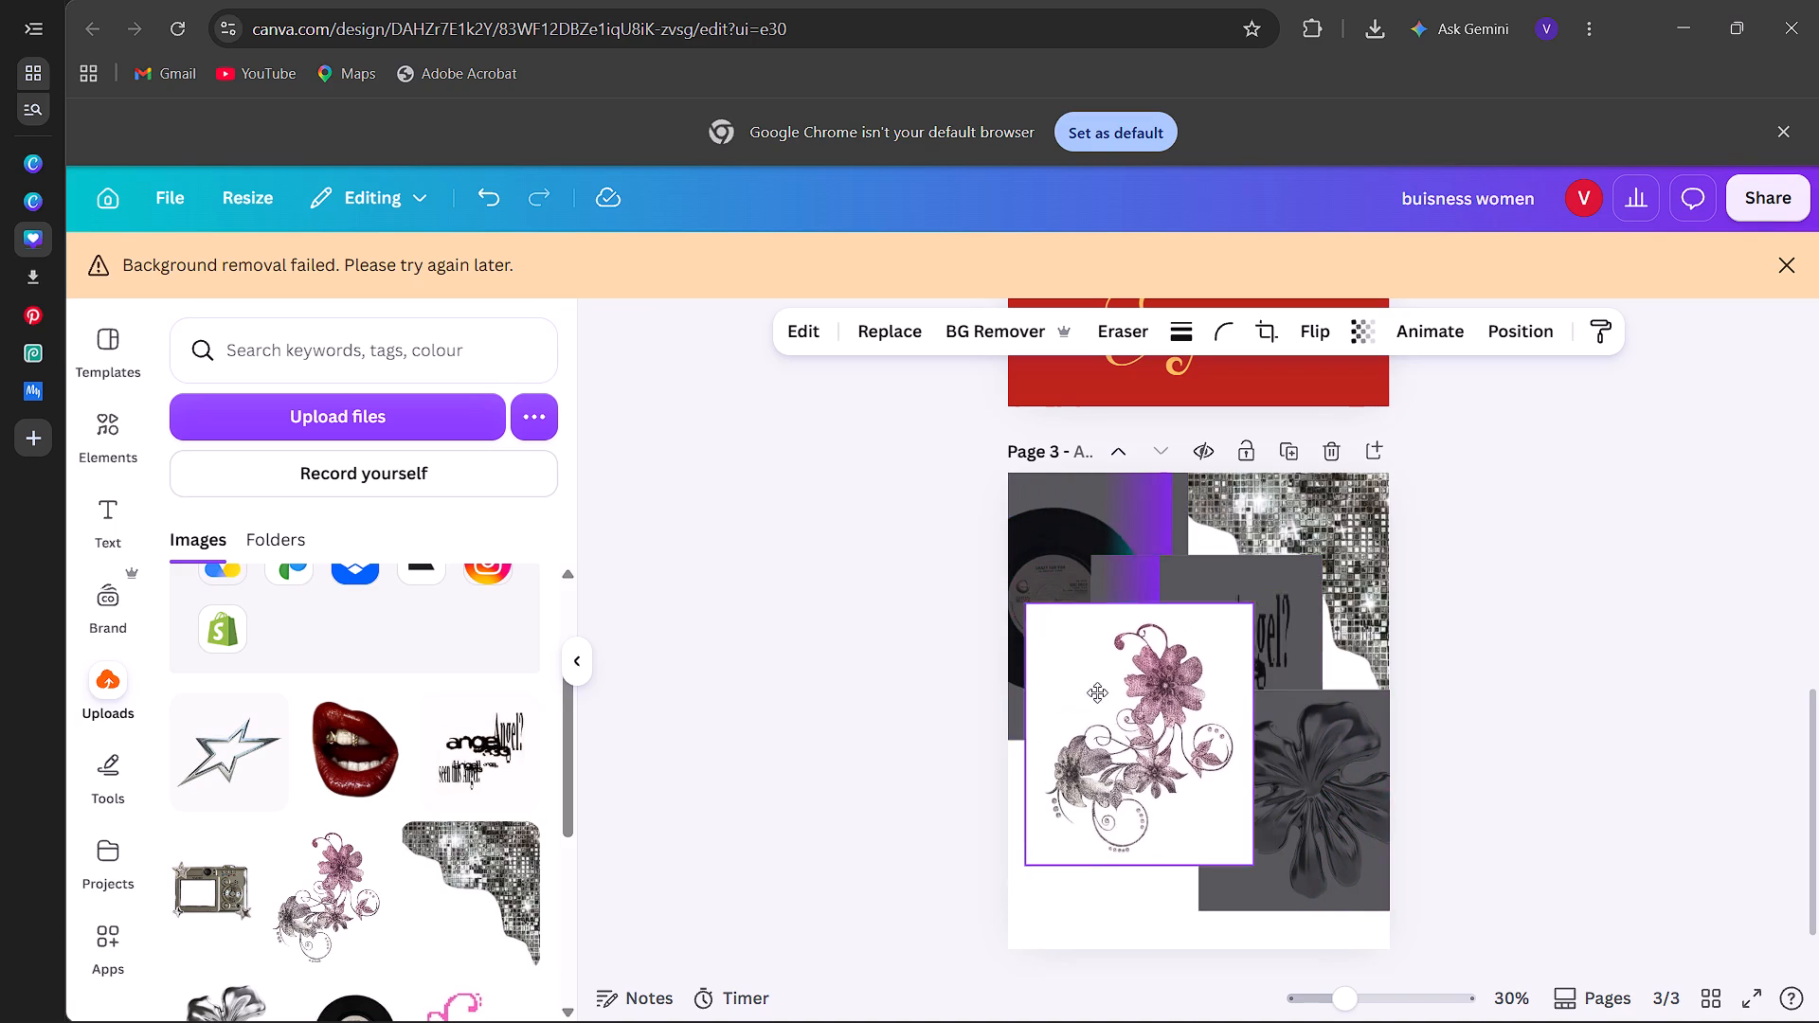
{"action": "left_click_drag", "start_coordinate": [1097, 692], "coordinate": [1052, 778]}
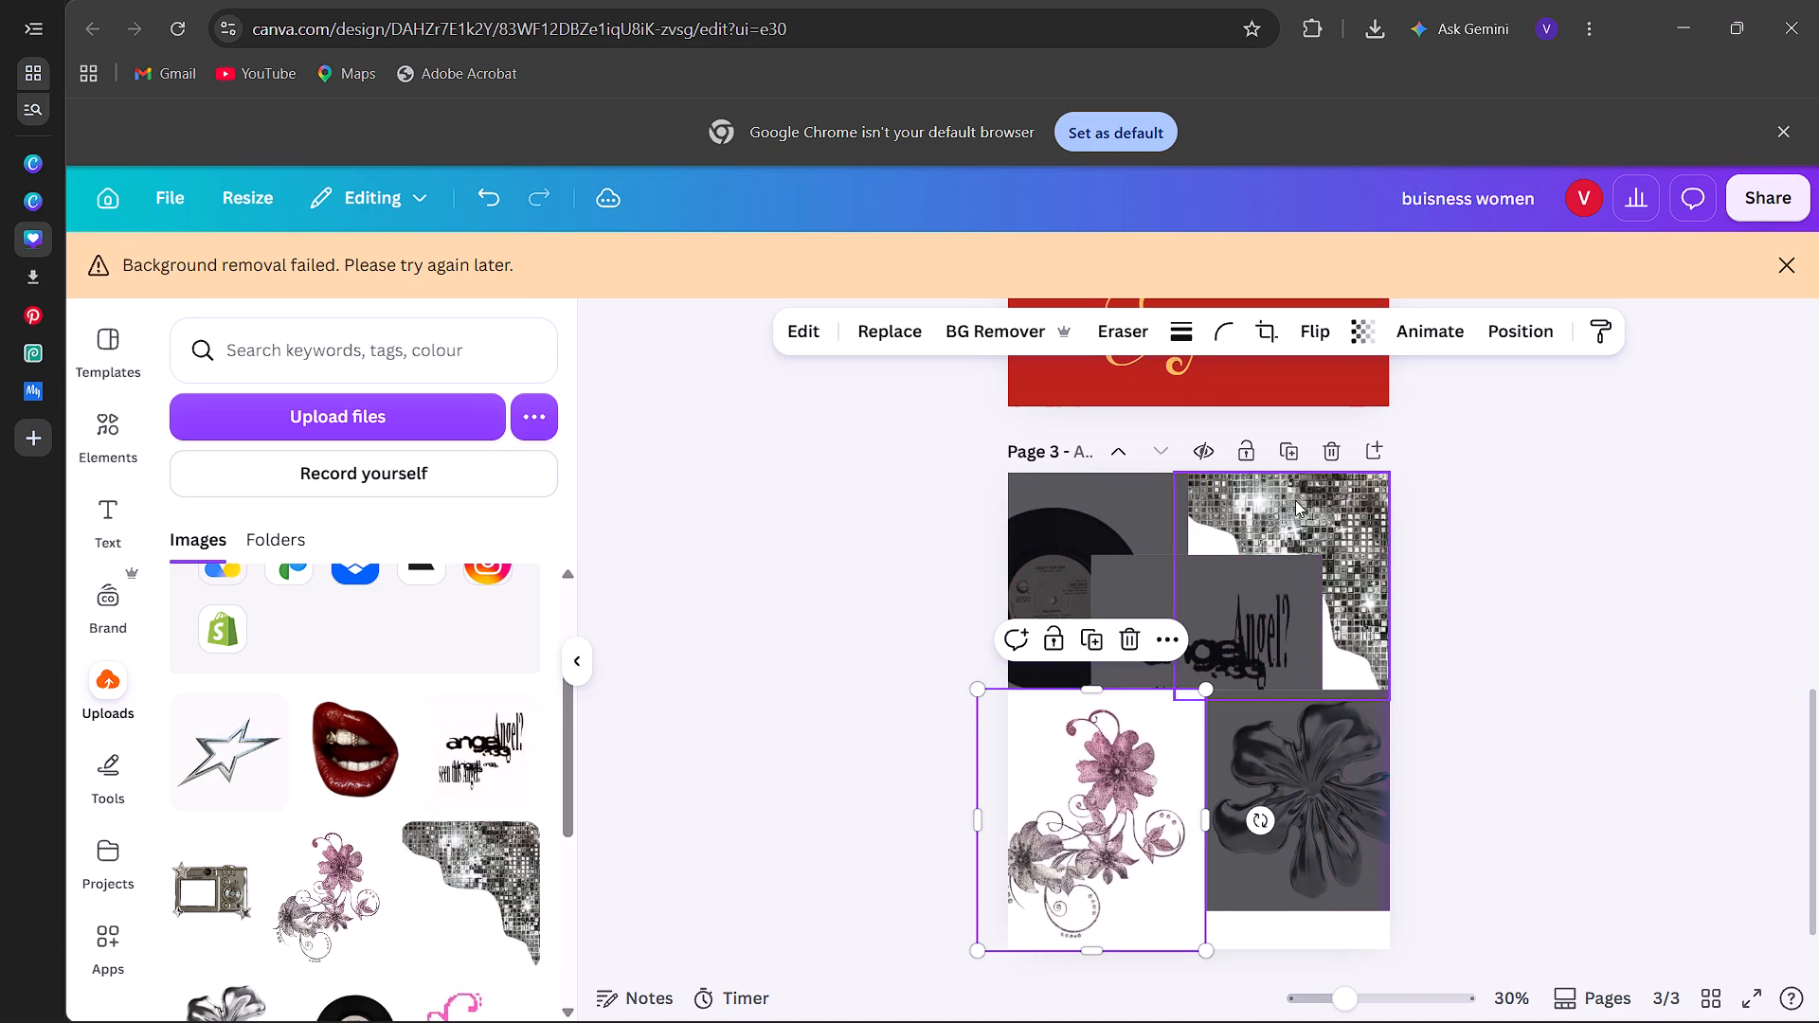
Run background removal again on the mirror-tile image in page 3's top-right corner.
{"action": "double_click", "coordinate": [1297, 500]}
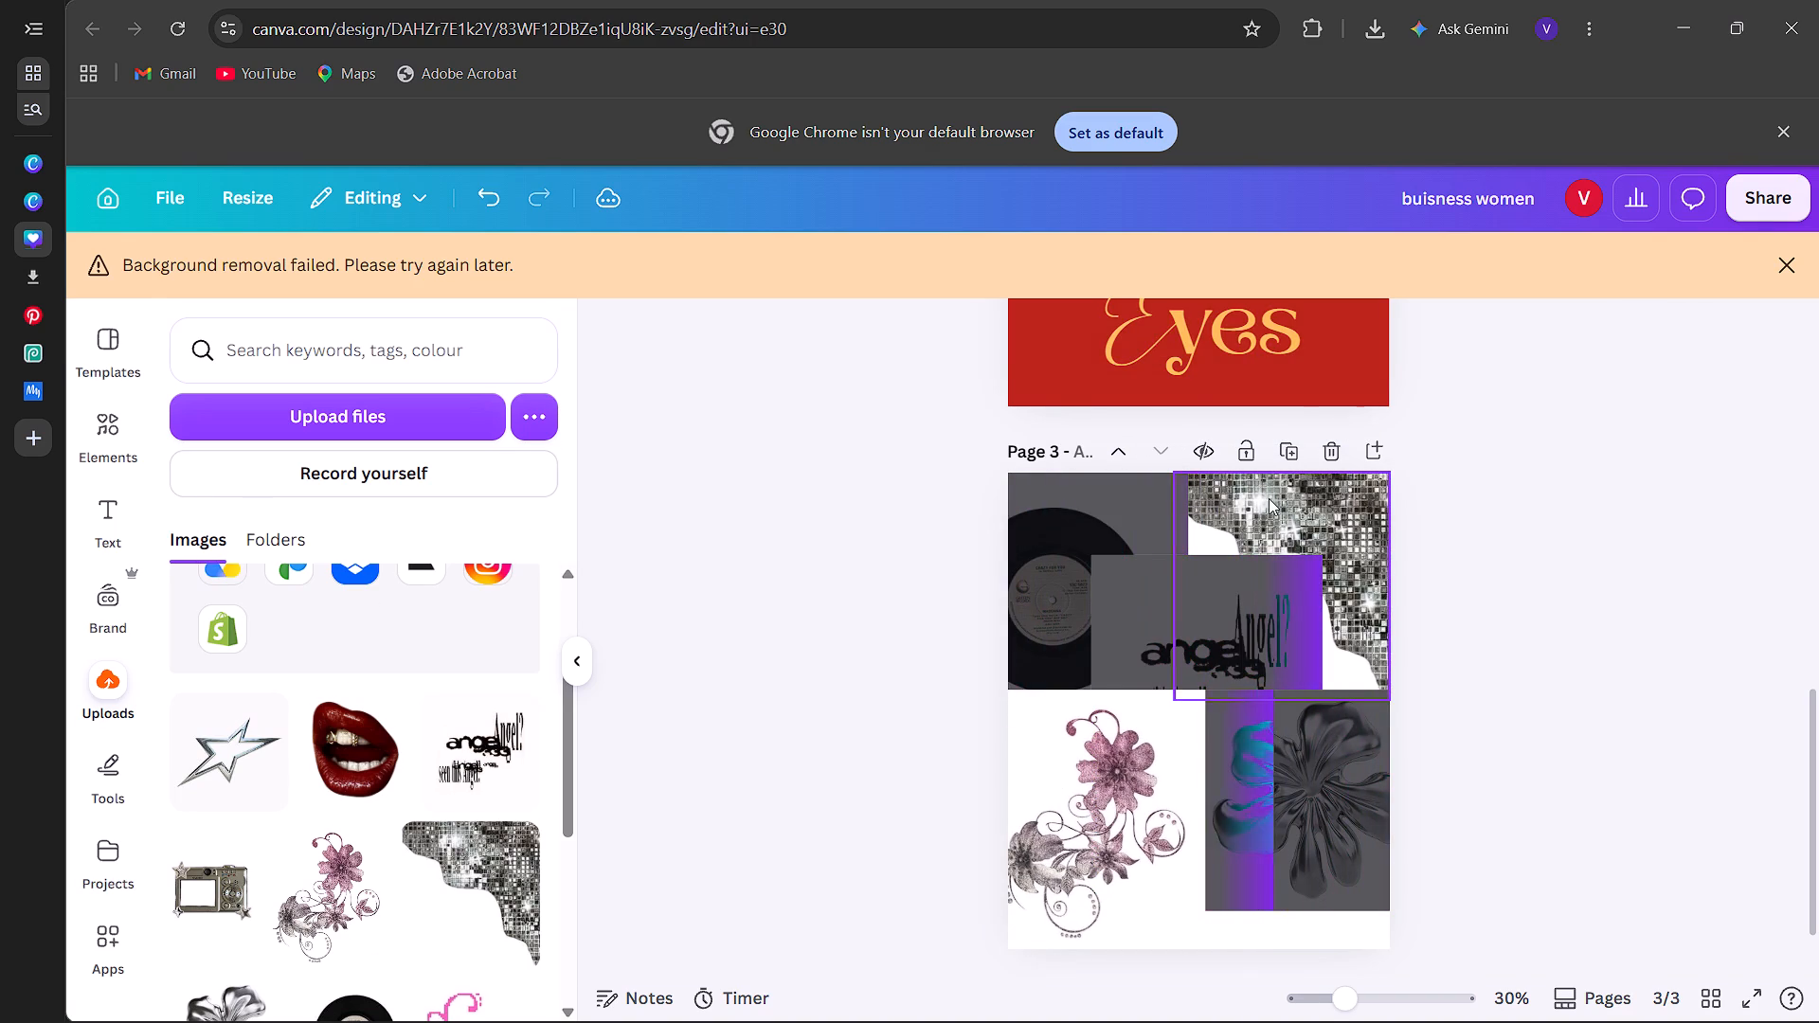
{"action": "left_click", "coordinate": [1269, 498]}
{"action": "left_click", "coordinate": [958, 316]}
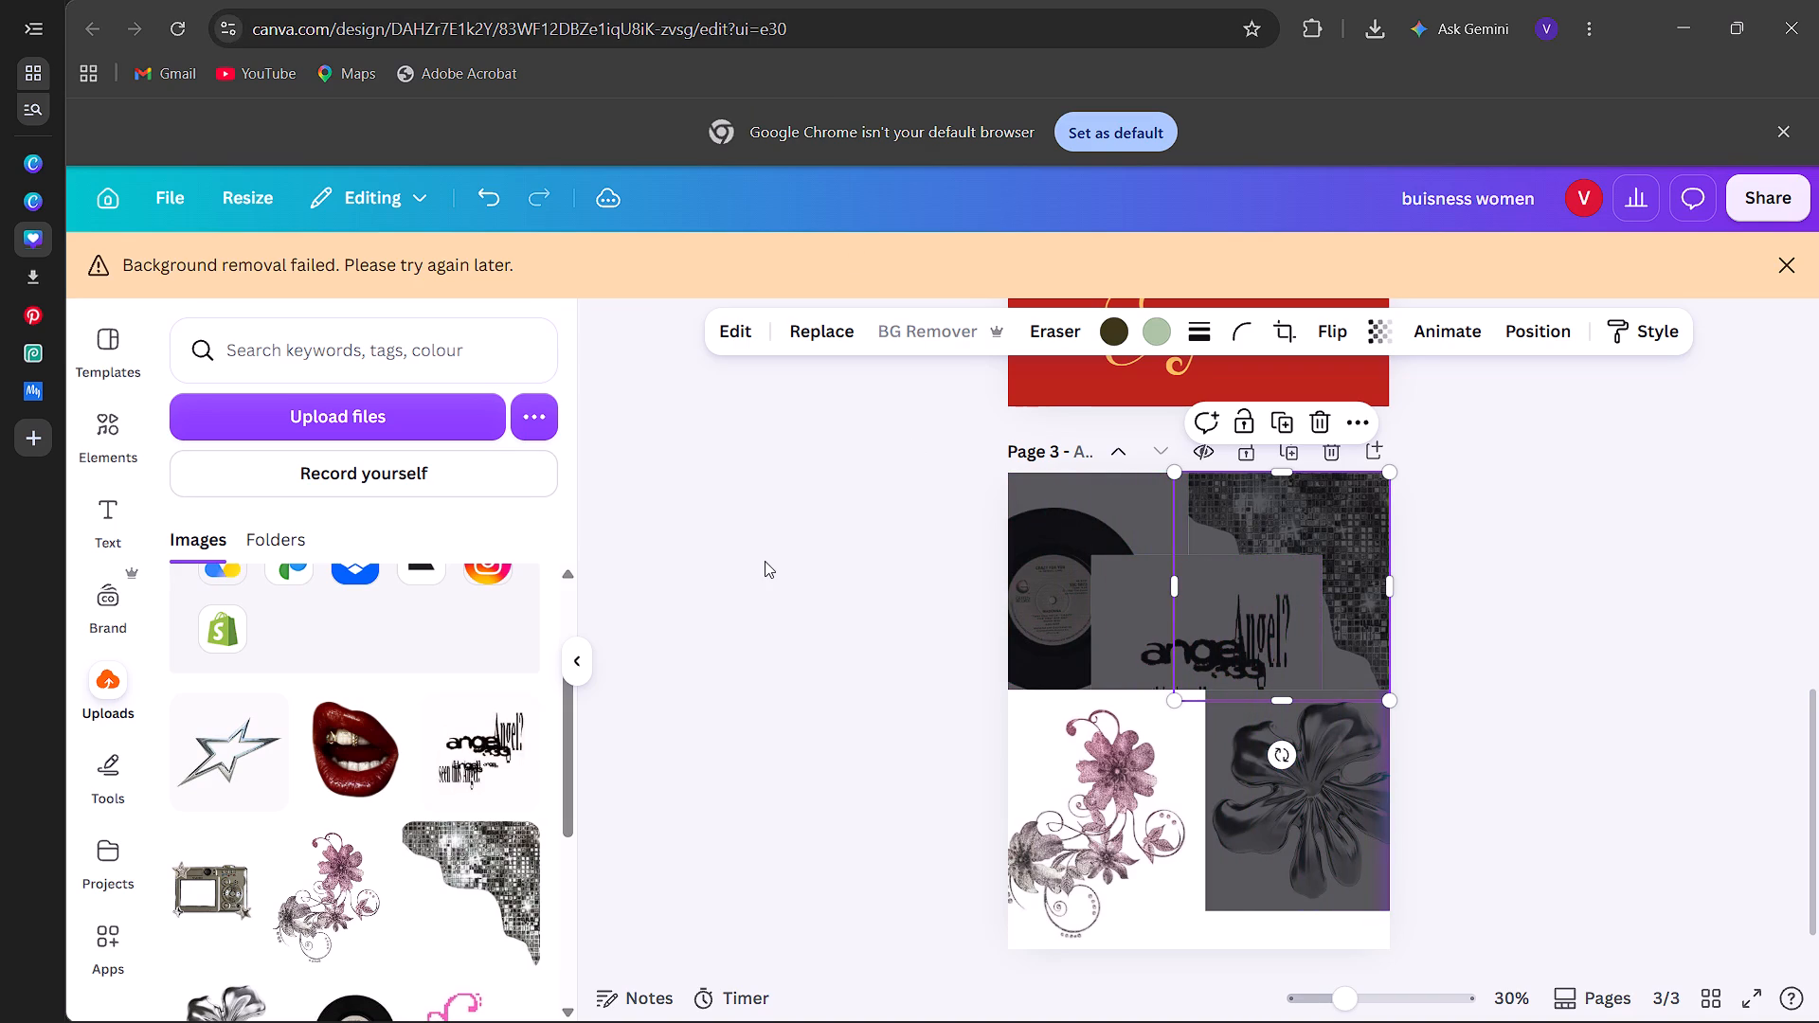
Remove the background of the floral swirl image in page 3's bottom-left corner.
{"action": "left_click", "coordinate": [1083, 756]}
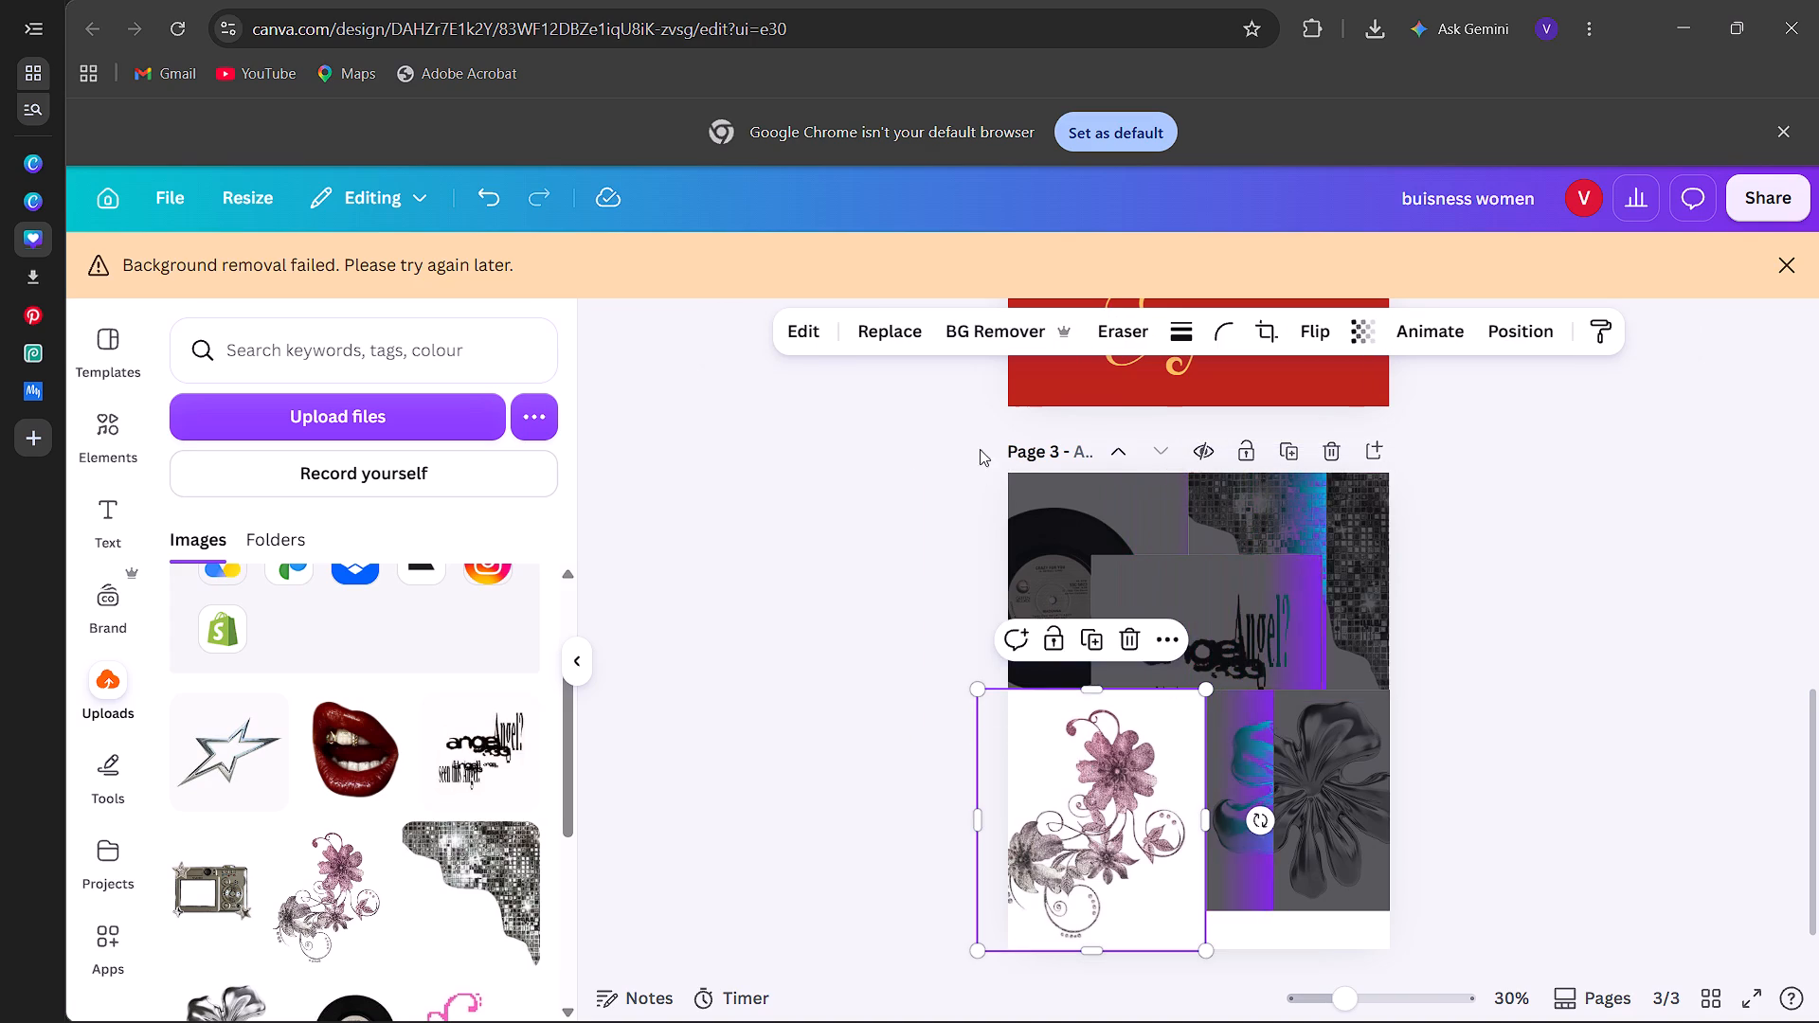
{"action": "left_click", "coordinate": [985, 340]}
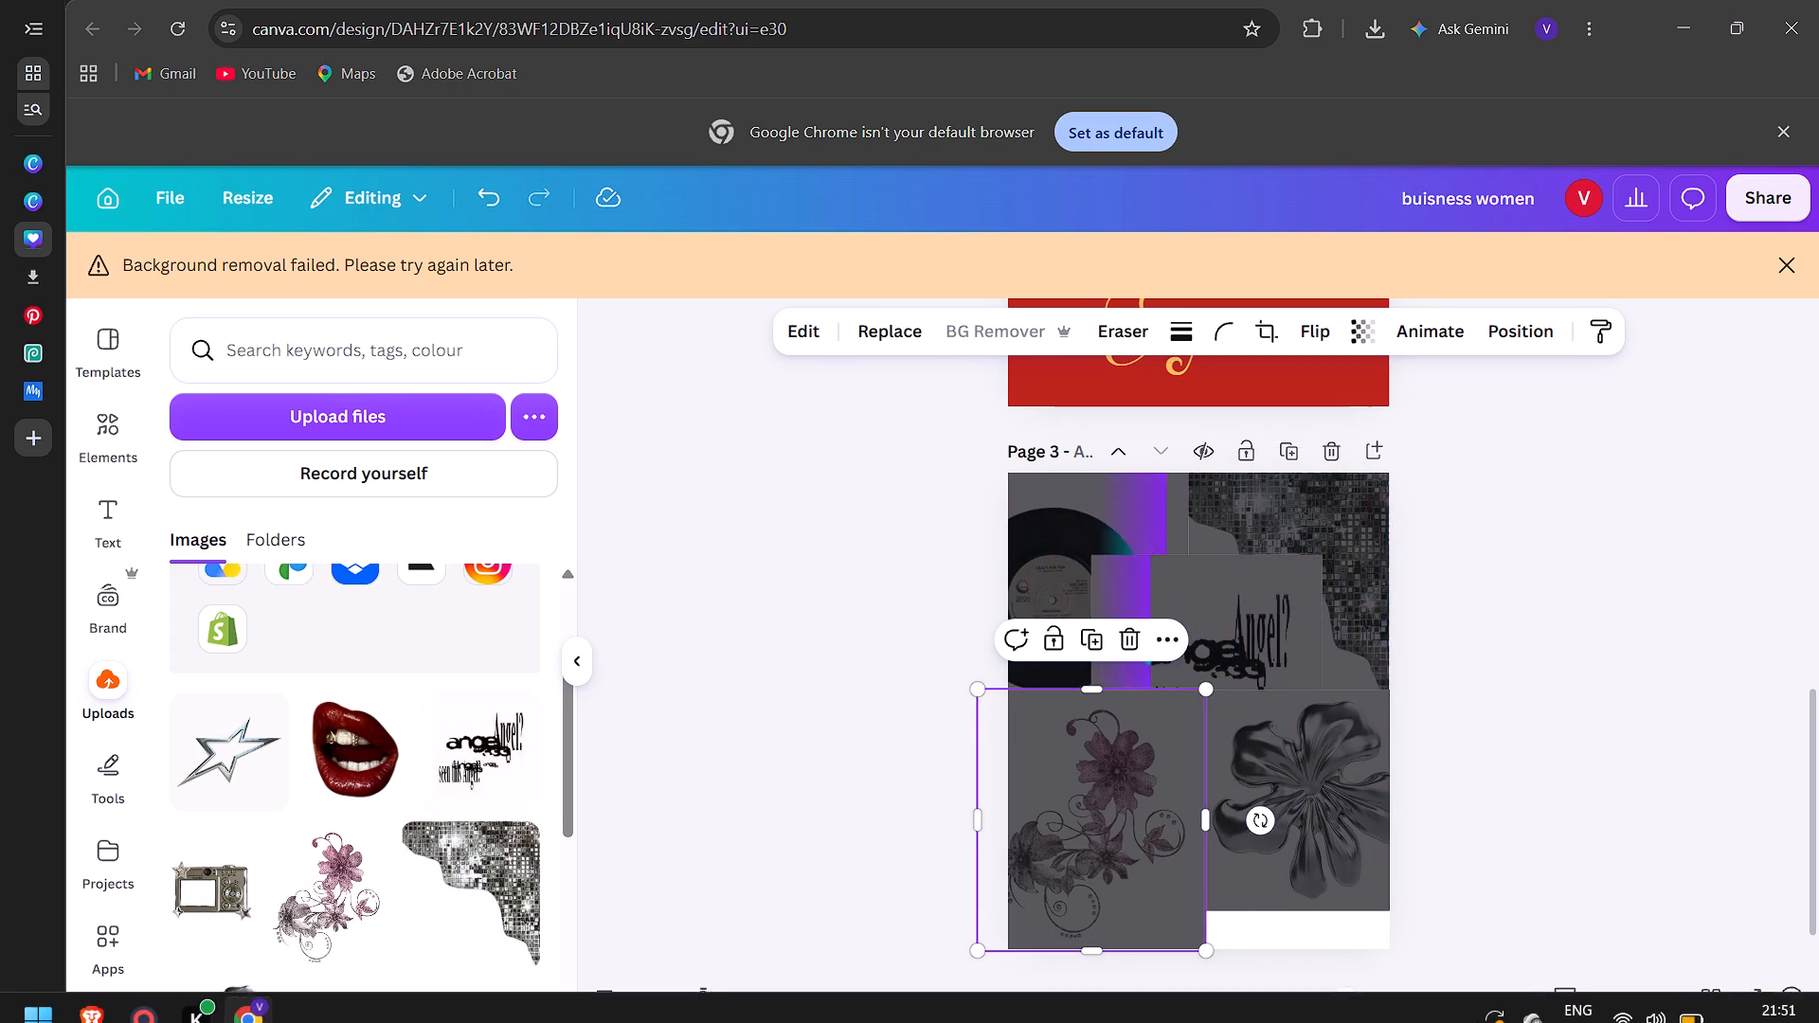
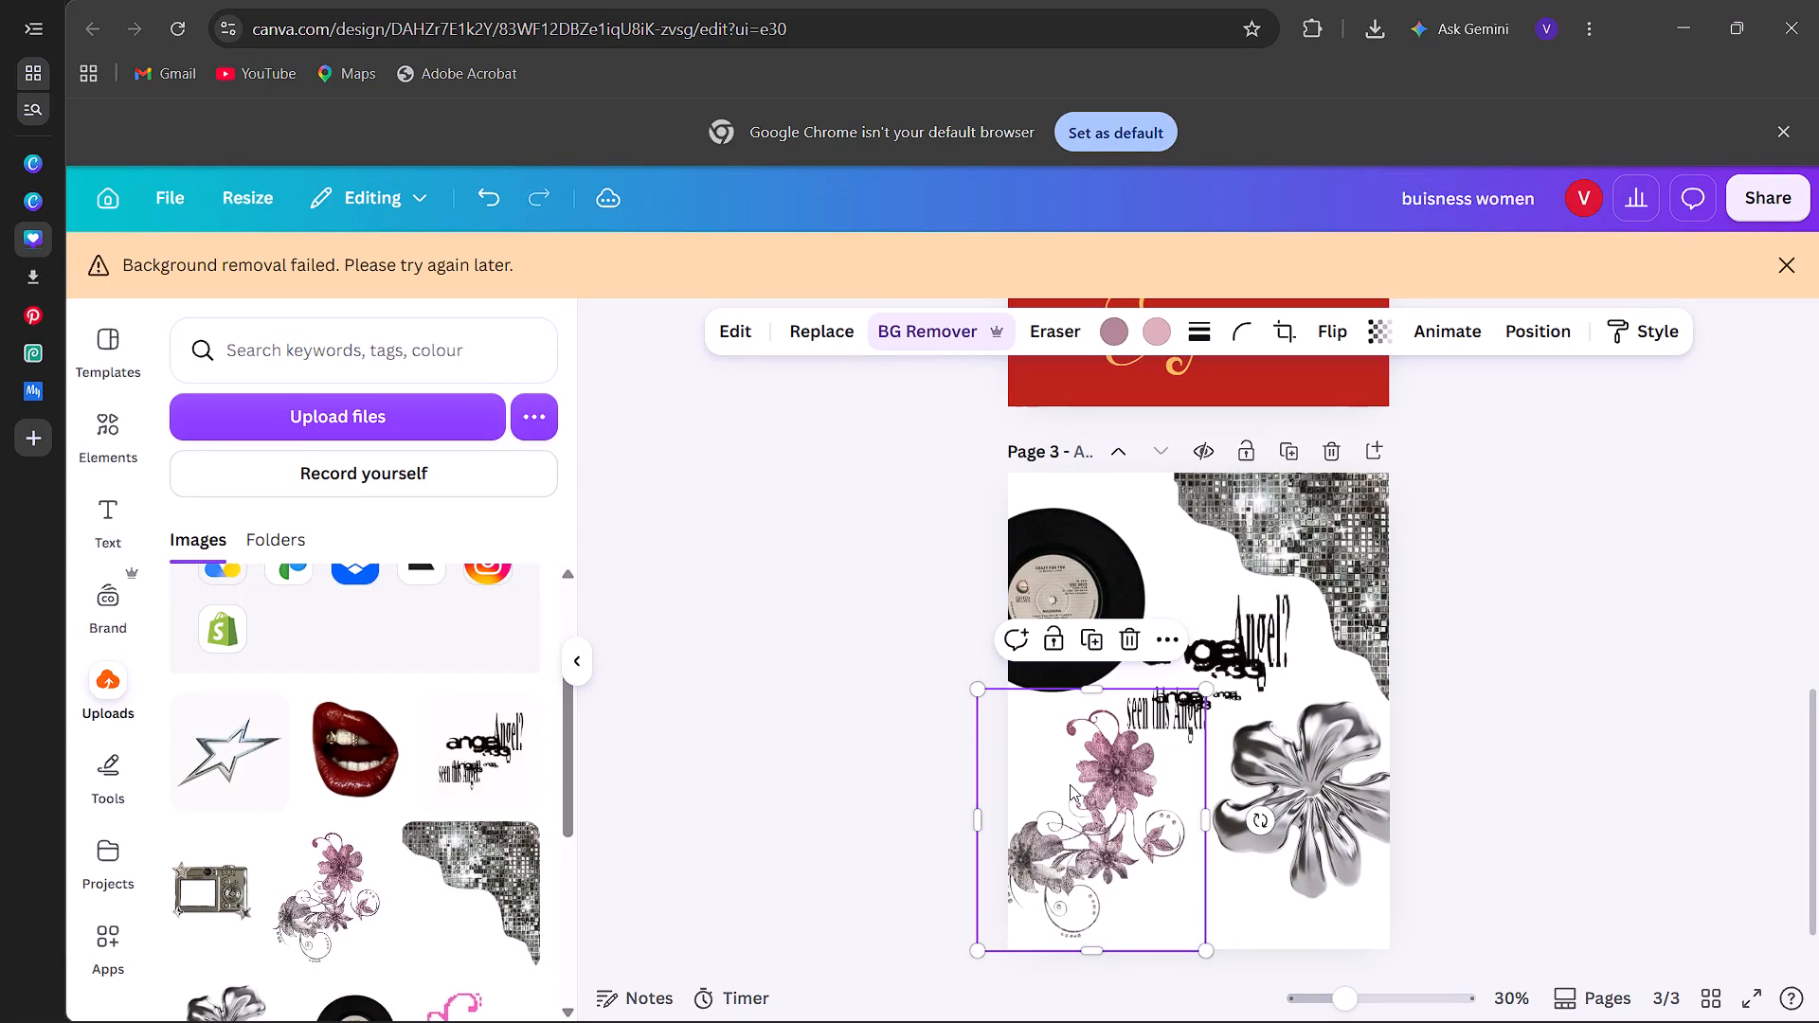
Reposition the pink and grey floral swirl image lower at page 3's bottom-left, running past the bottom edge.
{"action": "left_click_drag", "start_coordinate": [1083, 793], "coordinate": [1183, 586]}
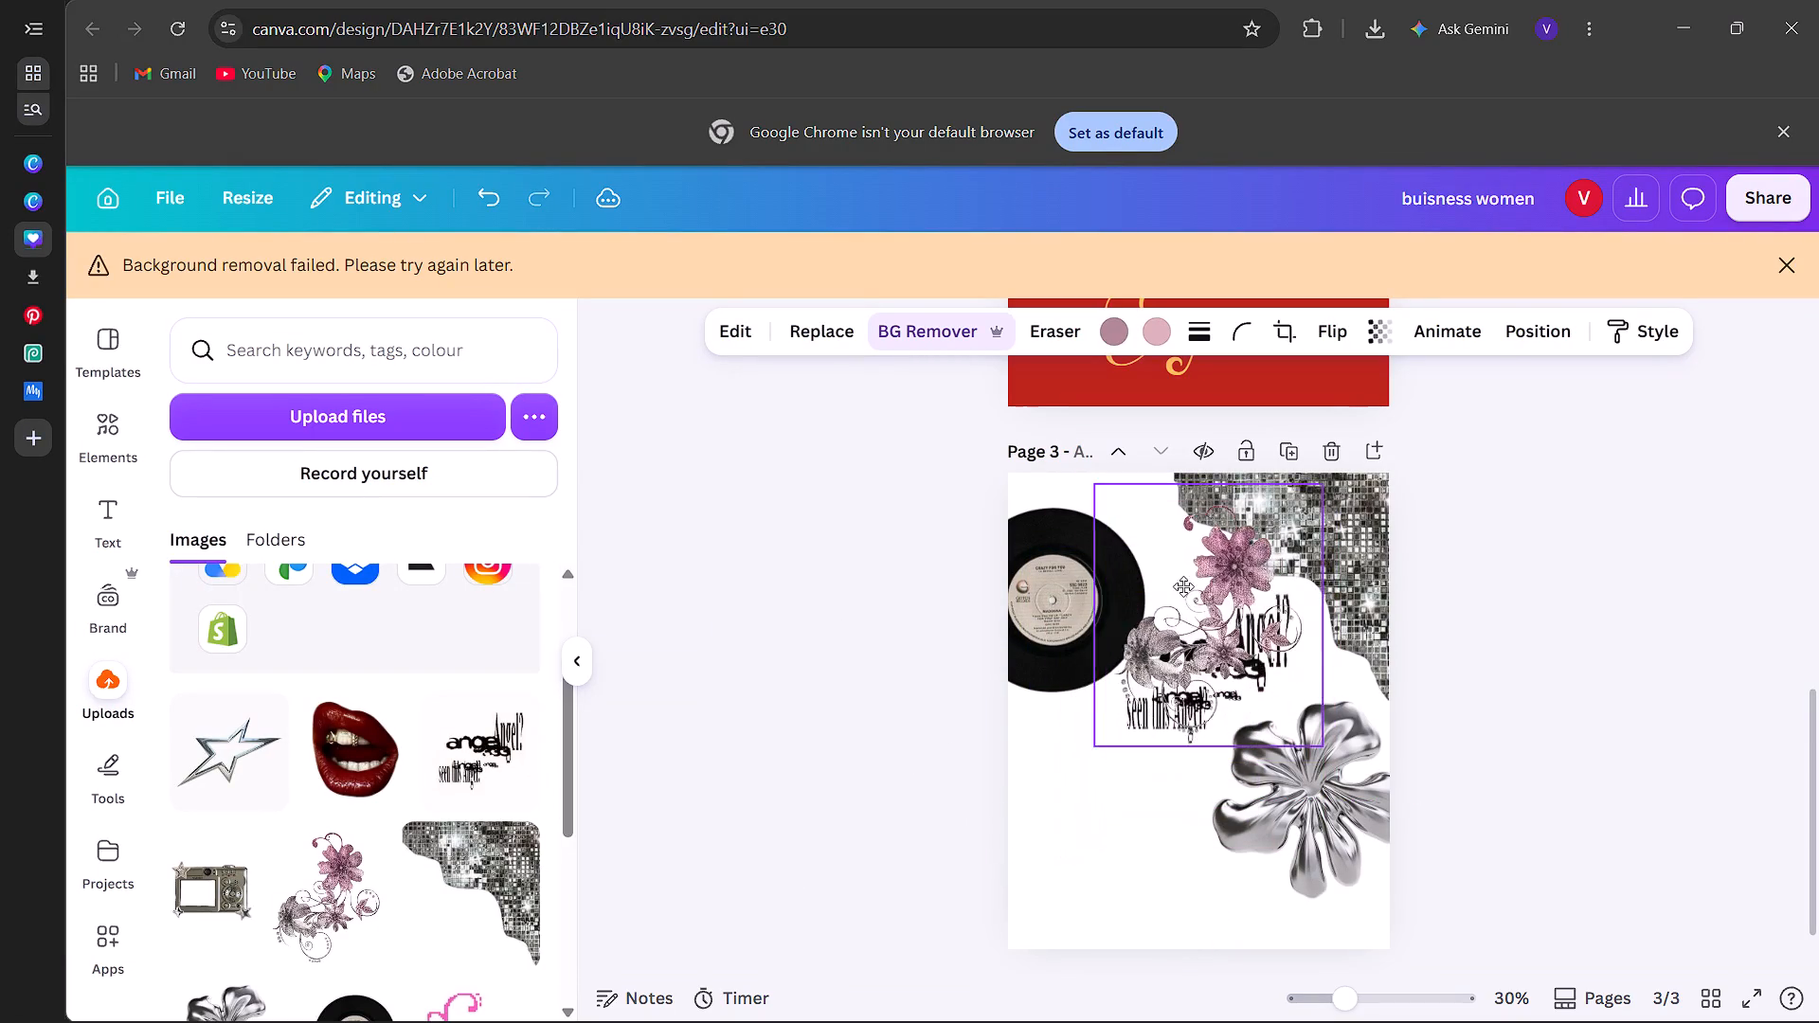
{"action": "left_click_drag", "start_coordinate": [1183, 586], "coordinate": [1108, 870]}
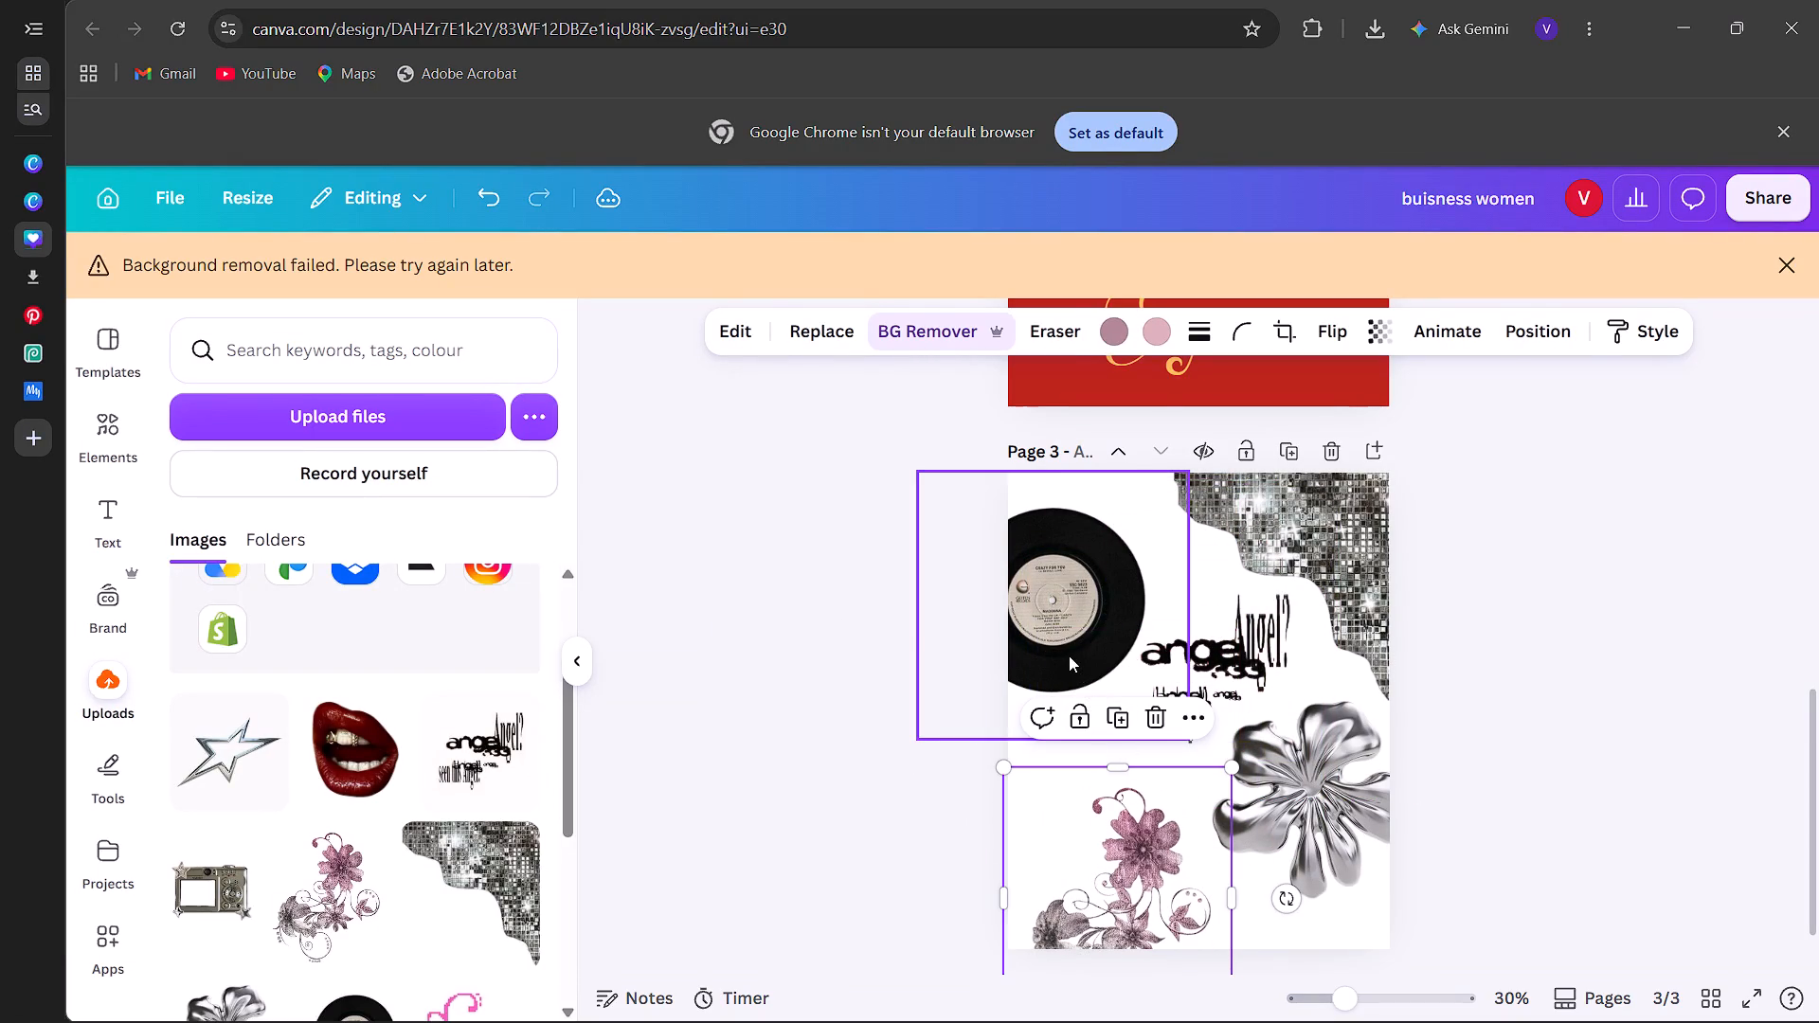
Shift the vinyl record image slightly further past page 3's left edge.
{"action": "left_click_drag", "start_coordinate": [1069, 655], "coordinate": [1211, 669]}
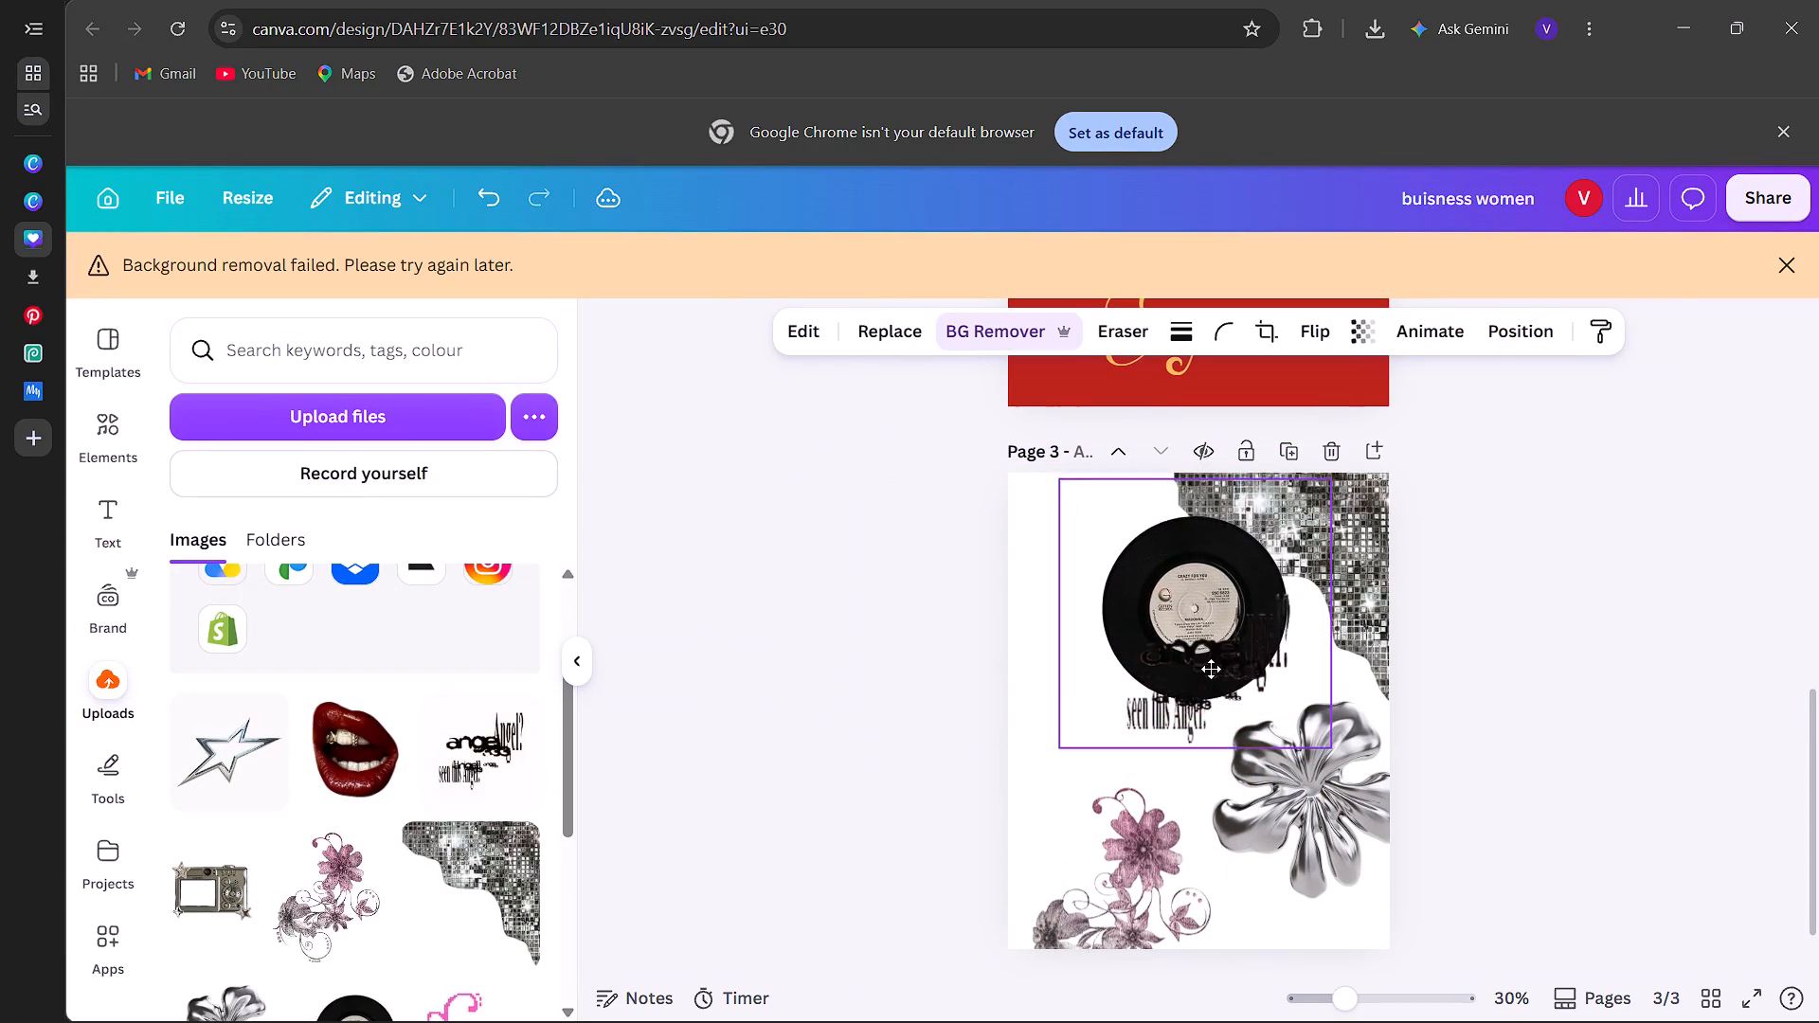
{"action": "left_click_drag", "start_coordinate": [1211, 669], "coordinate": [1046, 665]}
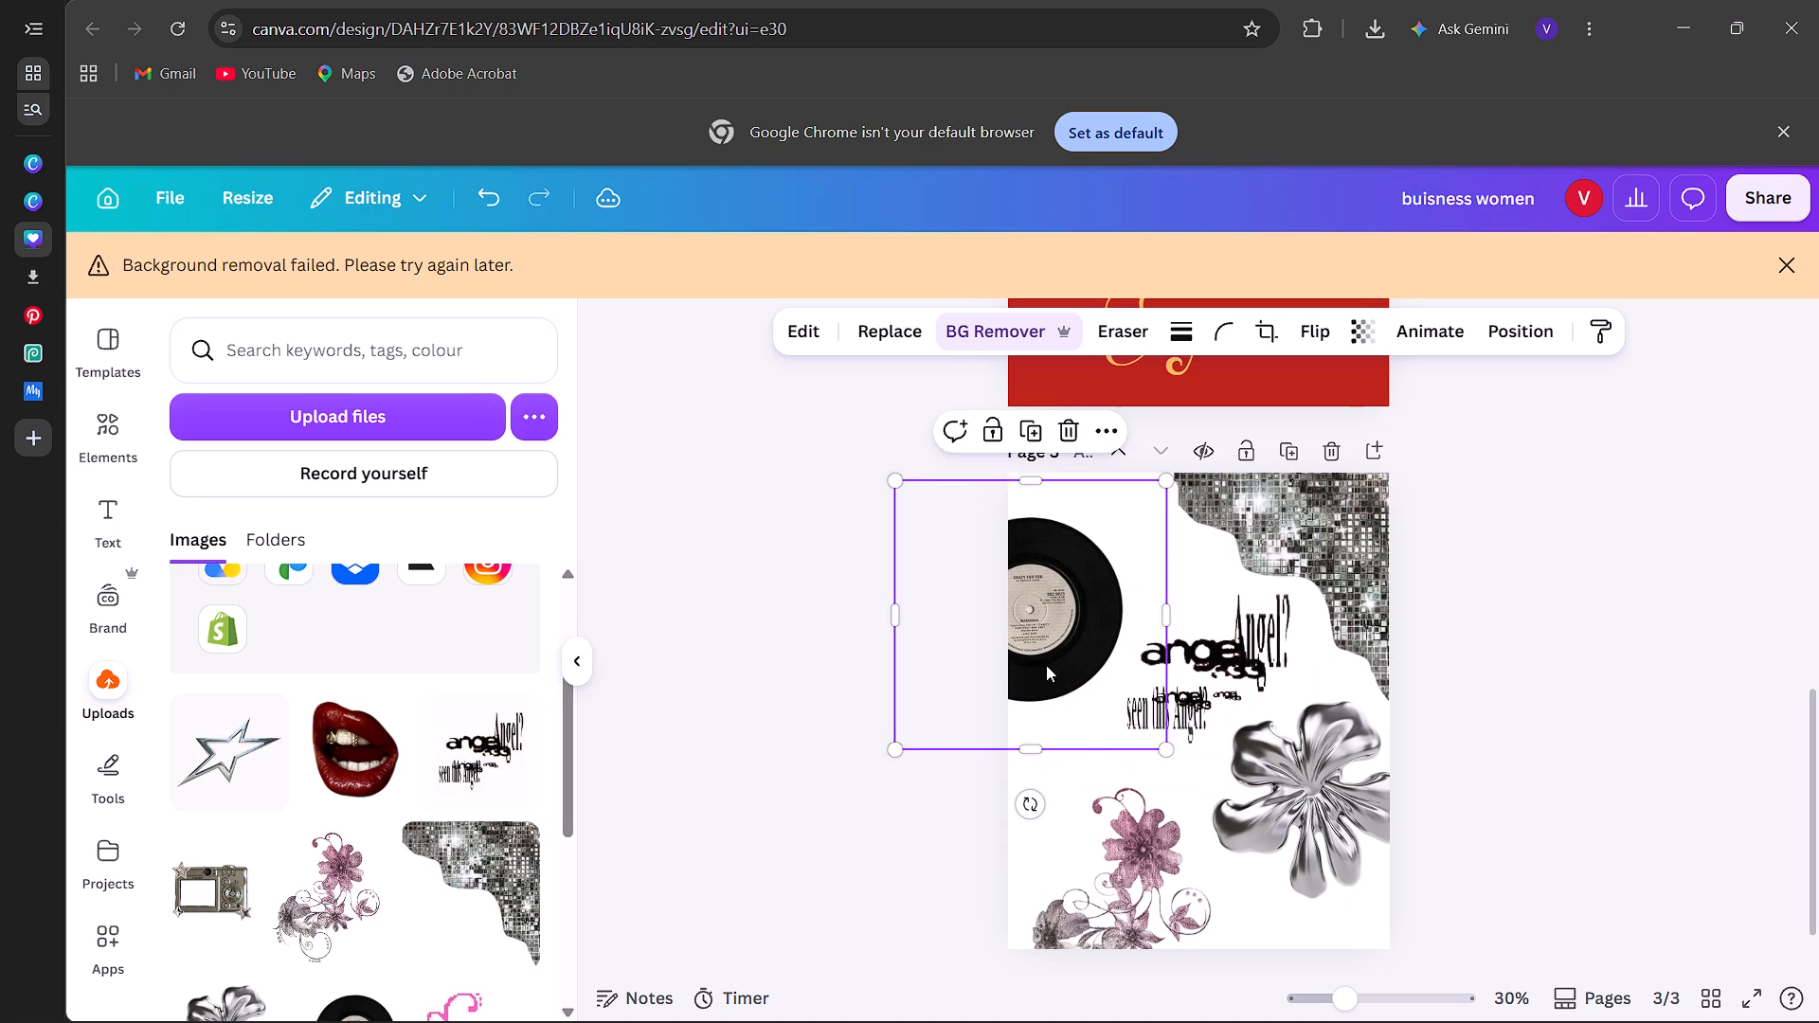
Move the chrome flower image to page 3's bottom edge, right of centre, with its lower half past the edge.
{"action": "left_click_drag", "start_coordinate": [1256, 732], "coordinate": [1208, 651]}
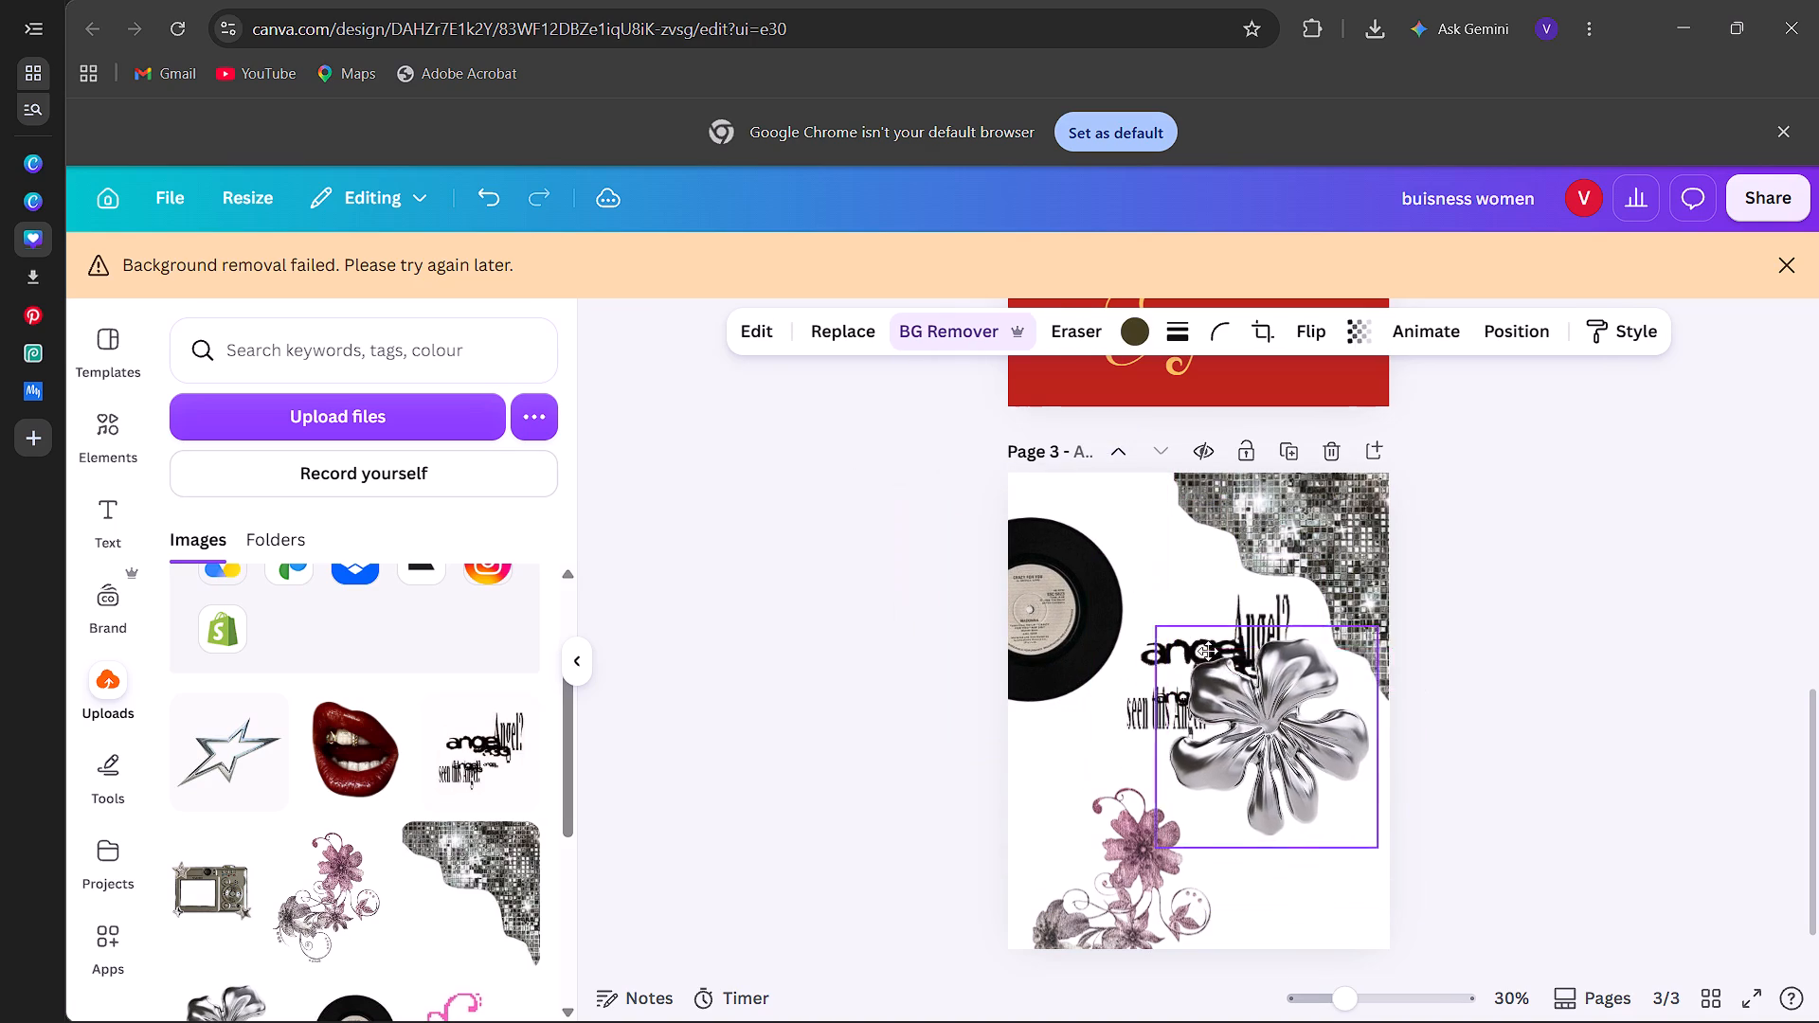
{"action": "left_click_drag", "start_coordinate": [1208, 651], "coordinate": [1180, 883]}
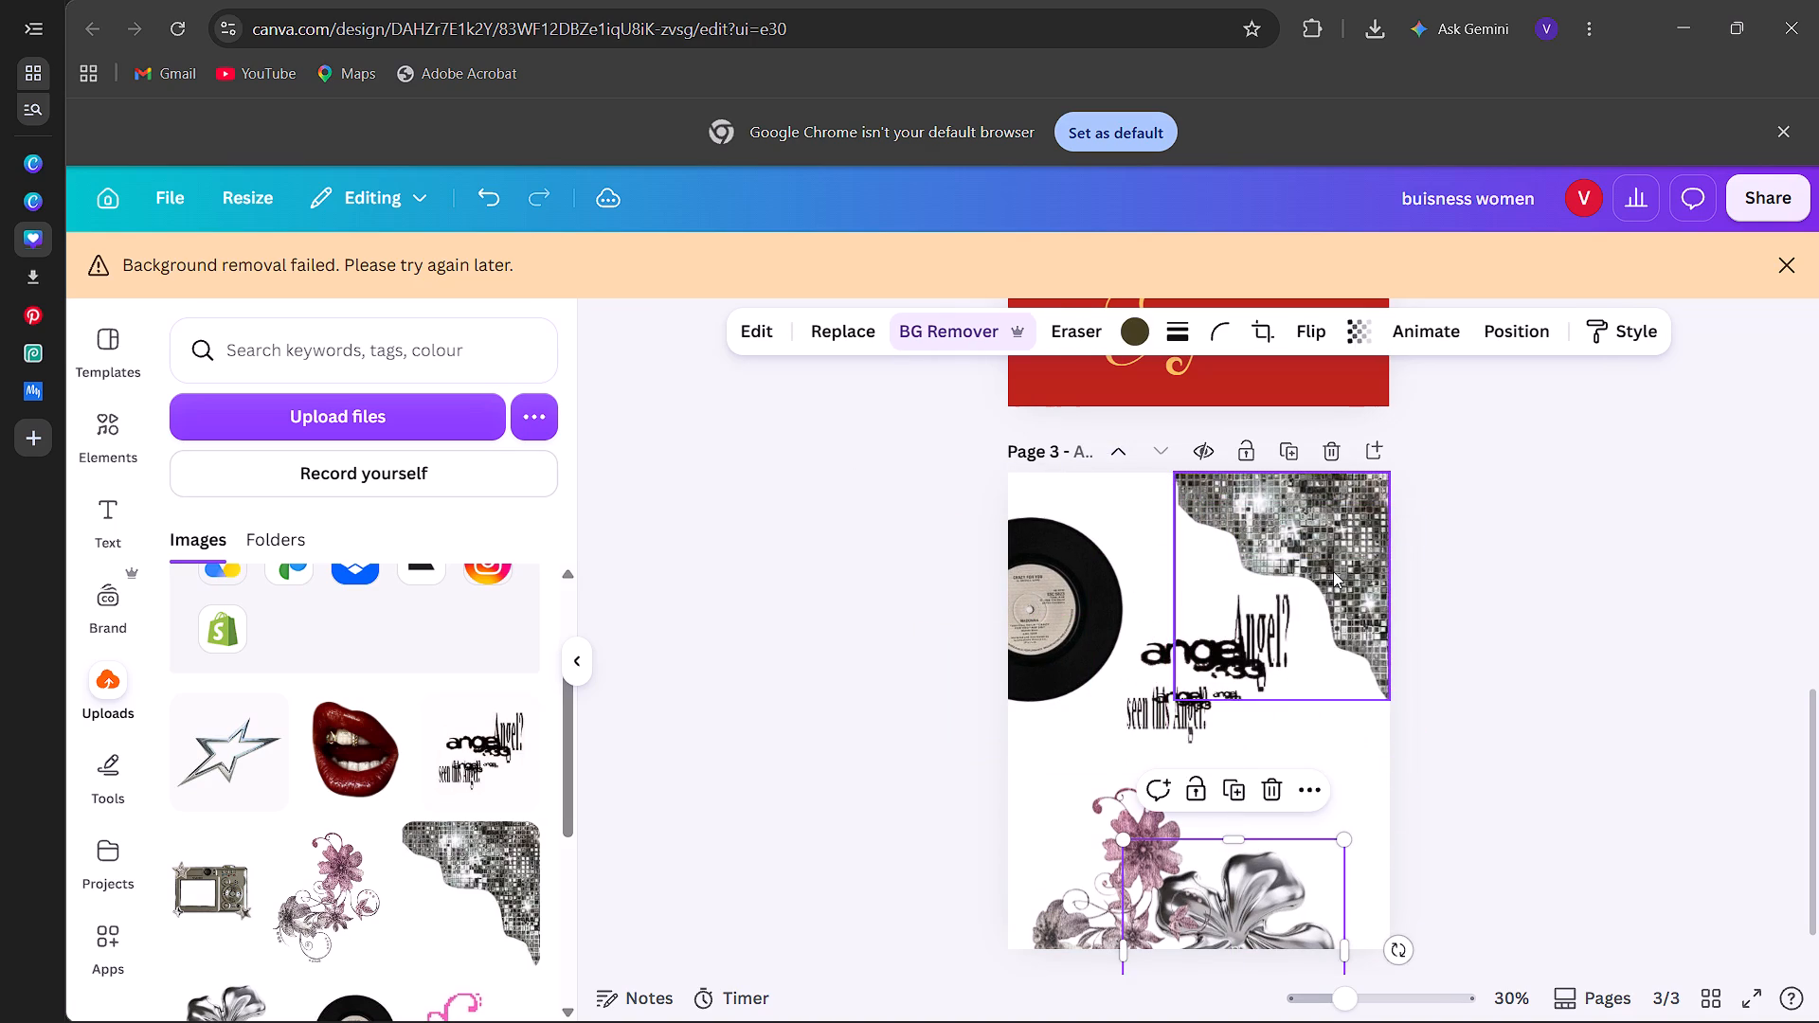
Try shifting the mirror-tile image around, and settle it back in page 3's top-right corner.
{"action": "left_click_drag", "start_coordinate": [1333, 570], "coordinate": [1366, 511]}
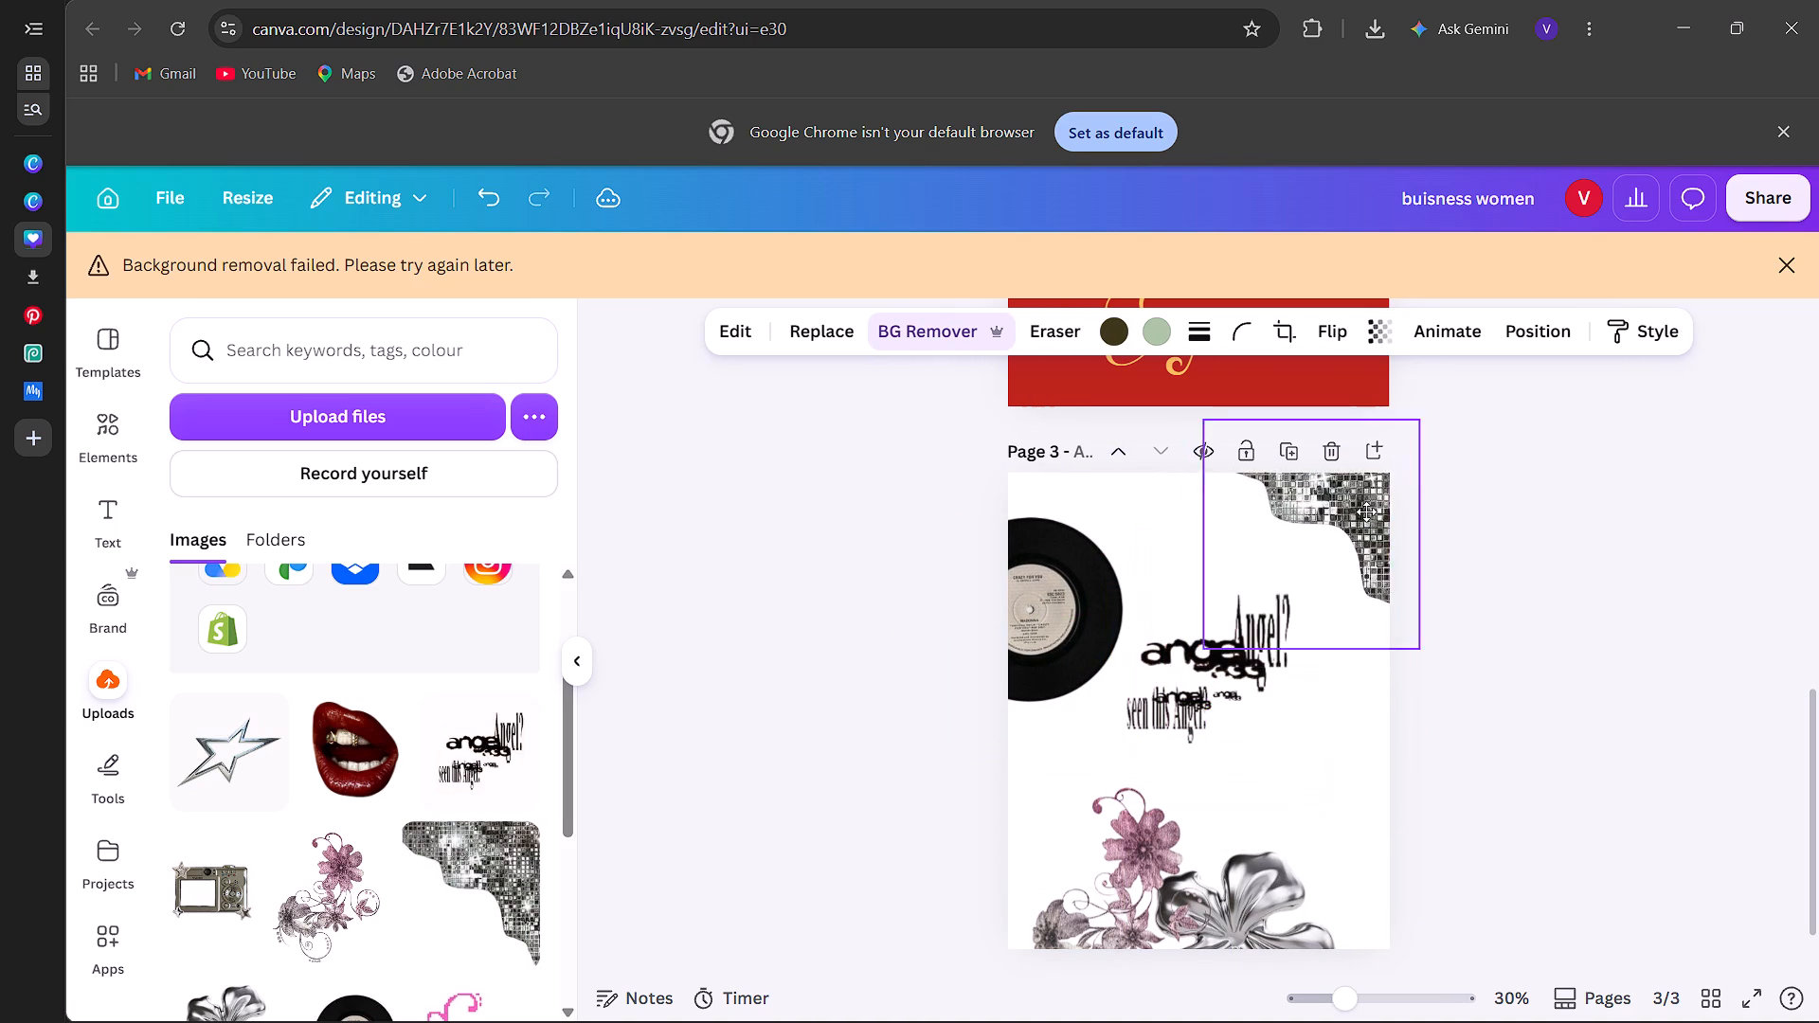
{"action": "left_click_drag", "start_coordinate": [1366, 511], "coordinate": [1319, 561]}
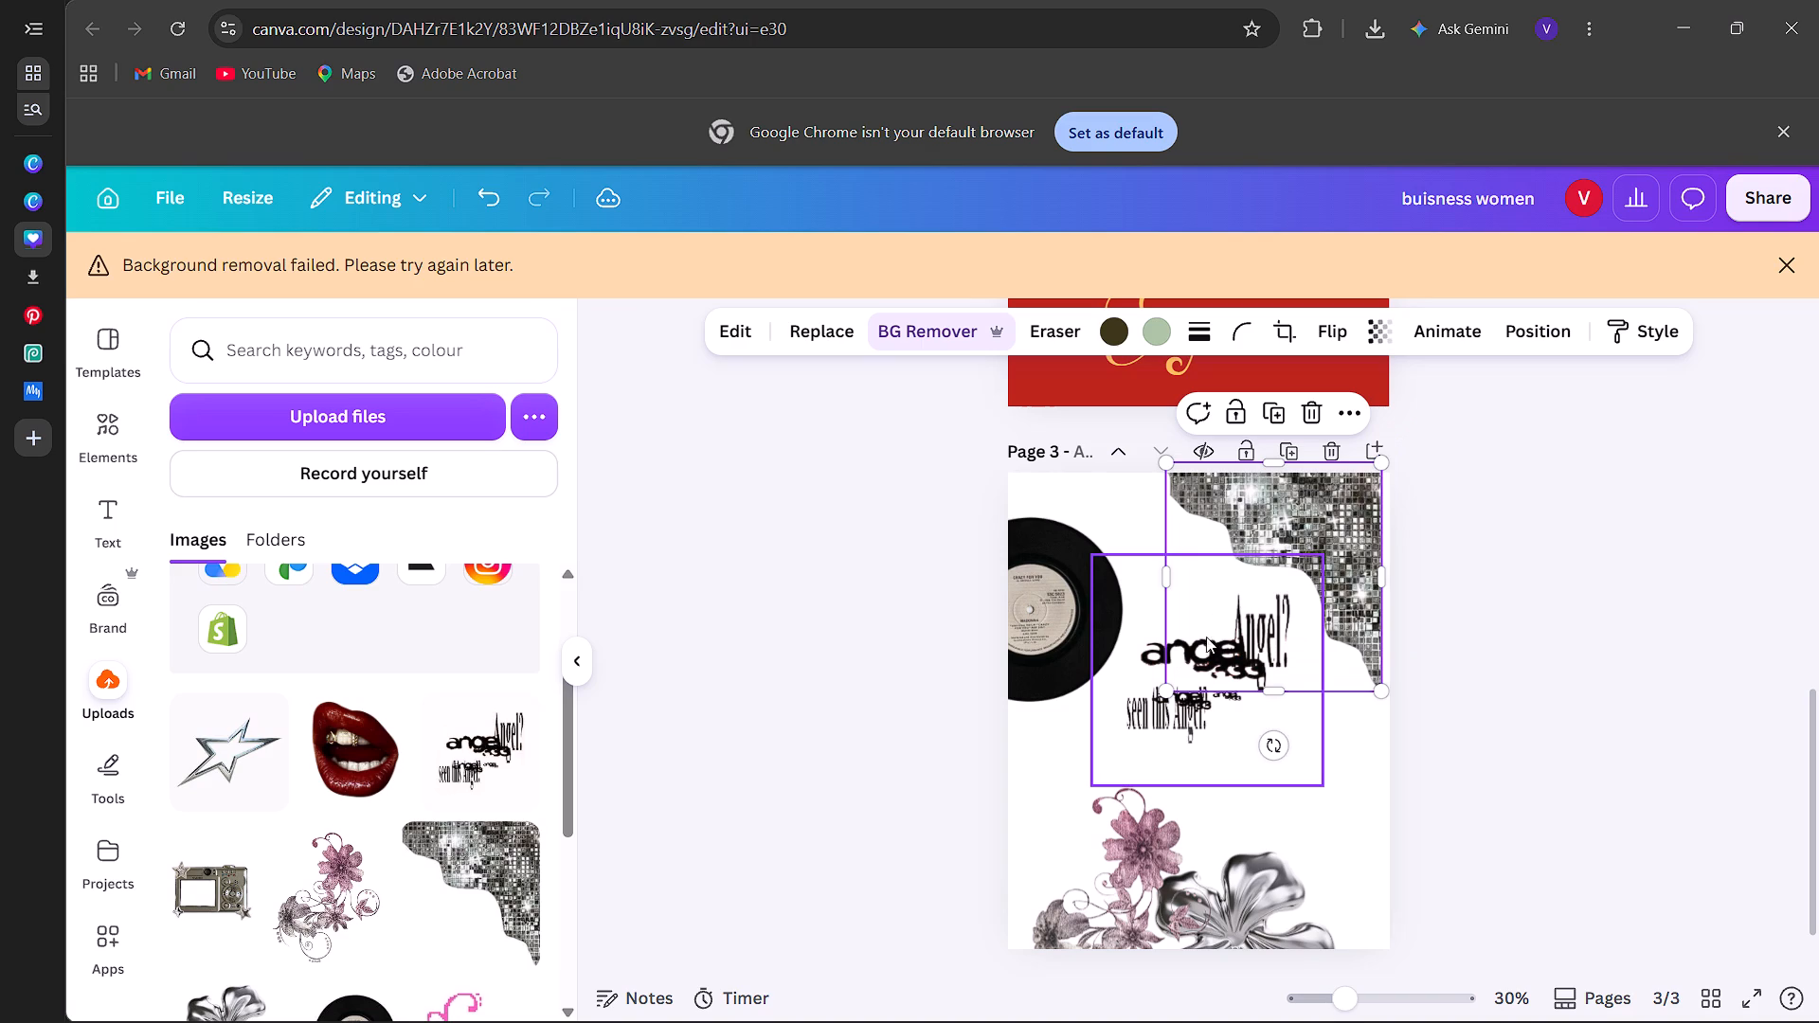
{"action": "left_click_drag", "start_coordinate": [1205, 661], "coordinate": [1198, 660]}
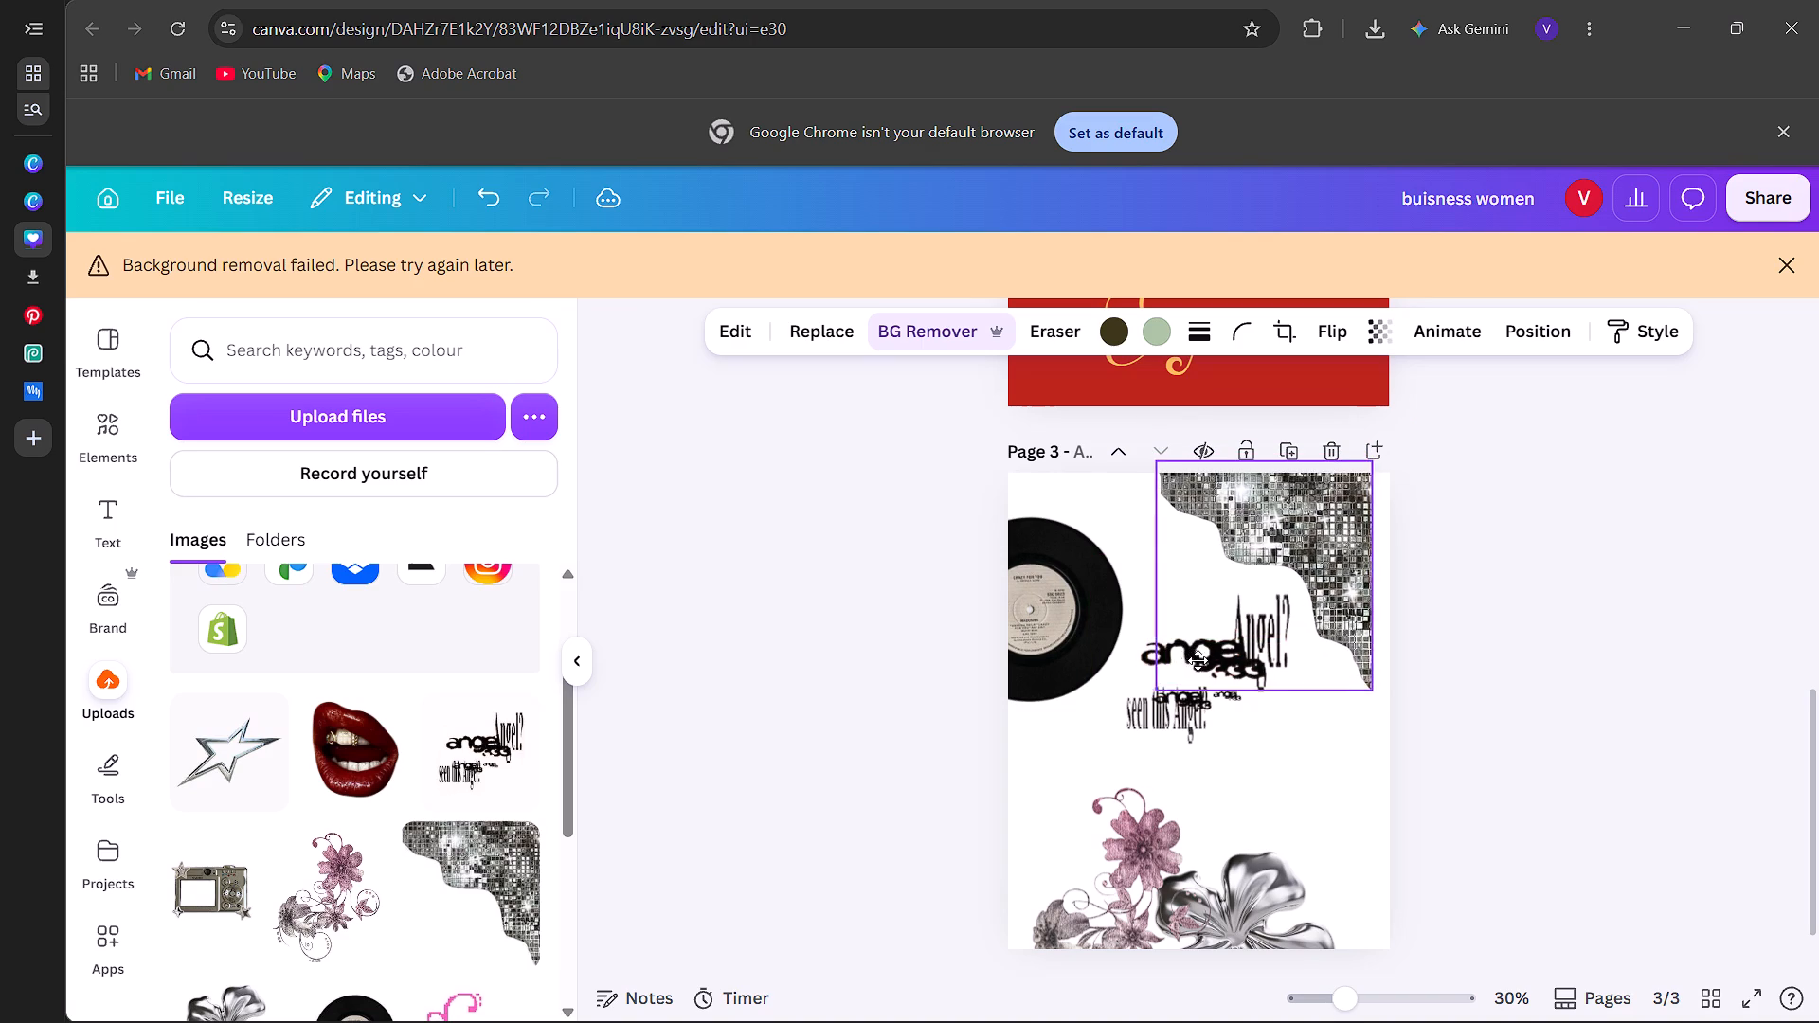
{"action": "left_click_drag", "start_coordinate": [1198, 660], "coordinate": [1214, 668]}
Adjust the "Angel?" lettering image's position so it sits slightly further right, between the vinyl record and the mirror tiles.
{"action": "left_click_drag", "start_coordinate": [1160, 734], "coordinate": [1081, 691]}
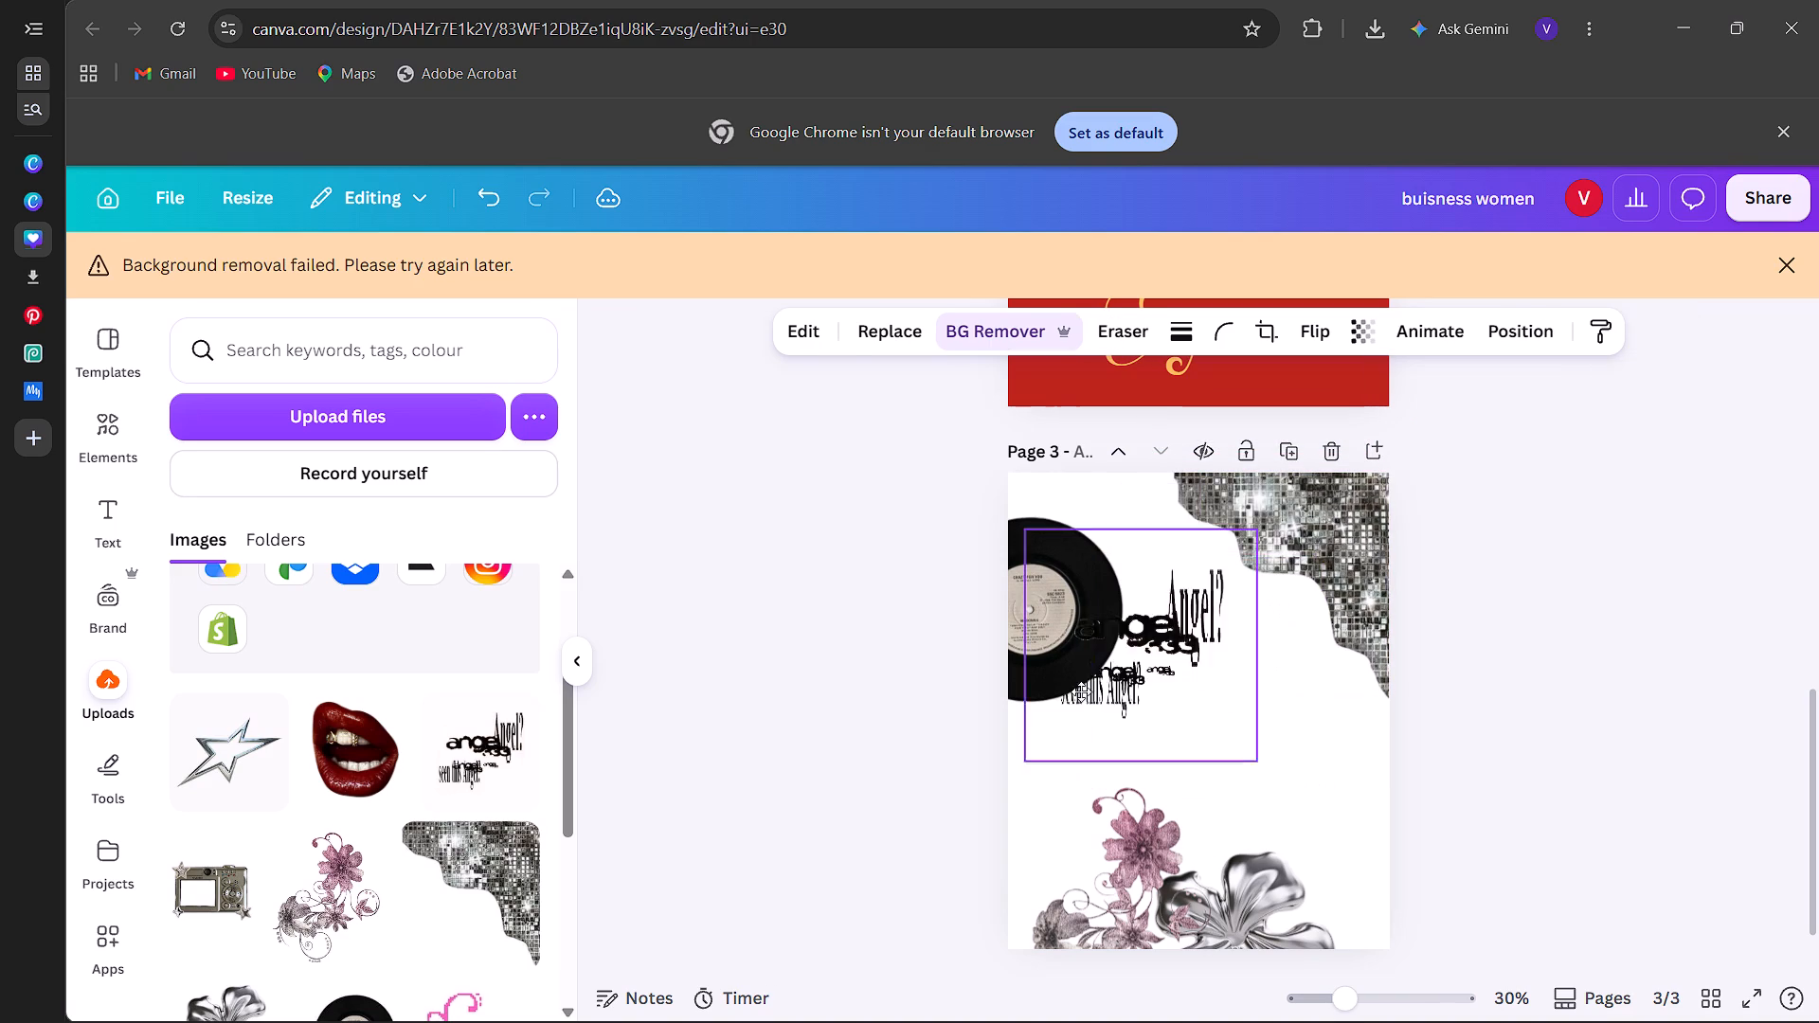
{"action": "left_click_drag", "start_coordinate": [1081, 691], "coordinate": [1177, 733]}
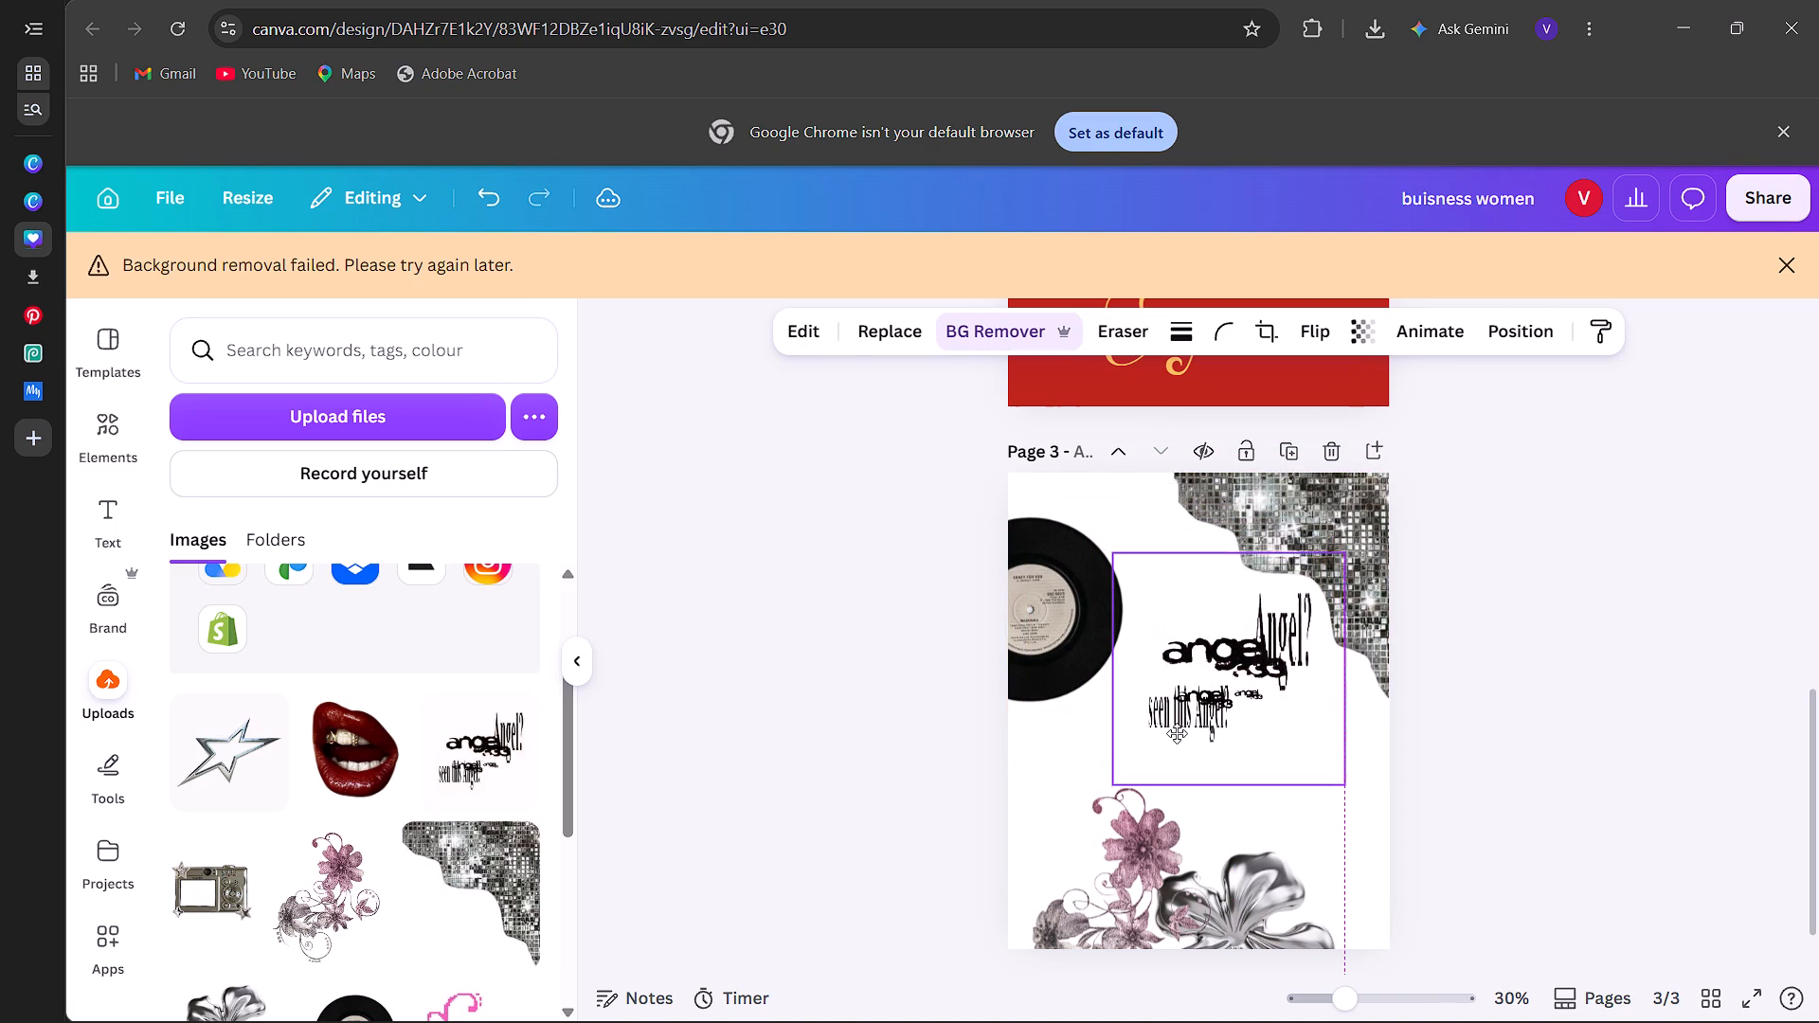
{"action": "left_click_drag", "start_coordinate": [1177, 733], "coordinate": [1183, 728]}
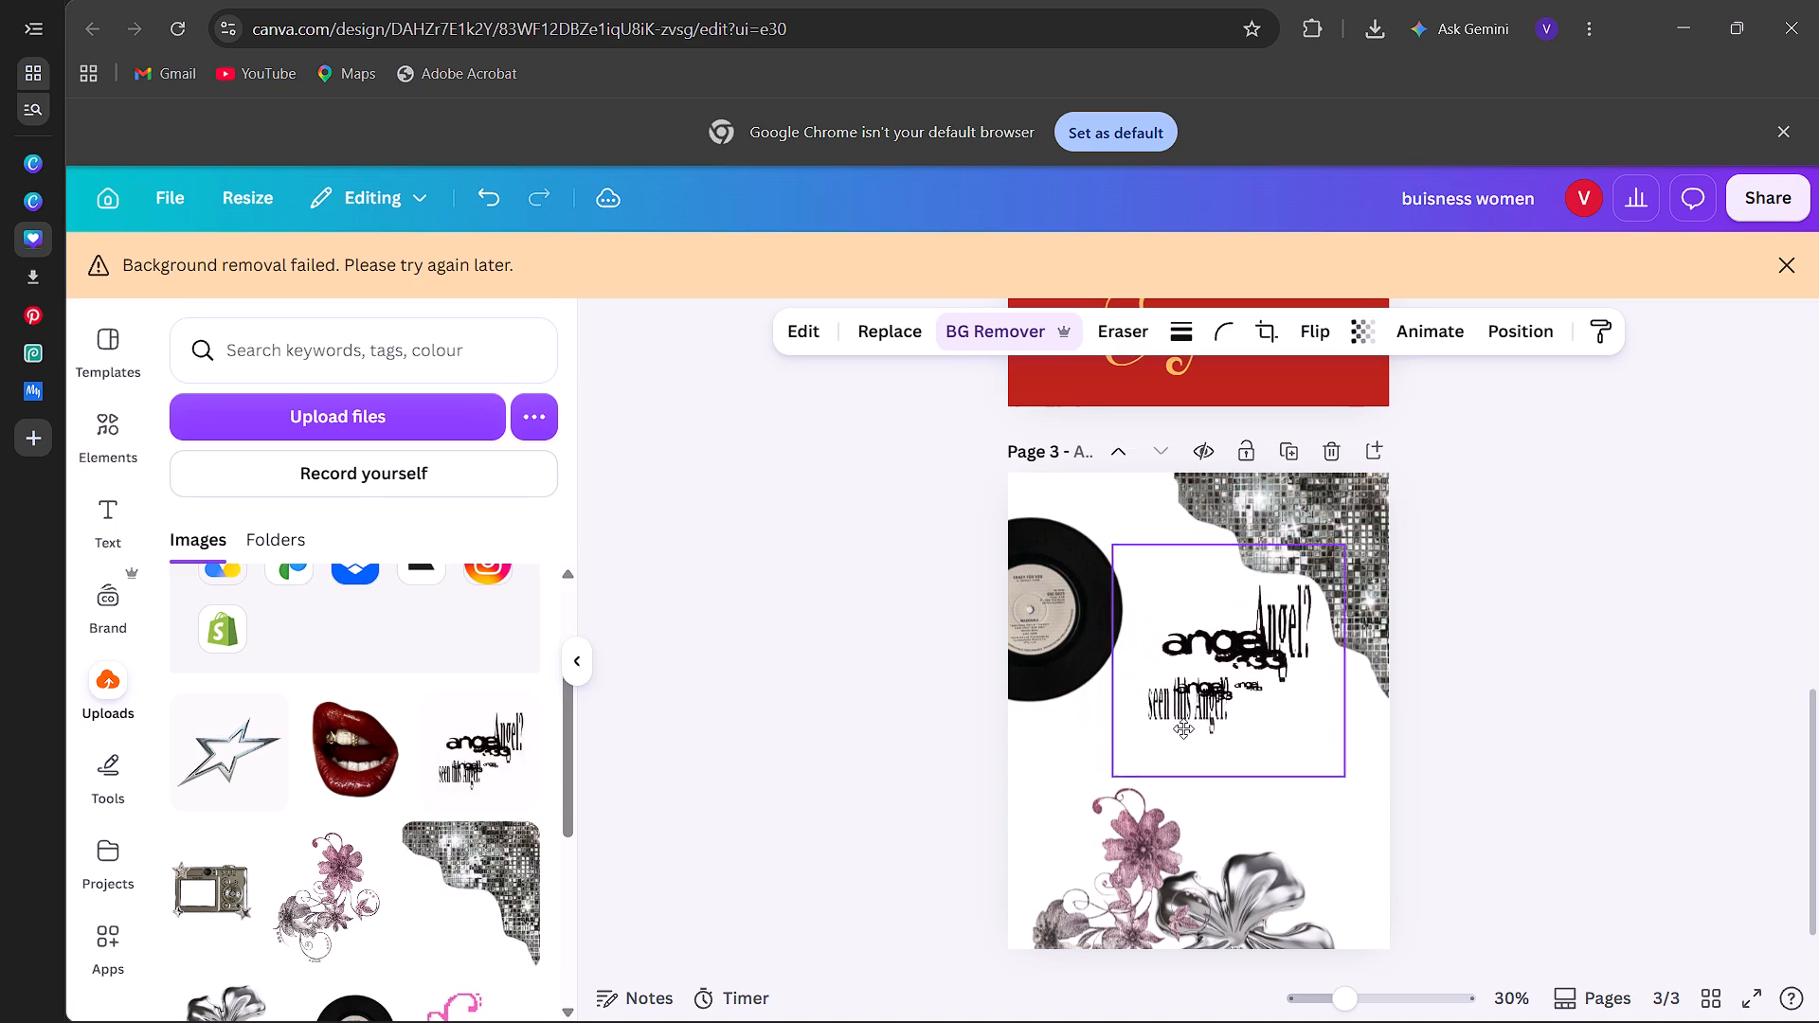
{"action": "left_click_drag", "start_coordinate": [1183, 728], "coordinate": [1170, 736]}
Move the floral swirl image to page 3's right side, above the chrome flower and slightly past the right edge.
{"action": "left_click_drag", "start_coordinate": [1116, 870], "coordinate": [1140, 767]}
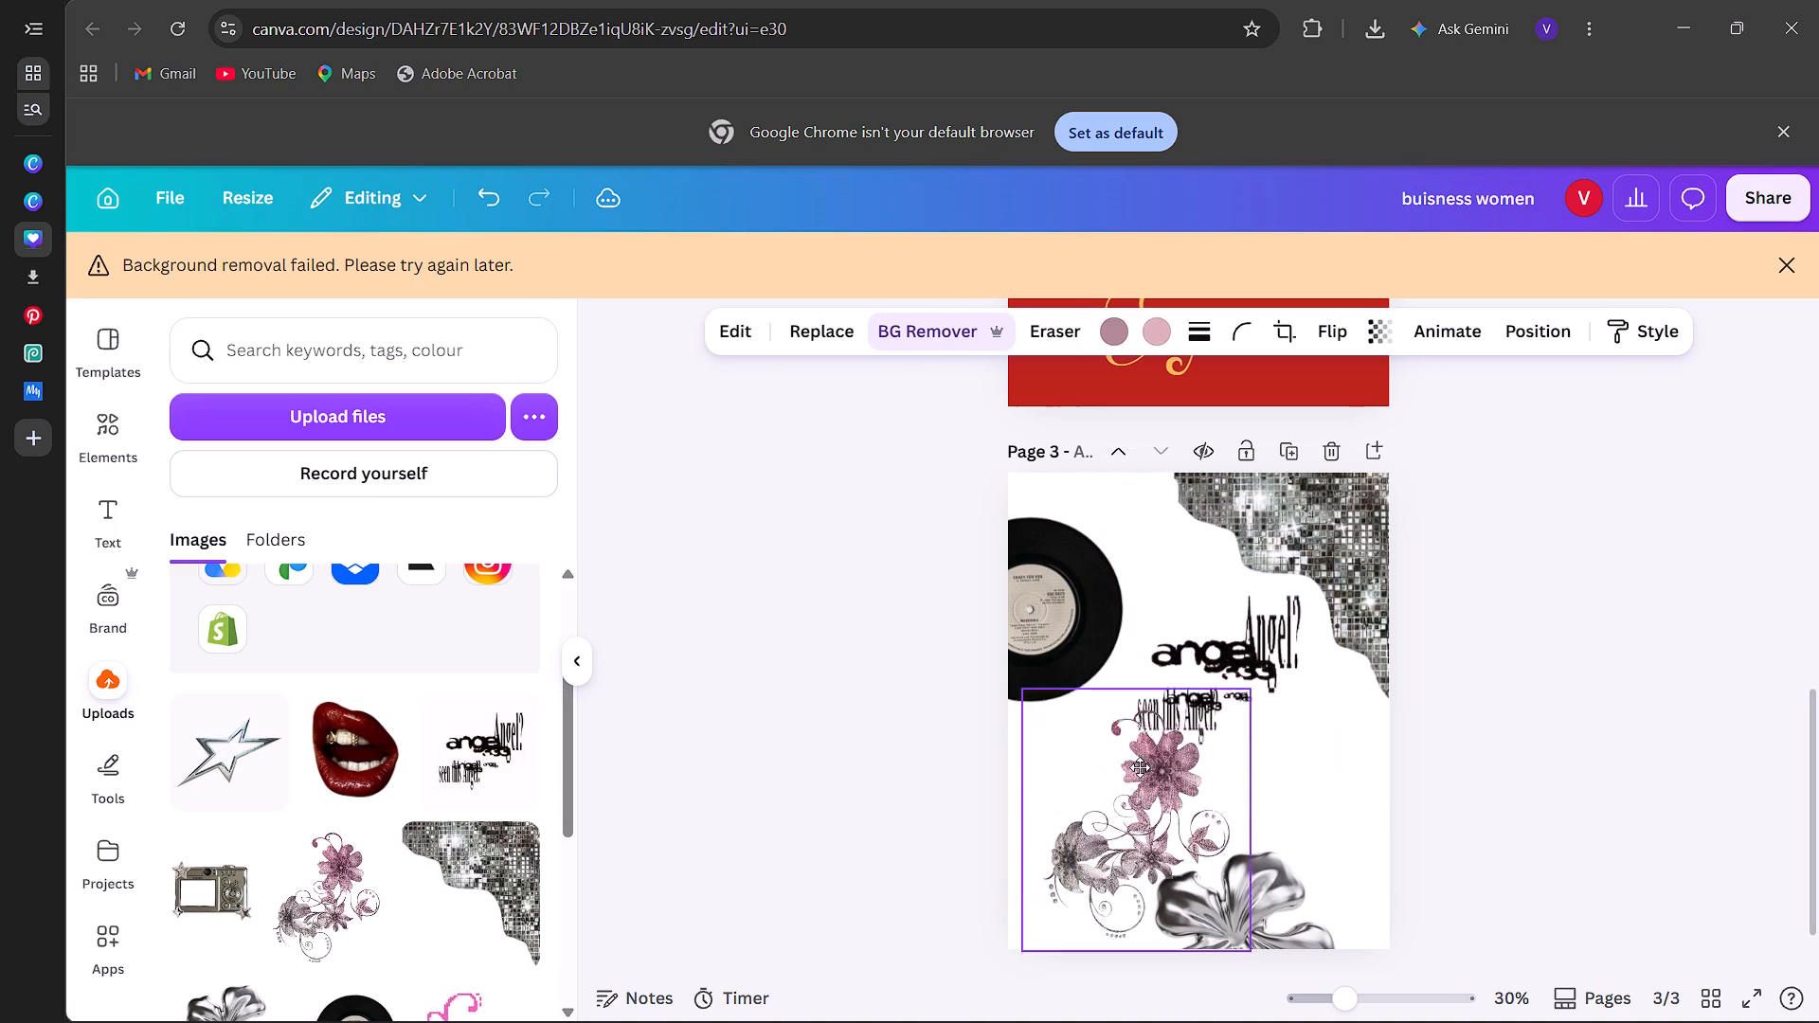
{"action": "left_click_drag", "start_coordinate": [1140, 767], "coordinate": [1305, 709]}
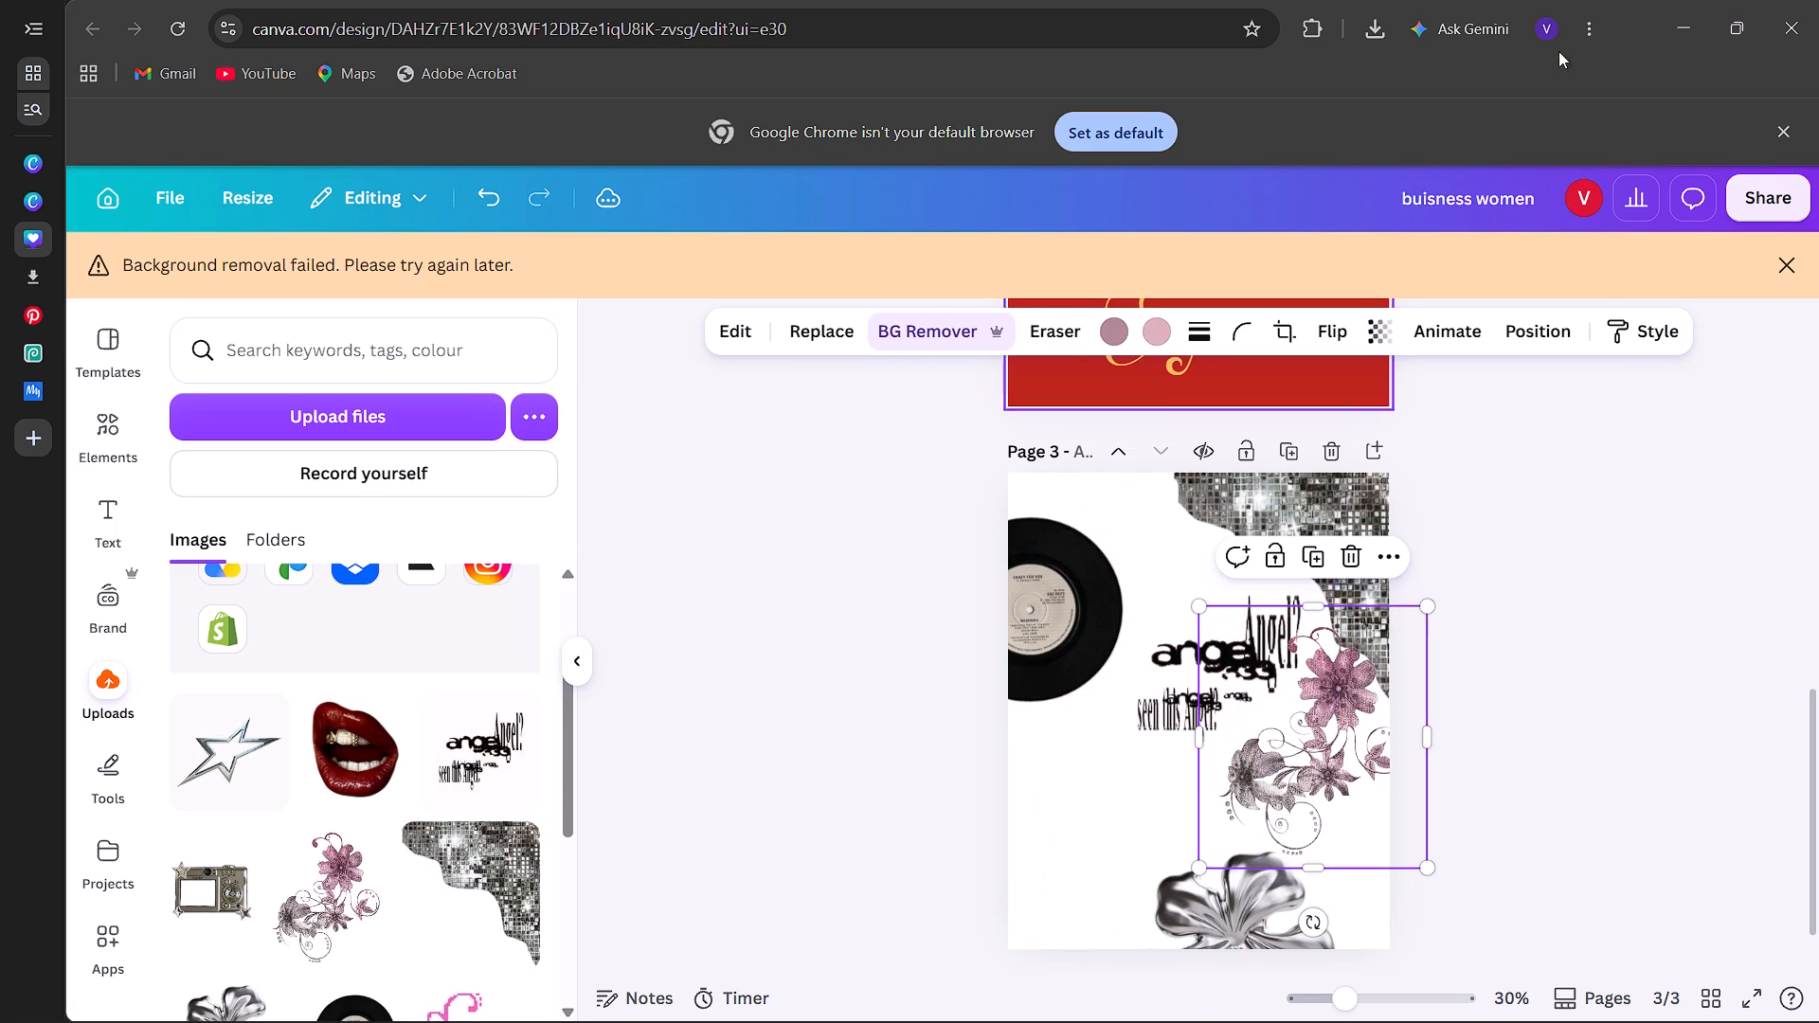
Close the browser window and choose to leave the design page.
{"action": "left_click", "coordinate": [1793, 0]}
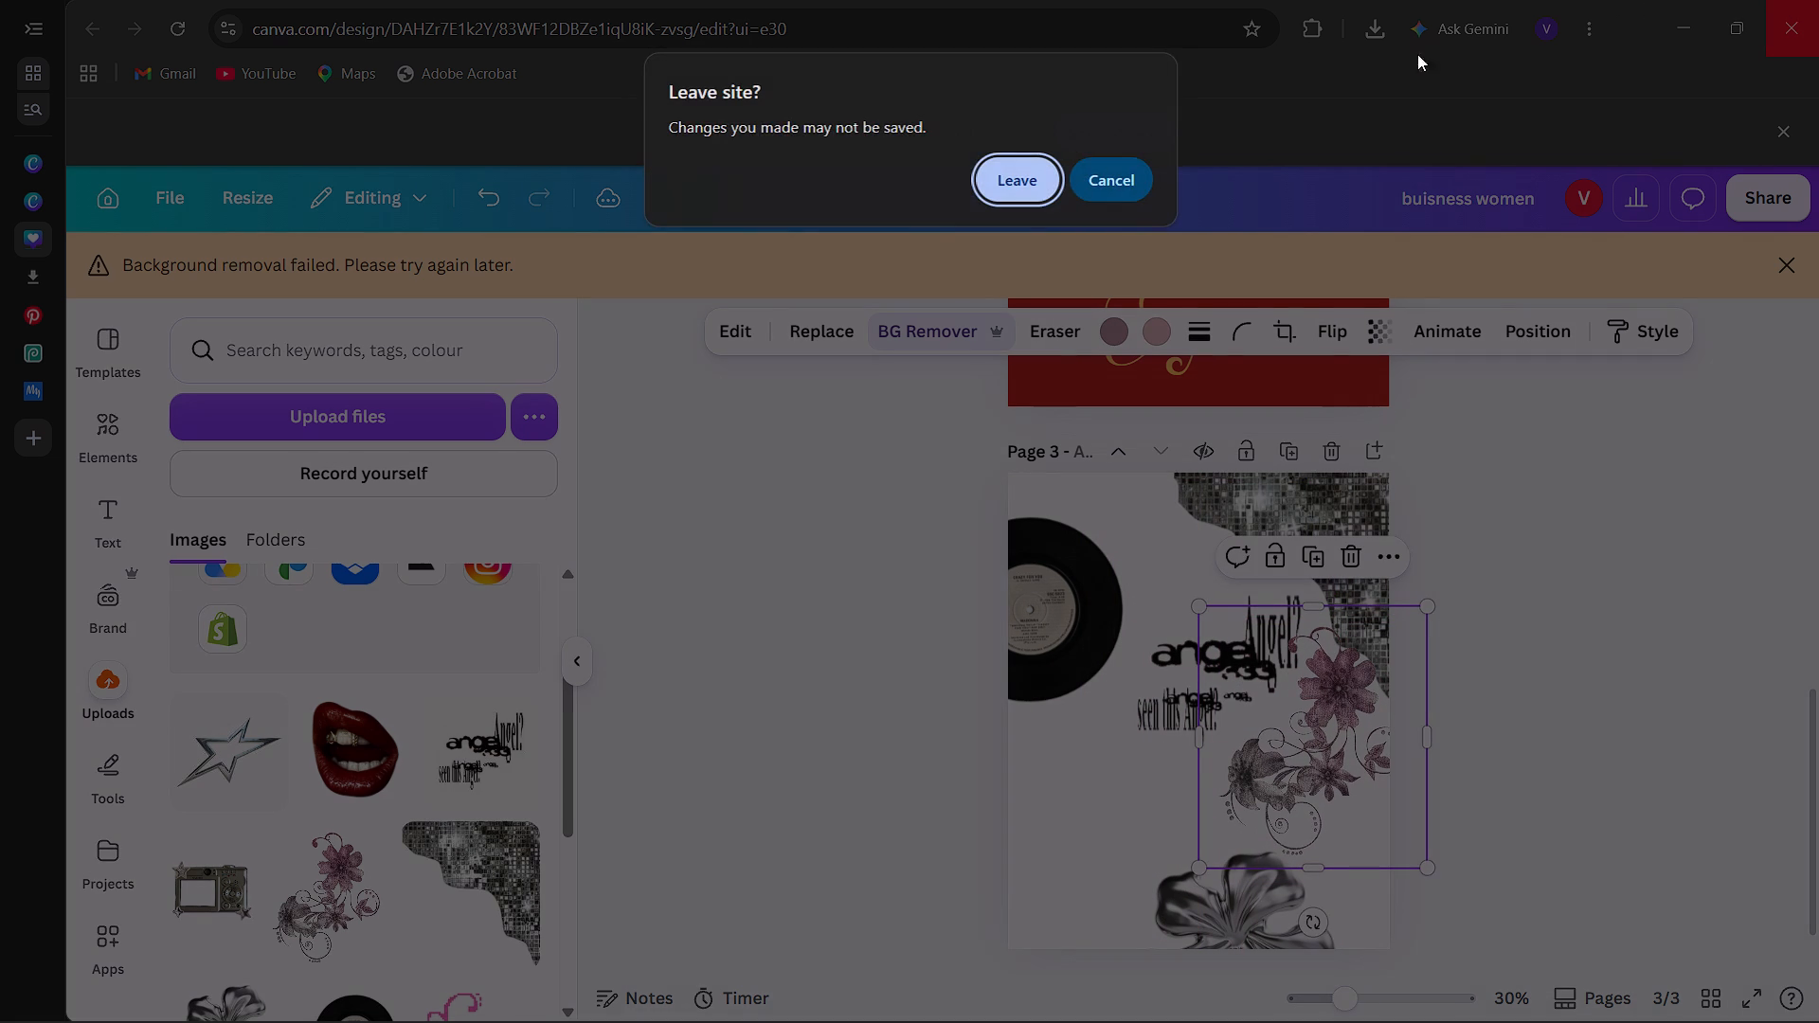
{"action": "left_click", "coordinate": [1029, 171]}
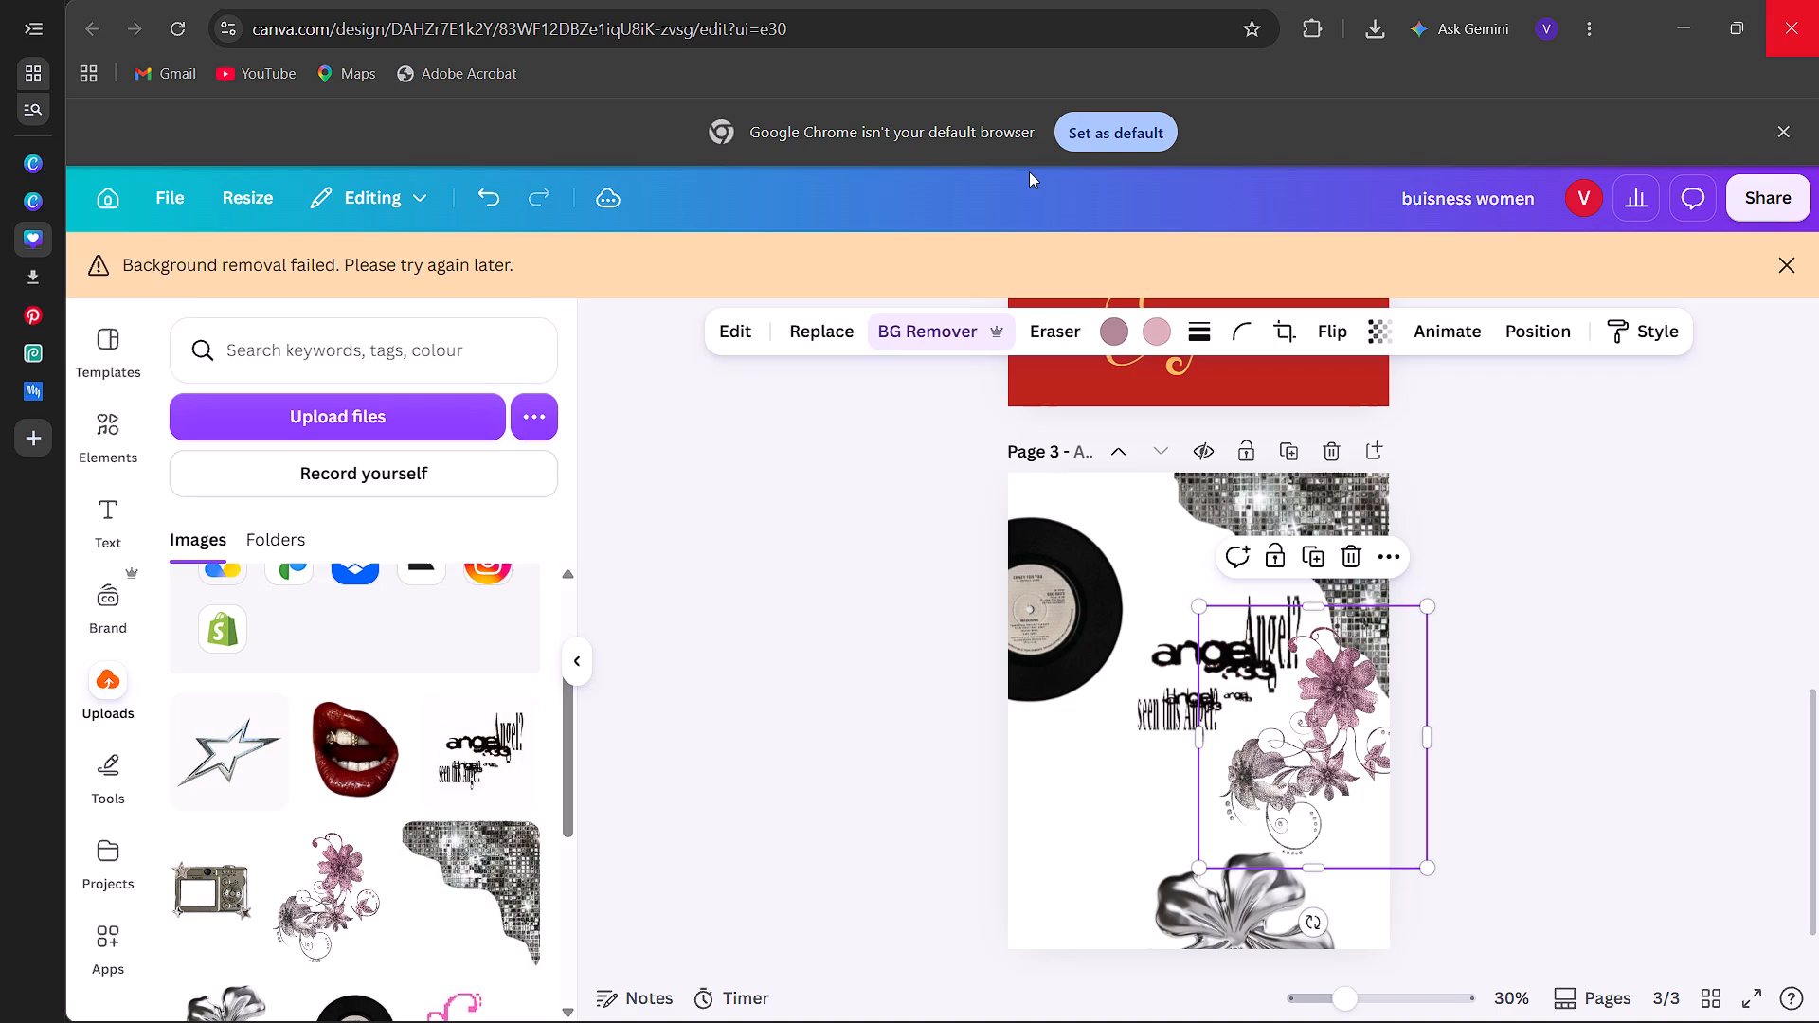
{"action": "left_click", "coordinate": [1768, 39]}
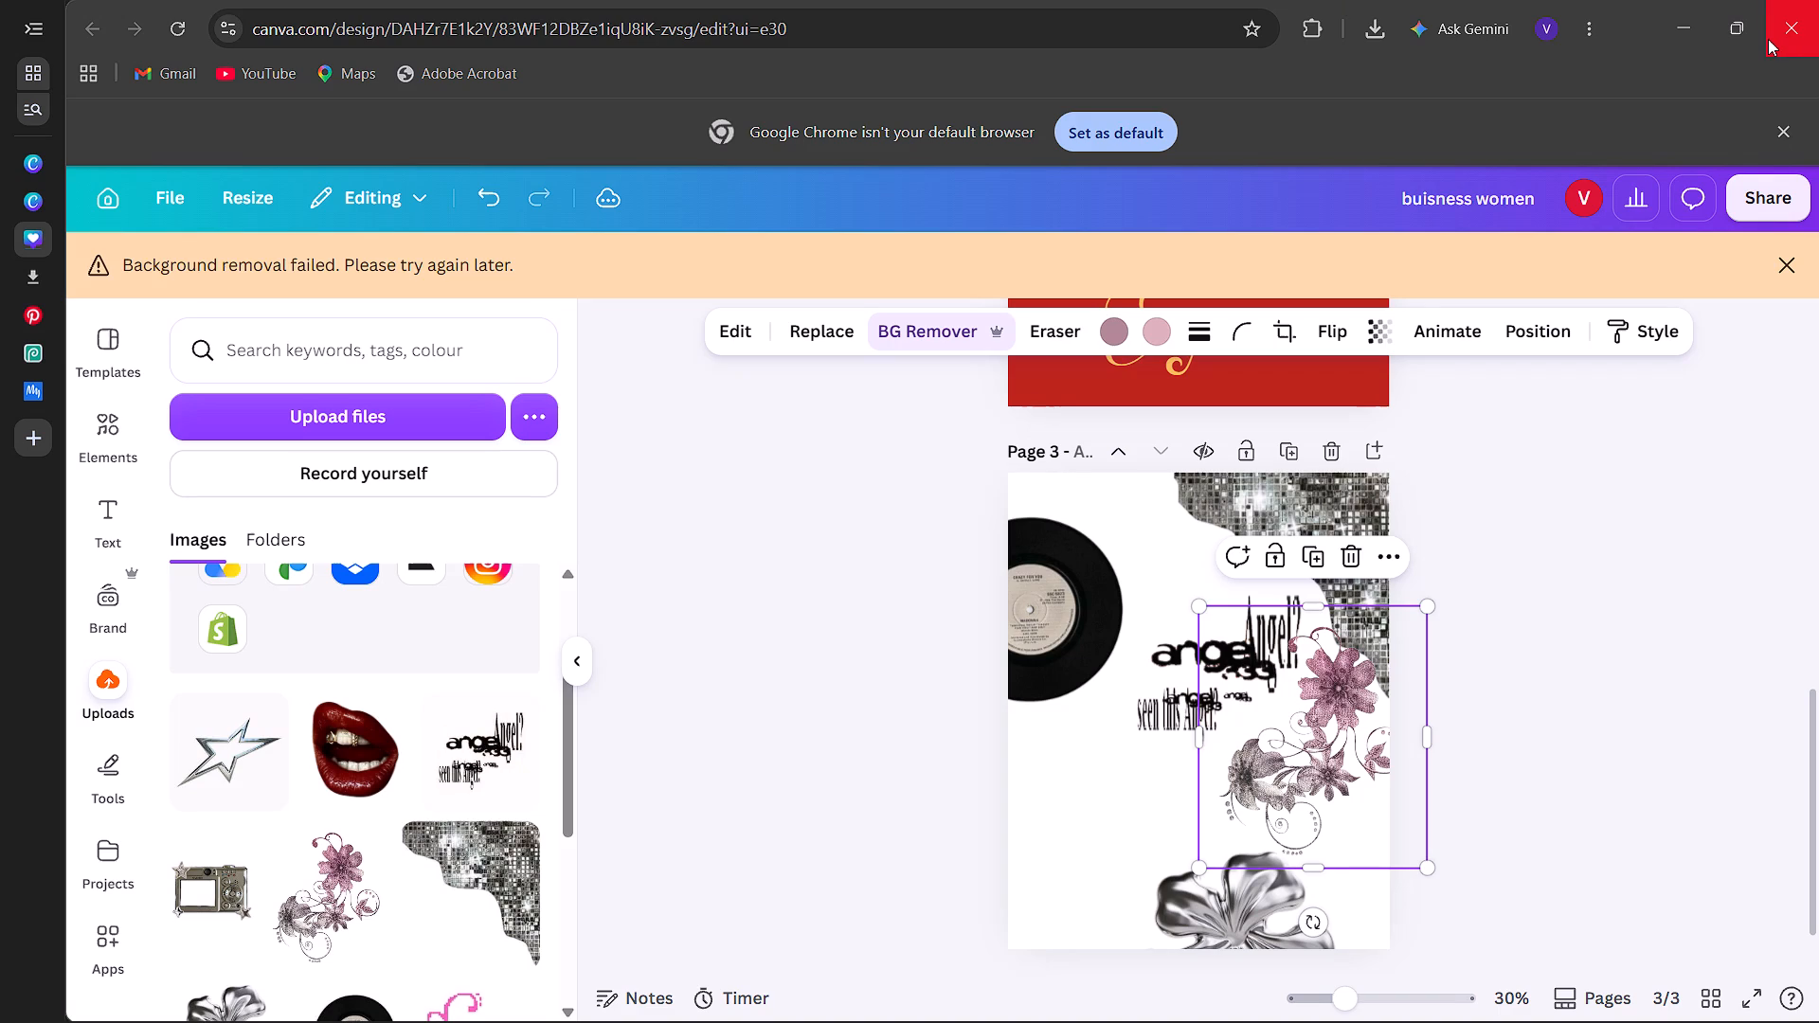